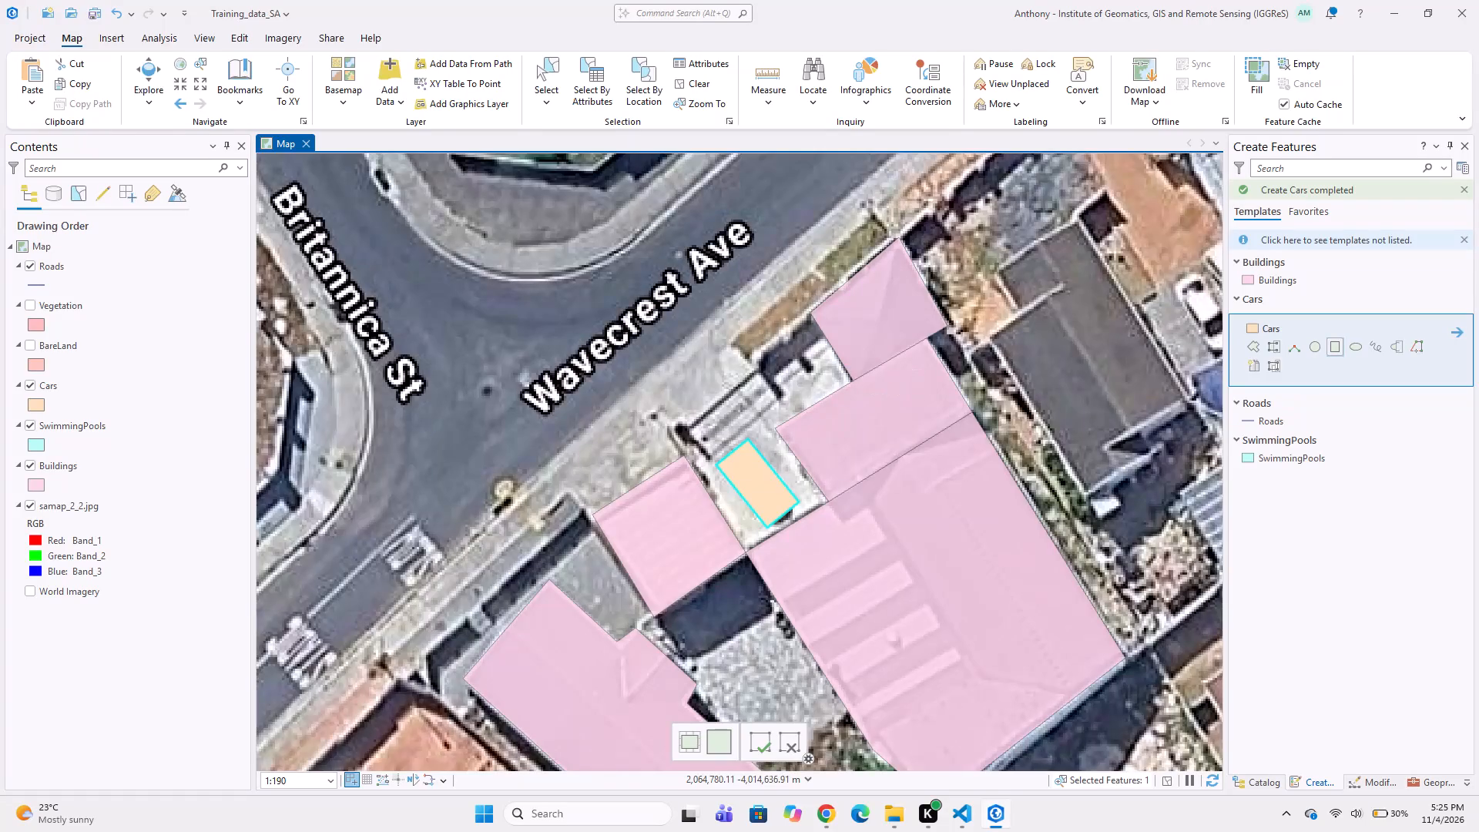
Digitize the dark grey-roofed house east of the already traced buildings along Wavecrest Ave as a Buildings polygon, following its stepped outline.
middle_drag(921, 431, 778, 420)
scroll(850, 290, up, 1)
middle_drag(861, 264, 794, 382)
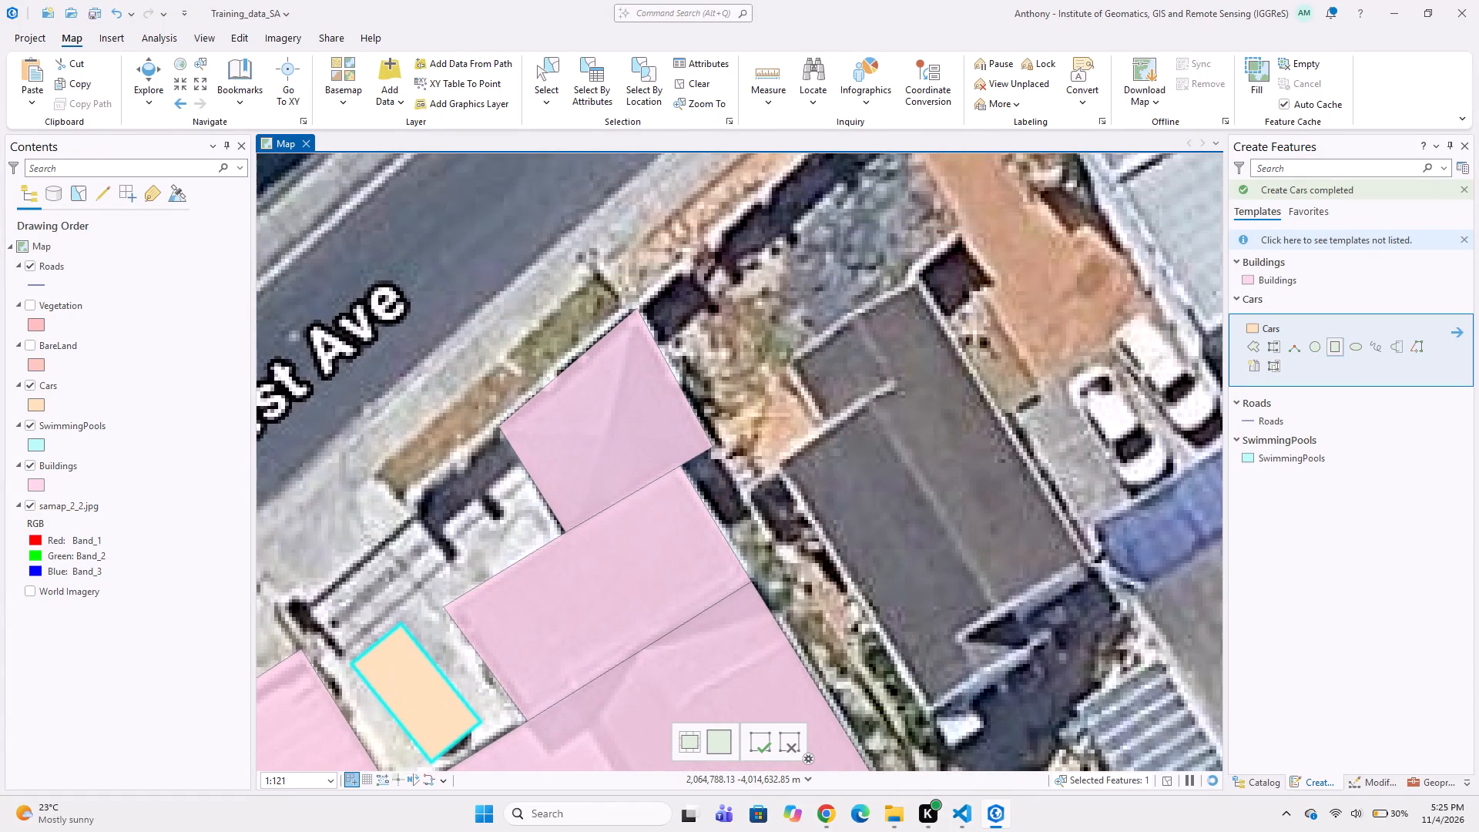
click(780, 364)
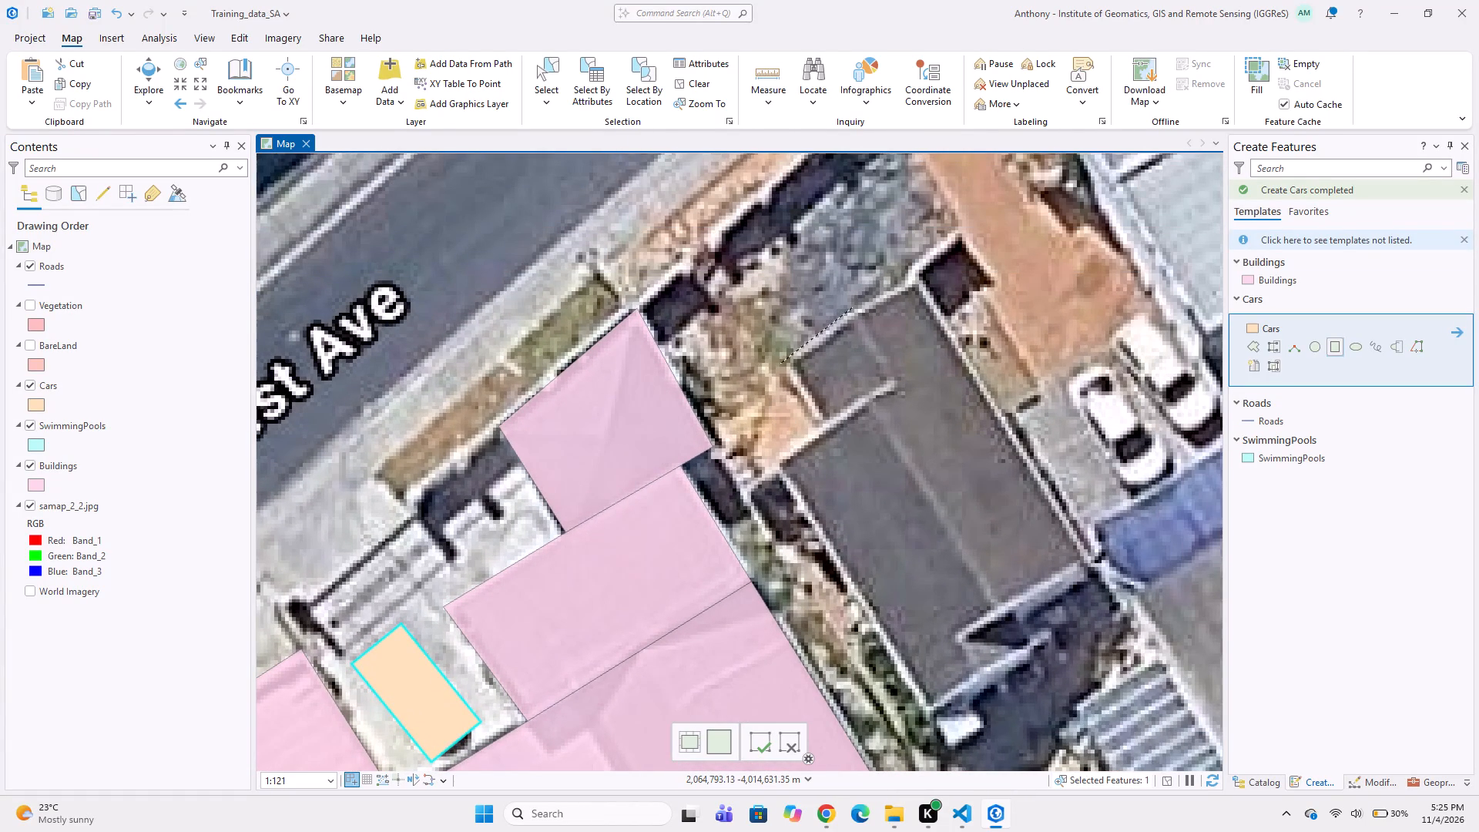
click(856, 307)
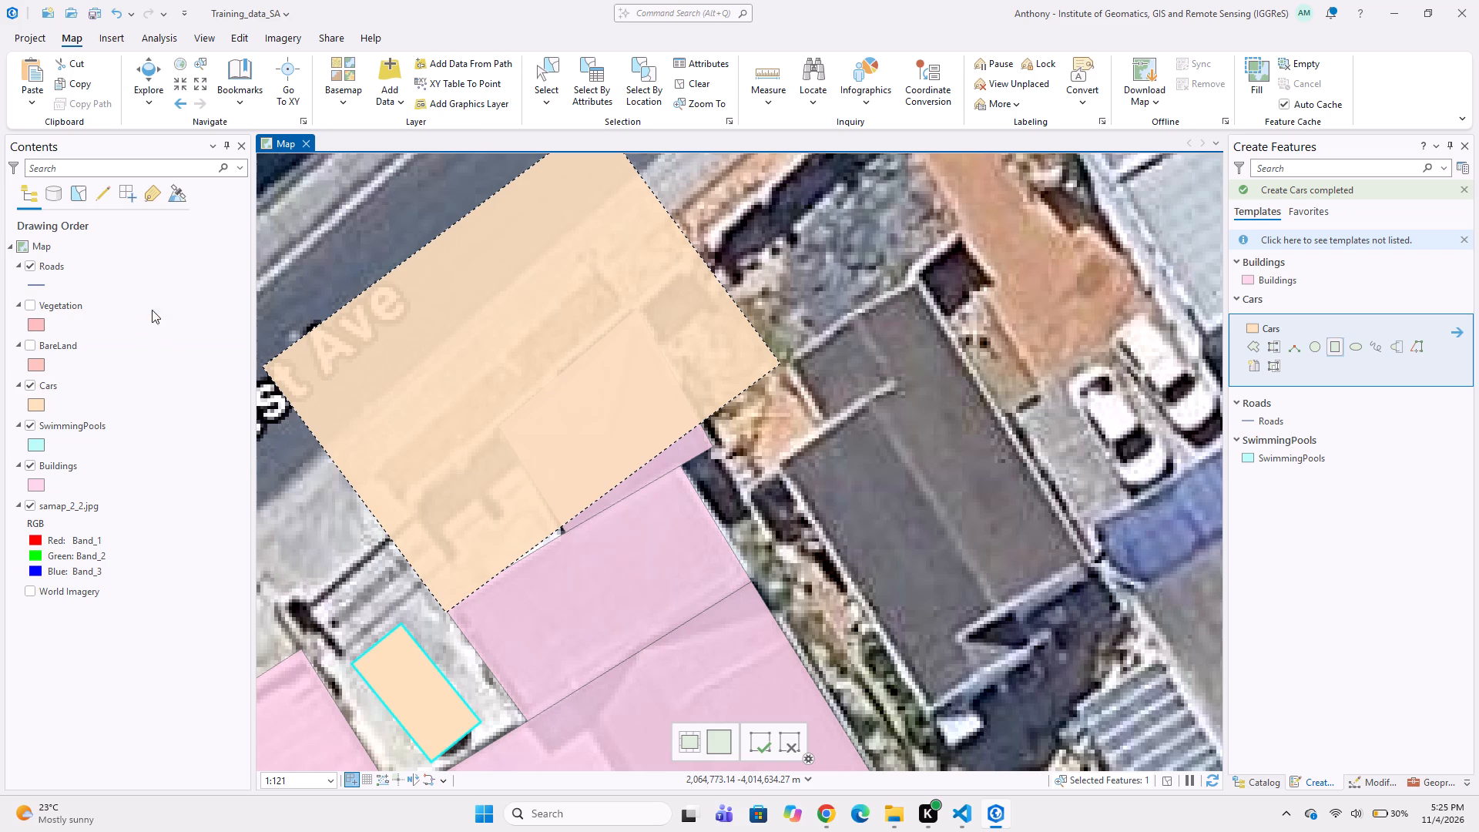
click(88, 461)
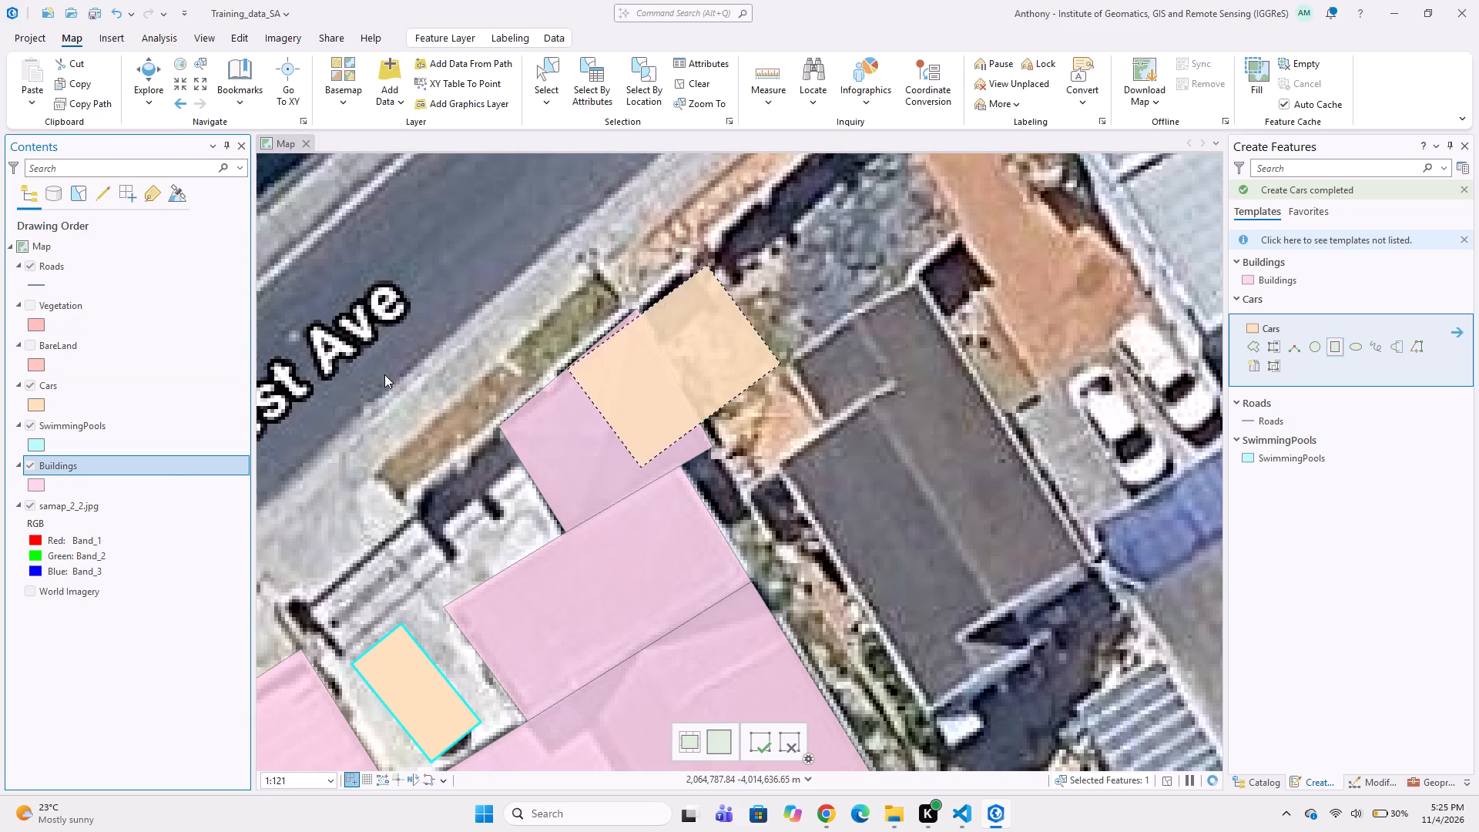
click(1266, 280)
click(1253, 310)
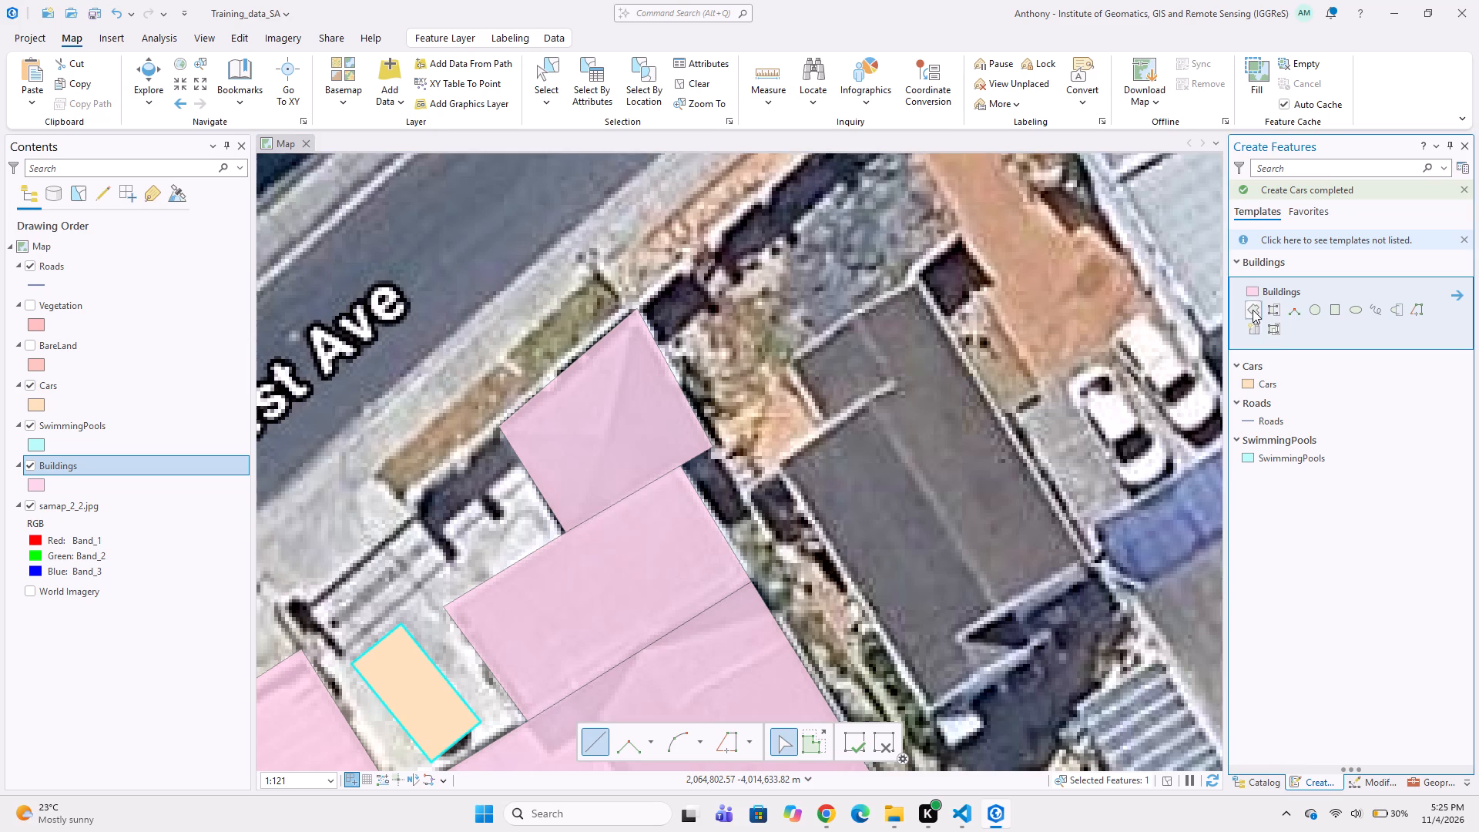
click(915, 280)
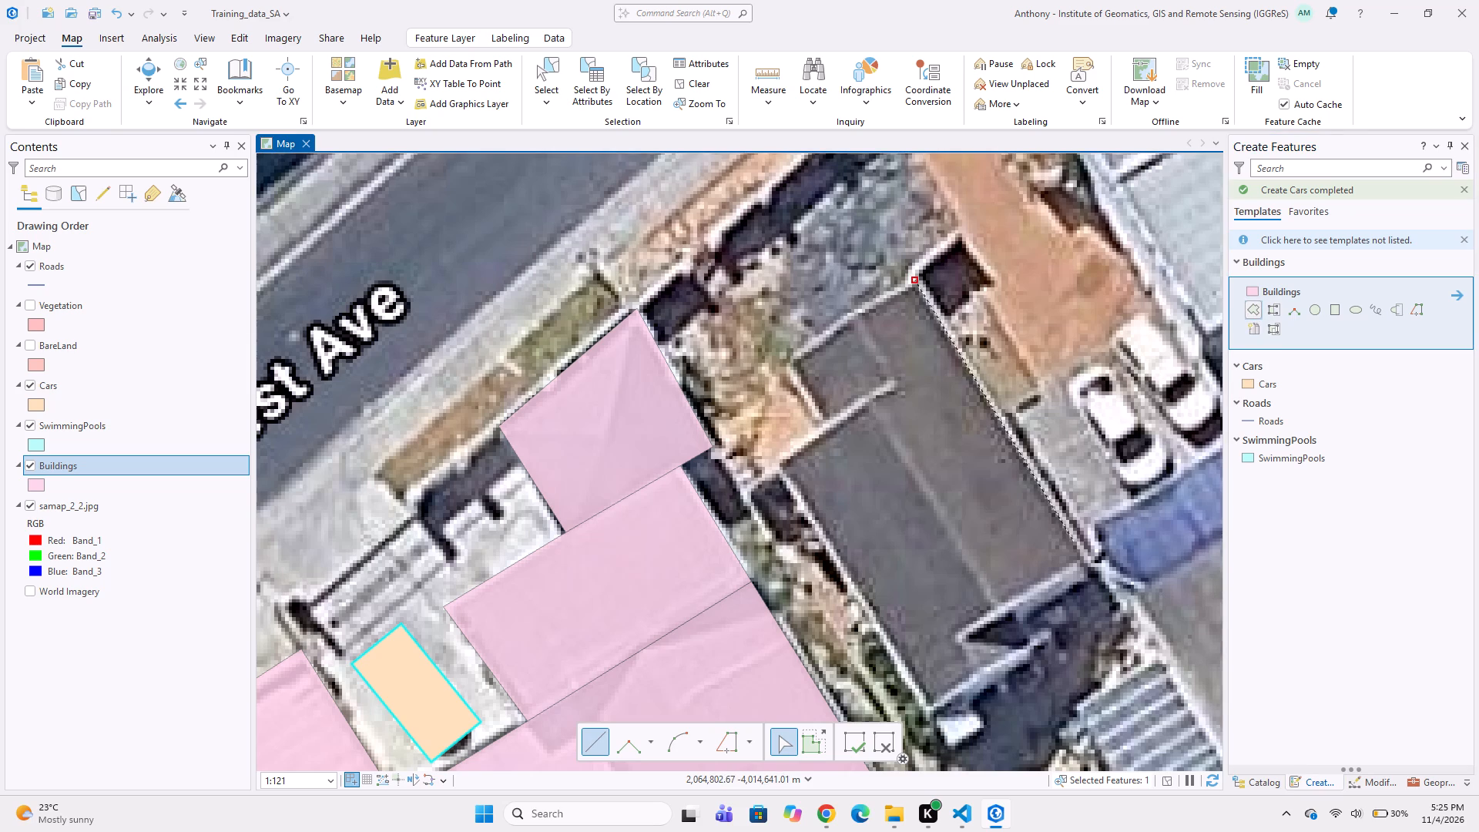
click(1095, 558)
click(1018, 612)
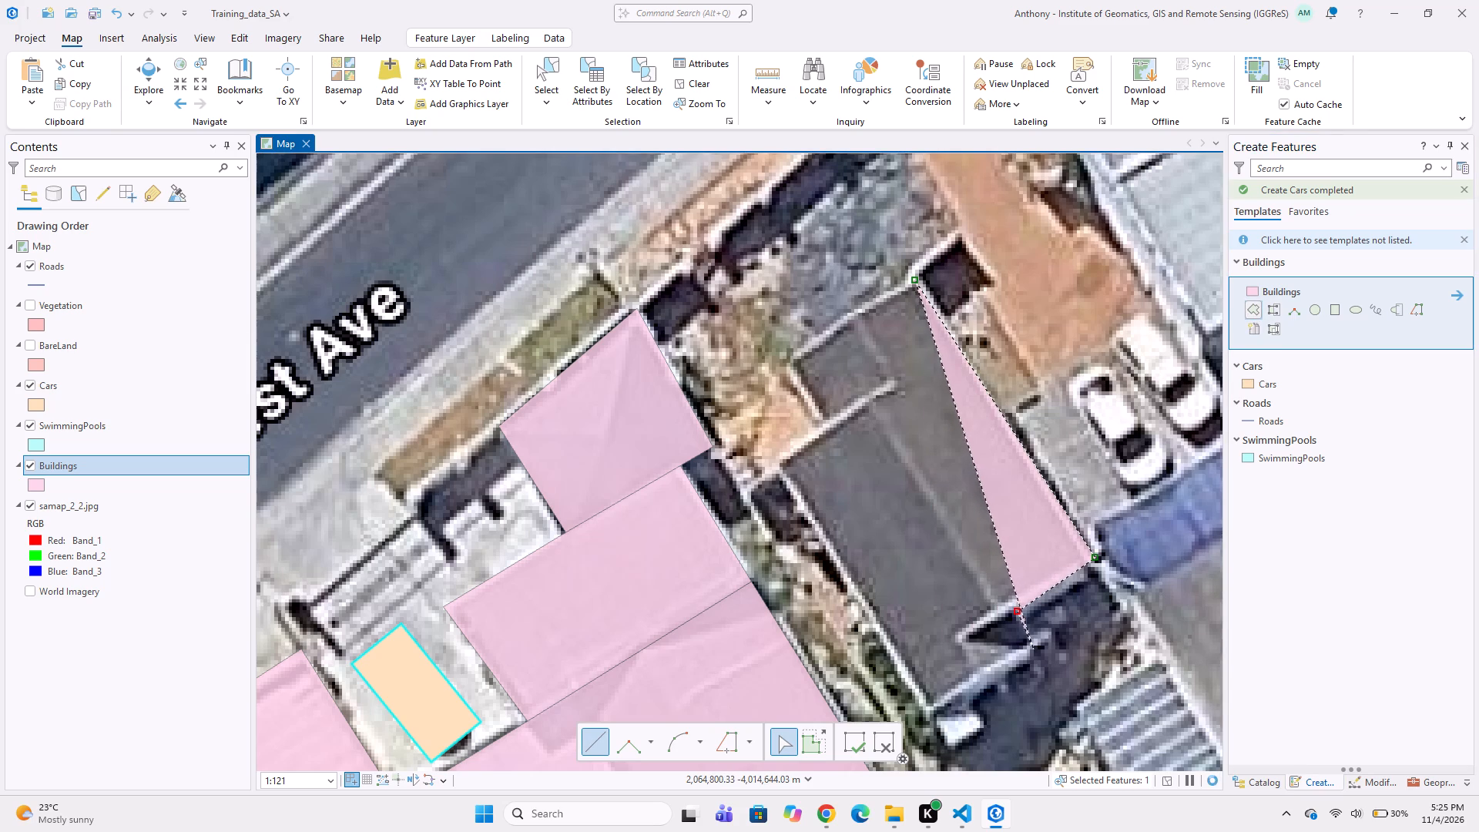
click(1036, 652)
drag(931, 720, 918, 709)
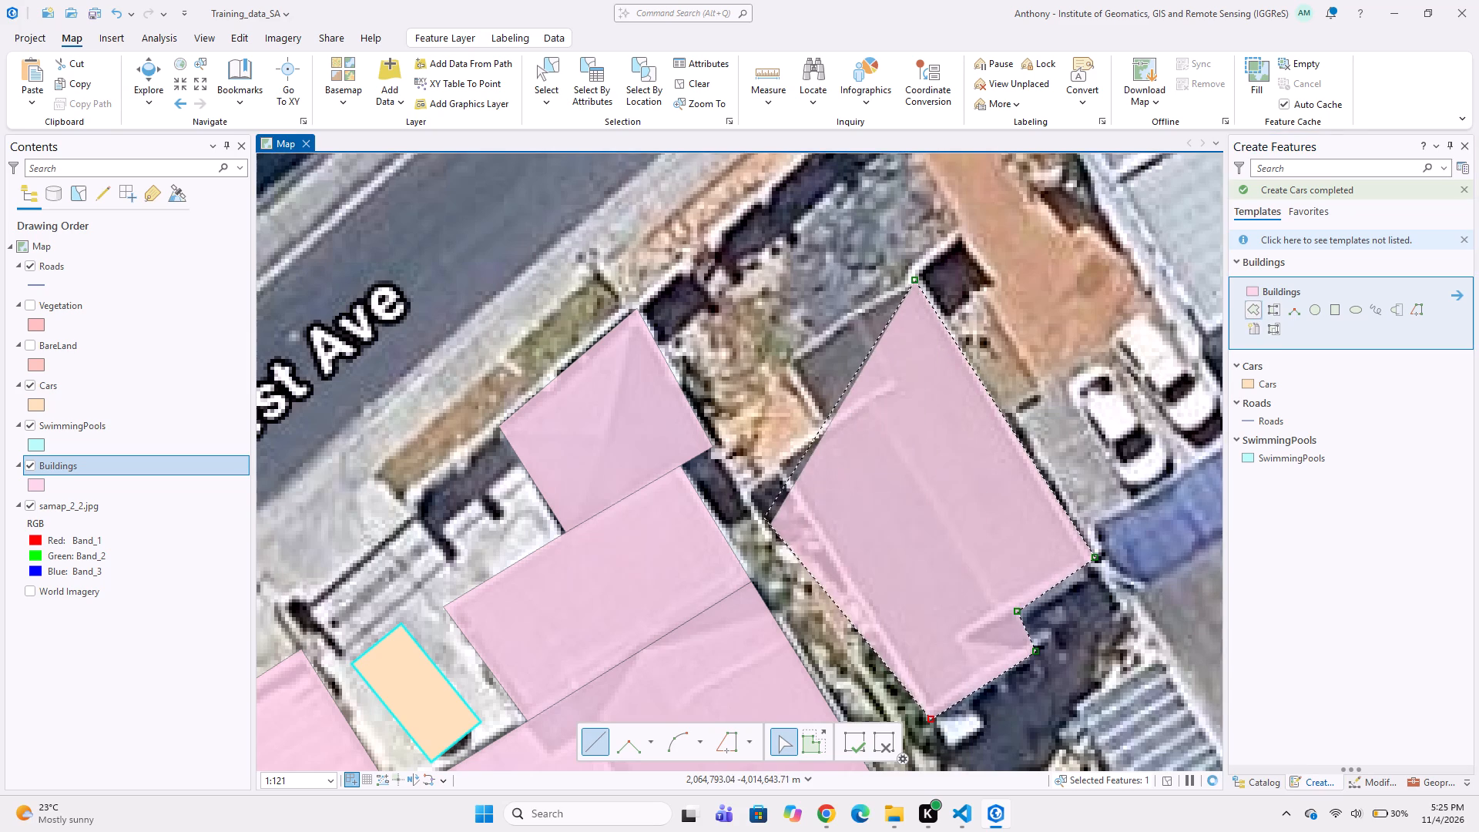
click(775, 468)
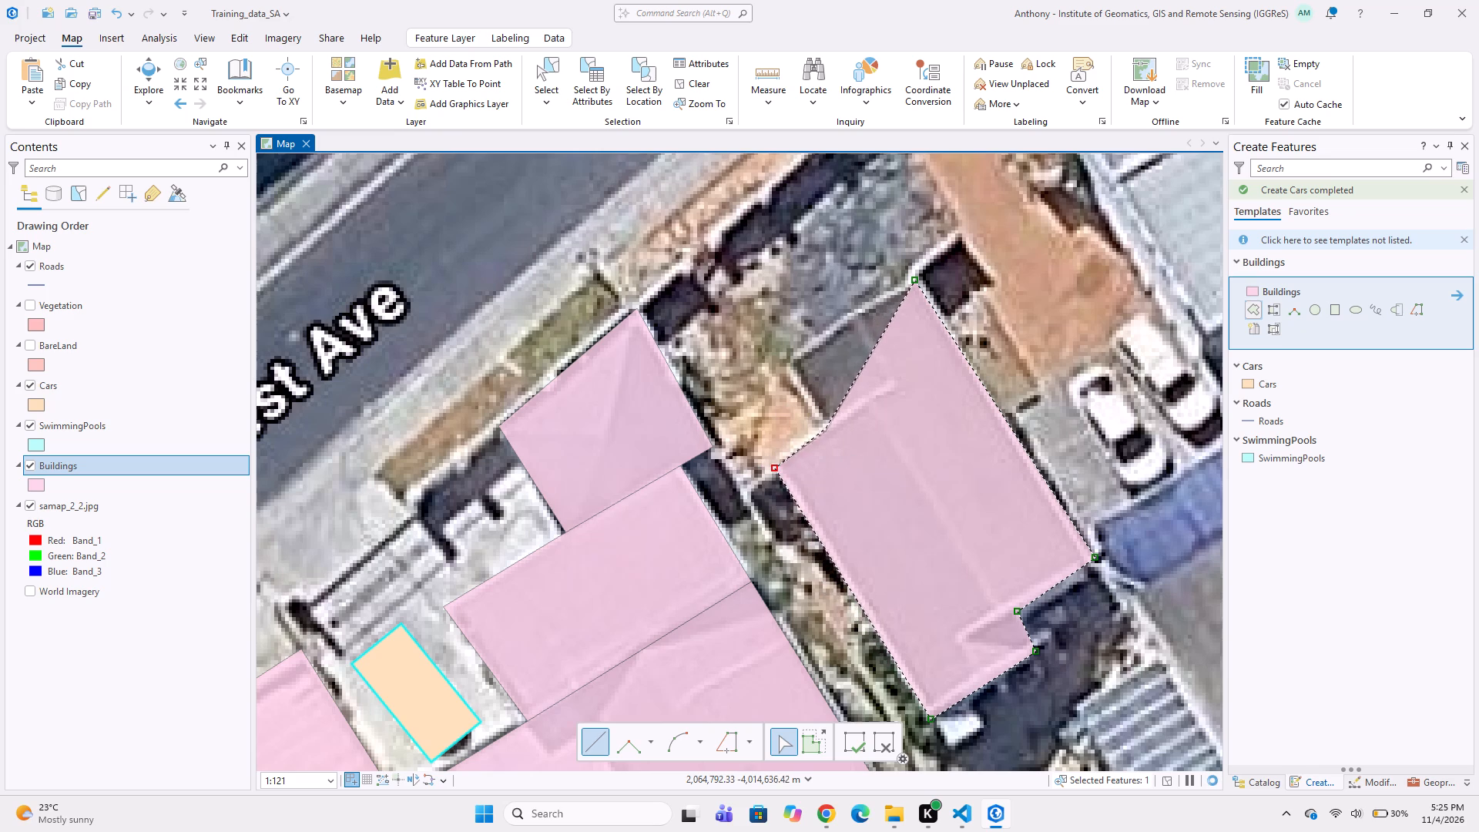
click(826, 428)
click(783, 364)
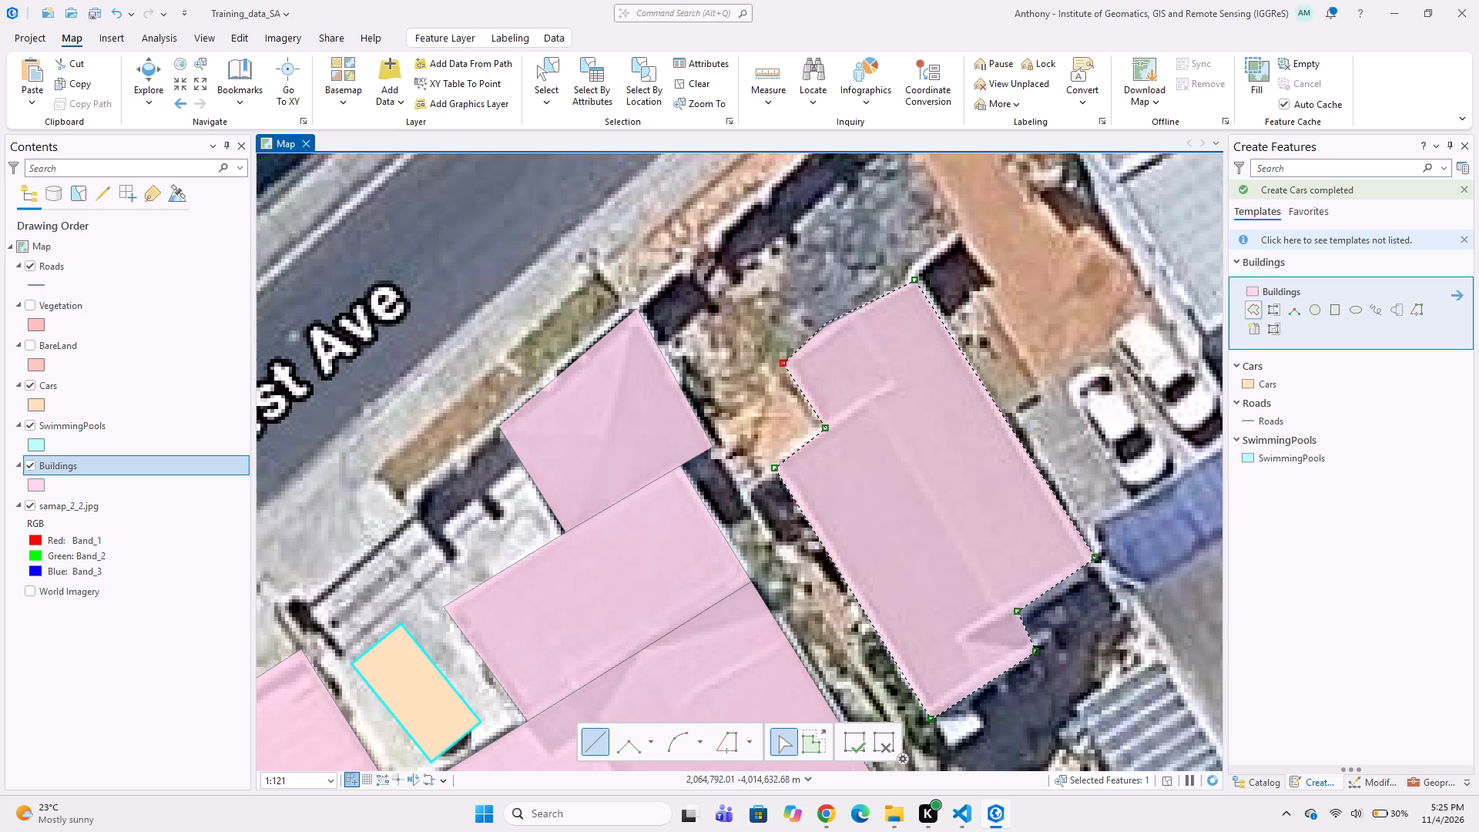
double_click(840, 313)
Trace the adjoining structure south of the two parked white cars, including its blue canopy and striped-roof extension, as a Buildings polygon.
middle_drag(827, 445, 800, 401)
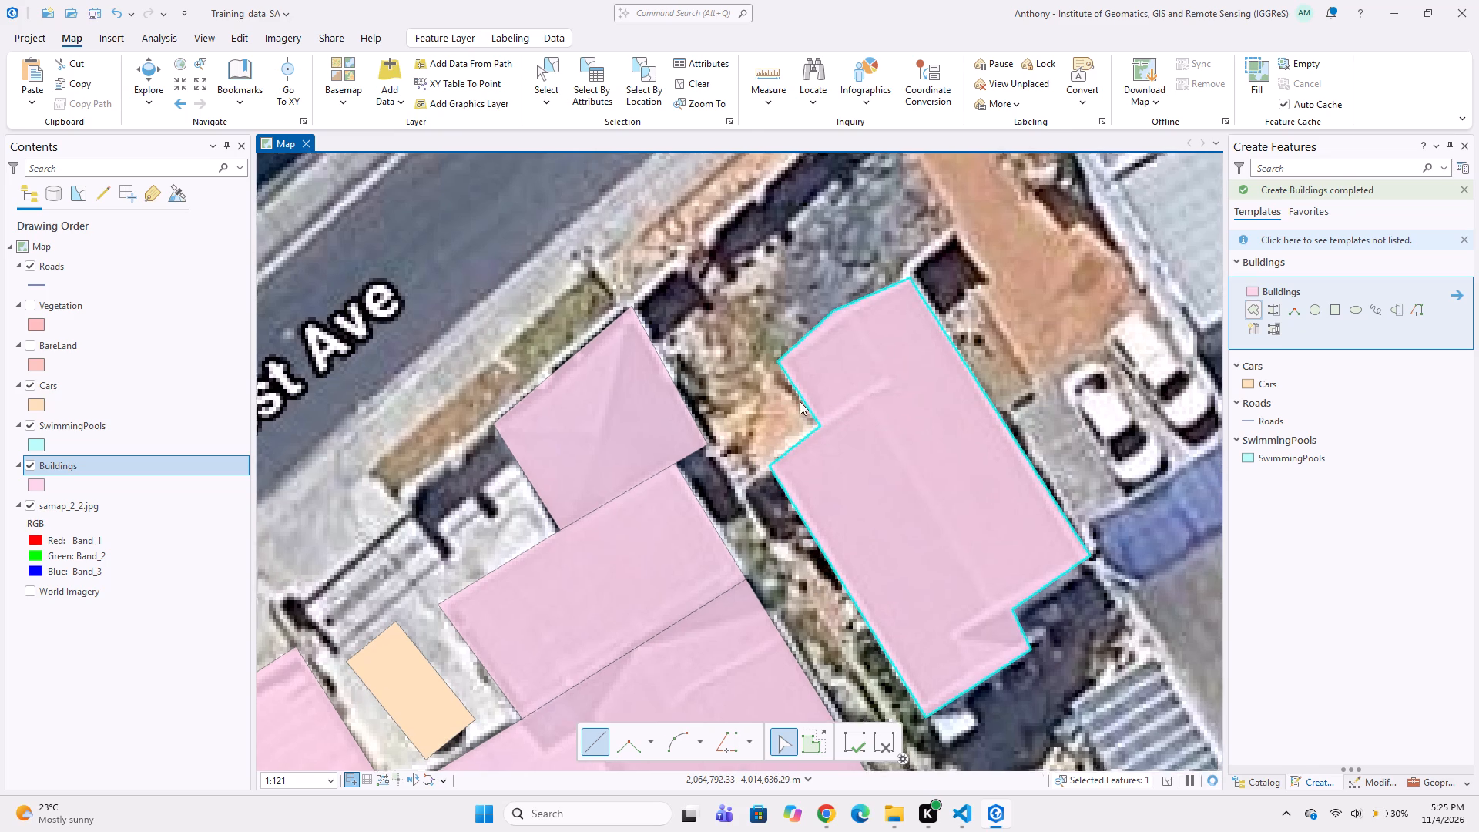
middle_drag(800, 401, 773, 342)
middle_drag(802, 455, 721, 450)
middle_drag(818, 439, 797, 501)
scroll(823, 491, down, 1)
middle_drag(917, 495, 934, 525)
middle_drag(929, 525, 883, 475)
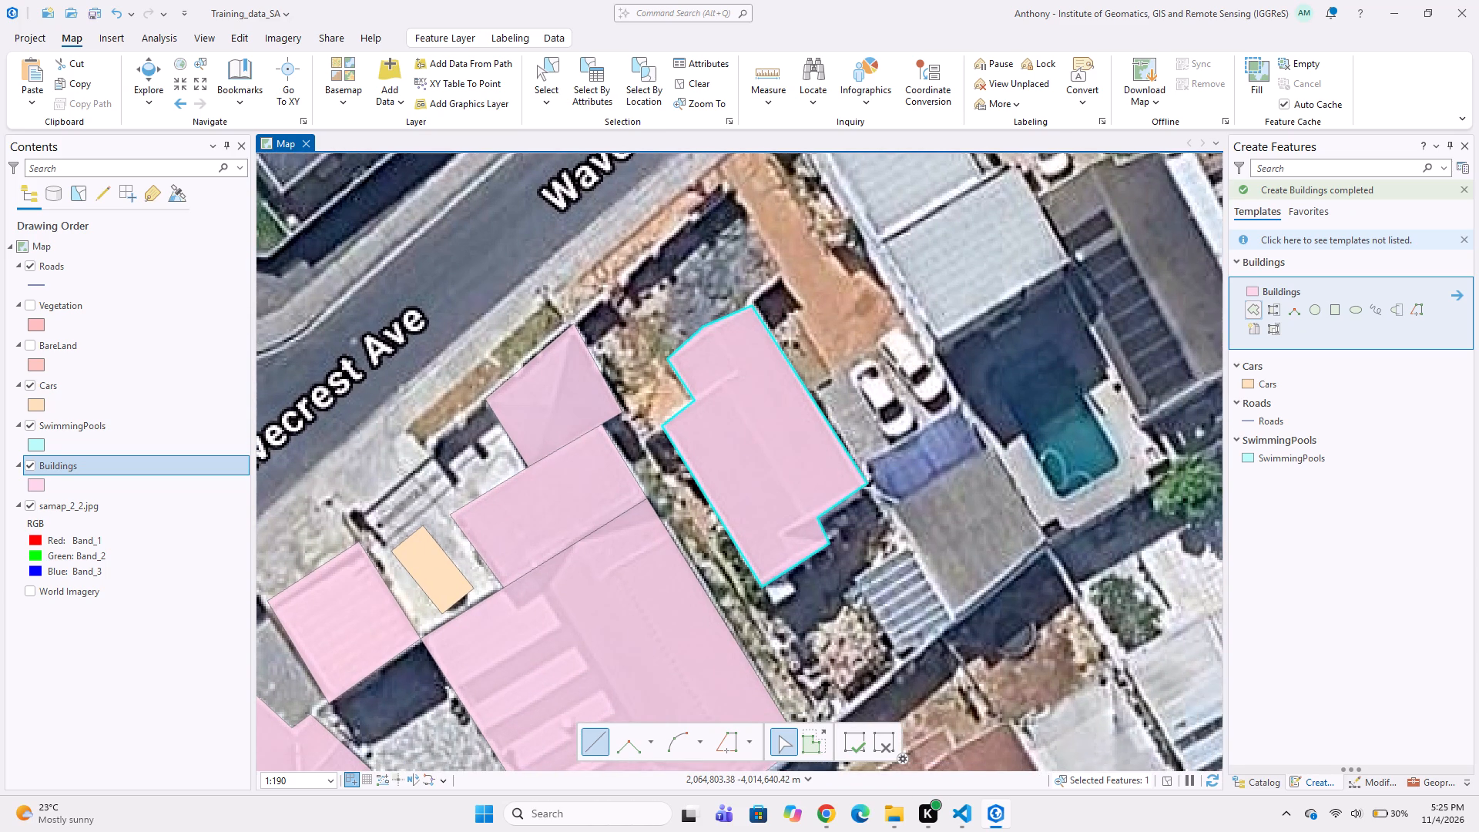
click(859, 464)
click(961, 404)
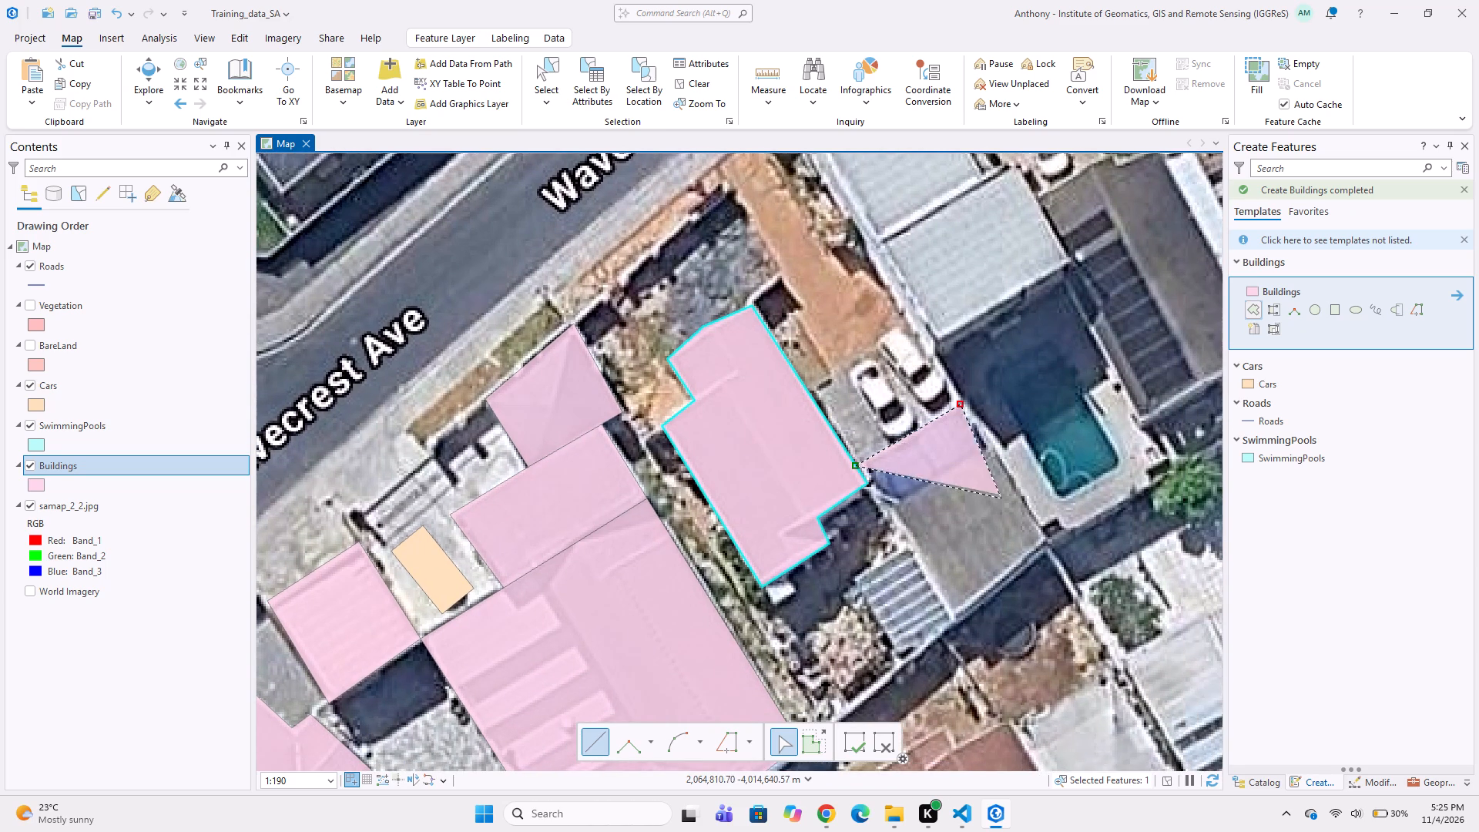
click(1050, 539)
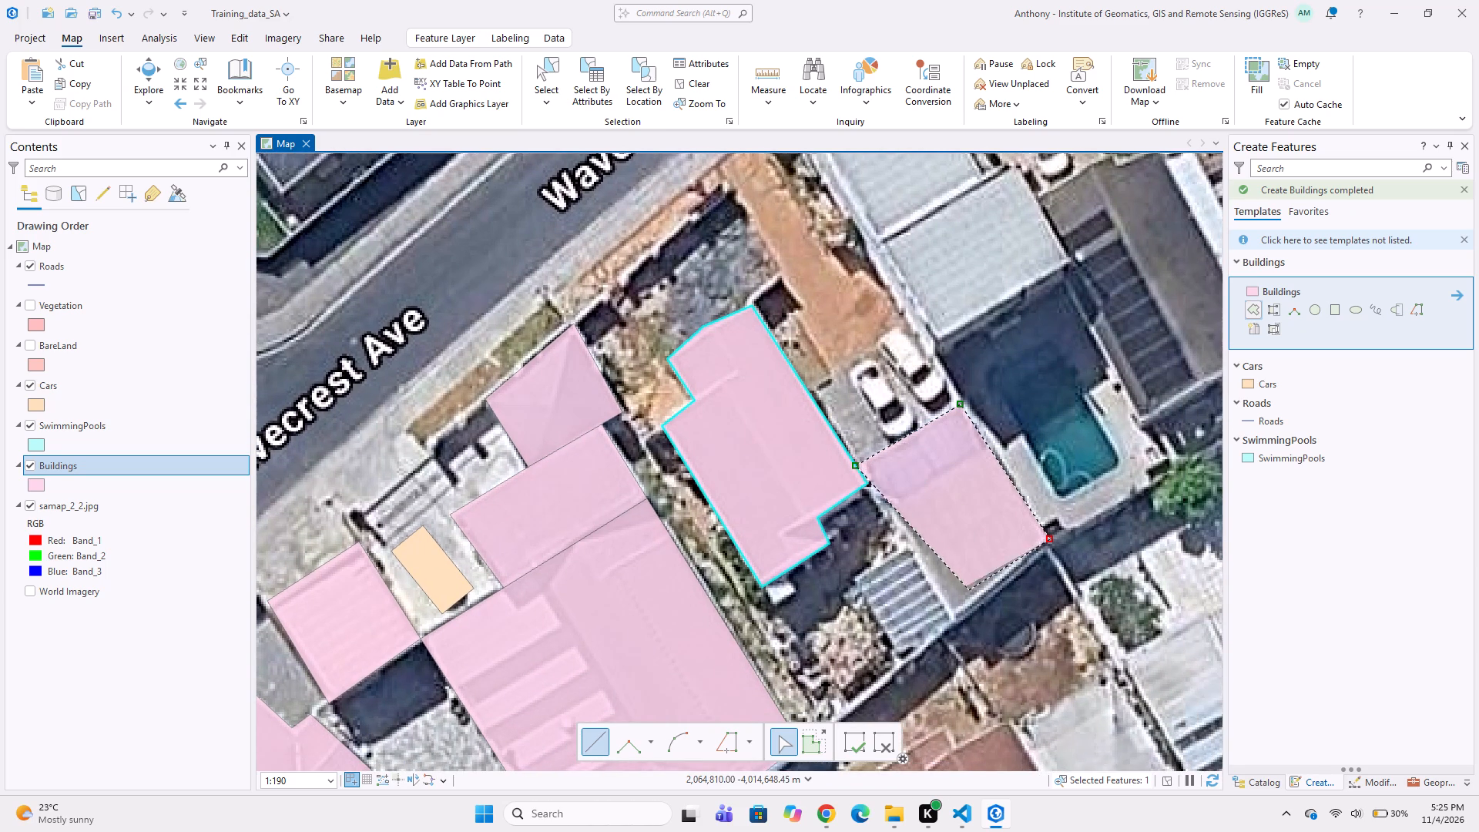
click(902, 666)
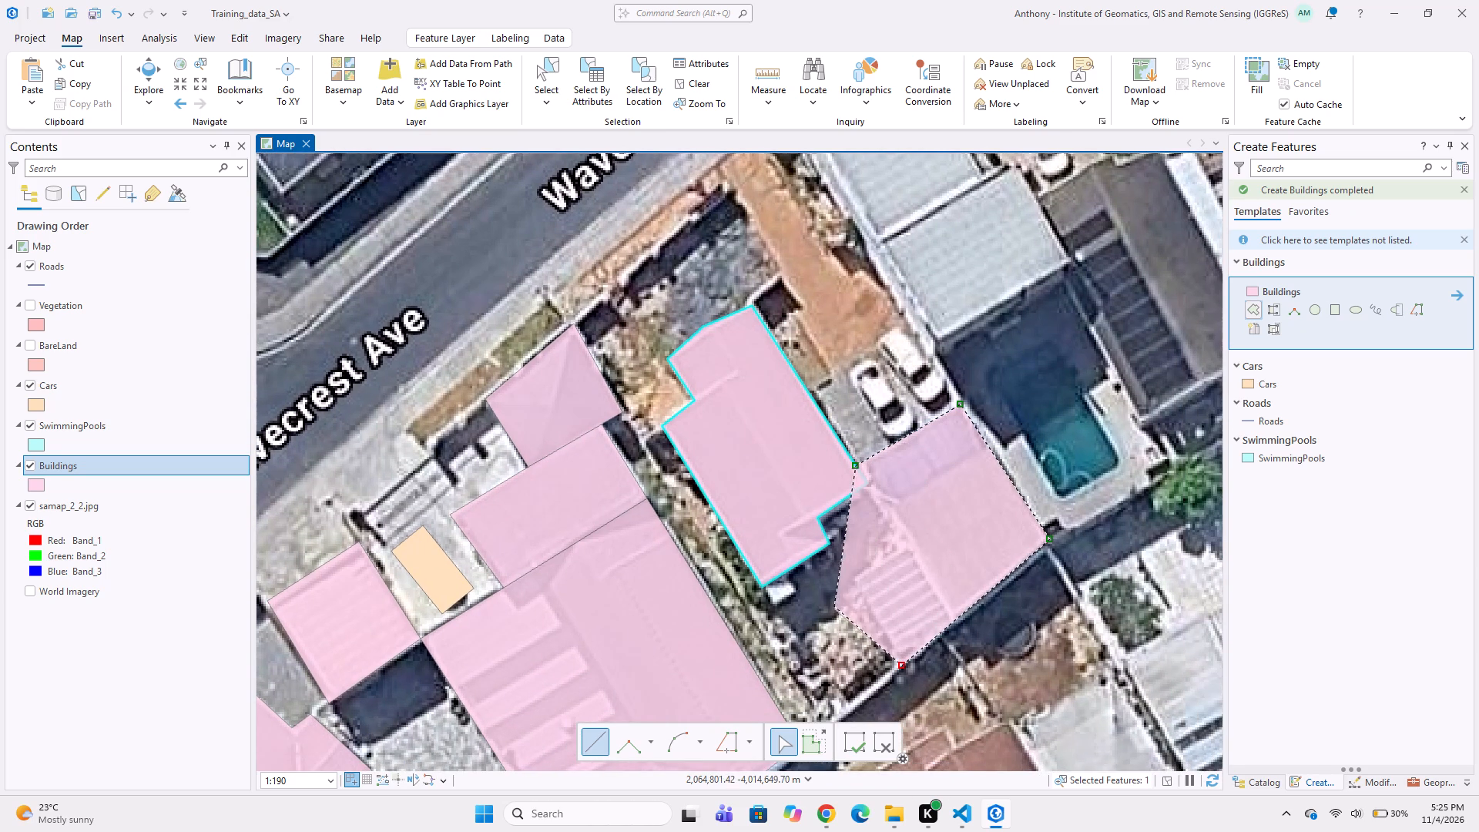
click(854, 579)
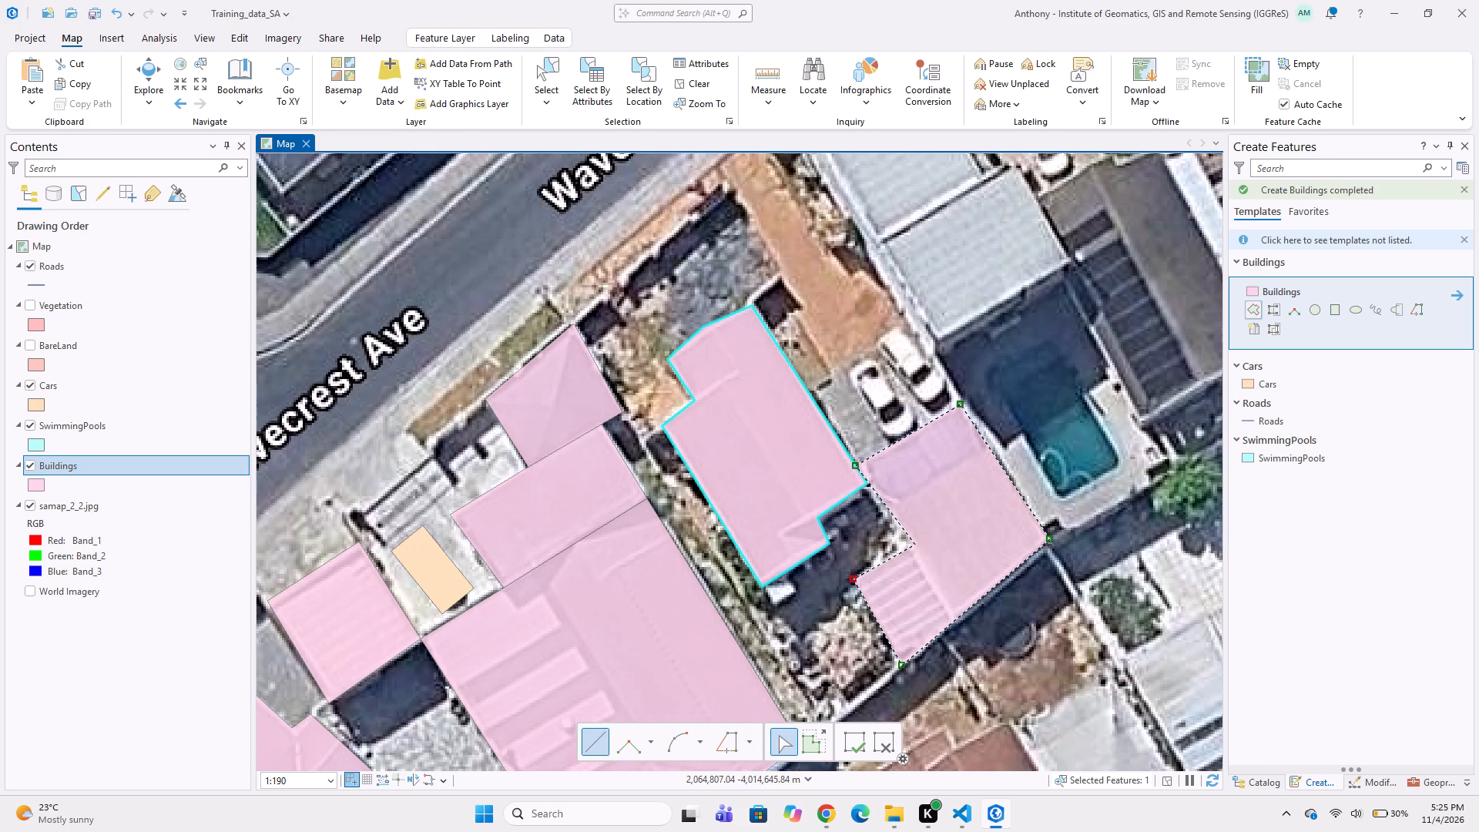
double_click(910, 545)
Digitize the western of the two parked white cars north of the blue-canopy building as a four-cornered Cars polygon.
middle_drag(886, 542, 877, 560)
scroll(877, 555, down, 1)
middle_drag(875, 539, 845, 587)
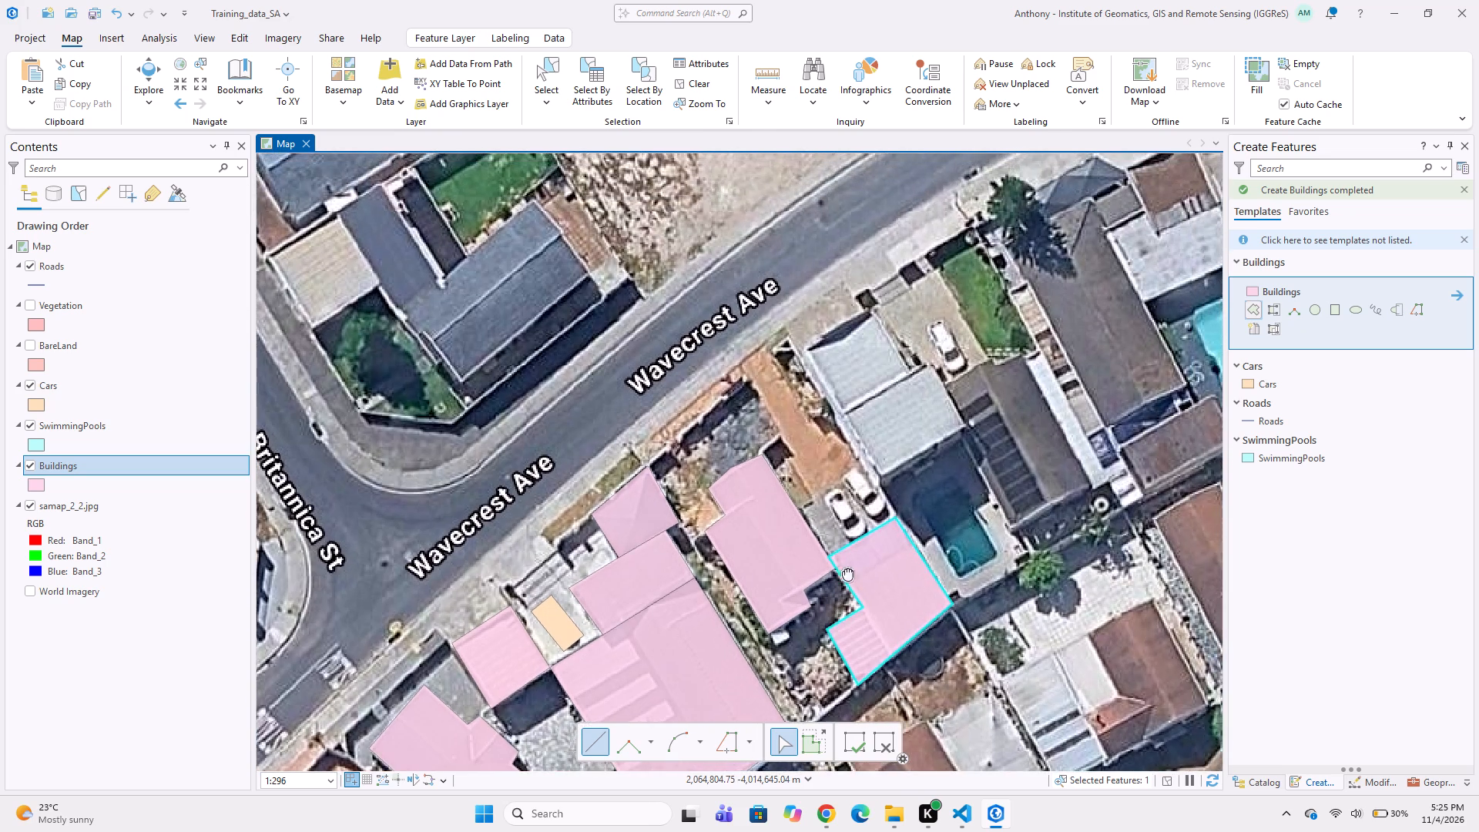
middle_drag(856, 488, 832, 547)
scroll(807, 542, up, 1)
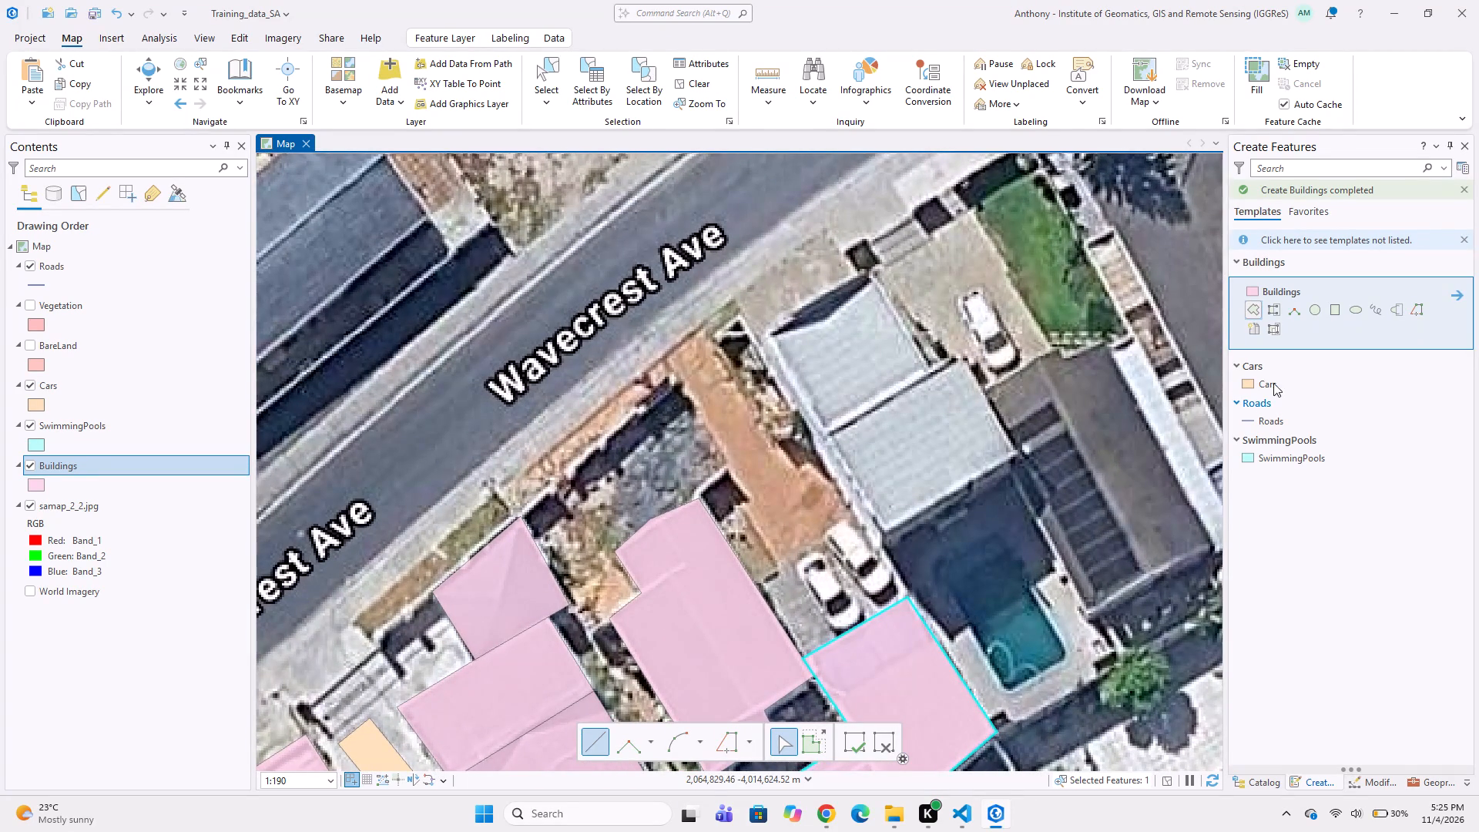
click(1273, 383)
scroll(816, 577, up, 1)
middle_drag(770, 558, 735, 515)
click(740, 512)
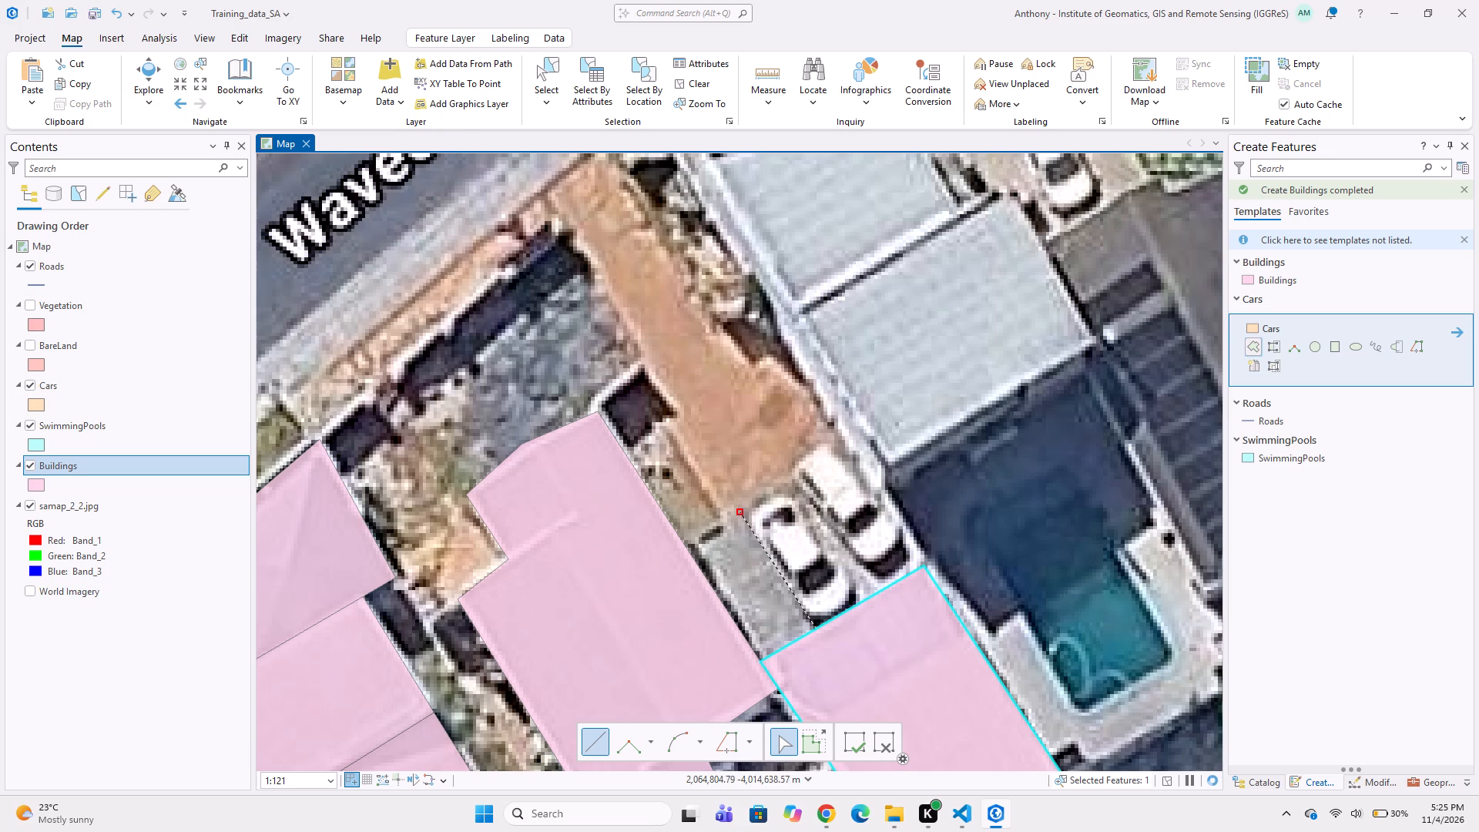
click(813, 628)
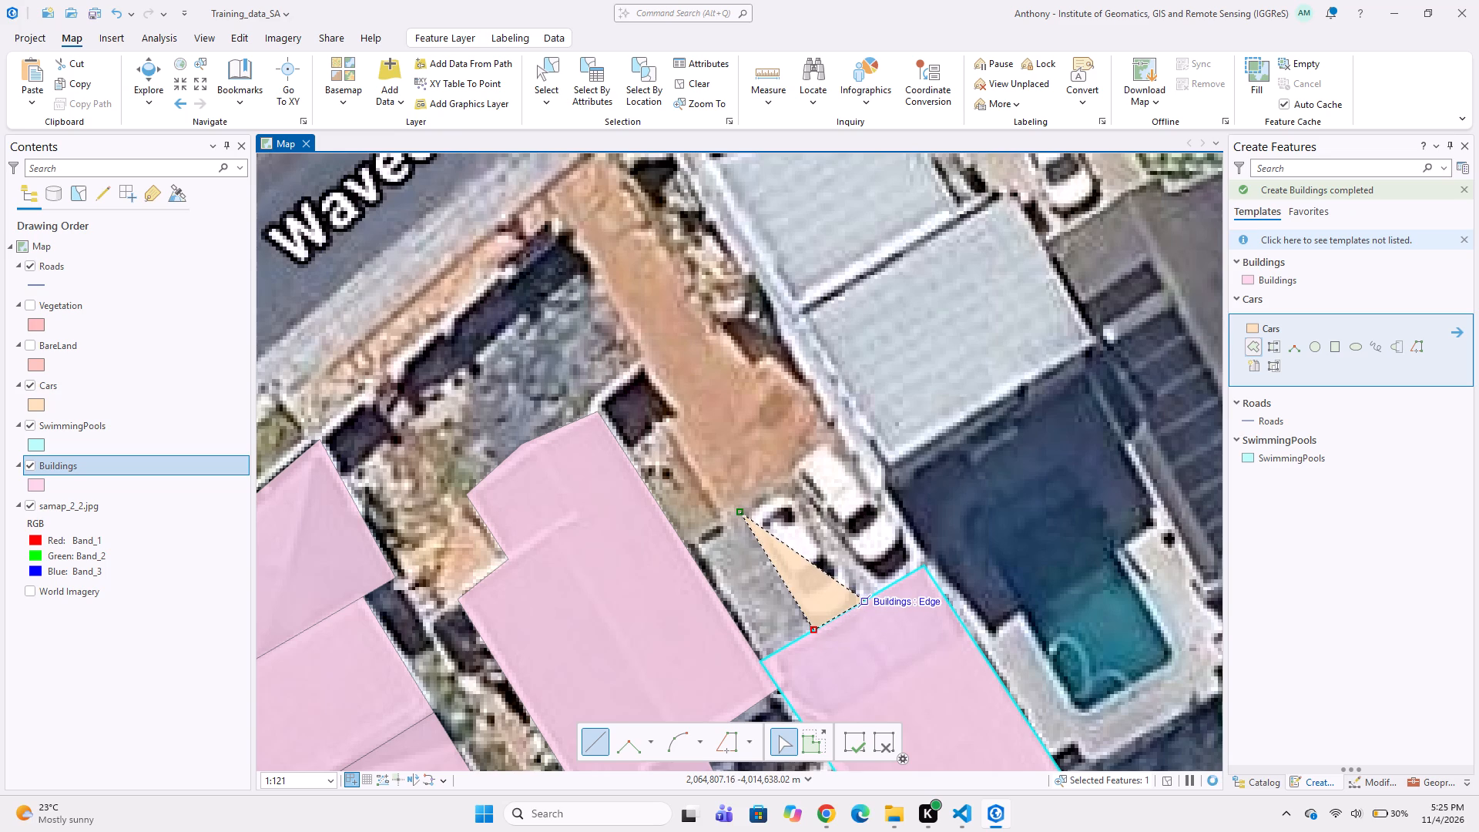
click(864, 601)
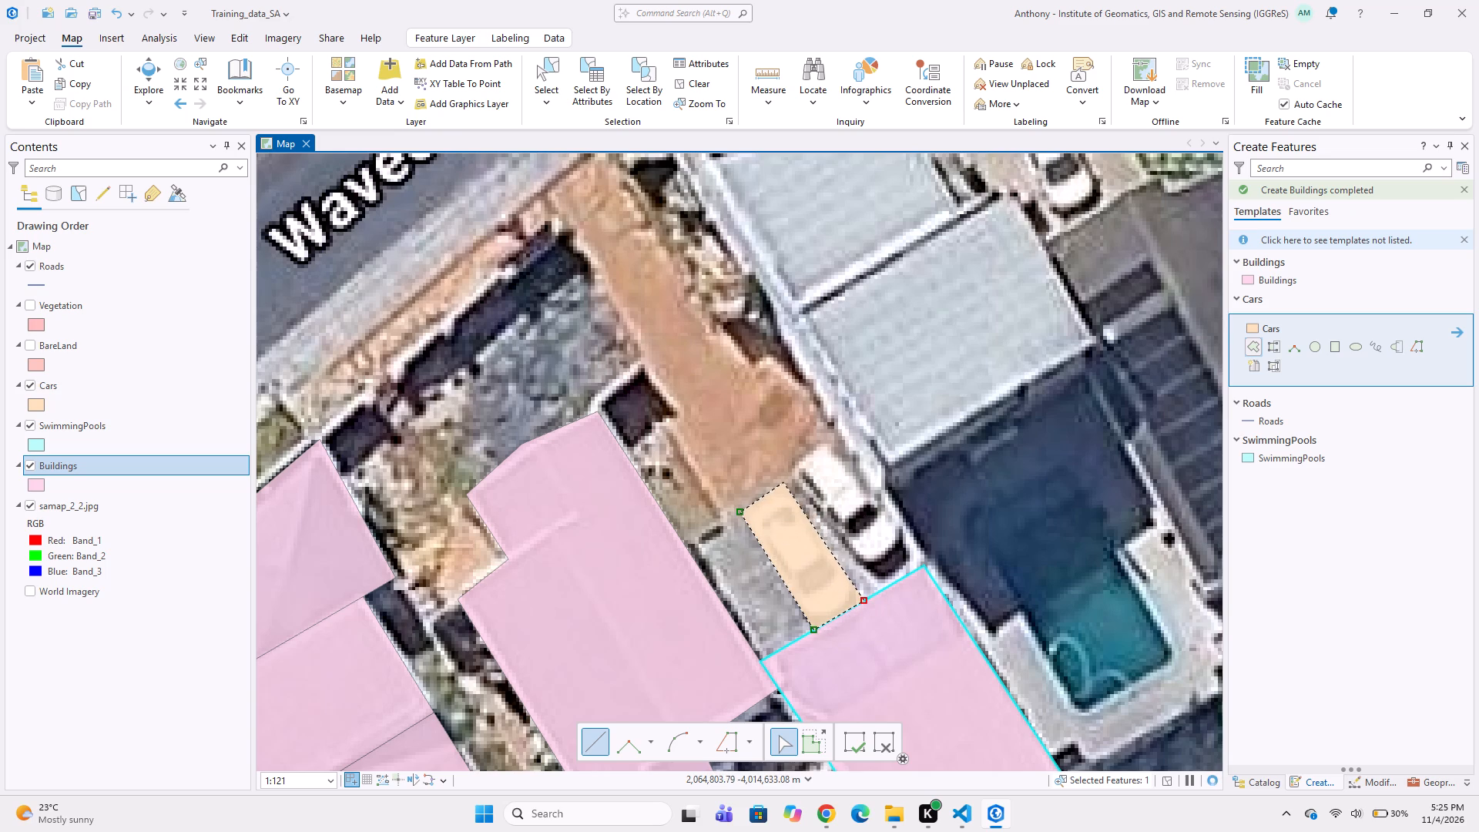
double_click(786, 482)
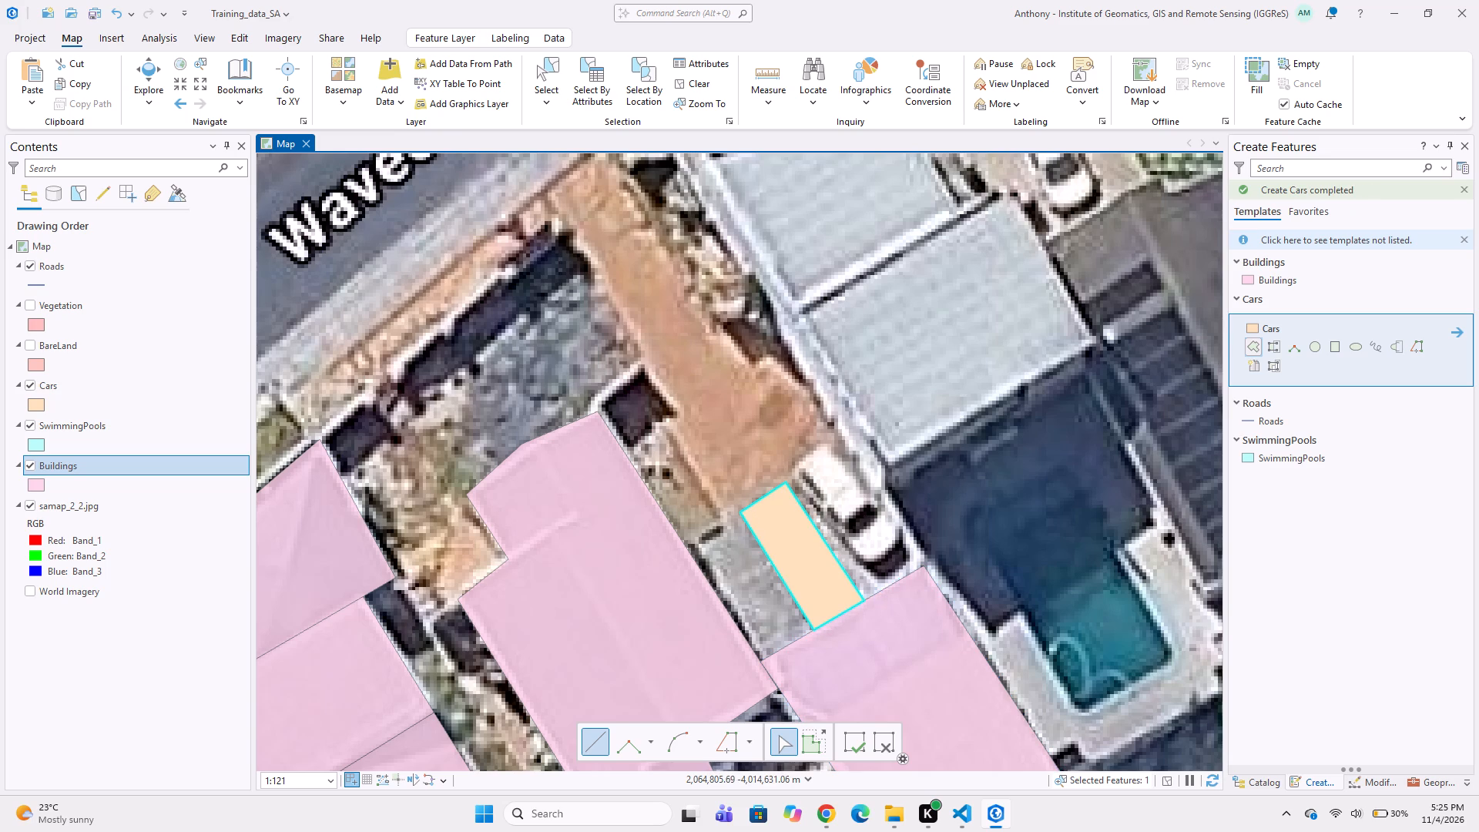
Digitize the eastern of the two parked white cars as a Cars polygon, following its angled rear corner.
click(821, 434)
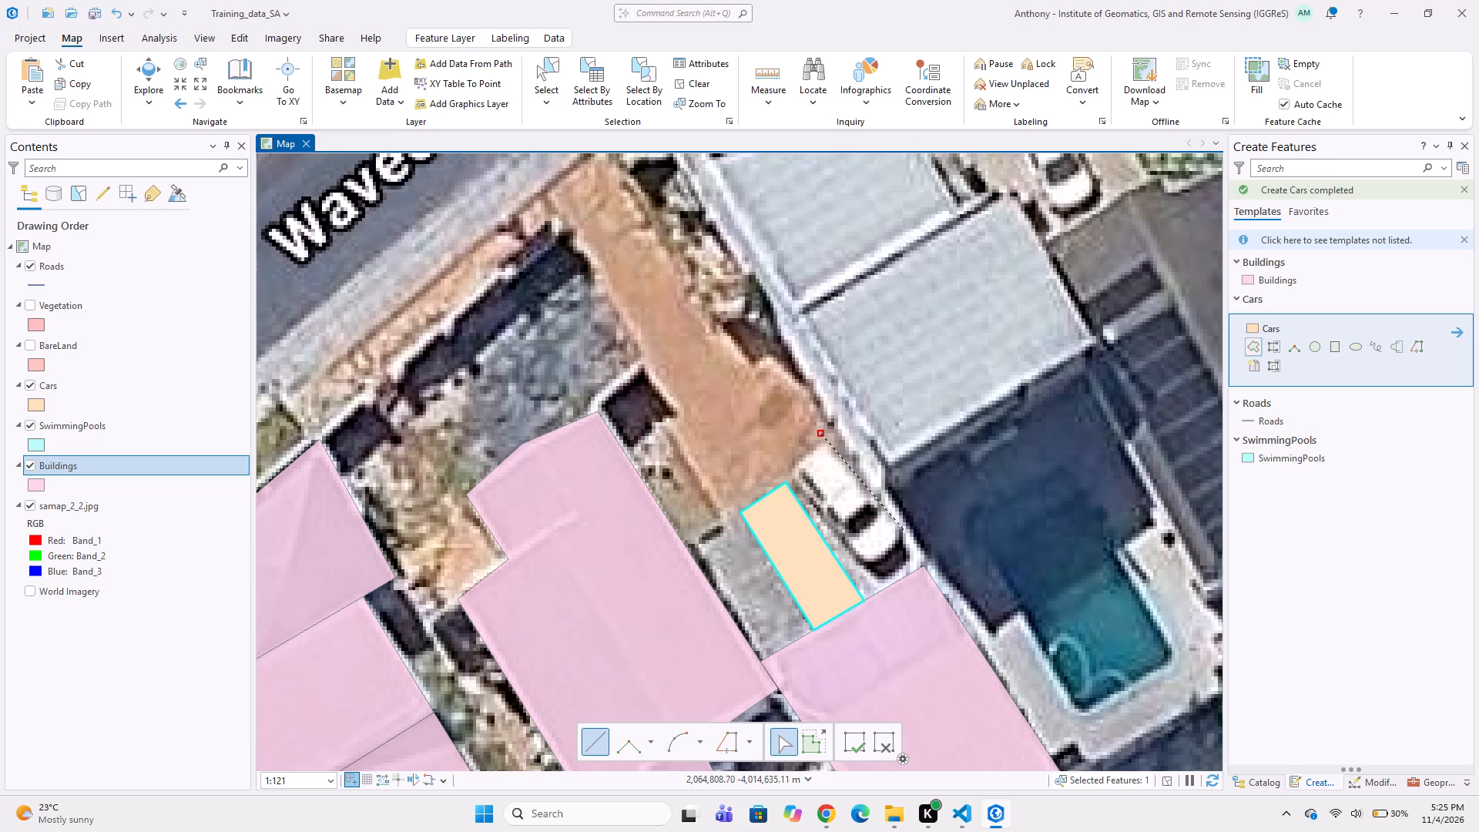
click(904, 531)
click(899, 552)
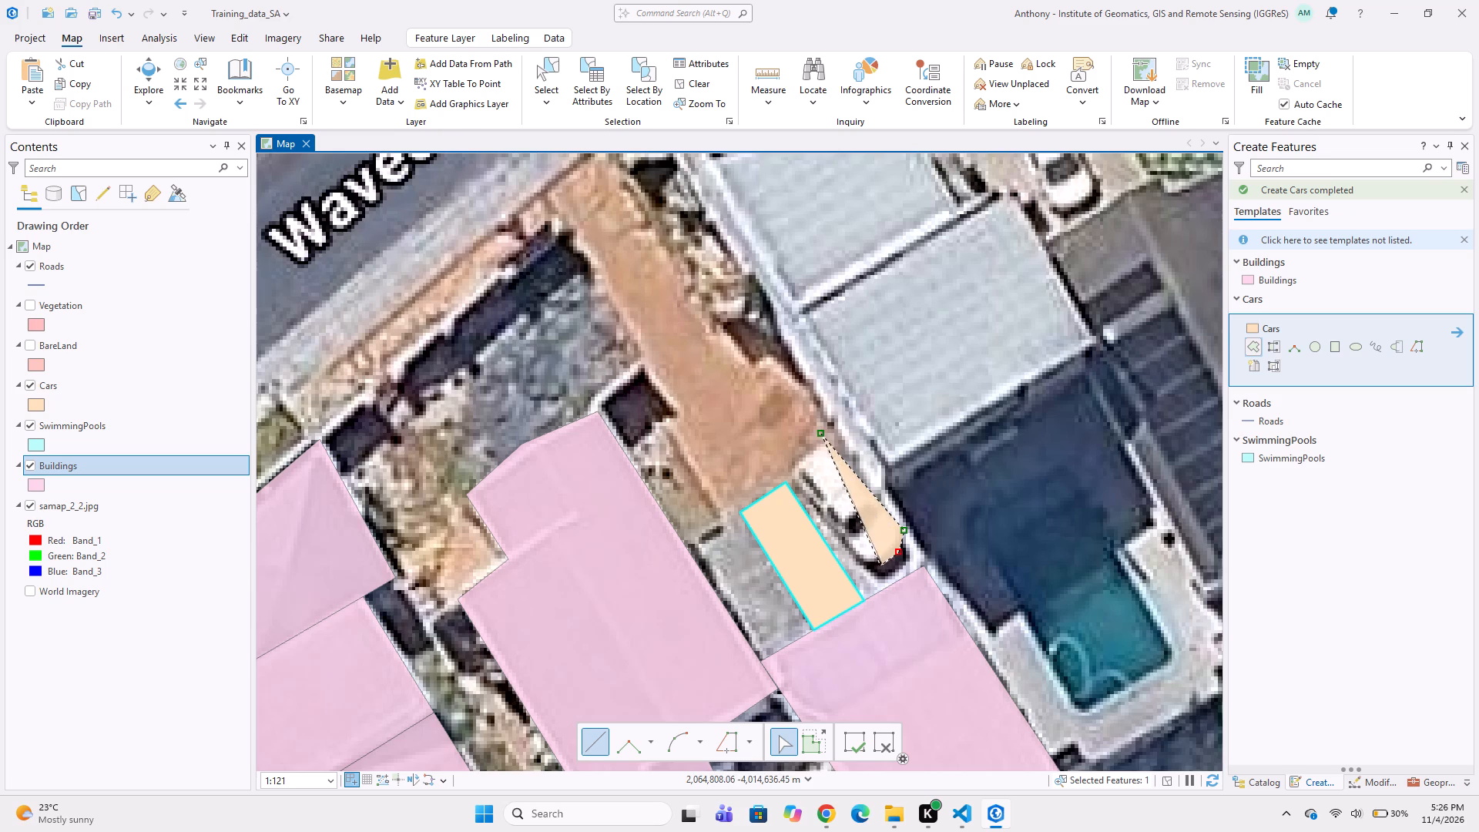
click(877, 571)
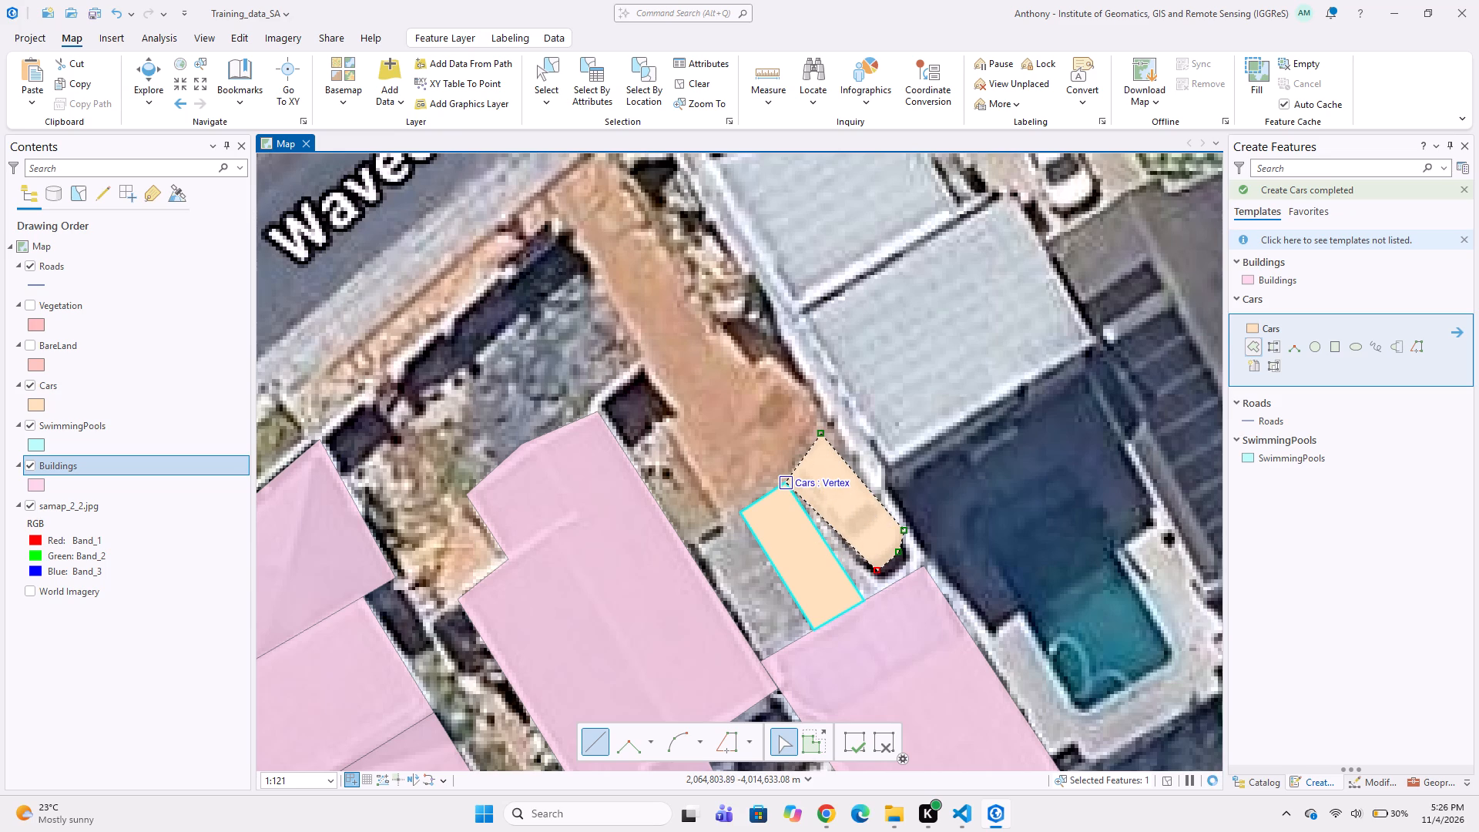
double_click(793, 475)
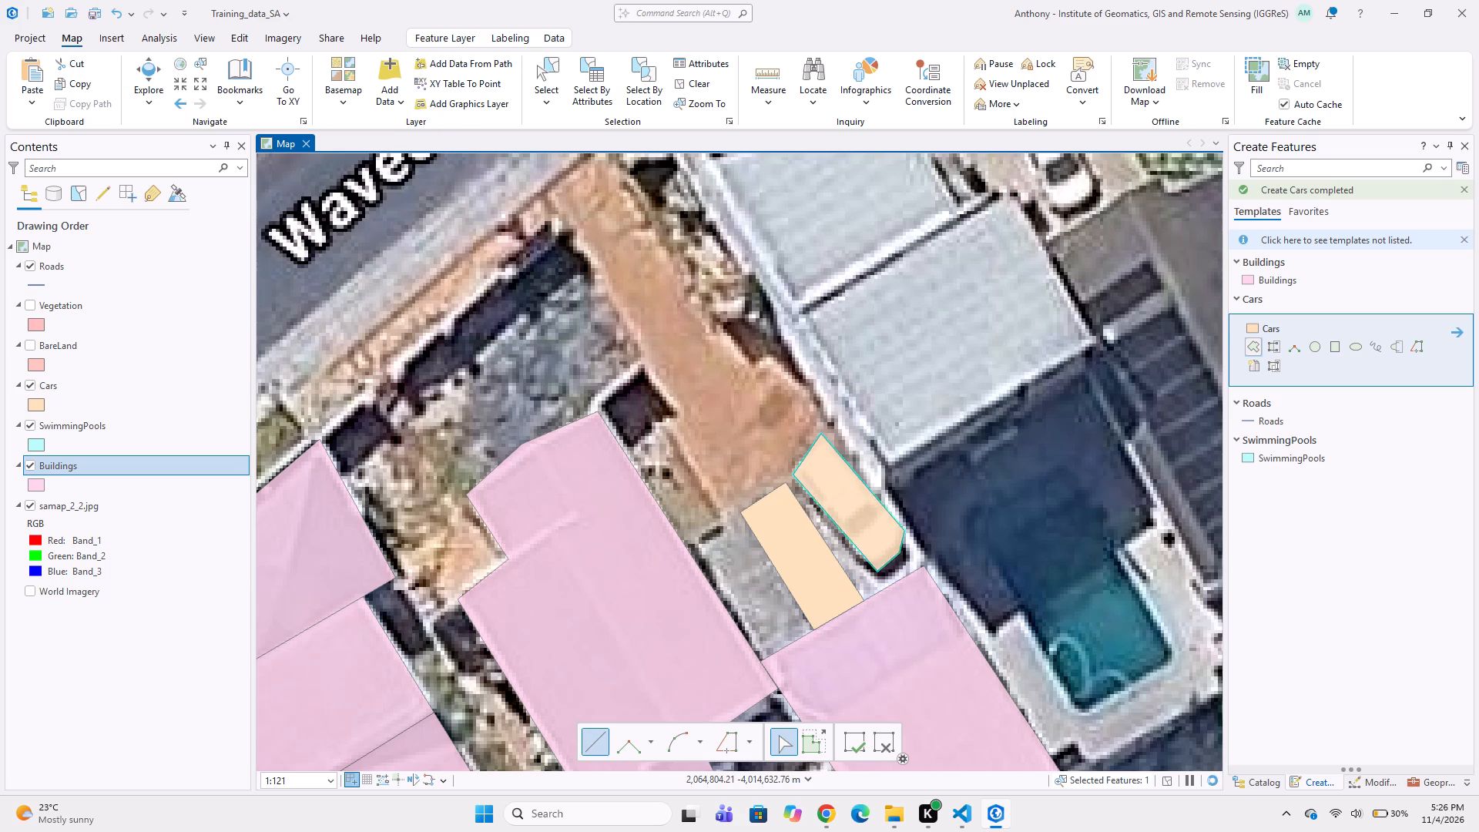
Trace the swimming pool east of the blue-canopy building as a SwimmingPools polygon with cut corners.
scroll(896, 517, down, 1)
middle_drag(969, 512, 902, 485)
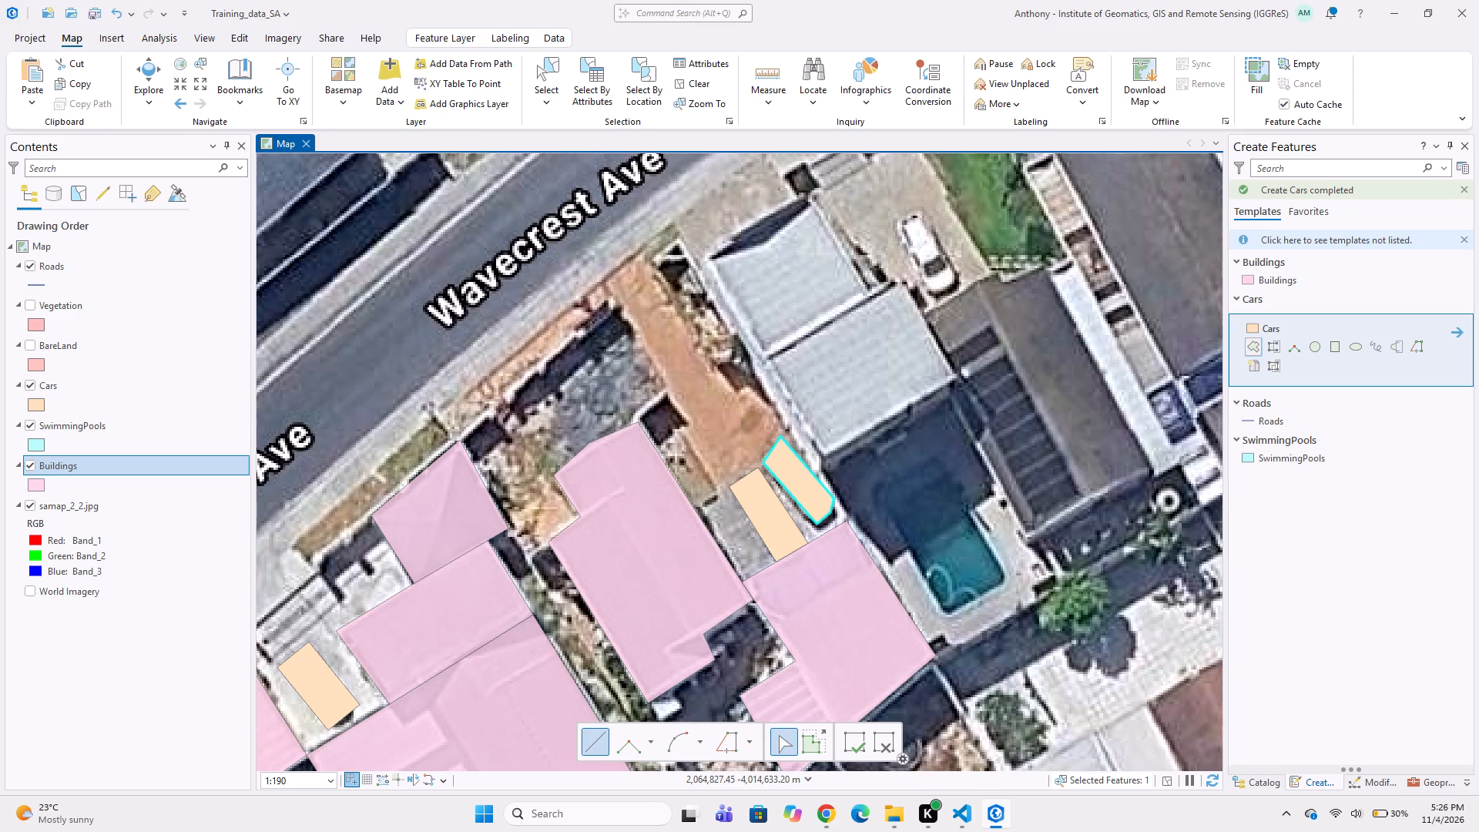
click(1263, 455)
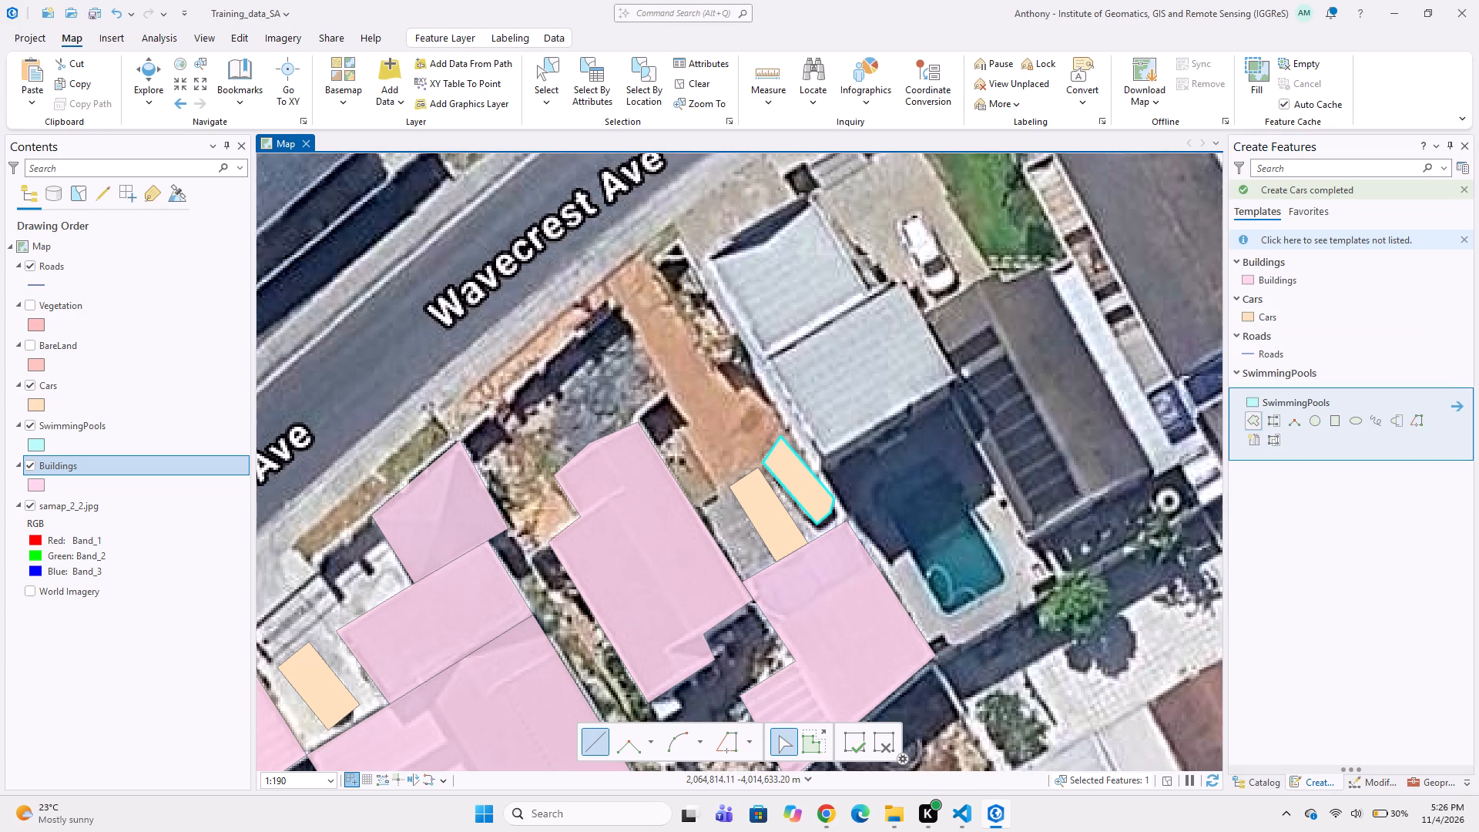
click(937, 455)
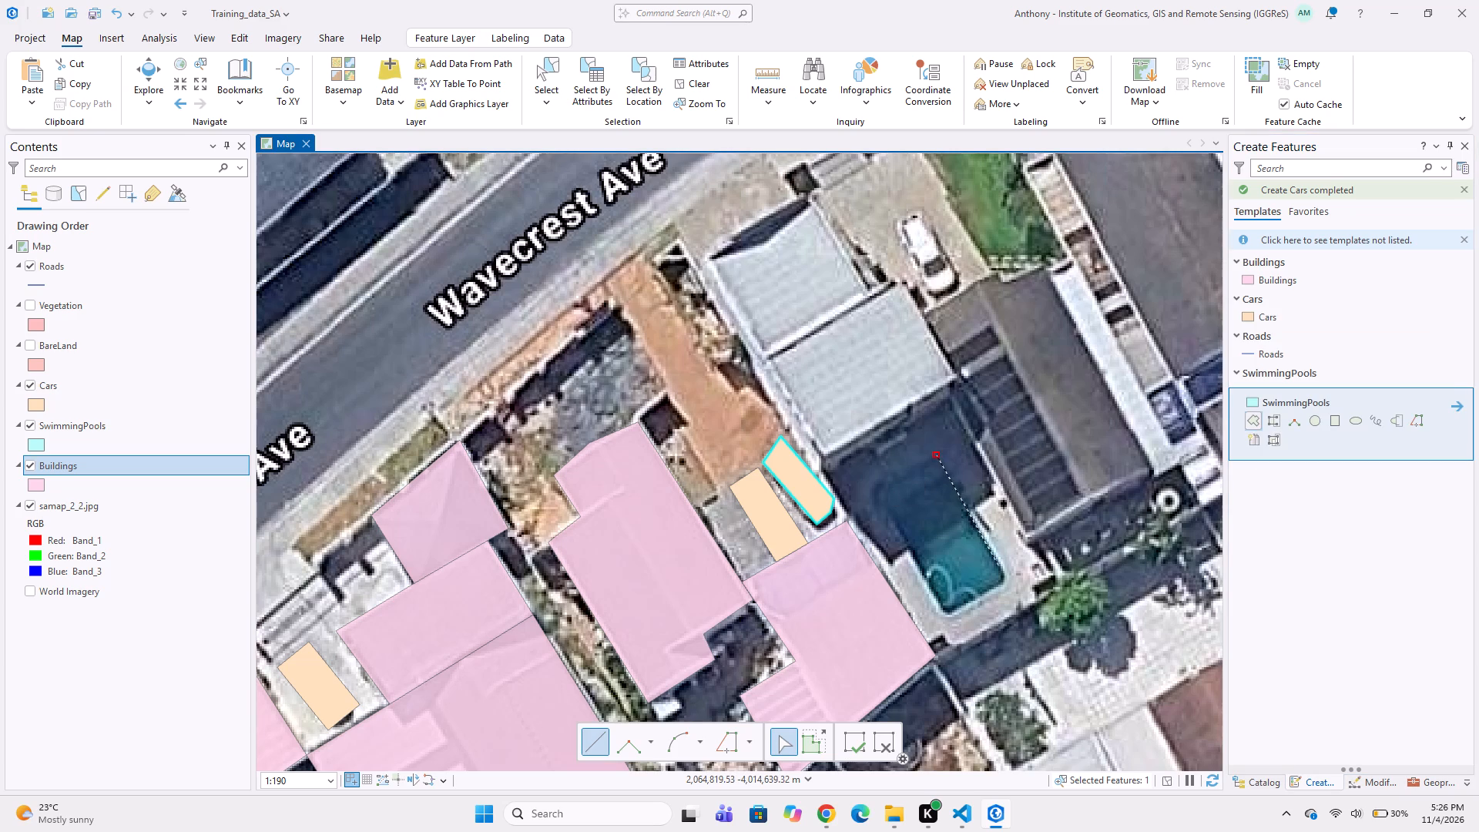
click(1004, 574)
click(999, 585)
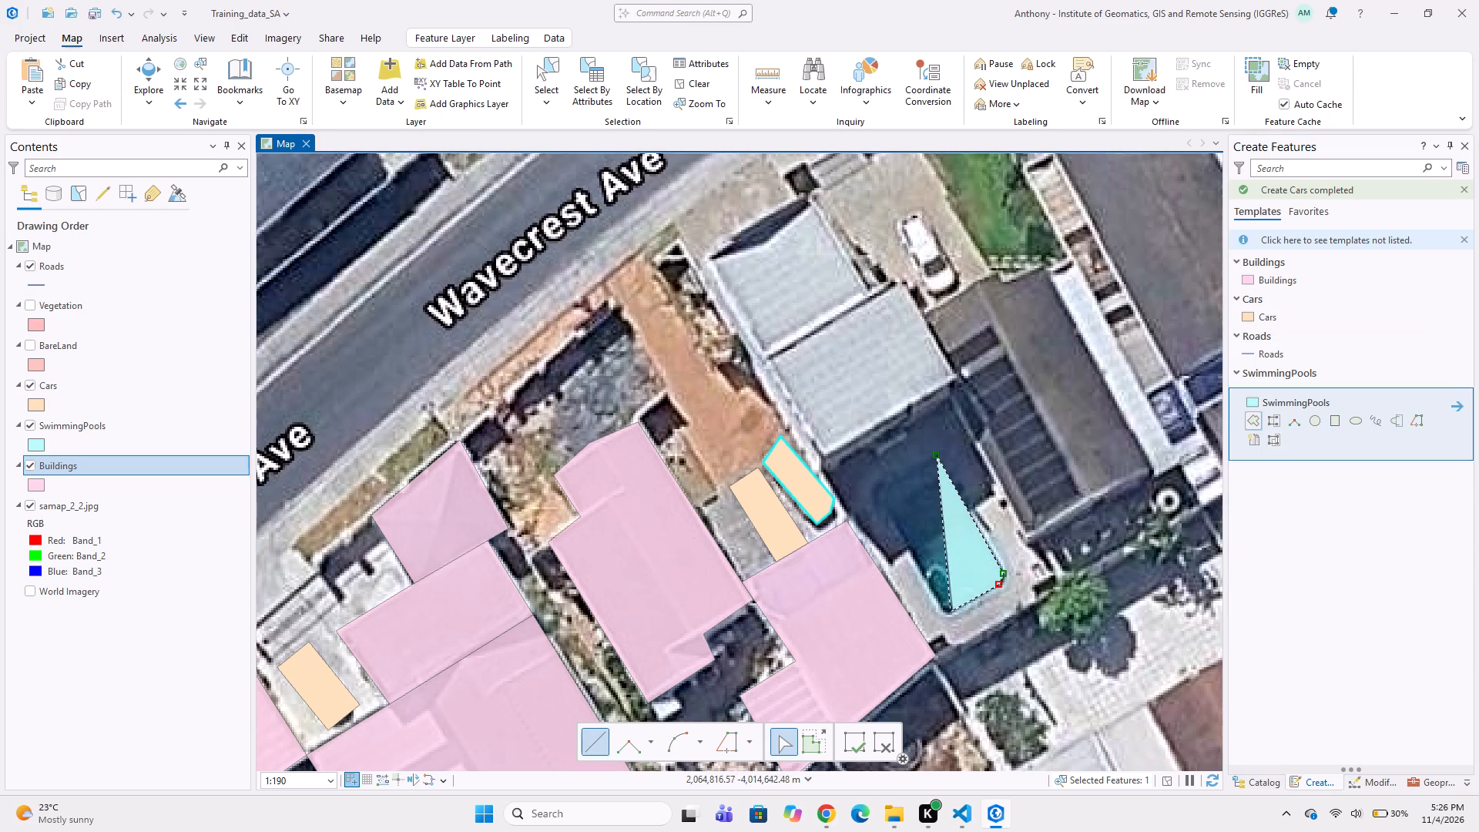
click(951, 614)
click(940, 612)
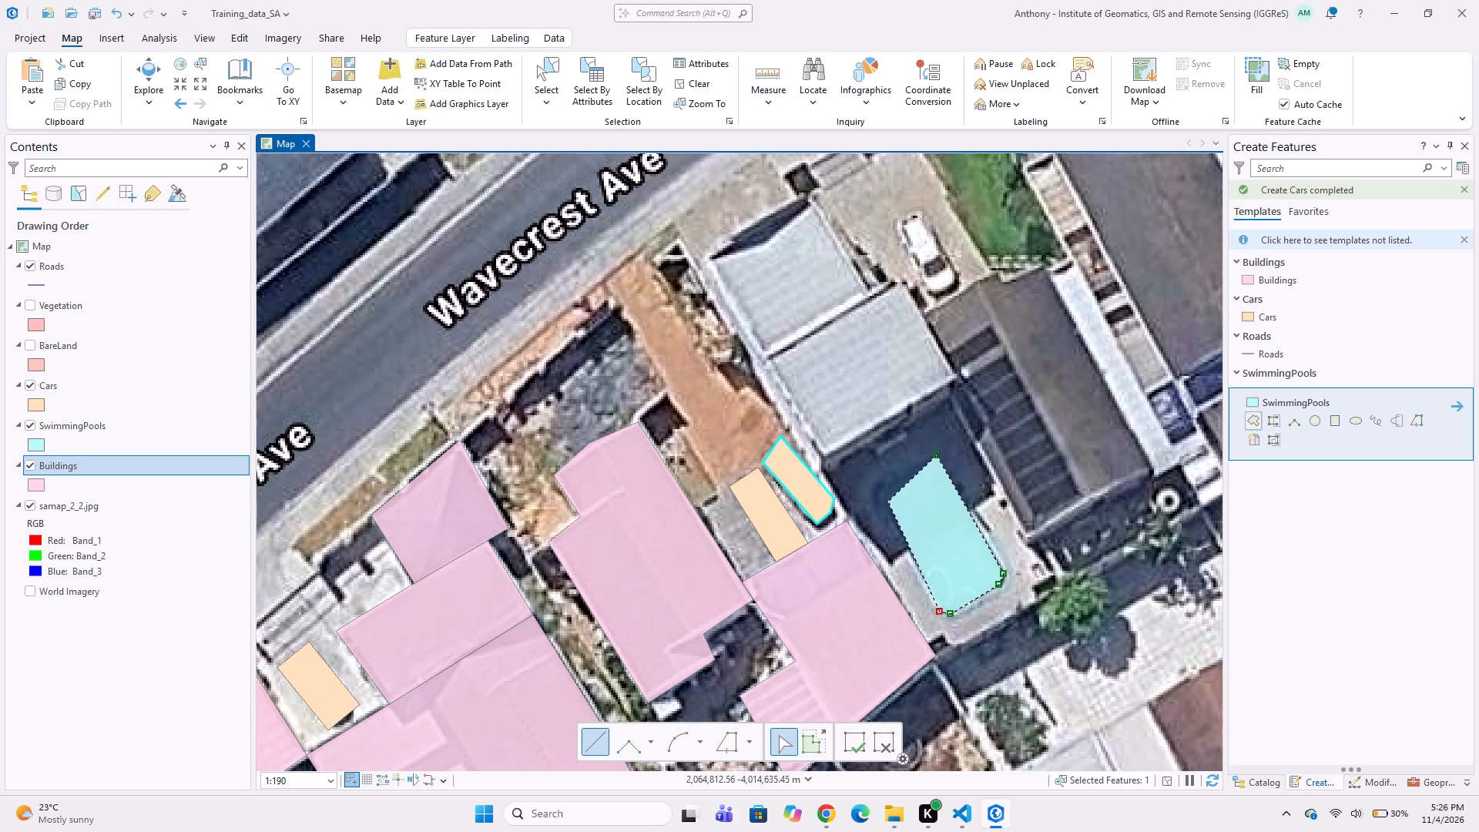
click(891, 512)
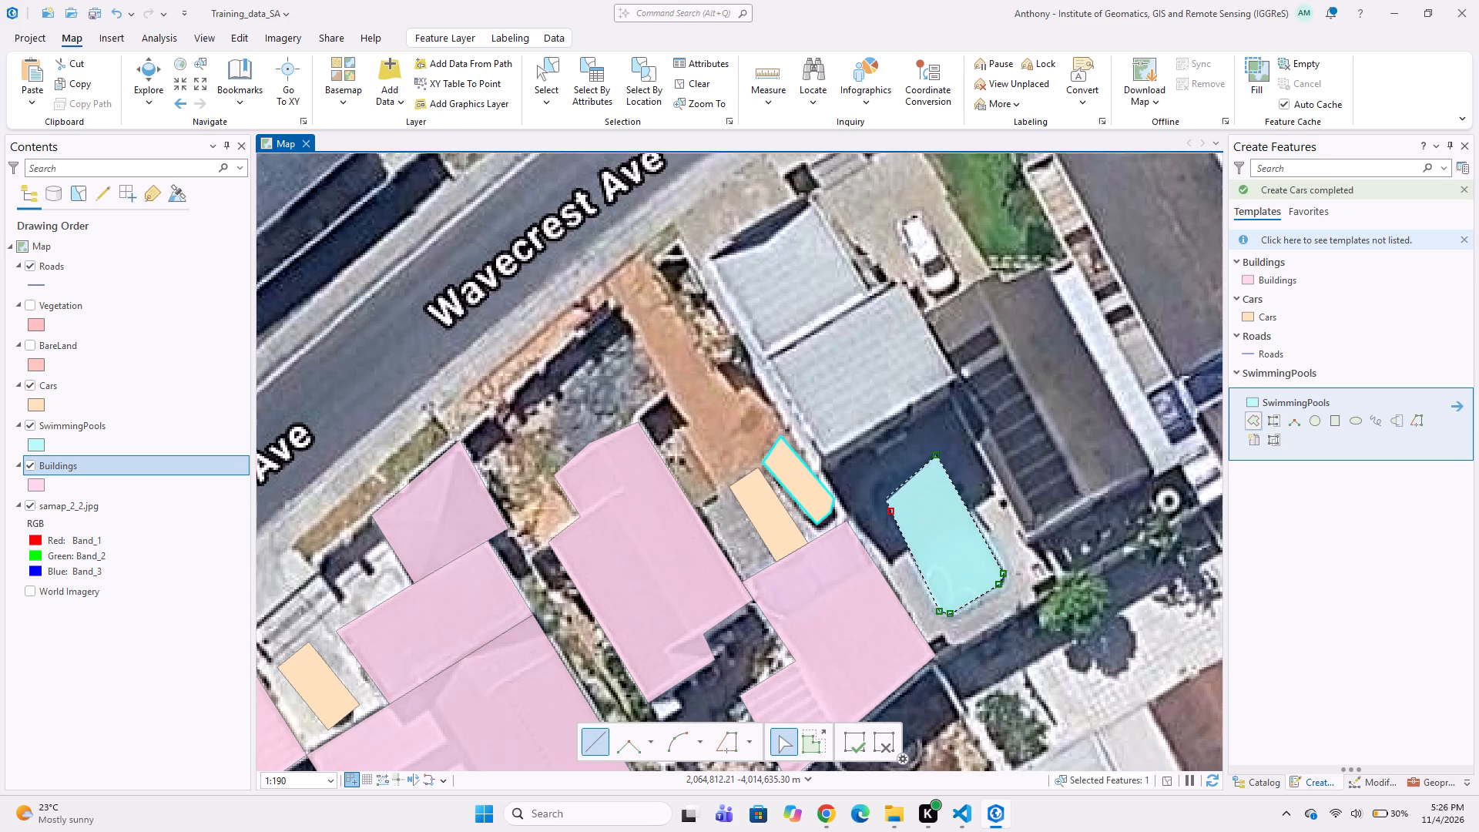
click(886, 496)
double_click(894, 480)
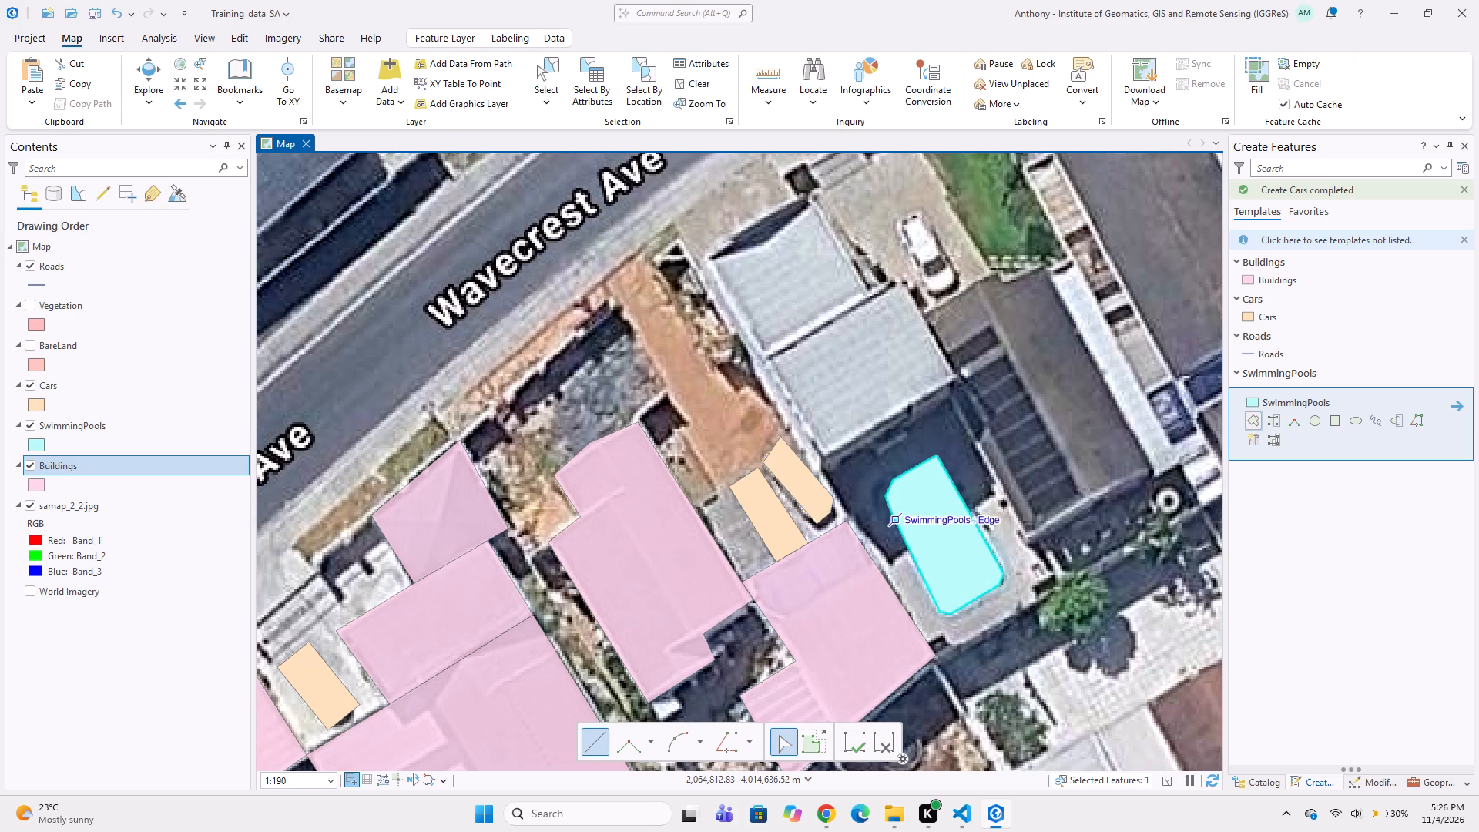
Trace the grey-roofed building north of the digitized swimming pool as a Buildings polygon, following the step along its eastern side.
middle_drag(937, 606, 953, 639)
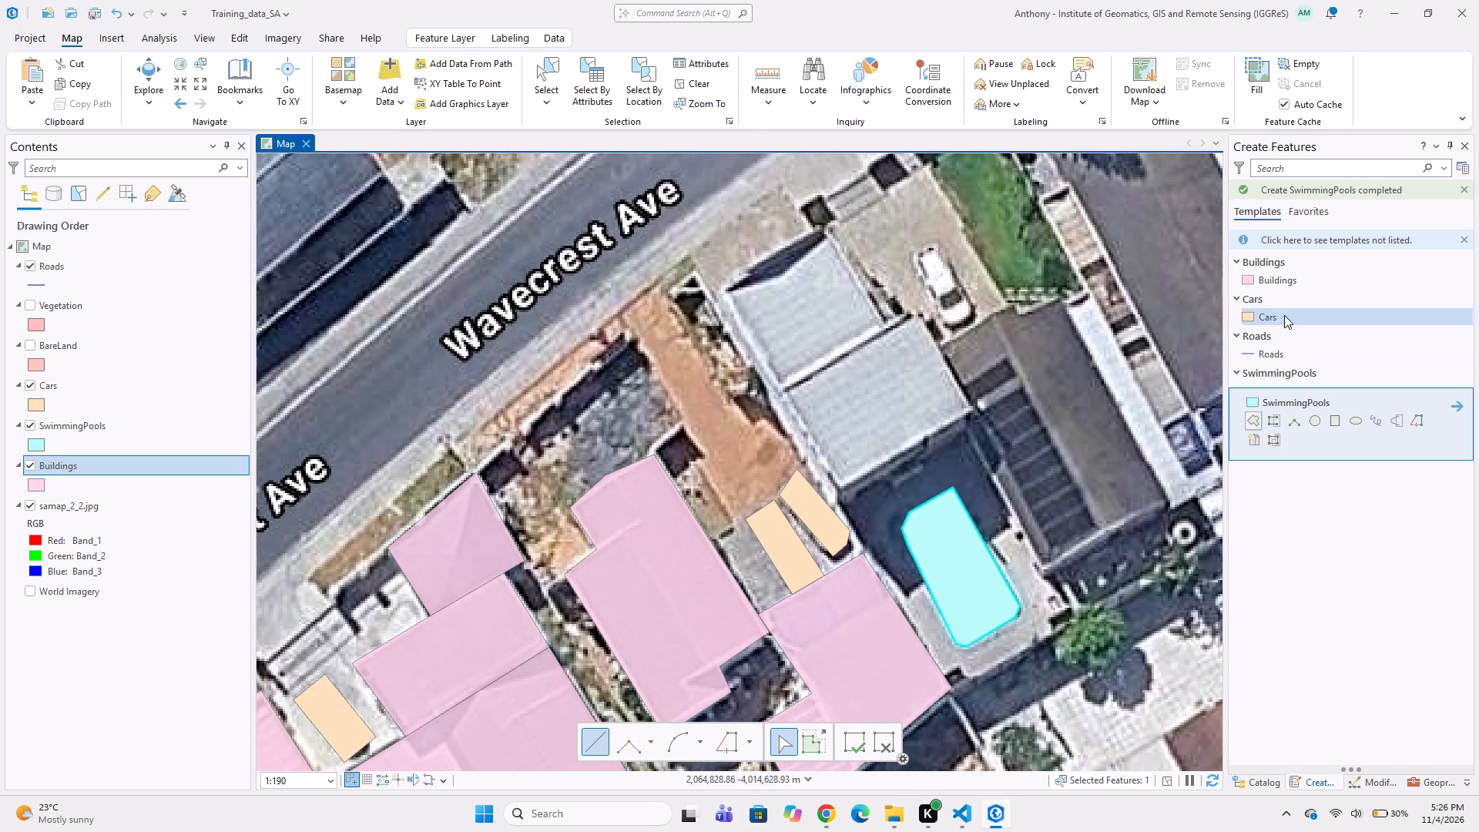
click(1284, 313)
click(1282, 277)
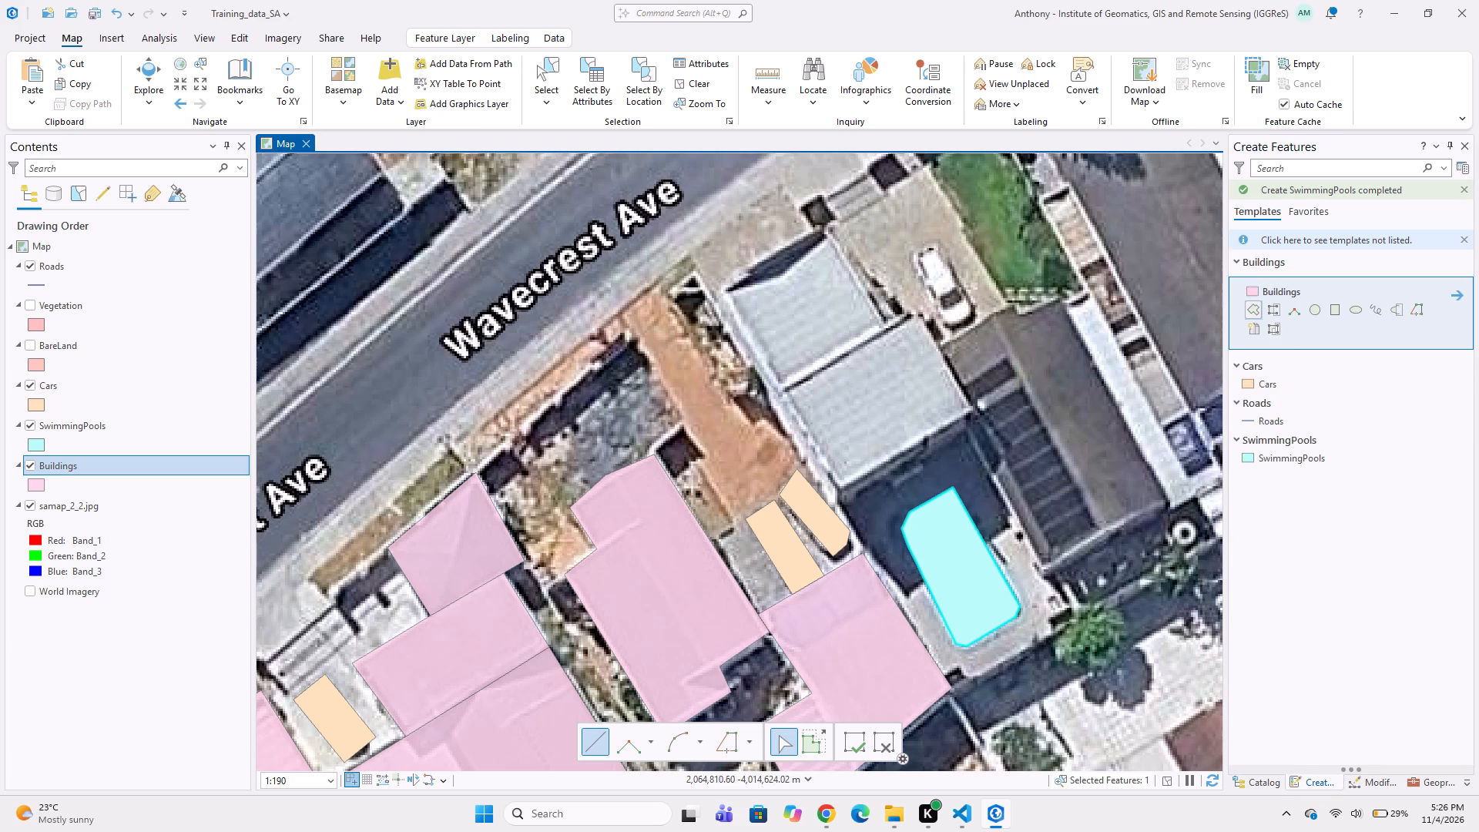
click(823, 226)
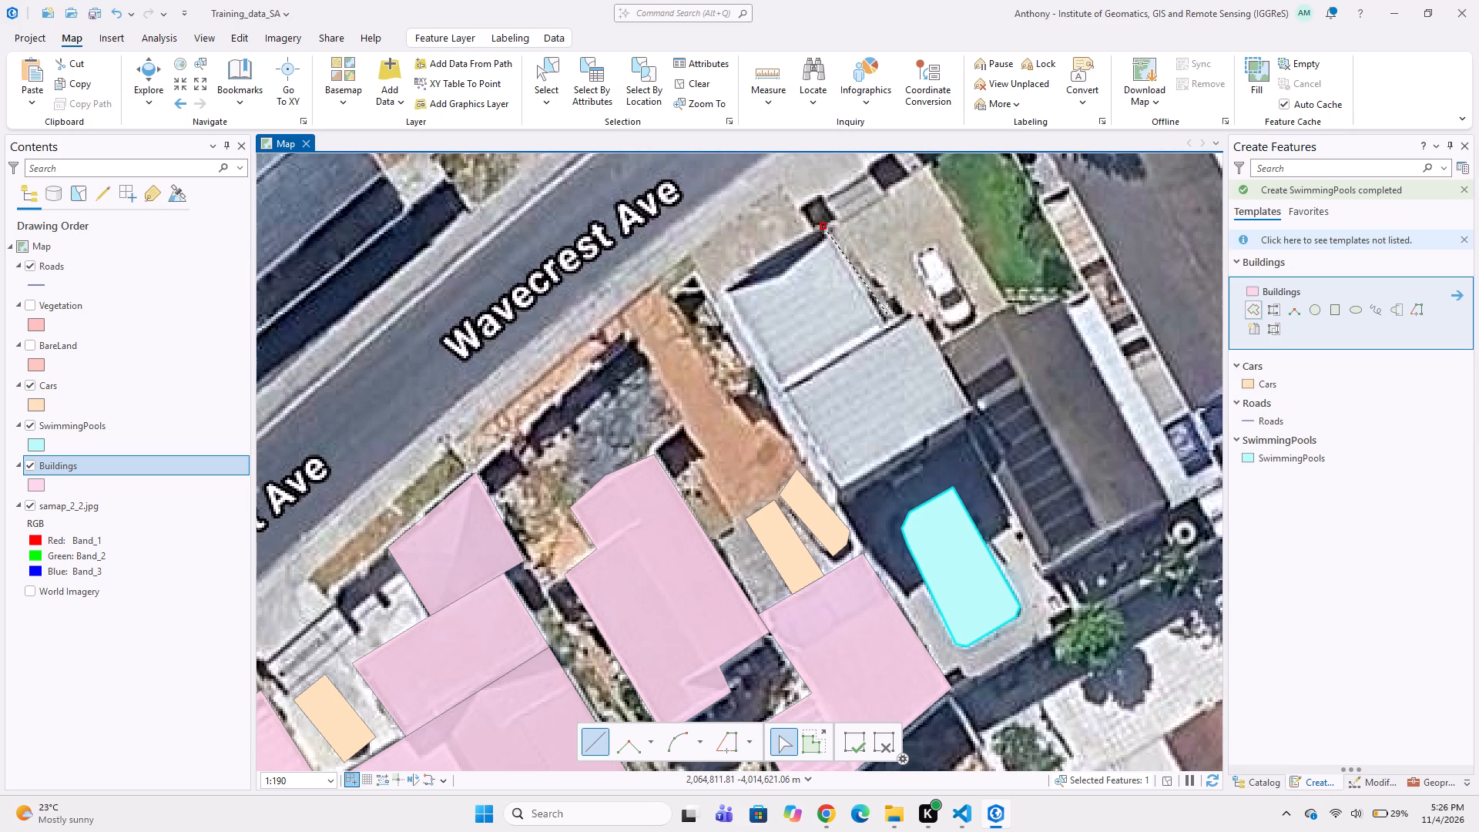
click(886, 317)
click(915, 310)
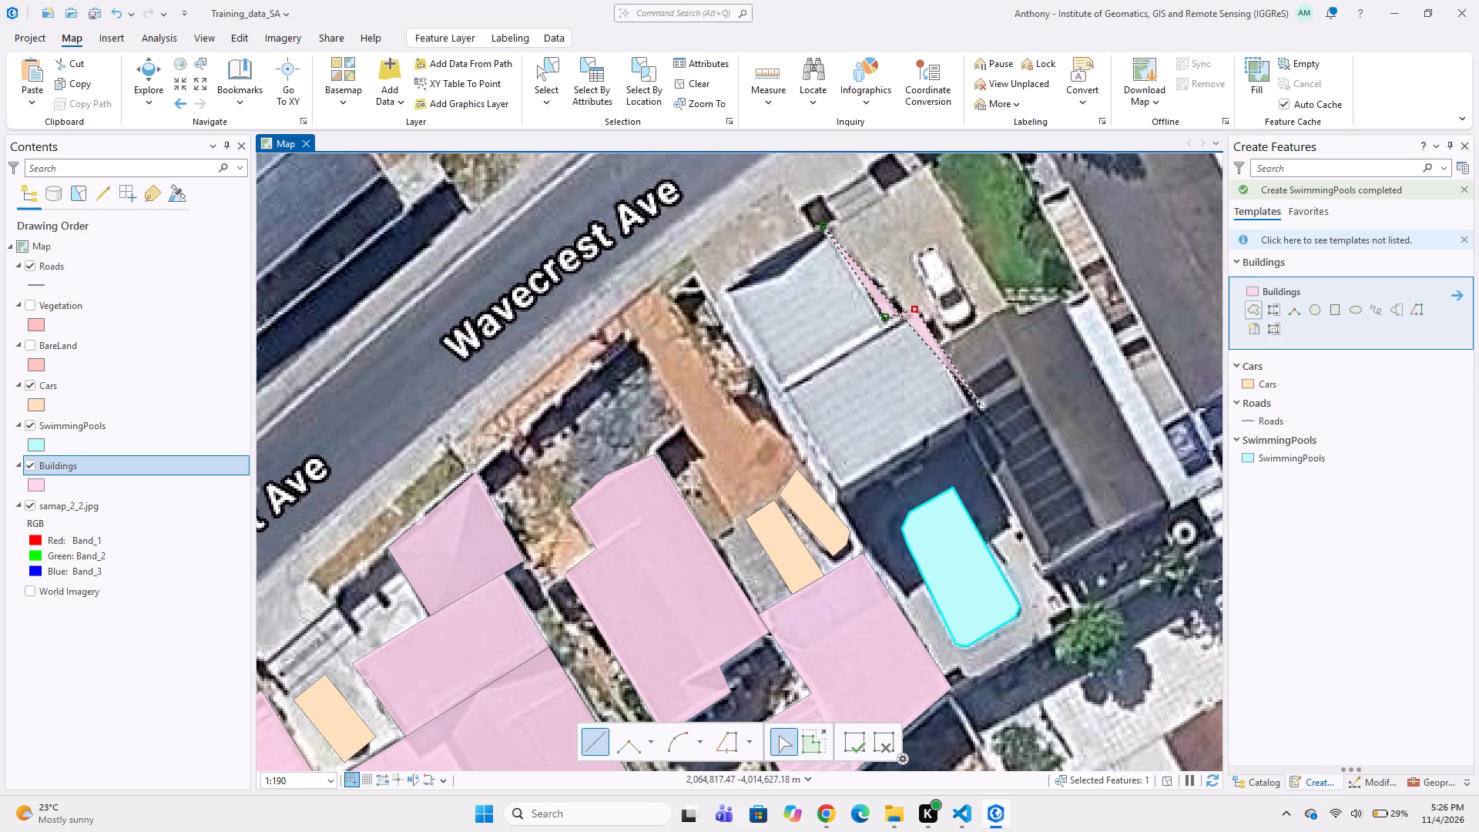
click(974, 412)
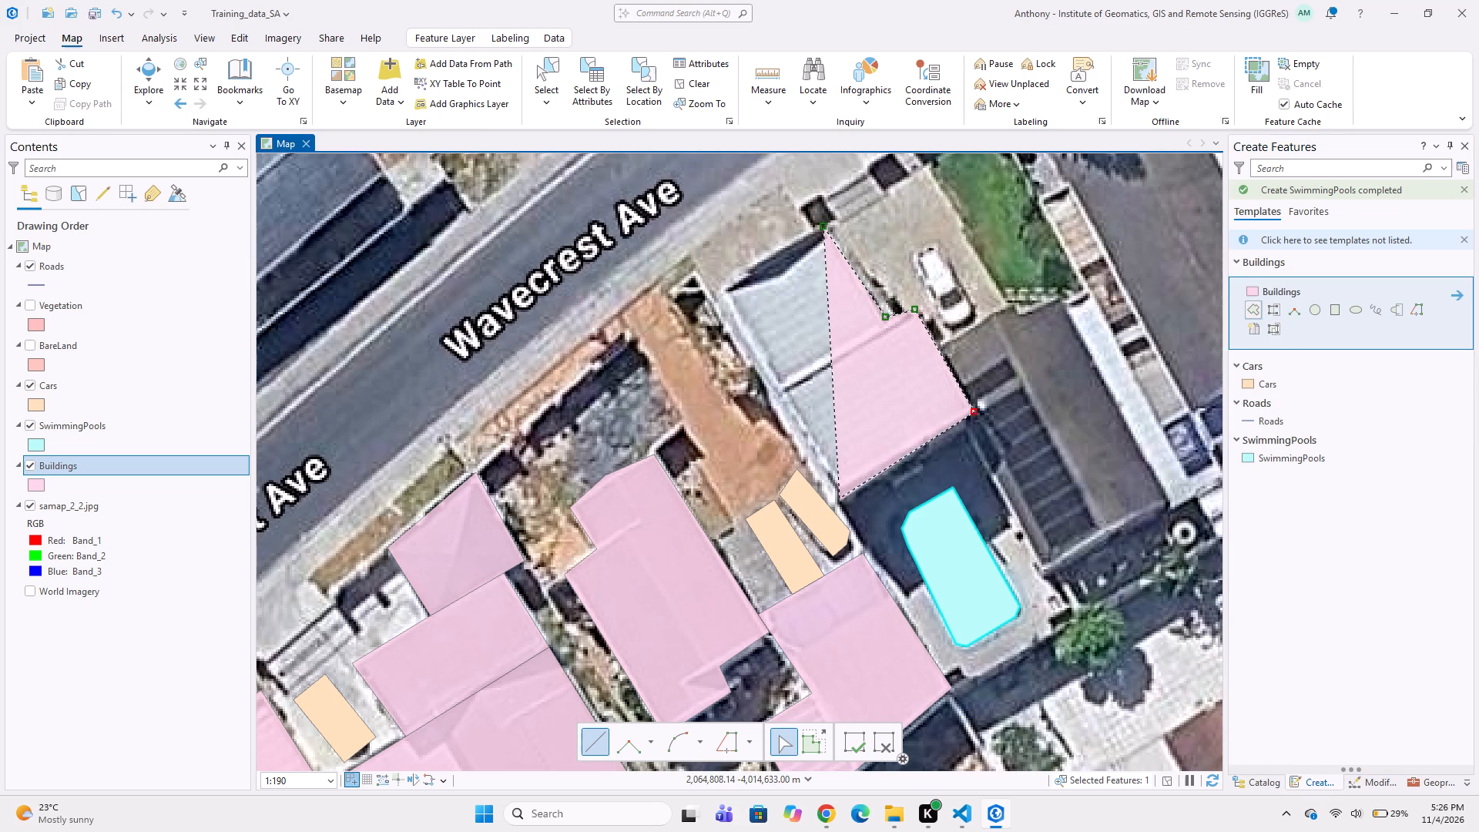
click(843, 493)
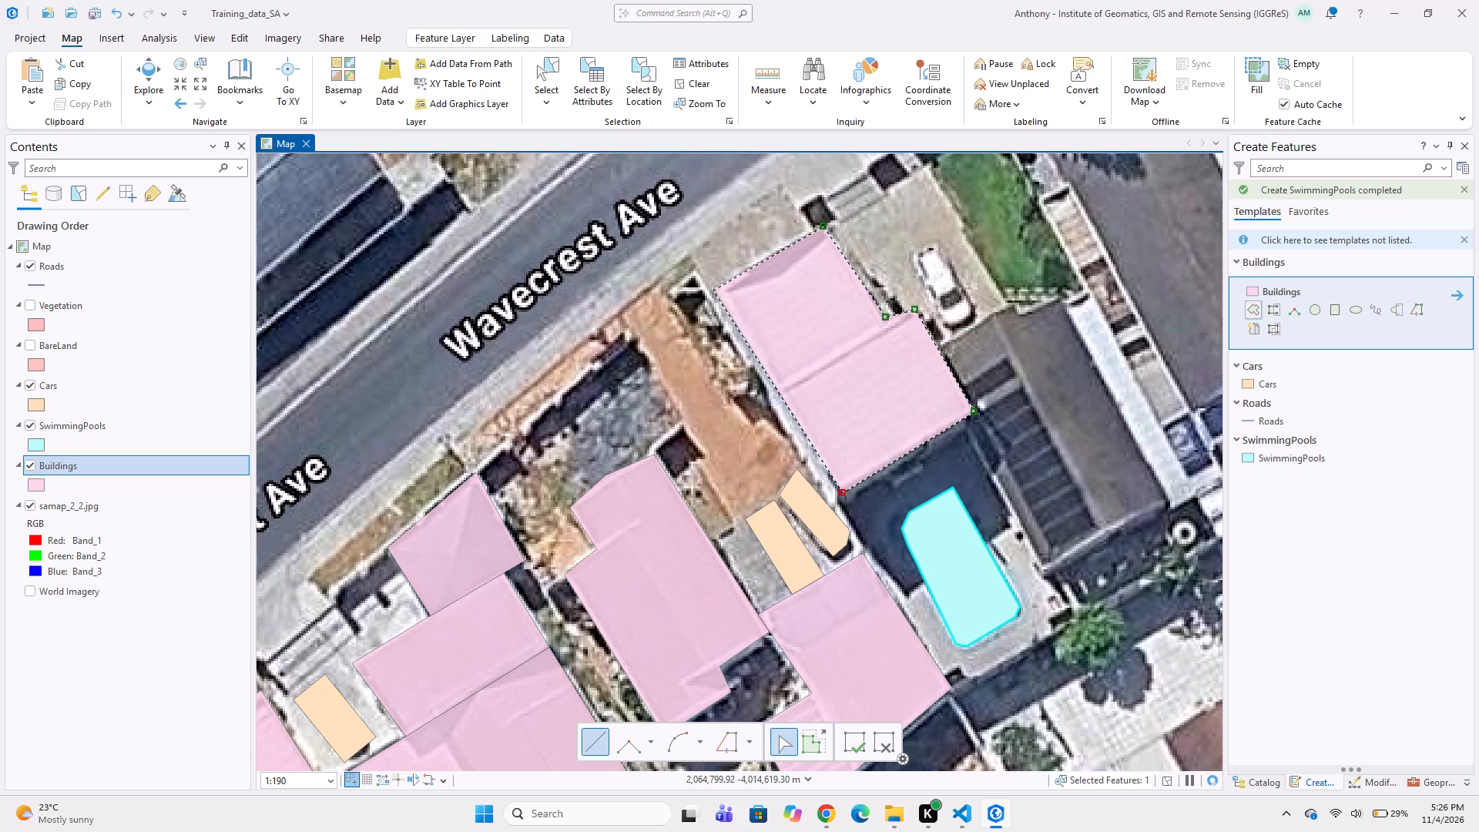
click(713, 290)
drag(713, 290, 721, 294)
Digitize the white car parked in the driveway east of the grey-roofed building as a rectangular Cars polygon.
middle_drag(894, 323, 823, 418)
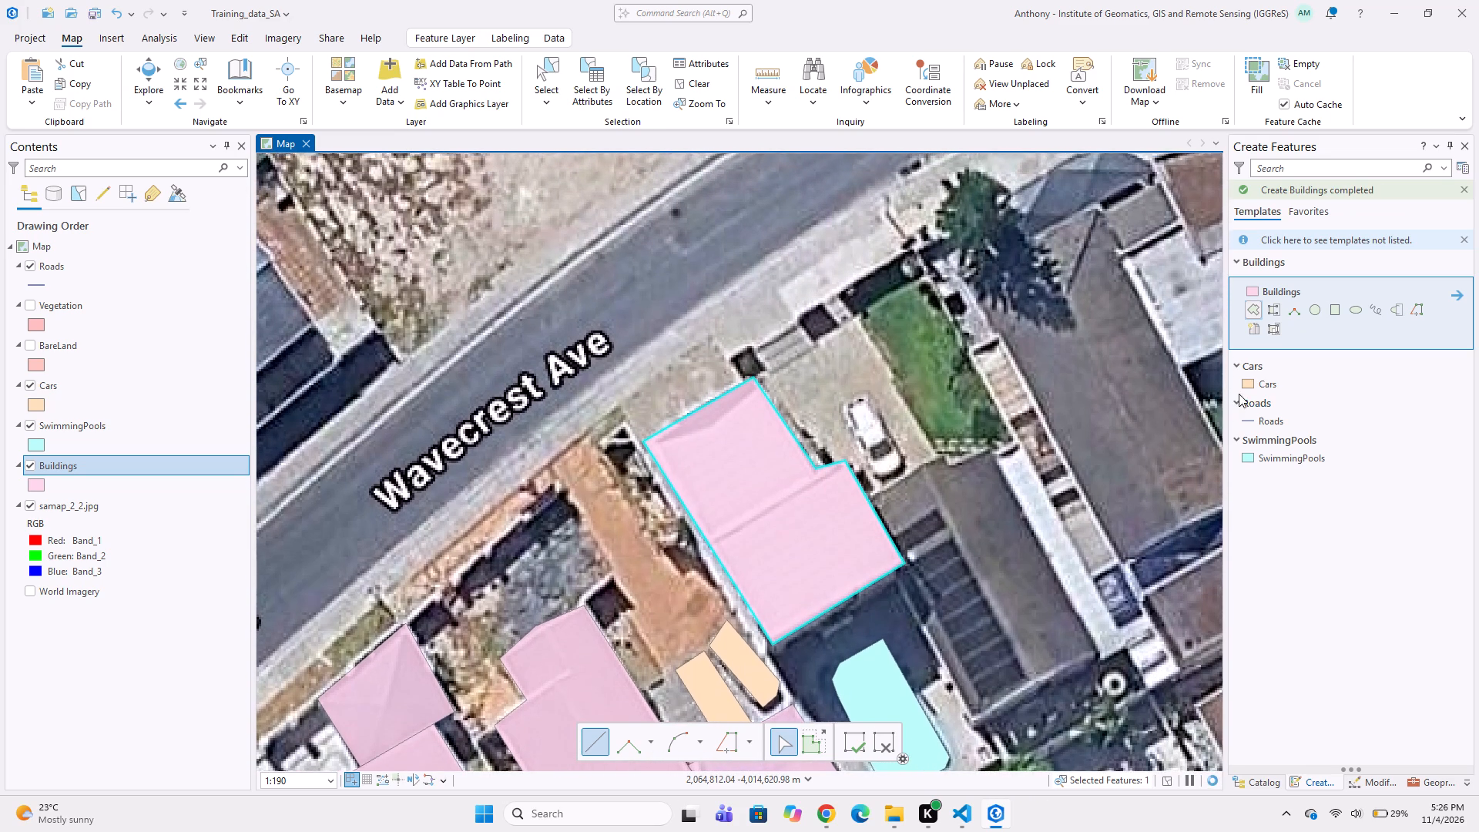
click(1249, 383)
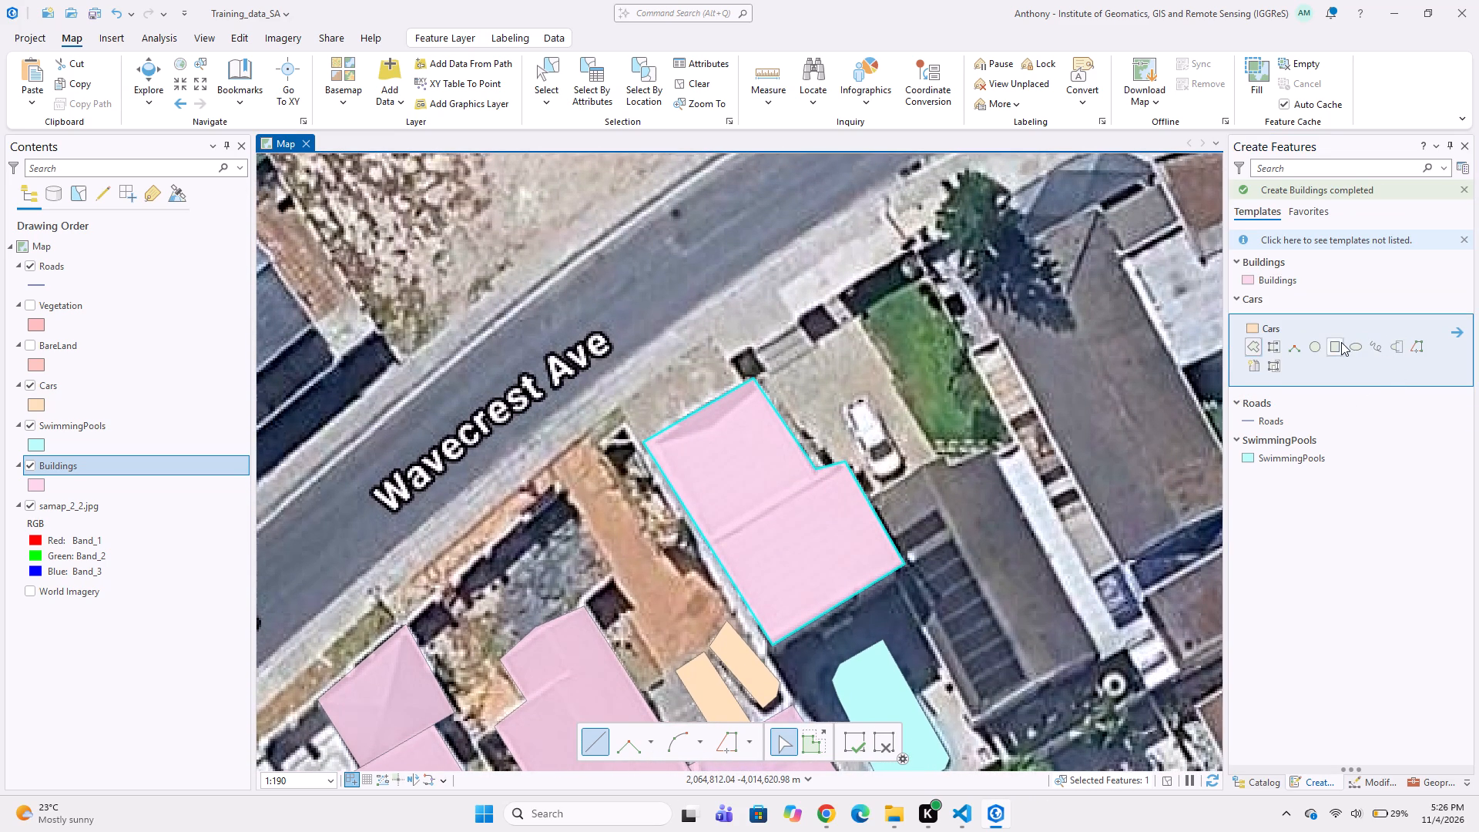
click(1339, 342)
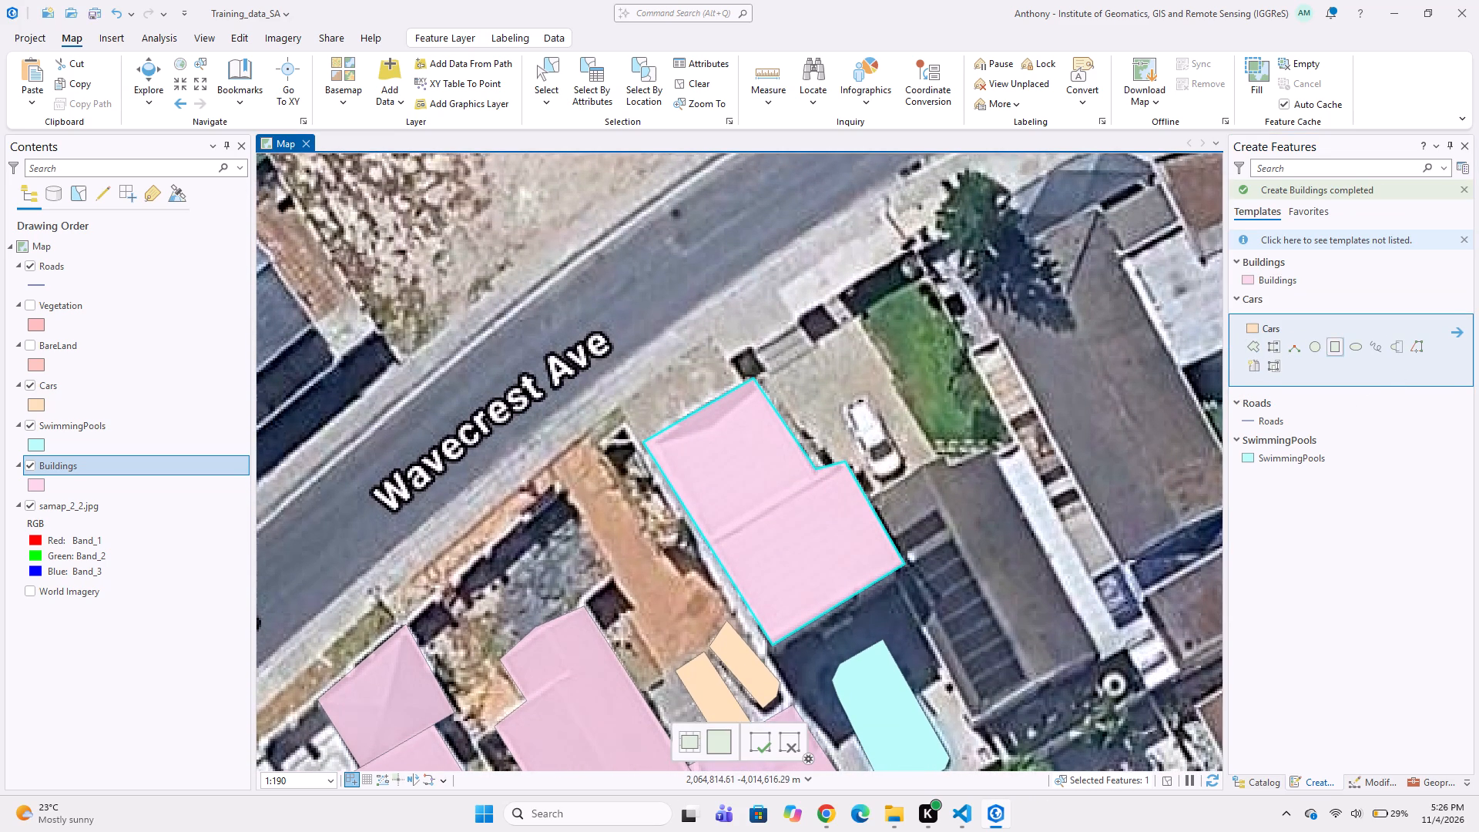
click(872, 391)
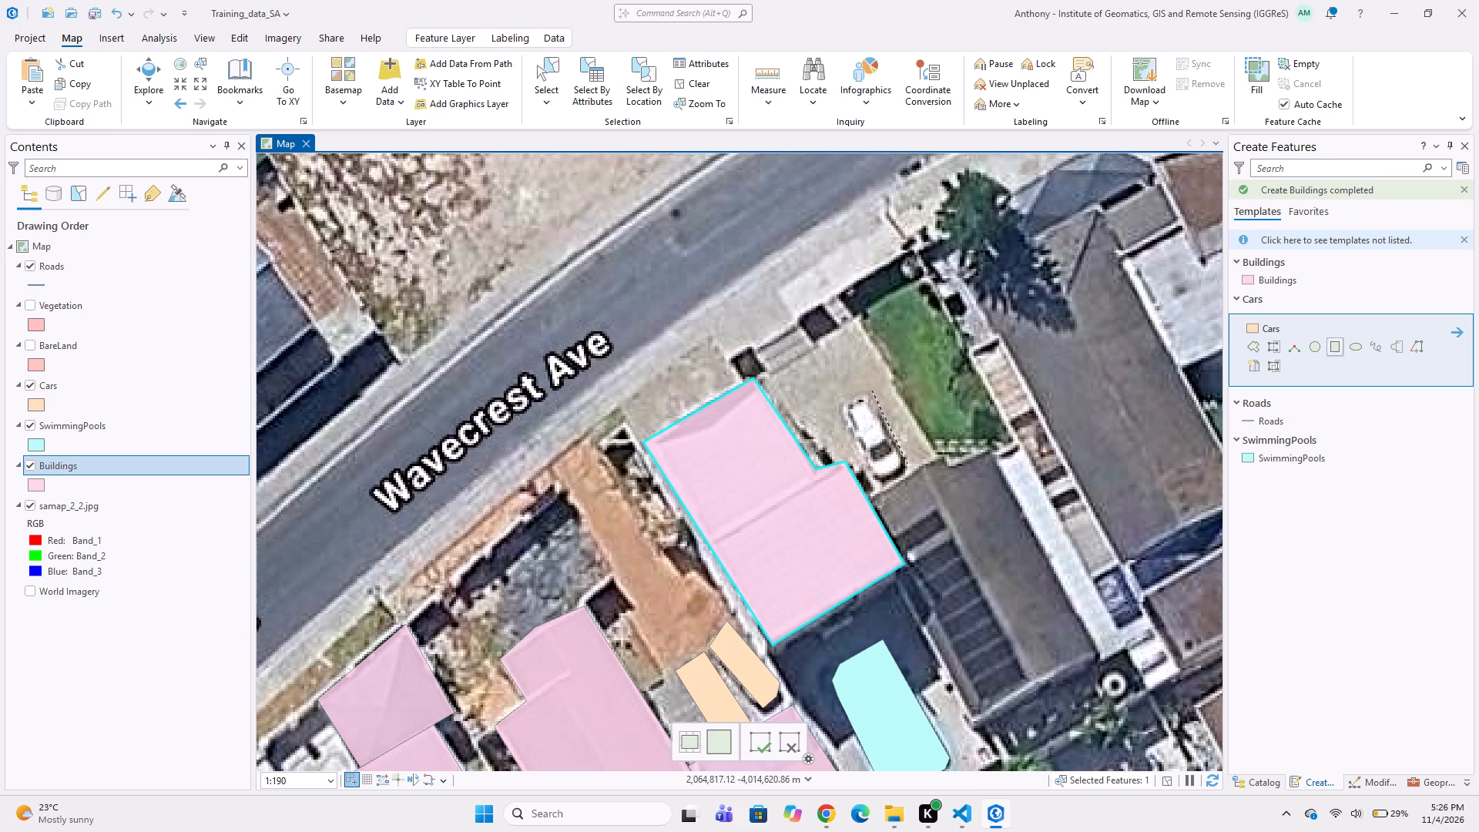
click(907, 464)
double_click(875, 485)
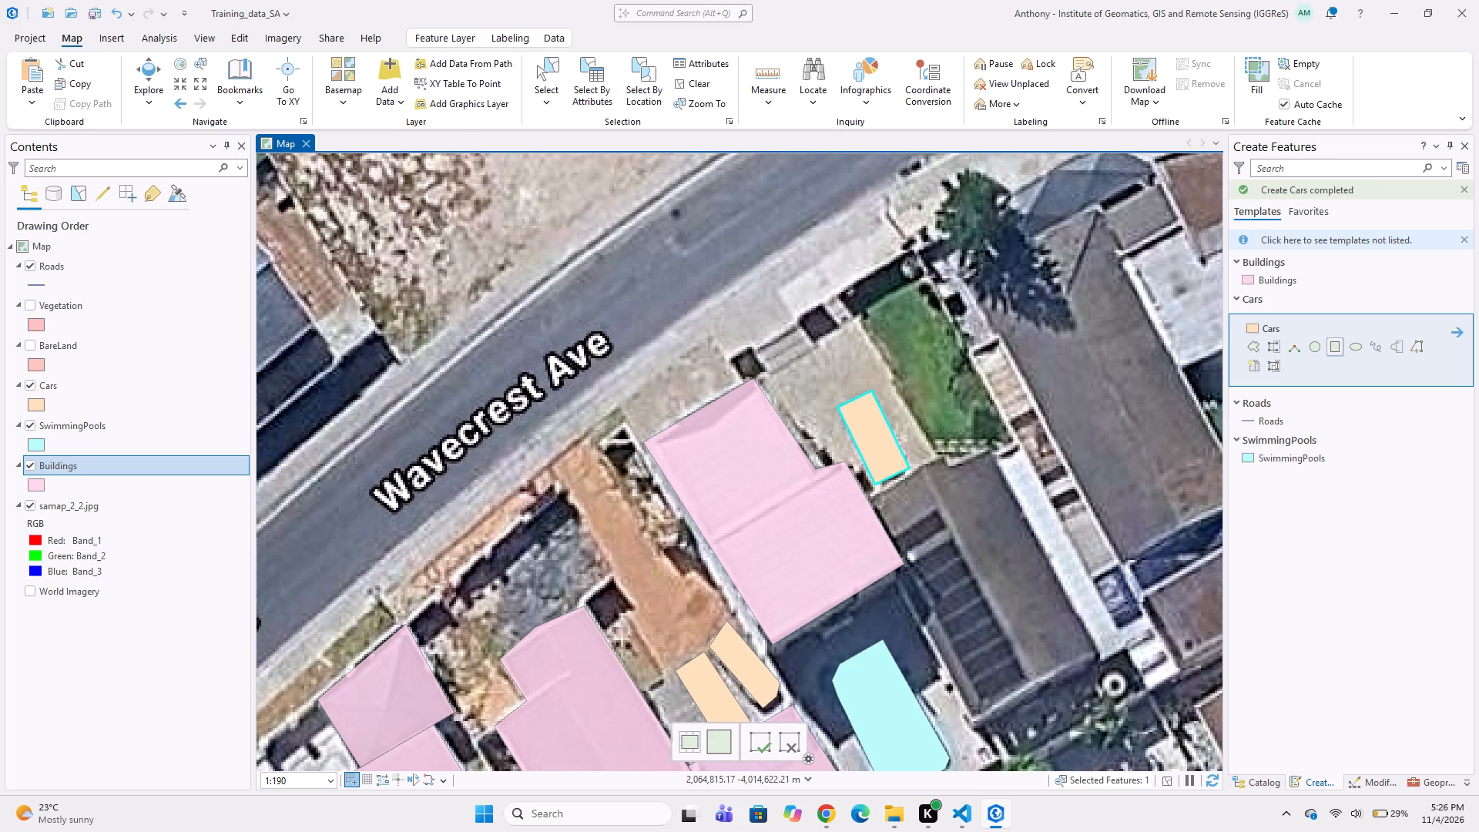
Trace the dark-roofed building south of that parked car and east of the swimming pool as a Buildings polygon, including its stepped northern edge.
middle_drag(1039, 501, 940, 412)
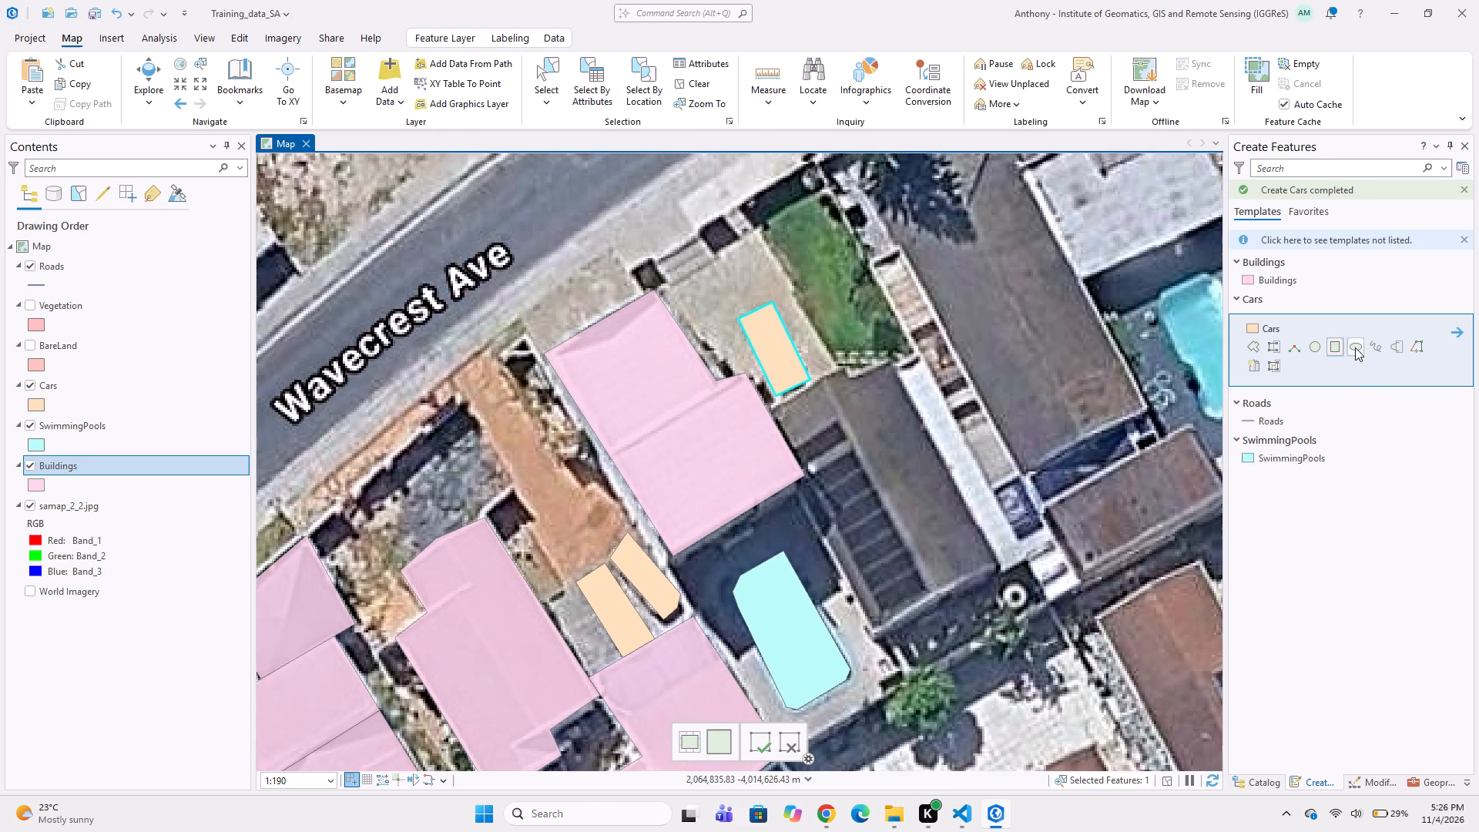
click(1255, 342)
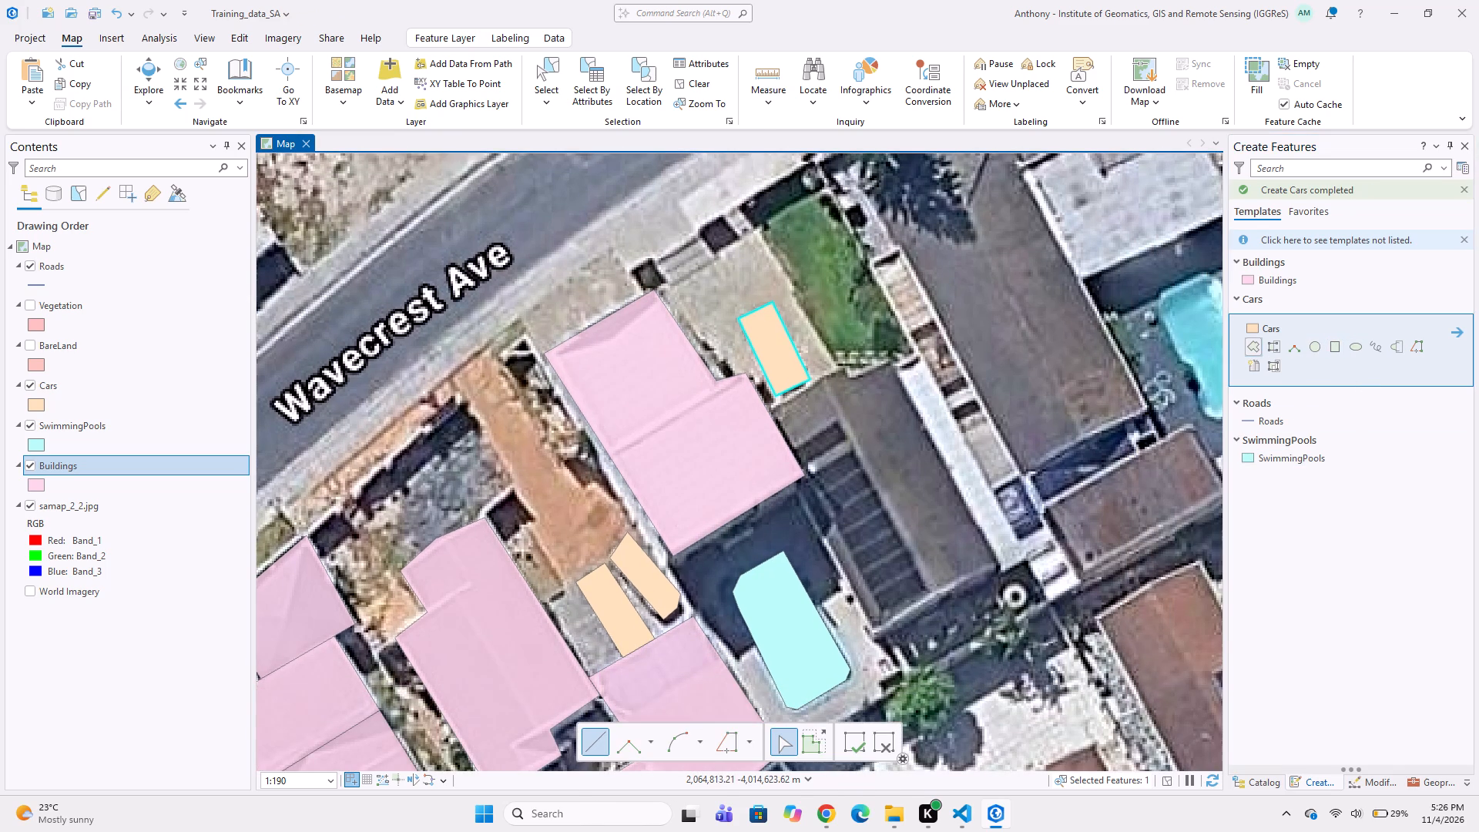
click(767, 412)
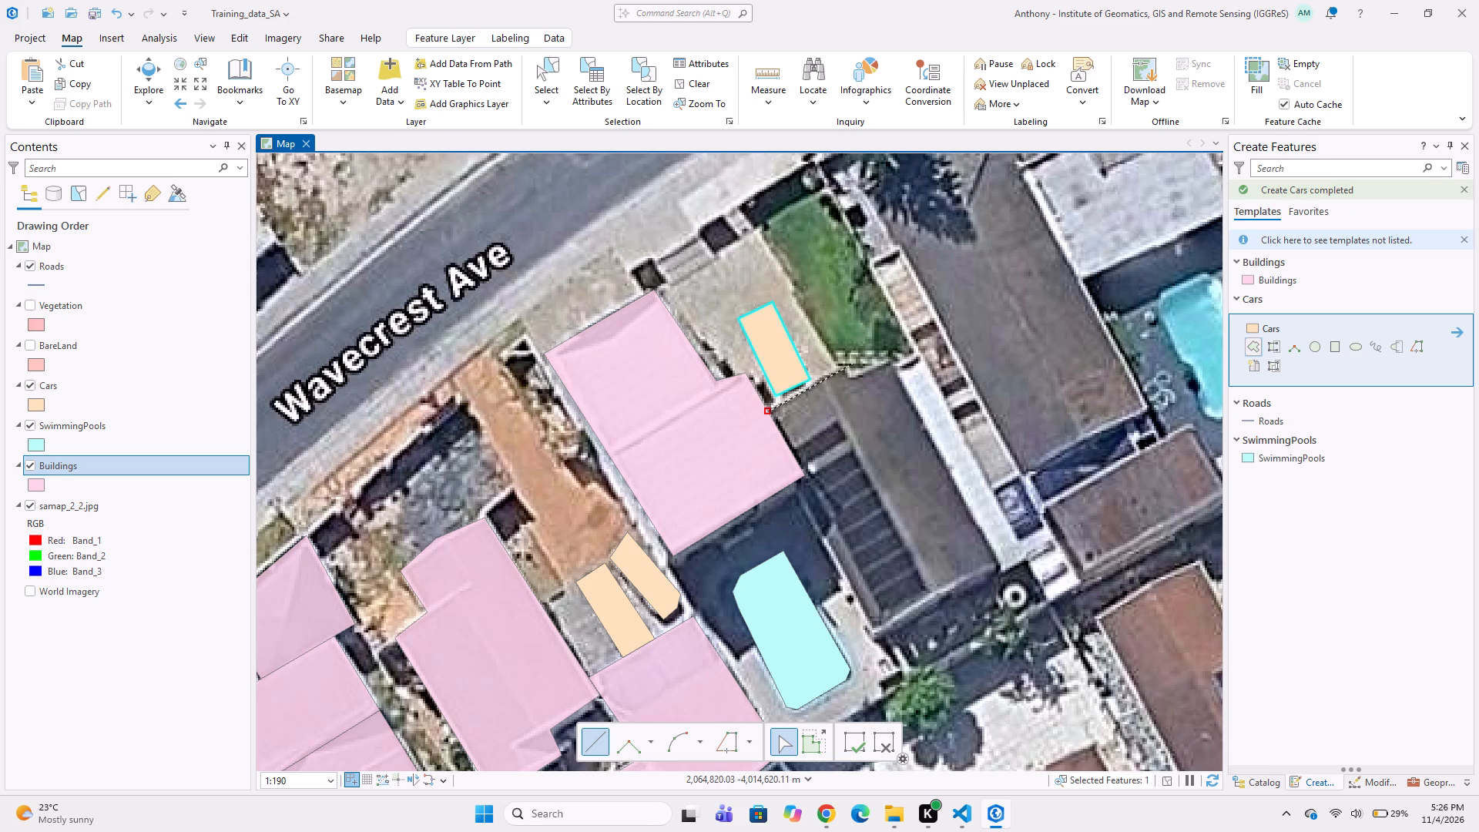
click(845, 369)
click(850, 377)
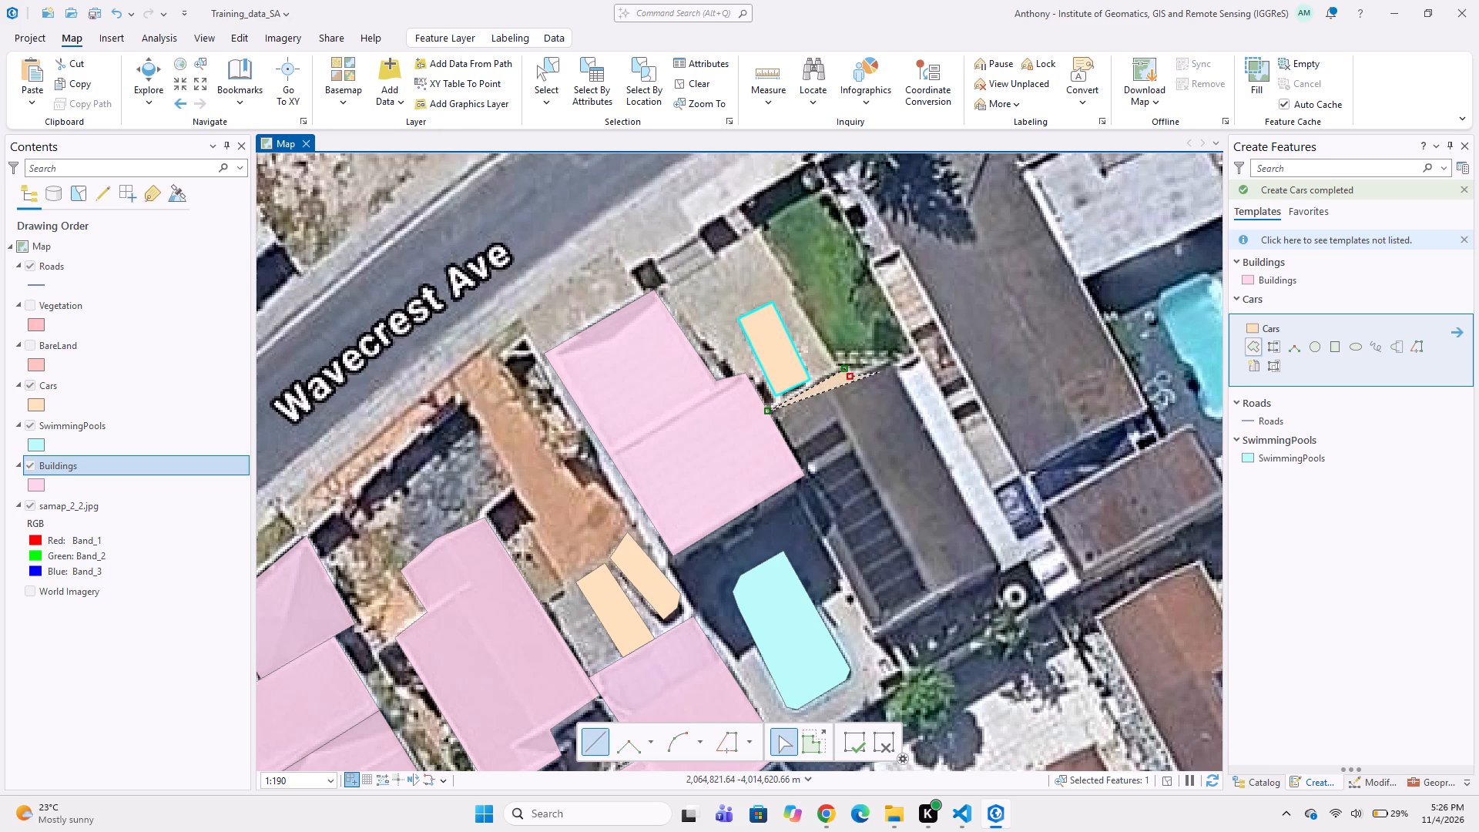
click(1269, 286)
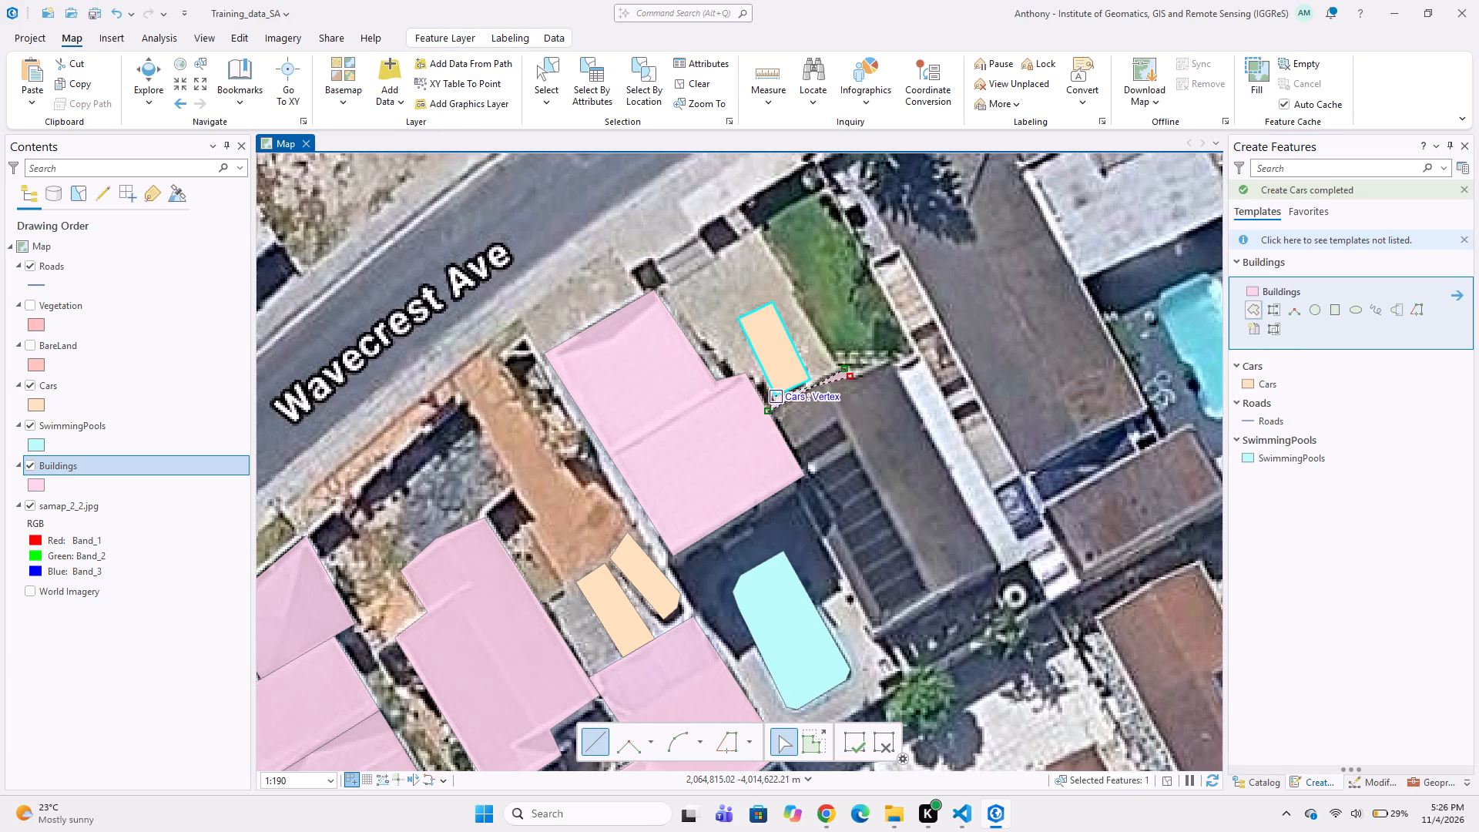
click(888, 358)
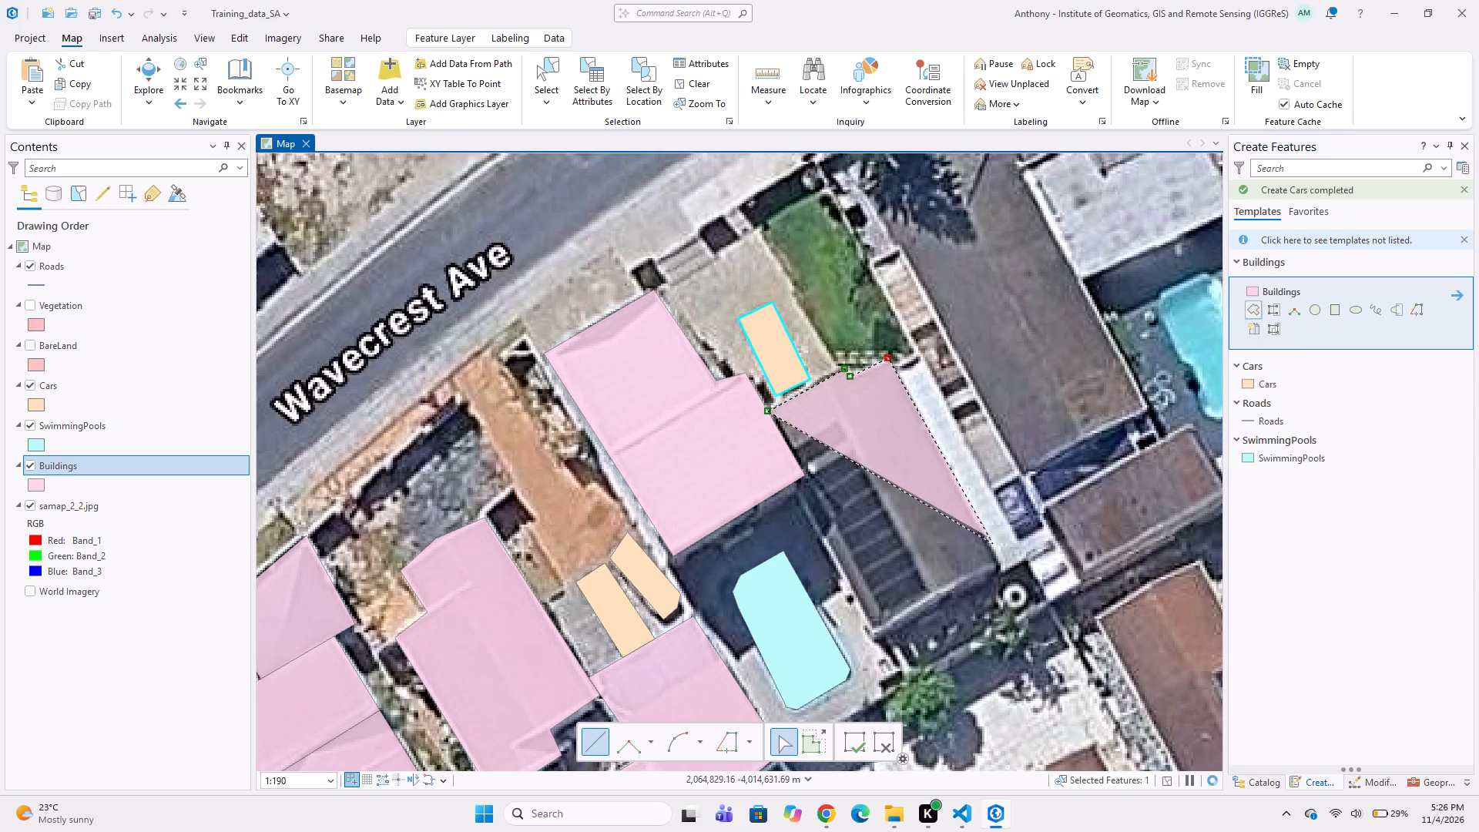
click(1004, 569)
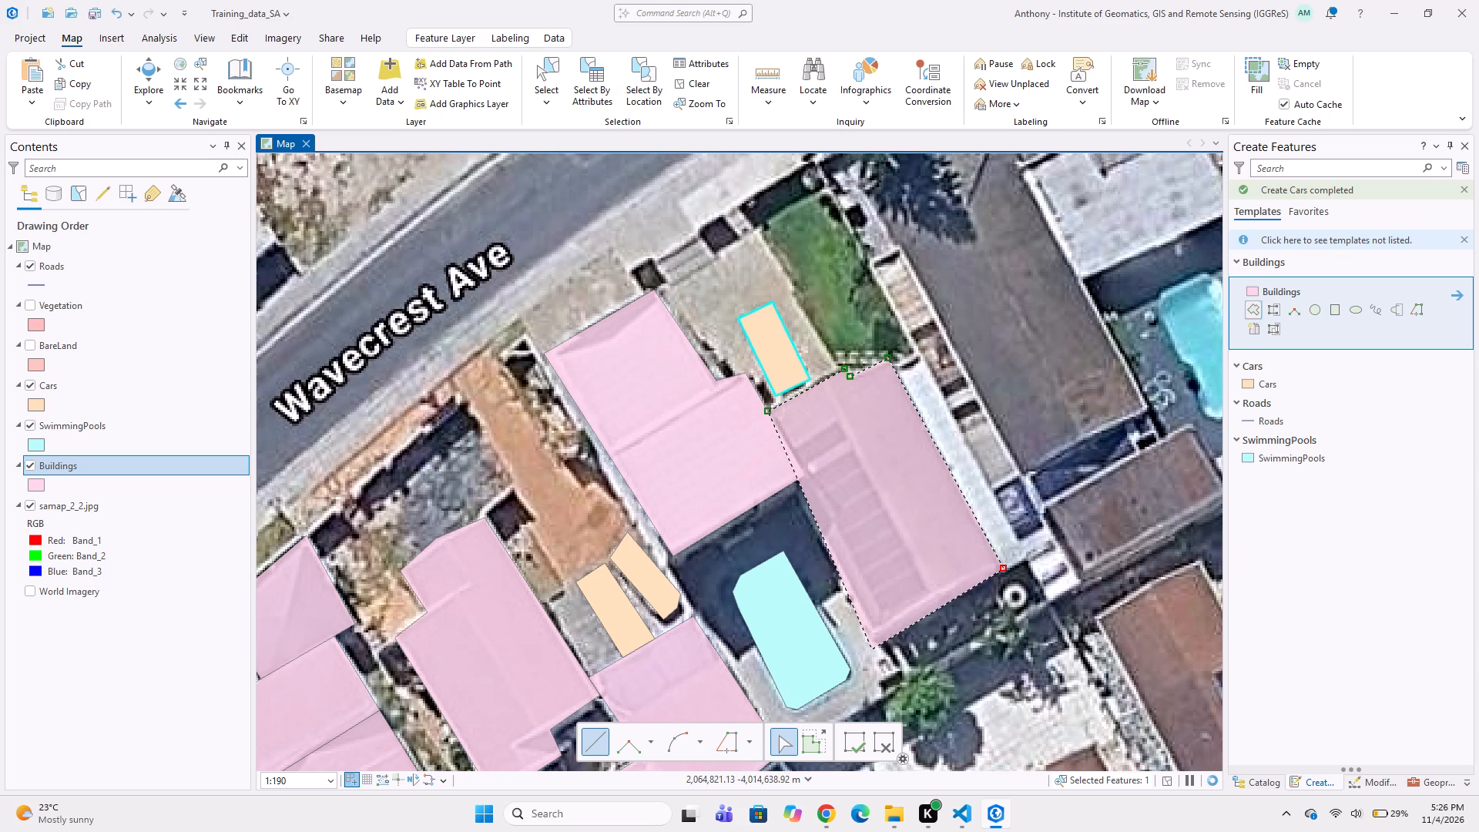
double_click(872, 647)
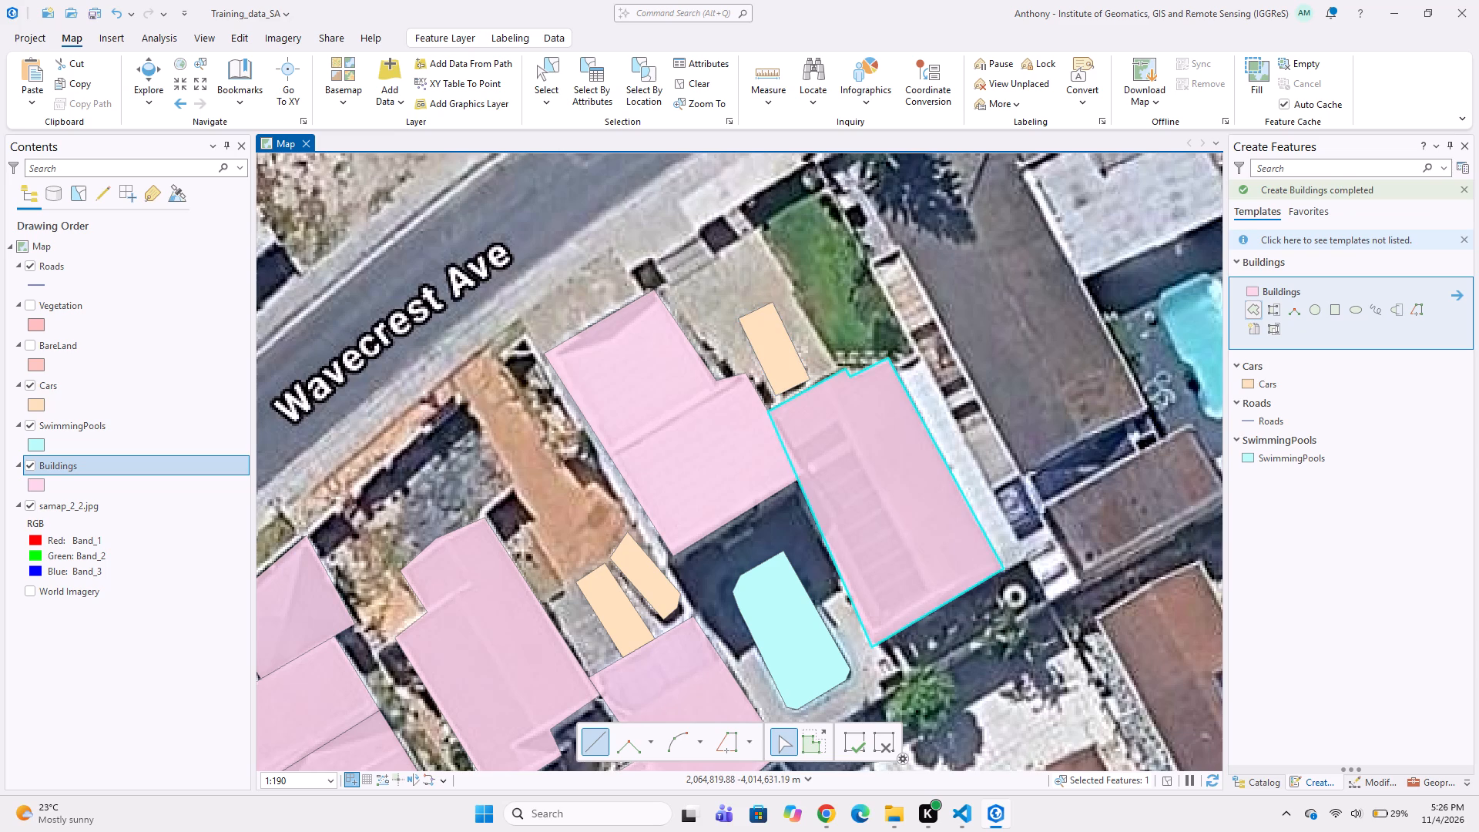
Trace the narrow white roof strip along the dark-roofed building's eastern side as a separate four-cornered Buildings polygon.
middle_drag(953, 423, 867, 515)
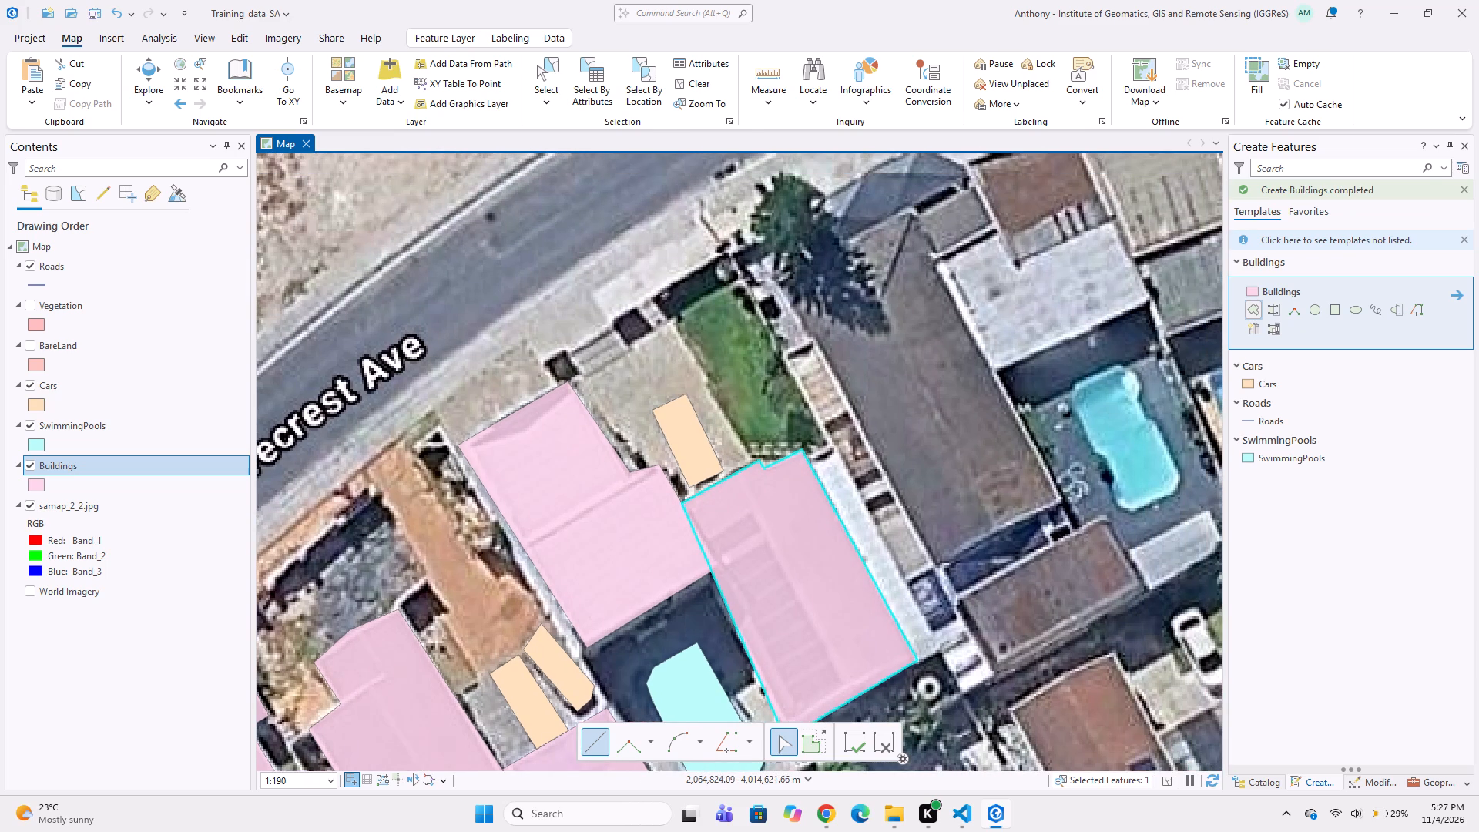
click(810, 455)
click(831, 439)
click(939, 652)
double_click(915, 663)
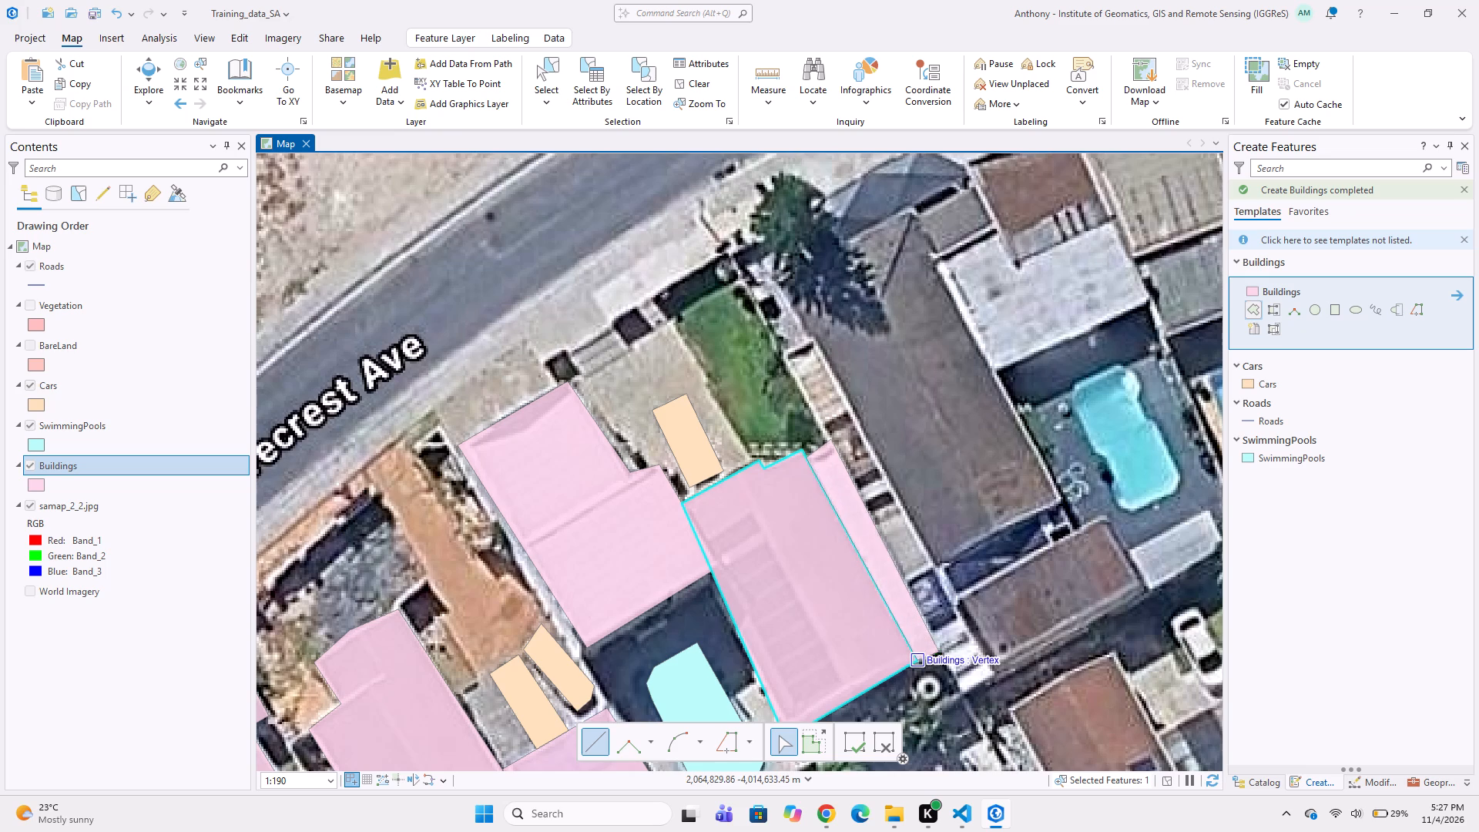
Trace the long brown-roofed building east of the lawn and west of the undigitized turquoise pool as a four-cornered Buildings polygon.
middle_drag(840, 528, 907, 466)
middle_drag(740, 396, 775, 404)
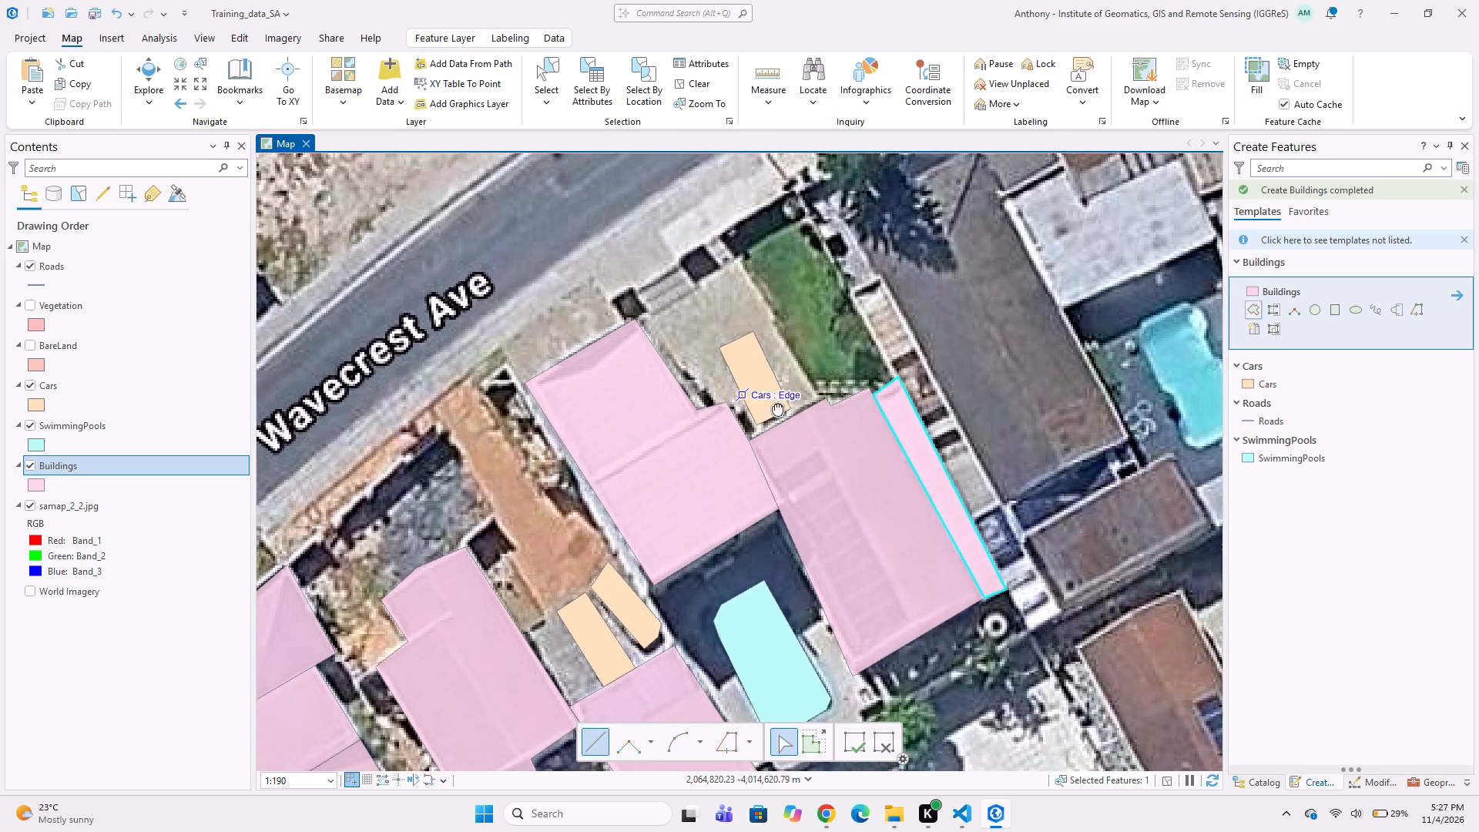
middle_drag(775, 404, 829, 399)
middle_drag(599, 509, 541, 369)
middle_drag(608, 412, 498, 431)
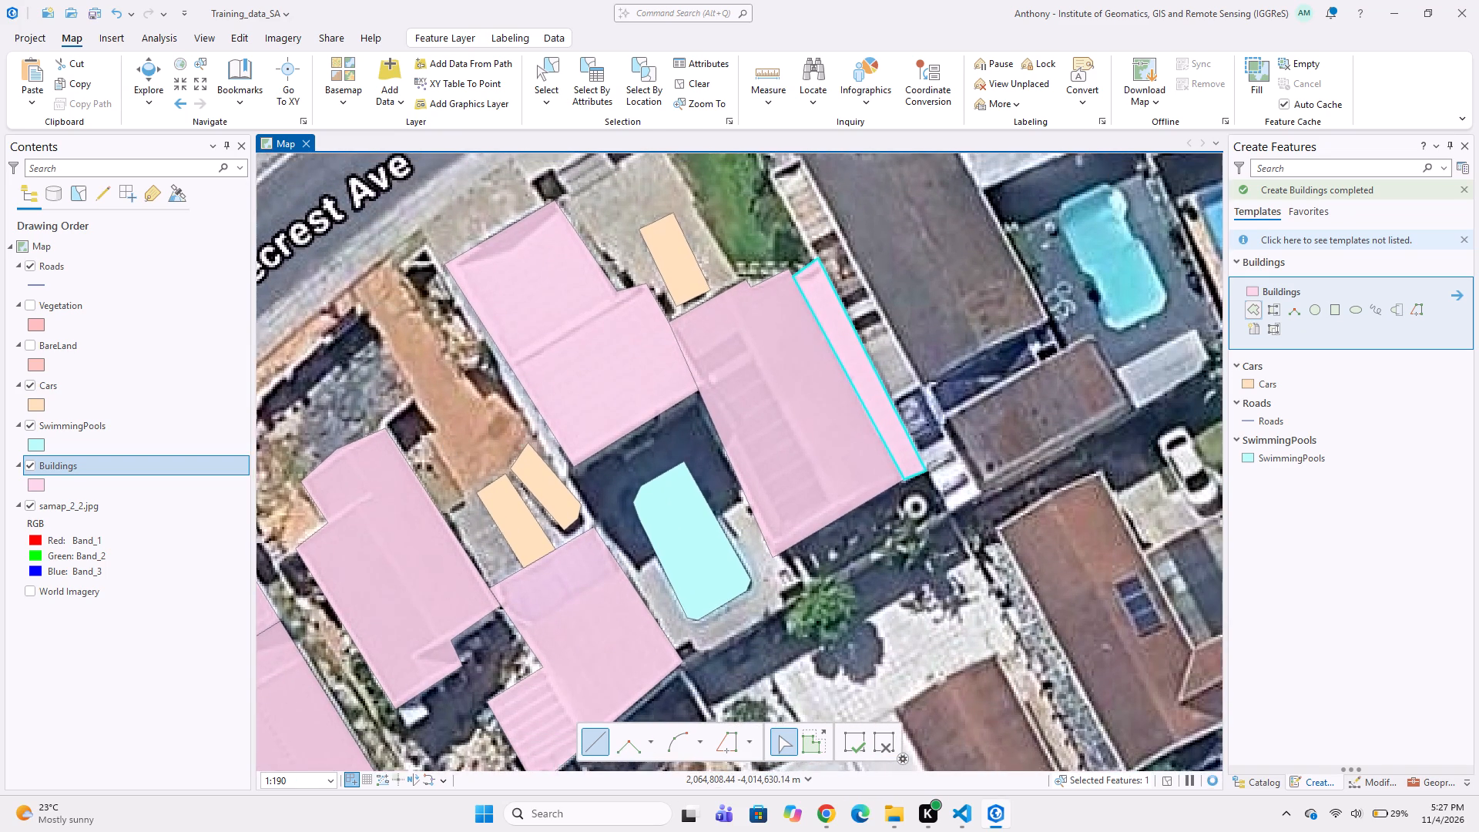
middle_drag(659, 391, 552, 404)
middle_drag(689, 380, 669, 498)
middle_drag(748, 372, 748, 471)
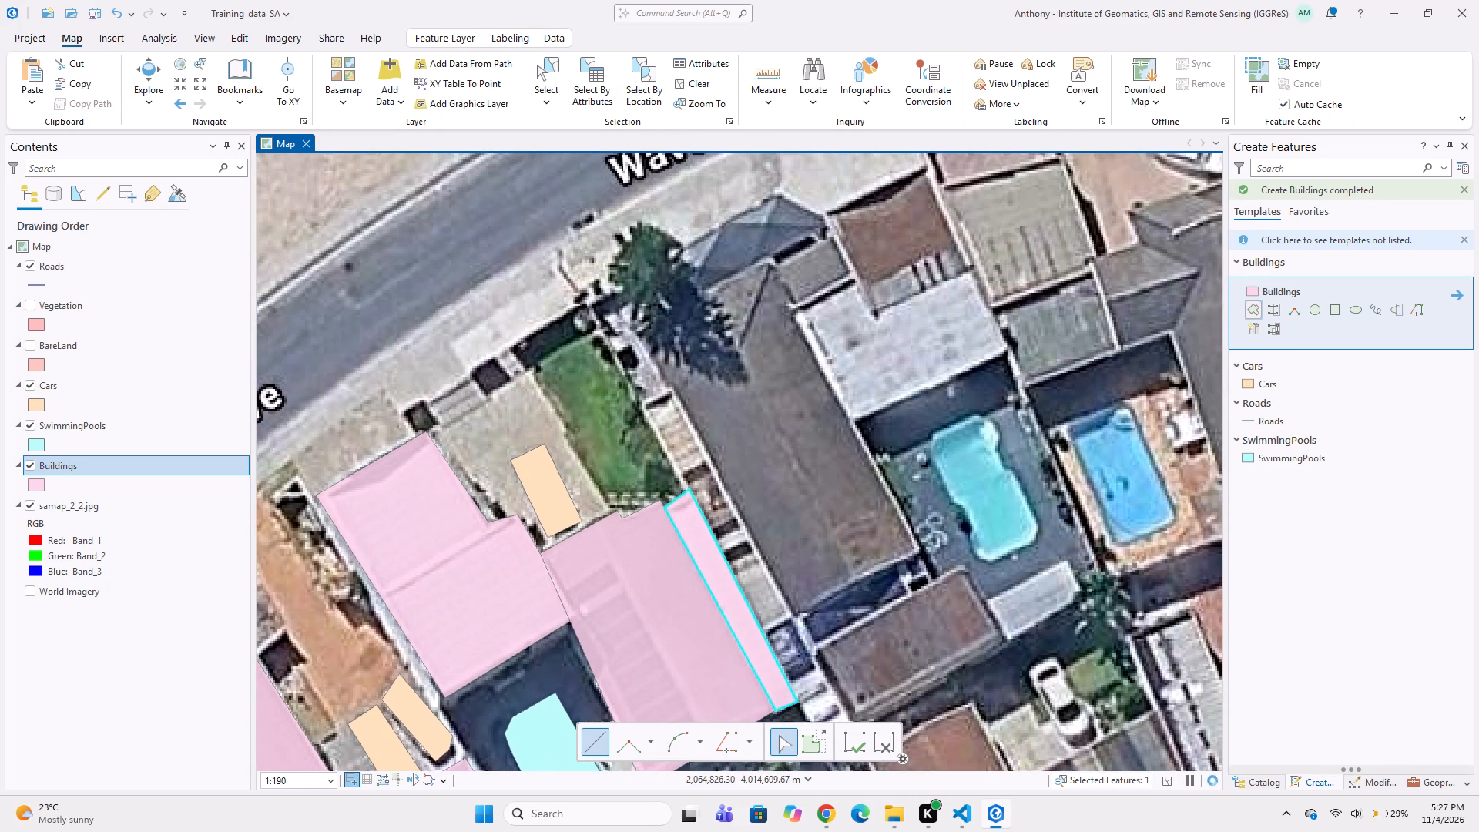
click(770, 256)
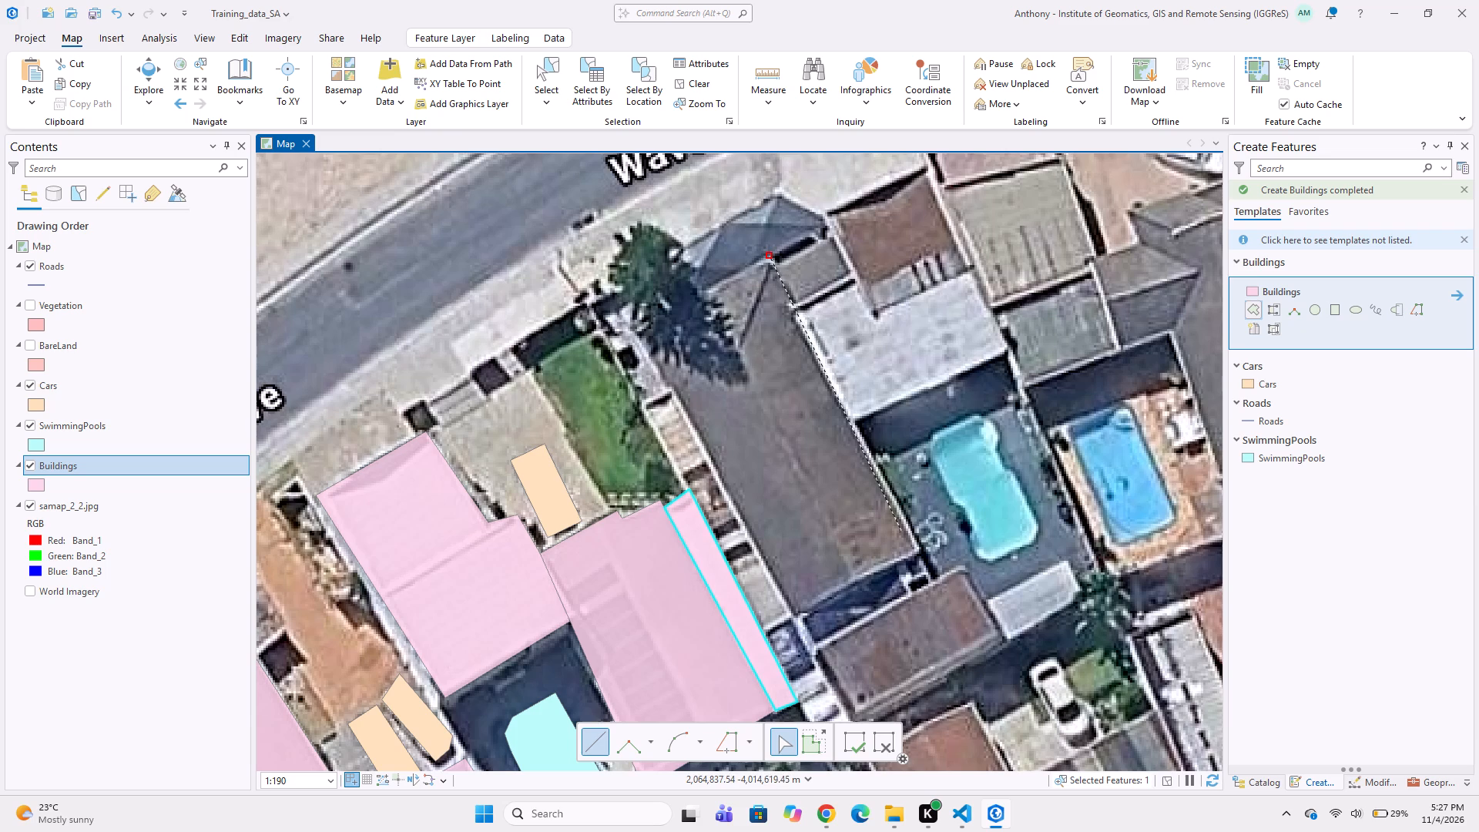
click(921, 547)
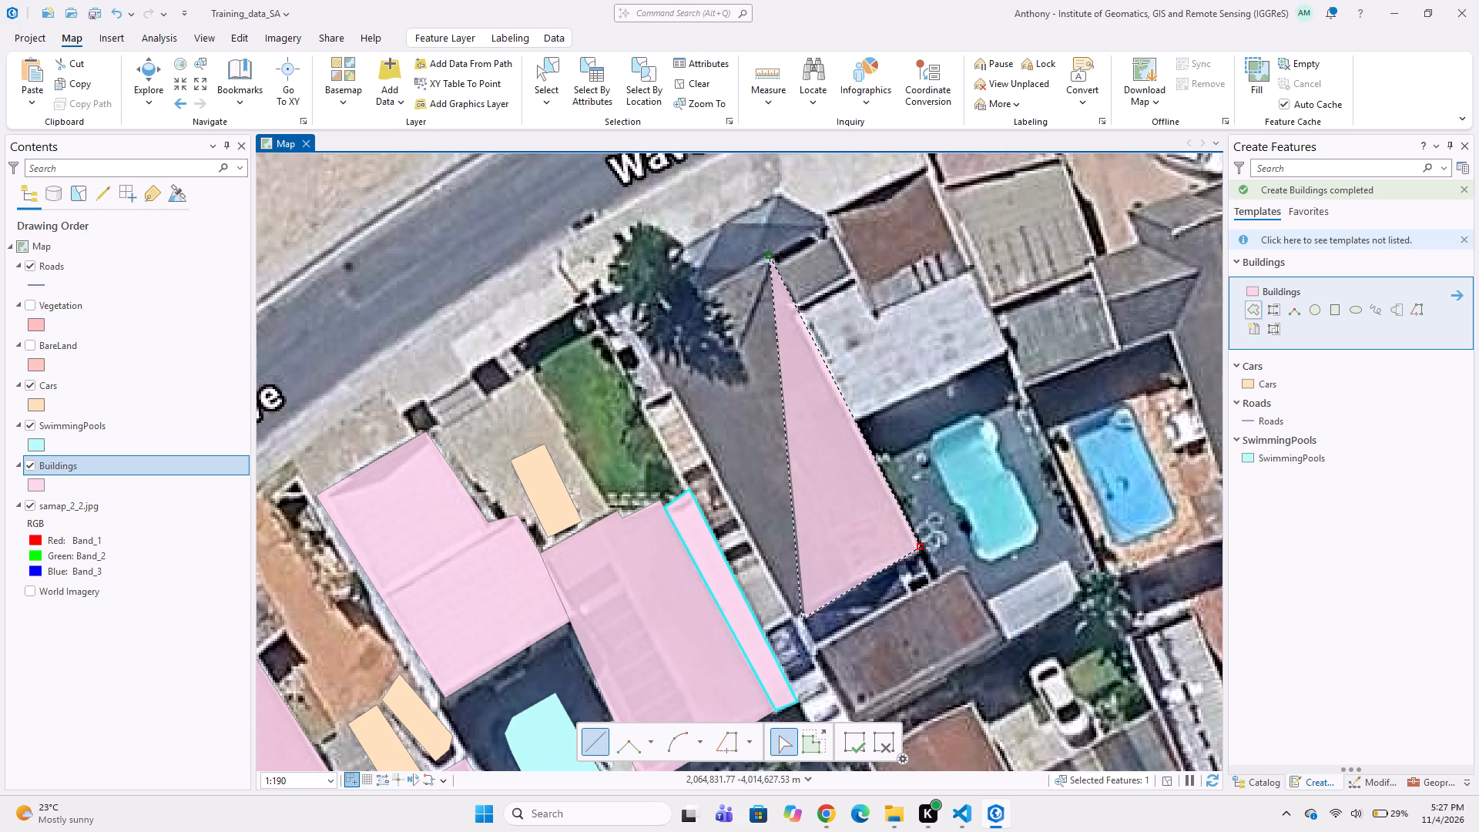
drag(797, 622, 791, 615)
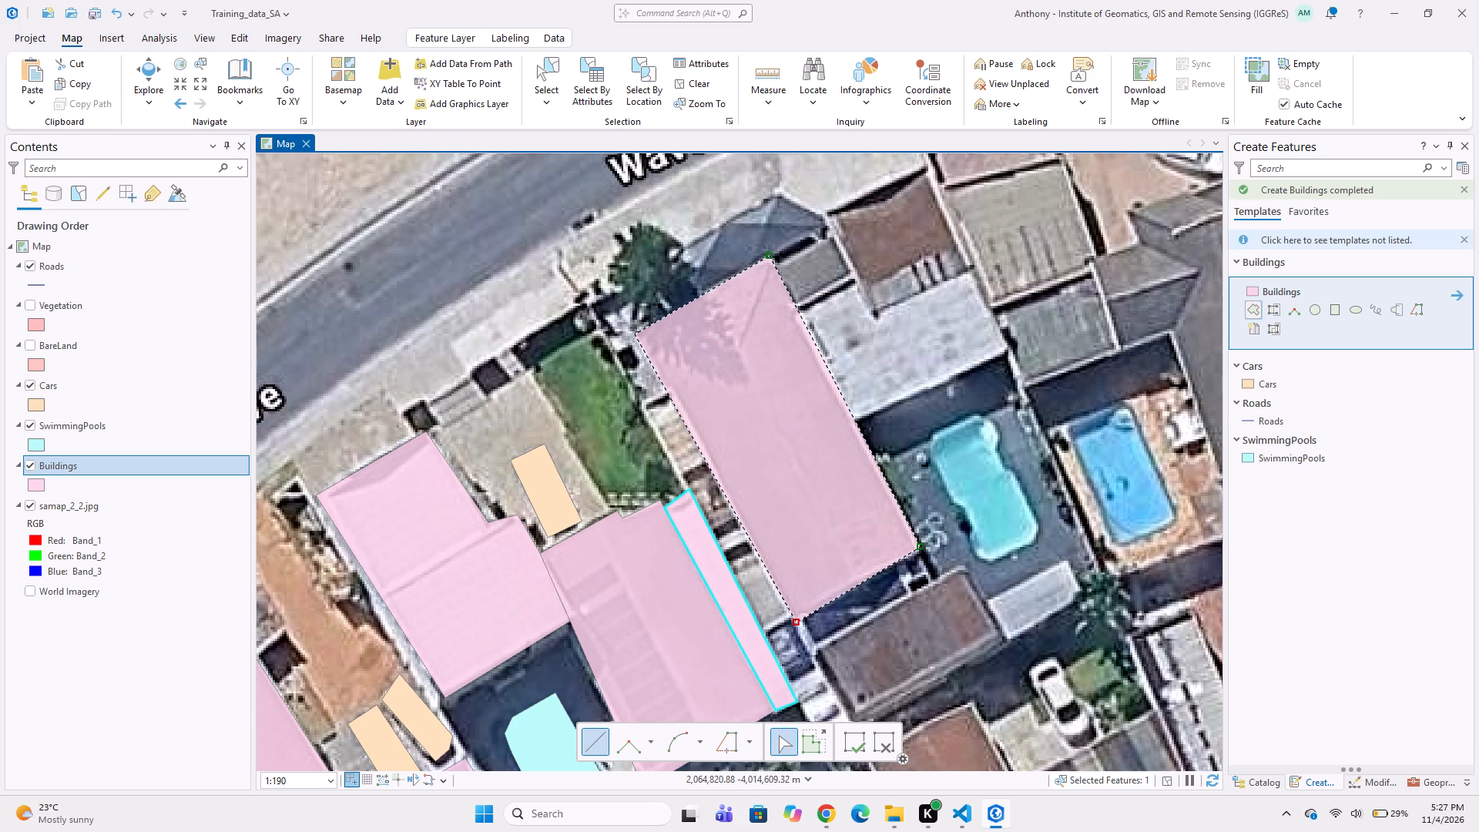
double_click(635, 334)
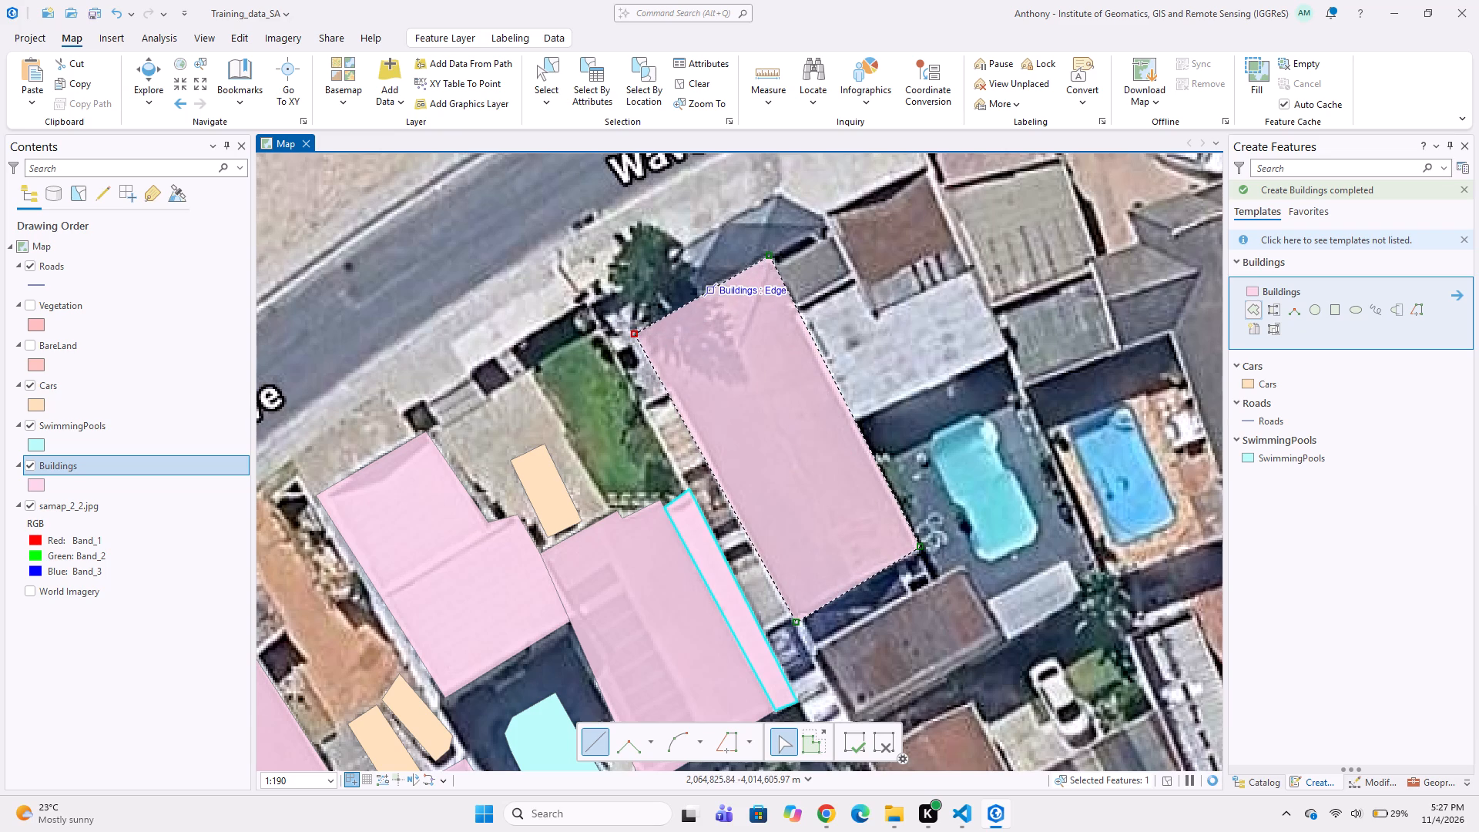
double_click(705, 286)
Trace the grey roof between the long building's northern end and Wavecrest Ave as a Buildings polygon, following the tree canopy's outline on its western side.
middle_drag(713, 337, 697, 512)
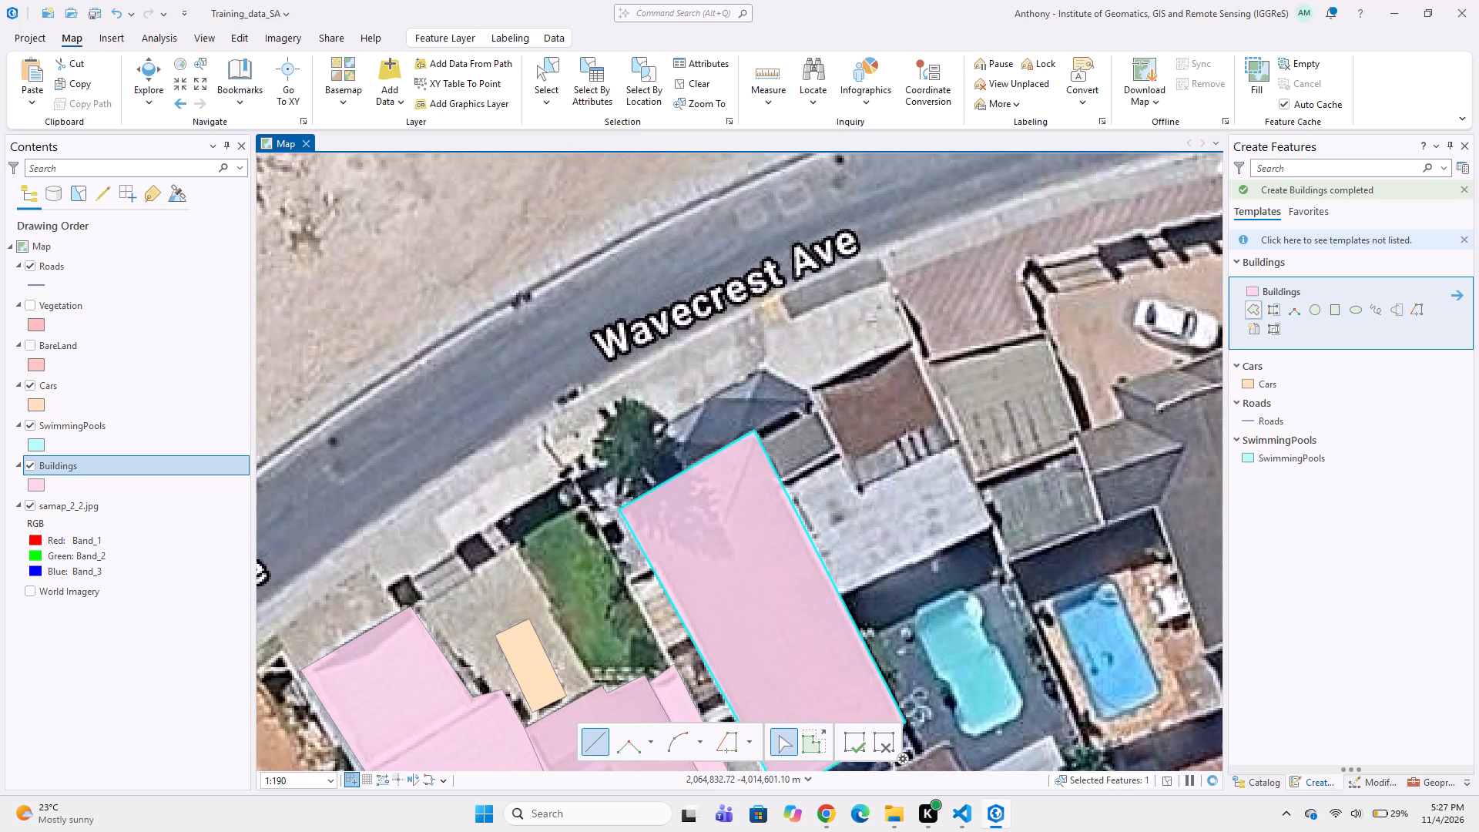
click(753, 361)
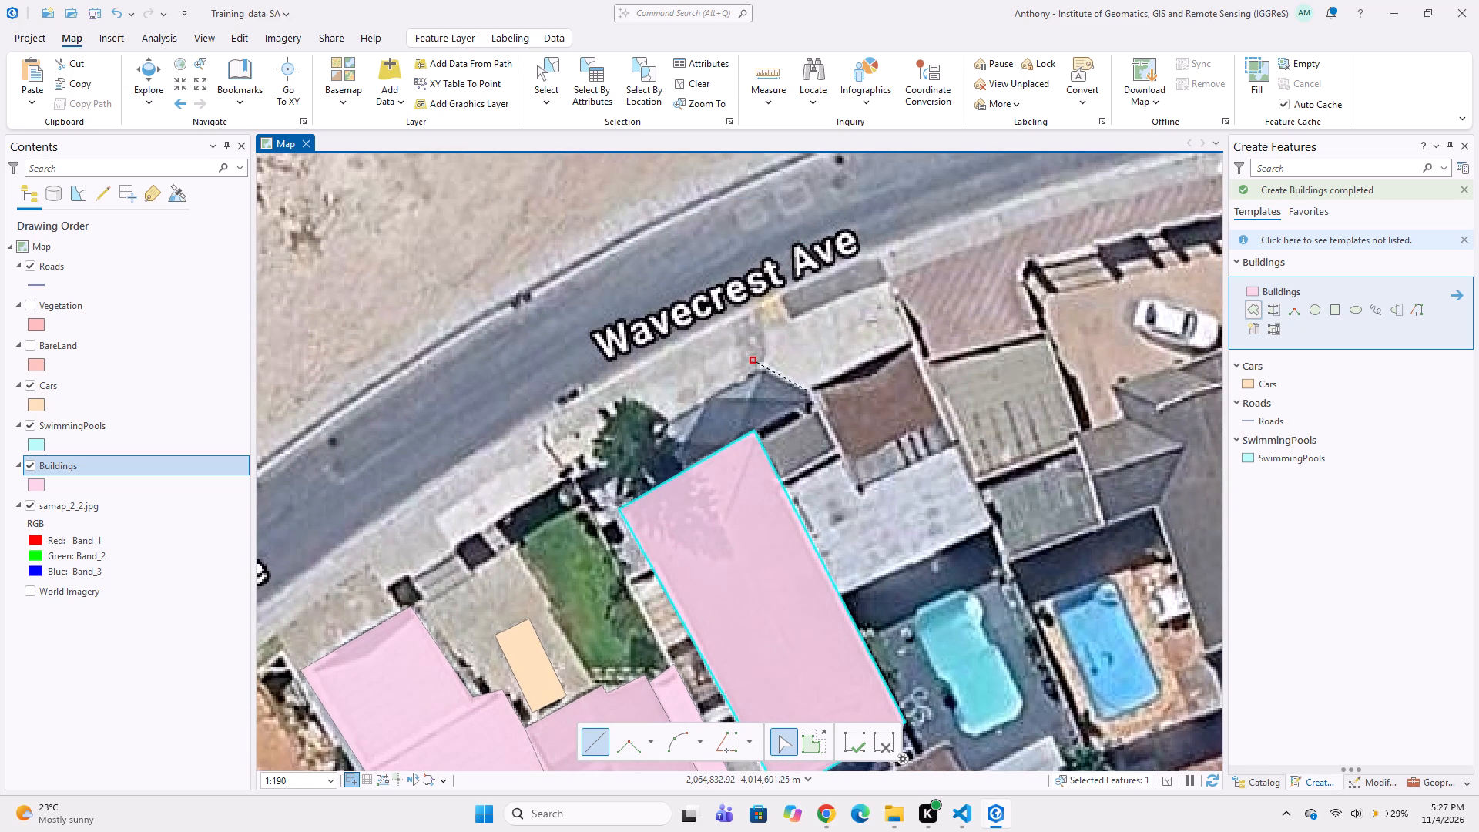
click(810, 393)
click(759, 431)
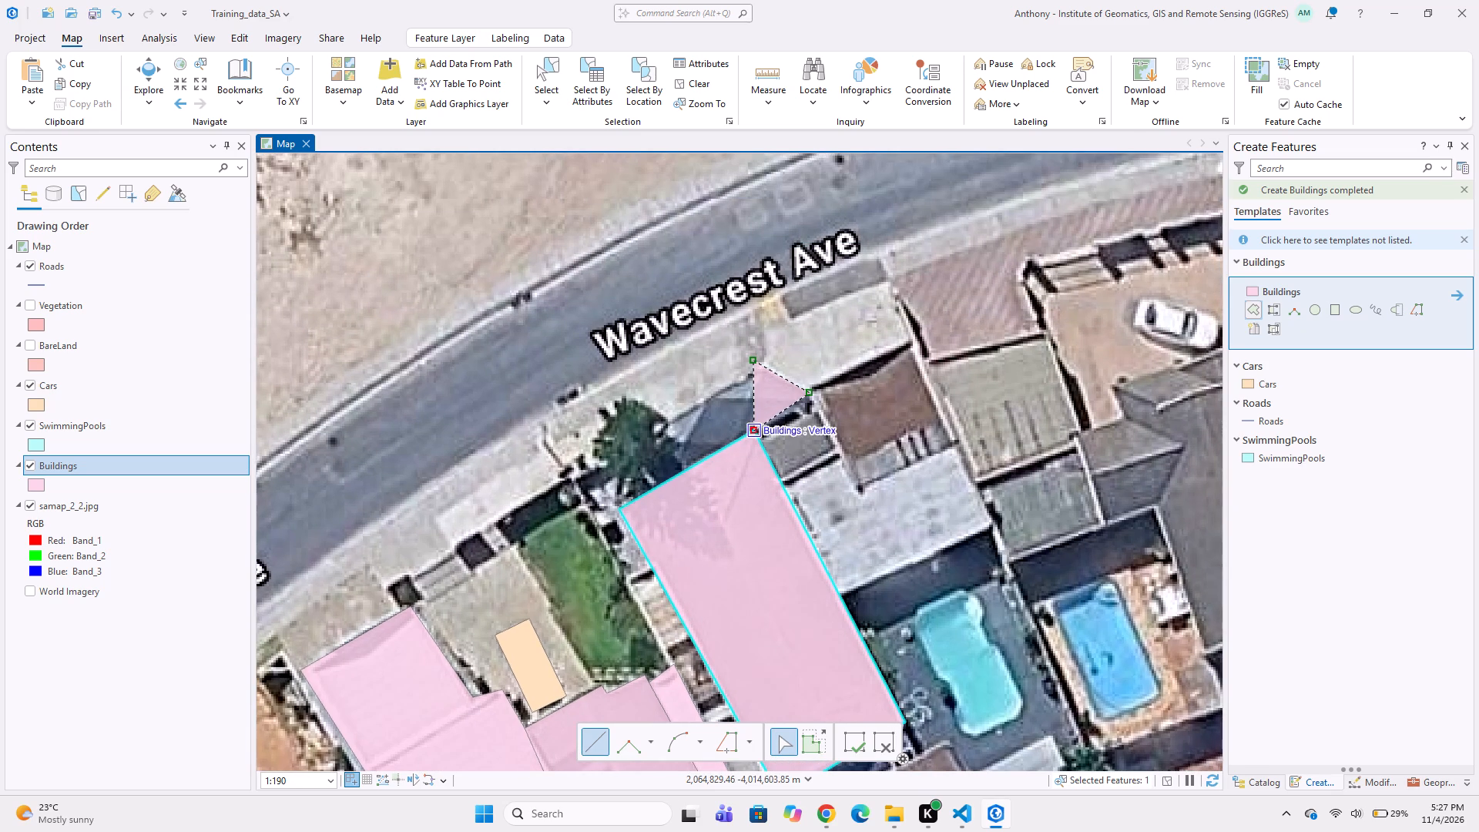
click(651, 495)
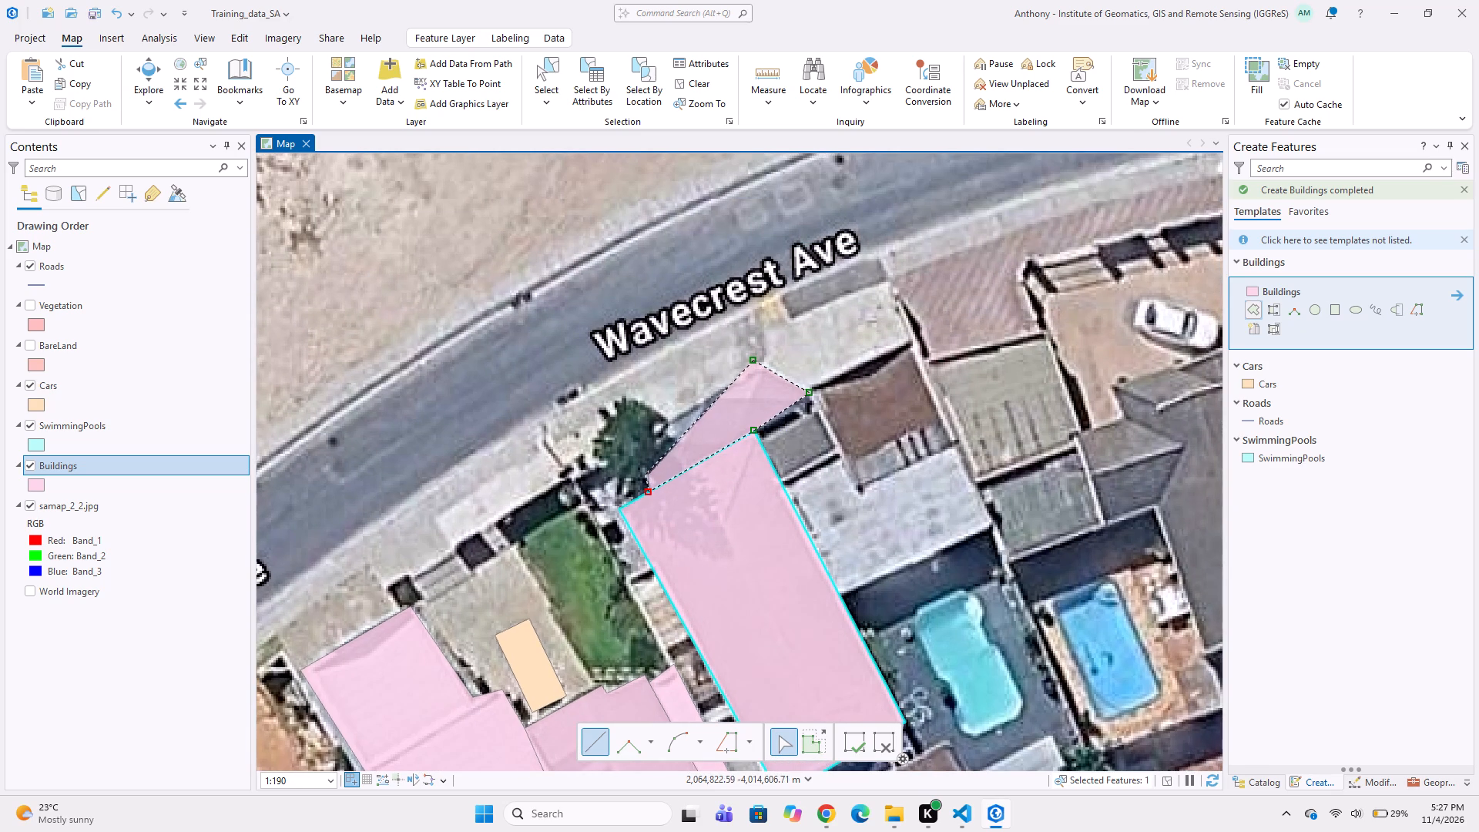
click(646, 475)
click(669, 464)
click(678, 448)
click(659, 437)
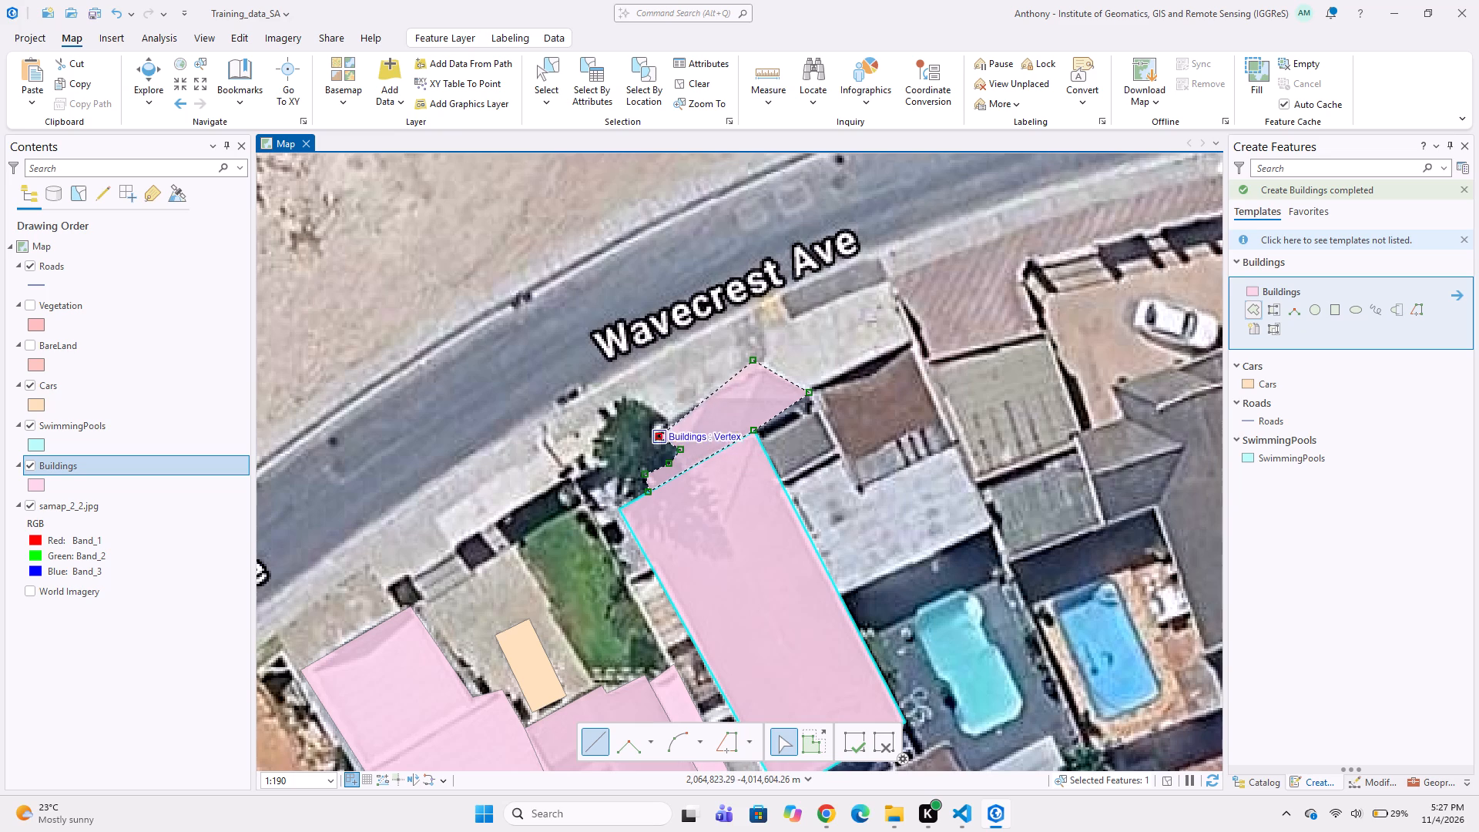
drag(662, 426, 669, 423)
double_click(680, 407)
Trace the small dark roof beside the long building's north-eastern corner as a four-cornered Buildings polygon.
middle_drag(845, 407, 813, 412)
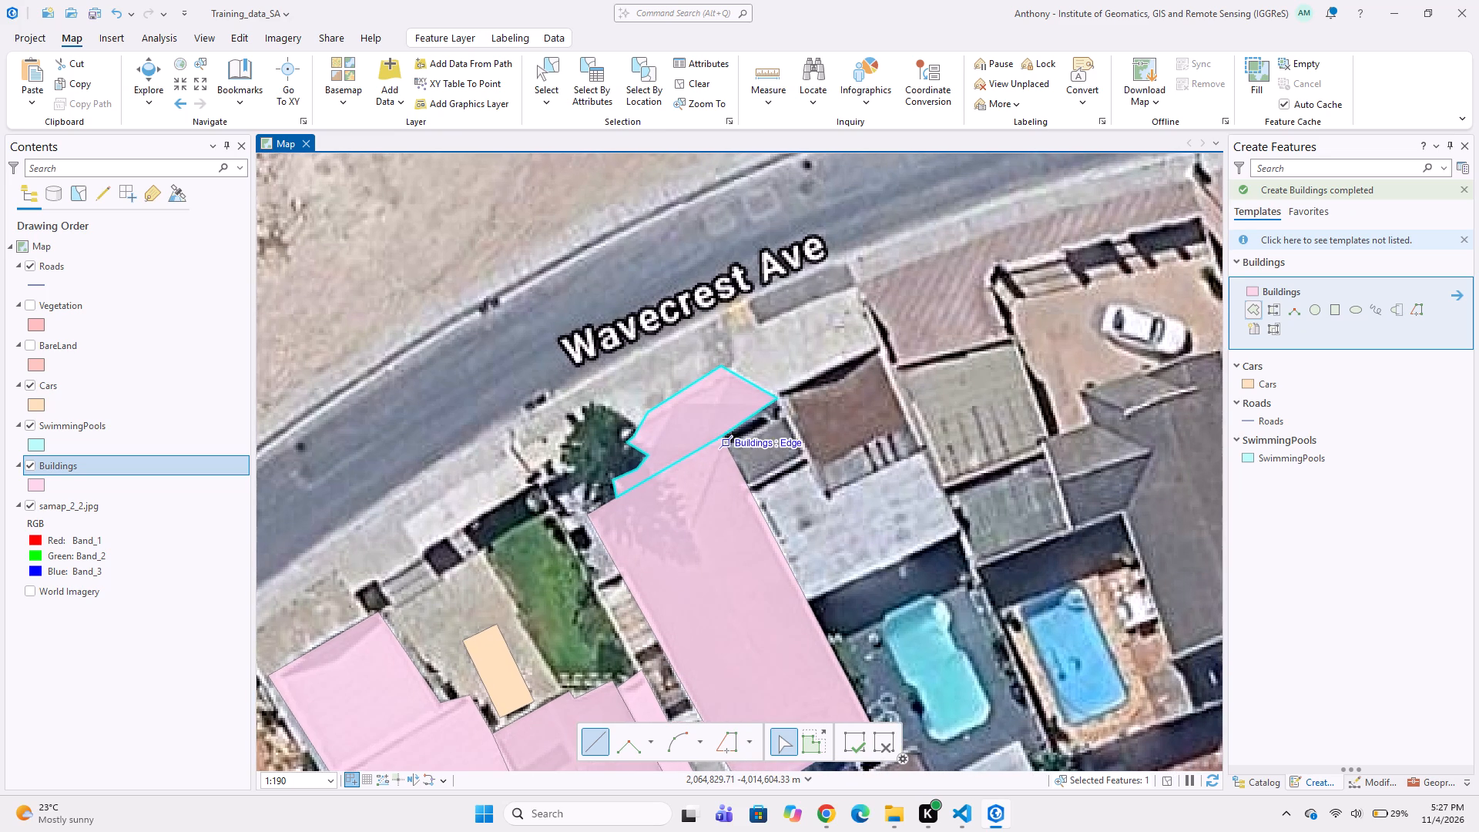
click(723, 447)
click(777, 421)
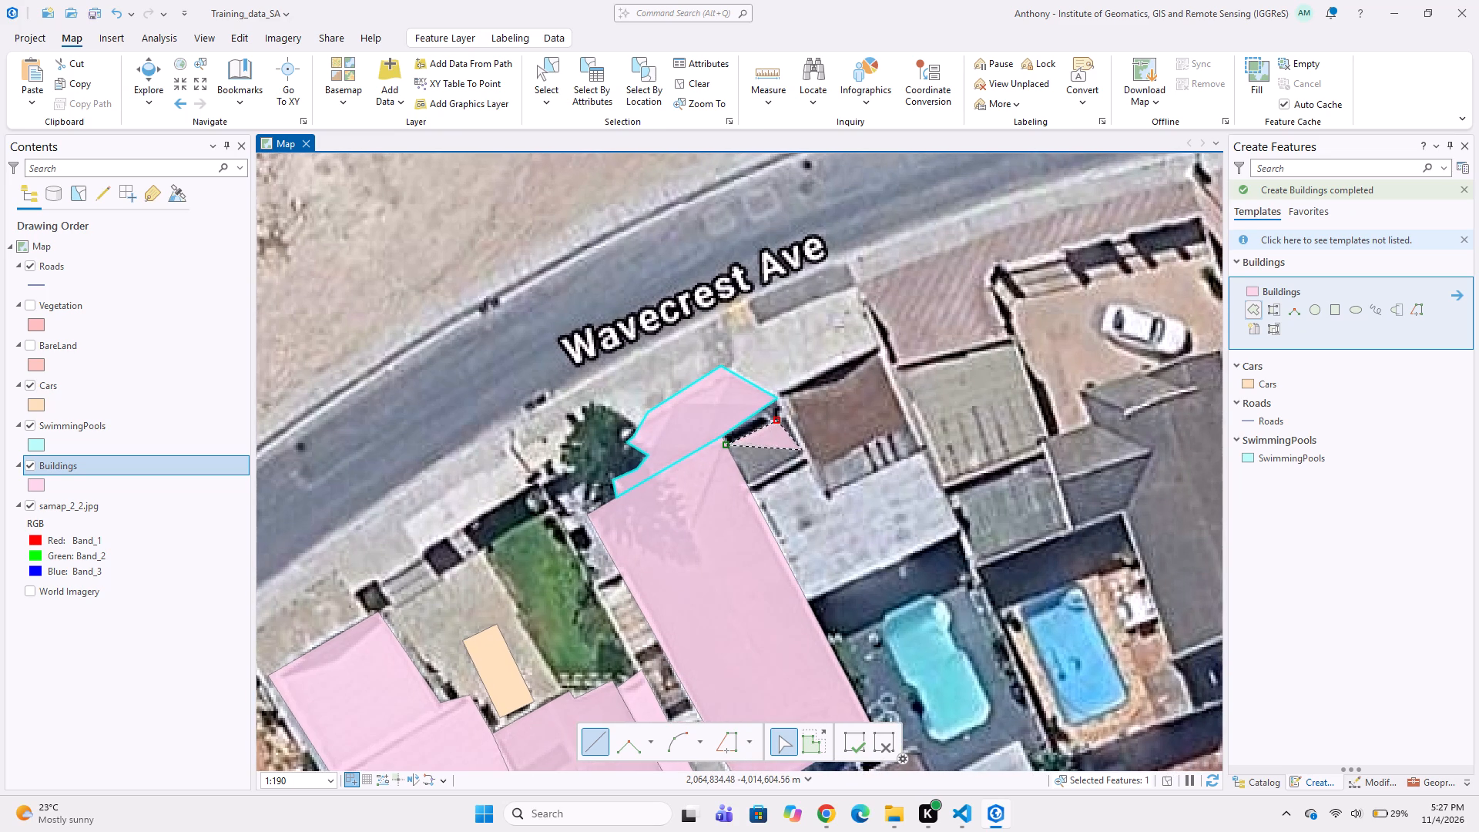
click(810, 458)
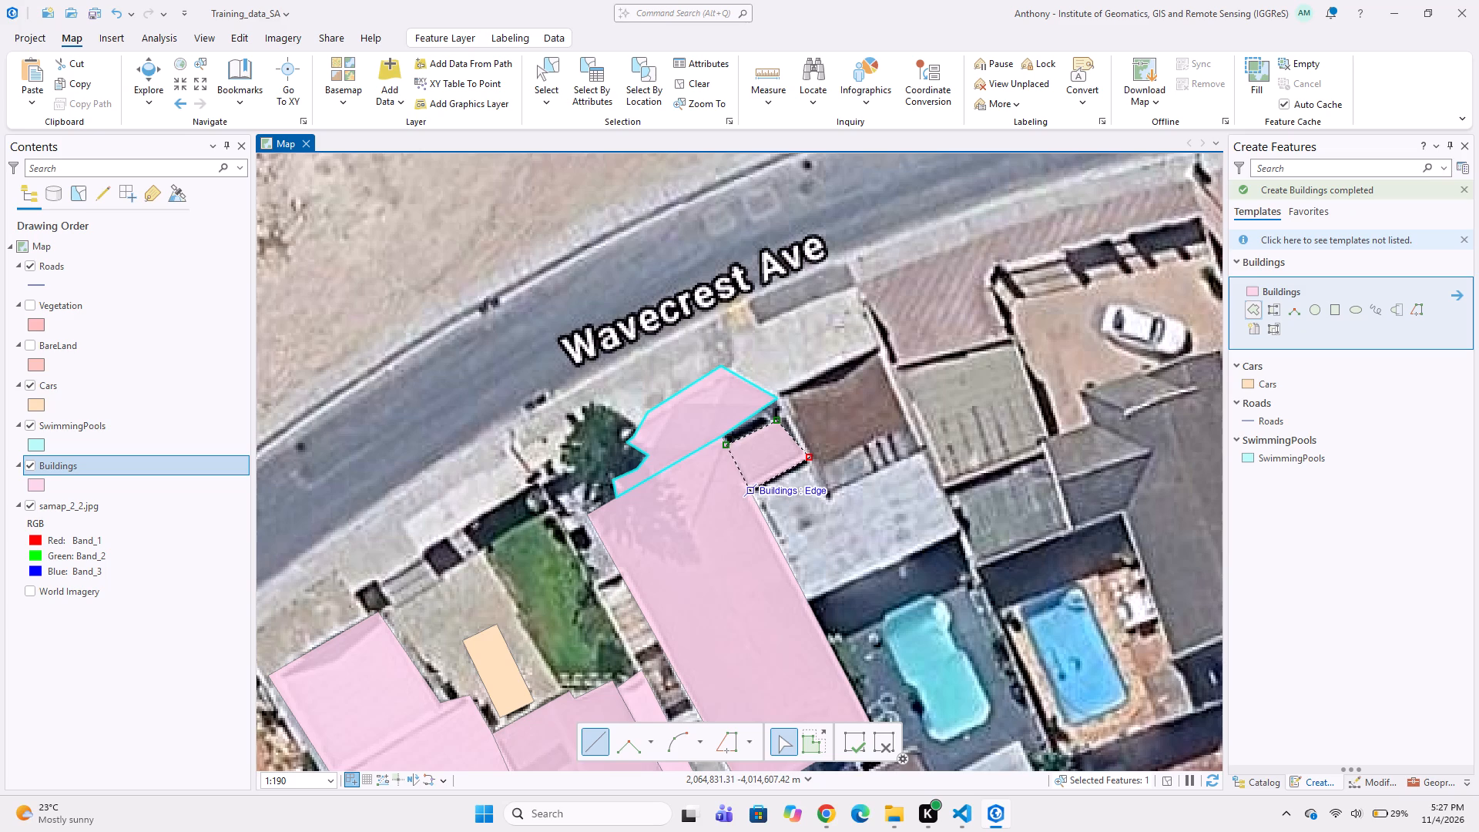
double_click(746, 493)
Trace the light grey L-shaped roof between the long building and the turquoise pool as a Buildings polygon, sharing the long building's eastern edge.
click(807, 466)
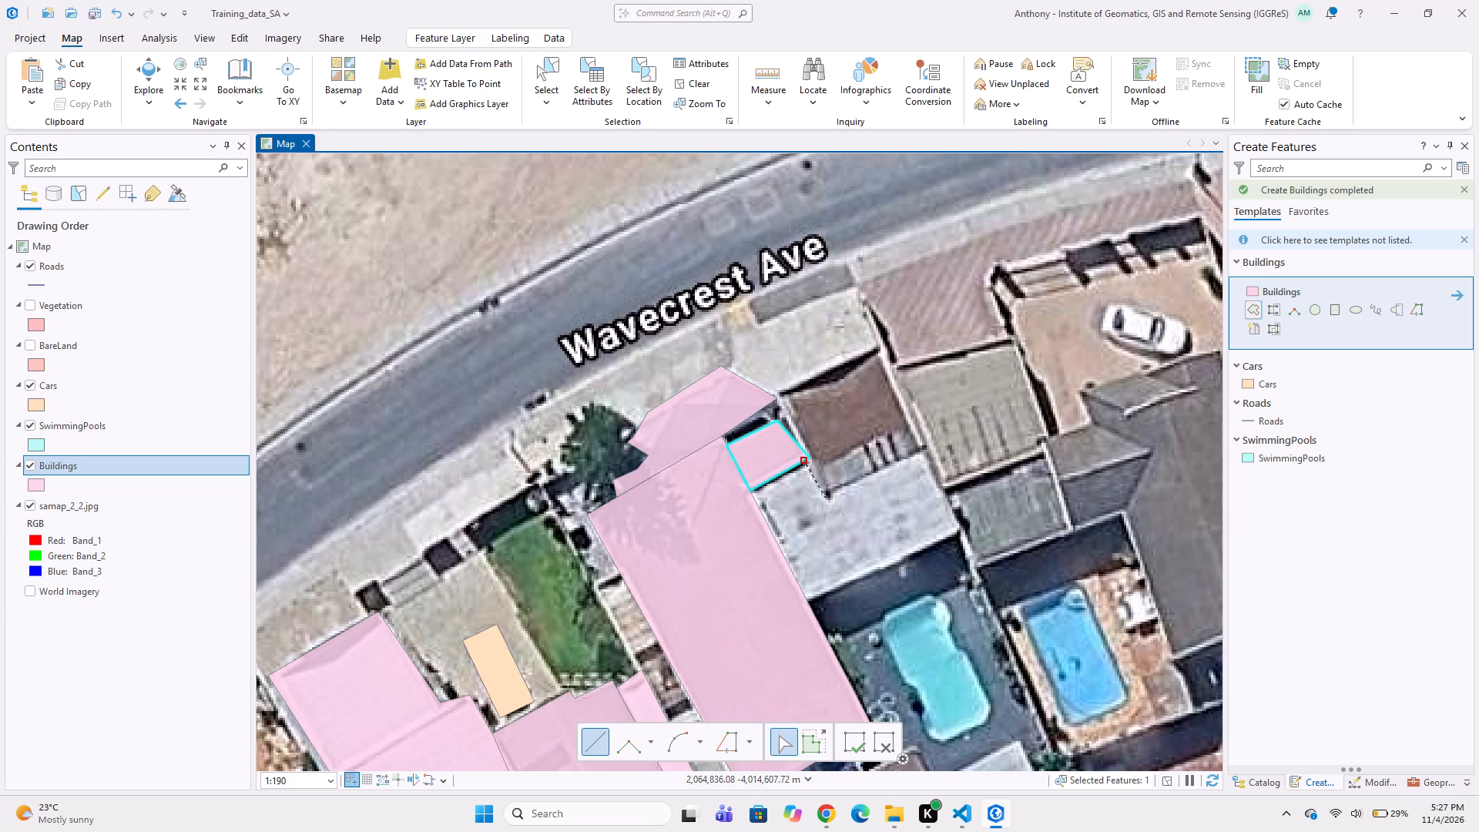
click(829, 496)
click(923, 450)
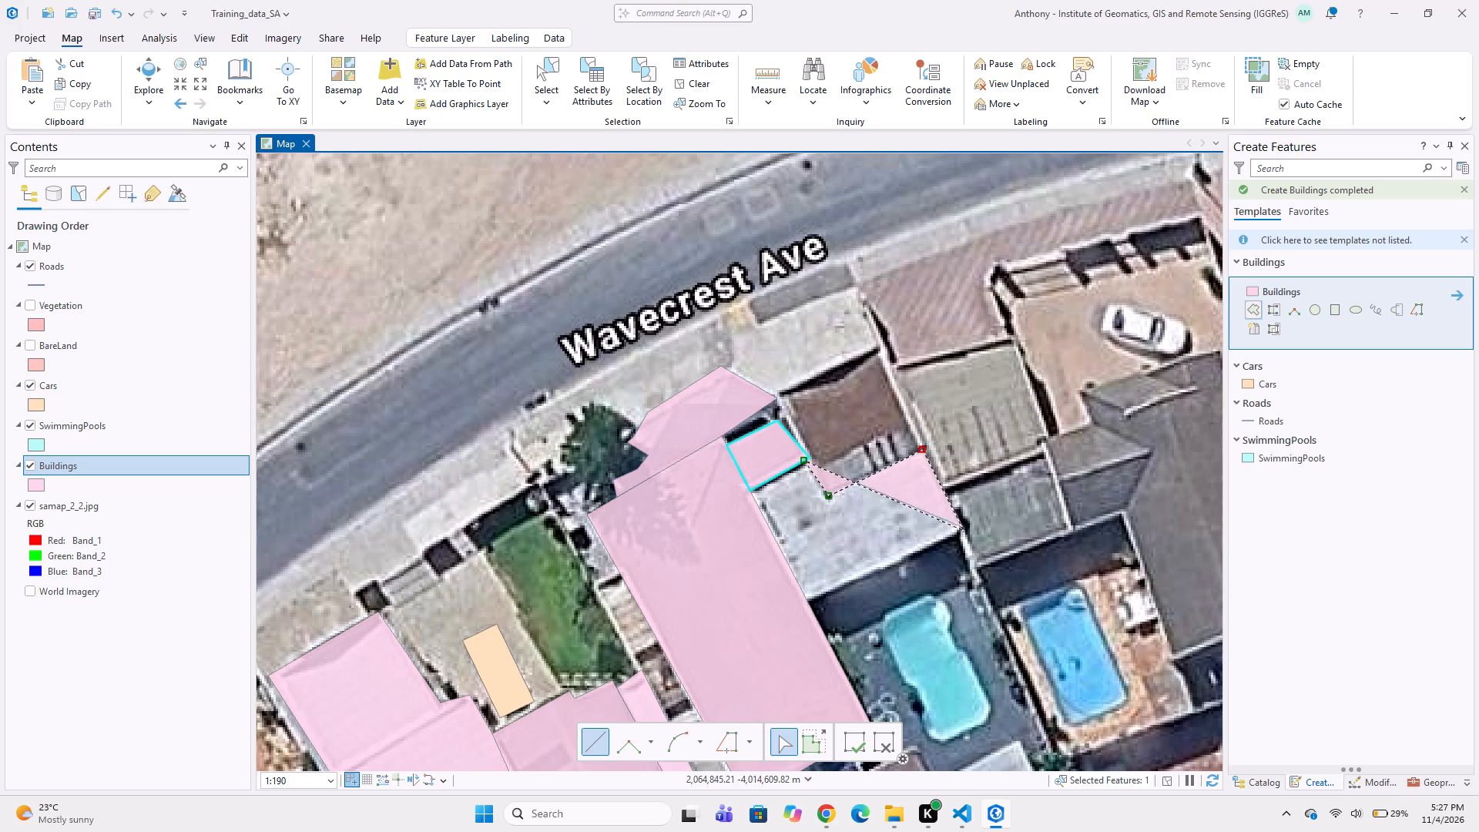
click(958, 528)
click(805, 603)
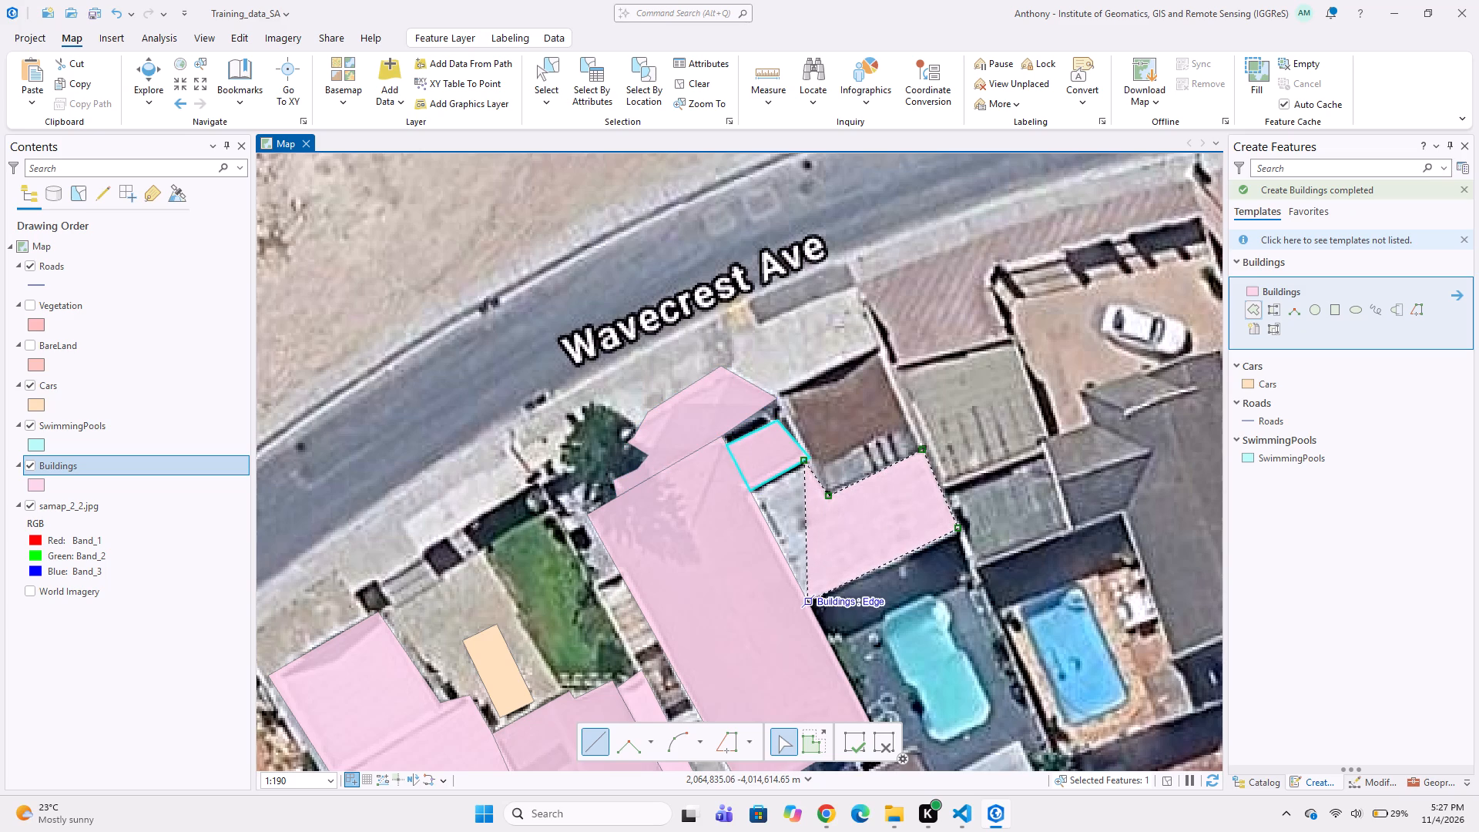
double_click(748, 491)
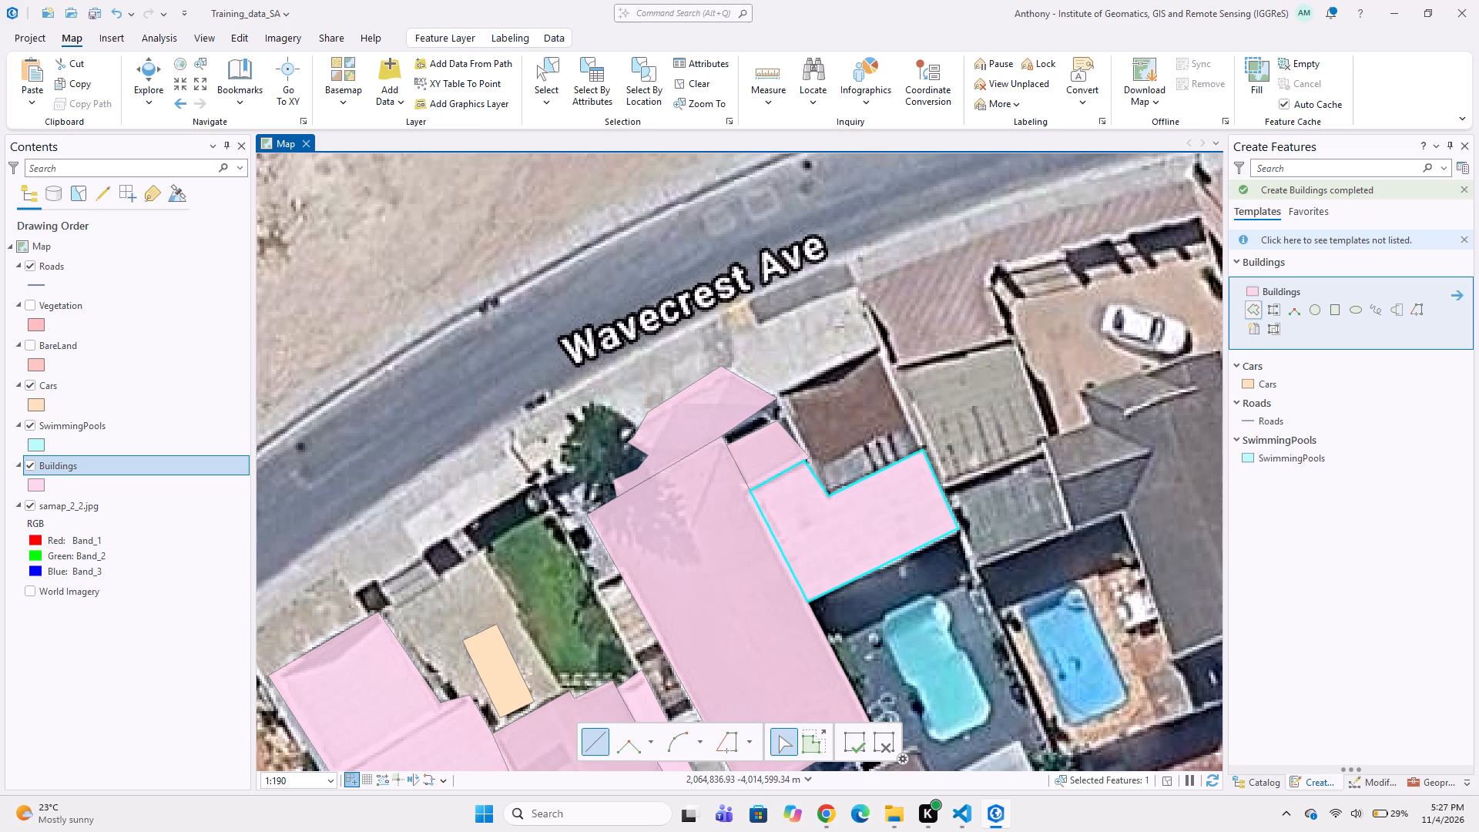
Trace the brown roof north of the L-shaped roof as a four-cornered Buildings polygon meeting the street-side grey roof's corner.
click(877, 347)
click(921, 450)
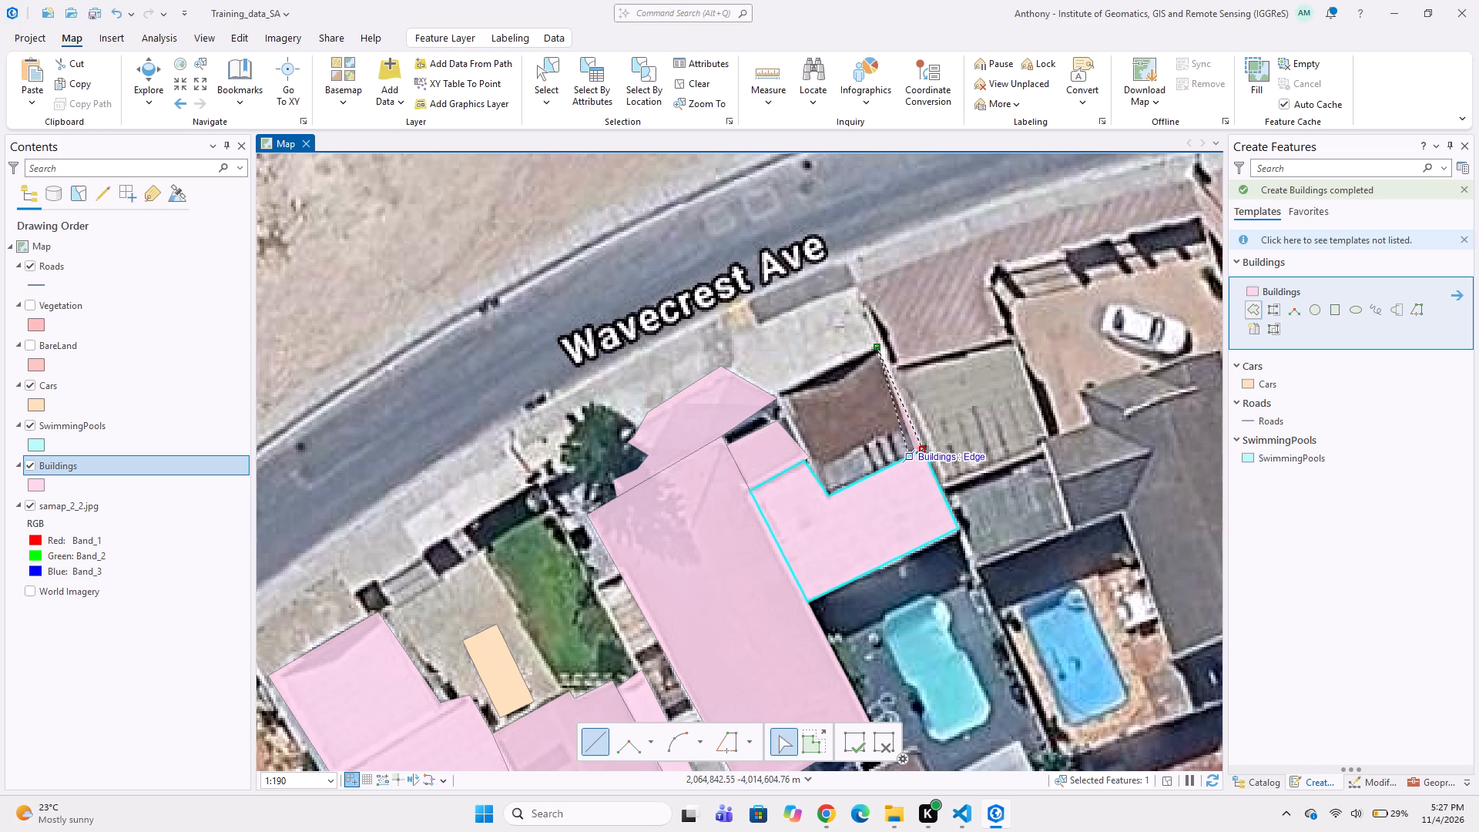
click(829, 498)
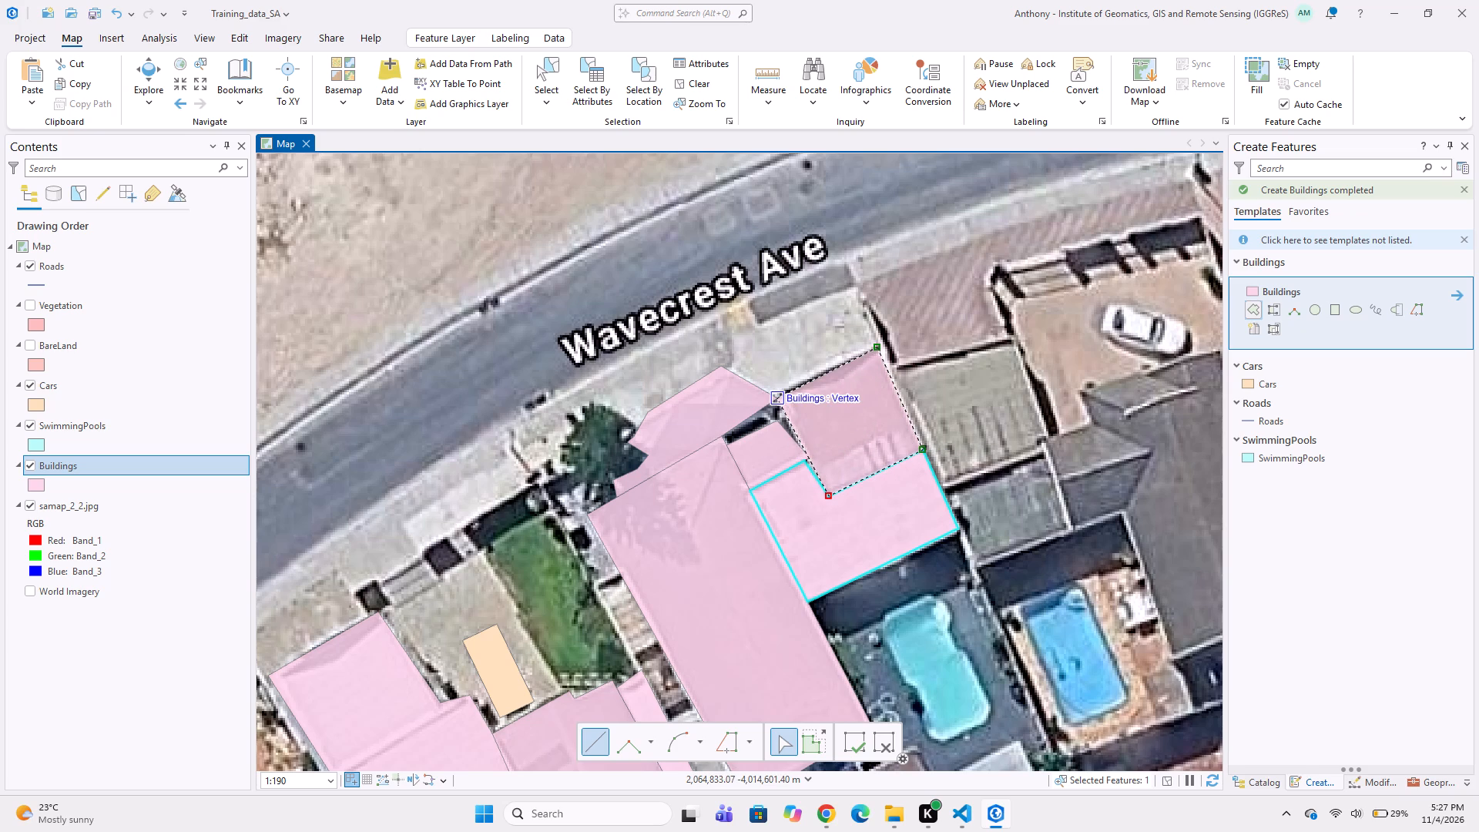
double_click(778, 394)
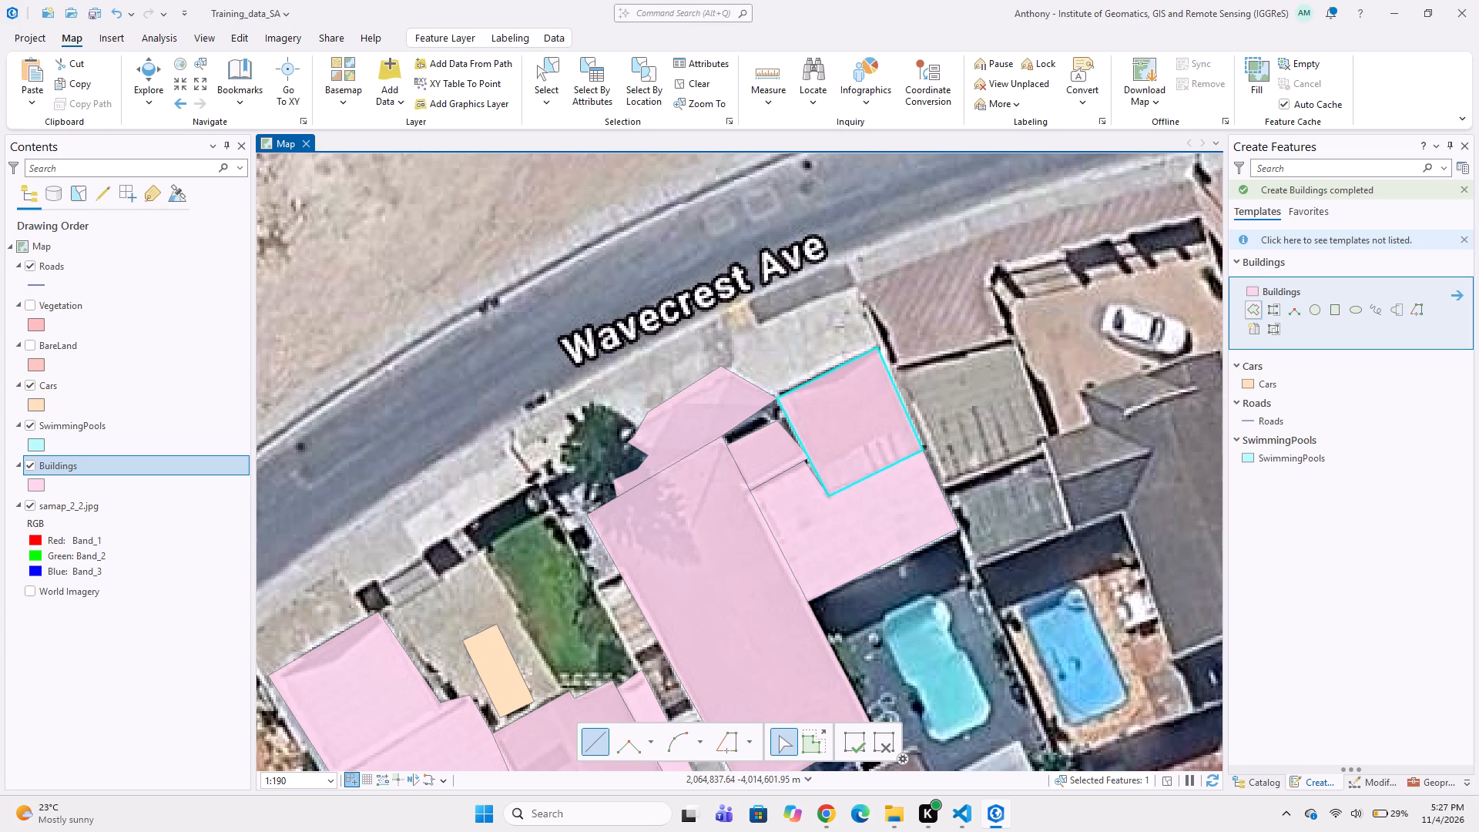
Trace the grey-green roof directly east of the brown roof as a Buildings polygon adjoining the brown roof's eastern edge.
middle_drag(991, 407, 929, 388)
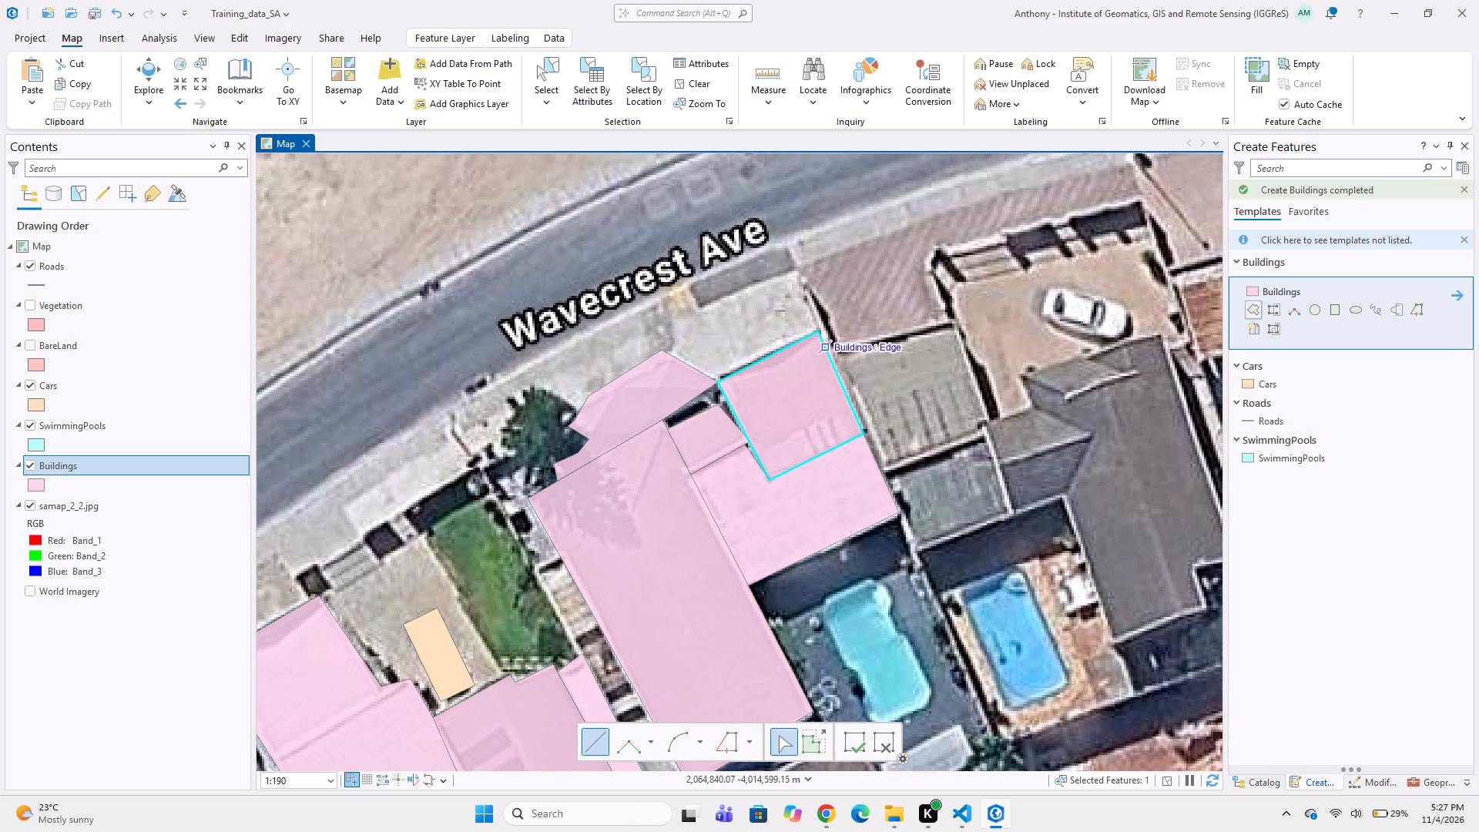
click(826, 353)
click(953, 318)
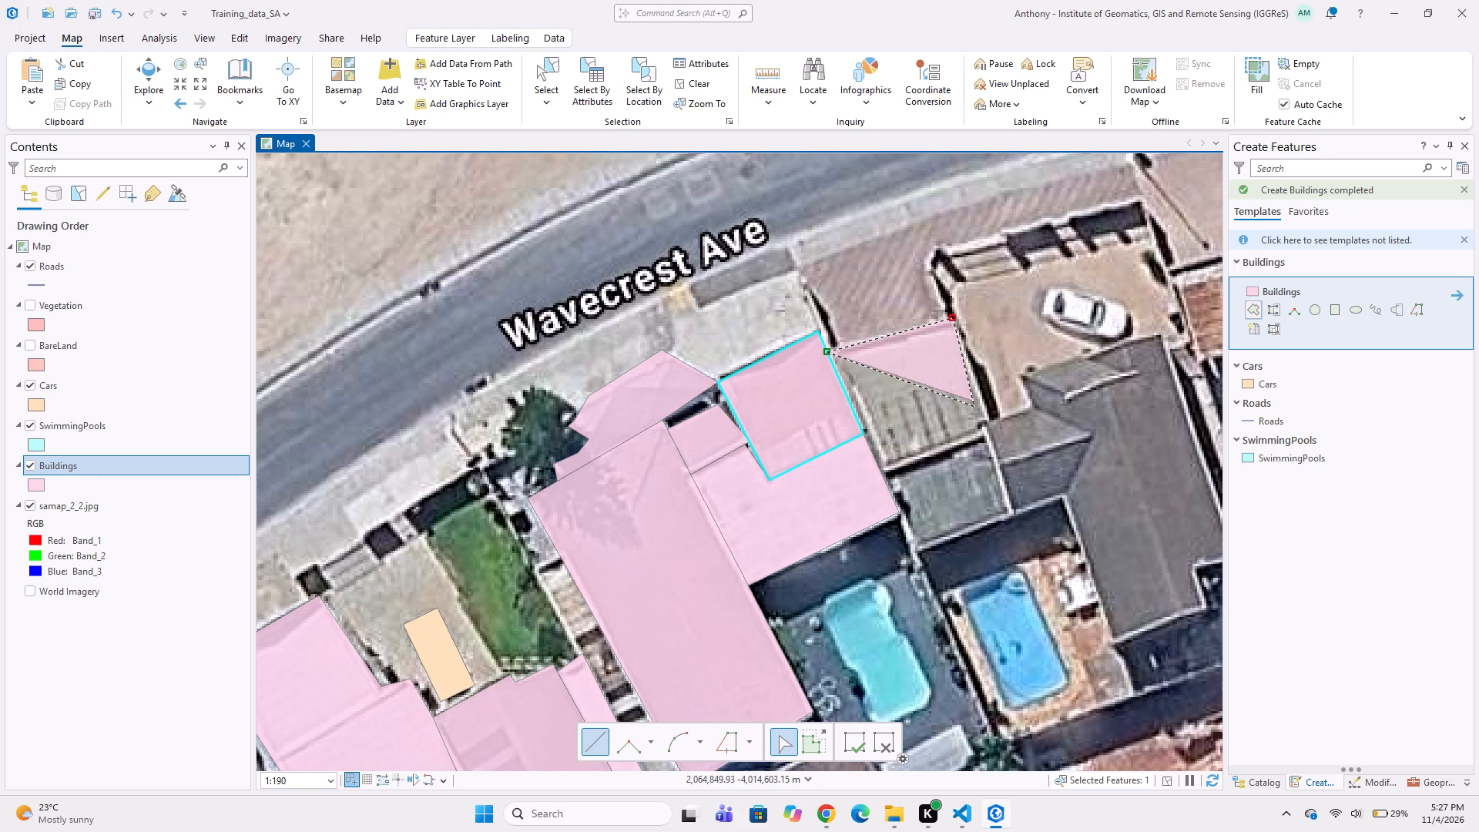
click(988, 418)
click(983, 428)
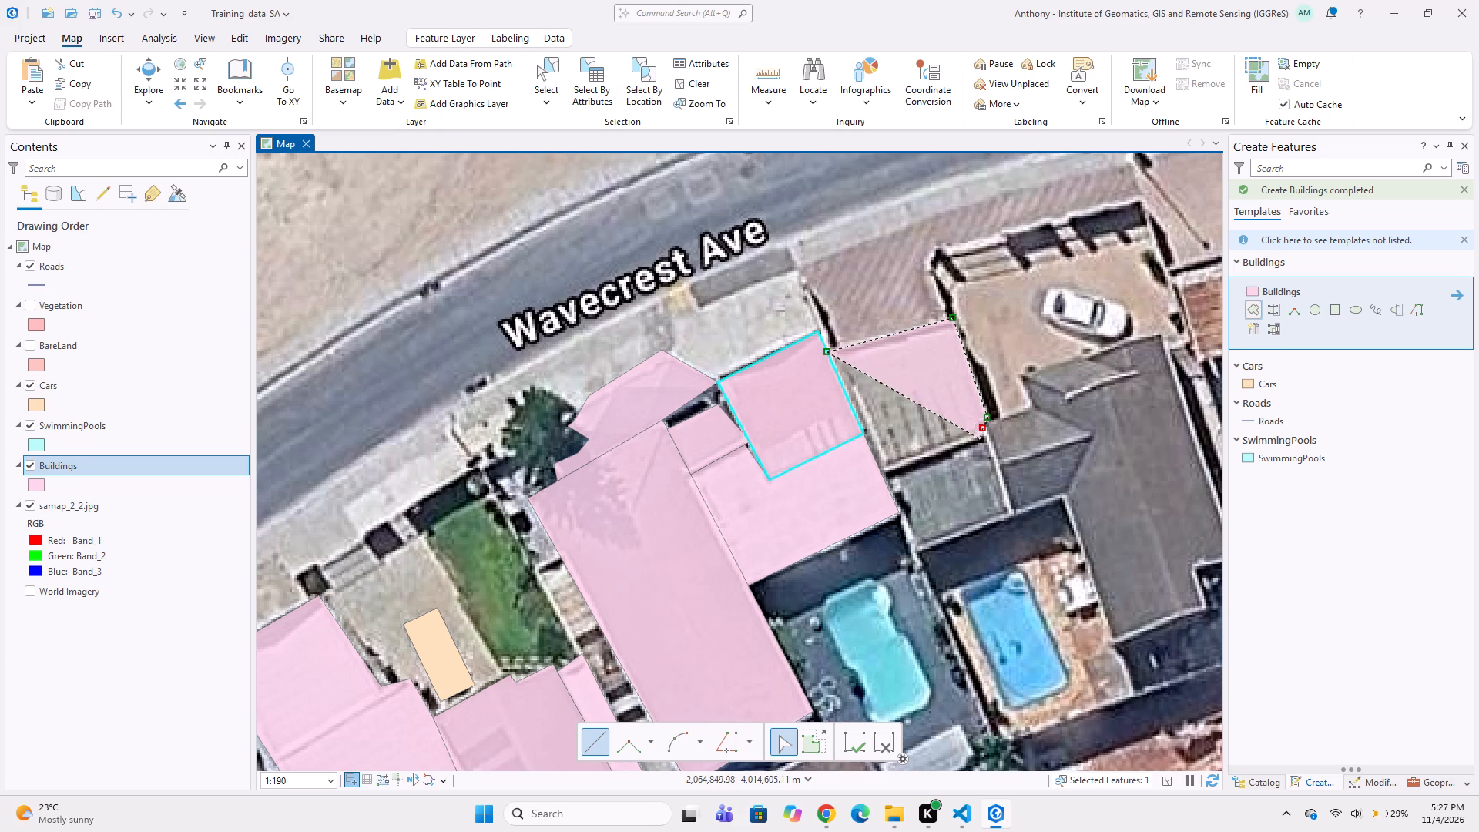
click(886, 468)
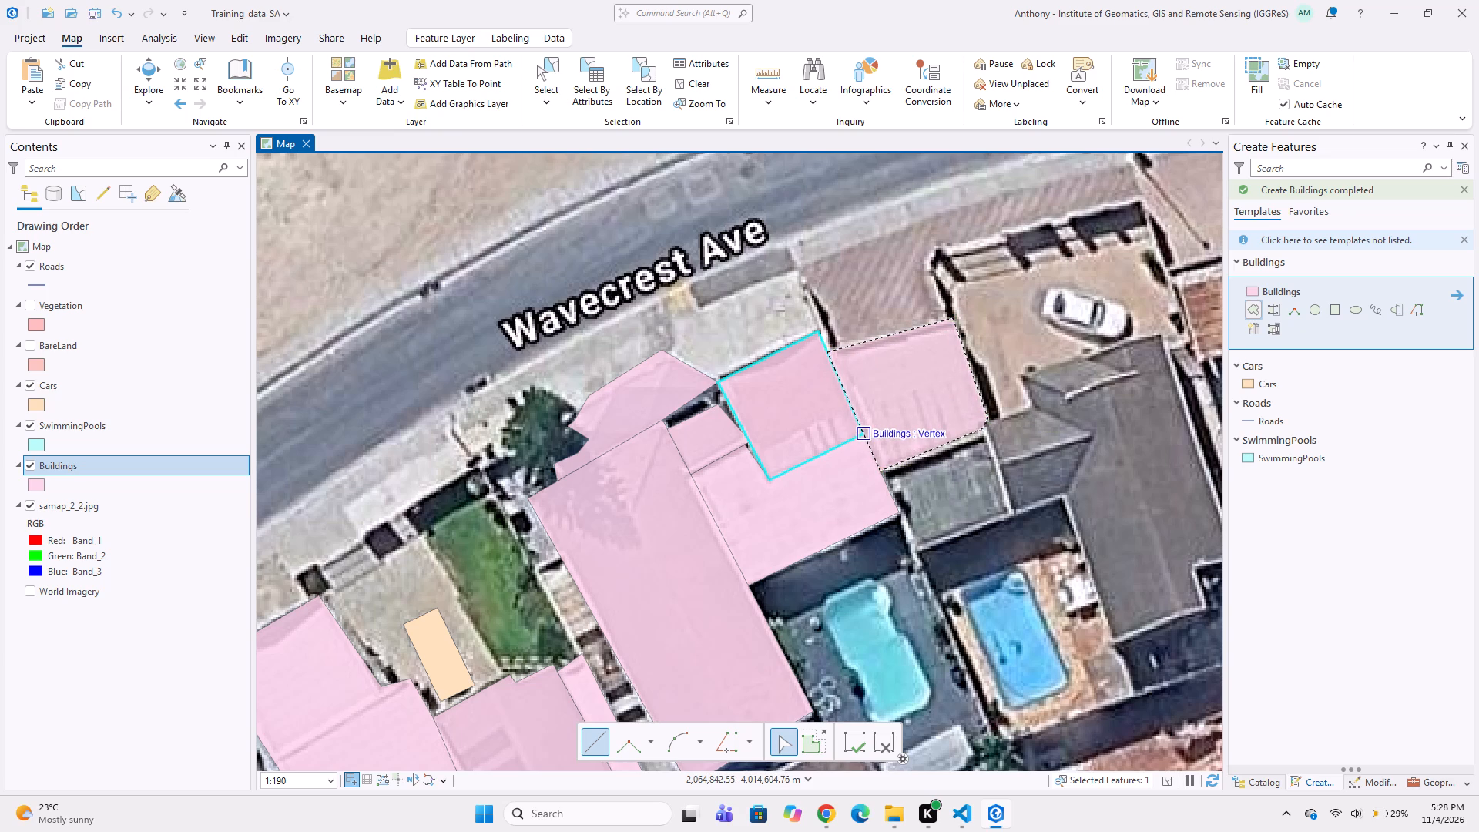
double_click(867, 434)
Trace the small grey roof south of the grey-green roof and north of the blue pool as a Buildings polygon.
click(988, 431)
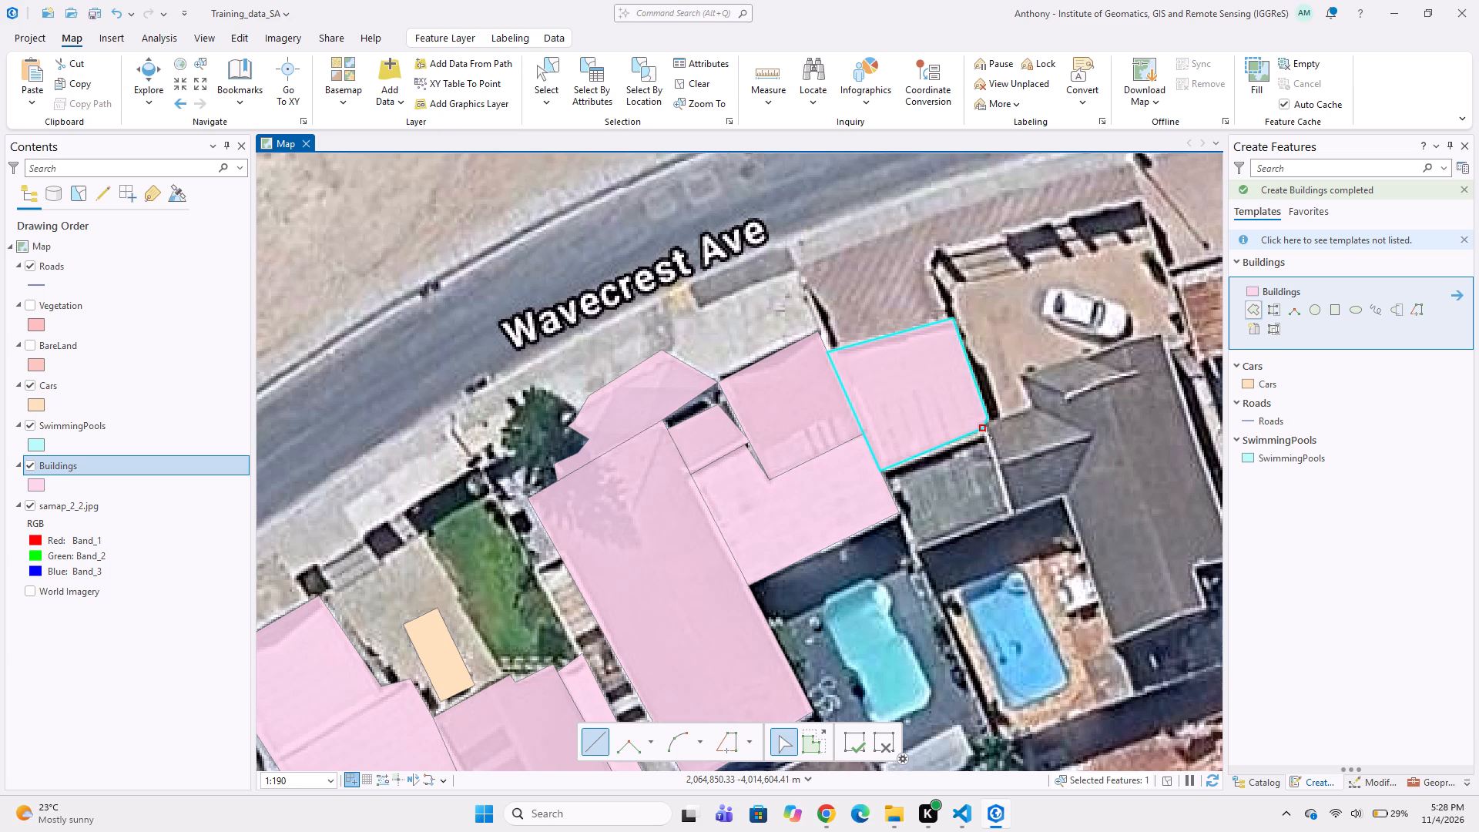
click(1012, 515)
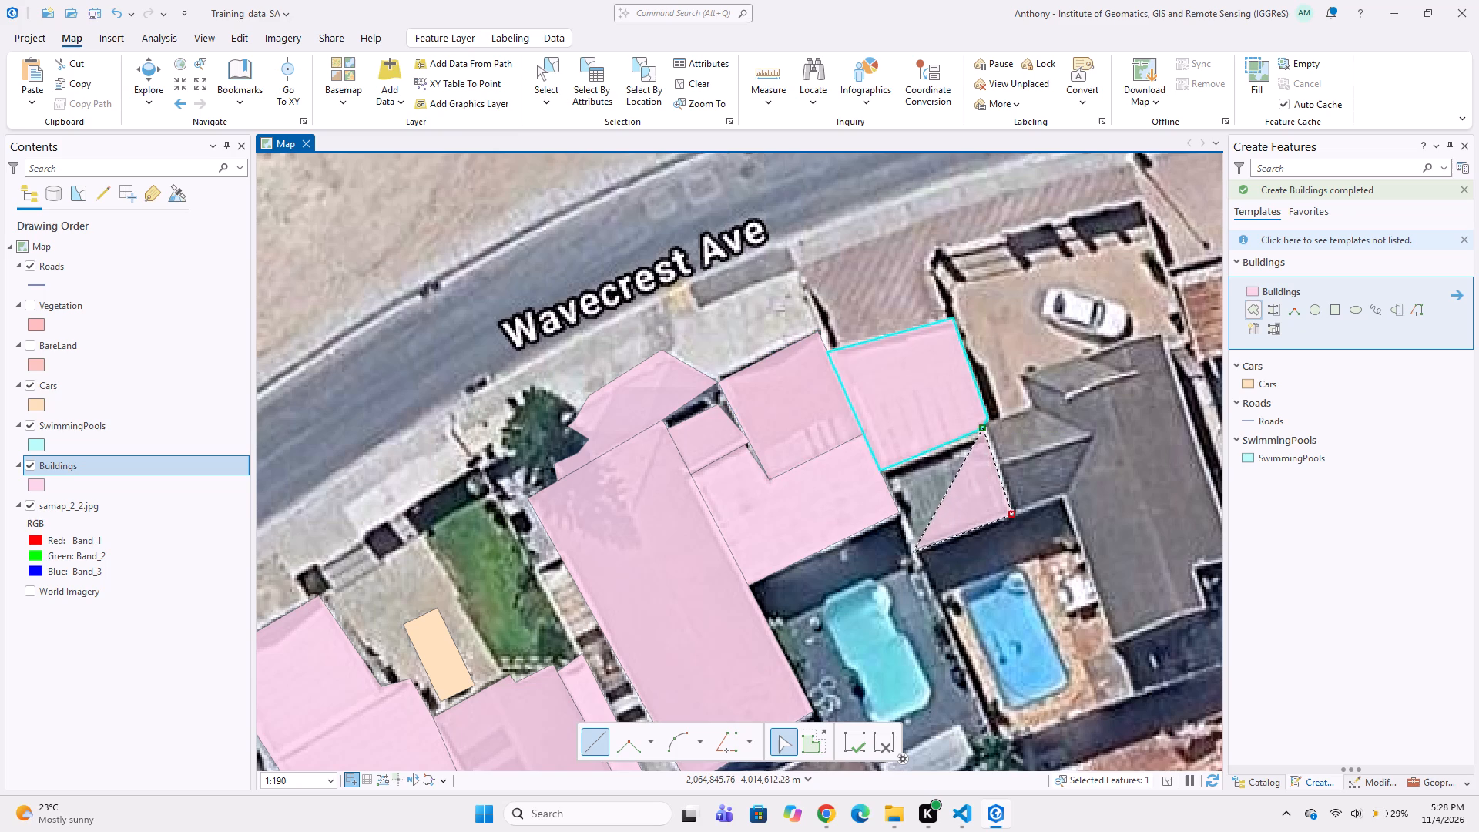
click(913, 552)
click(899, 515)
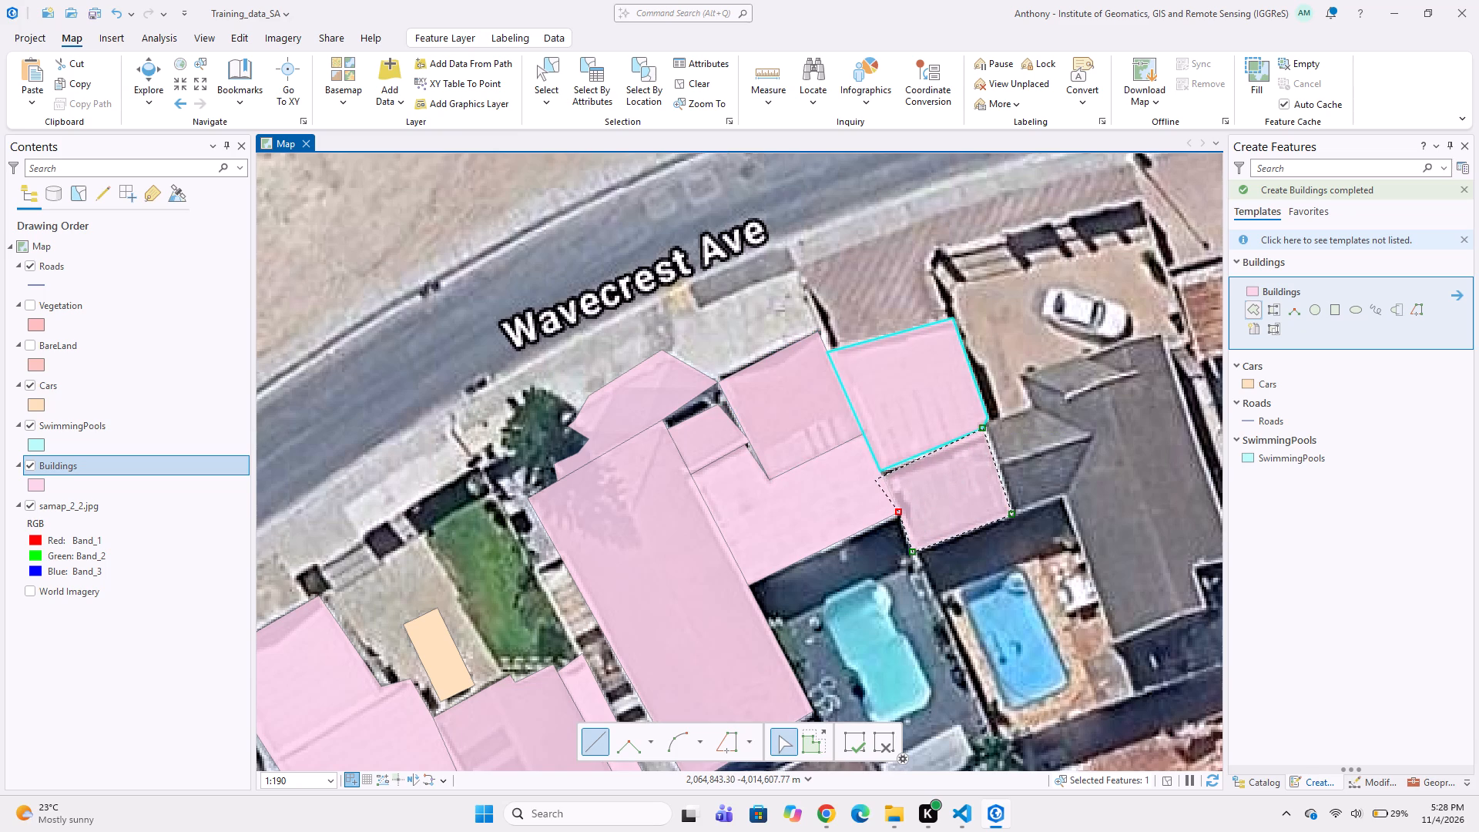
double_click(874, 471)
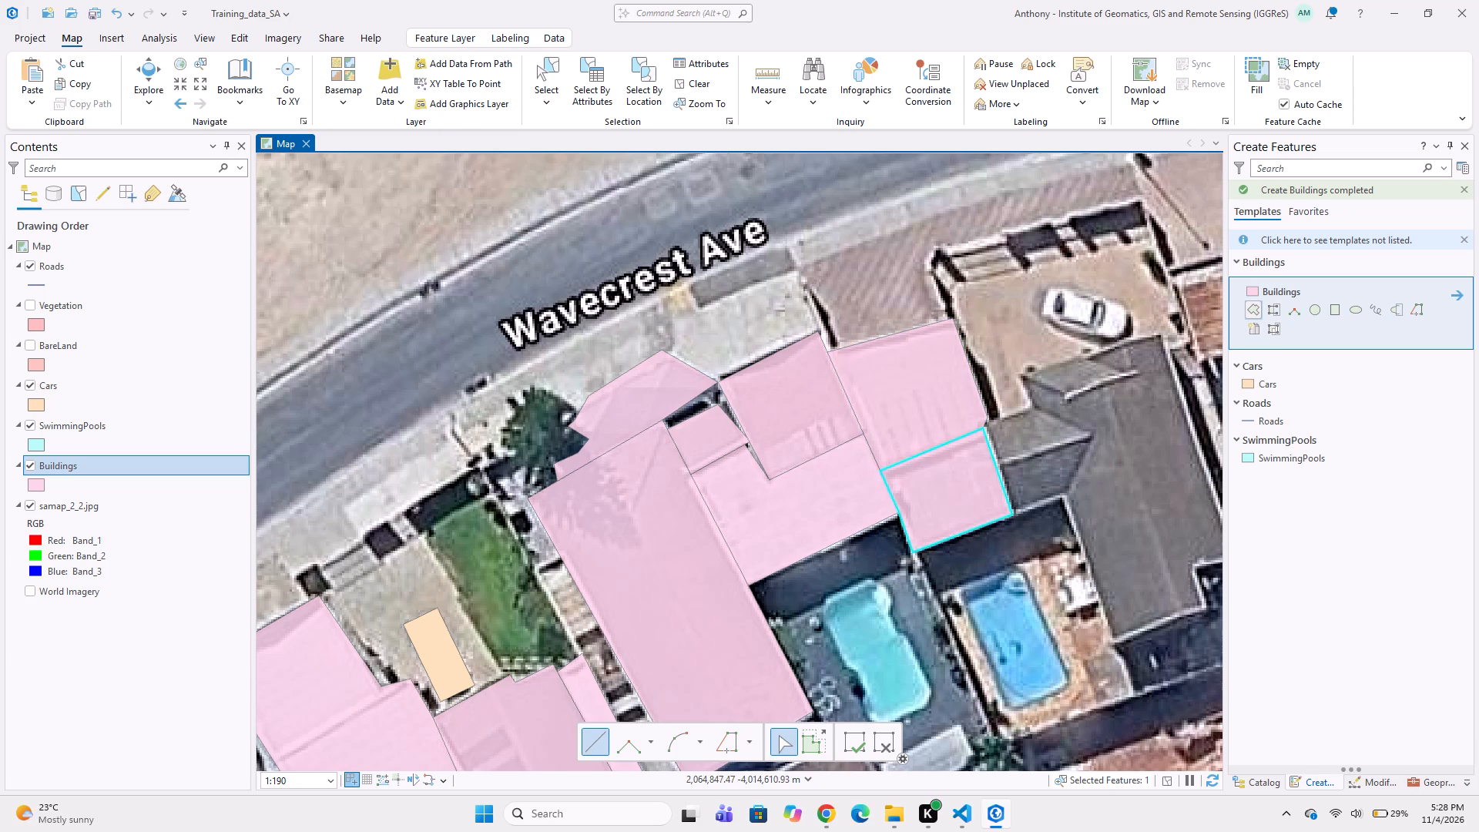
Trace the large dark-roofed building east of the blue pool and south of the parked white car as a Buildings polygon, including its stepped corners.
click(991, 425)
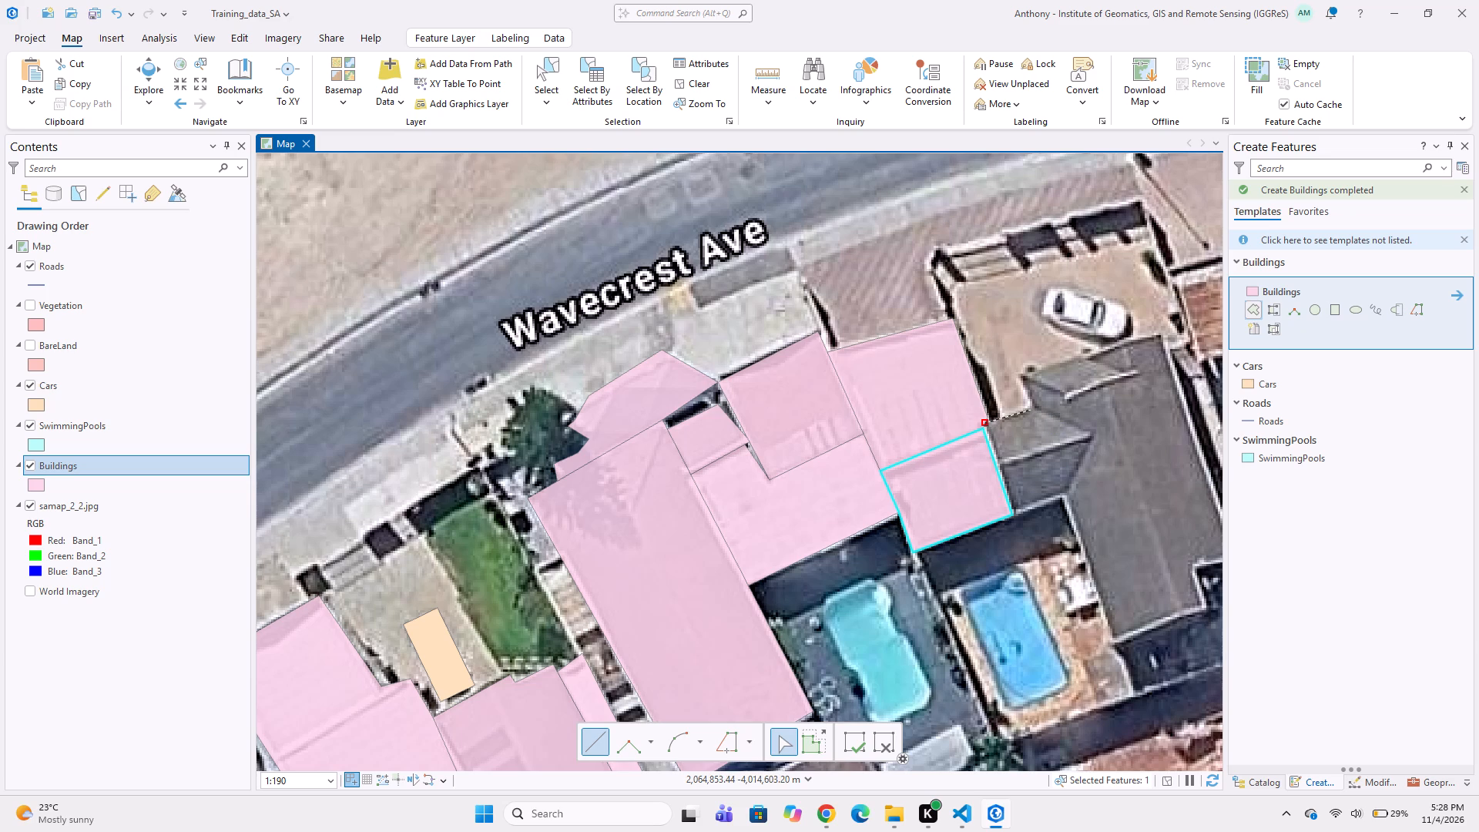
click(1031, 410)
click(1018, 377)
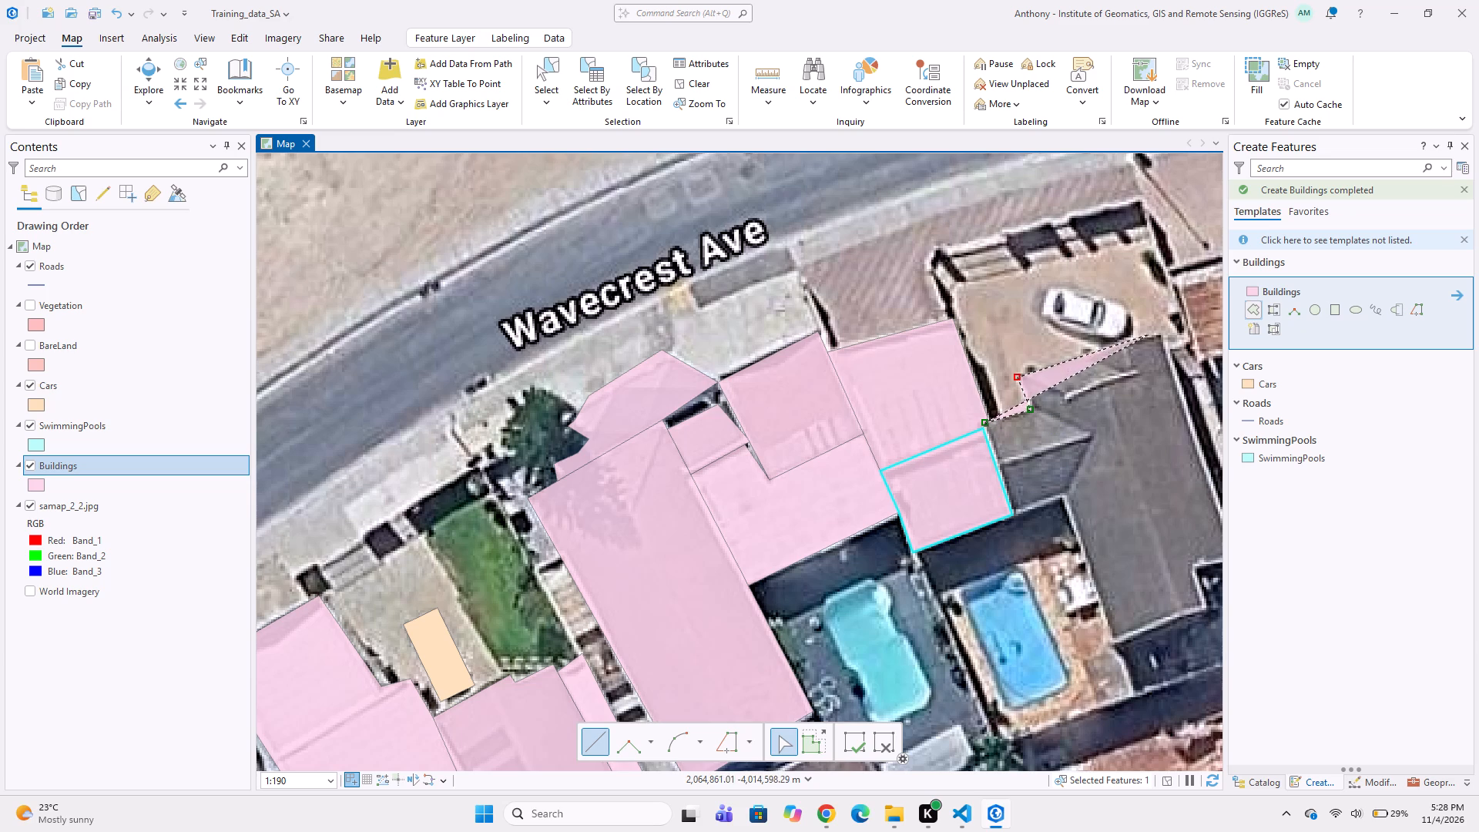
click(1158, 331)
middle_drag(1169, 418, 1053, 320)
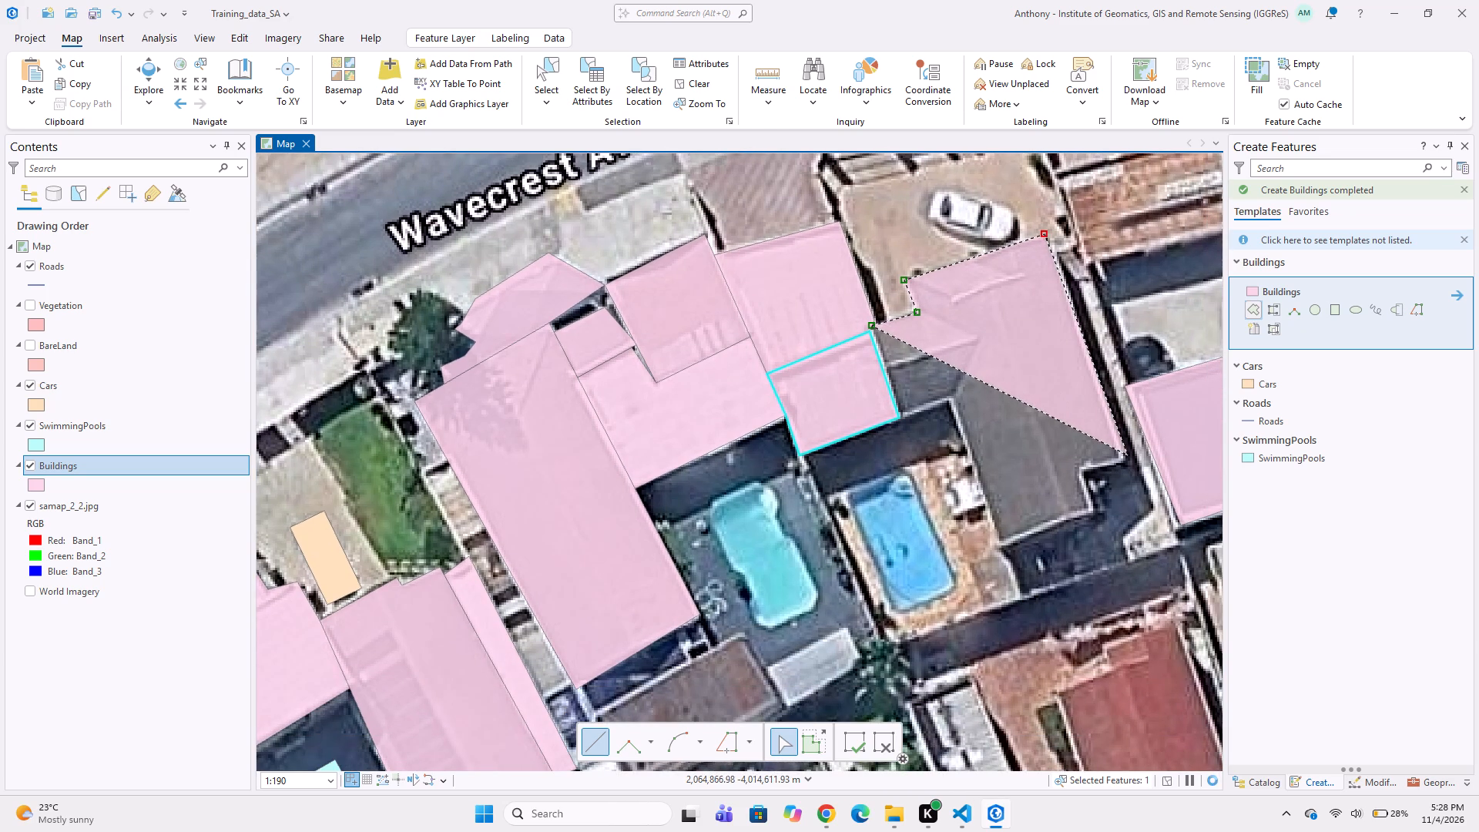
click(1128, 461)
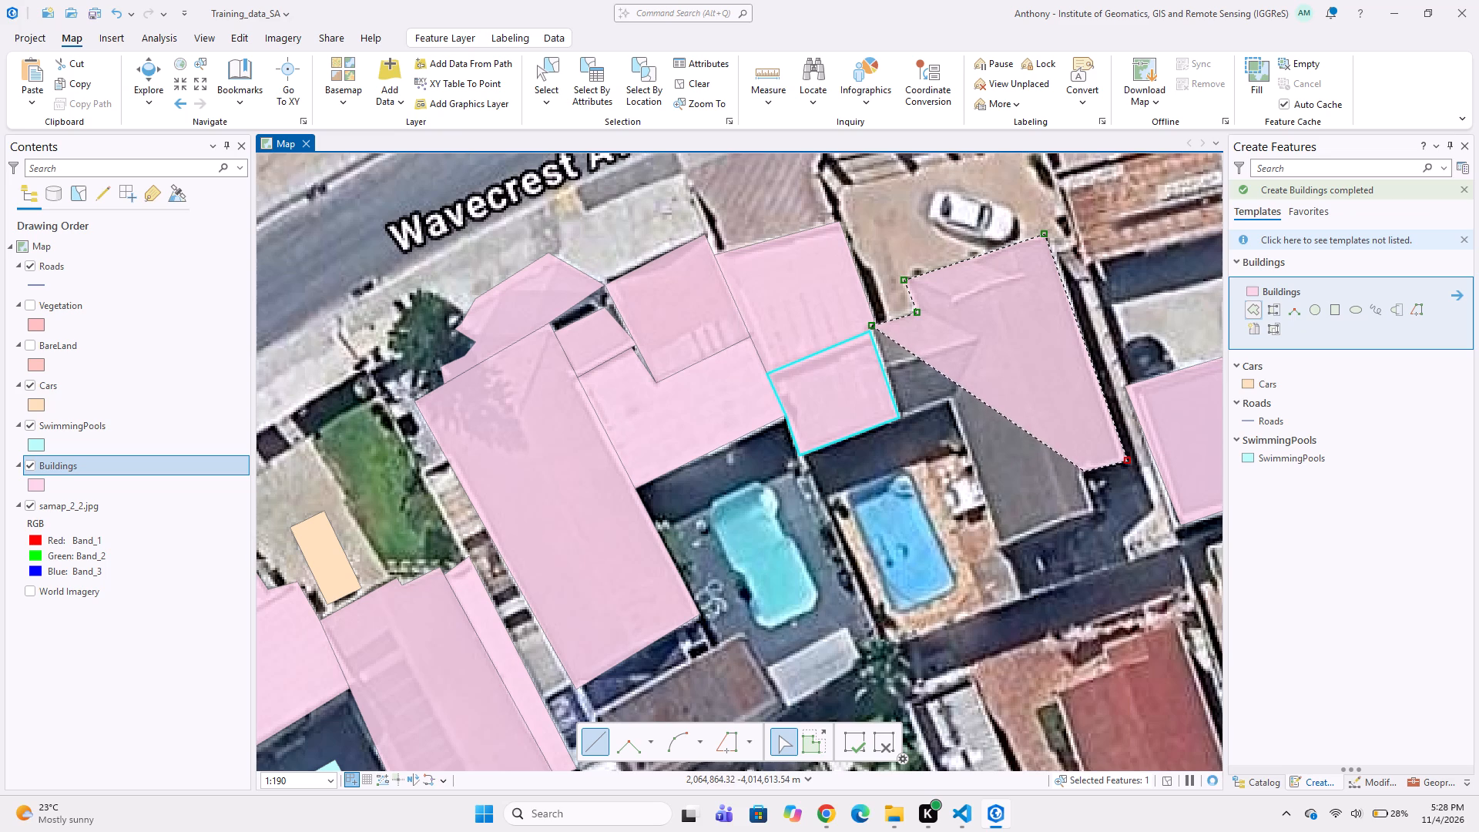
click(1085, 471)
click(1095, 512)
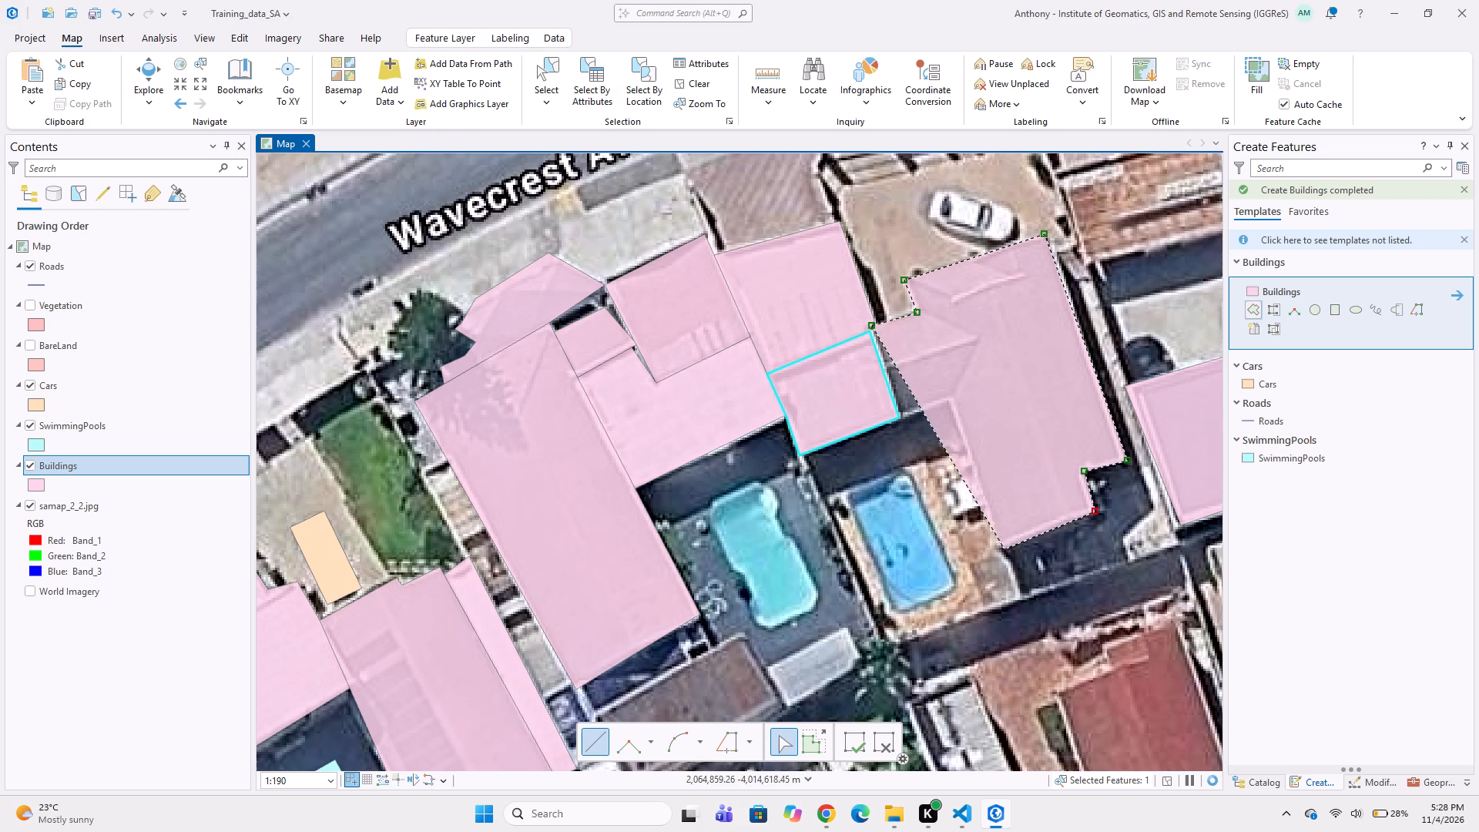
click(1001, 555)
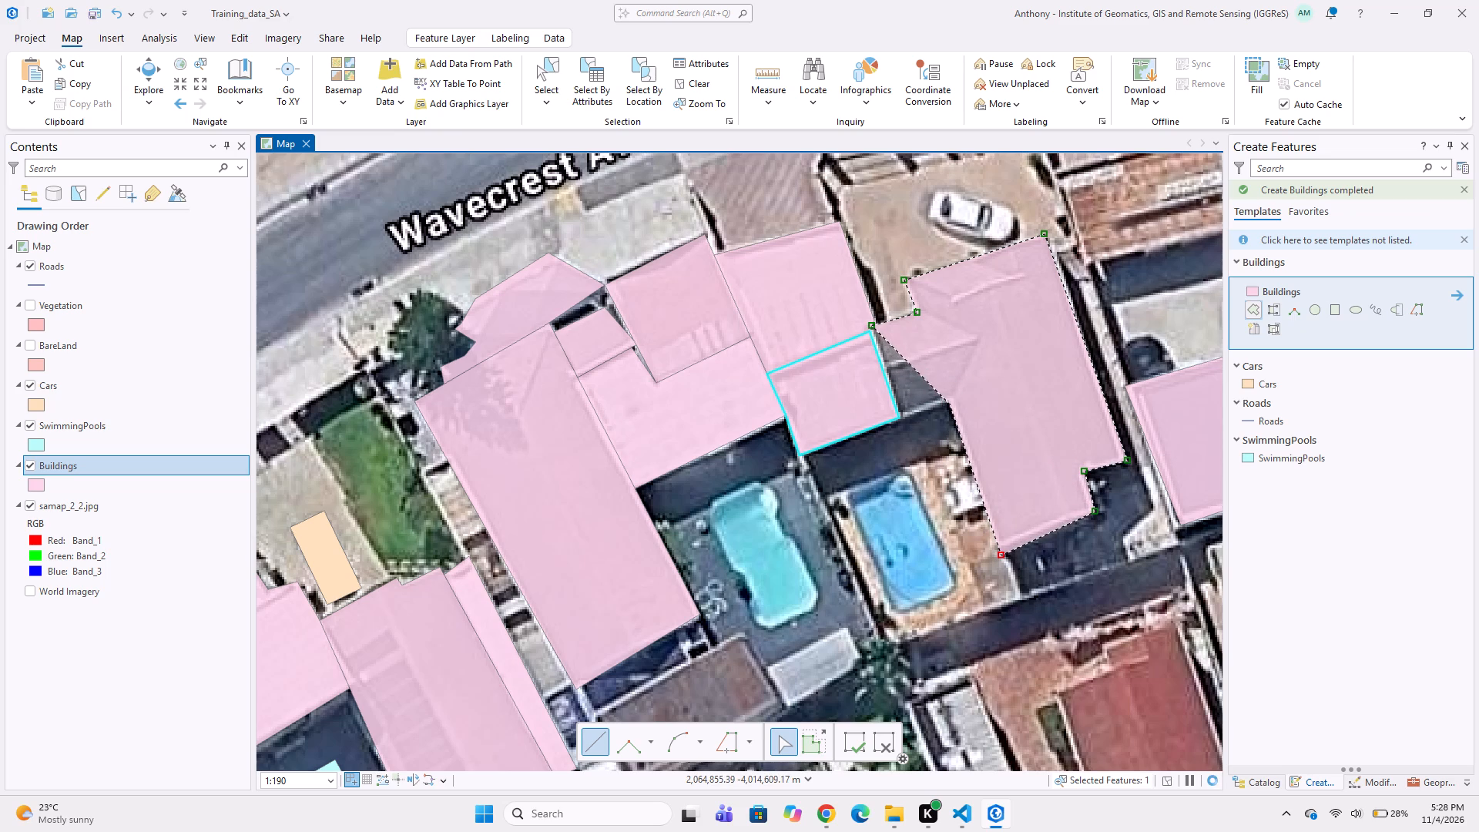
click(950, 404)
double_click(904, 418)
middle_drag(886, 504, 904, 466)
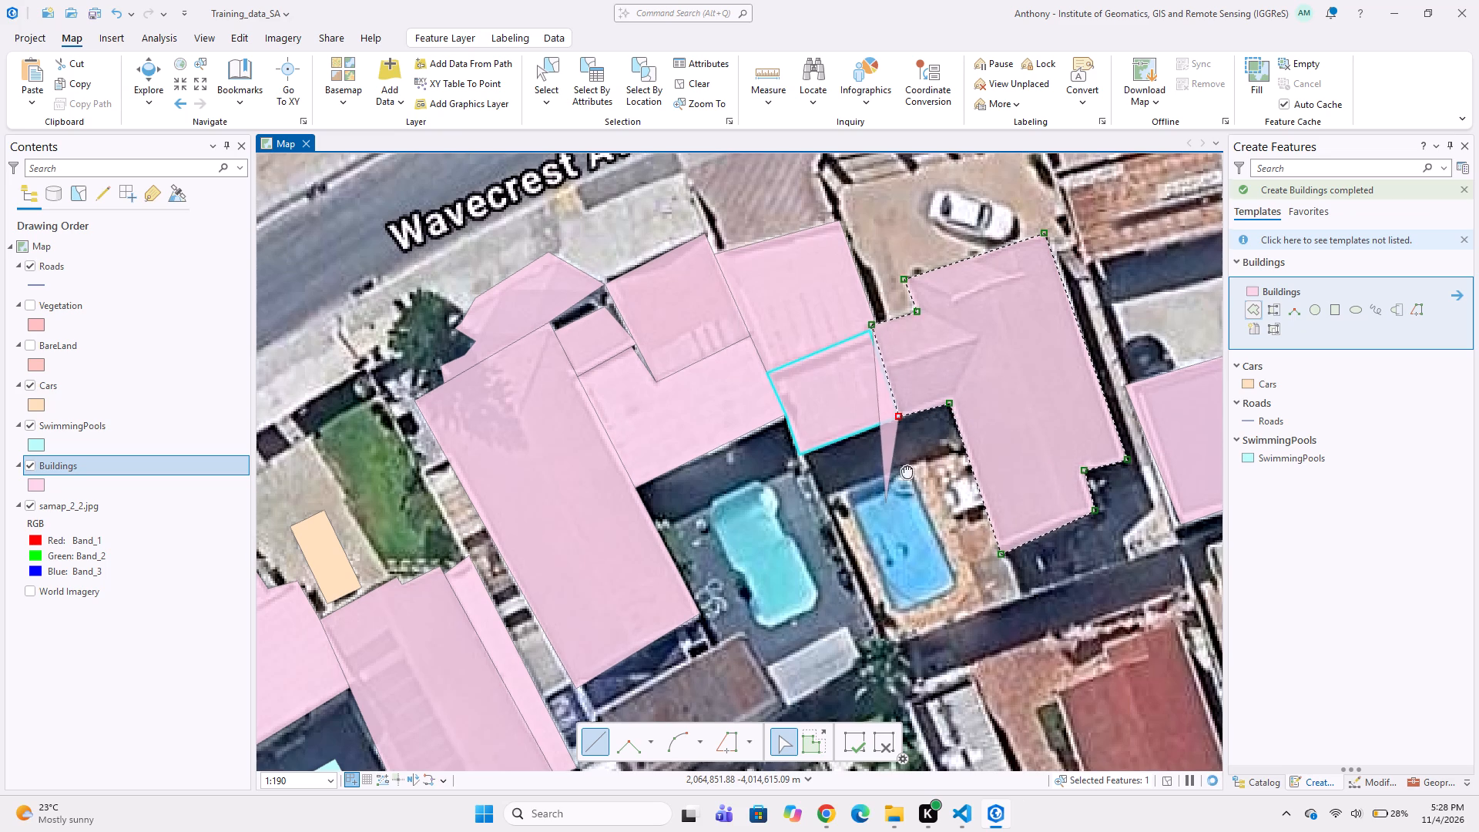
middle_drag(904, 466, 907, 458)
double_click(913, 340)
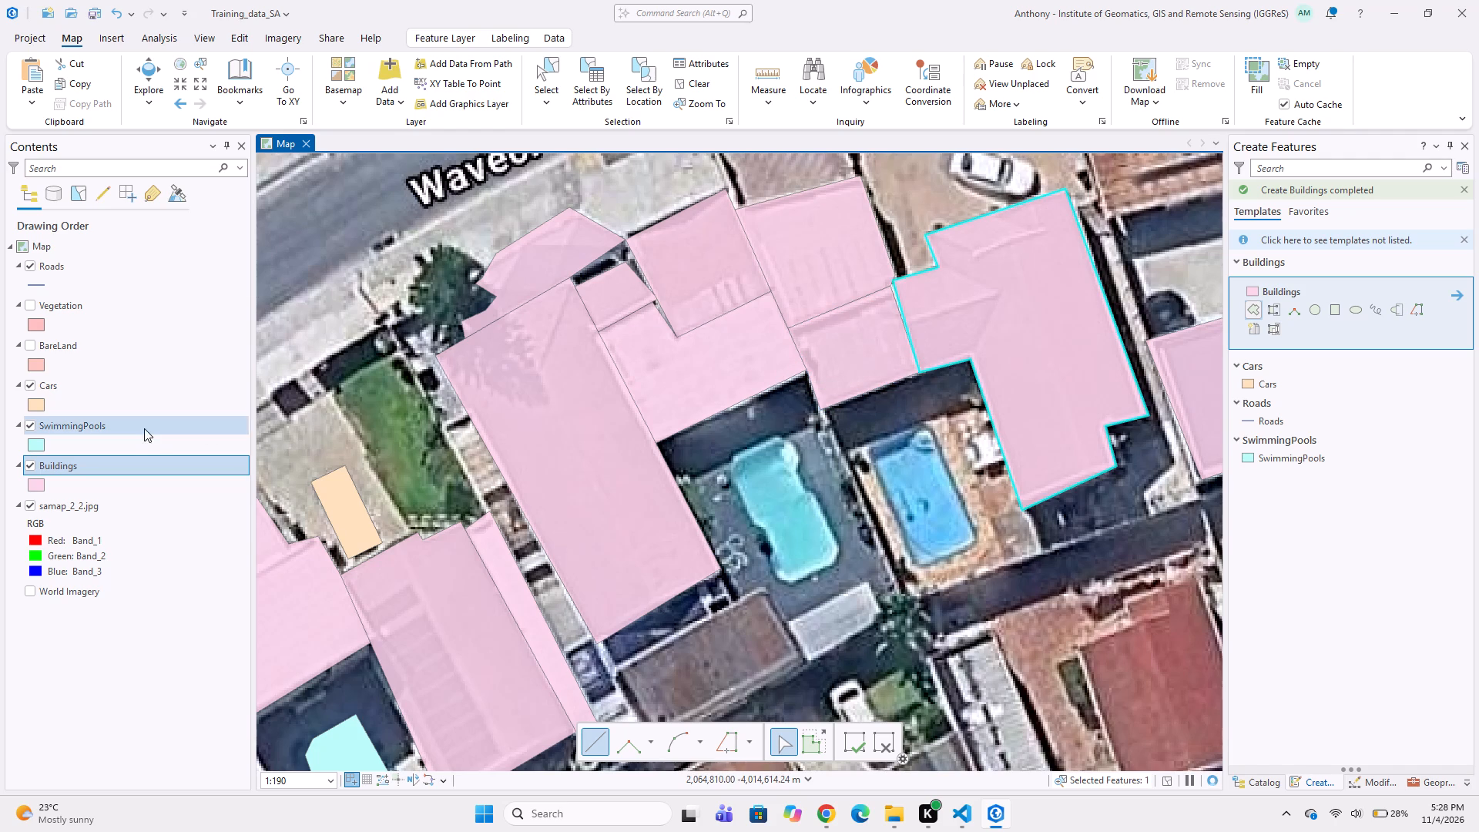
Trace the curved outline of the turquoise pool west of the blue pool as a polygon, using the active Buildings template.
click(76, 428)
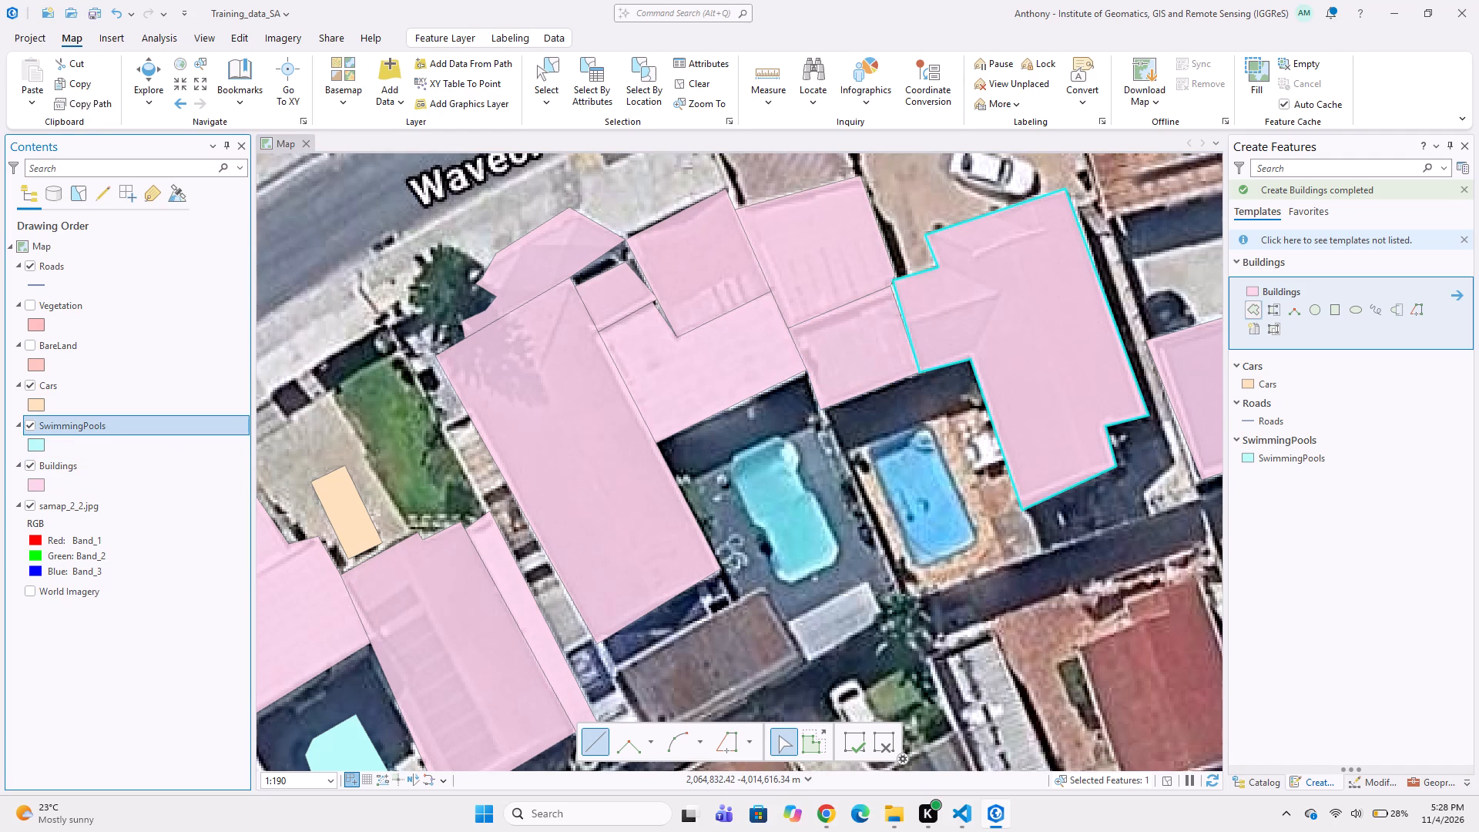
scroll(770, 450, up, 1)
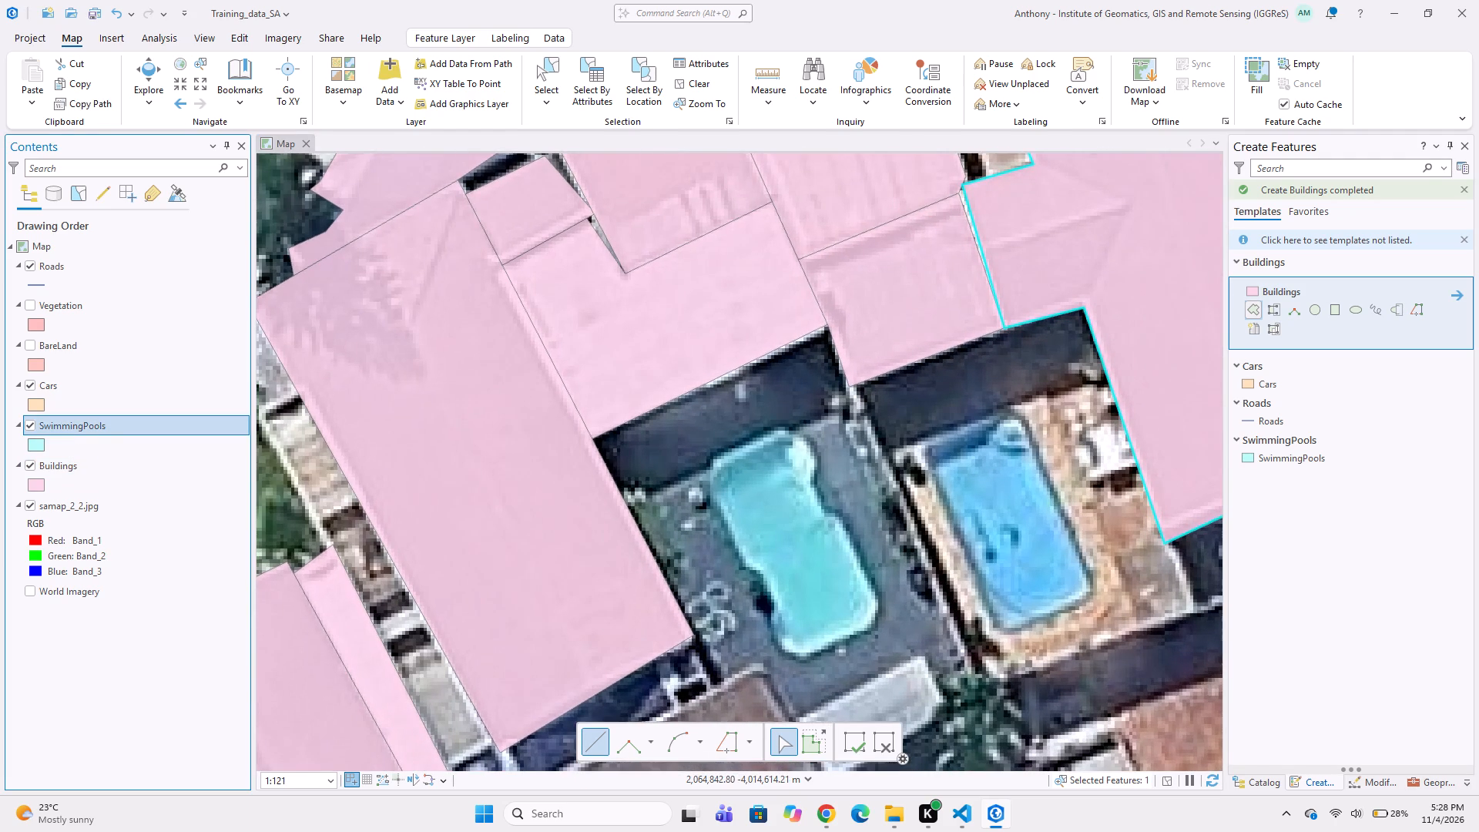
click(778, 428)
click(710, 455)
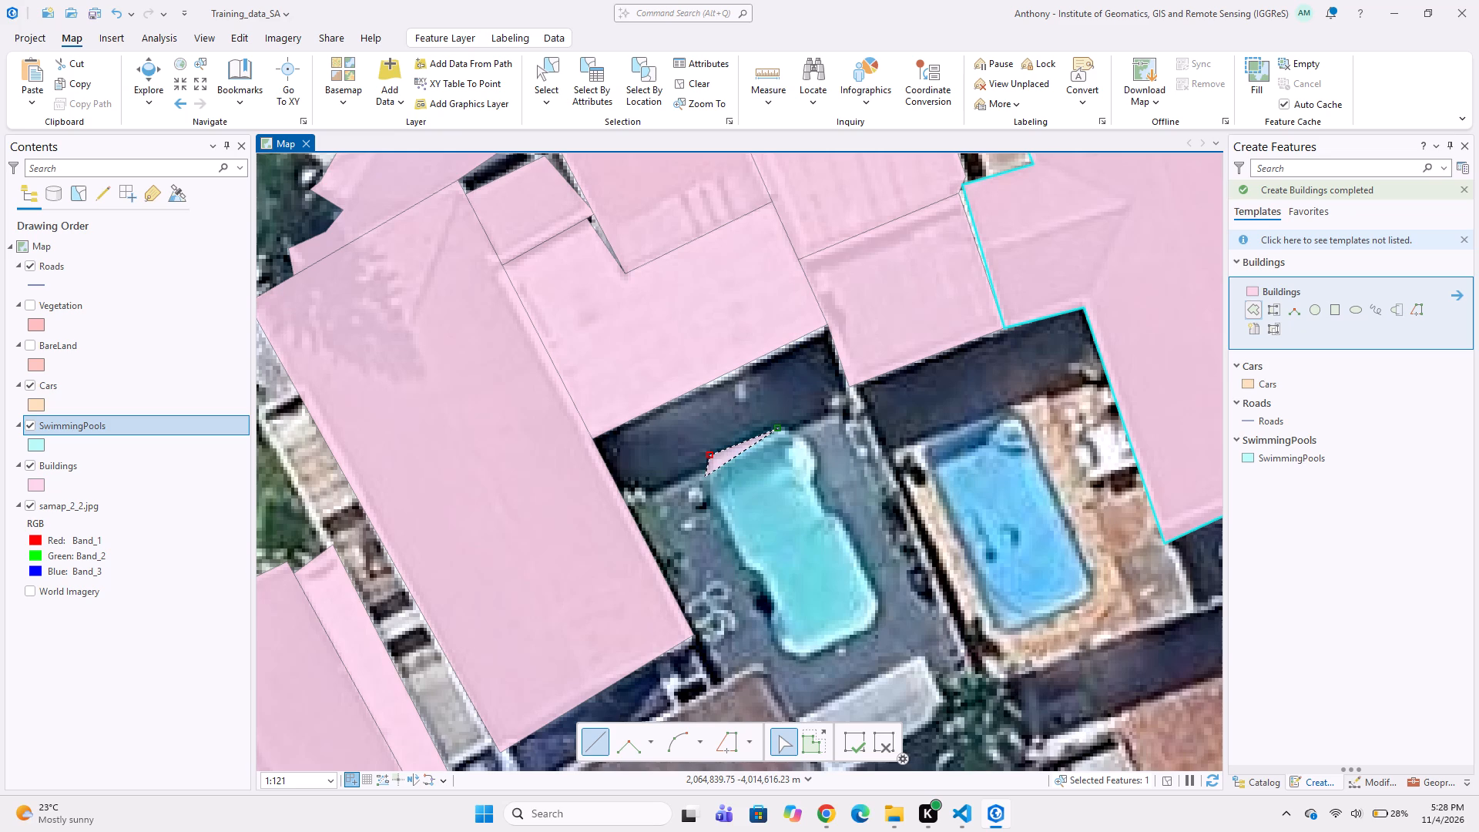
click(707, 485)
click(718, 504)
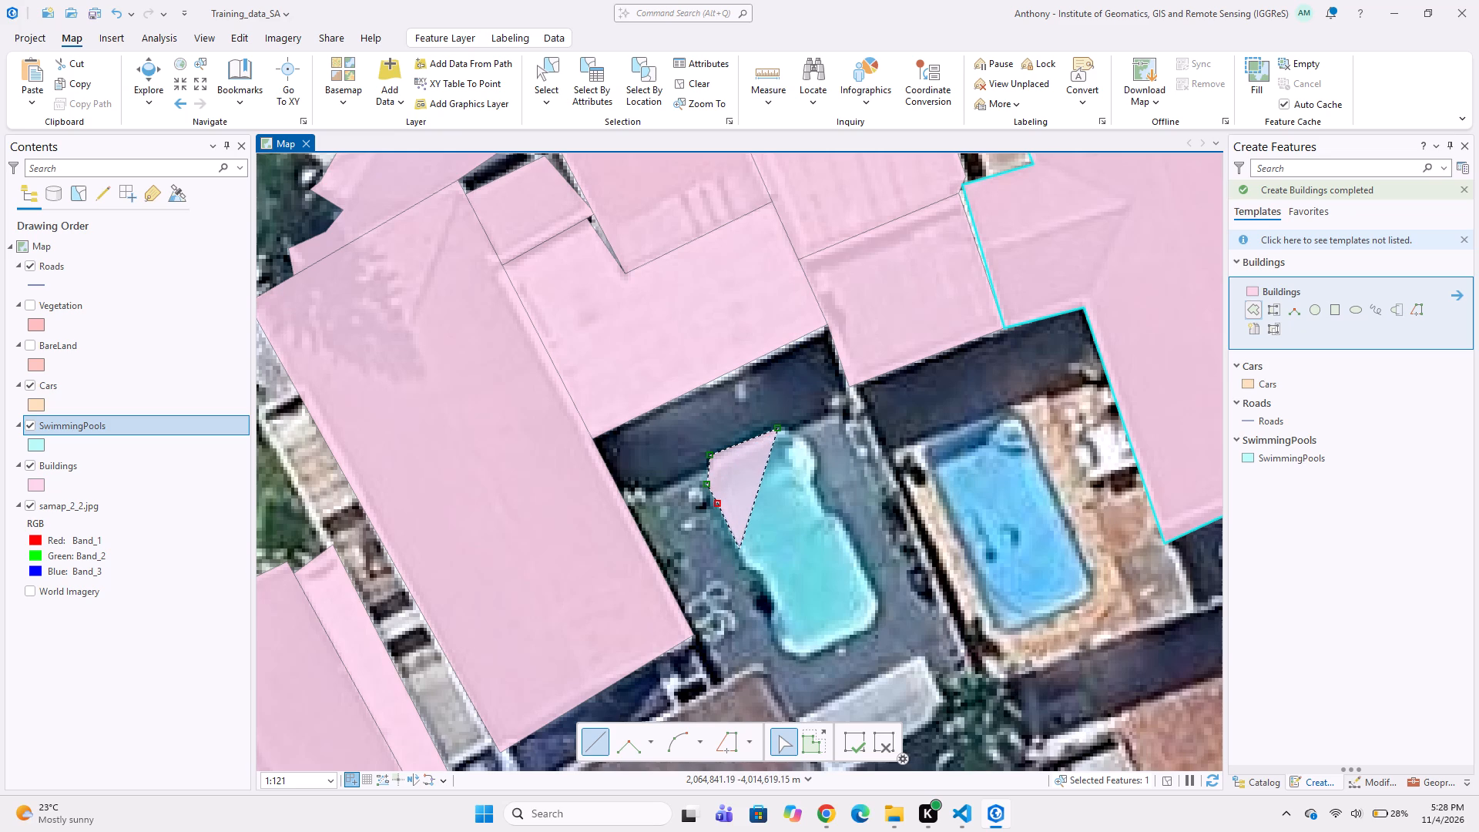
click(743, 549)
click(745, 569)
click(762, 571)
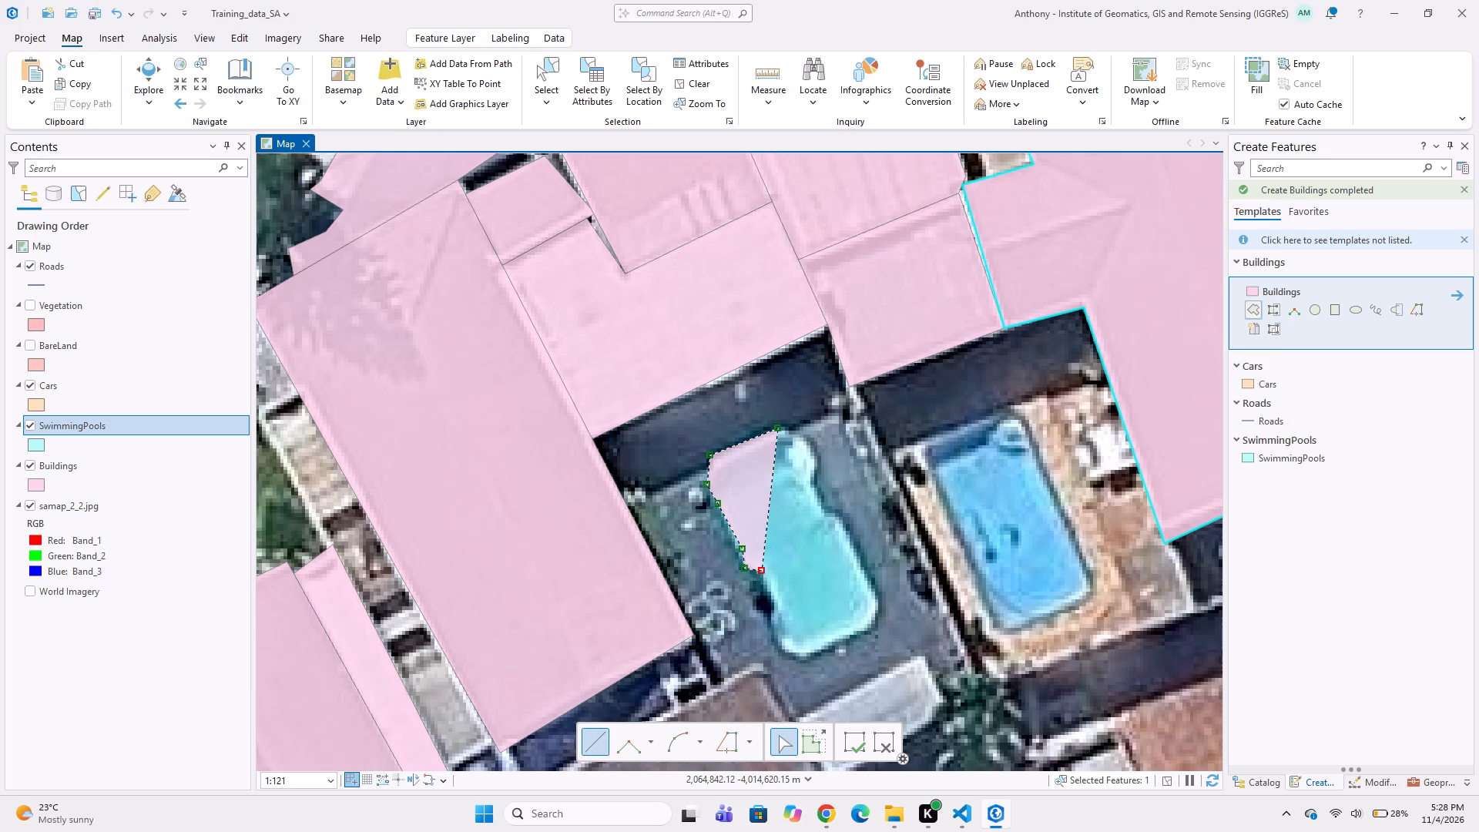
click(778, 601)
click(773, 617)
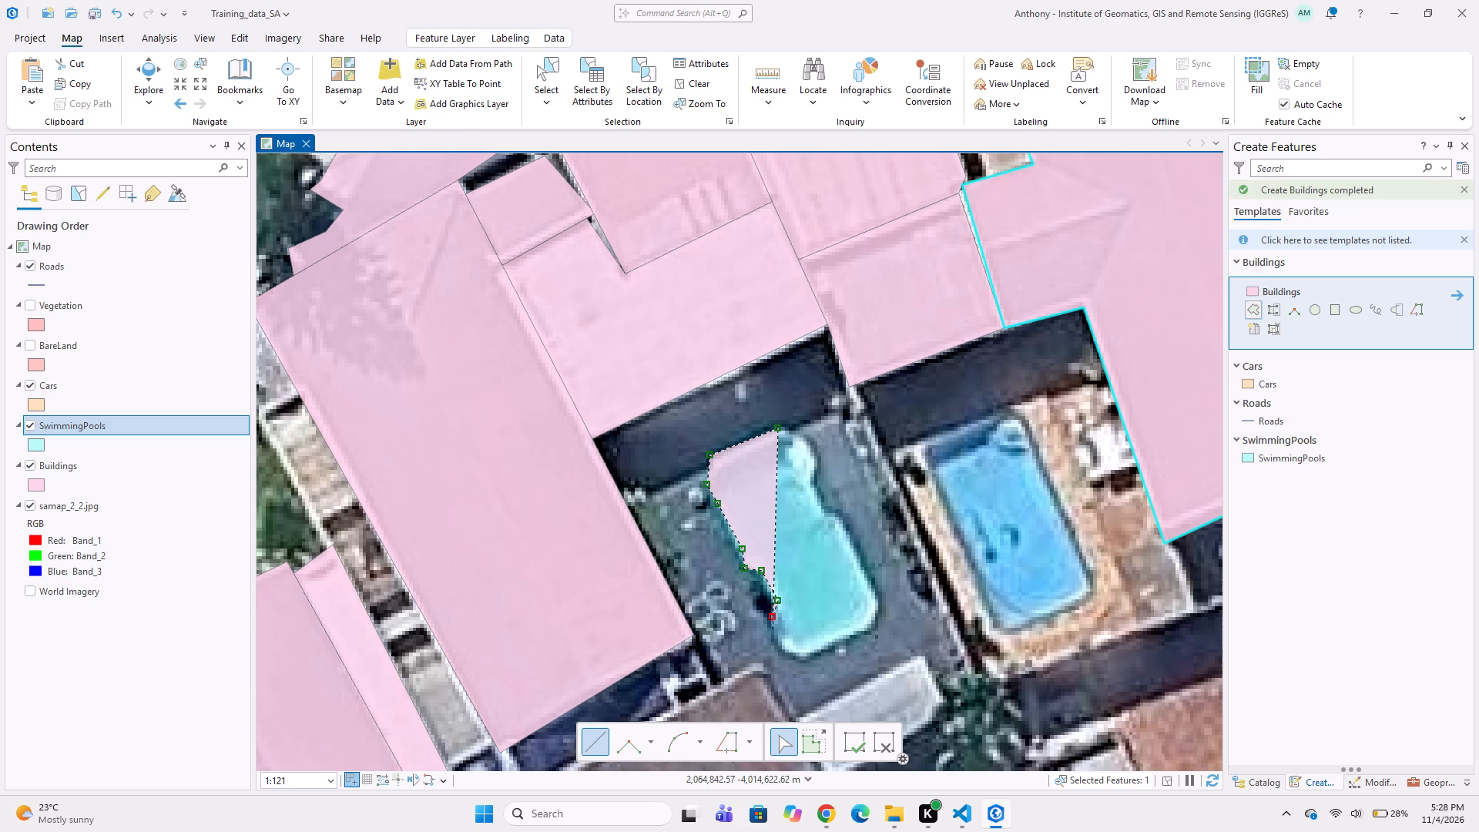
click(773, 641)
click(788, 657)
click(807, 653)
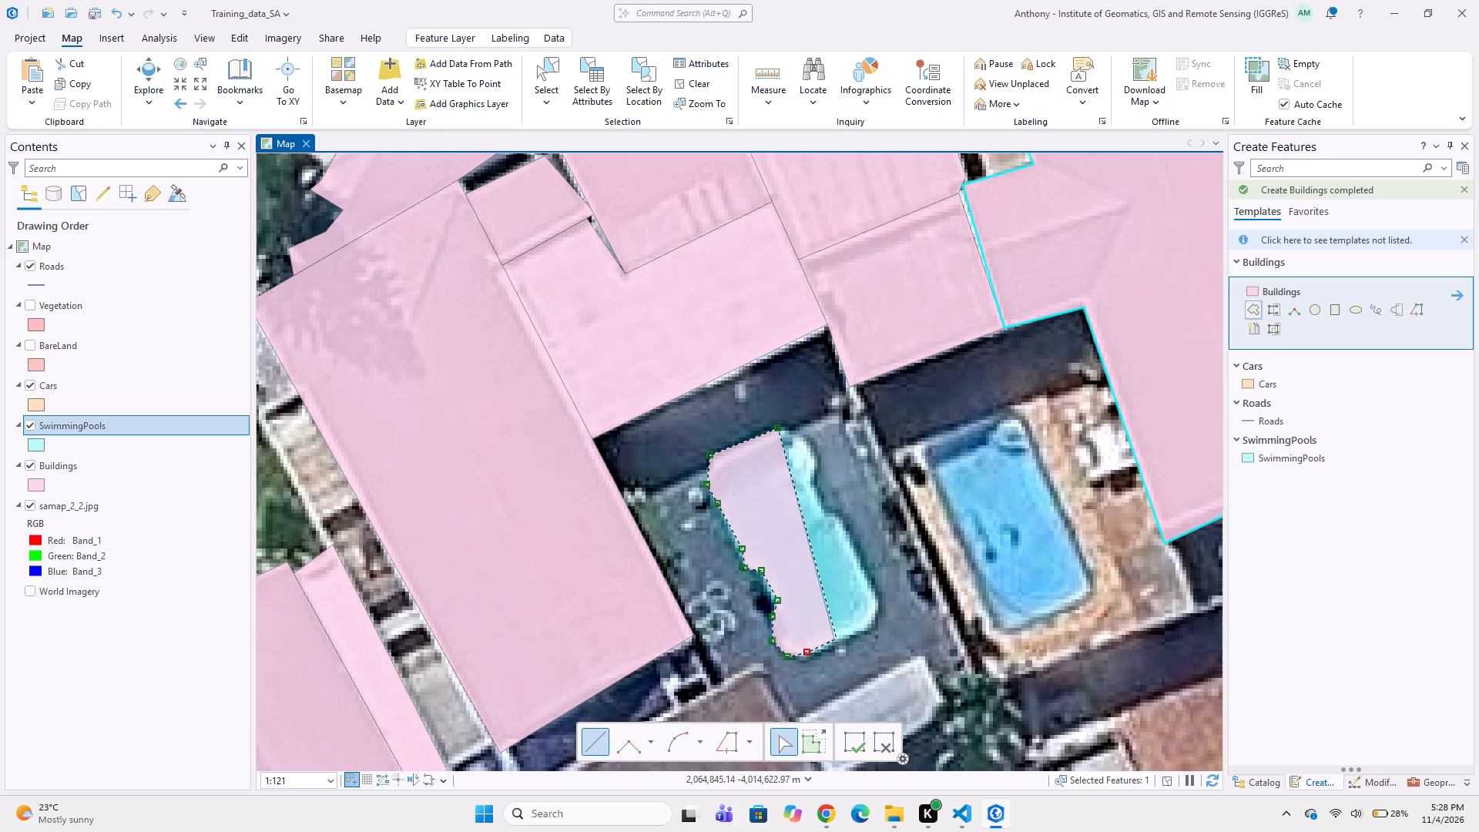
click(837, 636)
click(869, 626)
click(877, 606)
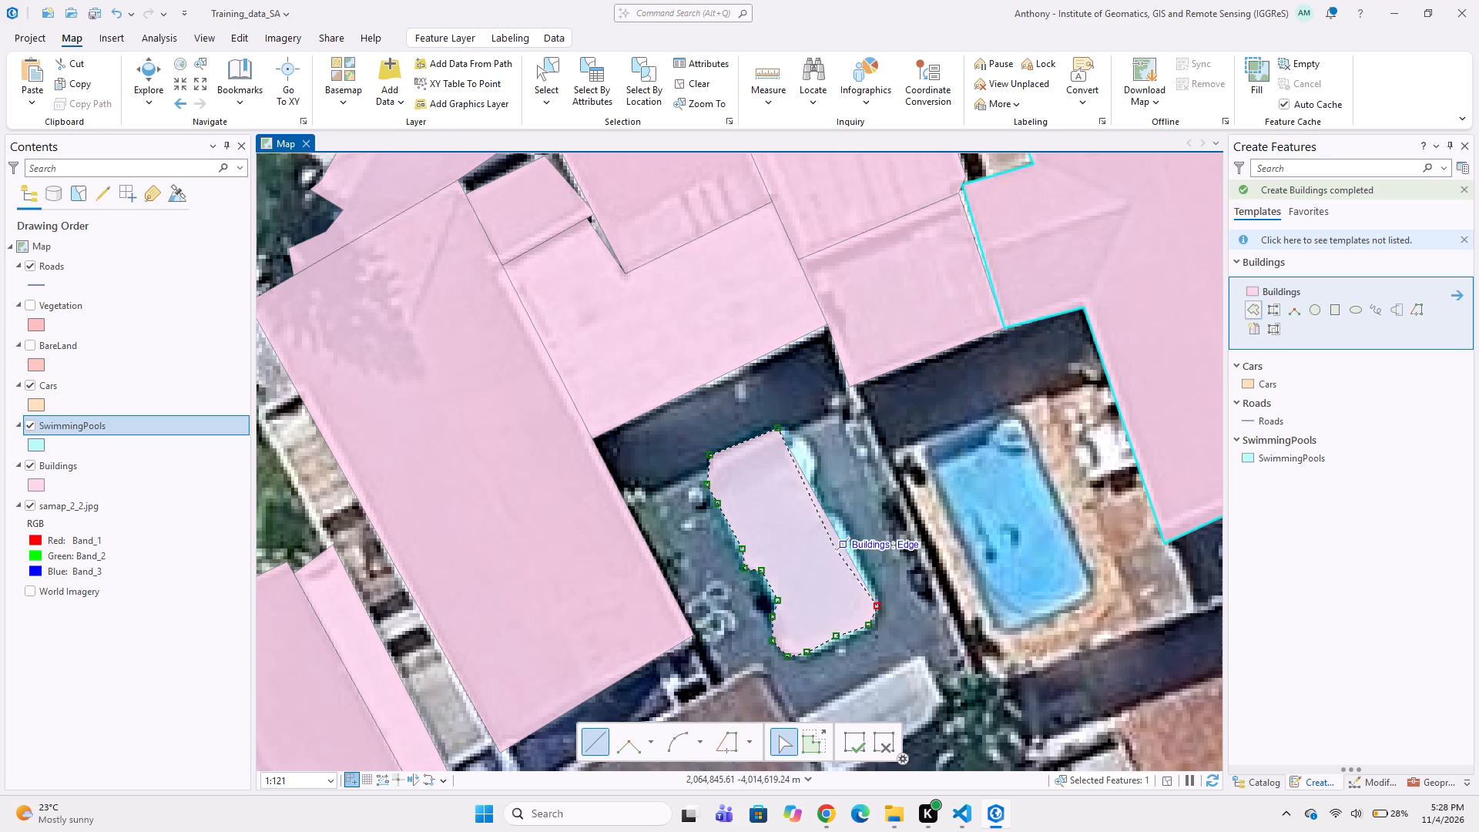
click(850, 542)
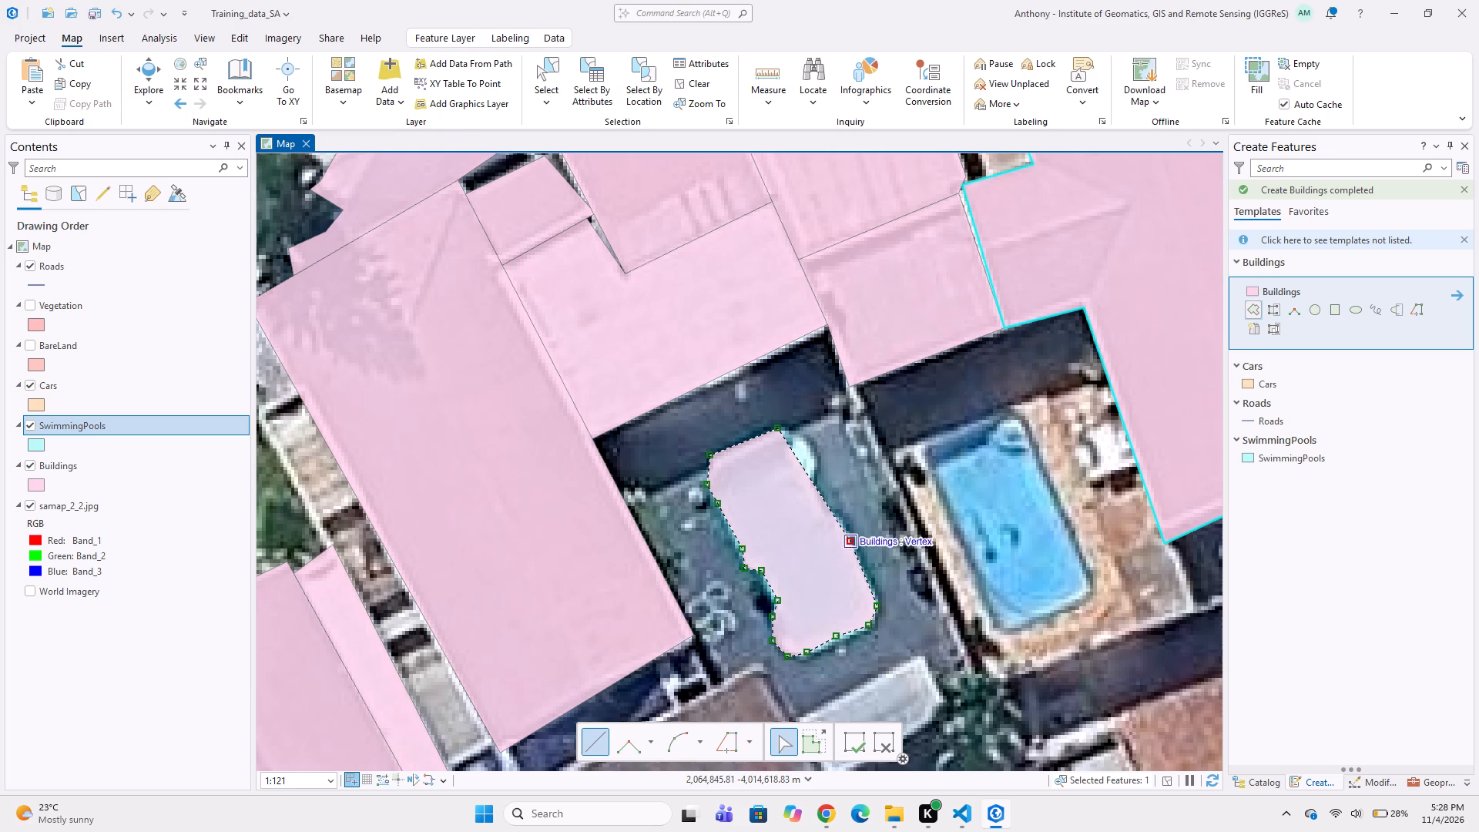
click(843, 525)
click(827, 525)
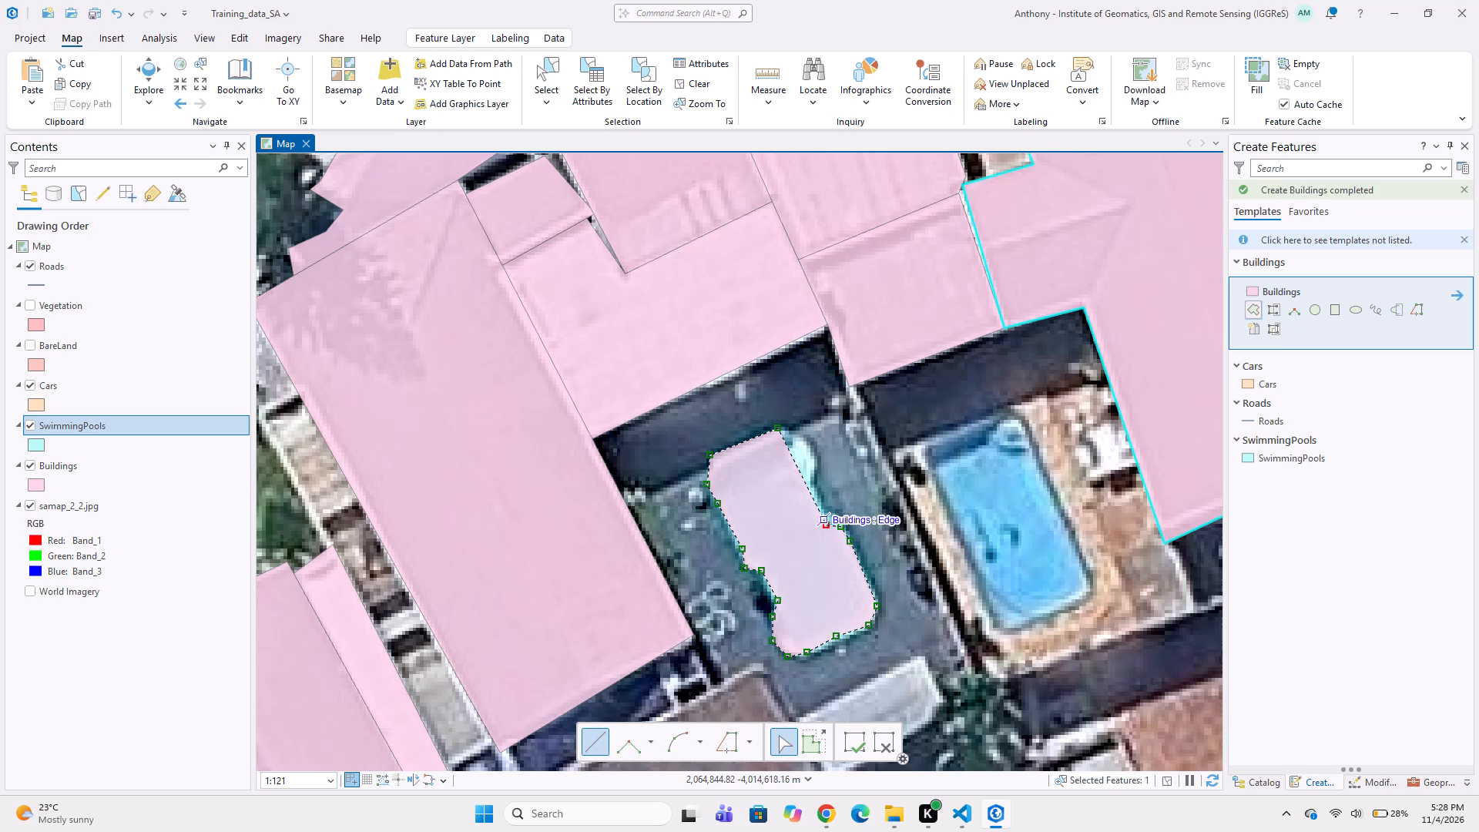
click(807, 485)
click(815, 471)
click(815, 453)
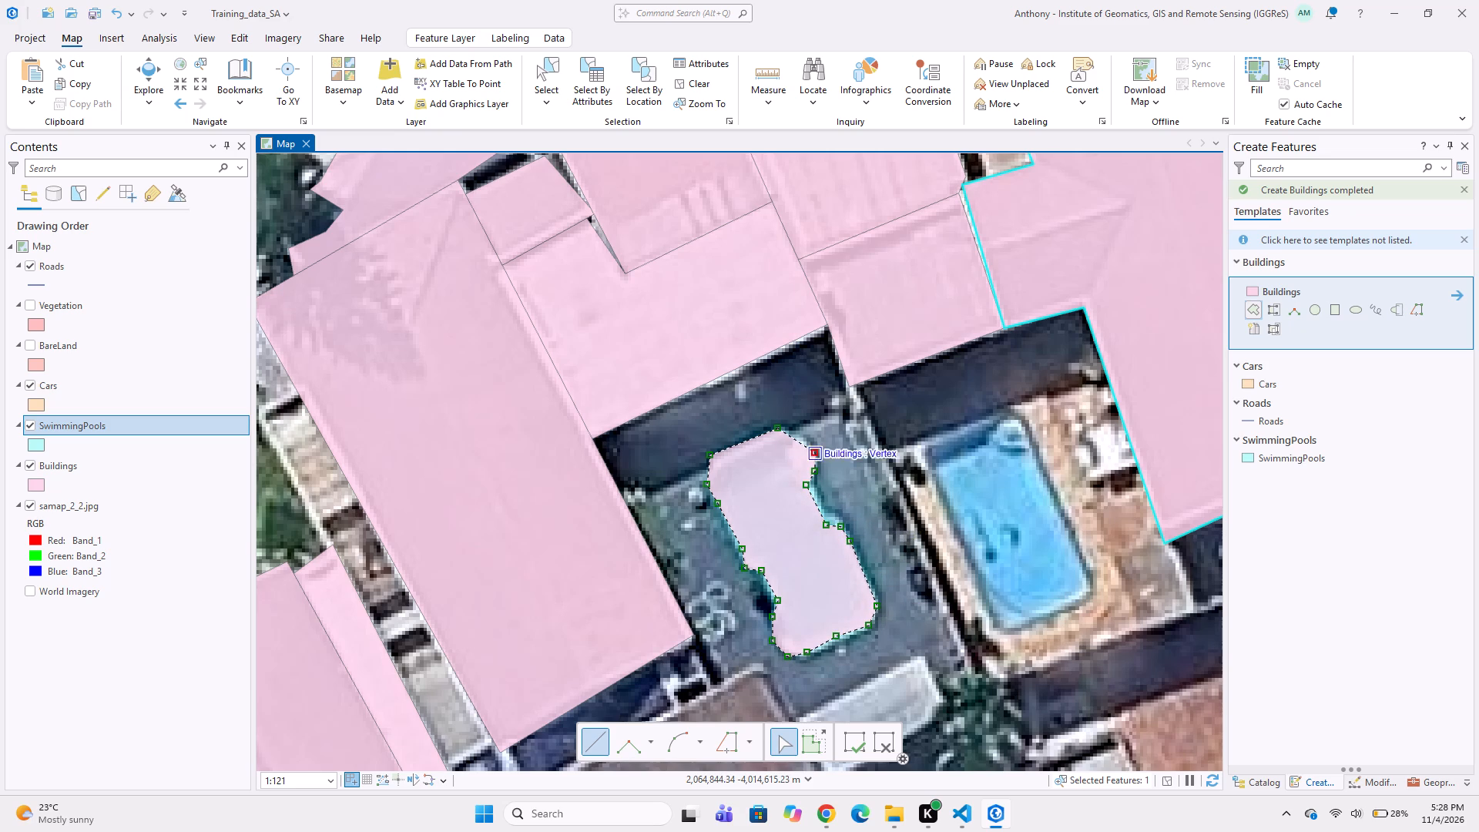
click(802, 434)
double_click(800, 434)
Trace the rectangular blue pool with its cut corners as a polygon, using the active Buildings template.
middle_drag(780, 512, 686, 431)
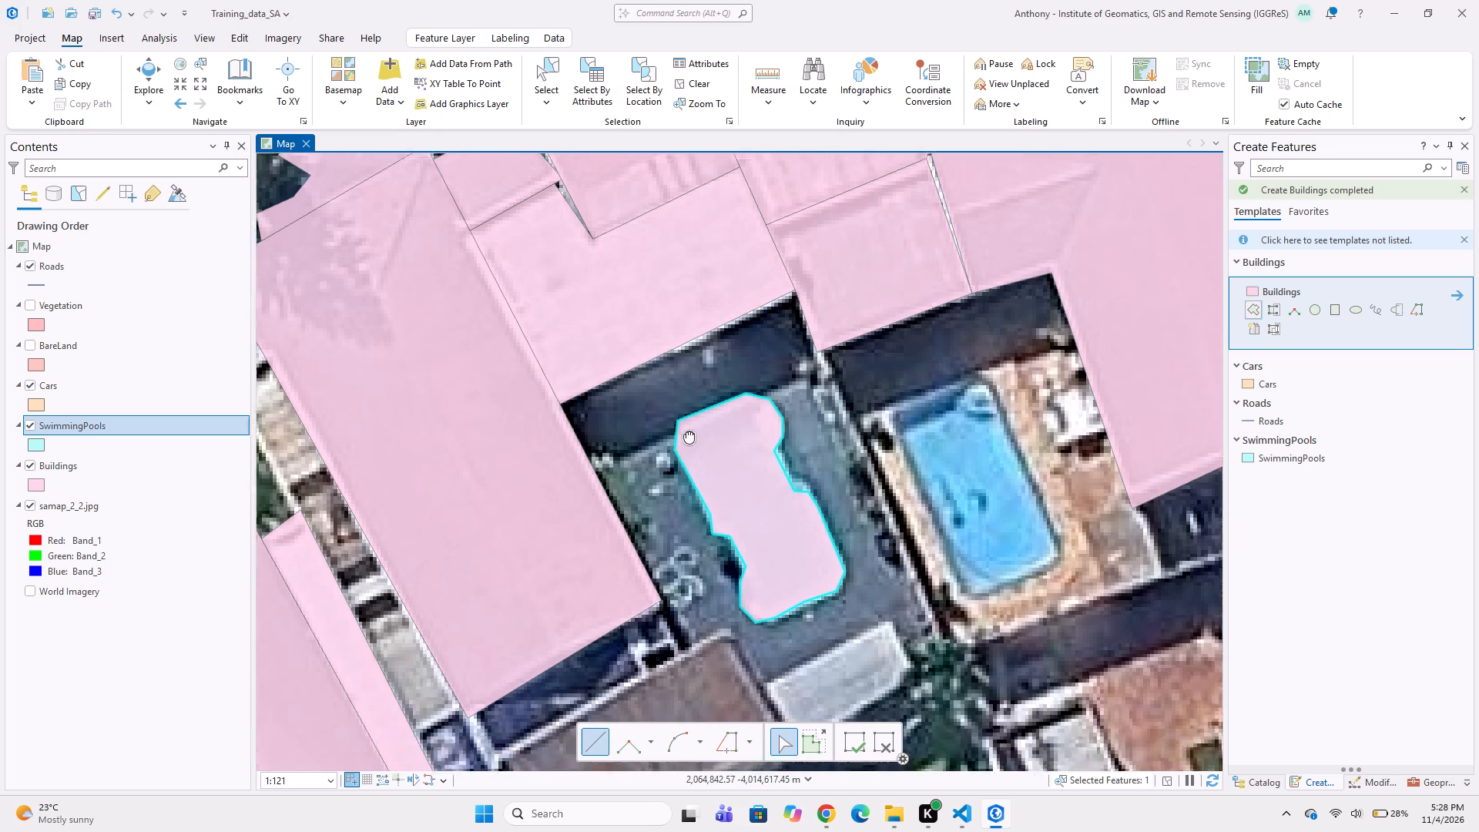
middle_drag(686, 431, 676, 426)
click(910, 324)
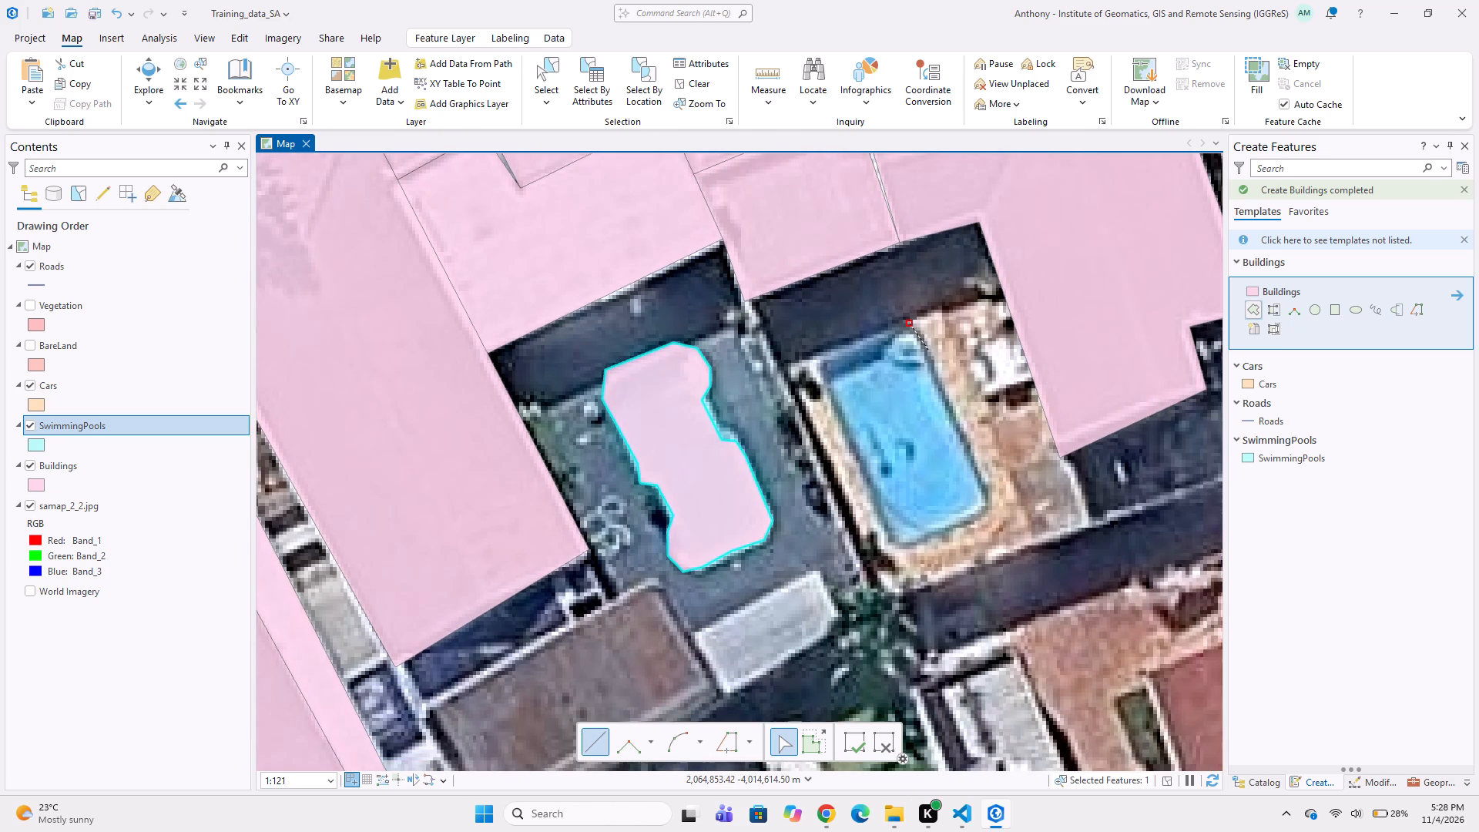
drag(931, 353, 942, 364)
click(980, 496)
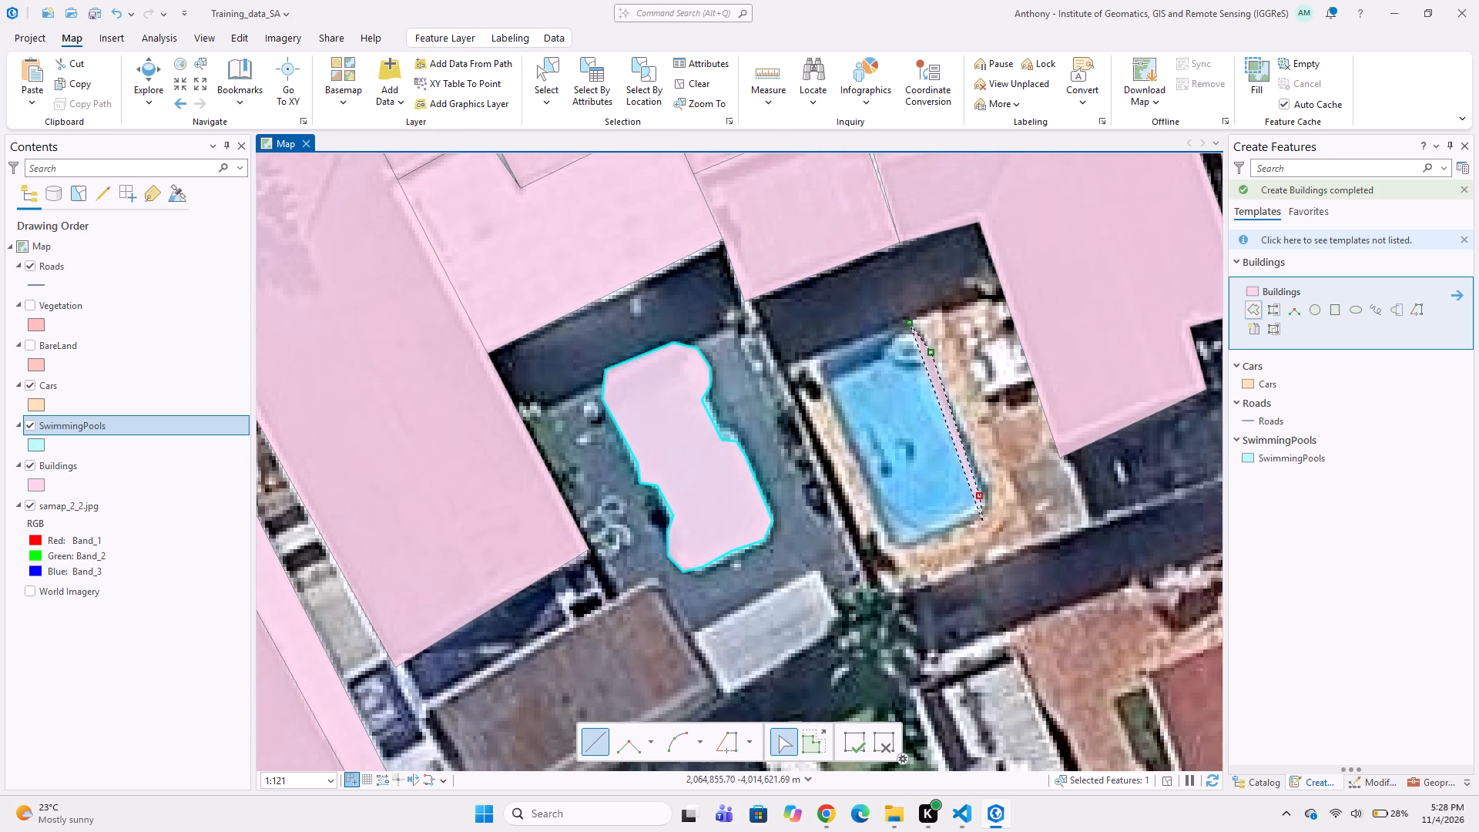
click(978, 512)
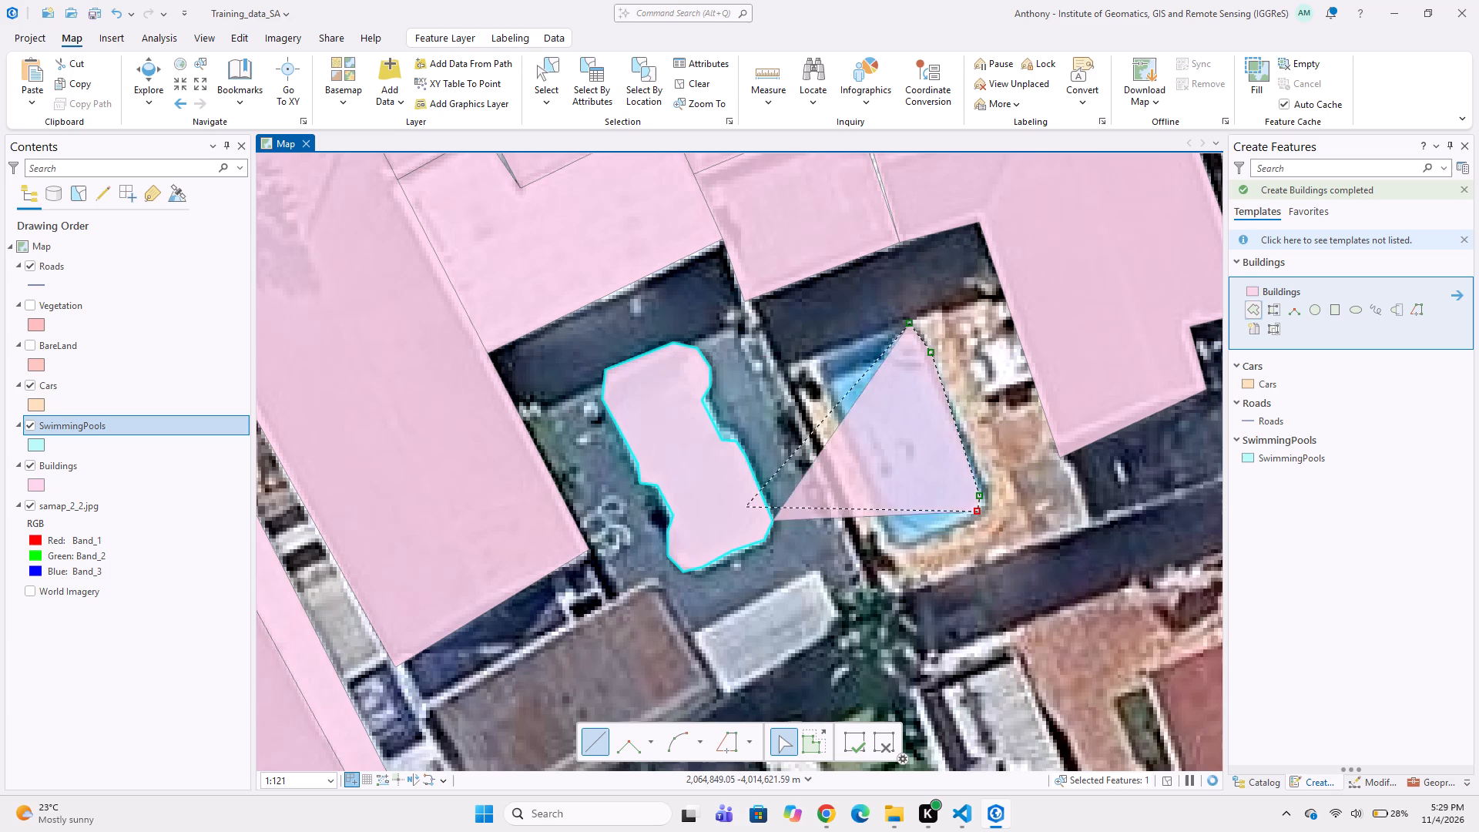
click(947, 531)
click(910, 544)
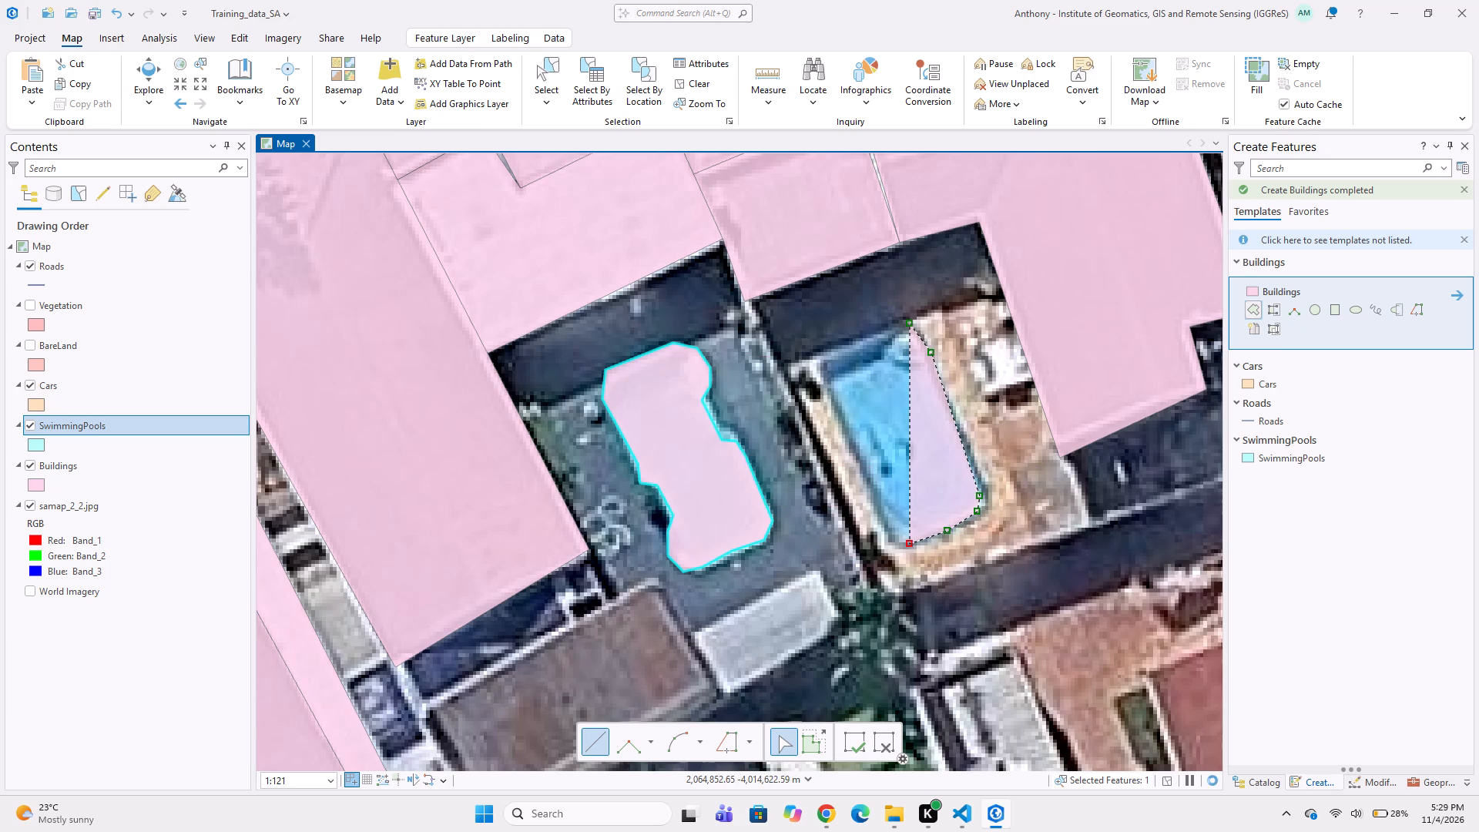
click(888, 544)
click(816, 367)
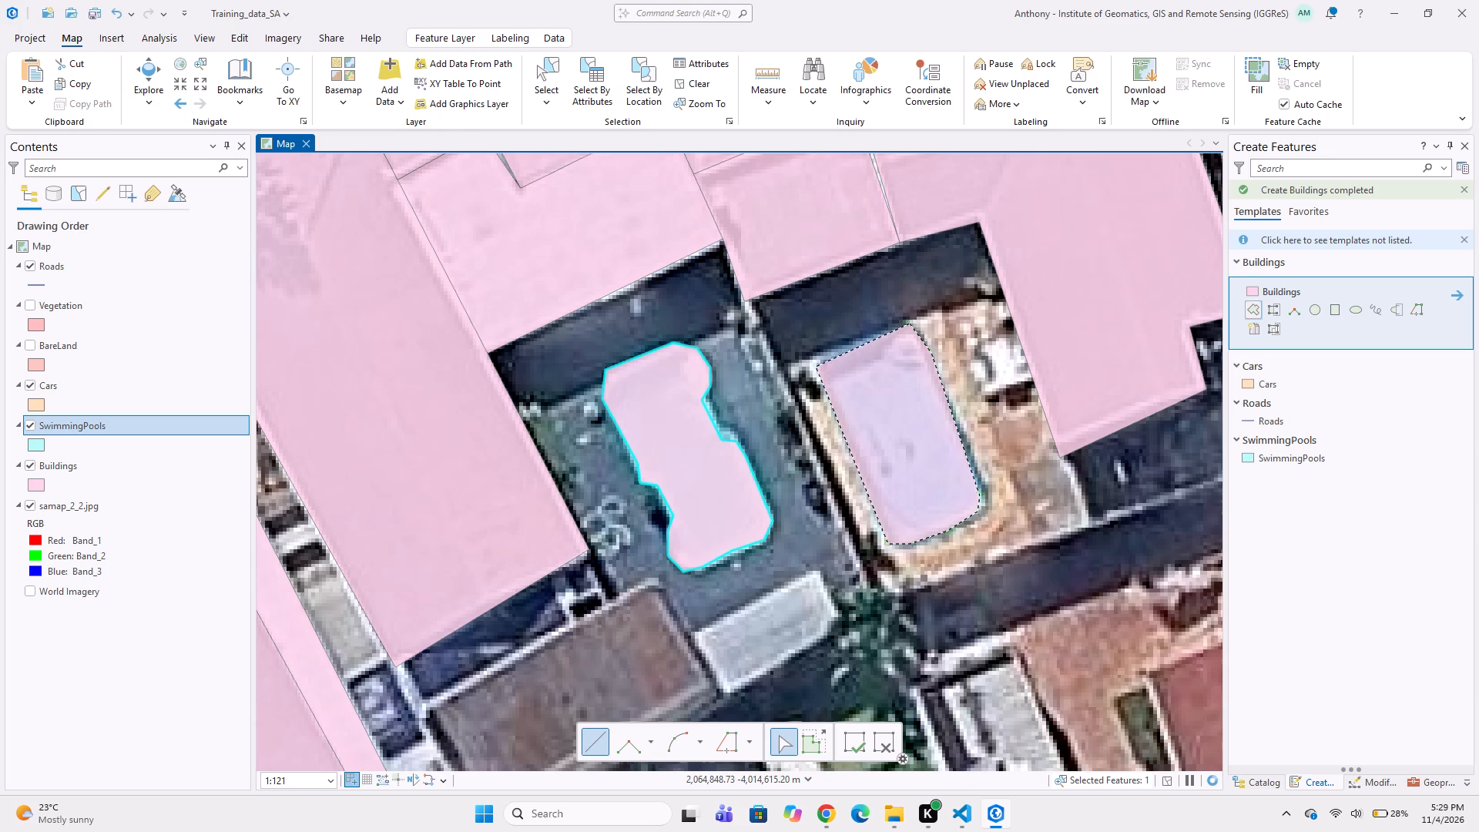
click(823, 353)
double_click(872, 331)
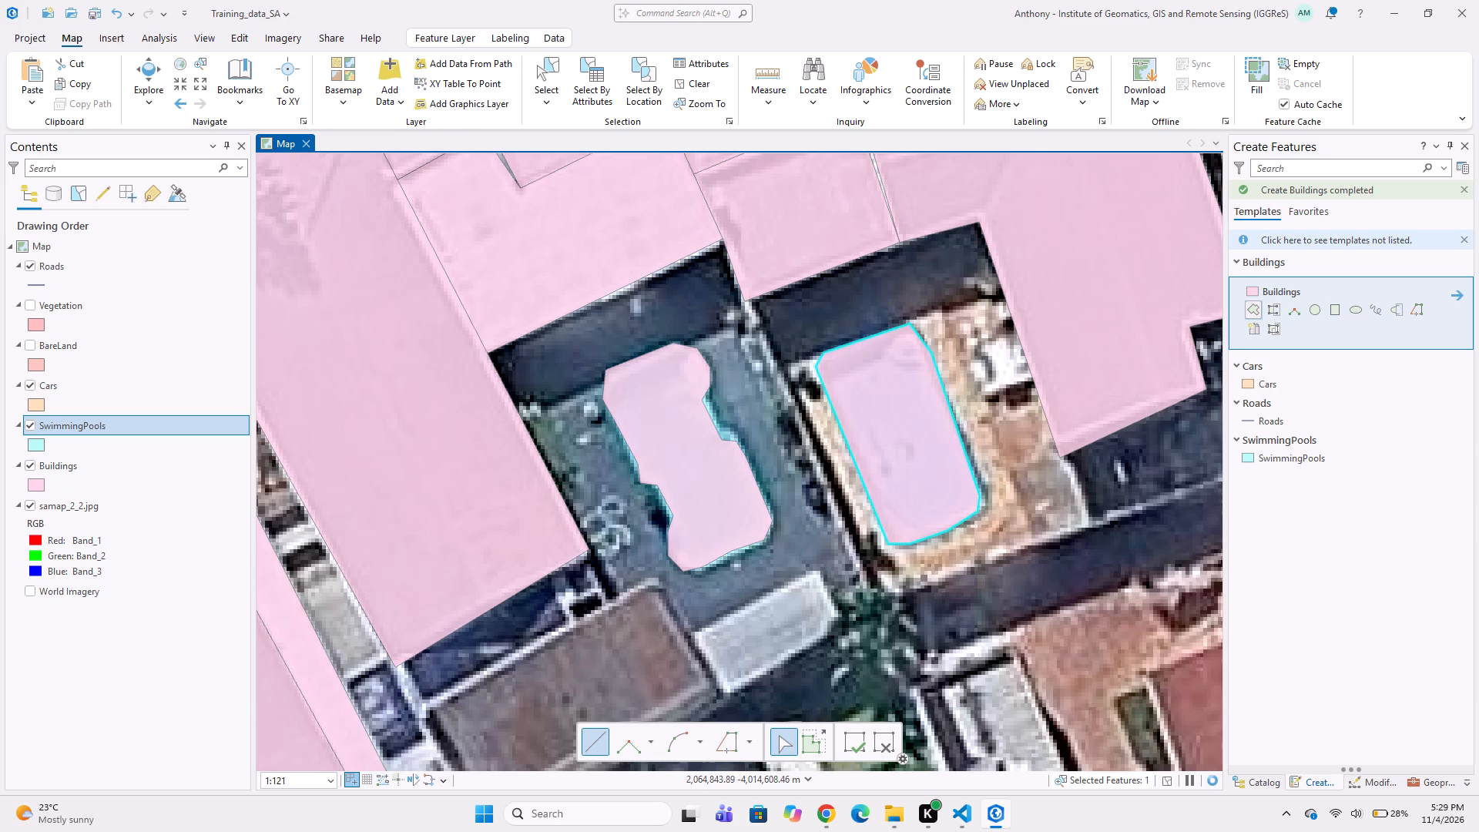
Select both newly traced pool polygons, cut them and paste them into the SwimmingPools template, keeping source attribute values.
click(559, 70)
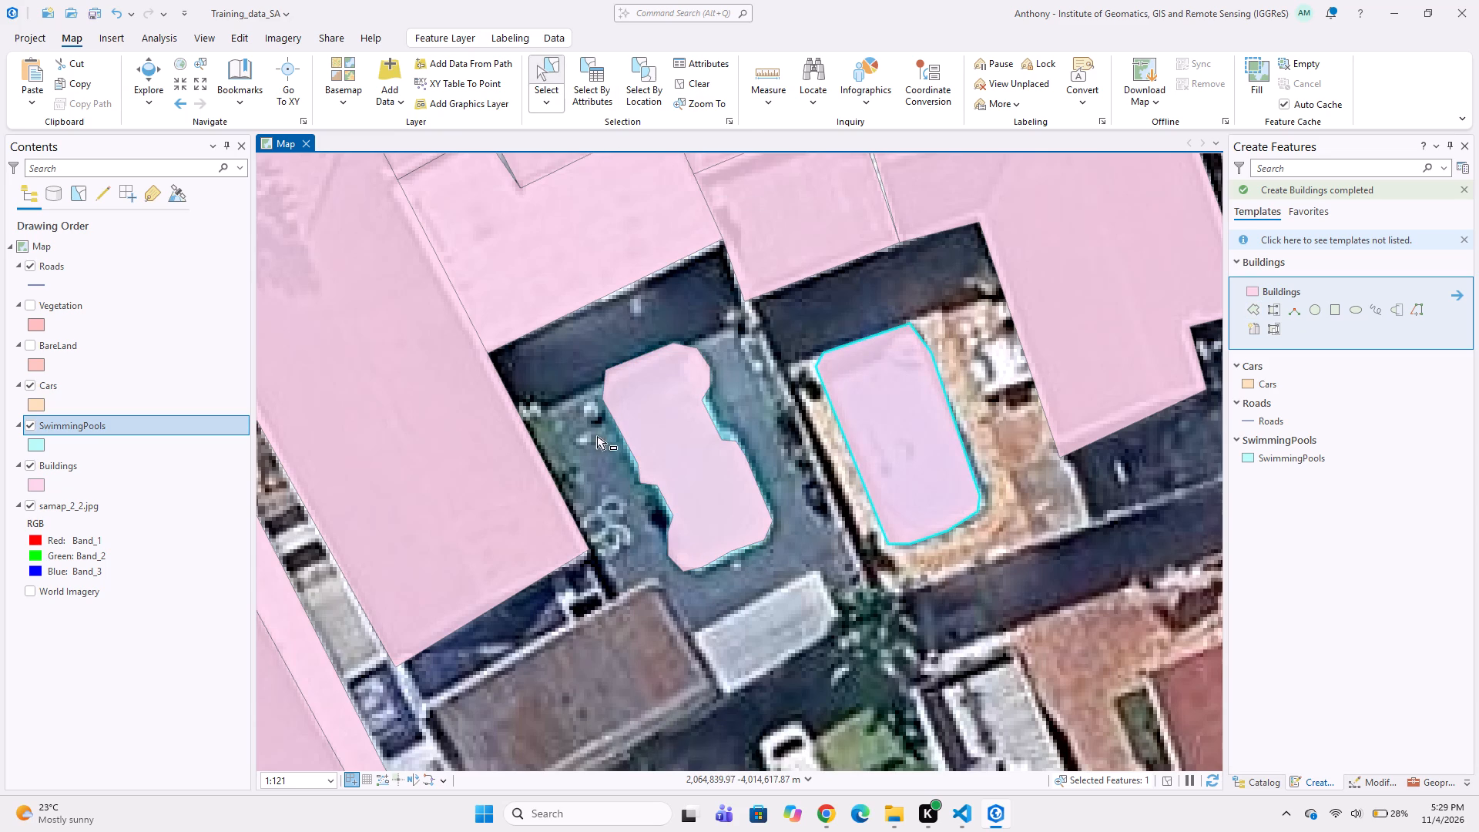
drag(595, 441, 928, 482)
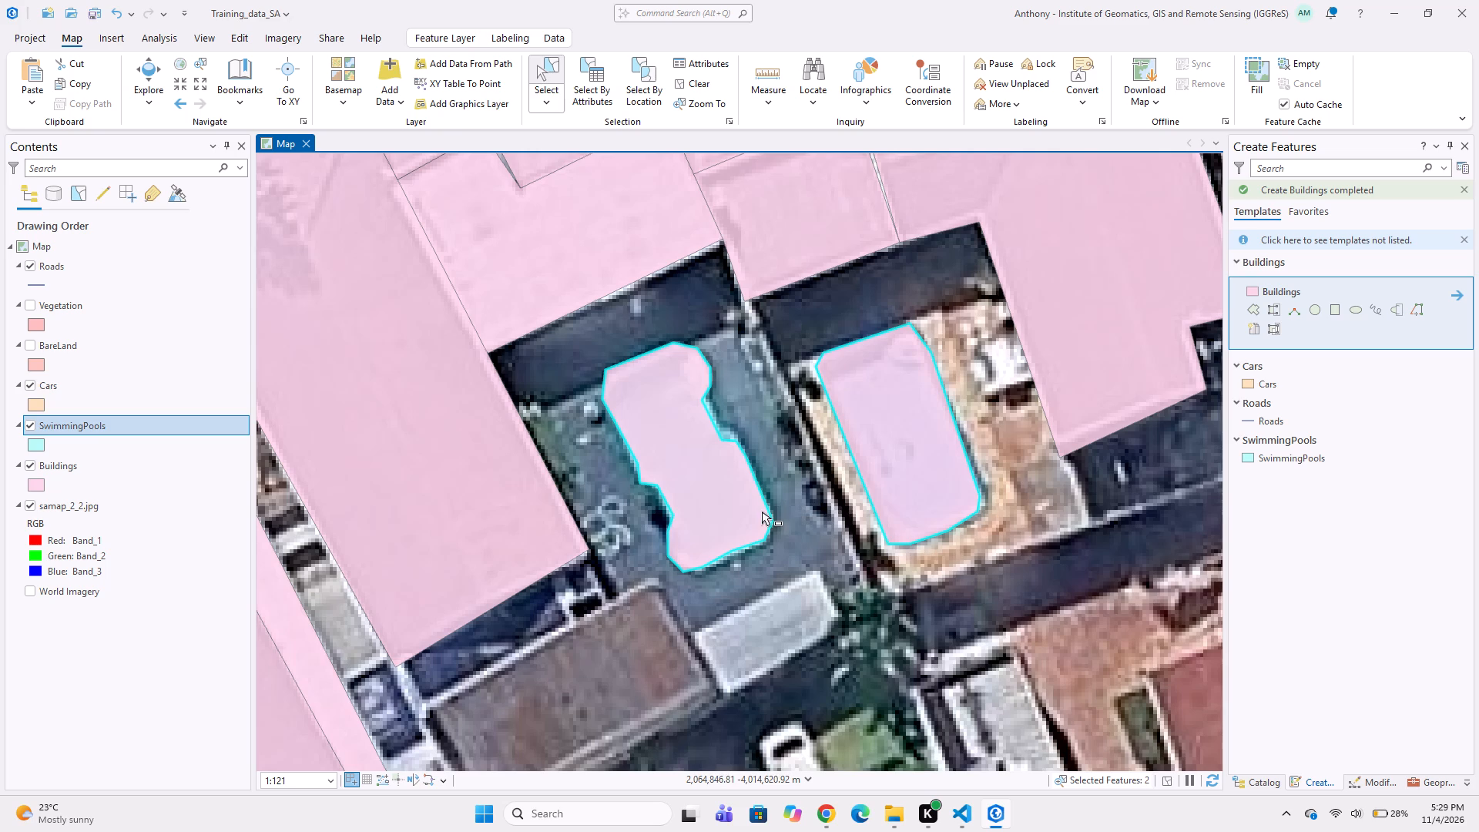
key(ctrl+x)
click(786, 437)
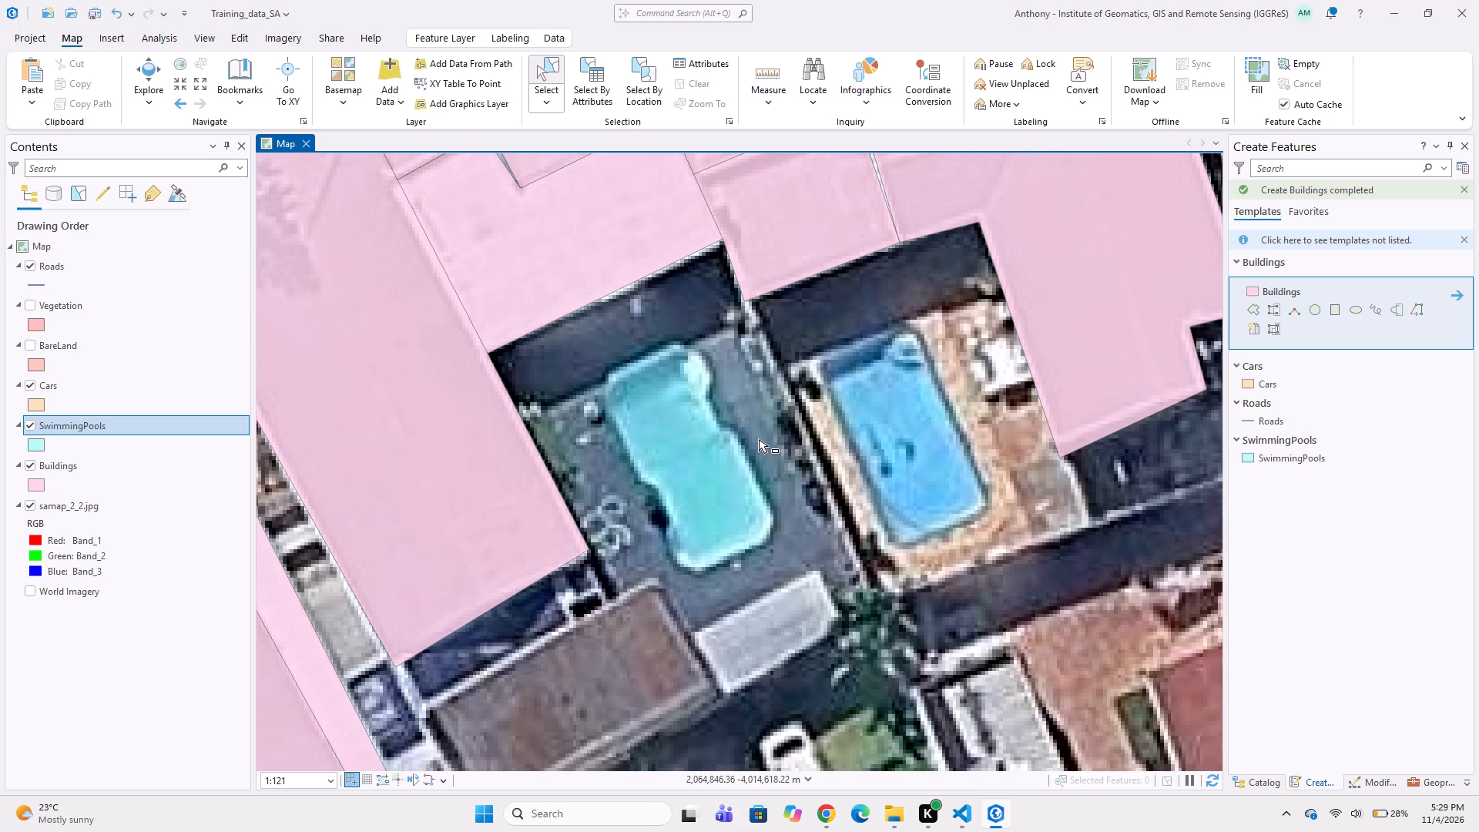
key(ctrl+alt+v)
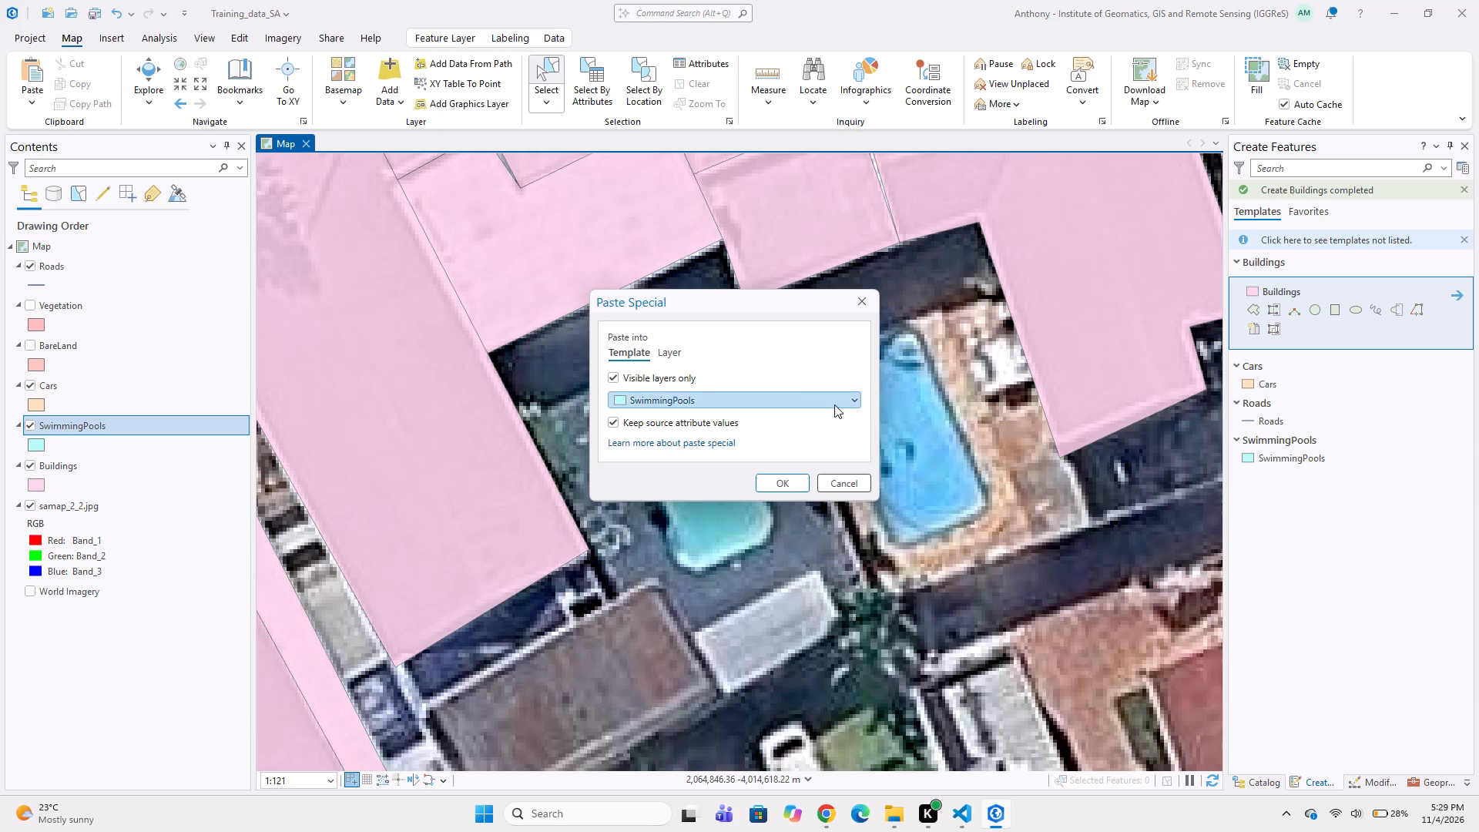
click(800, 479)
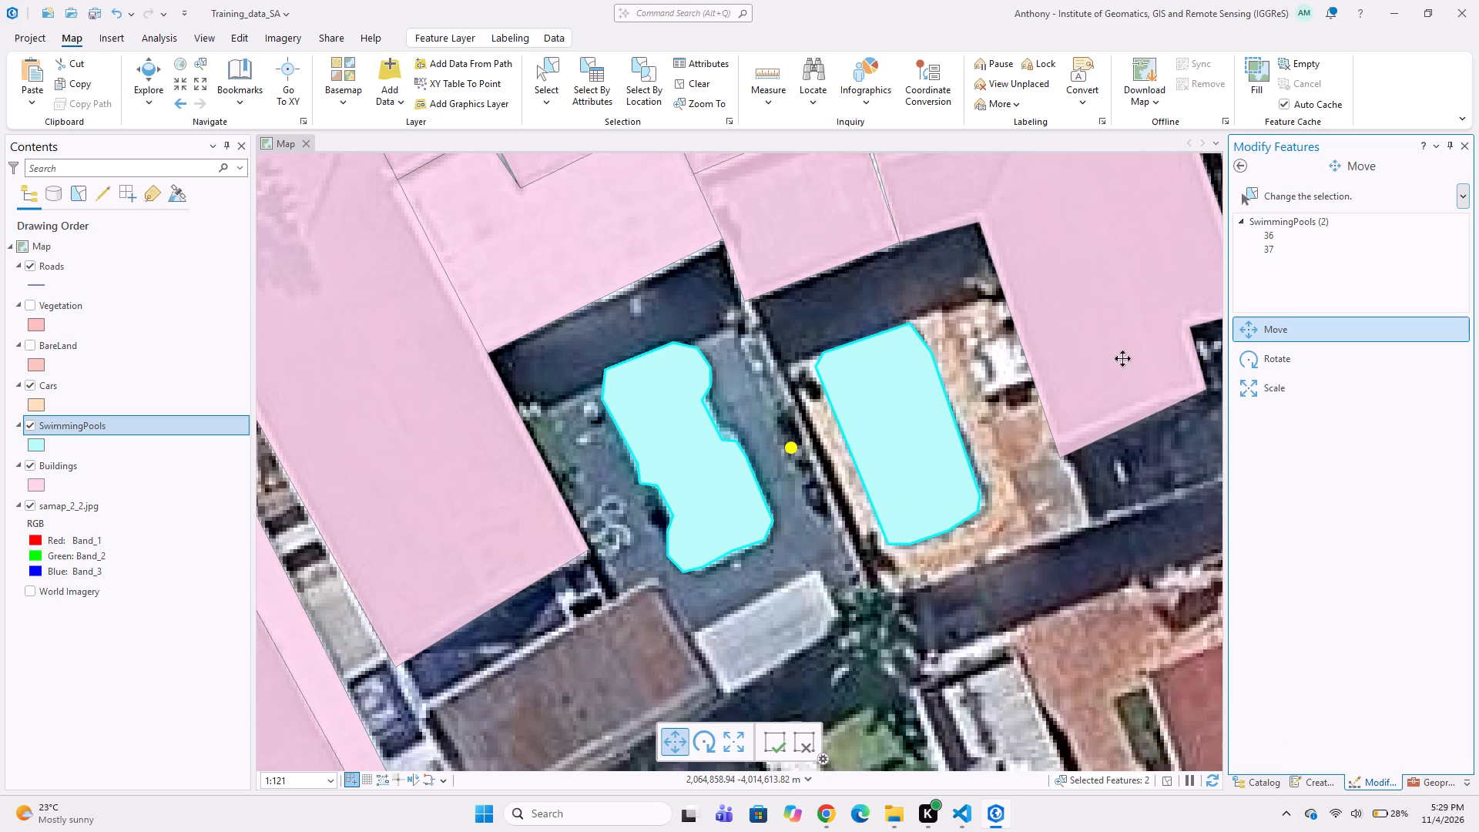
Trace the small light-grey roof south of the turquoise pool as a four-cornered Buildings polygon.
click(1303, 784)
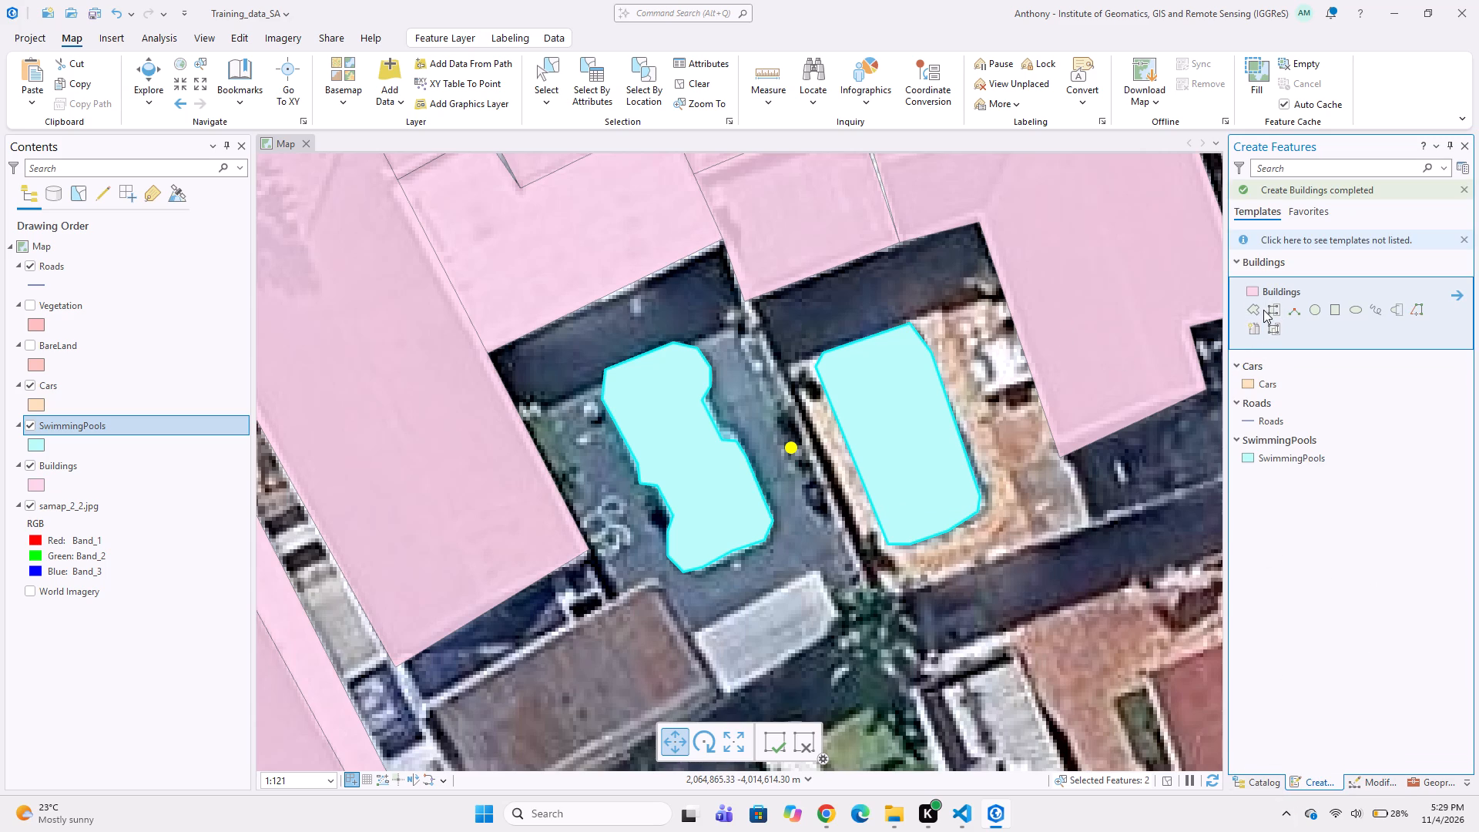
click(1255, 307)
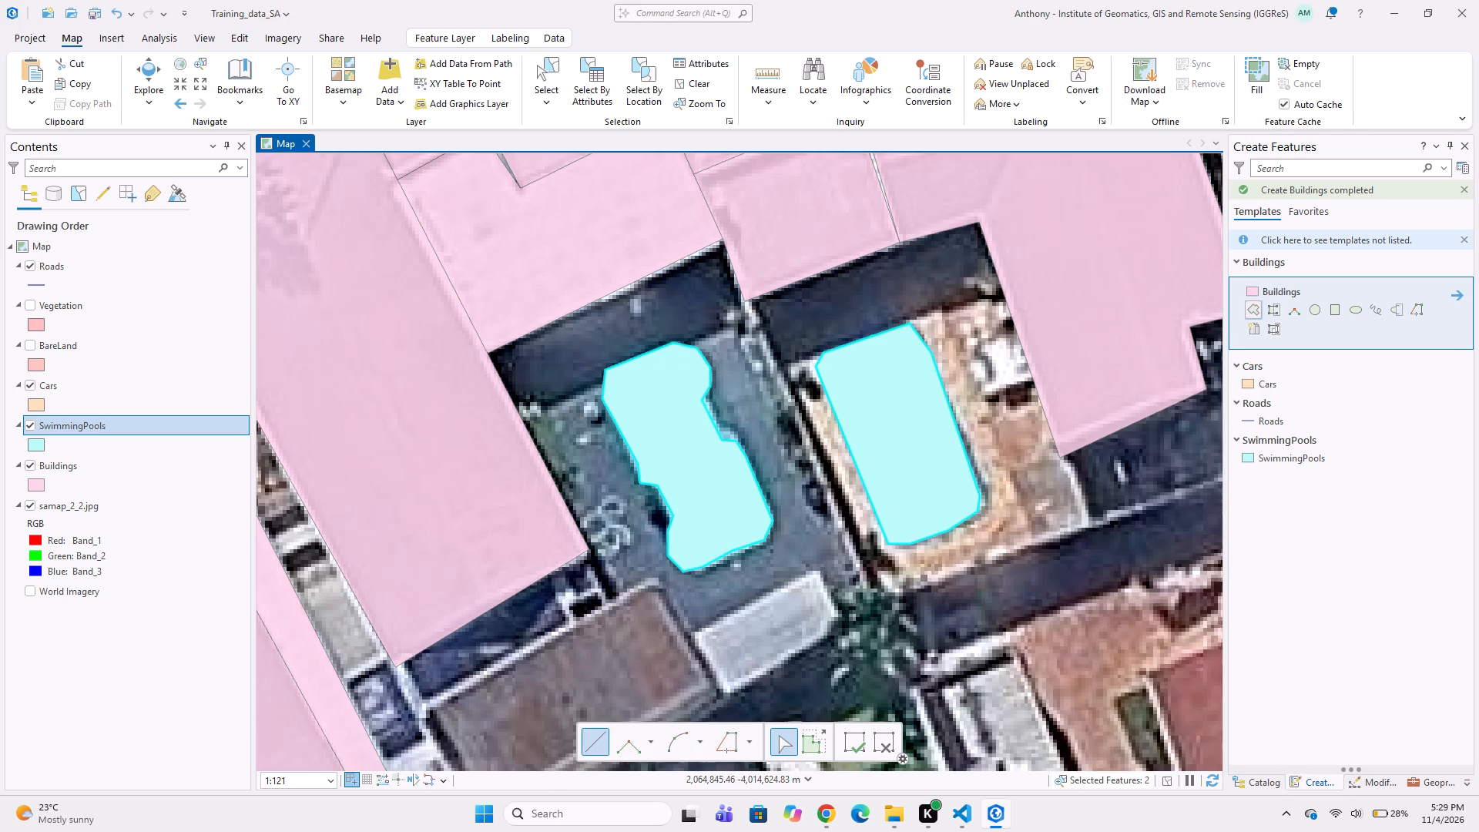
click(816, 566)
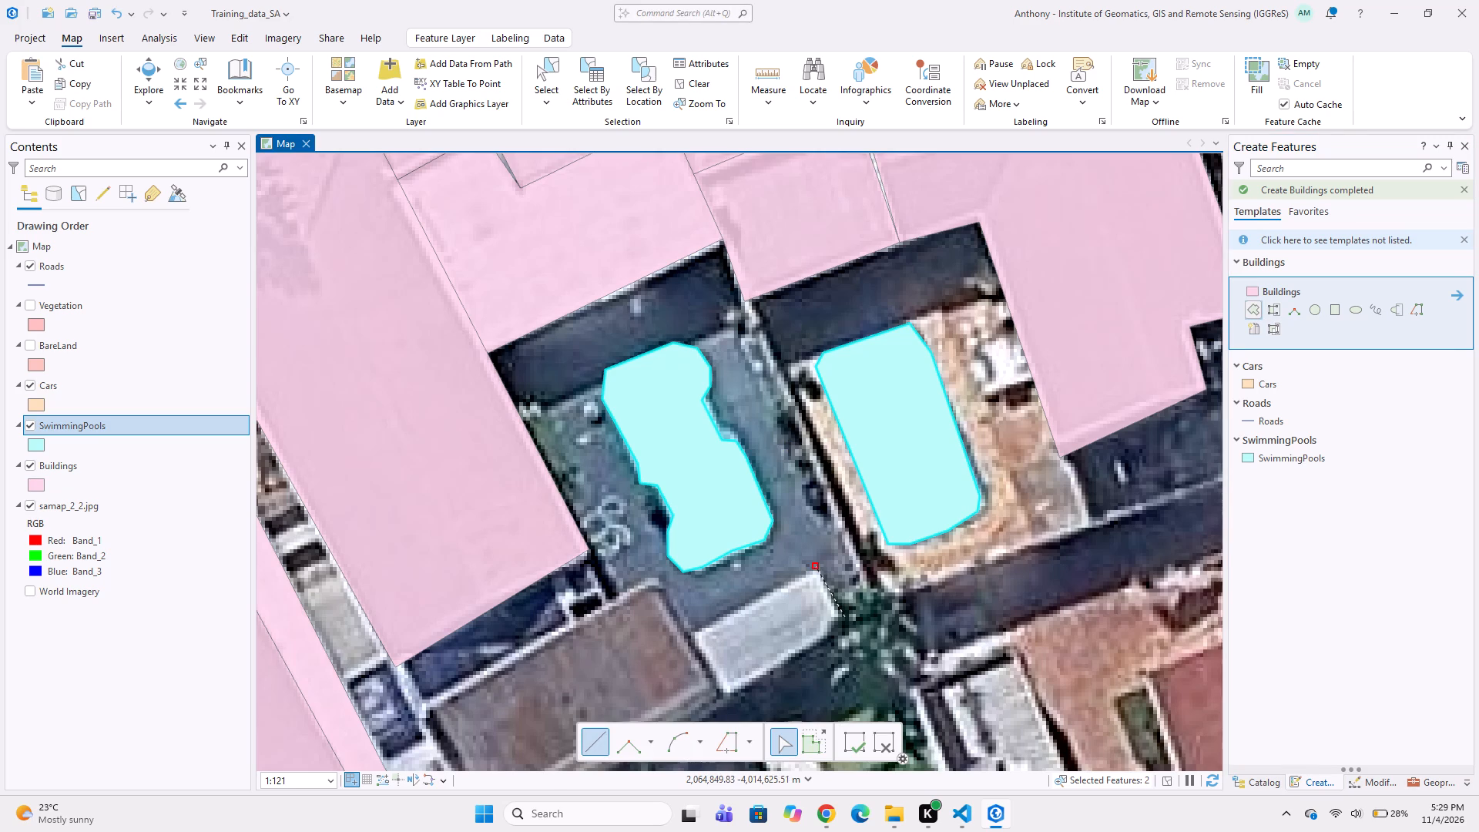
click(843, 617)
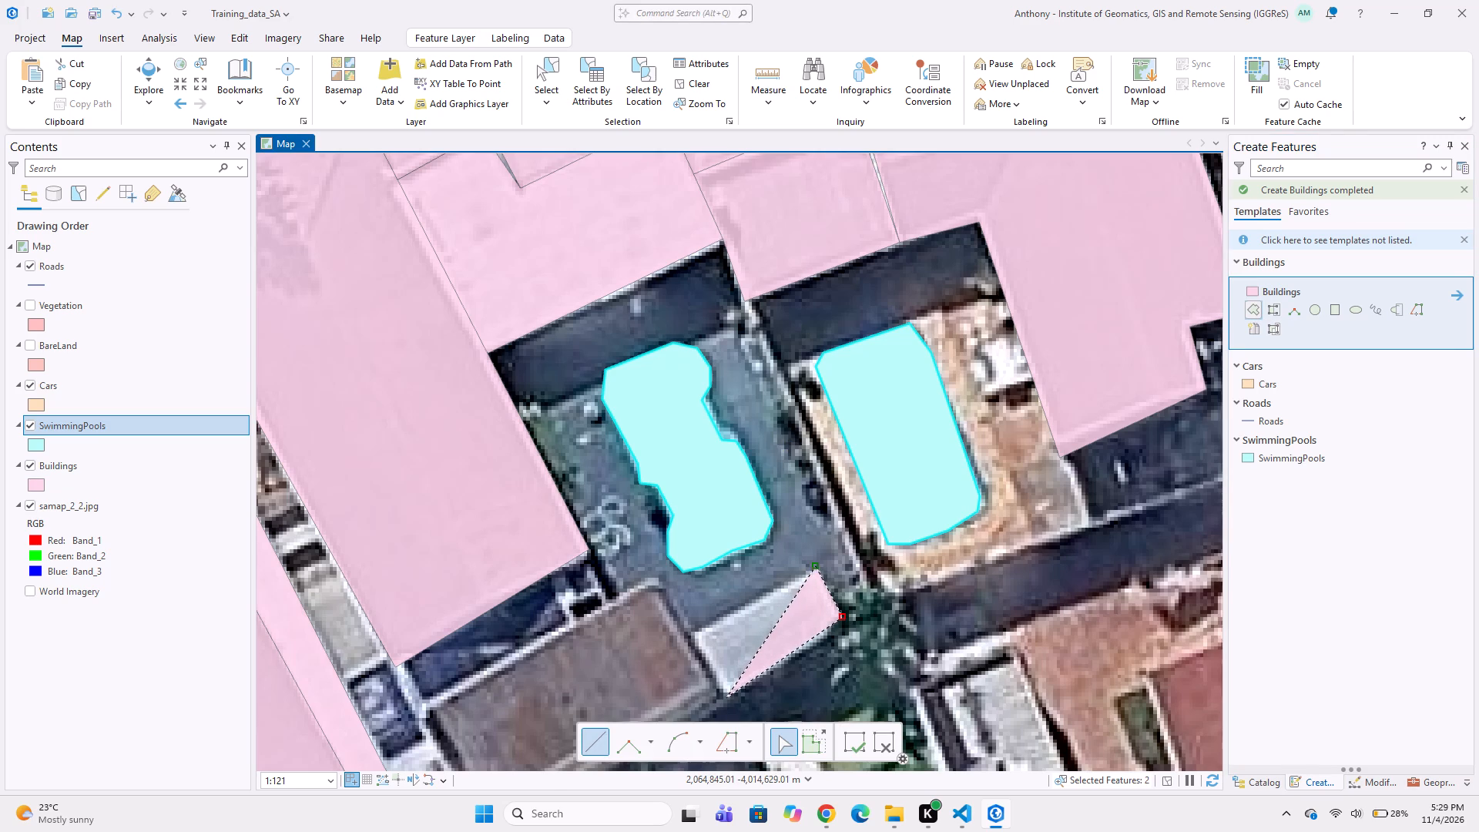
click(729, 698)
double_click(692, 633)
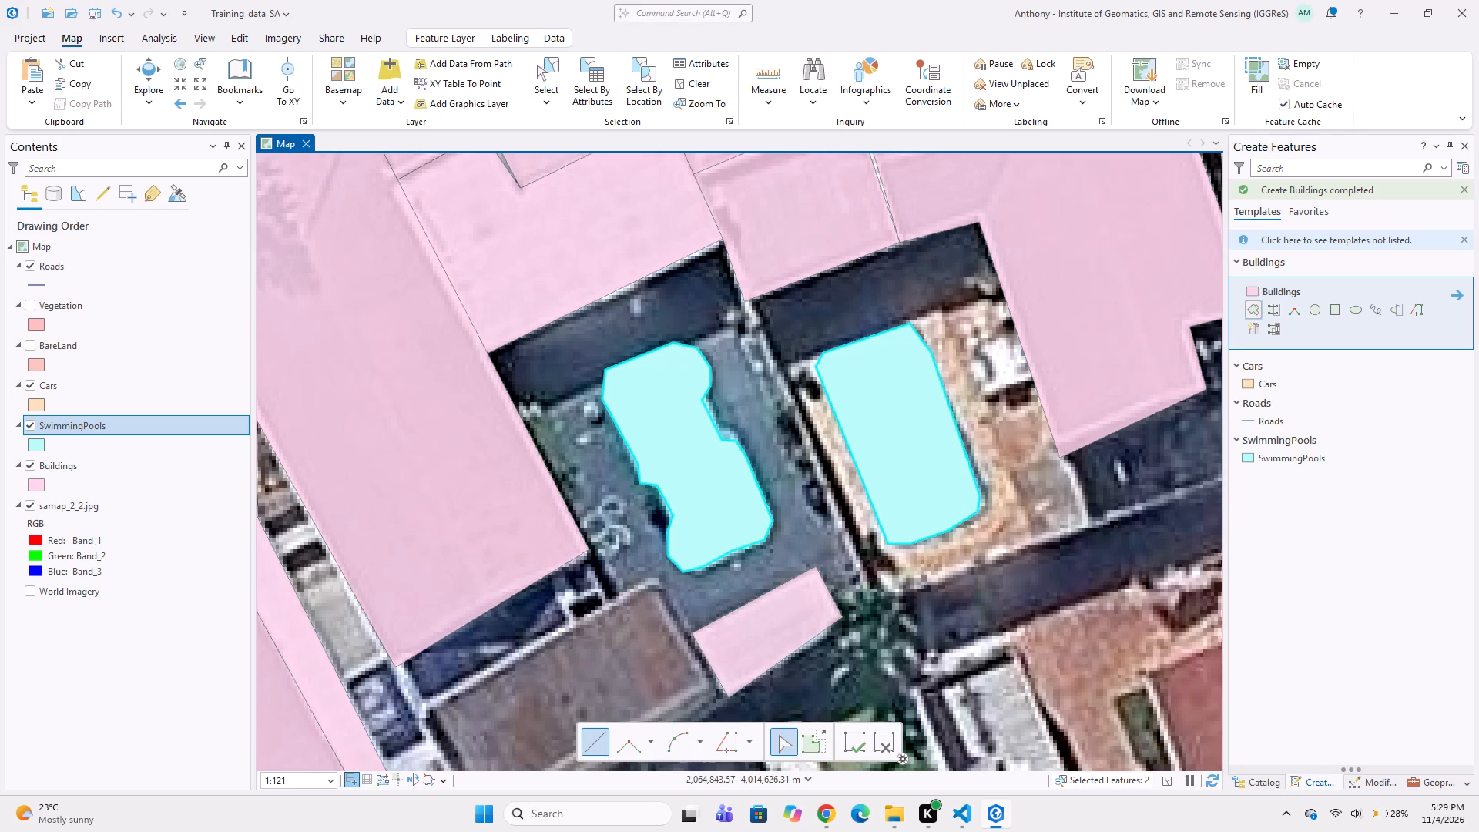
Trace the brown roof directly west of the small light-grey roof as a four-cornered Buildings polygon.
click(651, 585)
middle_drag(678, 655, 675, 585)
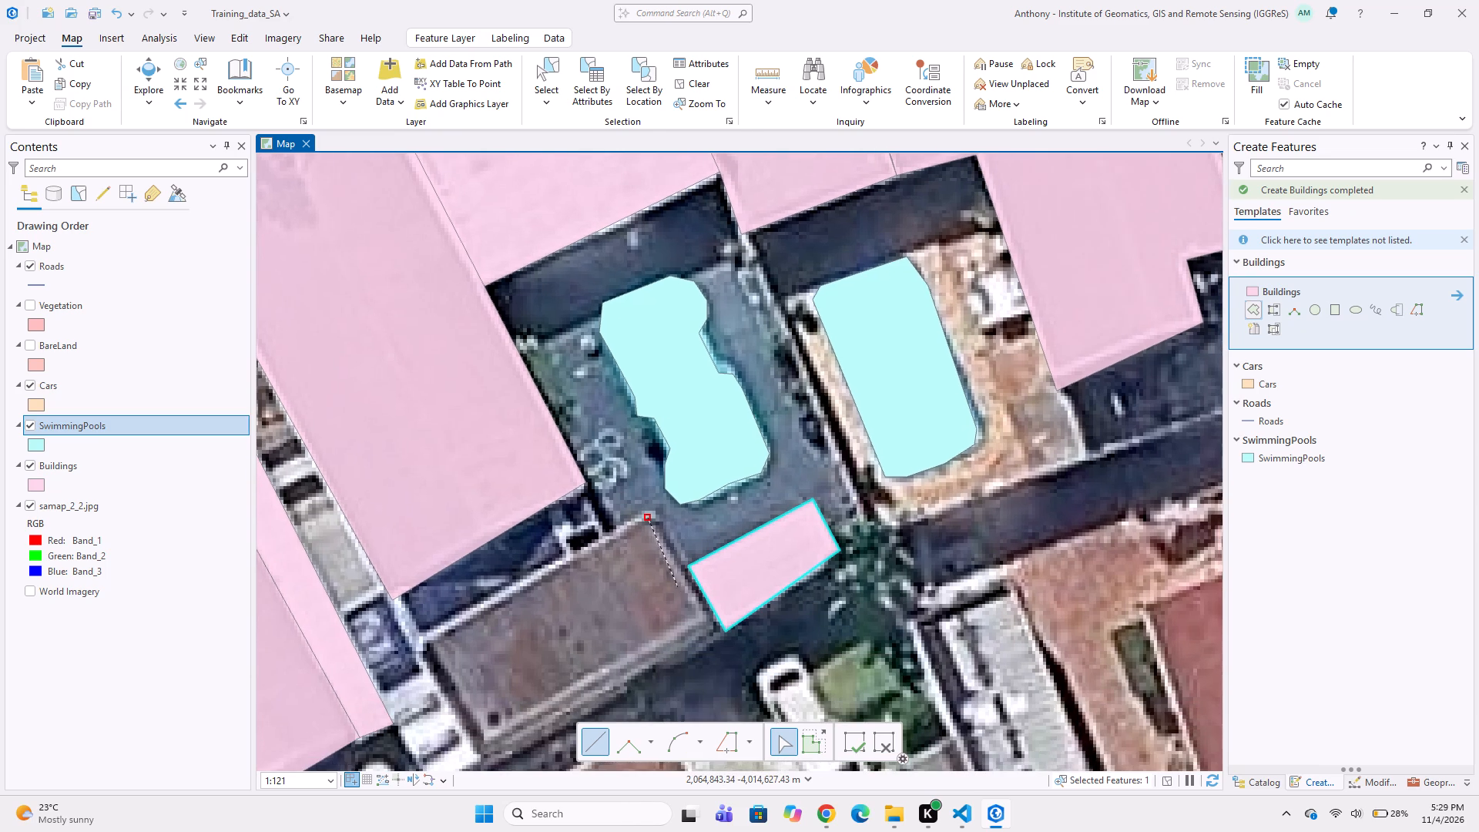
click(710, 625)
middle_drag(611, 671, 713, 601)
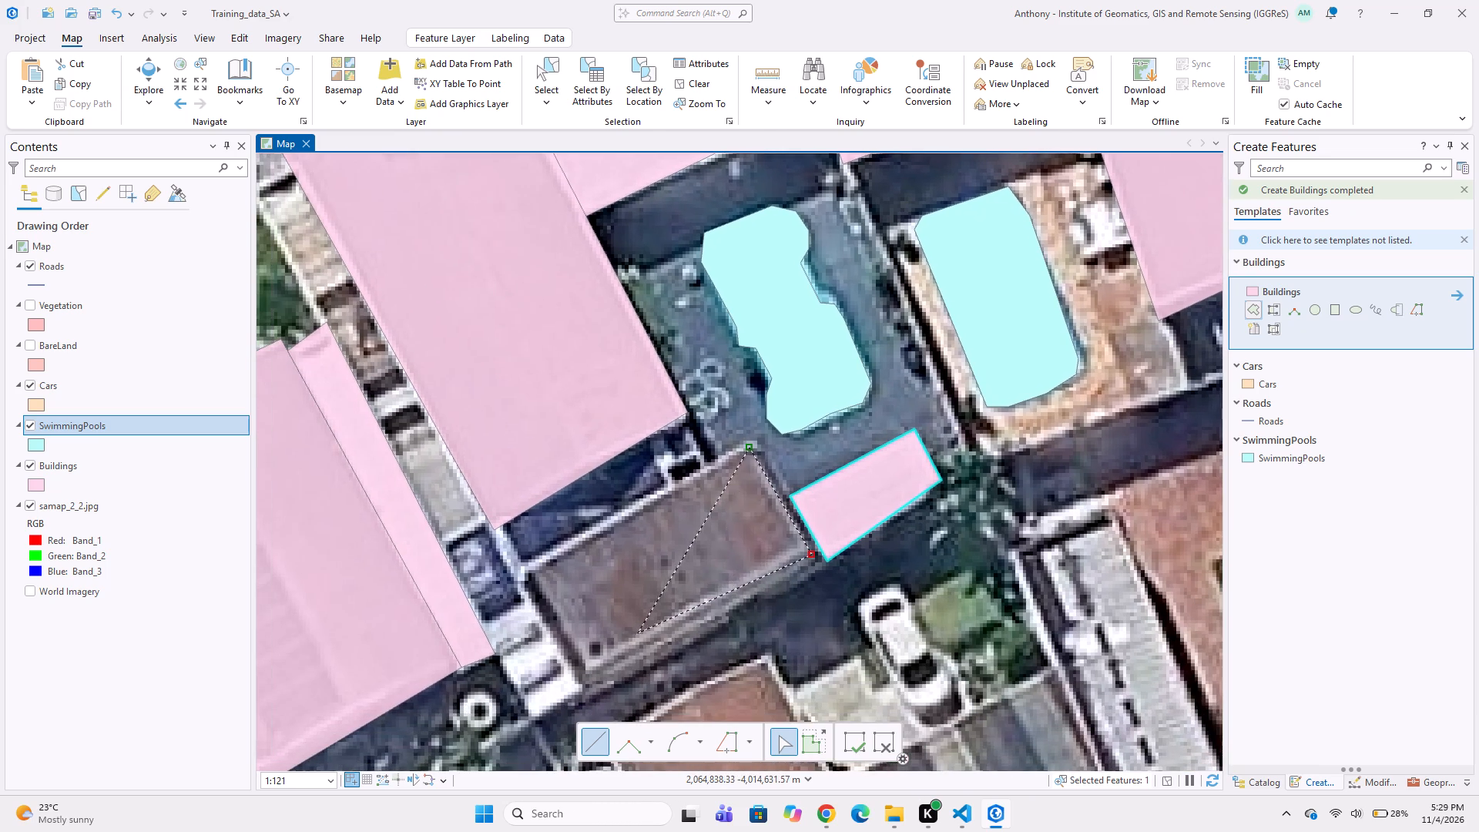
click(586, 693)
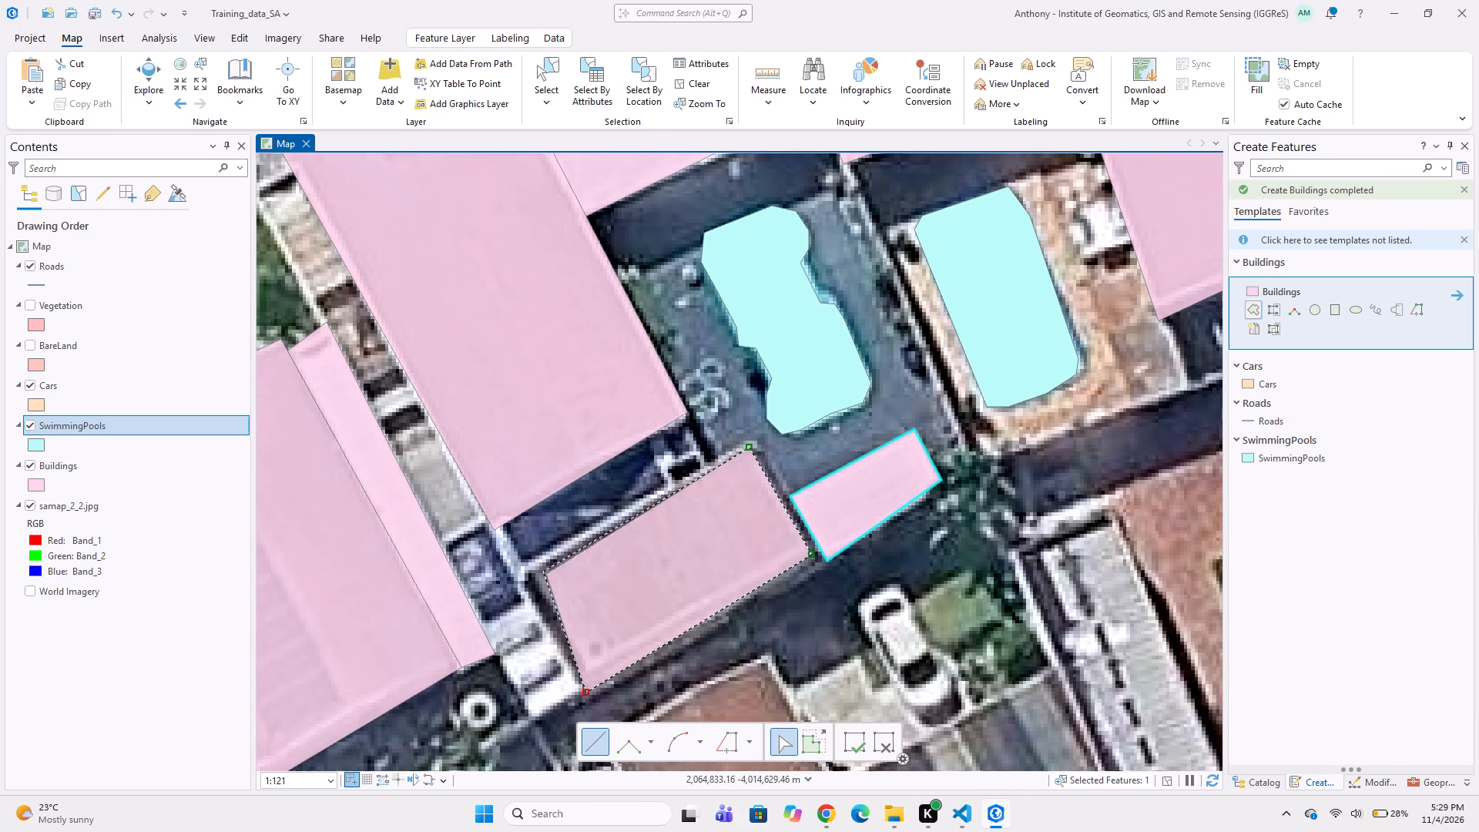
double_click(508, 566)
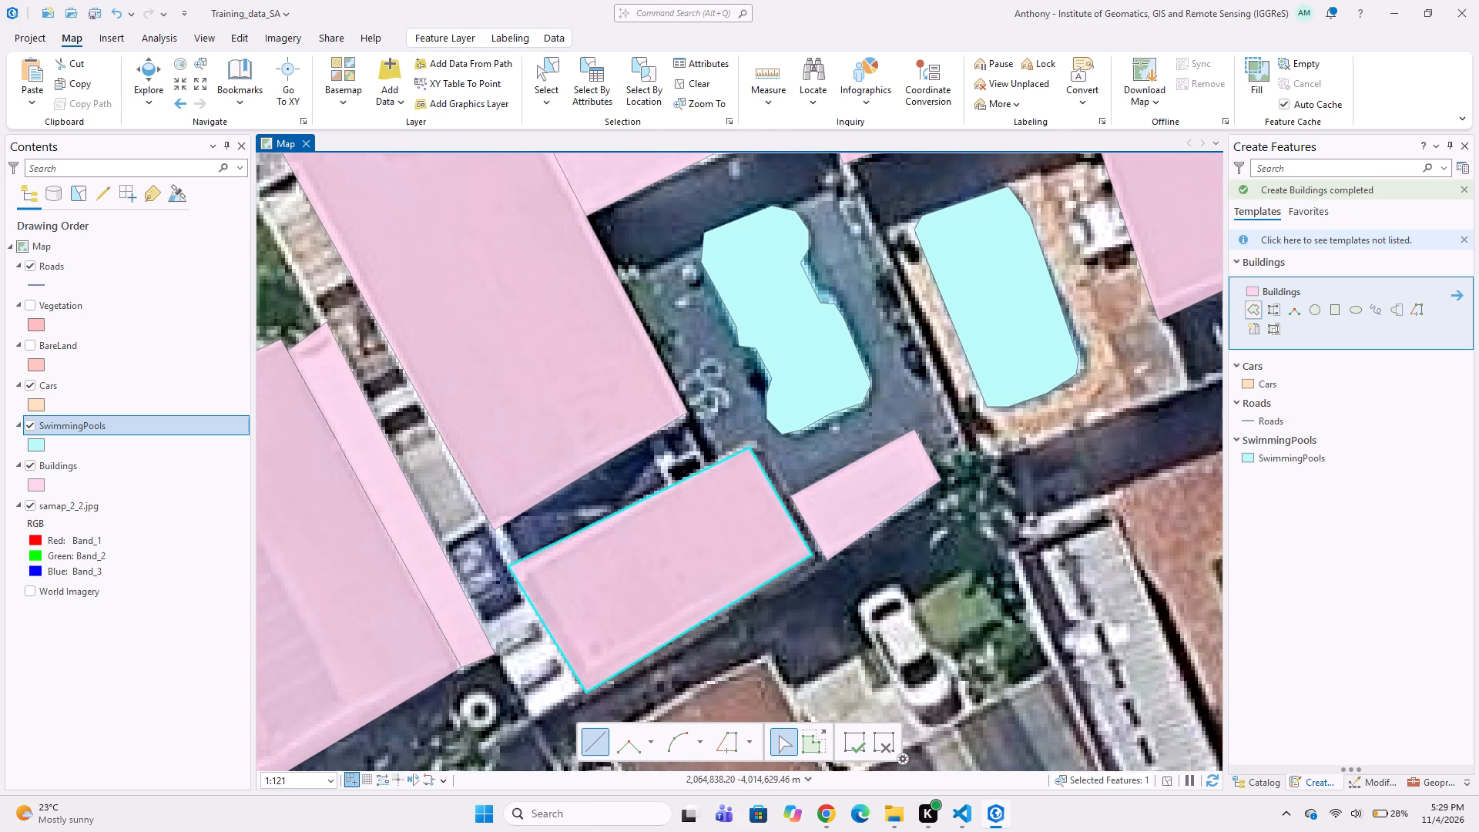
Examine the properties along Wavecrest Ave, up to the parked white car, for features still without polygons.
scroll(689, 534, down, 2)
middle_drag(691, 534, 705, 609)
middle_drag(850, 614, 834, 652)
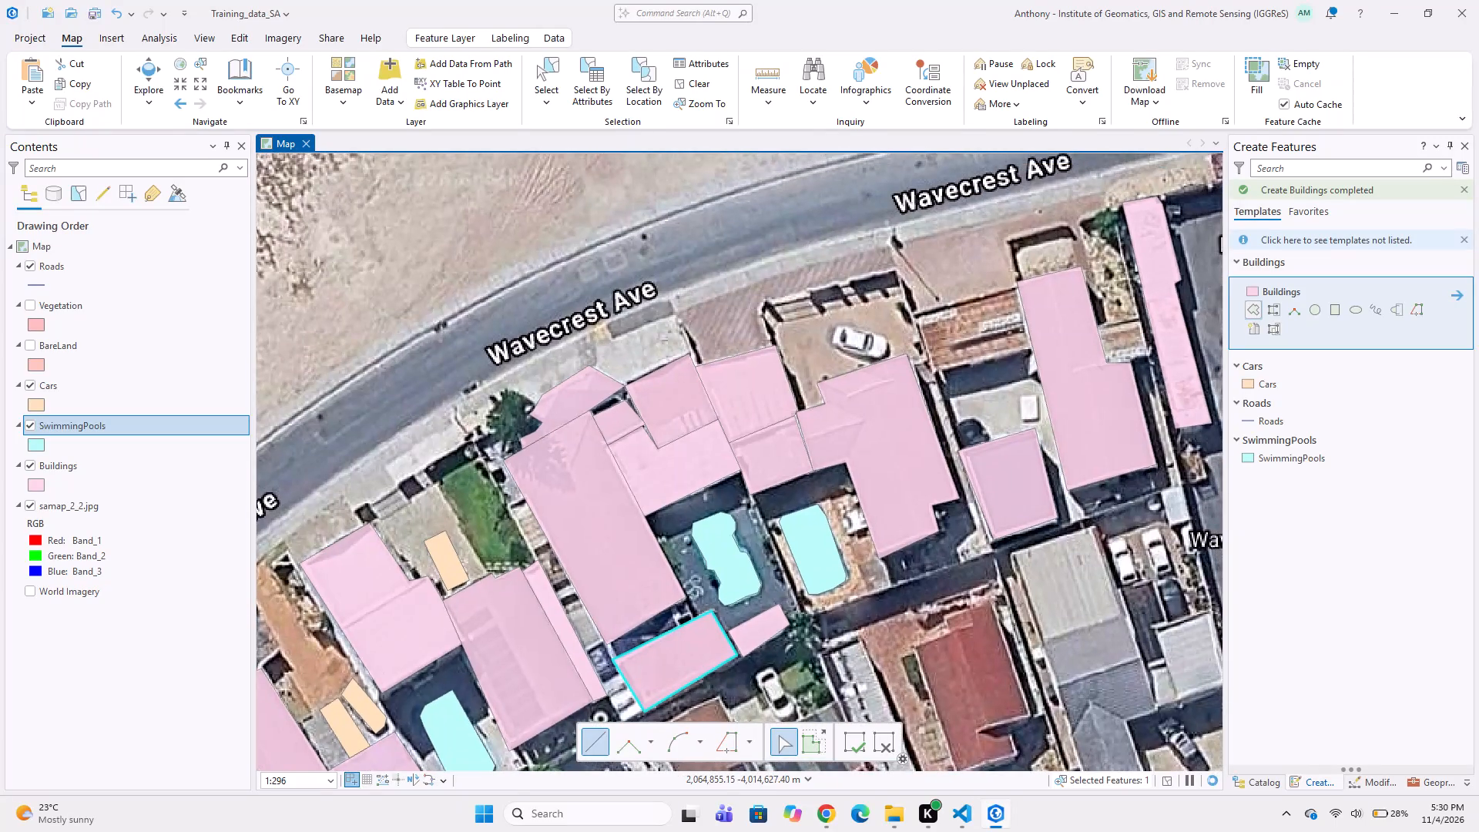
middle_drag(850, 609, 915, 593)
middle_drag(915, 593, 775, 603)
middle_drag(880, 574, 810, 601)
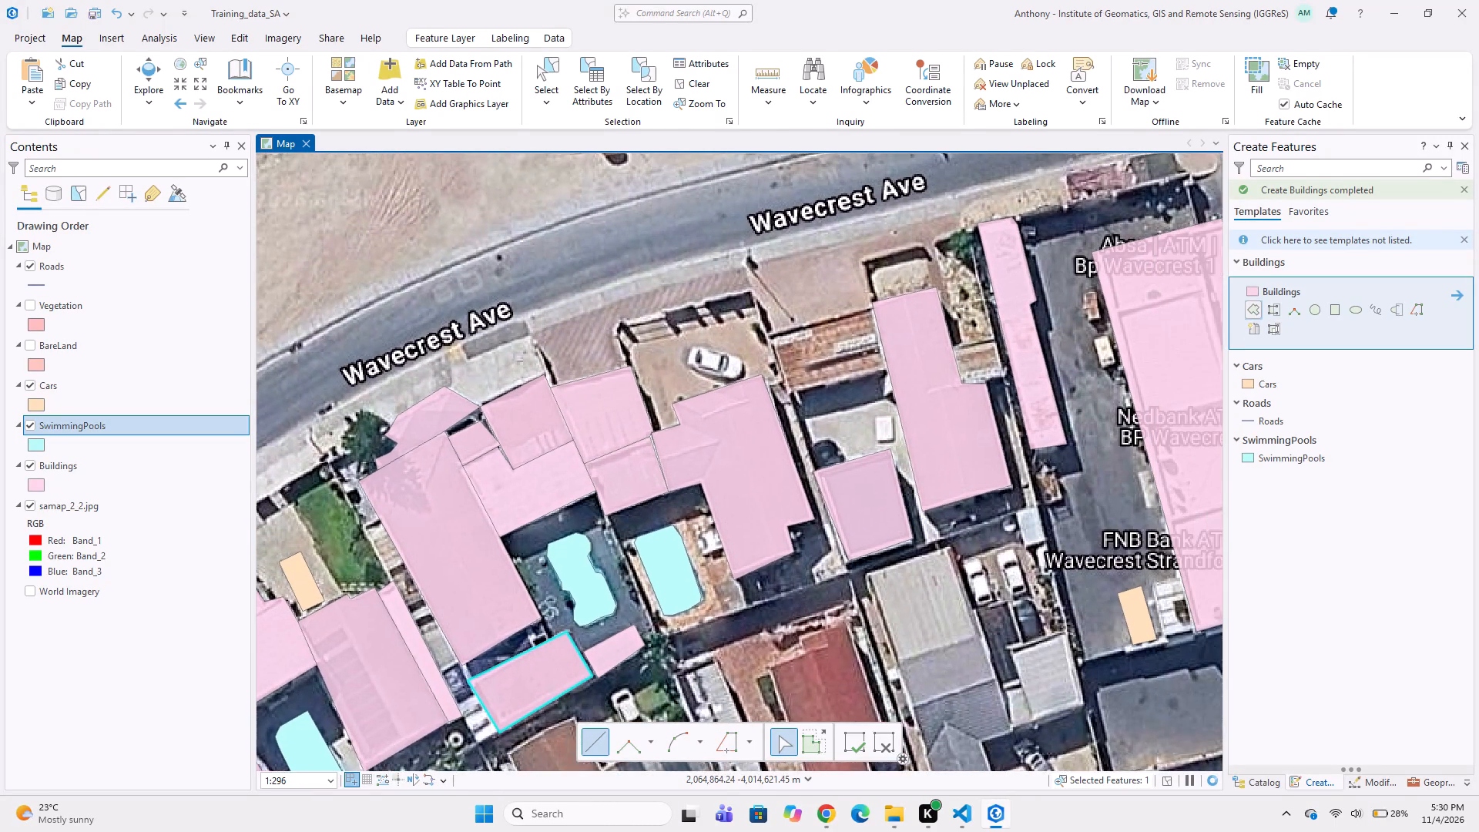
middle_drag(818, 507, 820, 606)
scroll(764, 475, up, 1)
middle_drag(726, 461, 777, 520)
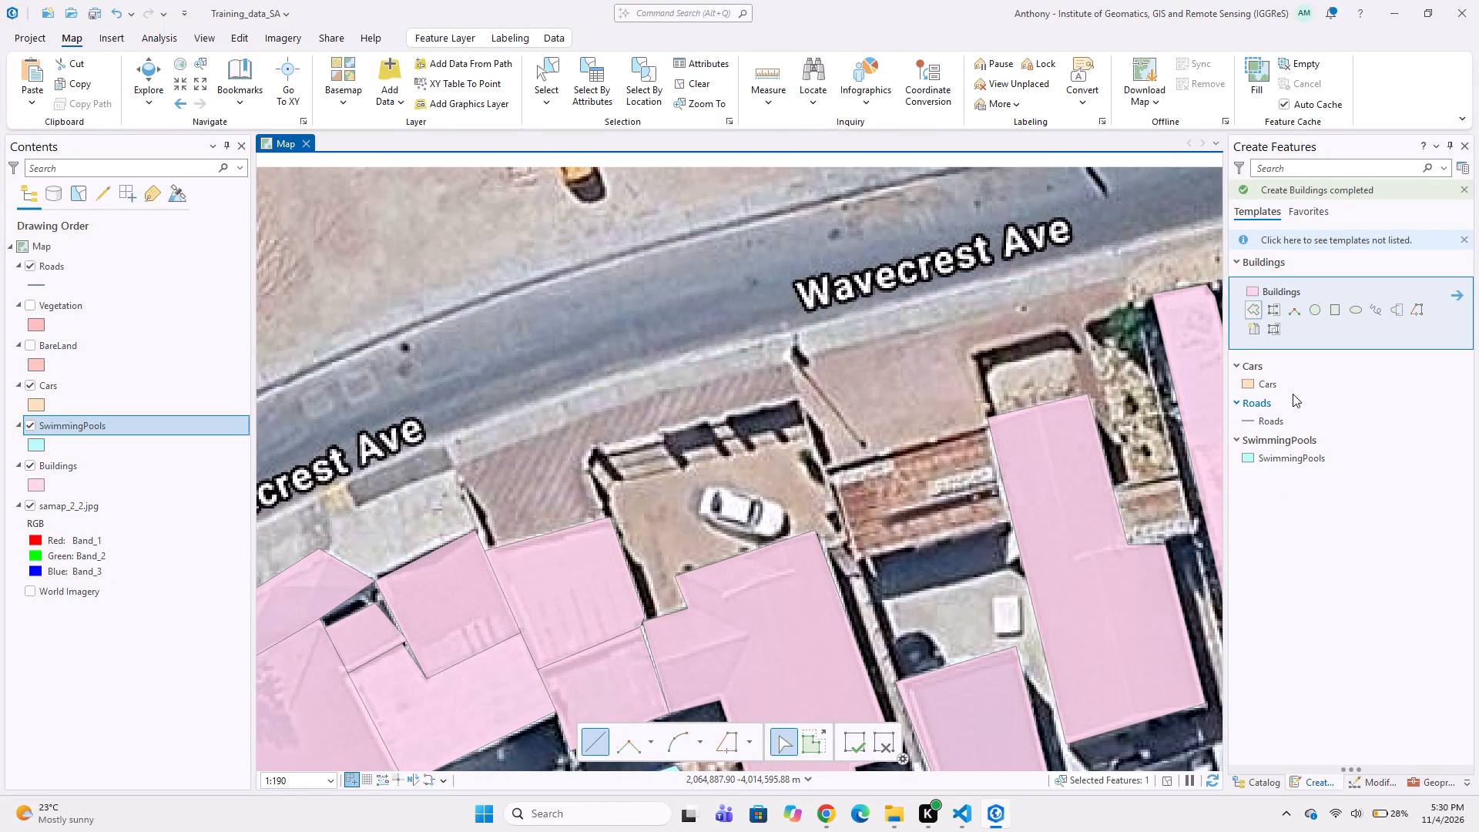
Outline the white car parked in the paved yard south of Wavecrest Ave as a rectangular Cars polygon.
click(1274, 380)
scroll(705, 482, up, 1)
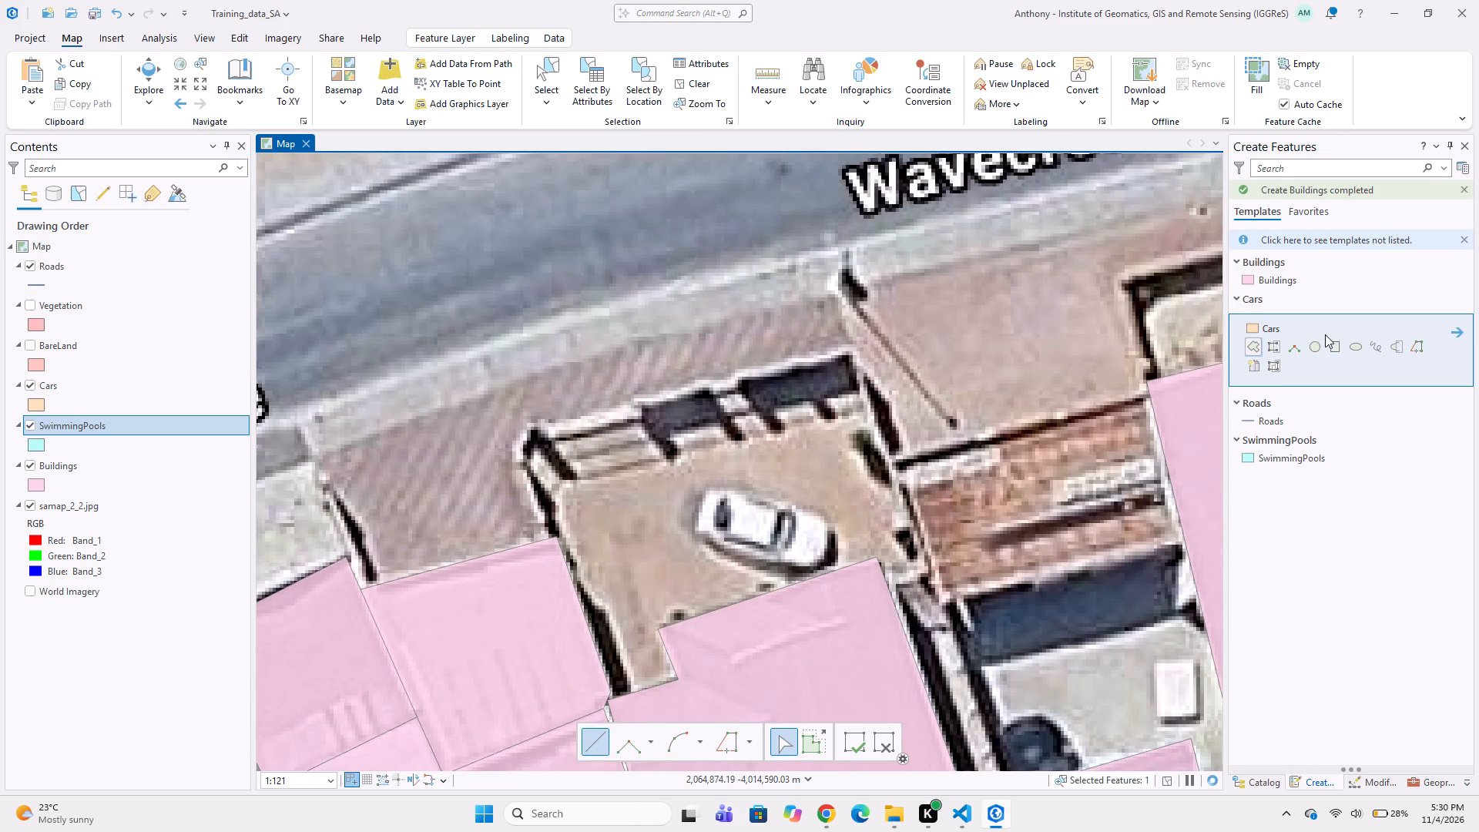
click(1336, 347)
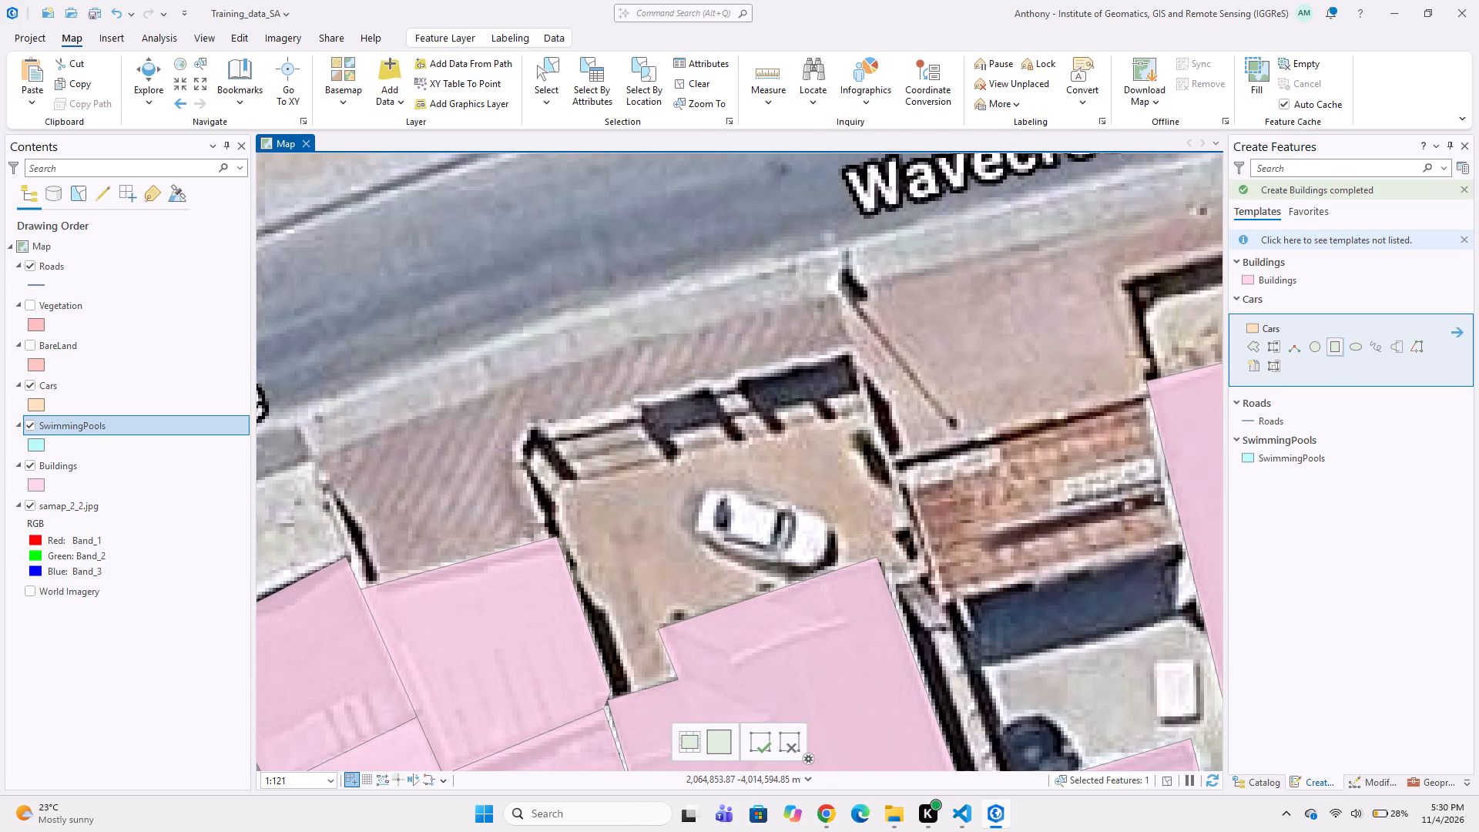
click(699, 477)
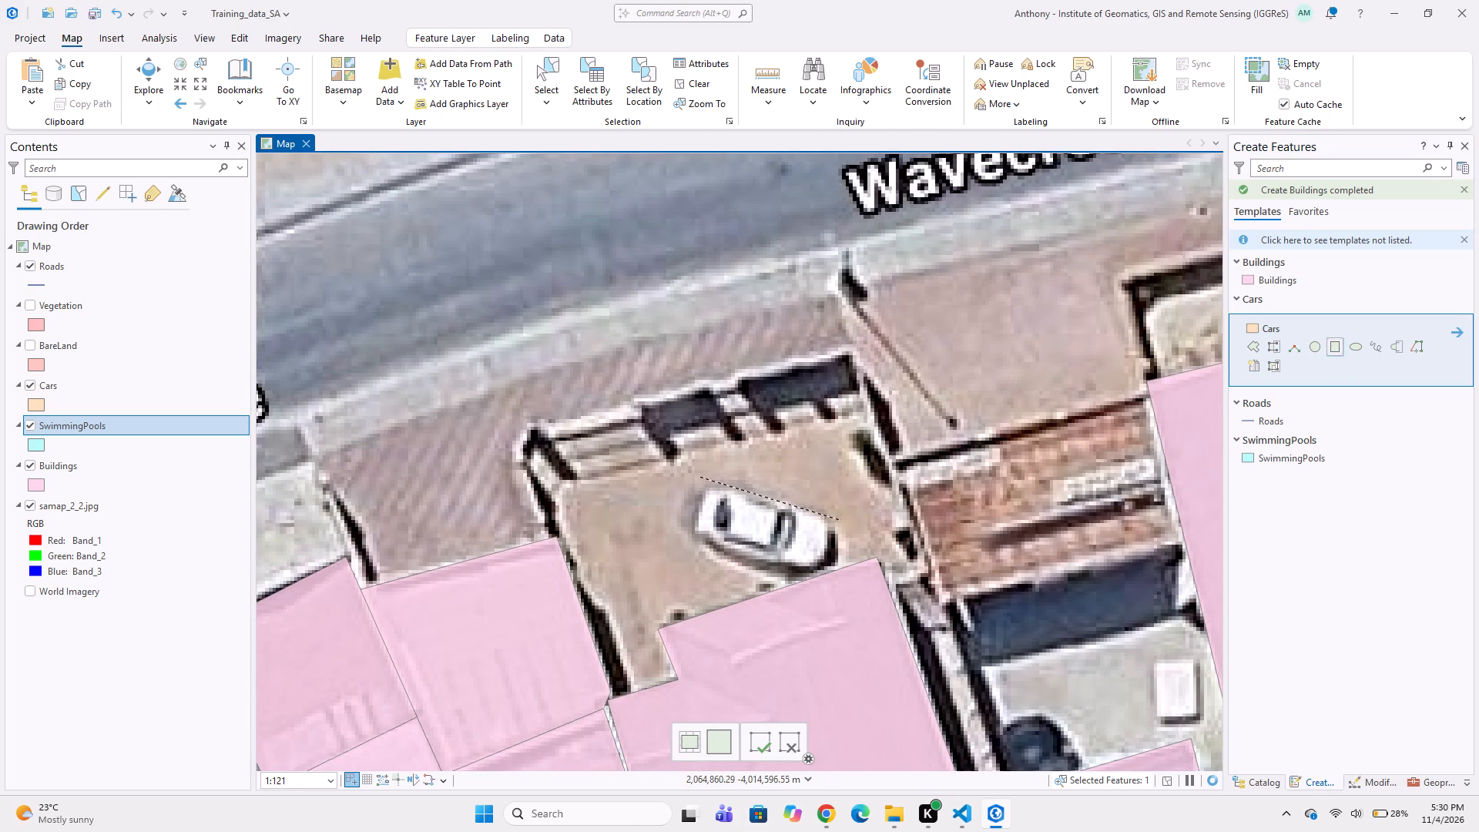
click(834, 515)
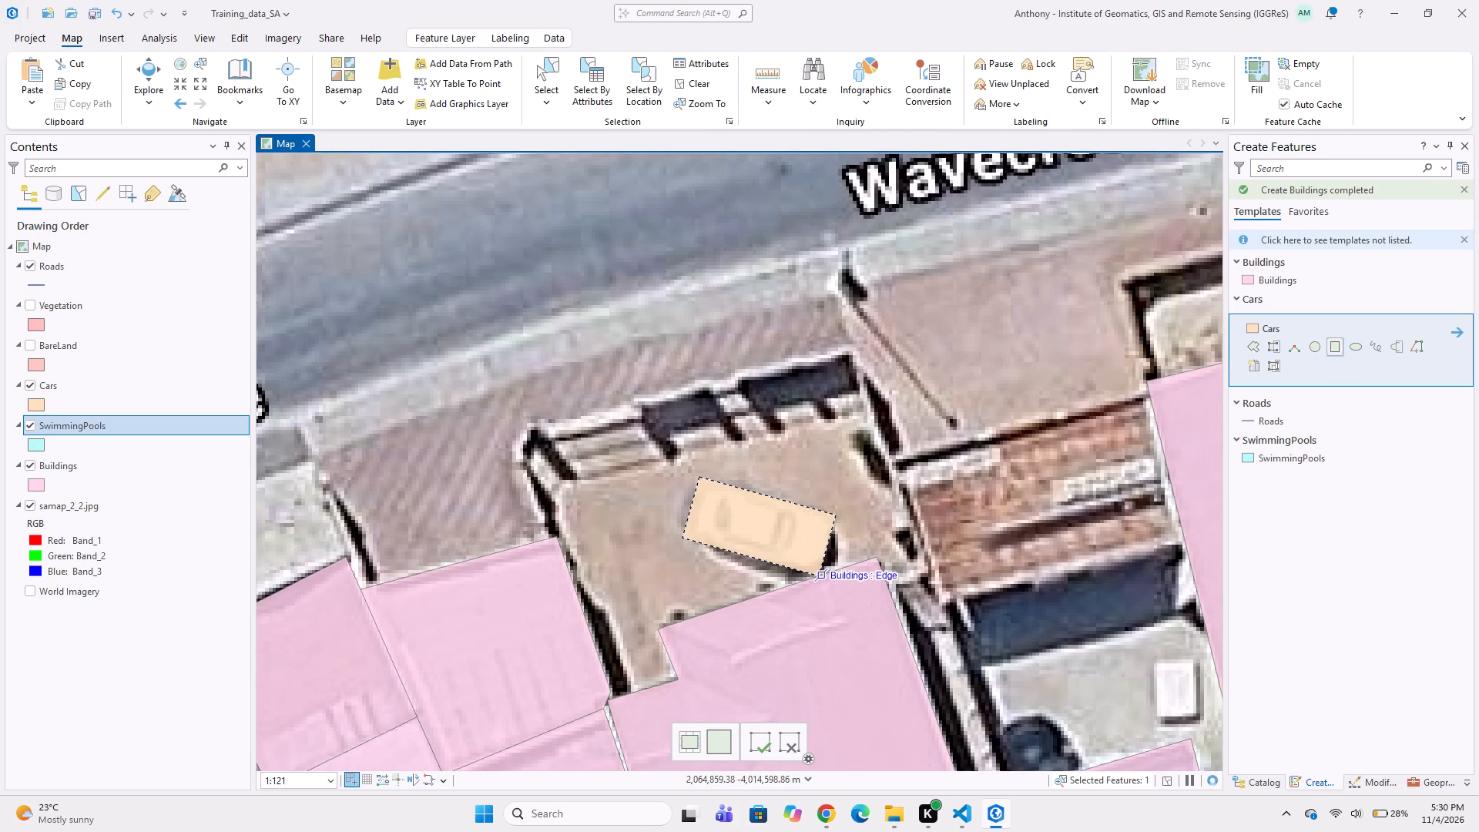
double_click(823, 579)
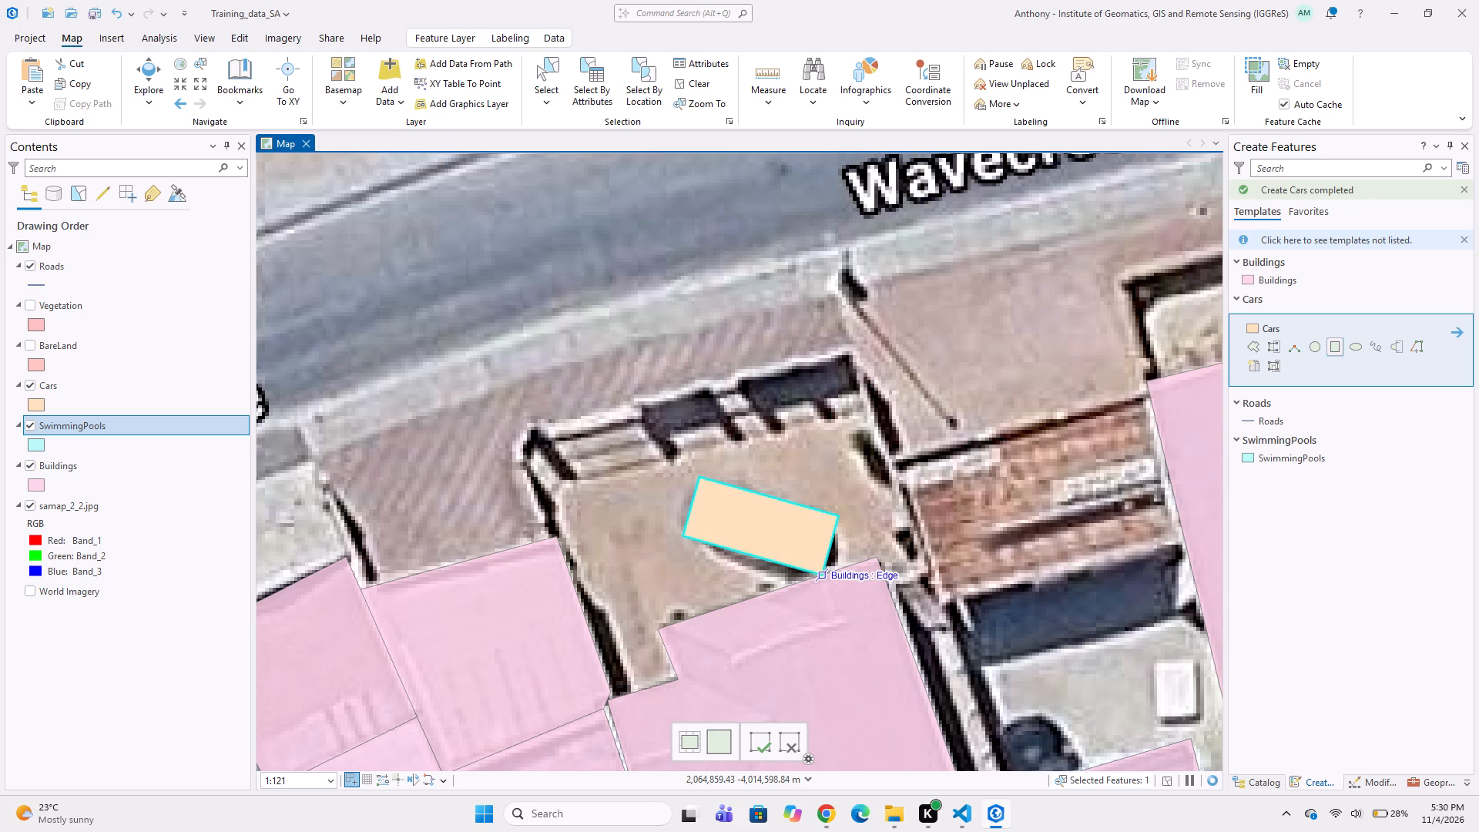
Trace the dark car partly hidden beside the small square roof as a freeform five-cornered Cars polygon.
middle_drag(917, 617, 794, 520)
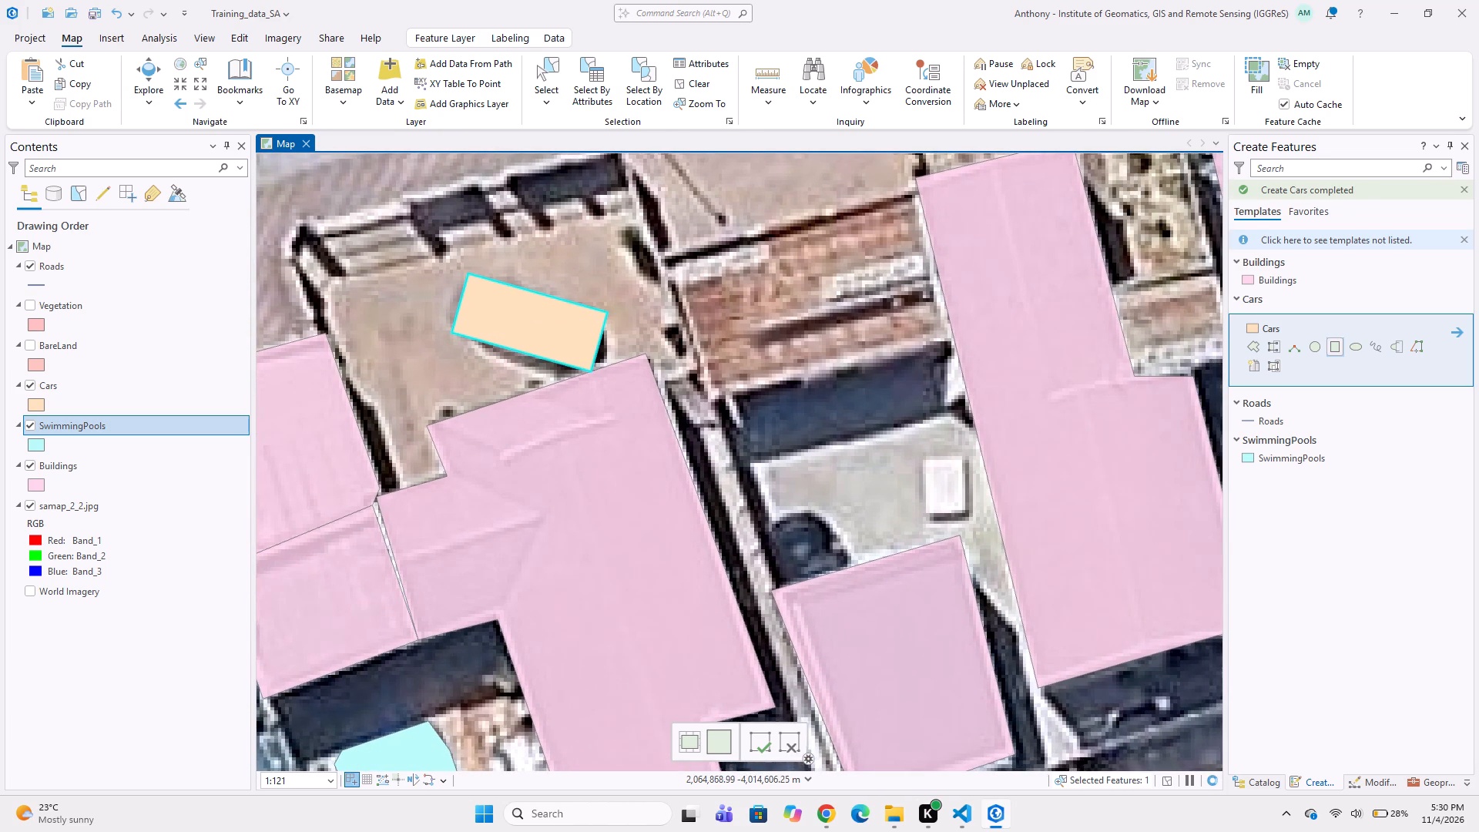
click(1249, 344)
click(816, 491)
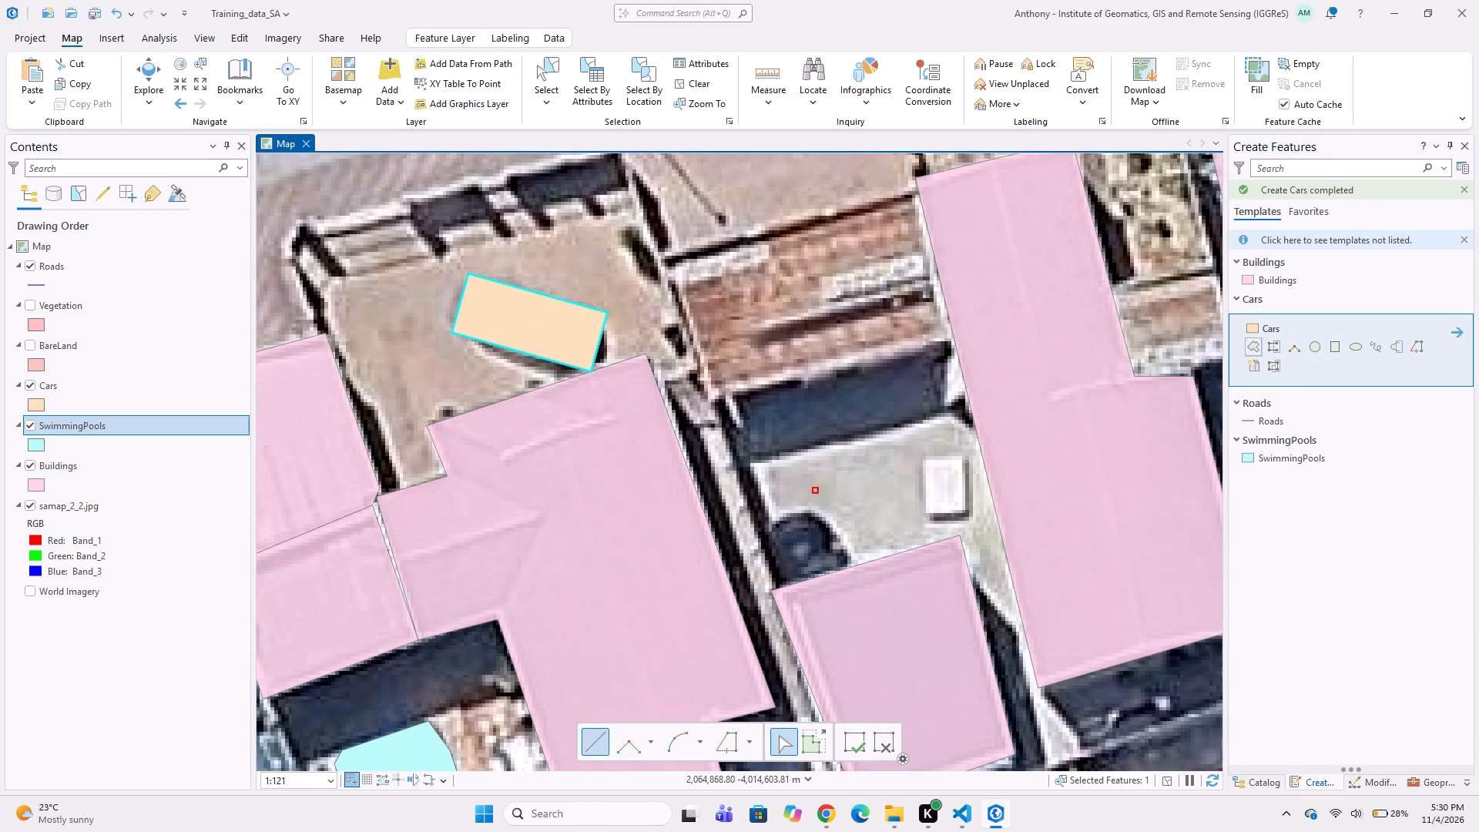
click(861, 569)
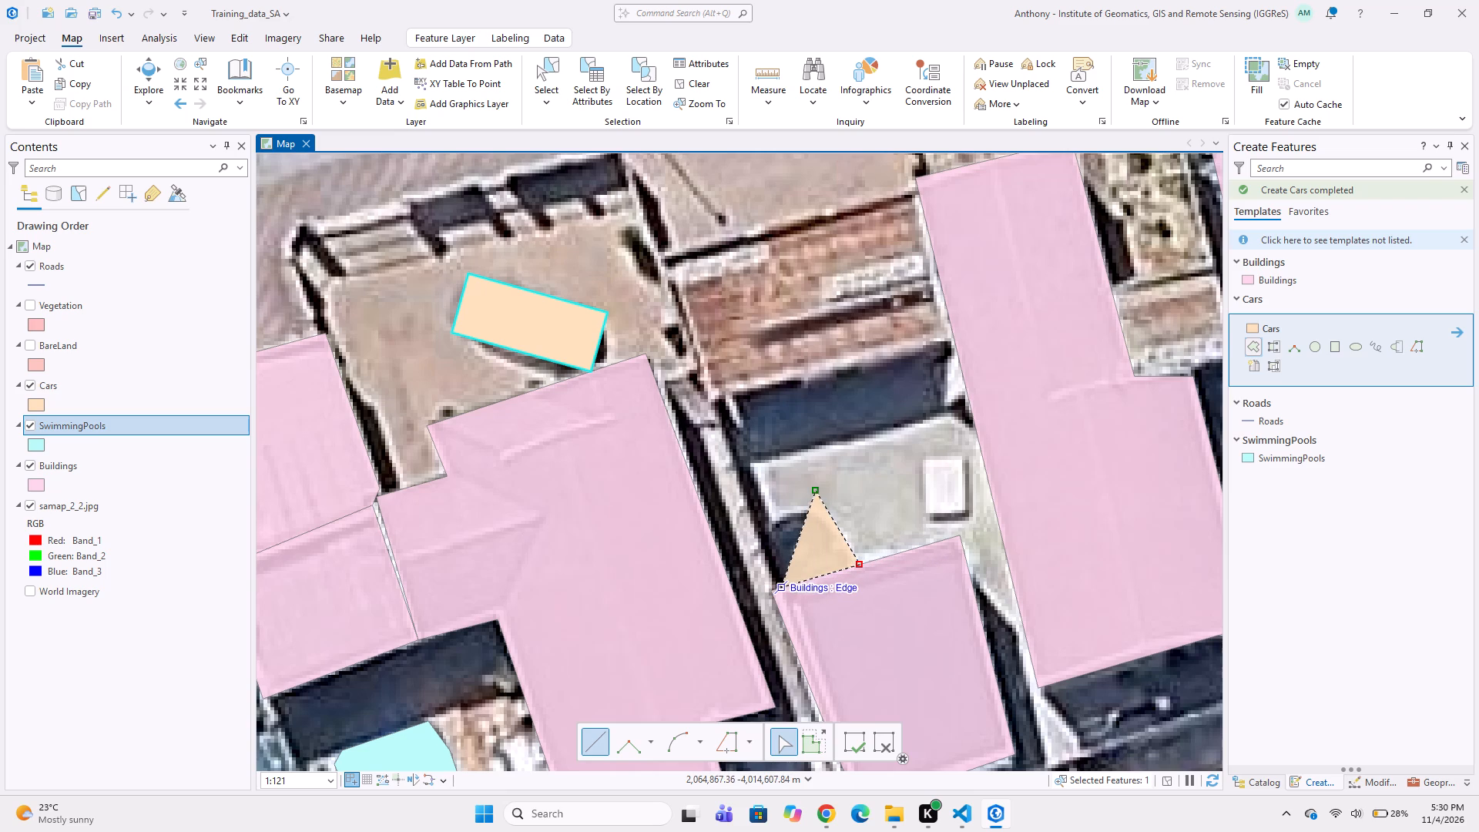
click(783, 592)
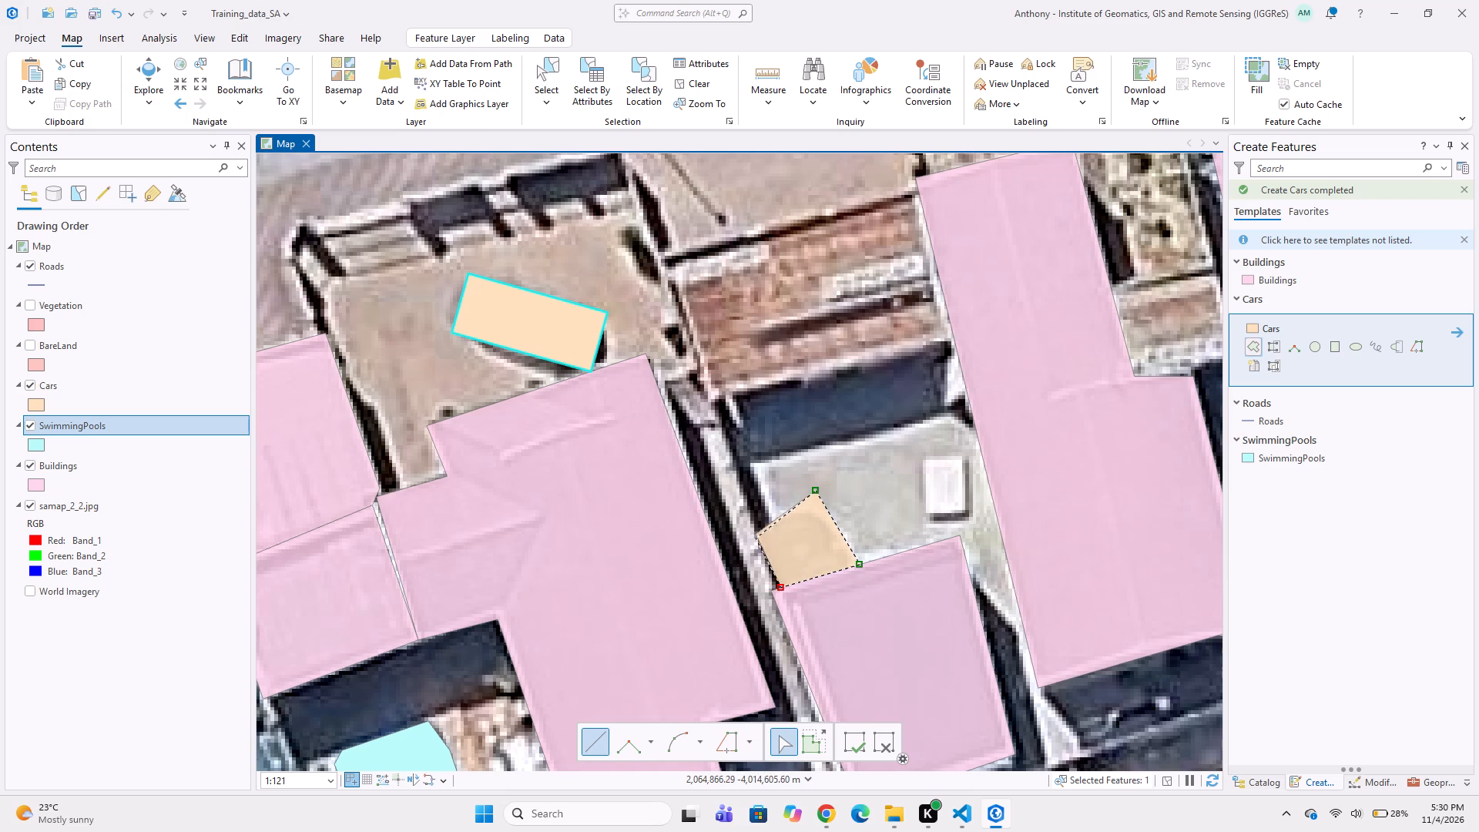
click(770, 585)
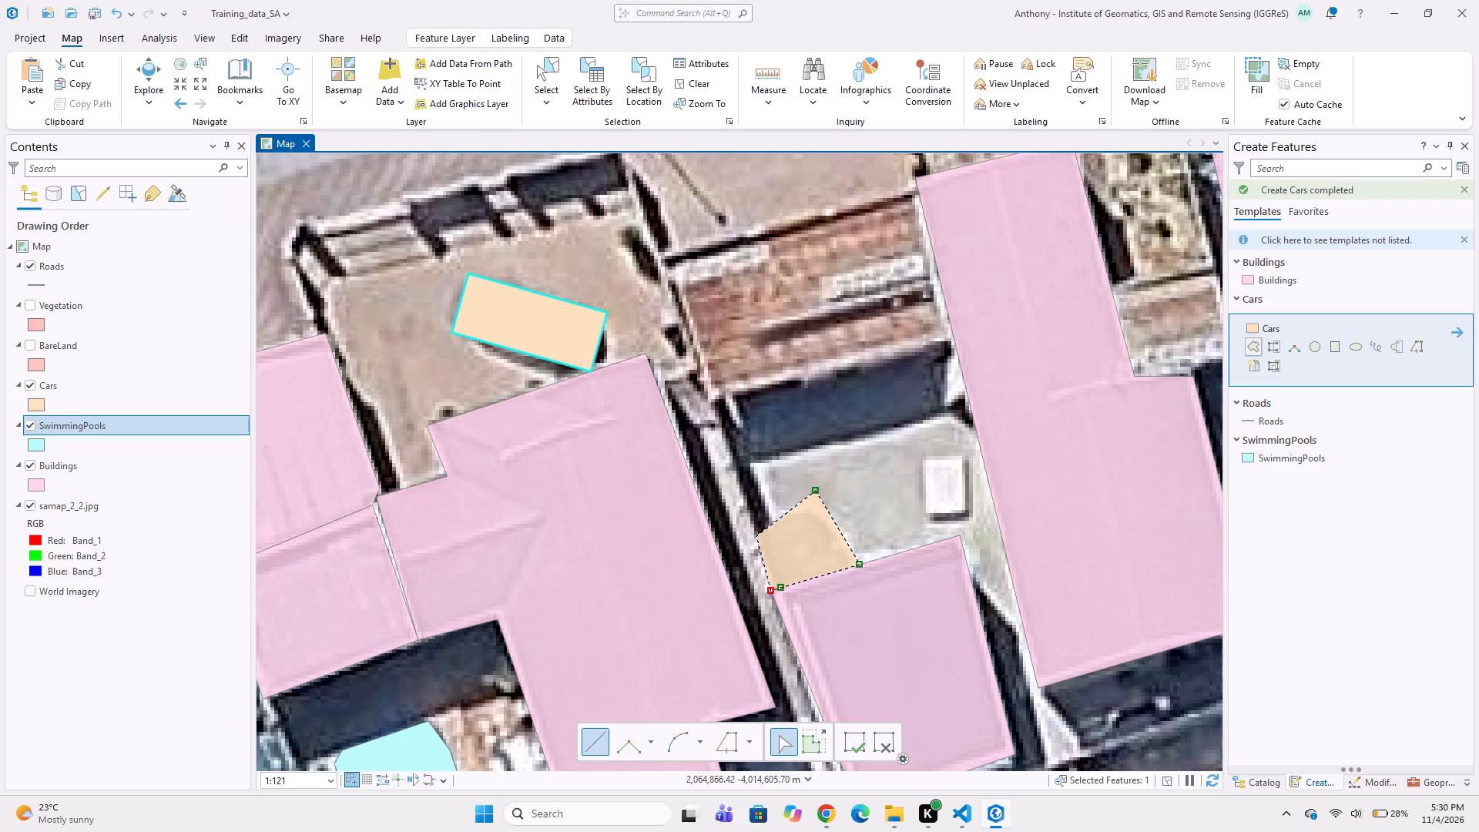
double_click(756, 536)
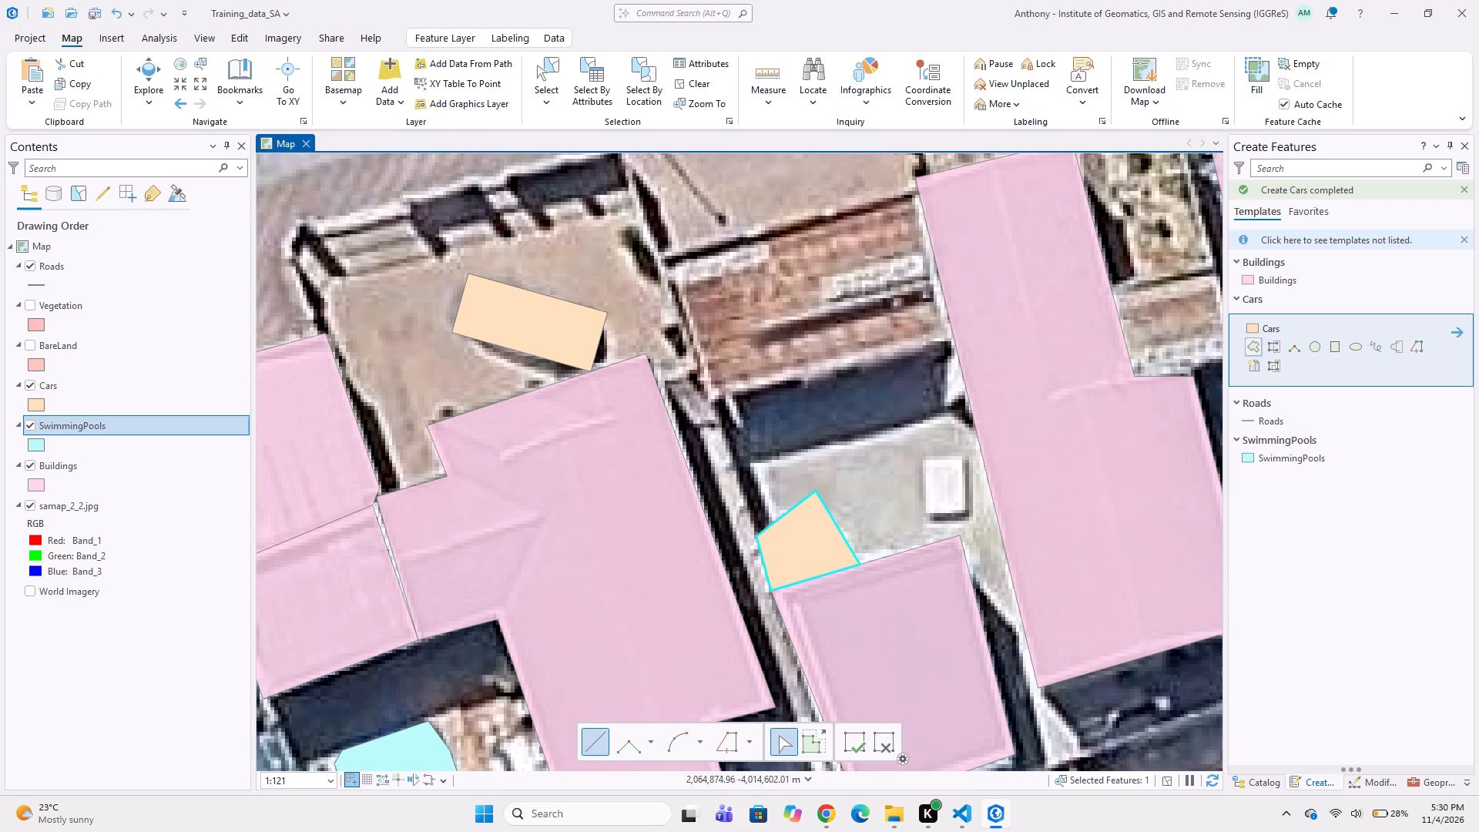
Trace the reddish-brown tiled roof between the white car's yard and the long house as a four-cornered Buildings polygon.
click(1276, 275)
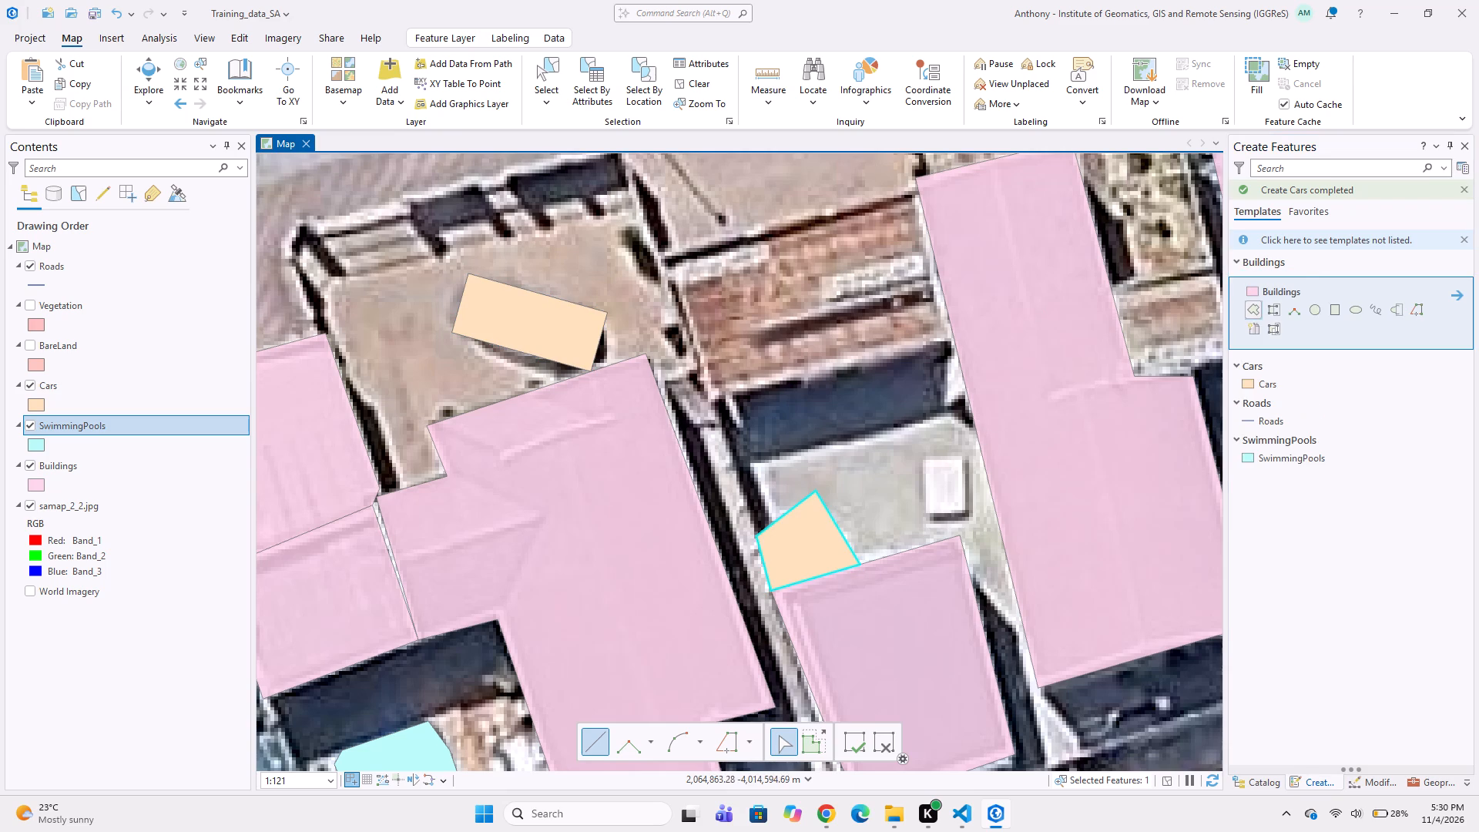
click(659, 259)
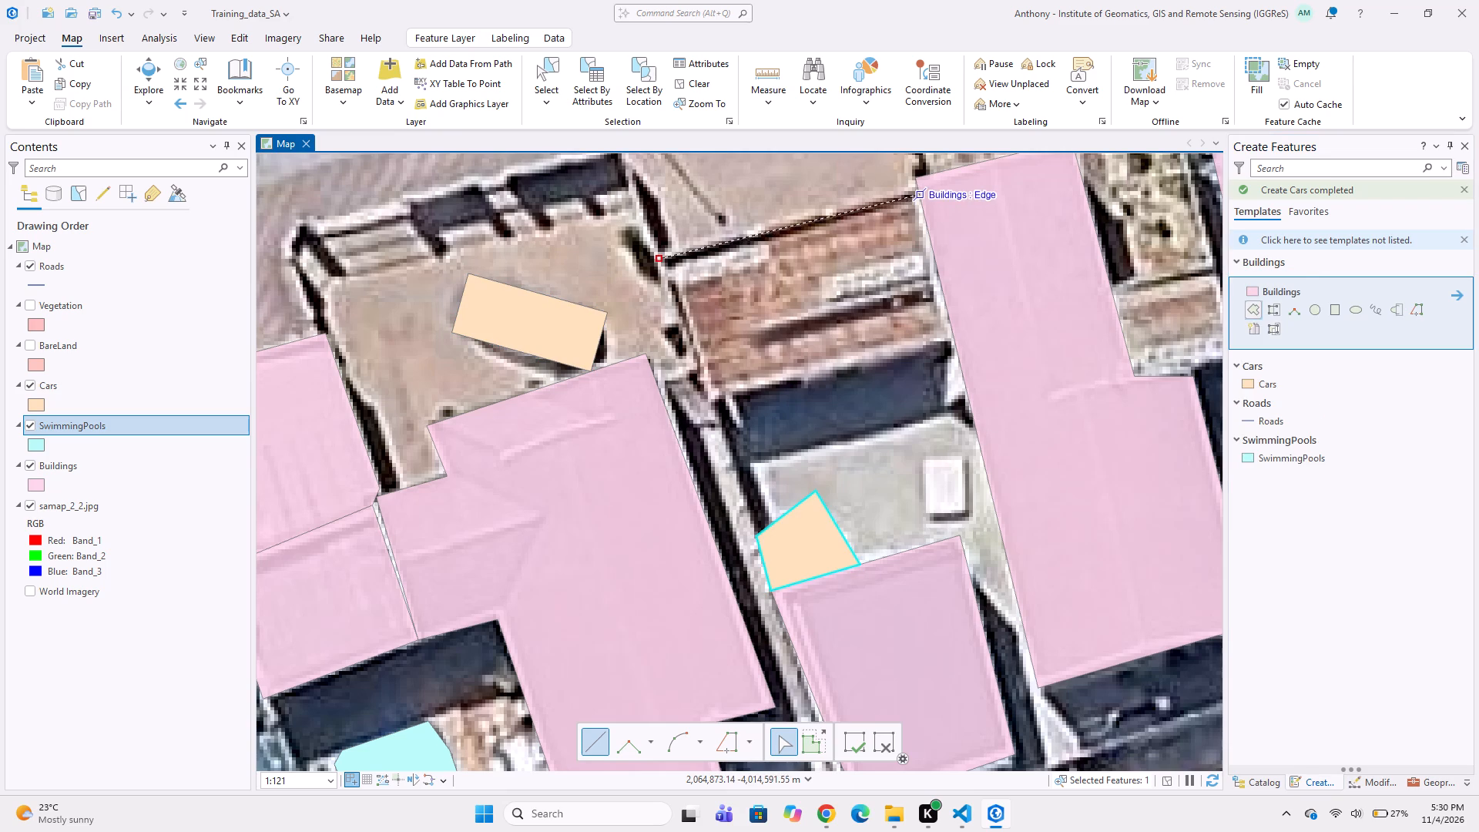
click(921, 194)
click(961, 337)
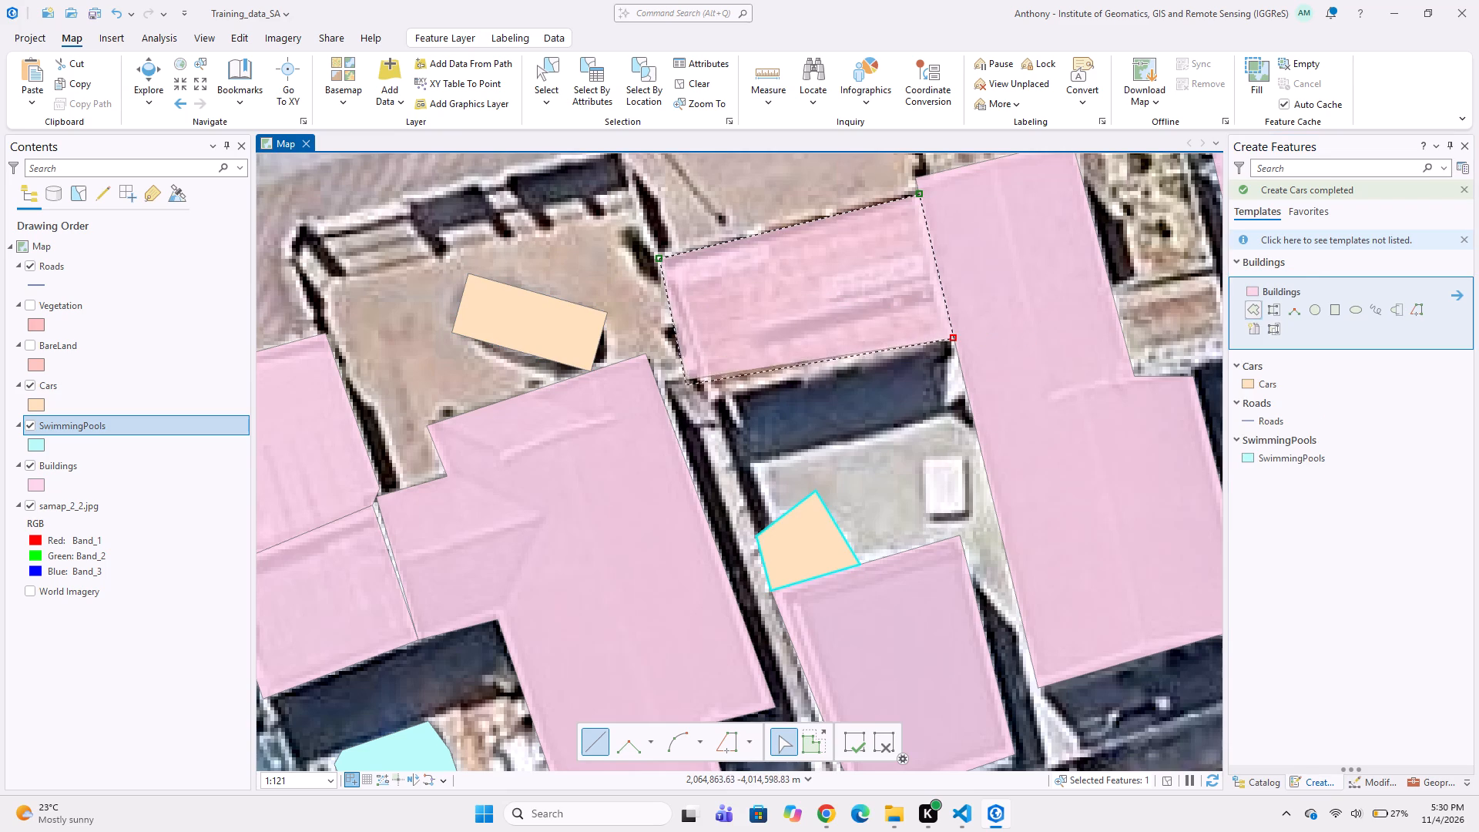
double_click(707, 407)
Trace the grey-roofed house with its side wing, west of the FNB Bank ATM lot, as a ten-cornered Buildings polygon.
scroll(665, 485, down, 2)
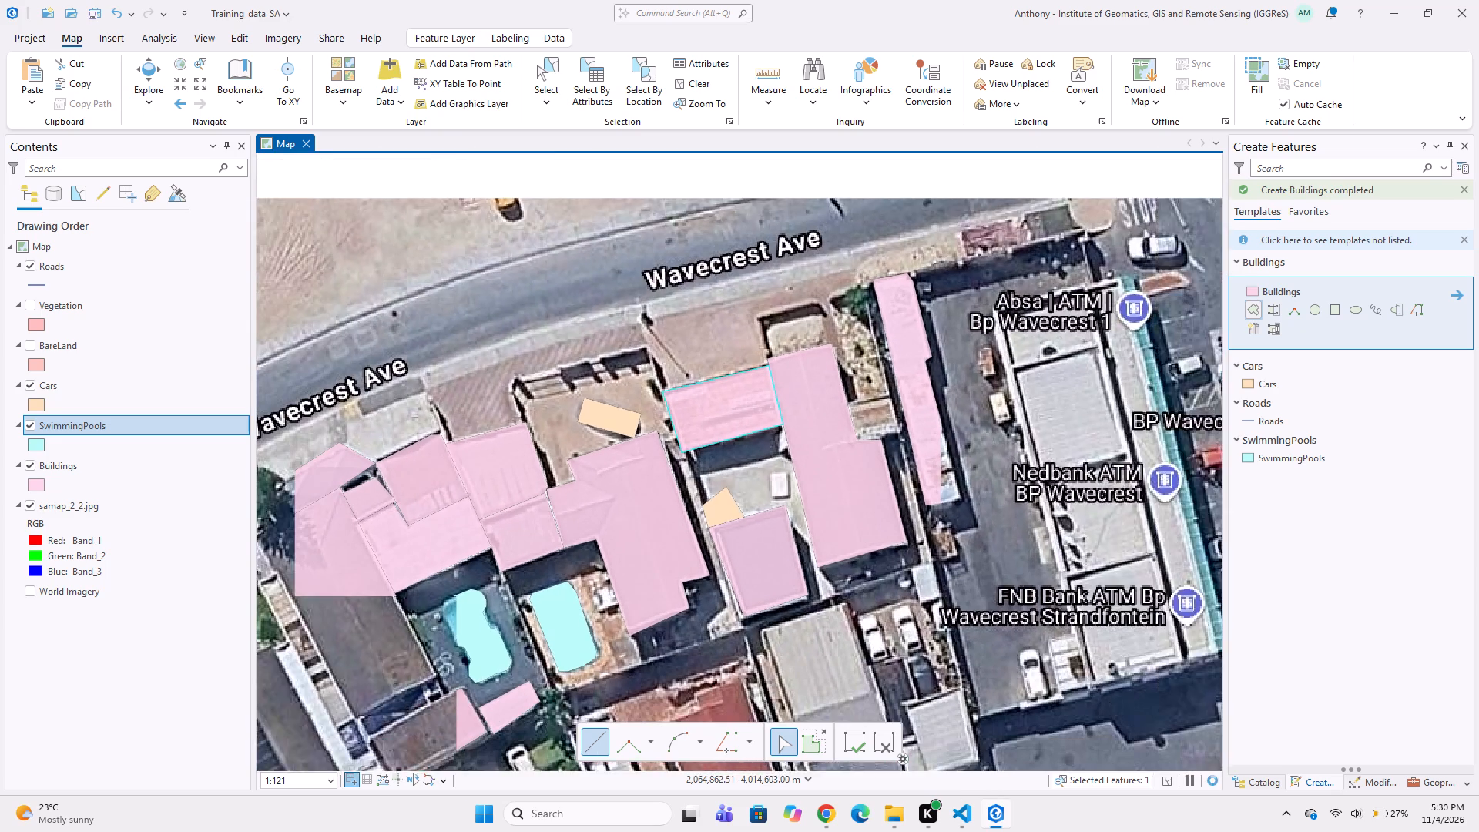
middle_drag(748, 506, 813, 428)
middle_drag(756, 480, 753, 388)
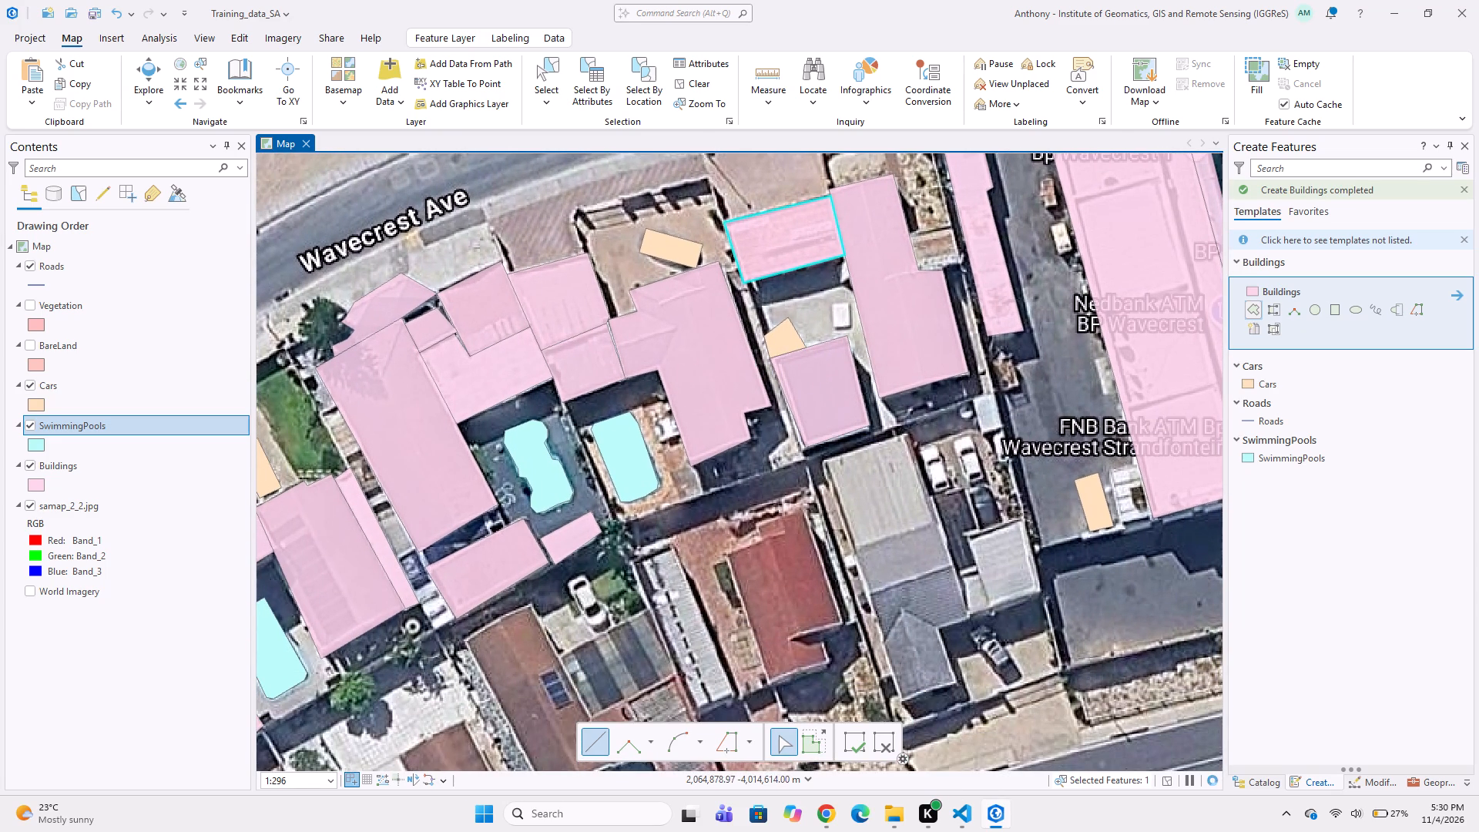
right_drag(793, 175, 797, 167)
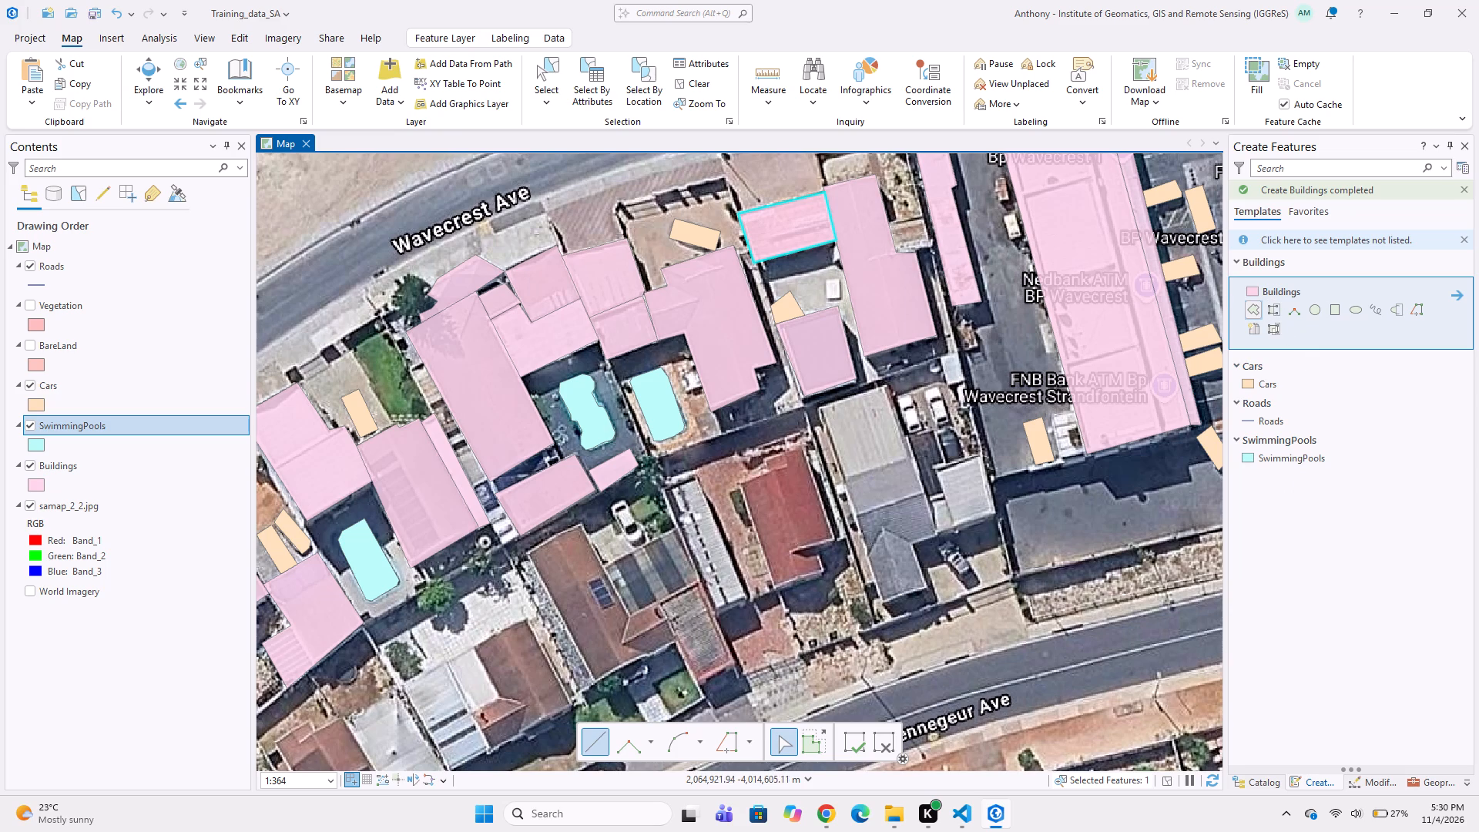
click(891, 383)
click(907, 439)
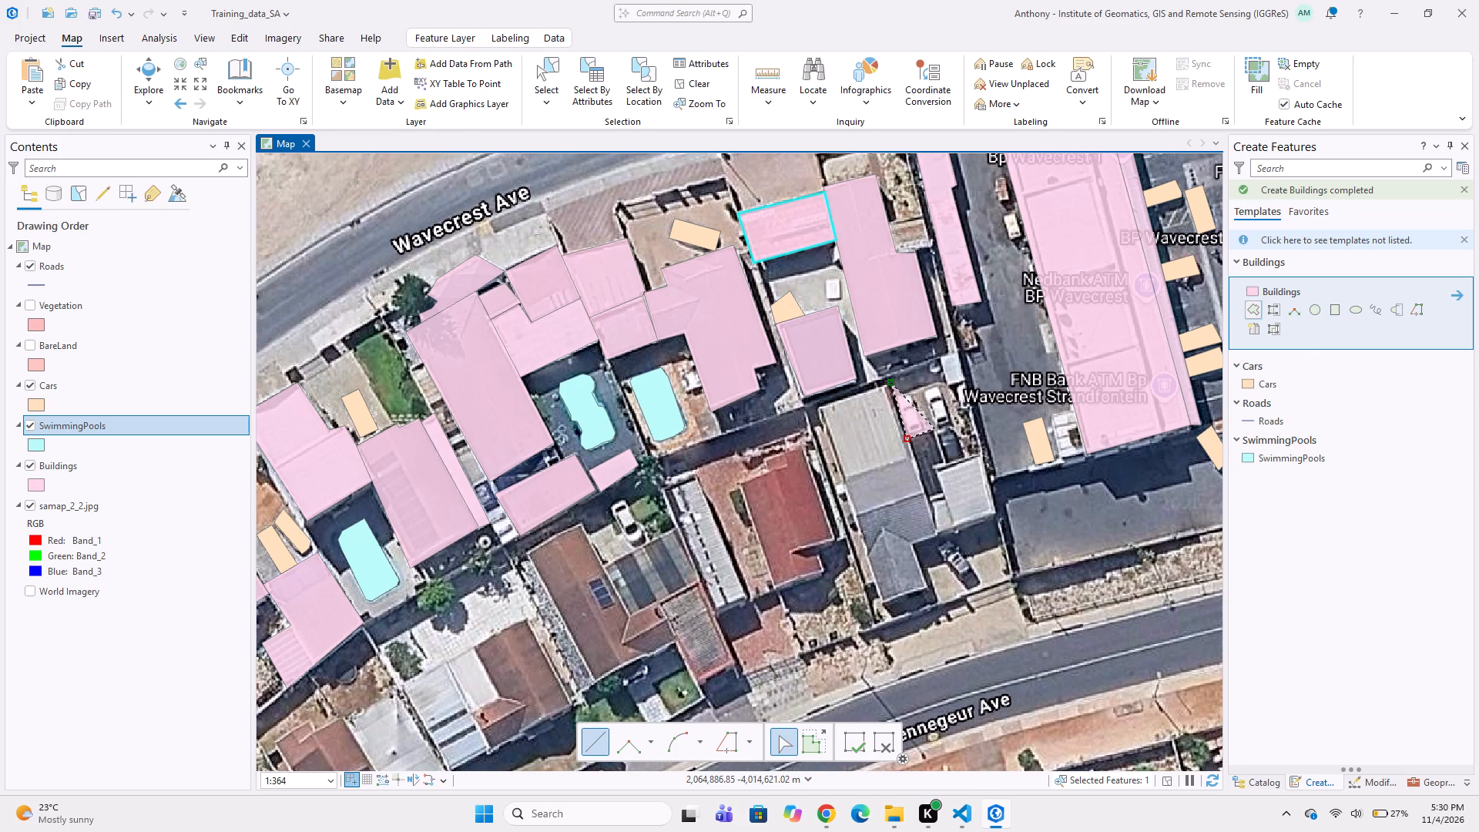
click(932, 426)
click(947, 466)
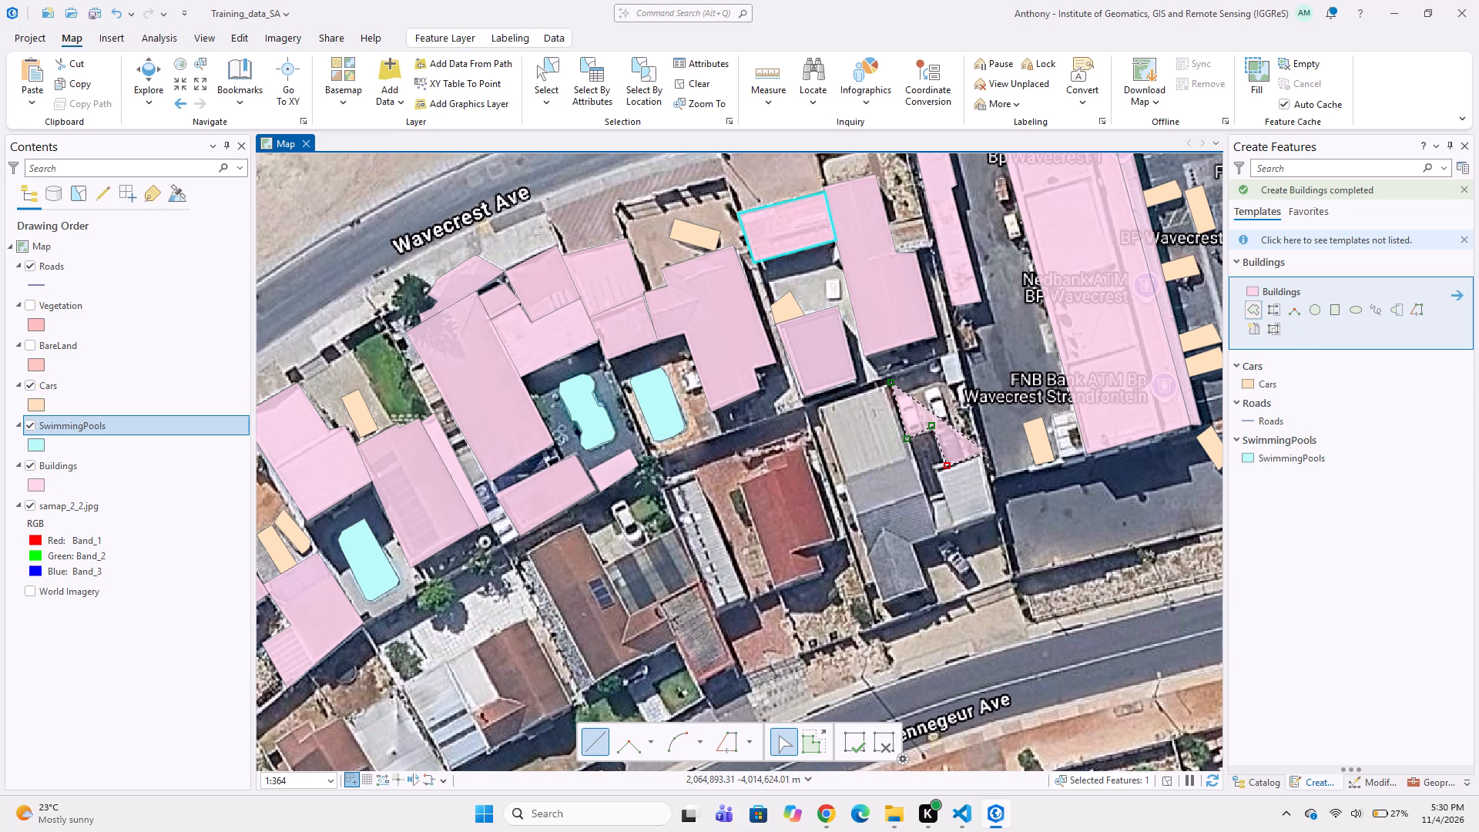
click(983, 452)
click(997, 515)
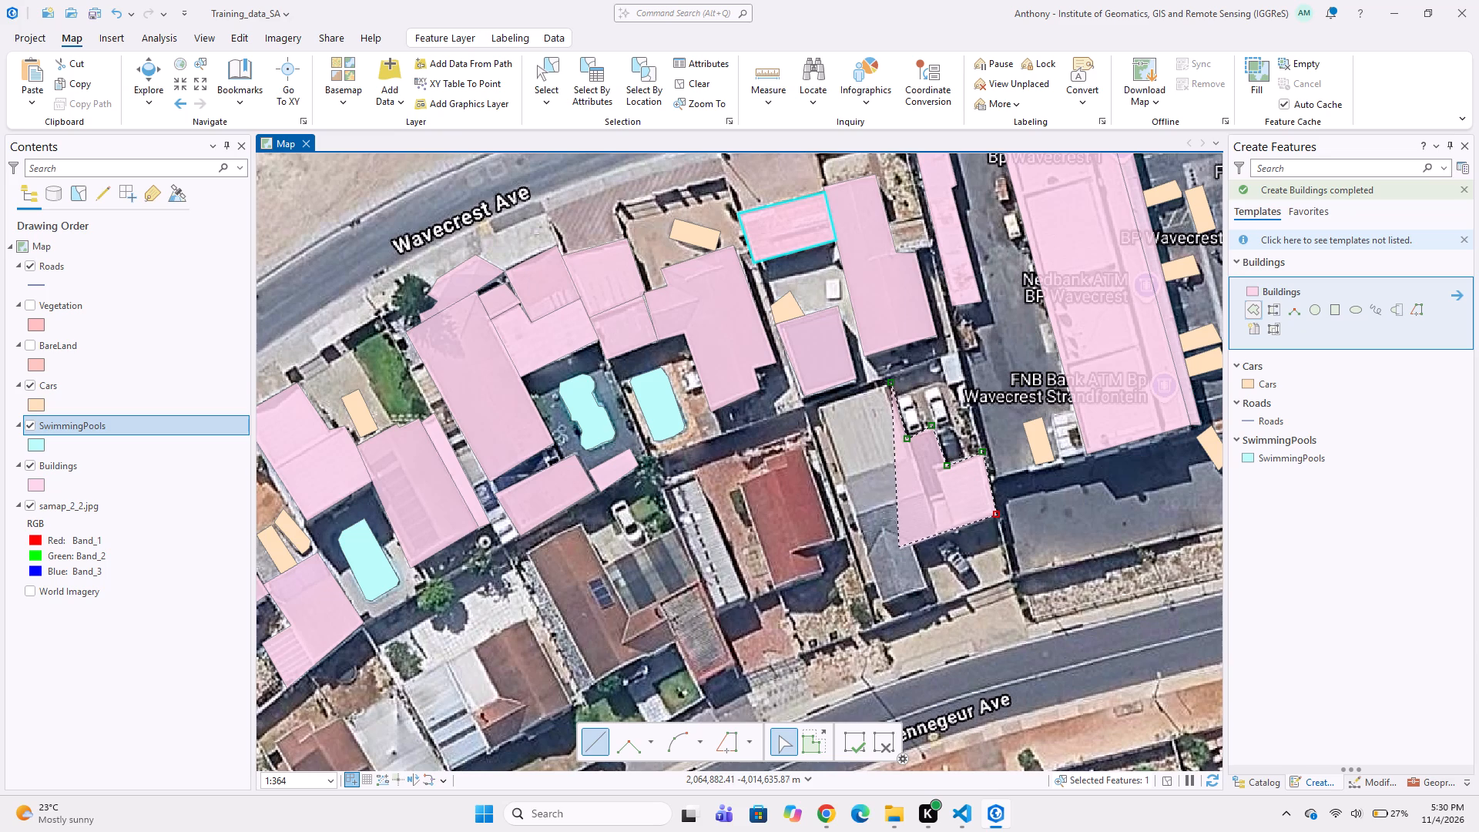
click(907, 545)
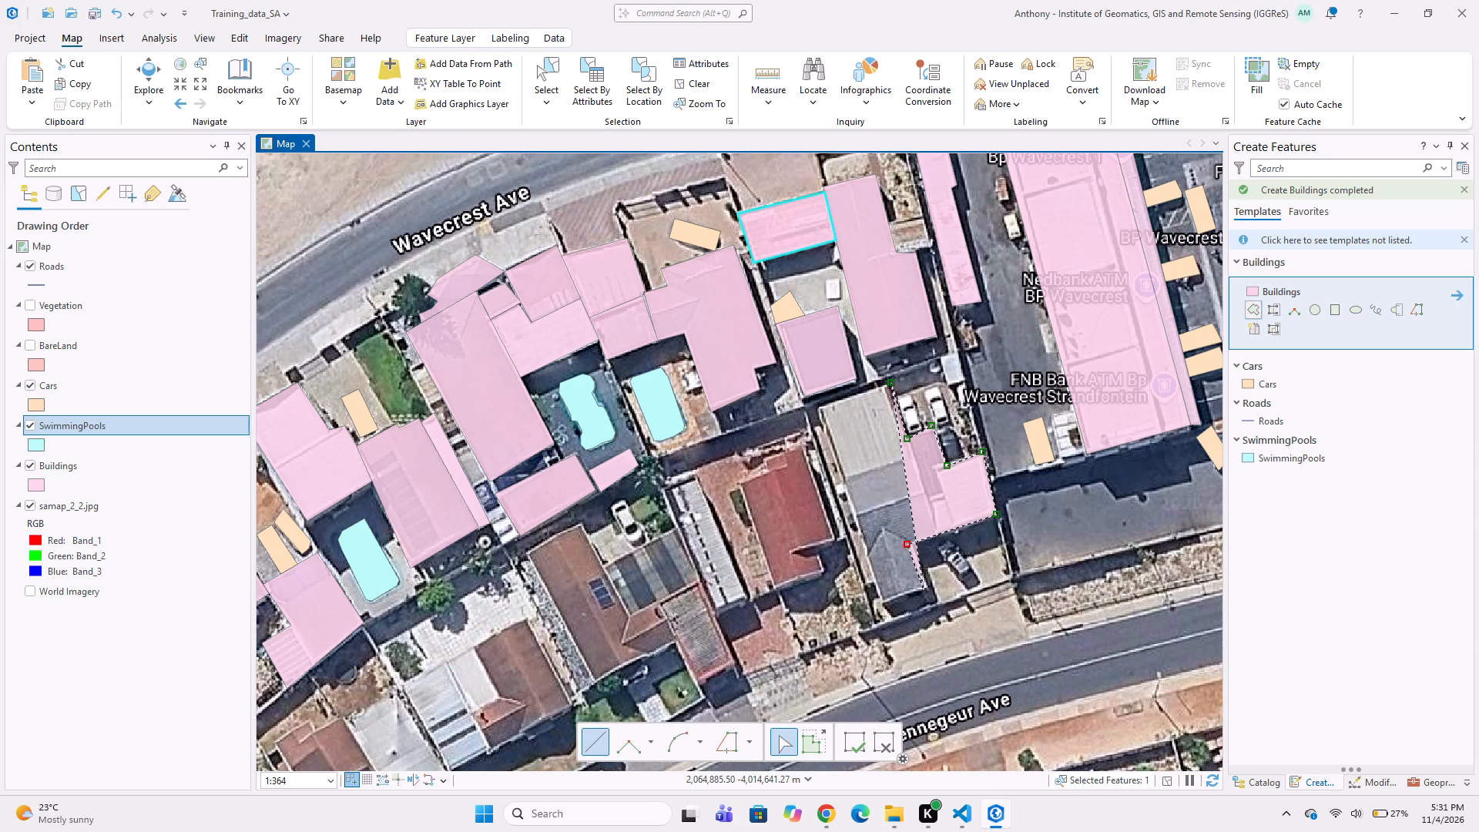
click(924, 590)
click(880, 606)
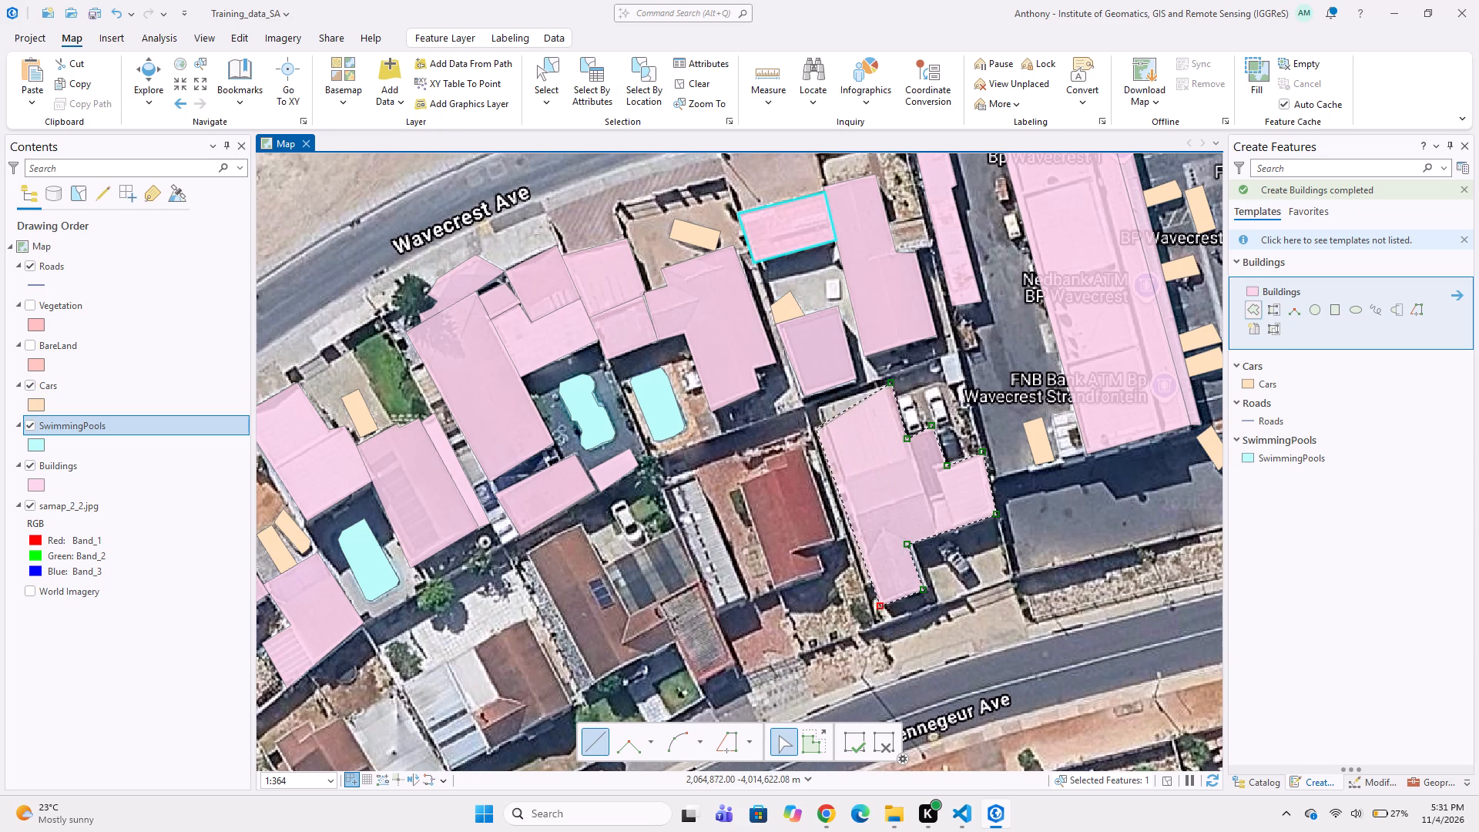
double_click(816, 410)
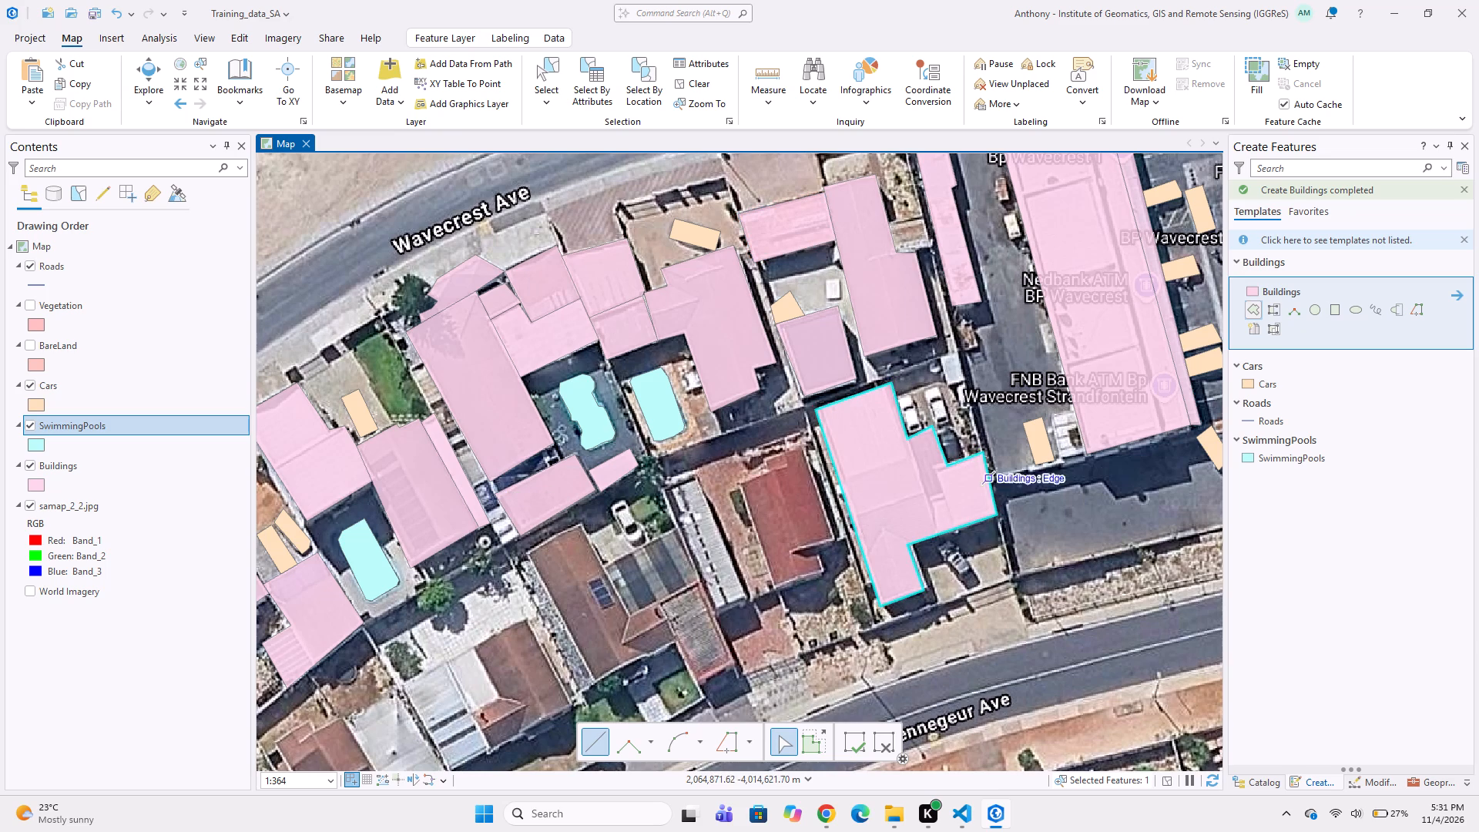
Examine the properties between Wavecrest Ave and Dennegeur Ave, westward to the Montessori centre, for features still without polygons.
middle_drag(870, 441, 830, 463)
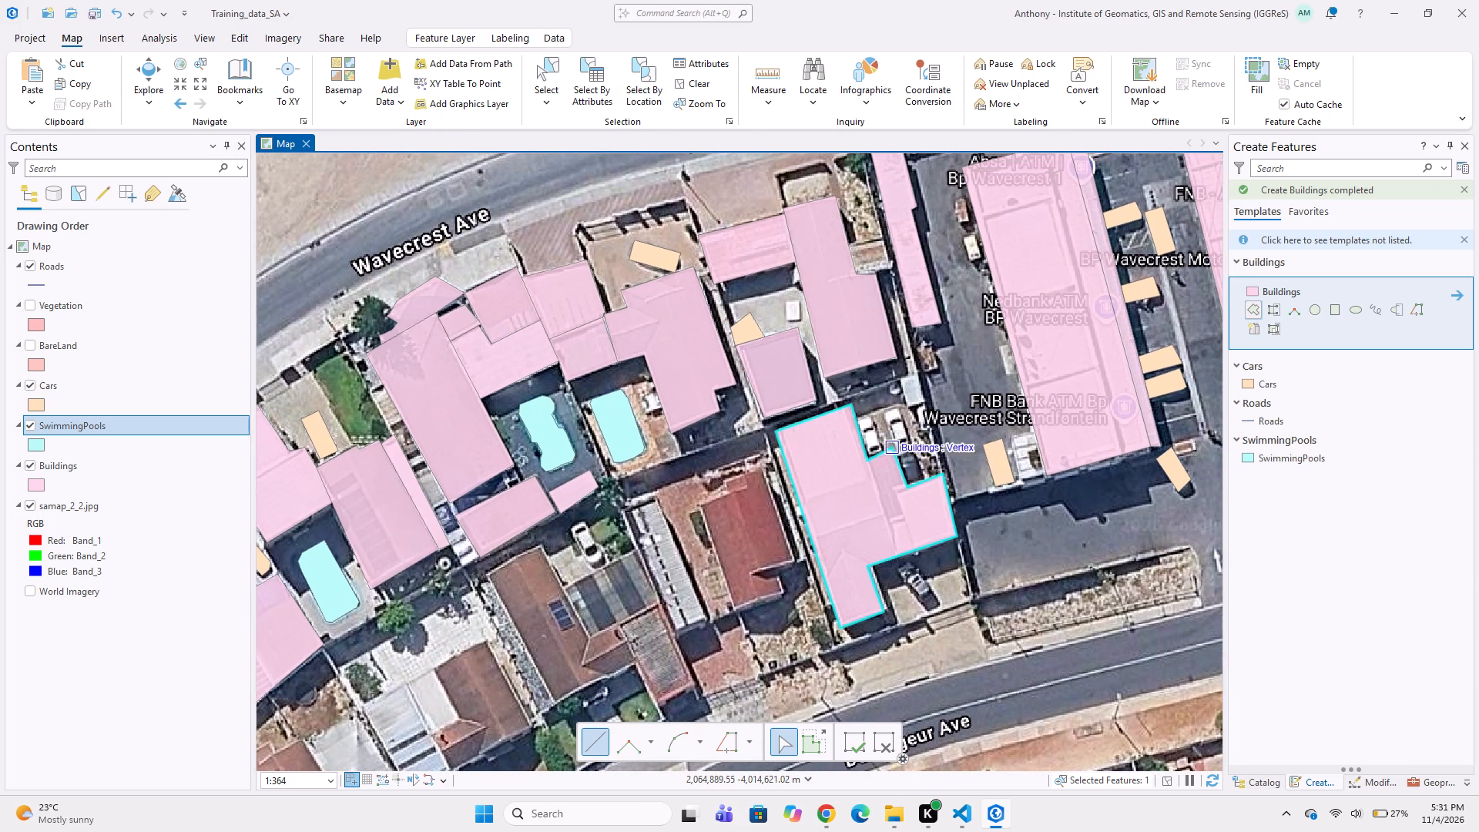
scroll(816, 445, up, 1)
middle_drag(816, 445, 713, 428)
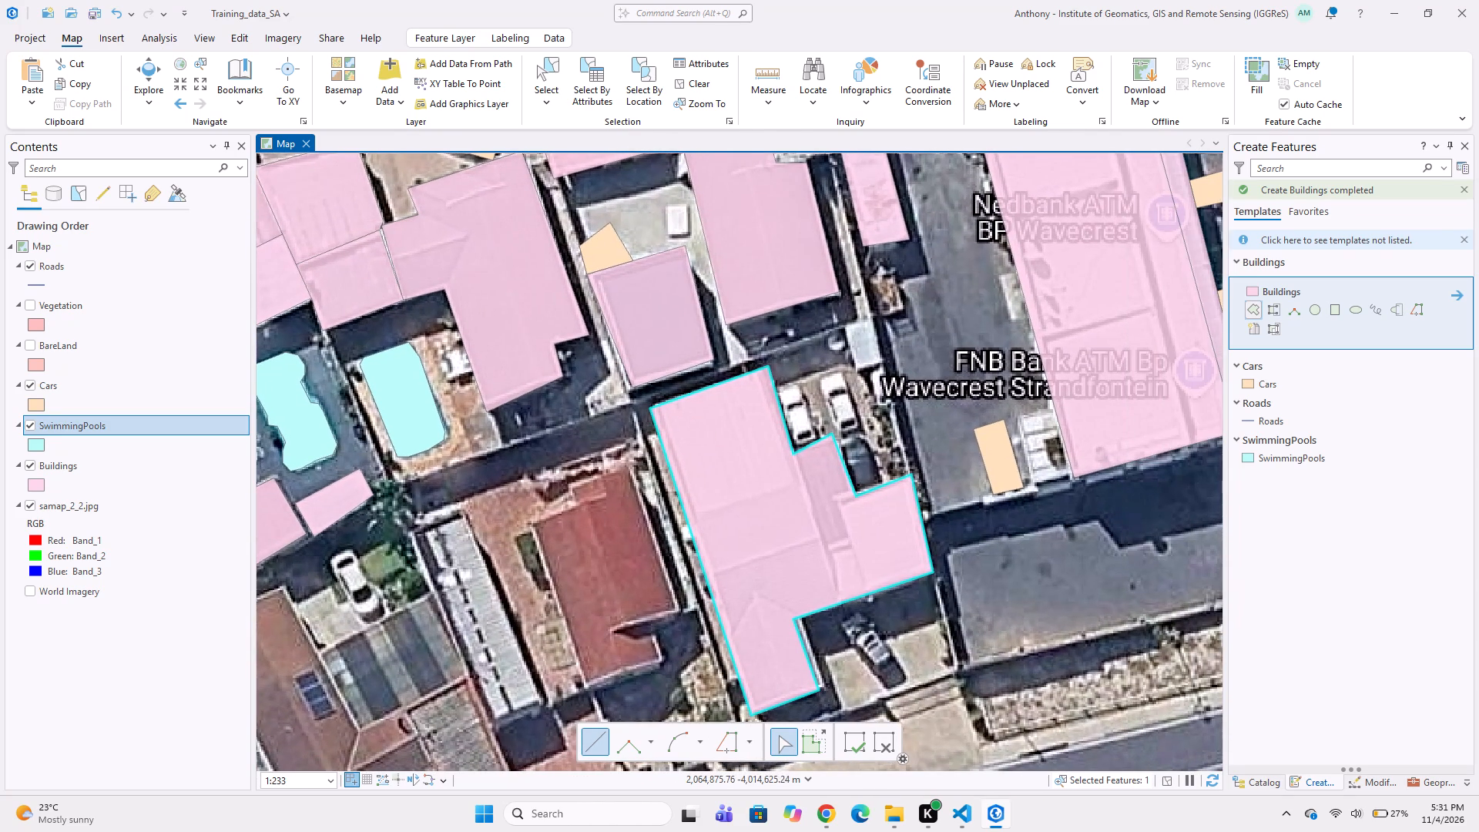
middle_drag(611, 506, 710, 428)
middle_drag(582, 523, 689, 445)
middle_drag(625, 536, 719, 428)
middle_drag(722, 490, 605, 569)
middle_drag(662, 502, 767, 482)
scroll(627, 536, down, 1)
middle_drag(538, 588, 740, 428)
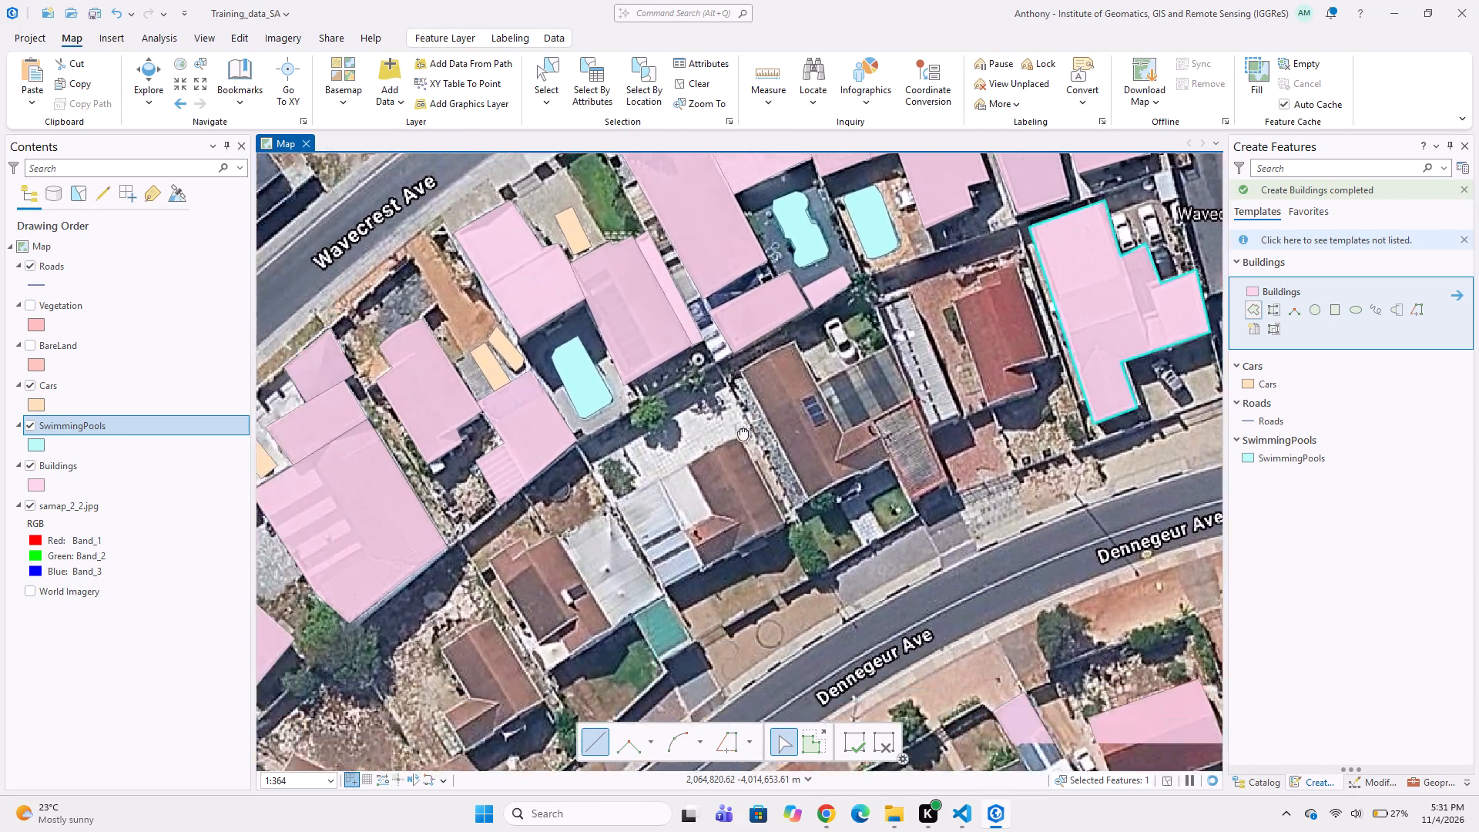
middle_drag(740, 428, 759, 418)
middle_drag(582, 542, 619, 475)
middle_drag(786, 453, 692, 512)
middle_drag(641, 388, 756, 436)
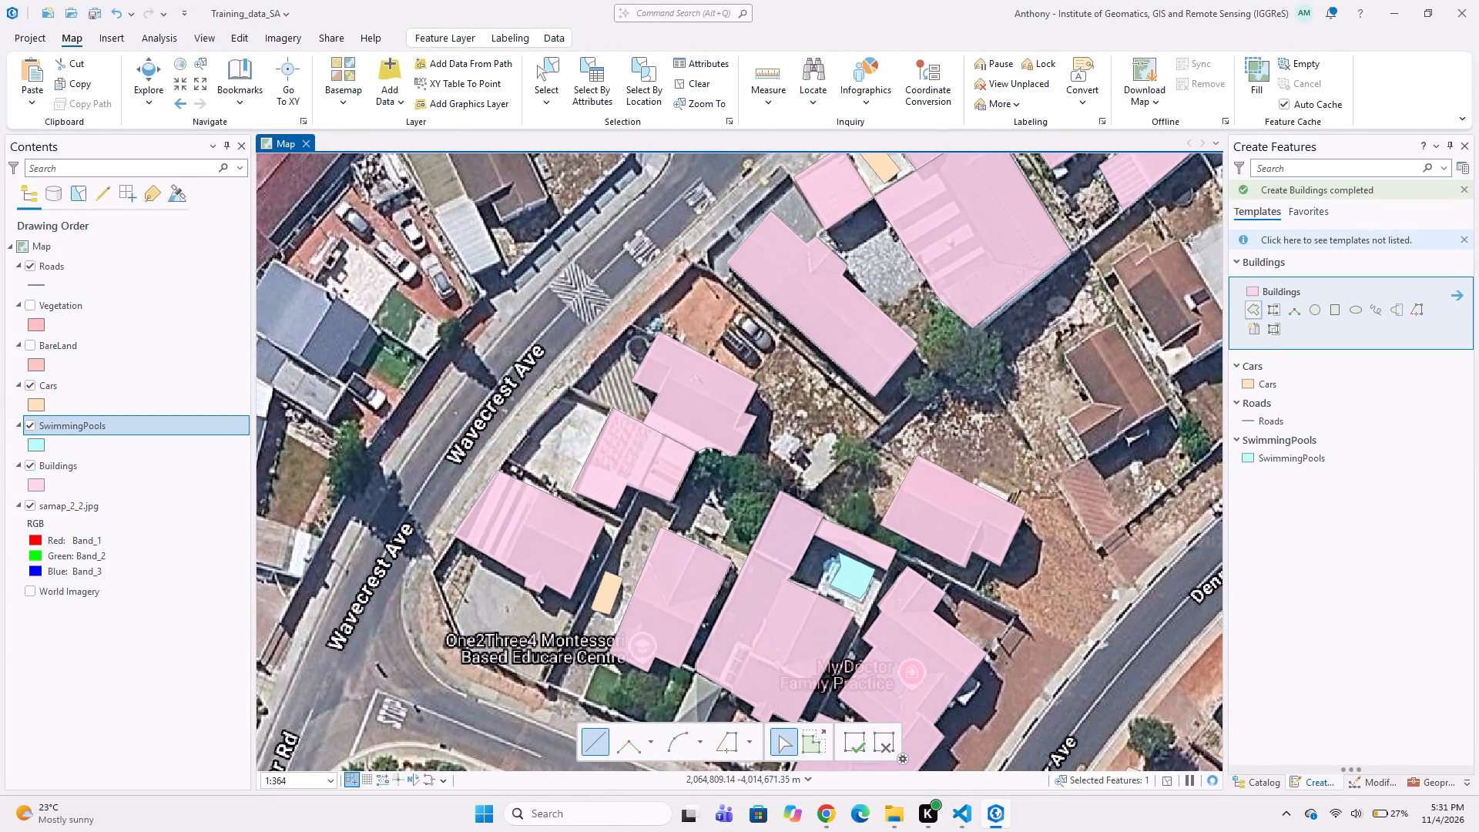
Outline the darker of the two cars parked on the reddish driveway off Wavecrest Ave as a rectangle using the Buildings template.
click(1330, 310)
scroll(857, 337, up, 1)
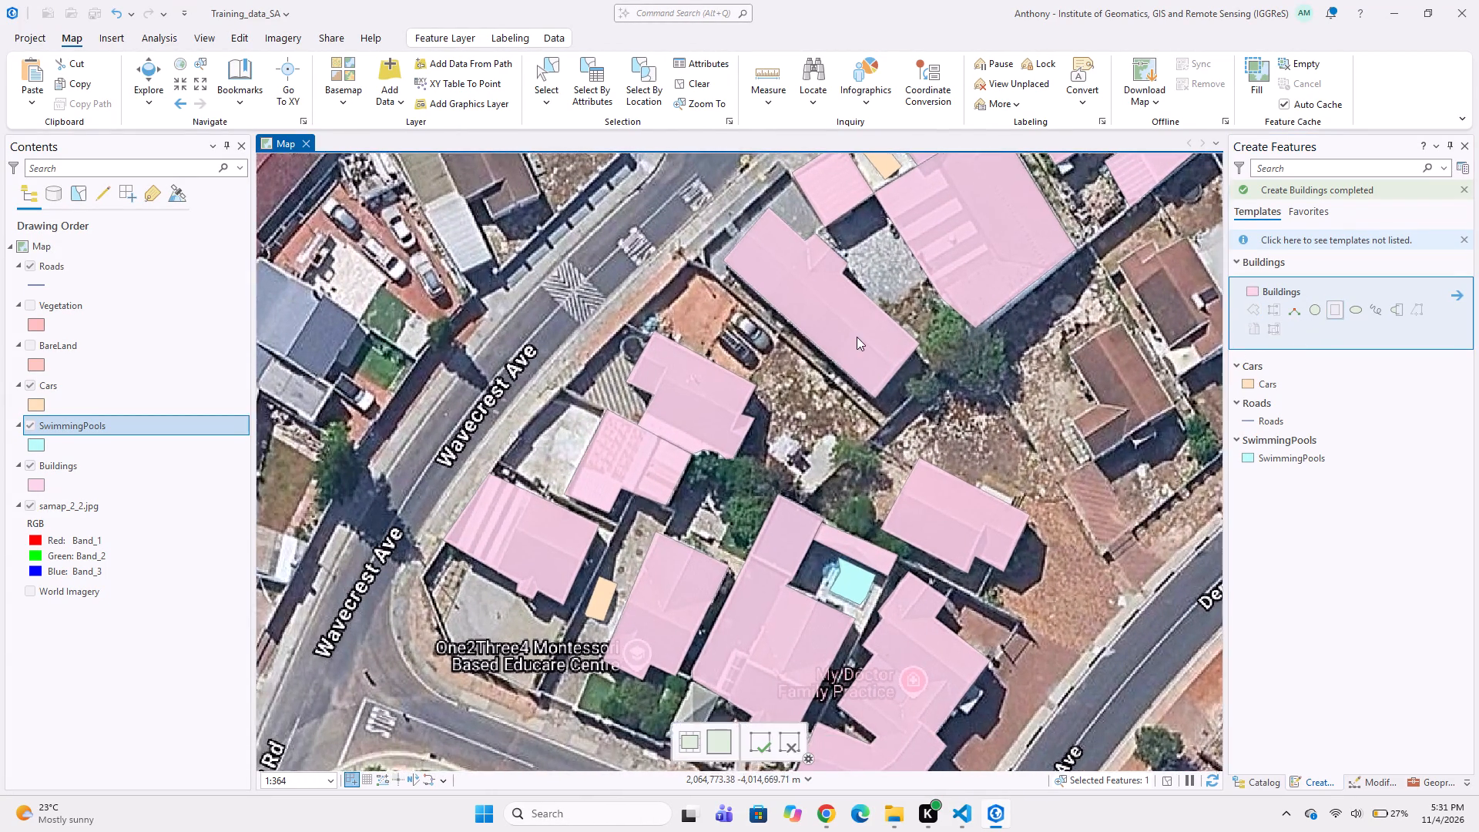
middle_drag(630, 358, 732, 358)
scroll(727, 347, up, 1)
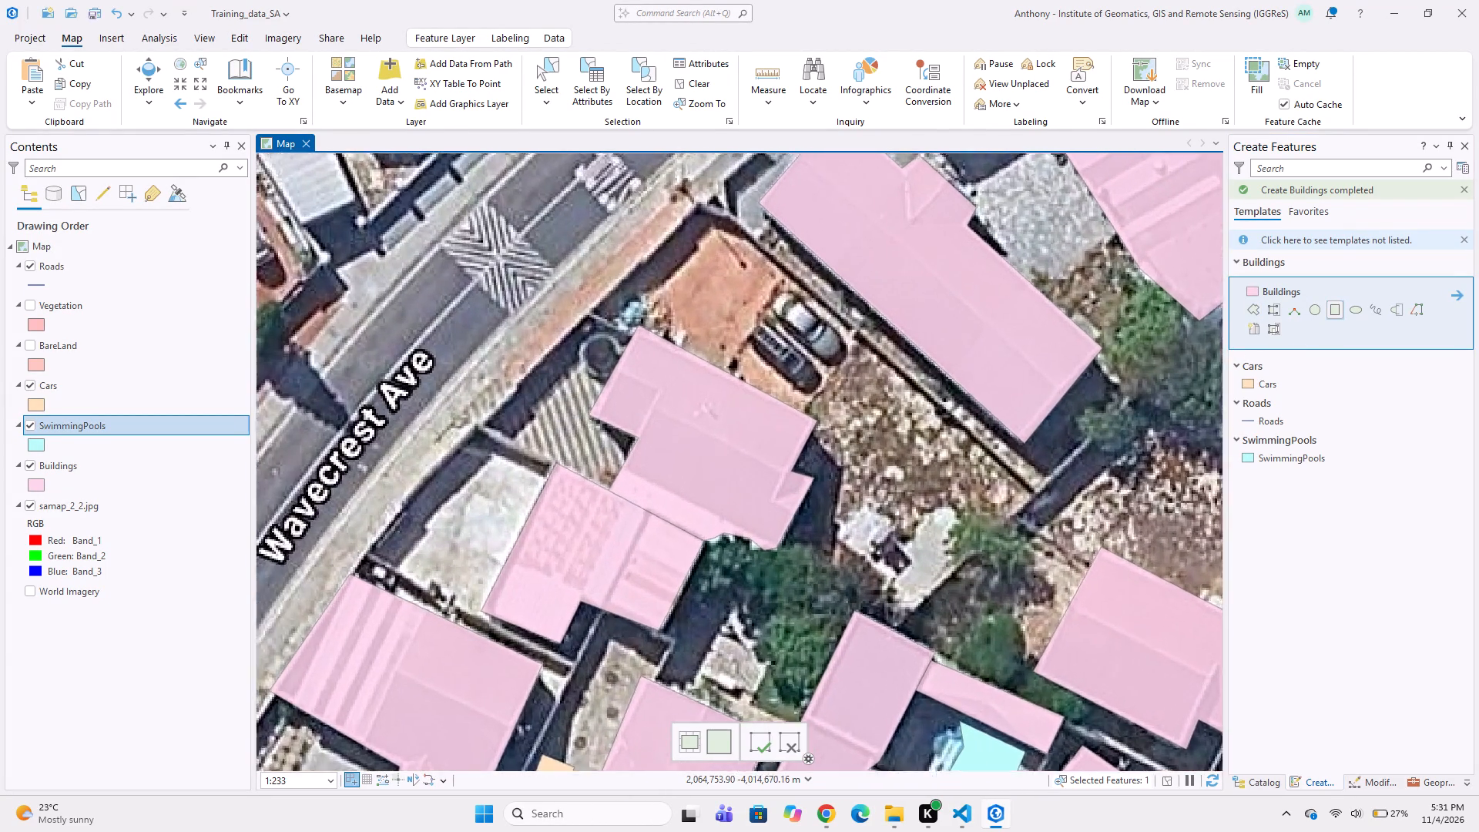
scroll(760, 304, up, 1)
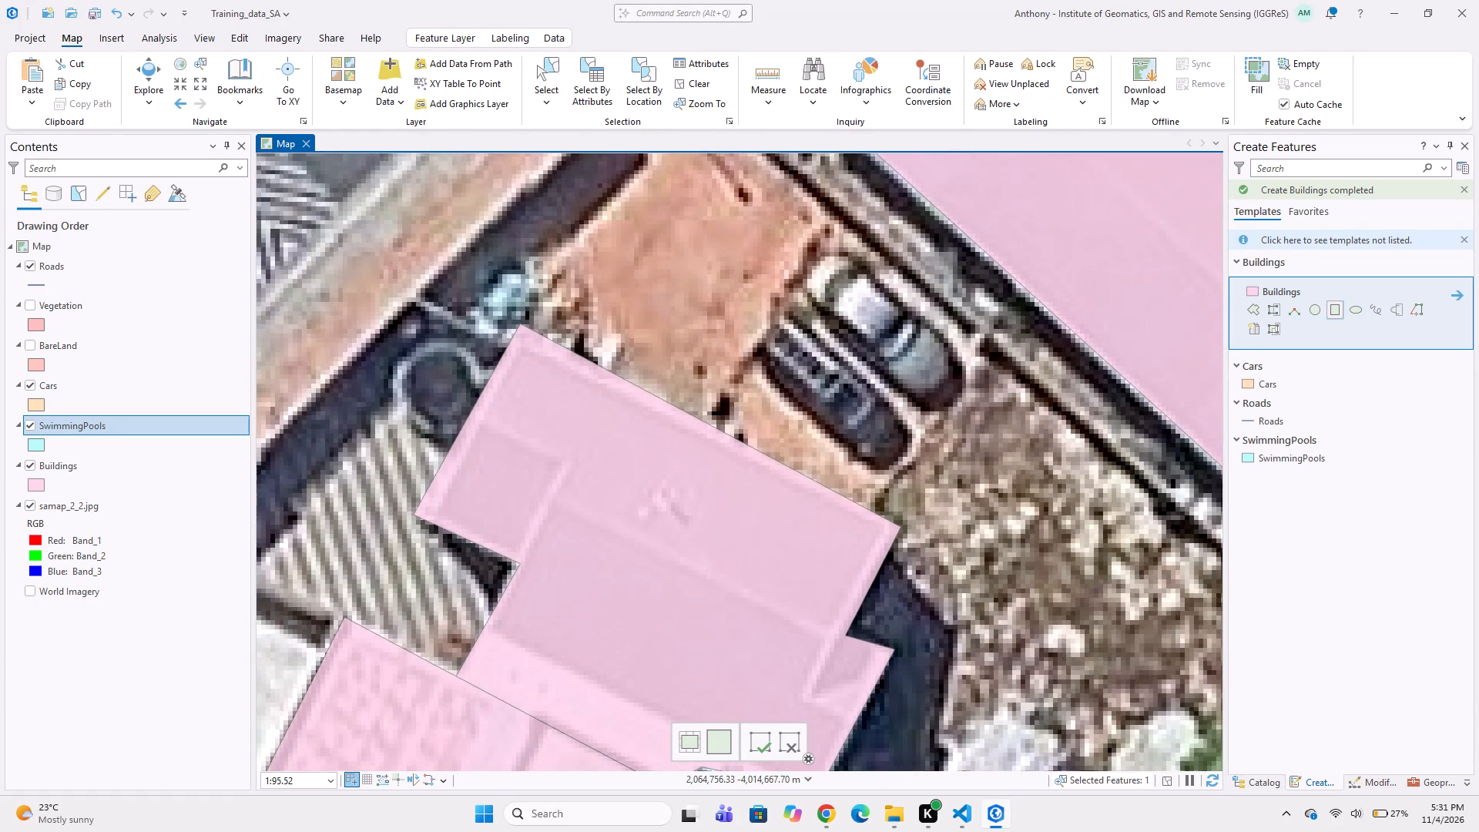
click(786, 299)
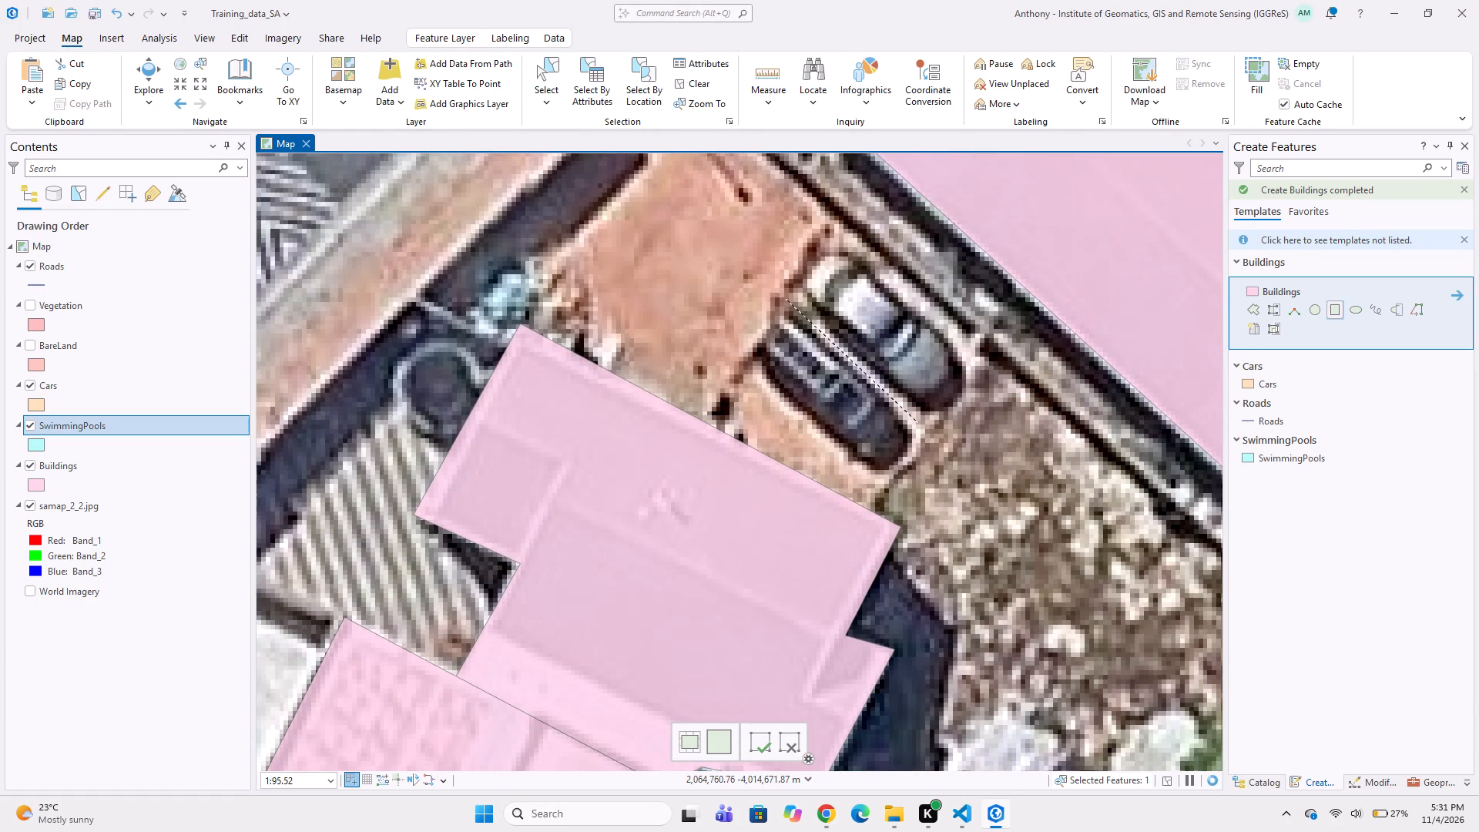
click(918, 425)
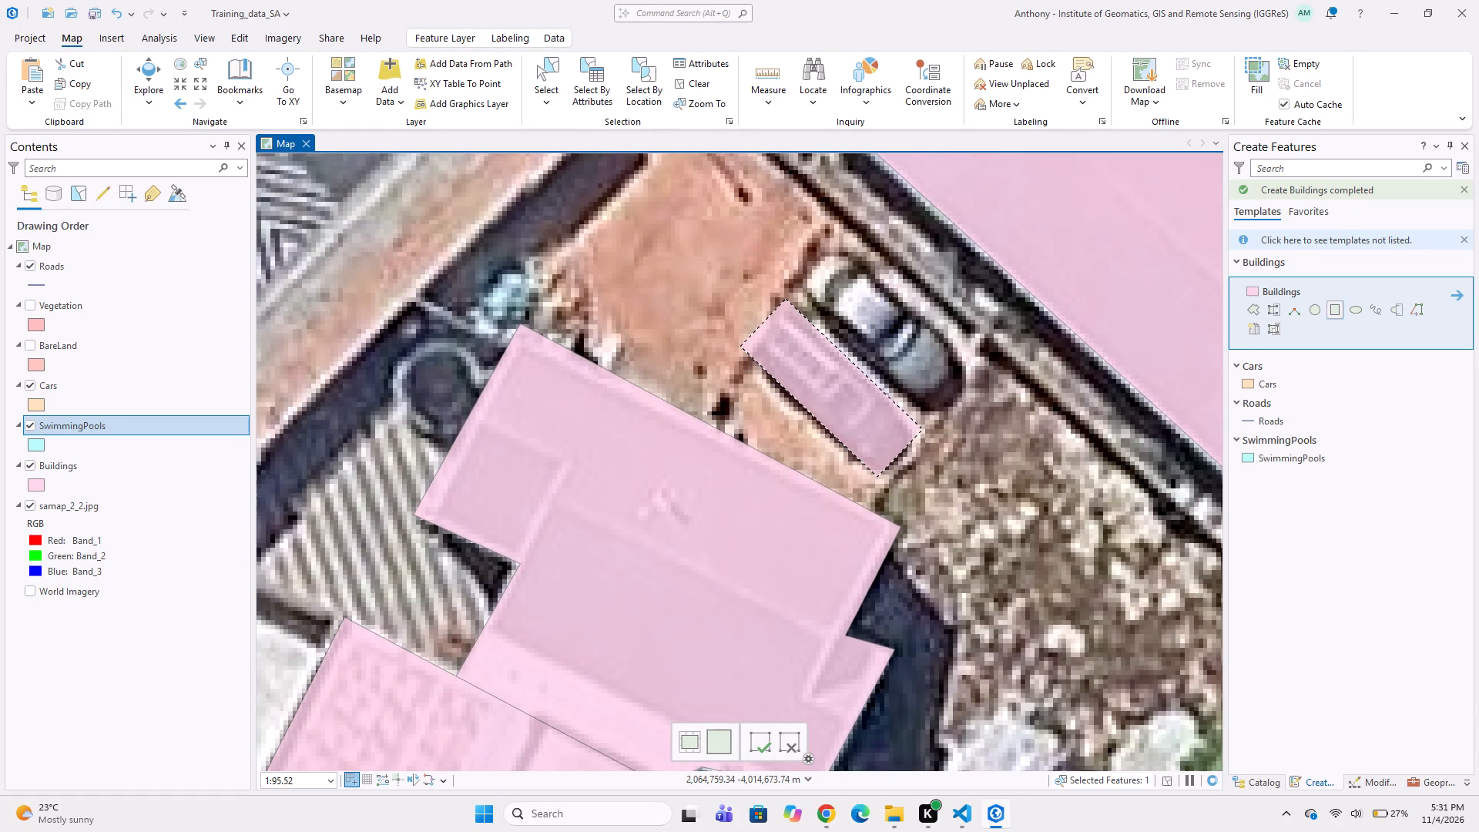
click(873, 482)
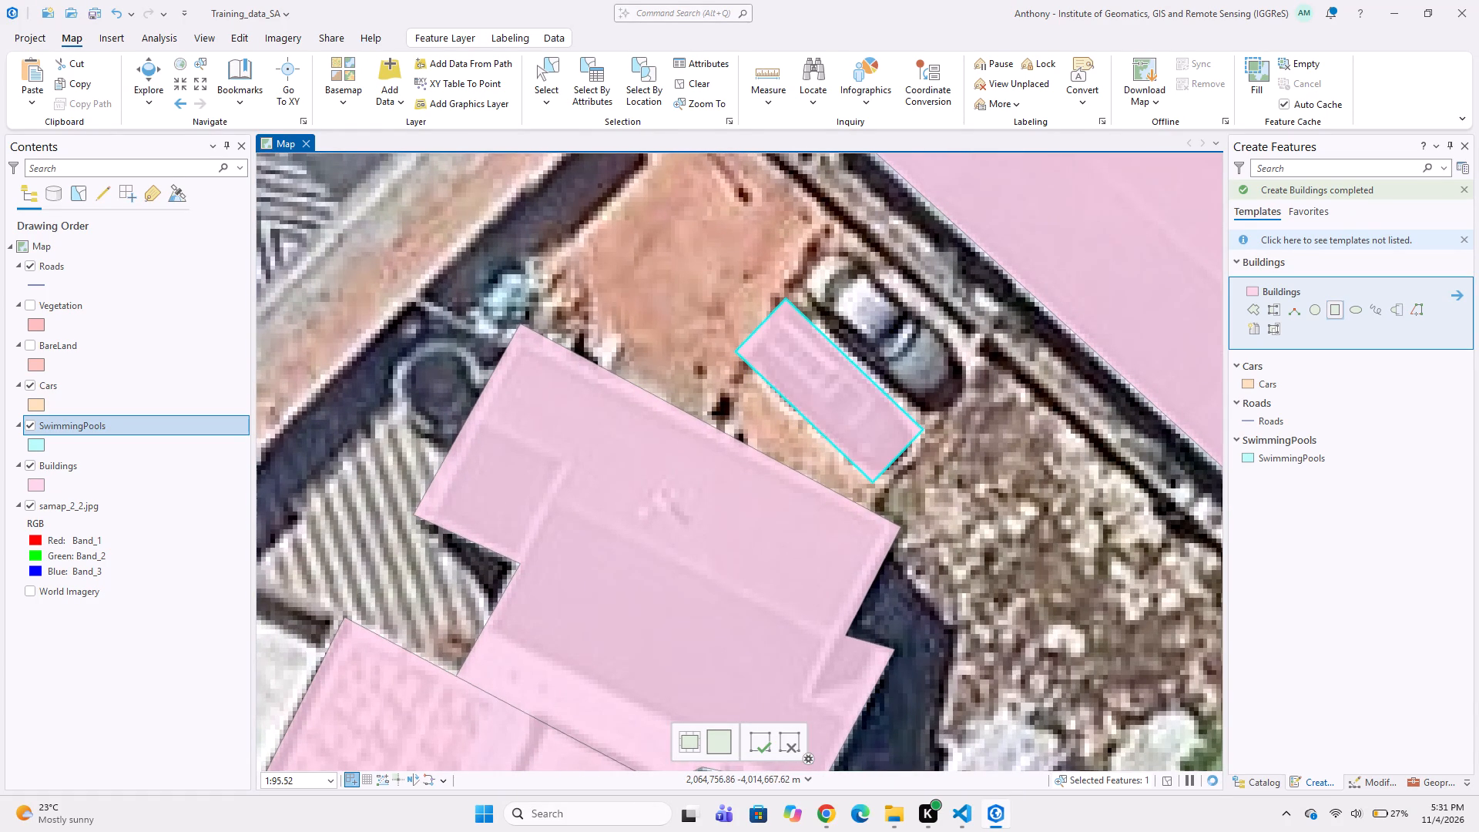
Outline the silver-and-black car beside the just-drawn car on the reddish driveway as a rectangle using the Buildings template.
click(778, 275)
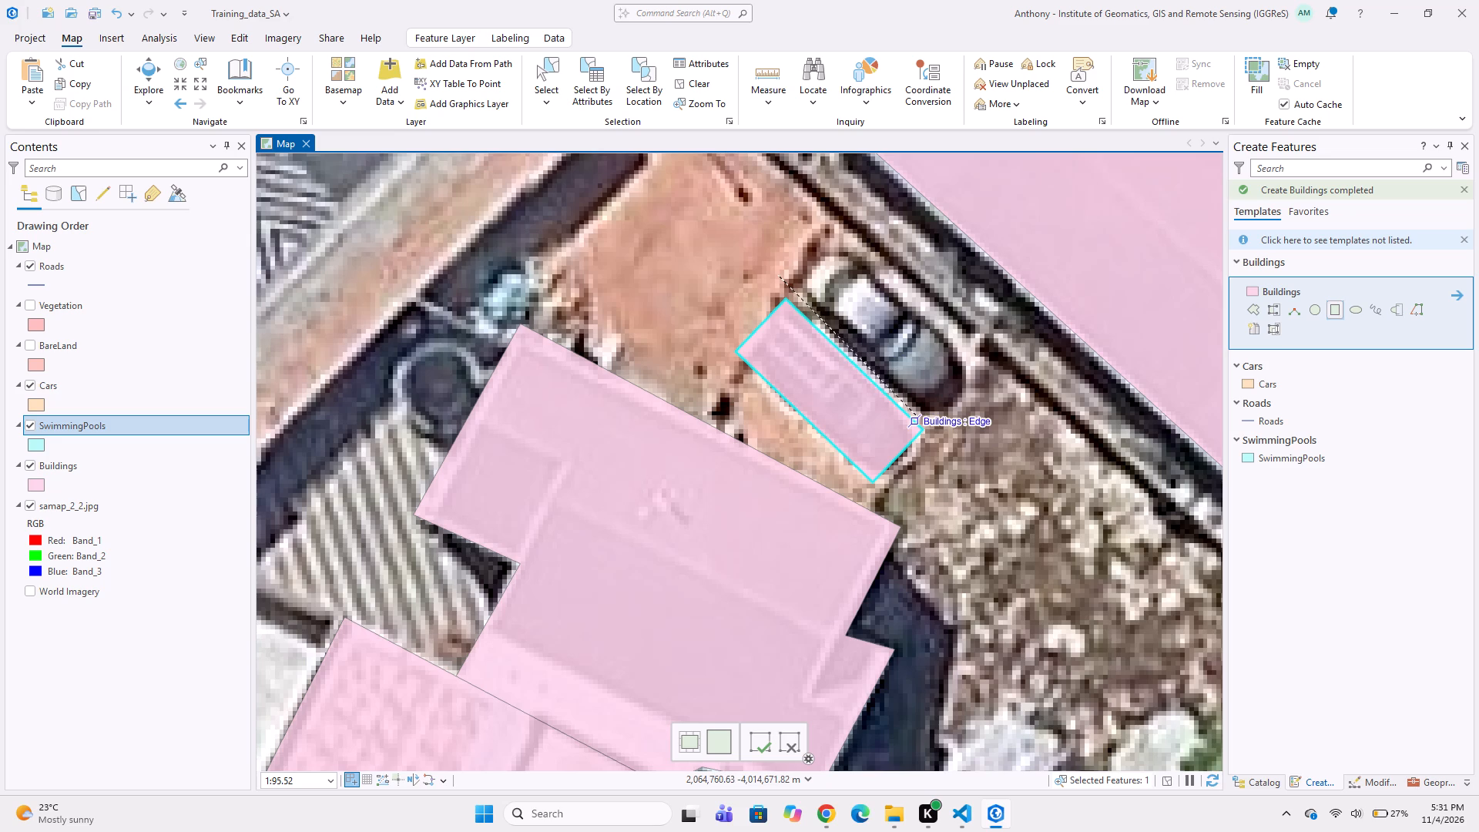
click(918, 418)
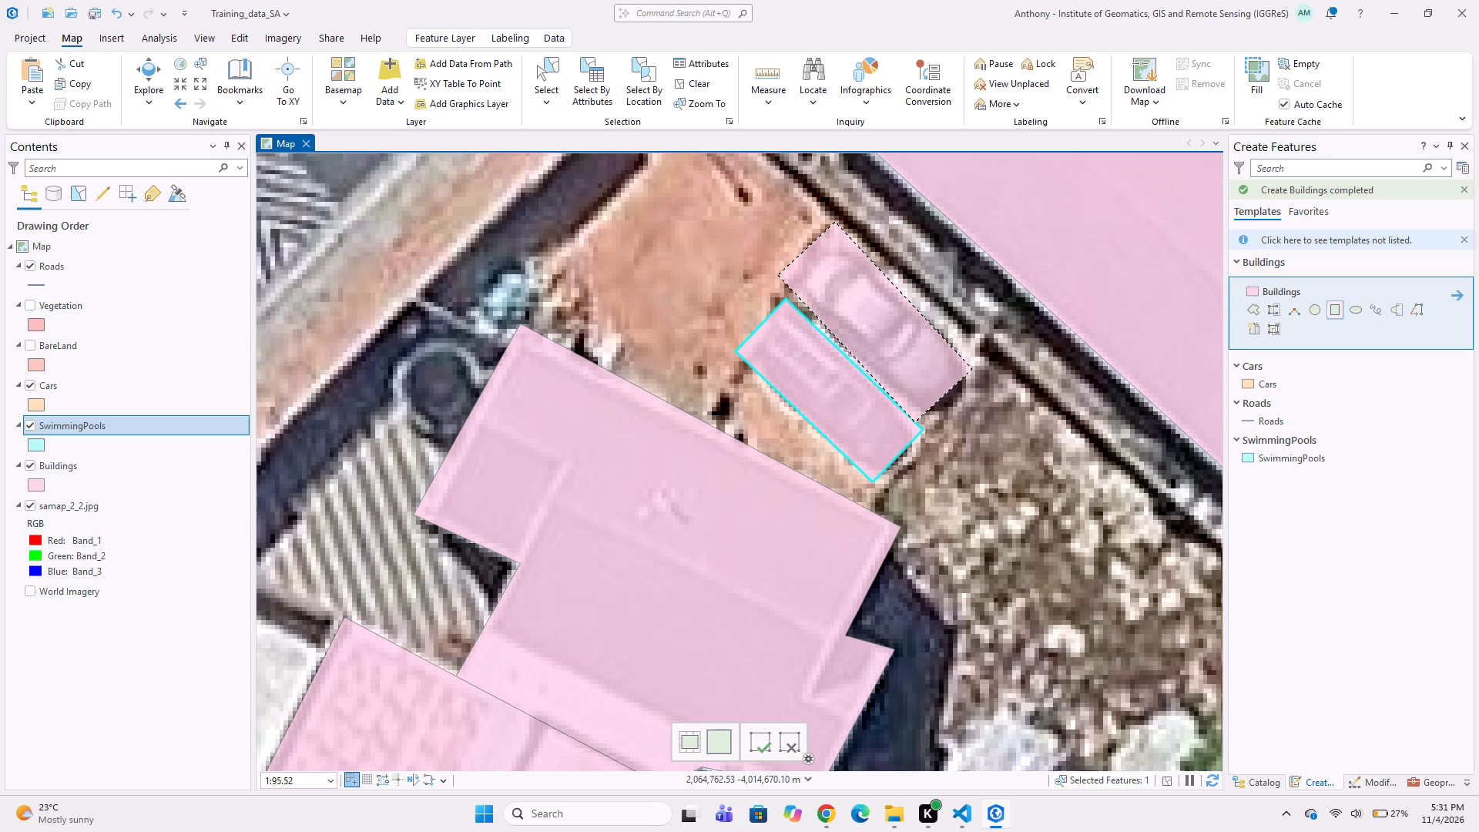
double_click(978, 371)
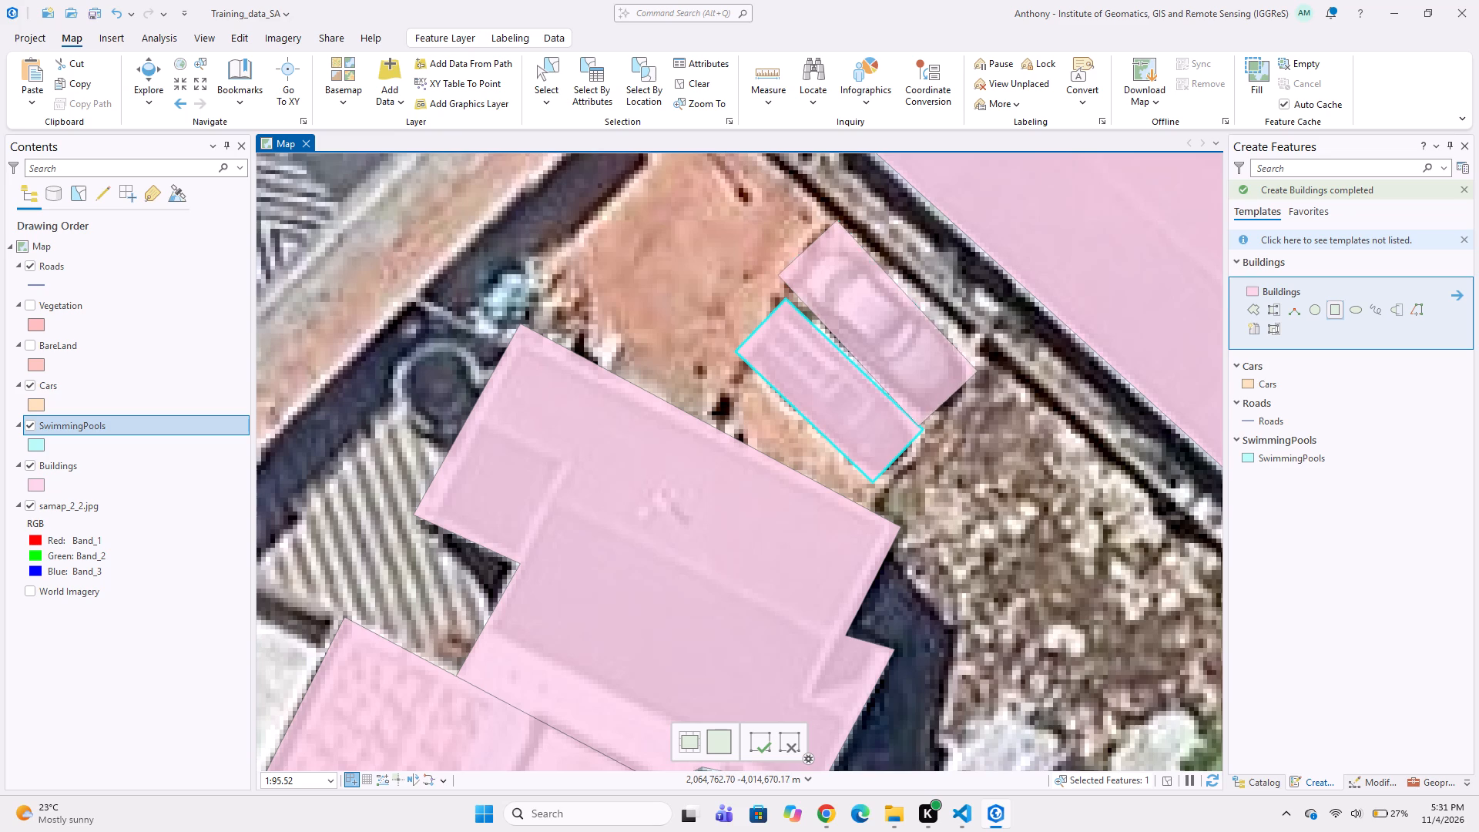
Examine the properties along Wavecrest Ave and down to Dennegeur Ave for buildings still without polygons.
scroll(848, 361, down, 1)
middle_drag(854, 358, 810, 401)
middle_drag(877, 304, 789, 439)
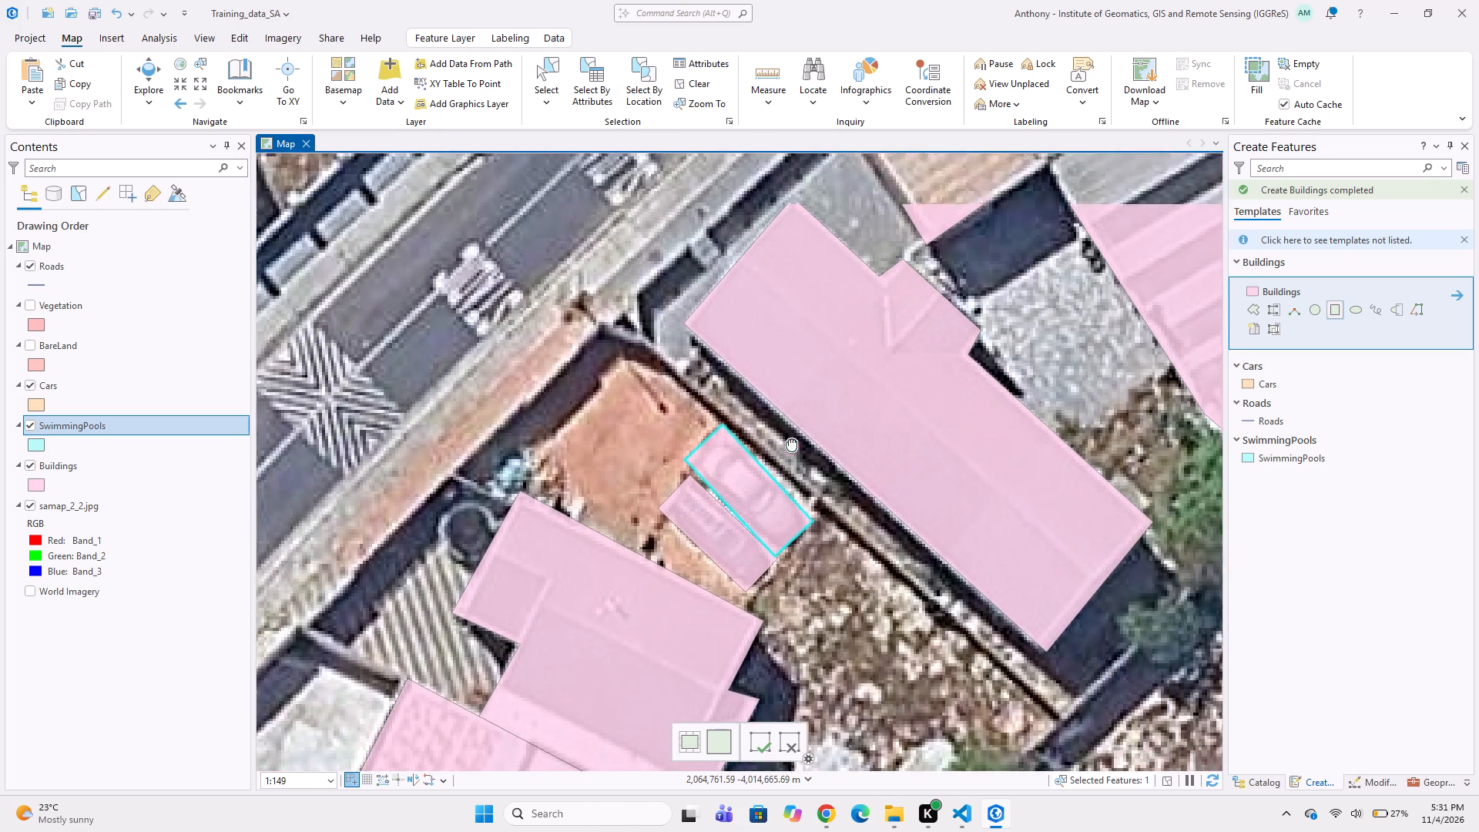
middle_drag(870, 280, 808, 369)
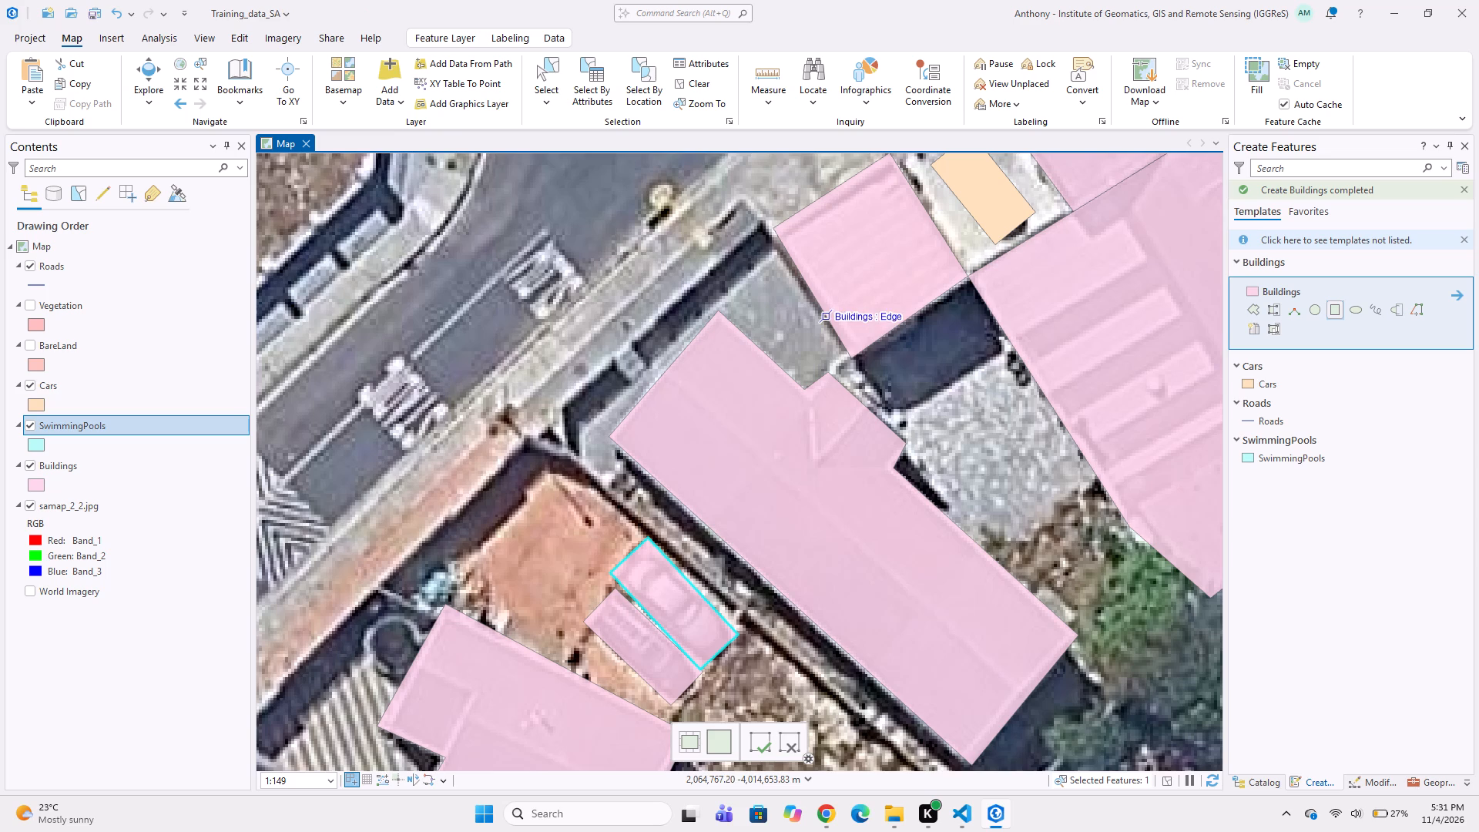
middle_drag(918, 329, 821, 447)
scroll(848, 358, down, 2)
middle_drag(856, 347, 722, 431)
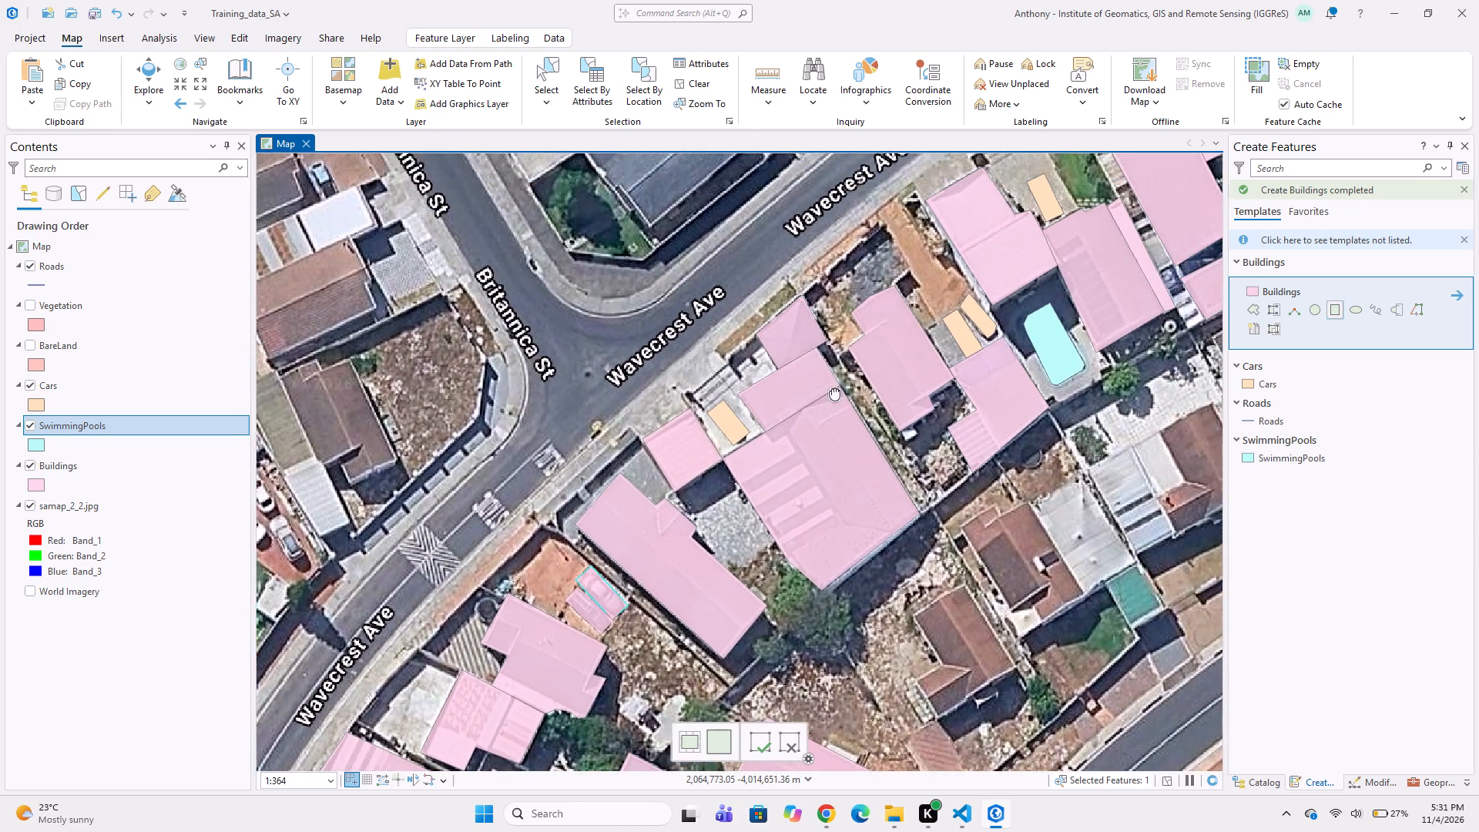
scroll(983, 337, up, 1)
middle_drag(959, 339, 808, 407)
middle_drag(967, 398, 810, 270)
middle_drag(846, 409, 856, 369)
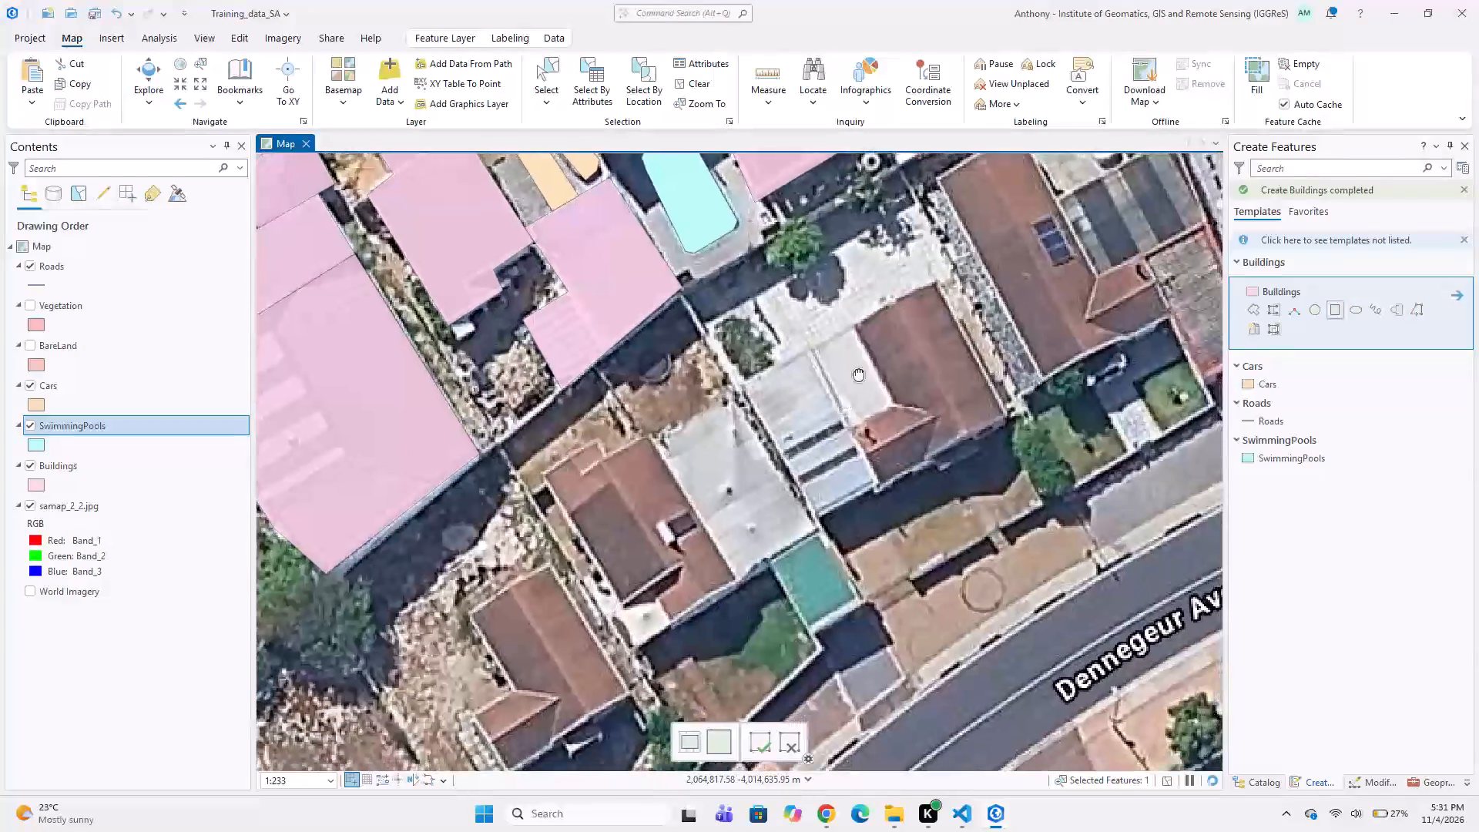
middle_drag(856, 369, 915, 299)
middle_drag(786, 394, 810, 347)
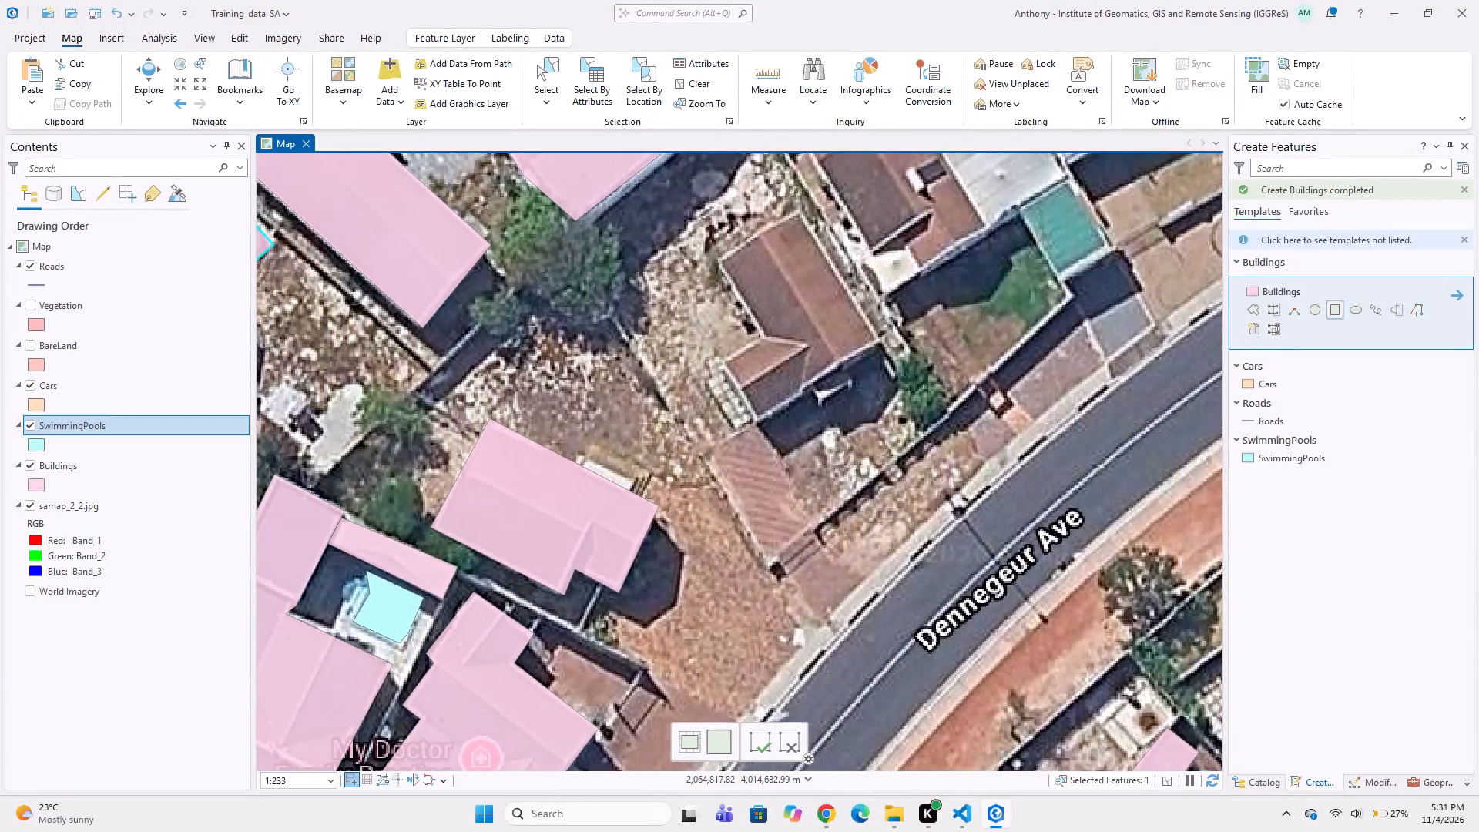
Trace the L-shaped brown-roofed house on the bare plot north of Dennegeur Ave as a six-cornered Buildings polygon.
click(1256, 310)
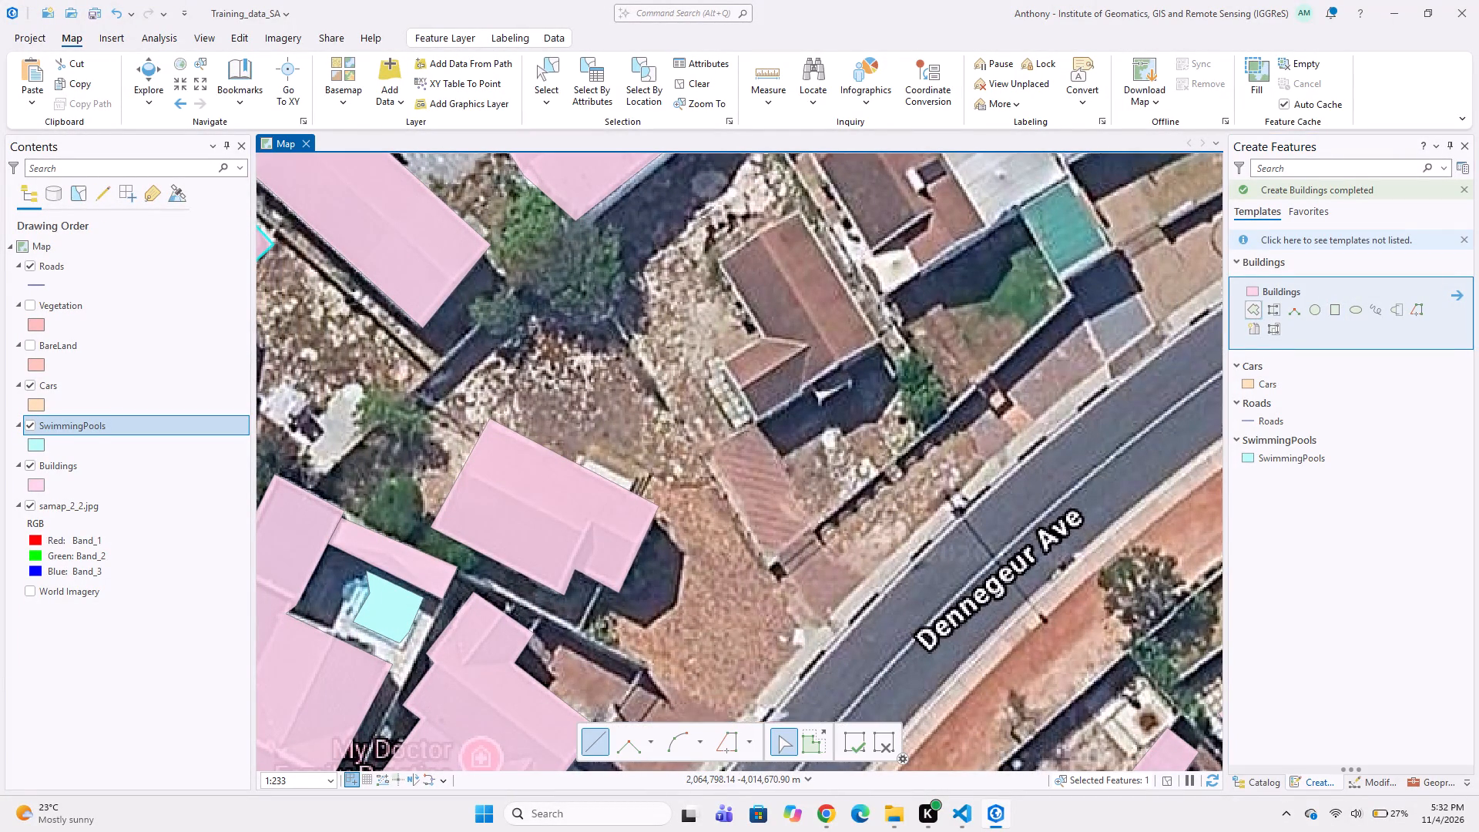
click(716, 253)
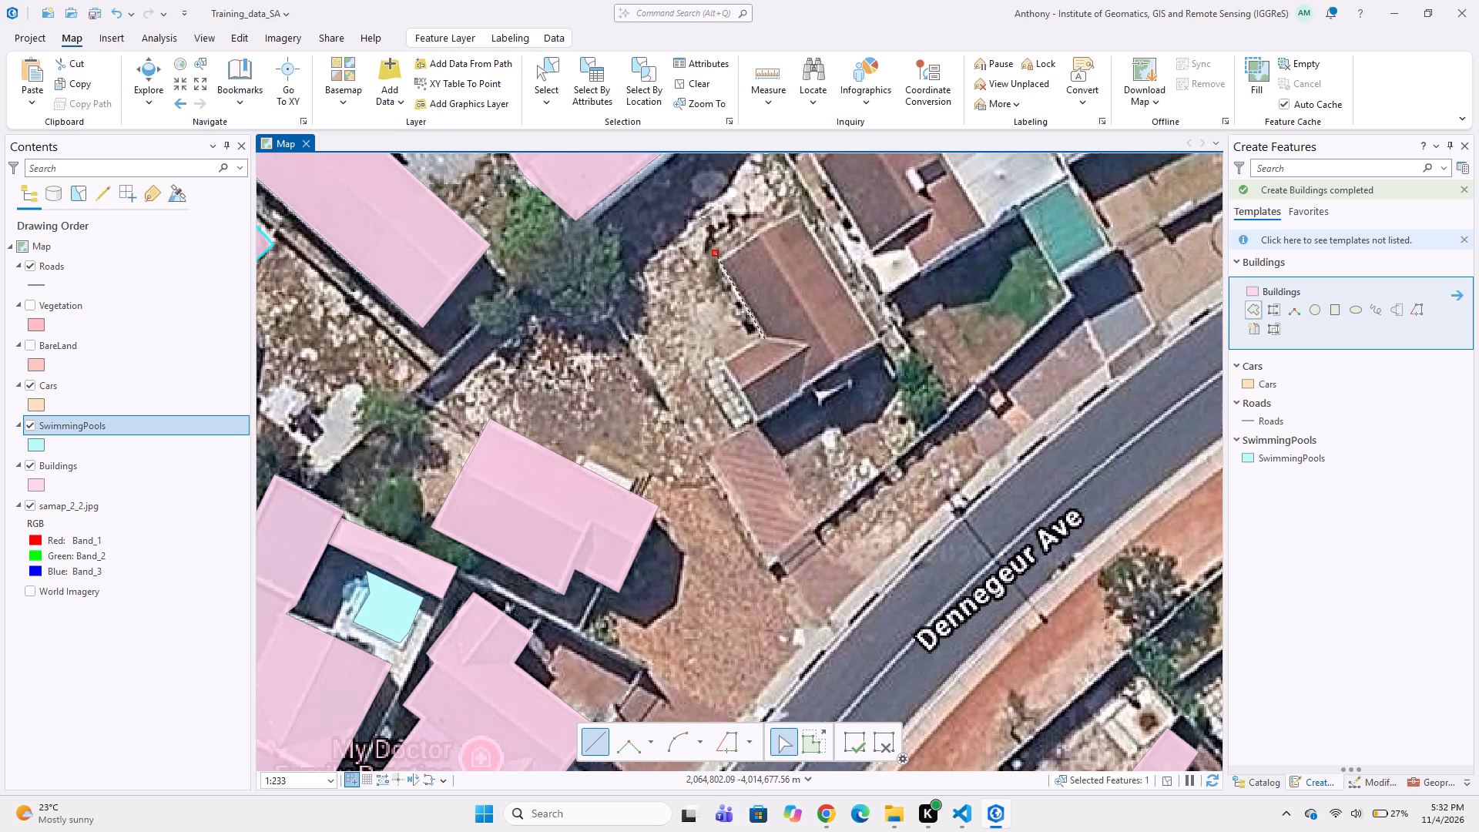
click(762, 337)
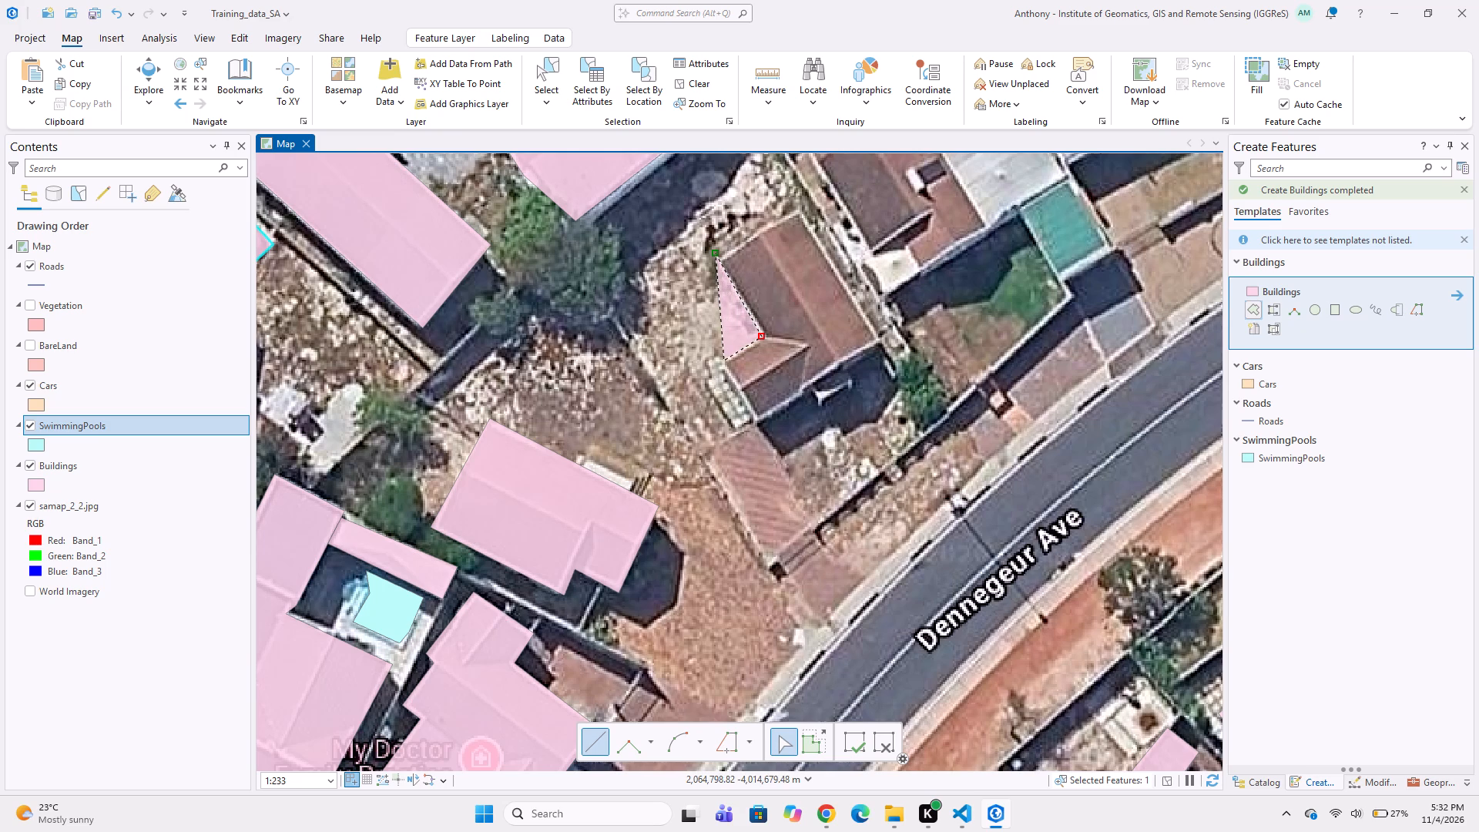
click(722, 361)
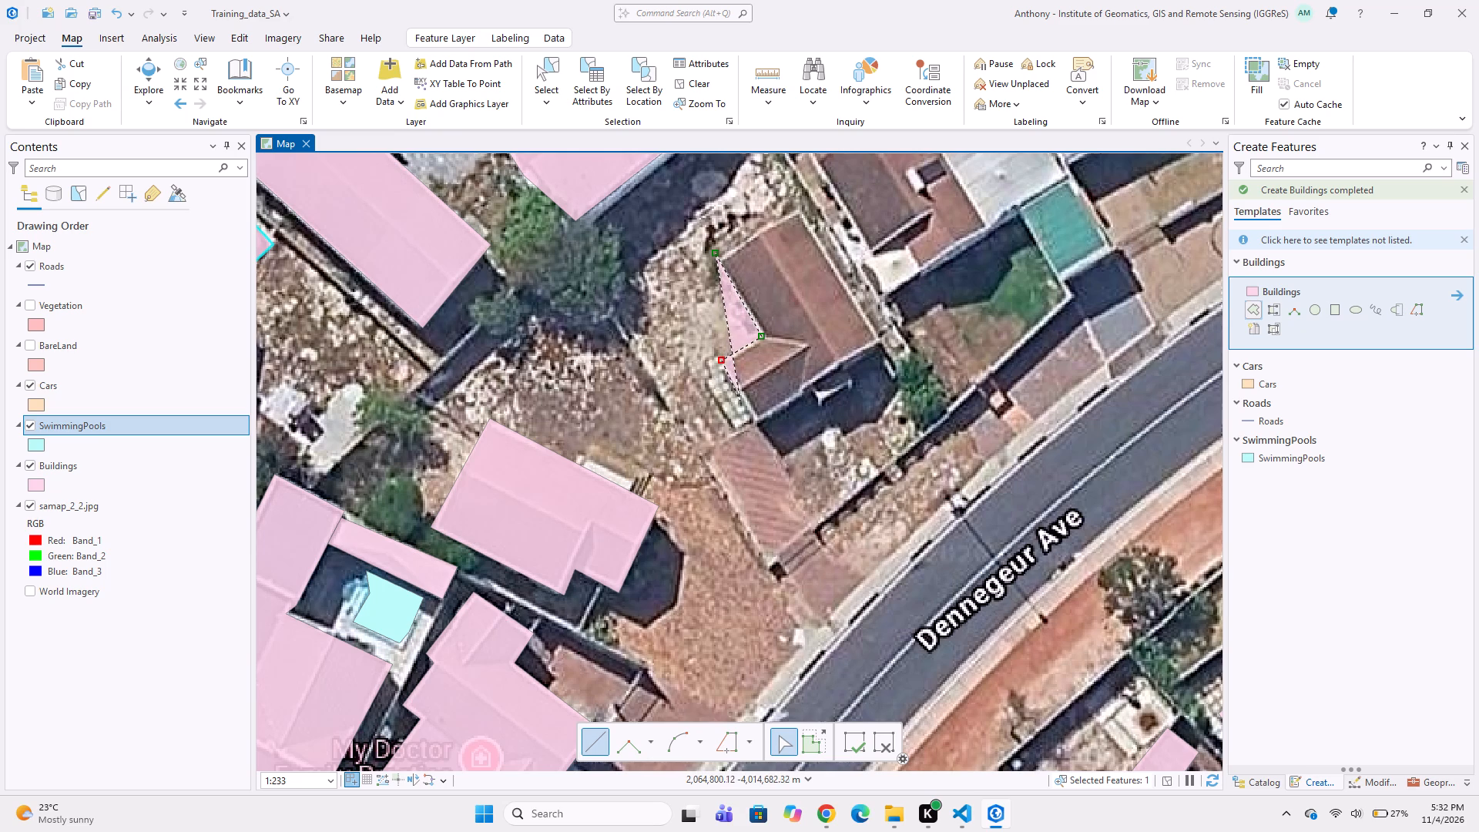
click(753, 428)
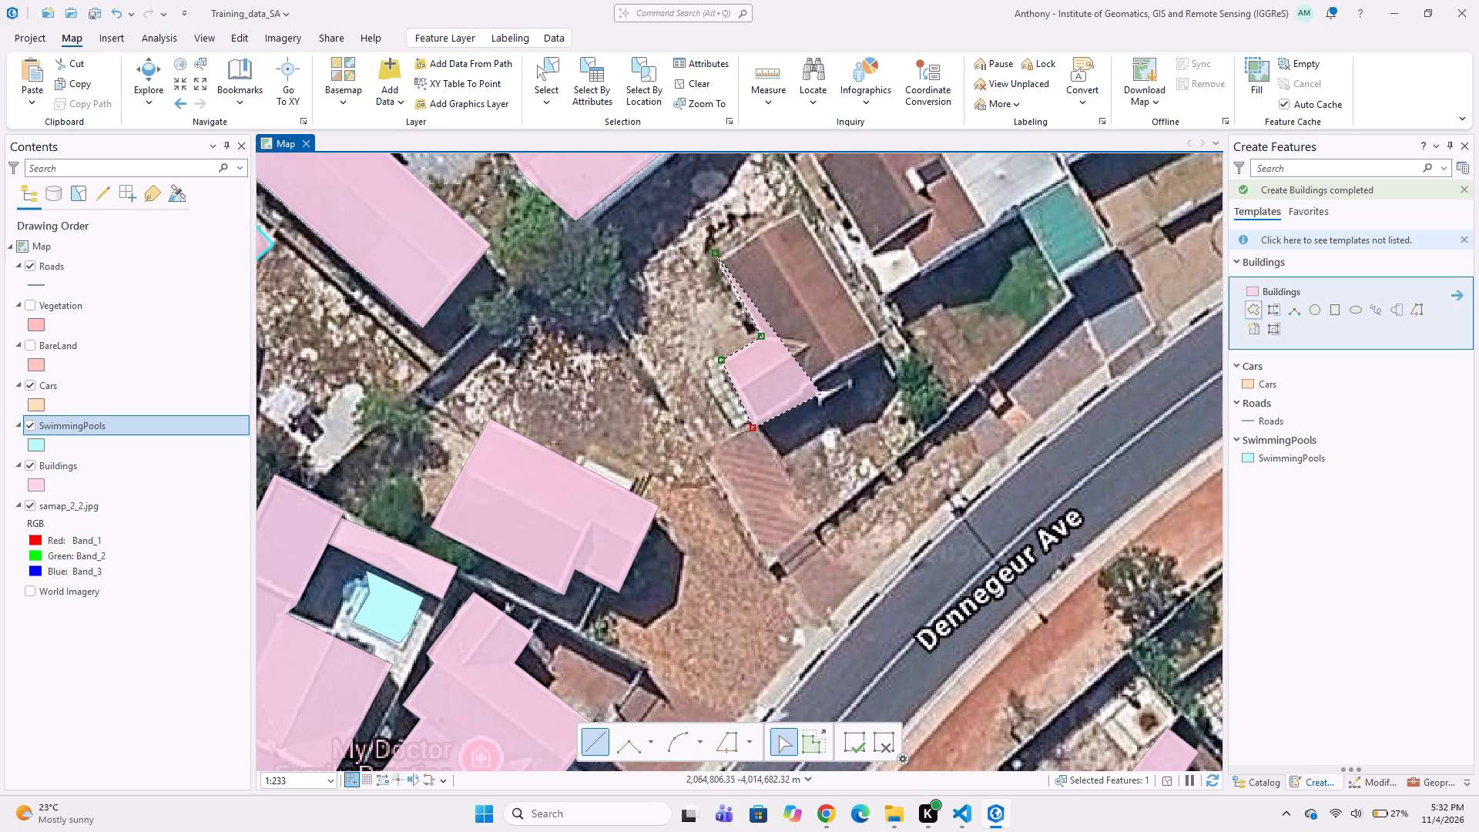
click(883, 345)
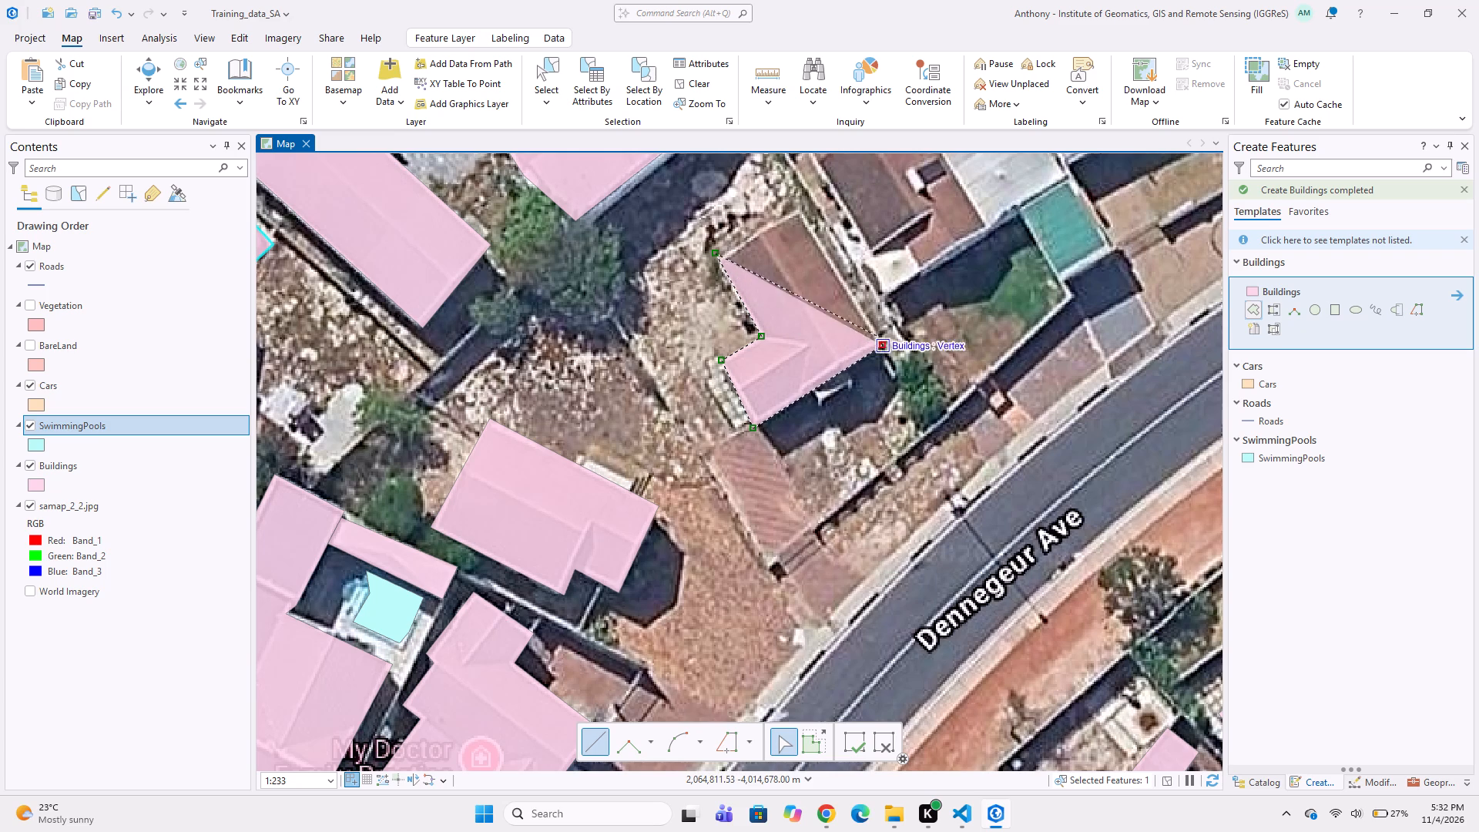
double_click(802, 207)
Trace the brown tiled house northeast of the L-shaped house, excluding the adjoining pale roof, as an eight-cornered Buildings polygon.
middle_drag(889, 307, 746, 447)
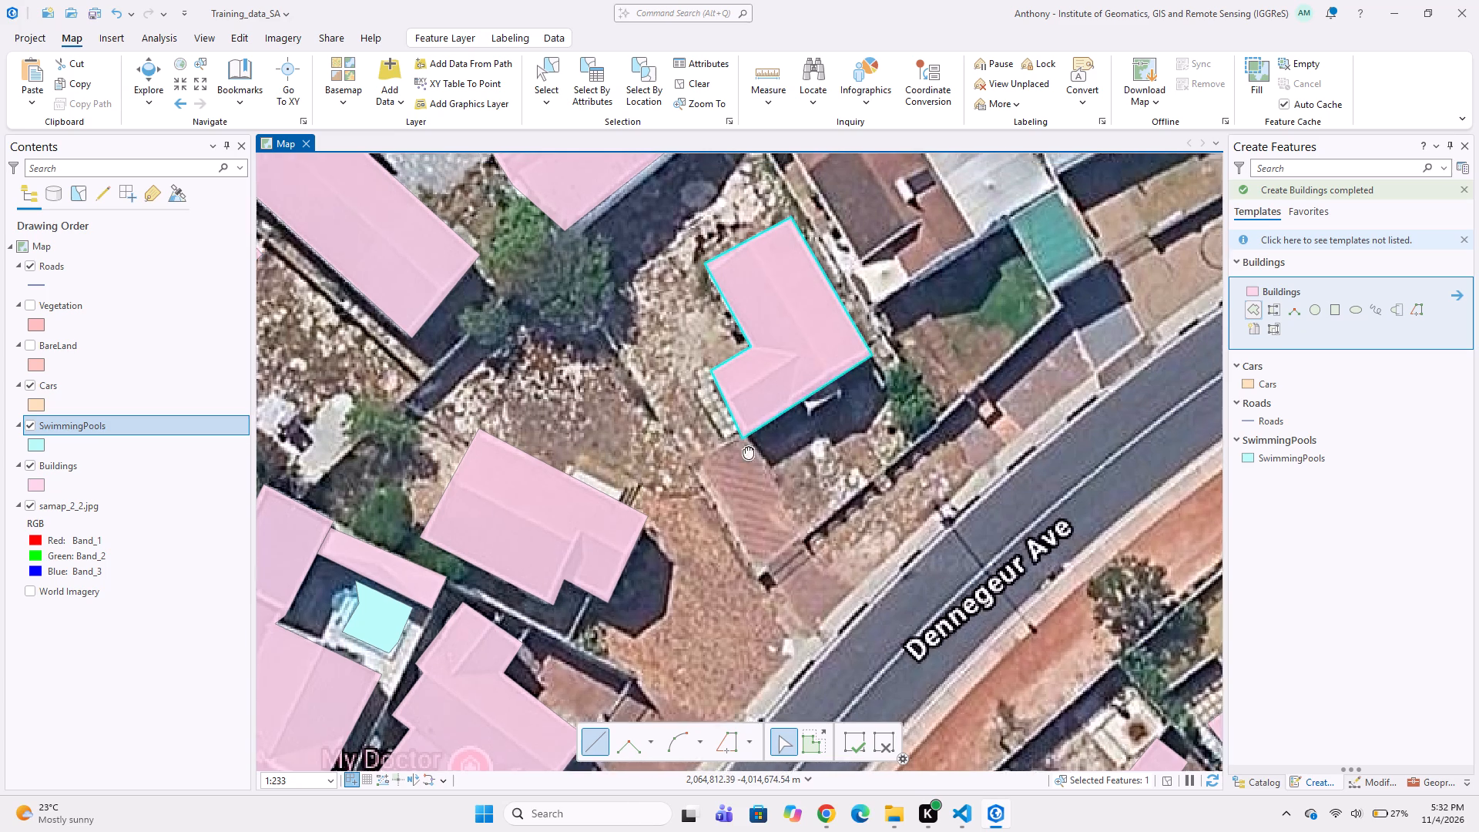
middle_drag(746, 447, 753, 445)
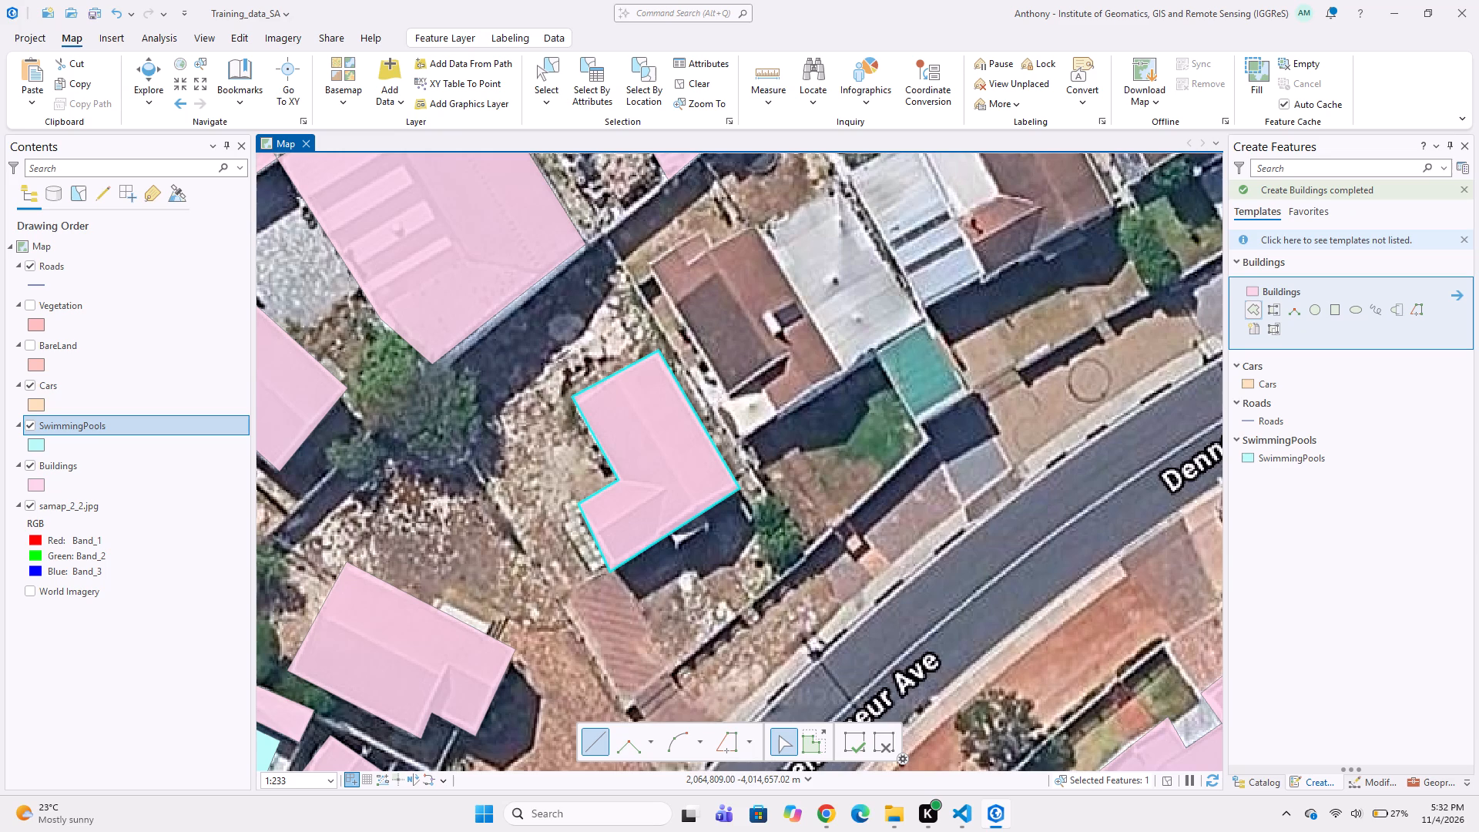
click(706, 223)
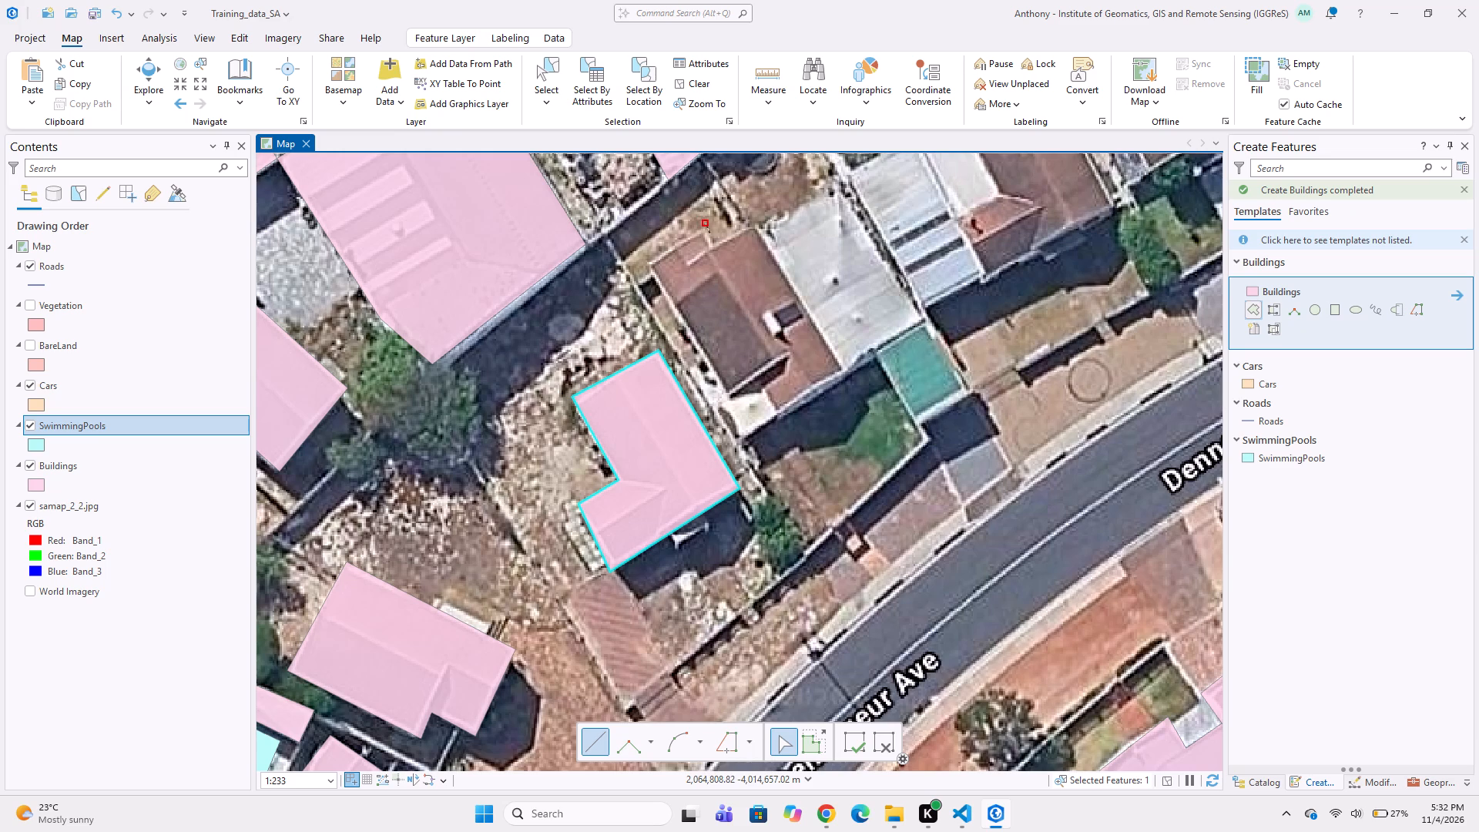
click(713, 240)
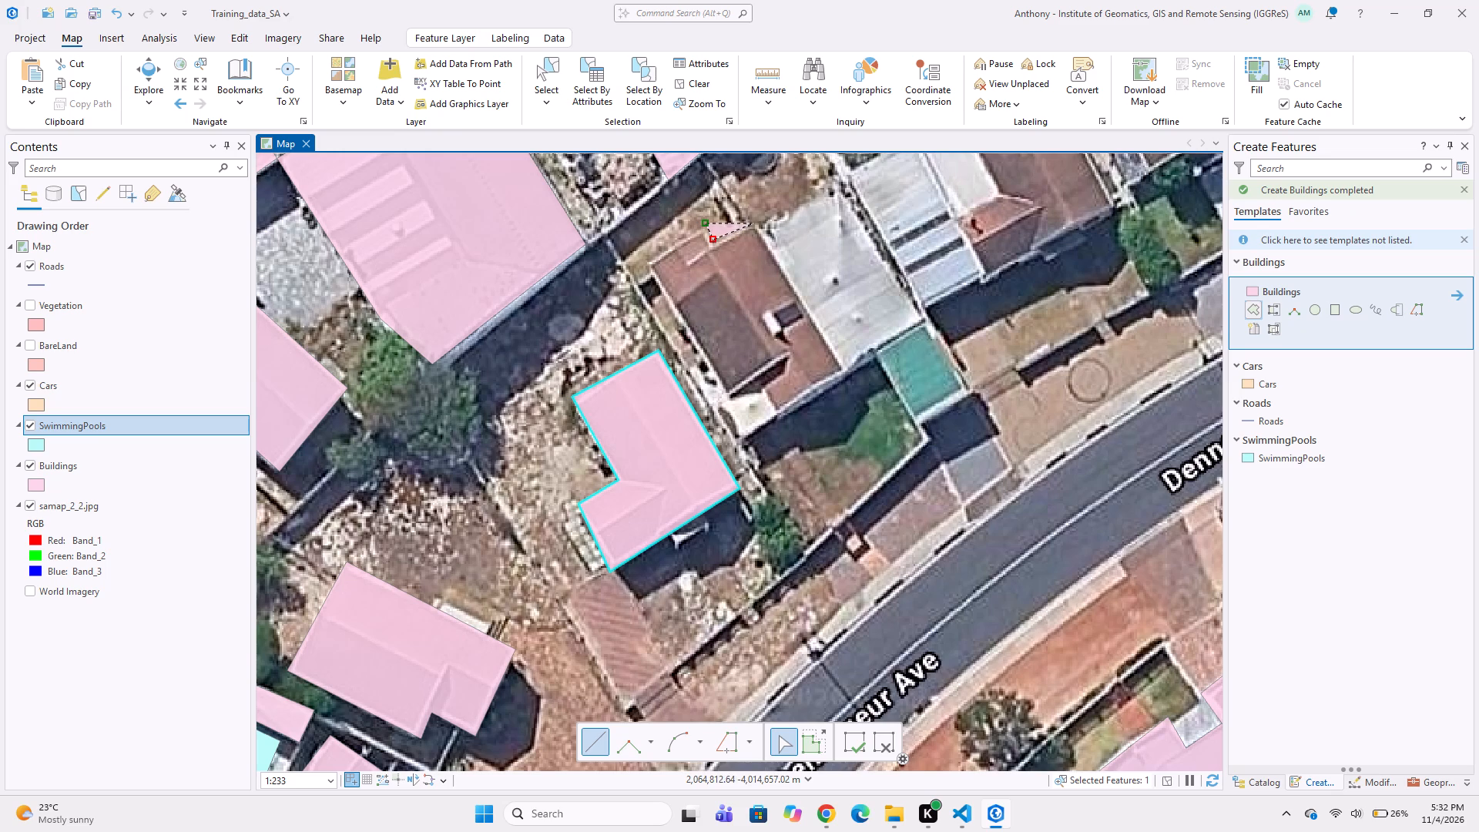
click(753, 223)
click(846, 372)
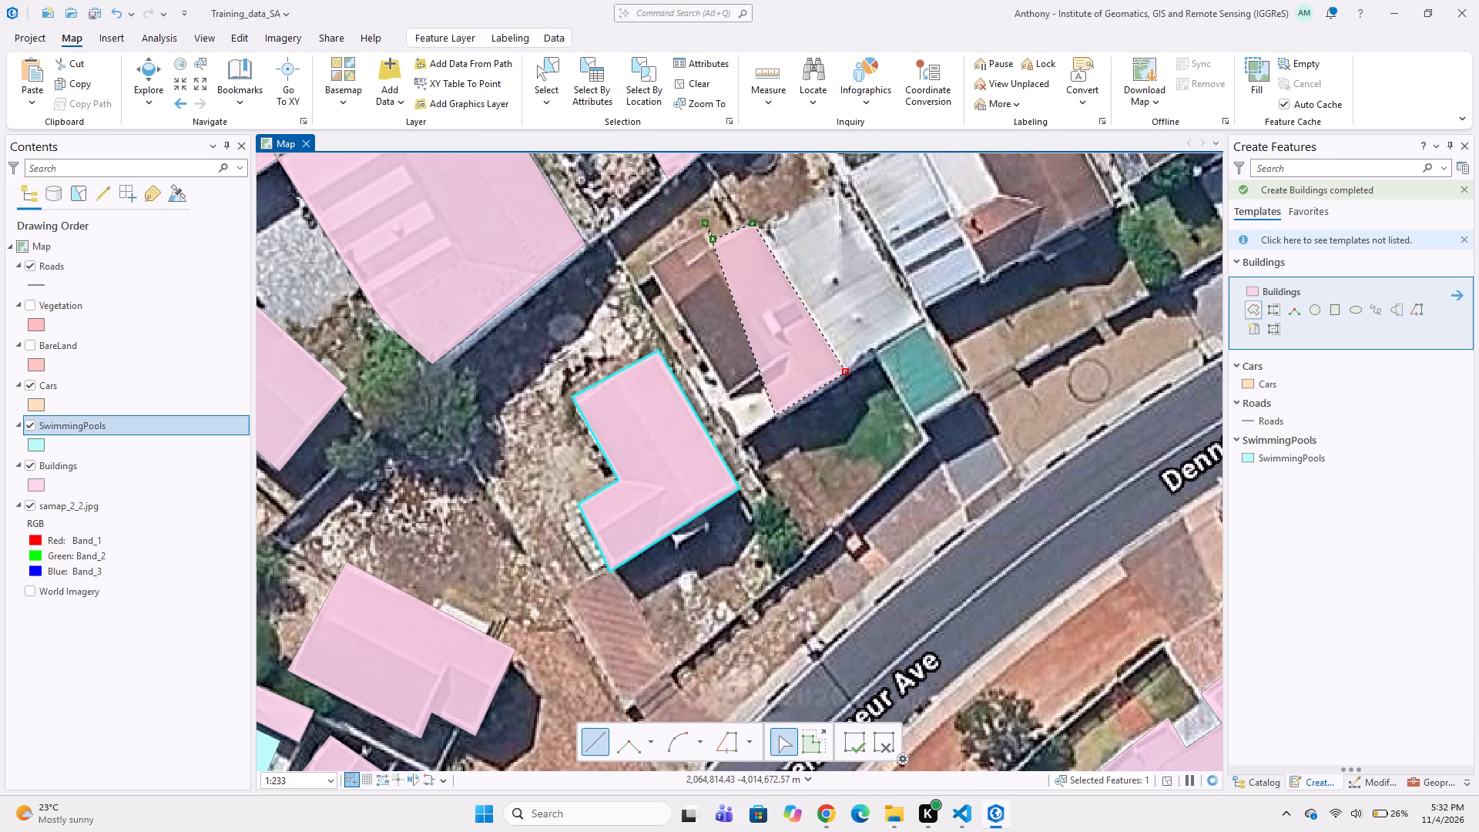
click(776, 415)
click(762, 380)
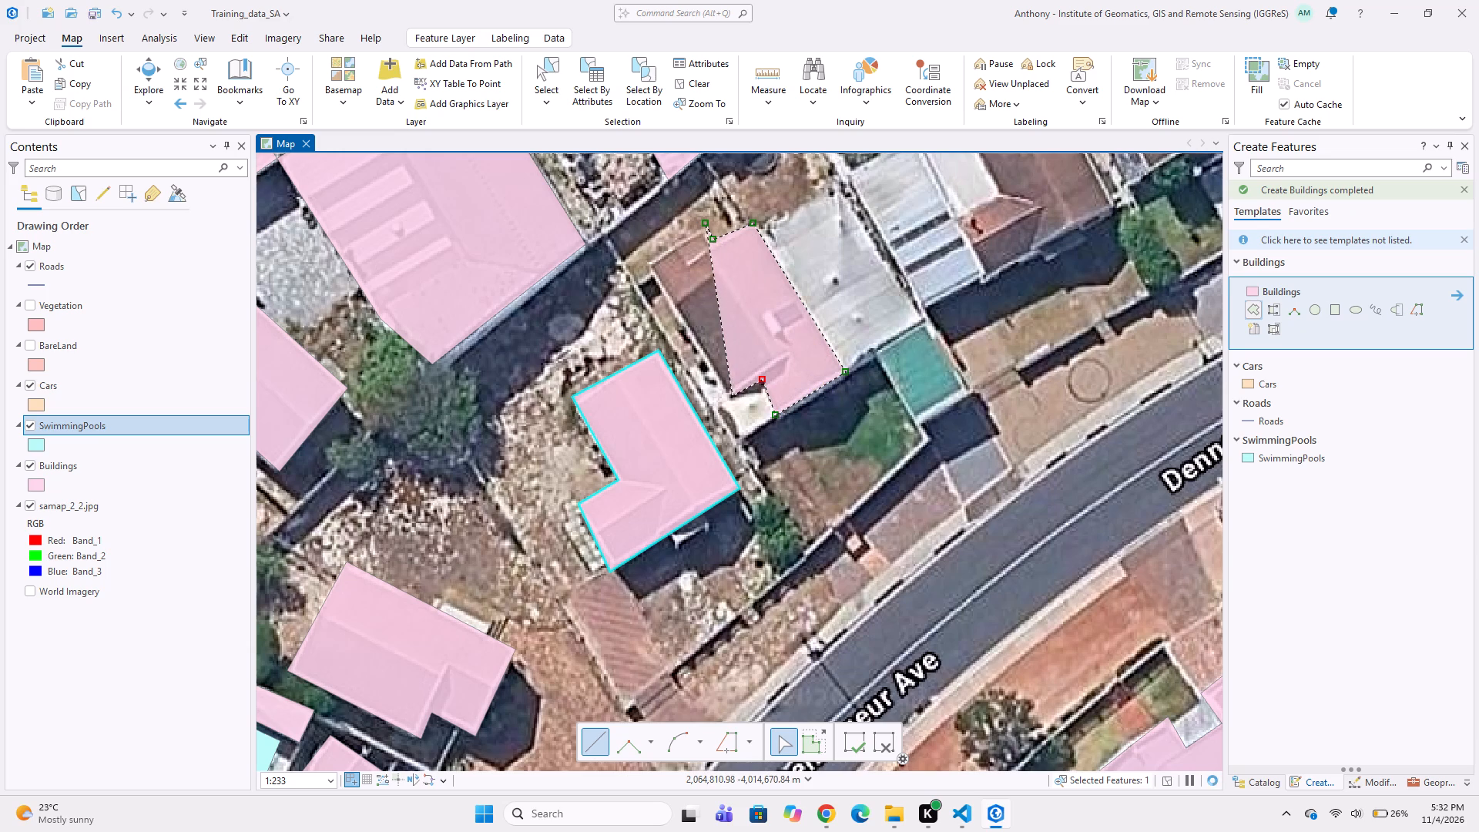
click(729, 396)
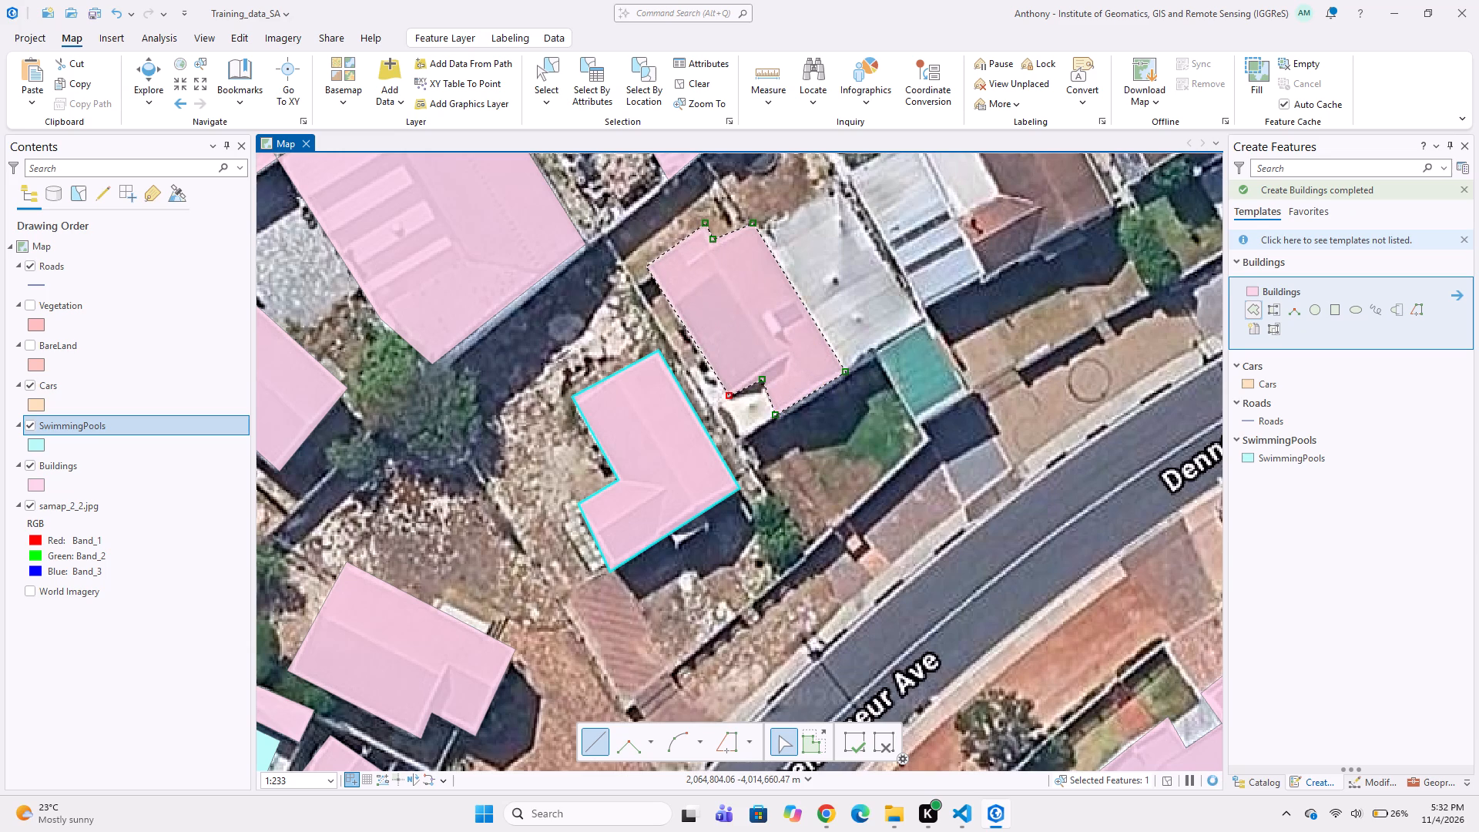
double_click(646, 267)
Trace the pale grey roof adjoining the east side of the brown tiled house as a four-cornered Buildings polygon.
middle_drag(824, 312, 700, 347)
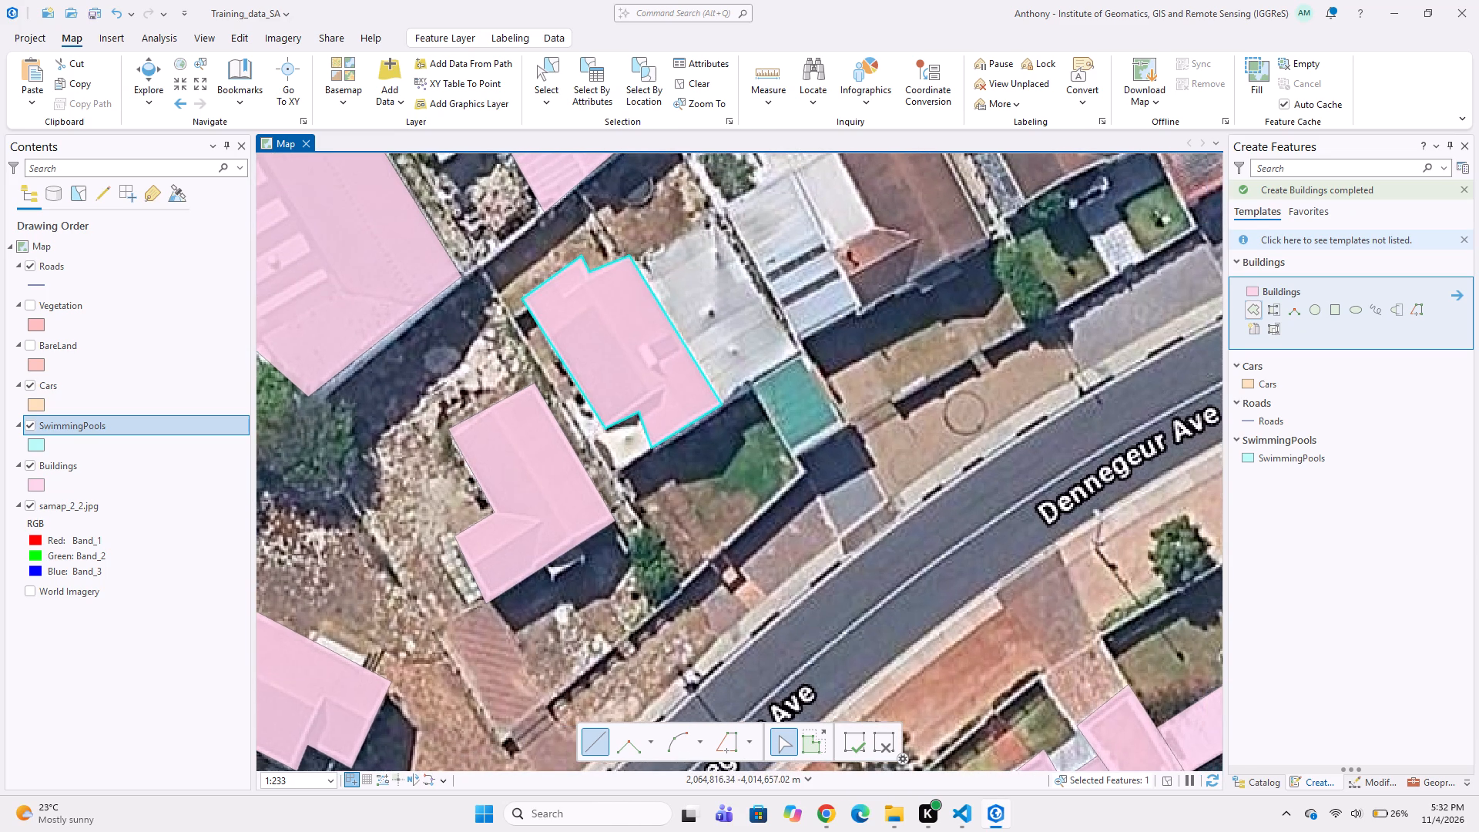
click(630, 250)
click(713, 213)
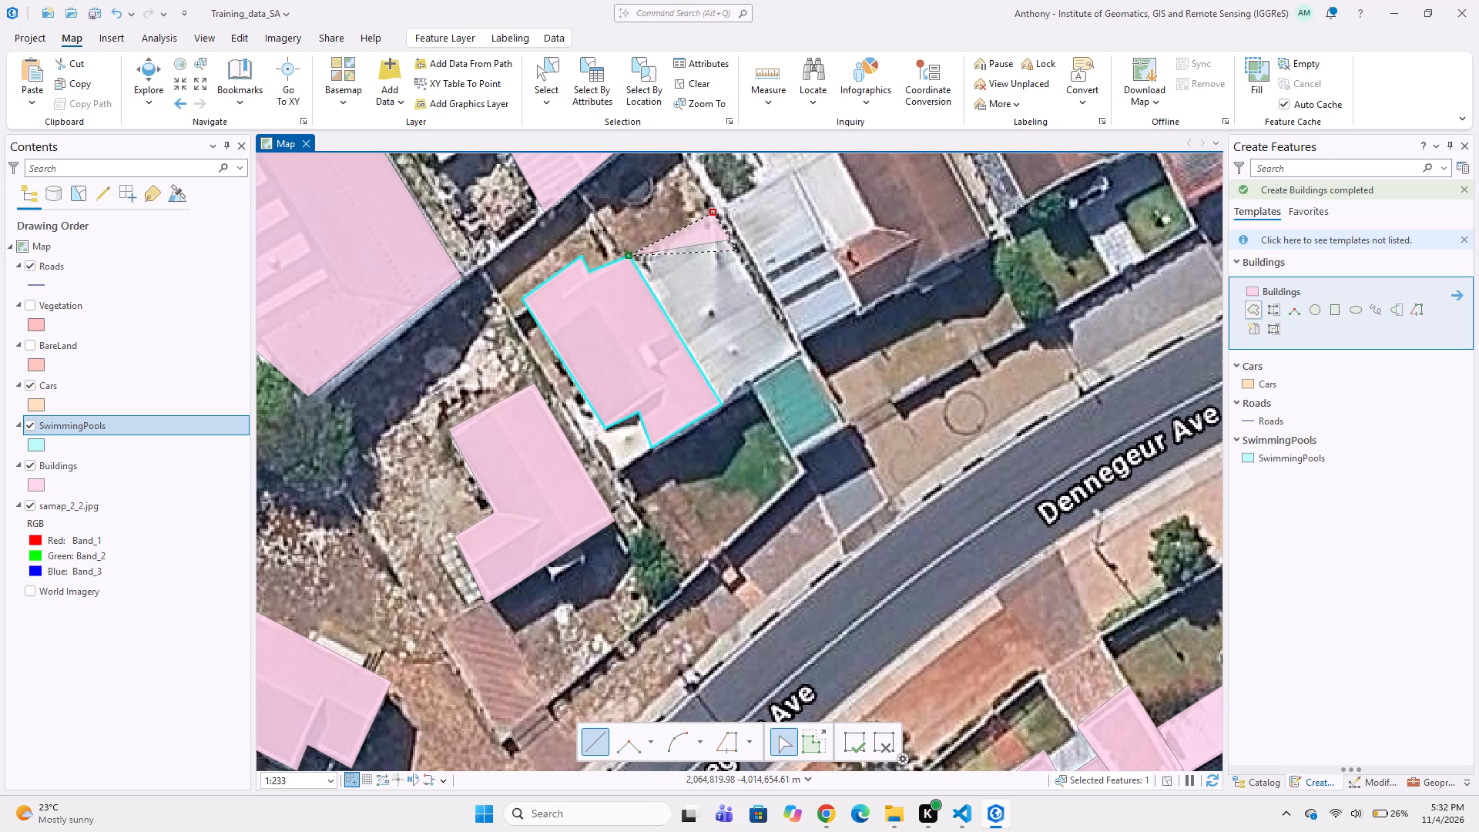
click(802, 351)
double_click(724, 401)
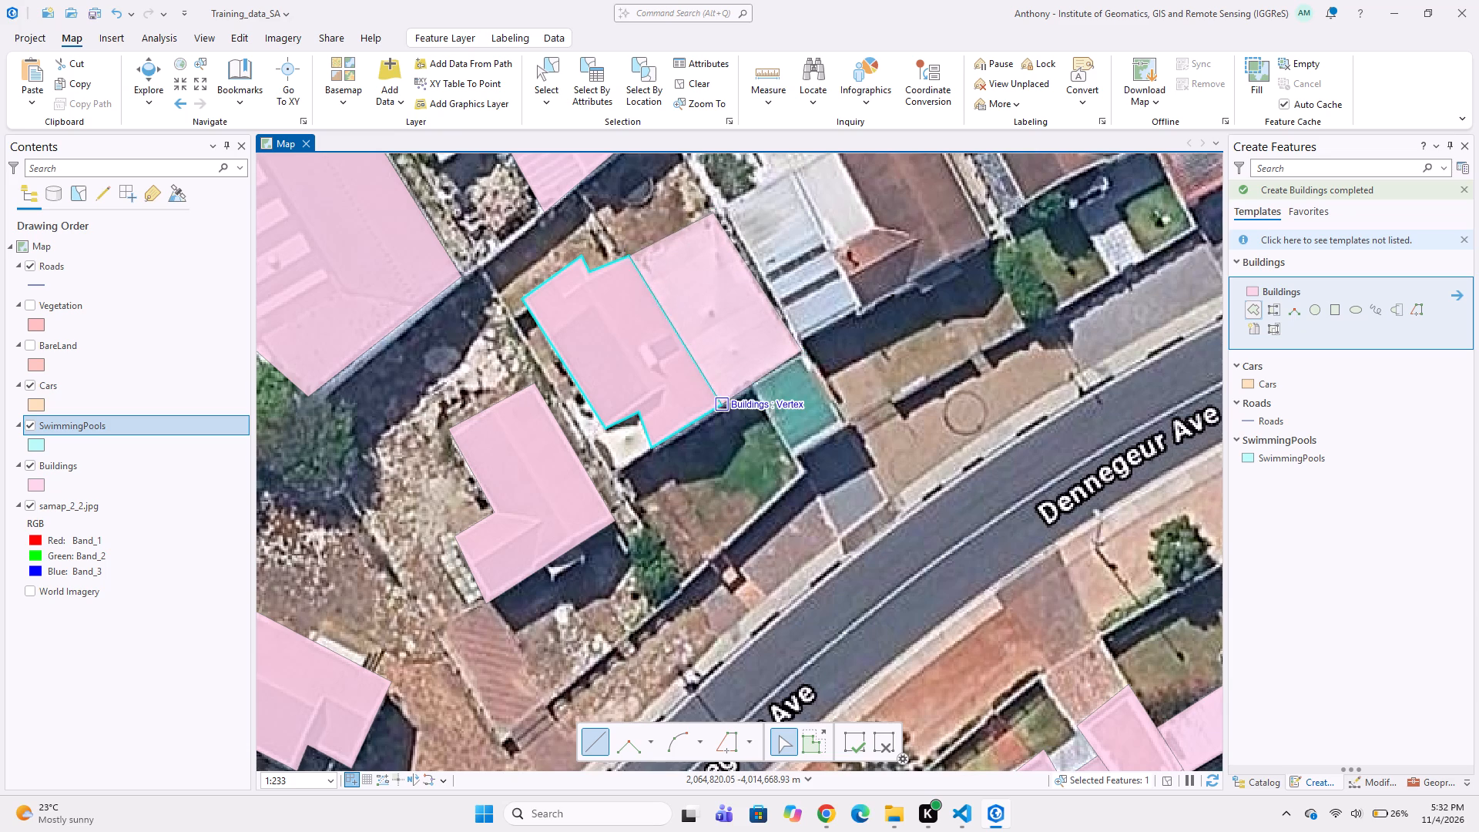
Trace the small green roof between the pale grey roof and Dennegeur Ave as a four-cornered Buildings polygon.
click(805, 351)
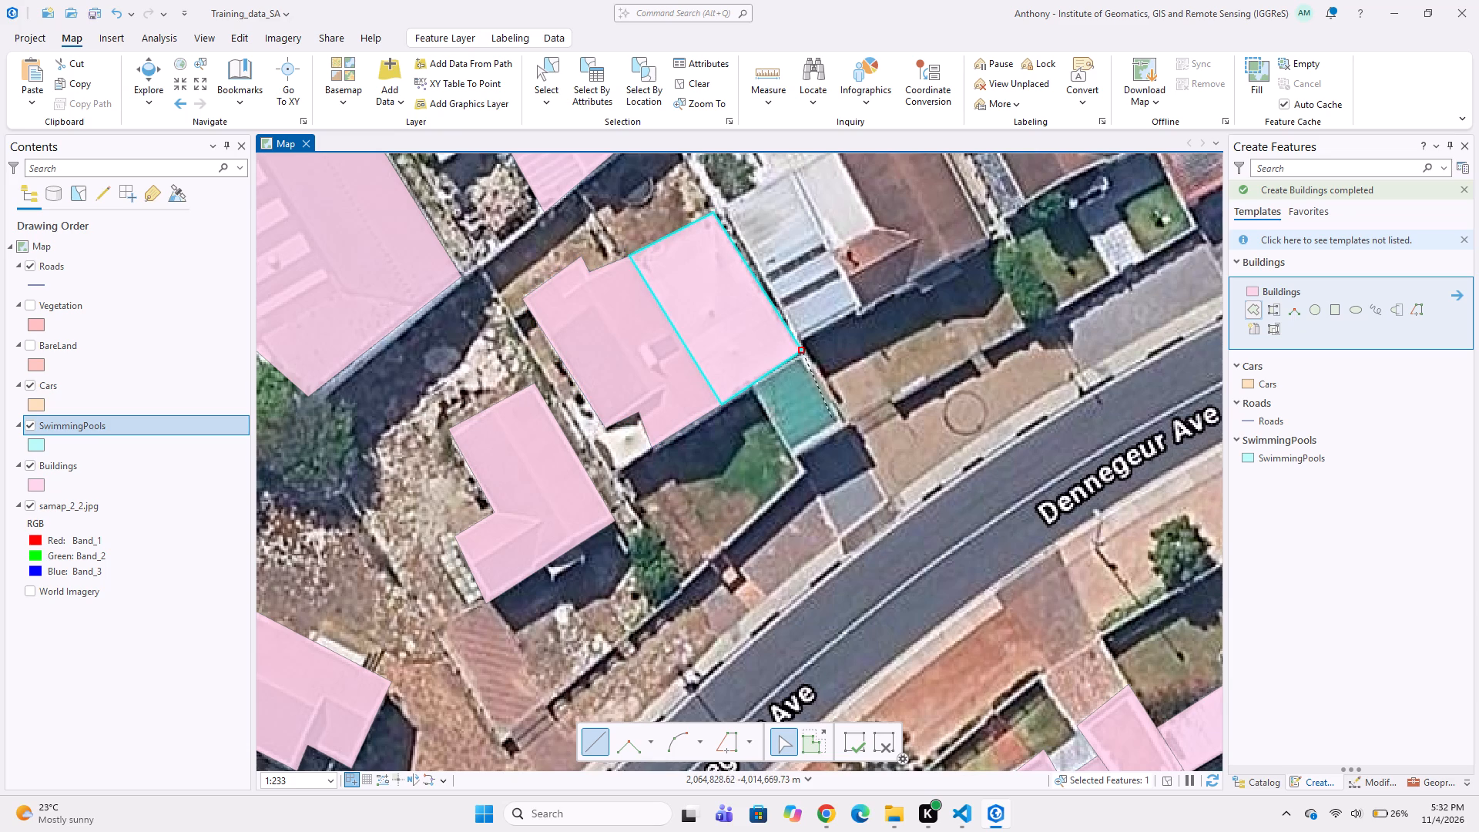
click(848, 428)
click(792, 461)
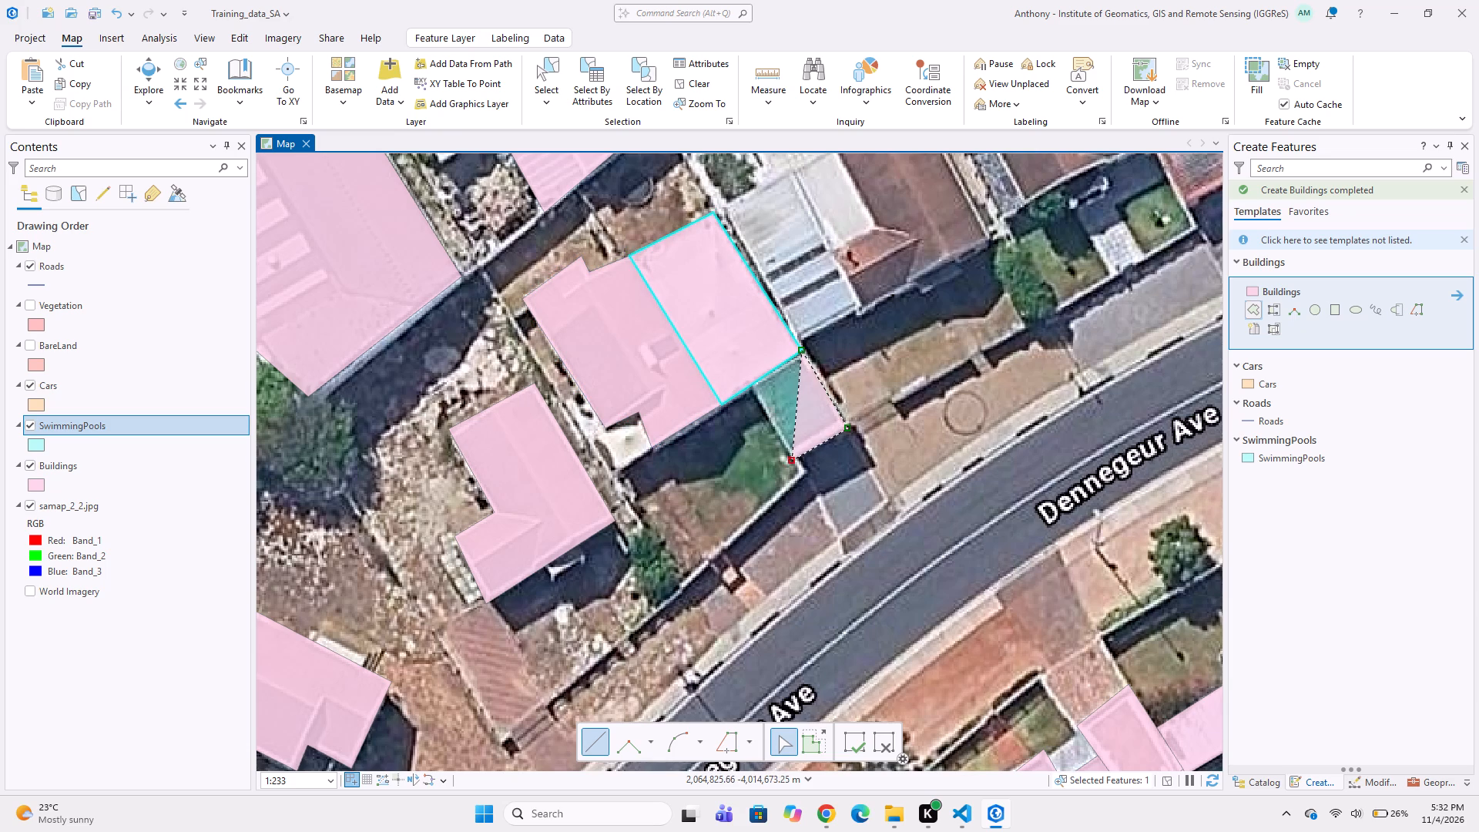
double_click(749, 382)
Trace the neighbouring brown-roofed house together with its white and striped side roof as one four-cornered Buildings polygon.
middle_drag(837, 342, 770, 445)
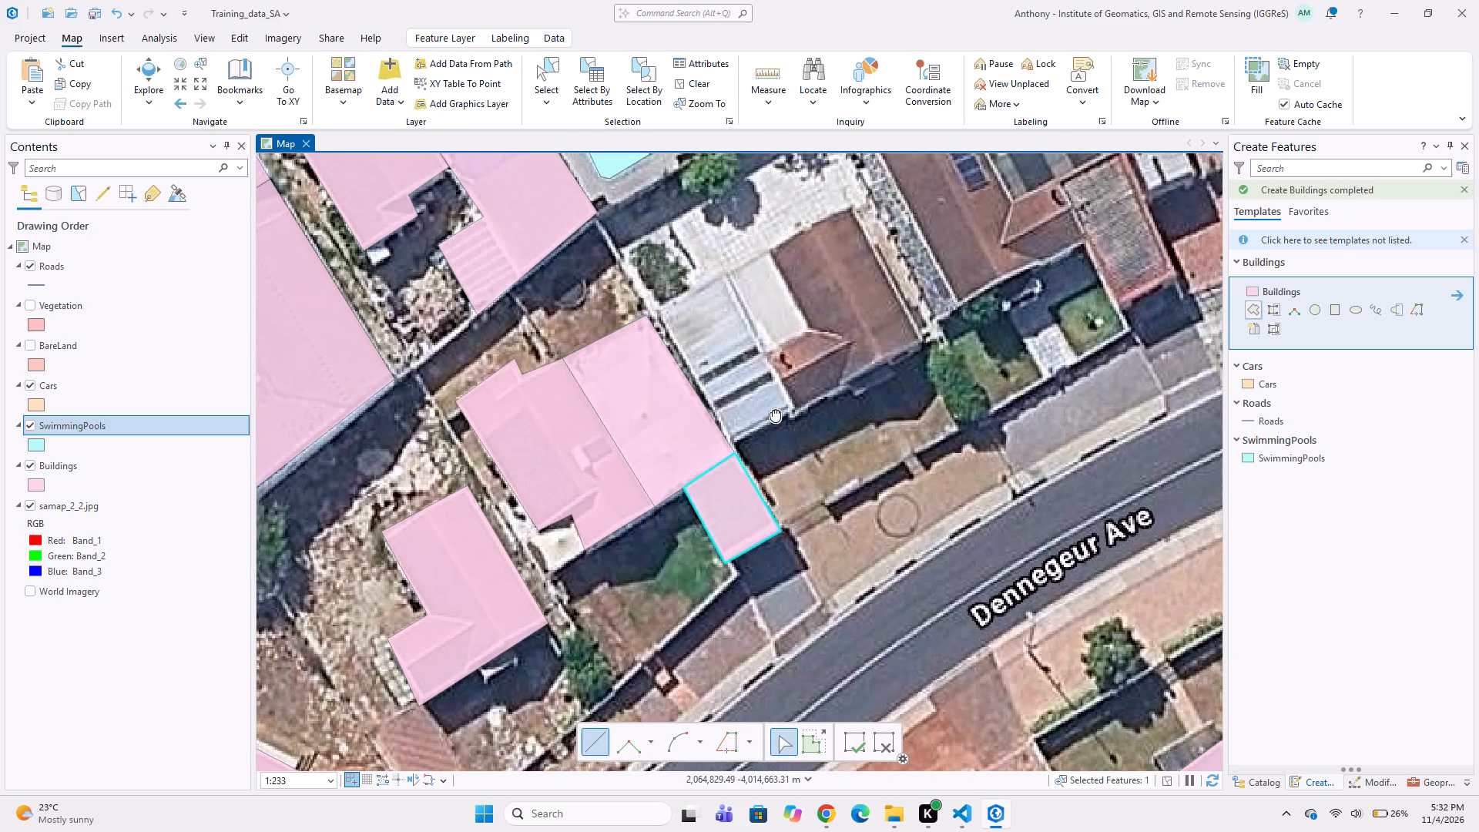
click(656, 307)
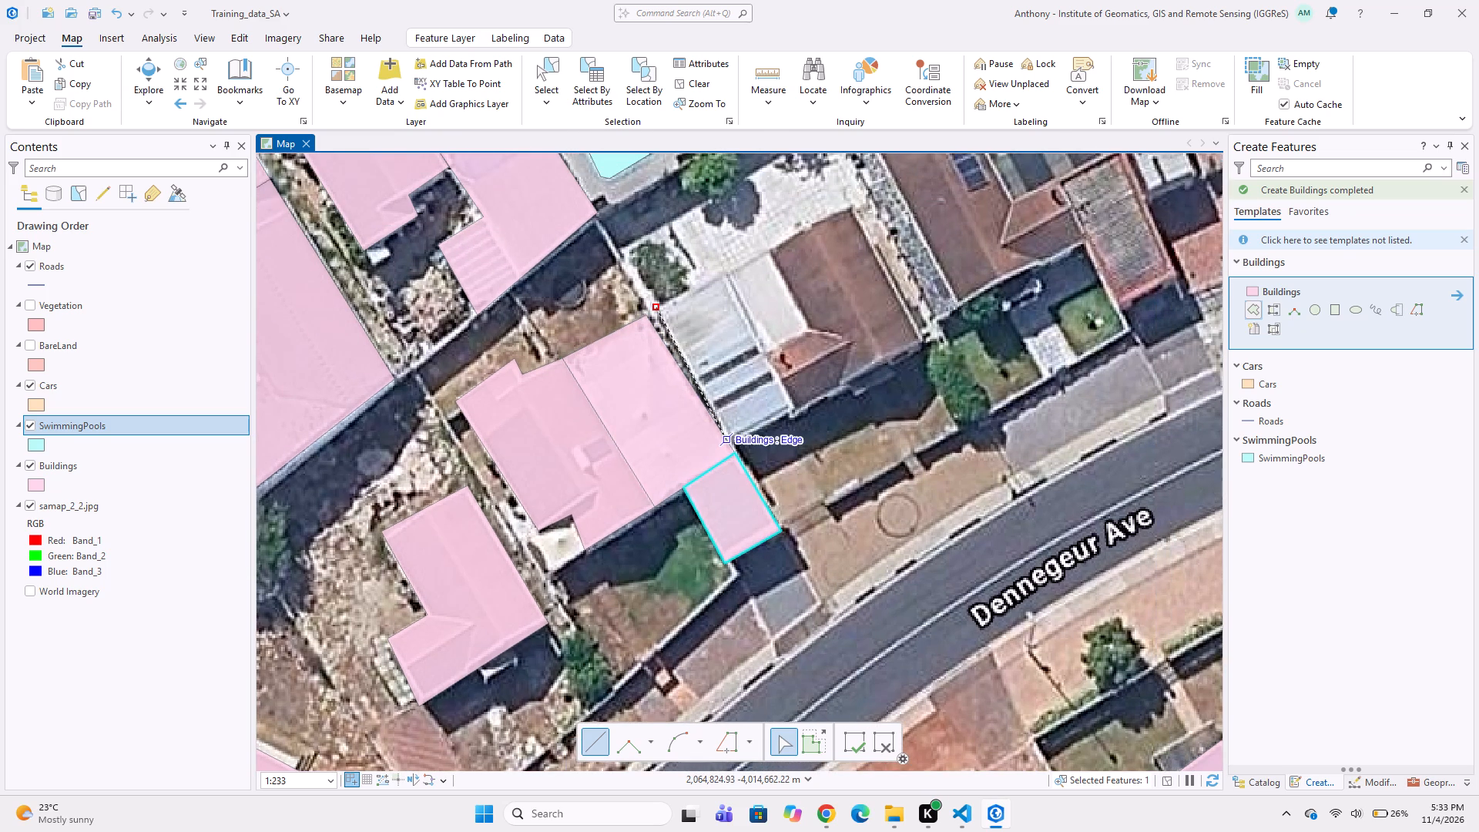
click(735, 441)
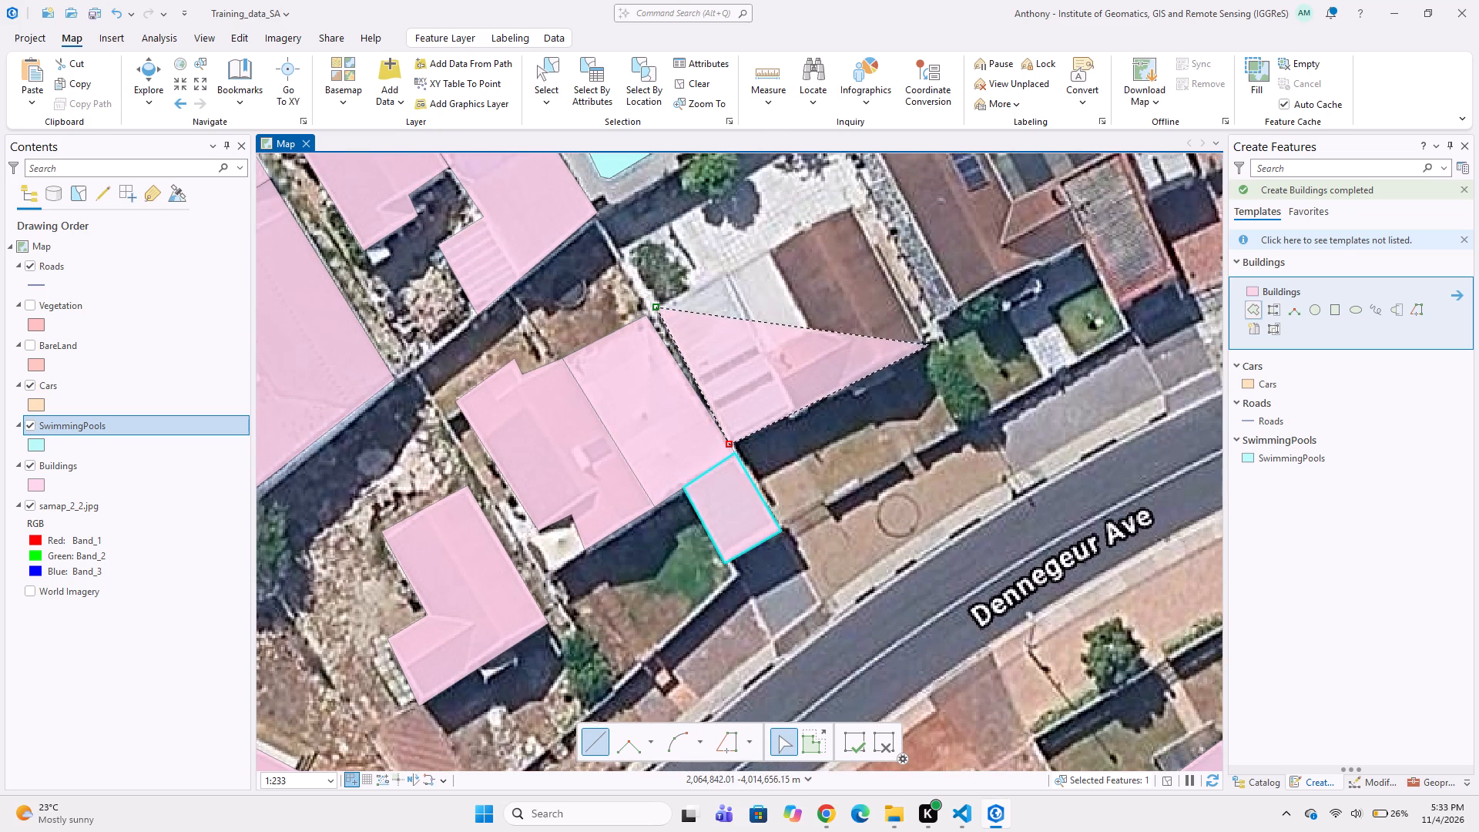
click(929, 342)
double_click(854, 207)
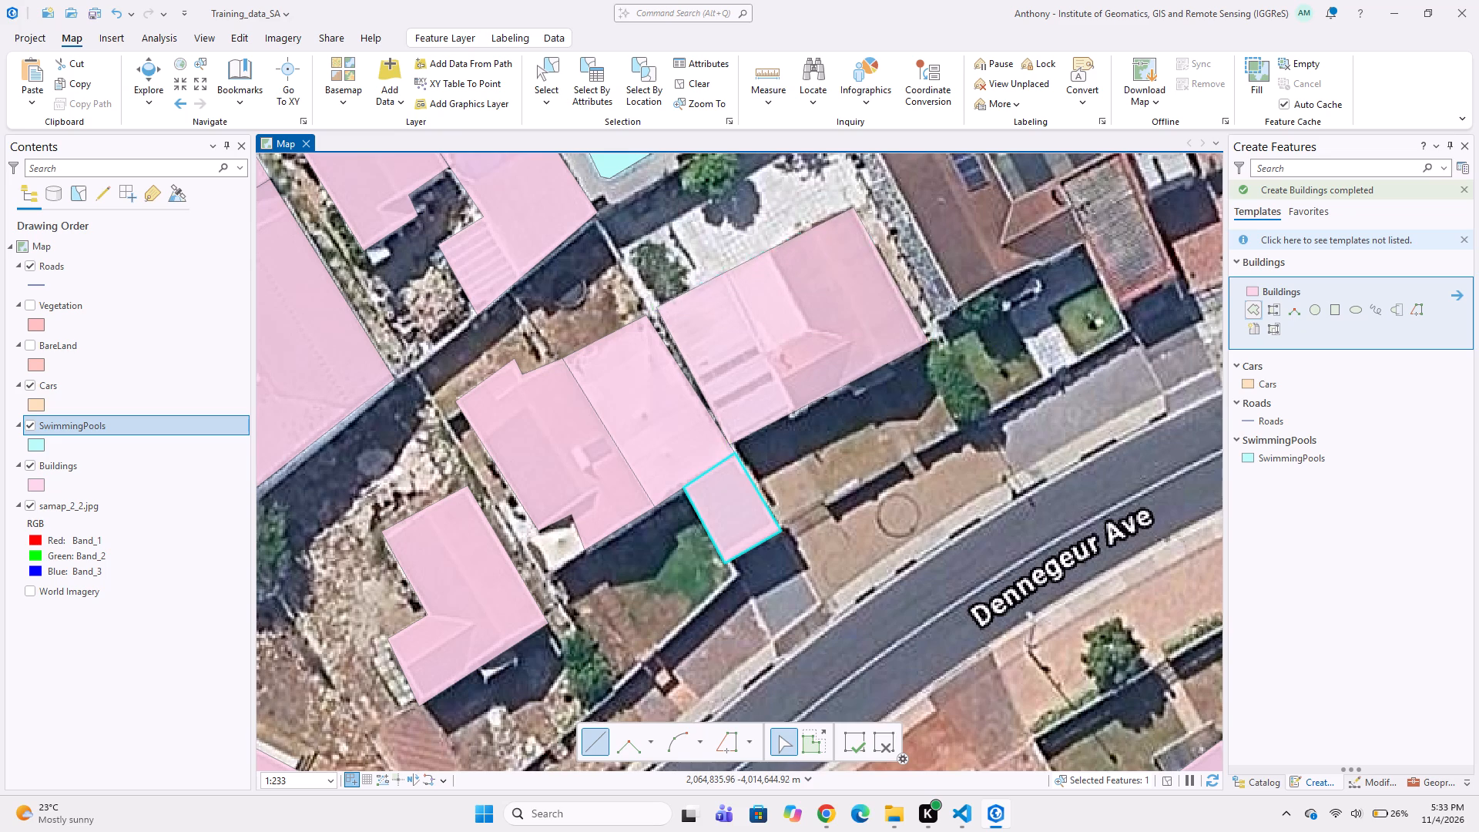
Trace the brown-roofed L-shaped house with solar panels north of Dennegeur Ave as a six-cornered Buildings polygon, excluding the adjoining striped roofs.
scroll(835, 274, down, 2)
middle_drag(843, 291, 724, 323)
scroll(786, 280, up, 1)
middle_drag(778, 280, 716, 334)
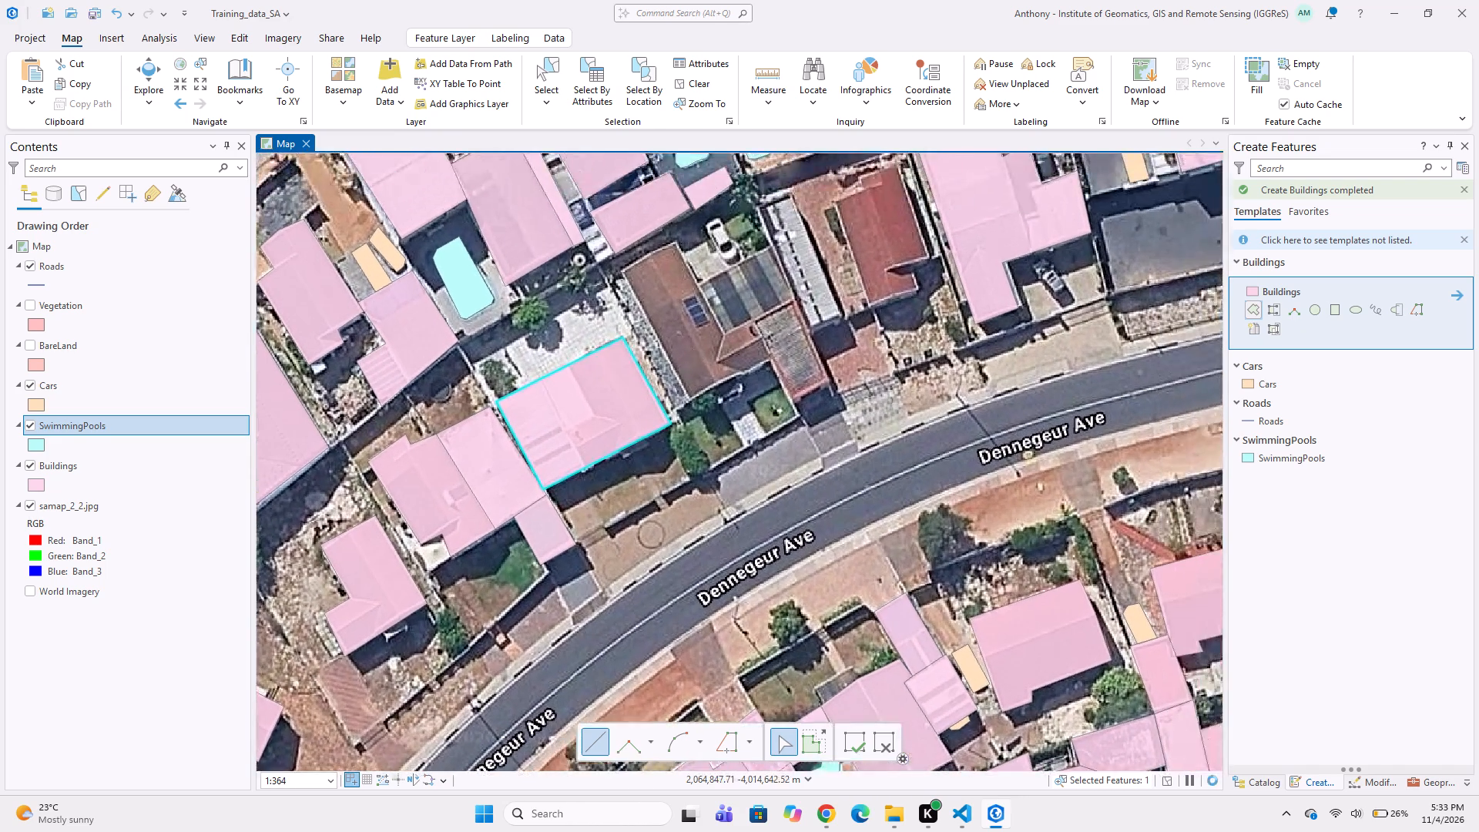
scroll(686, 286, up, 1)
click(584, 258)
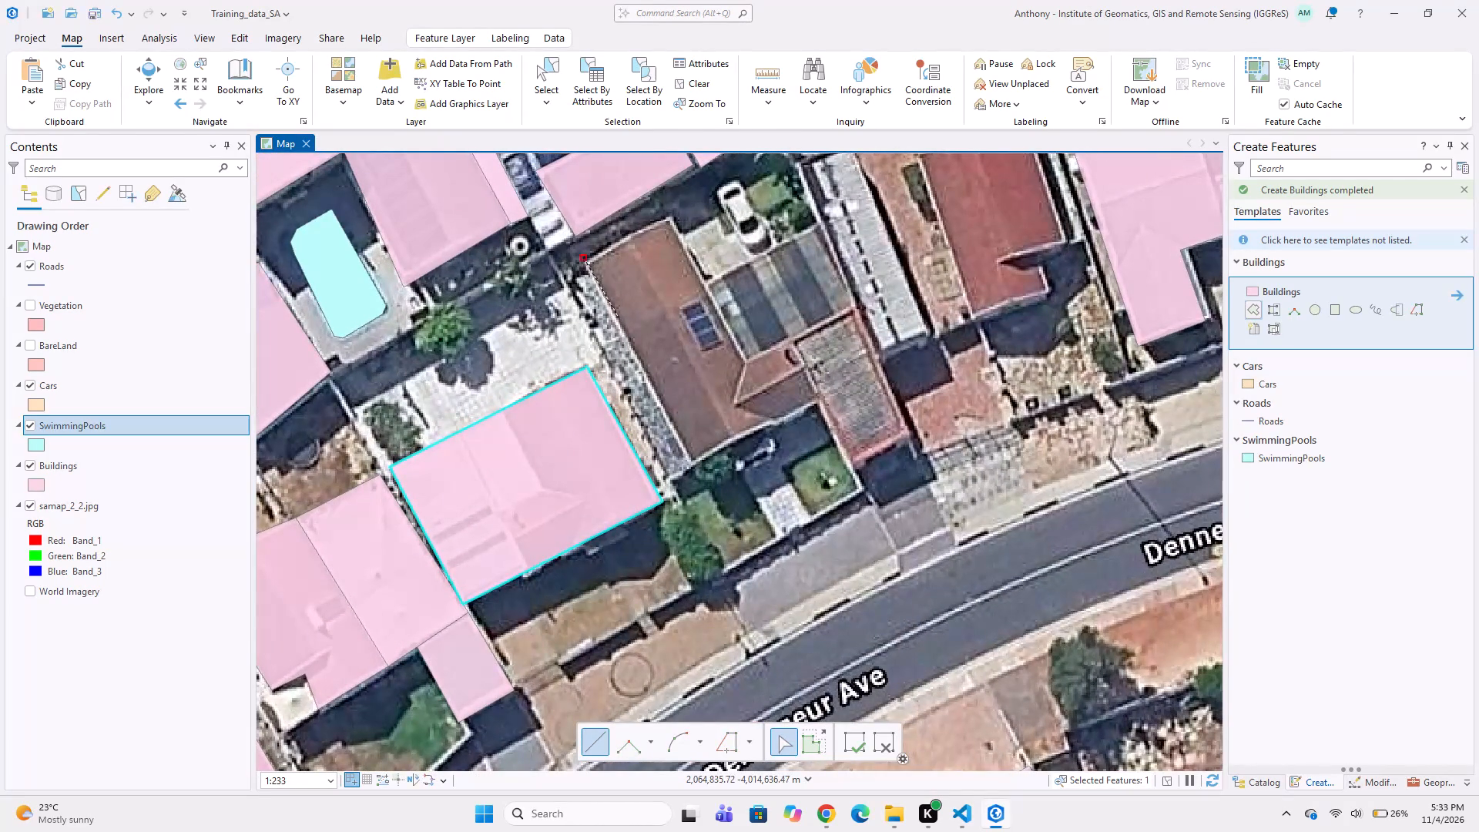
click(692, 466)
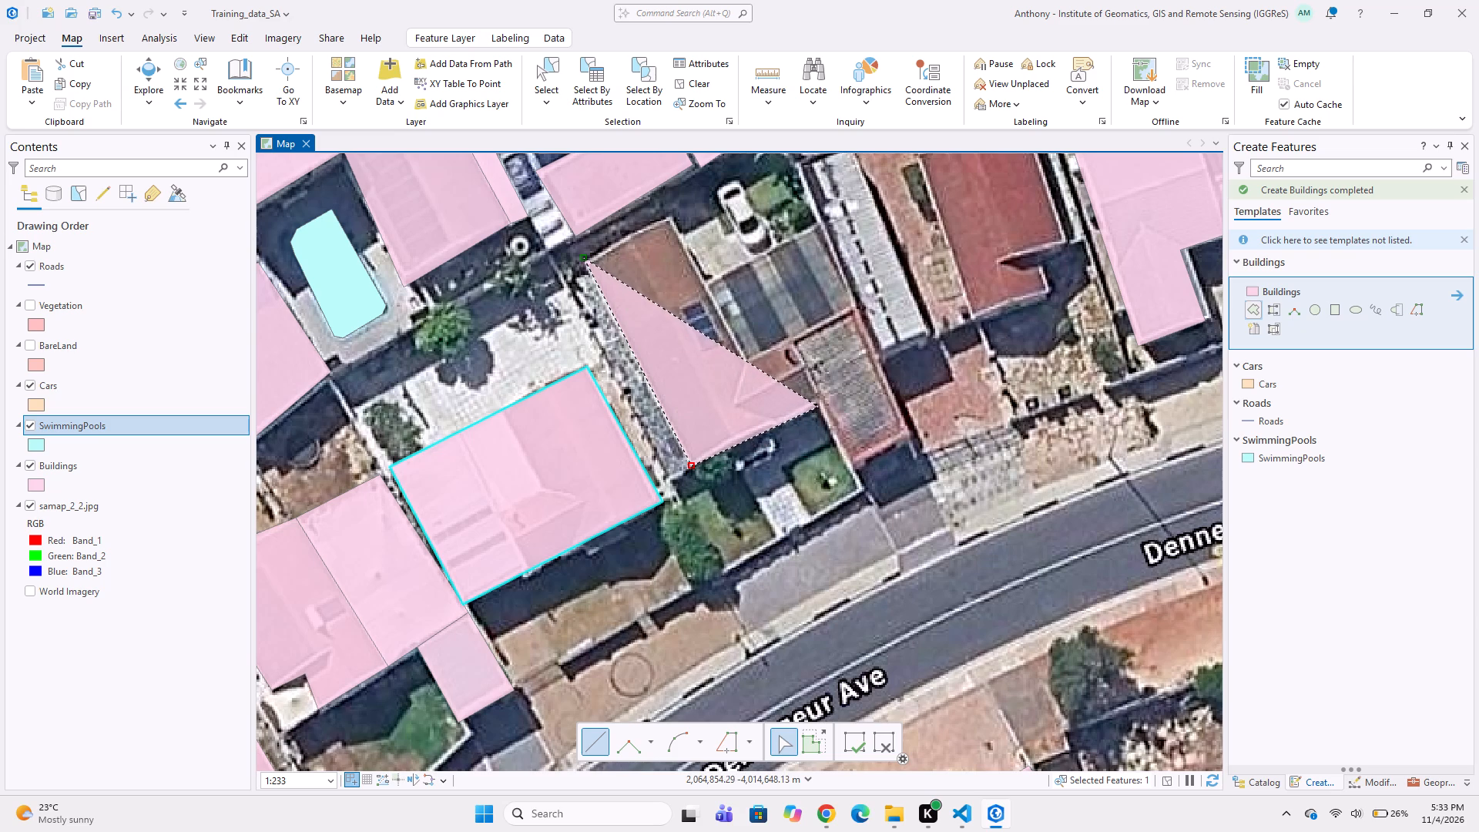
click(818, 407)
click(791, 340)
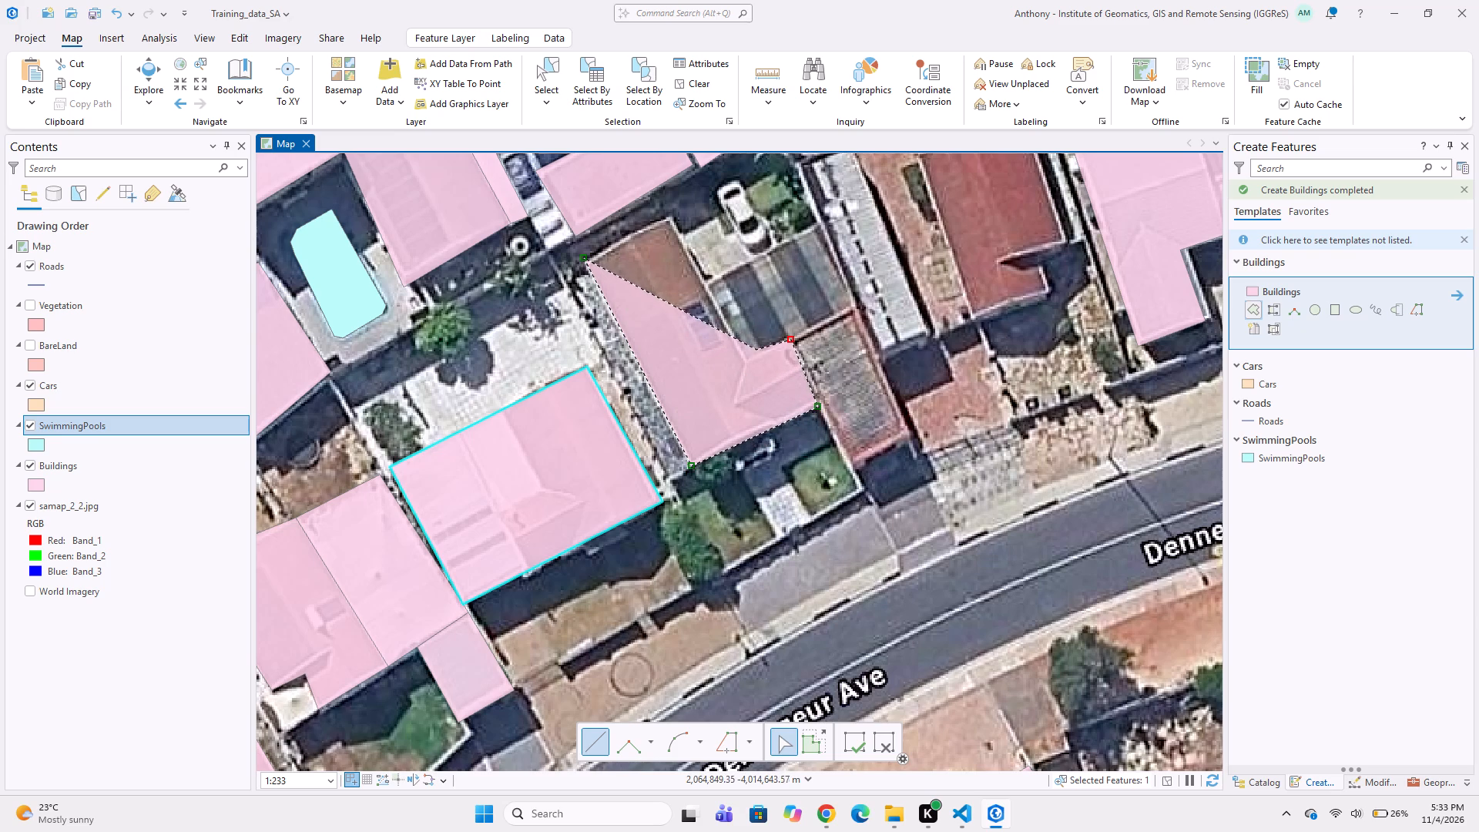
click(749, 358)
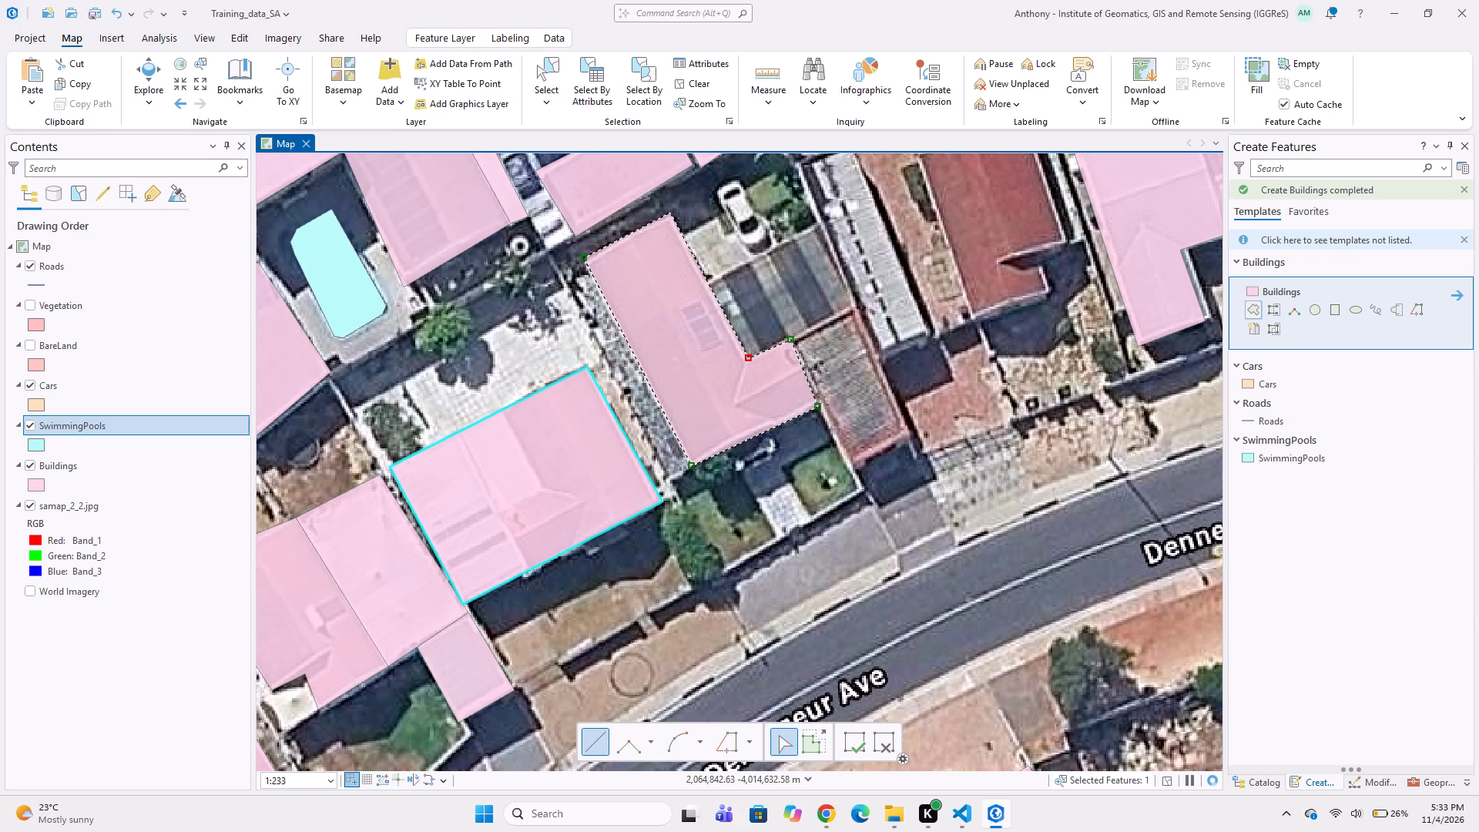
double_click(668, 218)
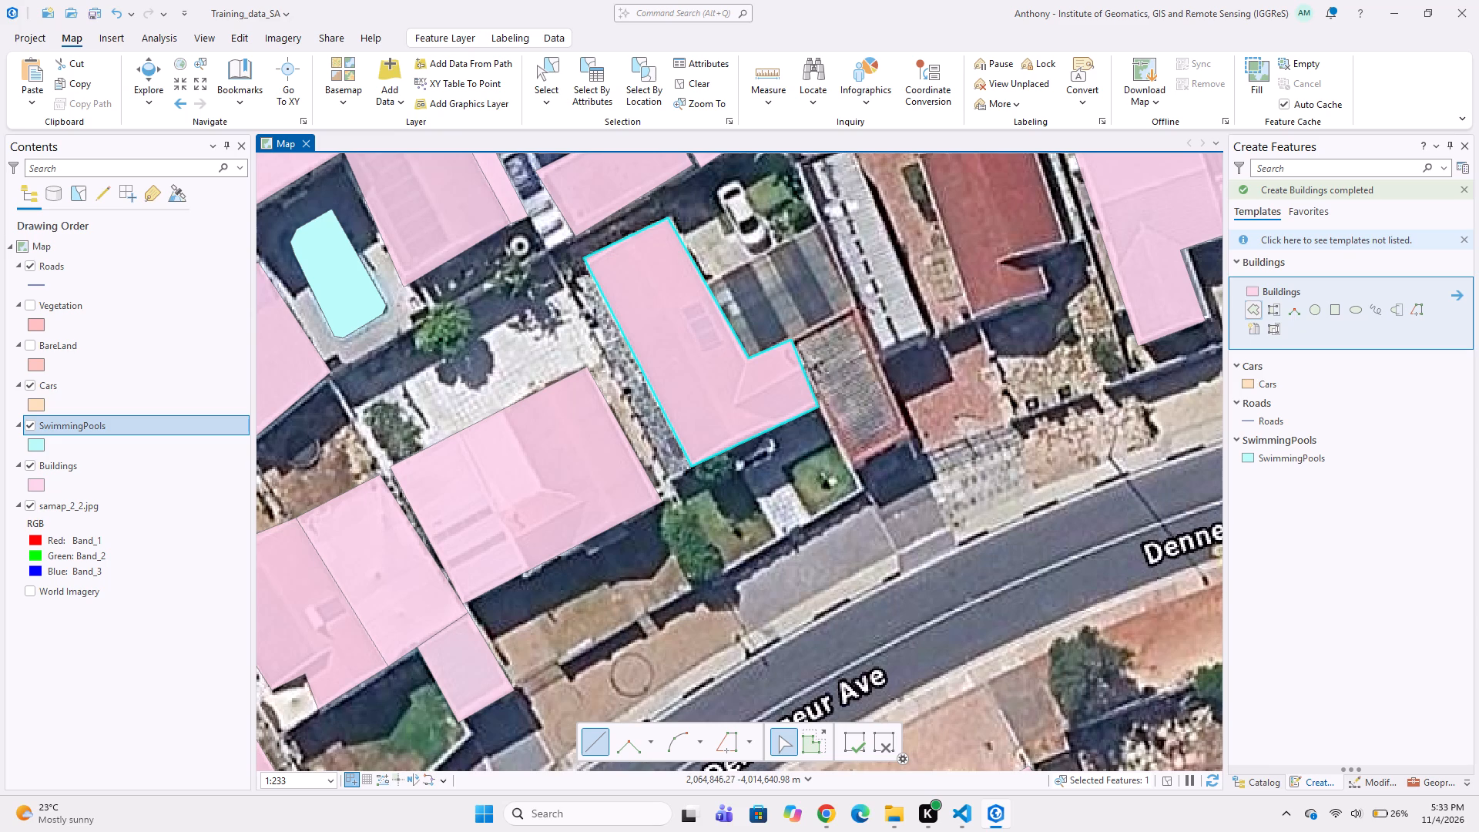
Trace the dark grey striped roof in the inner corner of the L-shaped house as a five-vertex Buildings polygon.
click(703, 288)
click(818, 223)
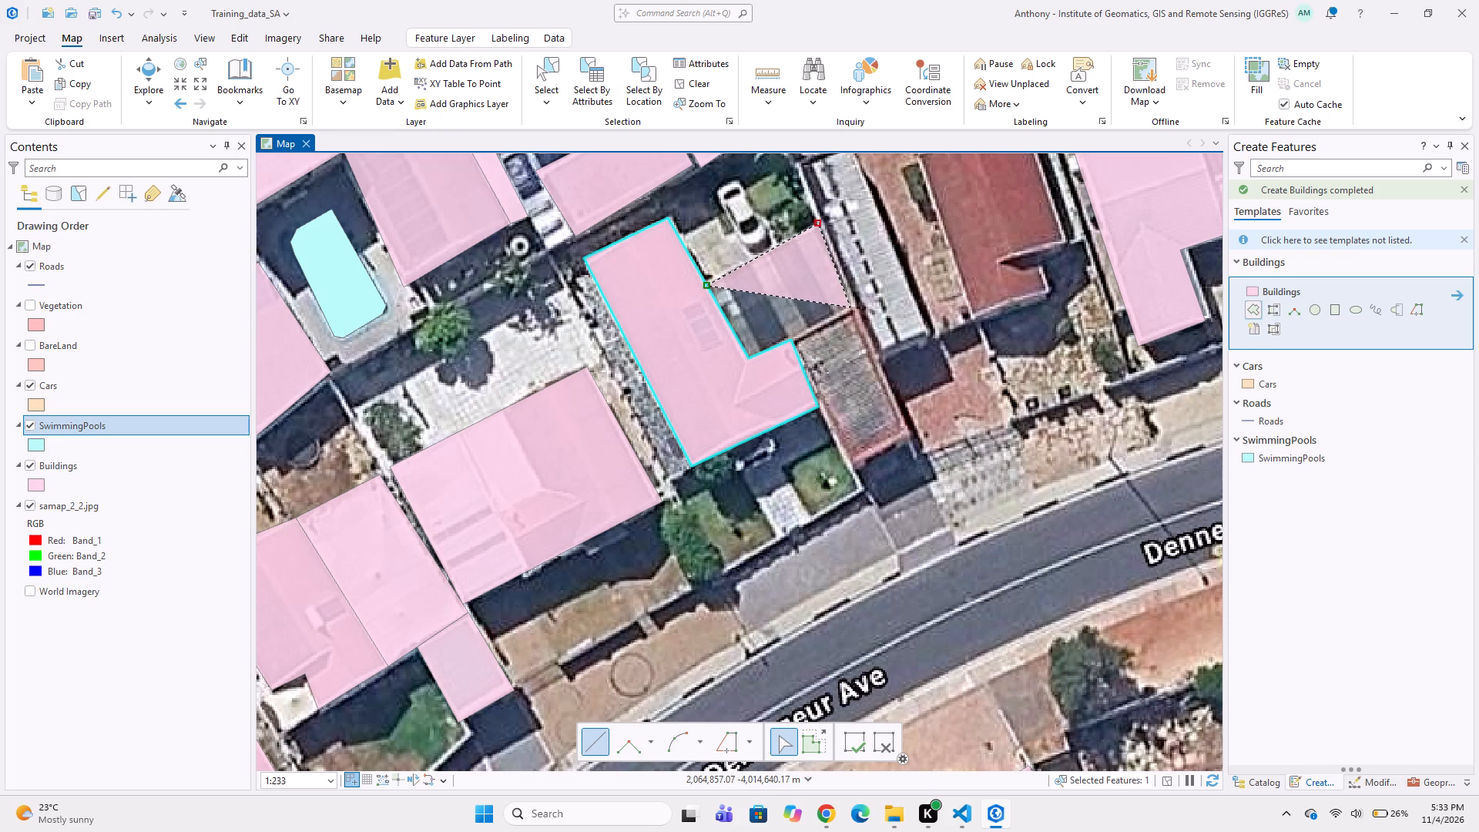
click(850, 307)
click(786, 342)
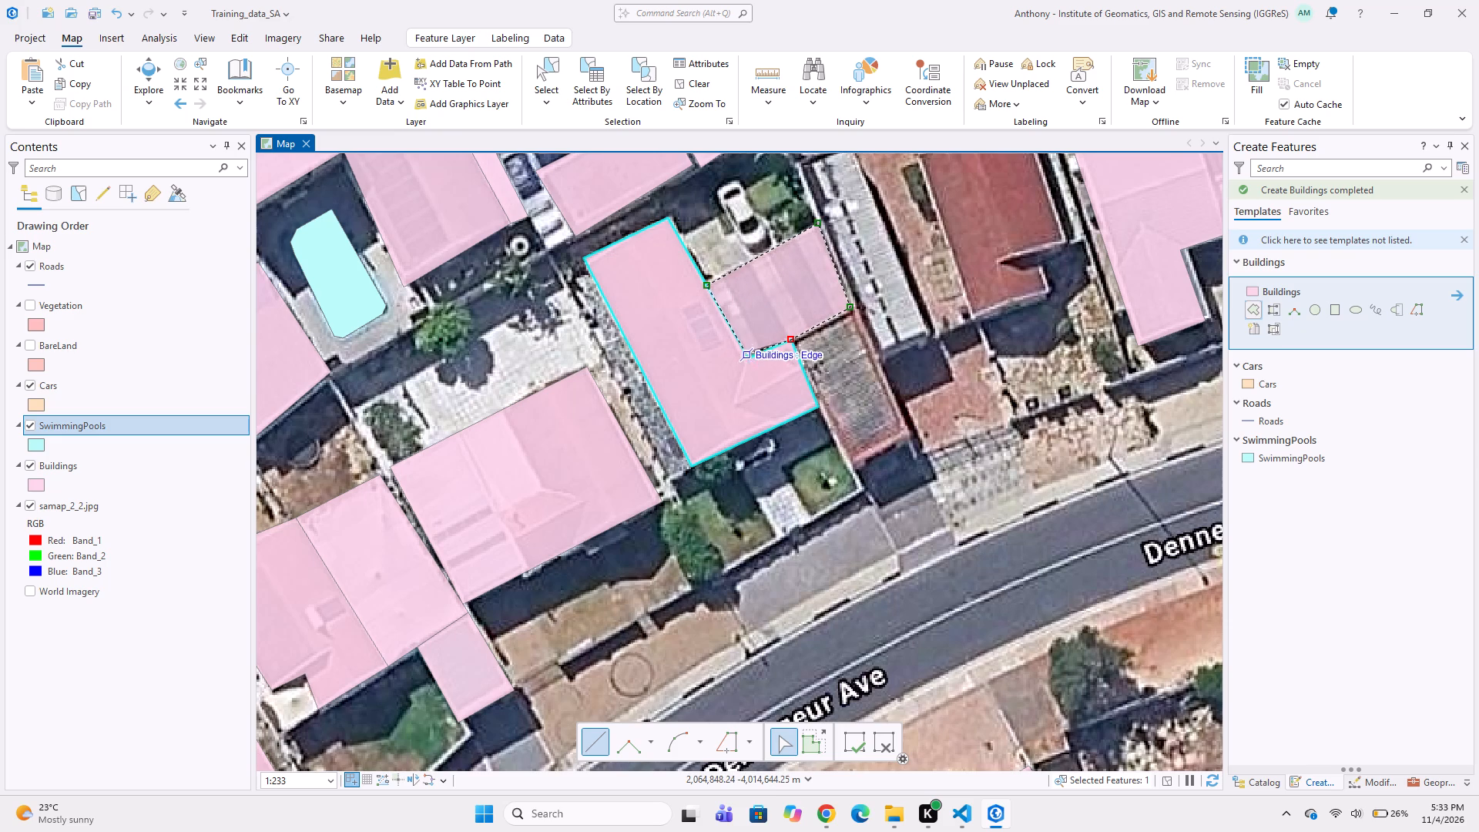
double_click(743, 361)
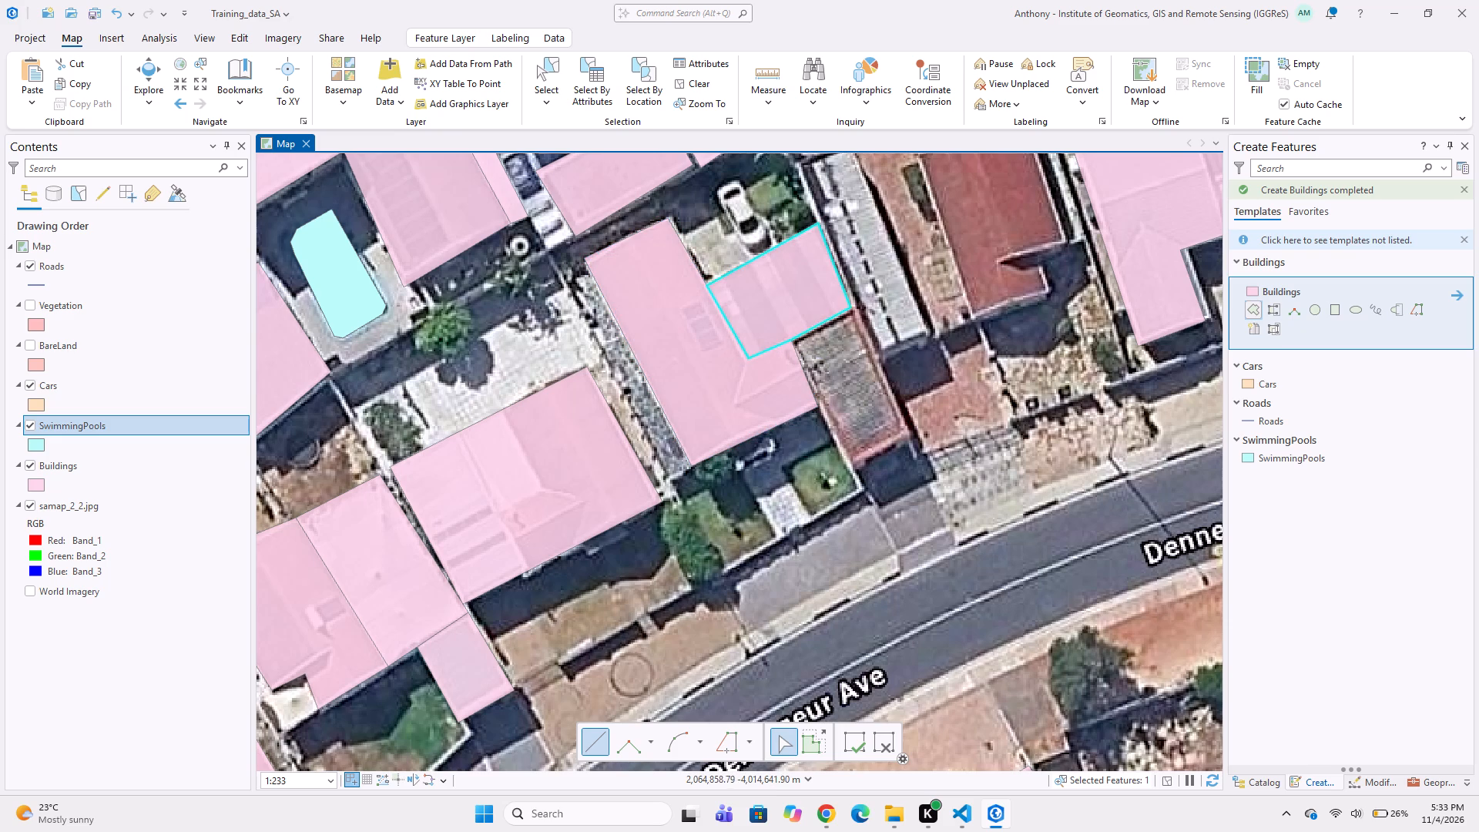
Trace the red-edged striped roof on the east side of the L-shaped house, towards Dennegeur Ave, as a five-vertex Buildings polygon.
click(854, 310)
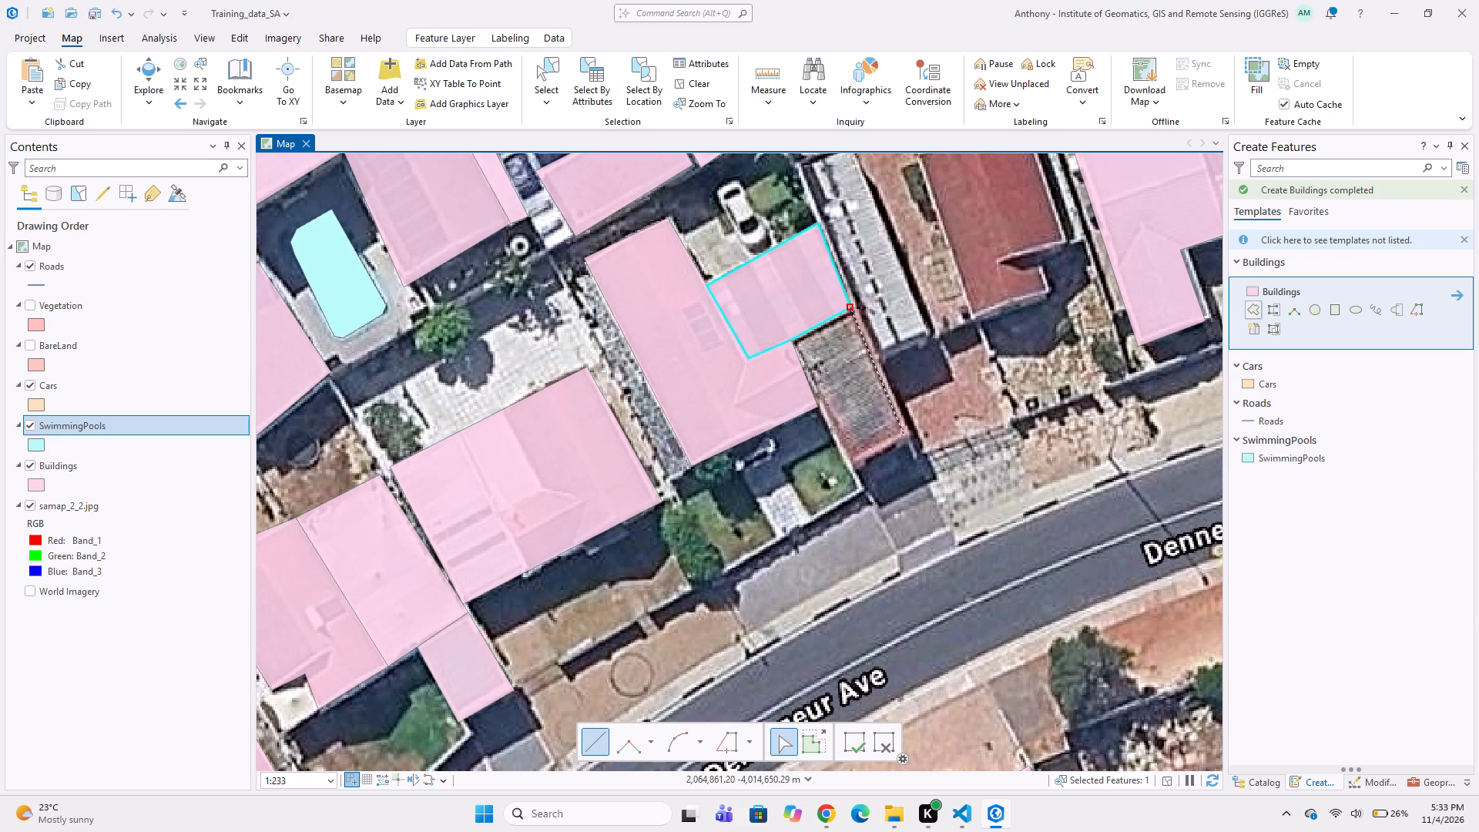
click(907, 439)
click(851, 468)
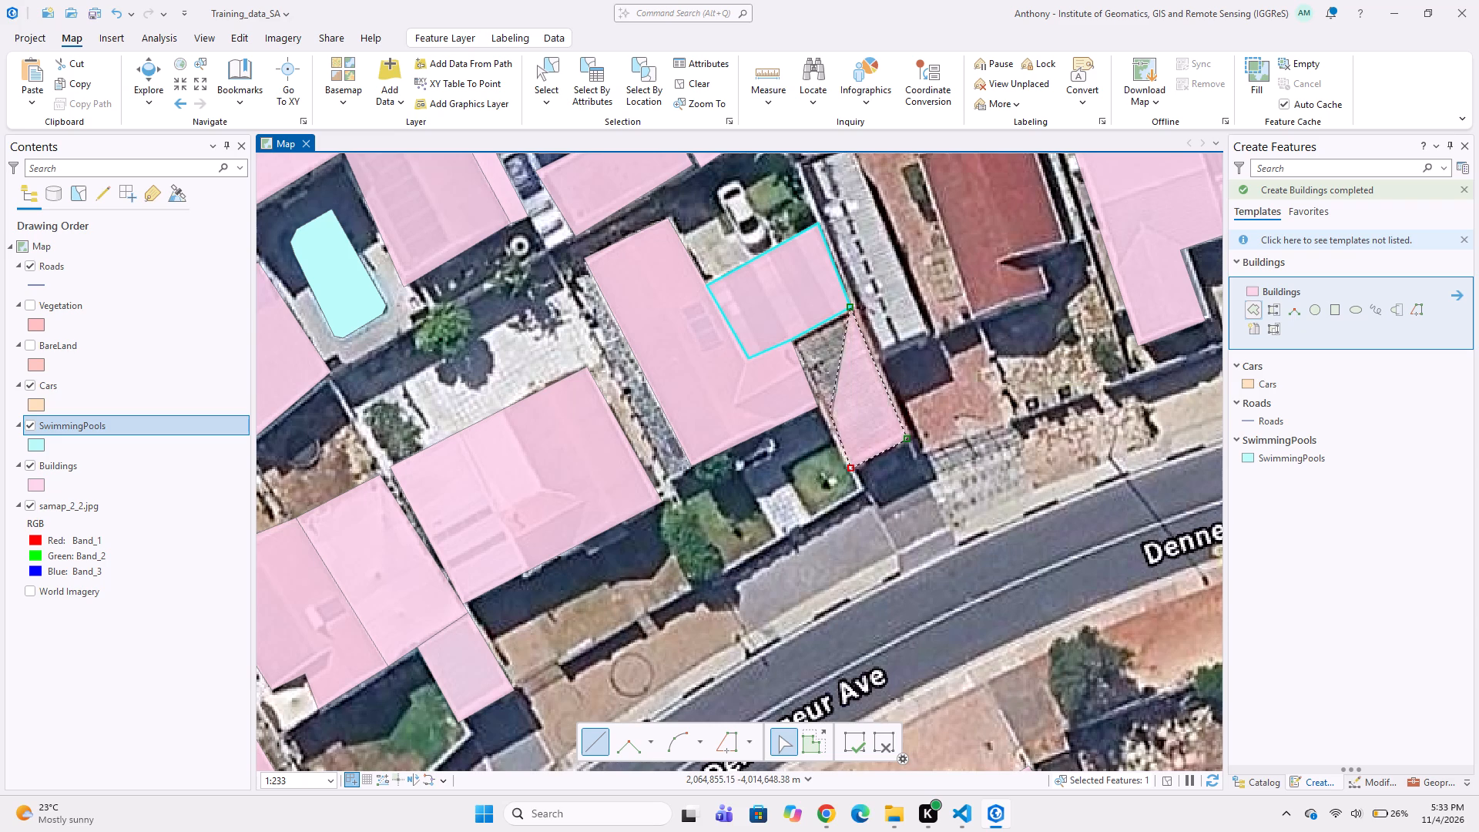
click(821, 407)
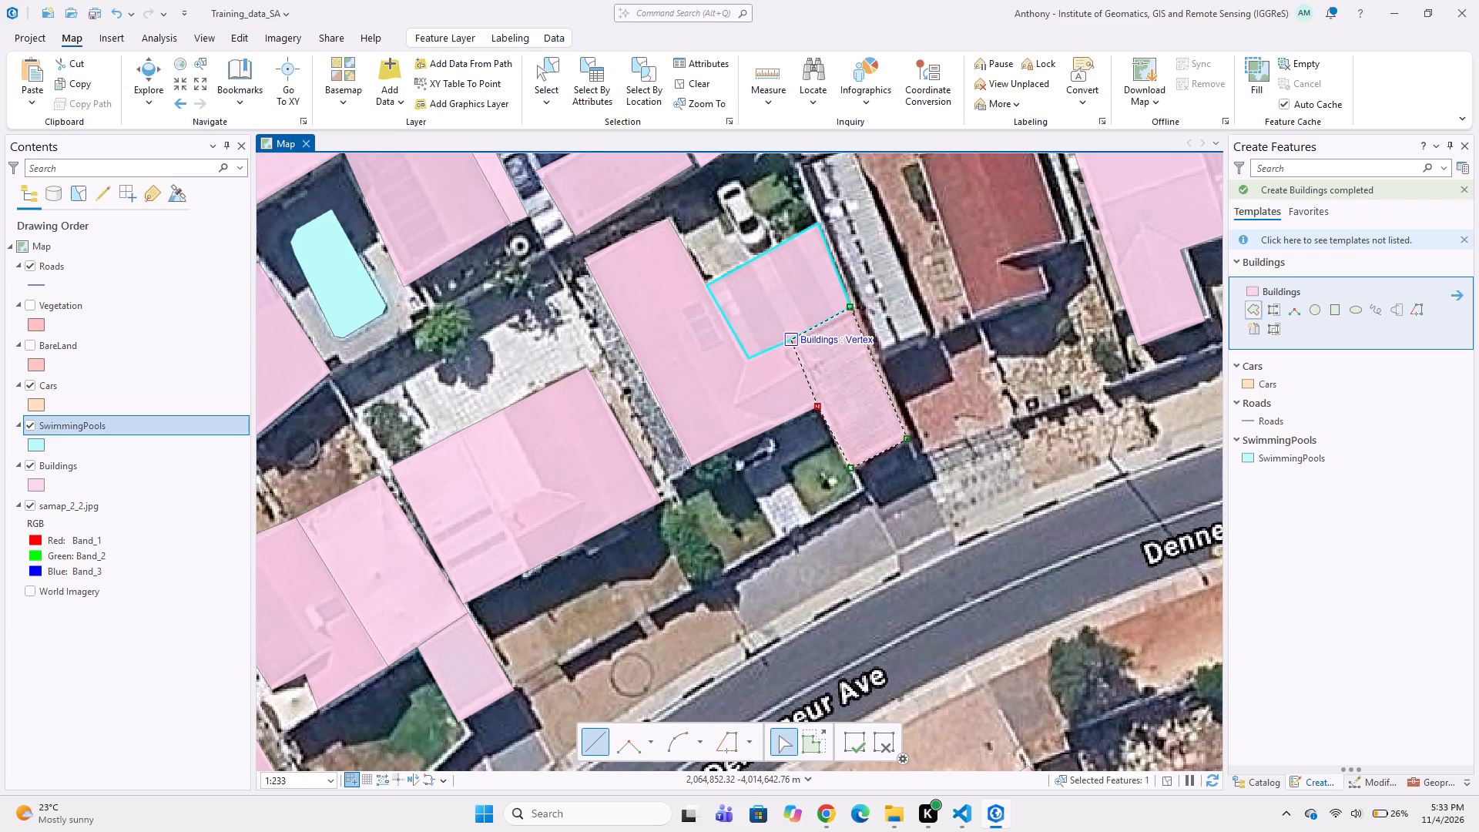
double_click(797, 340)
Trace the long narrow white roof east of the dark grey striped roof as a five-vertex Buildings polygon.
middle_drag(900, 344, 859, 398)
middle_drag(886, 307, 854, 398)
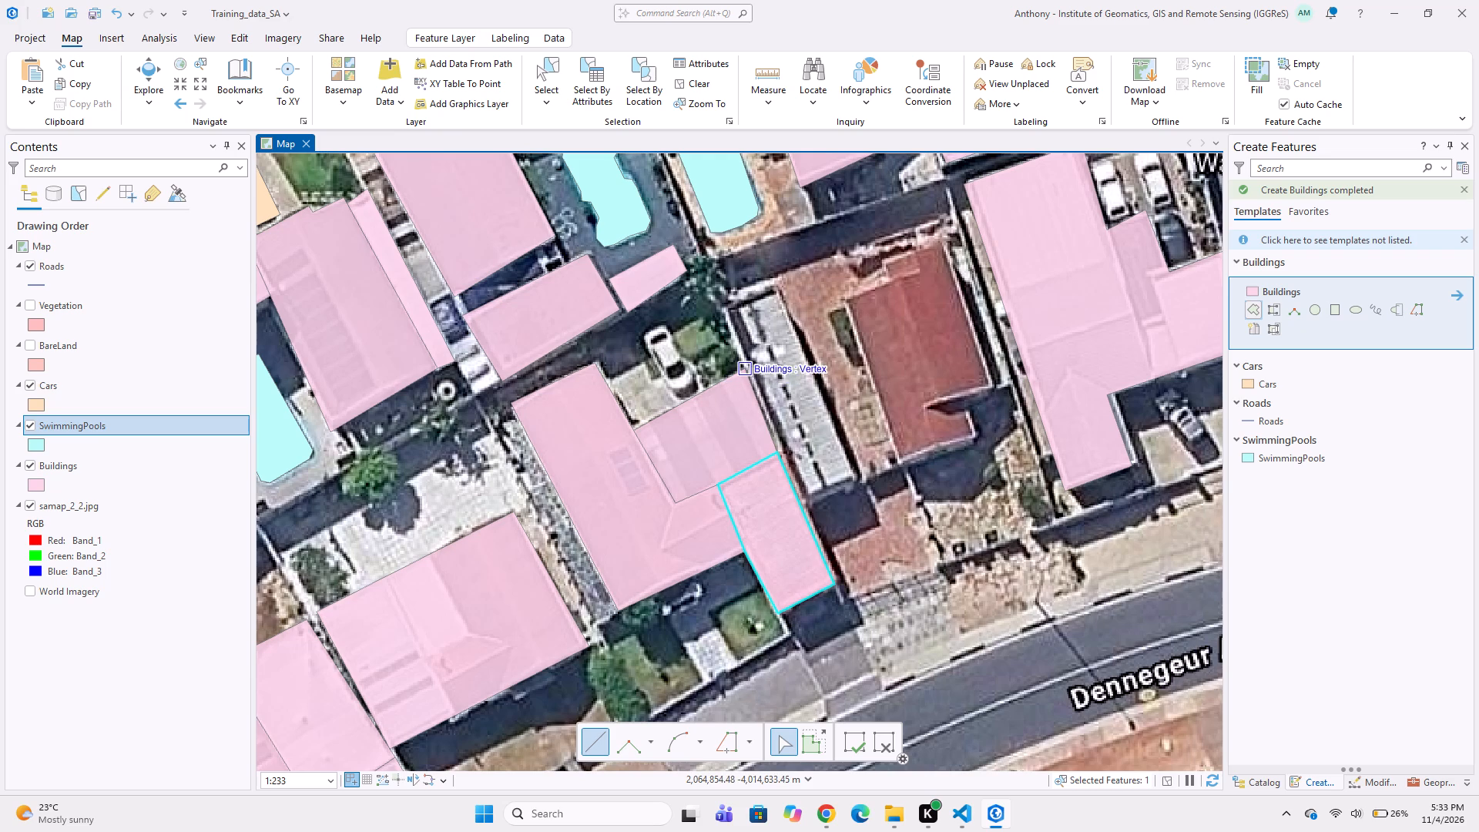
click(743, 369)
click(726, 310)
click(783, 283)
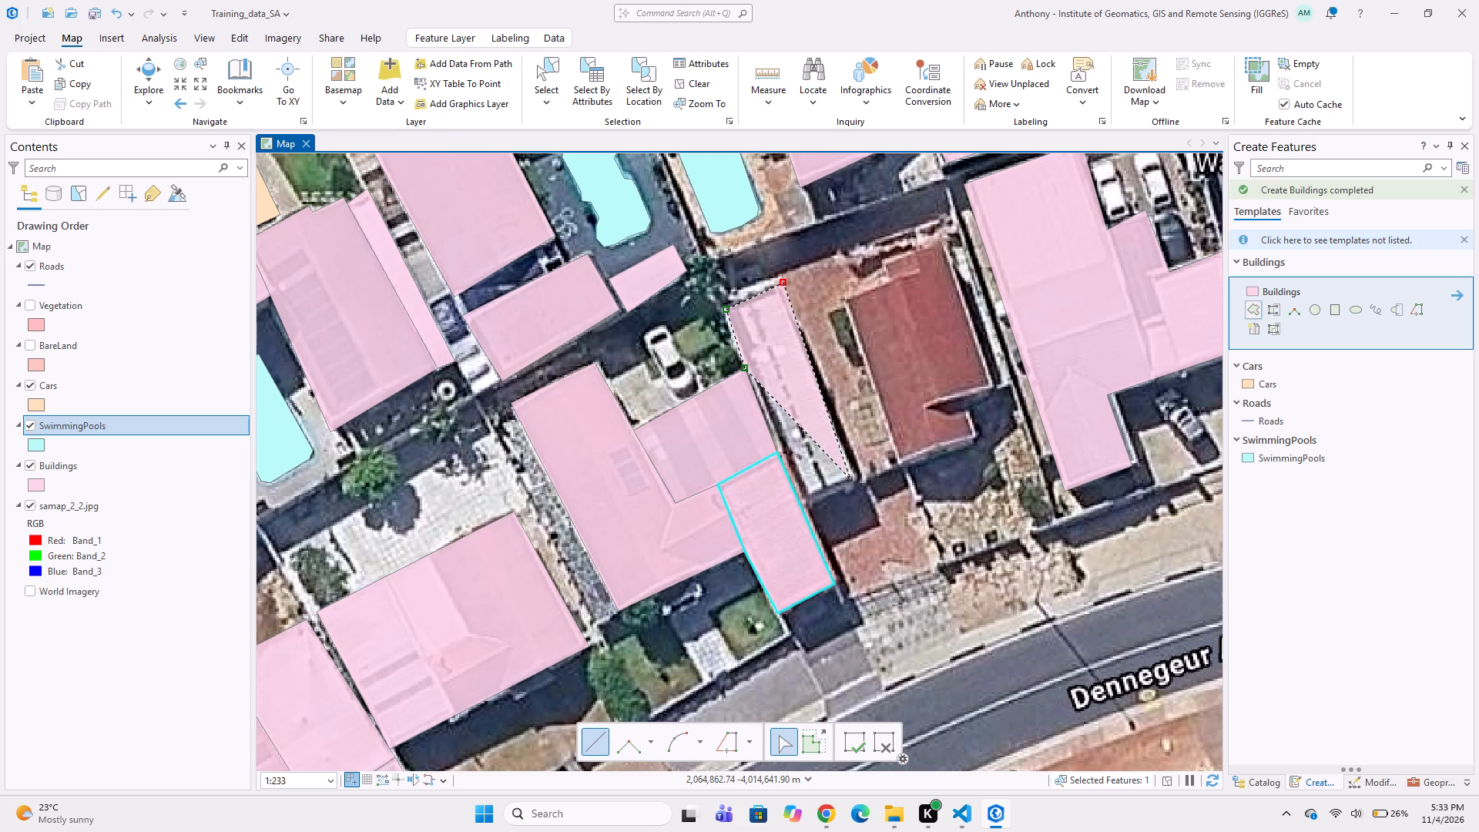
click(856, 479)
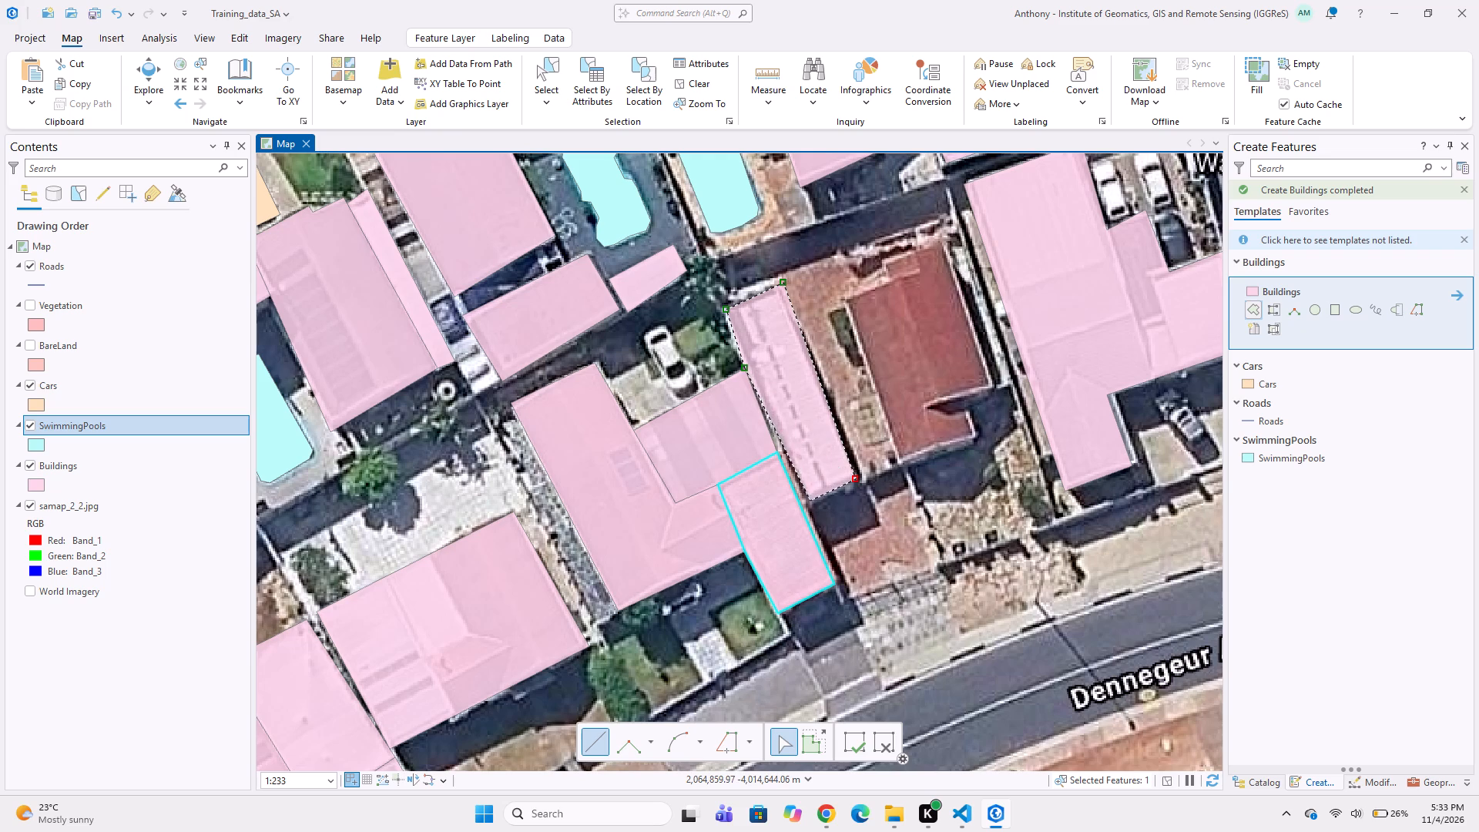
double_click(807, 502)
Trace the red-roofed house east of the long narrow white roof as an eight-cornered Buildings polygon.
click(843, 301)
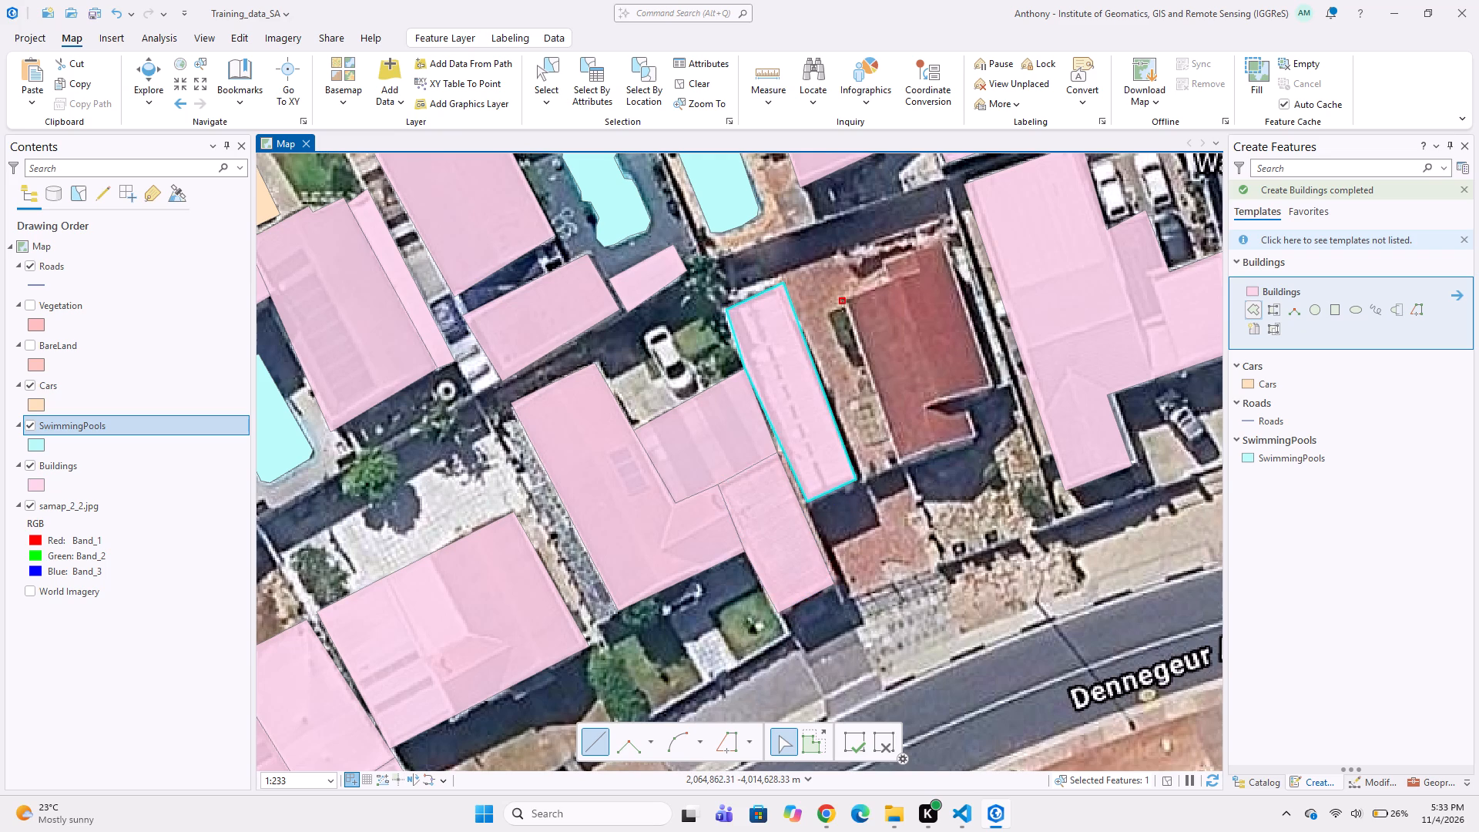
click(902, 474)
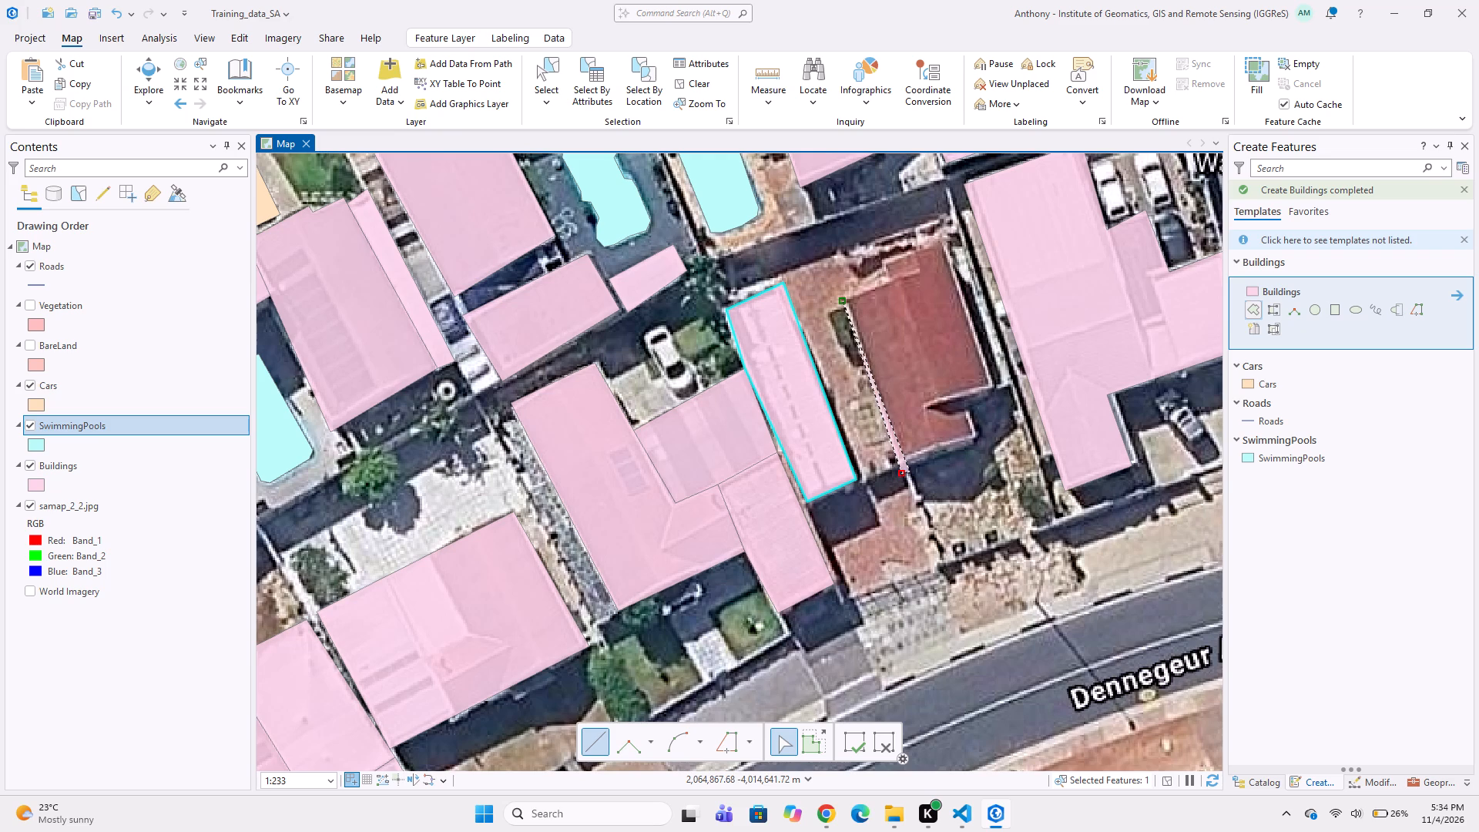
click(981, 445)
click(972, 410)
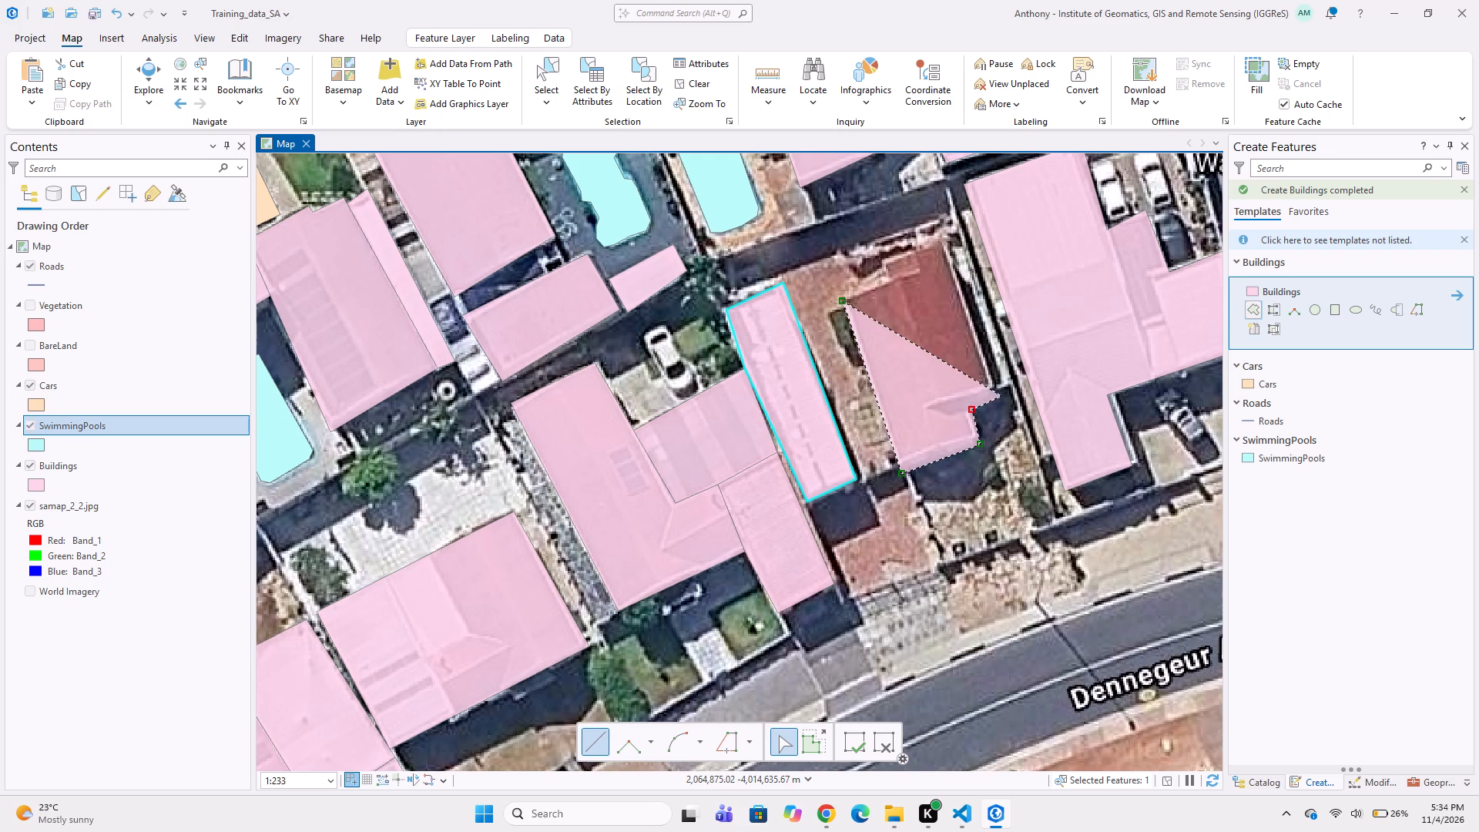
click(997, 398)
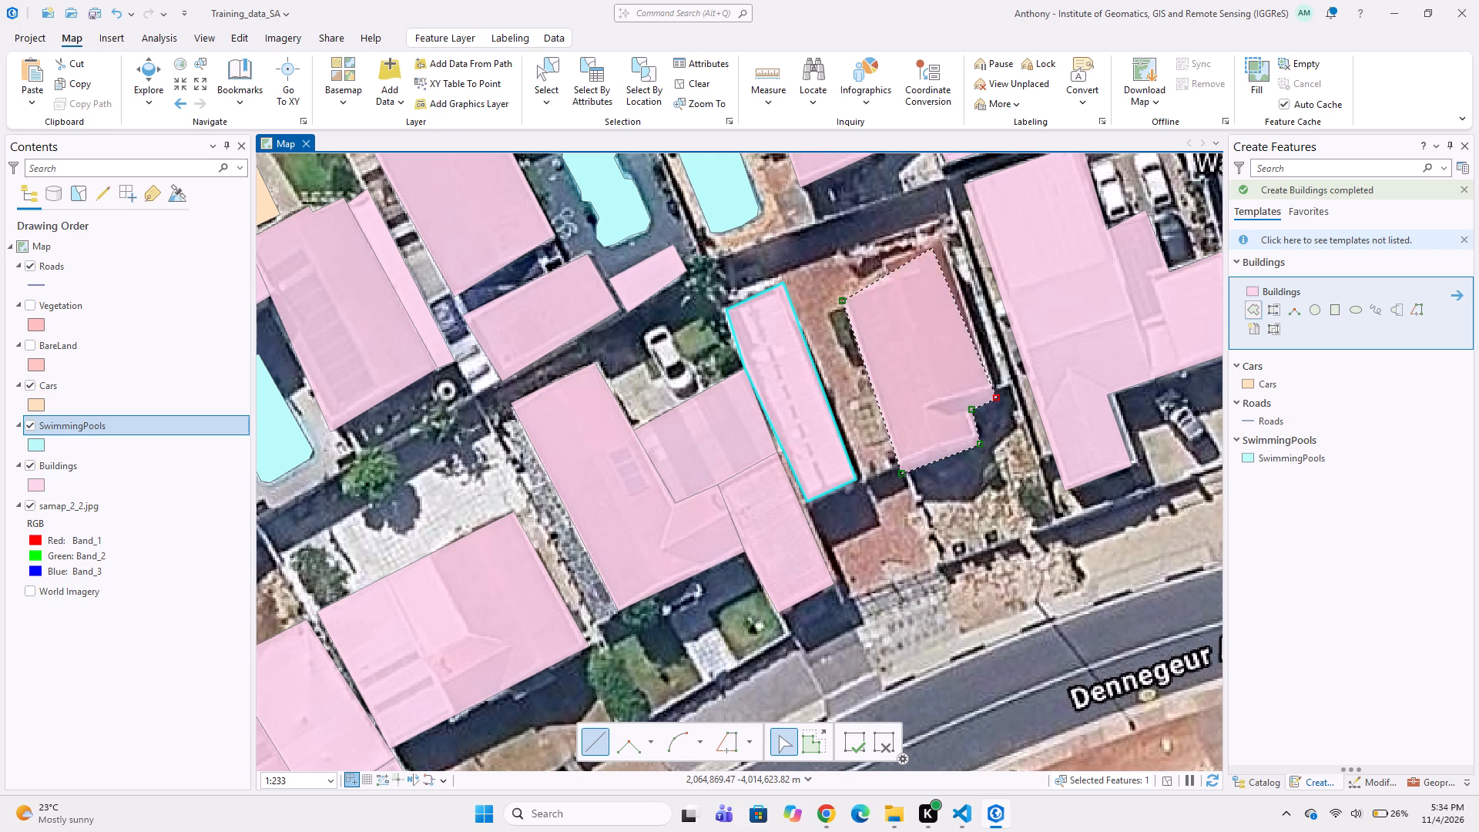
click(947, 237)
click(884, 256)
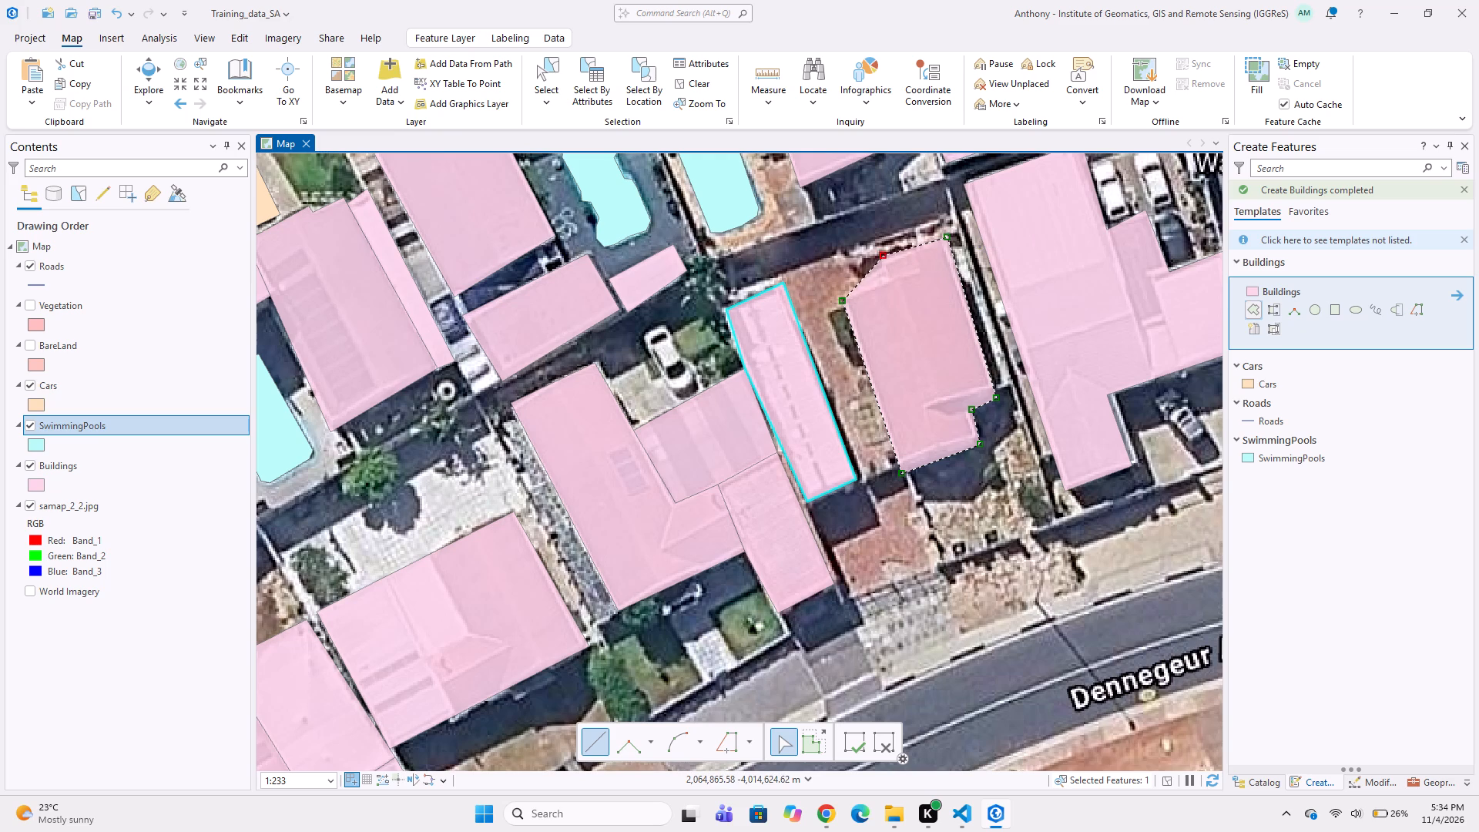
double_click(888, 277)
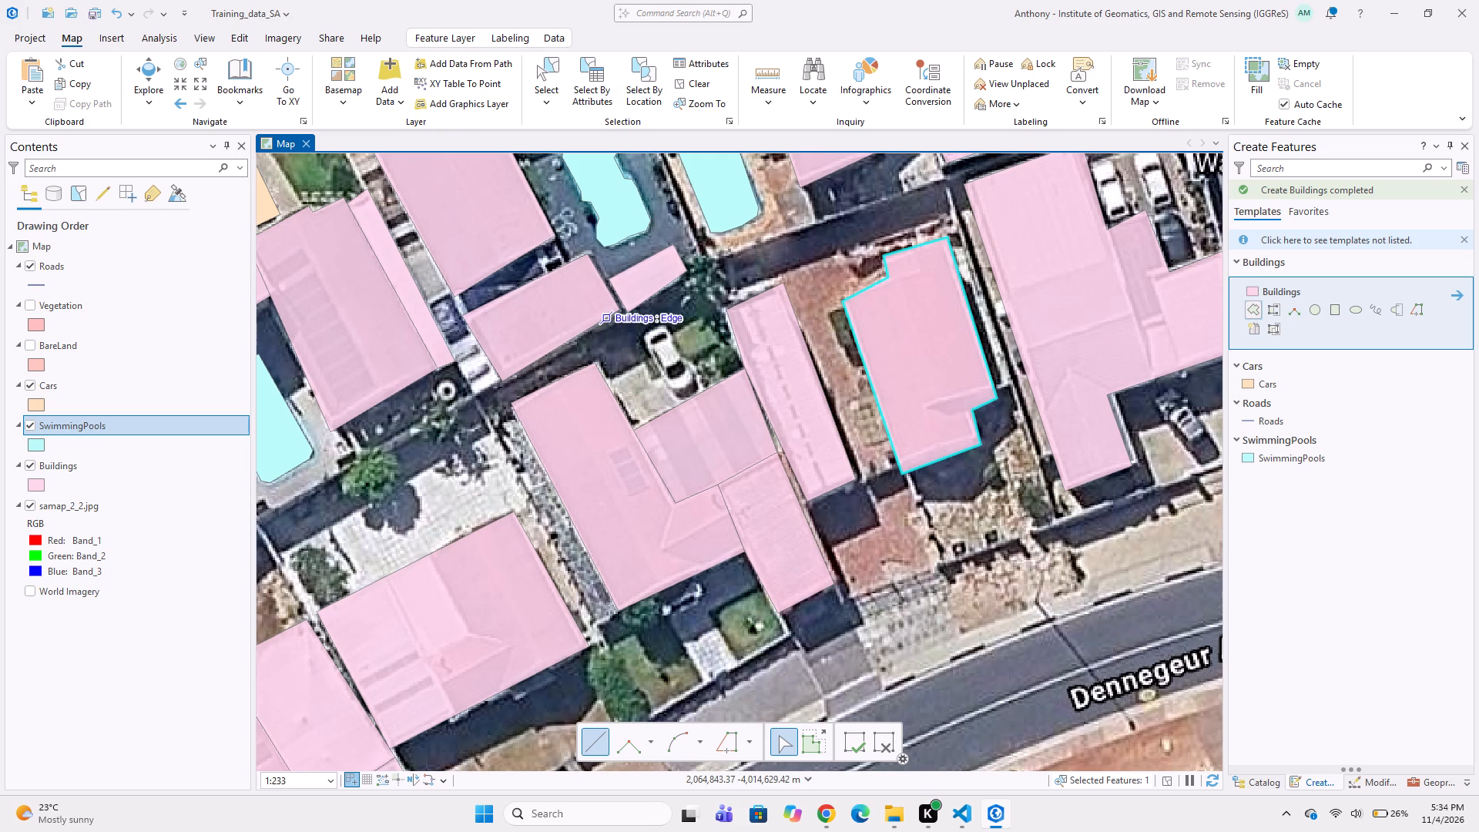
Trace the white car parked north of the dark grey striped roof as a four-cornered Cars polygon.
scroll(705, 409, up, 1)
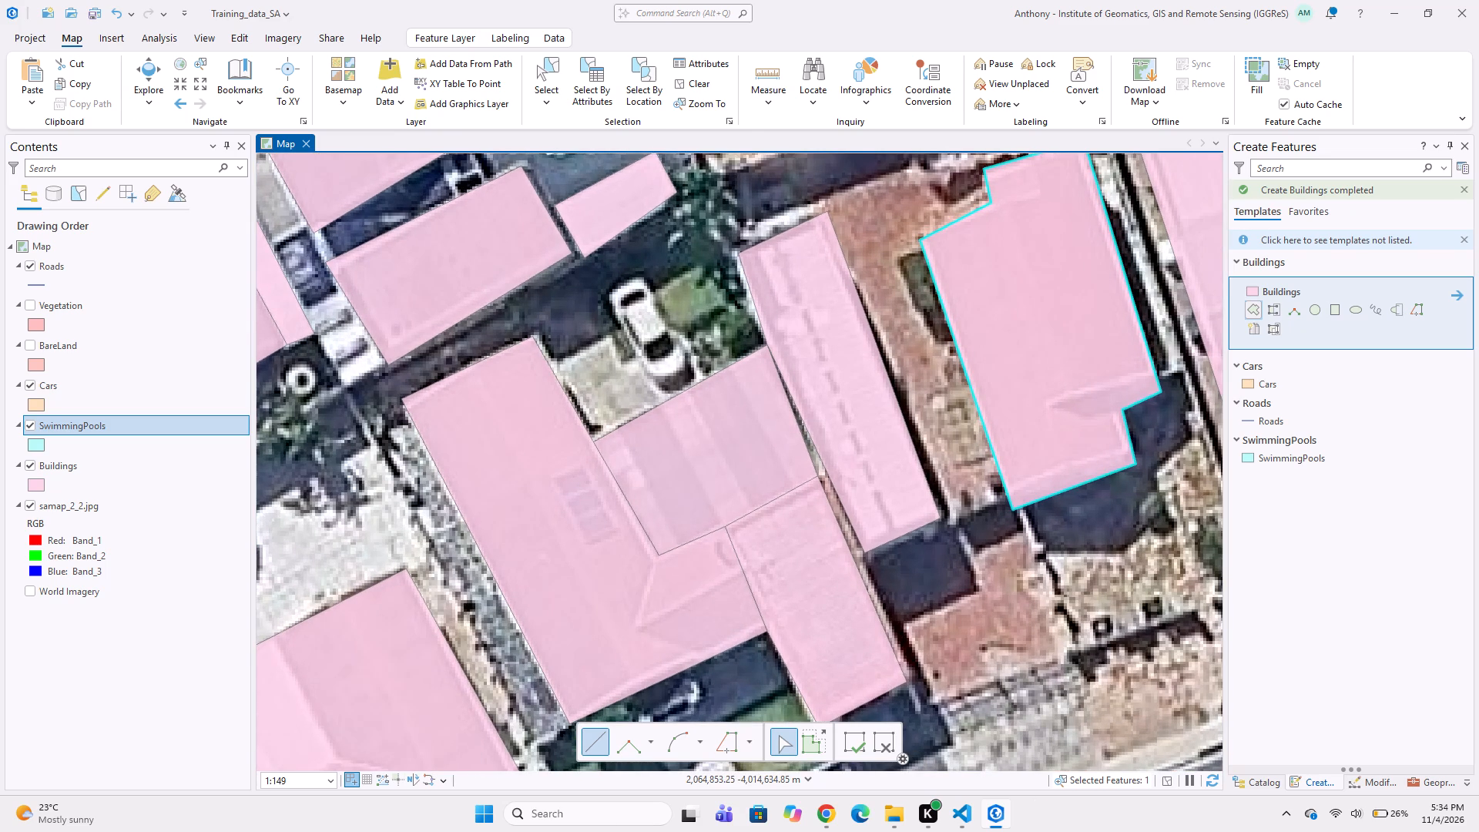
scroll(659, 317, up, 1)
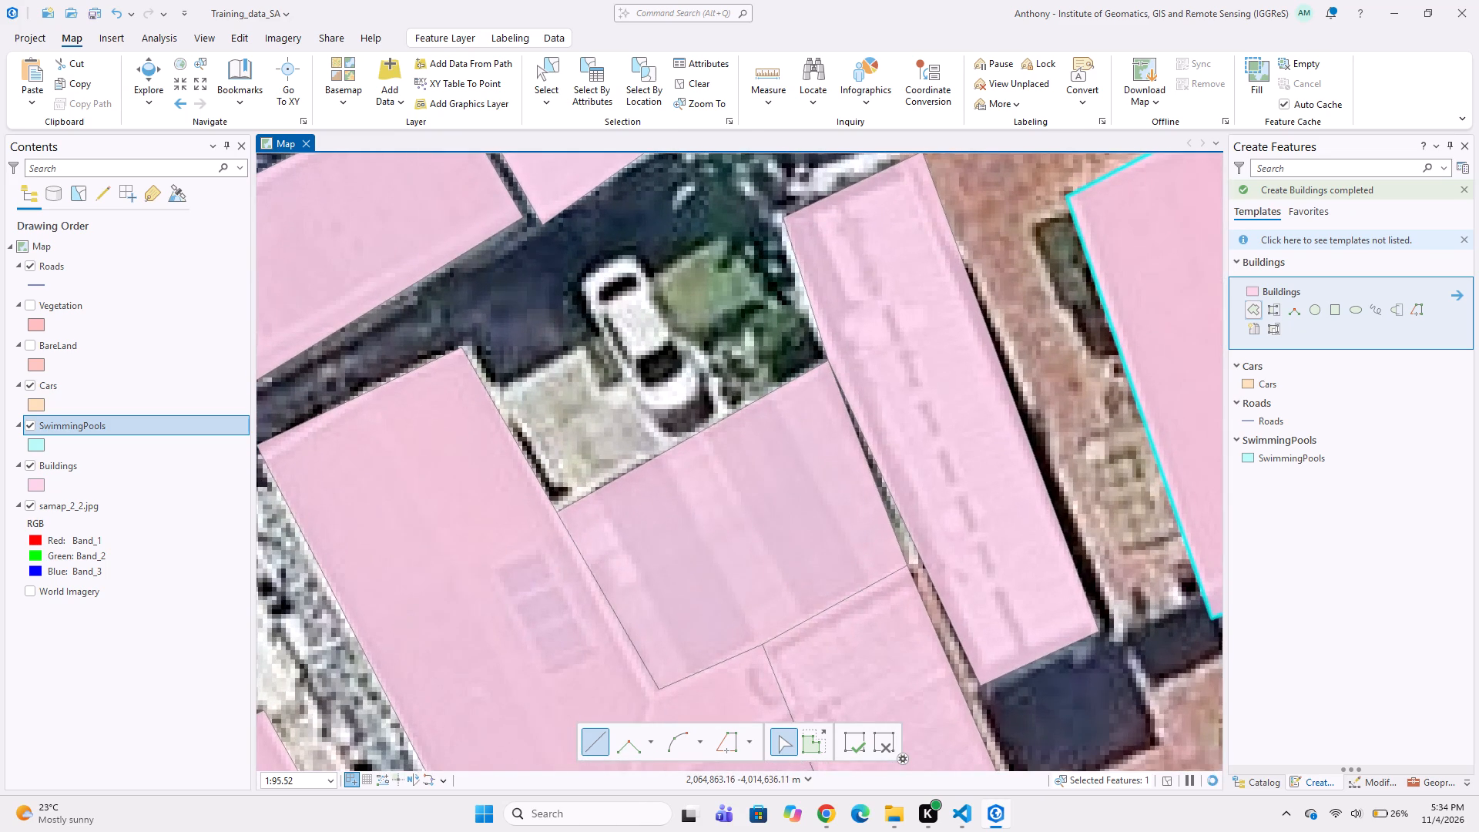
click(1261, 382)
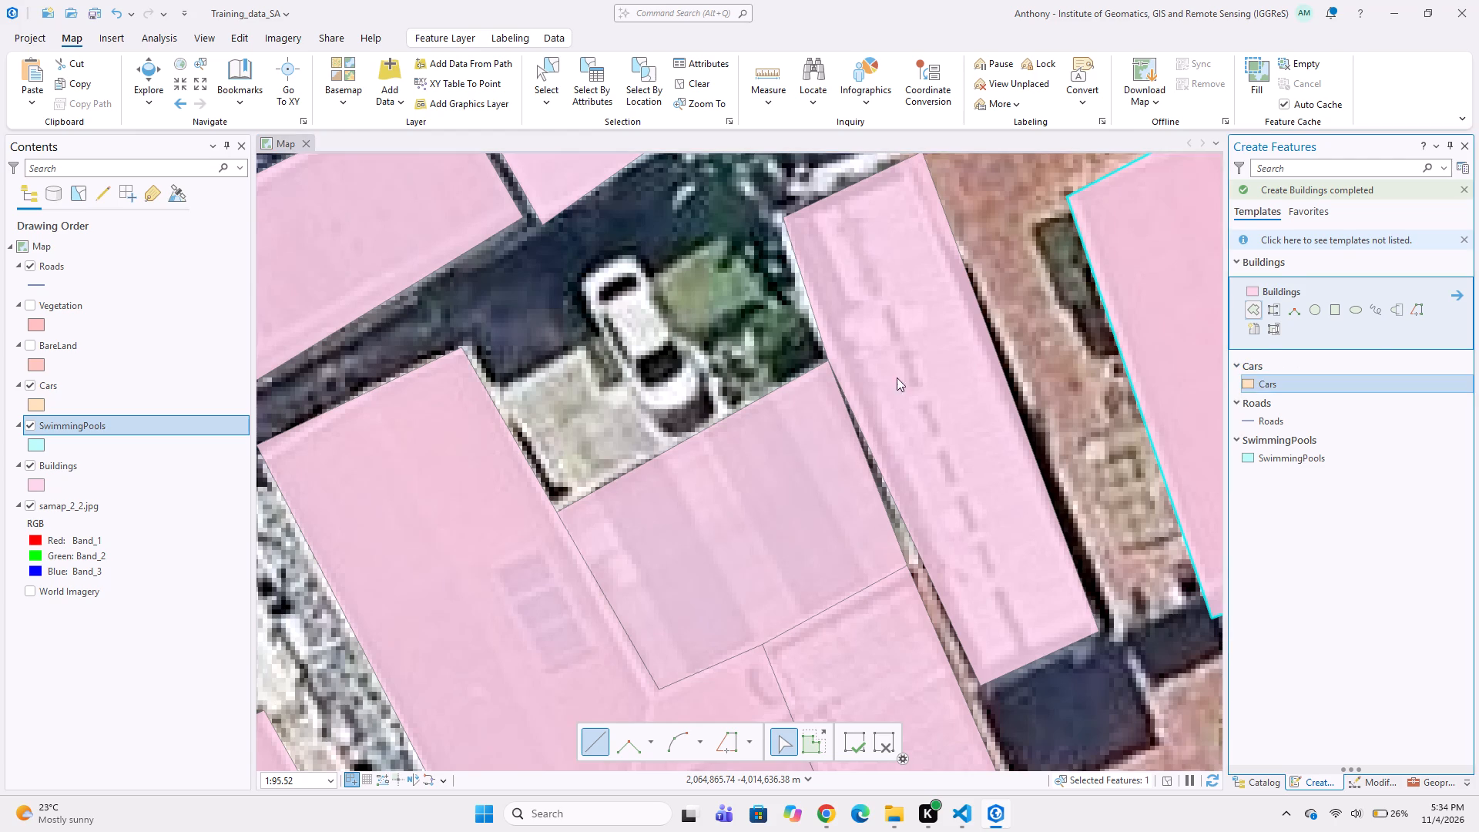
scroll(622, 299, up, 1)
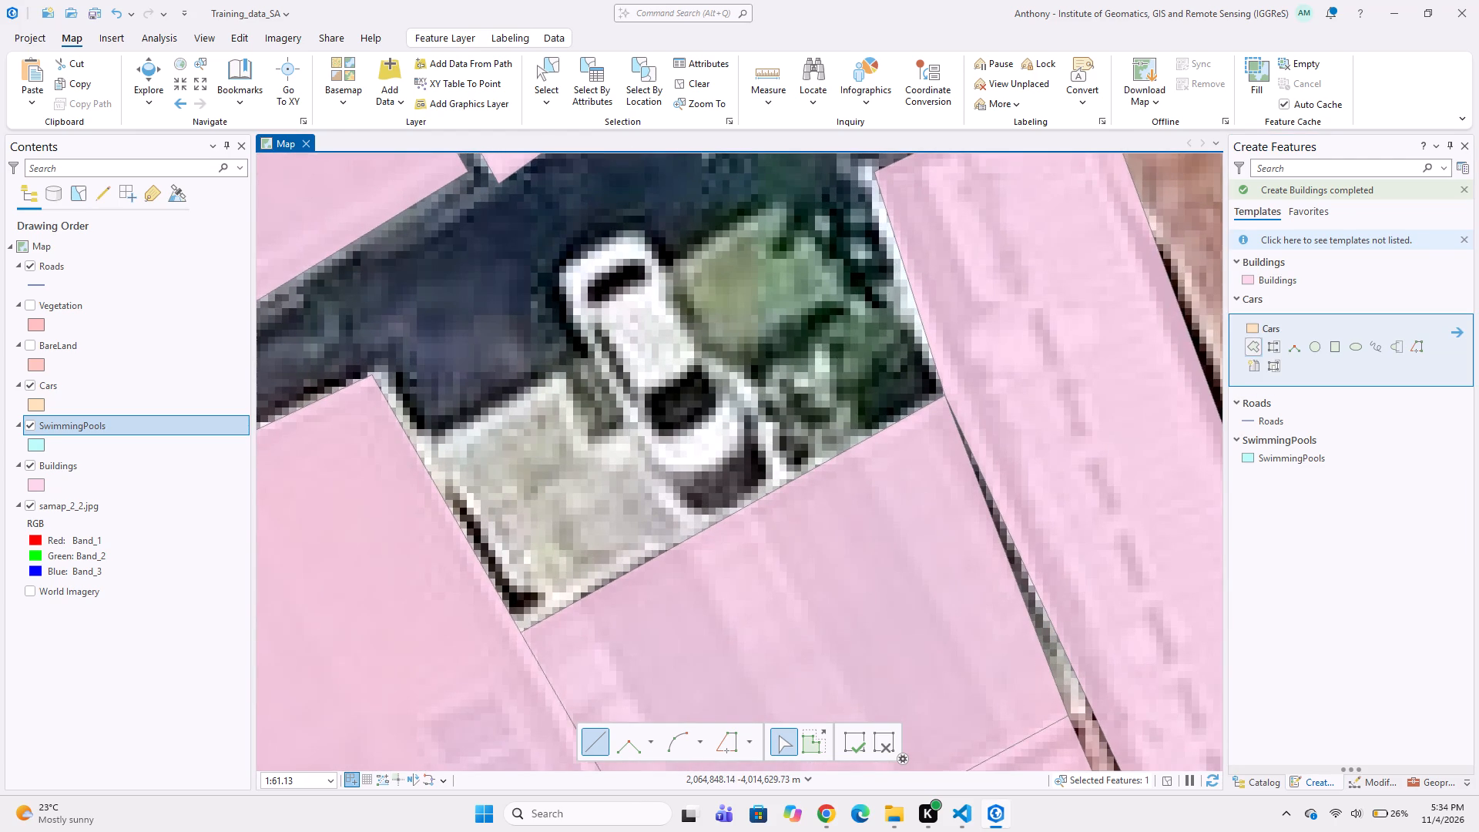
click(636, 205)
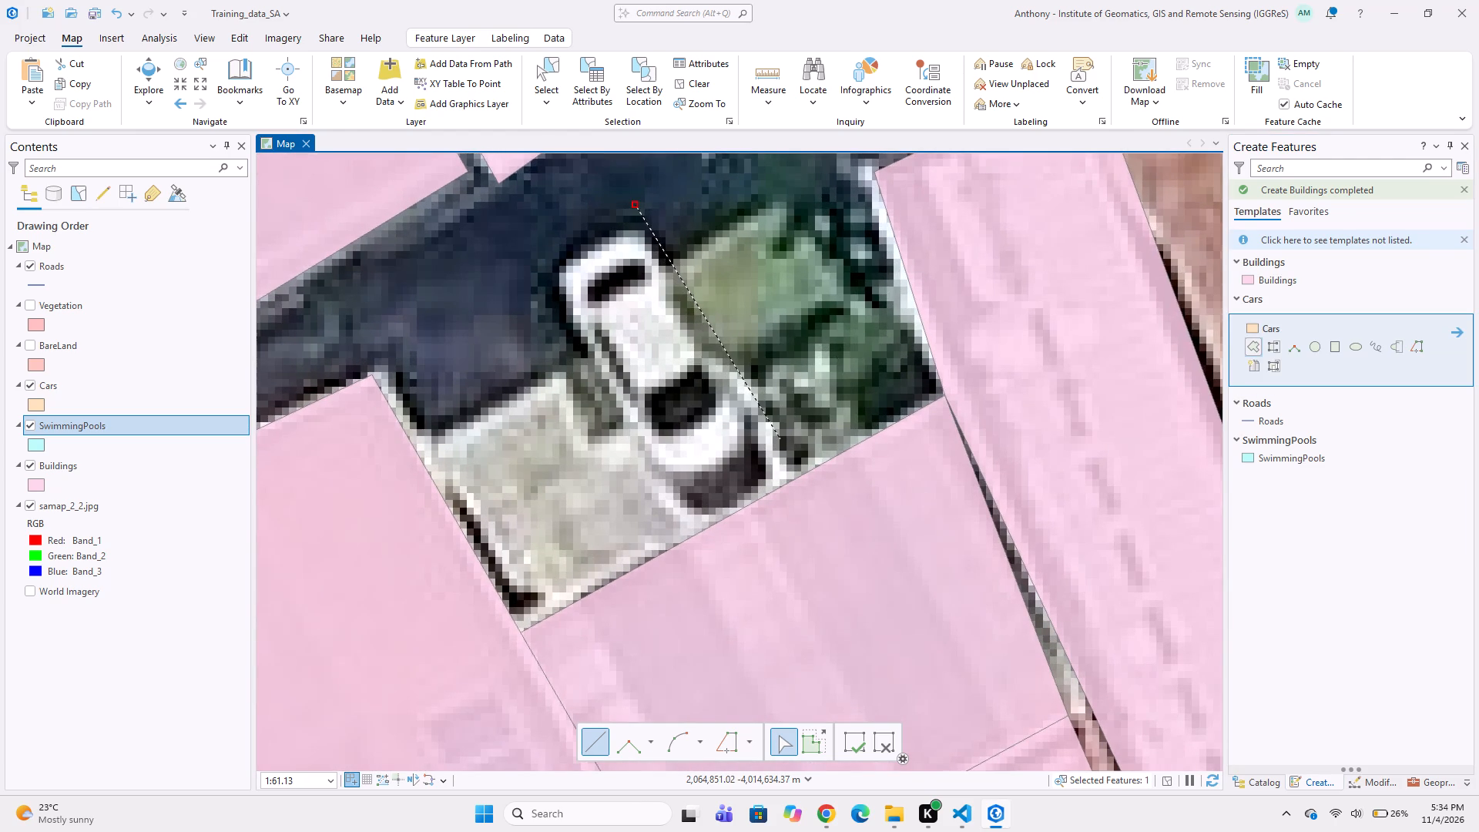
click(780, 439)
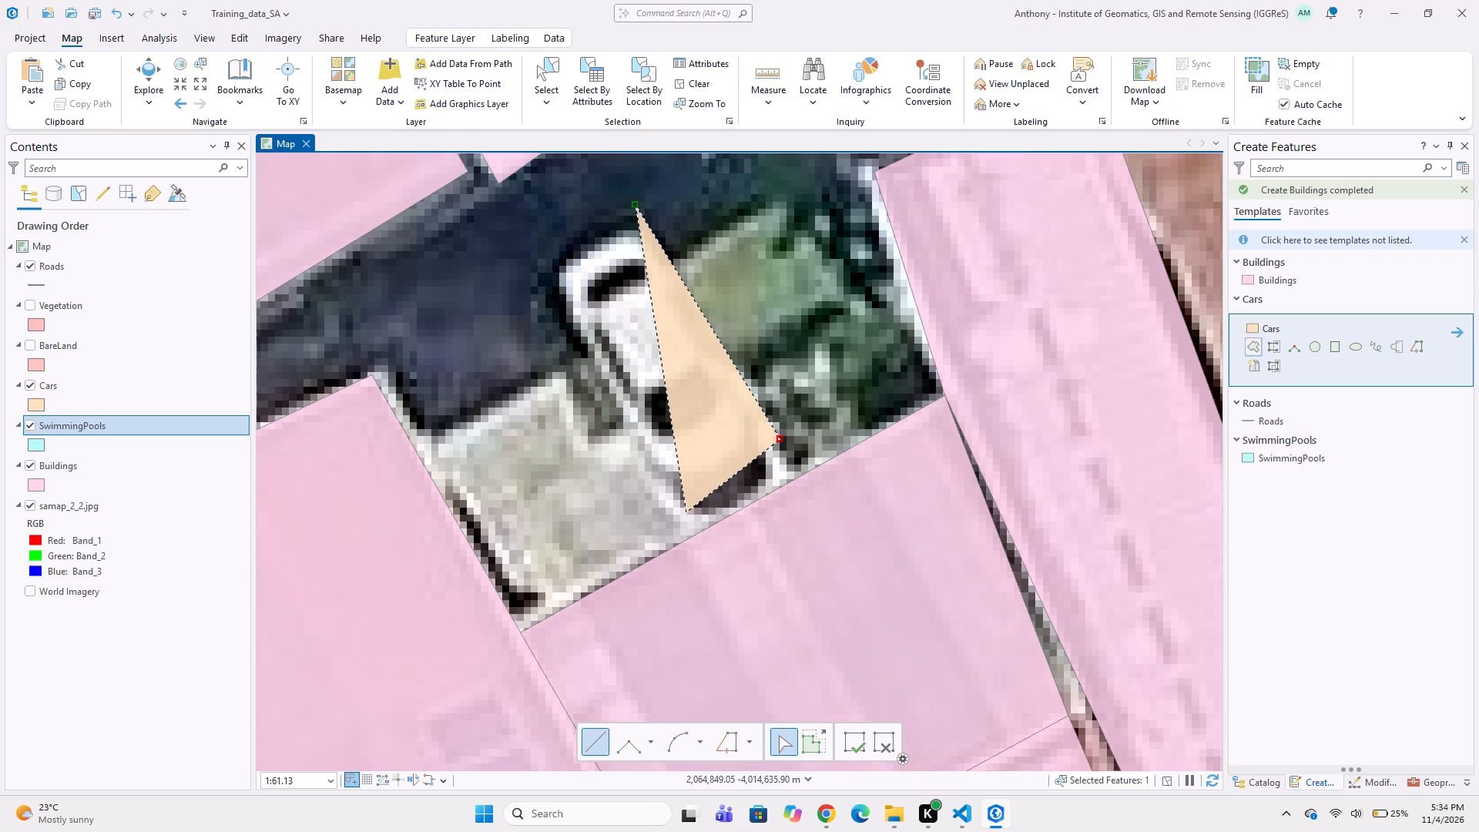
click(686, 512)
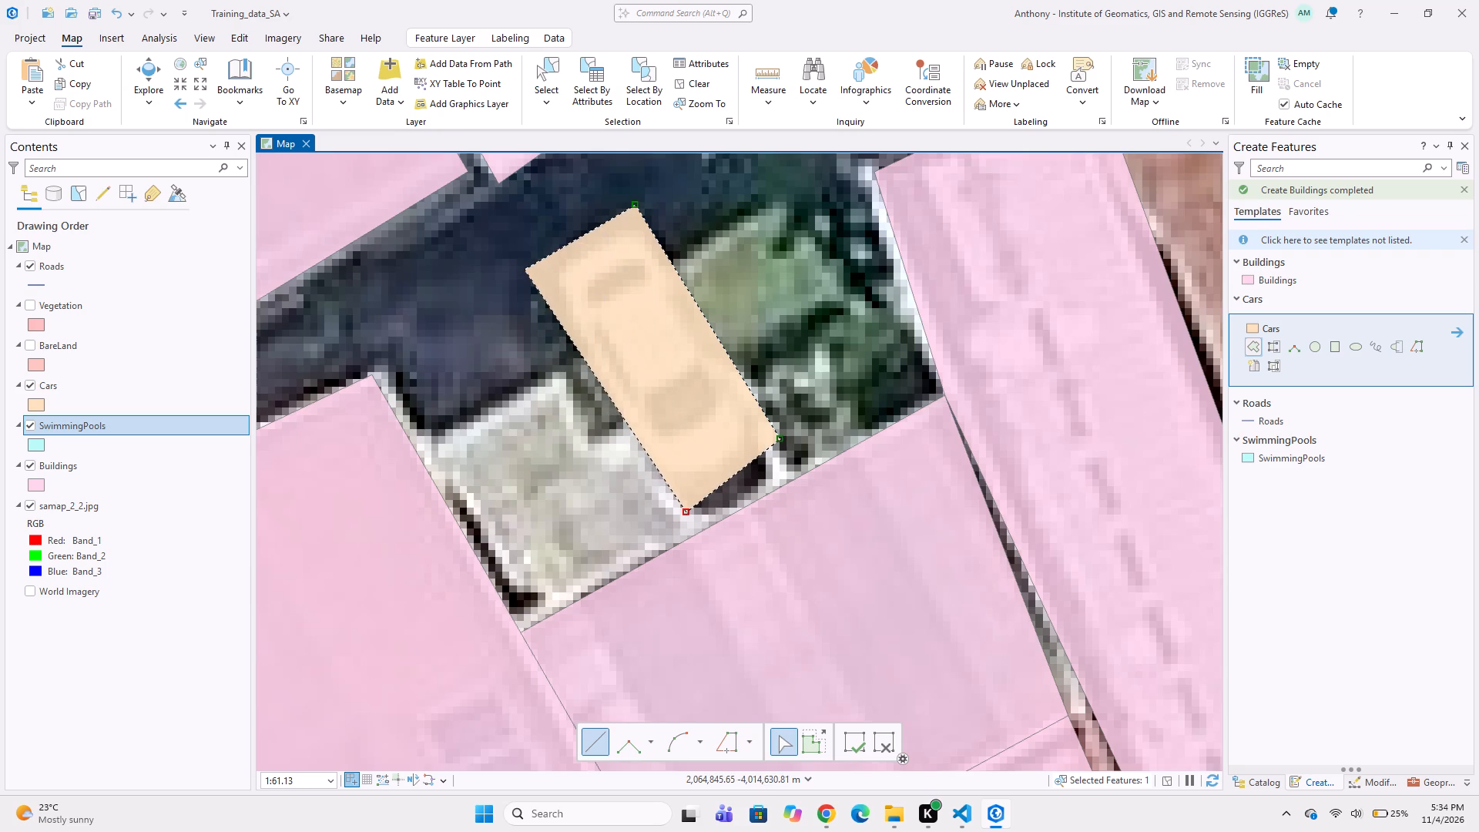
double_click(525, 270)
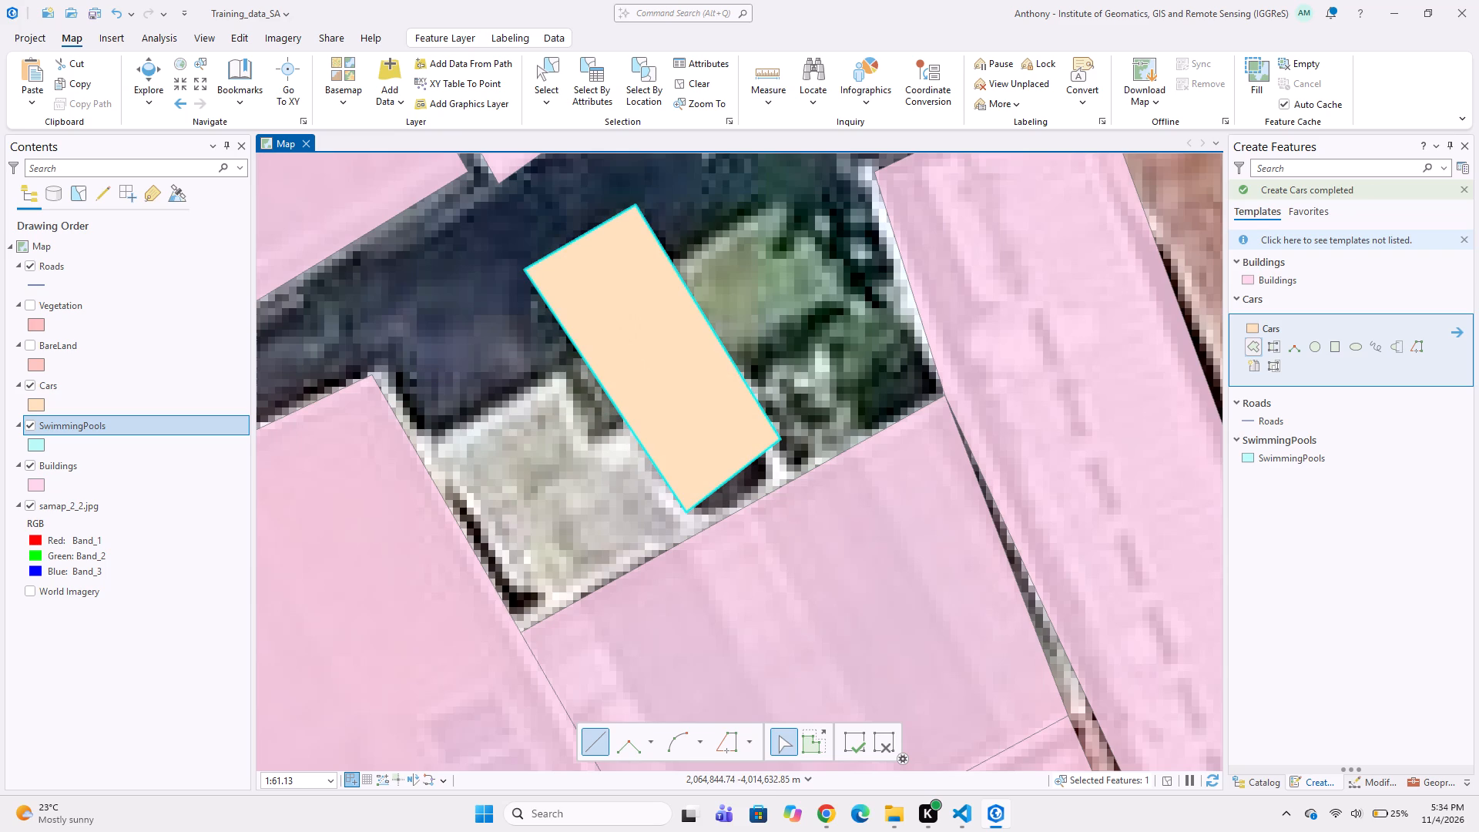
Survey the houses between Wavecrest Ave and Dennegeur Ave for buildings, cars or pools that still lack polygons.
scroll(589, 329, down, 1)
middle_drag(748, 377, 724, 347)
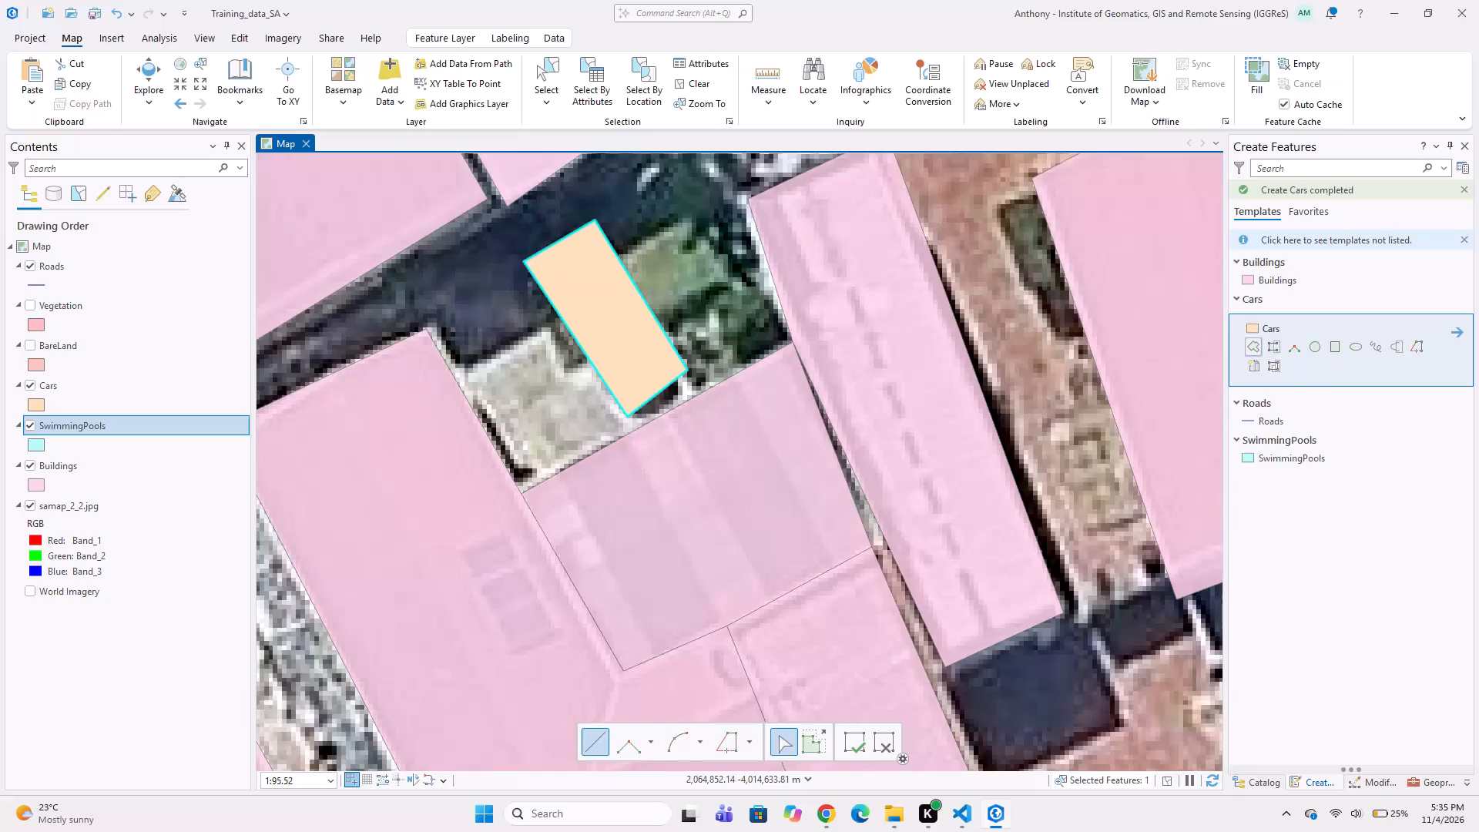
middle_drag(735, 374, 679, 307)
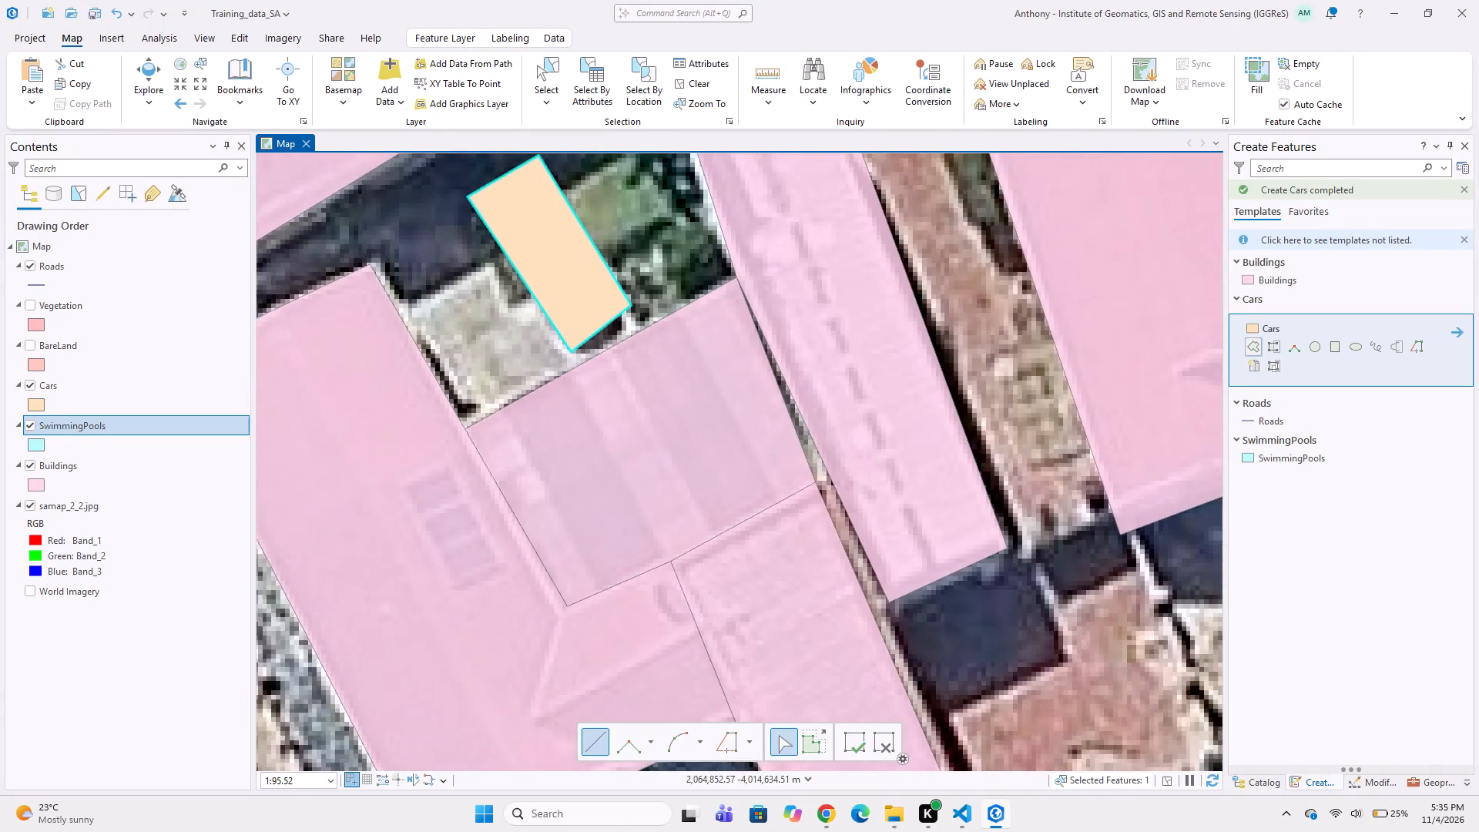
scroll(703, 374, down, 3)
middle_drag(703, 380, 789, 393)
middle_drag(754, 372, 810, 367)
middle_drag(786, 340, 861, 355)
middle_drag(899, 377, 716, 358)
middle_drag(924, 361, 1031, 326)
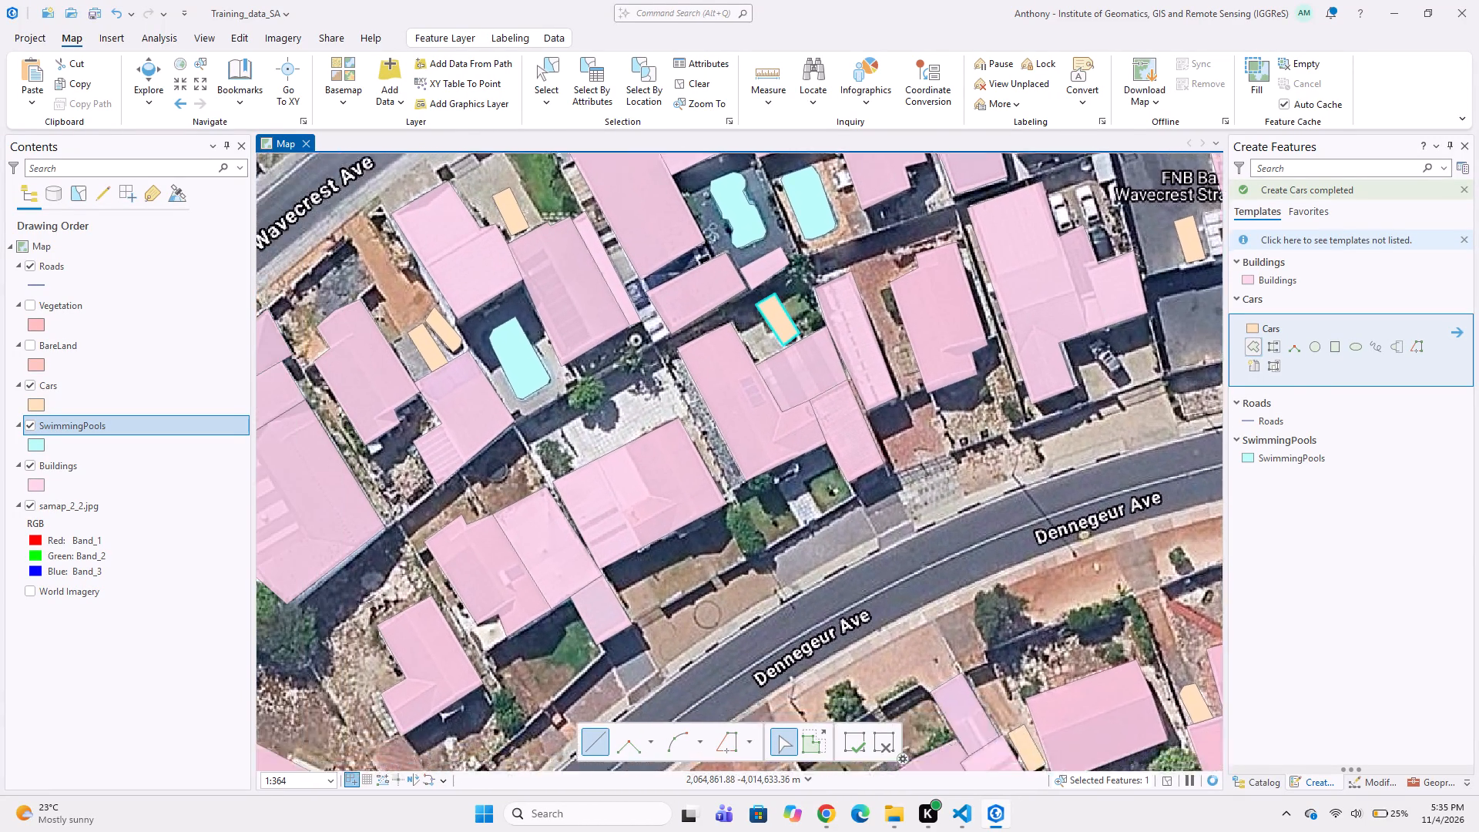
Trace the silver car parked in the driveway north of Dennegeur Ave, southwest of the FNB Bank ATM, as a five-vertex Buildings polygon.
middle_drag(886, 371, 738, 331)
middle_drag(891, 340, 738, 382)
middle_drag(927, 231, 837, 326)
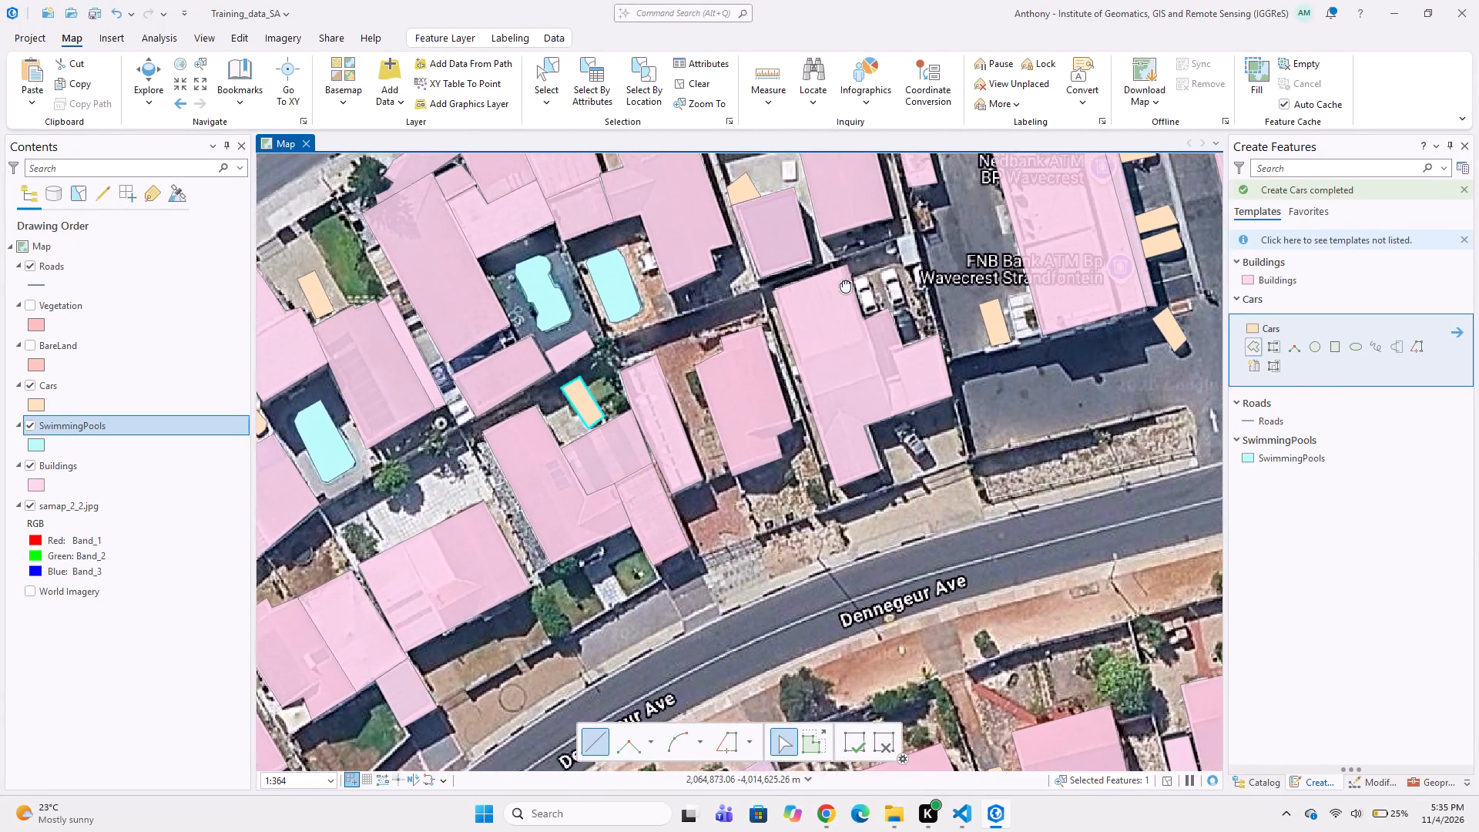
middle_drag(835, 288, 713, 350)
scroll(765, 464, up, 1)
middle_drag(756, 509, 767, 401)
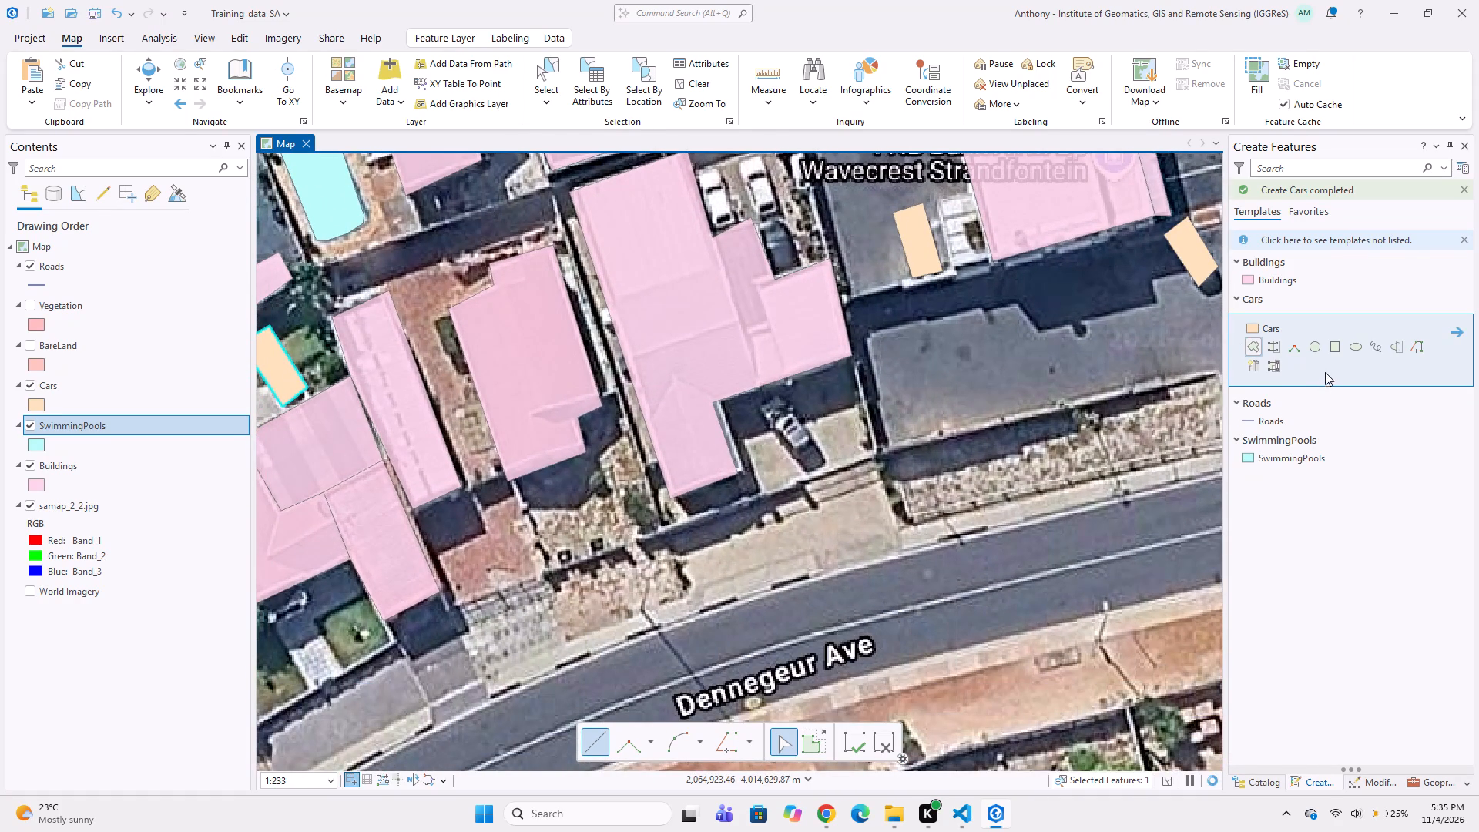
click(1271, 283)
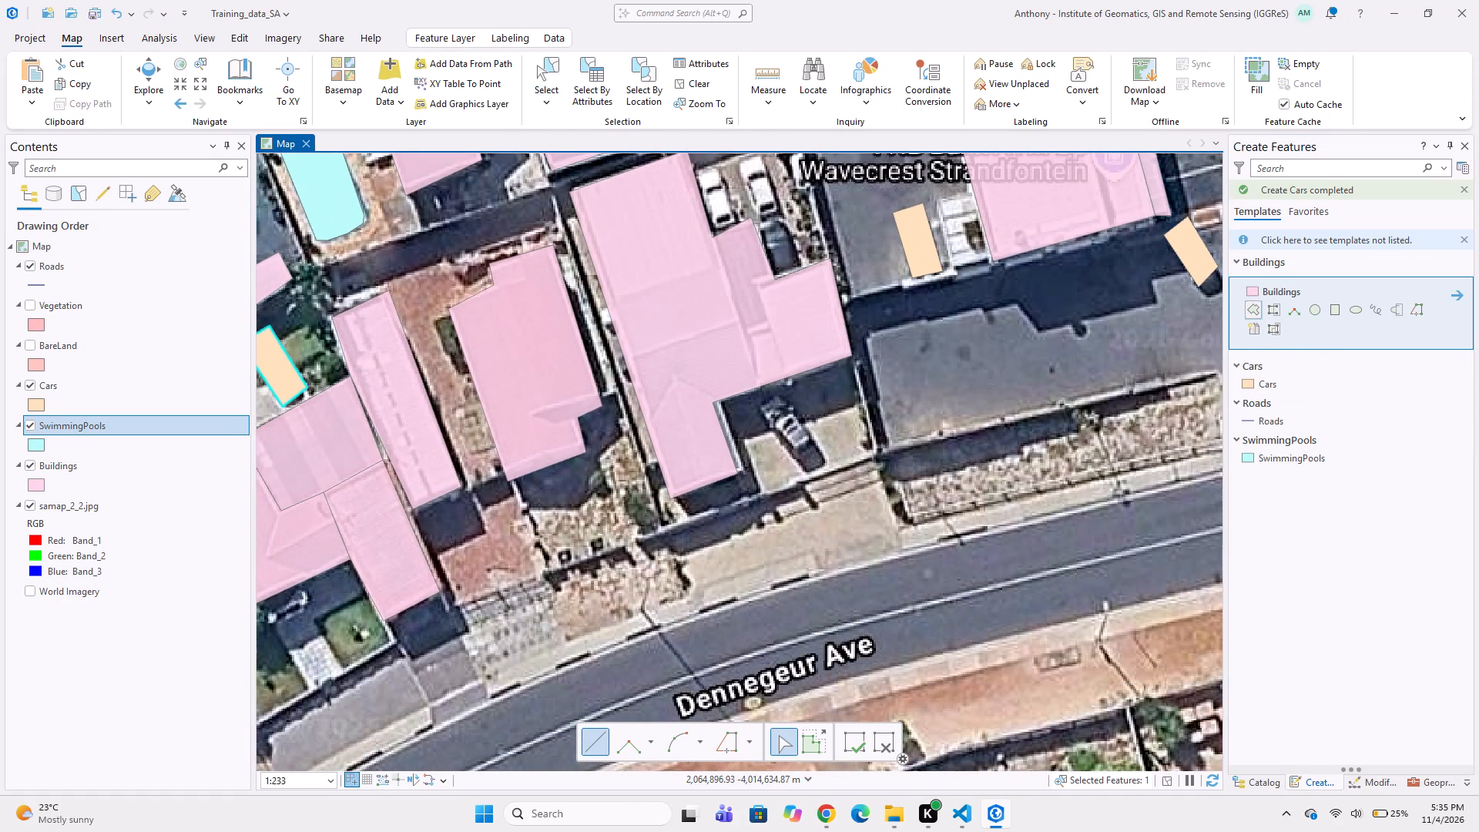
scroll(813, 477, up, 2)
click(783, 450)
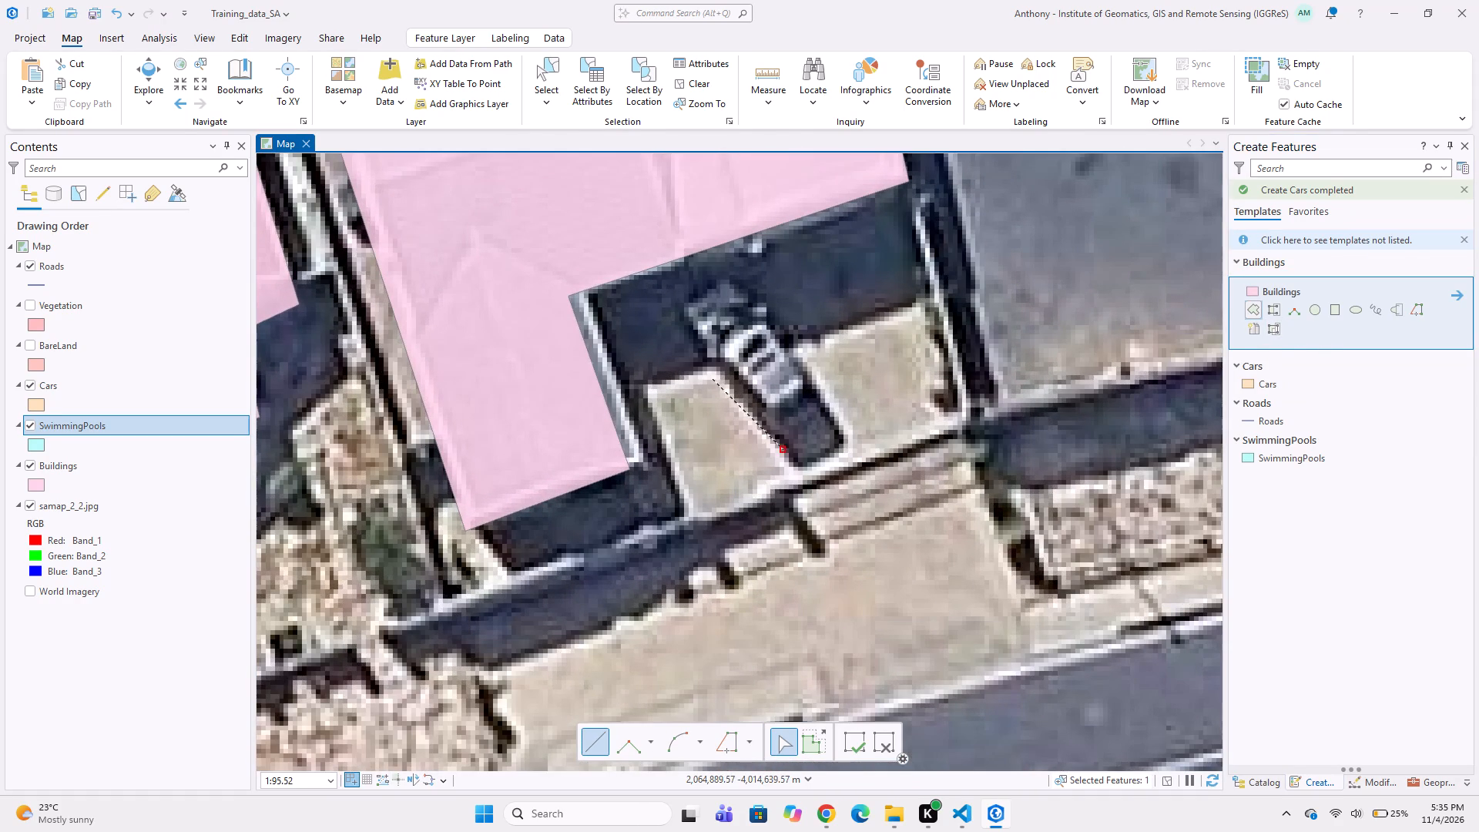
click(673, 315)
click(726, 270)
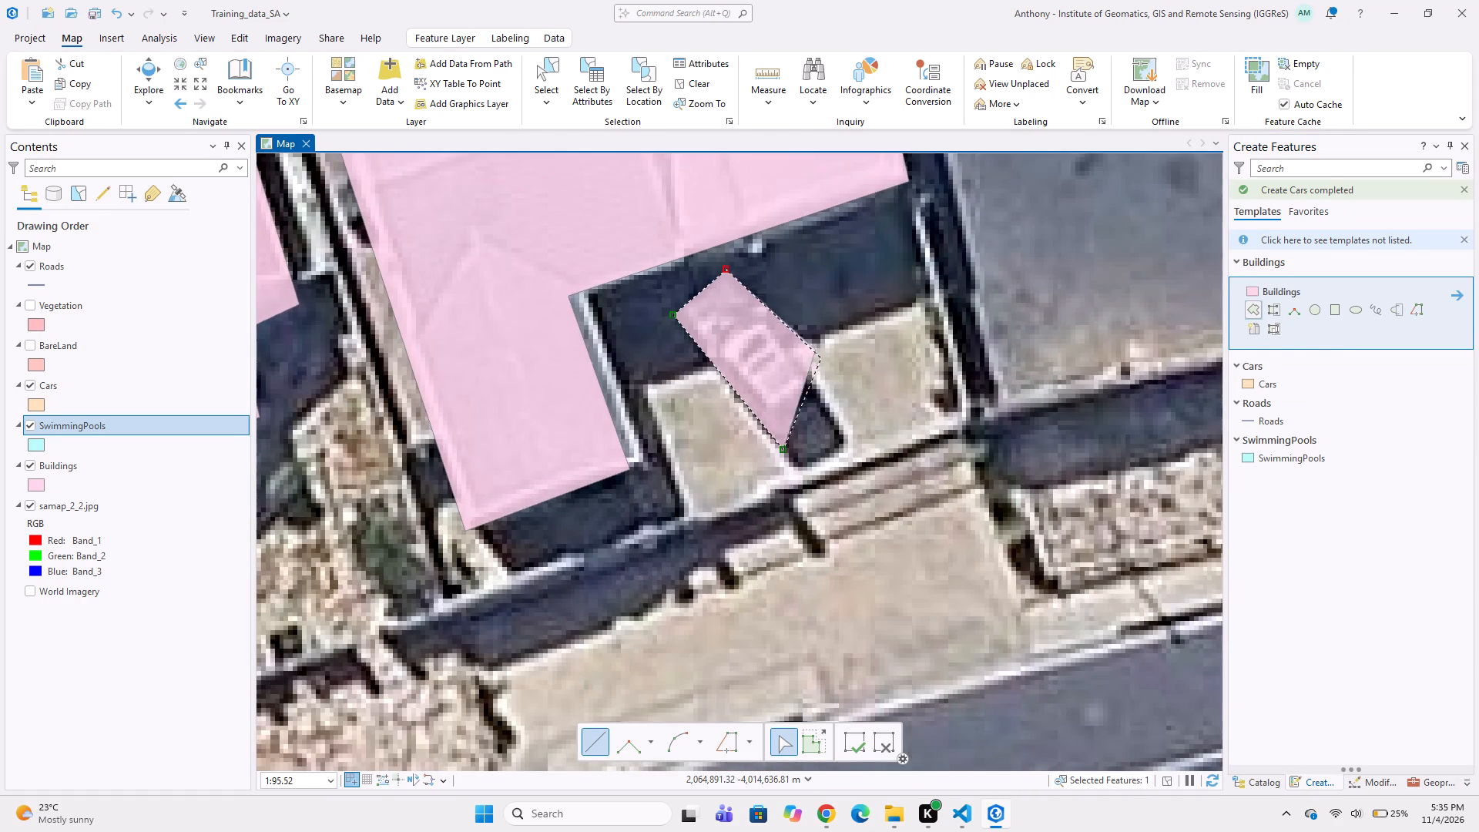
click(765, 299)
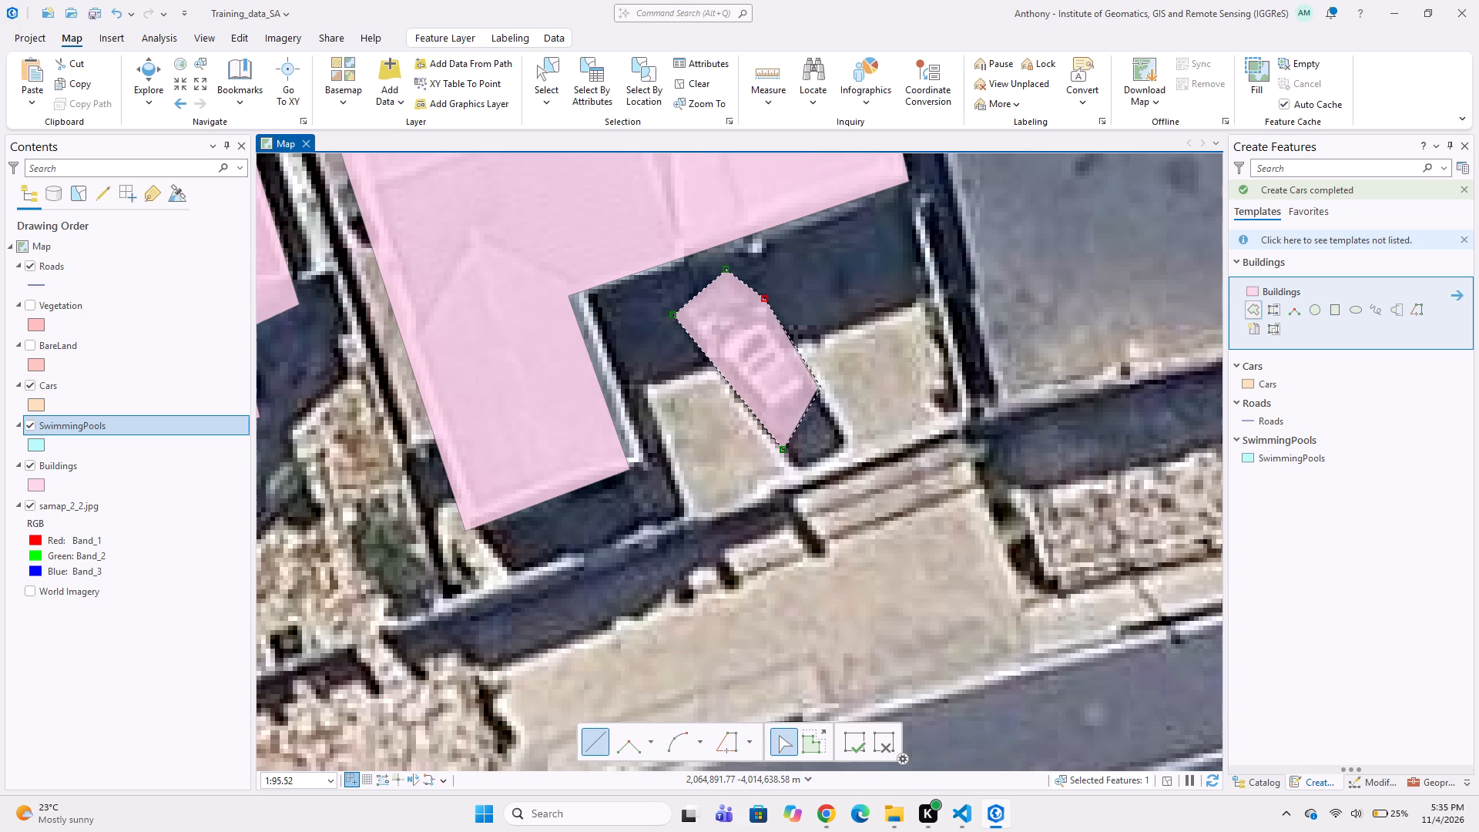
double_click(832, 409)
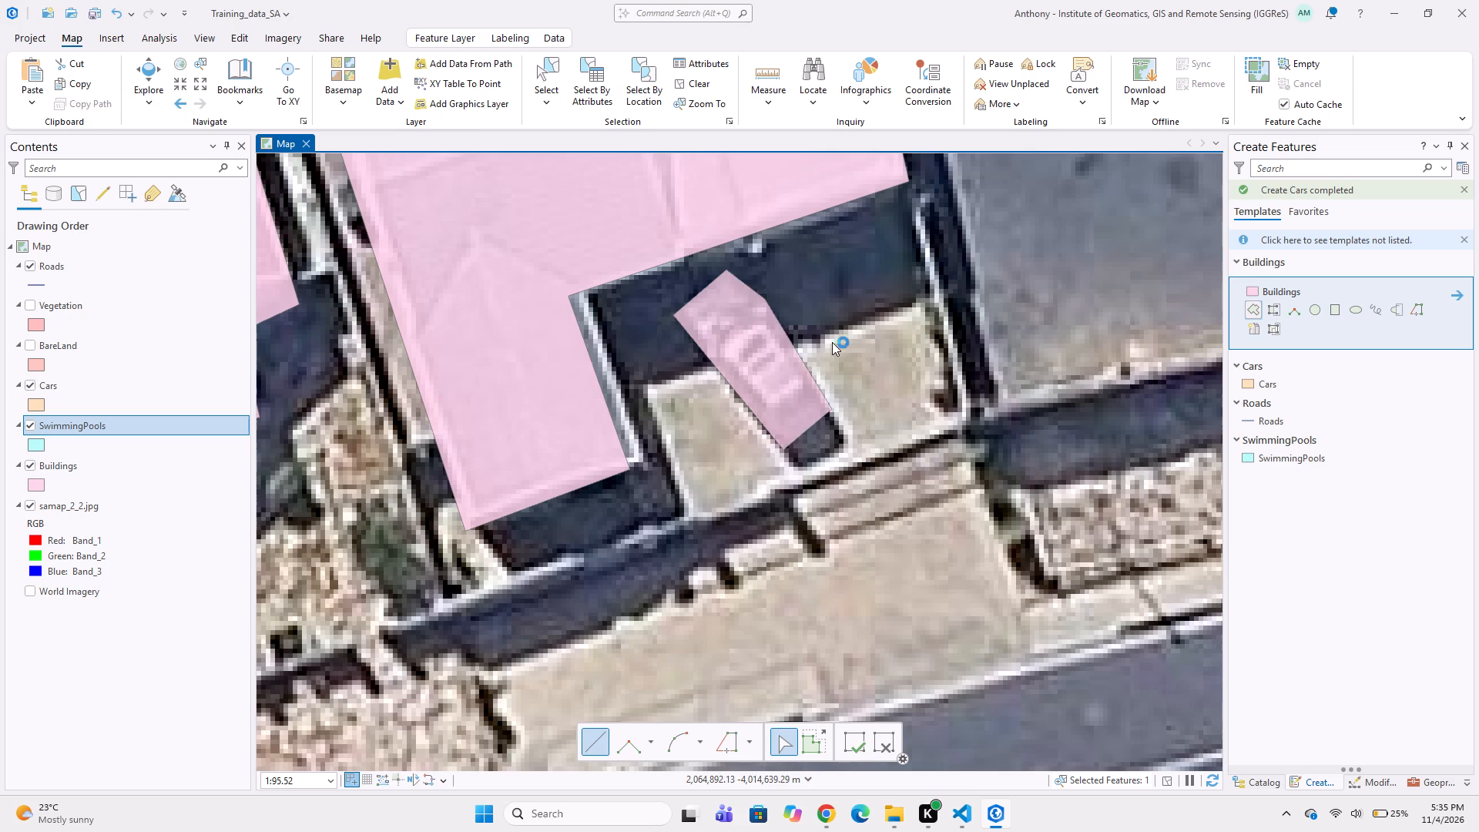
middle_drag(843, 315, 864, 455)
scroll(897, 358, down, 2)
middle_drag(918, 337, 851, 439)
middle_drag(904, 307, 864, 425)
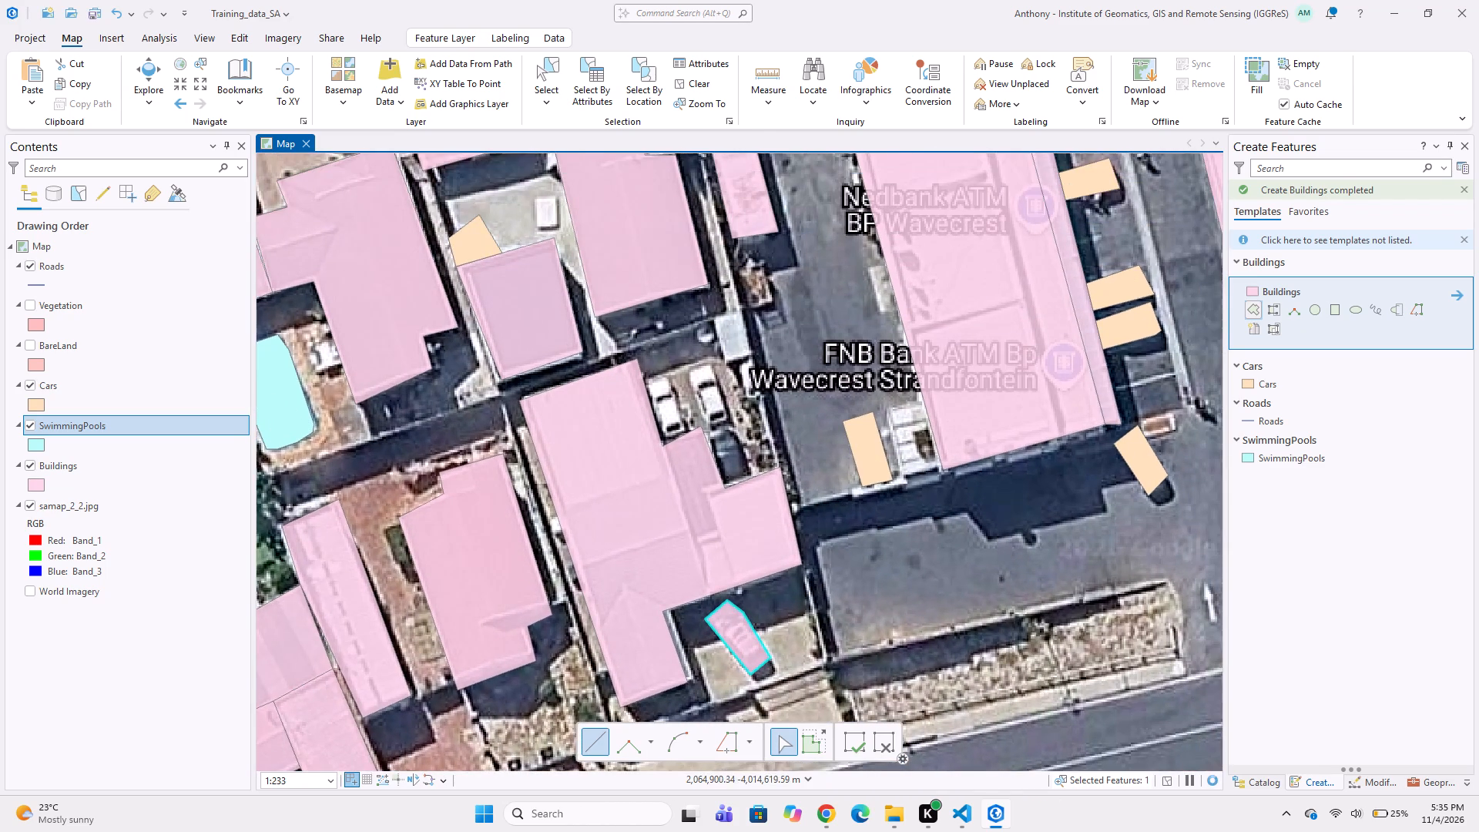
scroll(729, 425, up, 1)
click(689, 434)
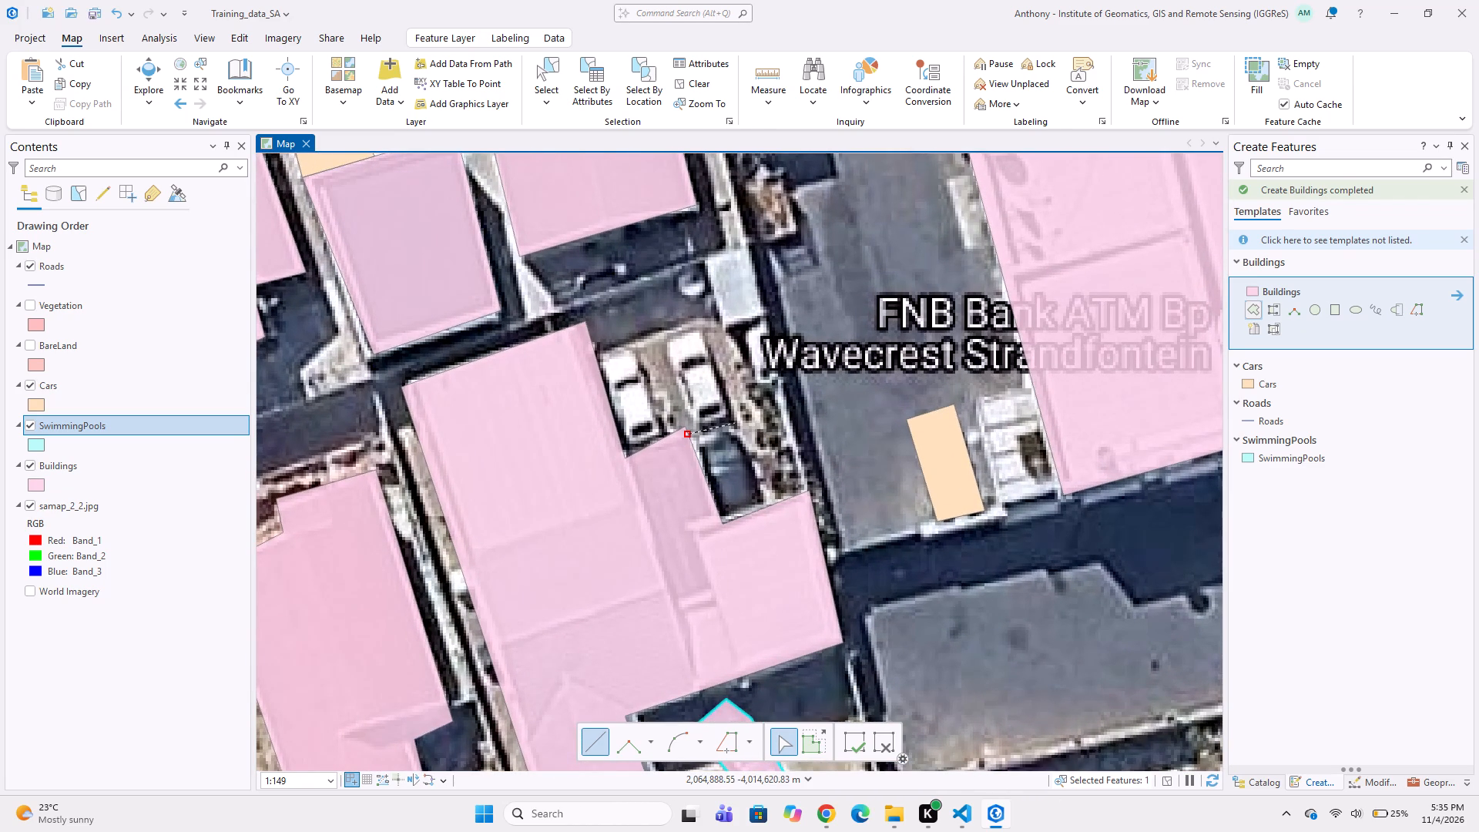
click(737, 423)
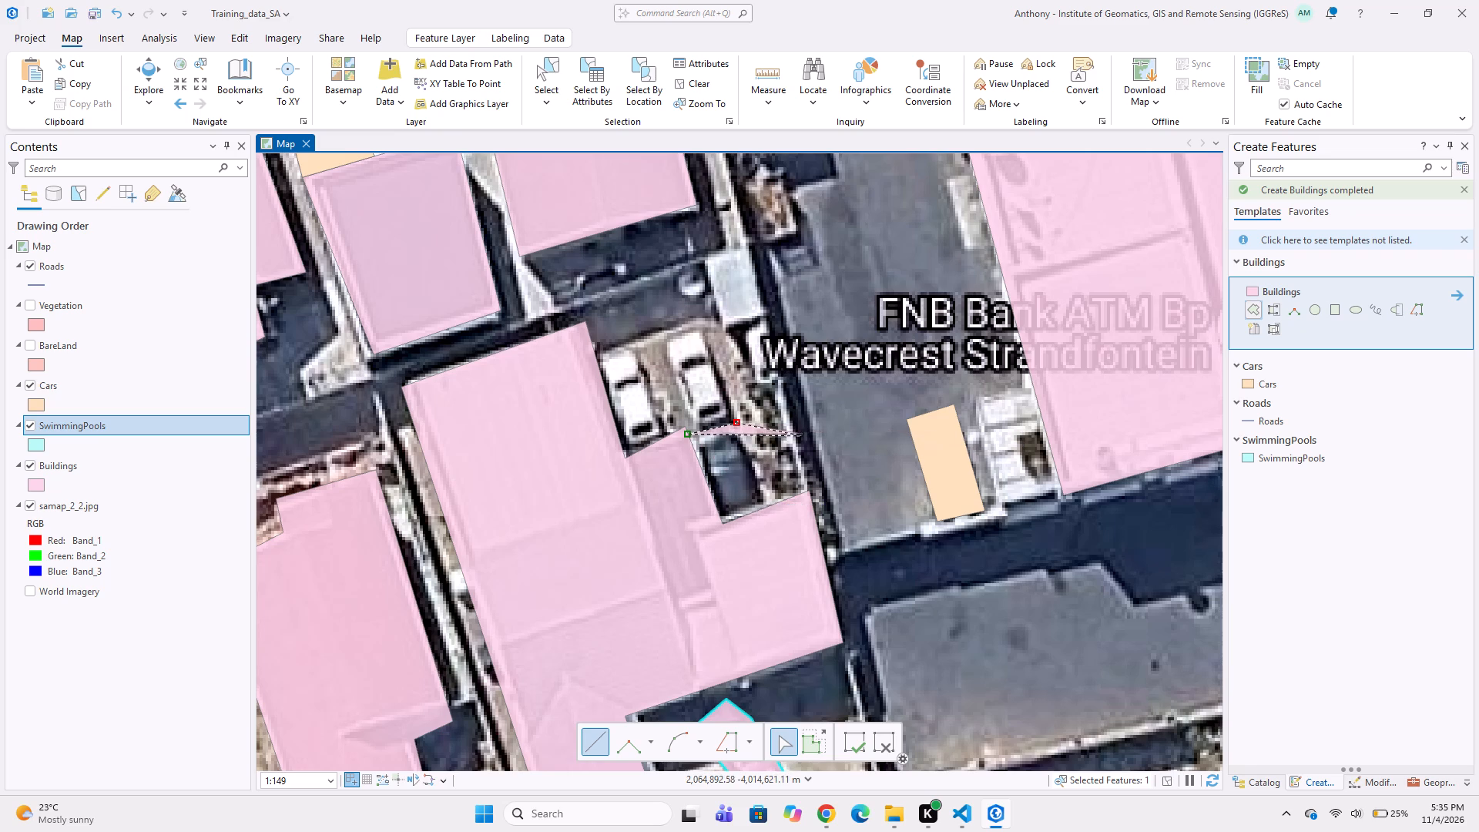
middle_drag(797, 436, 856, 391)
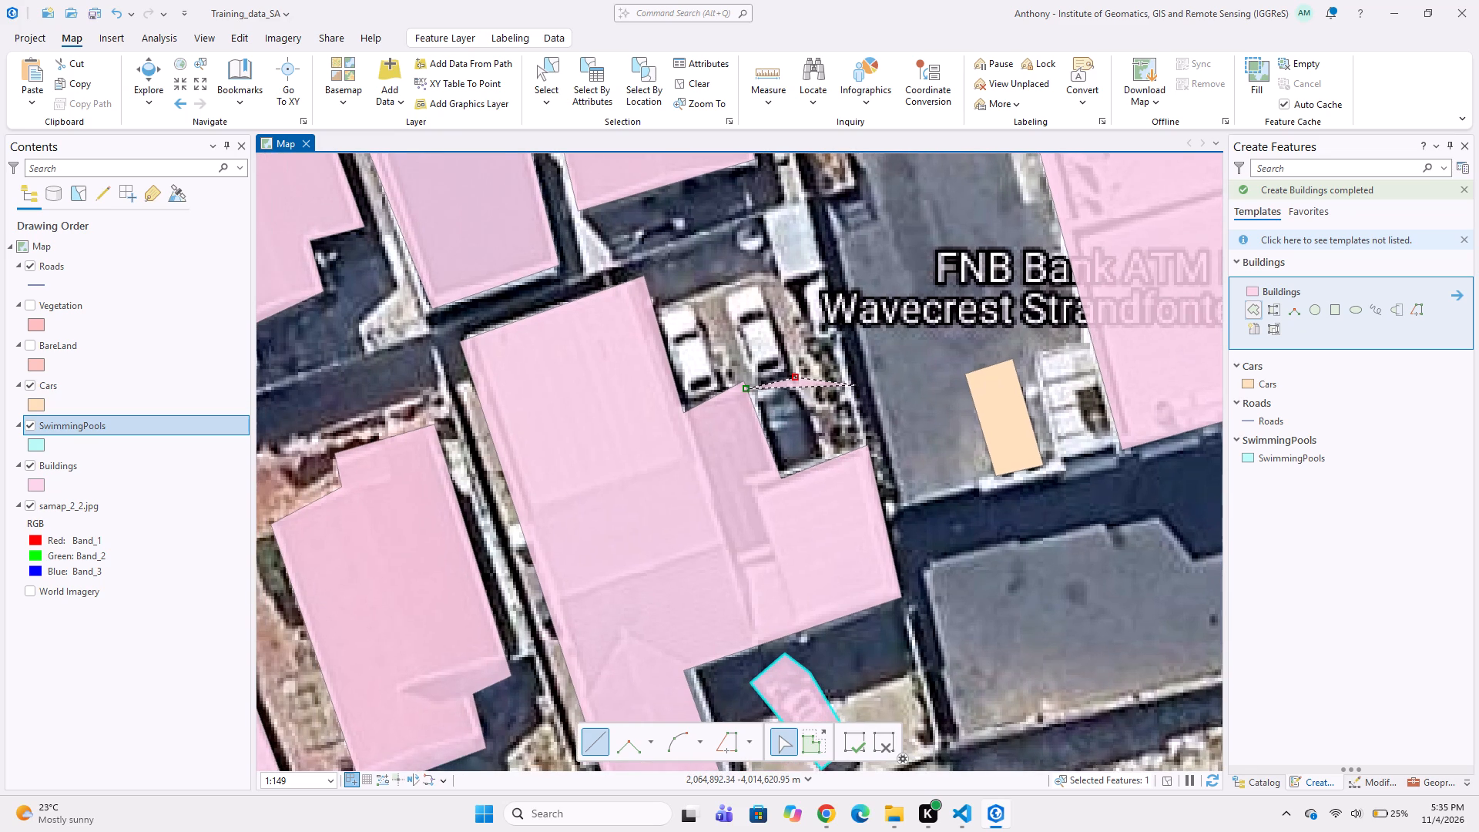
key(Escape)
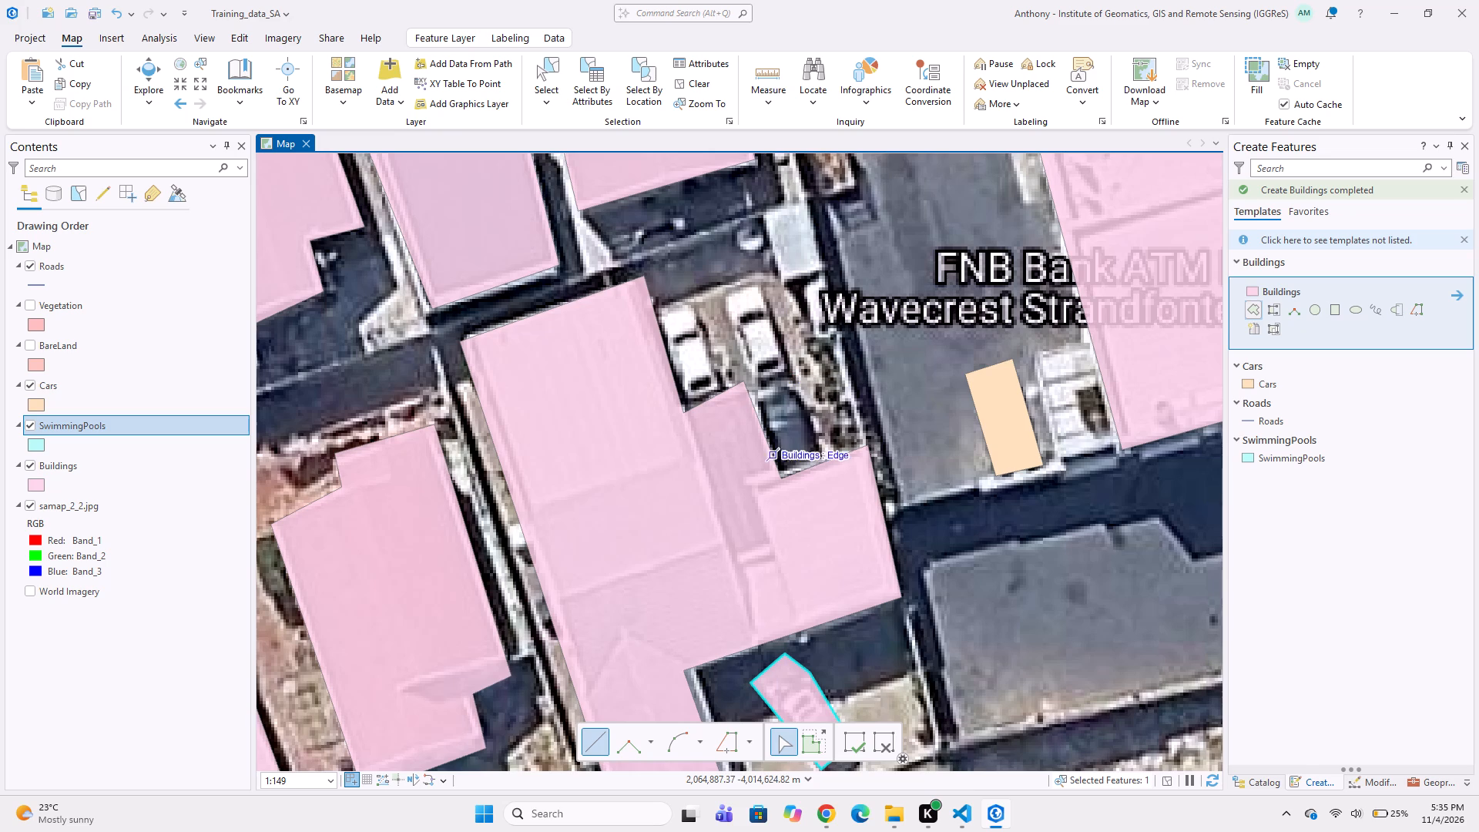
Cut the driveway car's polygon from Buildings and paste it in place into Cars with Paste Special, keeping source attribute values.
middle_drag(808, 536, 786, 415)
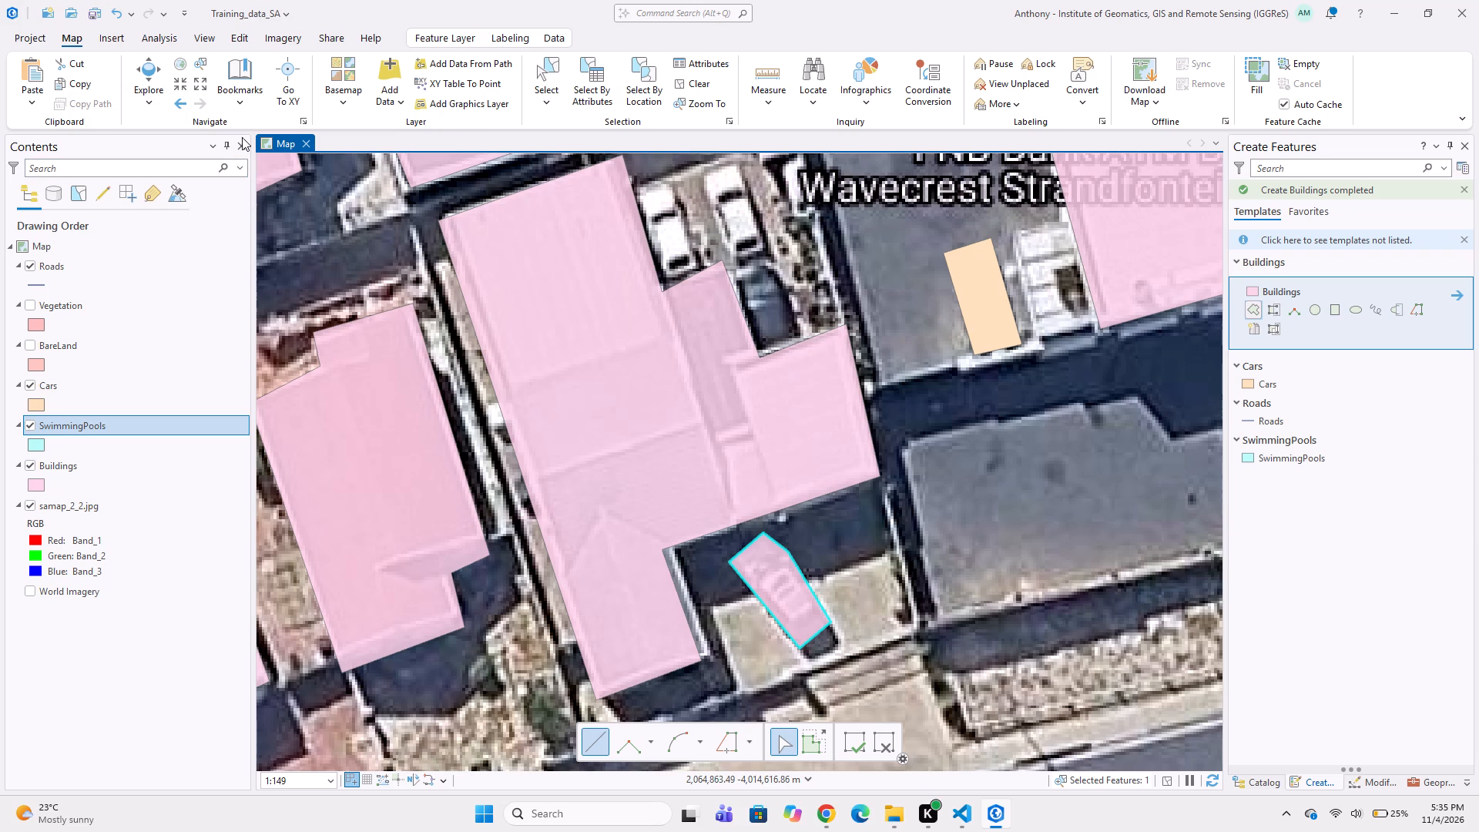
key(ctrl+x)
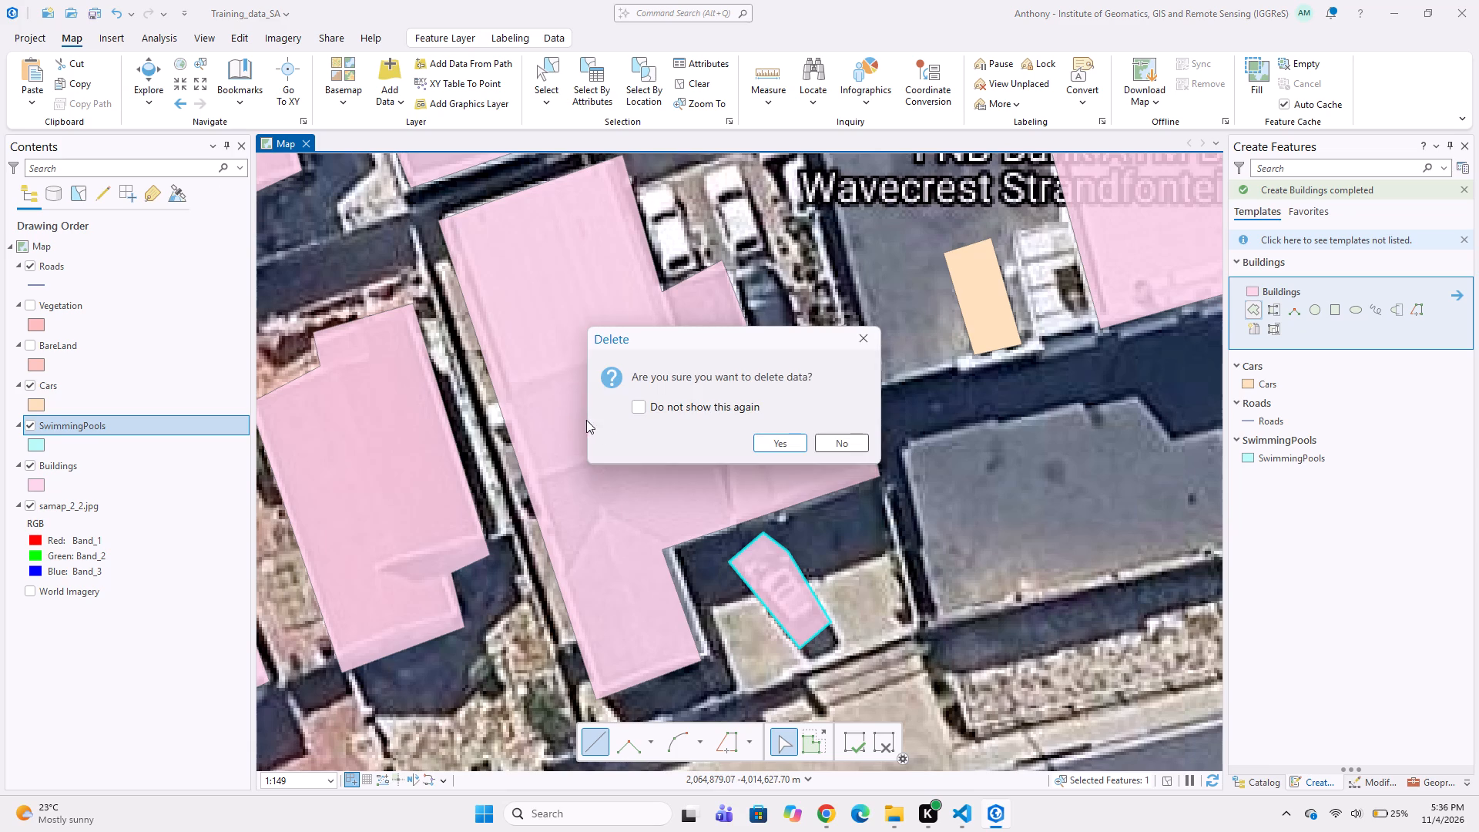
click(778, 441)
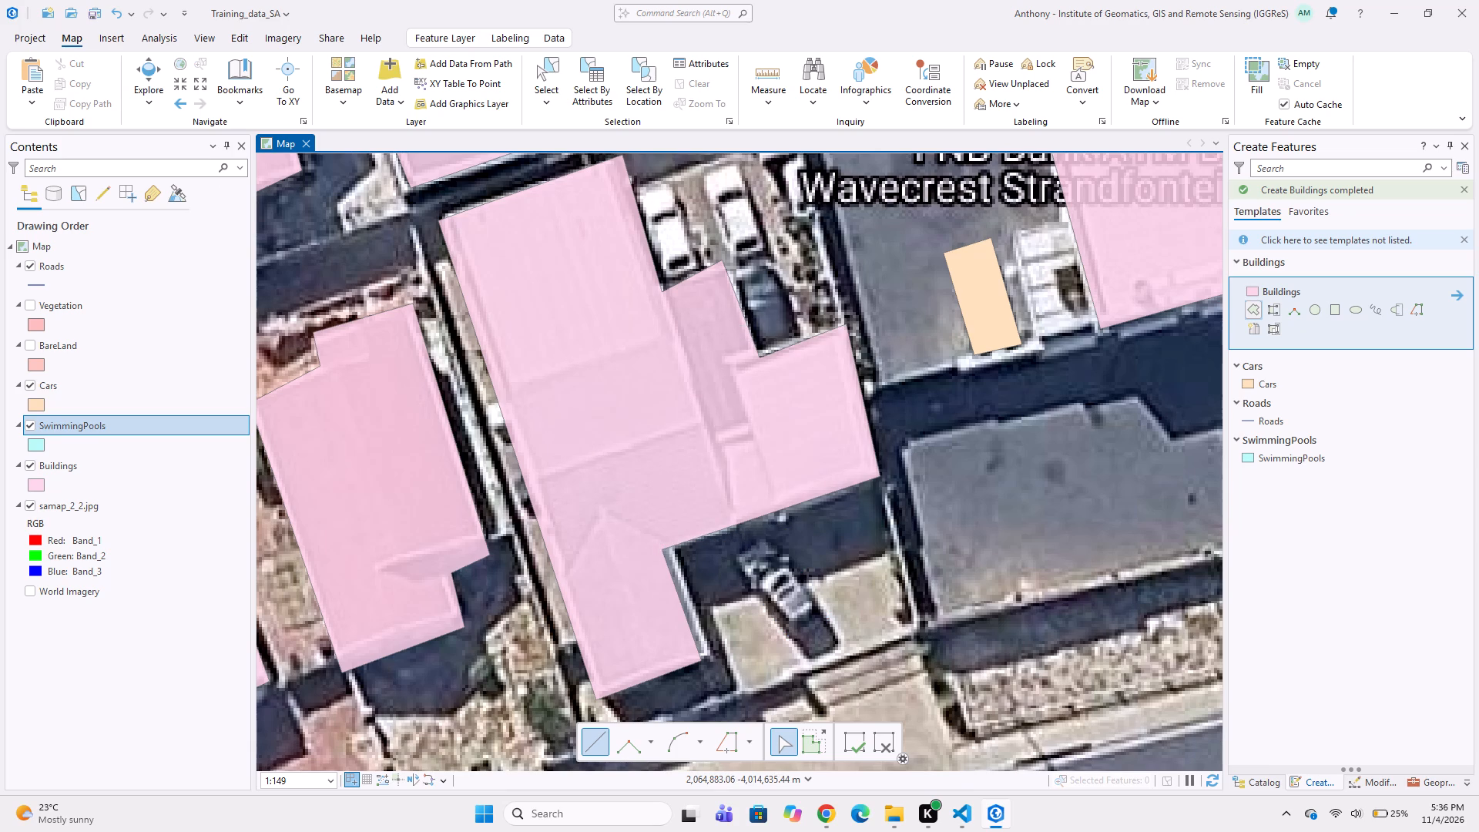
key(ctrl+alt+v)
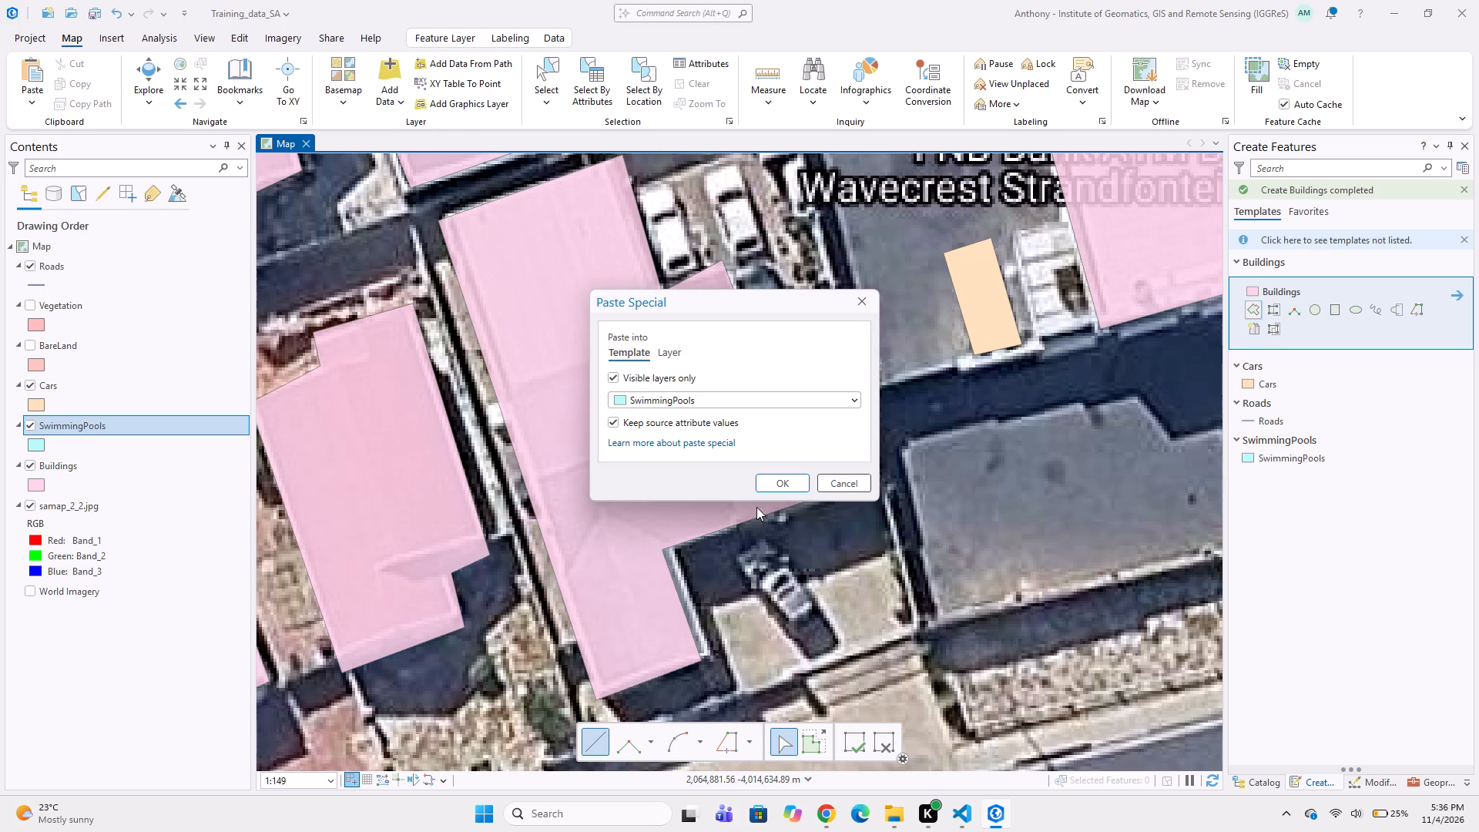
click(829, 399)
click(716, 468)
click(859, 401)
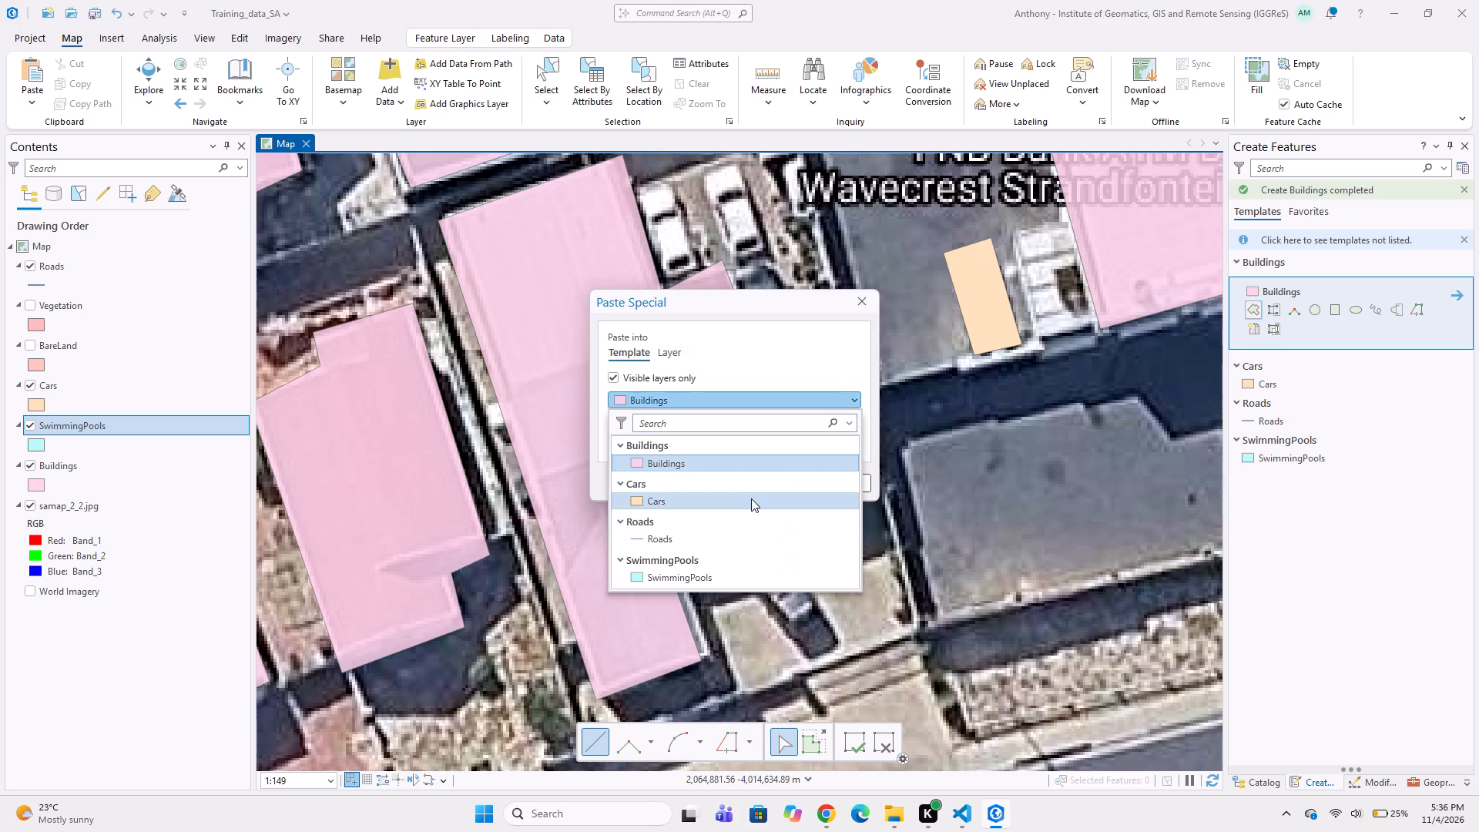
click(749, 501)
click(783, 491)
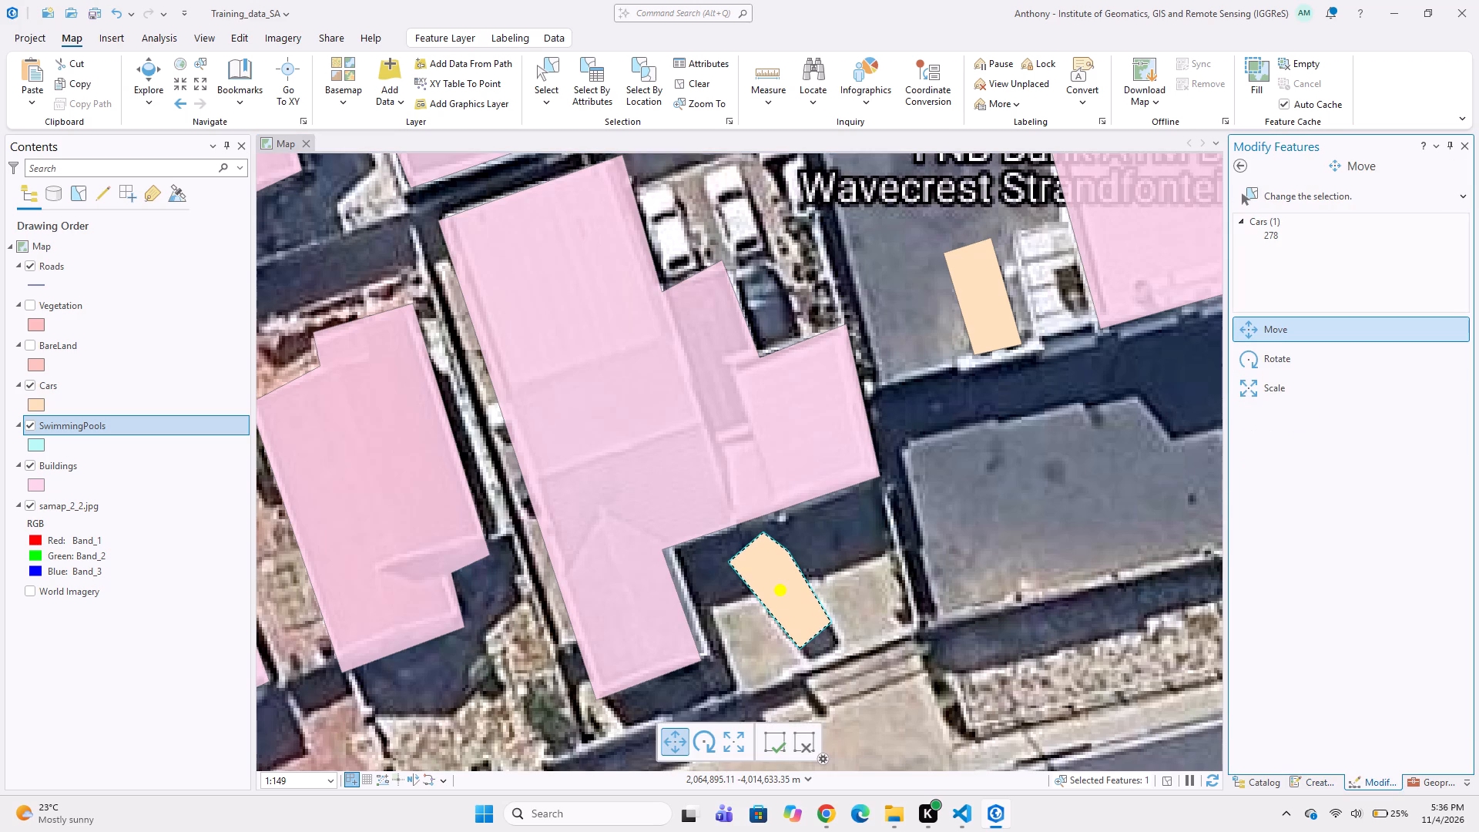
click(775, 736)
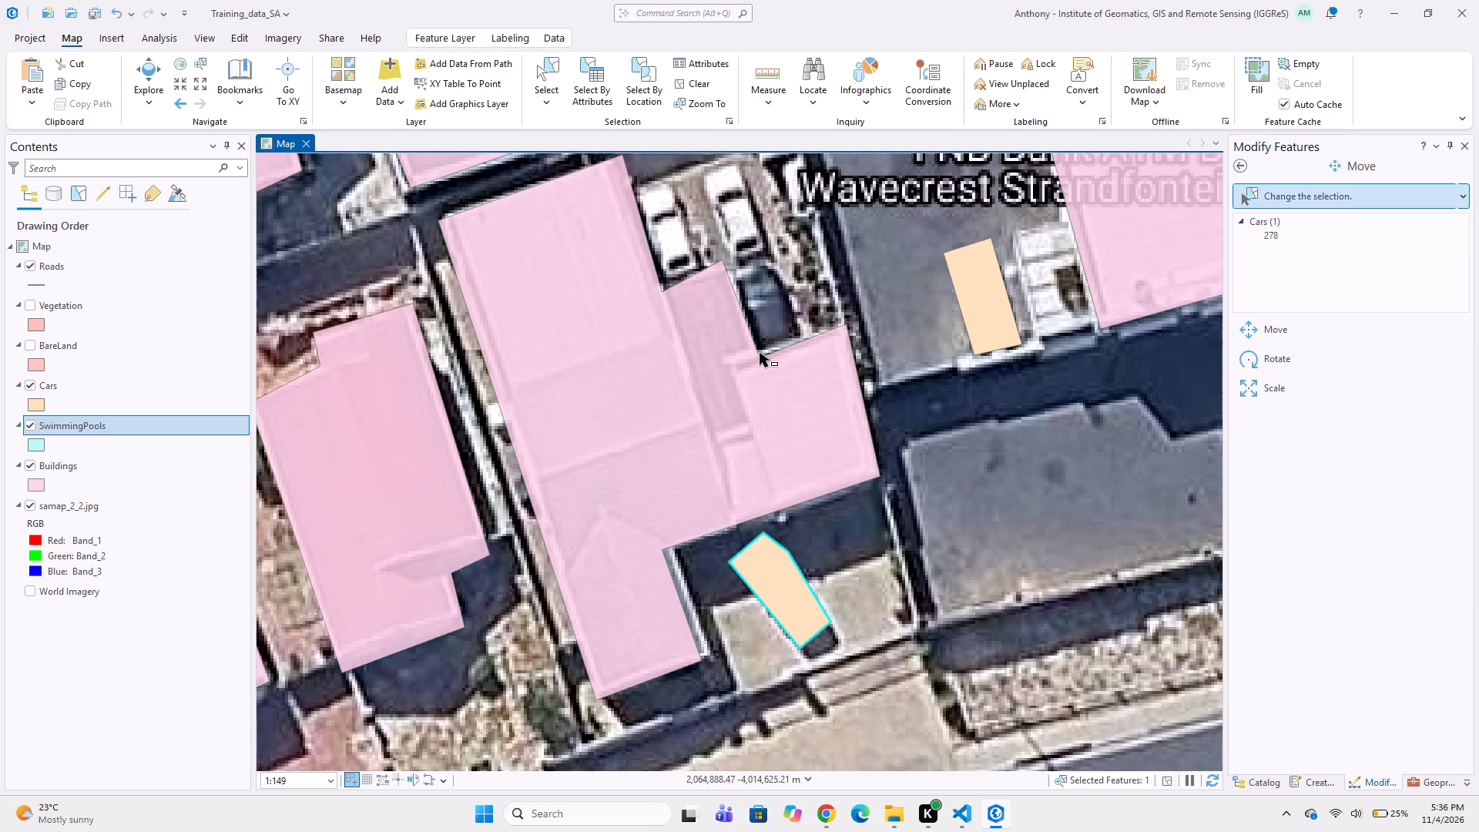
Trace the western of the two white cars parked behind the large house west of the FNB Bank ATM as a six-vertex Cars polygon.
middle_drag(760, 382, 746, 555)
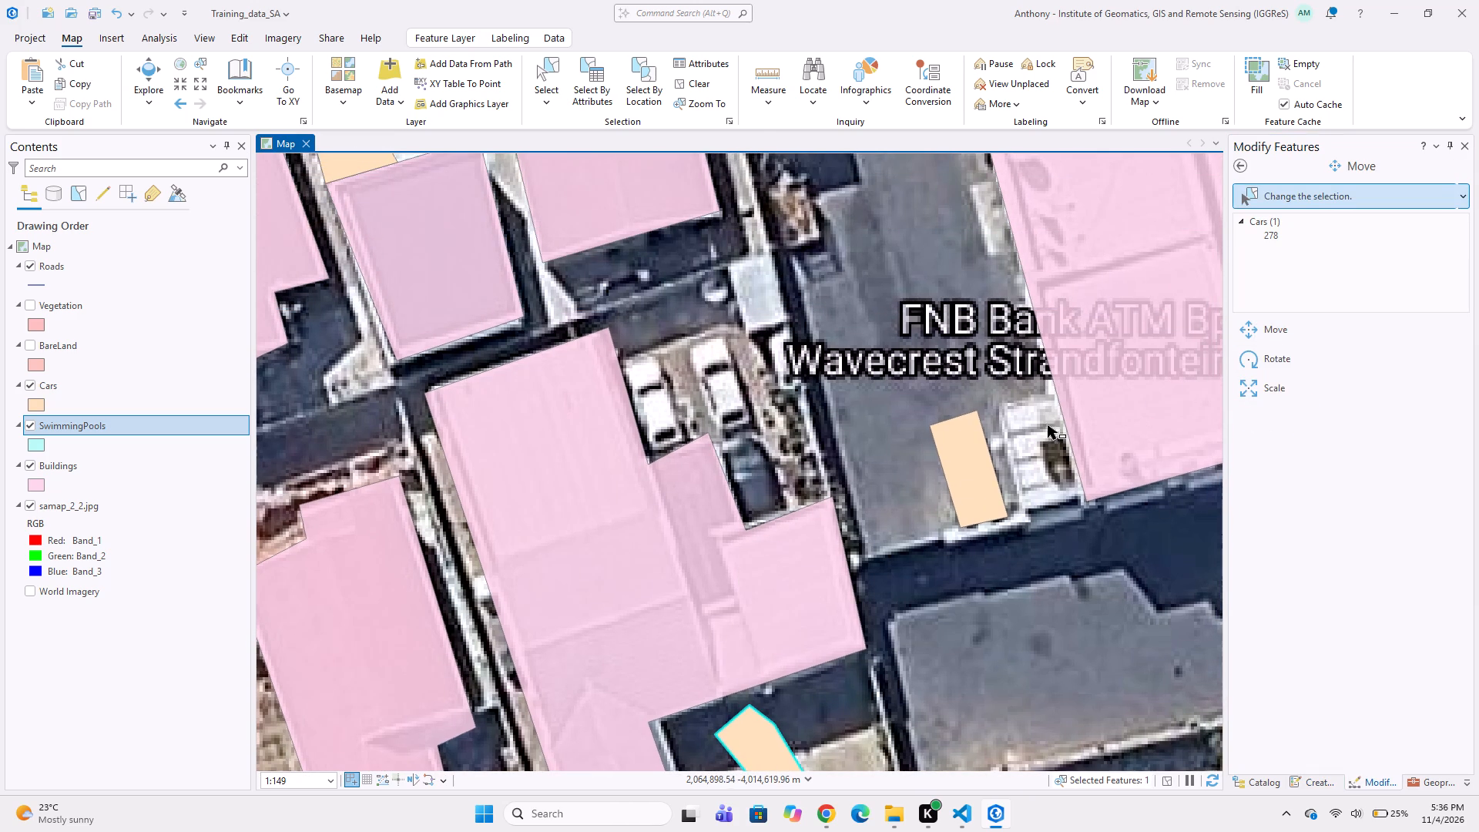
click(1309, 784)
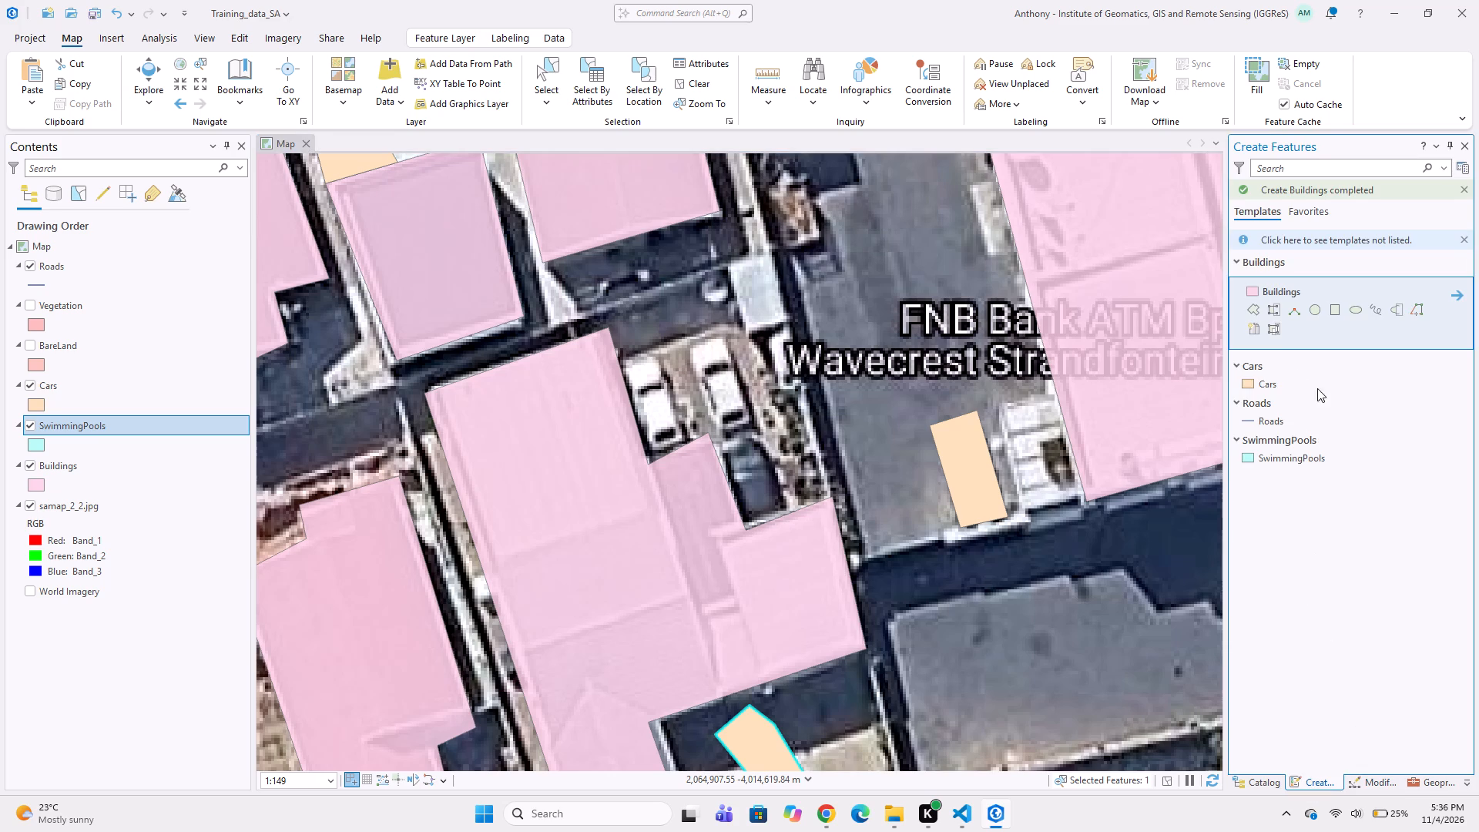
click(1253, 307)
scroll(622, 356, up, 1)
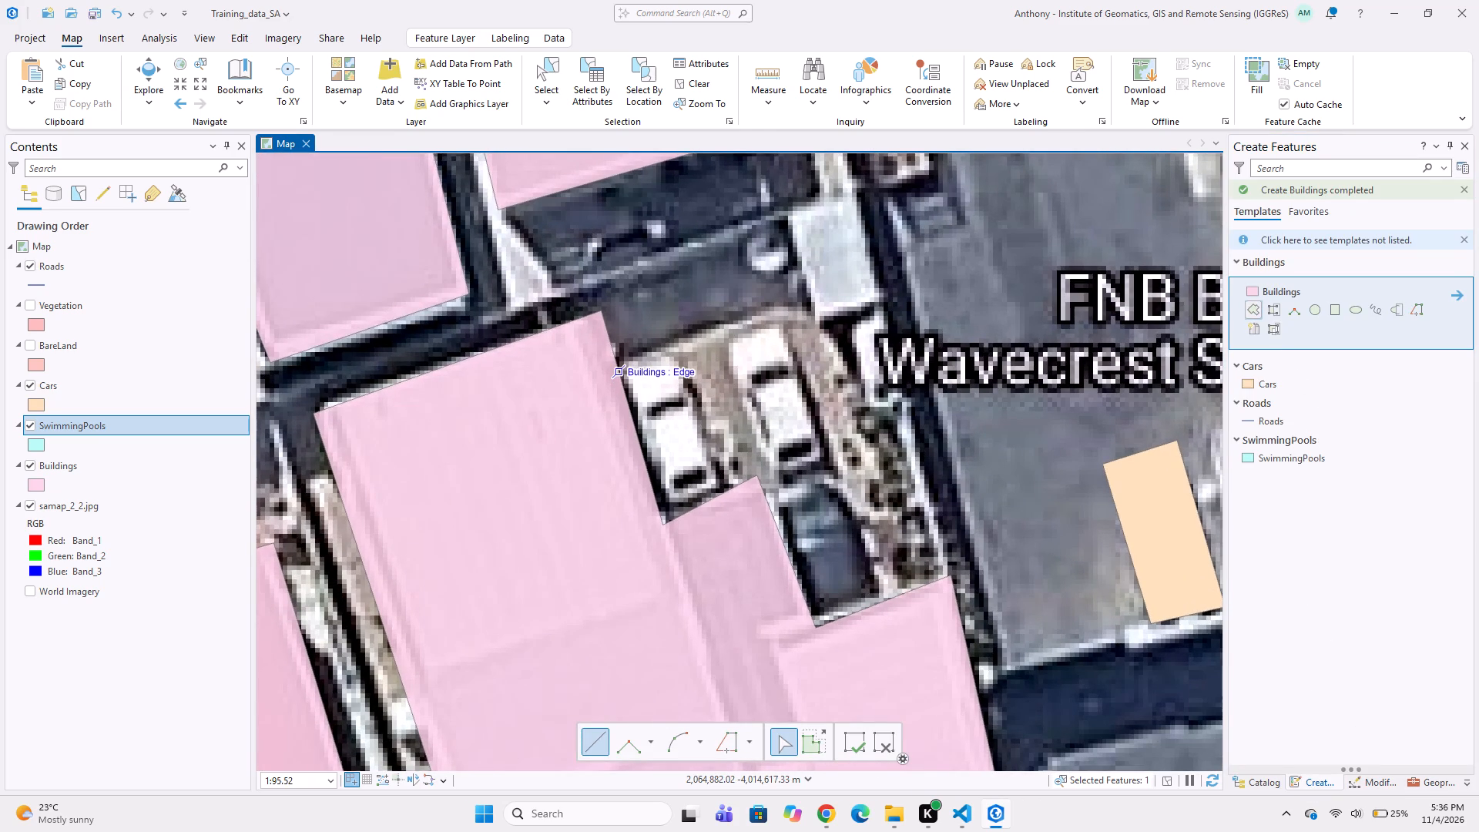
click(616, 367)
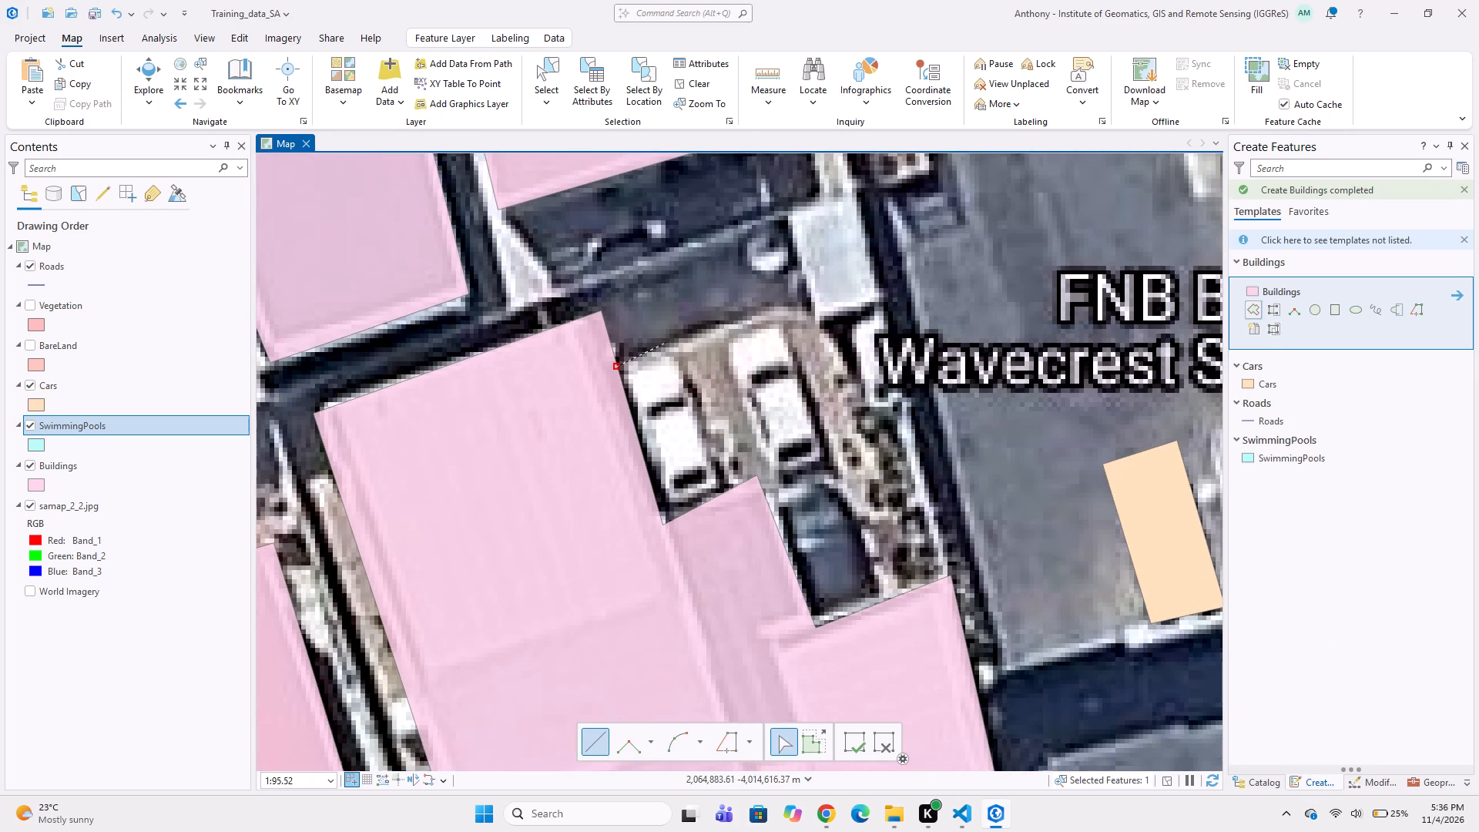
click(667, 342)
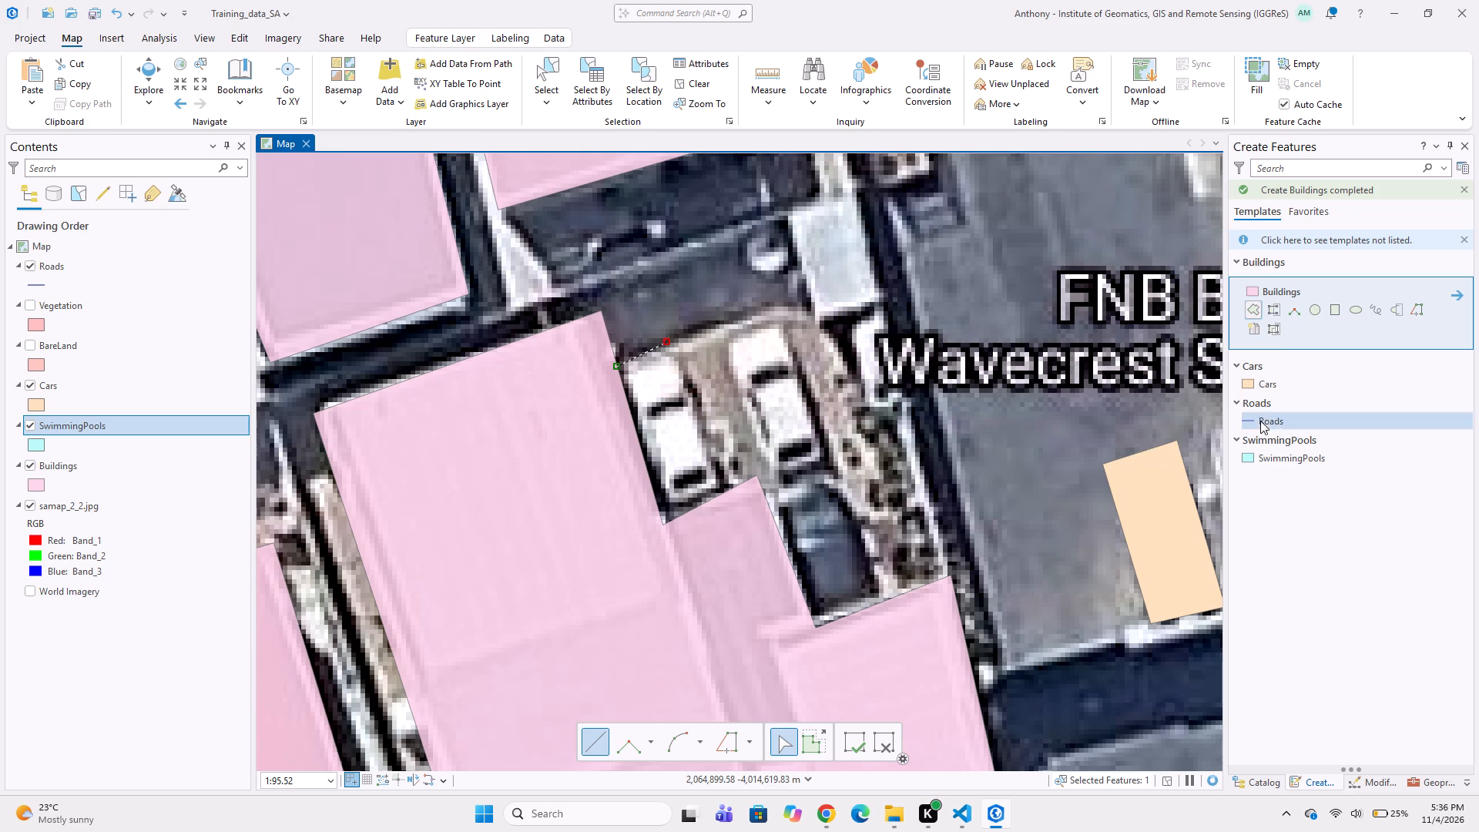
click(1263, 385)
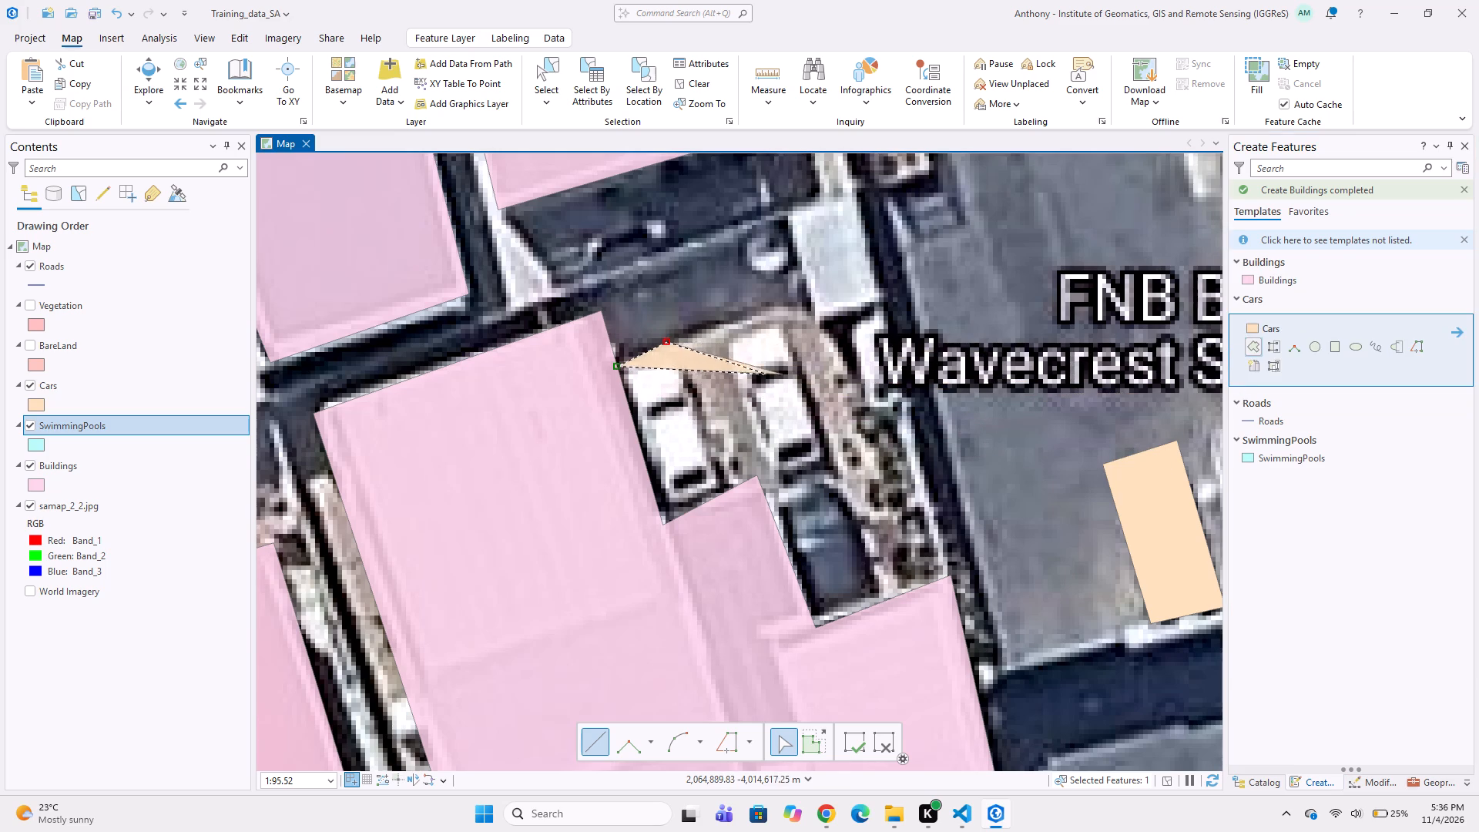
click(697, 396)
click(713, 431)
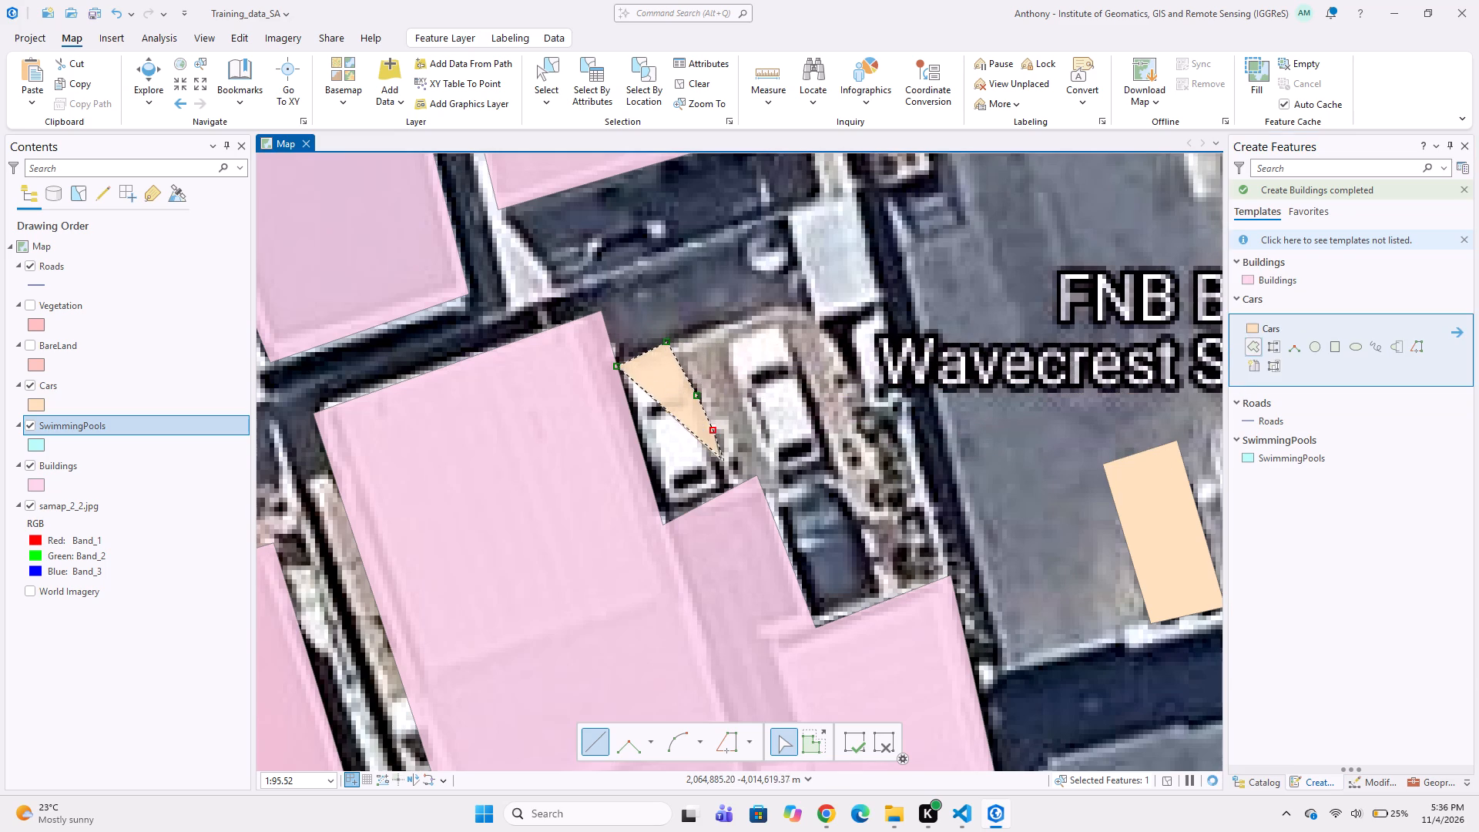
click(726, 488)
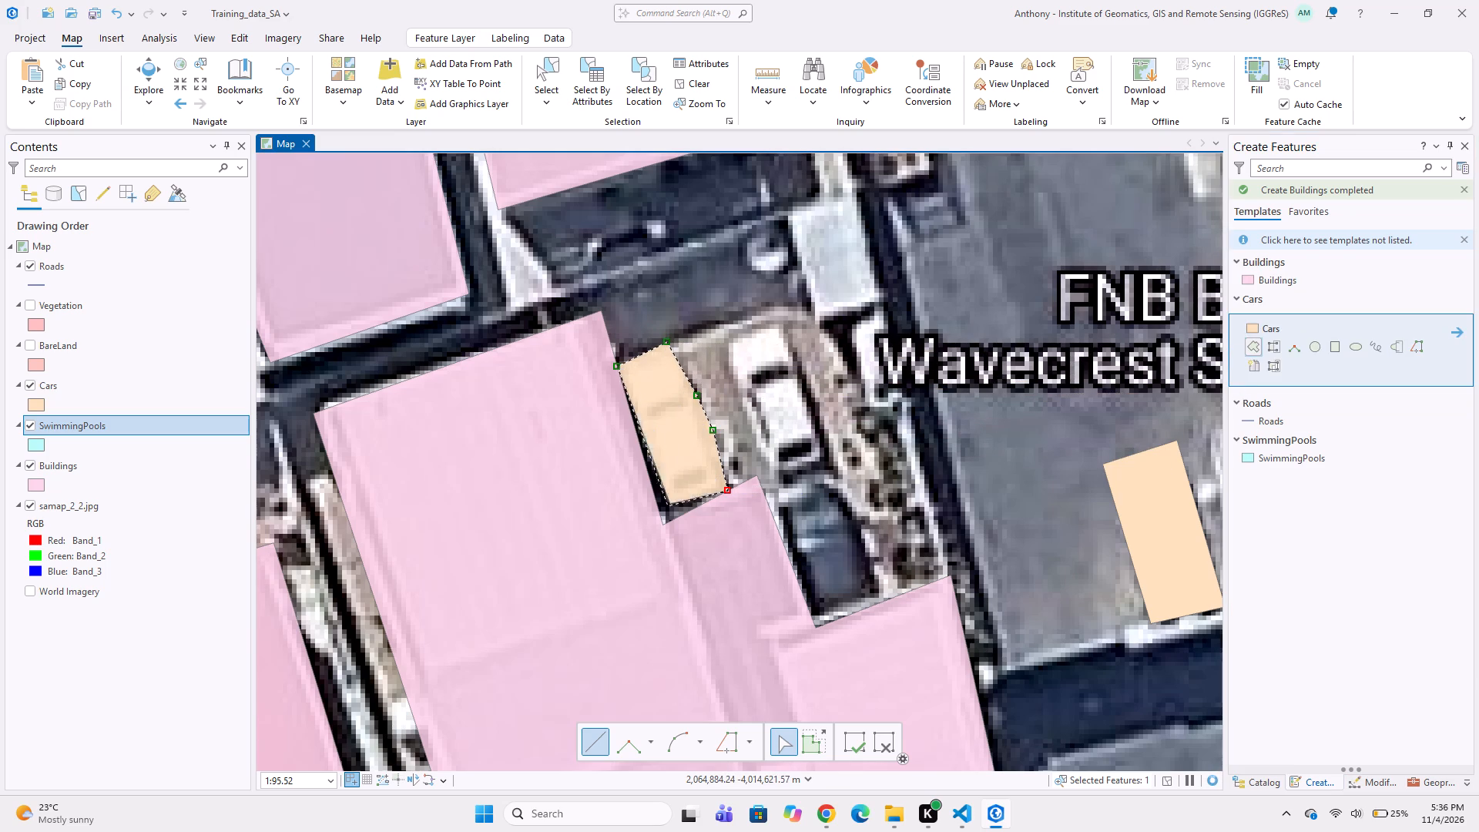
double_click(654, 515)
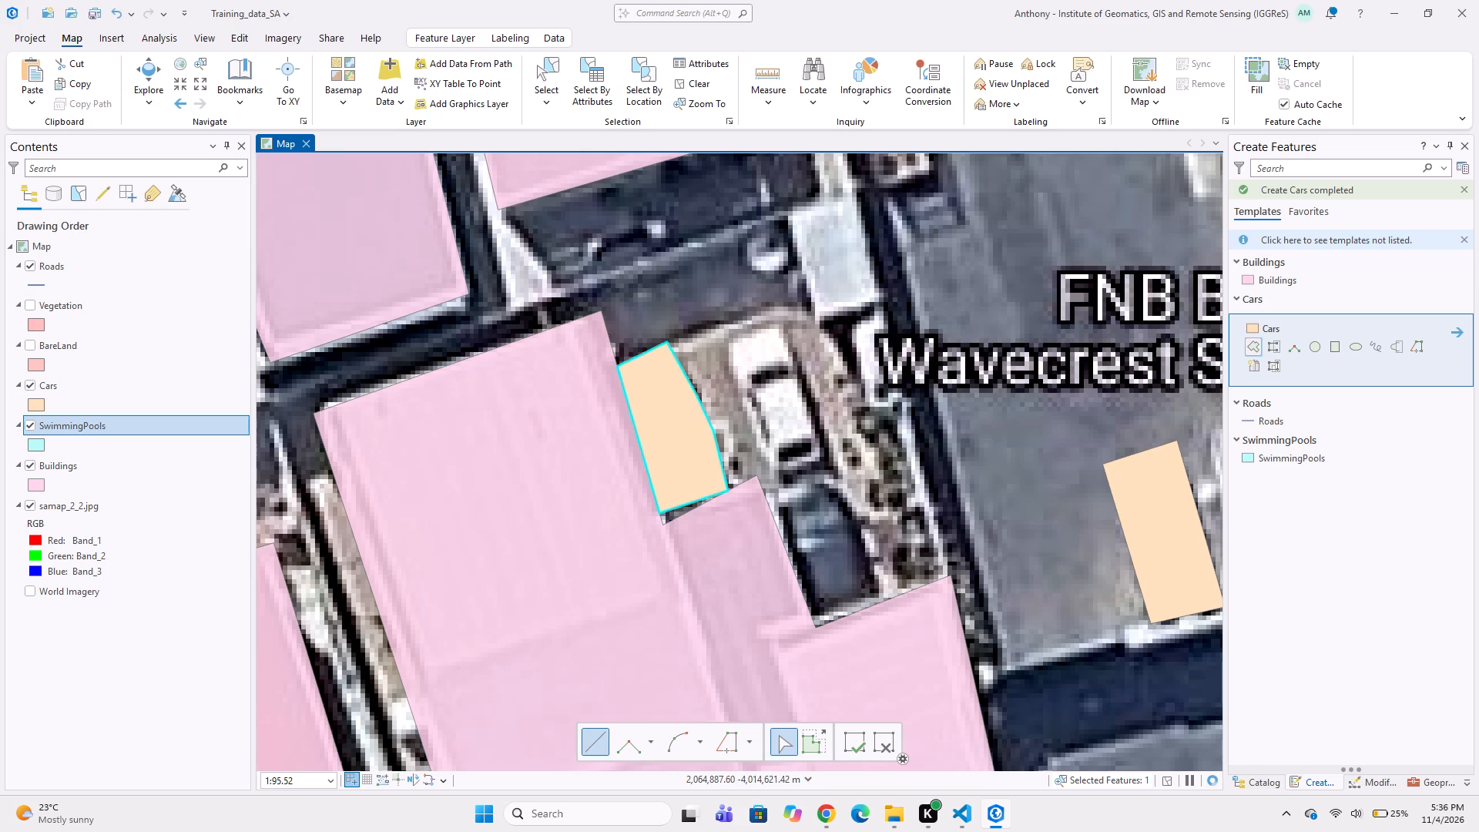
Outline the eastern white car of the pair behind the large house as a rotated rectangle in Cars.
click(1336, 351)
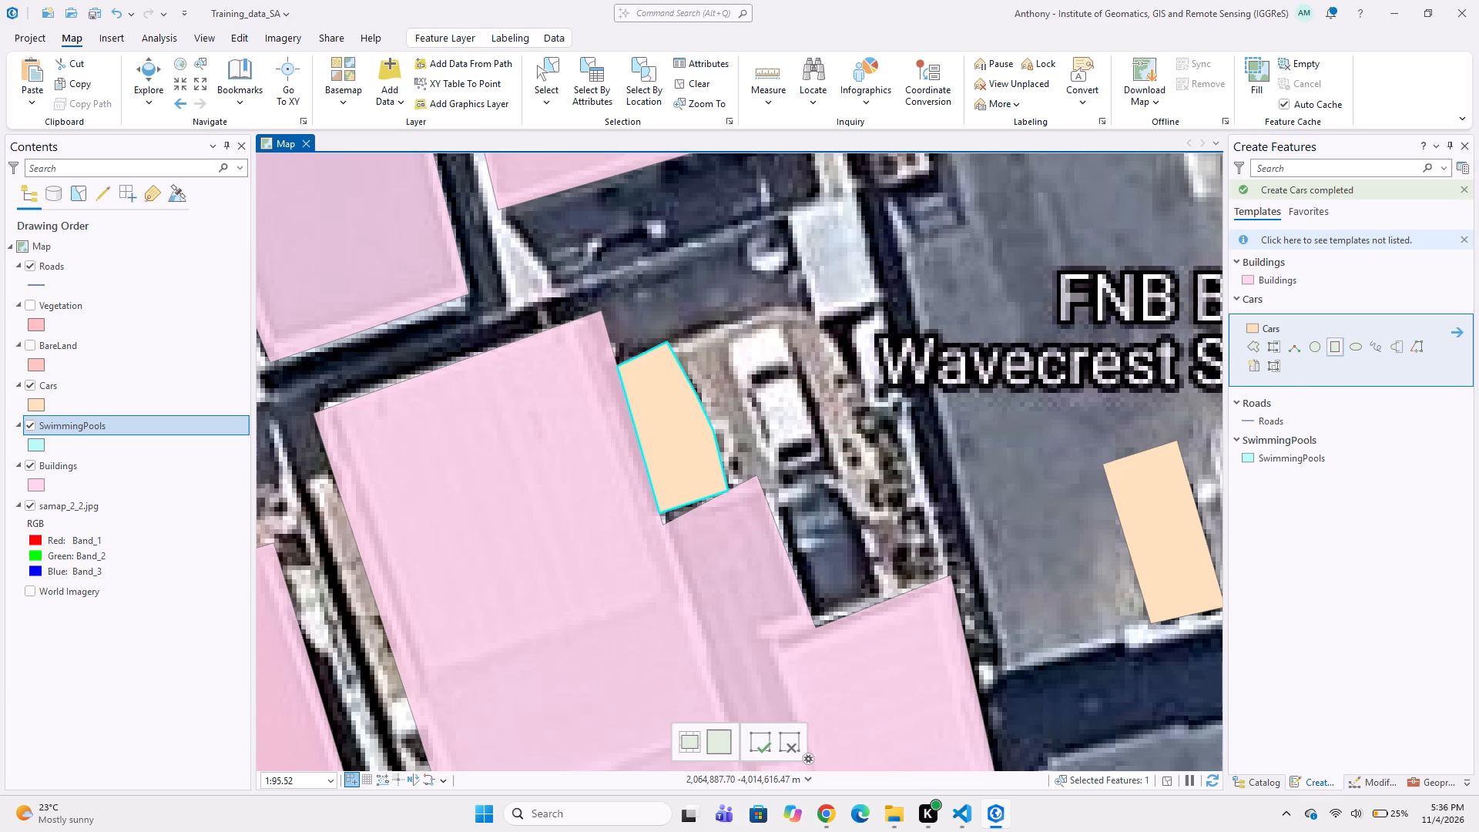
click(783, 310)
click(829, 458)
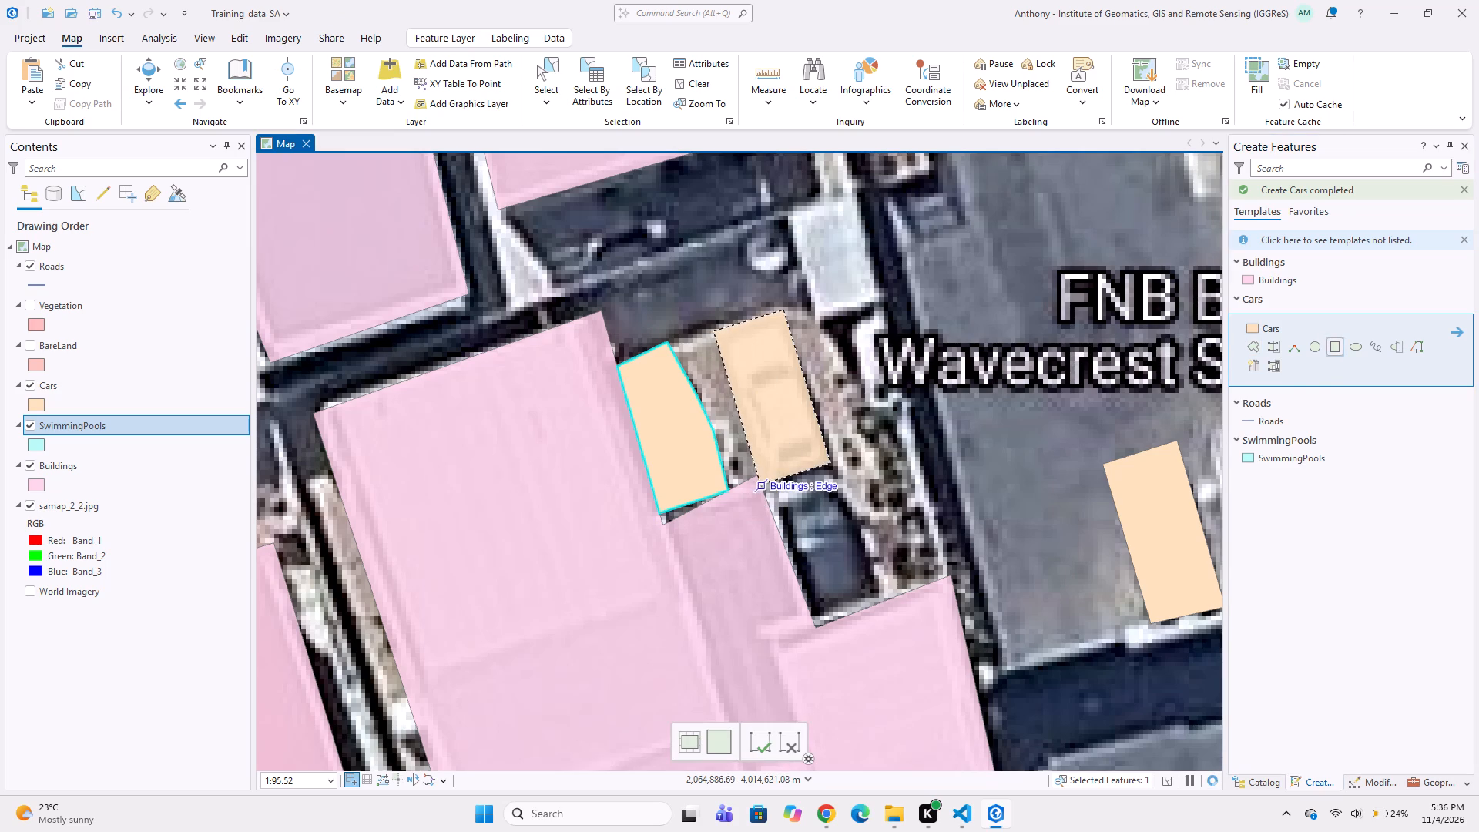
click(770, 482)
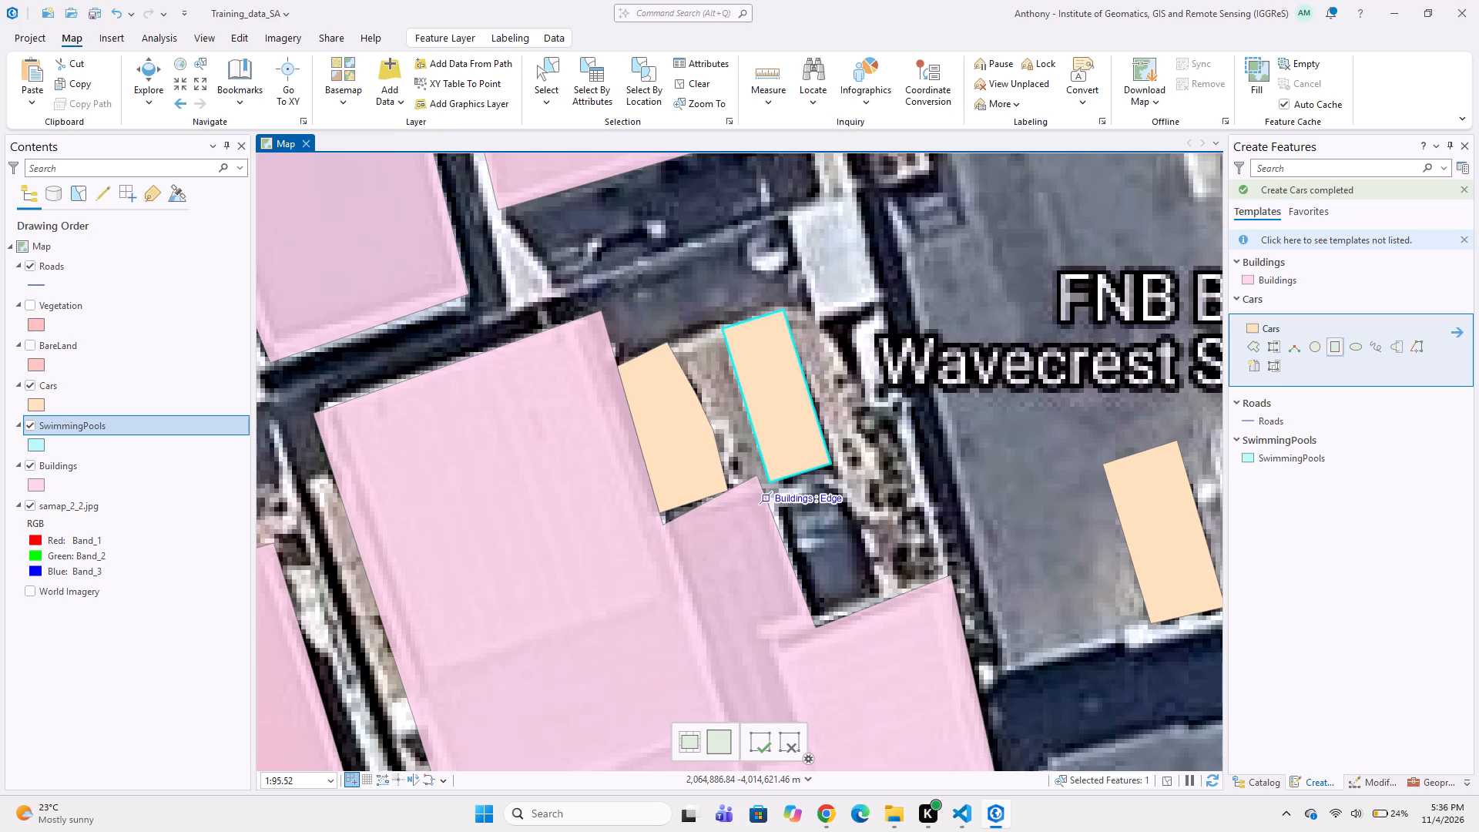
Outline the dark car just south of the eastern white car as a rotated rectangle in Cars.
click(760, 501)
click(827, 477)
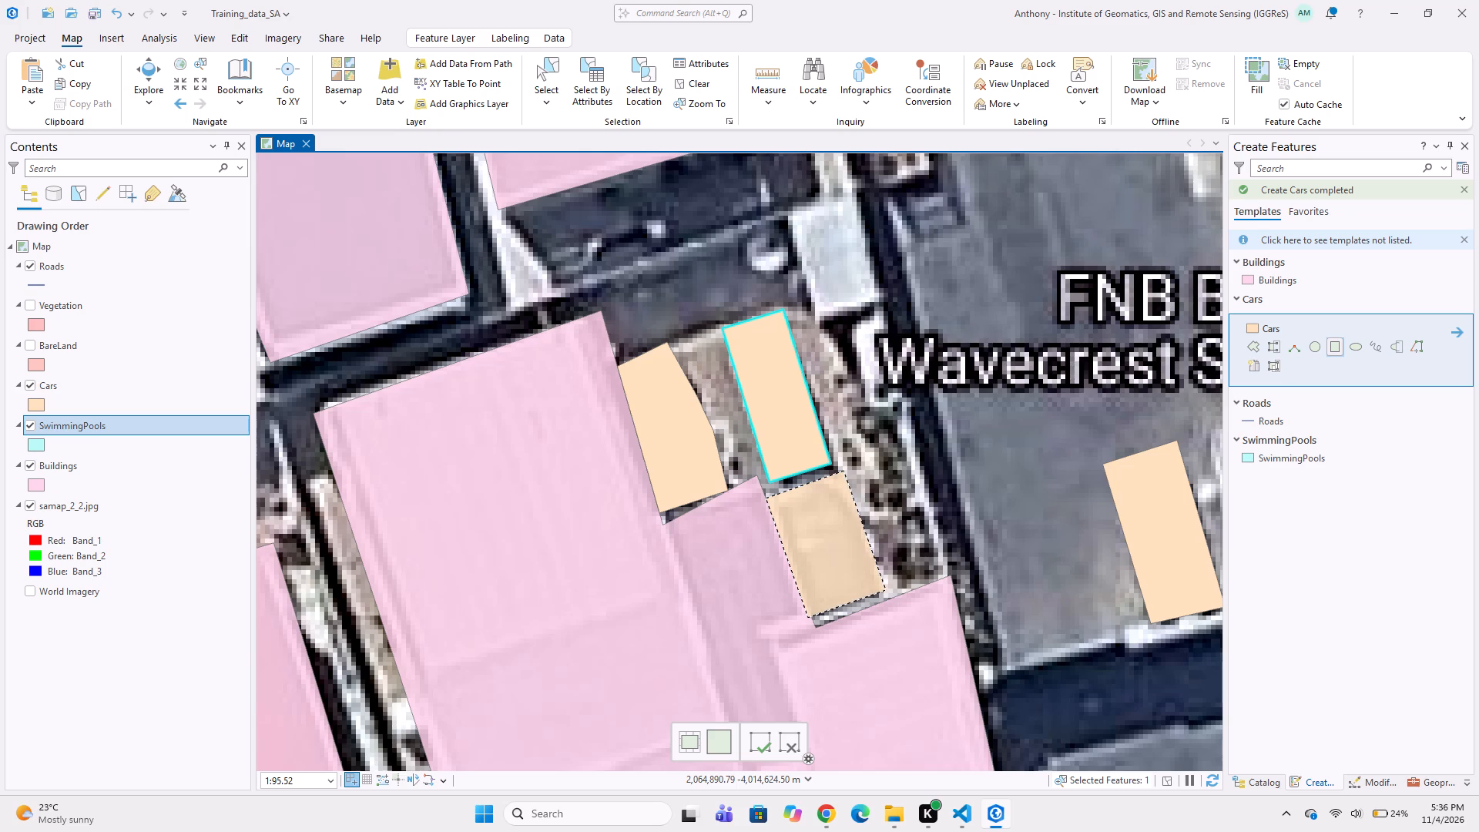
click(886, 595)
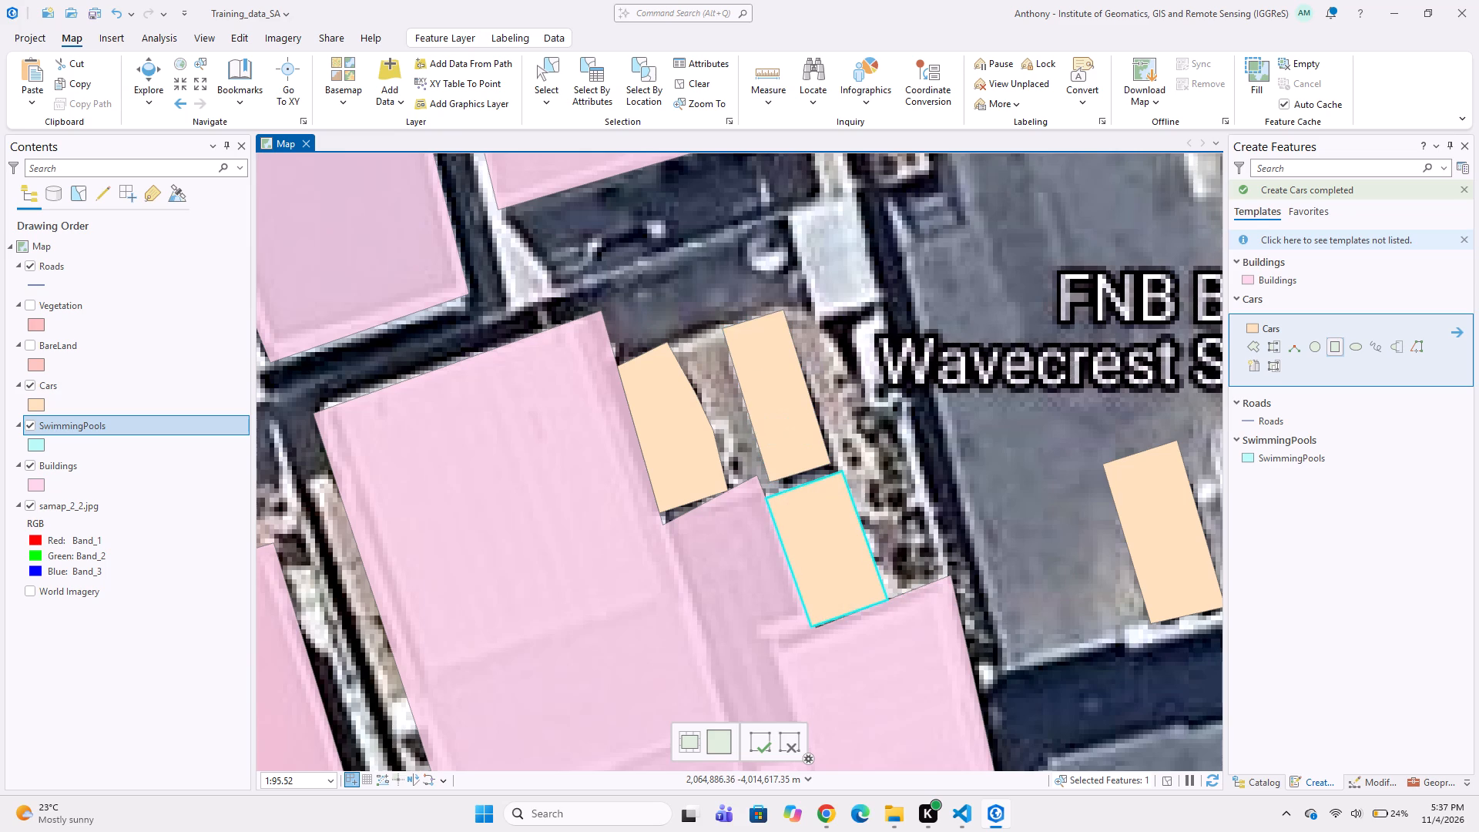
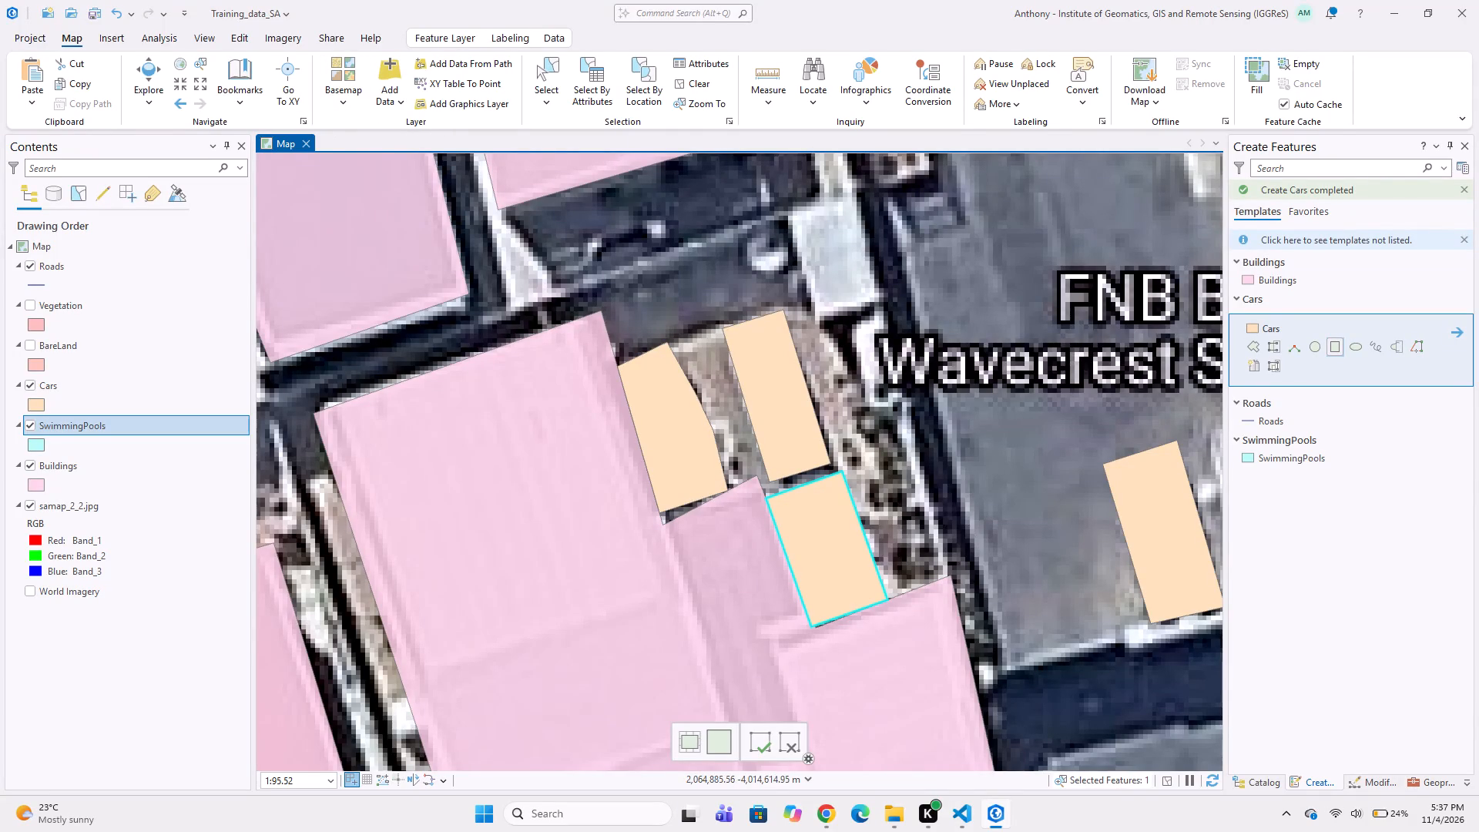
Inspect the properties between Wavecrest Ave and Dennegeur Ave for cars, buildings and pools that still lack polygons.
middle_drag(686, 290, 689, 445)
middle_drag(670, 280, 668, 447)
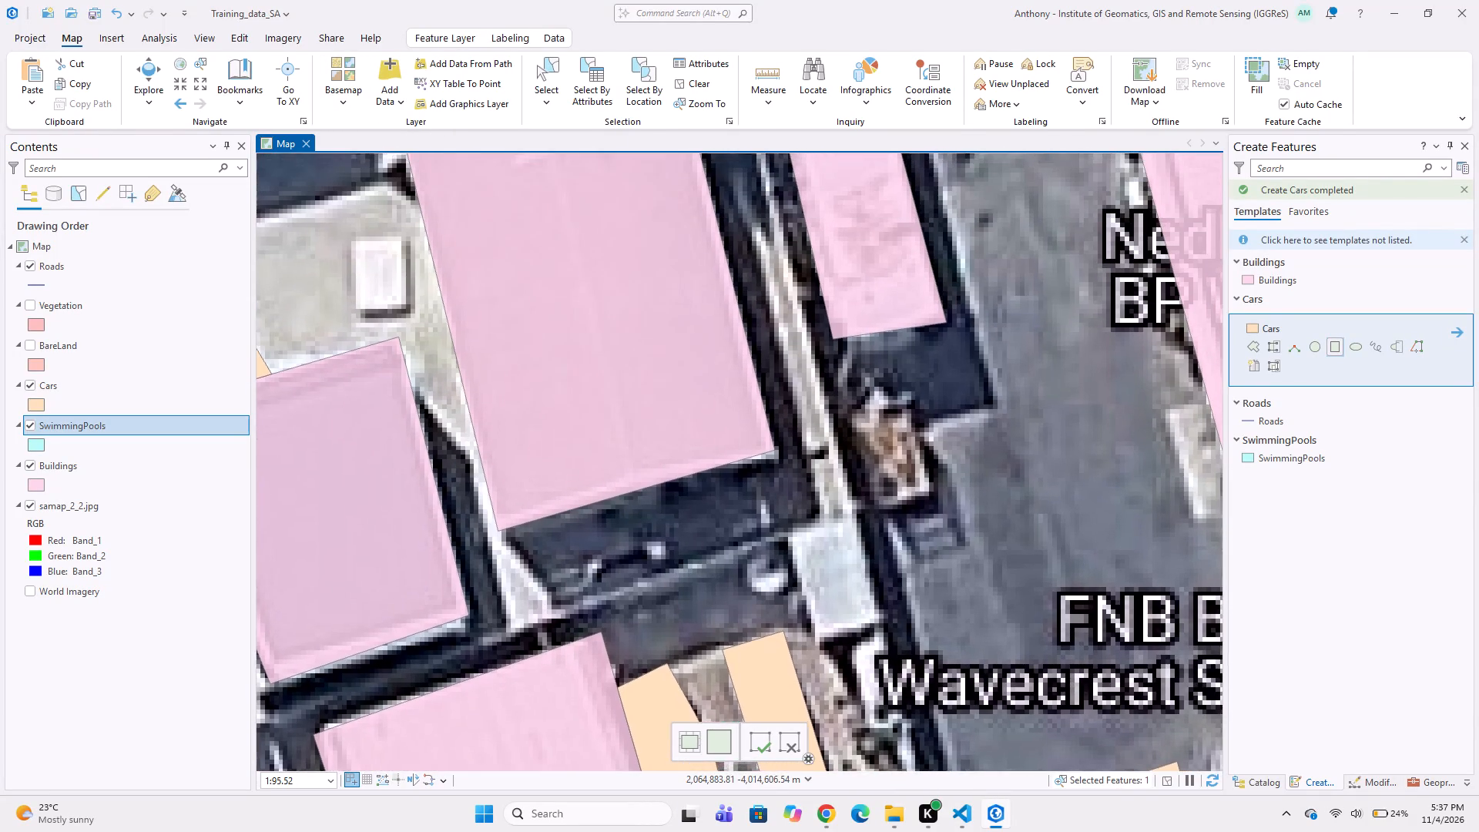
middle_drag(659, 317, 646, 482)
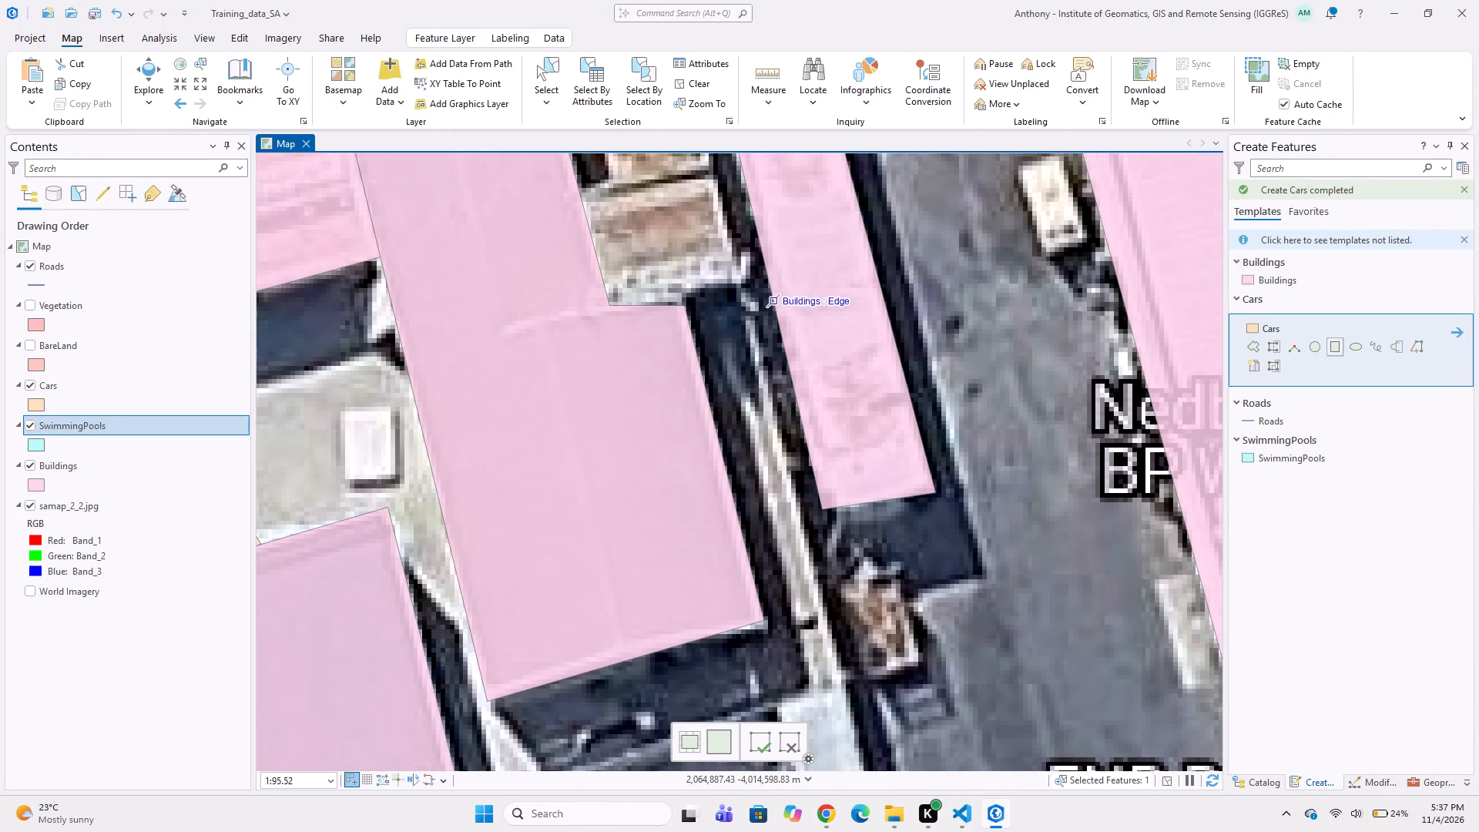
scroll(843, 326, down, 2)
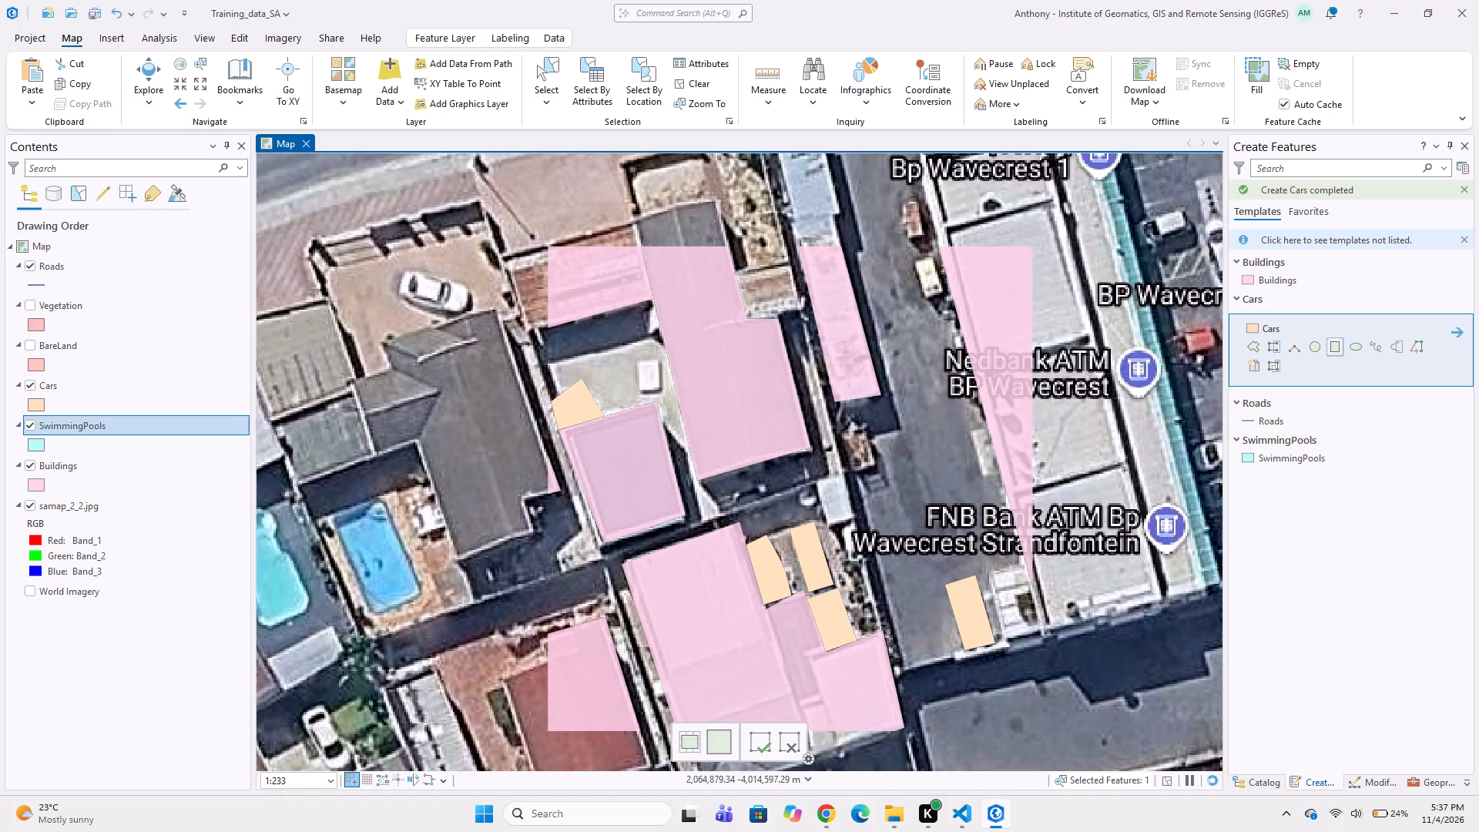
middle_drag(624, 344, 582, 515)
middle_drag(562, 382, 613, 466)
middle_drag(646, 450, 643, 396)
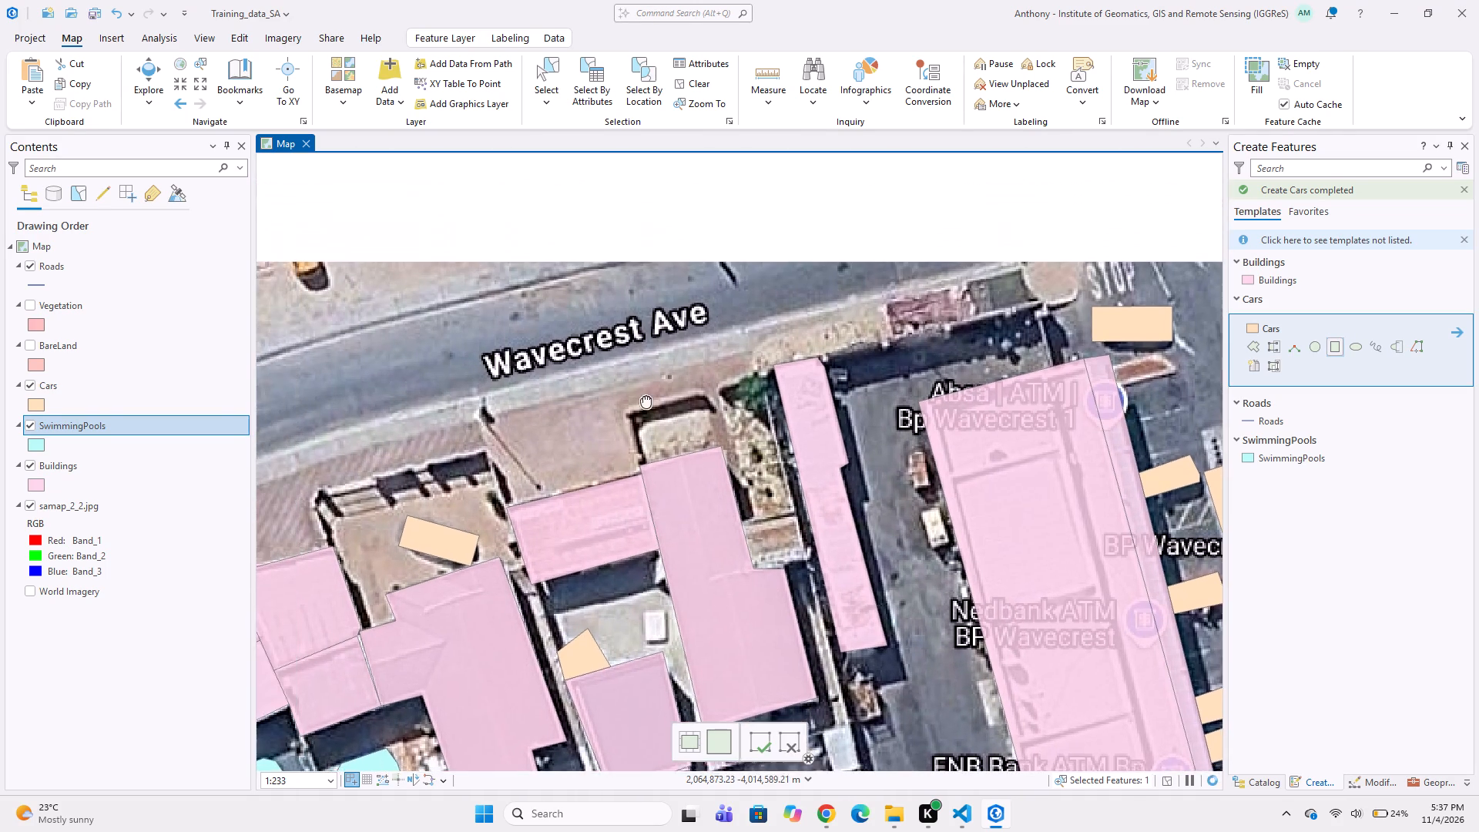
middle_drag(643, 396, 616, 297)
middle_drag(656, 401, 656, 304)
middle_drag(652, 431, 708, 347)
scroll(533, 450, down, 1)
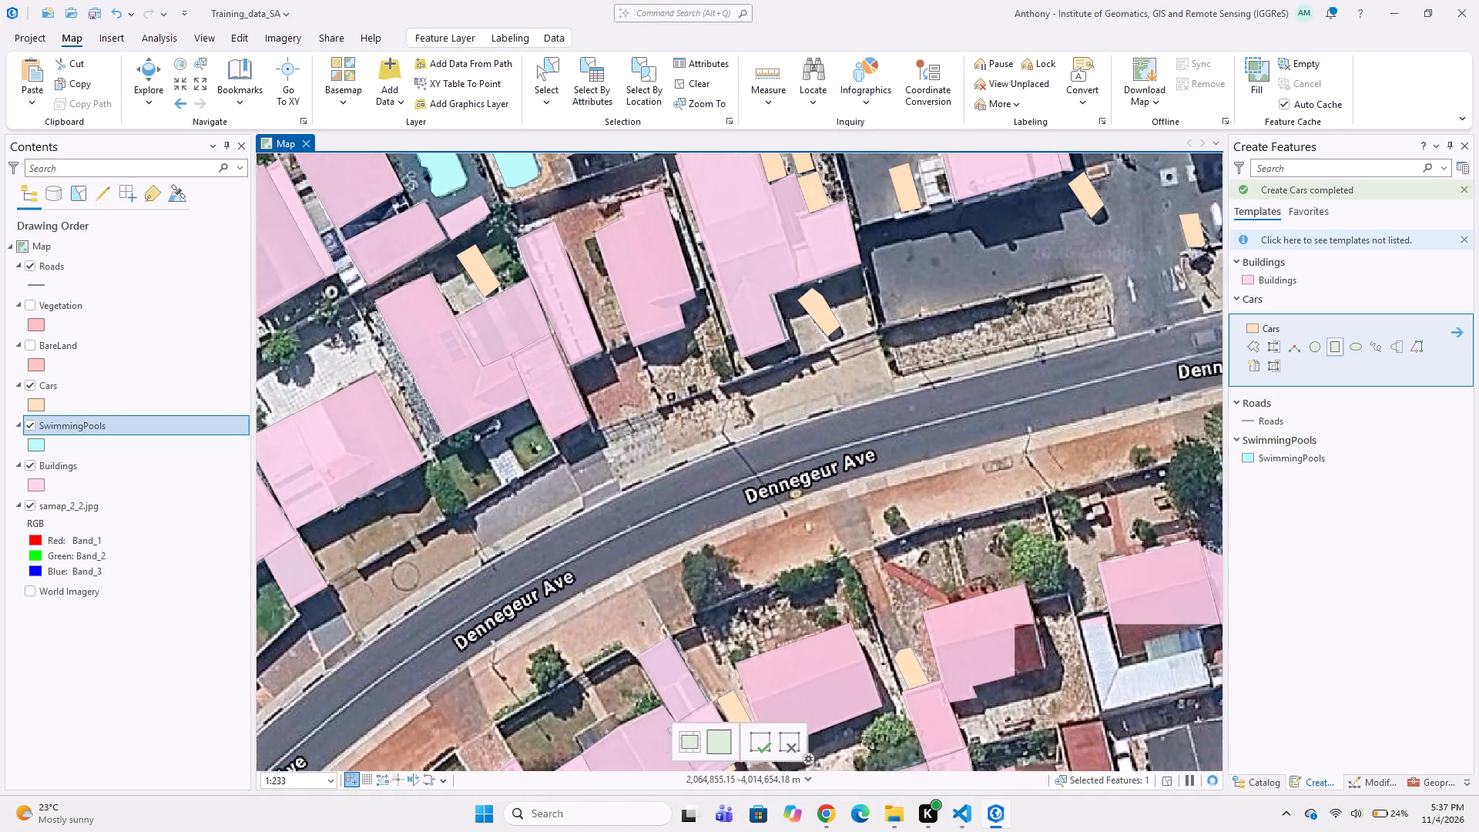
middle_drag(454, 477, 559, 480)
middle_drag(506, 466, 554, 448)
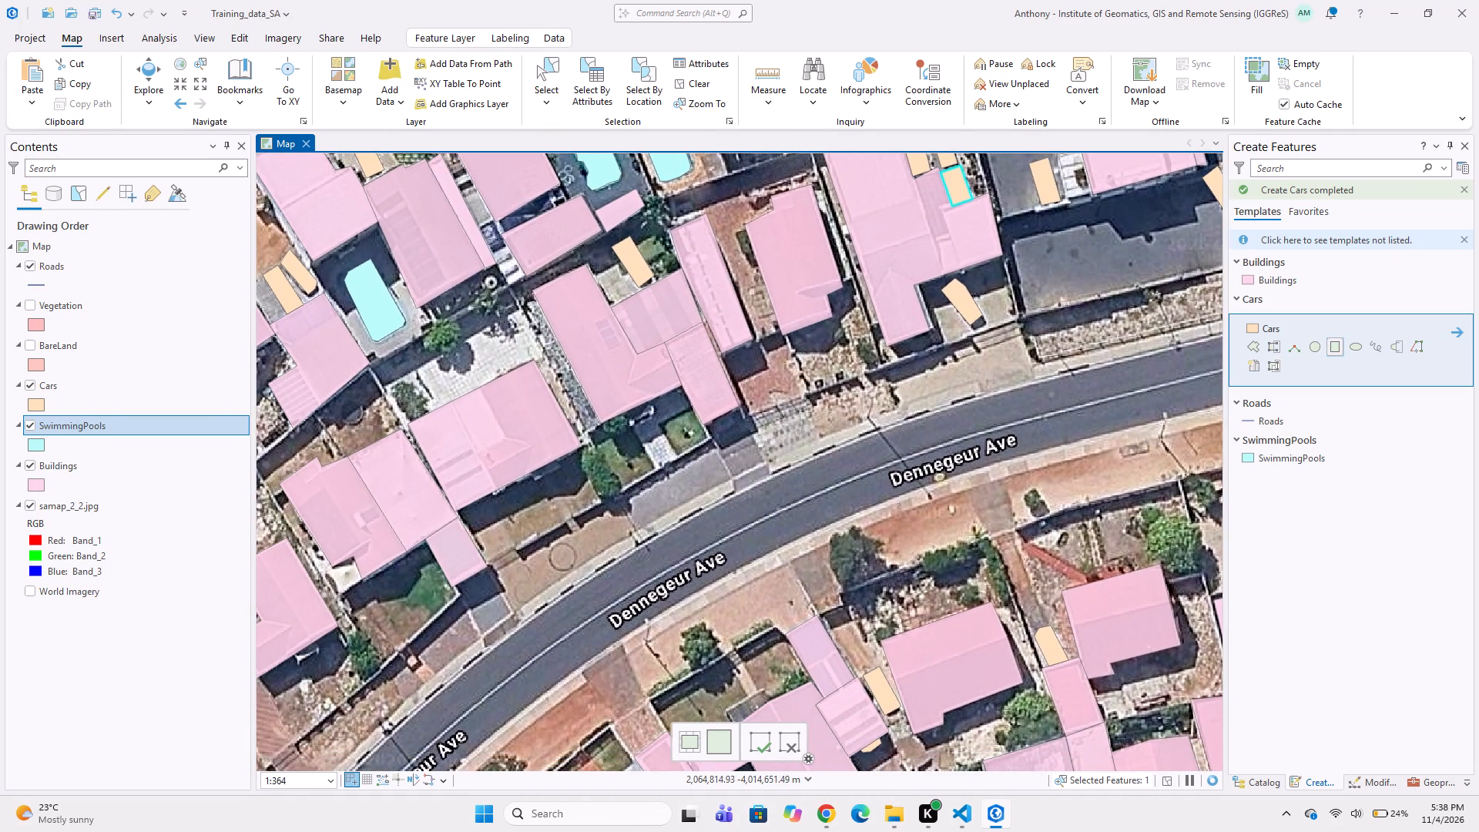
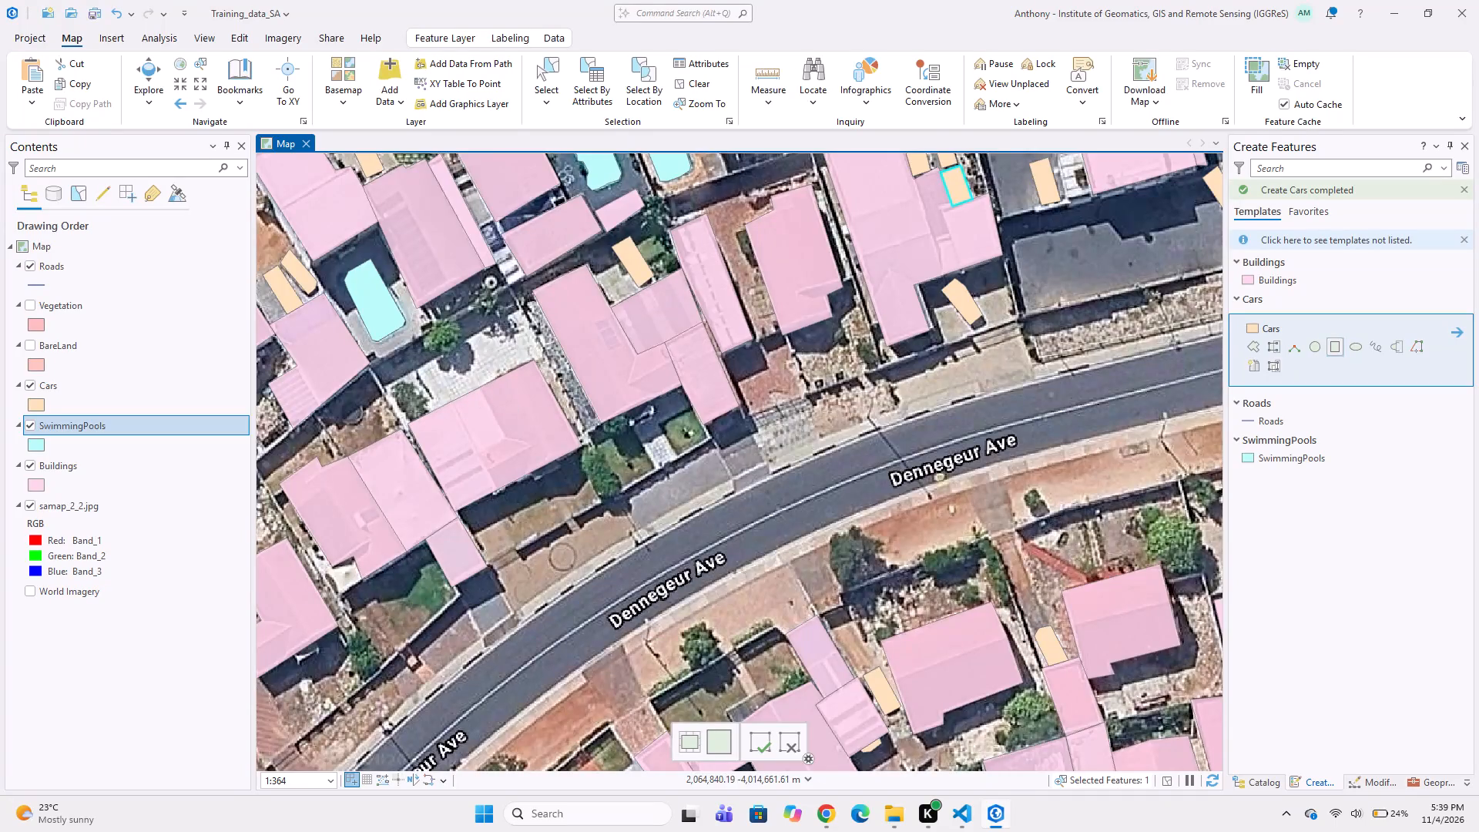
Inspect the blocks along Dennegeur Ave and Clipper Rd for buildings that still lack polygons.
scroll(605, 536, down, 3)
middle_drag(616, 560, 703, 504)
middle_drag(584, 544, 555, 555)
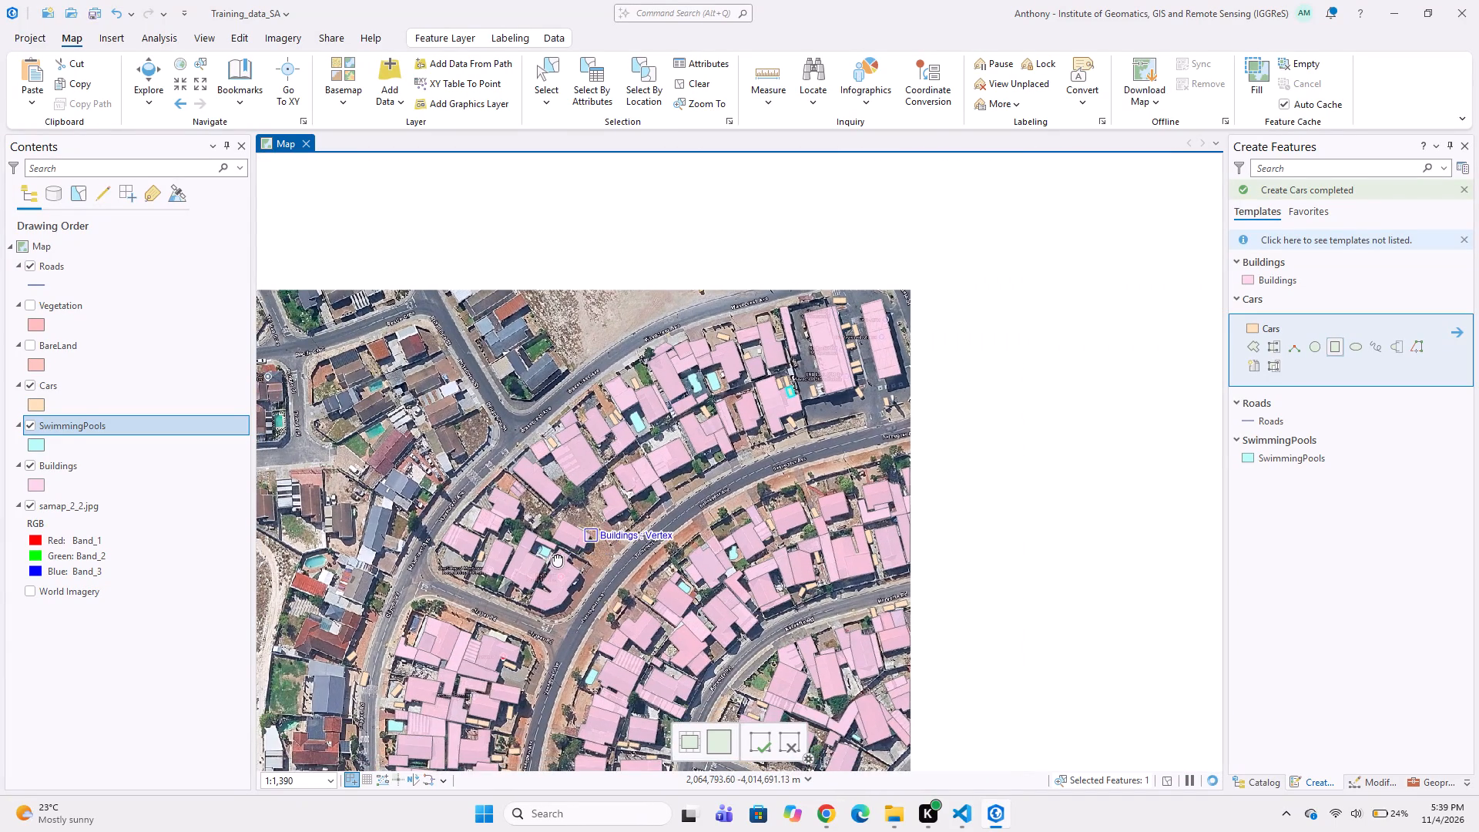
middle_drag(555, 555, 541, 563)
middle_drag(541, 585, 662, 455)
middle_drag(487, 563, 616, 461)
middle_drag(662, 555, 582, 453)
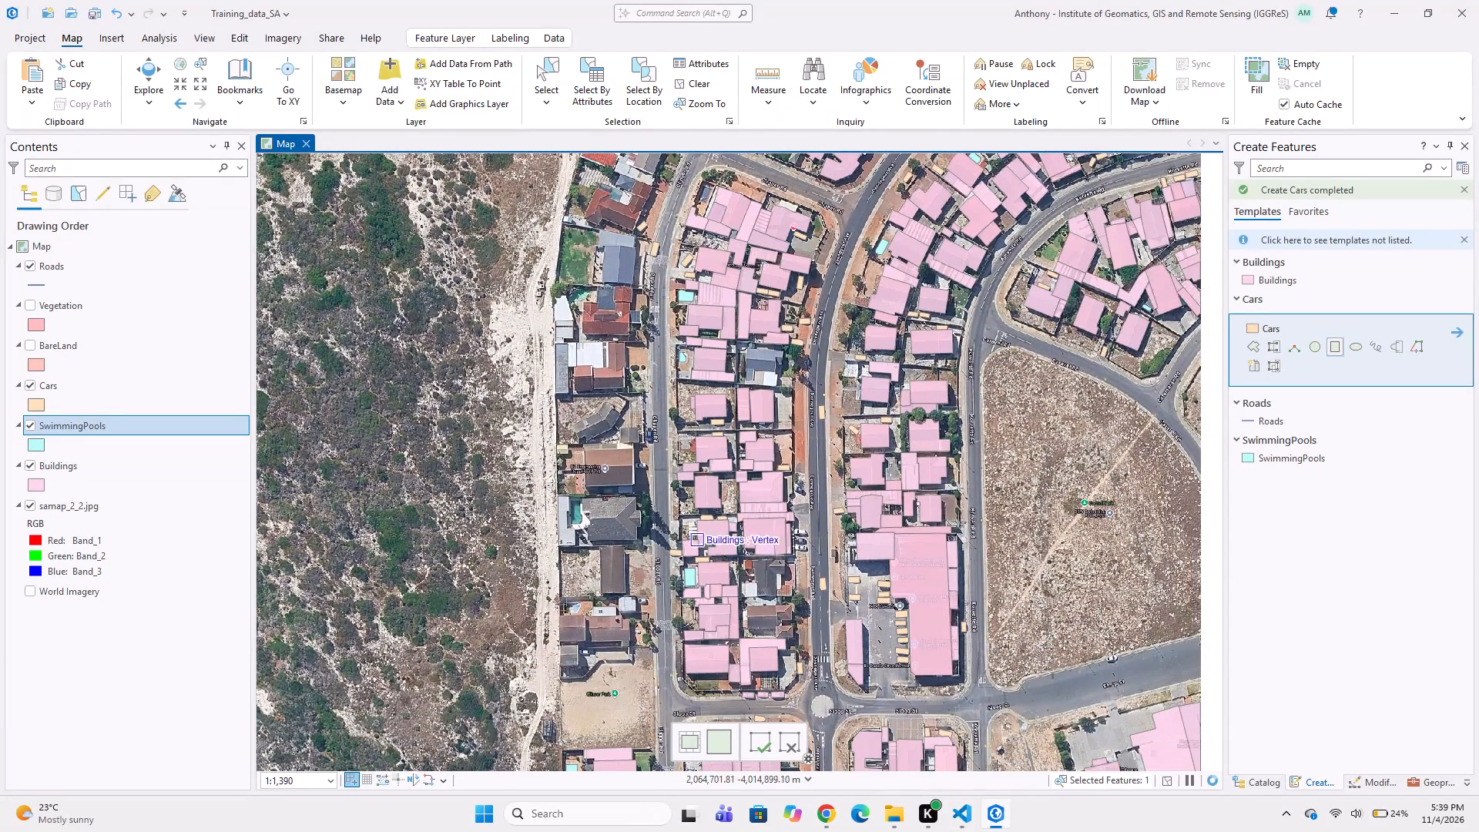
scroll(662, 428, up, 2)
middle_drag(851, 374, 724, 409)
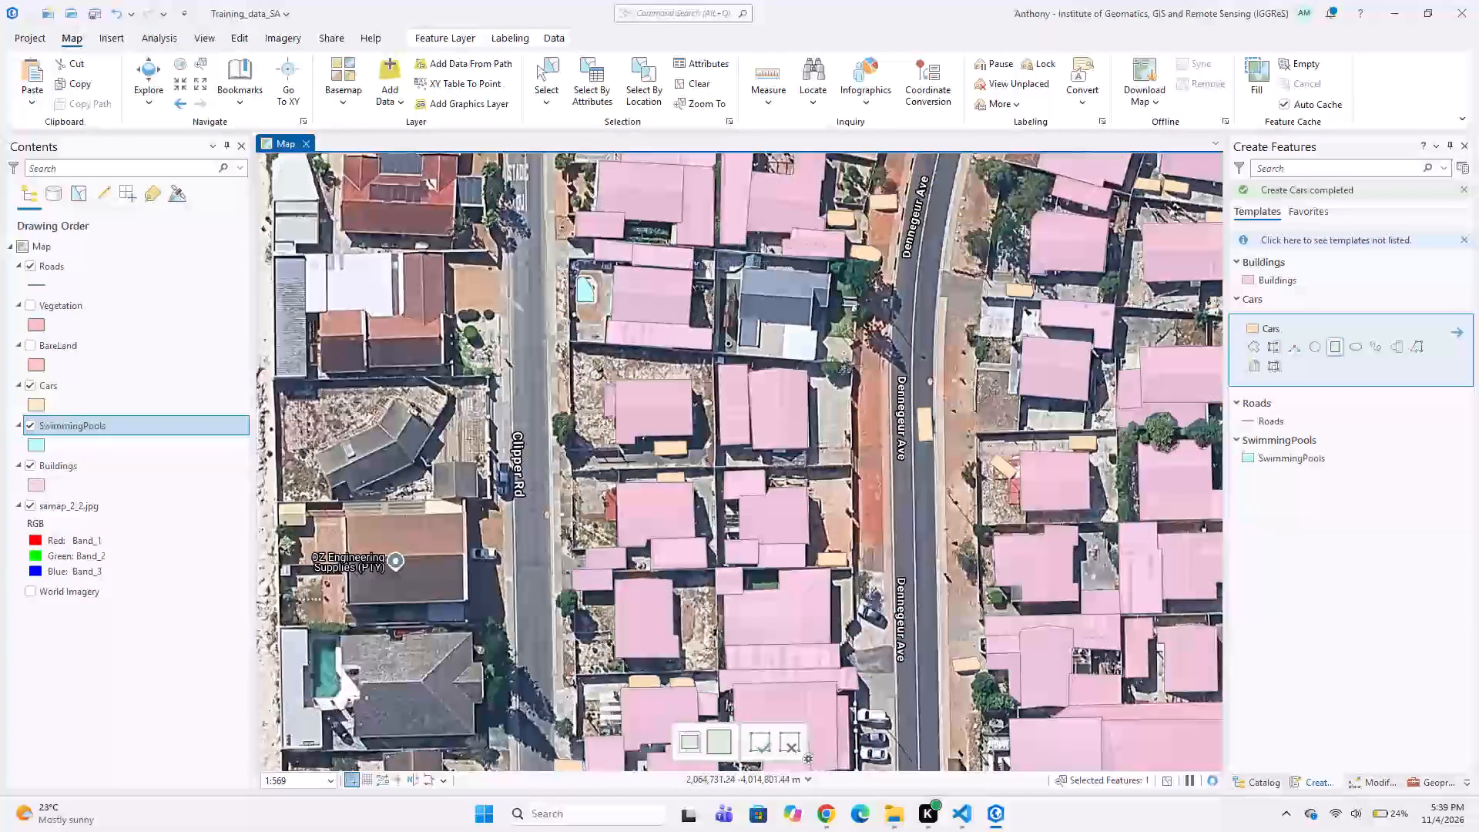
Digitize the undigitized dark-roofed house between Clipper Rd and Dennegeur Ave as a Buildings polygon, including its east-side projection.
scroll(748, 337, up, 1)
scroll(776, 275, up, 1)
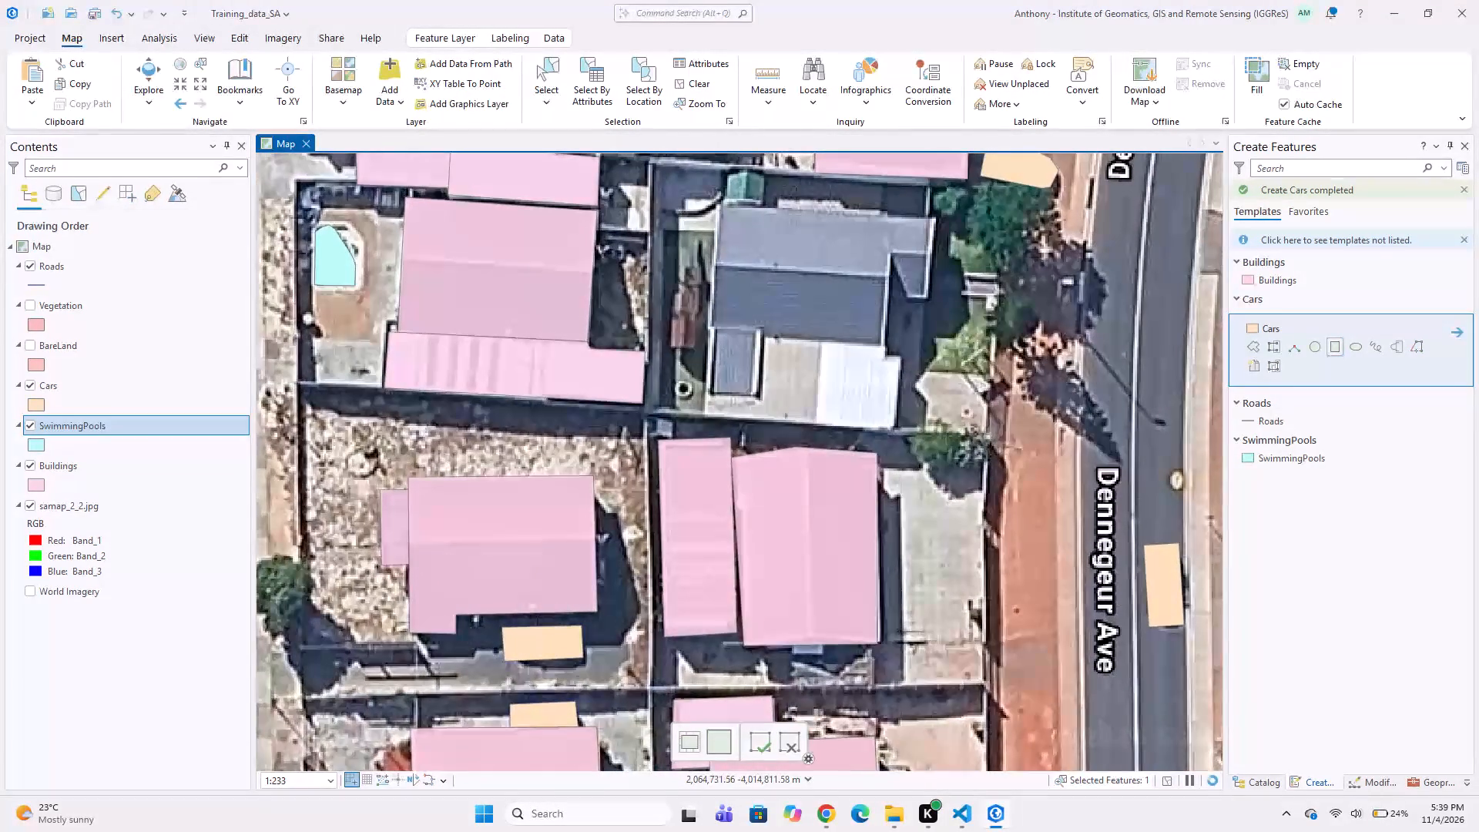
middle_drag(738, 250, 713, 310)
scroll(703, 275, up, 1)
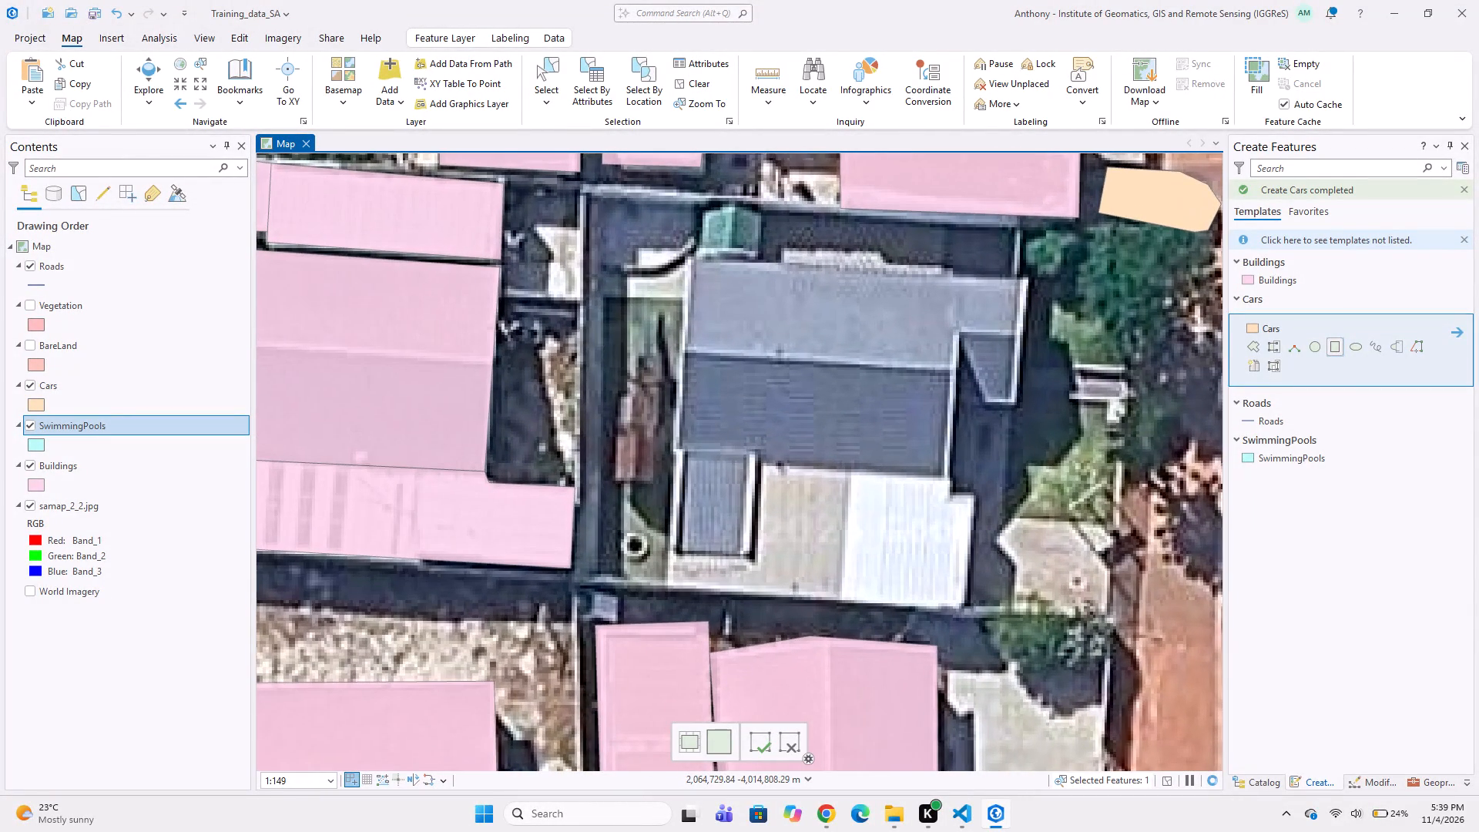
click(684, 256)
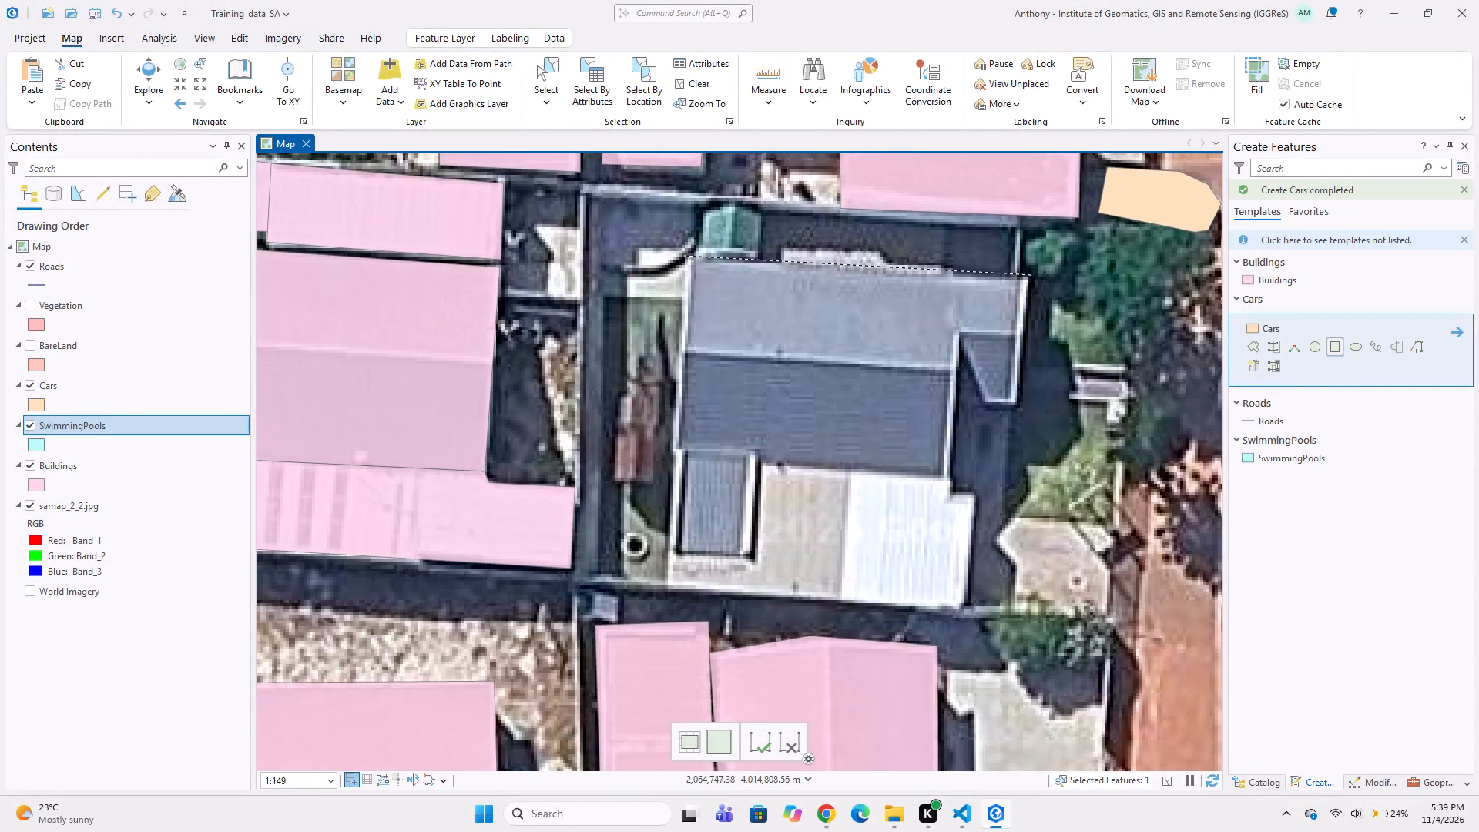
click(1031, 275)
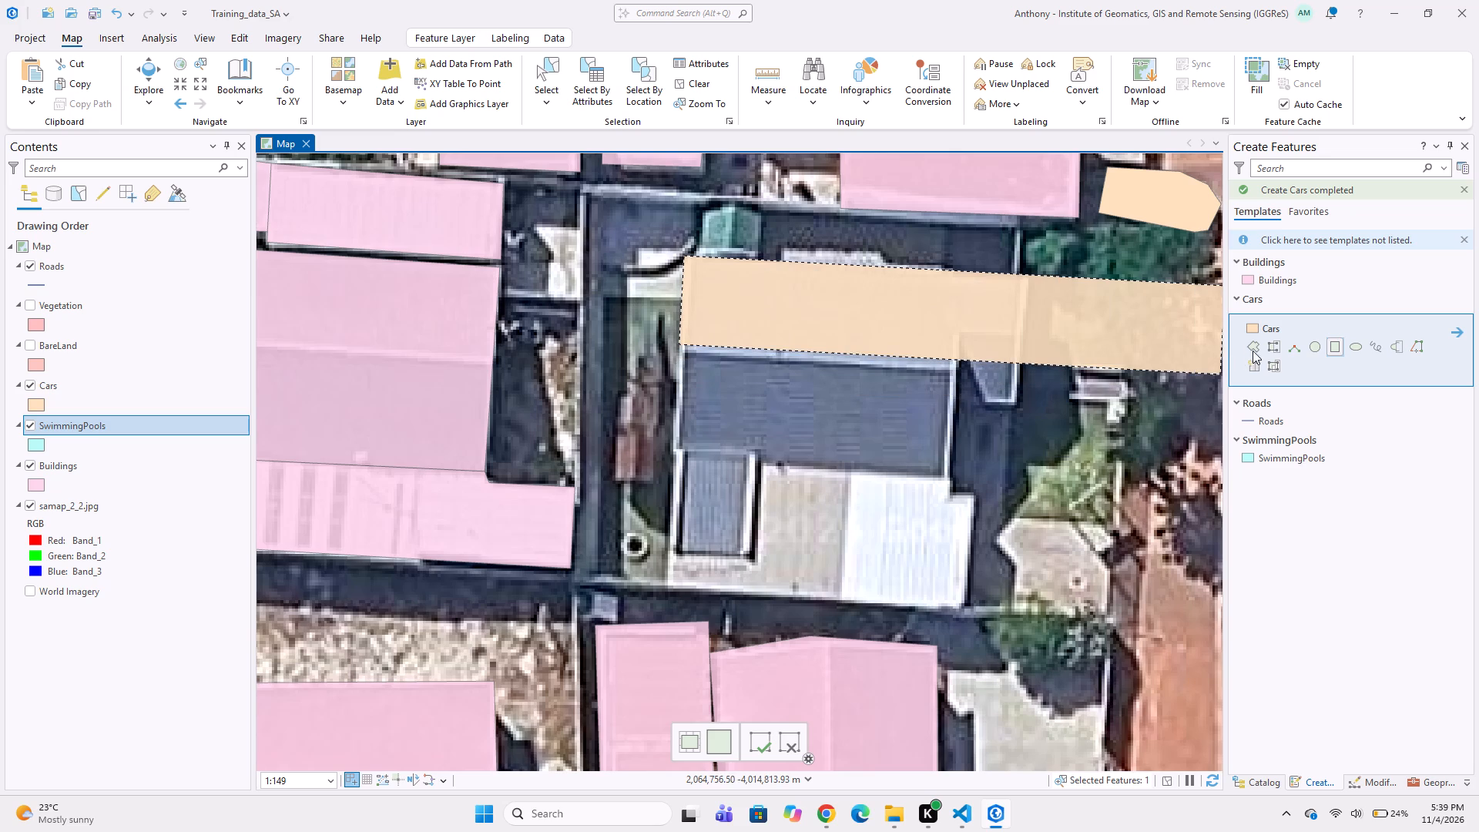
click(1255, 347)
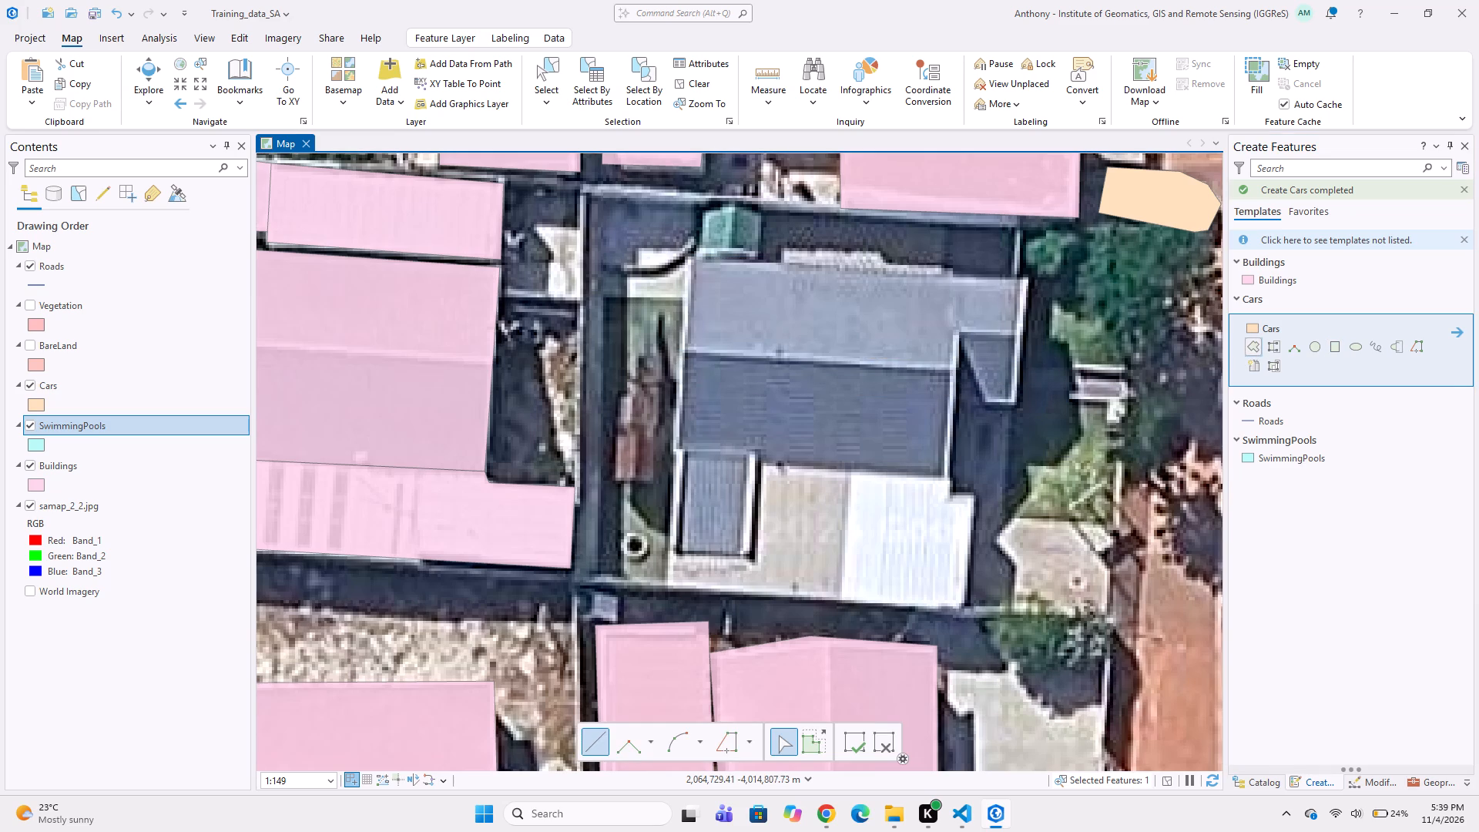
click(681, 256)
click(1028, 274)
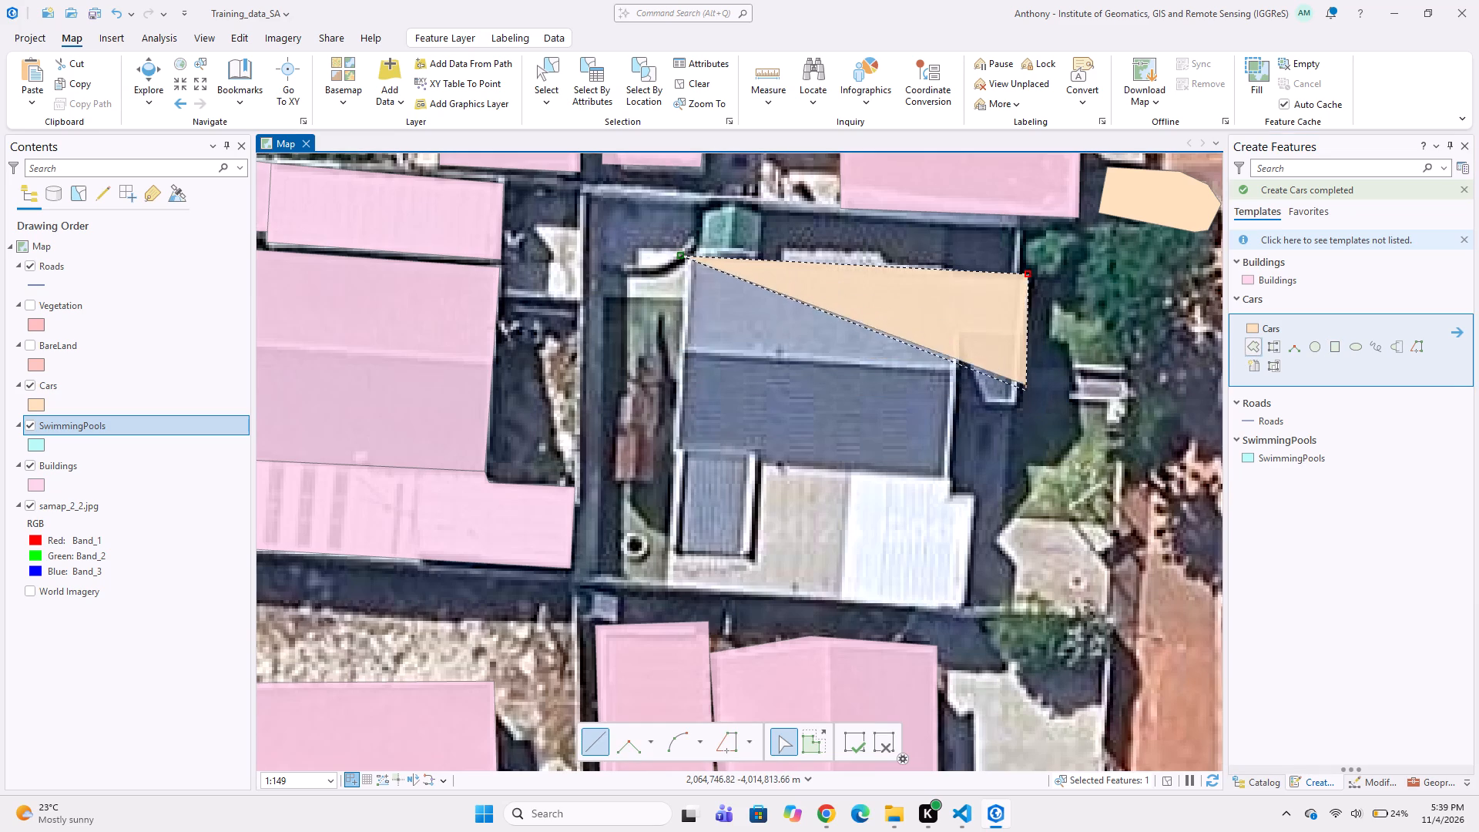
click(1263, 275)
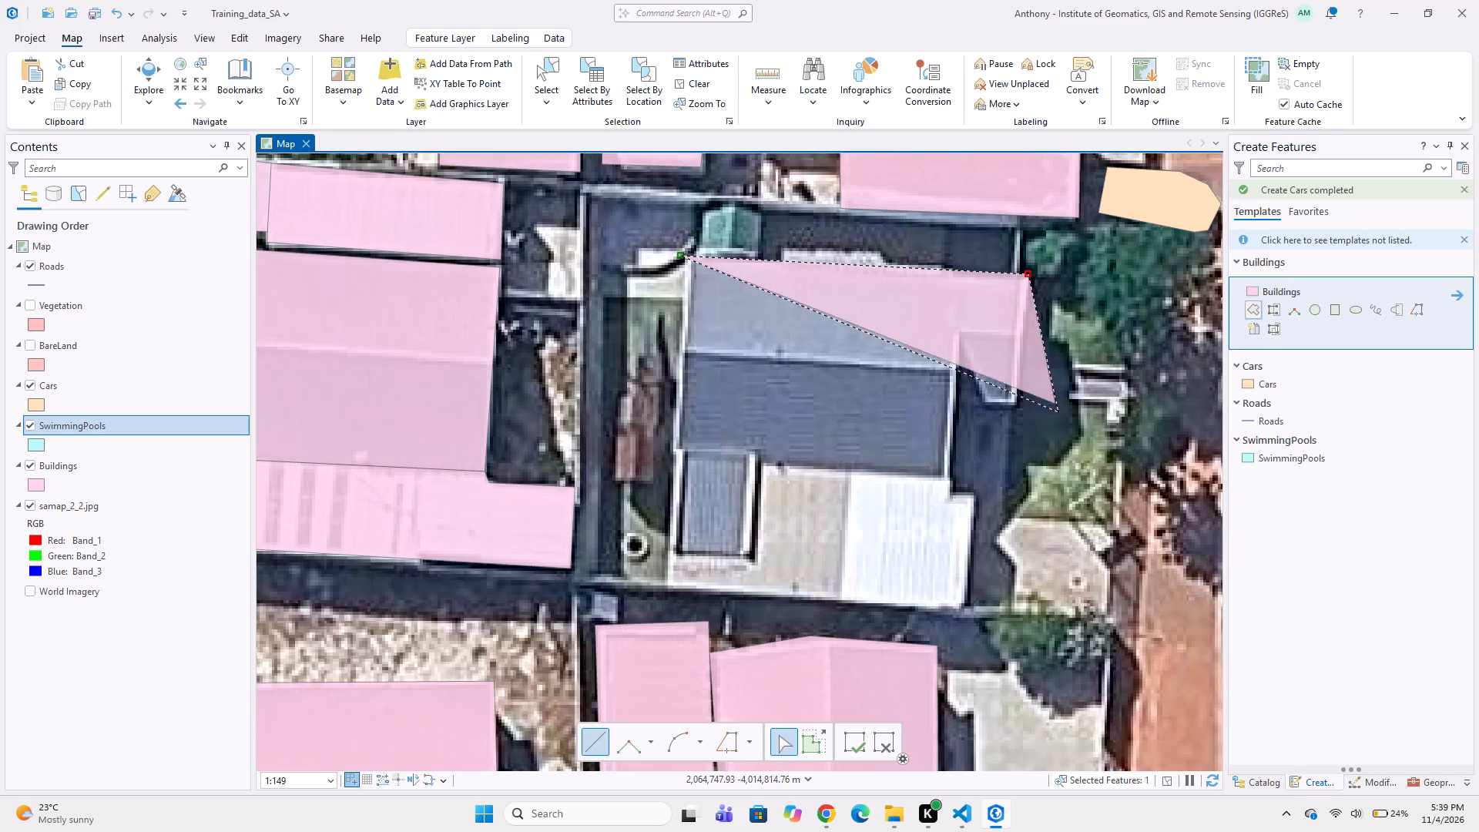
click(1015, 407)
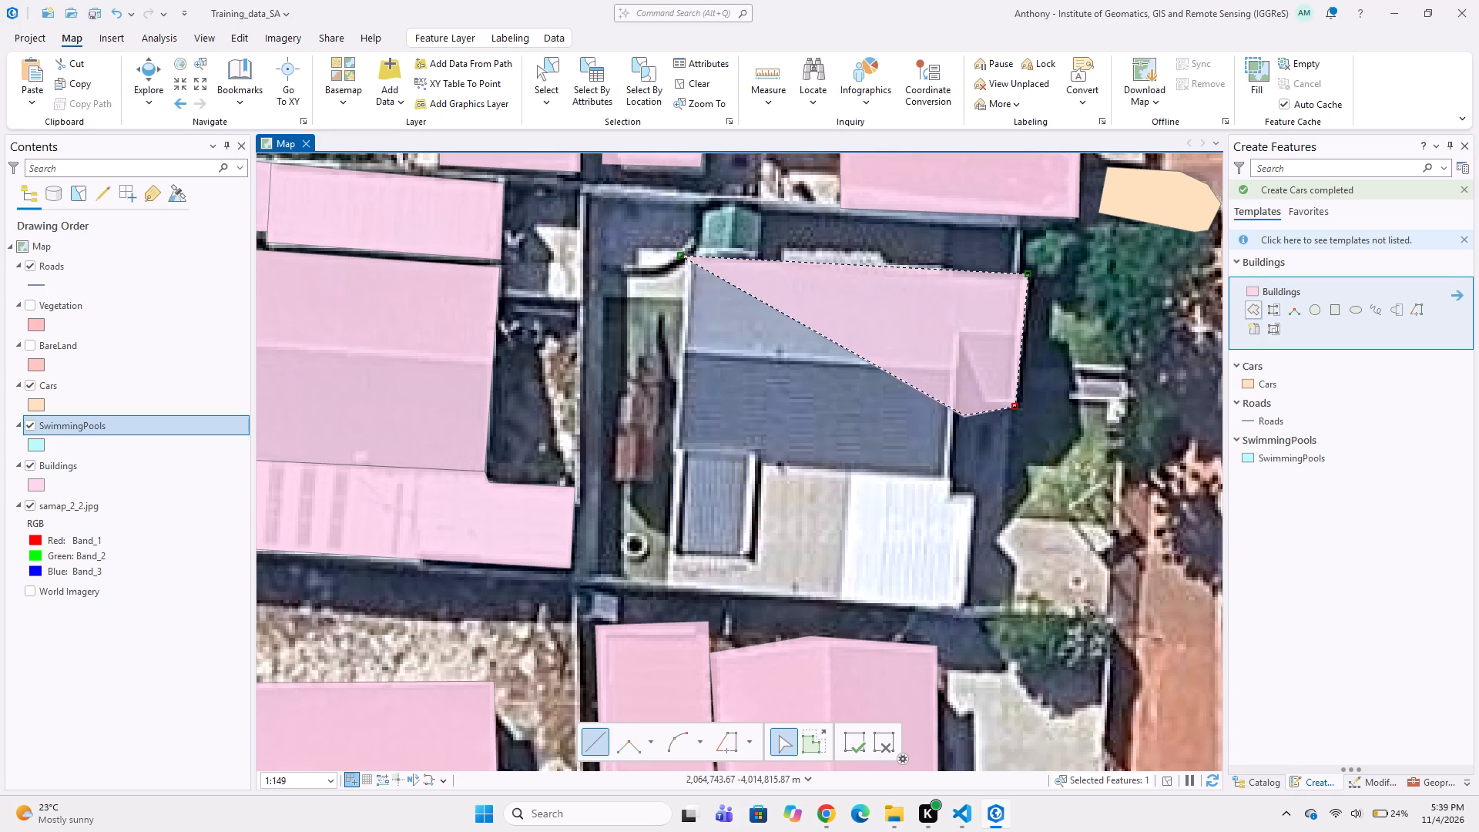
click(959, 401)
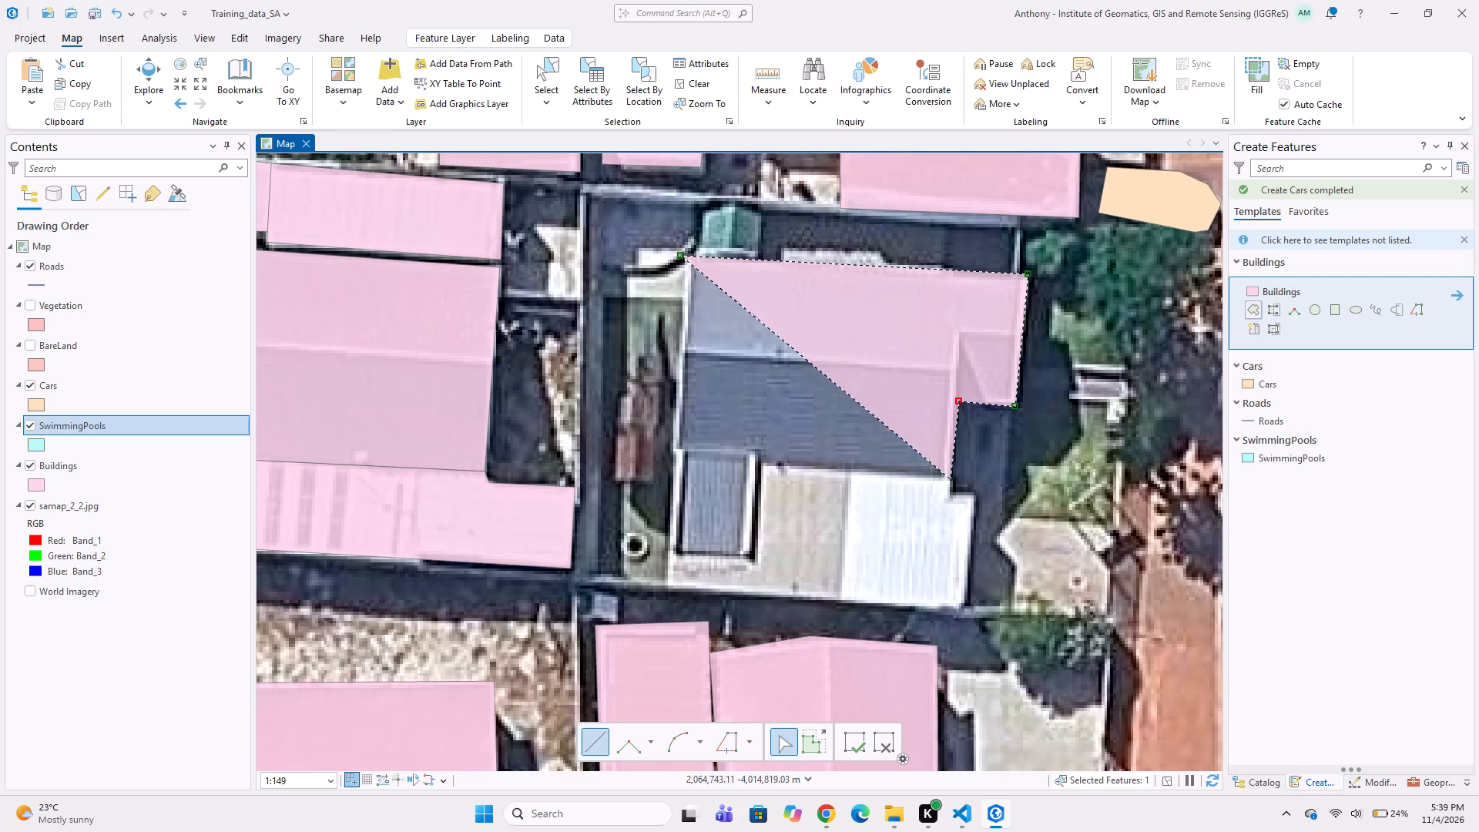
click(951, 479)
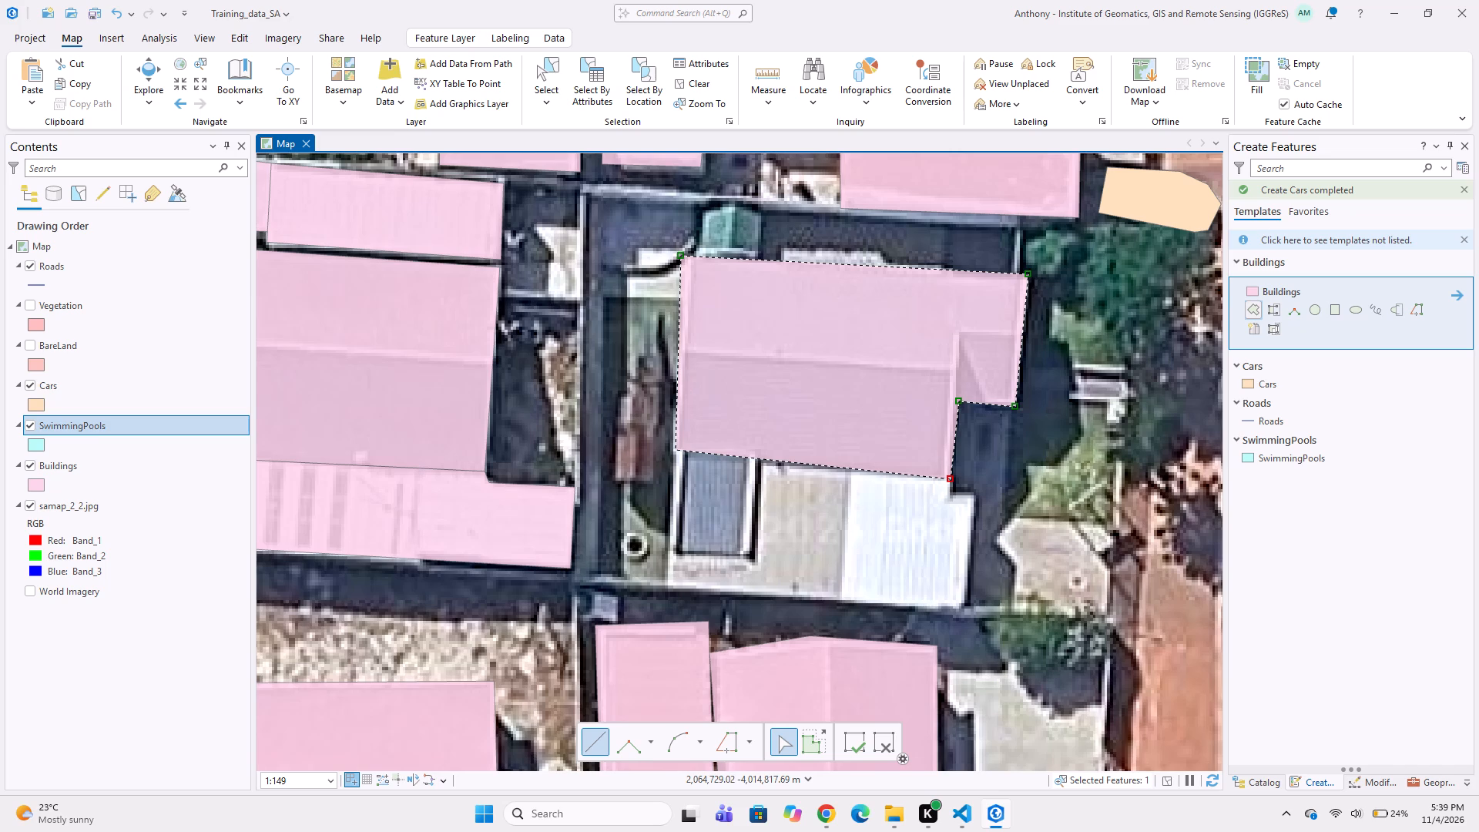
double_click(673, 450)
double_click(673, 431)
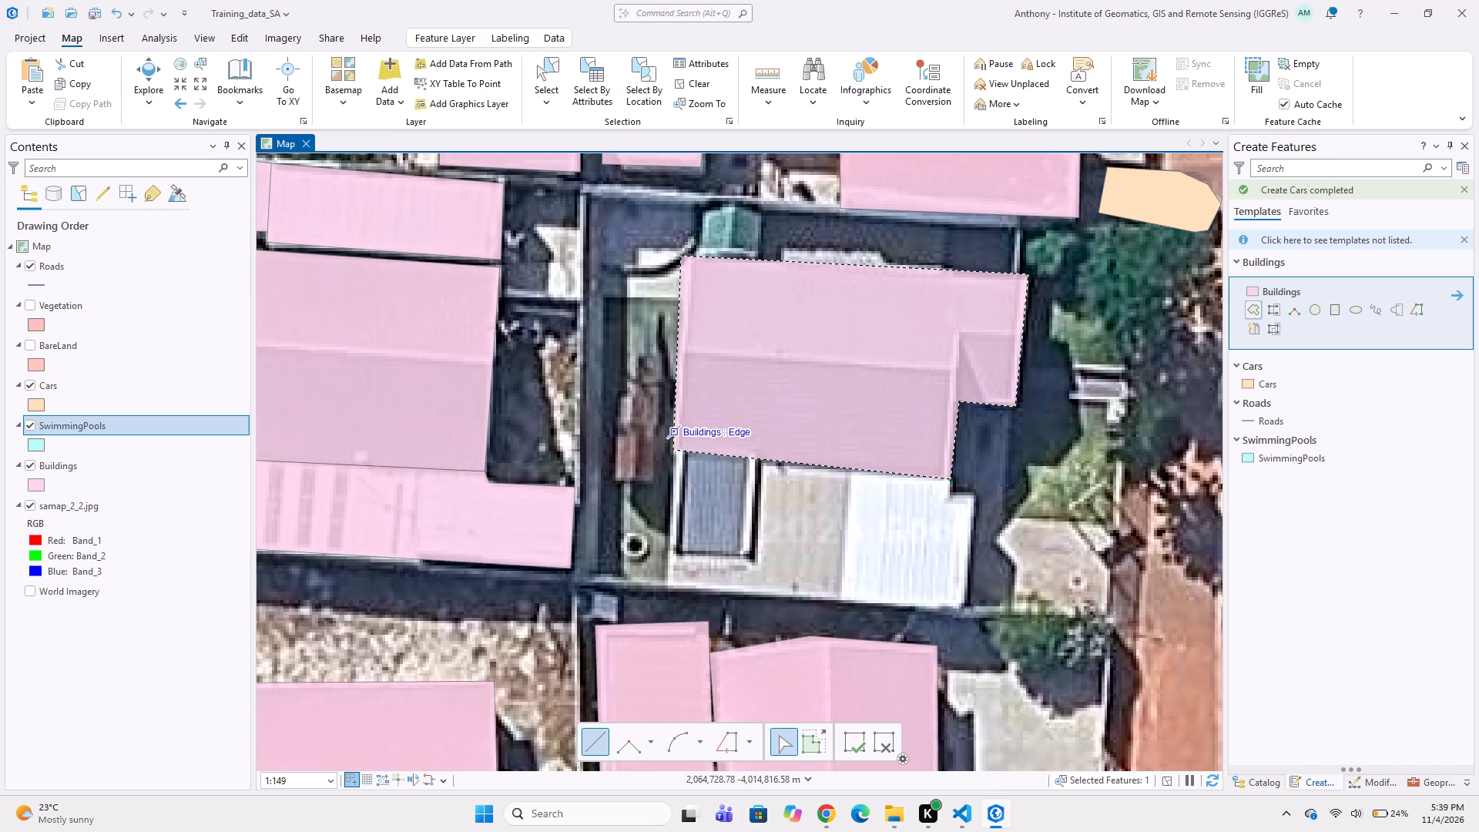
Digitize the lighter-roofed extension adjoining the house's south side as a separate Buildings polygon sharing its edge.
click(670, 453)
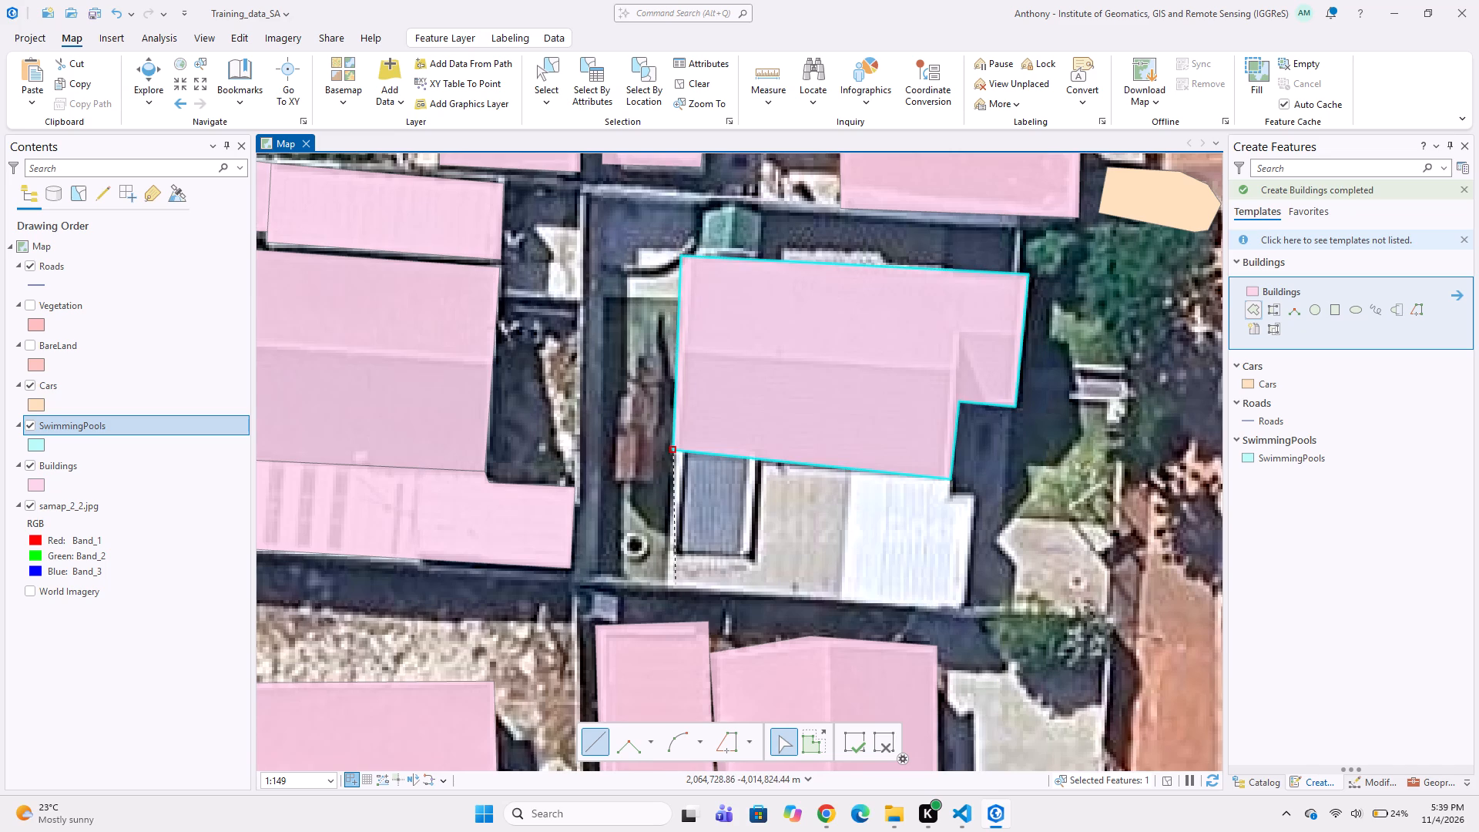
click(668, 590)
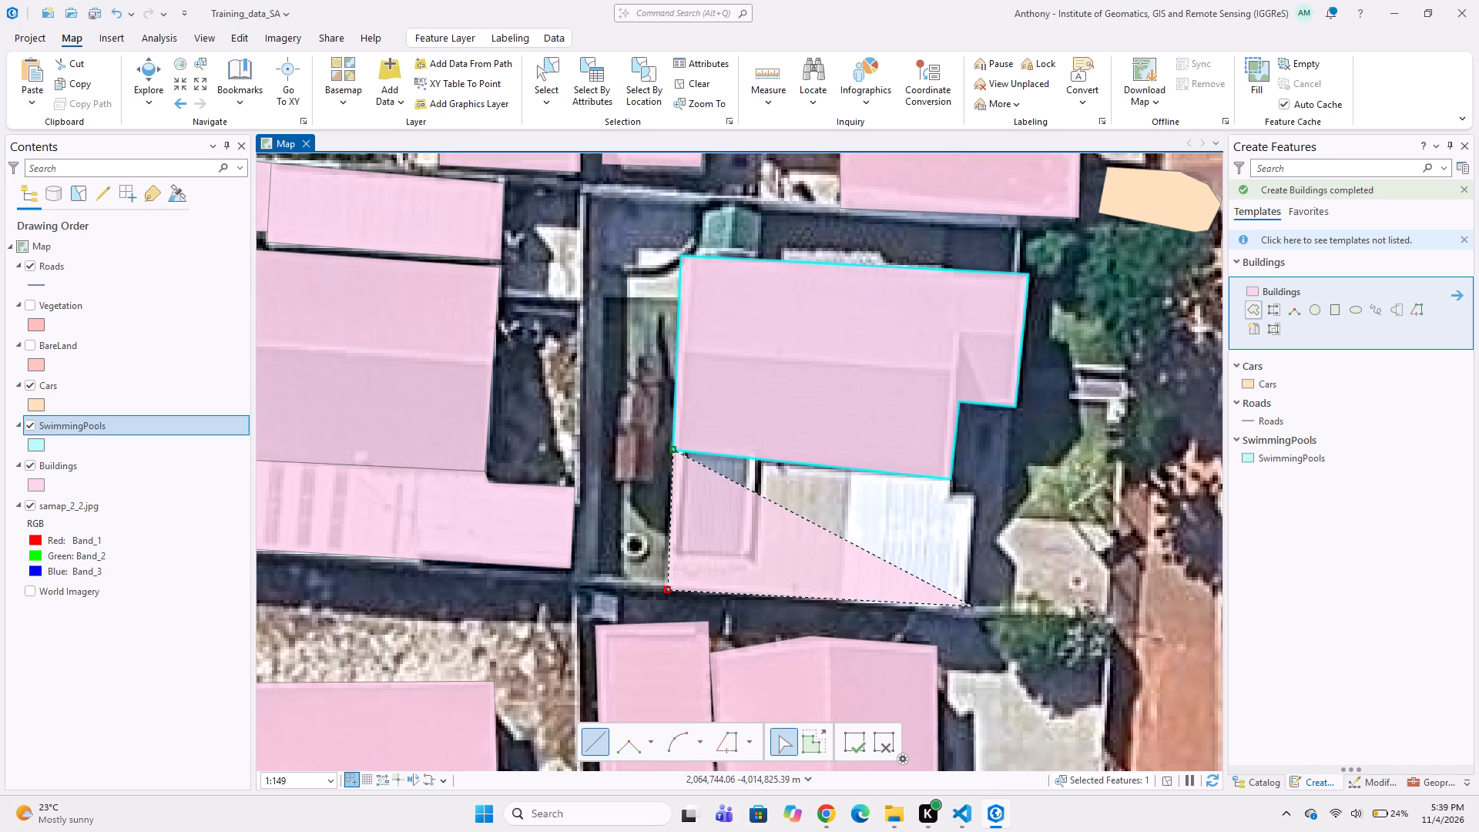
click(967, 614)
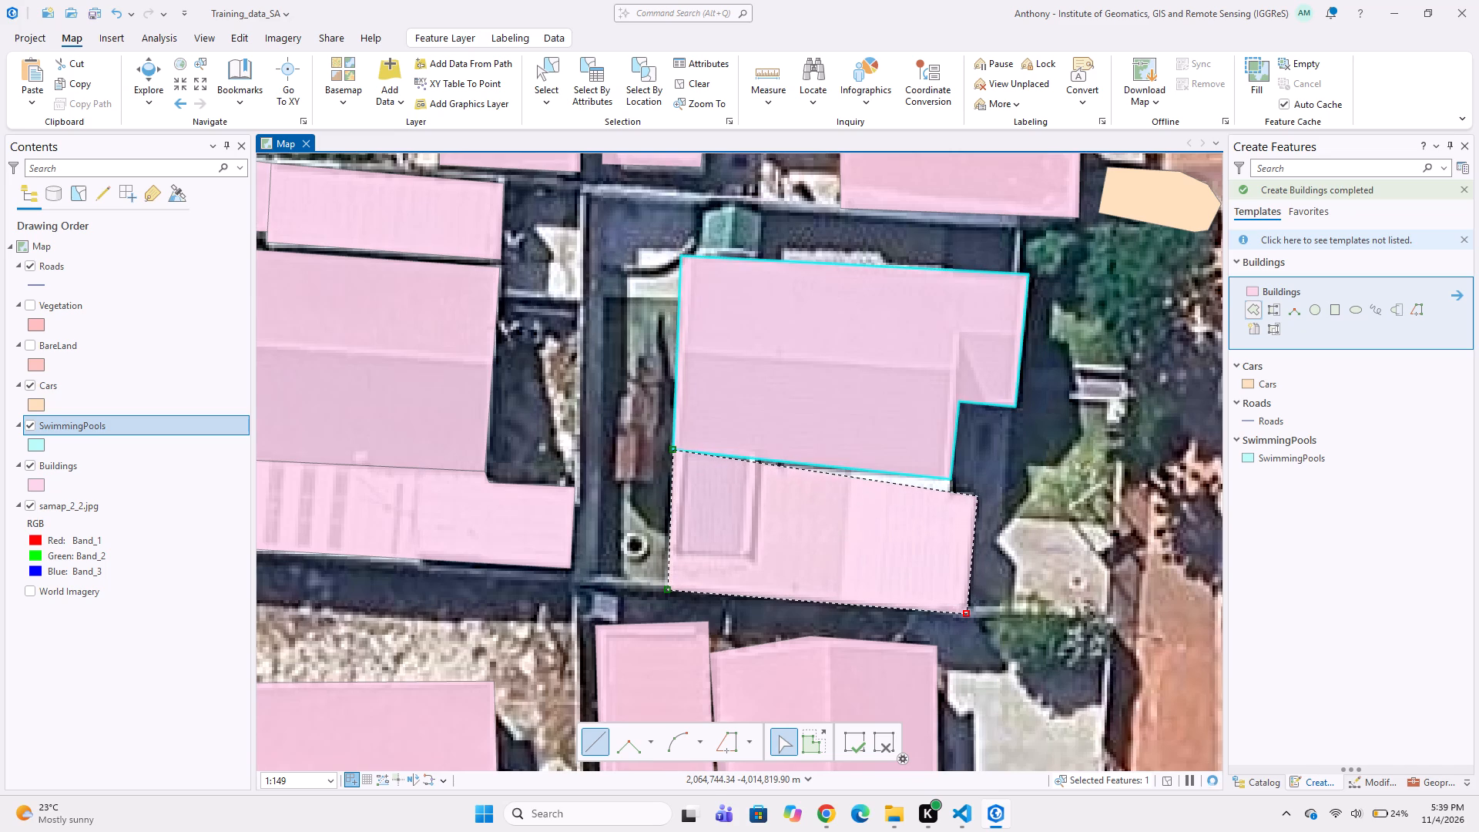
click(978, 496)
click(954, 493)
double_click(951, 480)
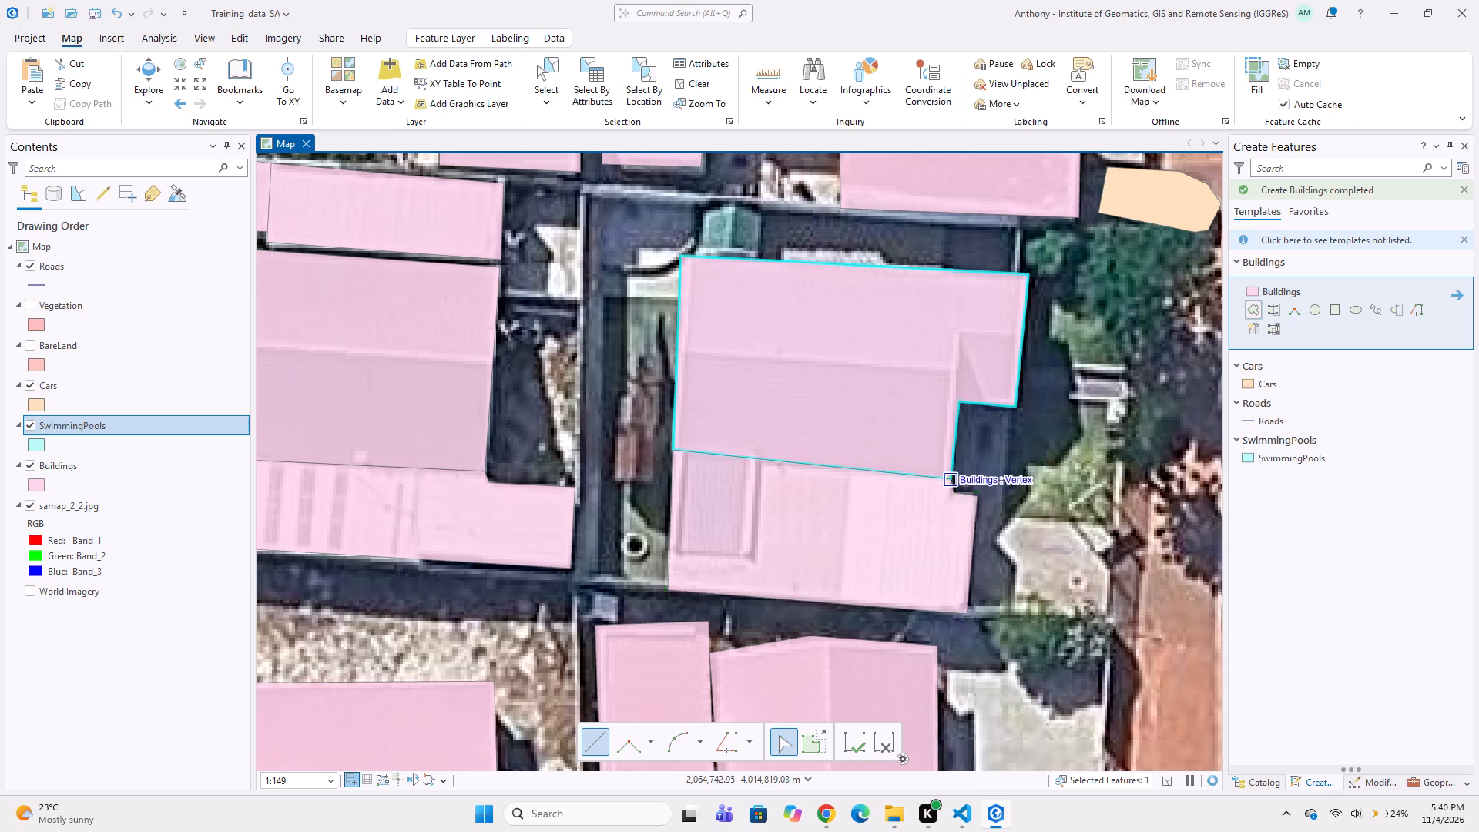
Digitize the small green-roofed structure against the house's north wall as a Buildings polygon.
scroll(740, 471, down, 3)
scroll(740, 471, up, 1)
middle_drag(713, 453, 859, 506)
scroll(883, 415, up, 2)
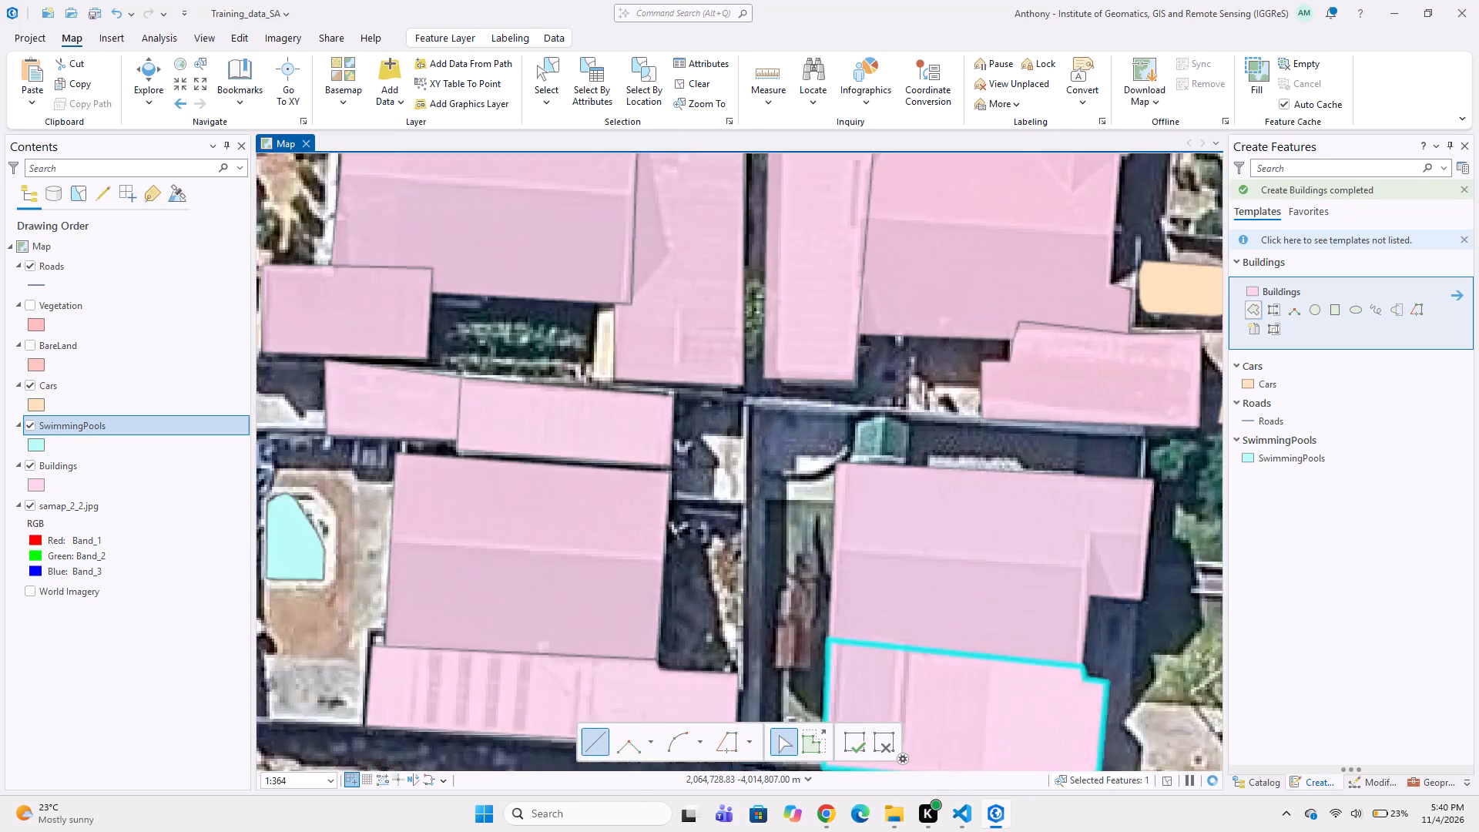
scroll(857, 450, up, 1)
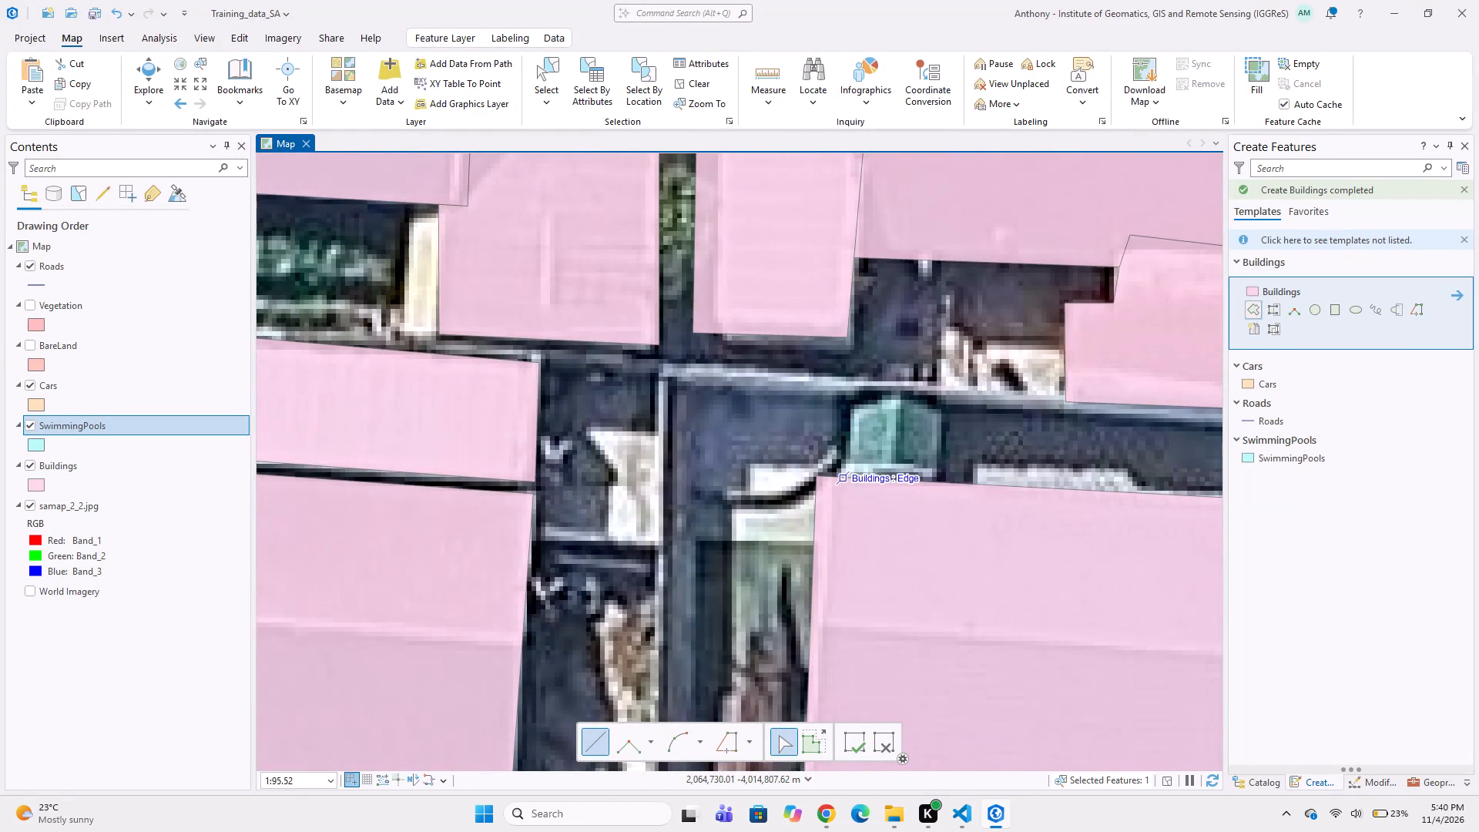
click(843, 482)
click(845, 412)
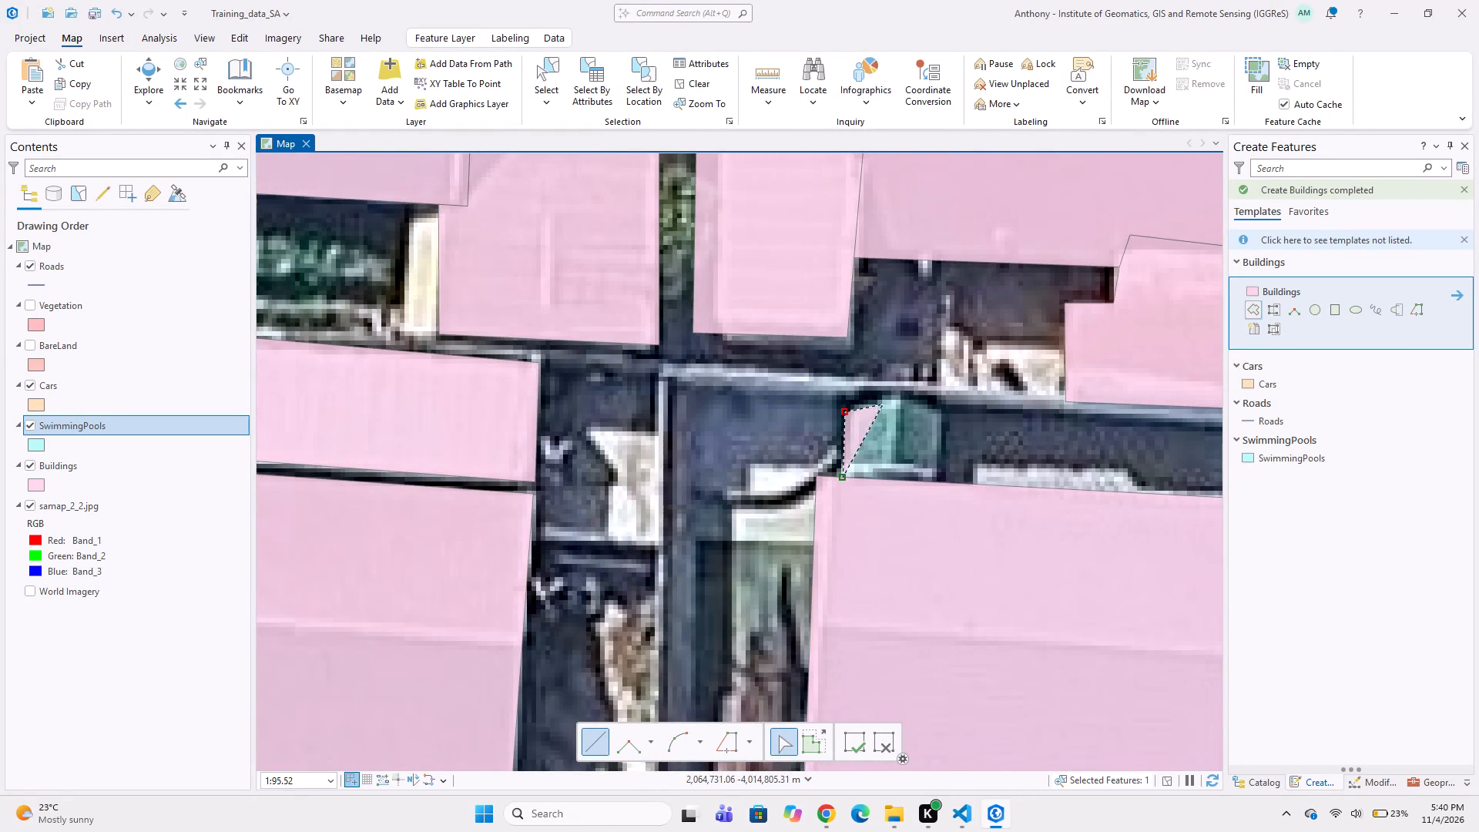
click(880, 396)
click(904, 396)
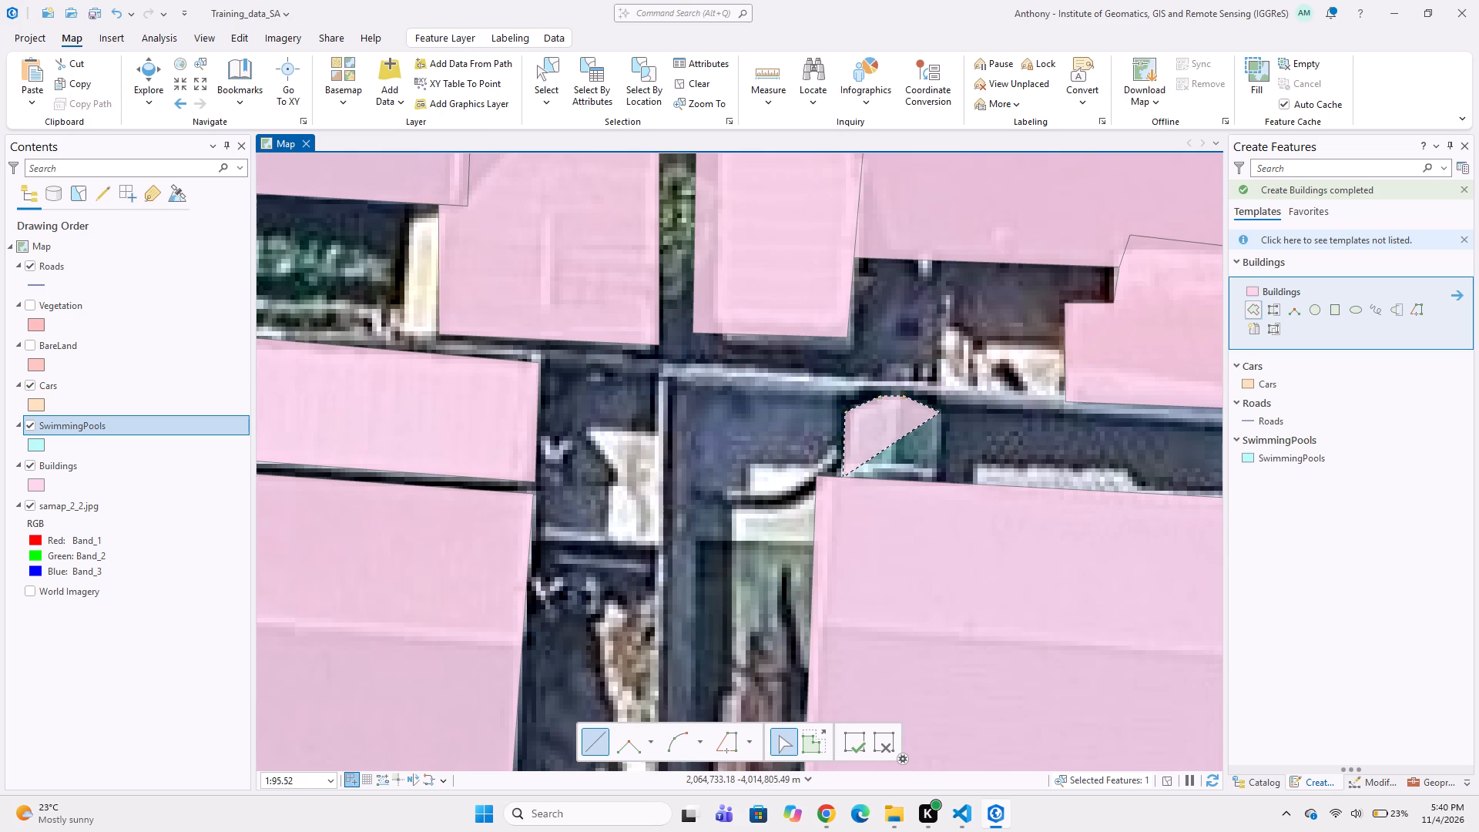
click(940, 412)
double_click(942, 482)
Inspect the properties between Clipper Rd and Dennegeur Ave for further buildings without polygons.
scroll(743, 469, down, 3)
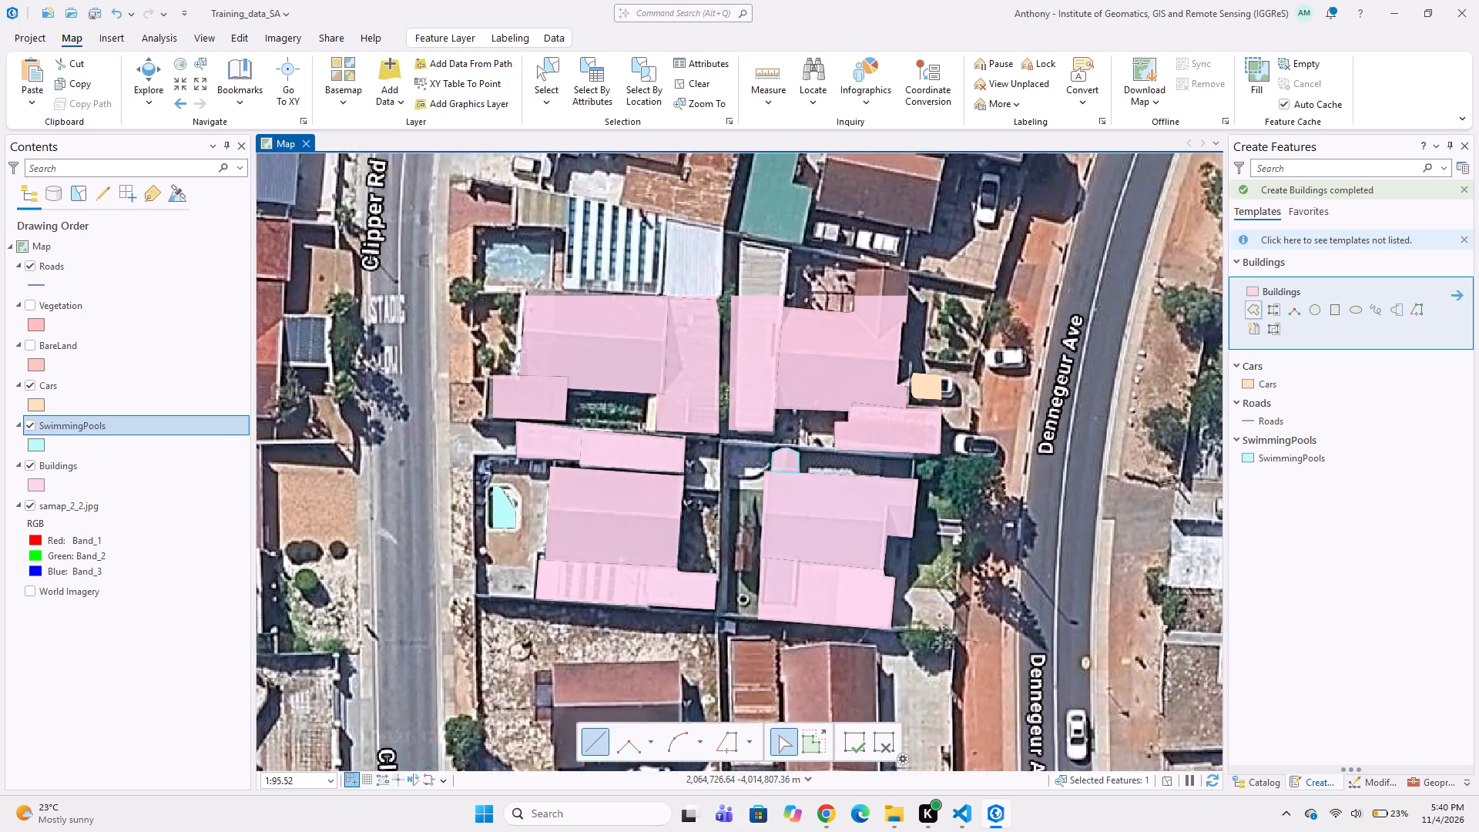
middle_drag(794, 501, 823, 407)
middle_drag(921, 445, 848, 394)
middle_drag(857, 418, 800, 364)
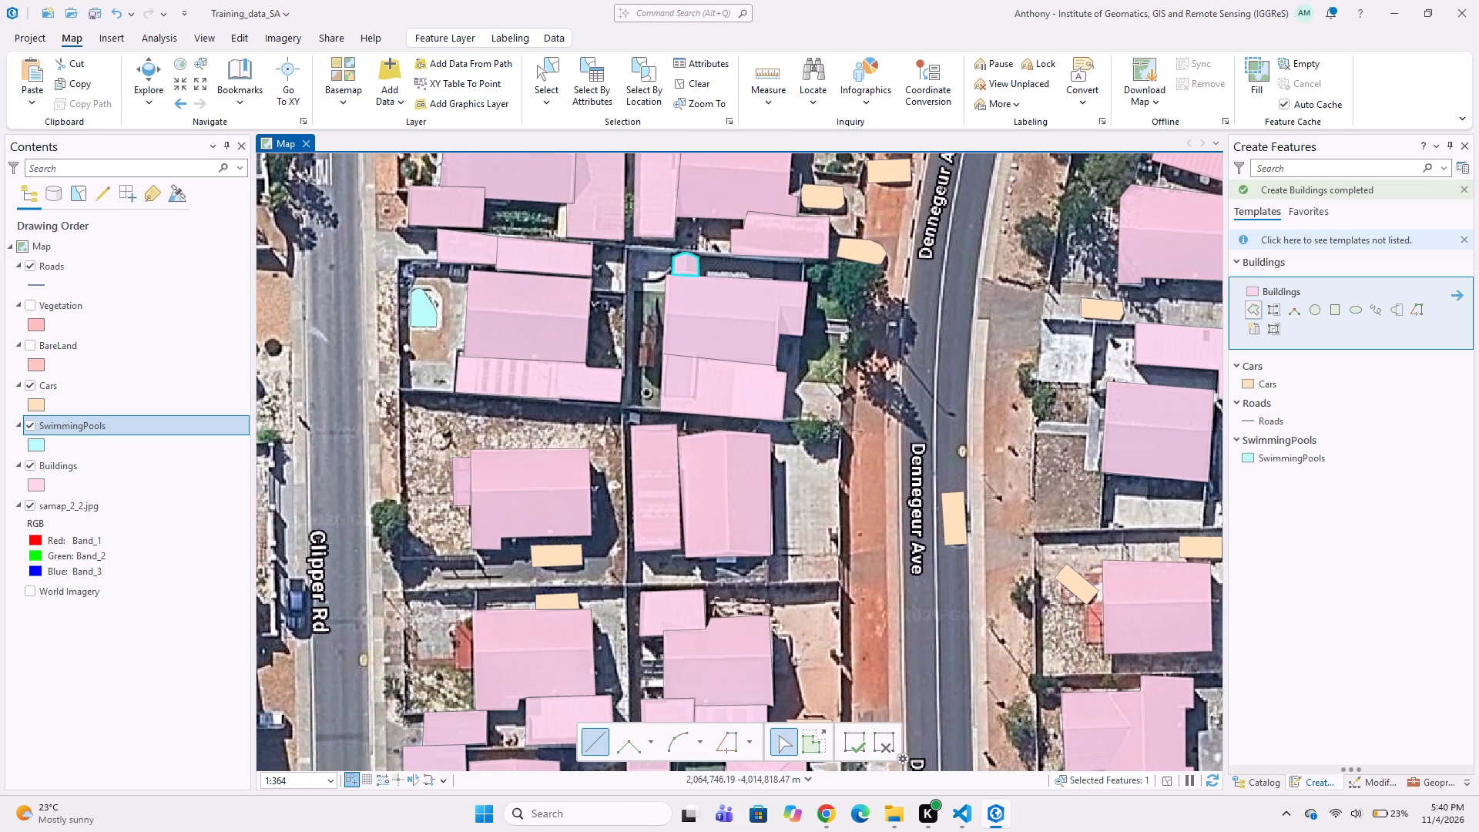
scroll(797, 412, down, 1)
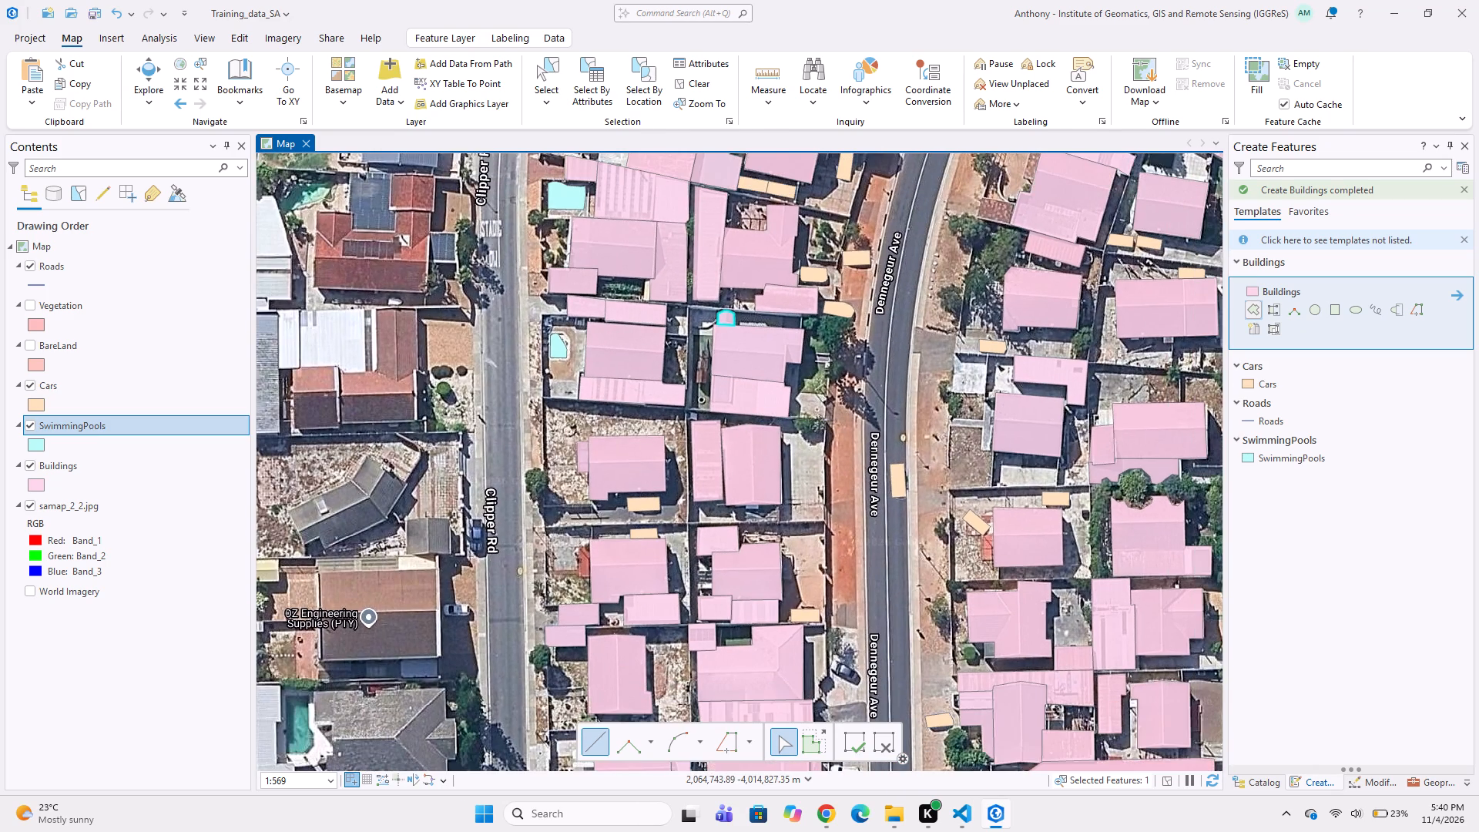
scroll(856, 434, down, 1)
middle_drag(800, 404, 861, 455)
scroll(843, 434, up, 3)
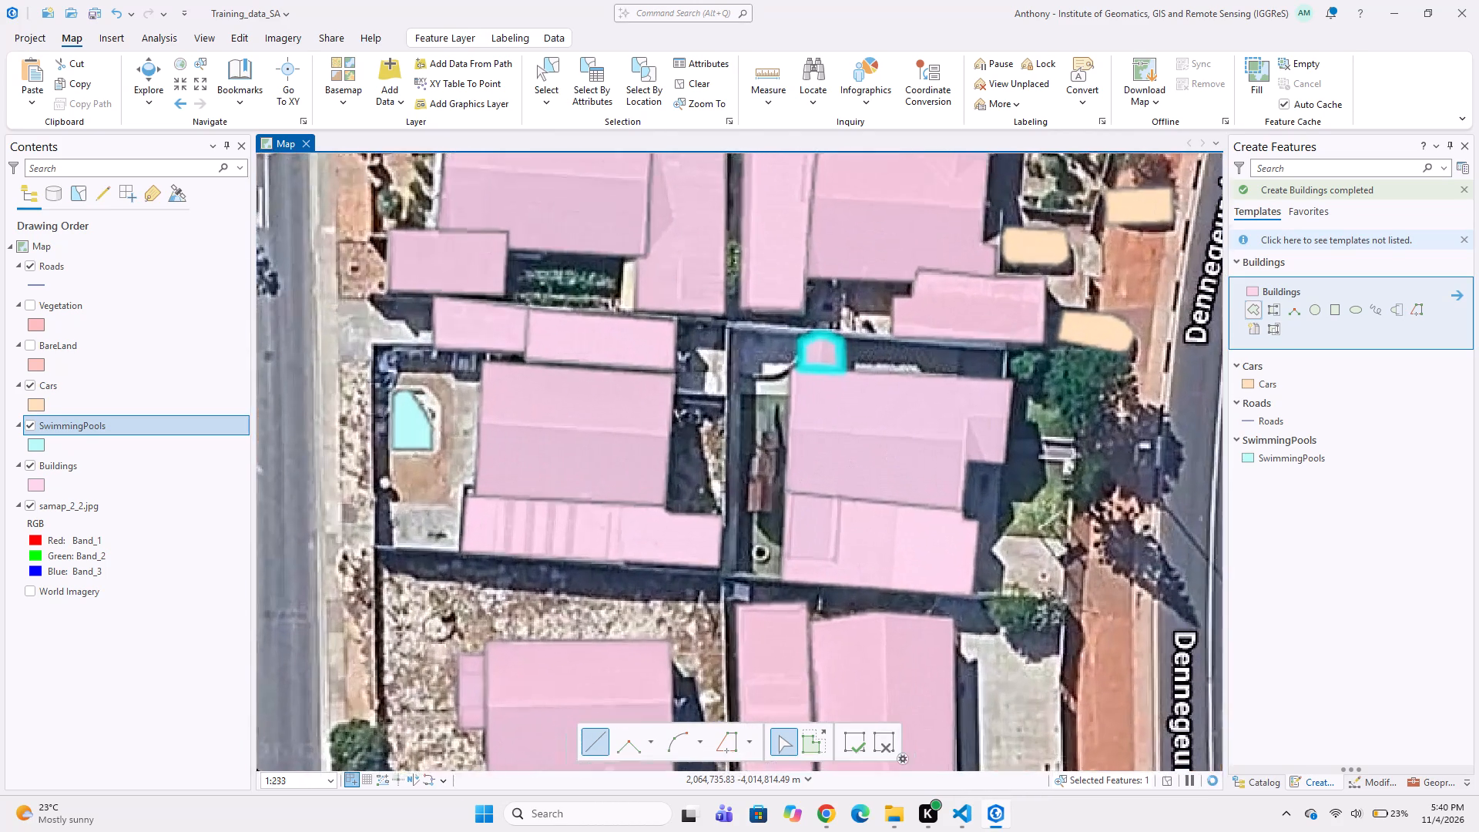
scroll(843, 452, down, 2)
middle_drag(859, 414, 827, 479)
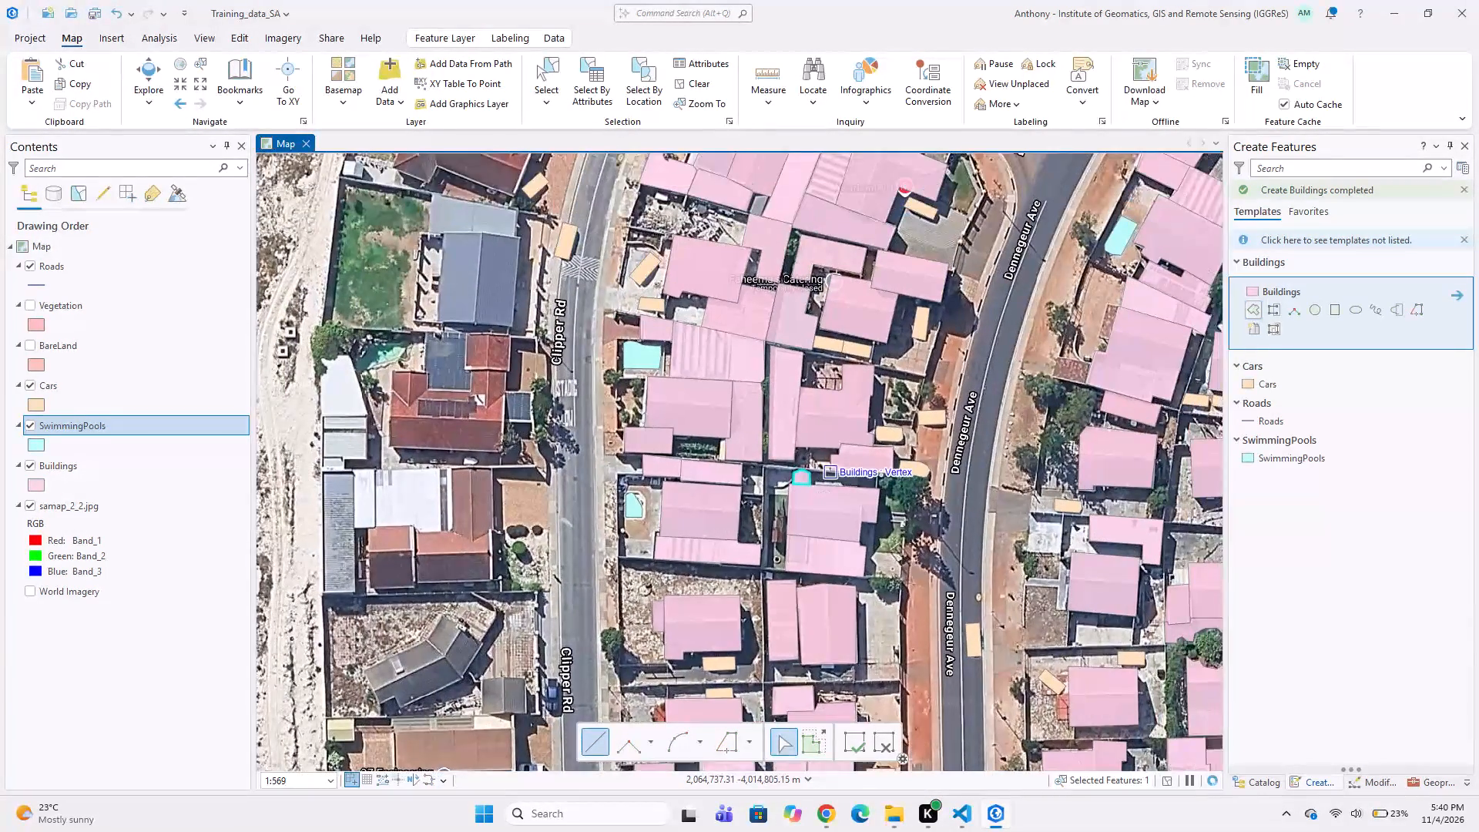
middle_drag(830, 361, 749, 463)
scroll(791, 428, down, 3)
middle_drag(765, 482, 832, 399)
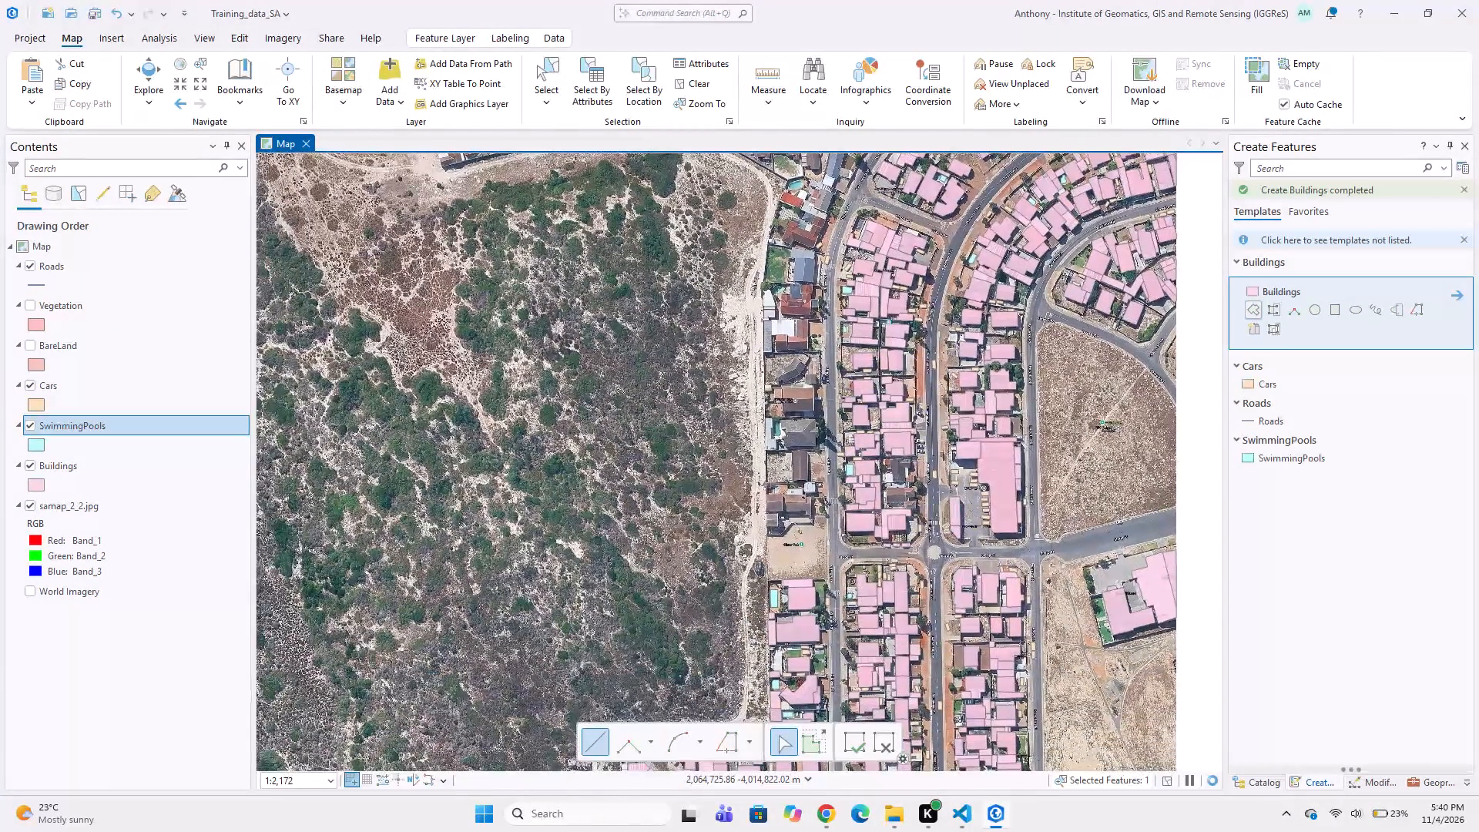
Digitize the grey-roofed house beside Dennegeur Ave, north of the undigitized brown-roofed house, as a Buildings polygon including its northwest wing.
scroll(897, 488, up, 4)
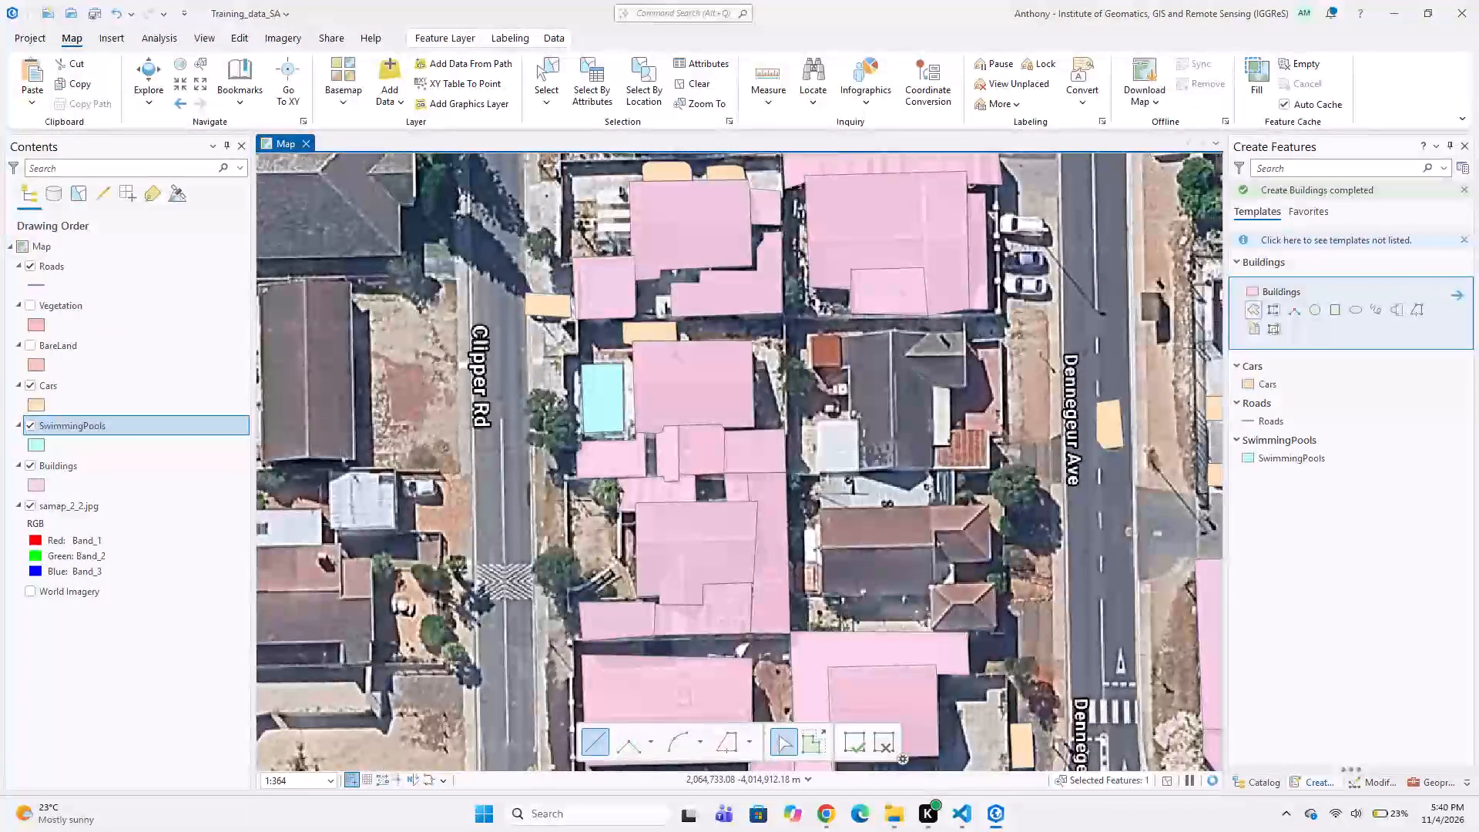
click(805, 334)
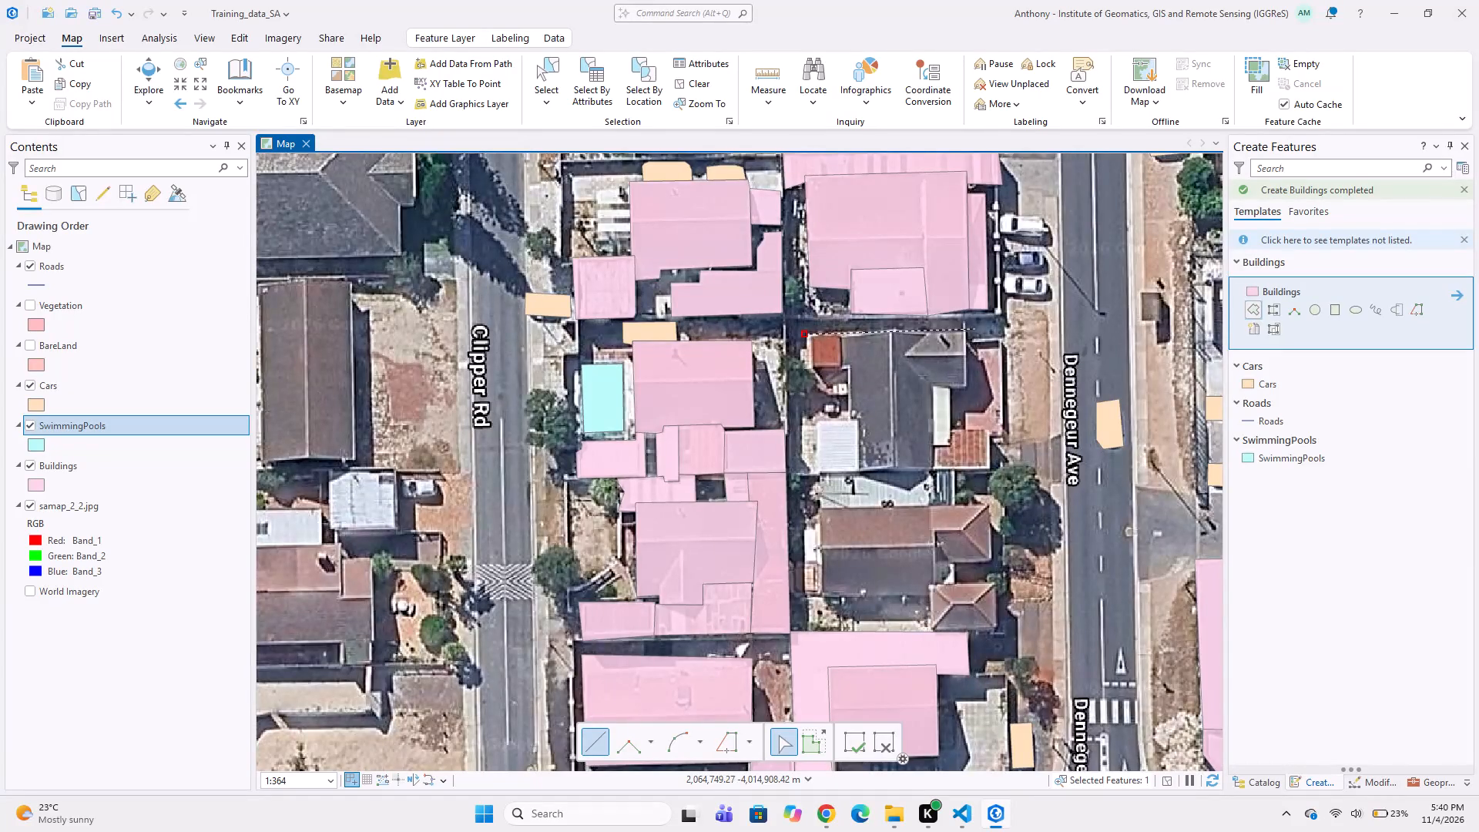
click(967, 326)
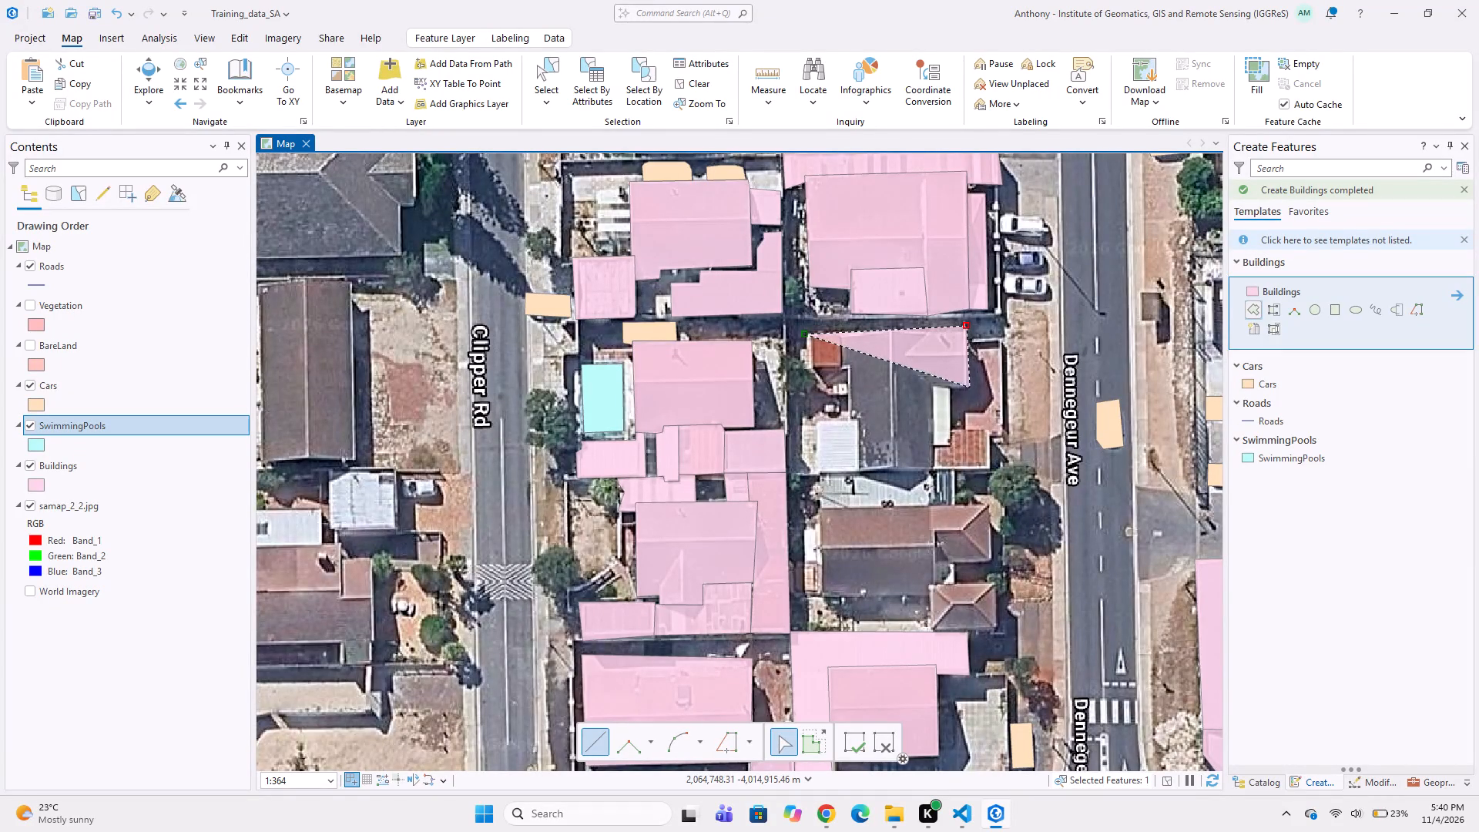
click(967, 387)
click(931, 387)
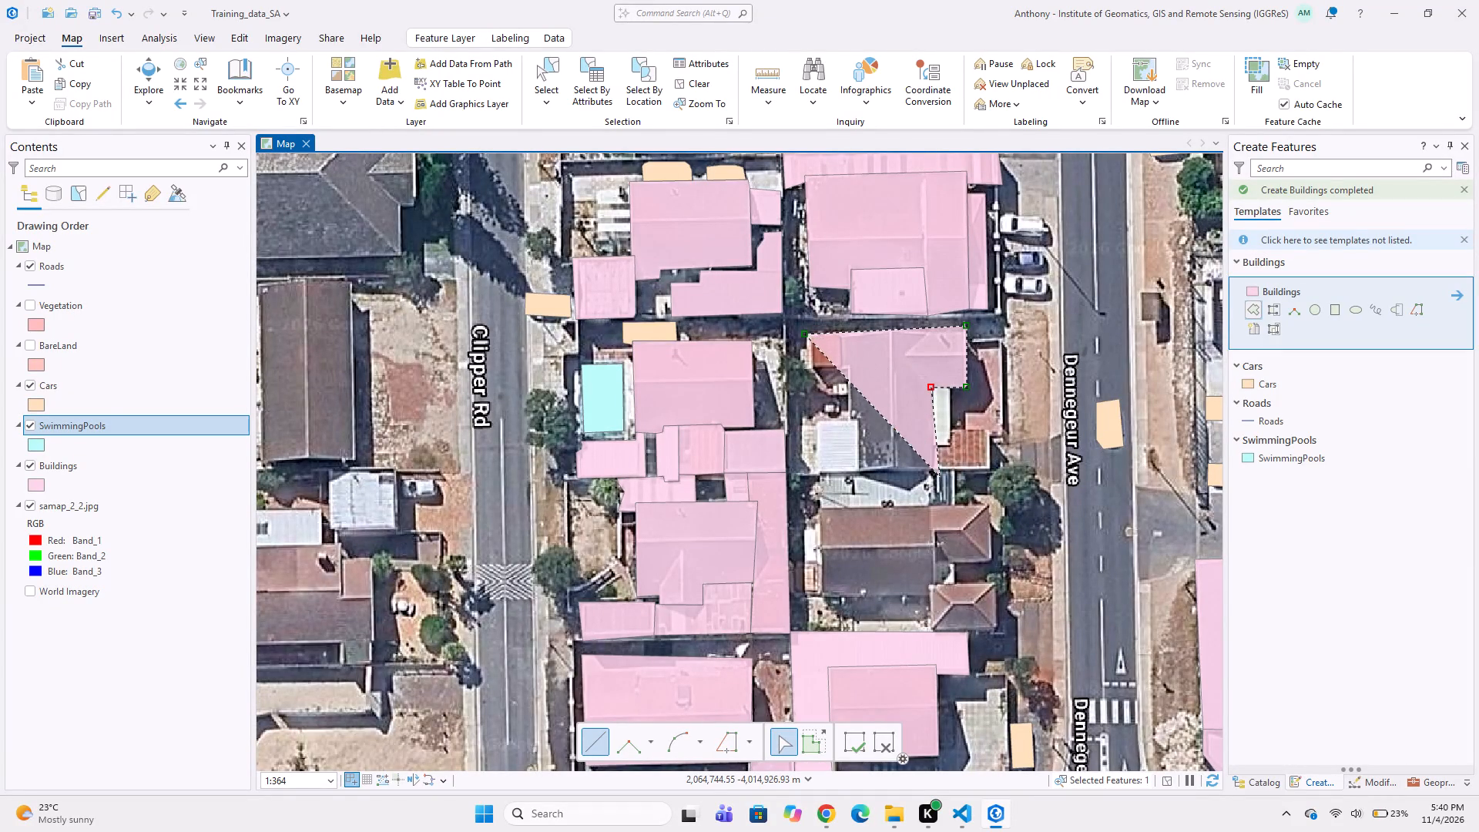
click(934, 471)
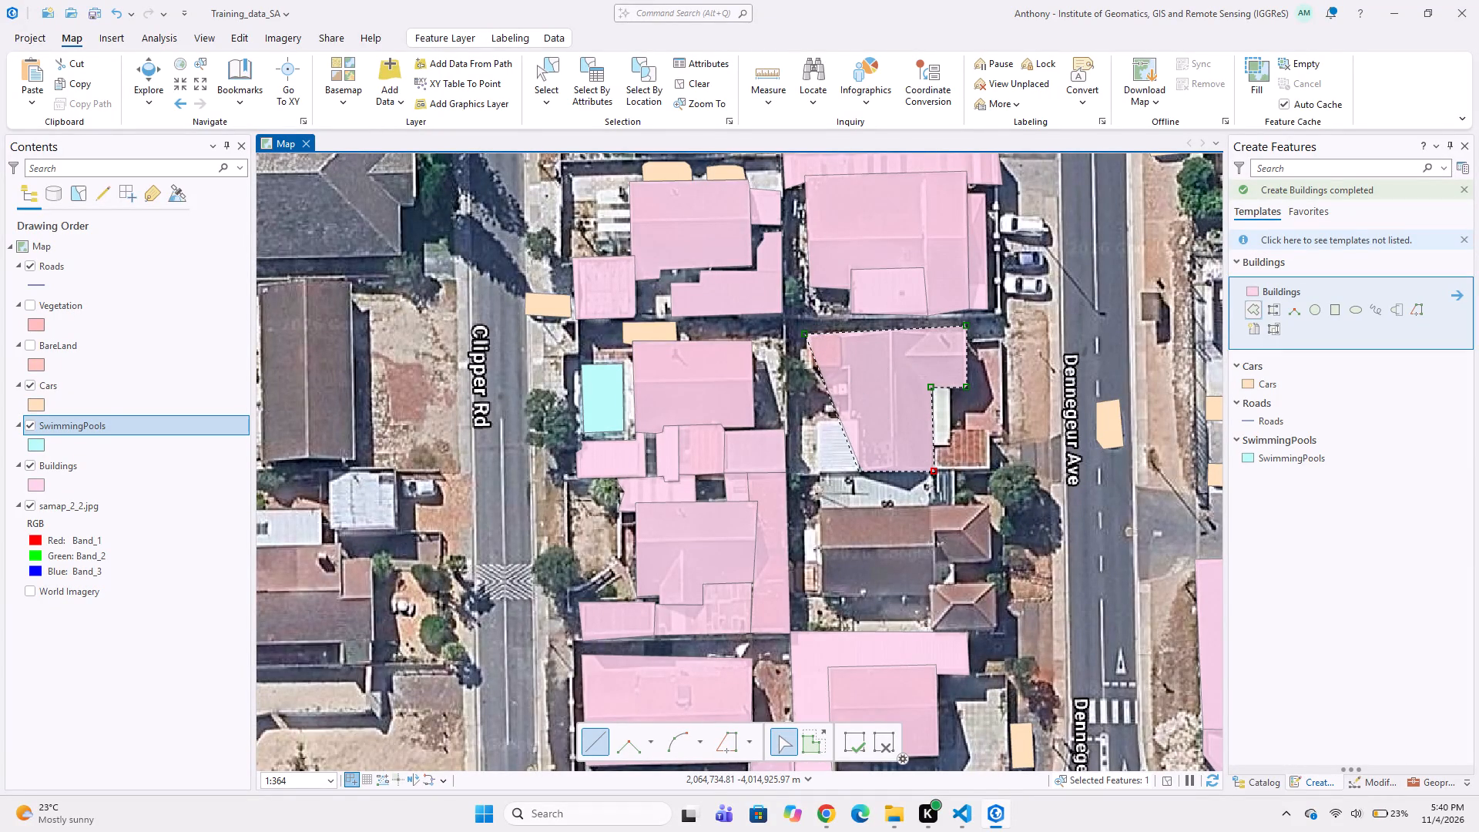
click(859, 471)
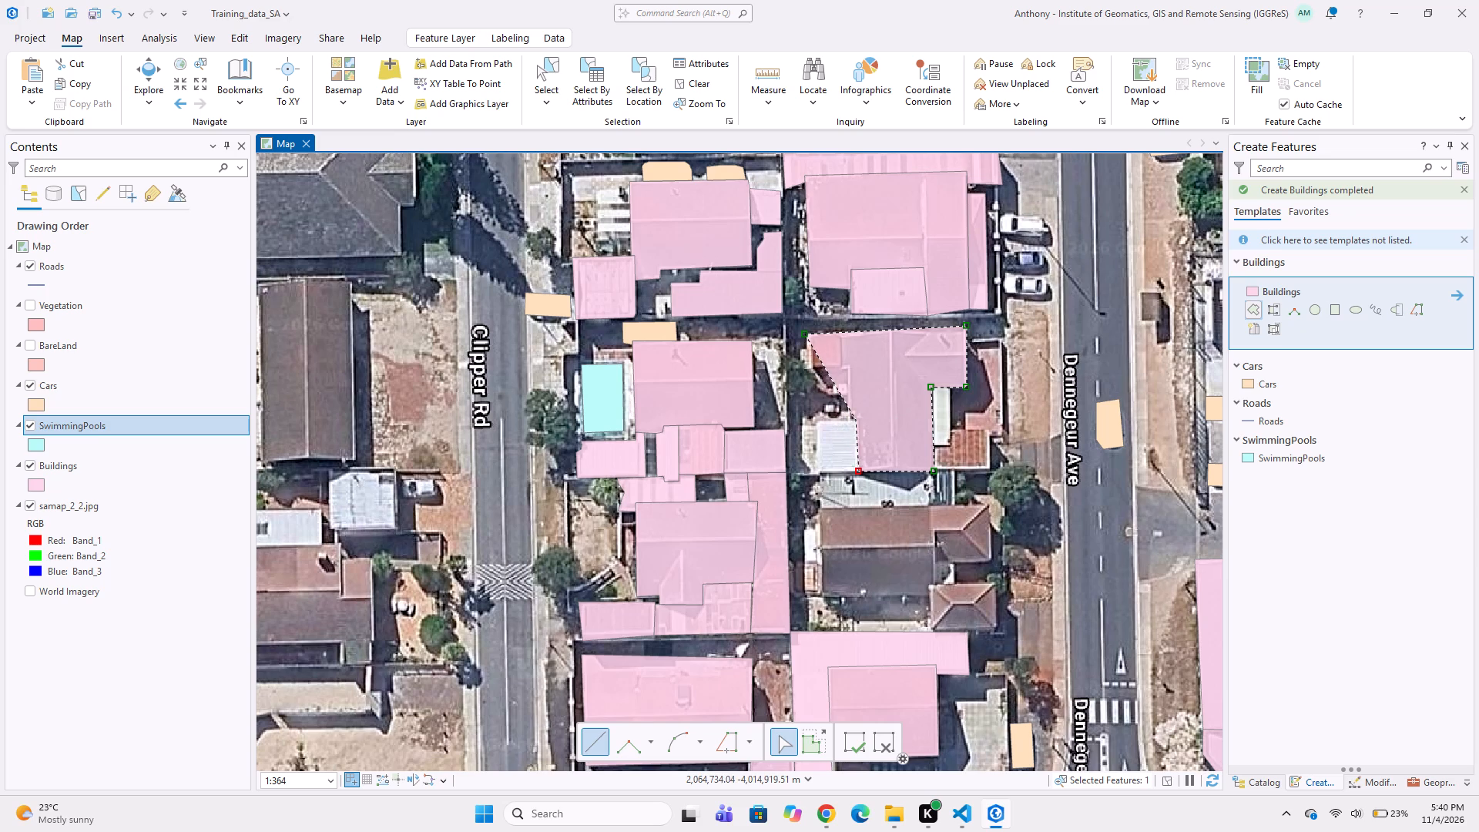
click(859, 425)
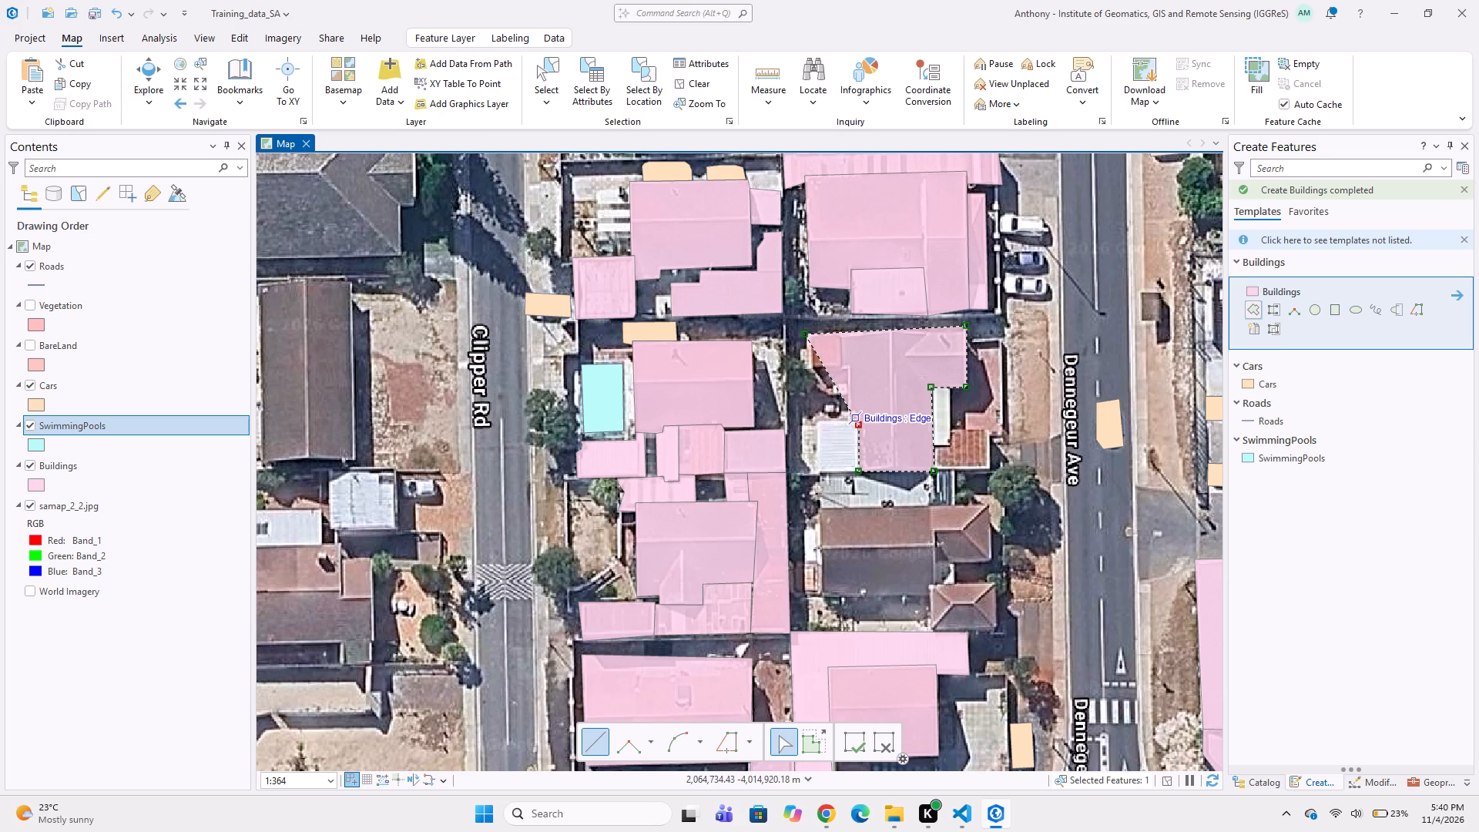
click(851, 421)
click(846, 369)
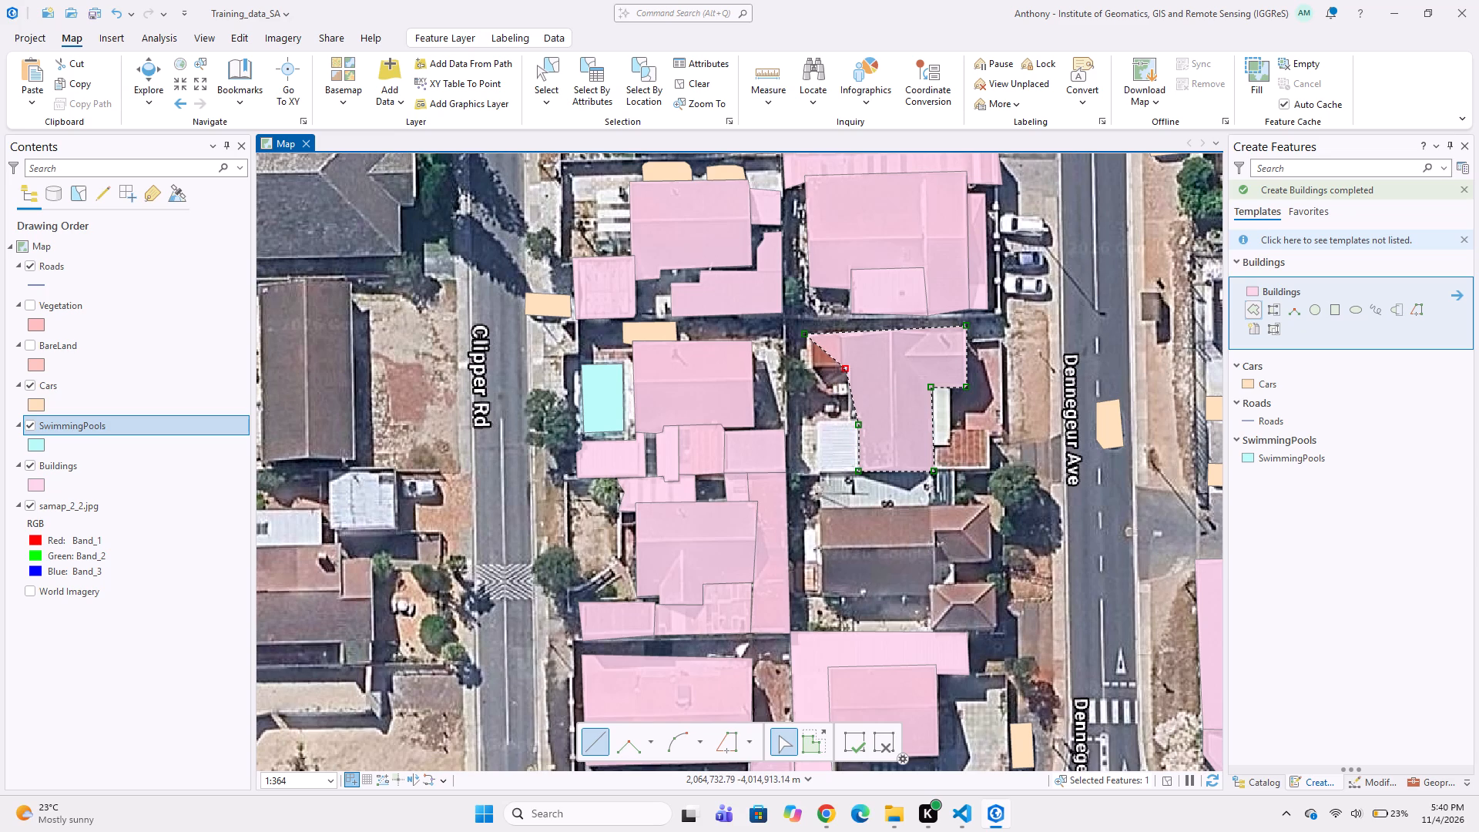
double_click(810, 372)
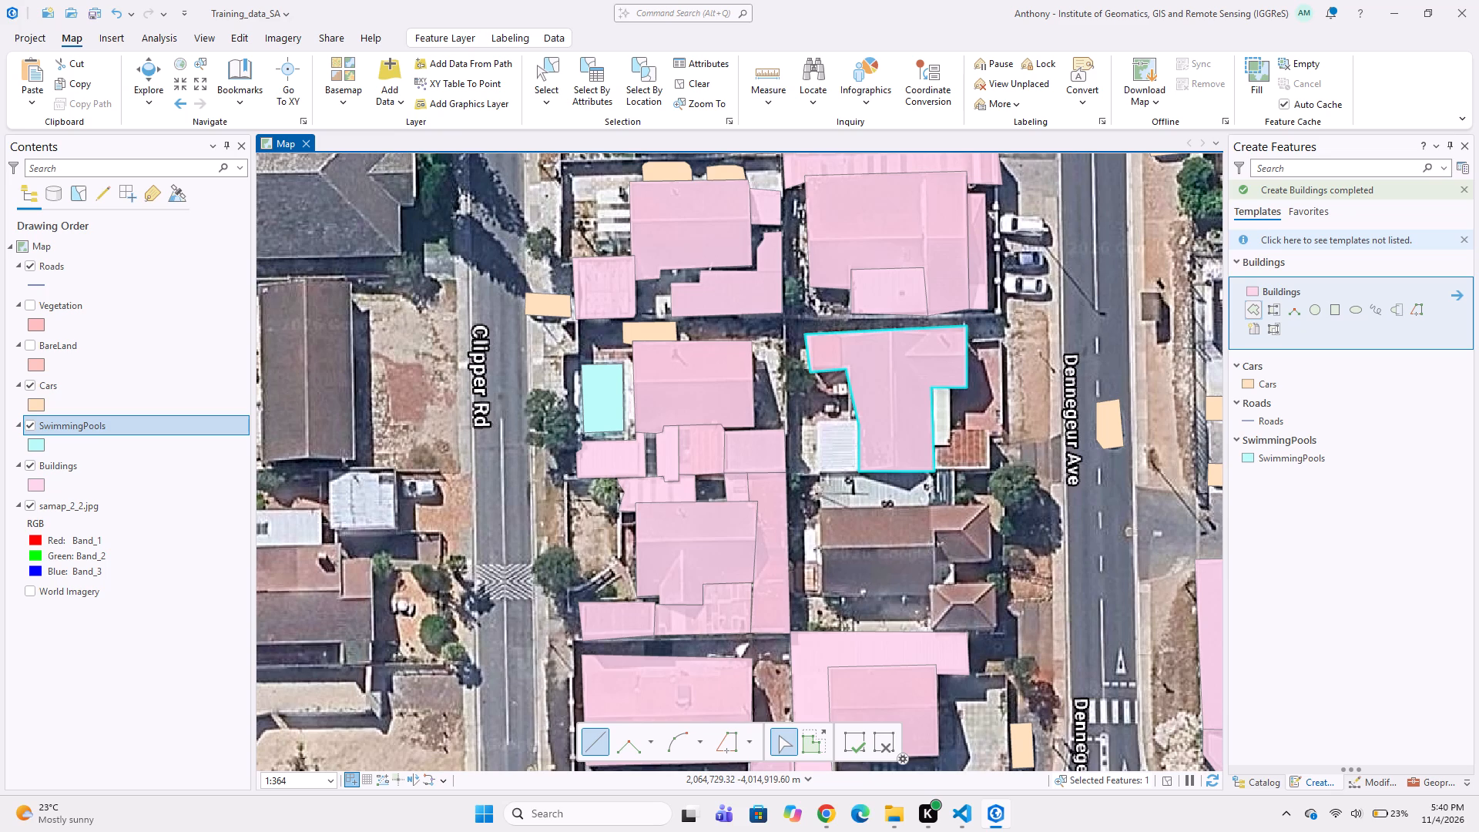
Digitize the white-roofed extension at the house's southwest corner as a separate four-sided Buildings polygon.
click(818, 421)
click(864, 418)
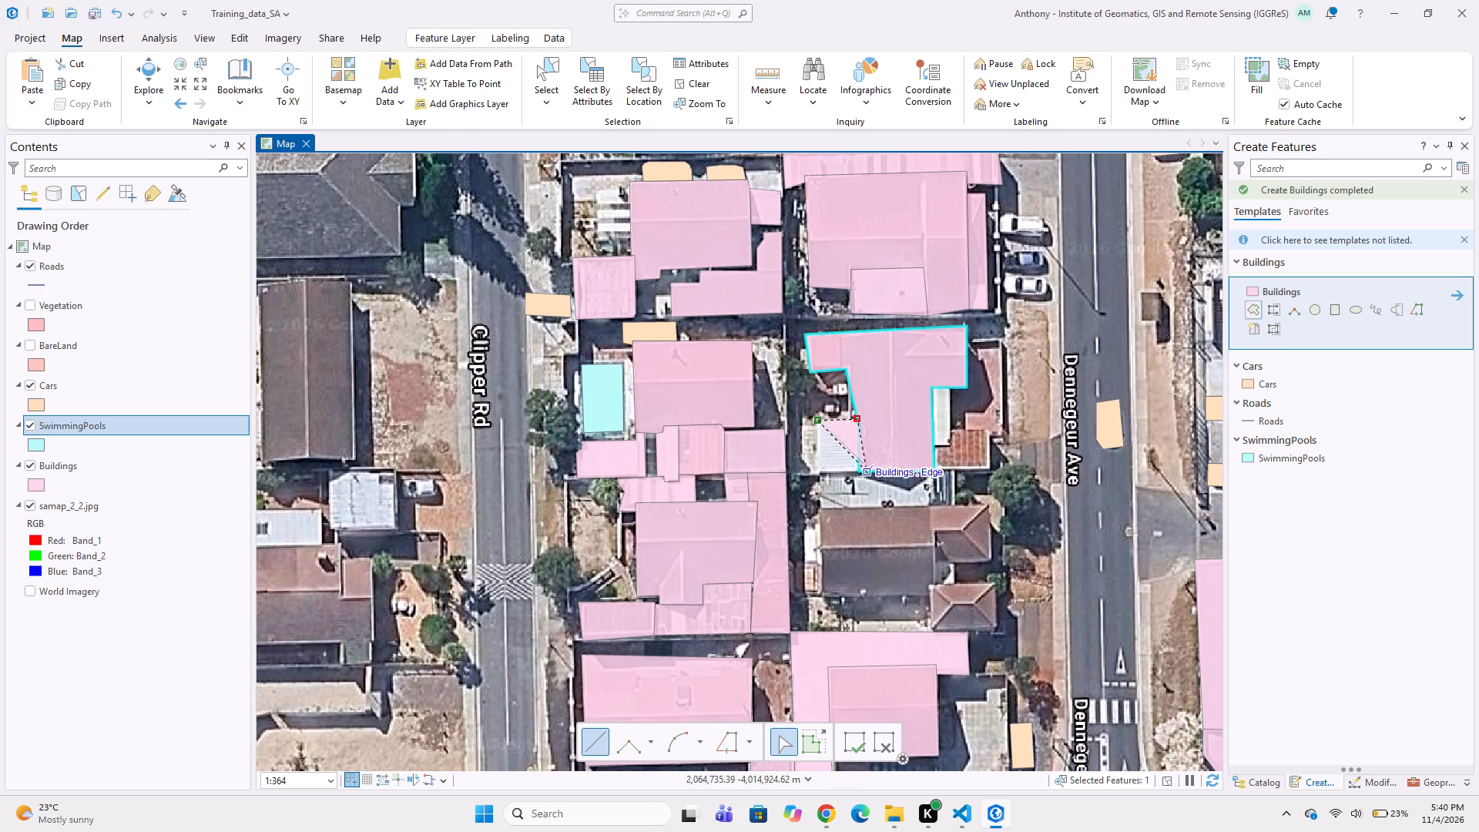
click(867, 474)
double_click(816, 471)
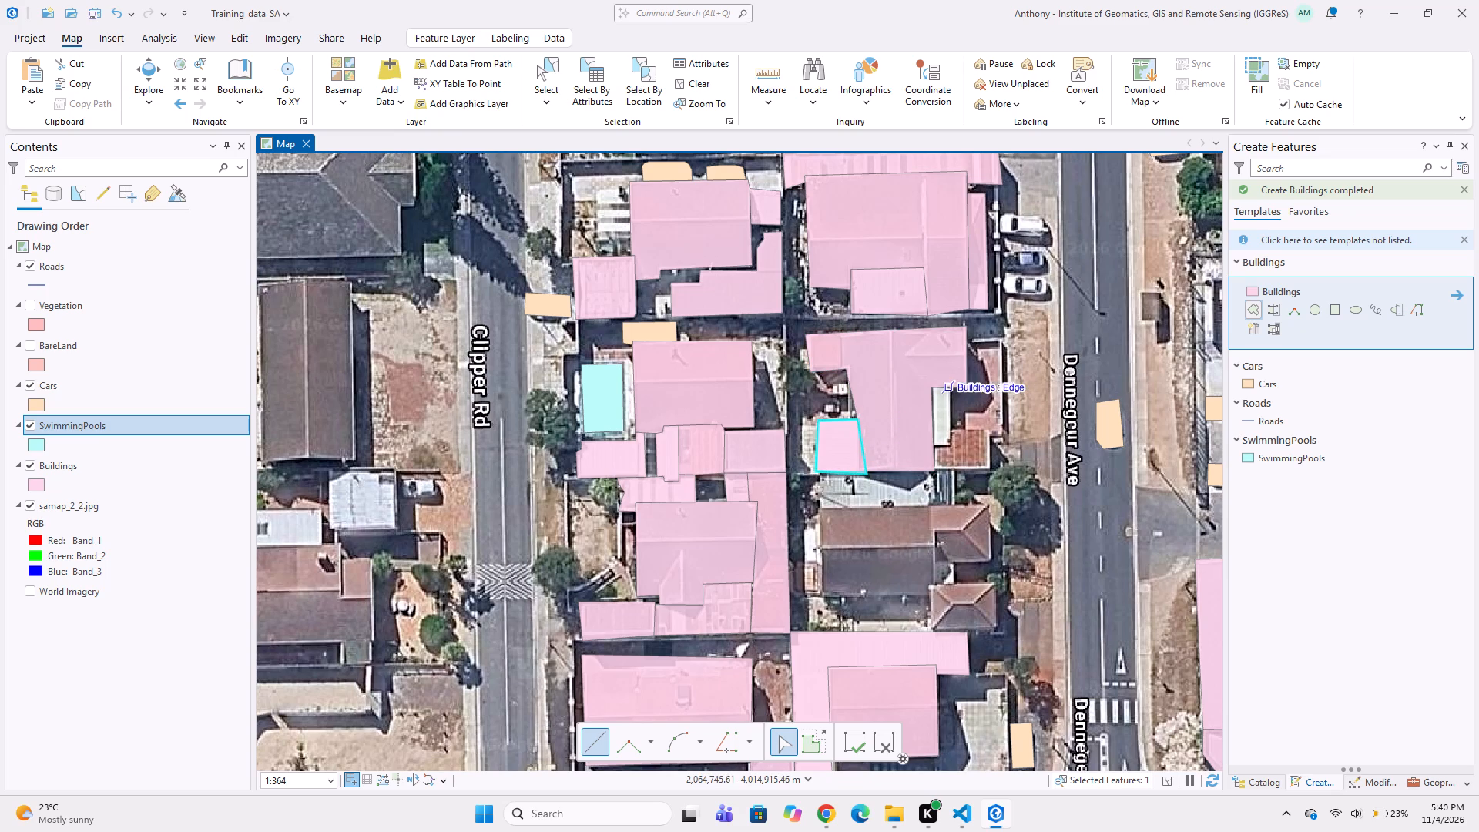
Digitize the narrow white-roofed strip along the house's east wall as a Buildings polygon snapped to the house outline.
scroll(958, 414, up, 1)
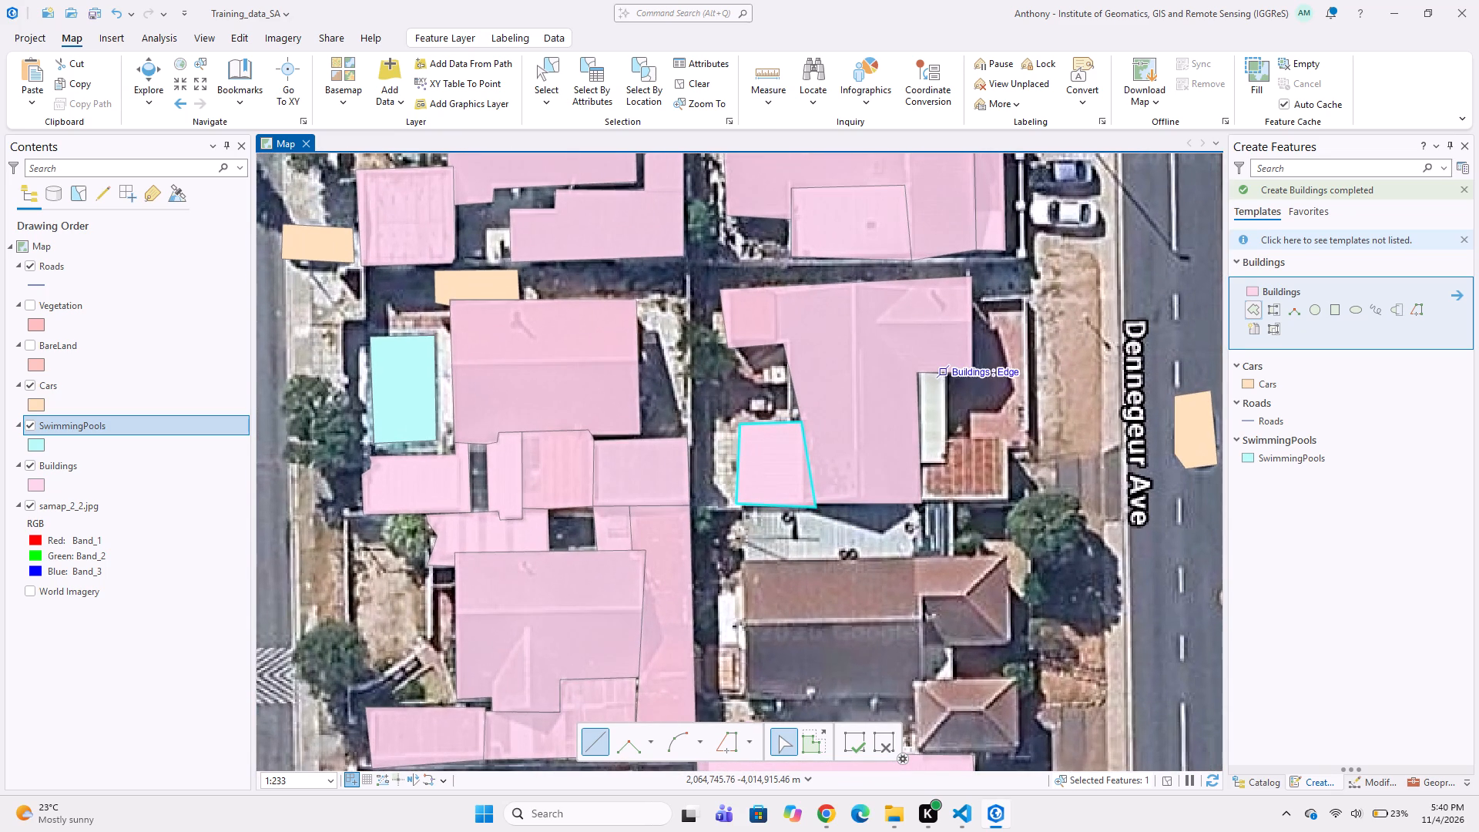
click(943, 374)
click(945, 461)
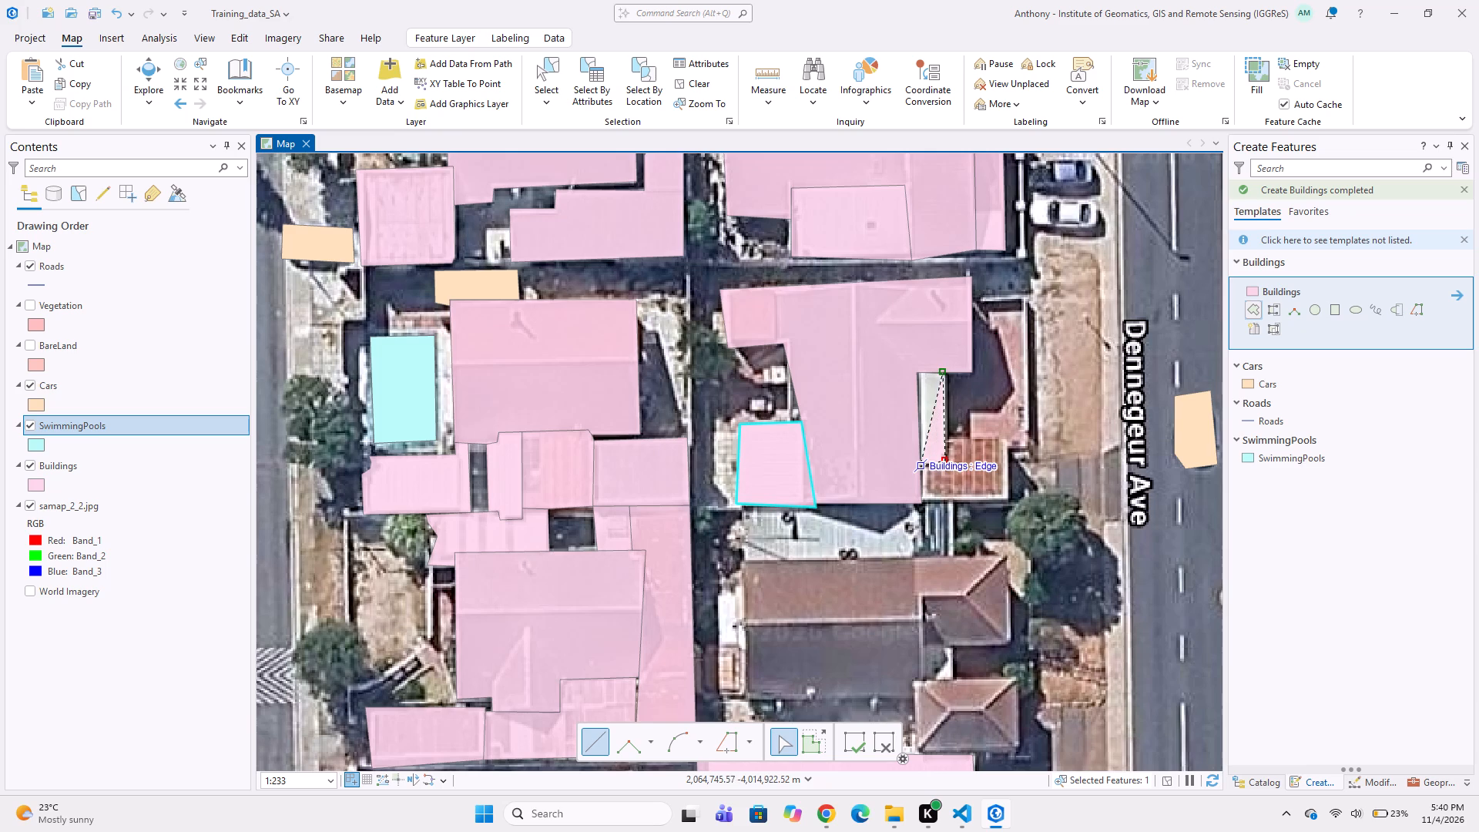
click(918, 466)
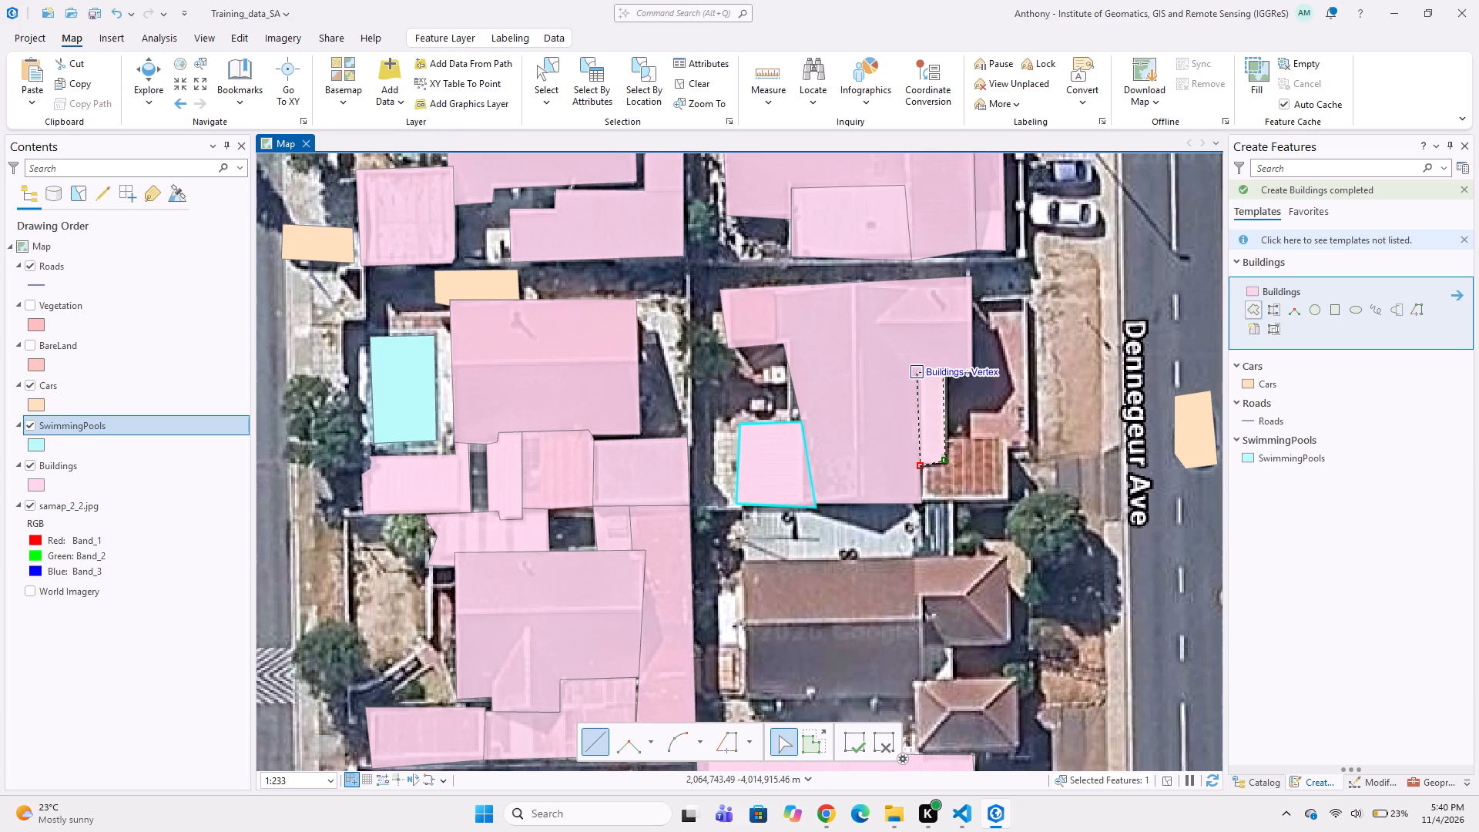
double_click(913, 369)
Digitize the red-roofed structure at the house's southeast corner as a Buildings polygon following the adjoining house and strip outlines.
click(948, 437)
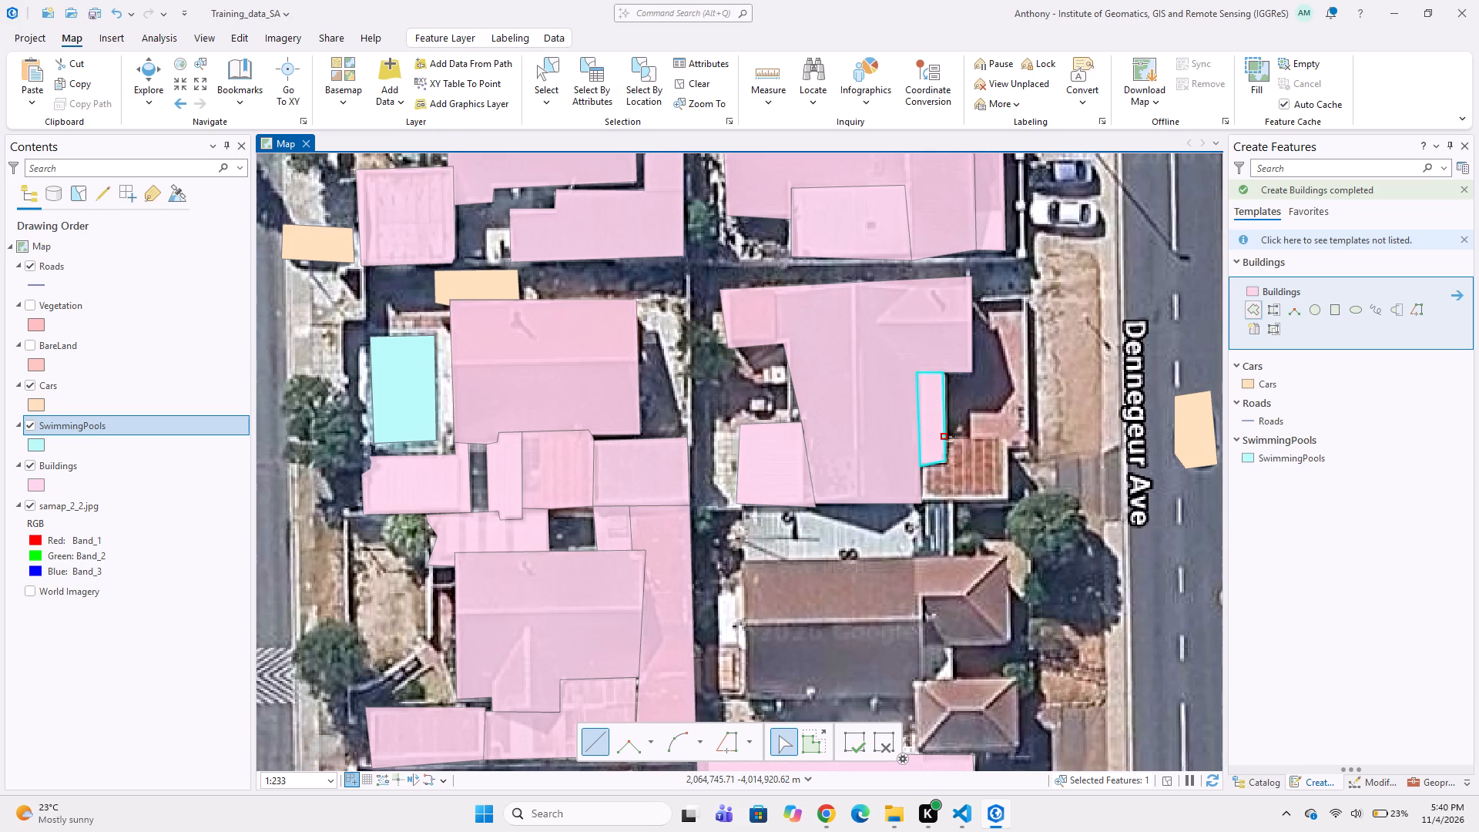
click(1010, 436)
click(1012, 498)
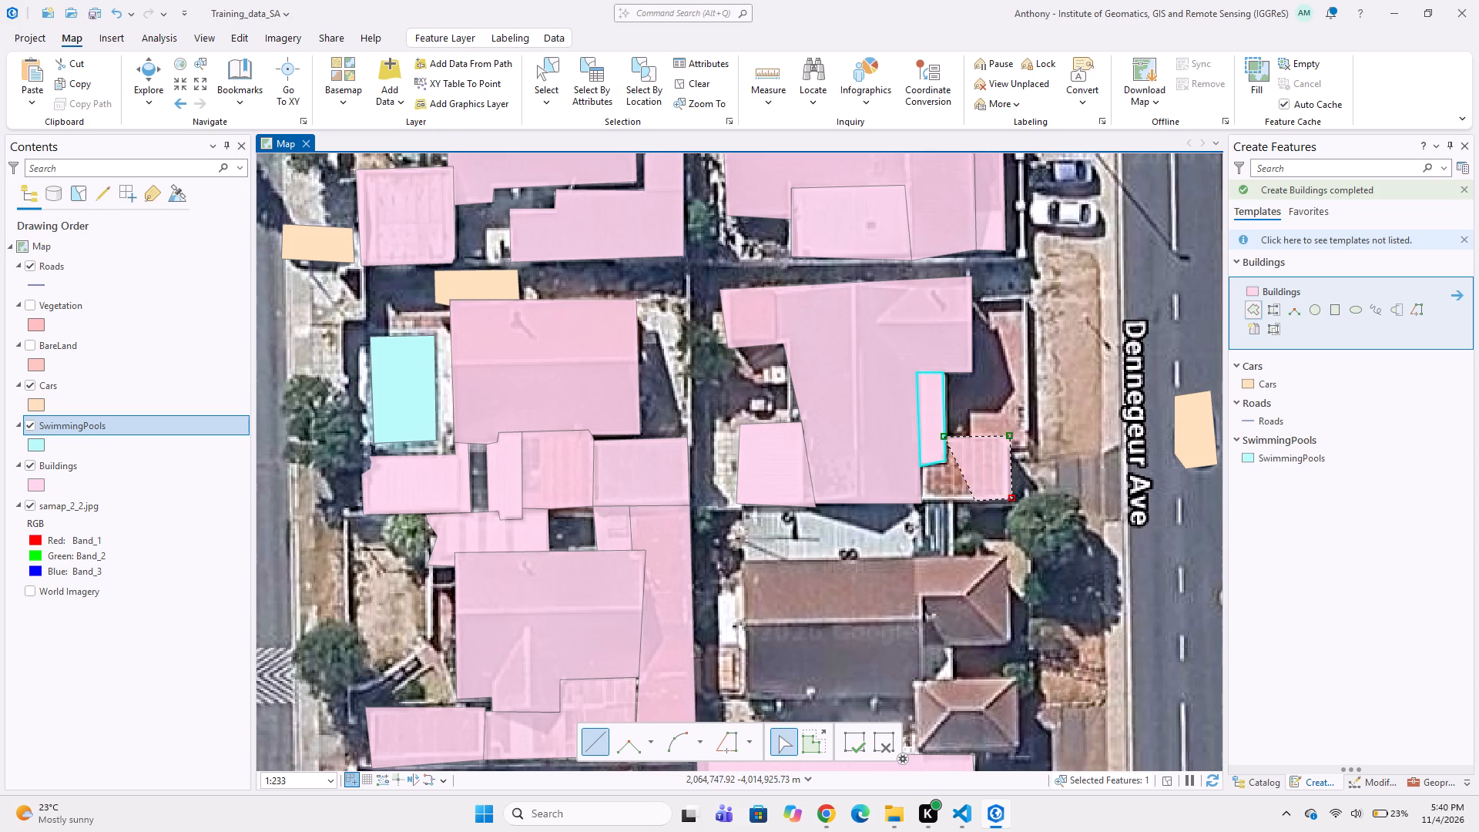
click(924, 496)
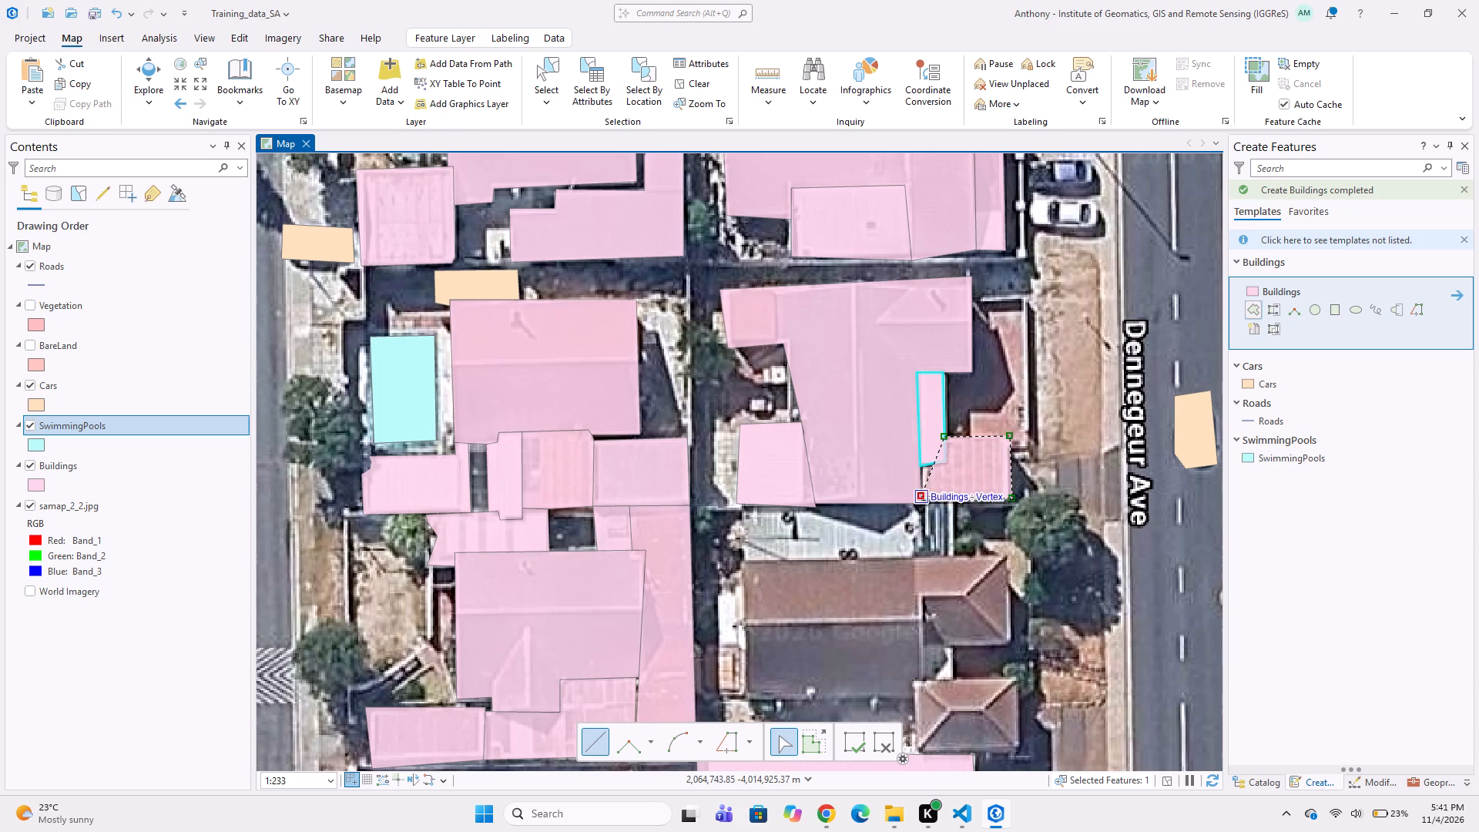
click(915, 469)
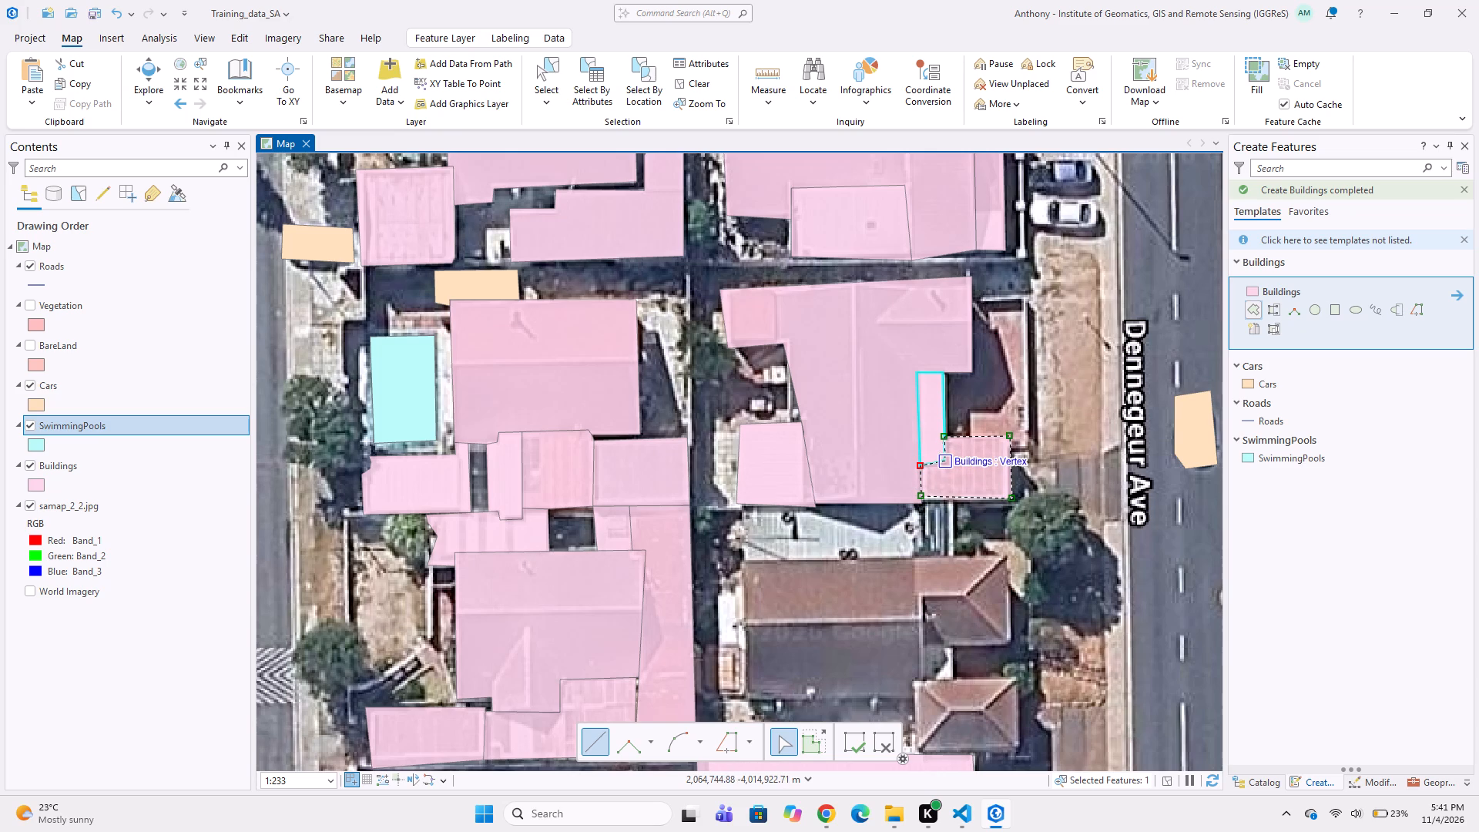
double_click(942, 466)
Digitize the southernmost of the three cars parked side by side west of Dennegeur Ave as a rectangular Cars polygon.
scroll(932, 466, down, 1)
middle_drag(983, 455, 945, 458)
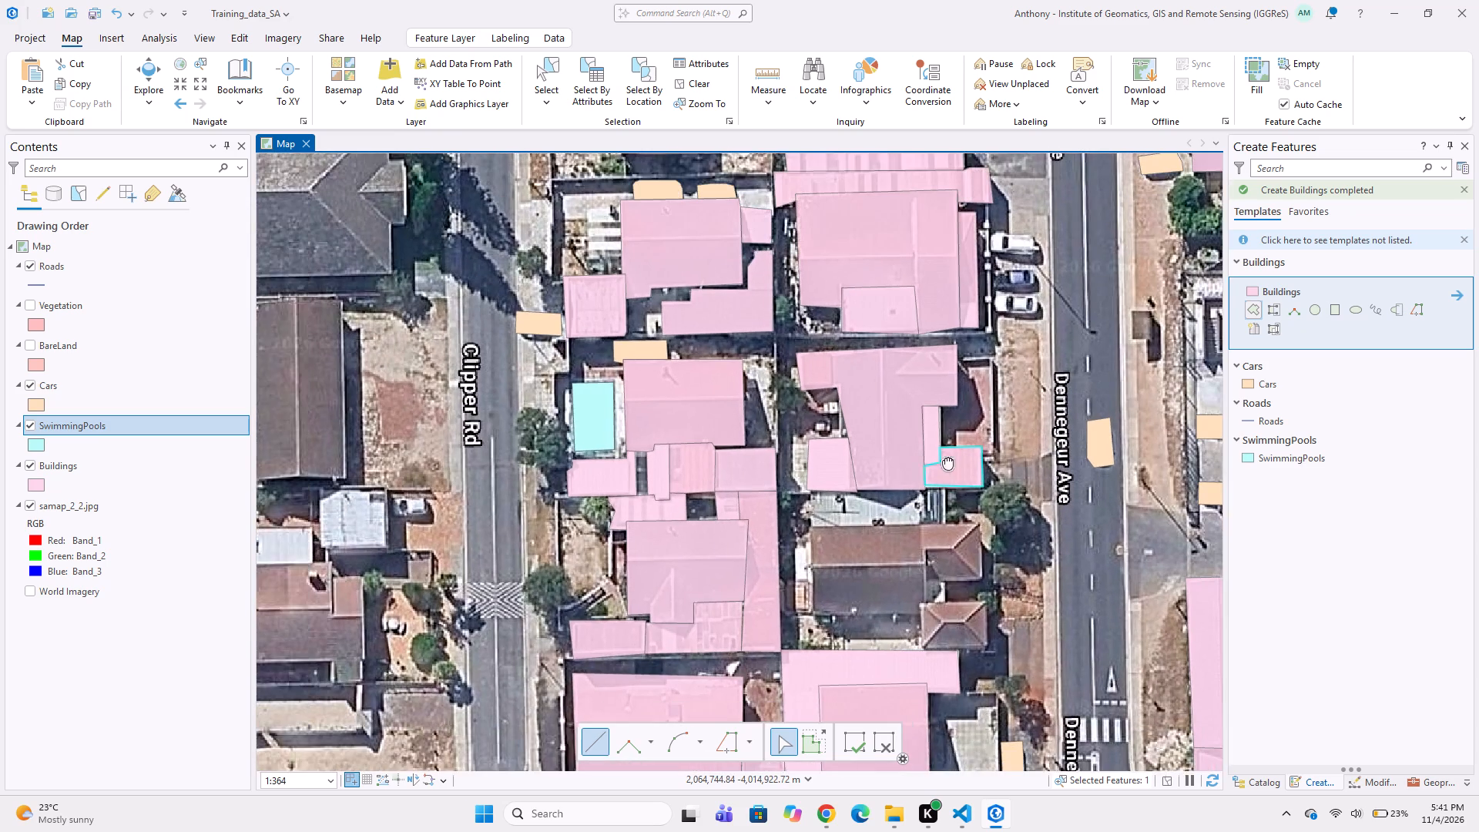
middle_drag(945, 458, 916, 463)
middle_drag(927, 355, 897, 431)
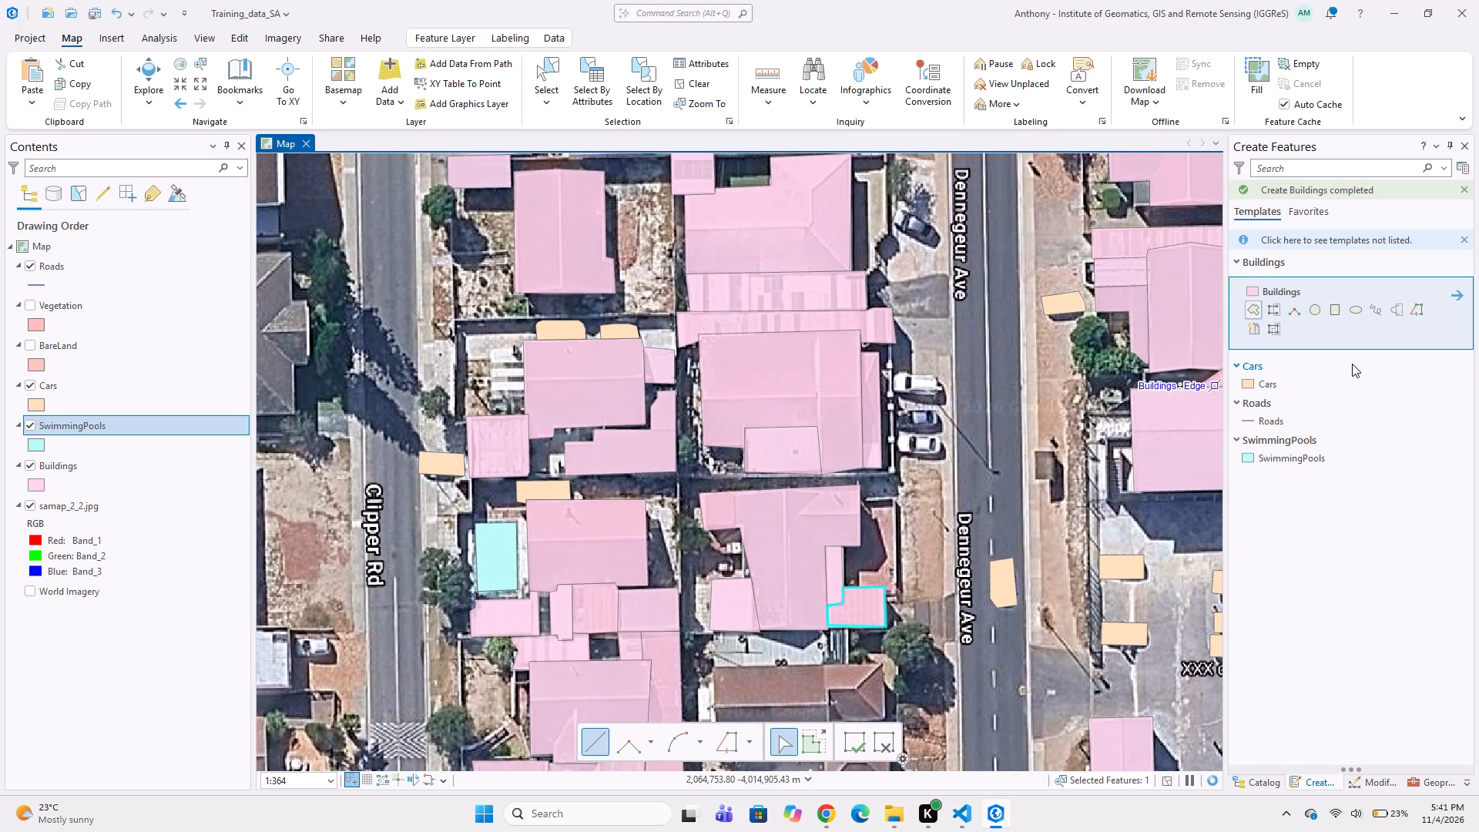
click(1272, 382)
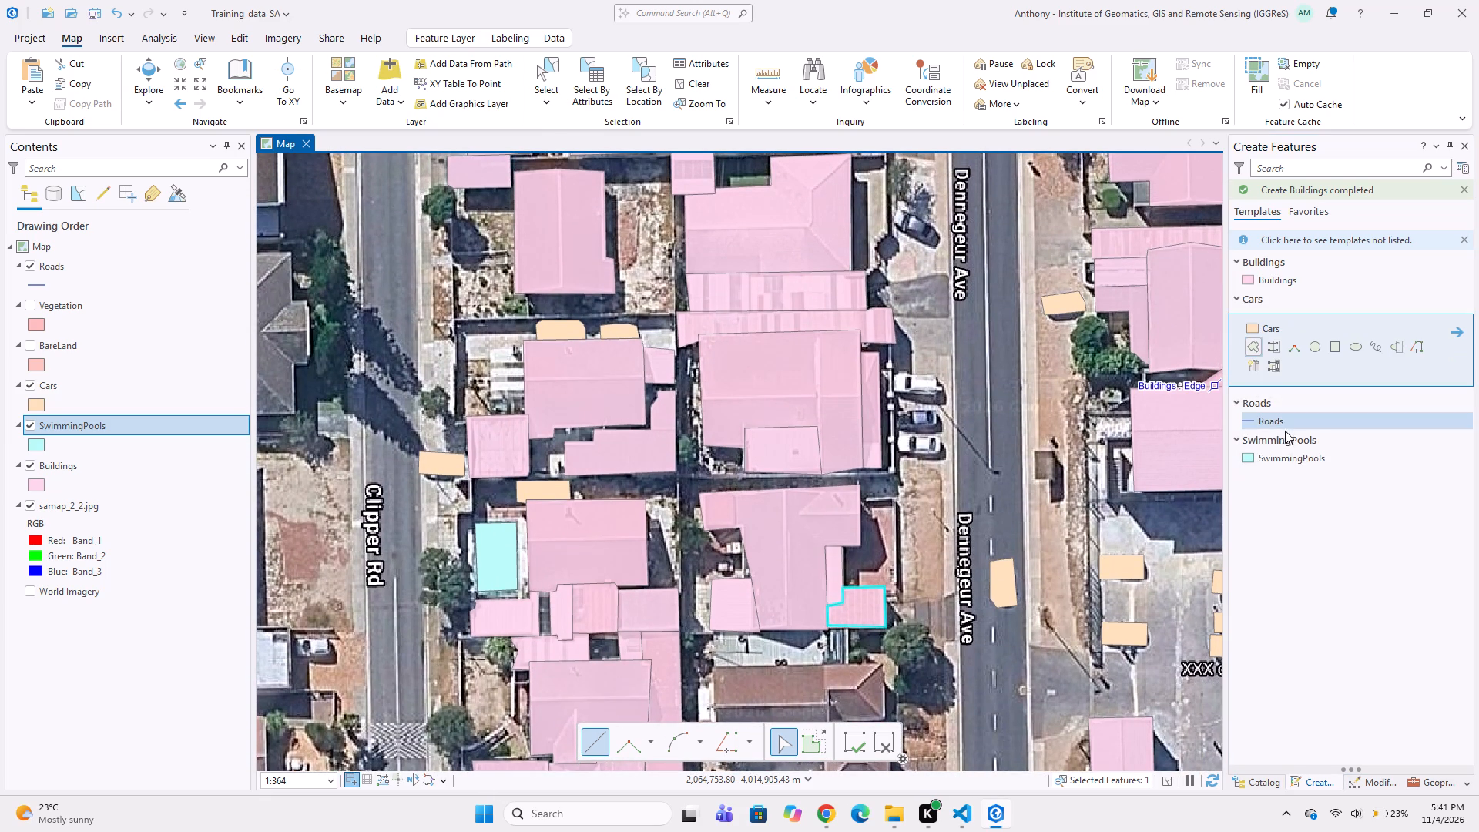
click(1328, 351)
scroll(884, 404, up, 1)
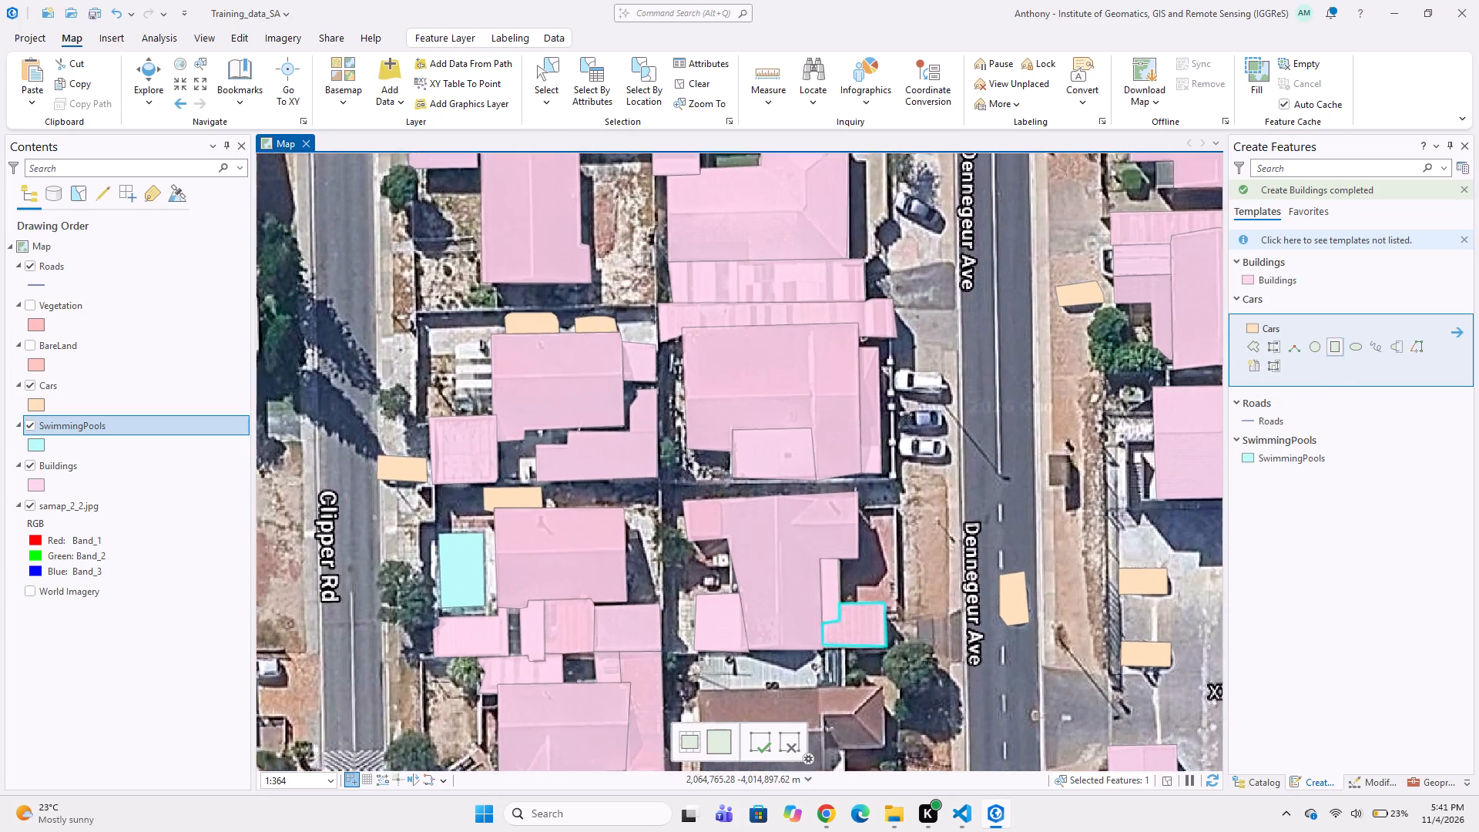
scroll(902, 445, up, 1)
click(900, 452)
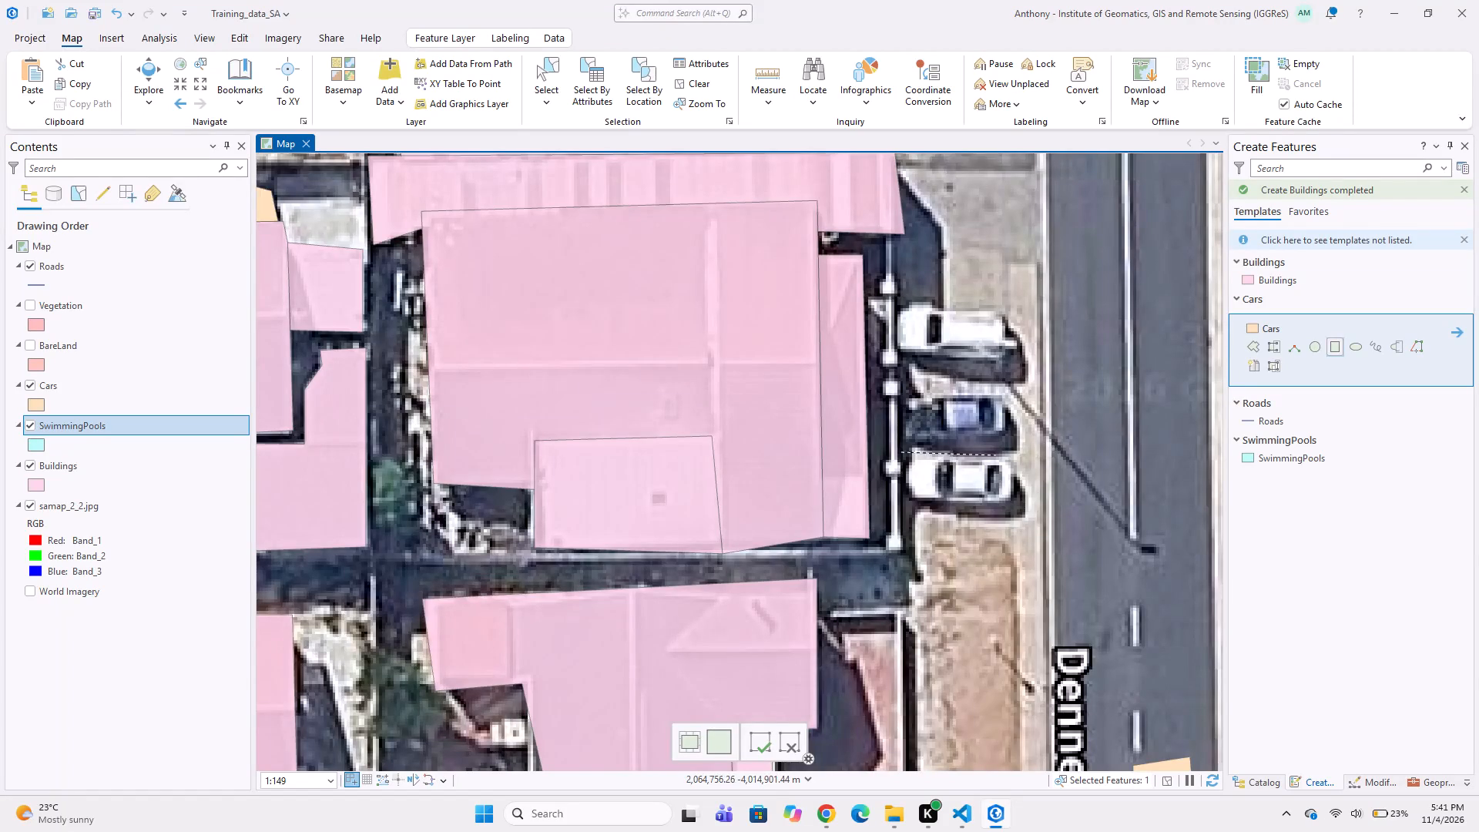
click(1018, 461)
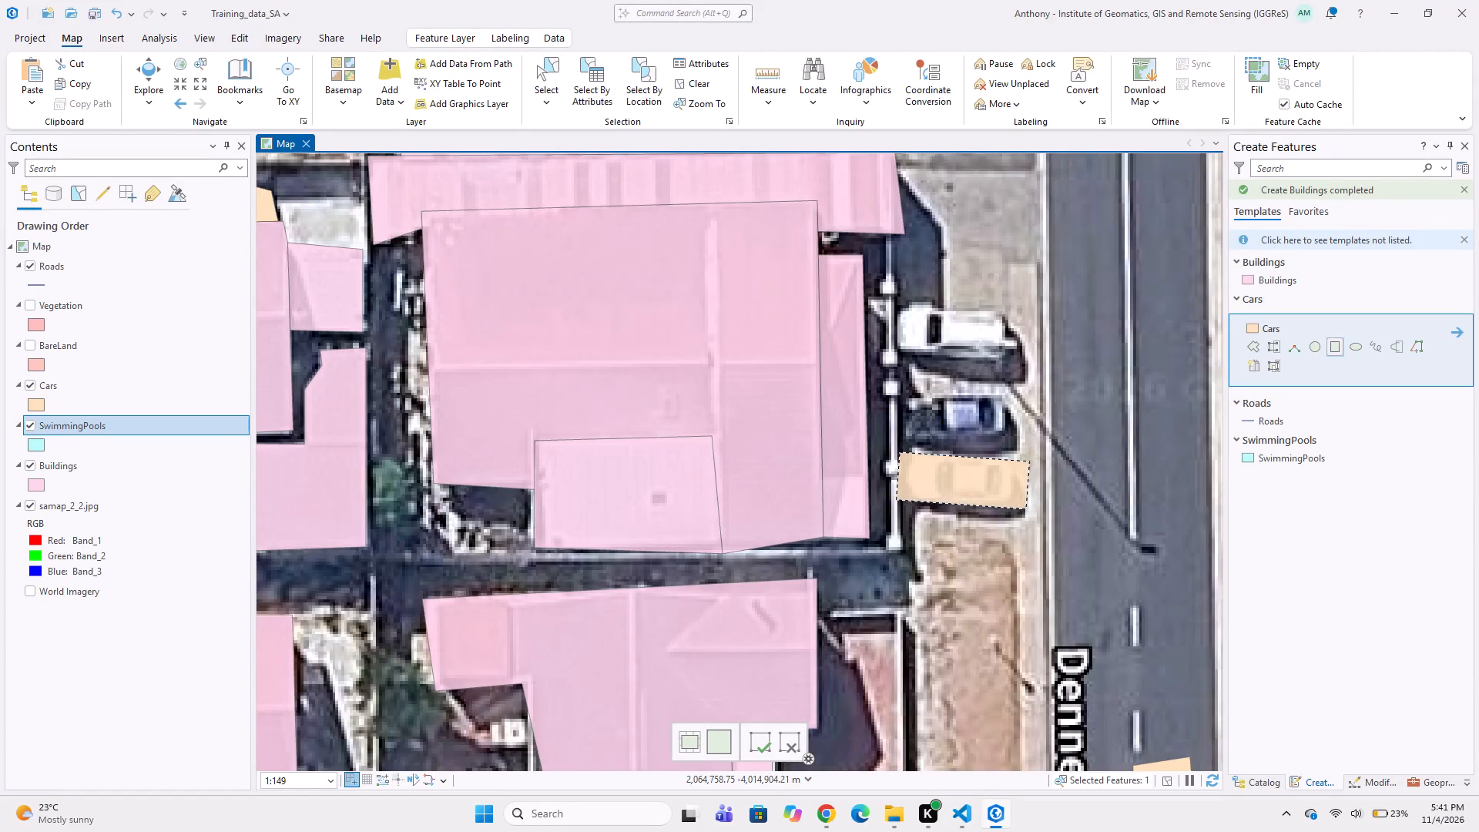
click(1021, 512)
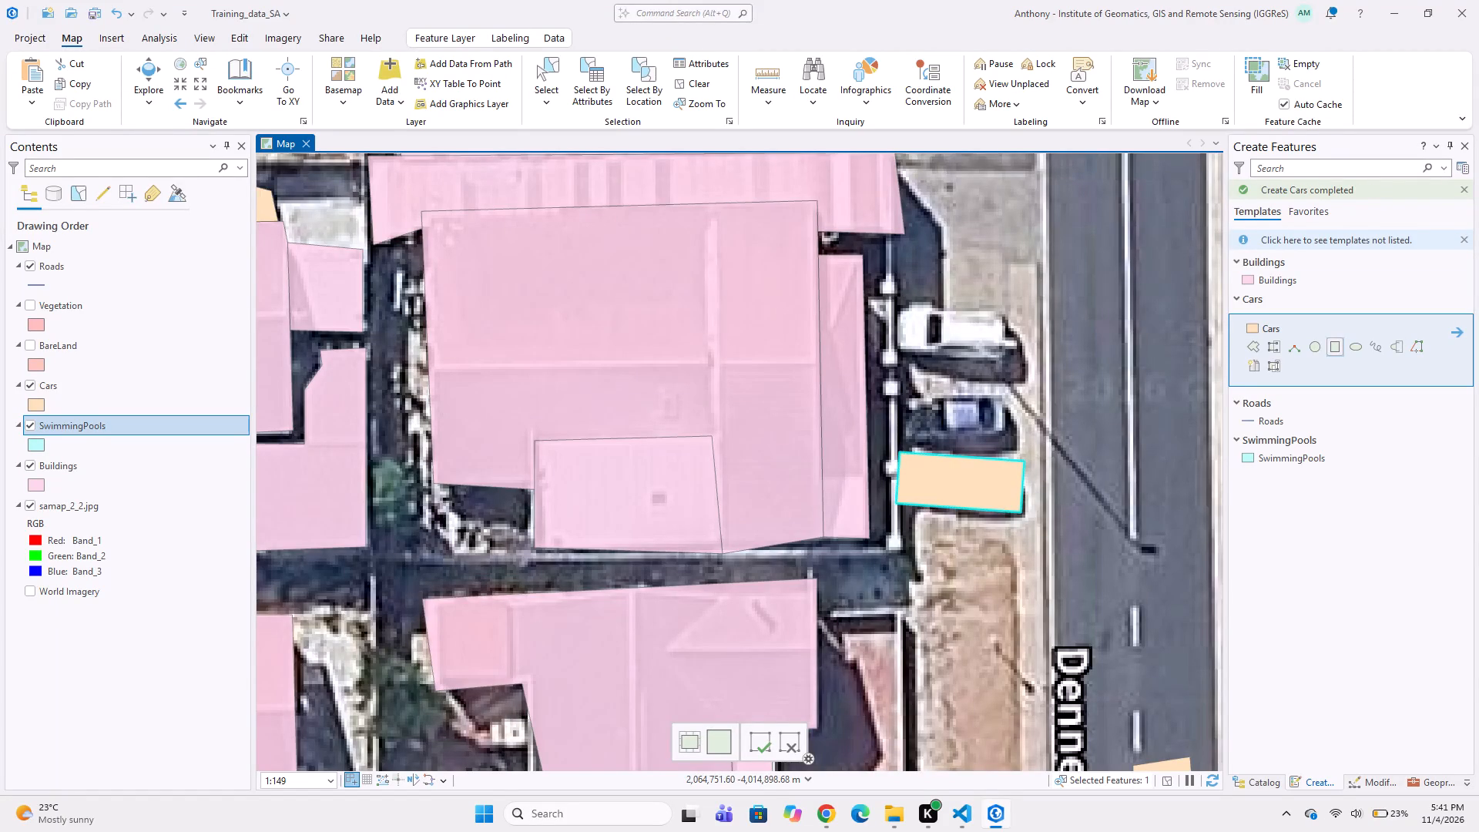
Digitize the other two cars parked just north of it as separate rectangular Cars polygons.
click(899, 396)
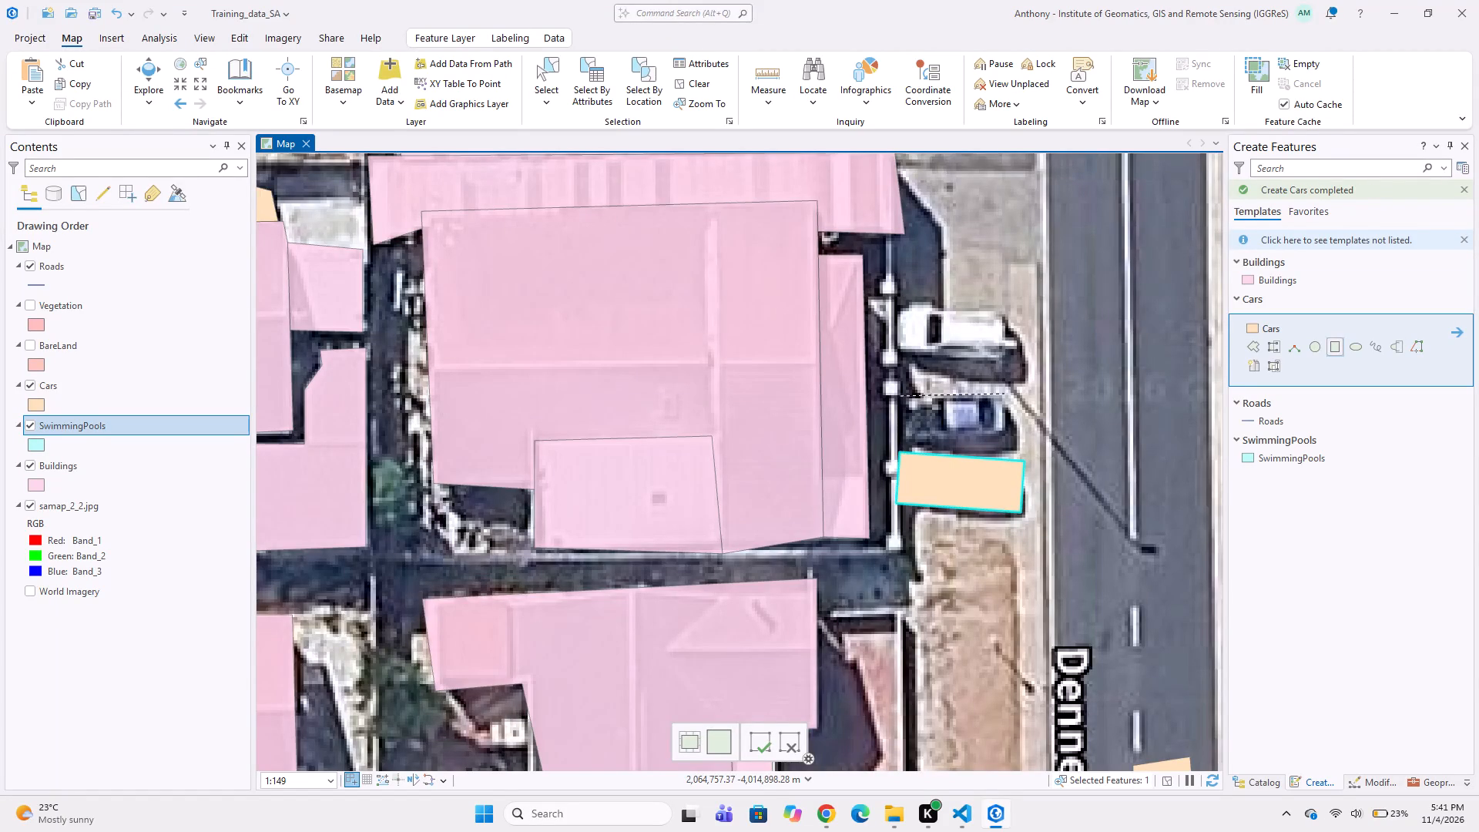
click(1004, 394)
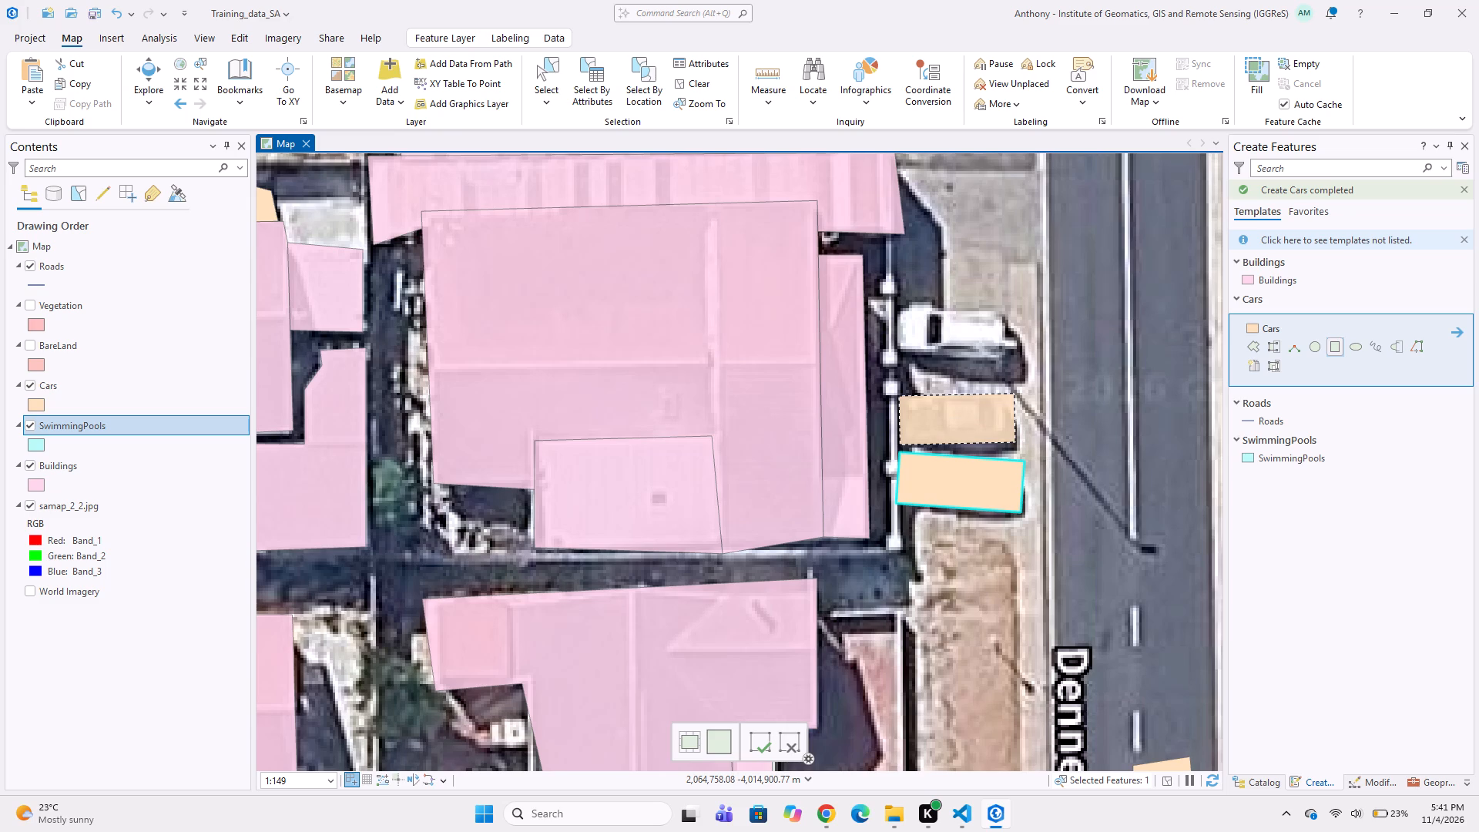
click(1015, 442)
click(891, 302)
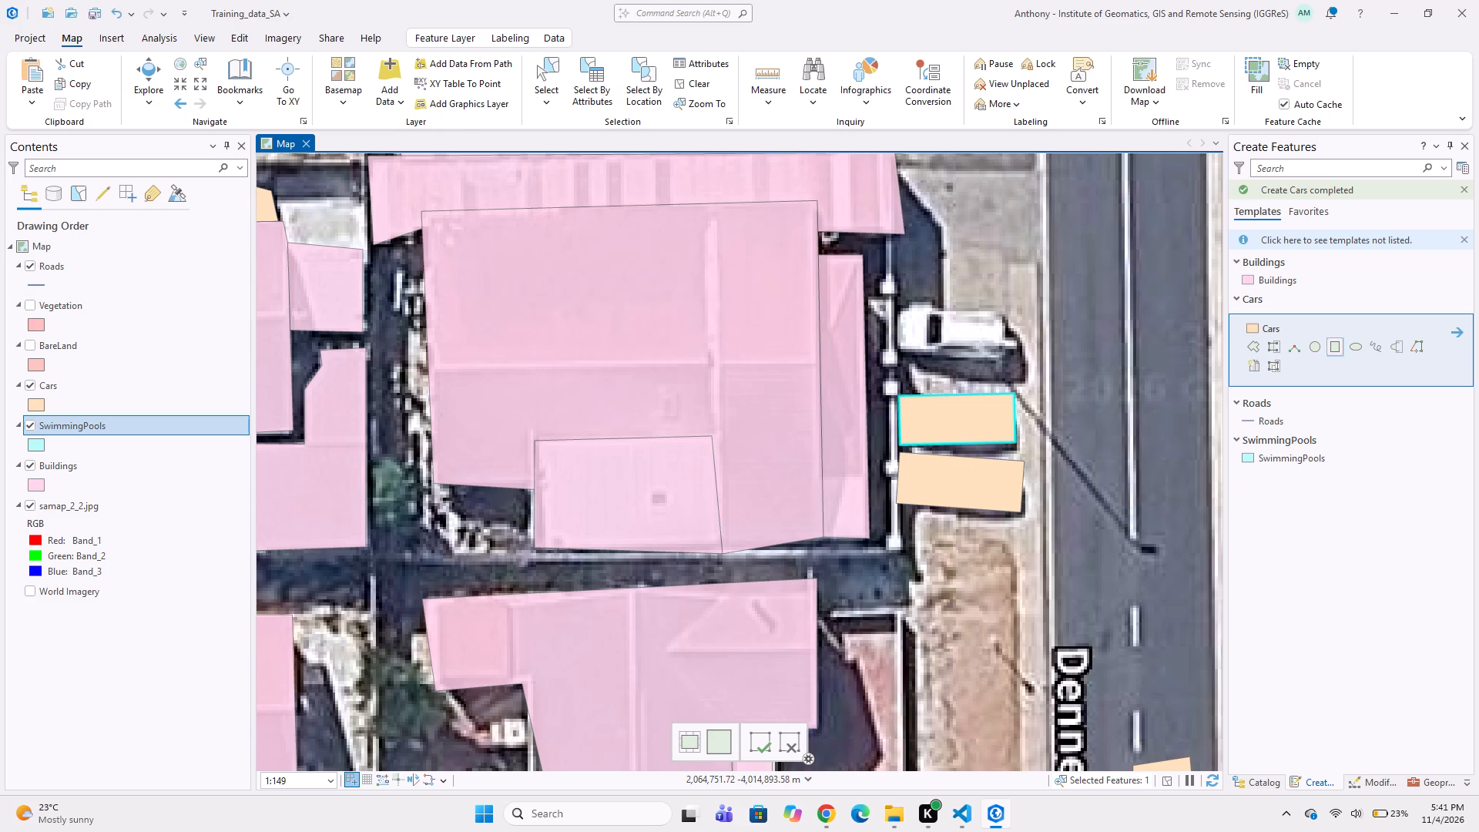
click(1010, 307)
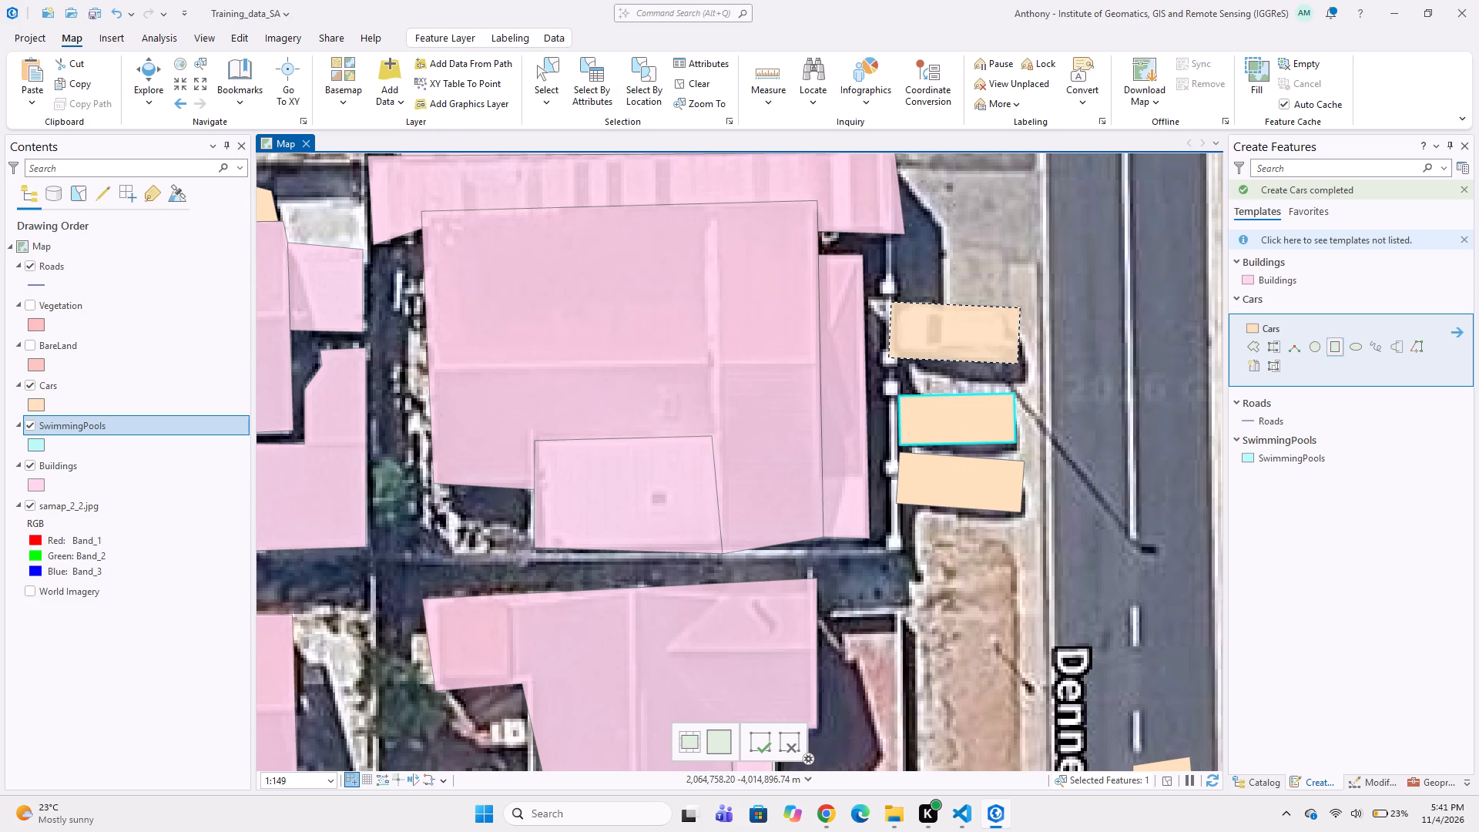
click(1018, 364)
Digitize the dark car parked diagonally west of Dennegeur Ave, north of the three parallel cars, as a rotated rectangular Cars polygon.
scroll(877, 391, down, 3)
middle_drag(832, 431, 951, 369)
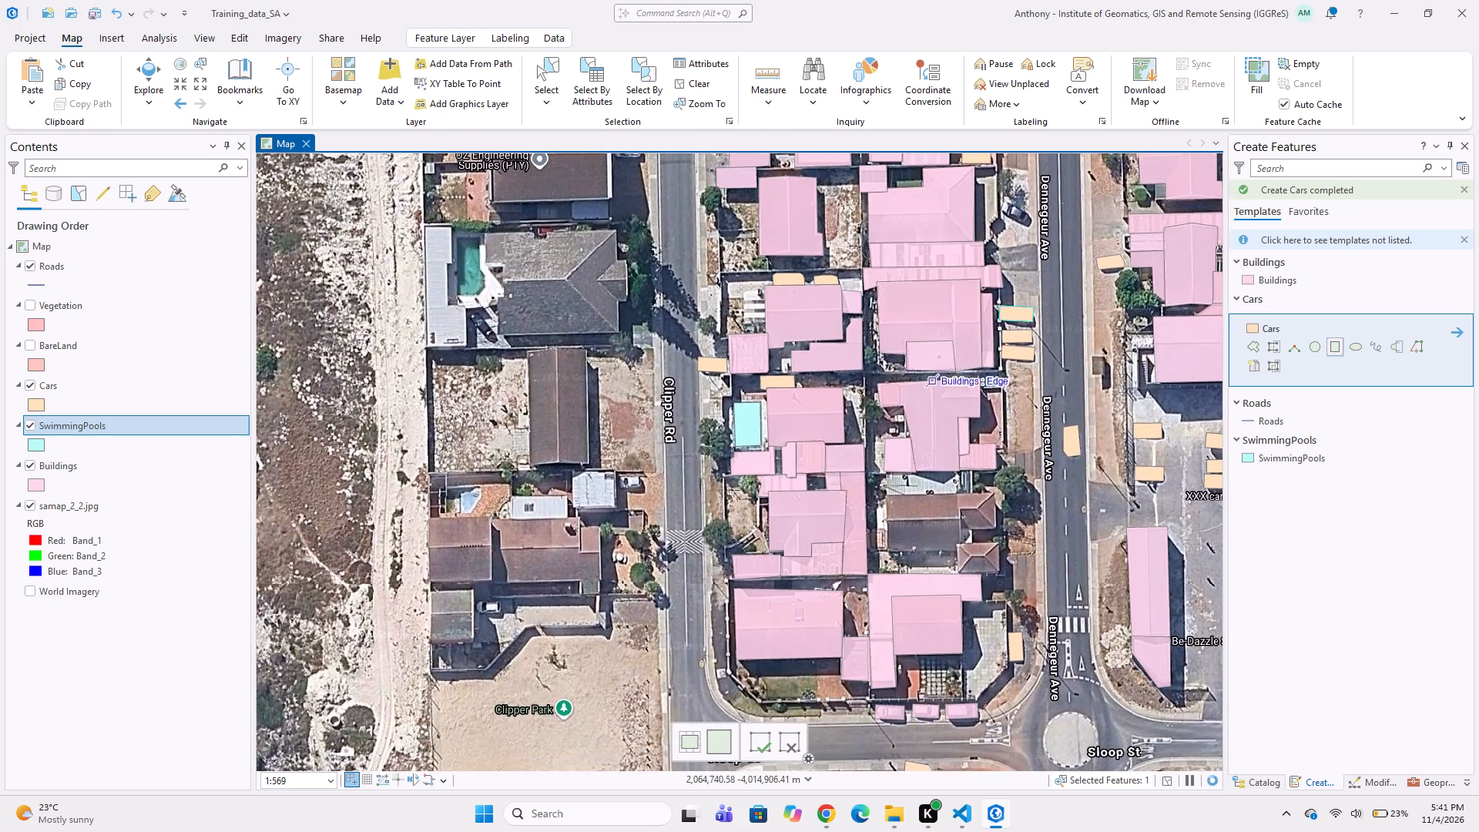
middle_drag(1053, 264, 1026, 337)
scroll(972, 261, up, 1)
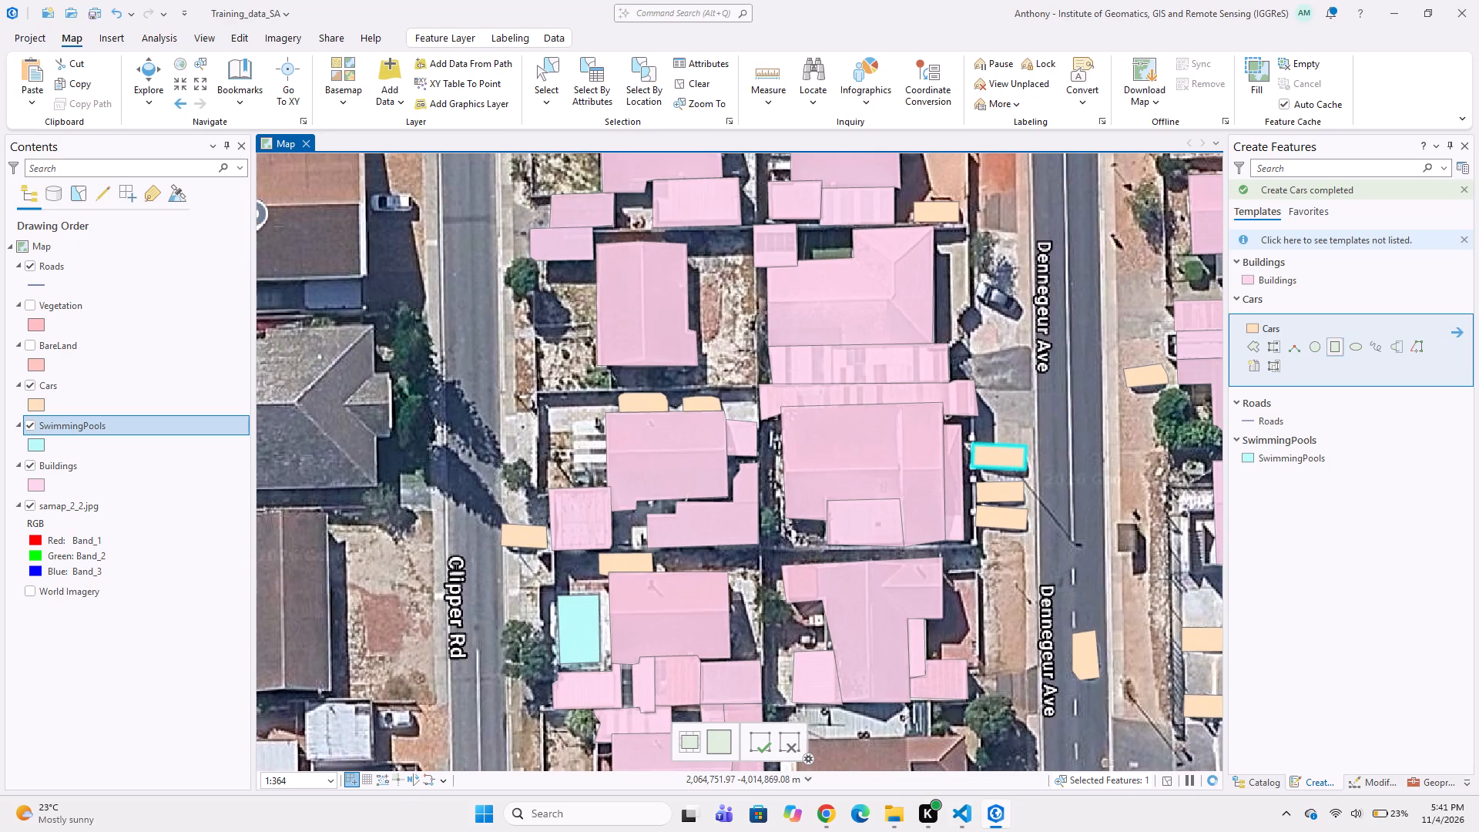
scroll(1010, 288, up, 1)
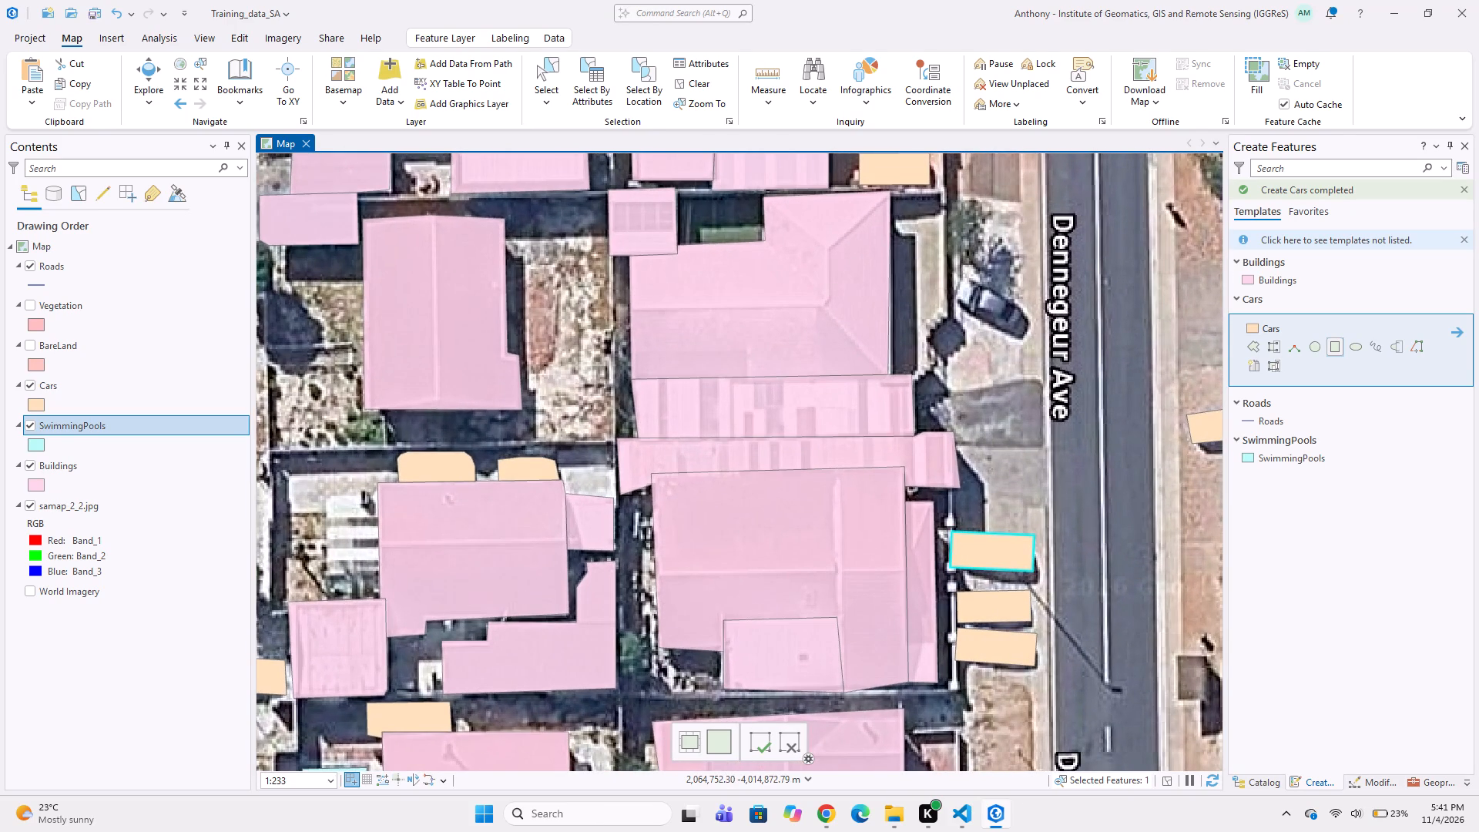
click(956, 272)
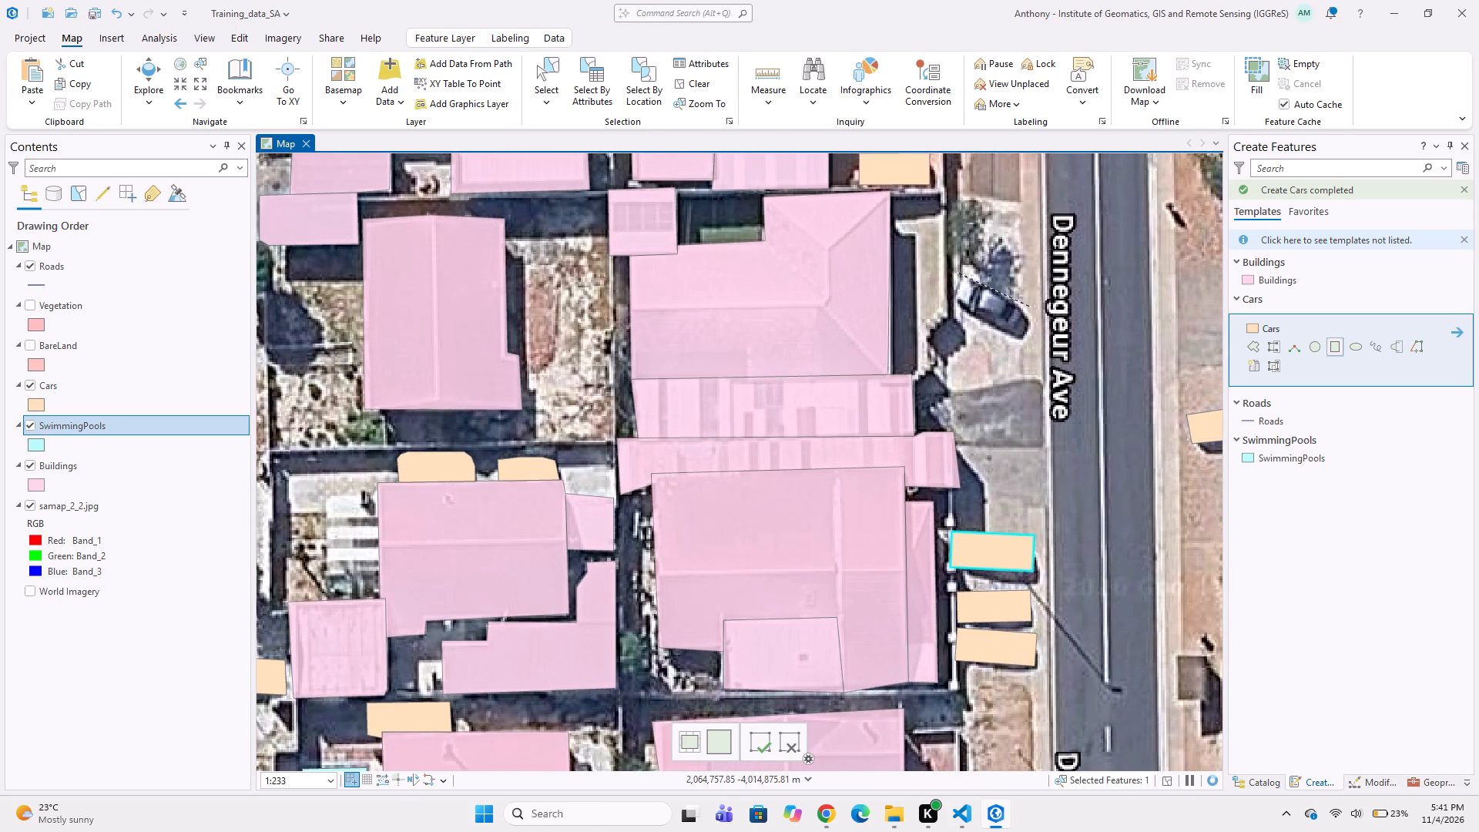
click(1026, 310)
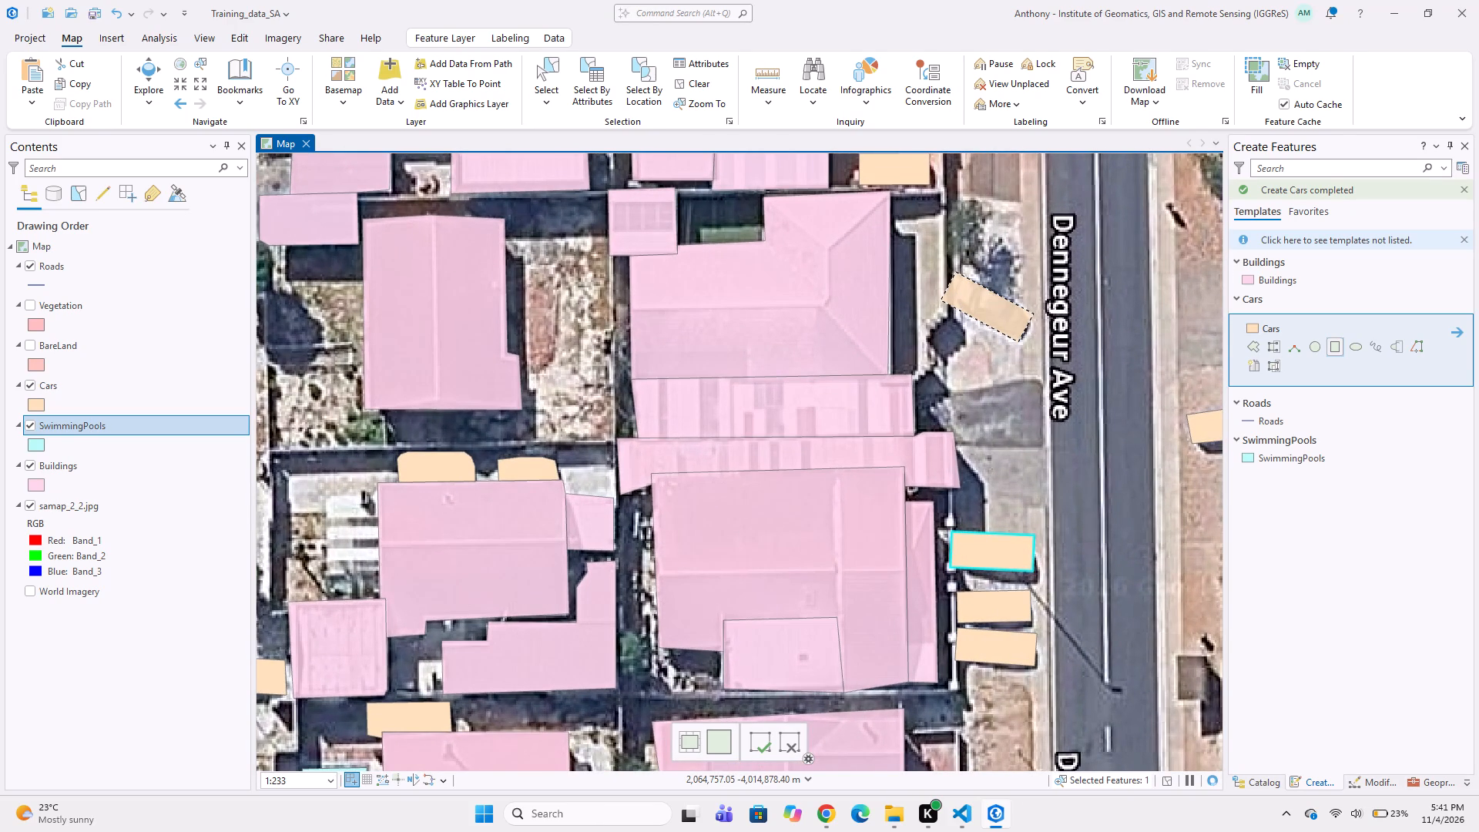
click(1018, 342)
Examine the blocks along Clipper Rd and Dennegeur Ave down to Sloop St for features not yet digitized.
scroll(916, 340, down, 2)
middle_drag(911, 374, 991, 369)
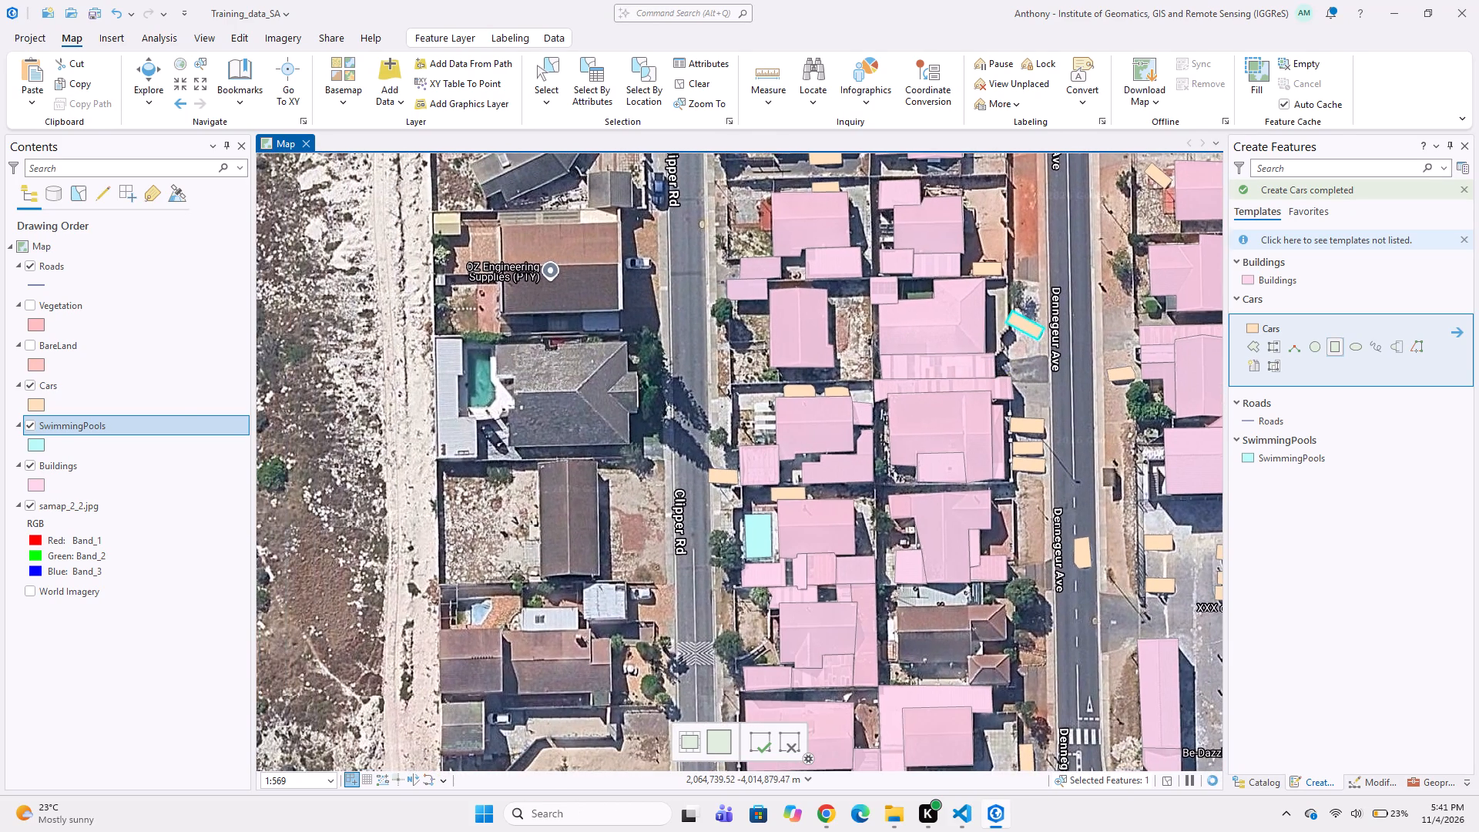
scroll(613, 277, up, 1)
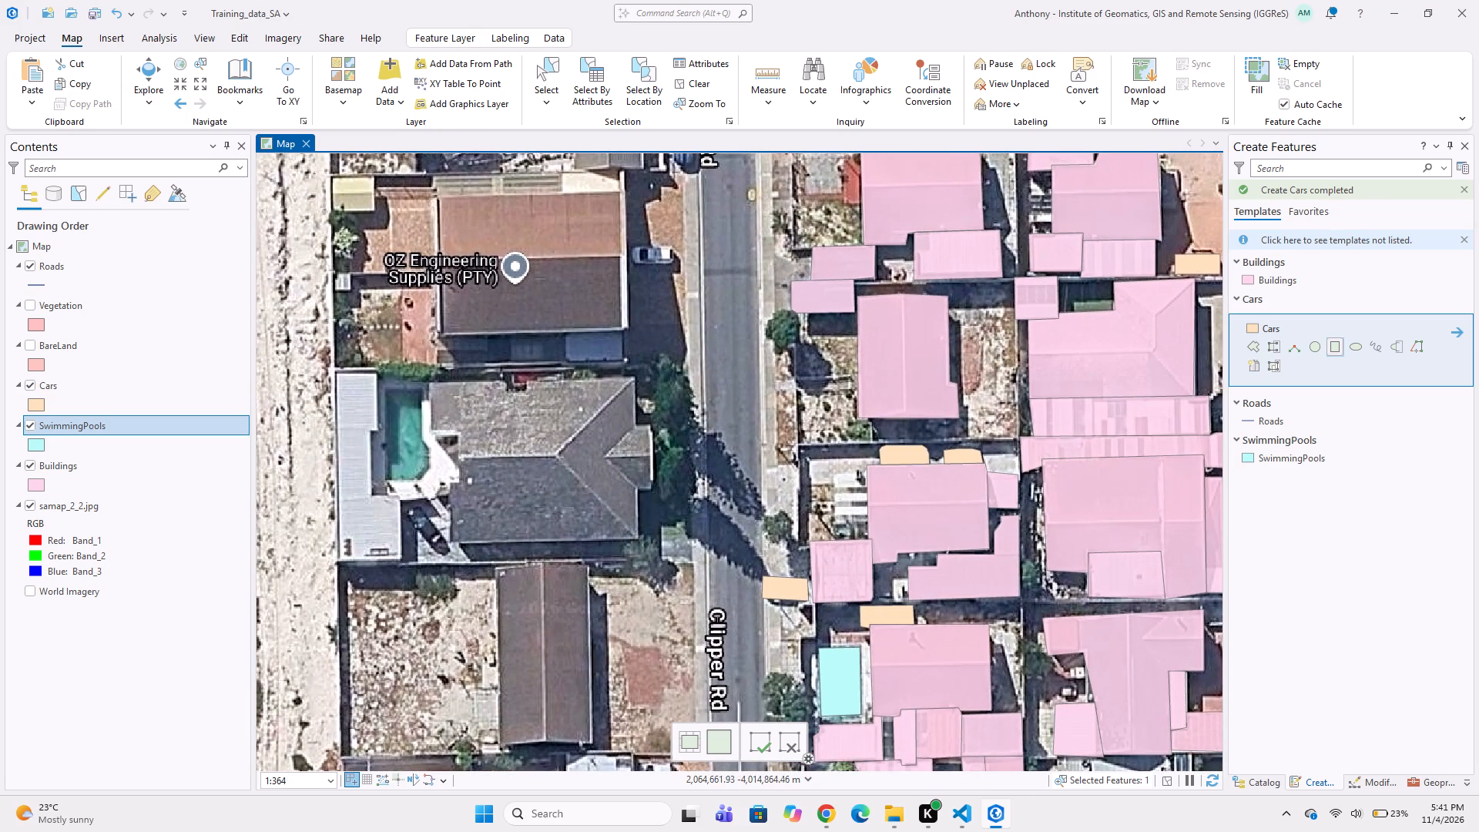
scroll(649, 272, down, 2)
middle_drag(649, 290, 600, 237)
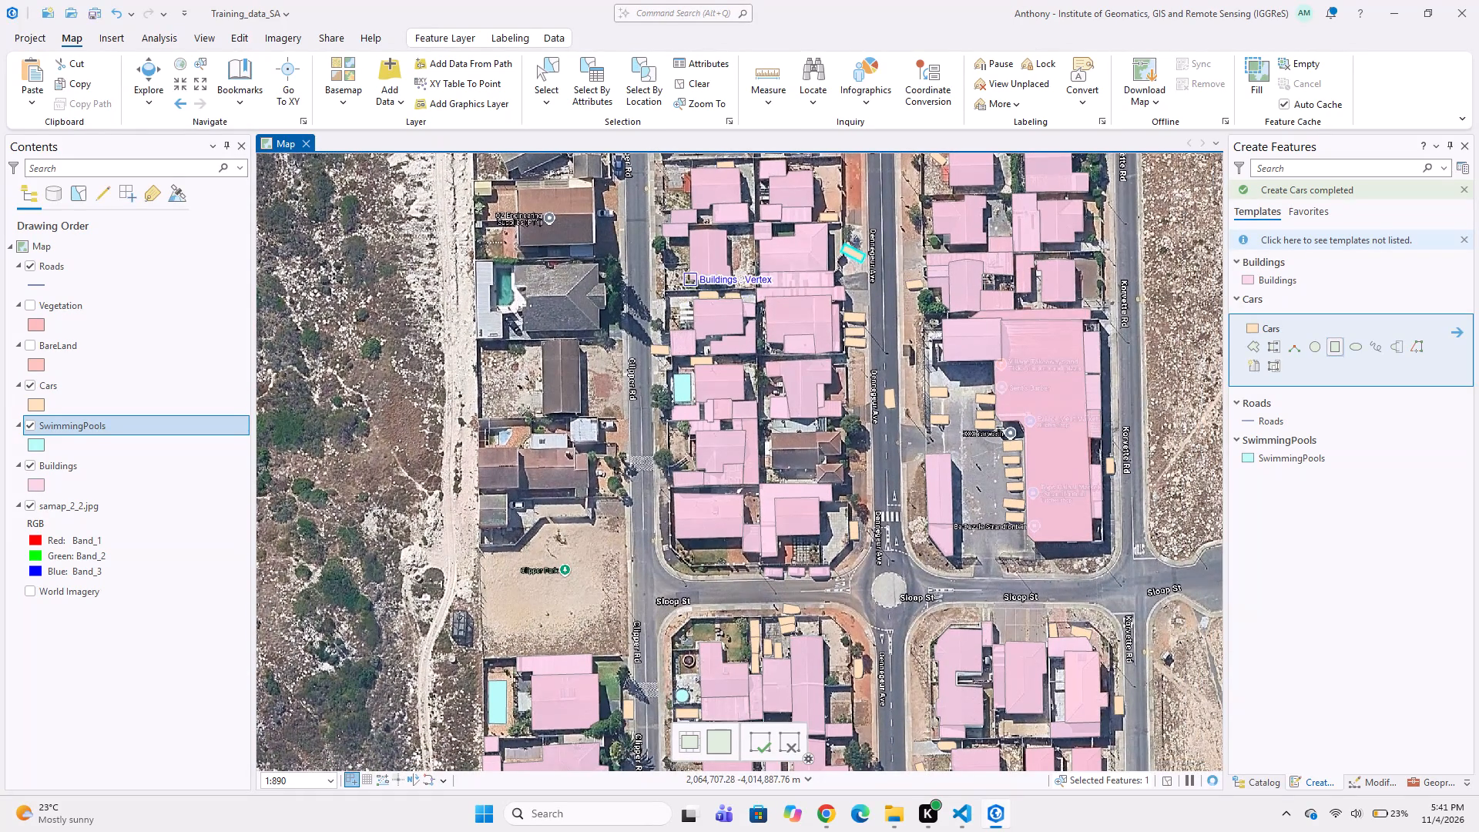
middle_drag(735, 297, 681, 248)
scroll(813, 347, up, 1)
middle_drag(803, 415, 813, 367)
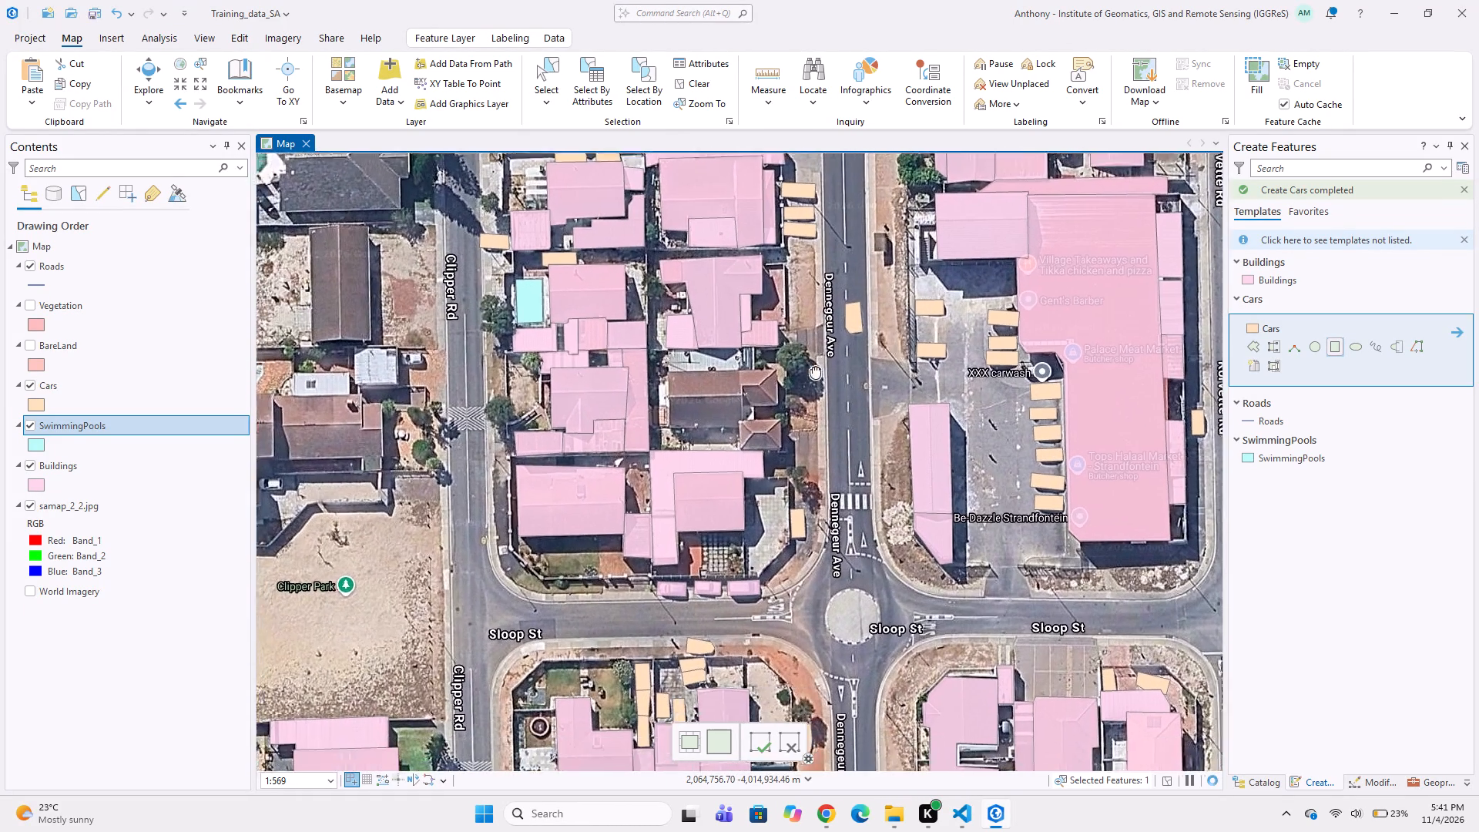
middle_drag(813, 367, 813, 364)
scroll(684, 374, up, 1)
middle_drag(778, 396, 832, 367)
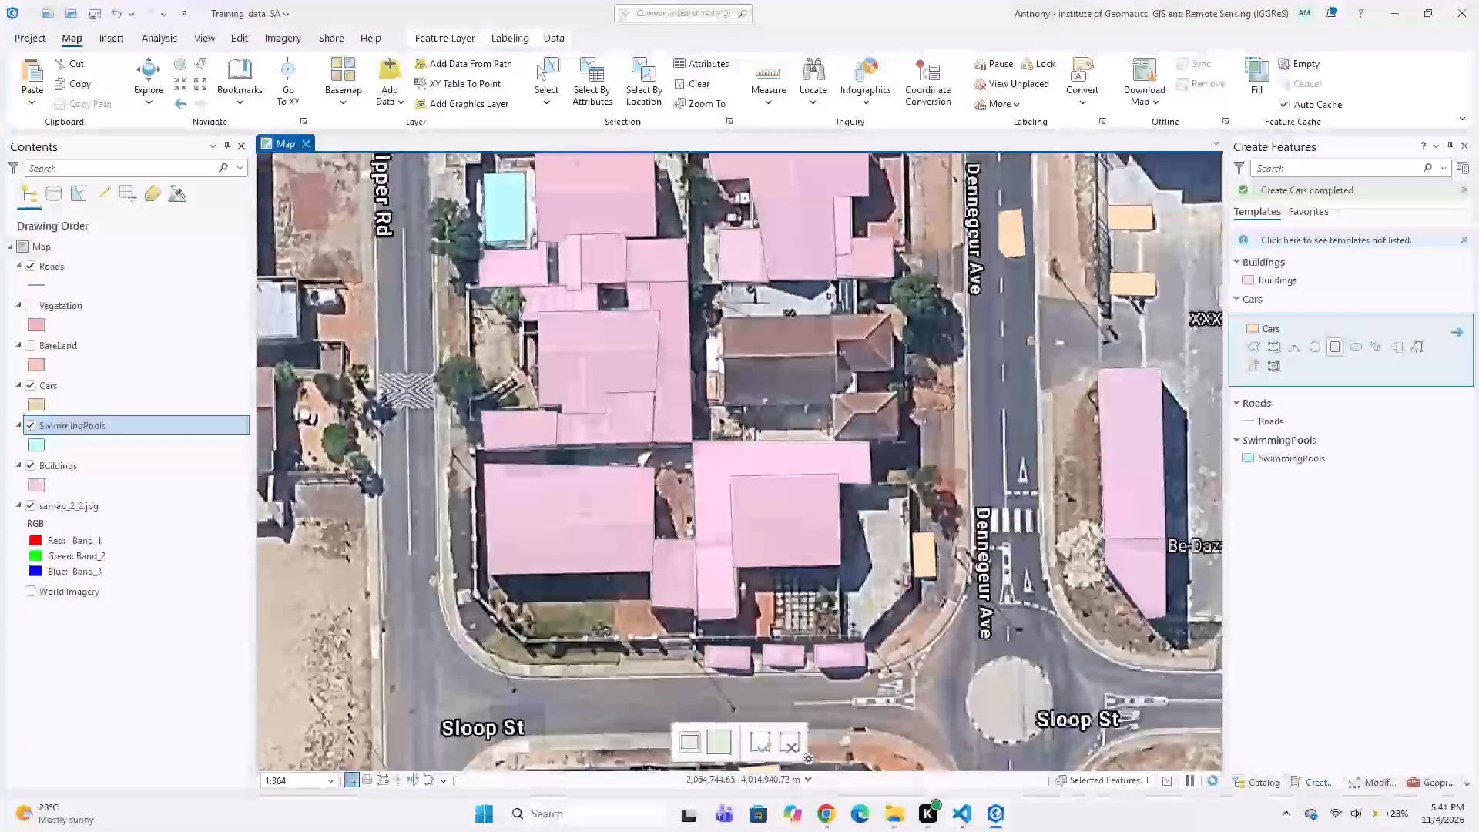
Digitize the missed brown-roofed house west of Dennegeur Ave, just north of the Sloop St corner property, as a Buildings polygon following its stepped outline.
click(1258, 345)
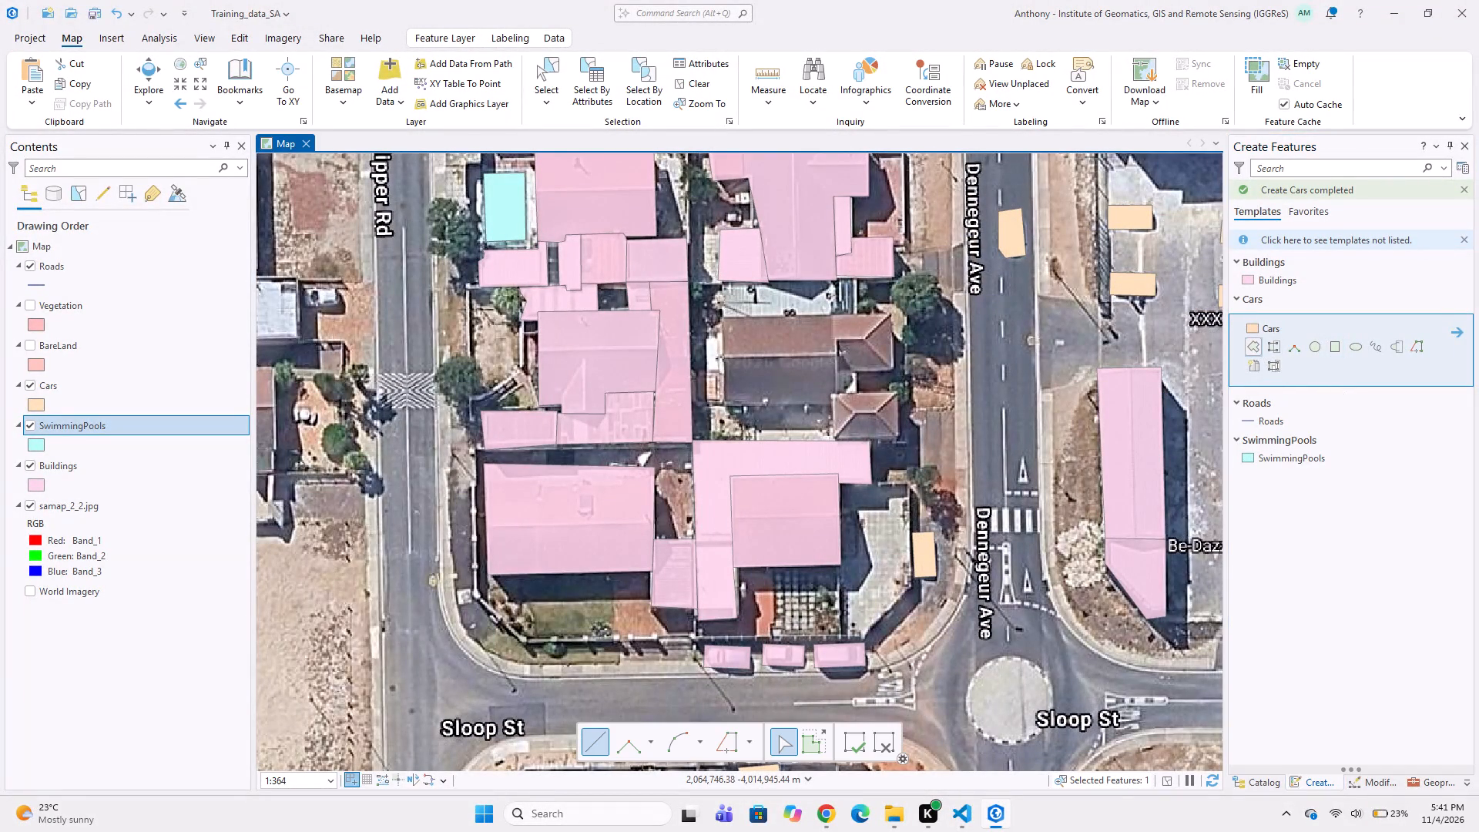
scroll(746, 434, up, 1)
middle_drag(729, 342, 700, 420)
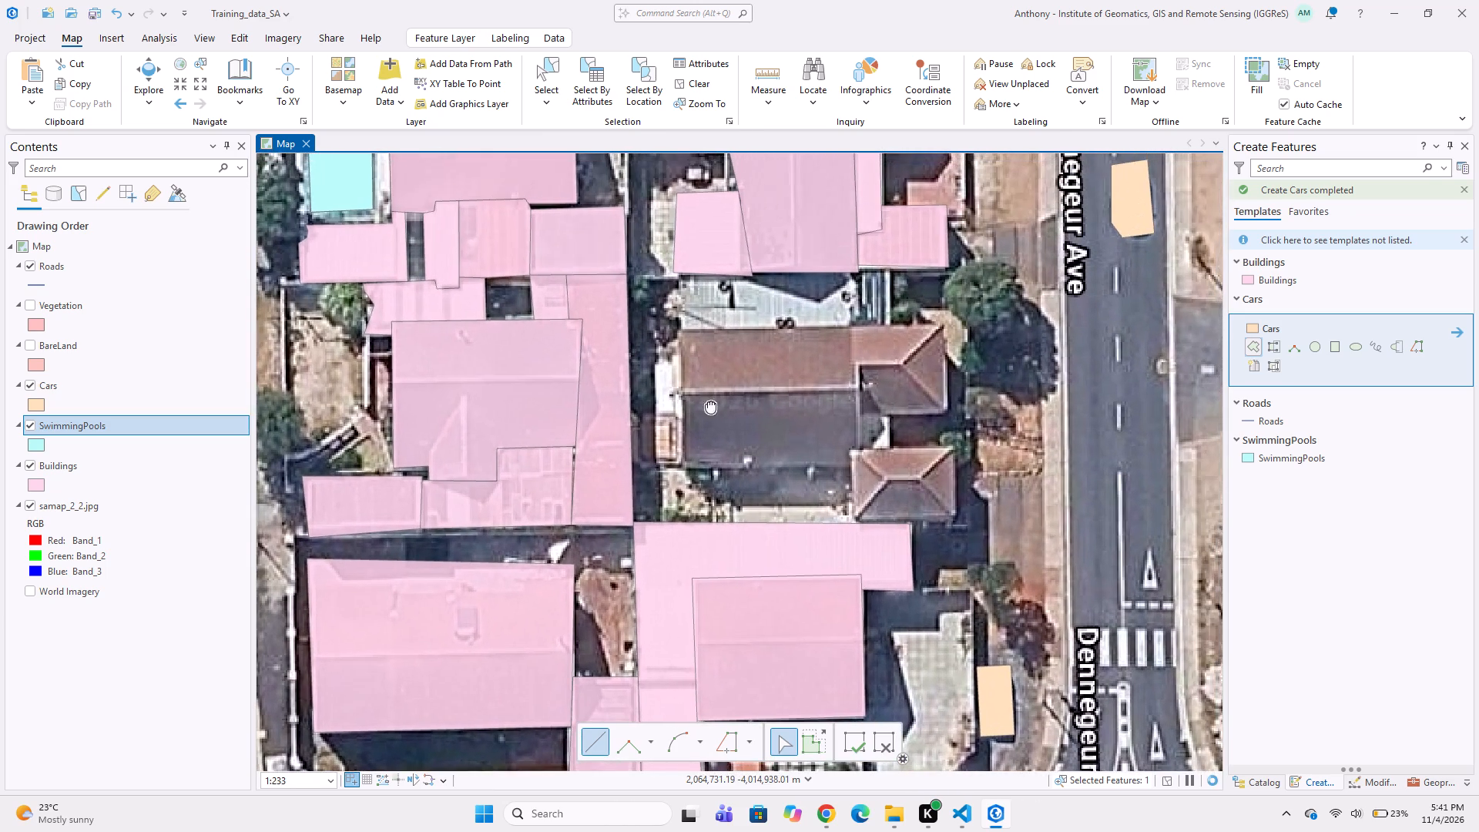
click(676, 326)
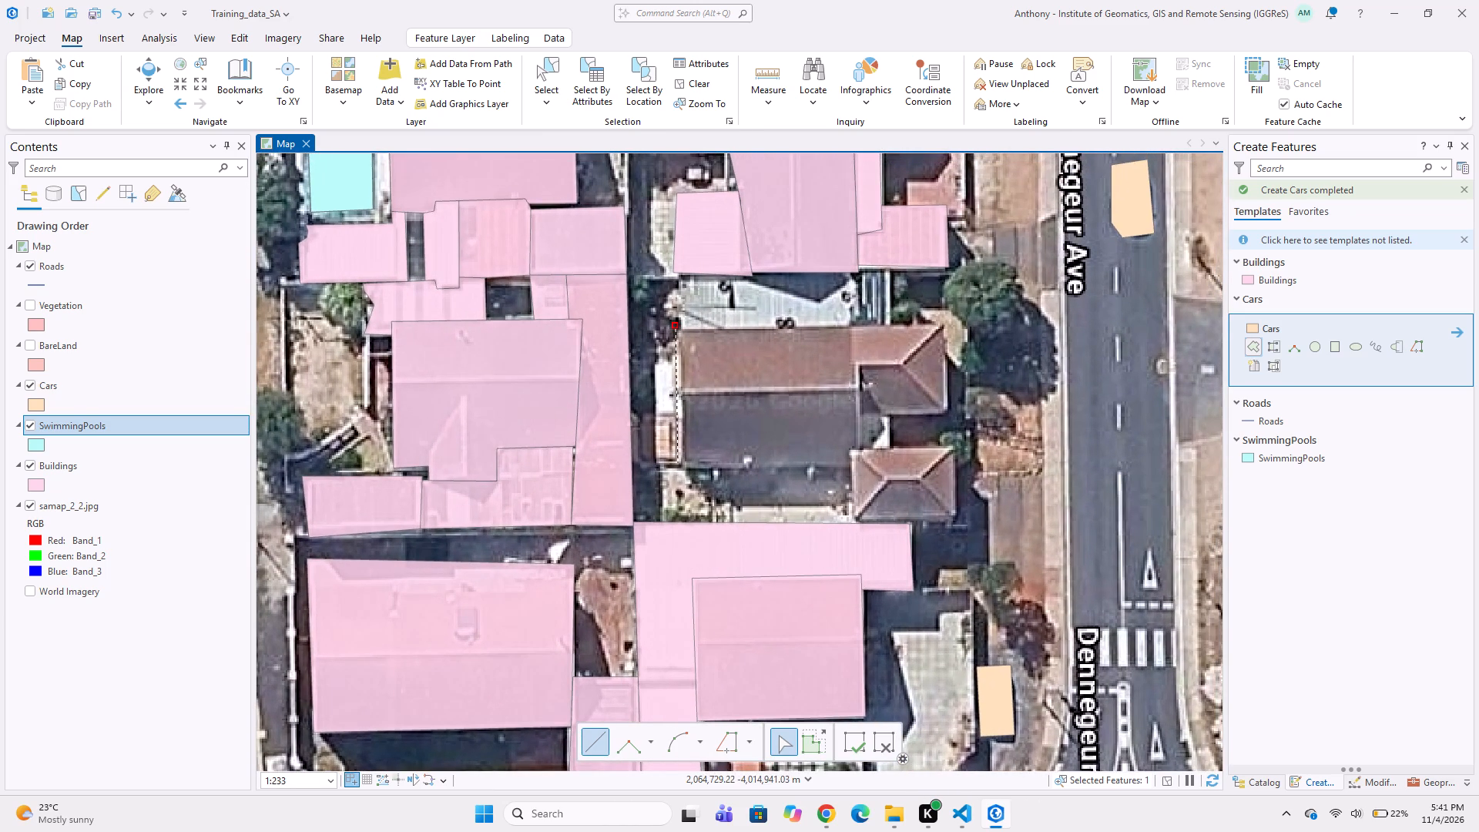
click(678, 463)
click(850, 466)
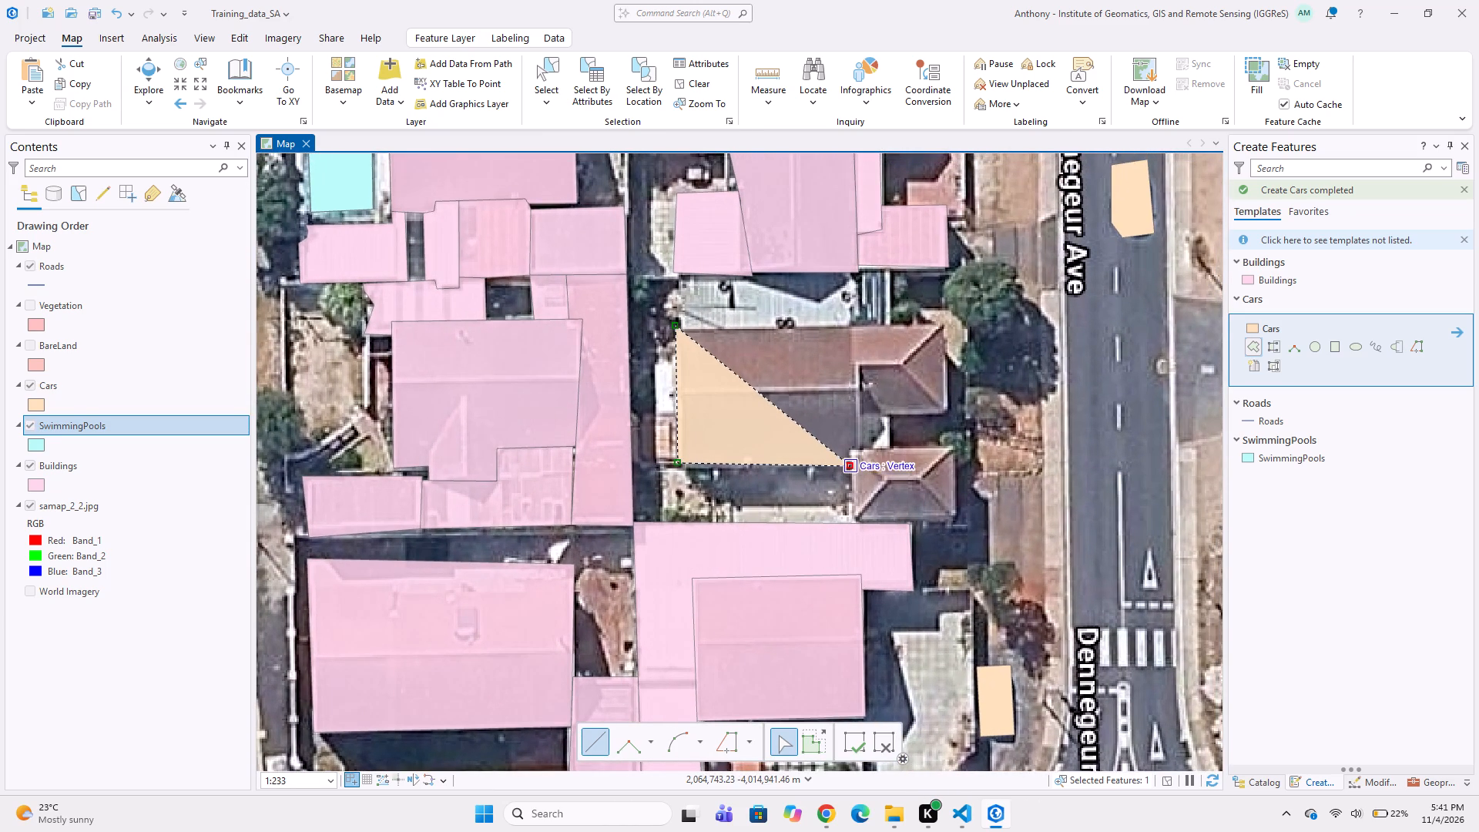
click(850, 455)
click(861, 453)
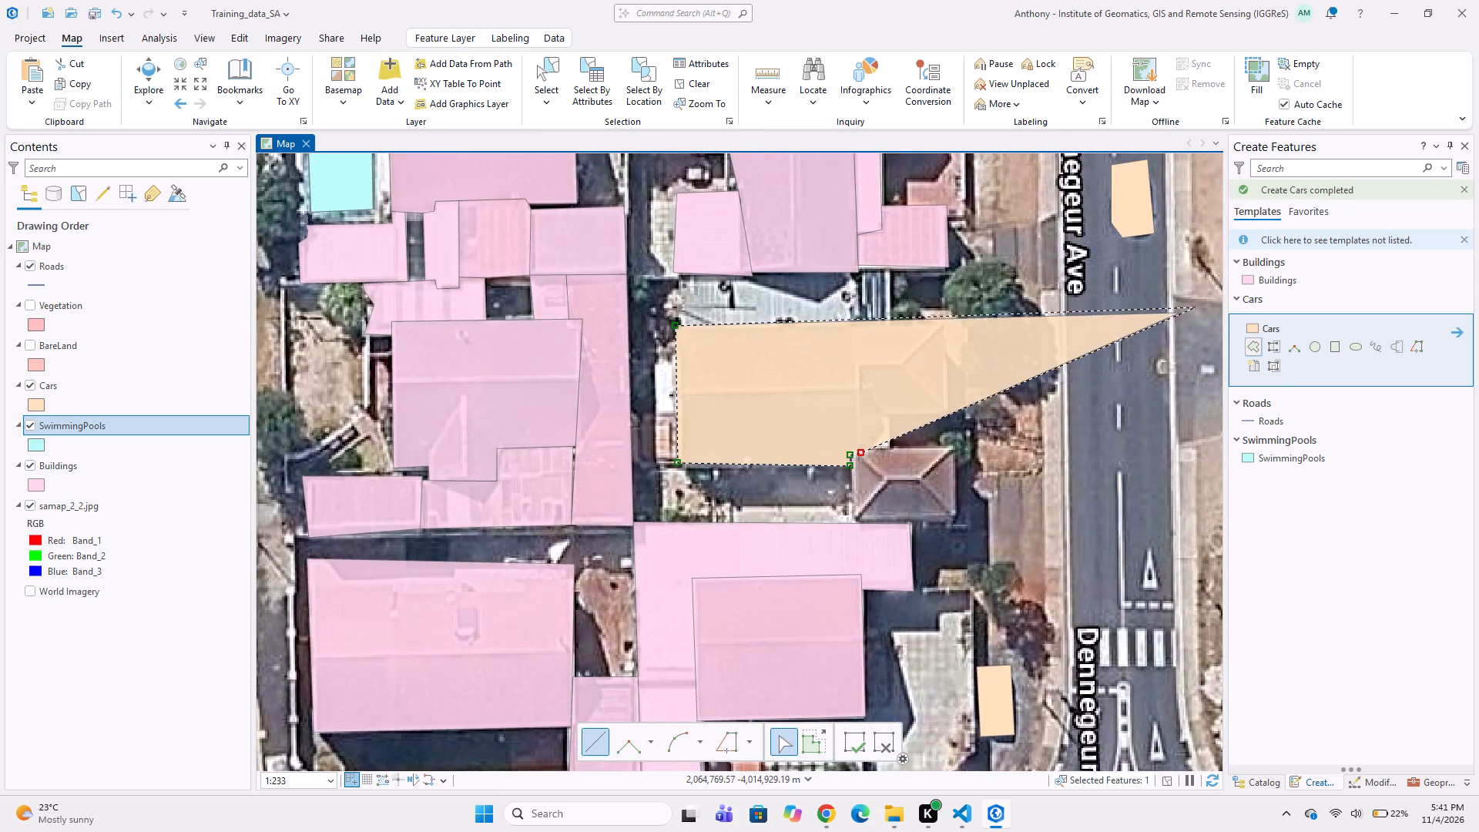
click(1247, 277)
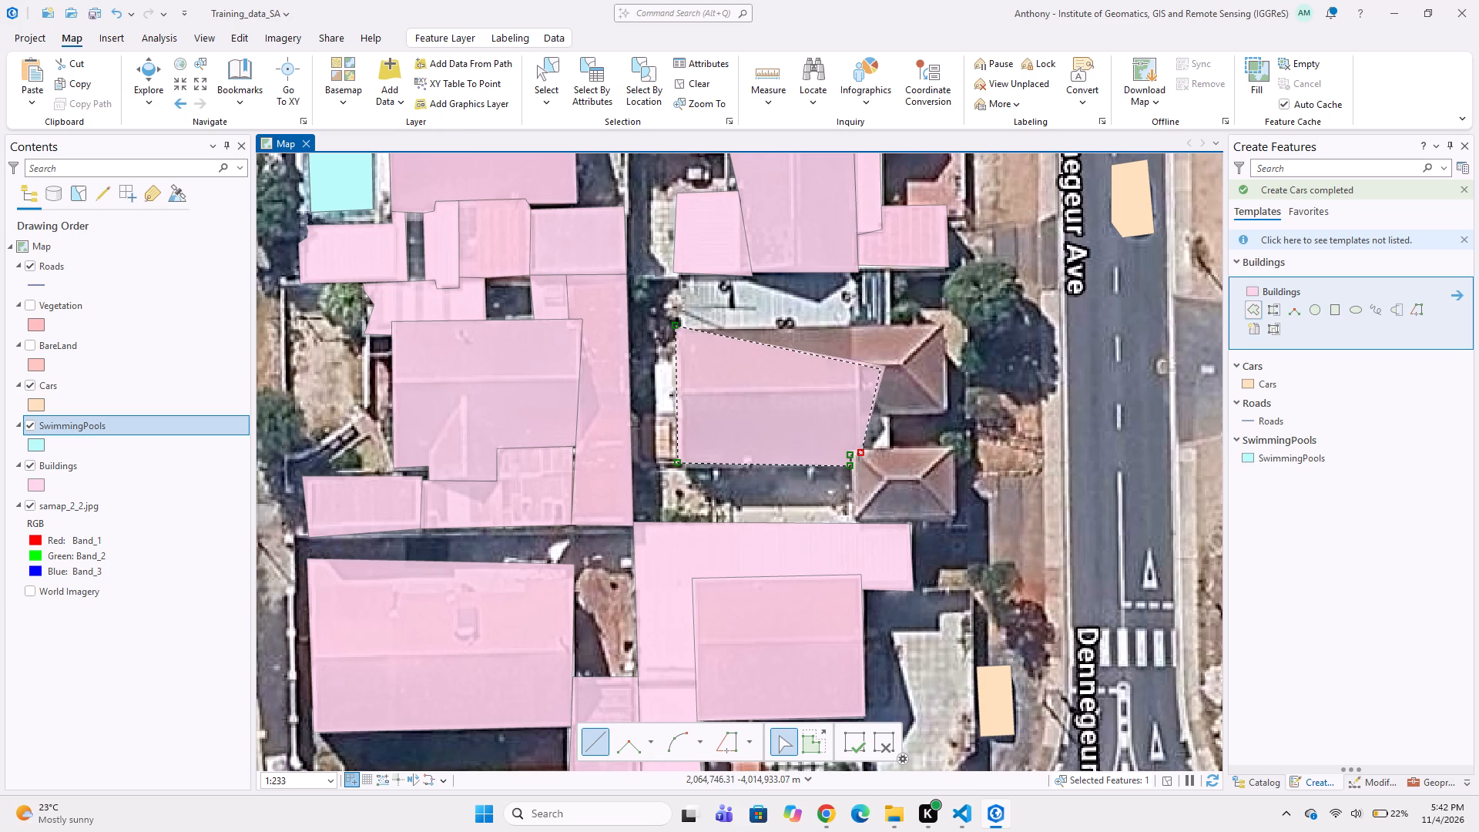
click(861, 414)
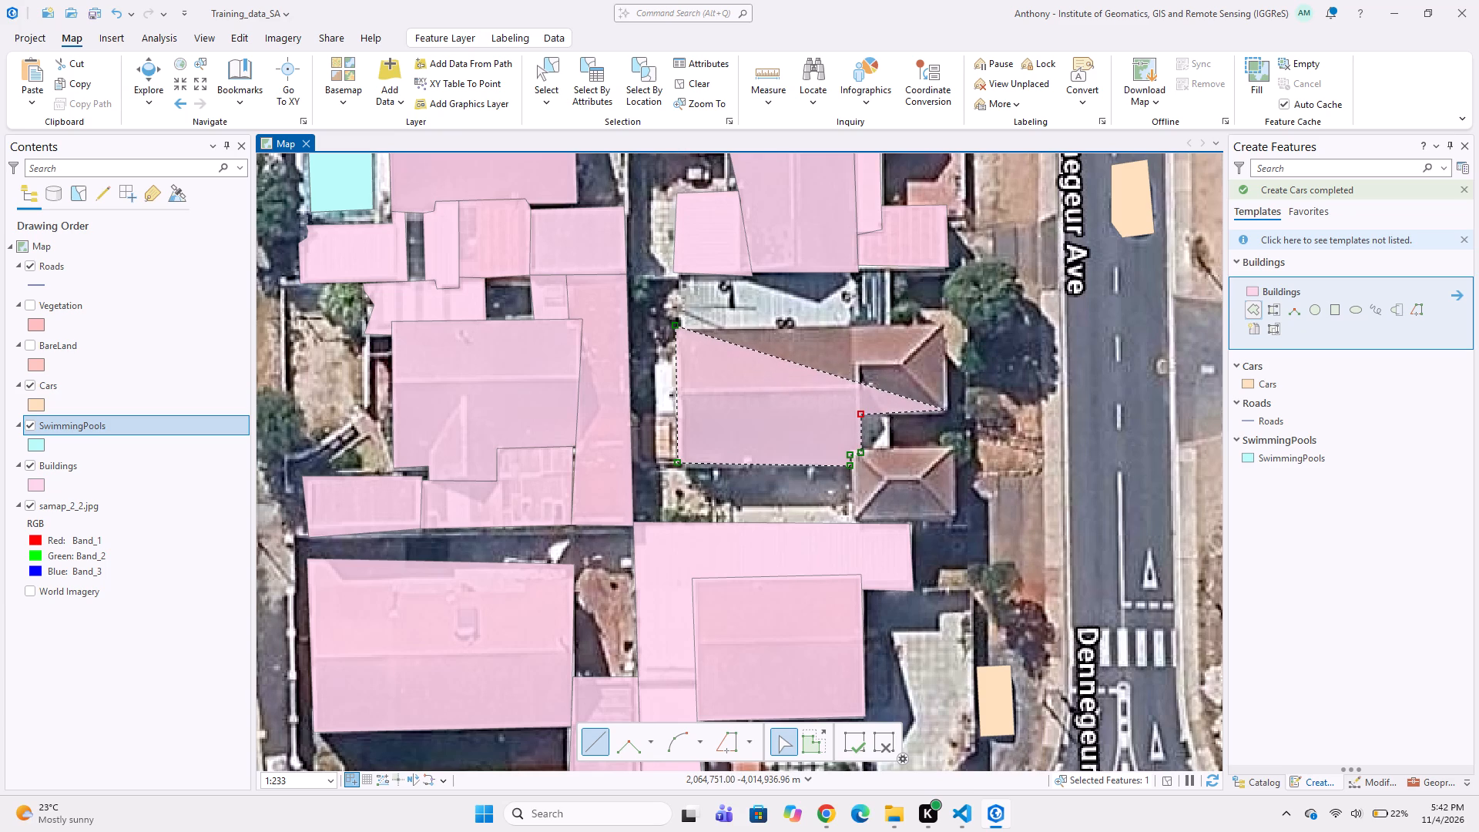
click(945, 412)
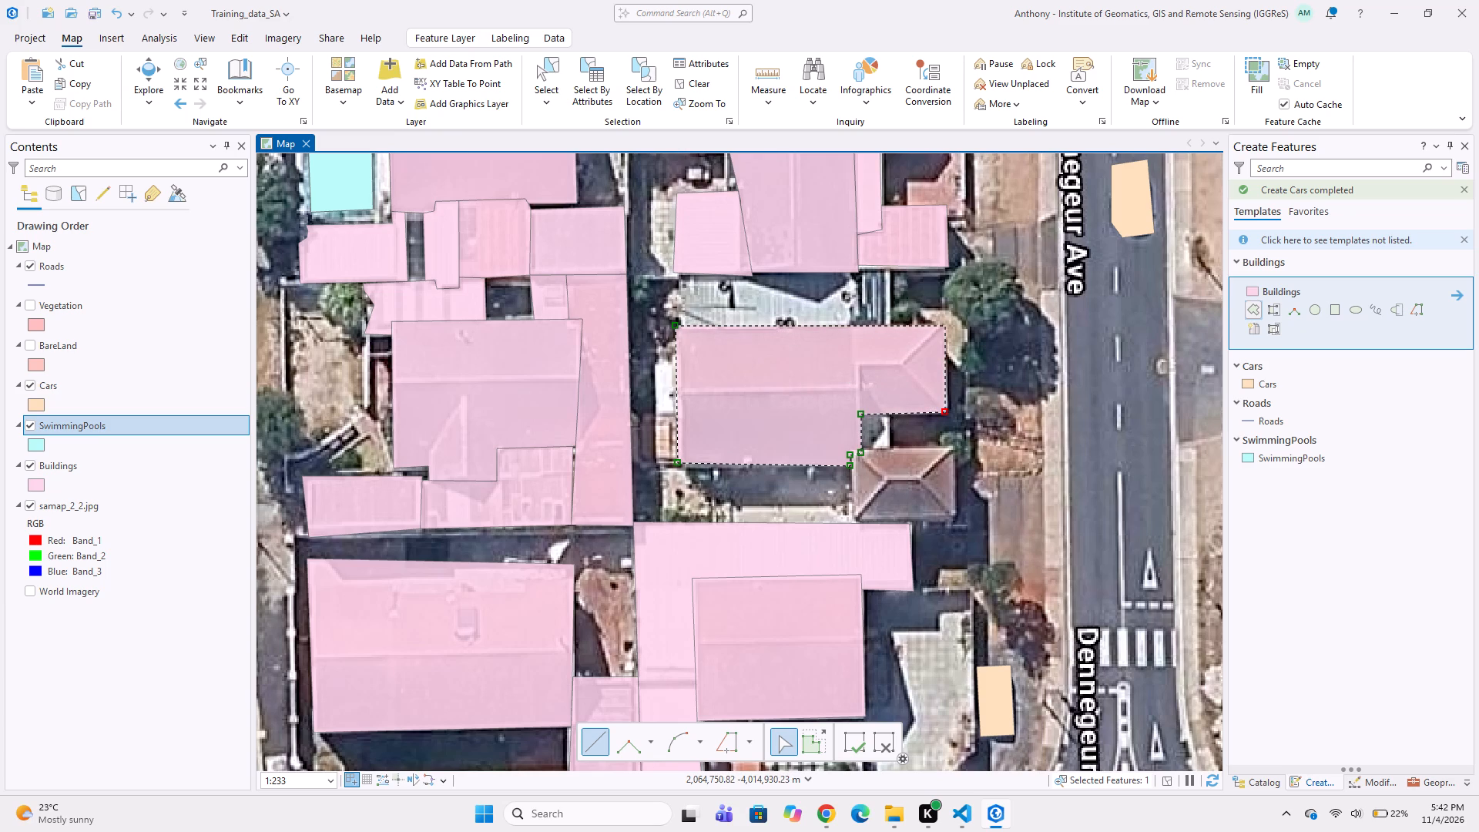
double_click(945, 326)
Digitize the small hip-roofed structure at that house's southeast corner as a Buildings polygon snapped to the adjoining building outlines.
middle_drag(800, 380, 816, 299)
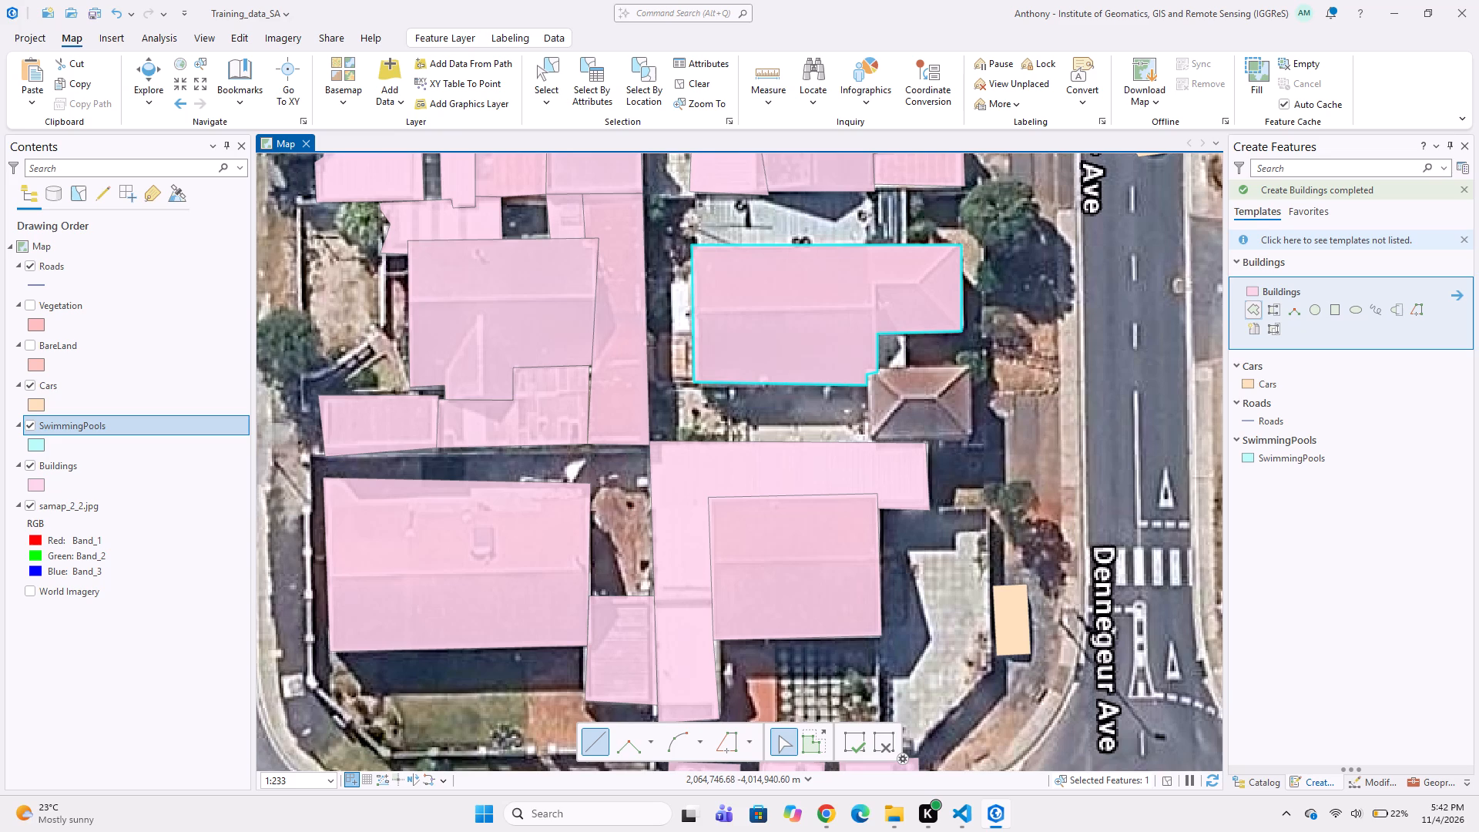
middle_drag(913, 414, 891, 399)
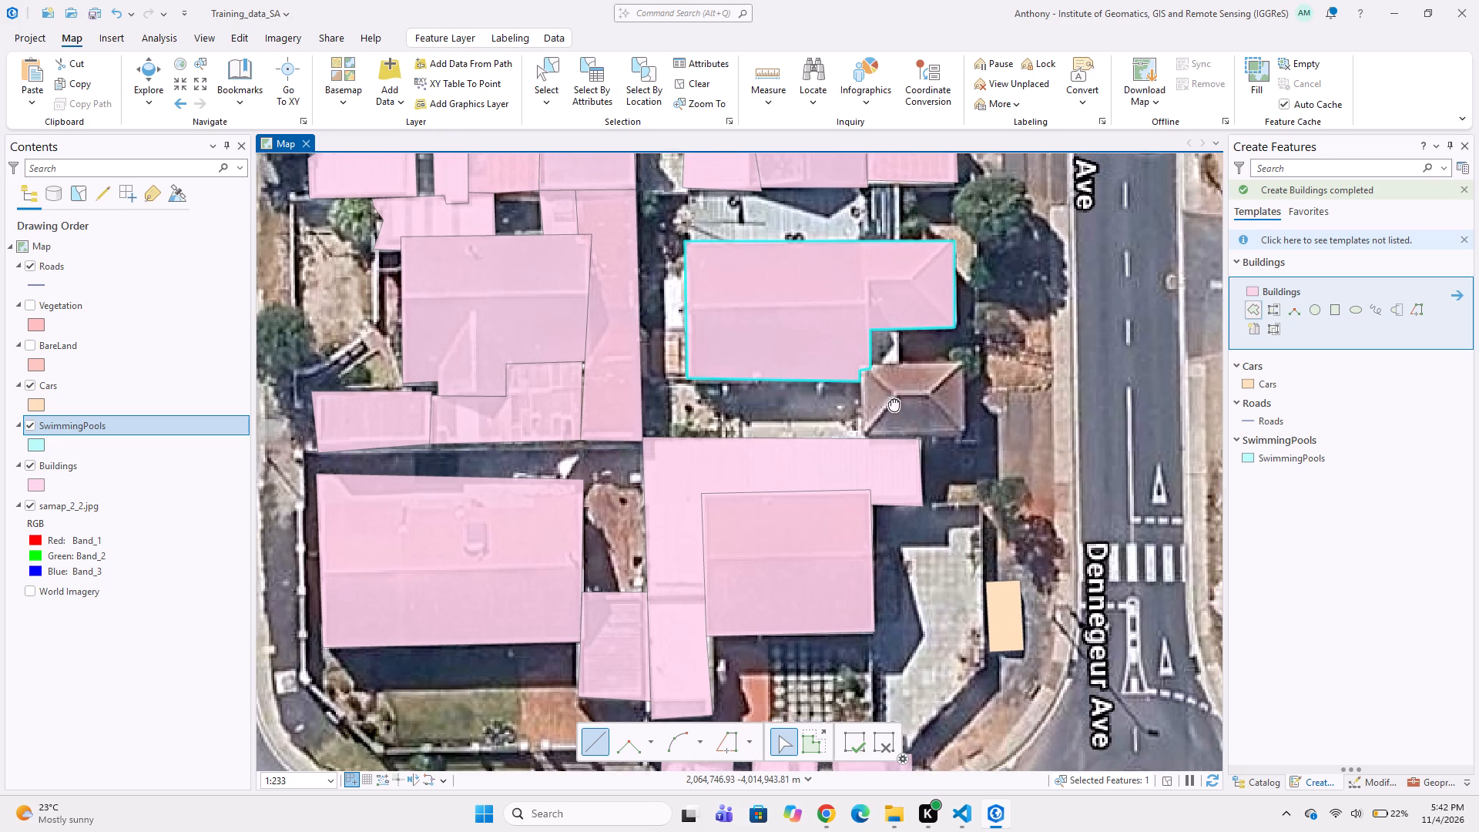
middle_drag(891, 399, 846, 369)
click(813, 329)
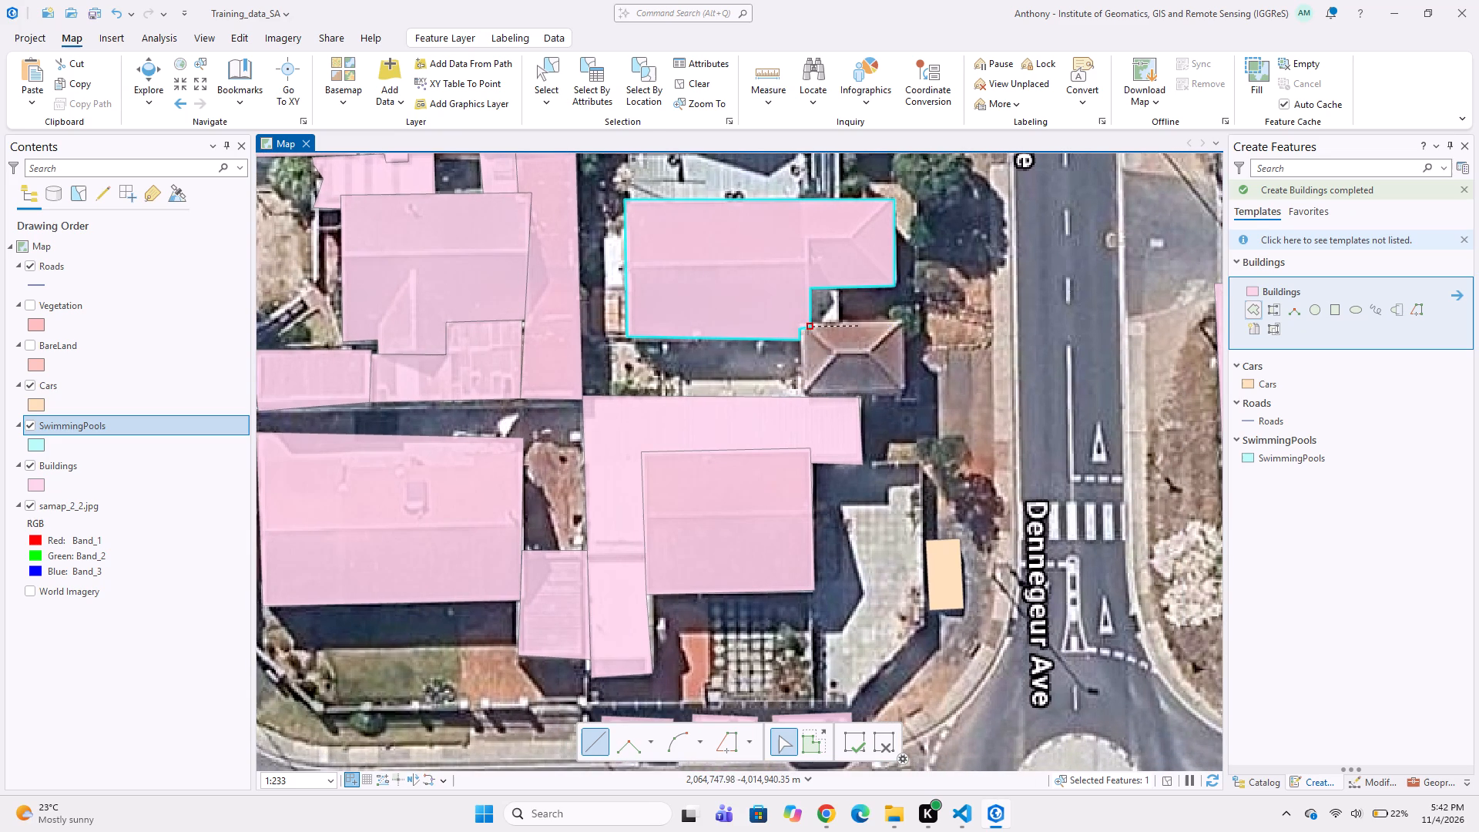
click(899, 320)
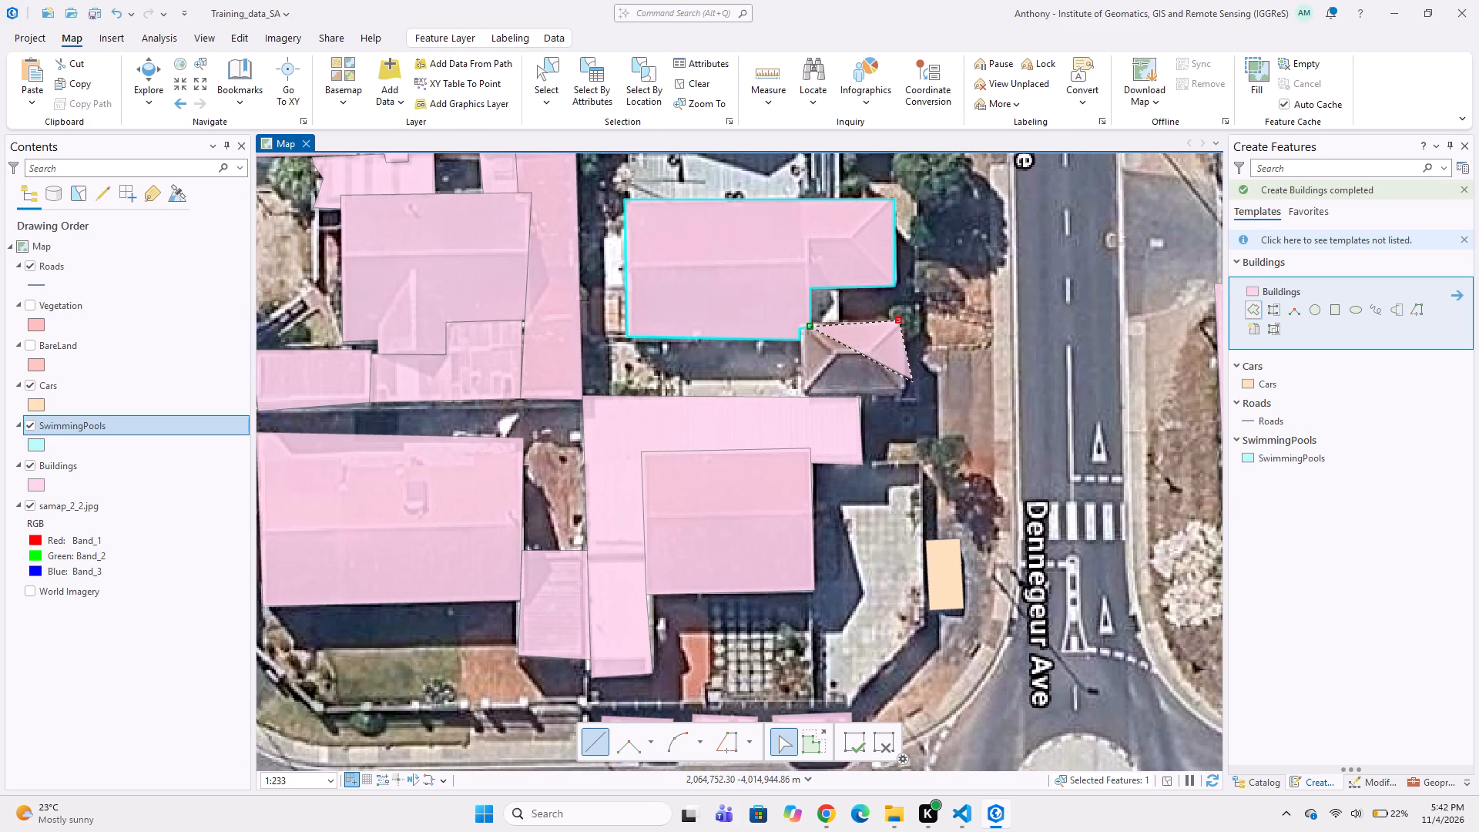
click(907, 393)
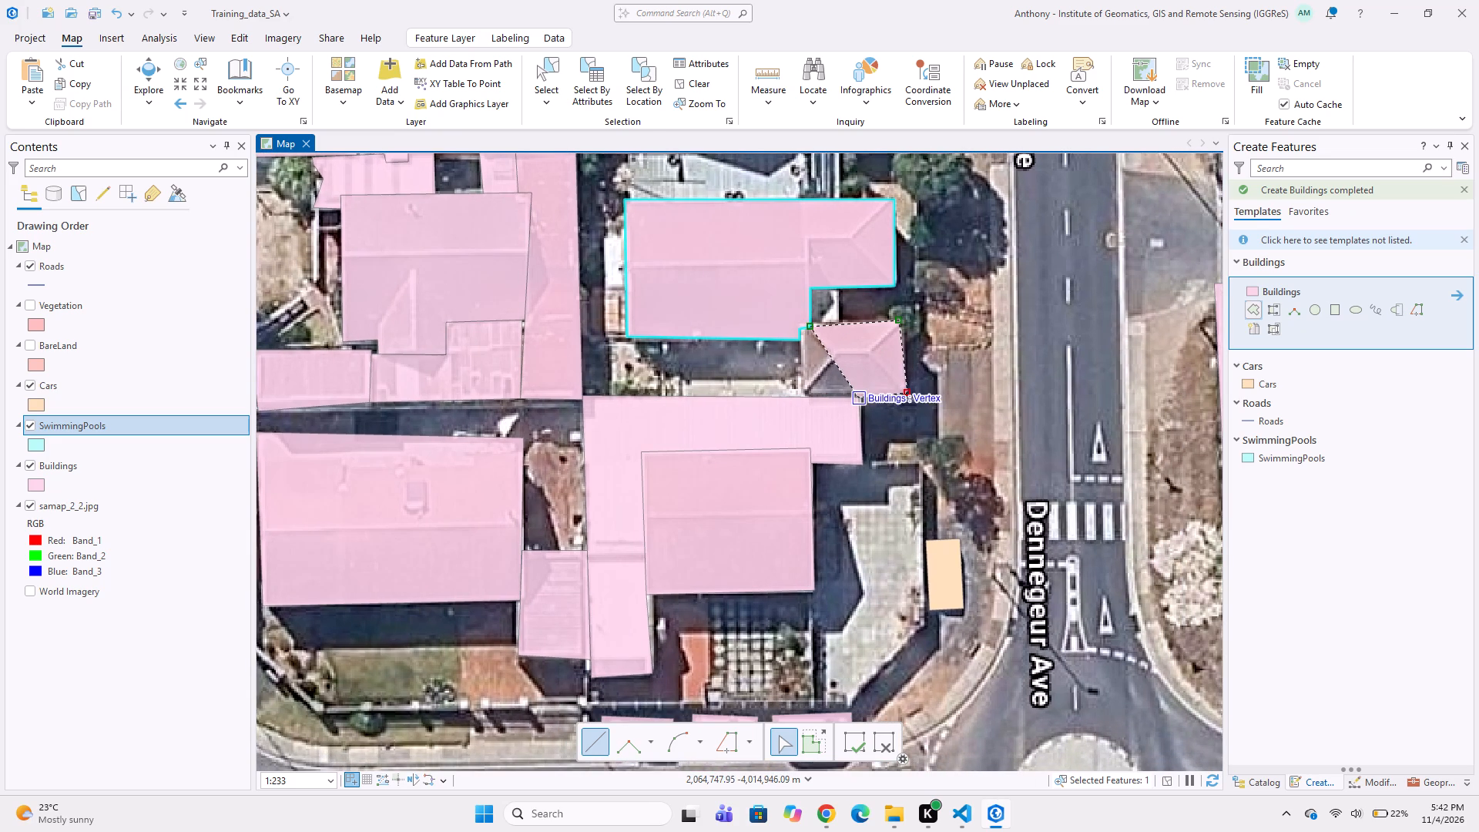
click(864, 398)
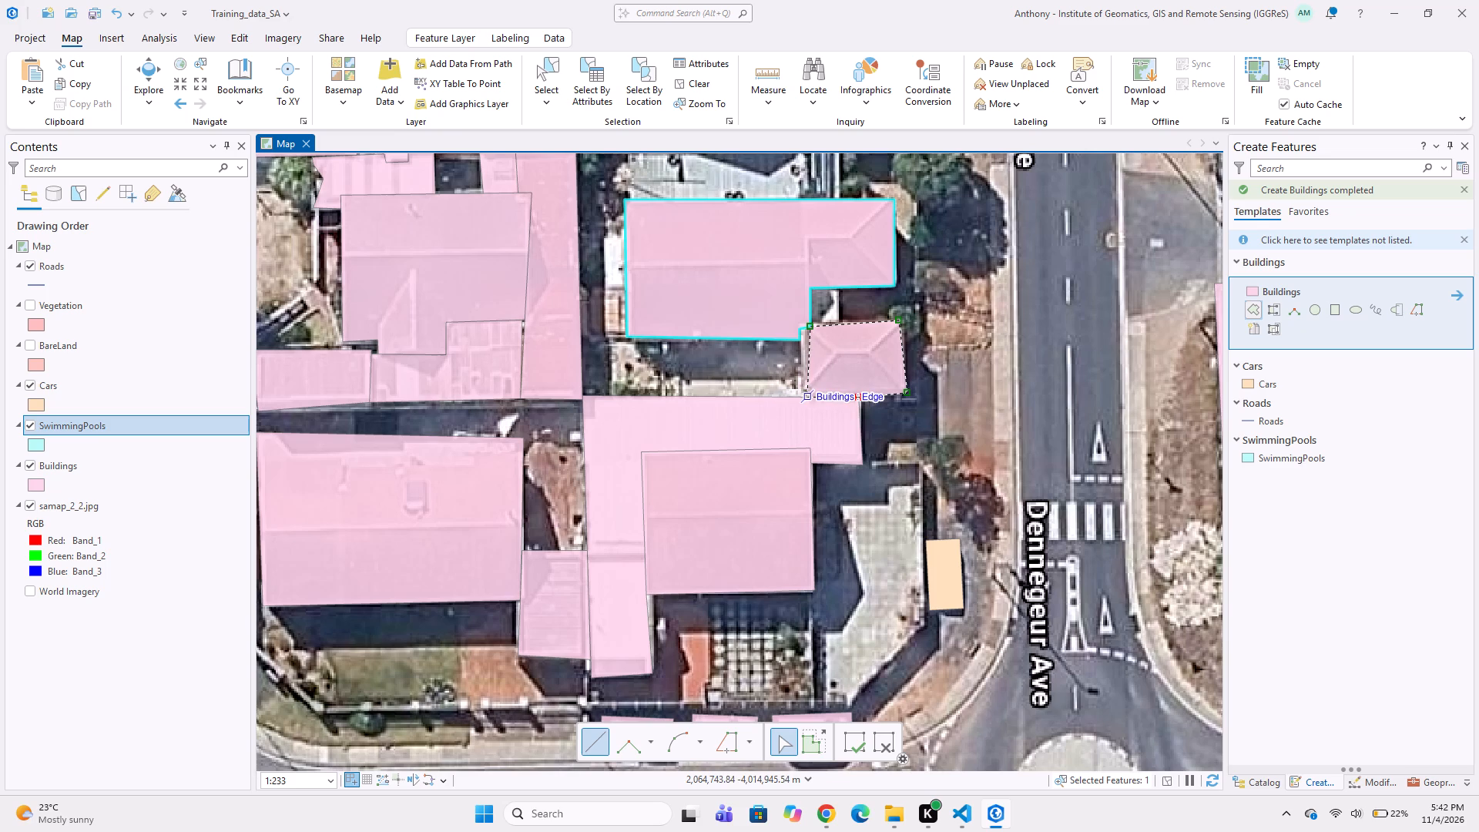
click(803, 396)
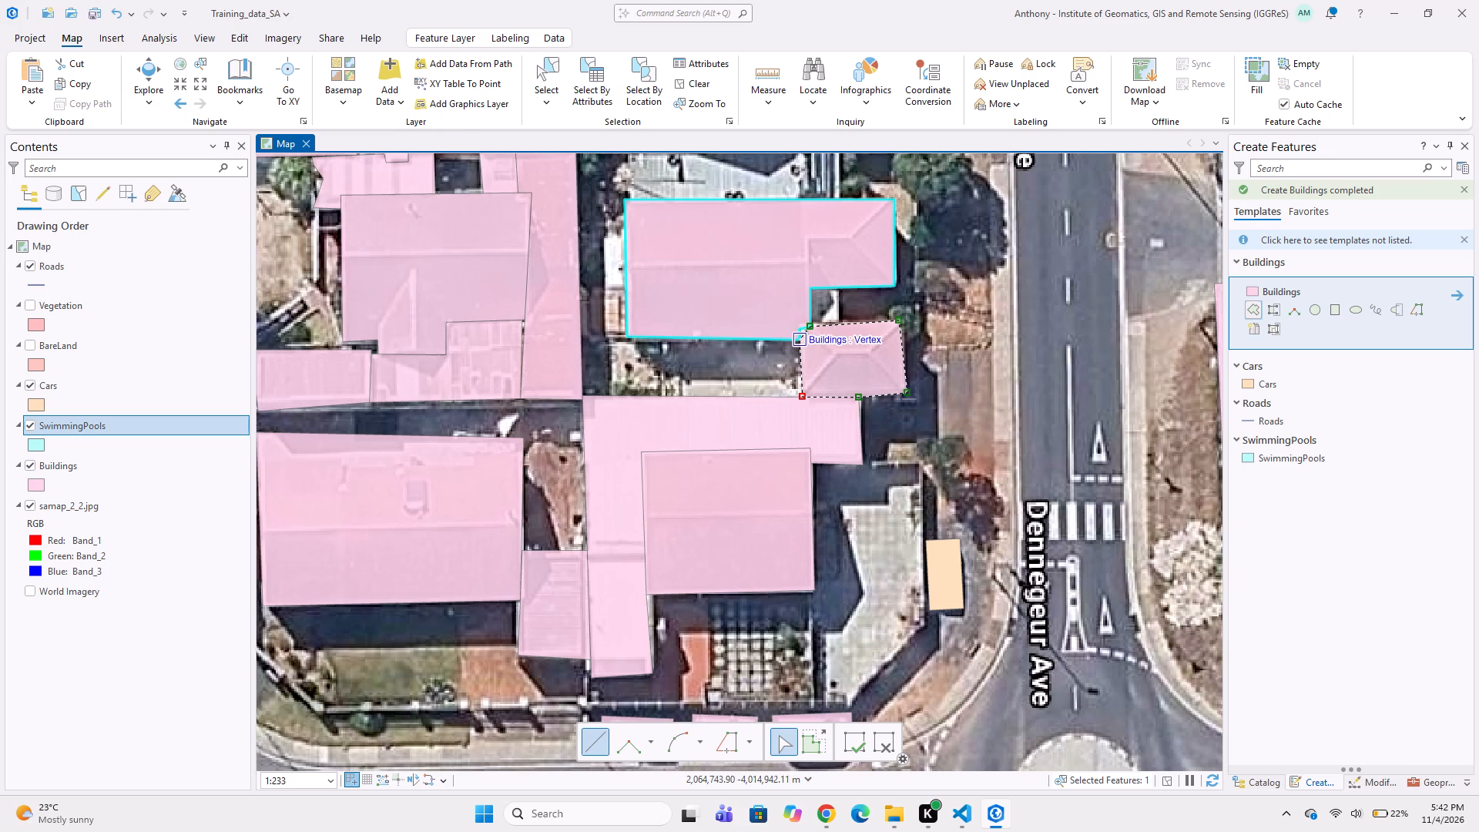
click(803, 344)
double_click(805, 329)
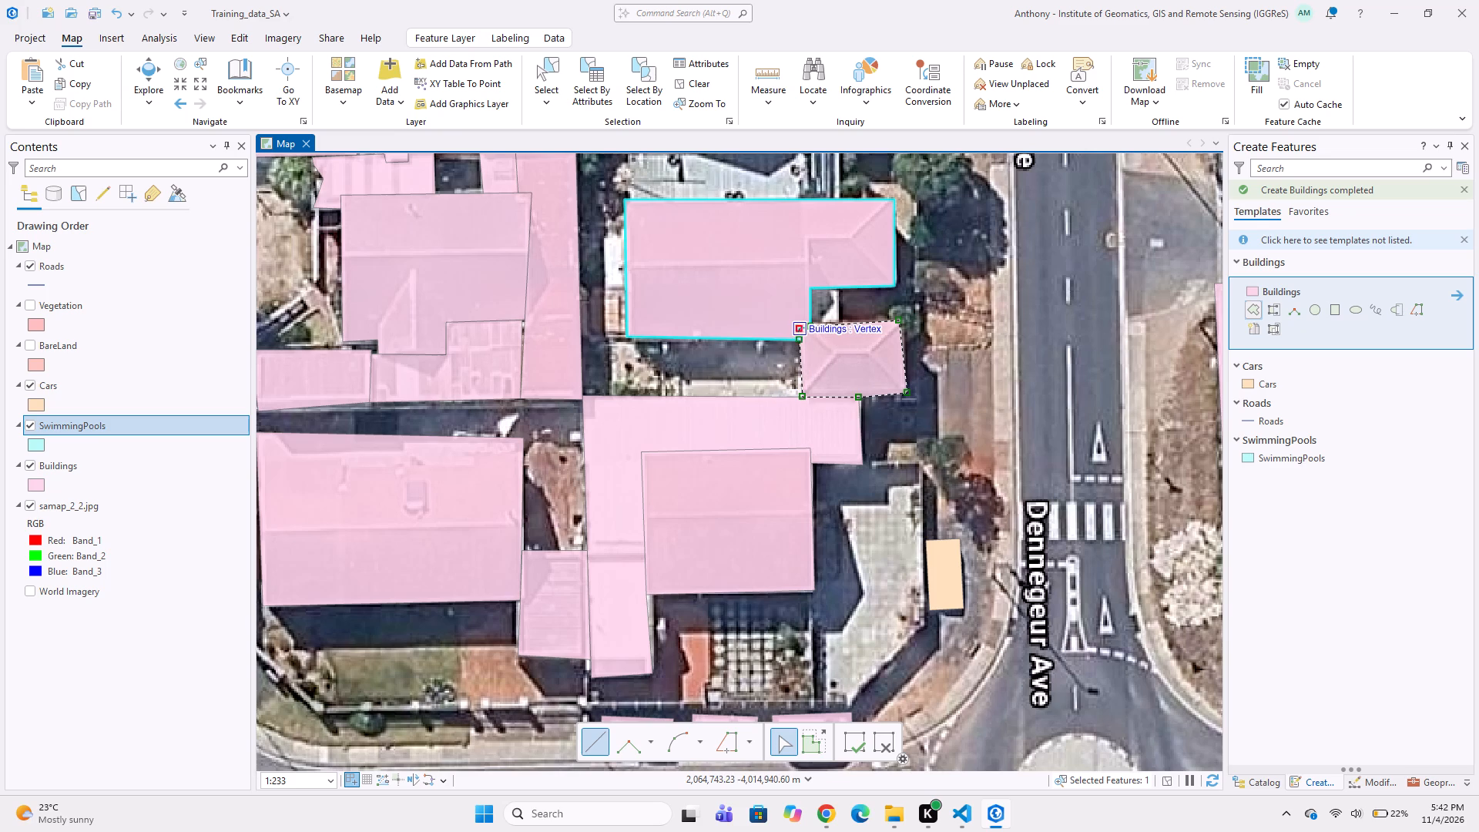
Review the digitized blocks from Sloop St and Clipper Park up to the northern edge of the image for missed features.
scroll(749, 396, down, 2)
middle_drag(756, 407, 802, 318)
middle_drag(614, 356, 651, 294)
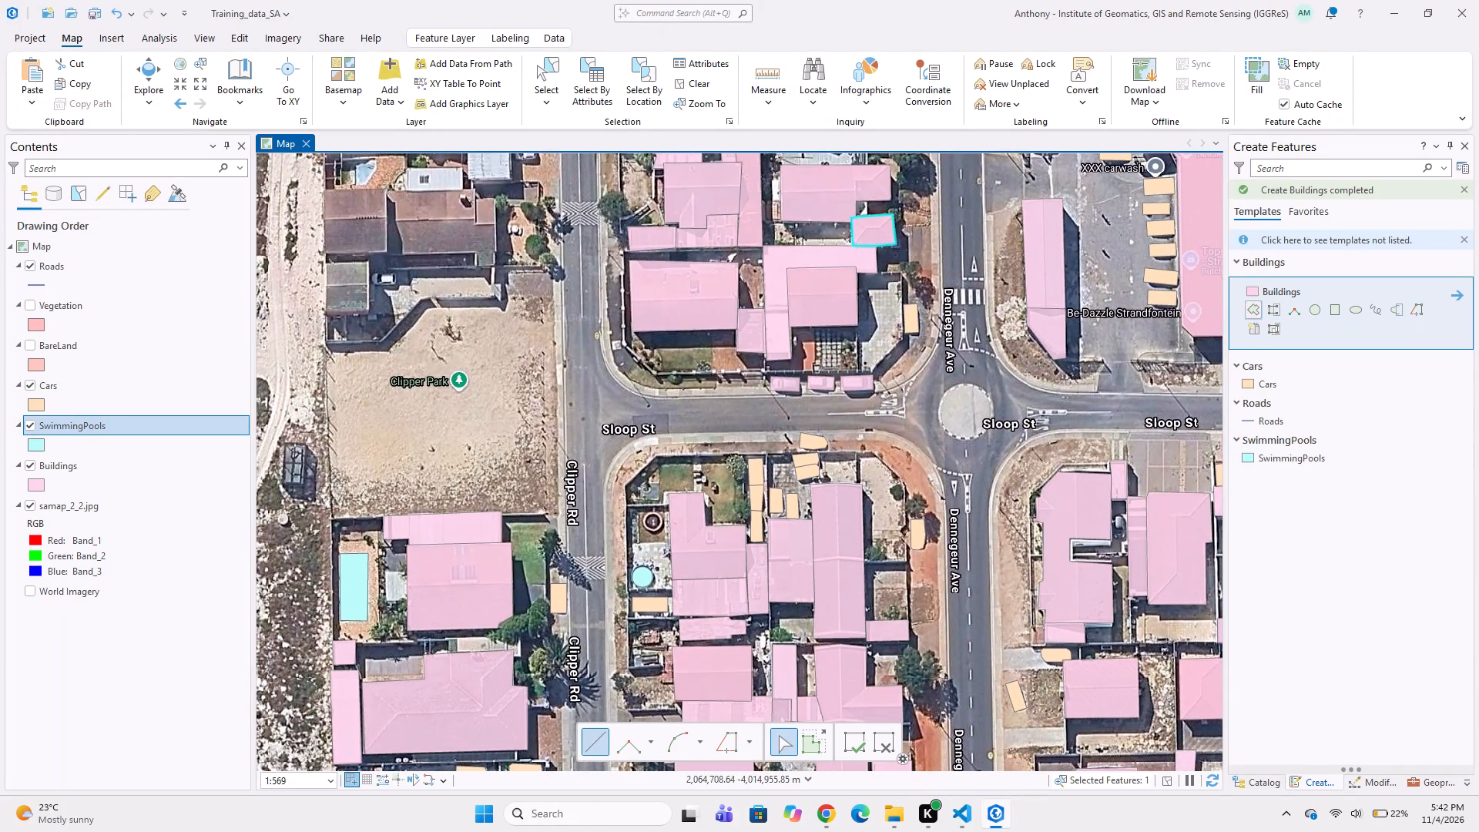
middle_drag(528, 369, 635, 347)
middle_drag(587, 304, 555, 412)
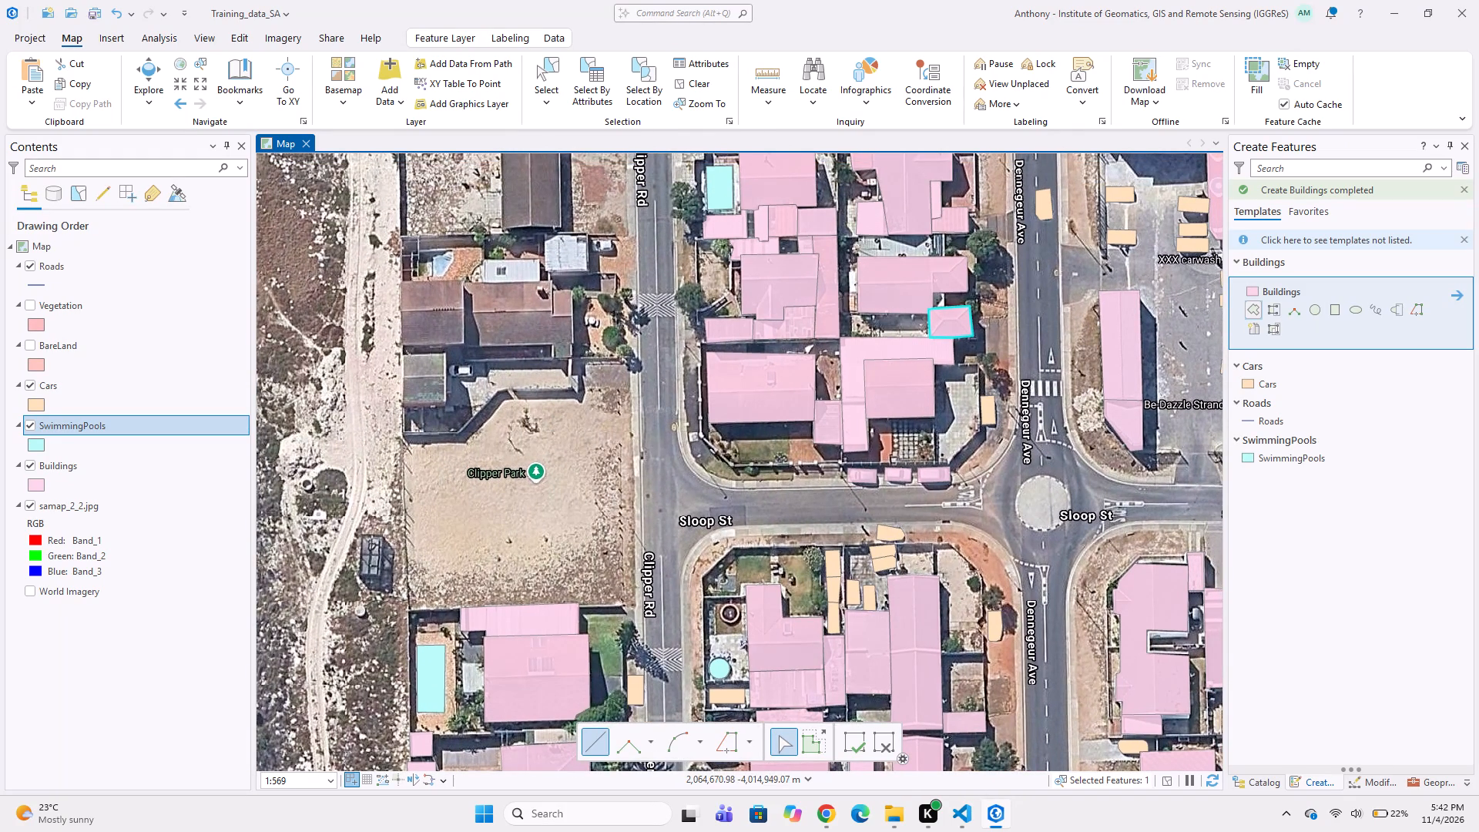
middle_drag(579, 382, 678, 324)
scroll(794, 372, down, 1)
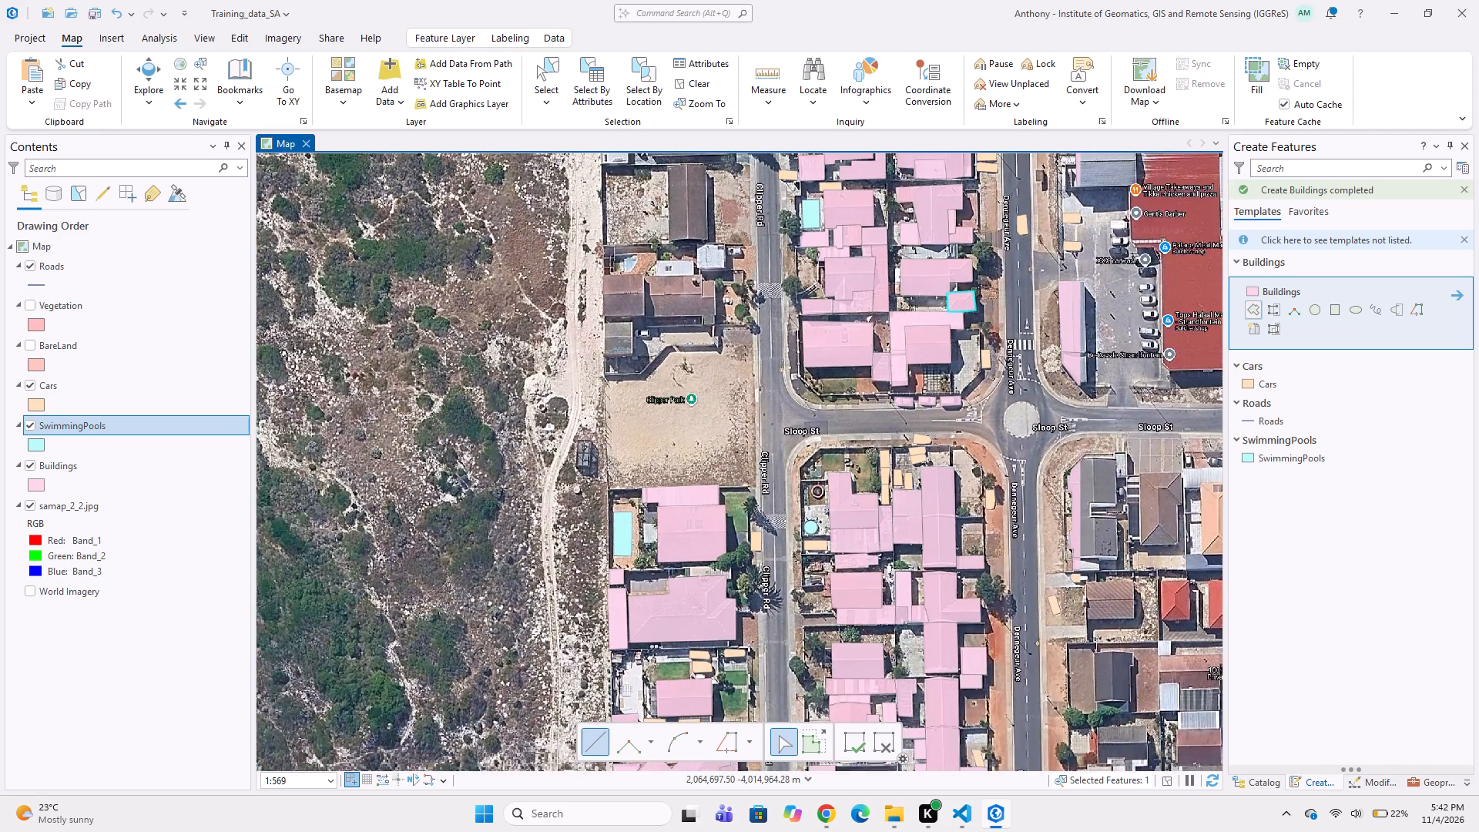
middle_drag(754, 356, 595, 387)
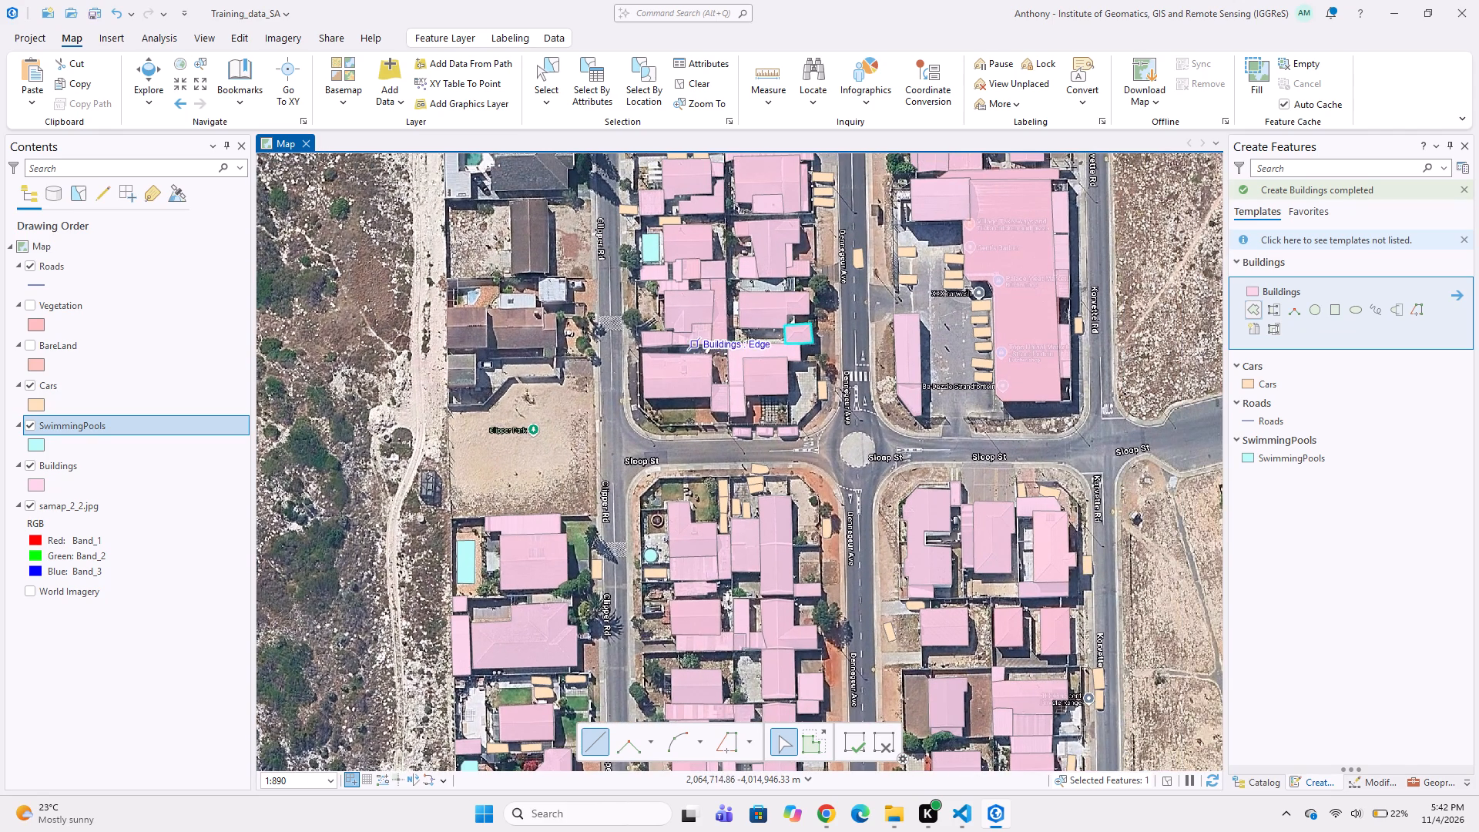
scroll(780, 326, down, 2)
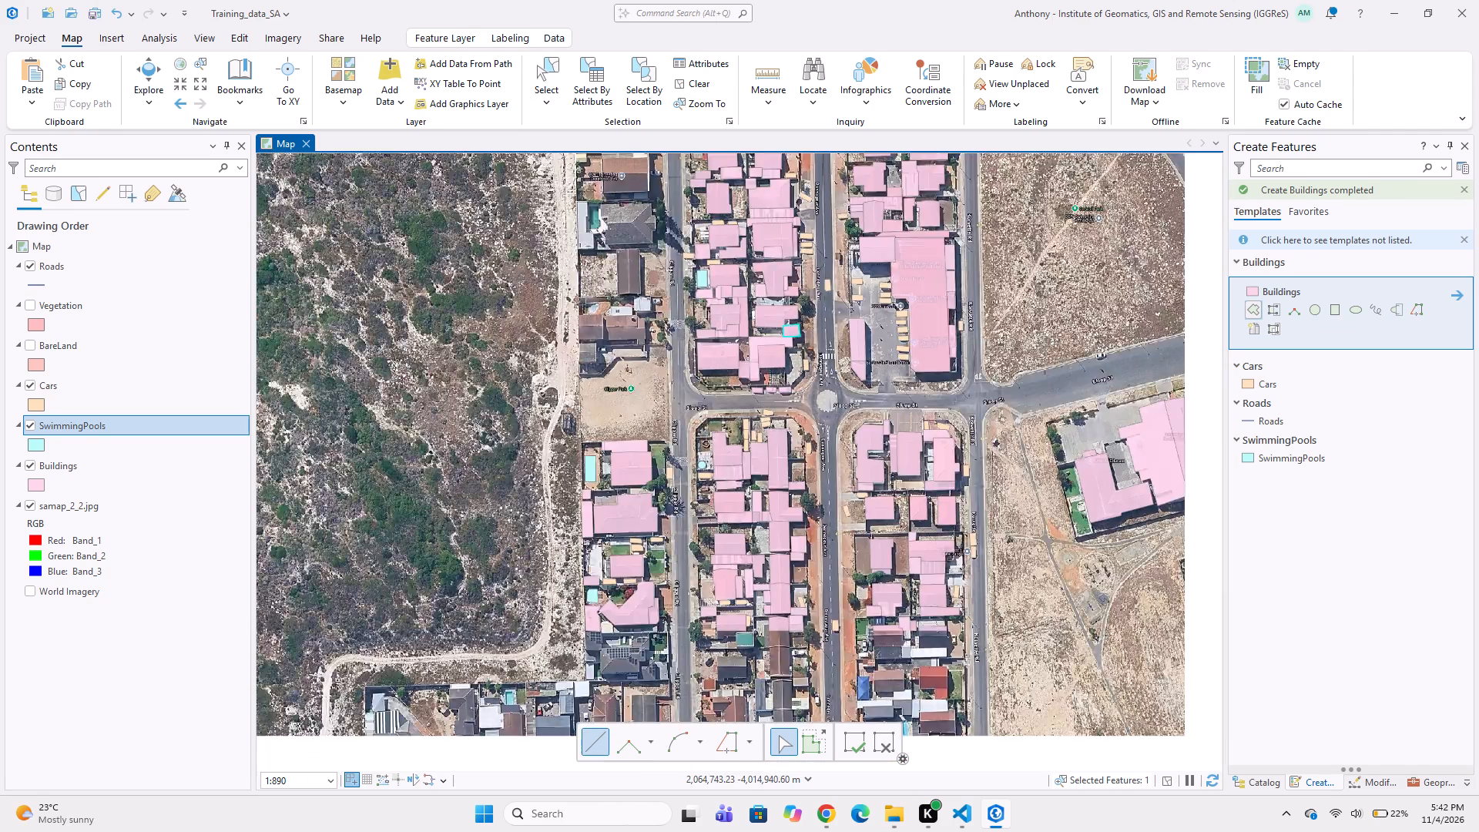
middle_drag(724, 299, 695, 374)
middle_drag(724, 274, 670, 382)
middle_drag(686, 272, 646, 398)
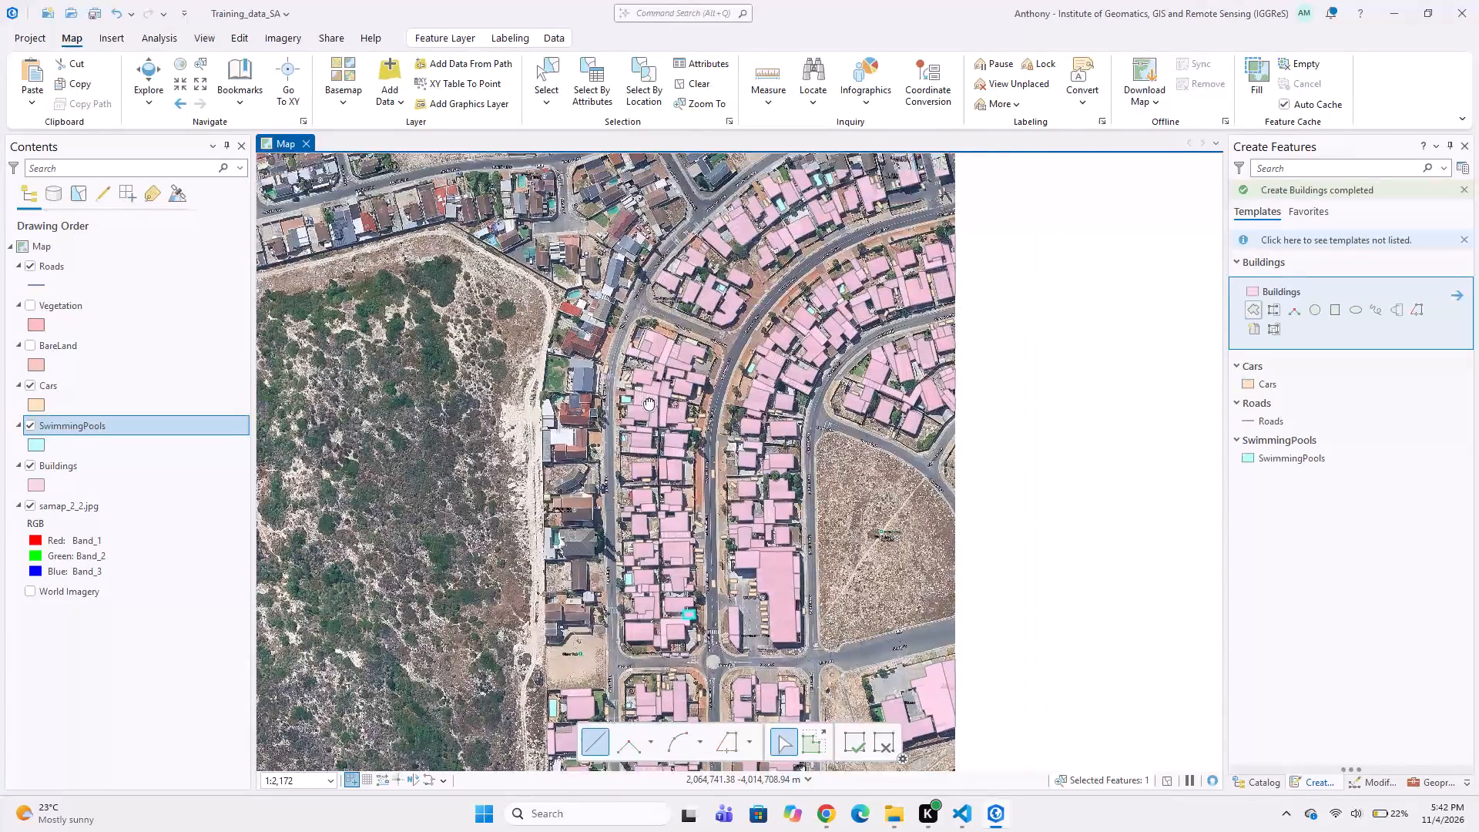
middle_drag(646, 398, 643, 401)
middle_drag(724, 280, 673, 307)
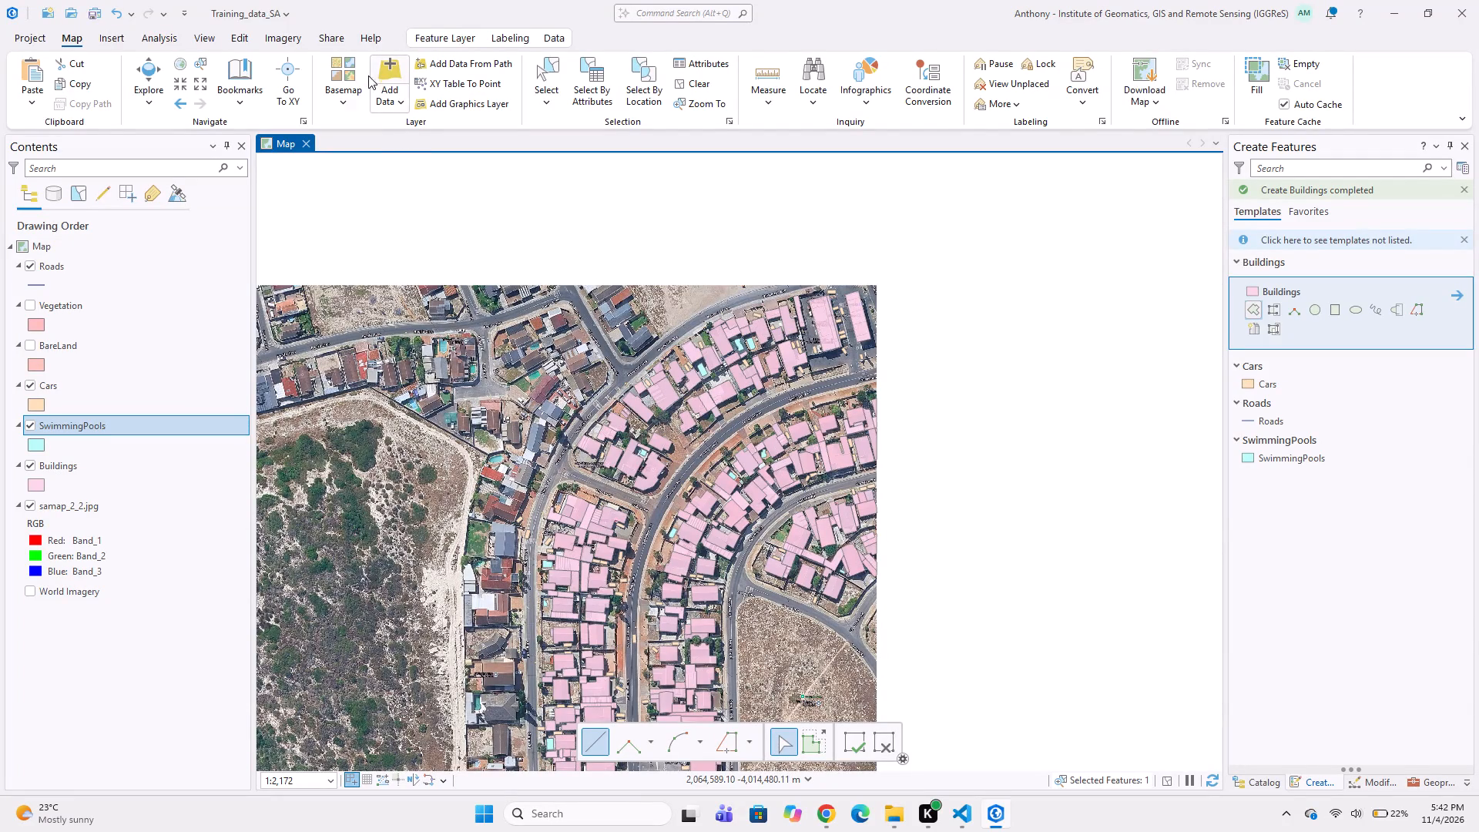
Save the Training_data_SA project.
click(99, 16)
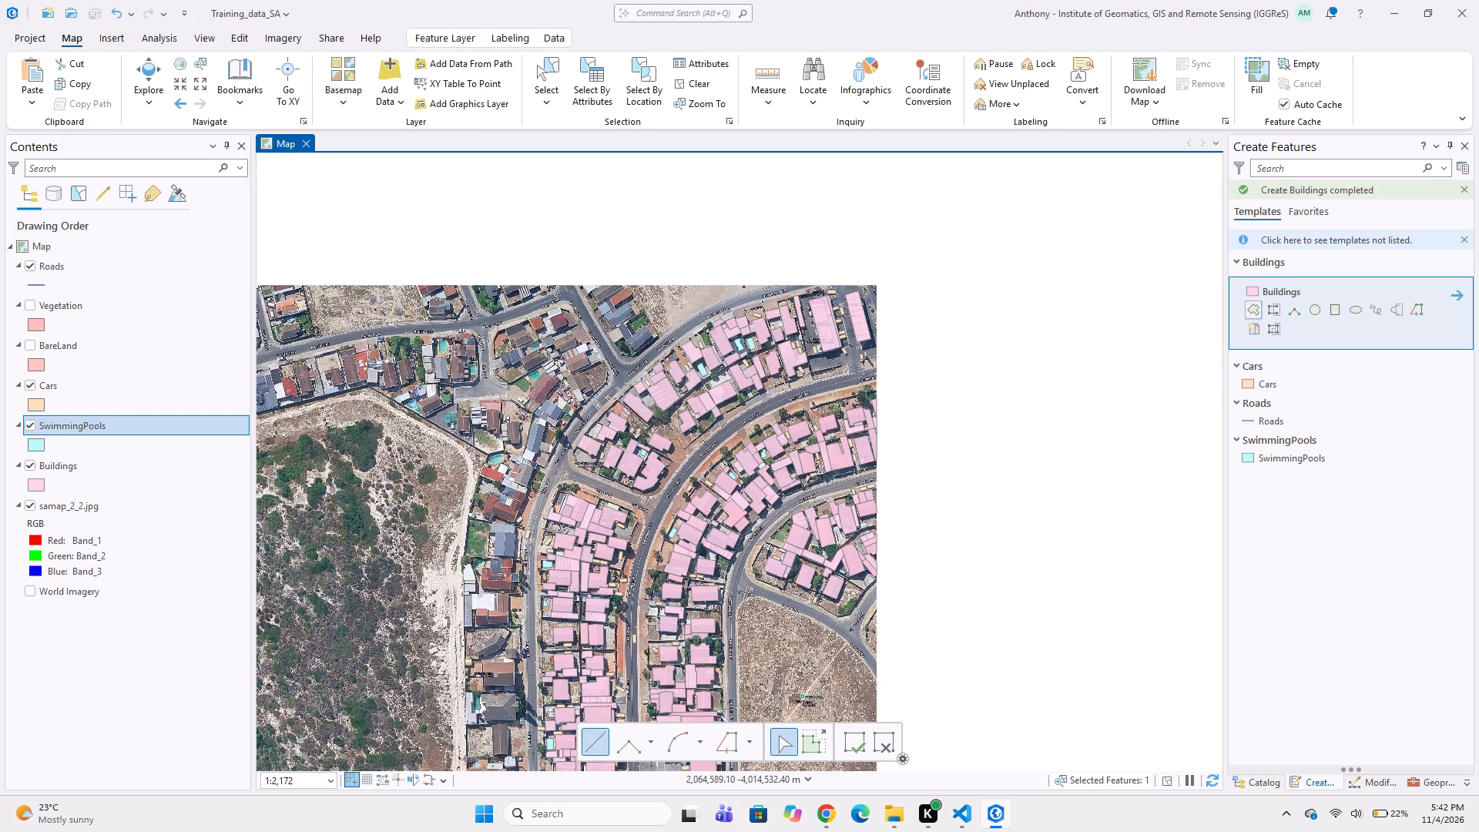
Review the blocks from the northern image edge south to the road intersection and sports fields for undigitized features.
middle_drag(457, 328, 495, 226)
middle_drag(436, 326, 500, 167)
middle_drag(500, 304, 508, 205)
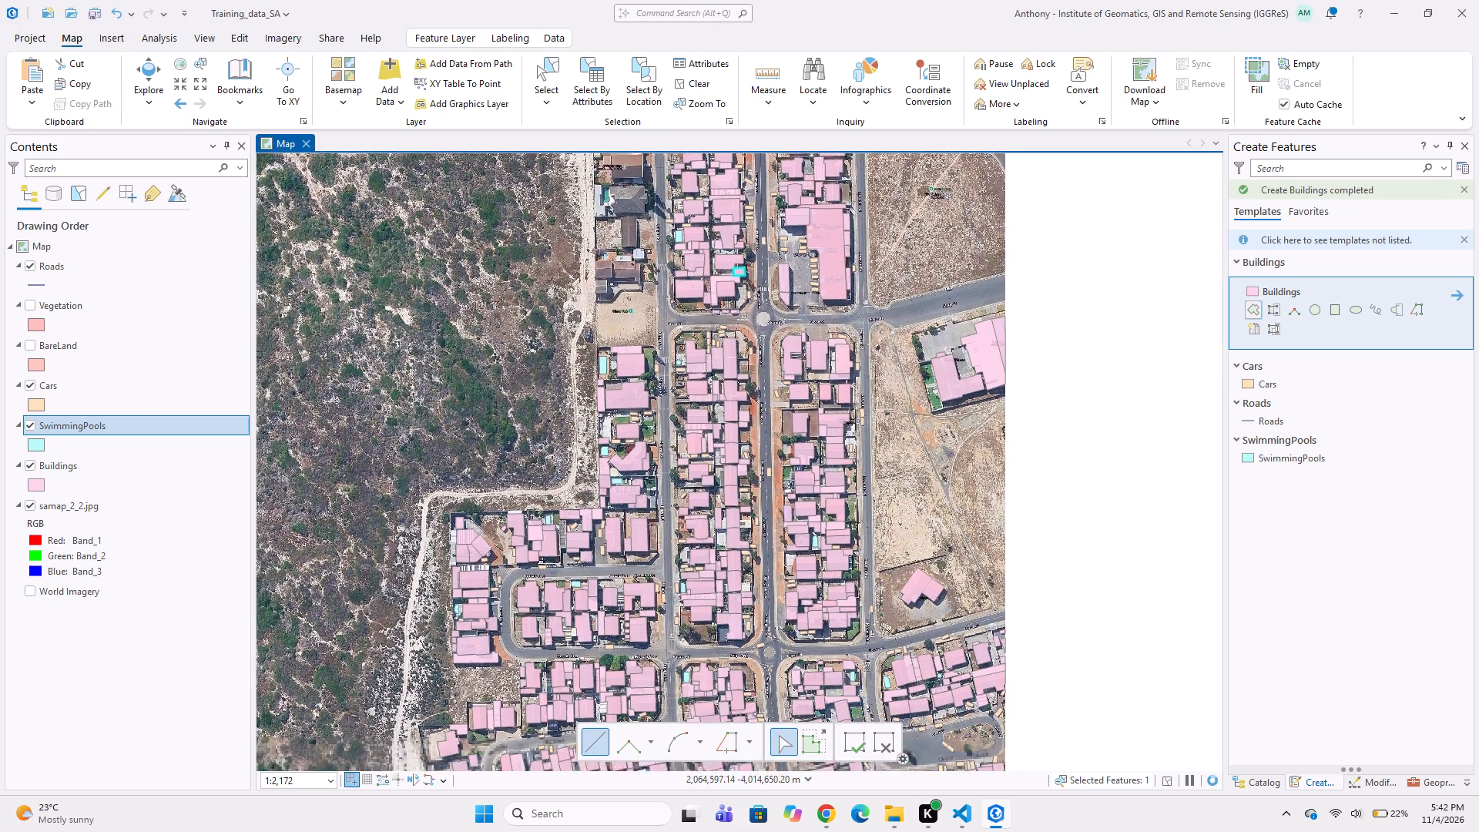
middle_drag(662, 245, 576, 218)
scroll(625, 240, down, 4)
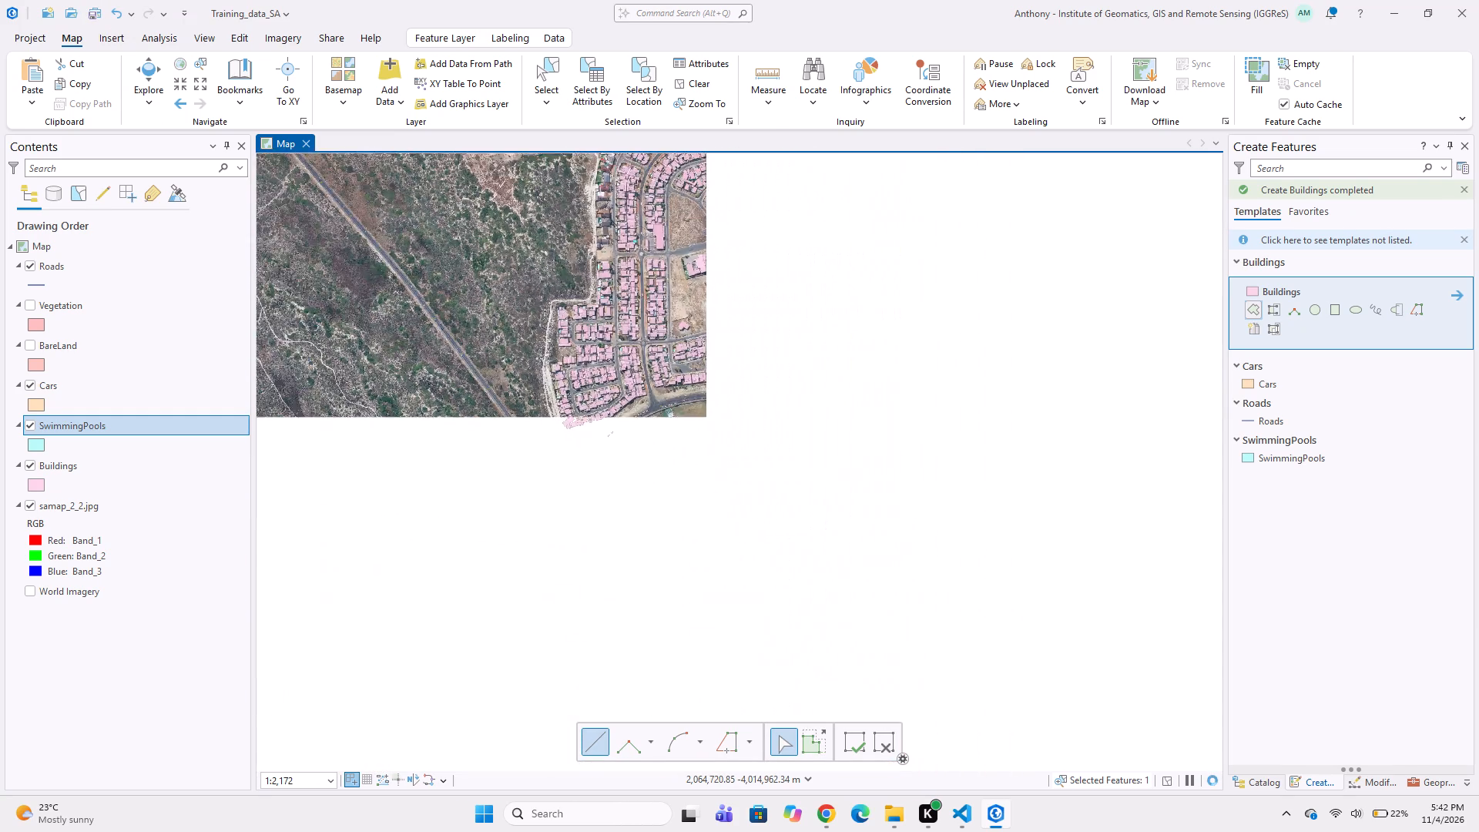
scroll(605, 396, up, 1)
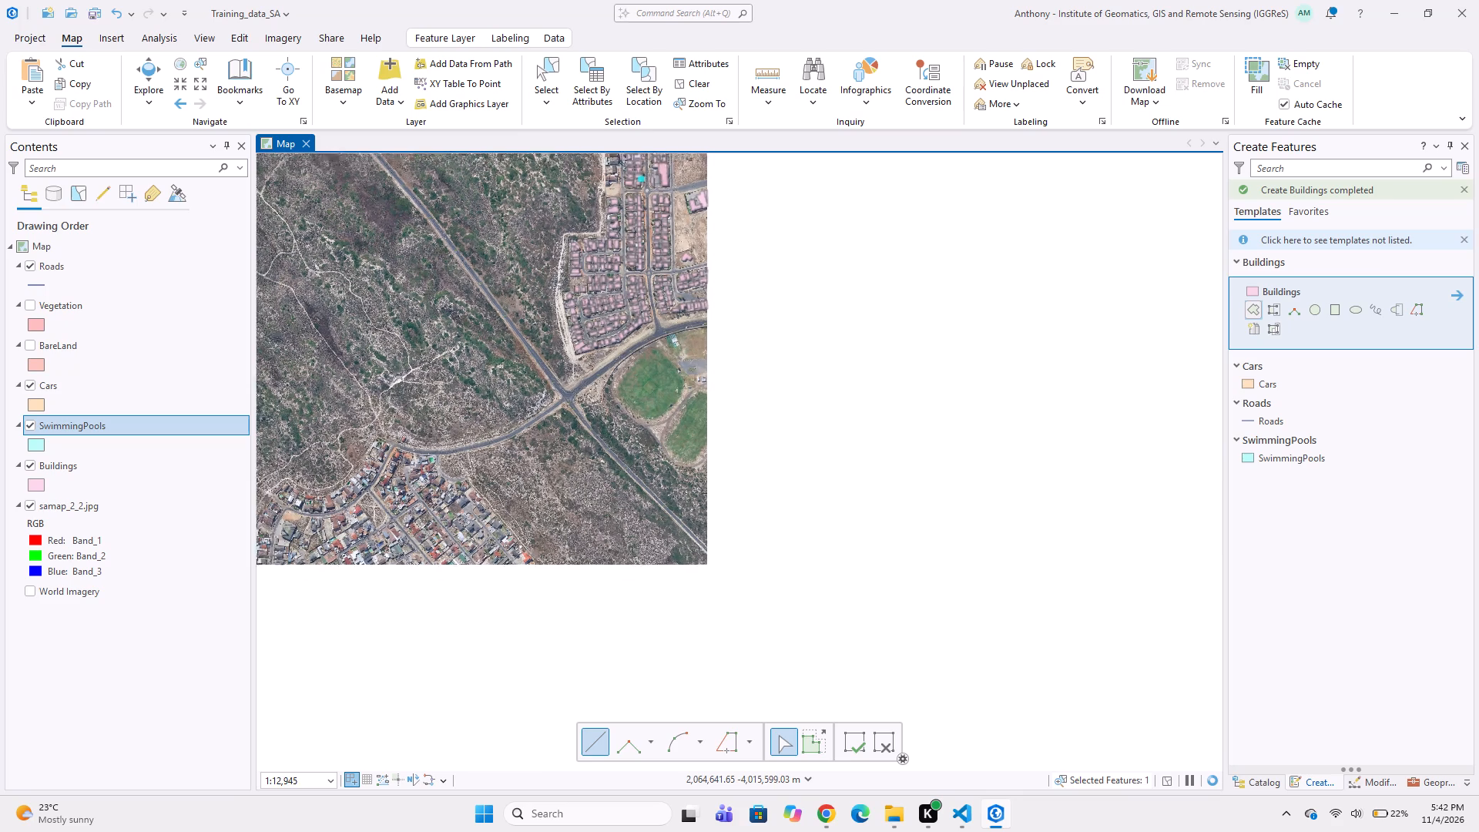
scroll(630, 383, up, 1)
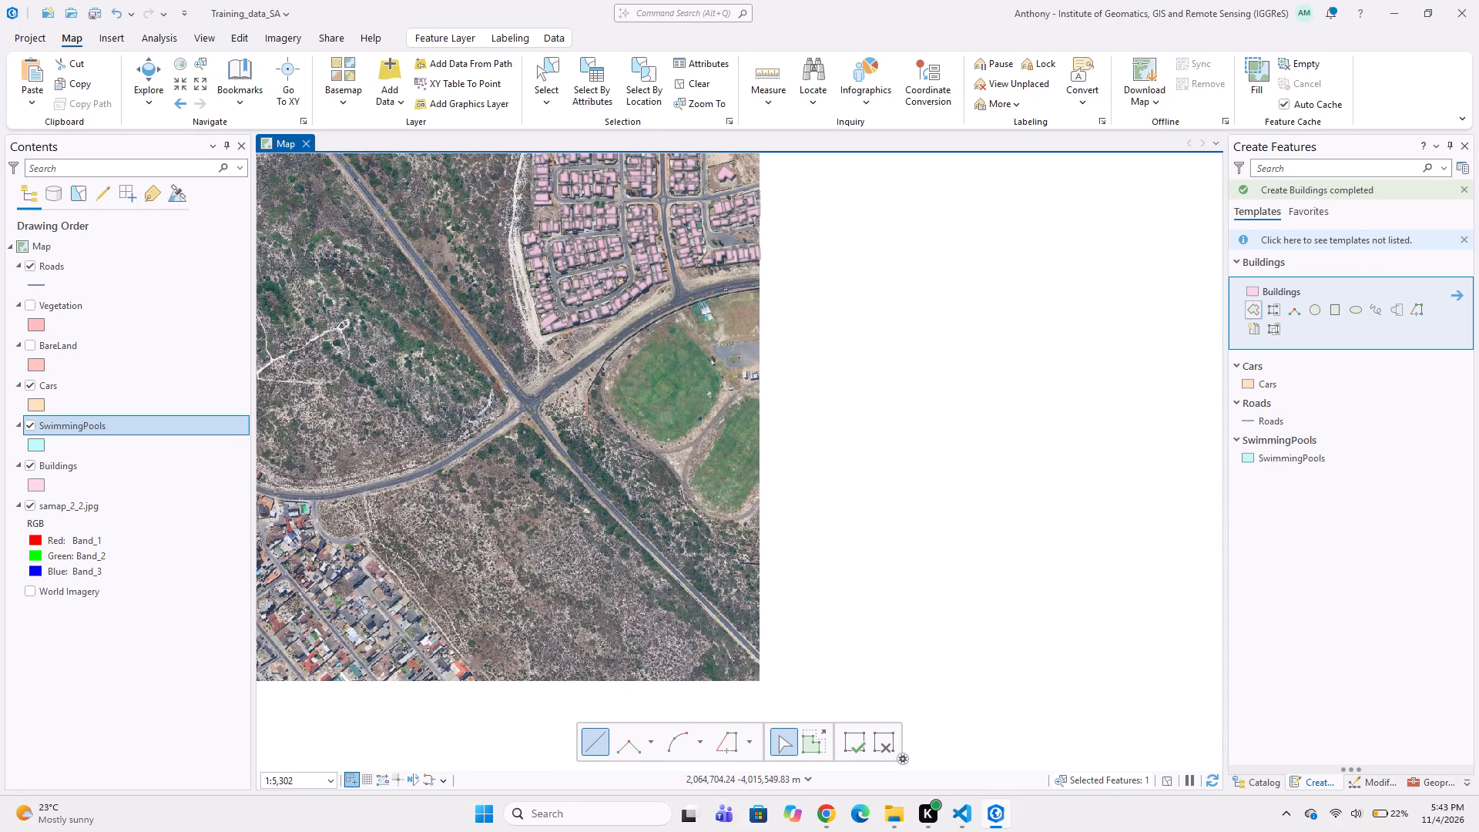
middle_drag(592, 315, 576, 377)
scroll(603, 385, up, 1)
middle_drag(600, 377, 538, 331)
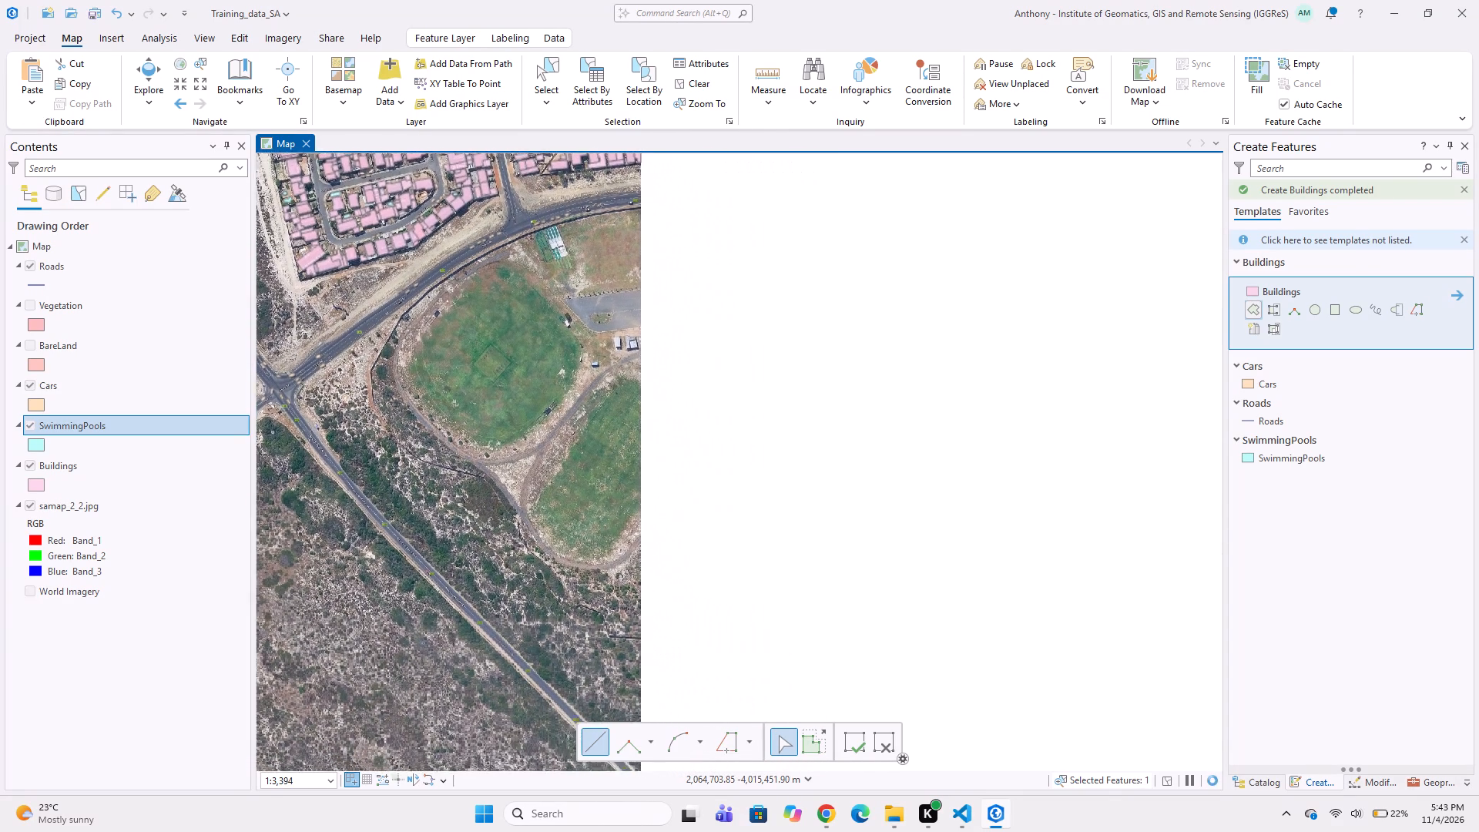
Digitize the long white-roofed building south of the sports ground's paved parking area as a four-corner Buildings polygon.
middle_drag(530, 313, 519, 304)
scroll(543, 342, up, 2)
scroll(608, 355, up, 1)
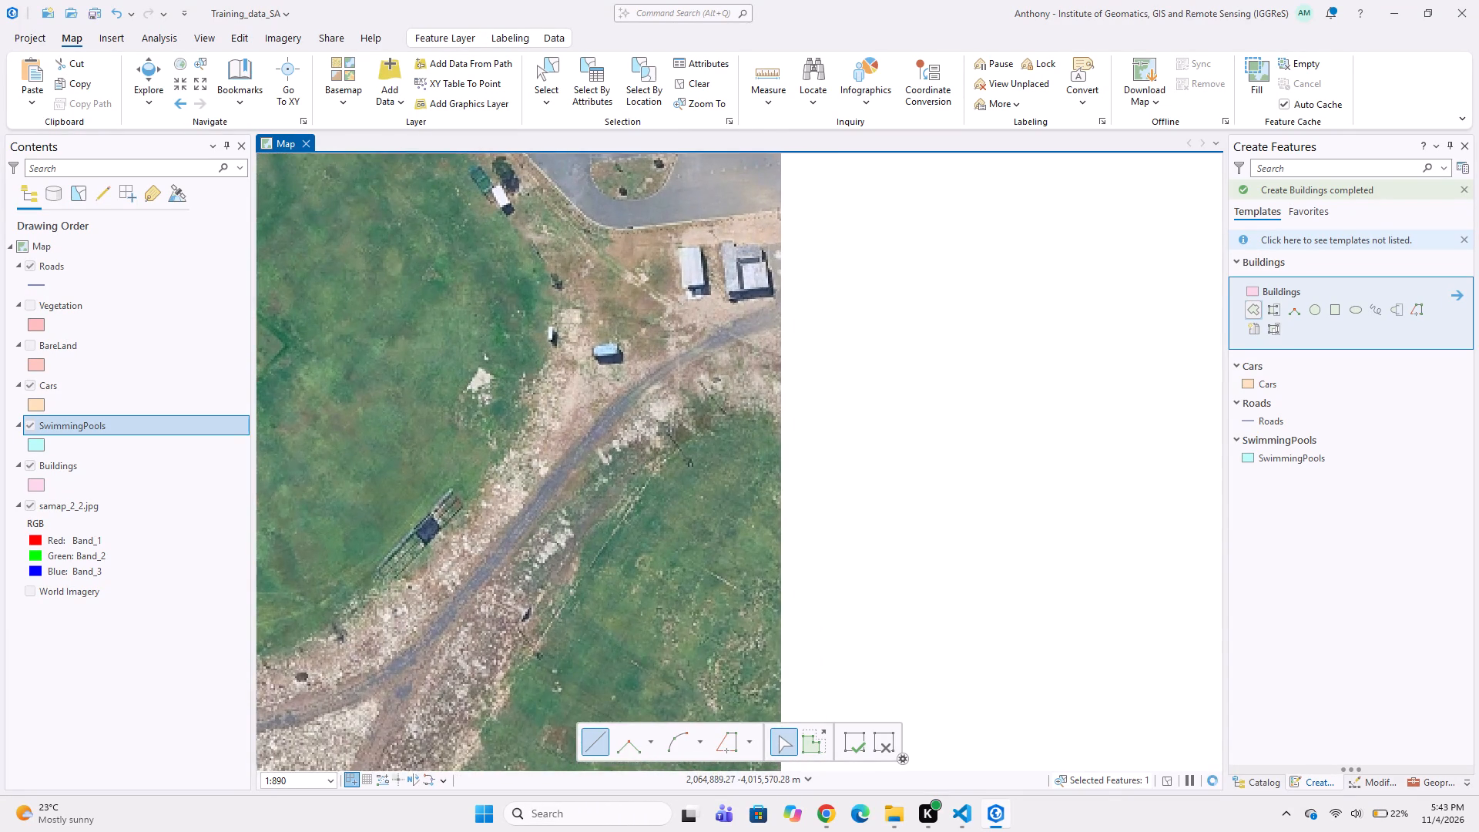
middle_drag(627, 334, 571, 393)
scroll(613, 307, up, 1)
middle_drag(587, 404, 638, 334)
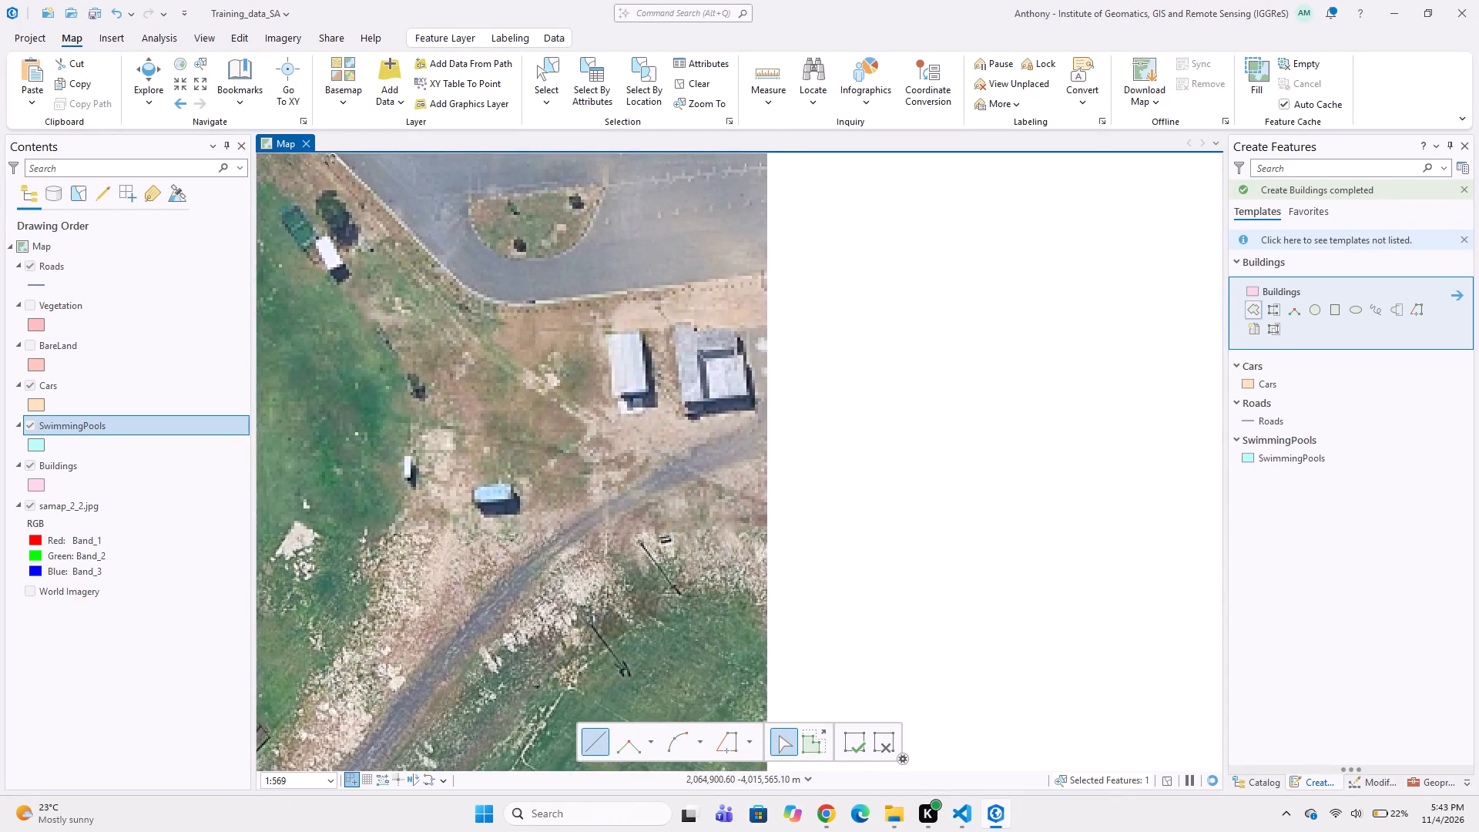
scroll(643, 374, up, 1)
middle_drag(651, 409, 636, 347)
scroll(557, 221, up, 1)
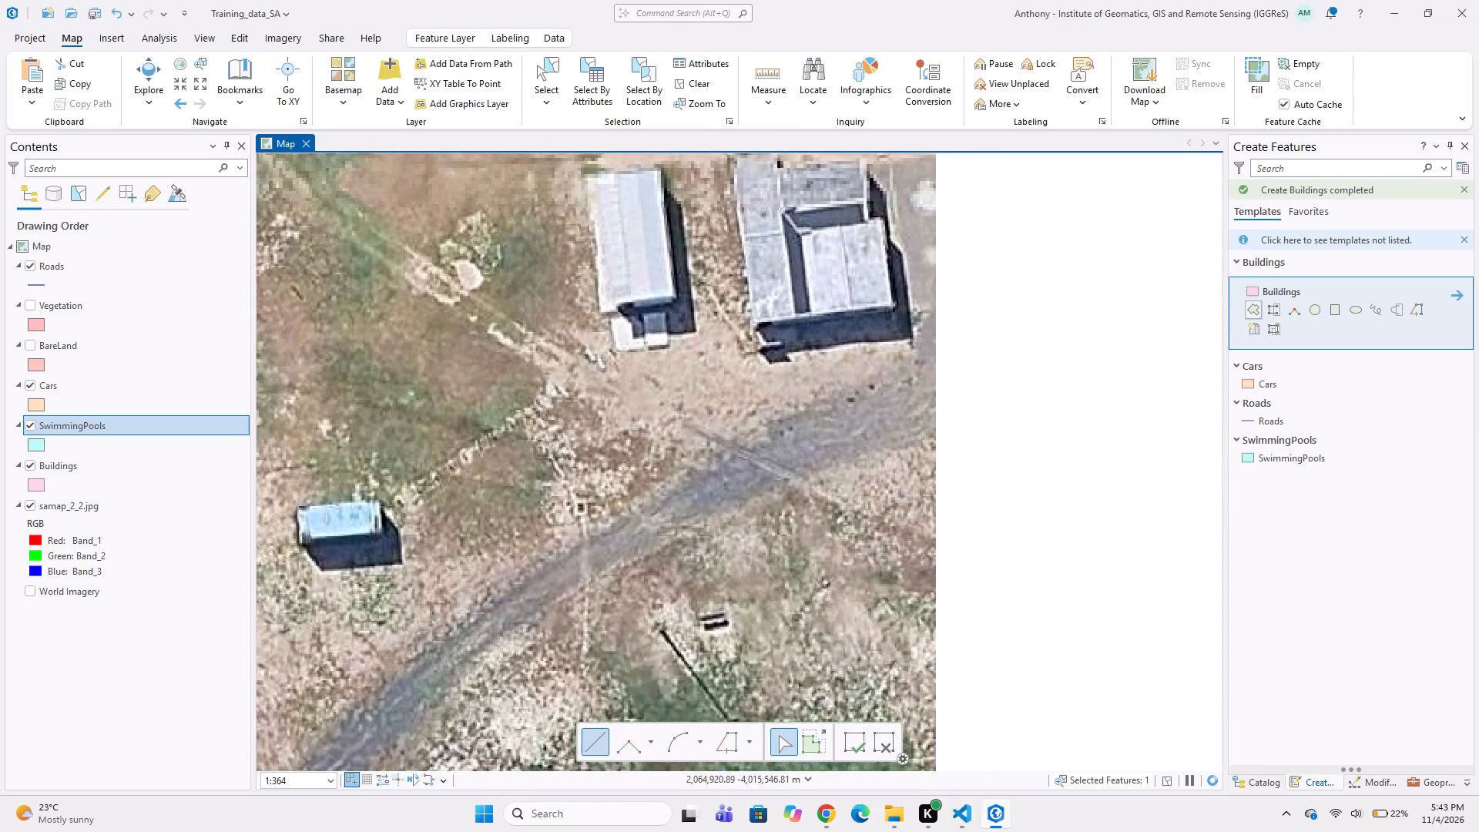
middle_drag(565, 183, 565, 258)
click(586, 234)
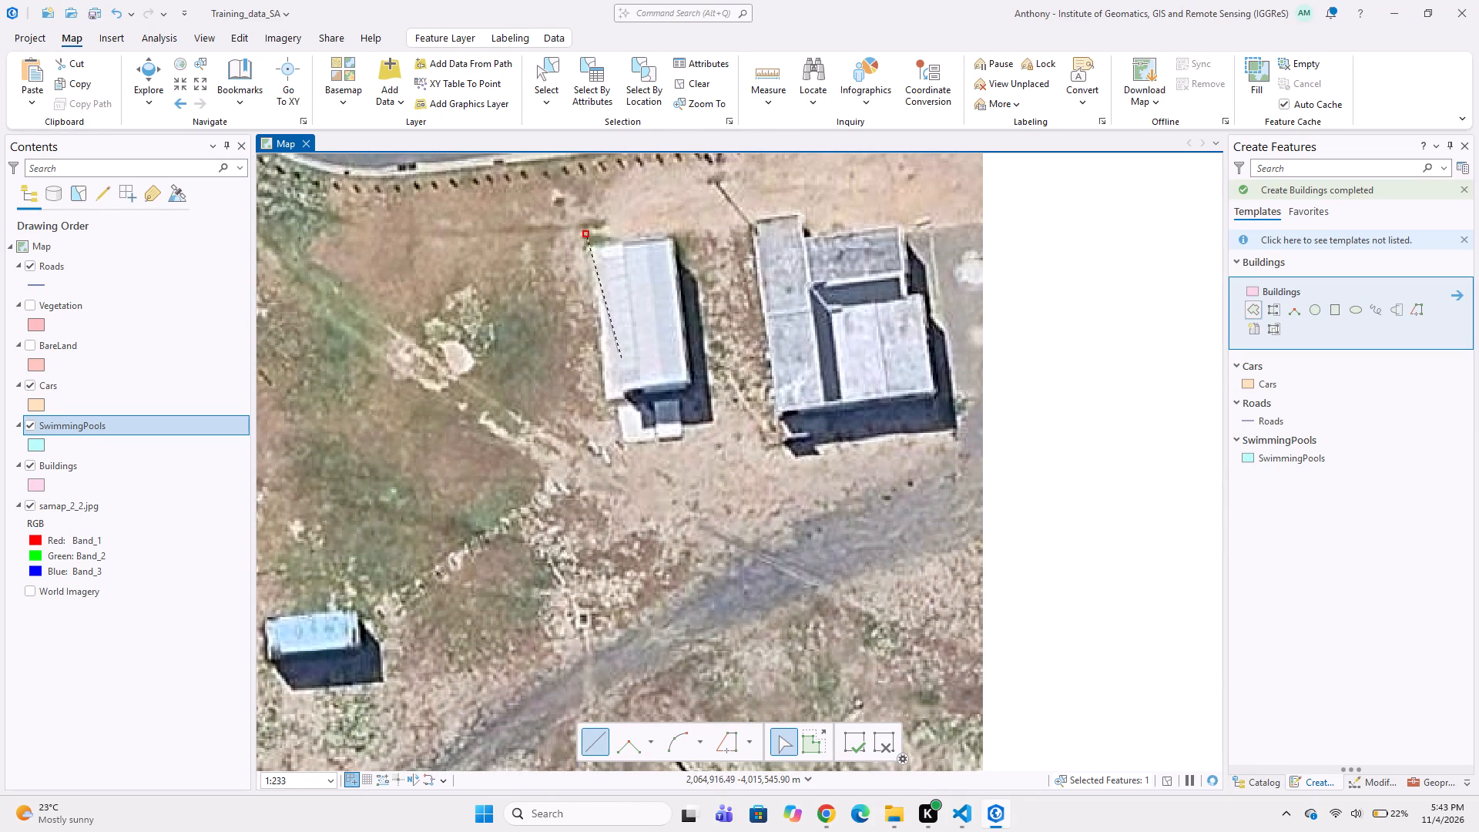
click(603, 401)
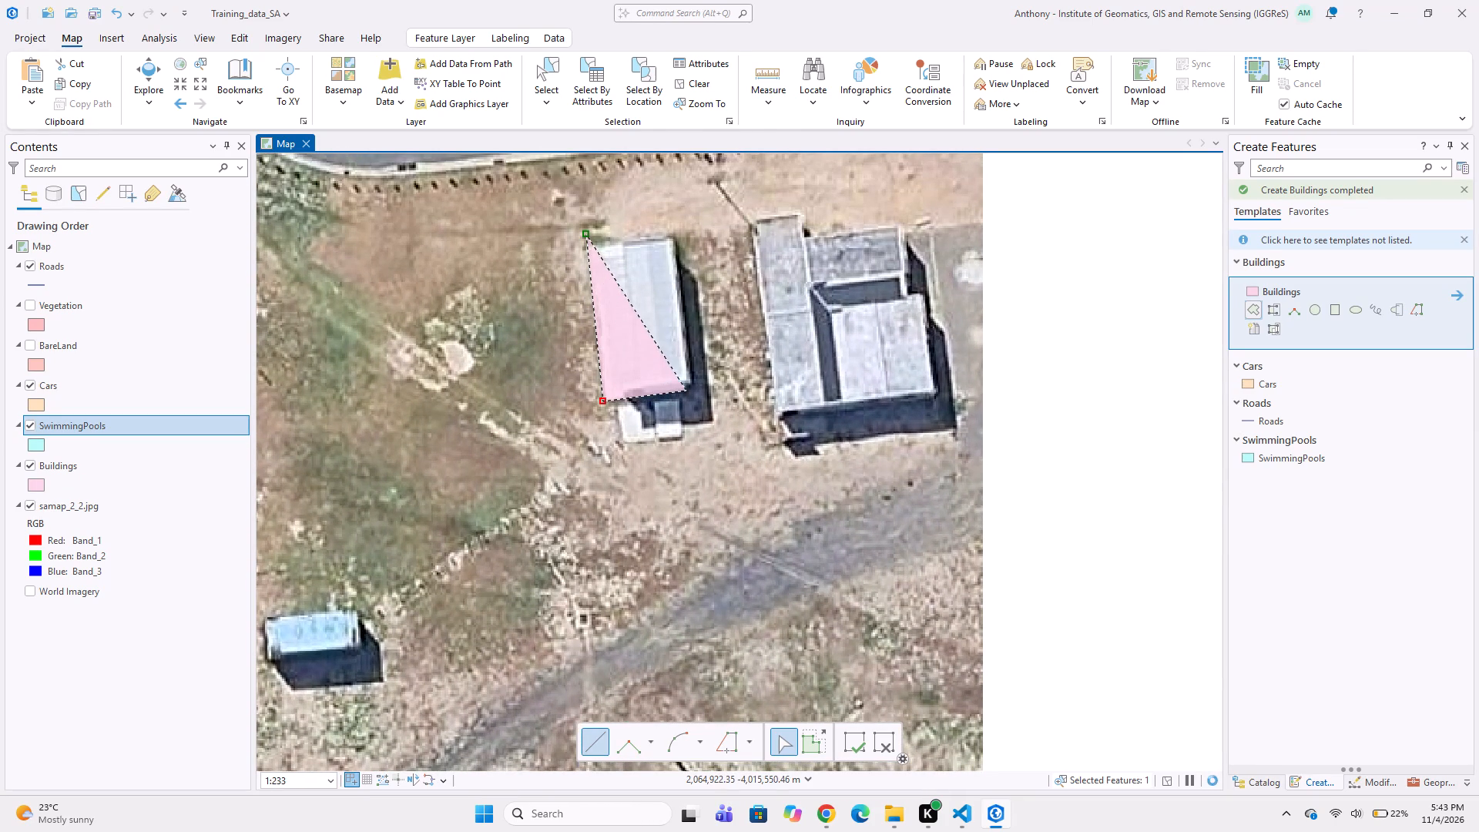
click(686, 391)
double_click(678, 237)
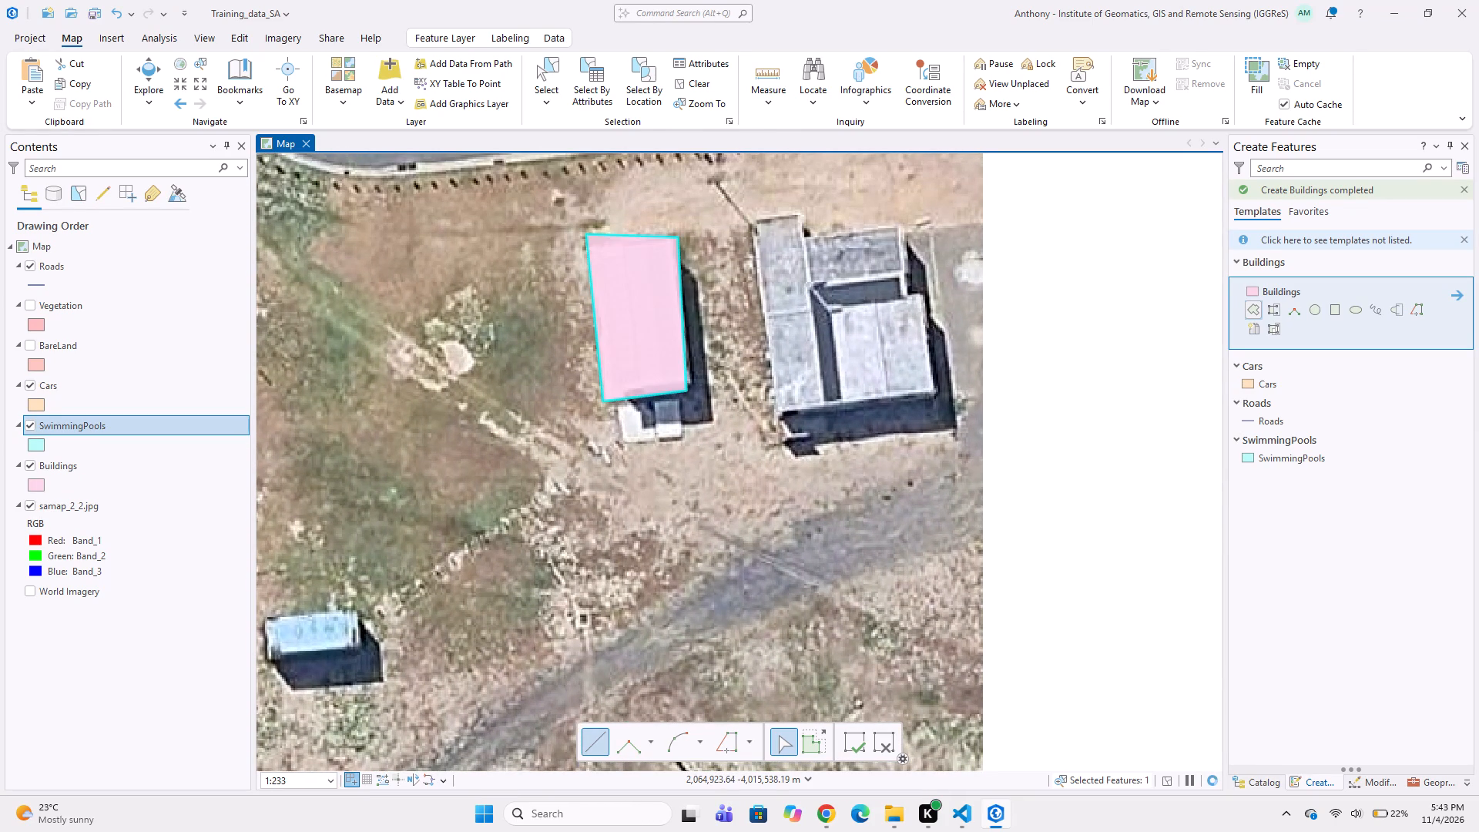
Digitize the larger grey-roofed building just east of it as a Buildings polygon following its stepped northern and eastern outline.
drag(751, 216, 751, 223)
click(773, 418)
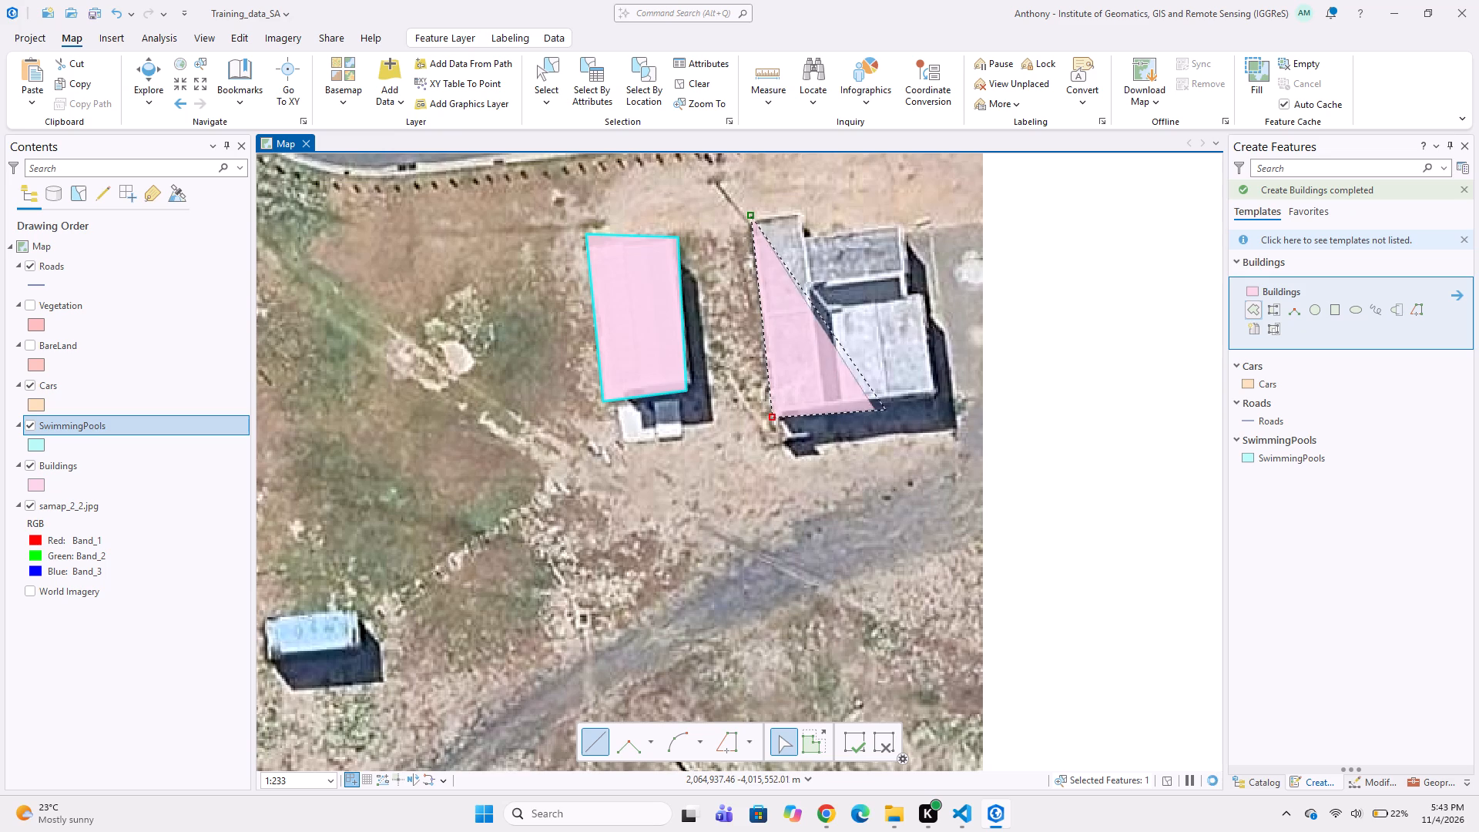
drag(937, 396, 932, 383)
click(924, 296)
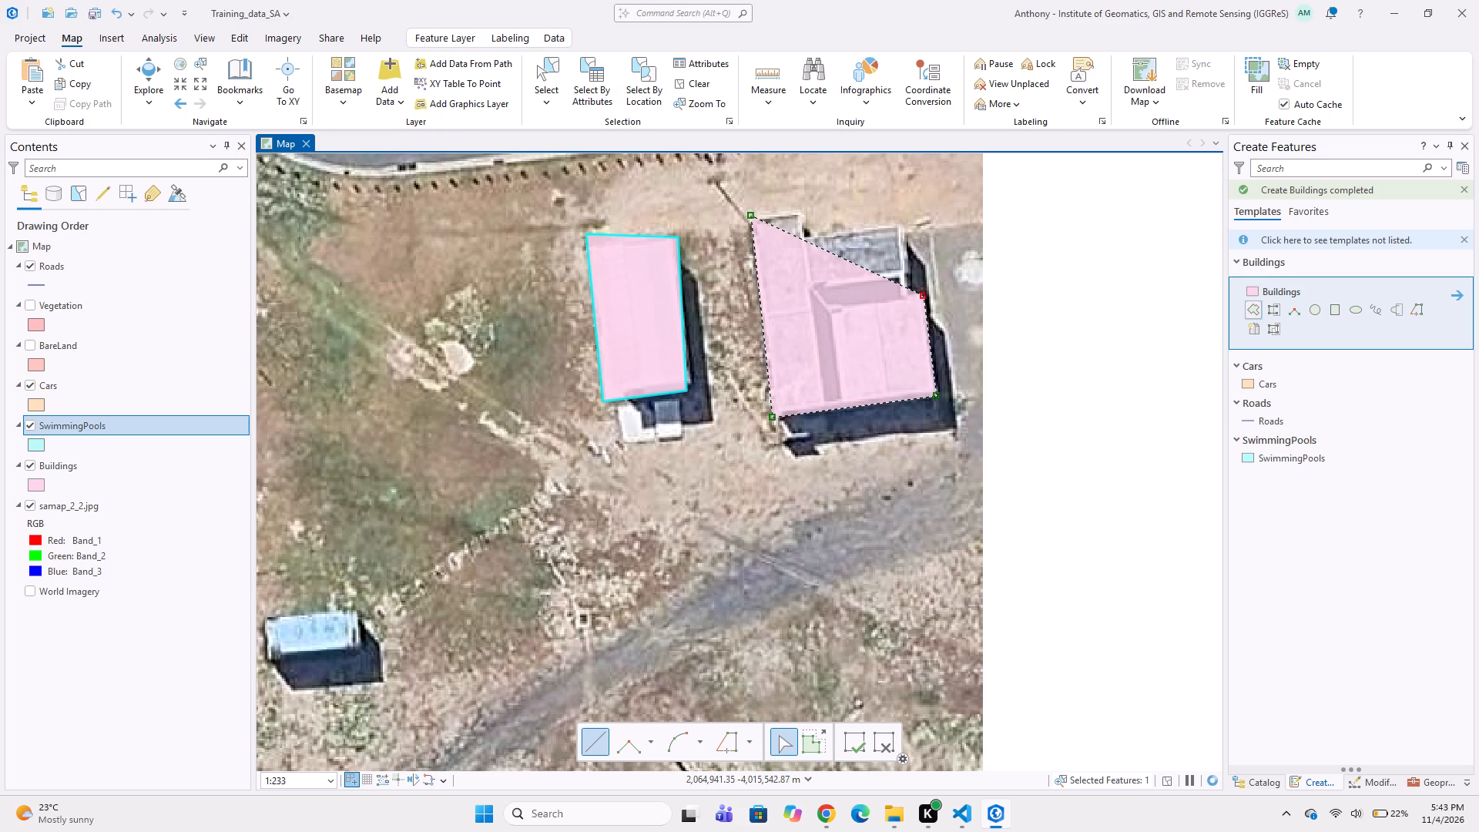
click(907, 291)
click(907, 226)
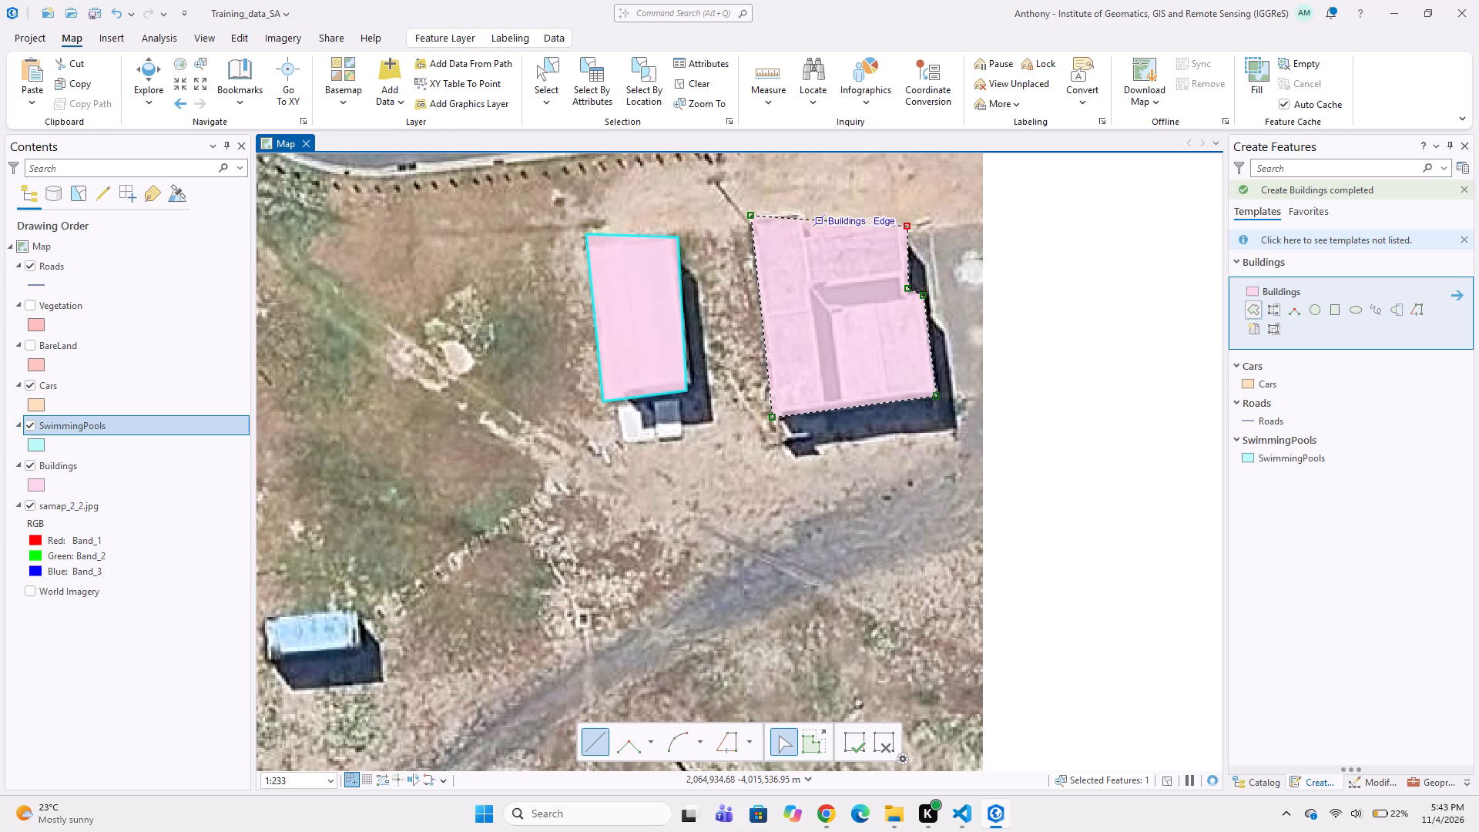
click(810, 234)
double_click(807, 213)
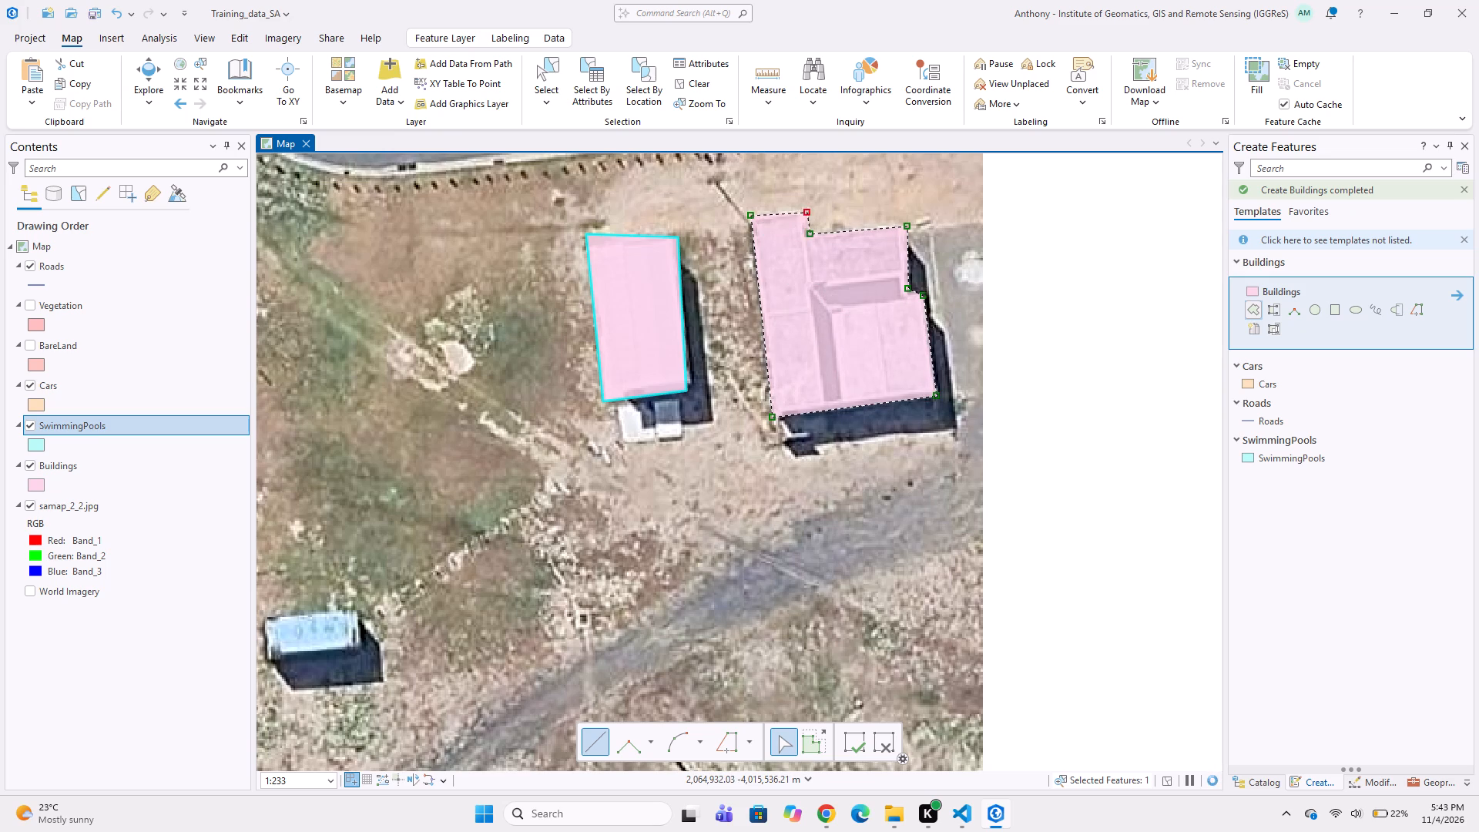
Digitize the small light-blue-roofed structure north of the gravel track between the sports fields as a four-corner Buildings polygon.
scroll(700, 350, down, 3)
middle_drag(627, 391, 816, 318)
scroll(746, 353, up, 1)
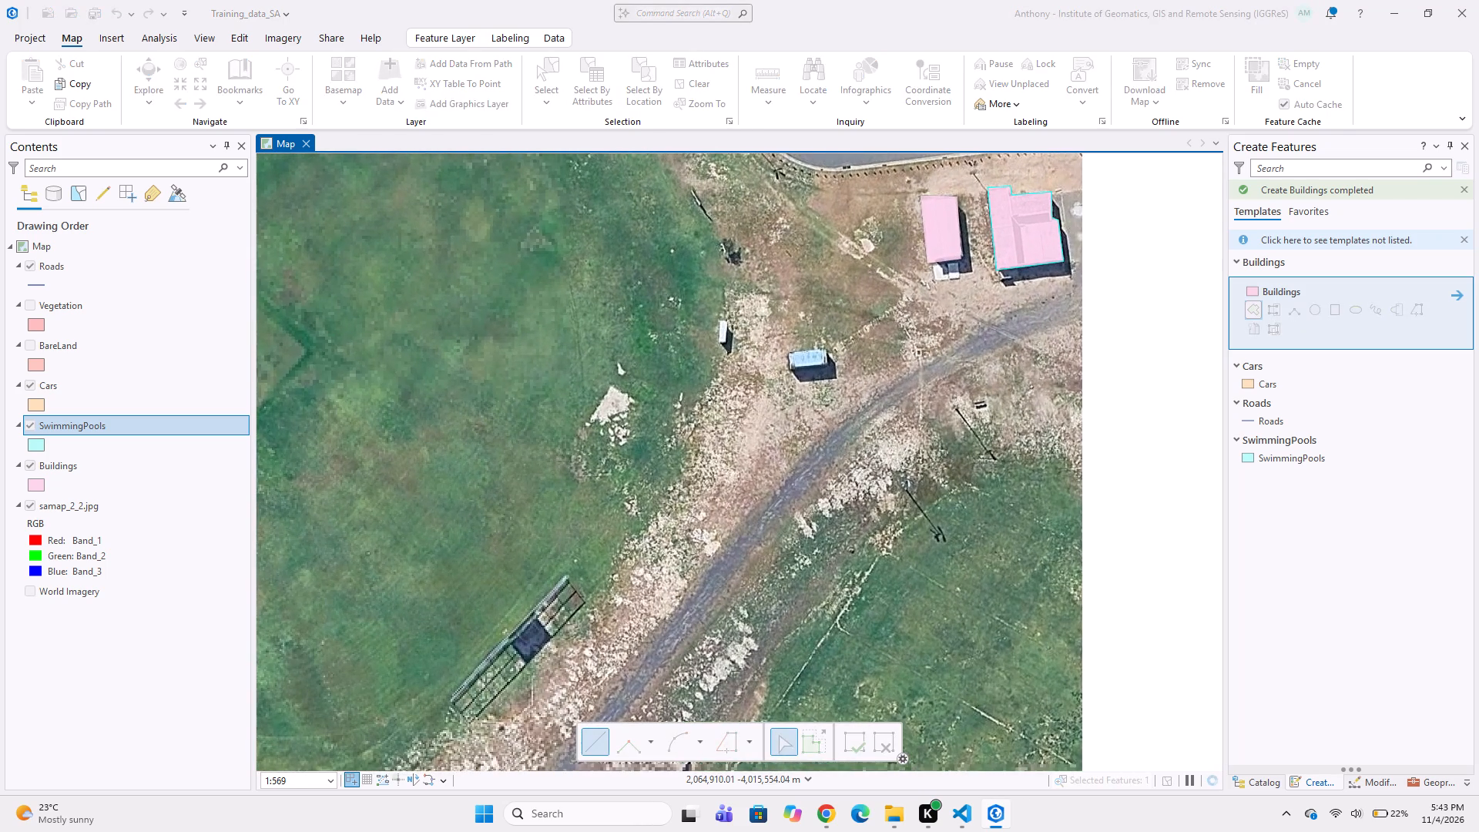
scroll(775, 364, up, 1)
click(783, 351)
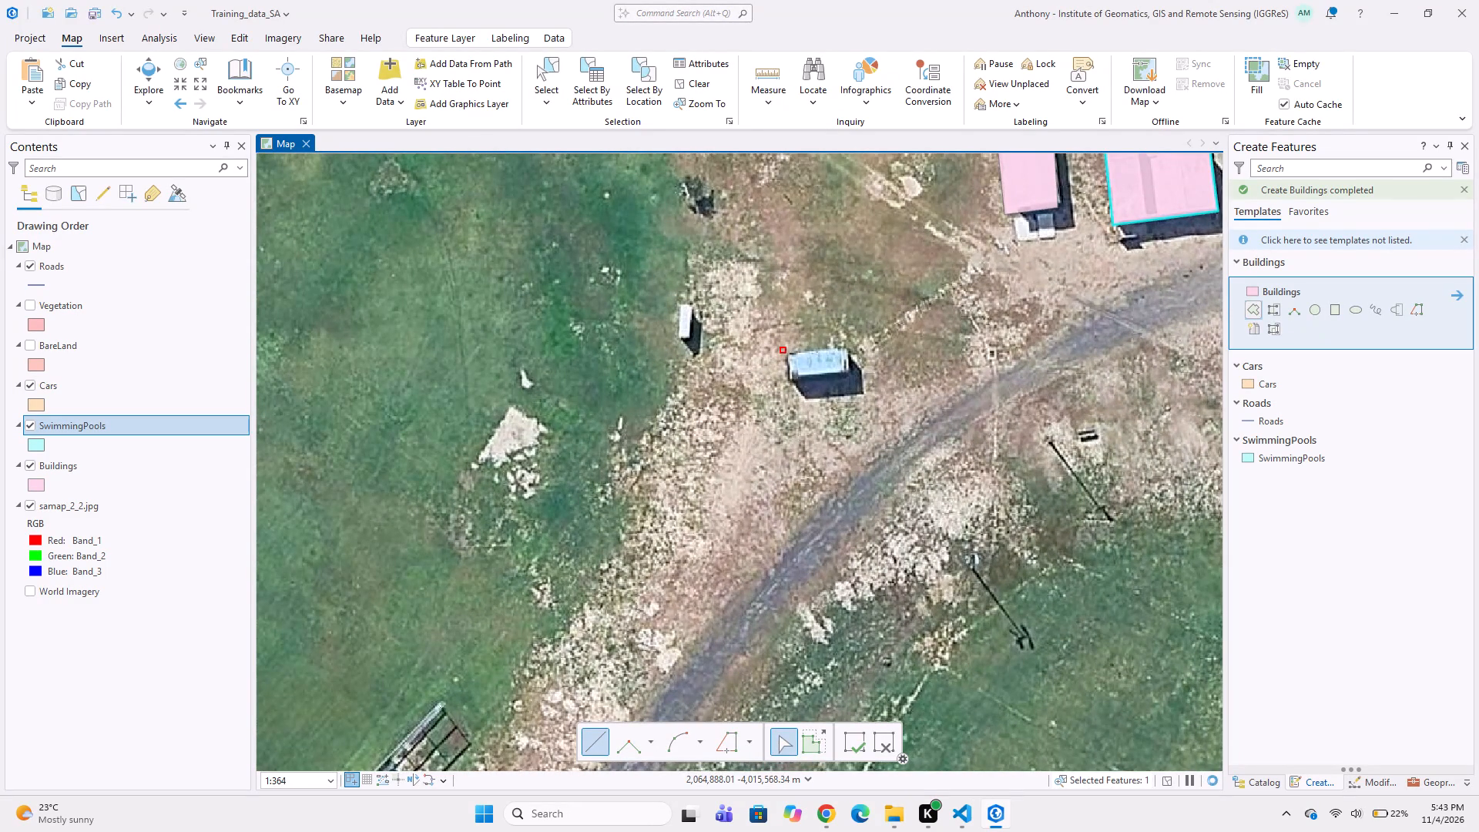
click(850, 342)
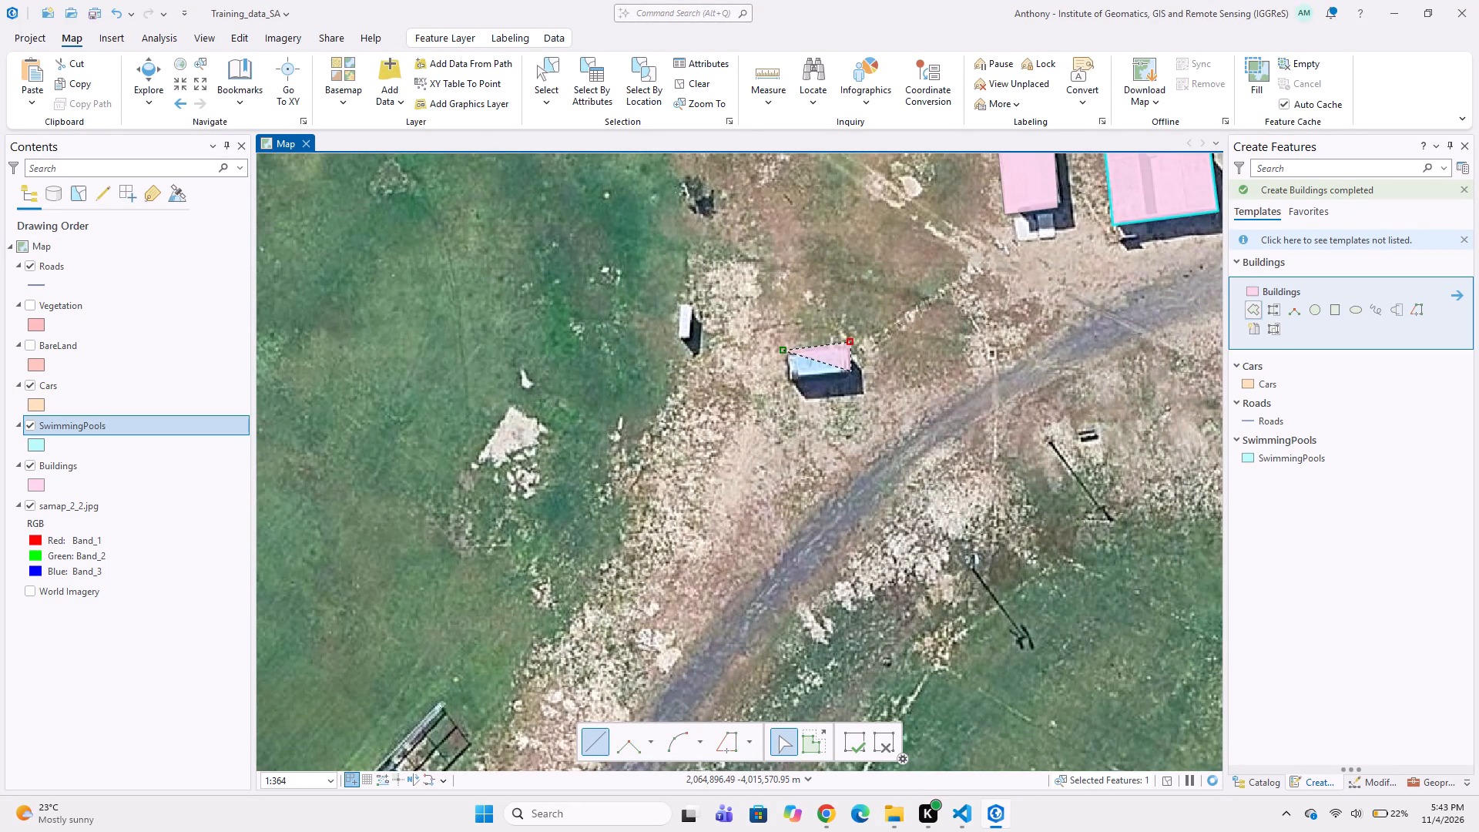
click(851, 371)
double_click(789, 380)
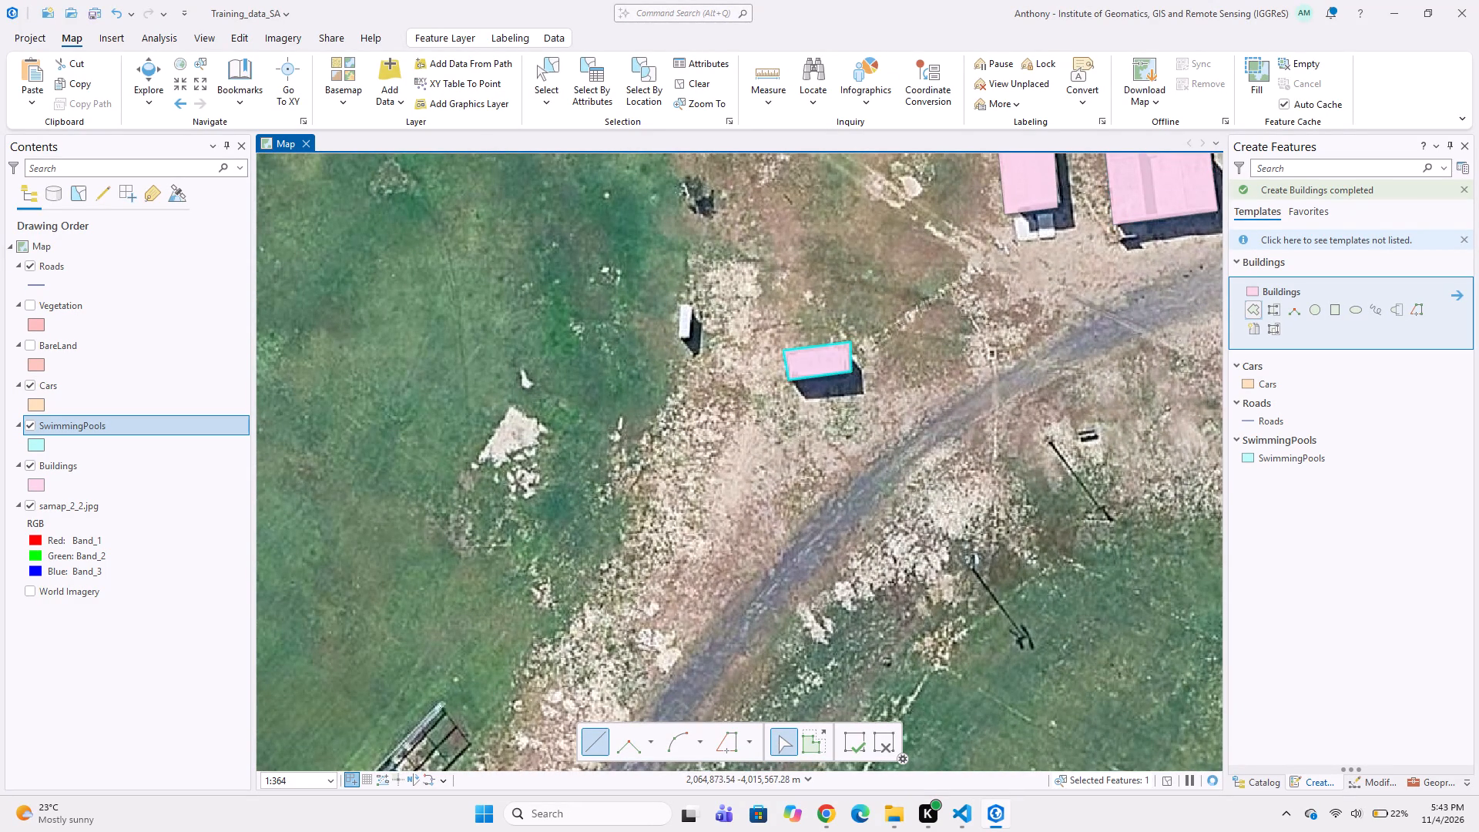
Digitize the tiny white structure at the round field's eastern edge, west of the light-blue-roofed one, as a Buildings polygon.
click(676, 302)
click(697, 304)
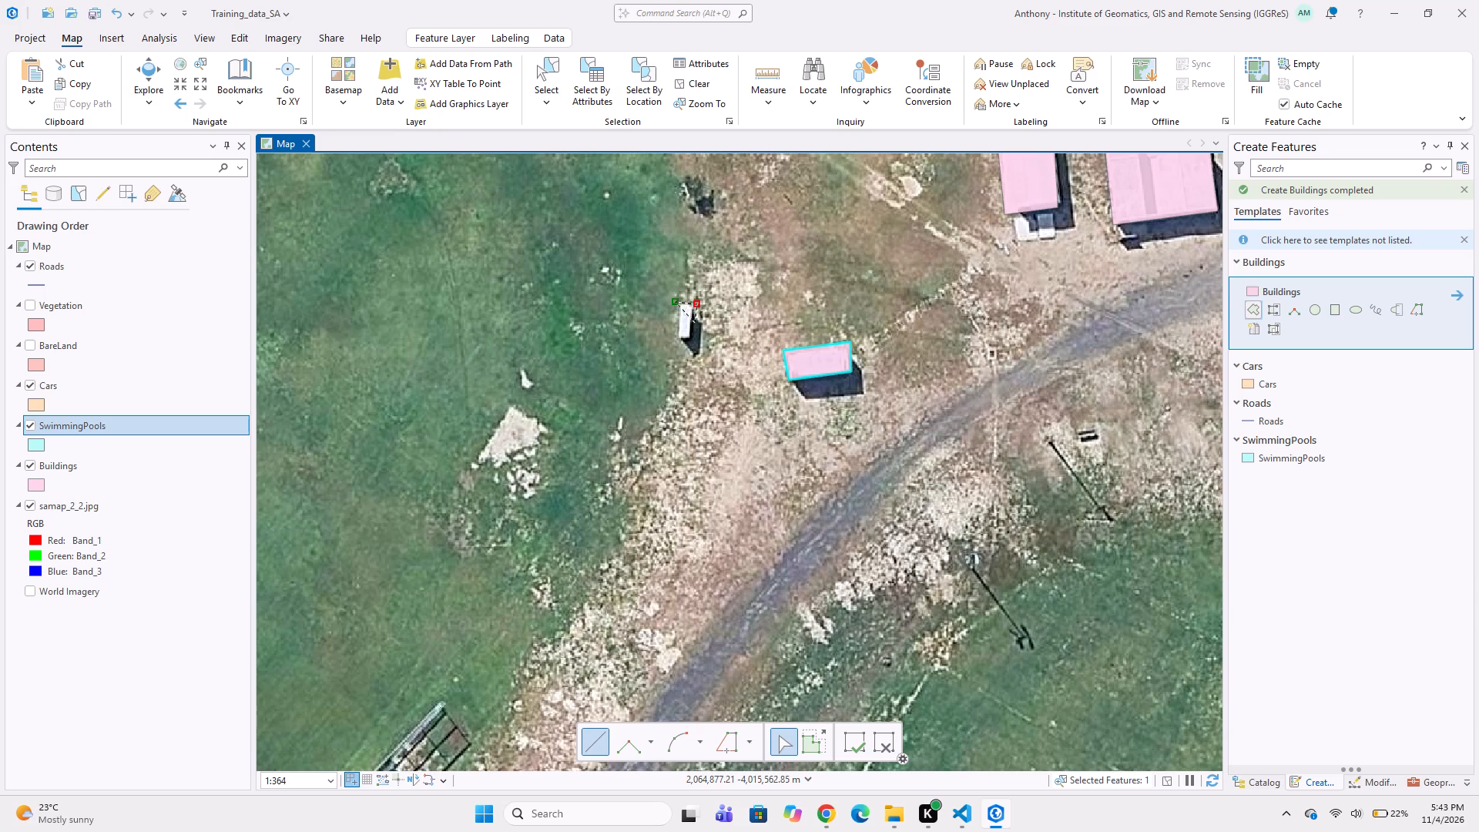
click(689, 344)
double_click(673, 340)
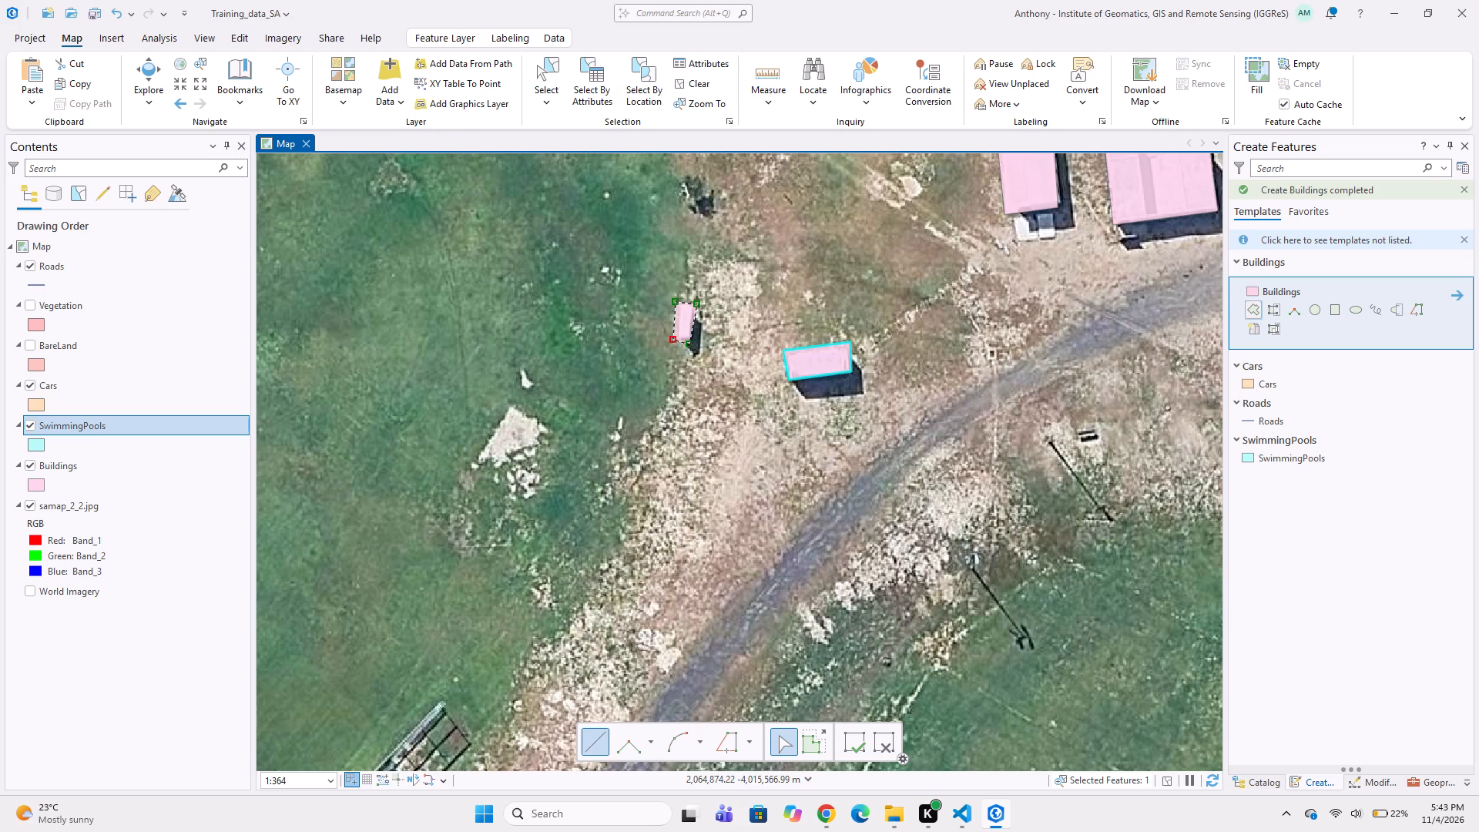
Digitize the white-roofed structure beside the green enclosure at the round field's northeast edge as a four-corner Buildings polygon.
scroll(576, 353, down, 2)
middle_drag(557, 347, 649, 366)
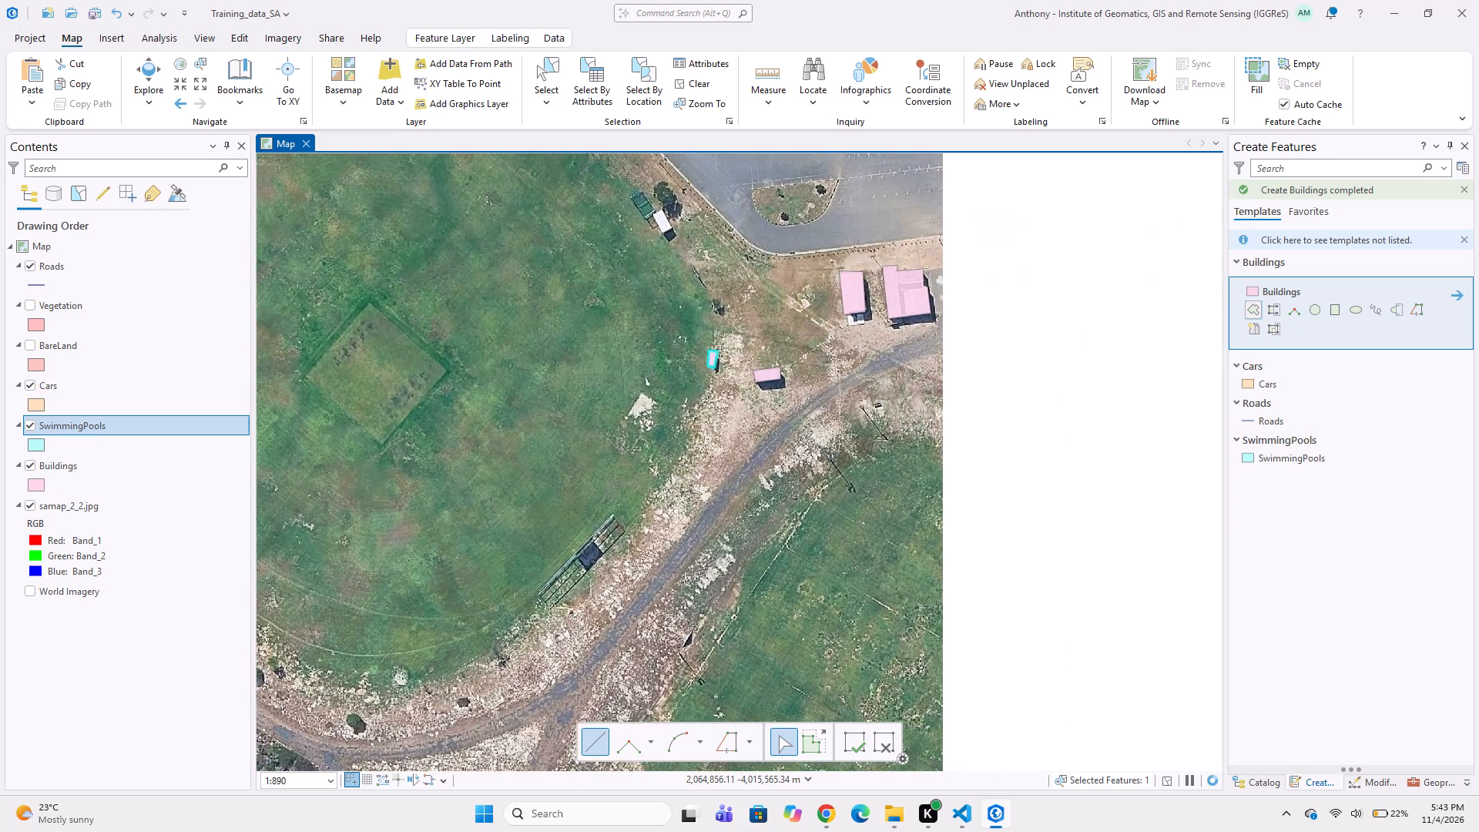
middle_drag(638, 245, 609, 331)
scroll(616, 288, up, 3)
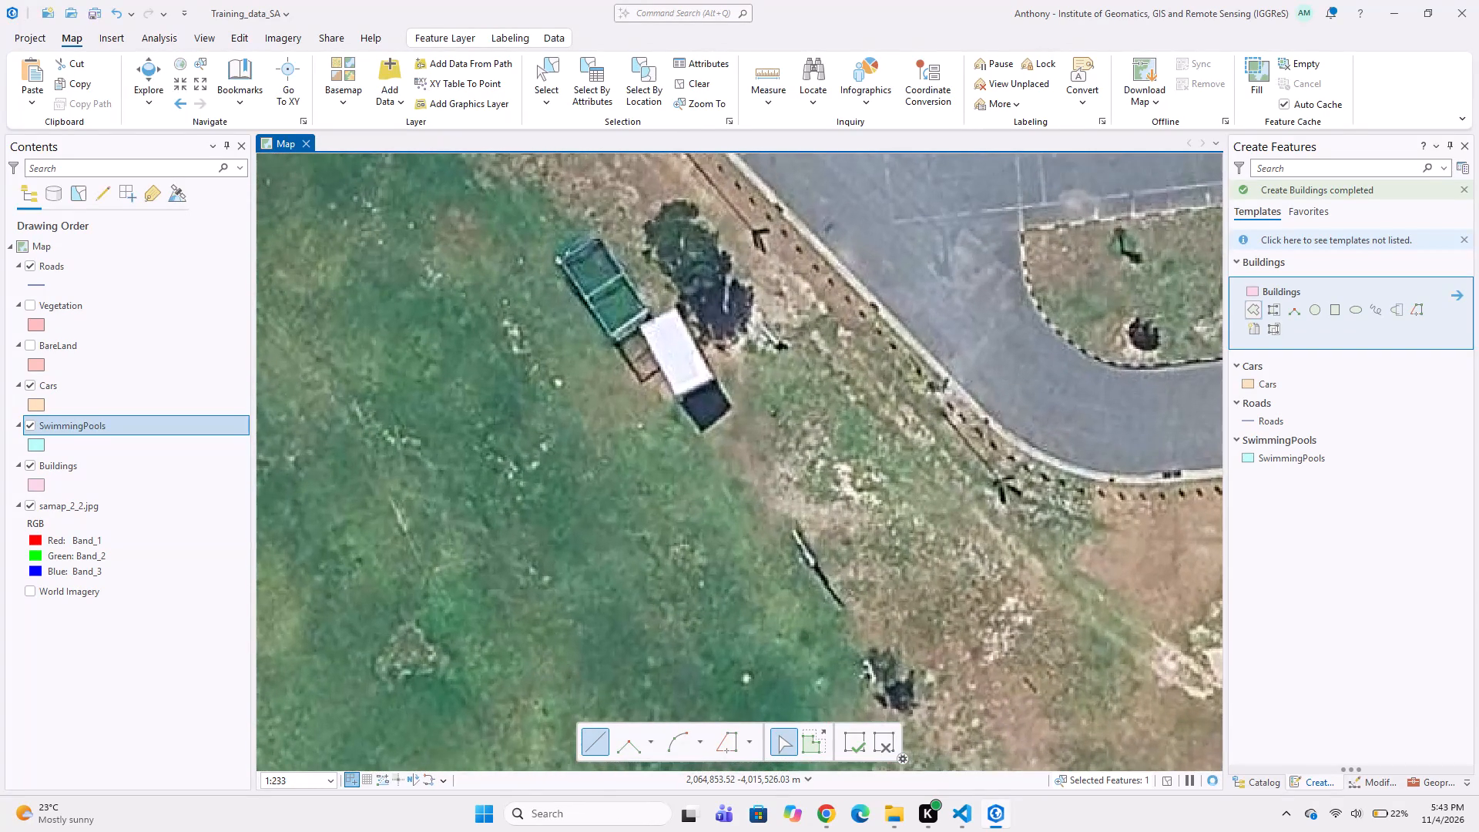
click(676, 304)
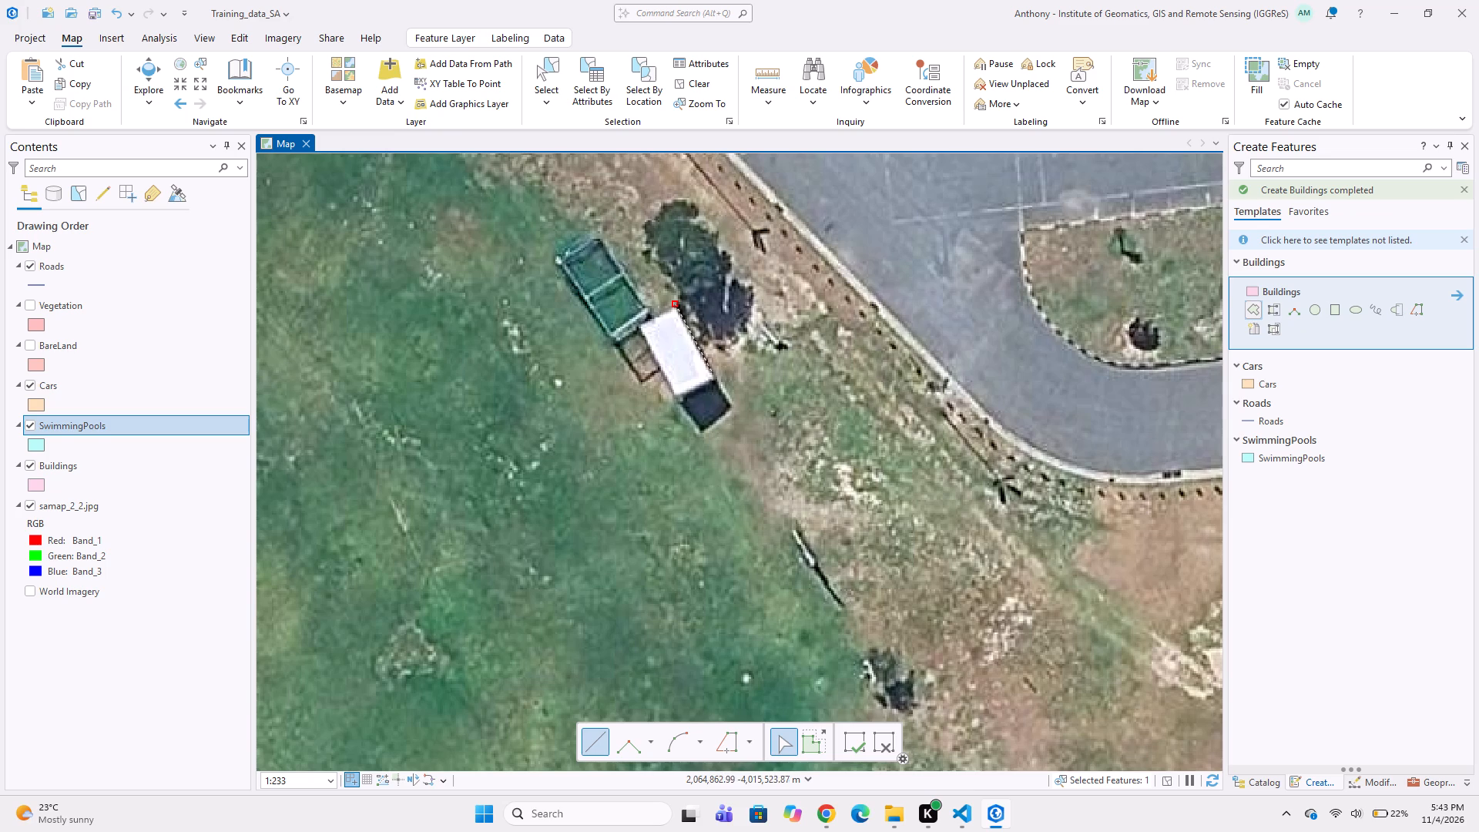
click(716, 380)
click(676, 401)
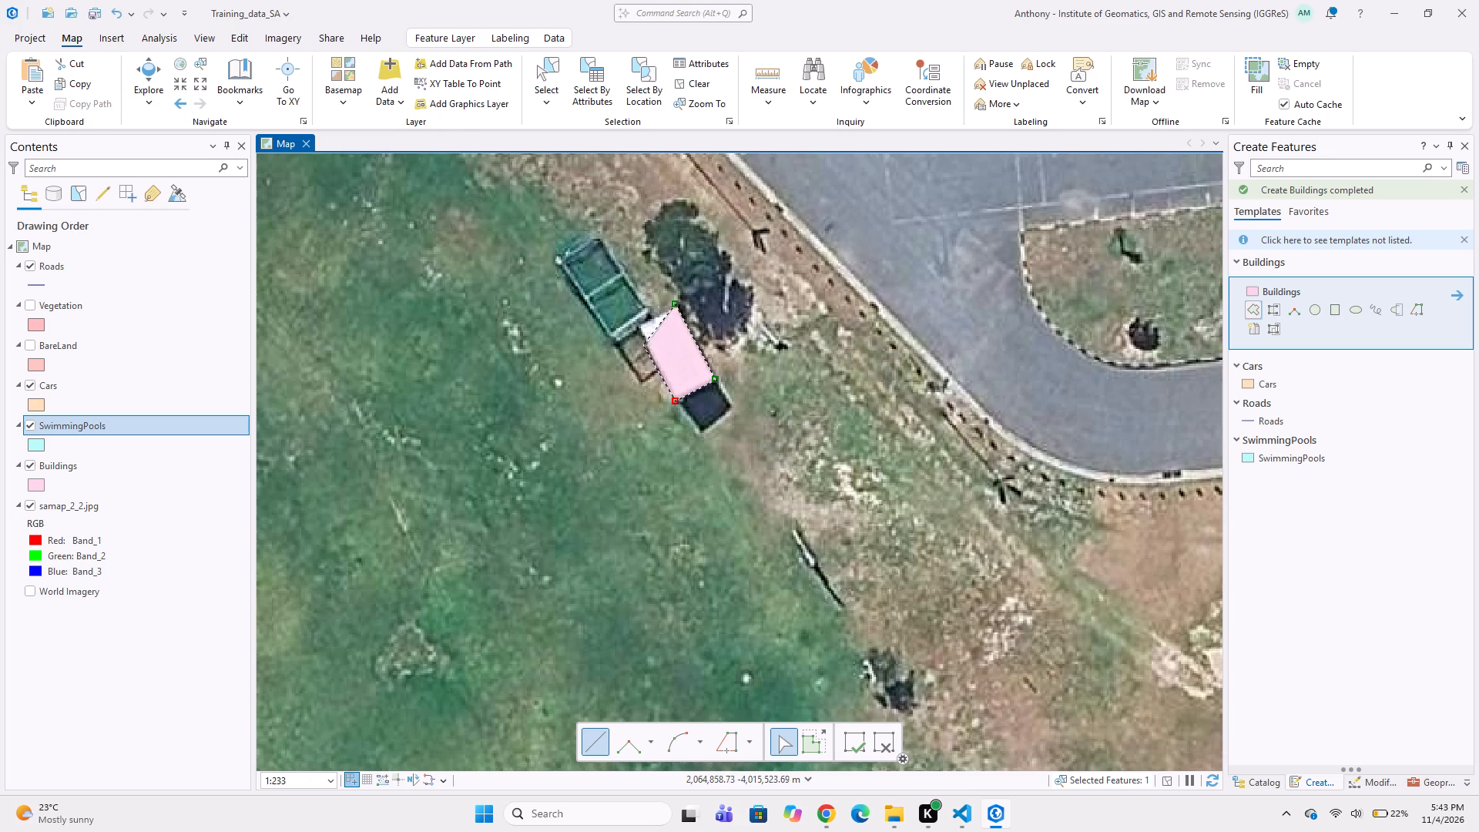
double_click(632, 326)
Review the round sports field, the main road intersection and the Spine Rd junction for missed features.
scroll(528, 342, down, 3)
middle_drag(519, 334, 565, 410)
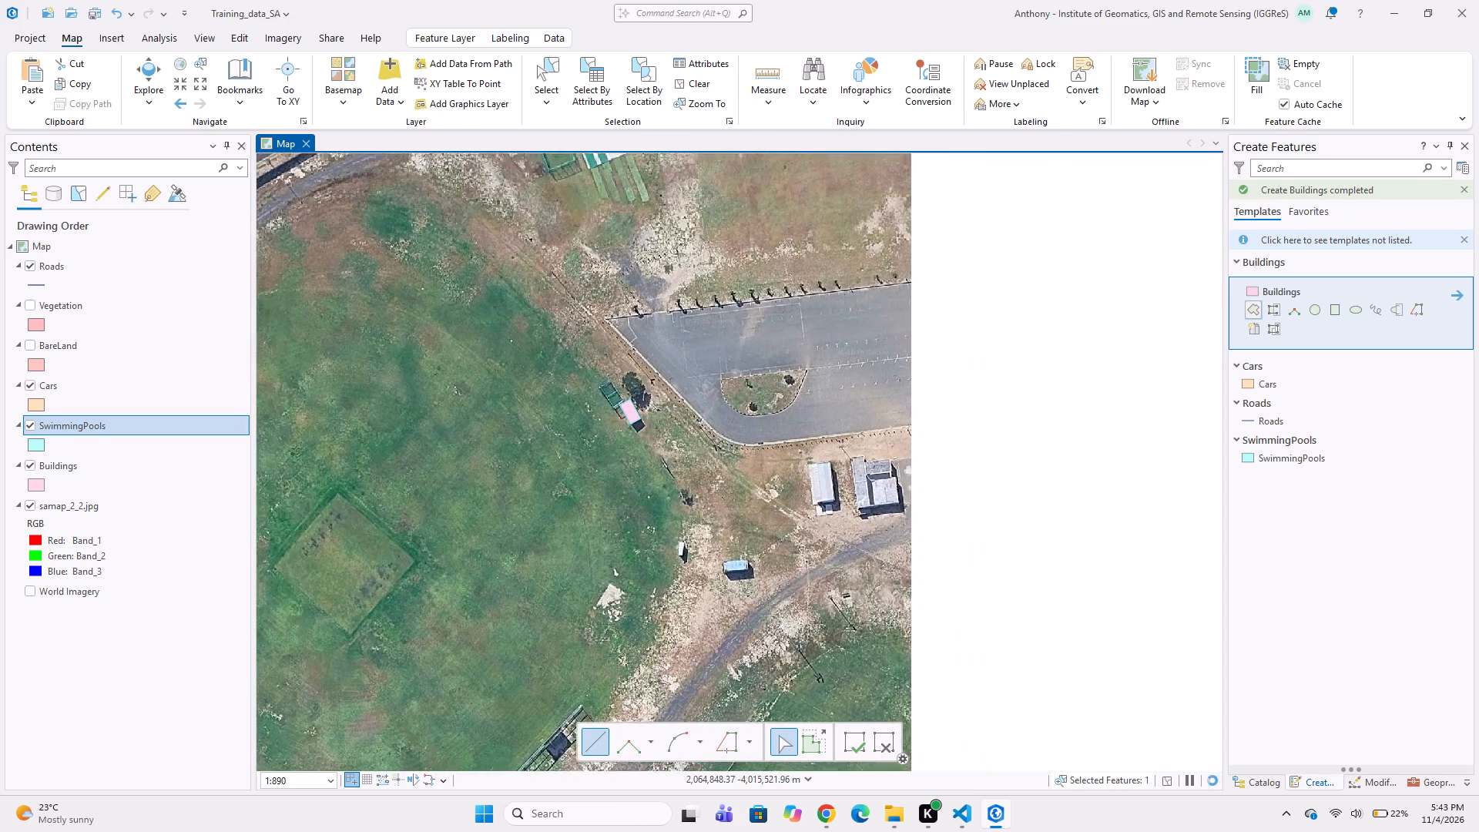
scroll(541, 304, down, 2)
middle_drag(476, 334, 463, 385)
middle_drag(438, 350, 465, 418)
middle_drag(382, 385, 484, 385)
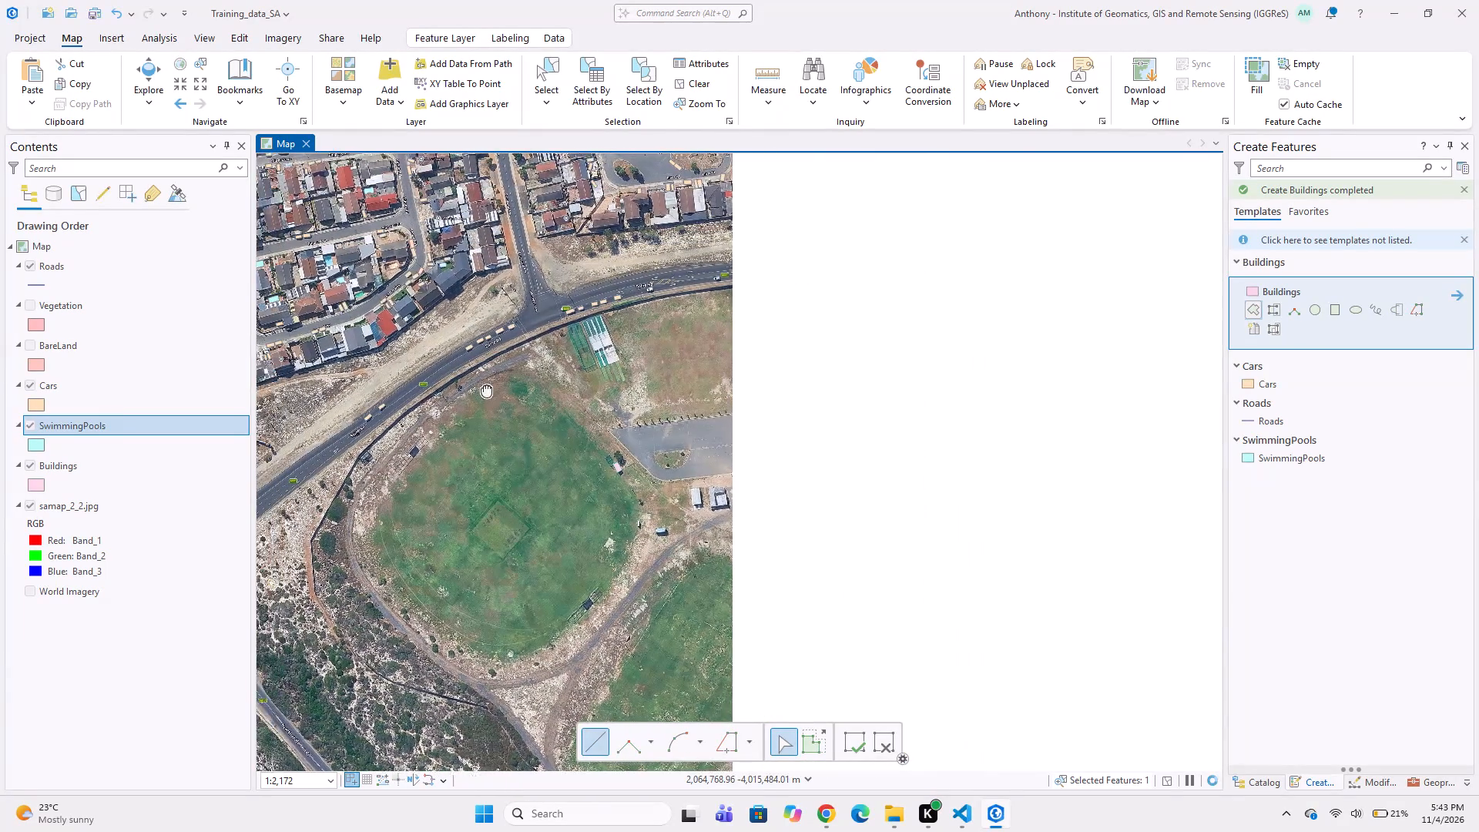
middle_drag(484, 385, 500, 383)
middle_drag(582, 369, 452, 353)
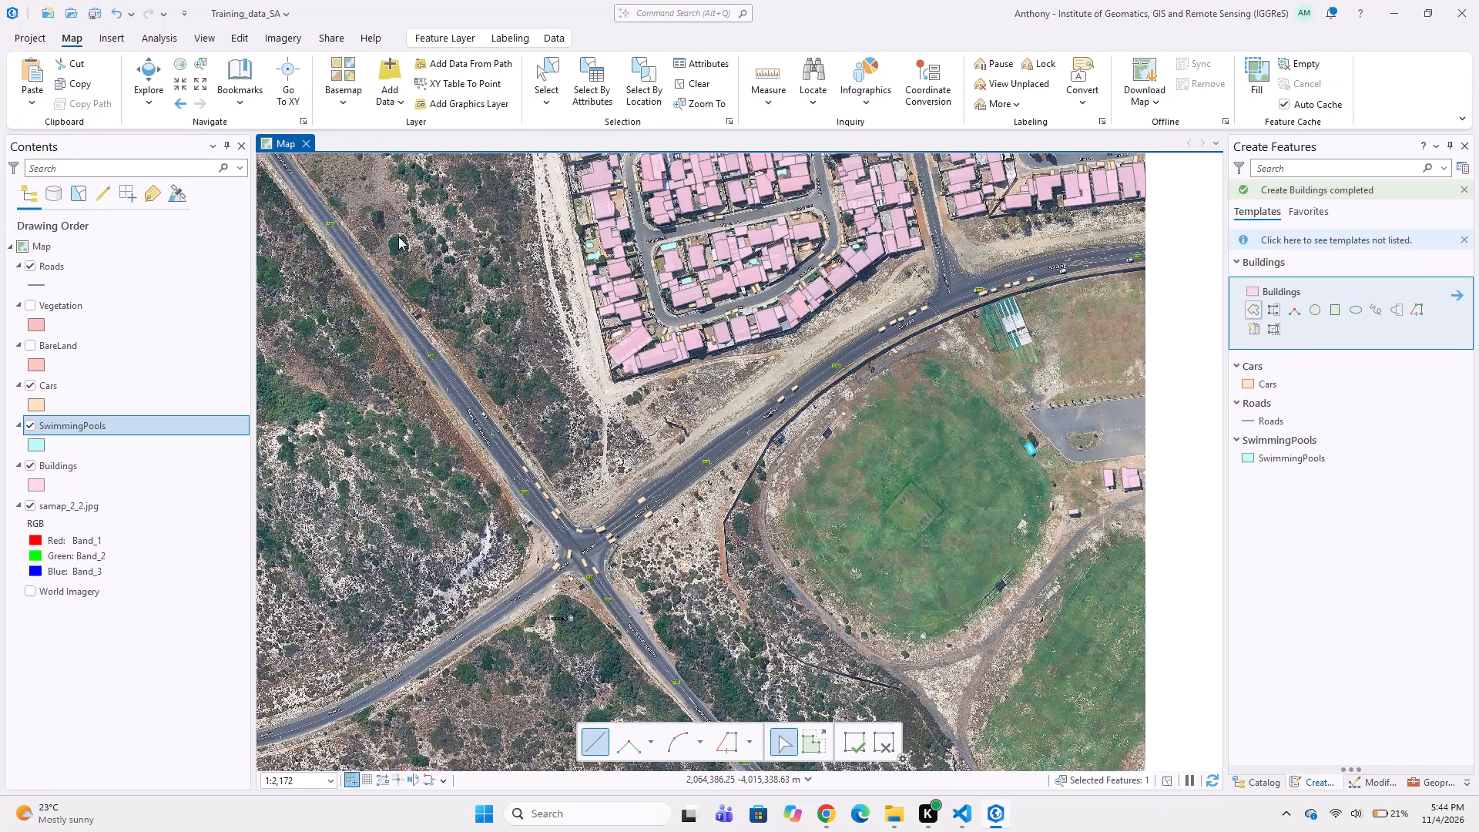
scroll(910, 533, up, 1)
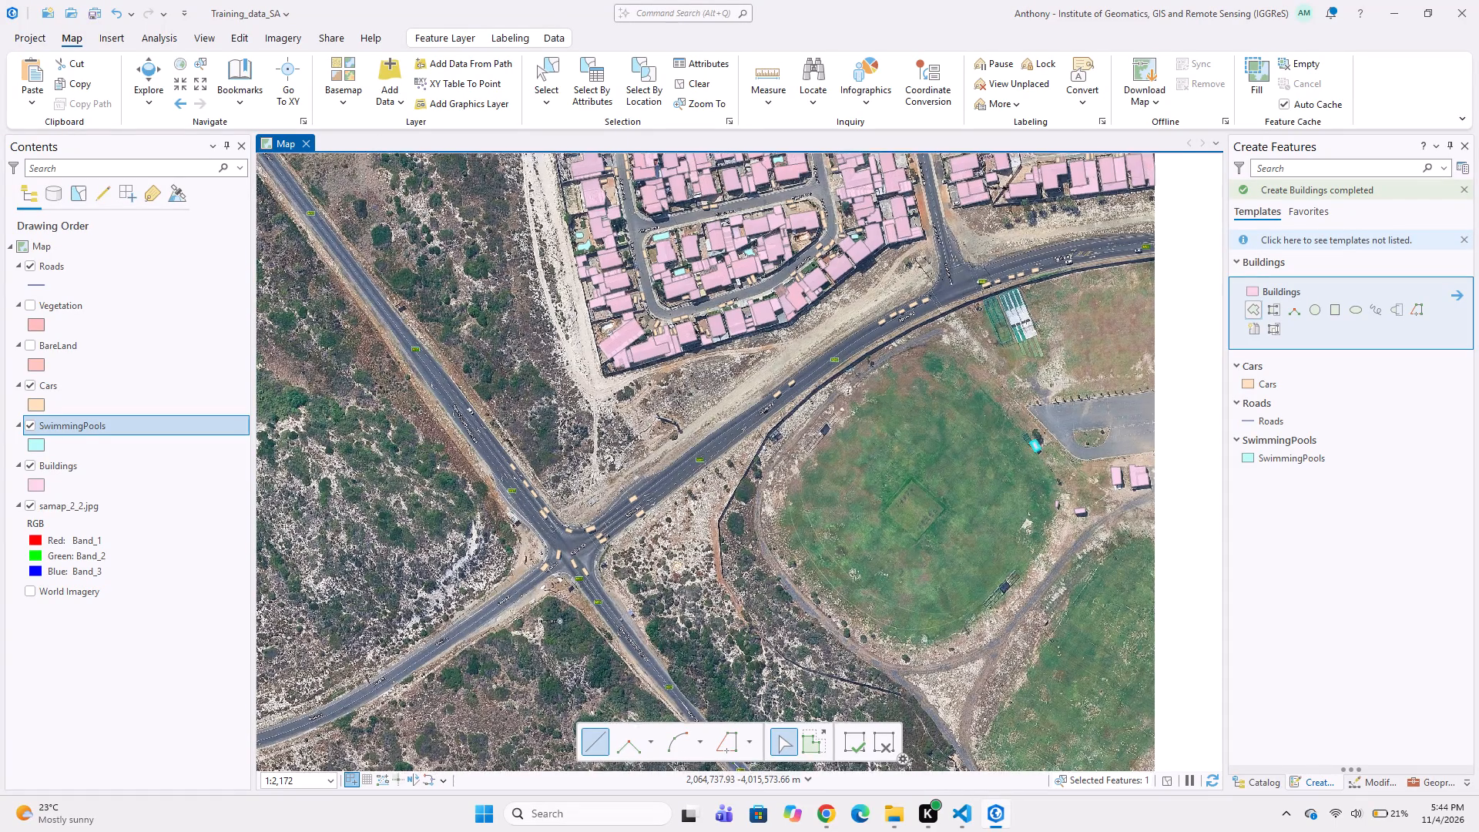
scroll(964, 549, up, 1)
middle_drag(986, 545, 805, 498)
middle_drag(1008, 506, 900, 595)
middle_drag(846, 331, 816, 482)
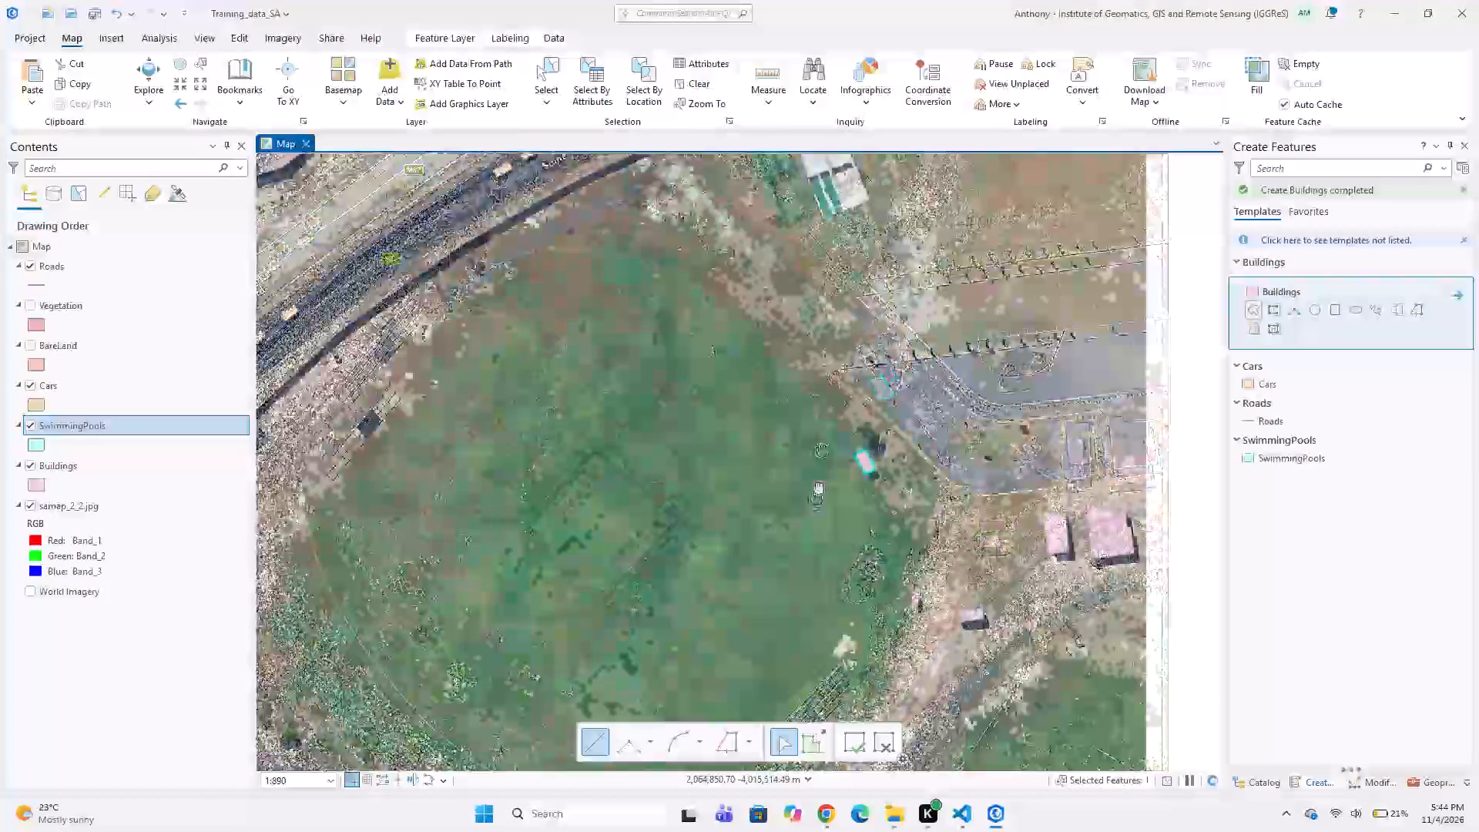
middle_drag(816, 482, 813, 495)
middle_drag(746, 331, 749, 461)
middle_drag(670, 358, 528, 407)
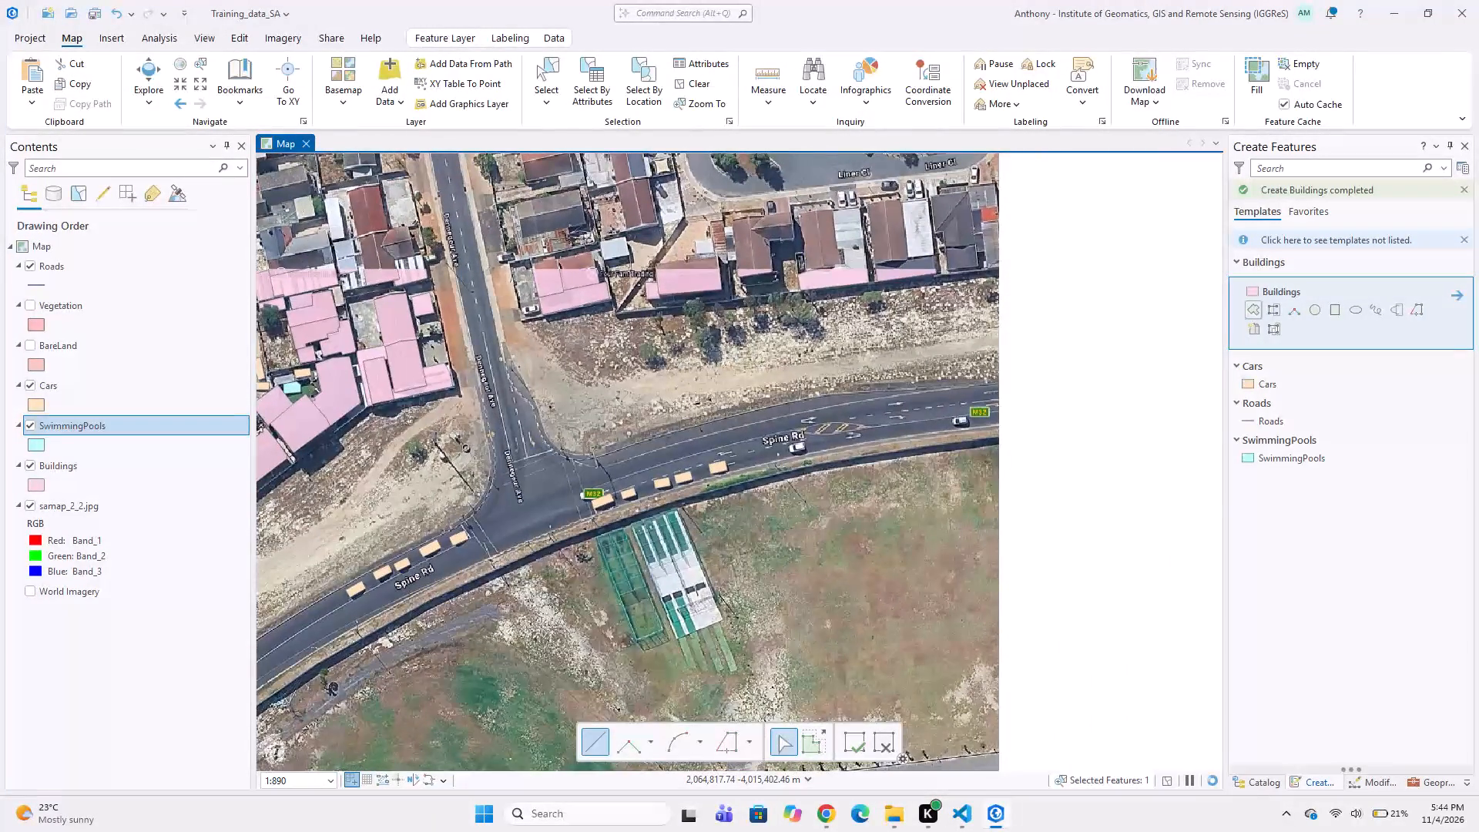
Digitize the white car on Spine Rd, just east of the row of marked cars, as a four-corner Cars polygon.
click(1271, 374)
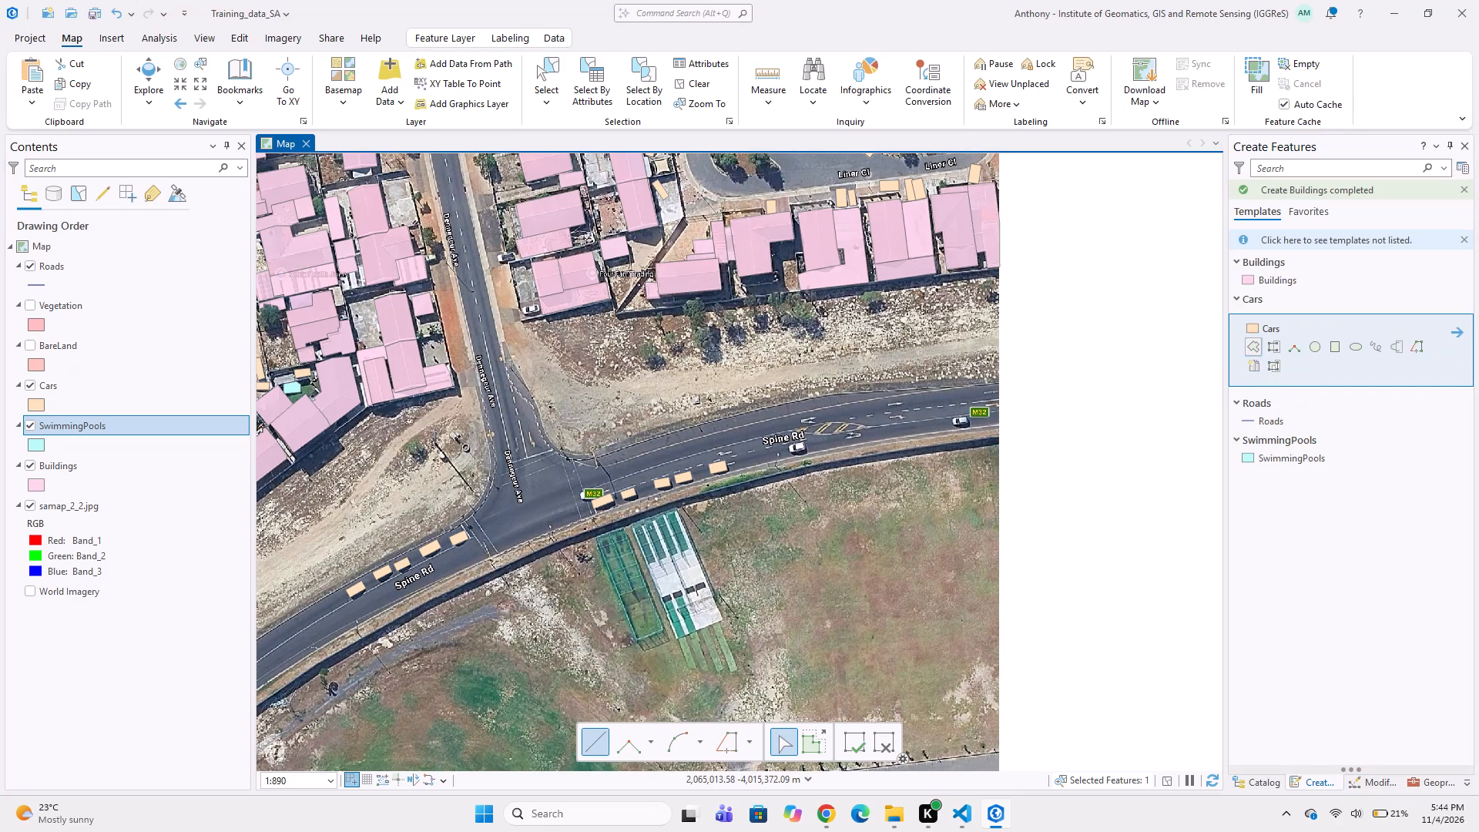
scroll(778, 452, up, 2)
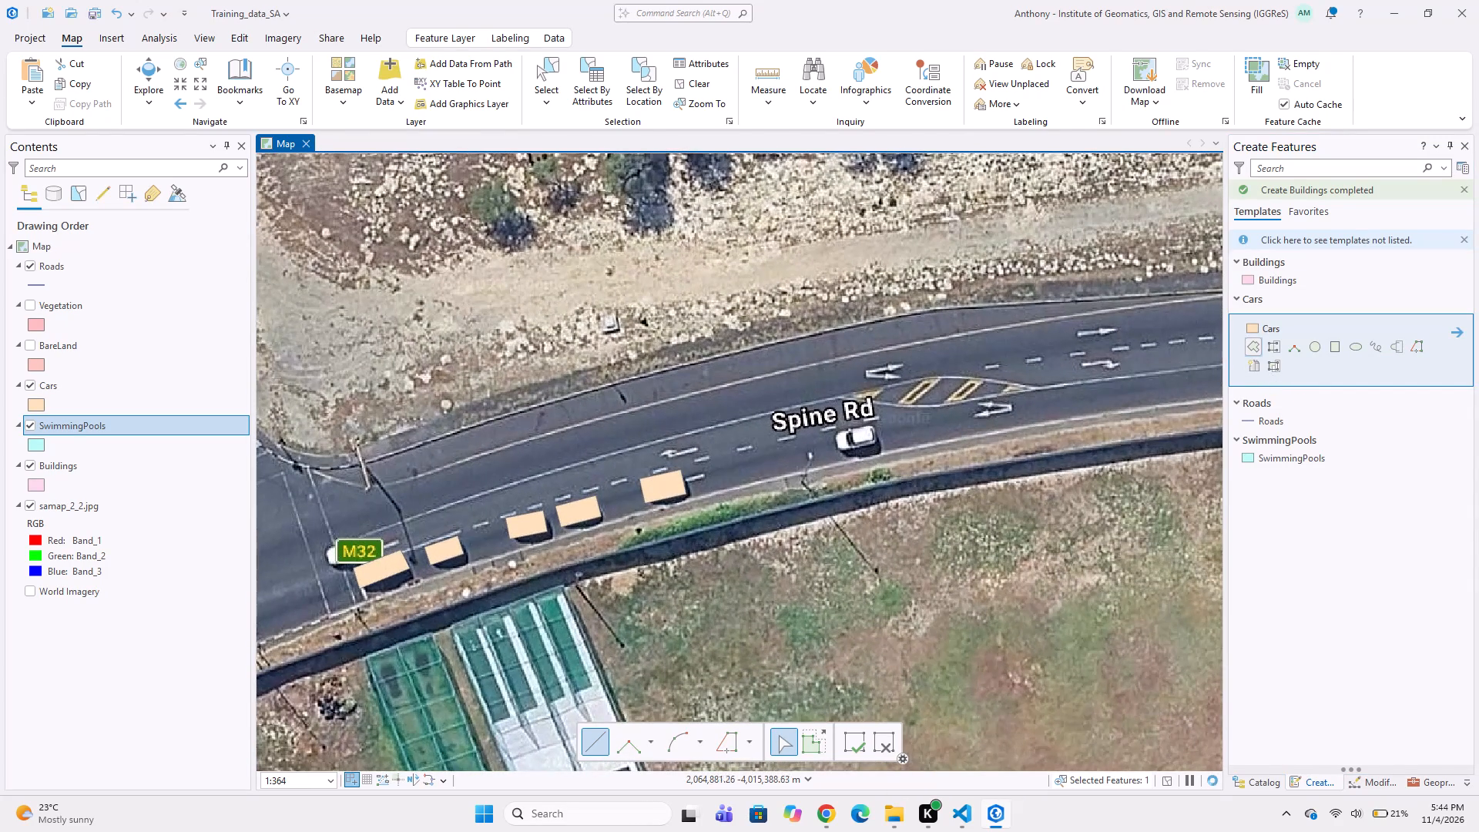
scroll(783, 428, up, 1)
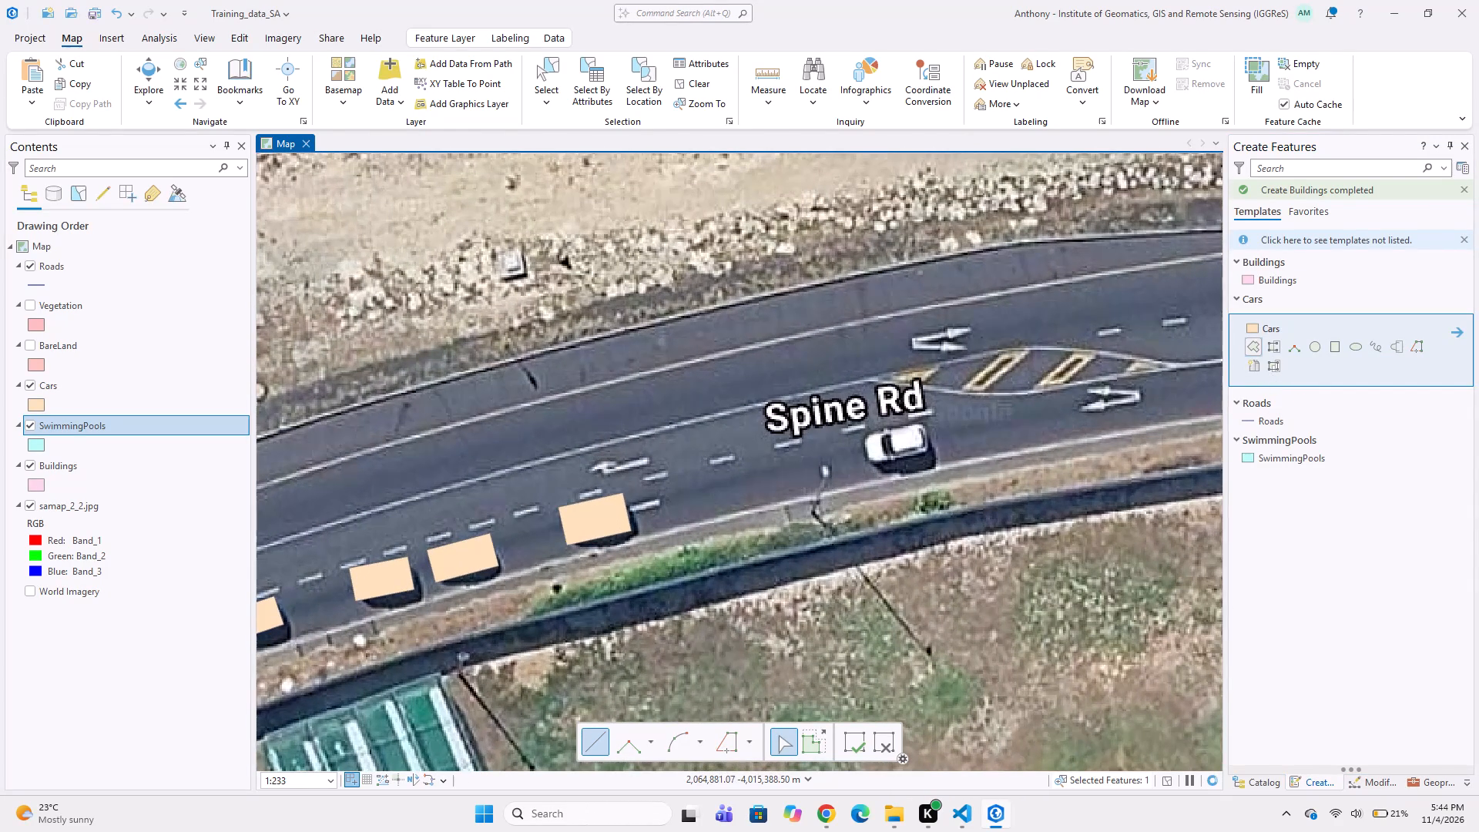
click(854, 428)
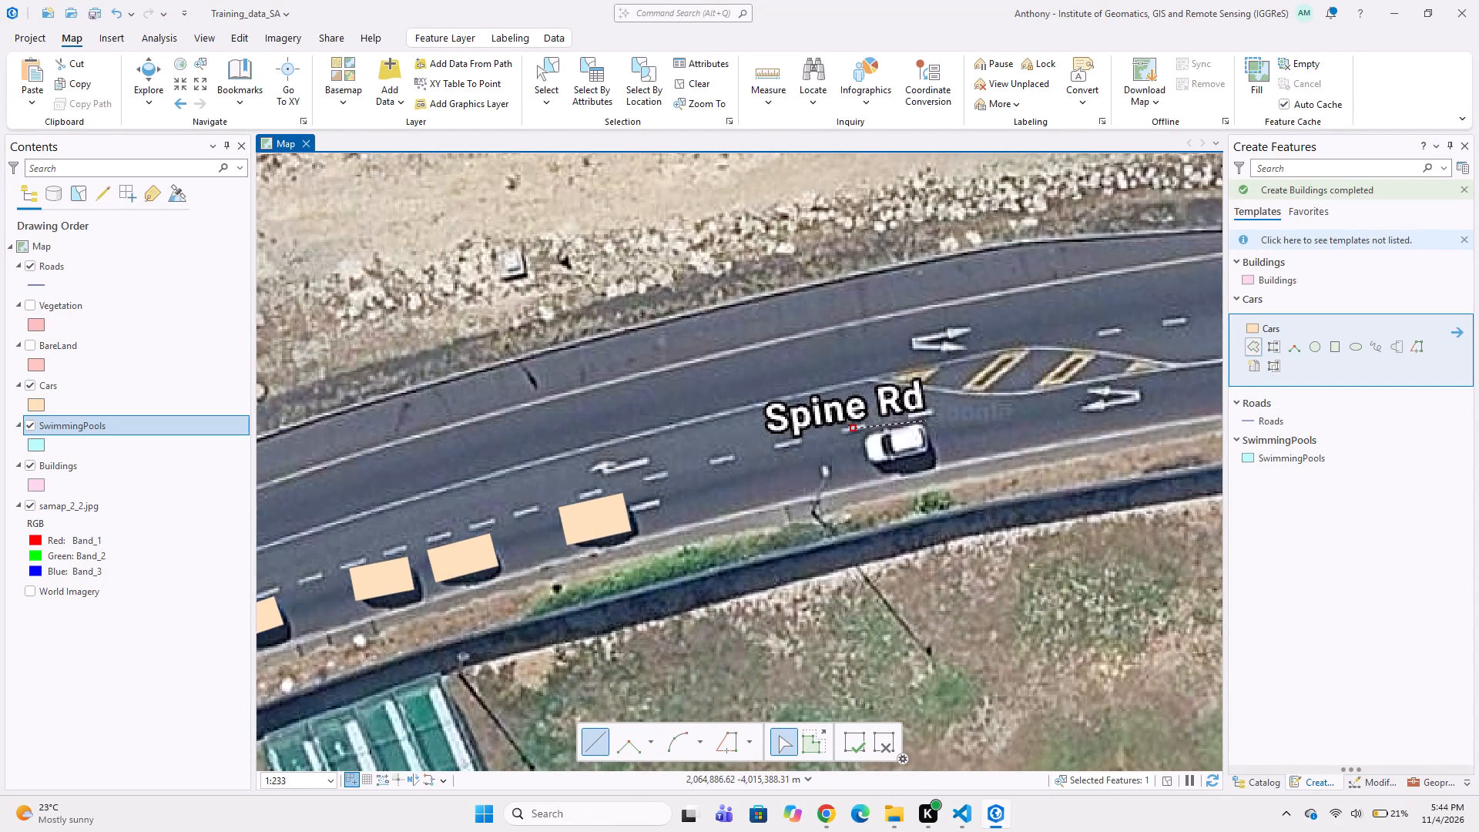
click(926, 421)
click(934, 455)
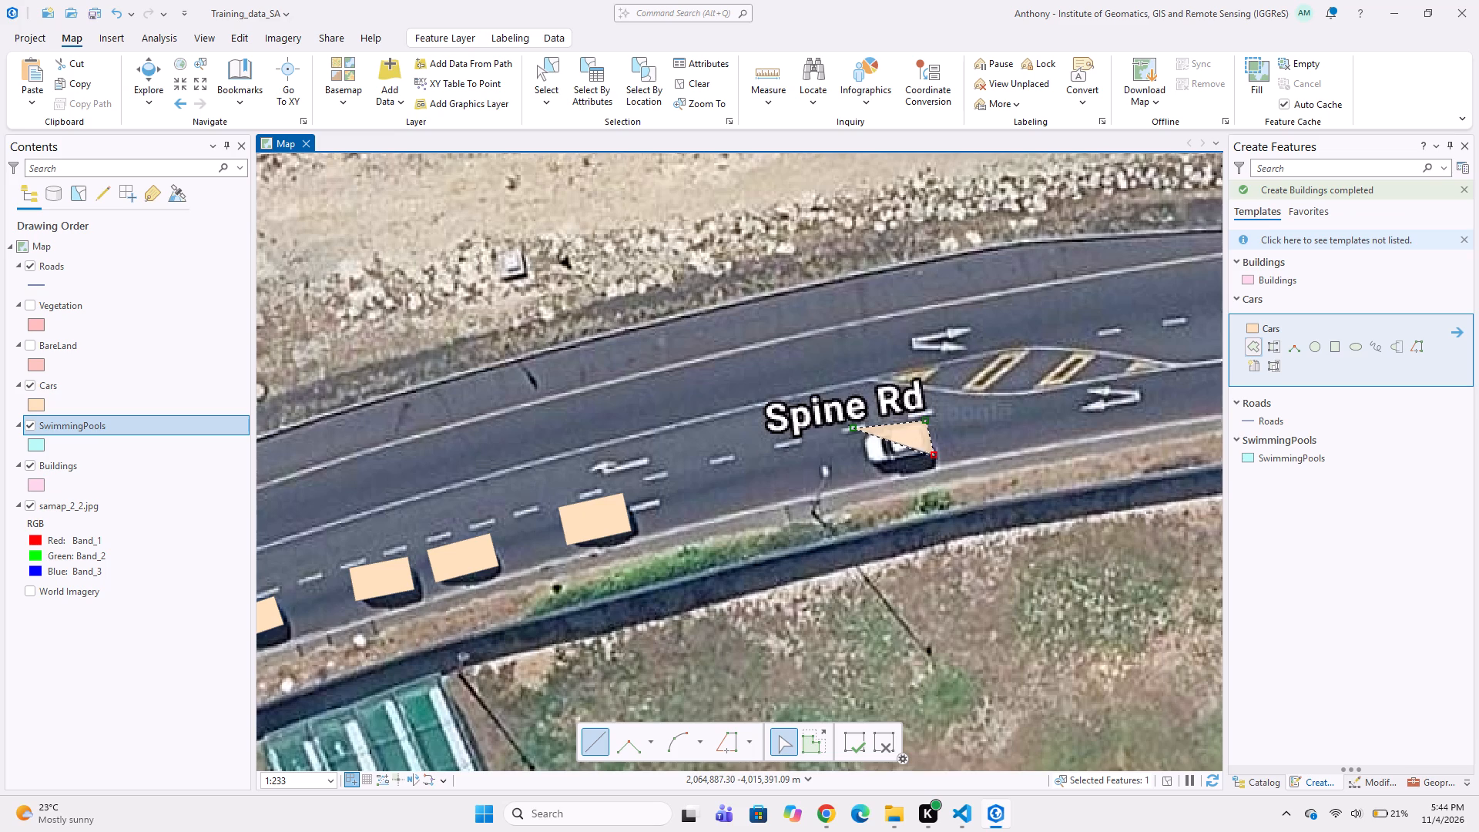
double_click(864, 466)
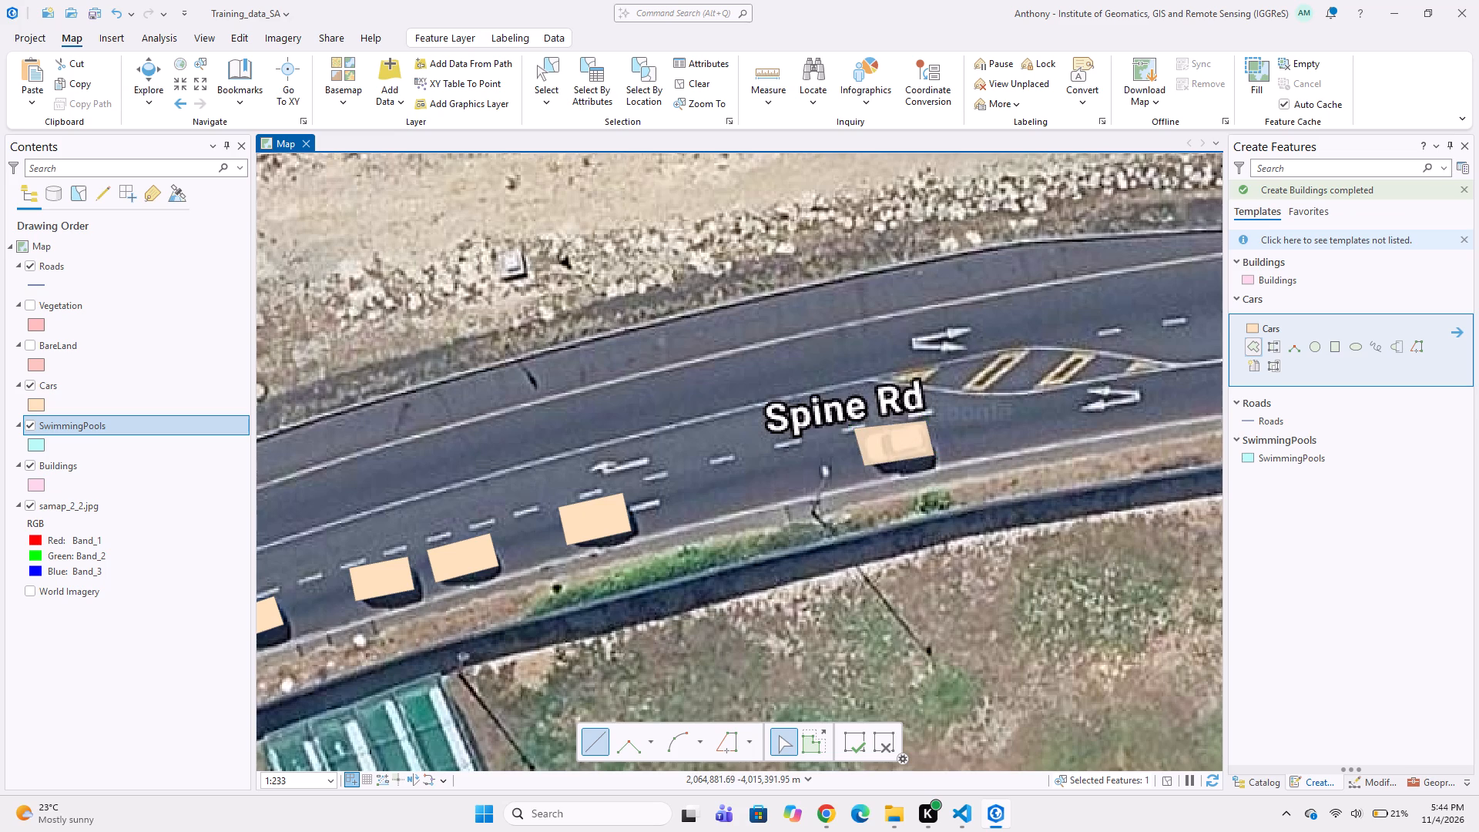
Digitize the white car beside the M32 label near the image's eastern edge as a rectangular Cars polygon.
middle_drag(959, 450, 722, 471)
middle_drag(889, 441, 800, 447)
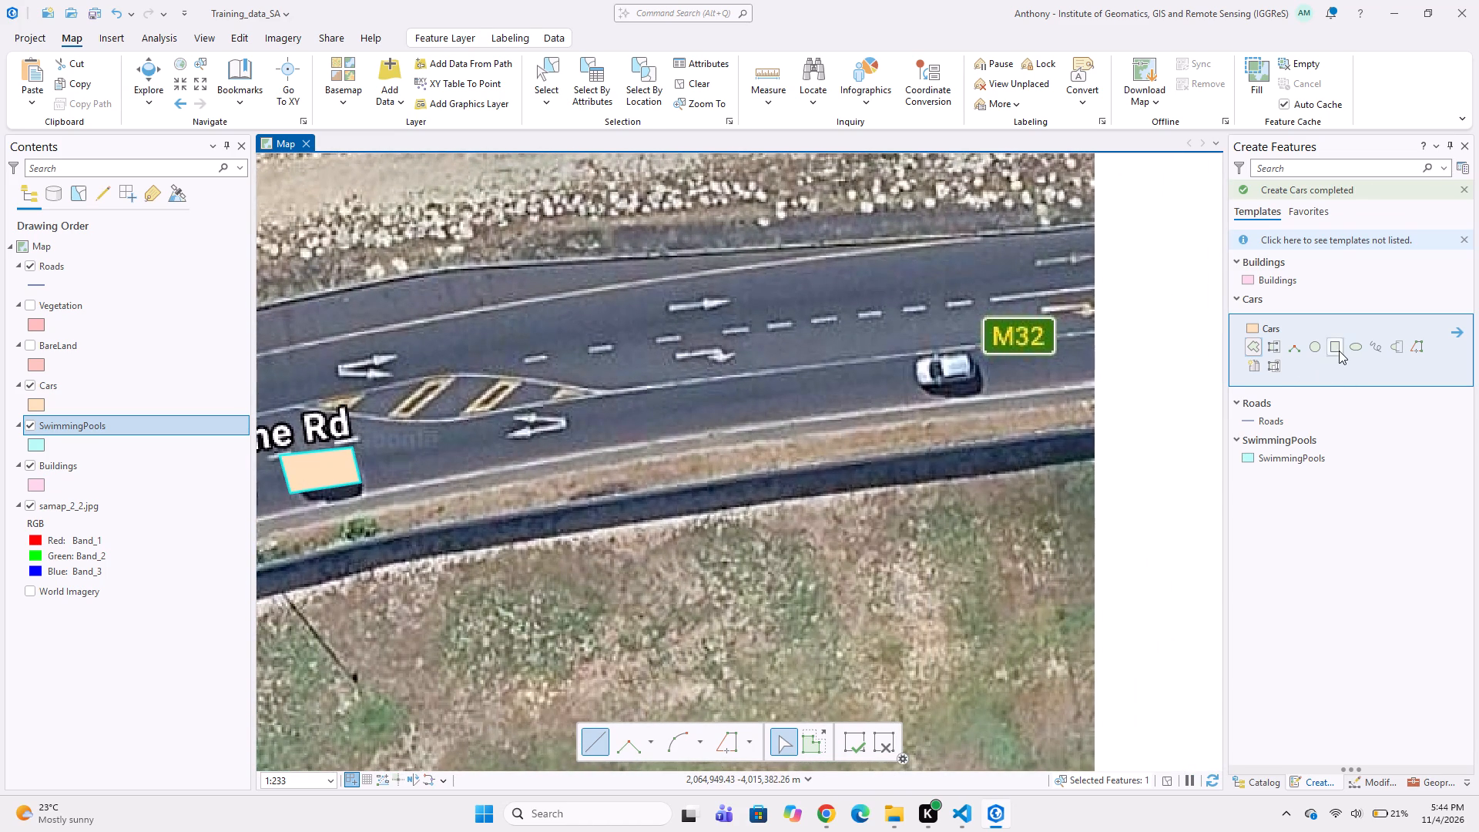
click(1336, 345)
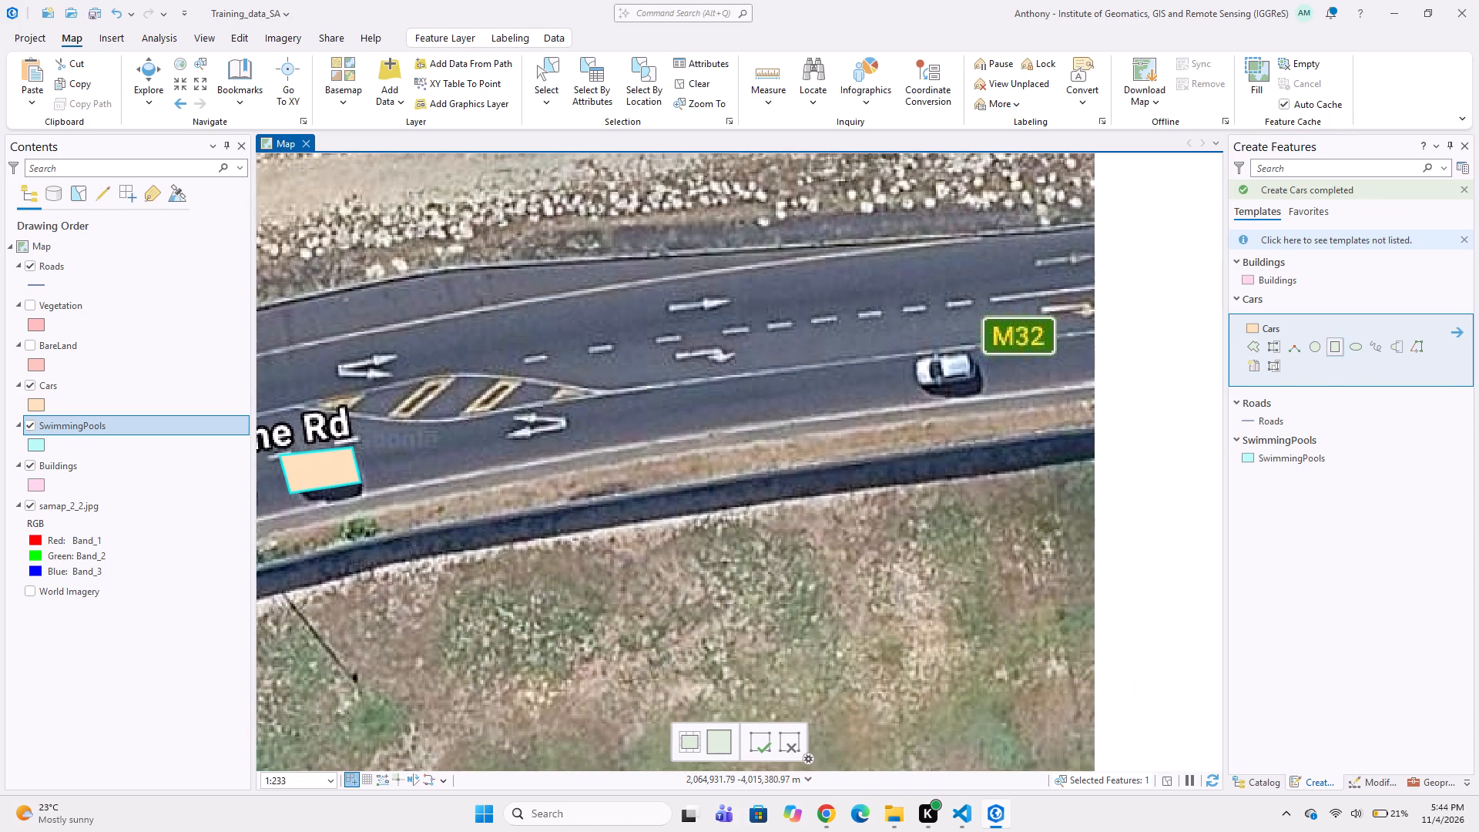
scroll(913, 356, up, 1)
click(913, 356)
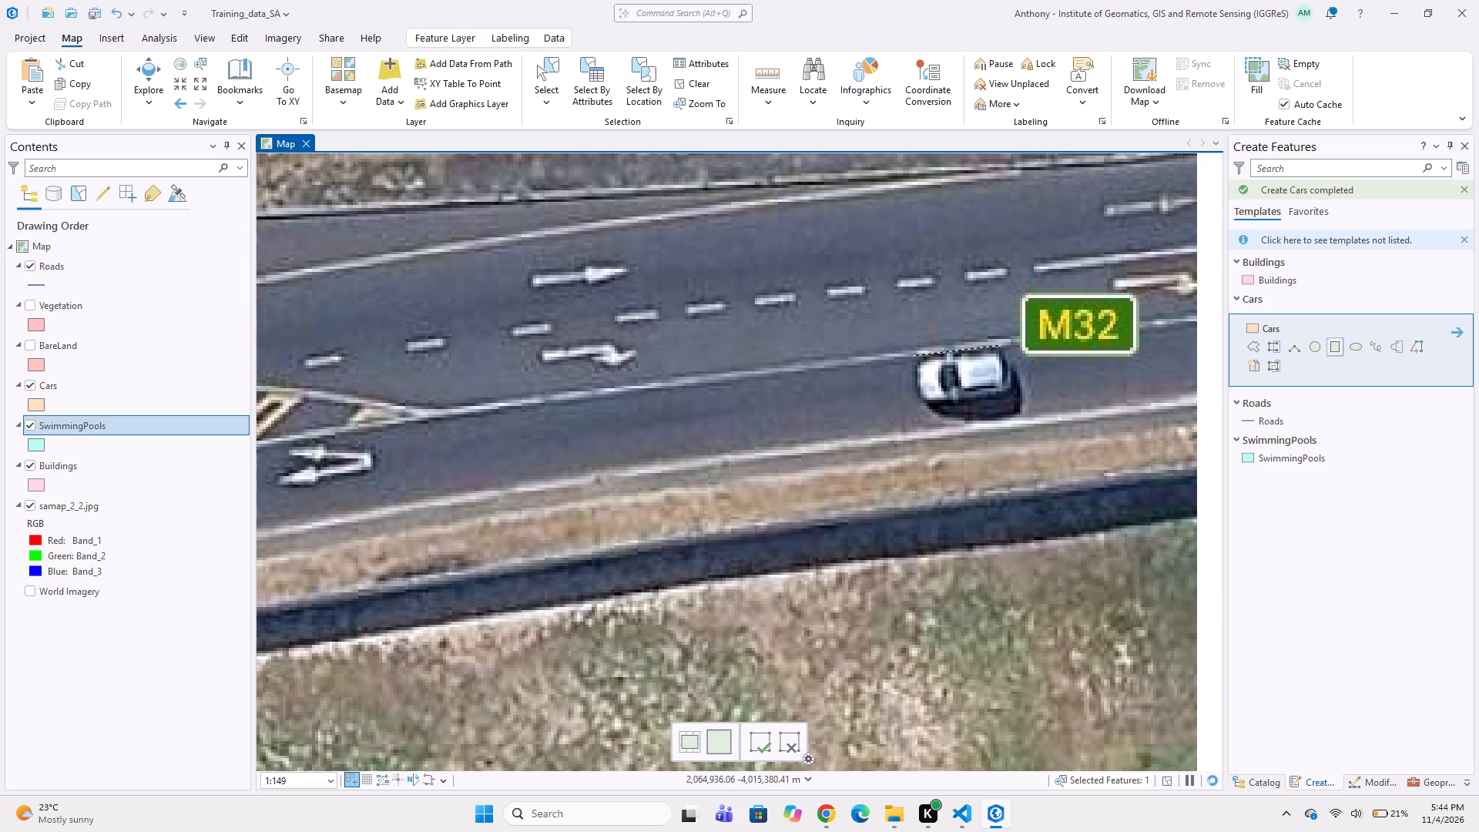
click(1004, 347)
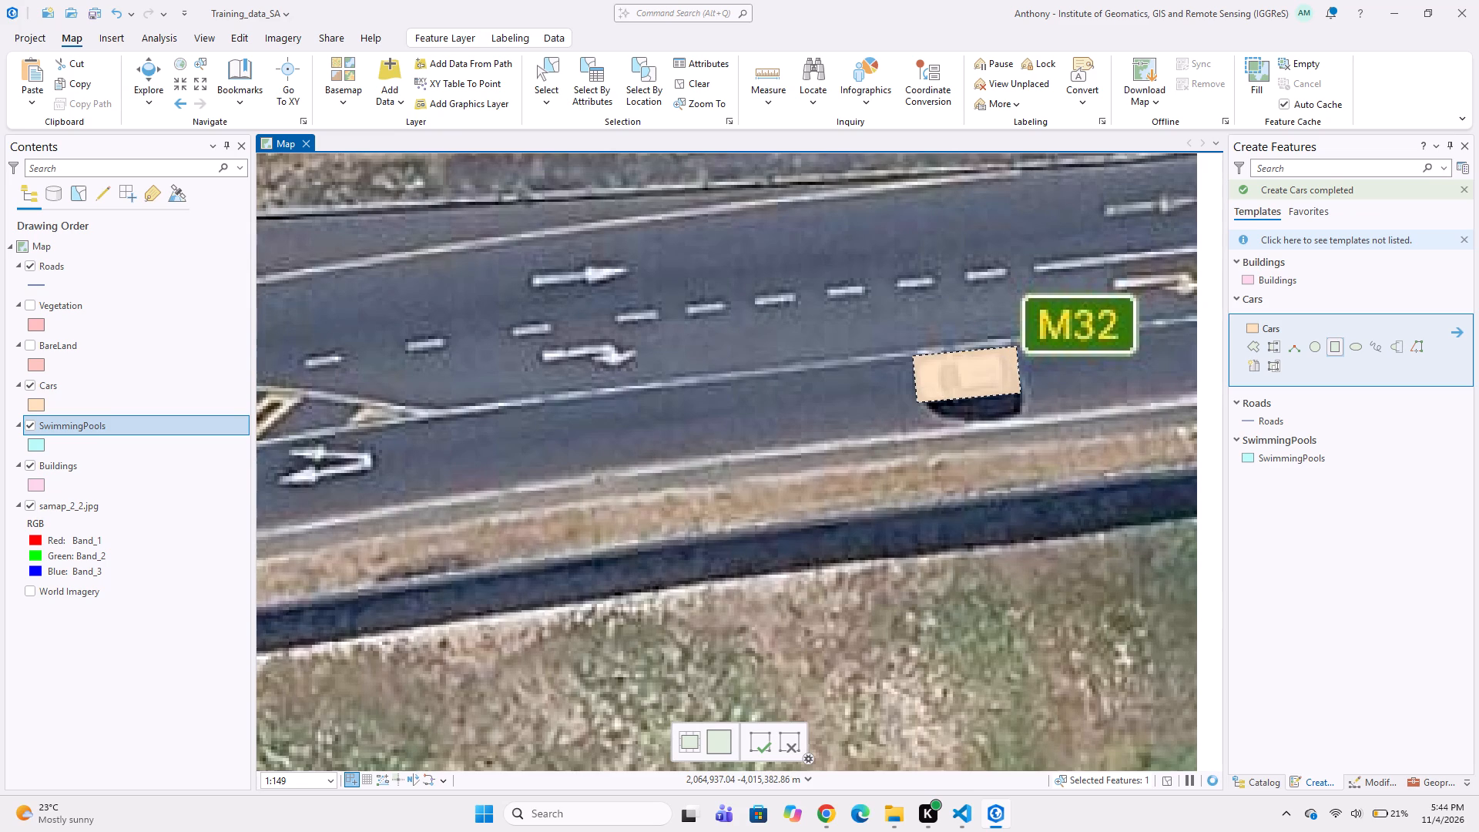
click(1021, 393)
Save the project.
middle_drag(840, 345, 630, 353)
scroll(627, 307, down, 1)
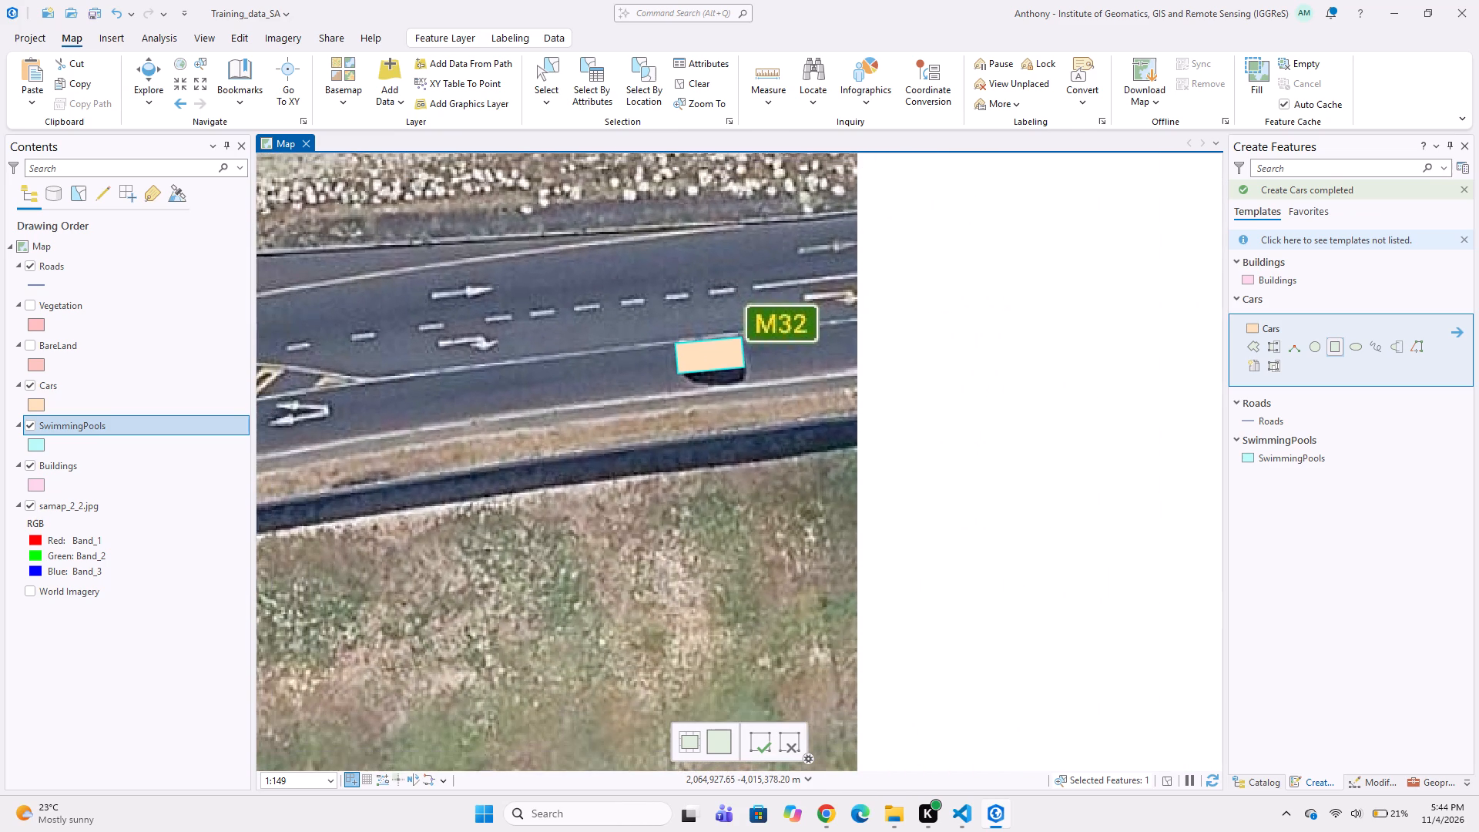
middle_drag(719, 317, 764, 414)
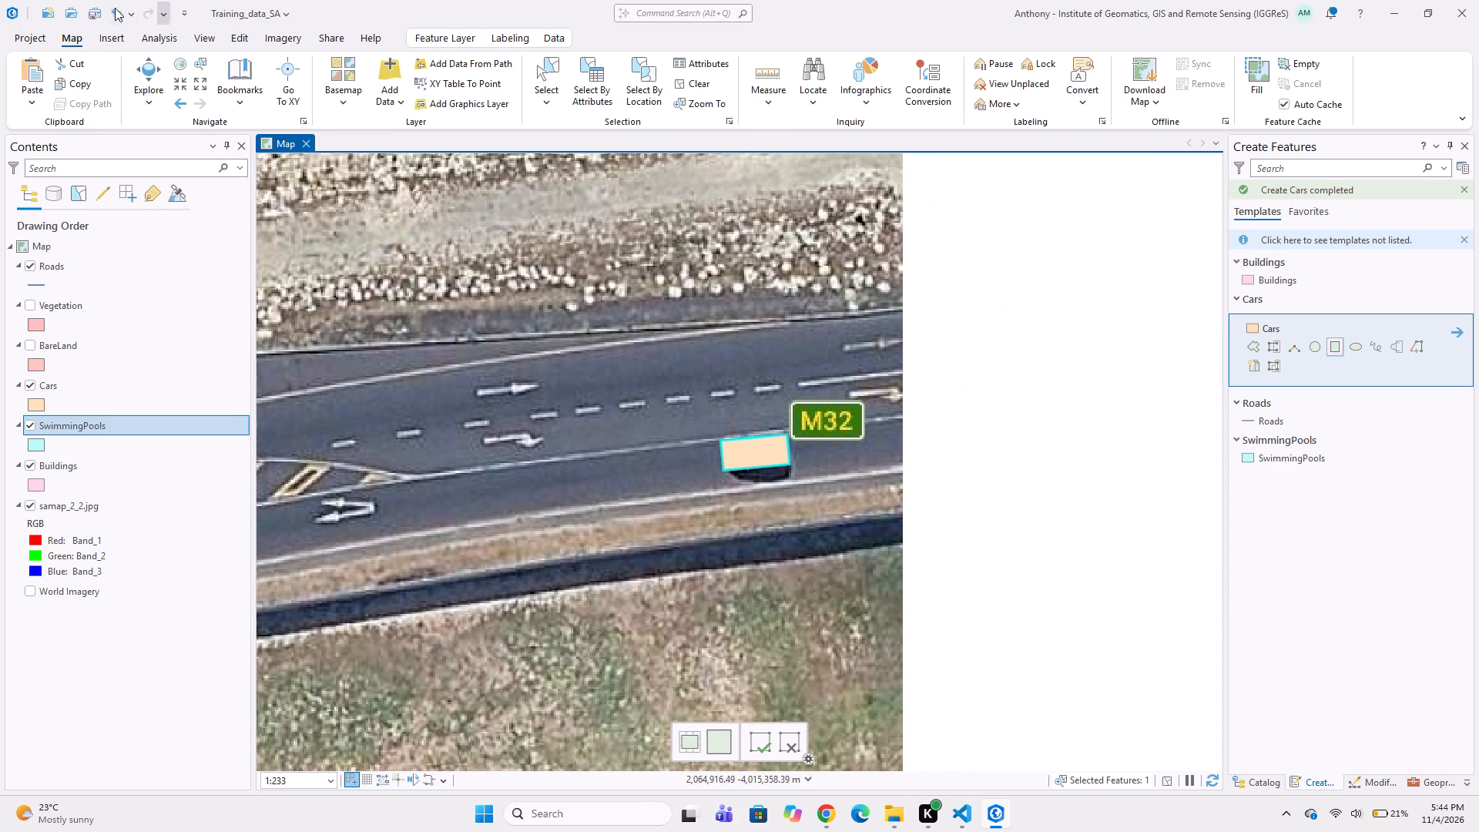
click(102, 8)
Review Spine Rd, the round sports field, the main road intersection and the adjoining scrubland and housing for missed features.
scroll(552, 358, down, 4)
middle_drag(589, 398, 729, 407)
middle_drag(597, 434, 743, 426)
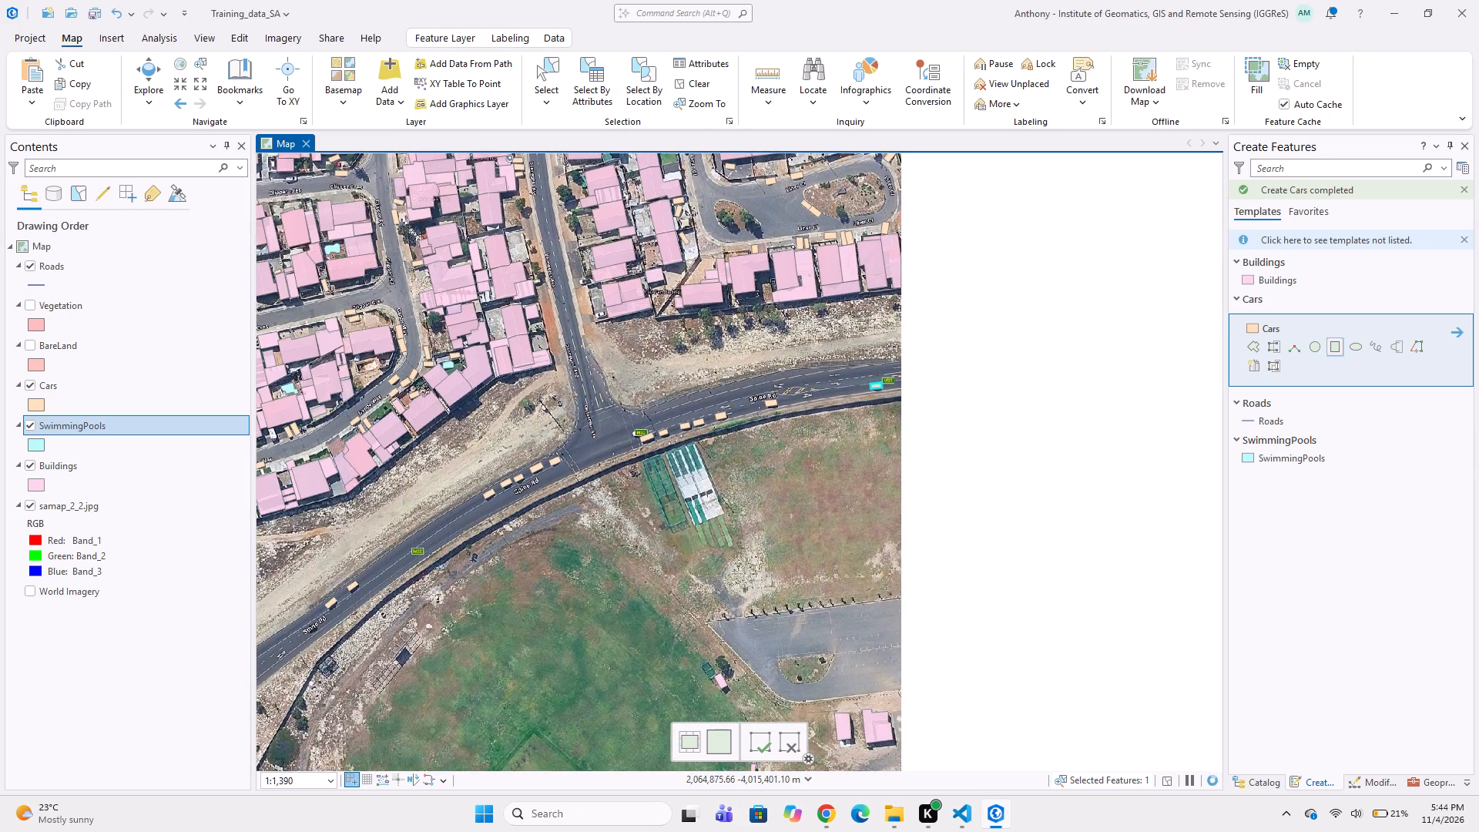
middle_drag(686, 495, 915, 464)
middle_drag(700, 493, 840, 374)
middle_drag(700, 490, 611, 437)
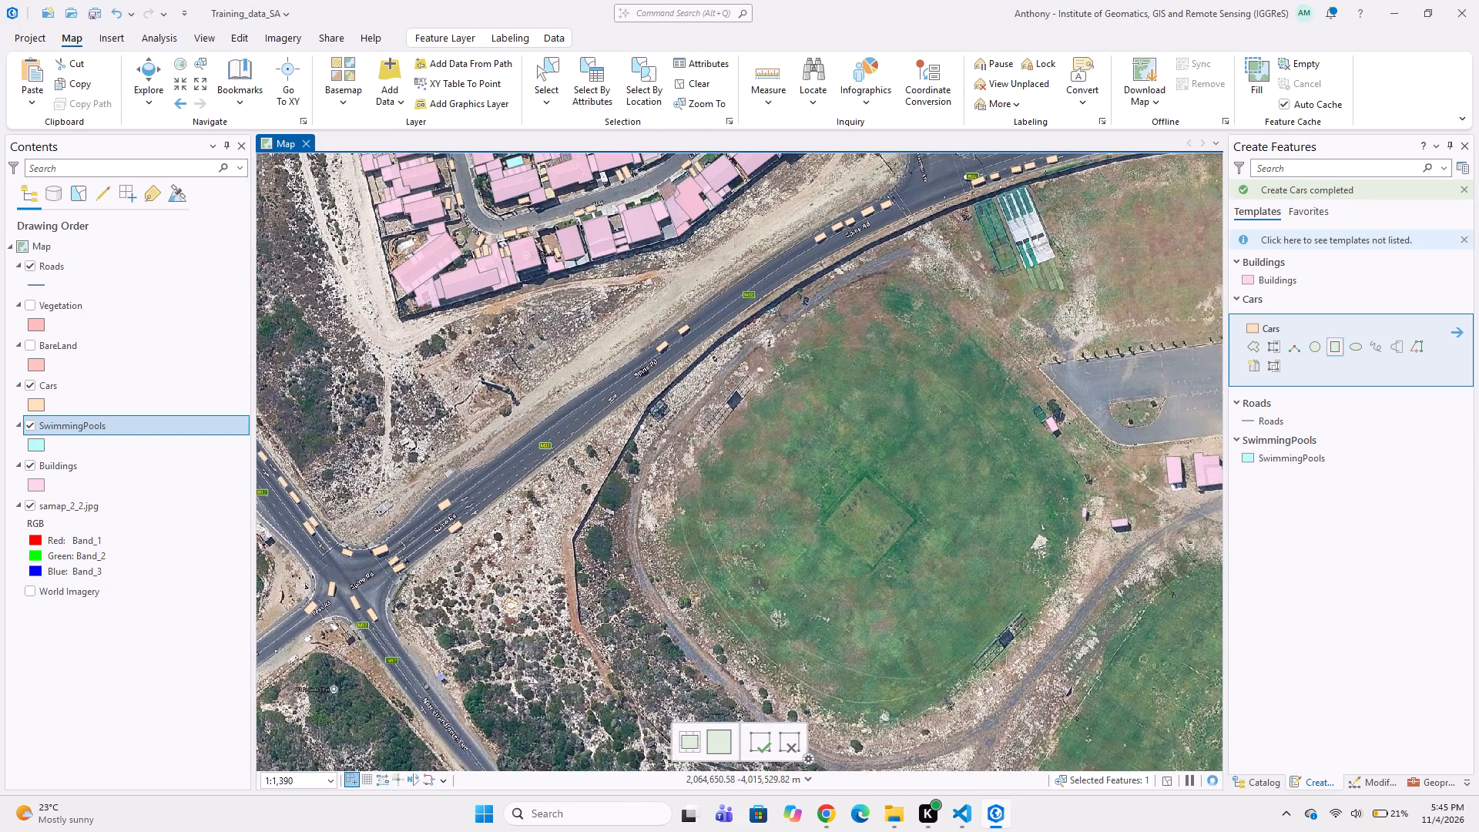
middle_drag(662, 464, 605, 488)
middle_drag(474, 461, 611, 458)
scroll(579, 434, down, 1)
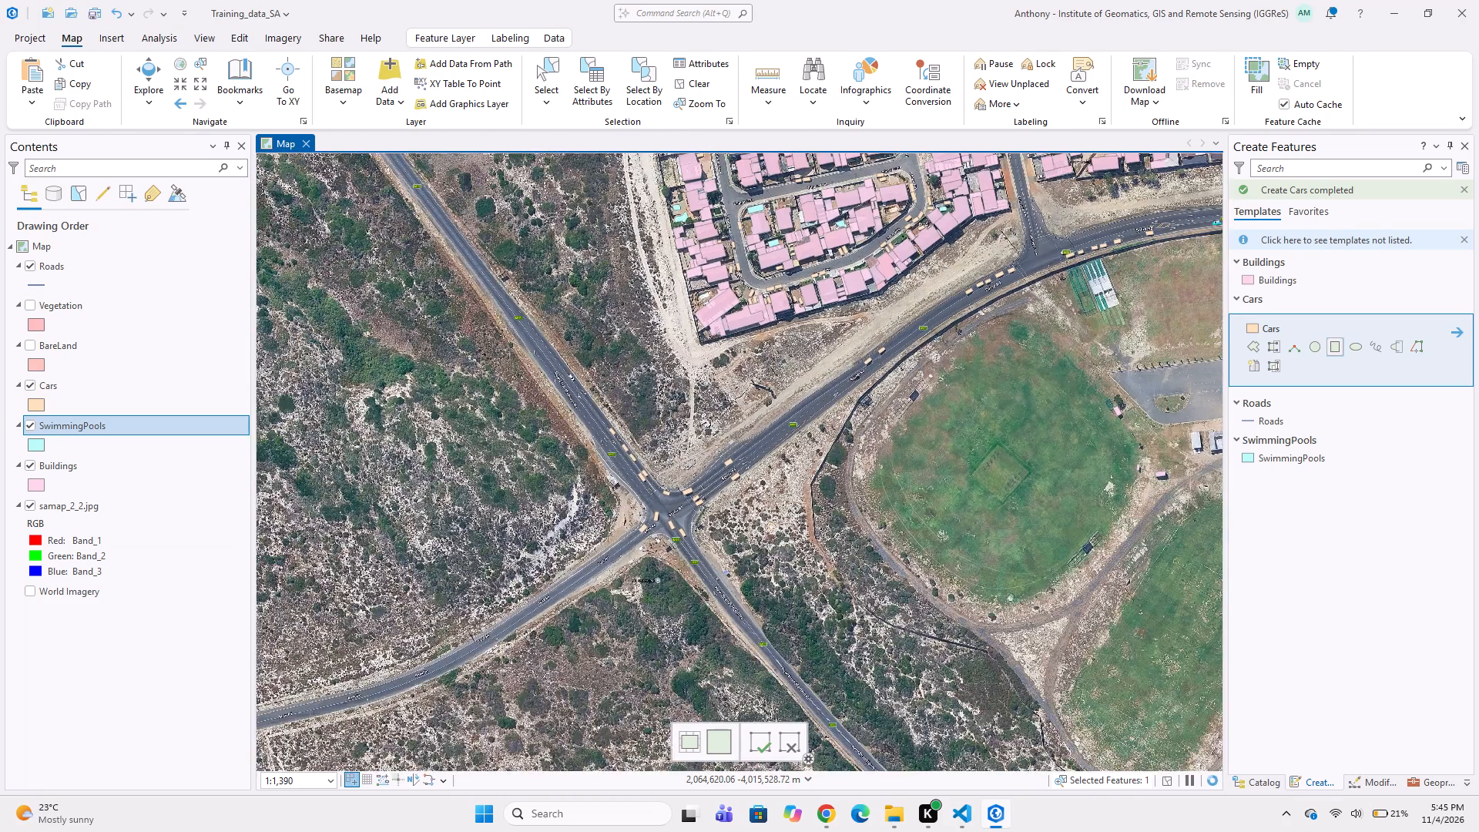
middle_drag(557, 377, 533, 515)
middle_drag(575, 523, 616, 391)
middle_drag(501, 480, 699, 337)
middle_drag(586, 412, 665, 399)
middle_drag(587, 425, 471, 561)
middle_drag(582, 342, 436, 482)
middle_drag(576, 340, 366, 490)
middle_drag(430, 372, 355, 520)
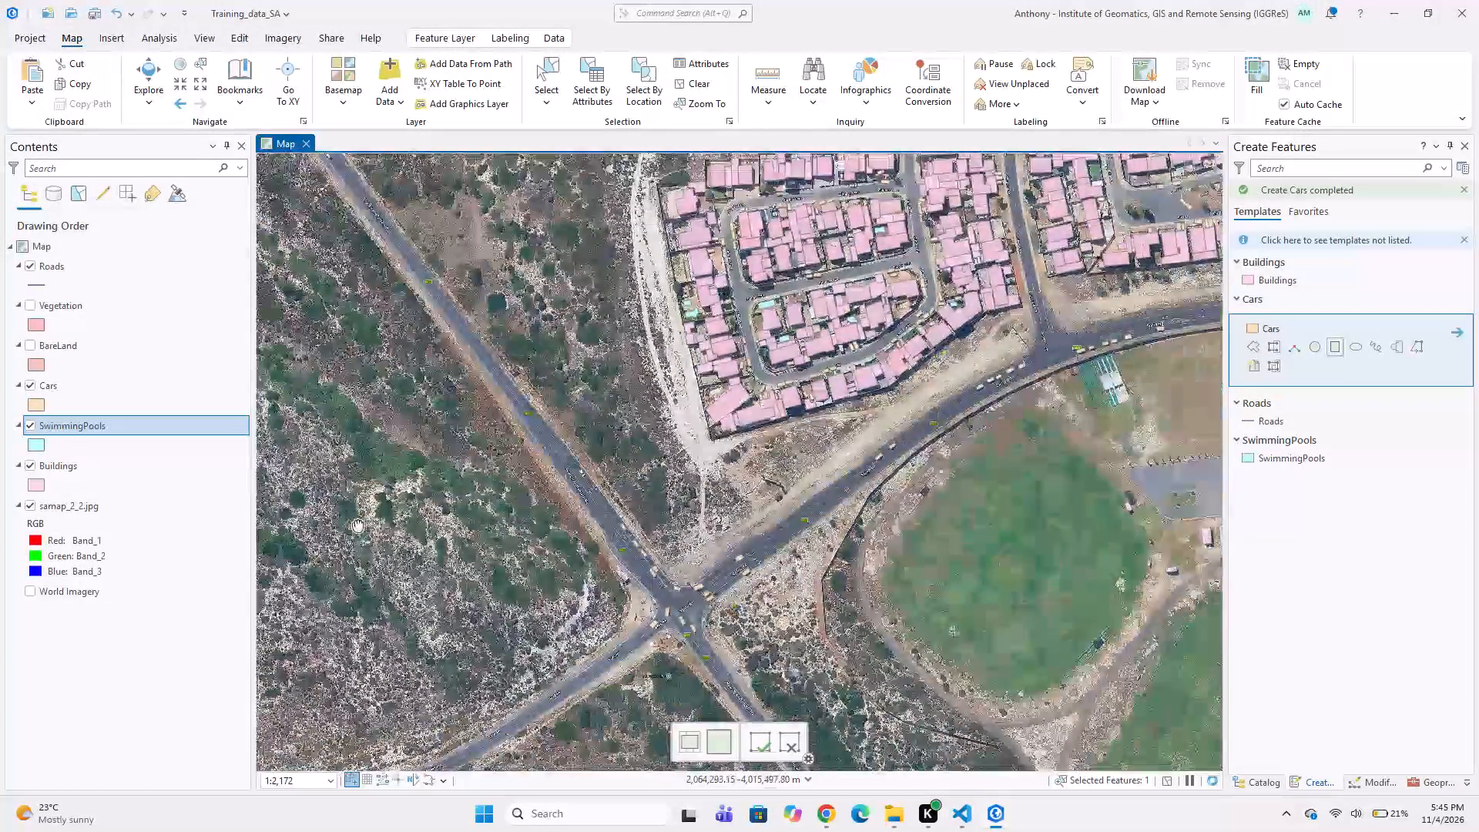
middle_drag(355, 520, 360, 509)
middle_drag(490, 361, 447, 493)
middle_drag(528, 331, 503, 455)
middle_drag(576, 337, 555, 450)
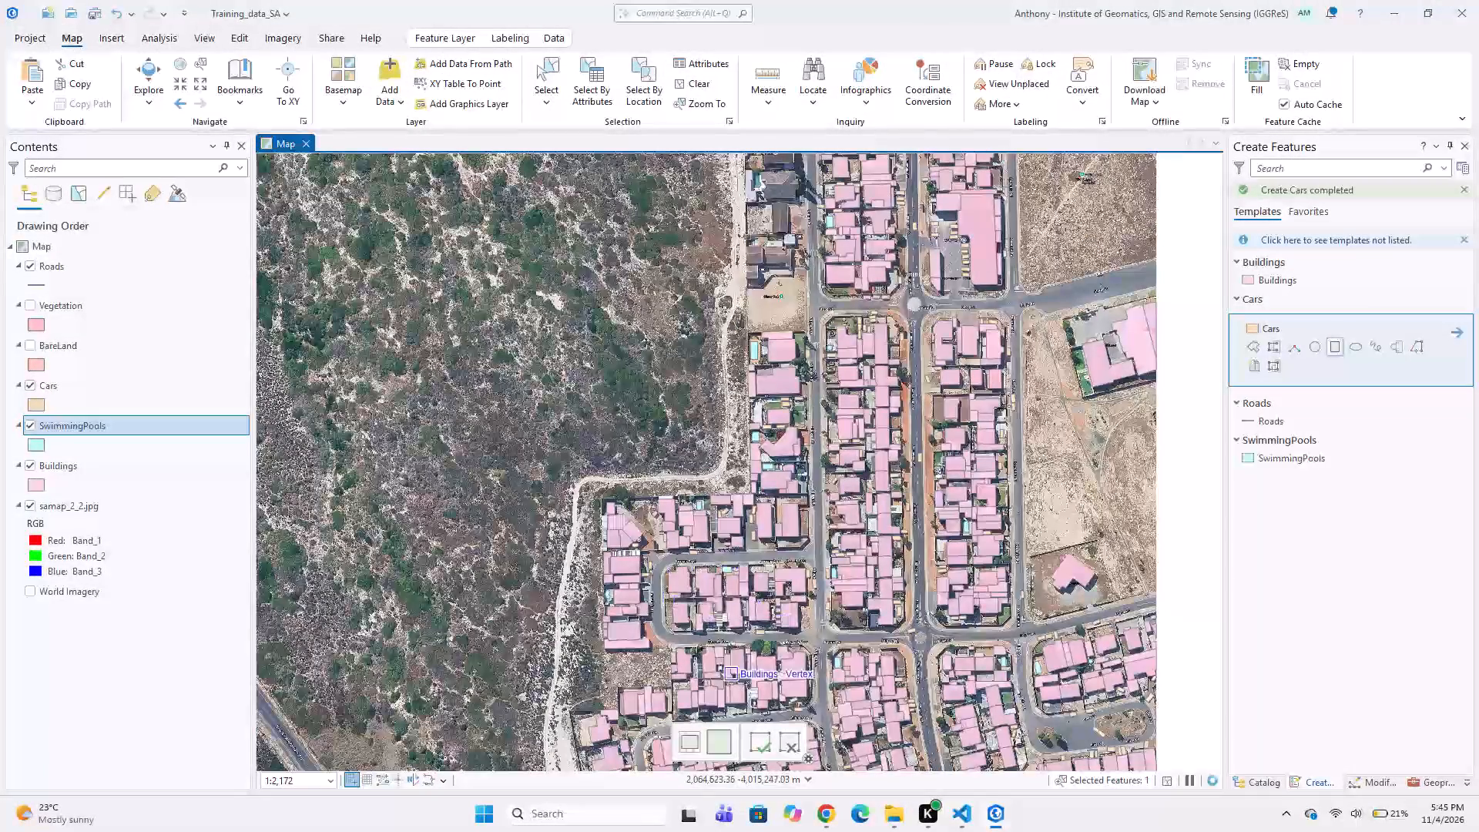
drag(767, 741, 767, 733)
scroll(770, 344, down, 1)
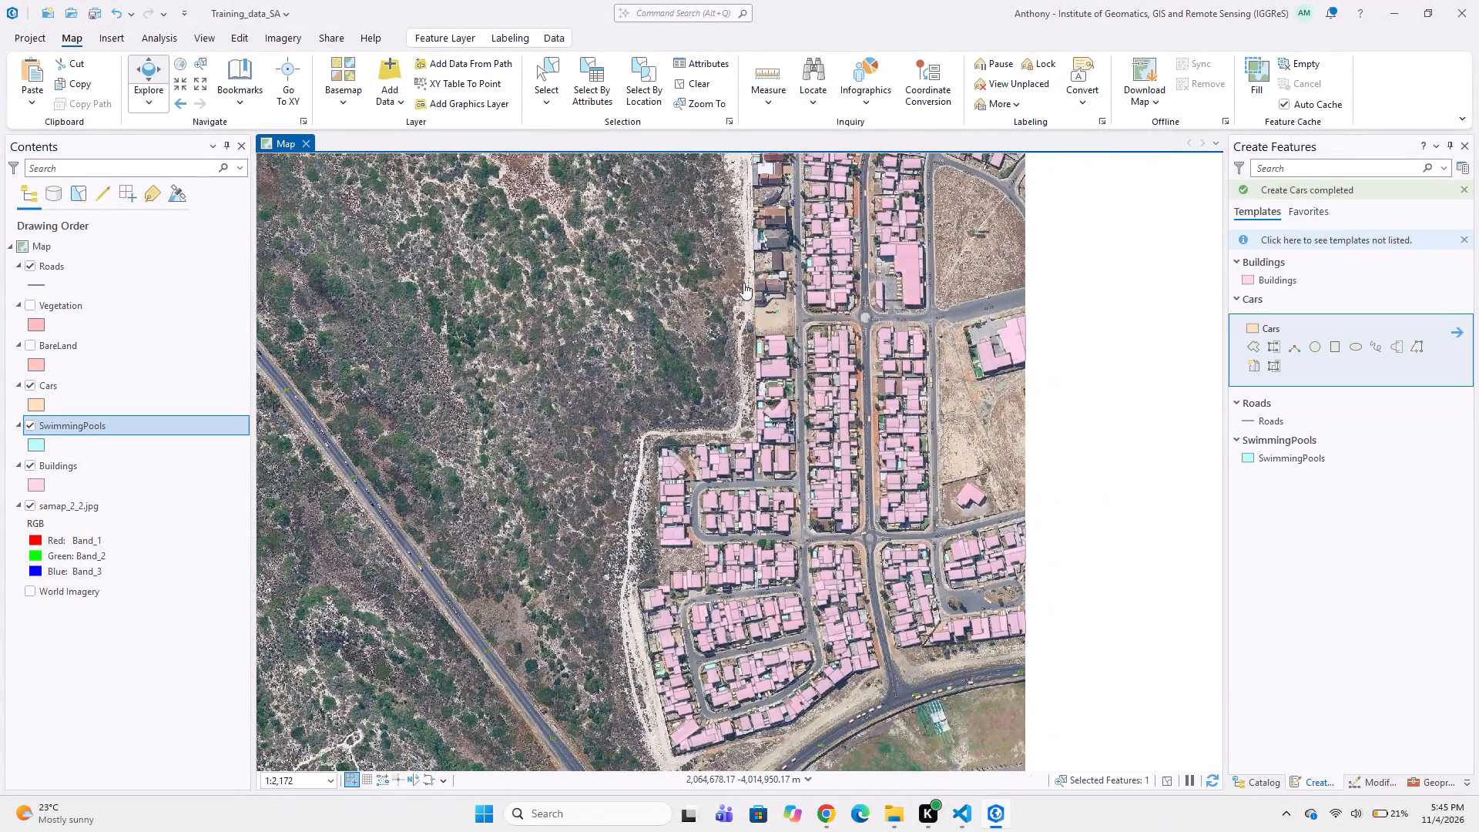
Review the northern housing blocks and the BP Wavecrest station area for features not yet digitized.
middle_drag(740, 280, 609, 464)
middle_drag(703, 283, 611, 364)
scroll(636, 347, up, 1)
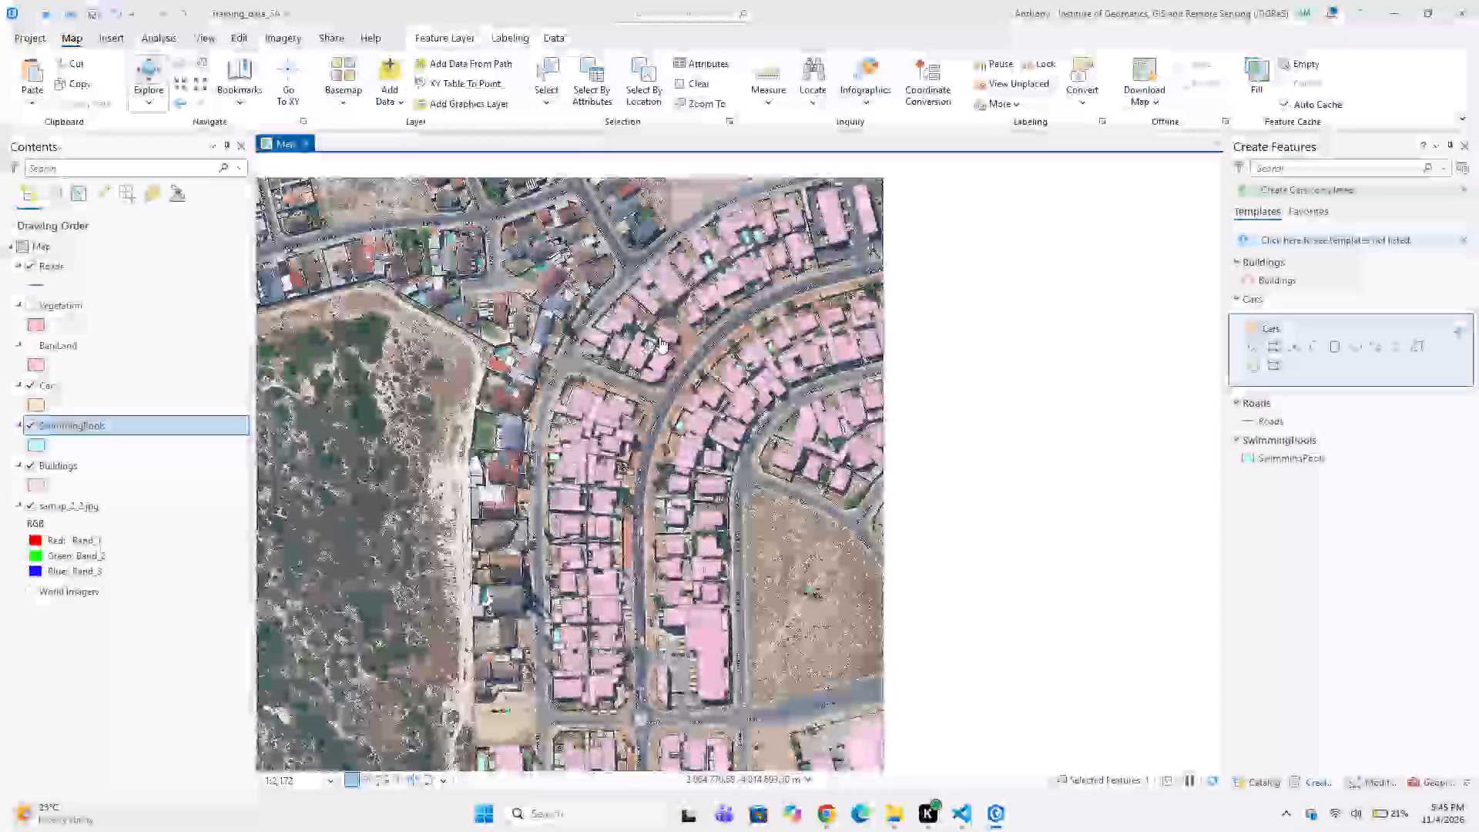
scroll(662, 337, up, 1)
middle_drag(700, 382, 638, 488)
middle_drag(751, 385, 762, 407)
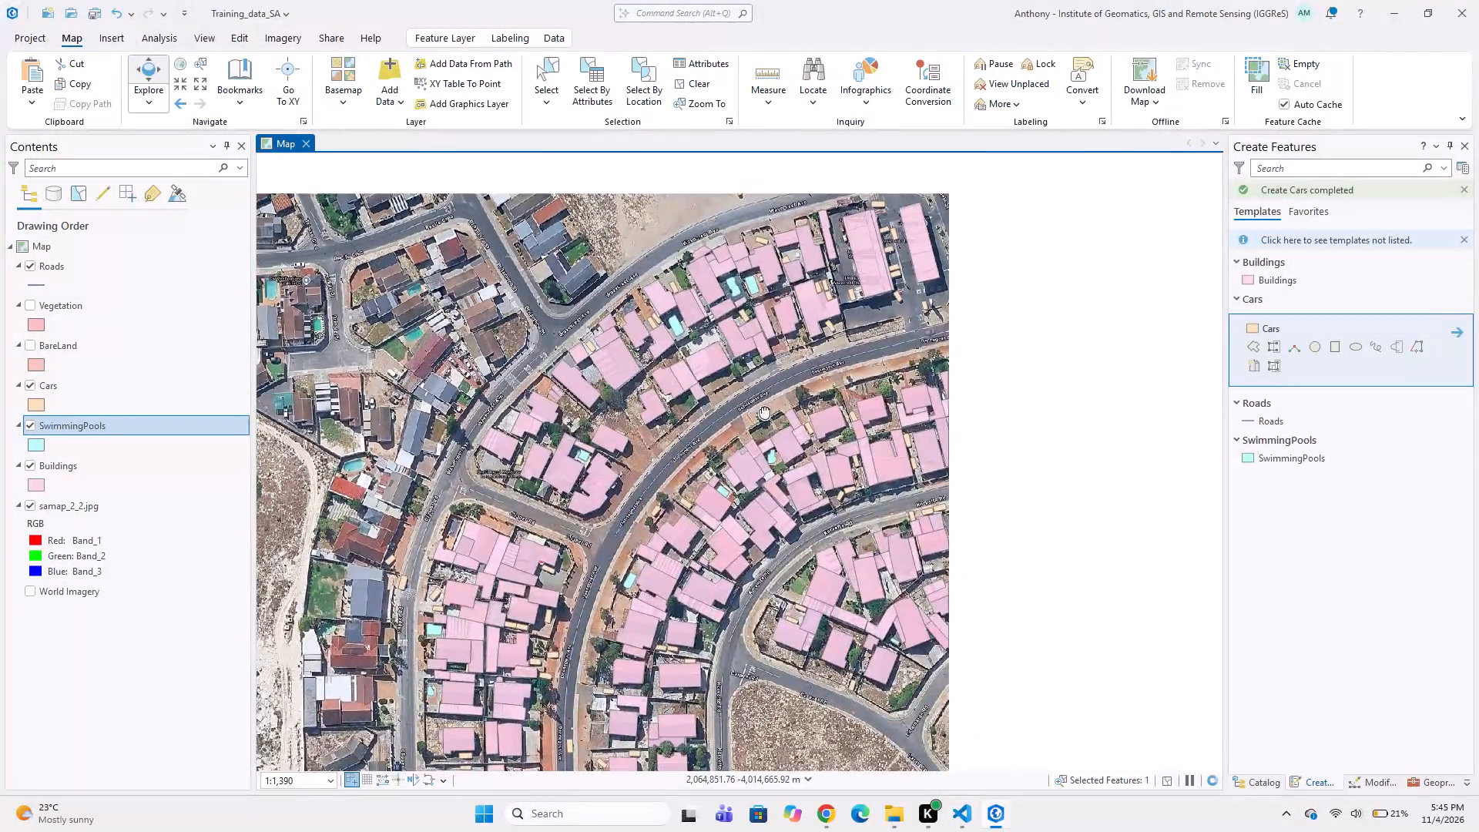
middle_drag(762, 407, 861, 520)
scroll(1069, 458, up, 3)
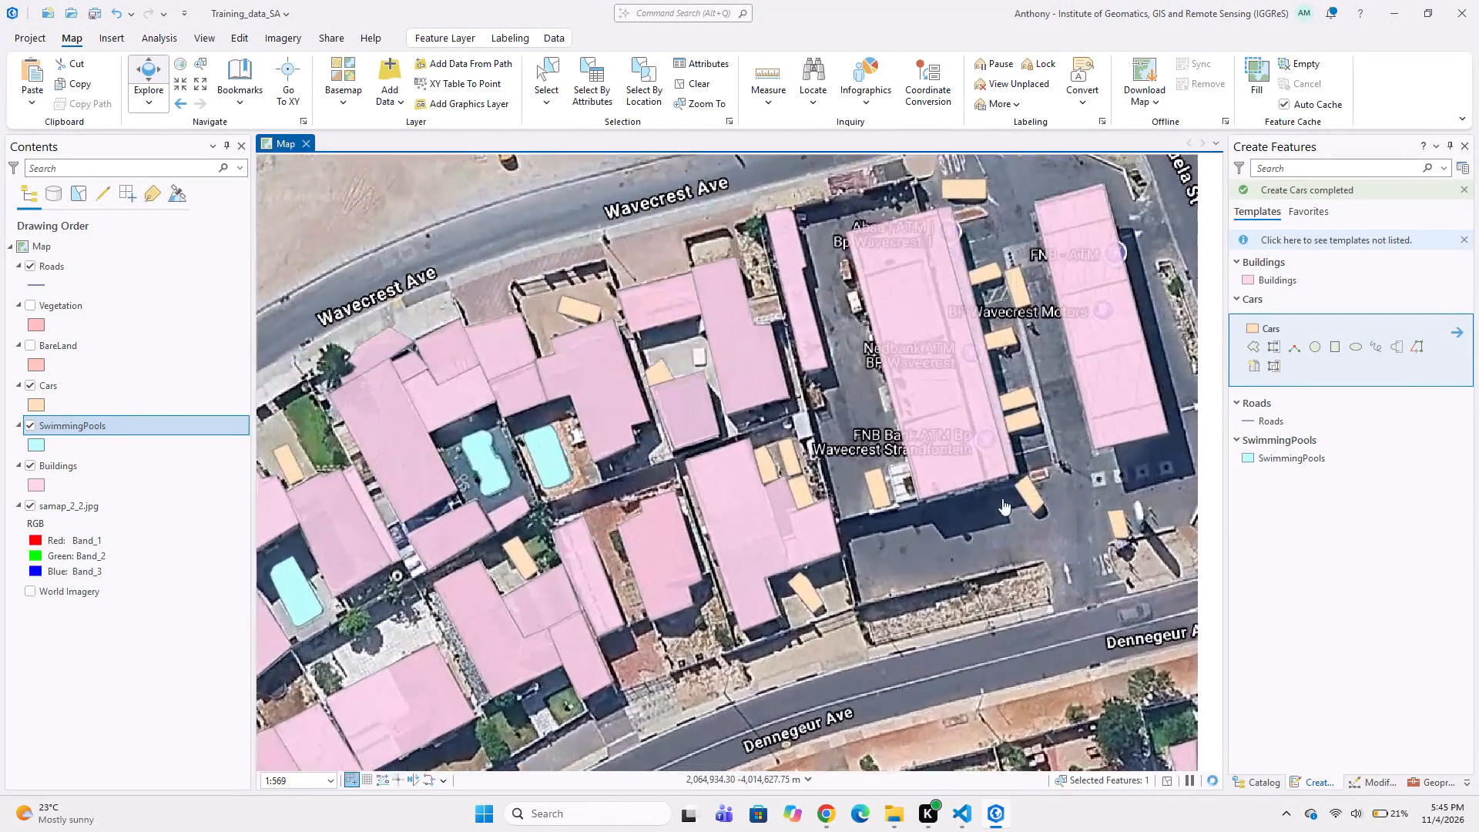
middle_drag(805, 468, 684, 558)
middle_drag(794, 479, 738, 538)
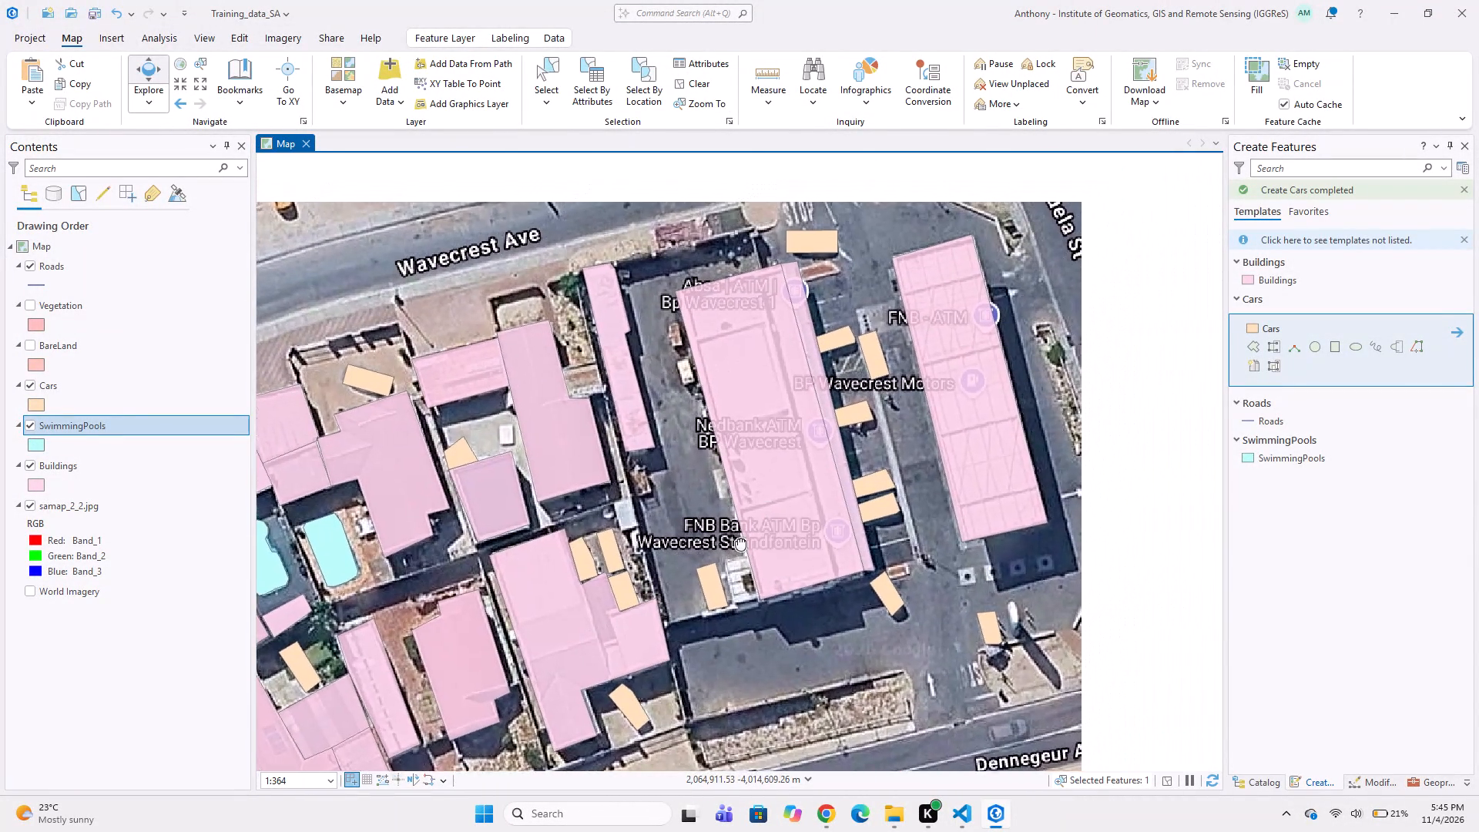
middle_drag(738, 538, 735, 549)
scroll(735, 549, down, 1)
scroll(652, 450, down, 1)
middle_drag(584, 466, 640, 555)
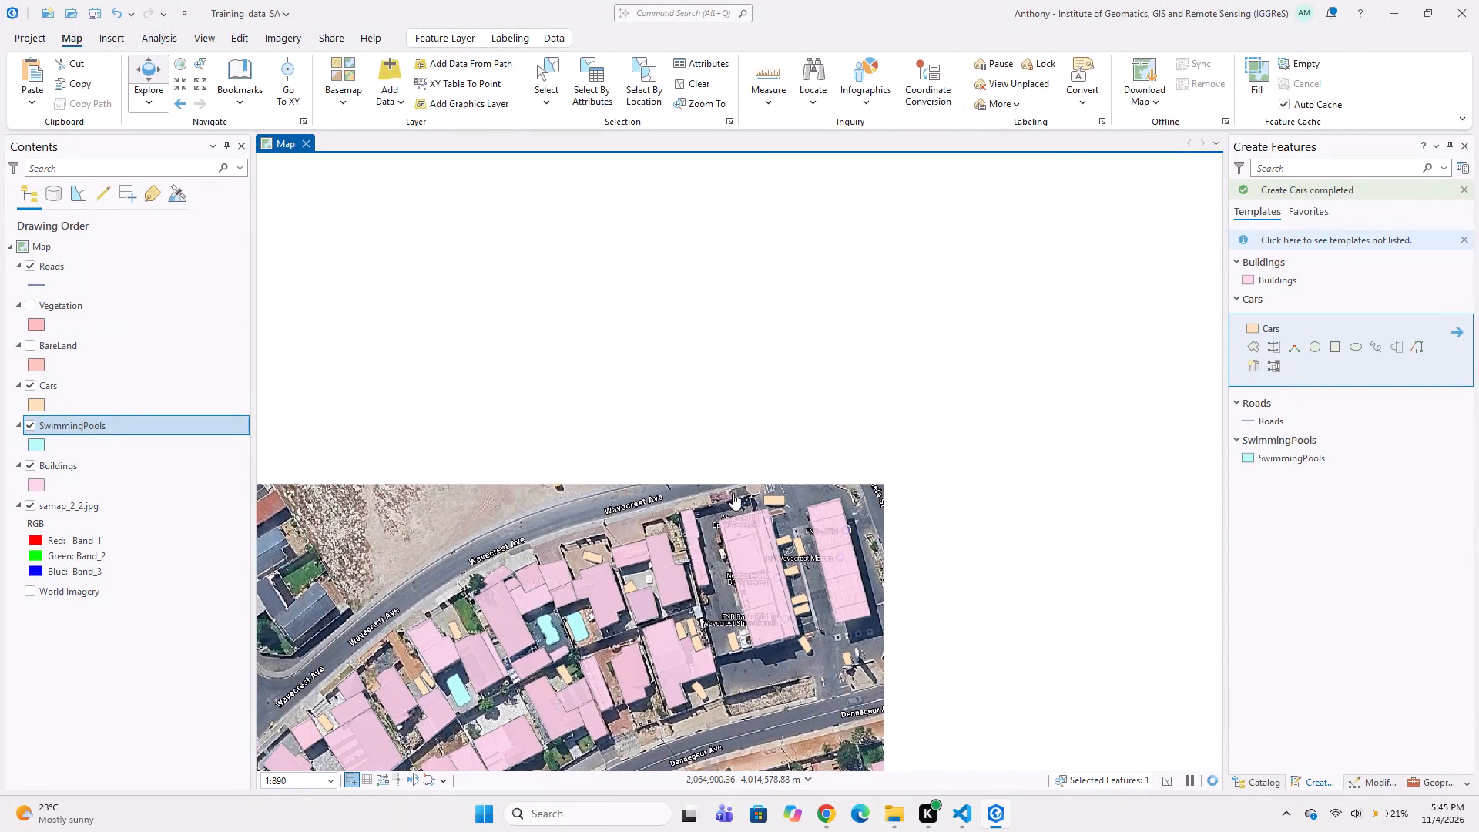
Digitize the narrow reddish structure along Wavecrest Ave, just north of the BP Wavecrest building, as a four-corner Buildings polygon.
scroll(729, 493, up, 2)
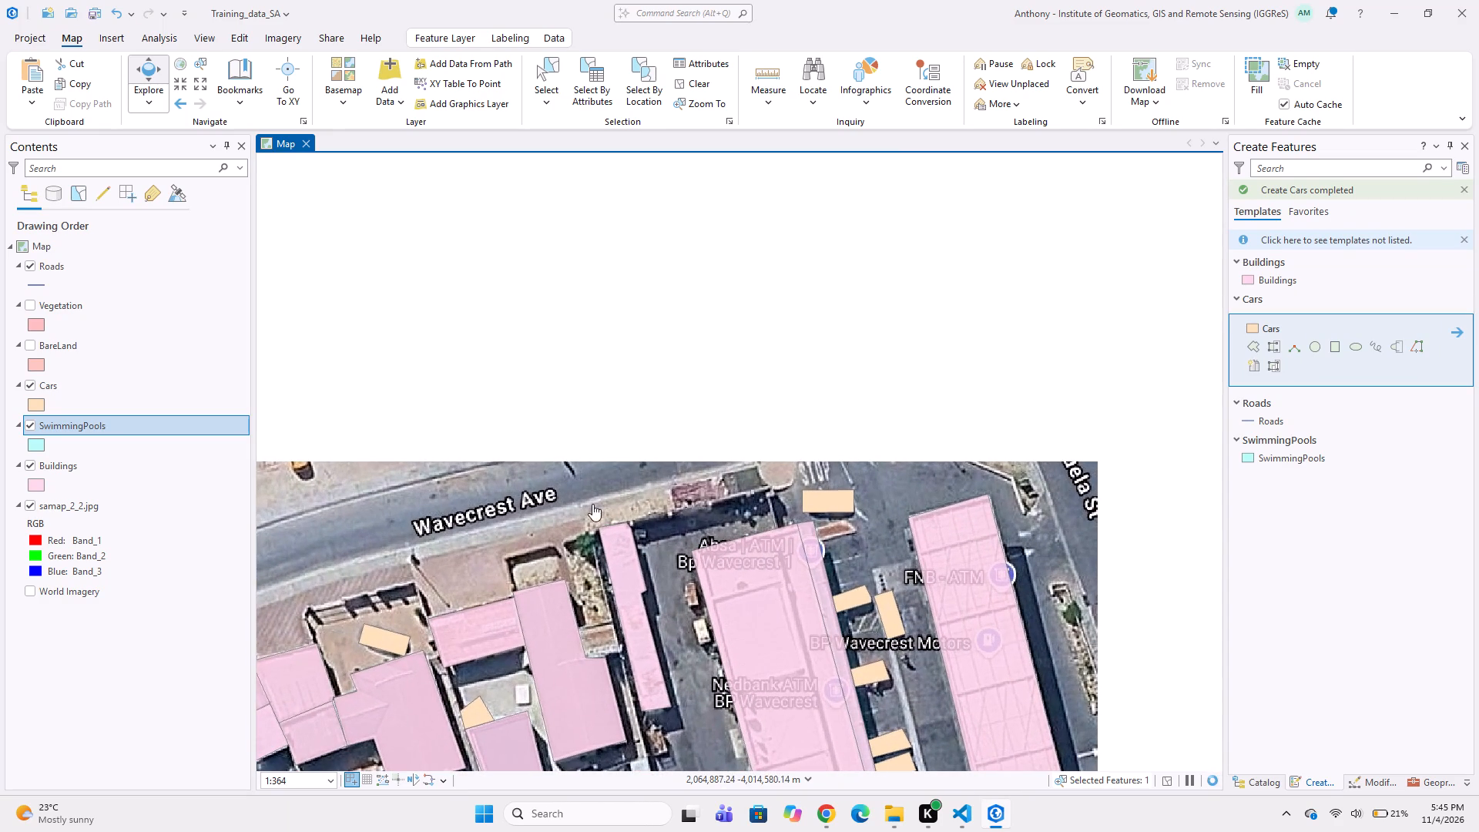
scroll(746, 507, up, 1)
scroll(700, 502, down, 1)
scroll(697, 493, up, 1)
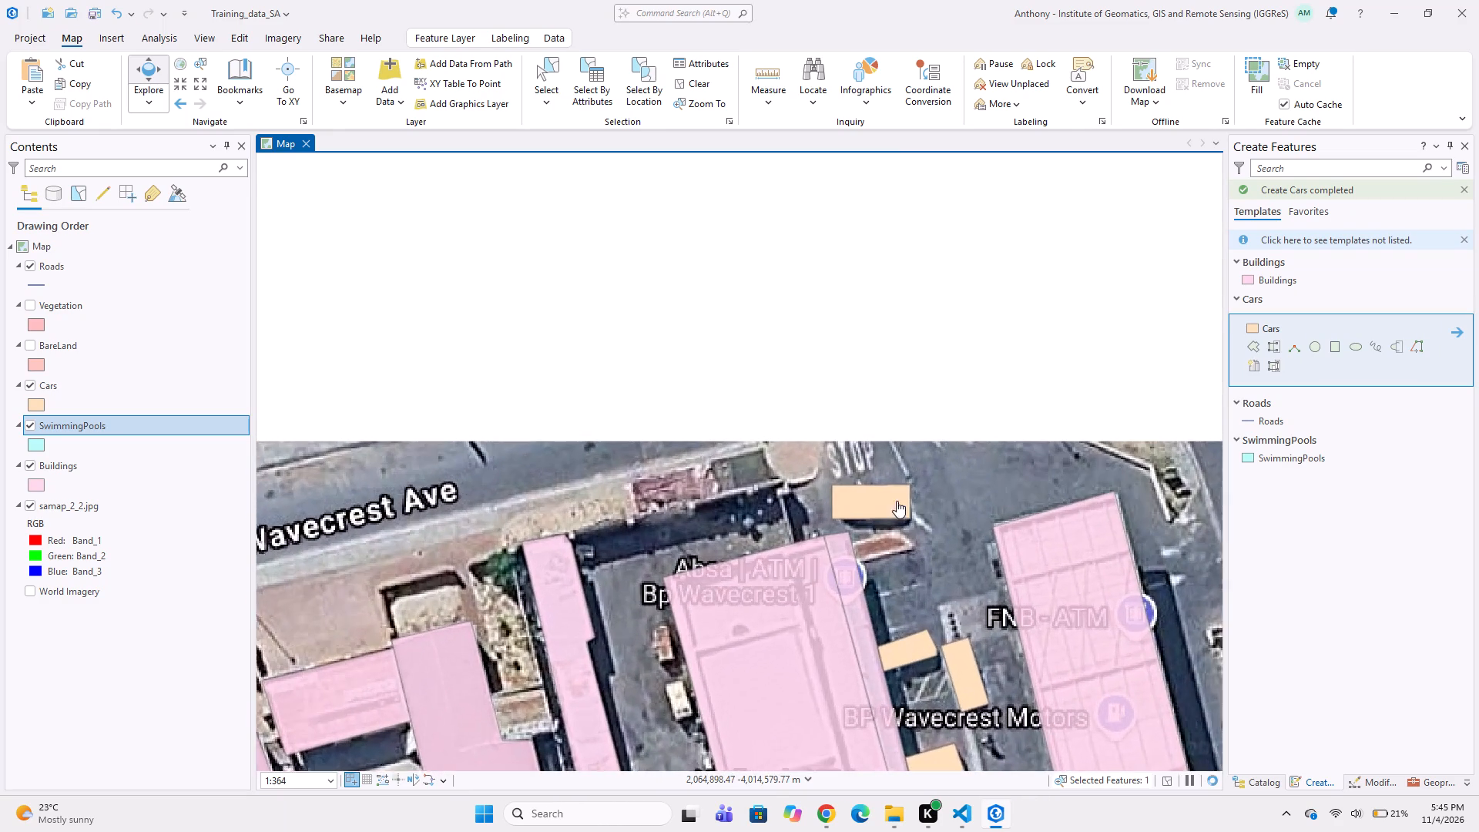
click(1253, 344)
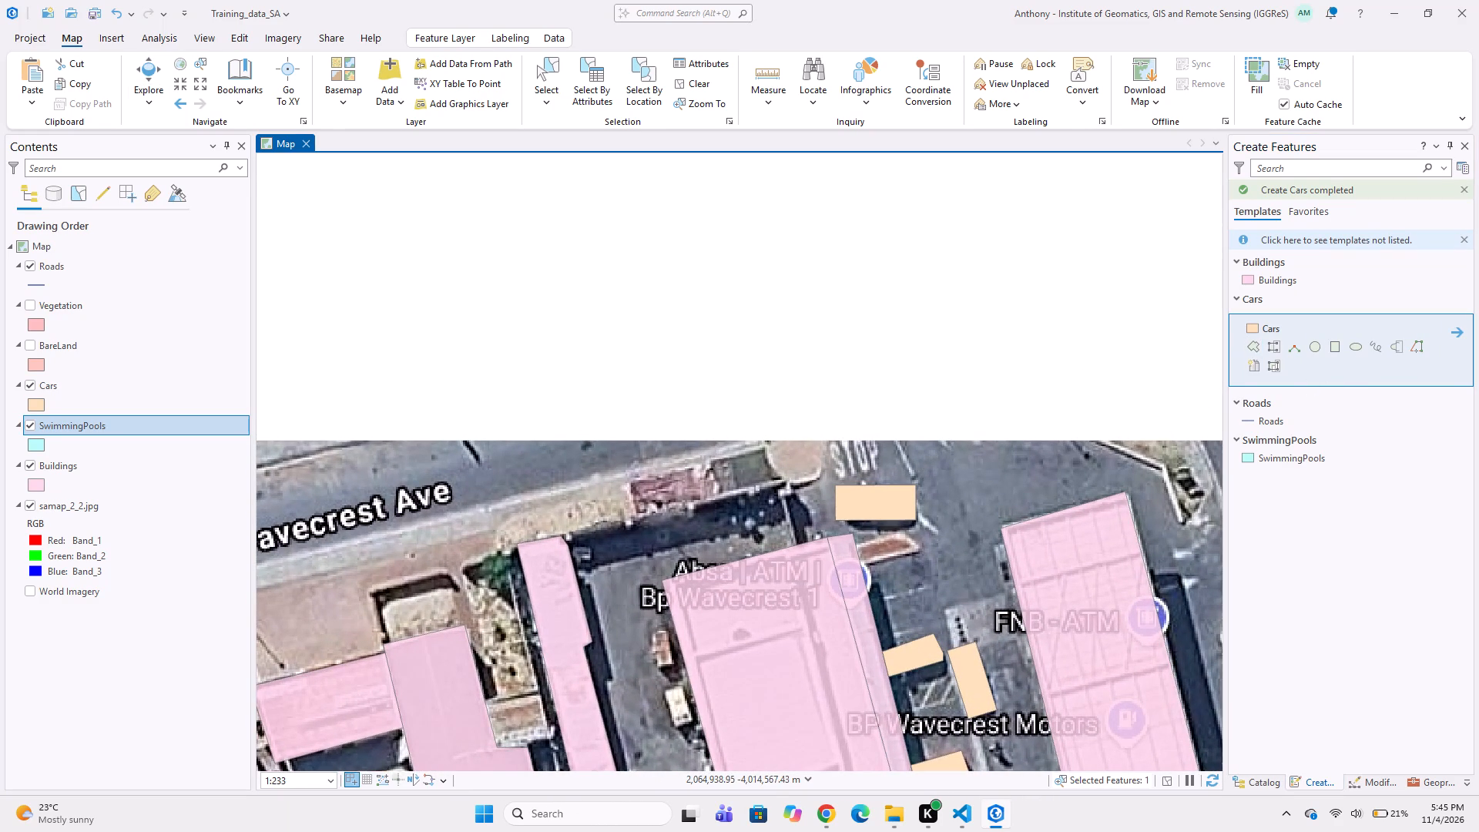
click(625, 482)
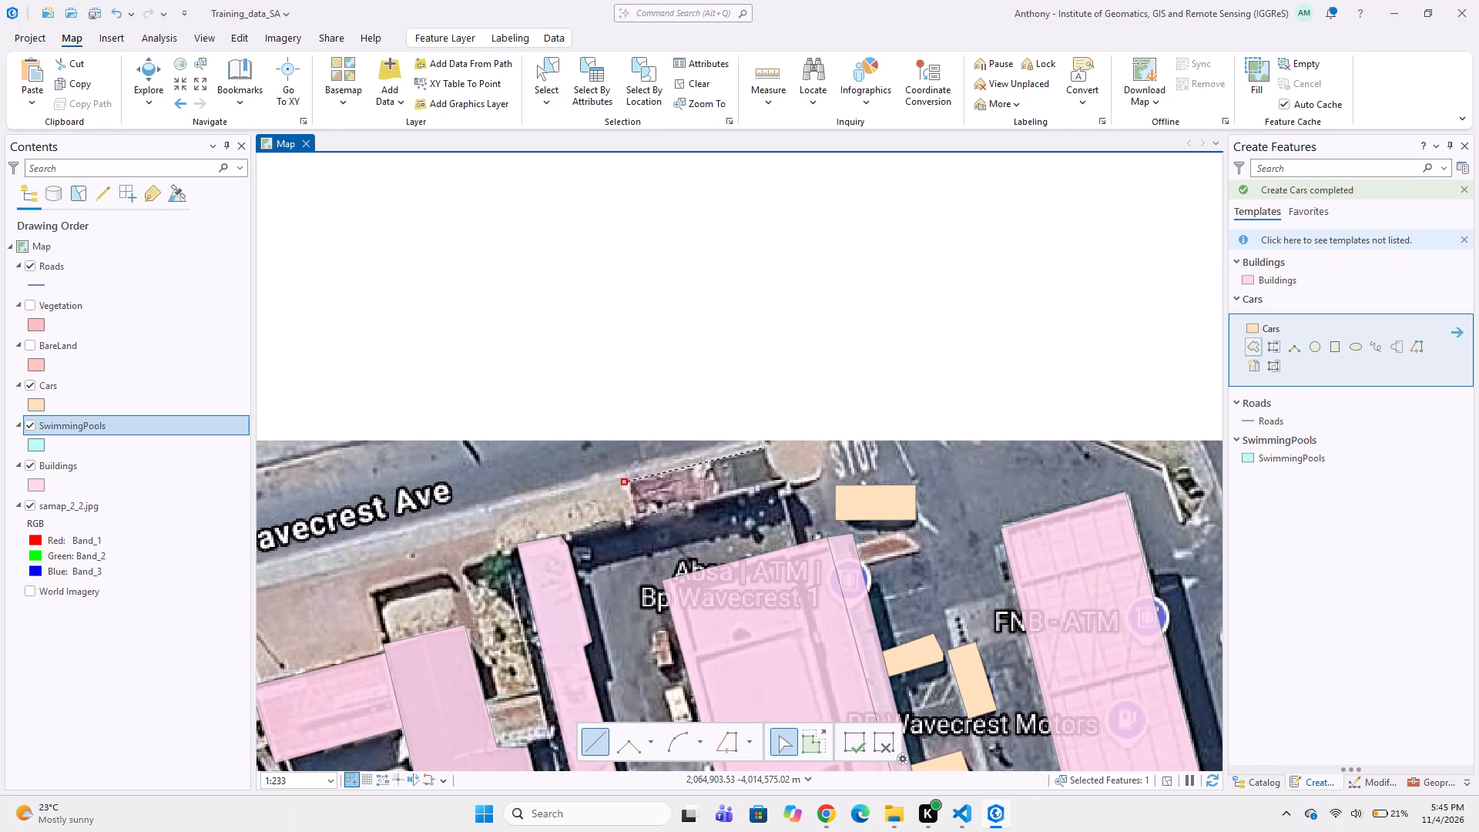
click(765, 448)
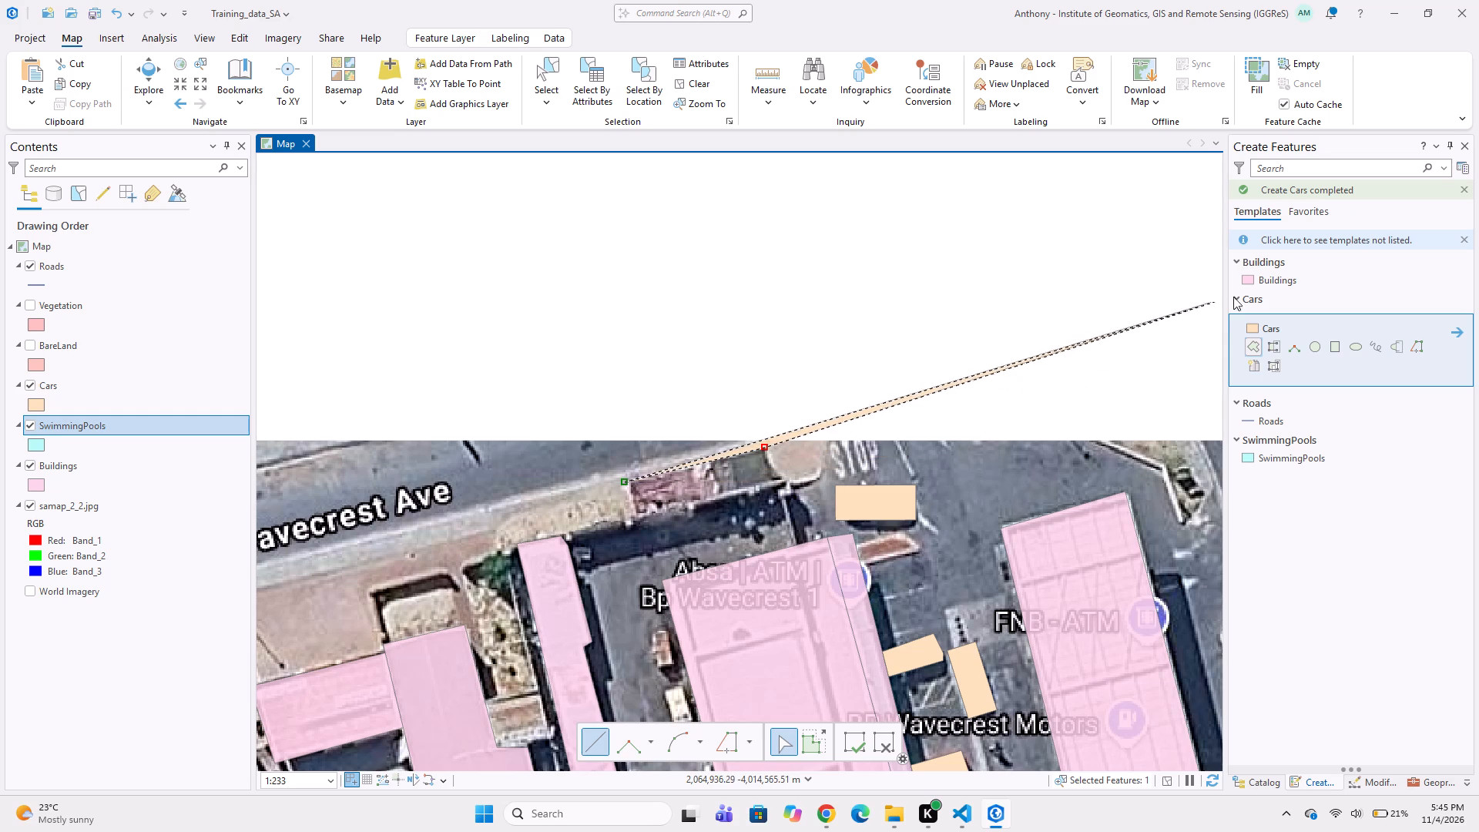
click(1260, 286)
click(783, 488)
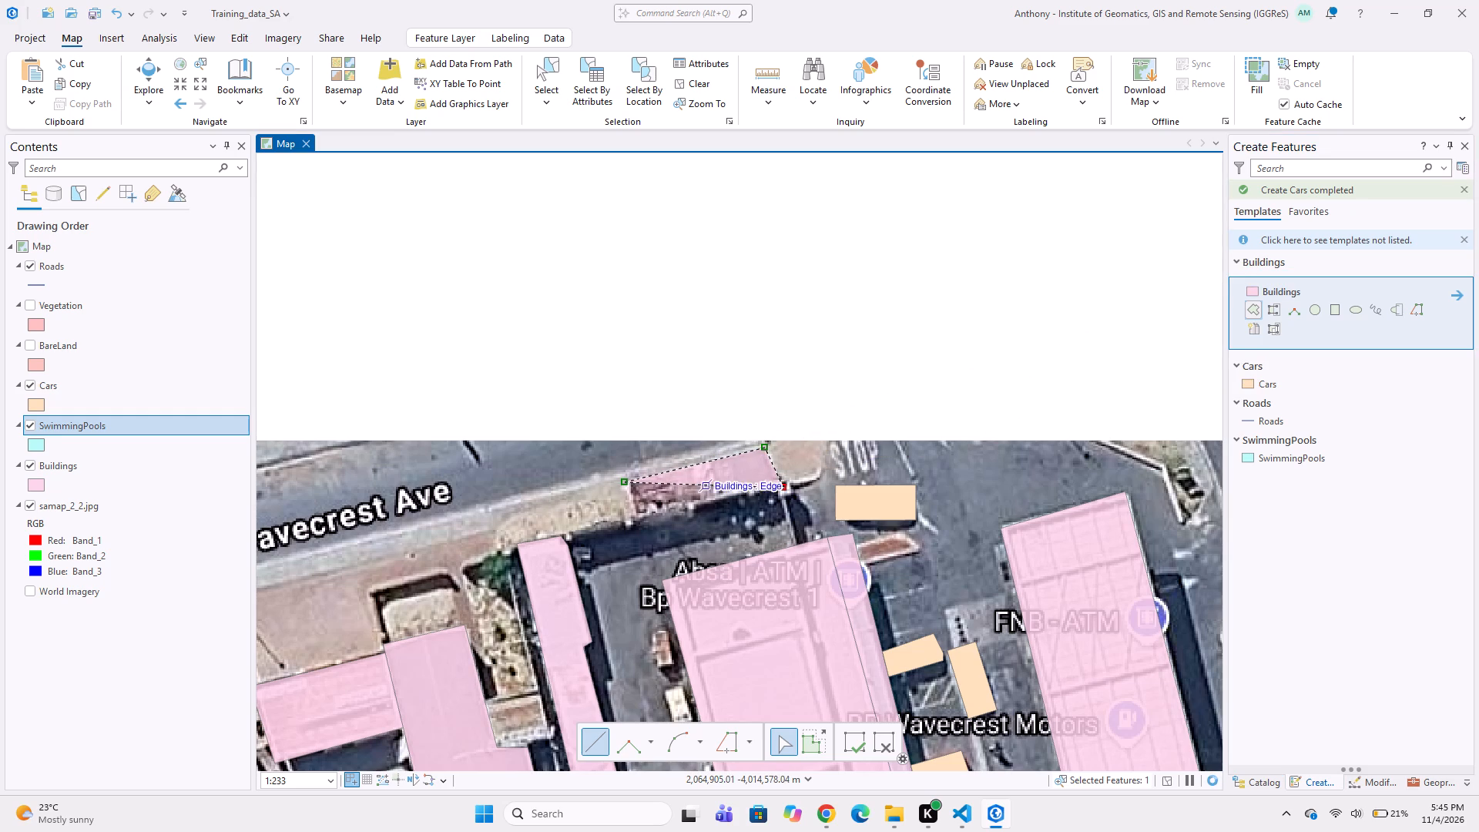
double_click(629, 525)
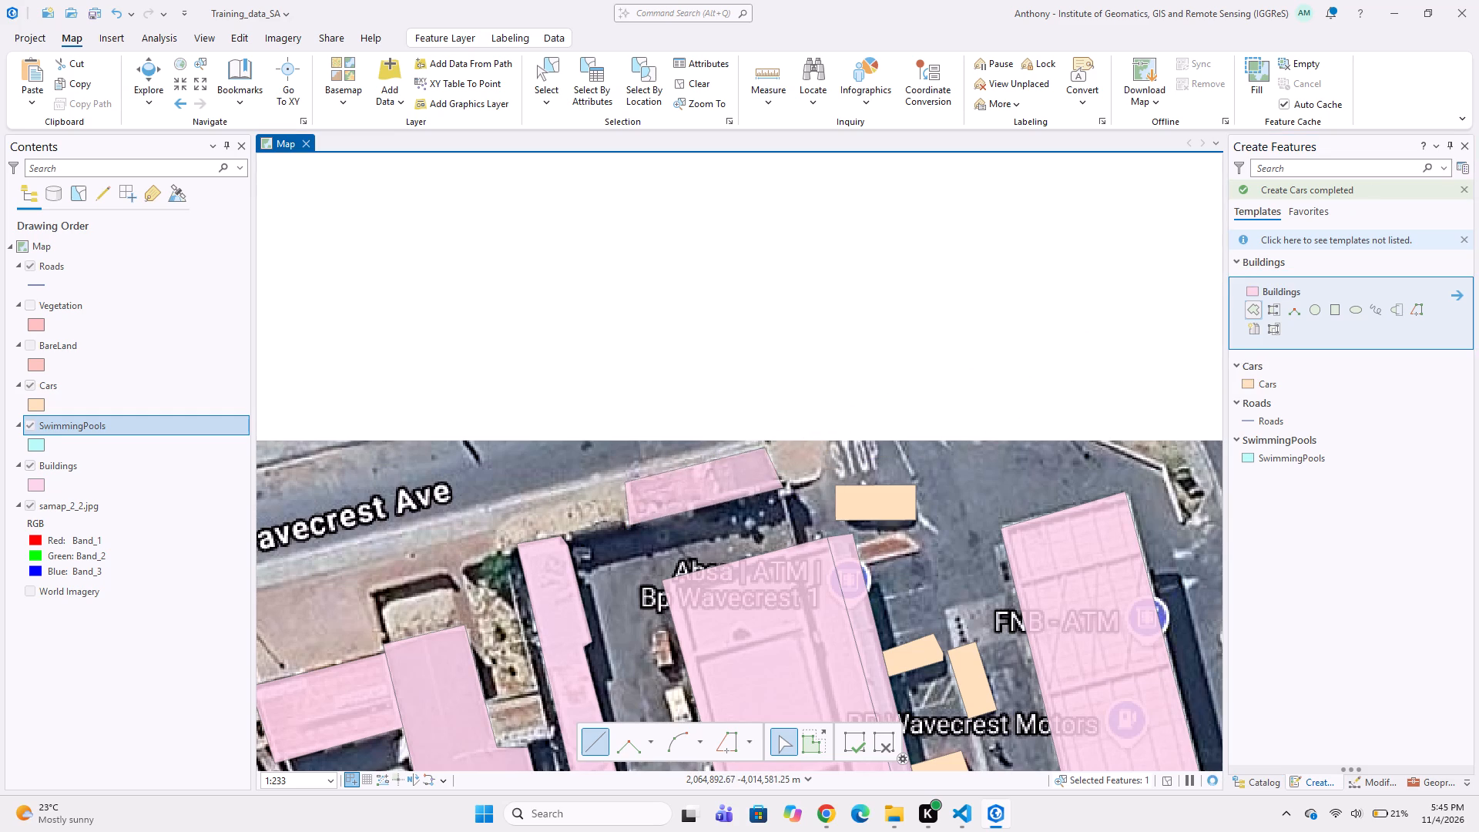
Digitize the L-shaped dark-roofed house at the corner of Britannica St and Wavecrest Ave as a Buildings polygon.
scroll(506, 544, down, 2)
middle_drag(431, 549, 676, 485)
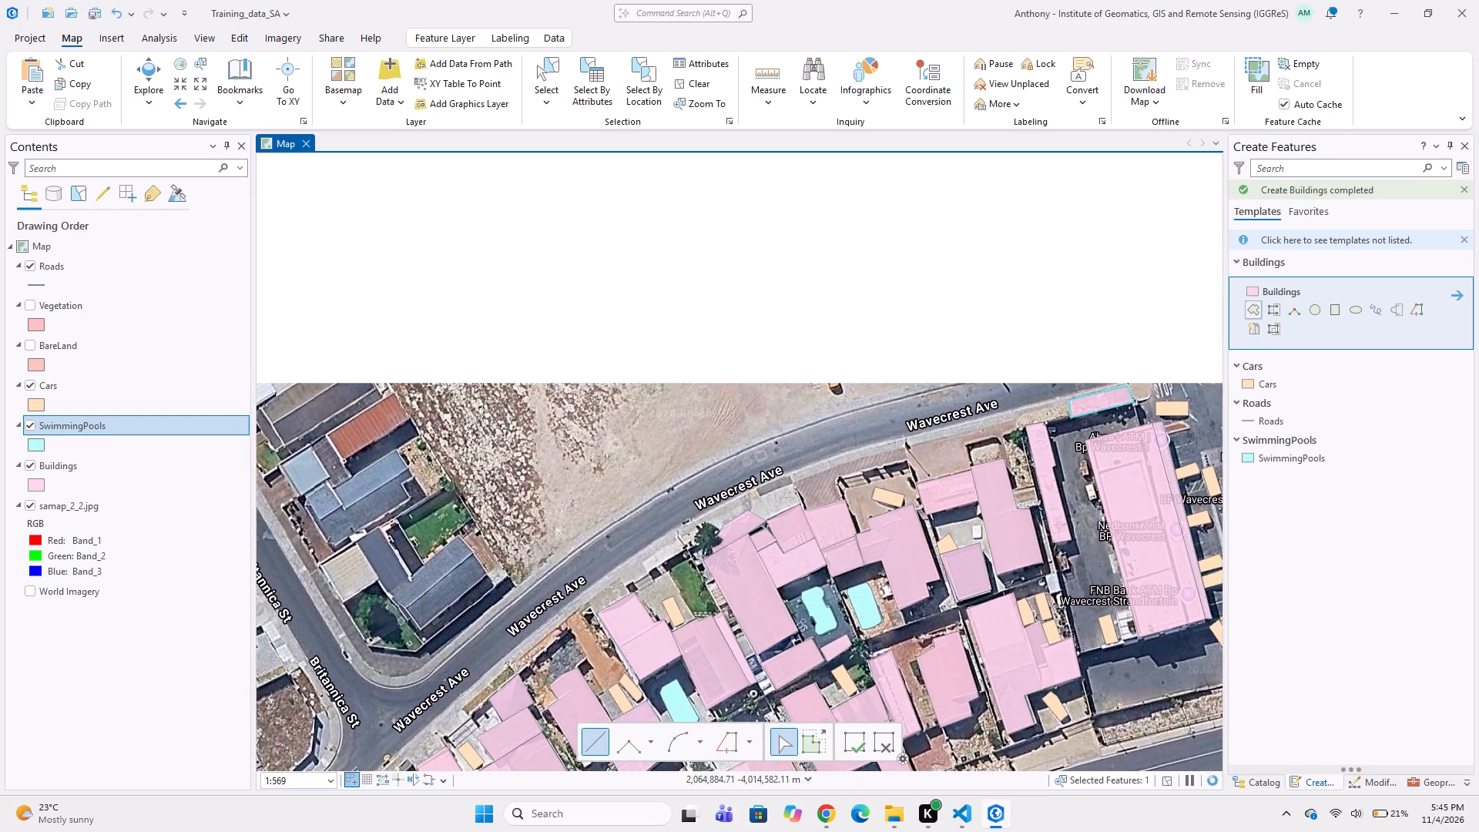
scroll(422, 507, up, 1)
middle_drag(352, 555, 541, 469)
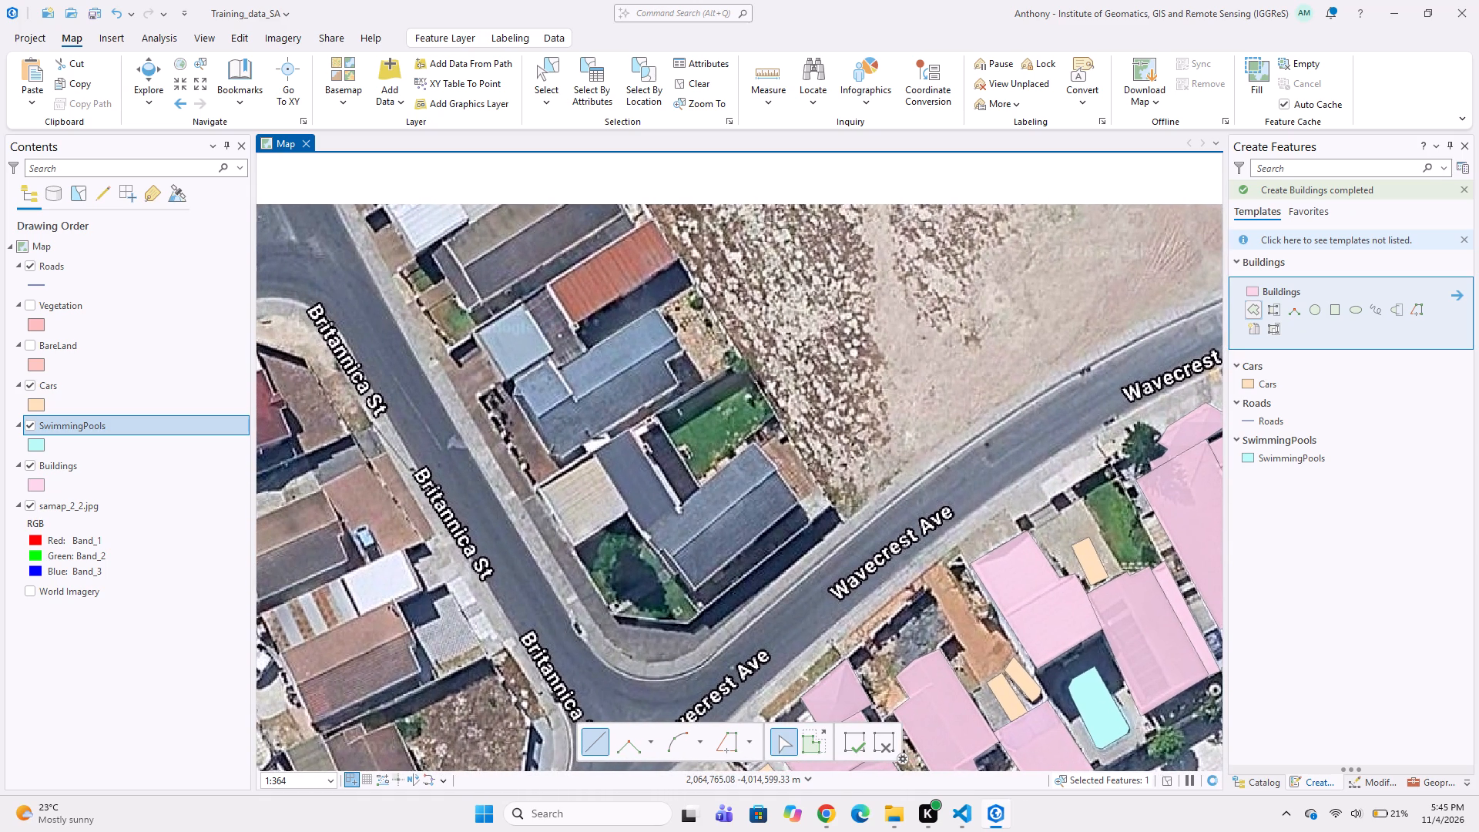
click(629, 426)
click(676, 507)
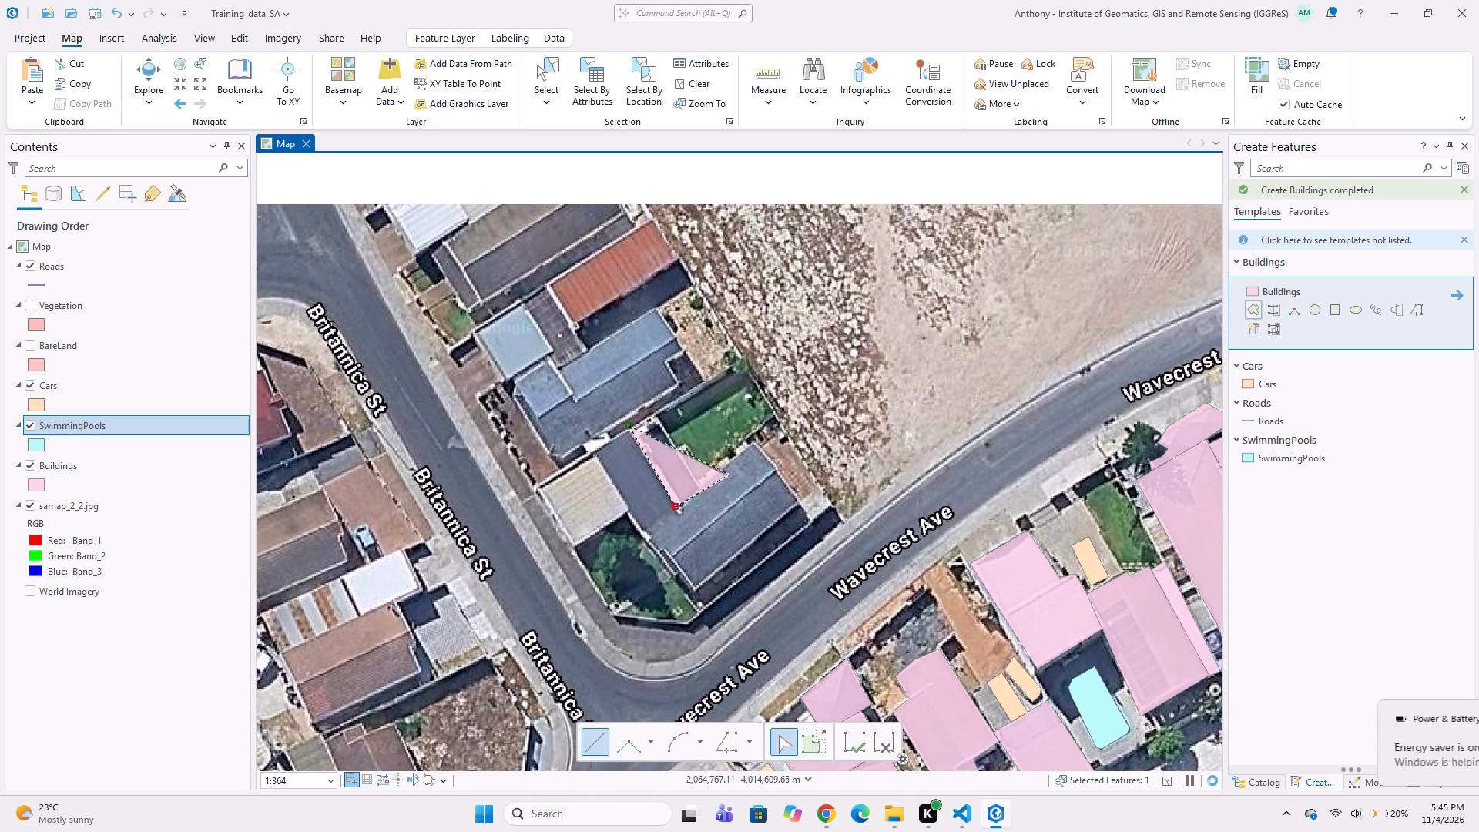
click(756, 442)
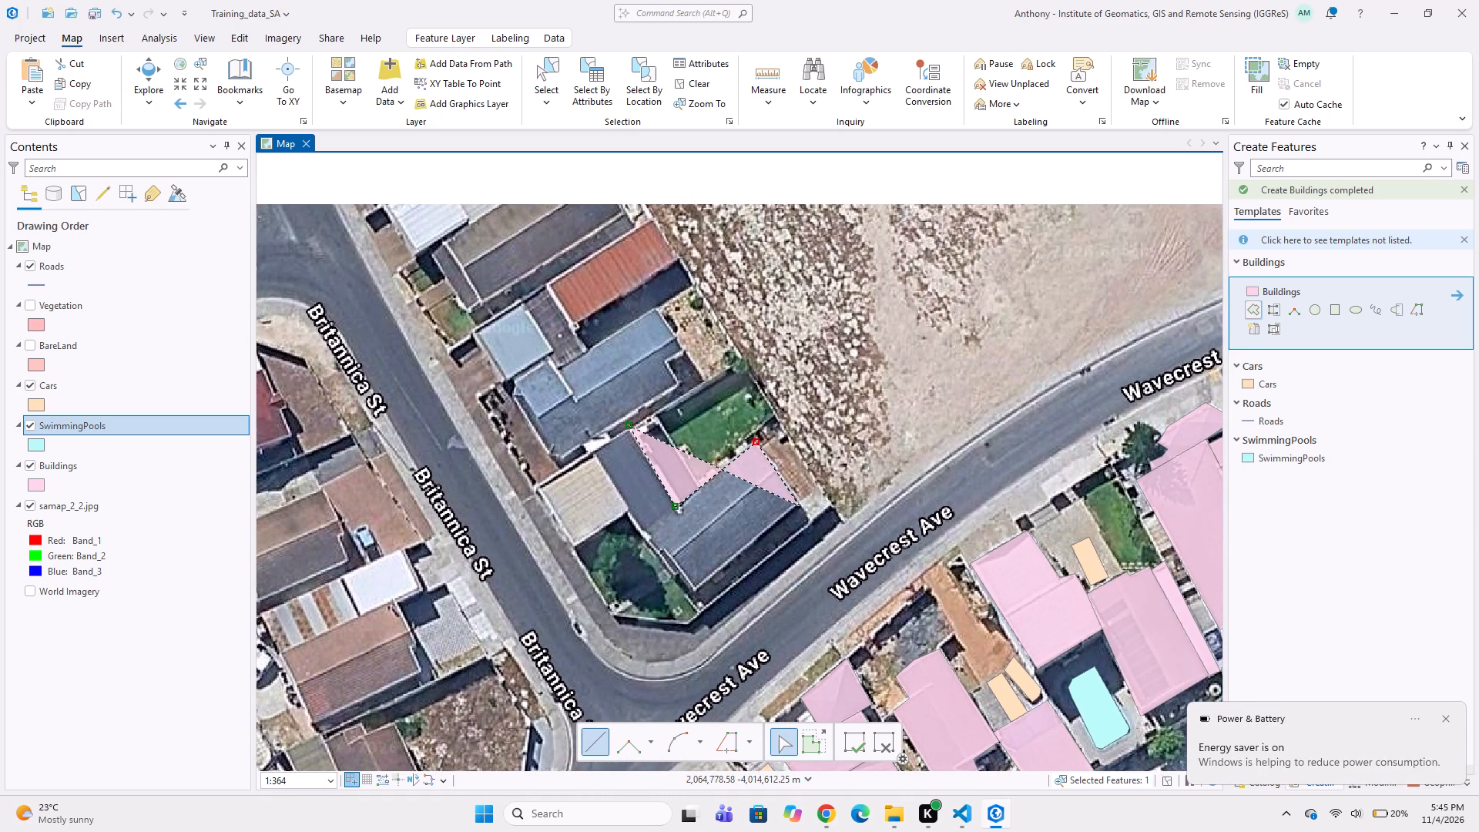
click(802, 504)
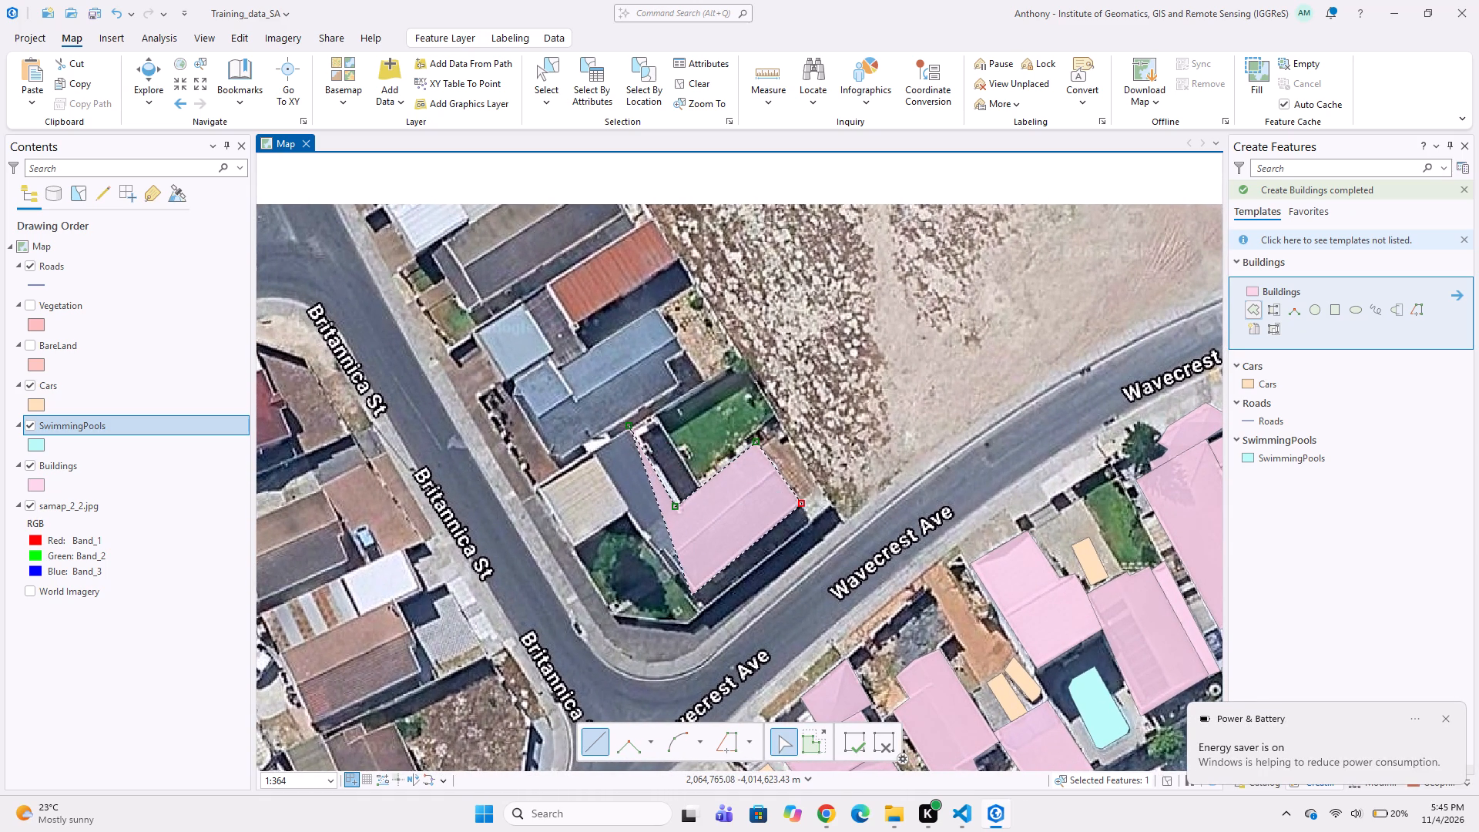
click(692, 595)
click(627, 515)
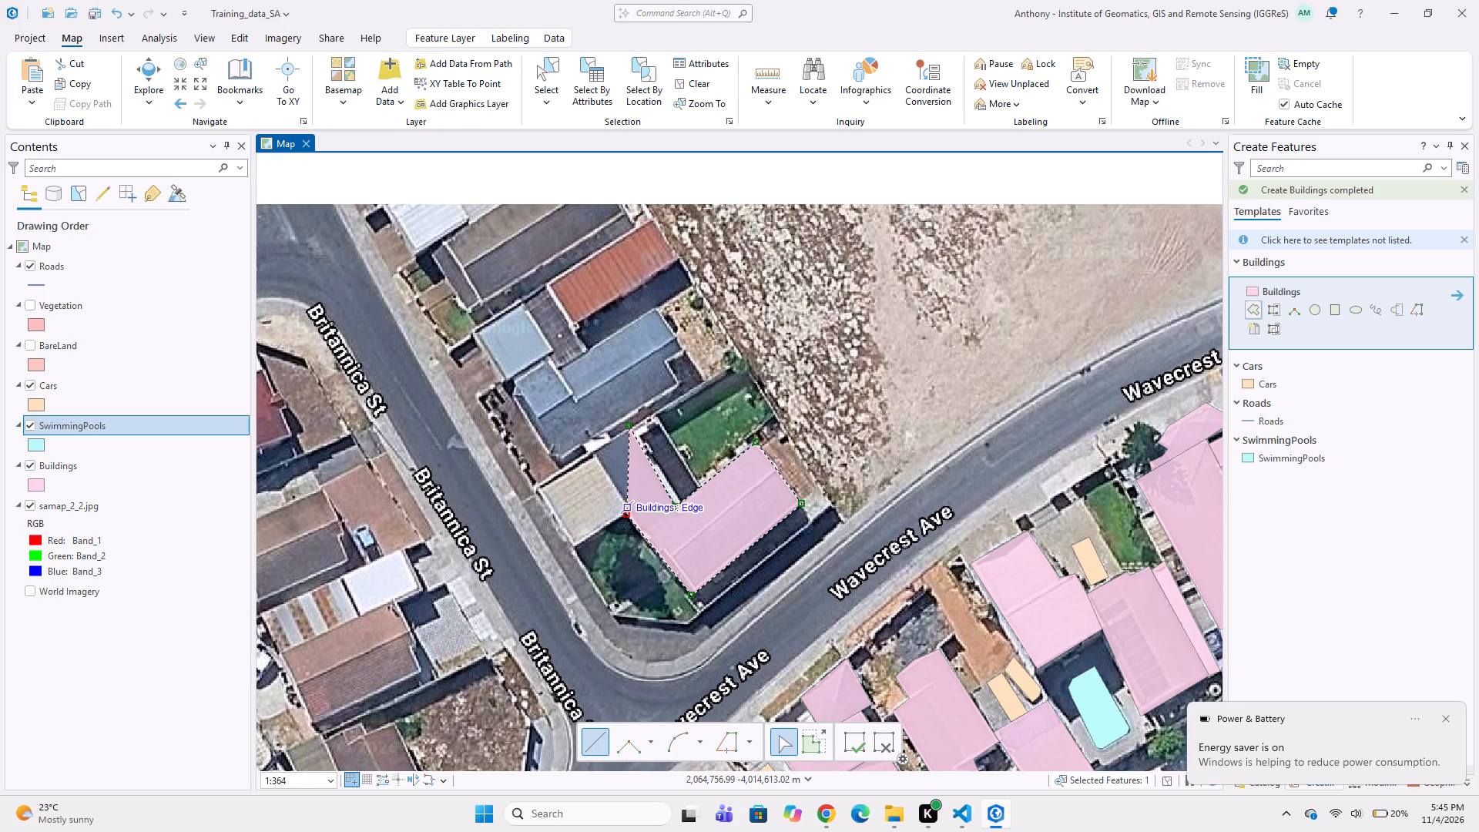
click(629, 504)
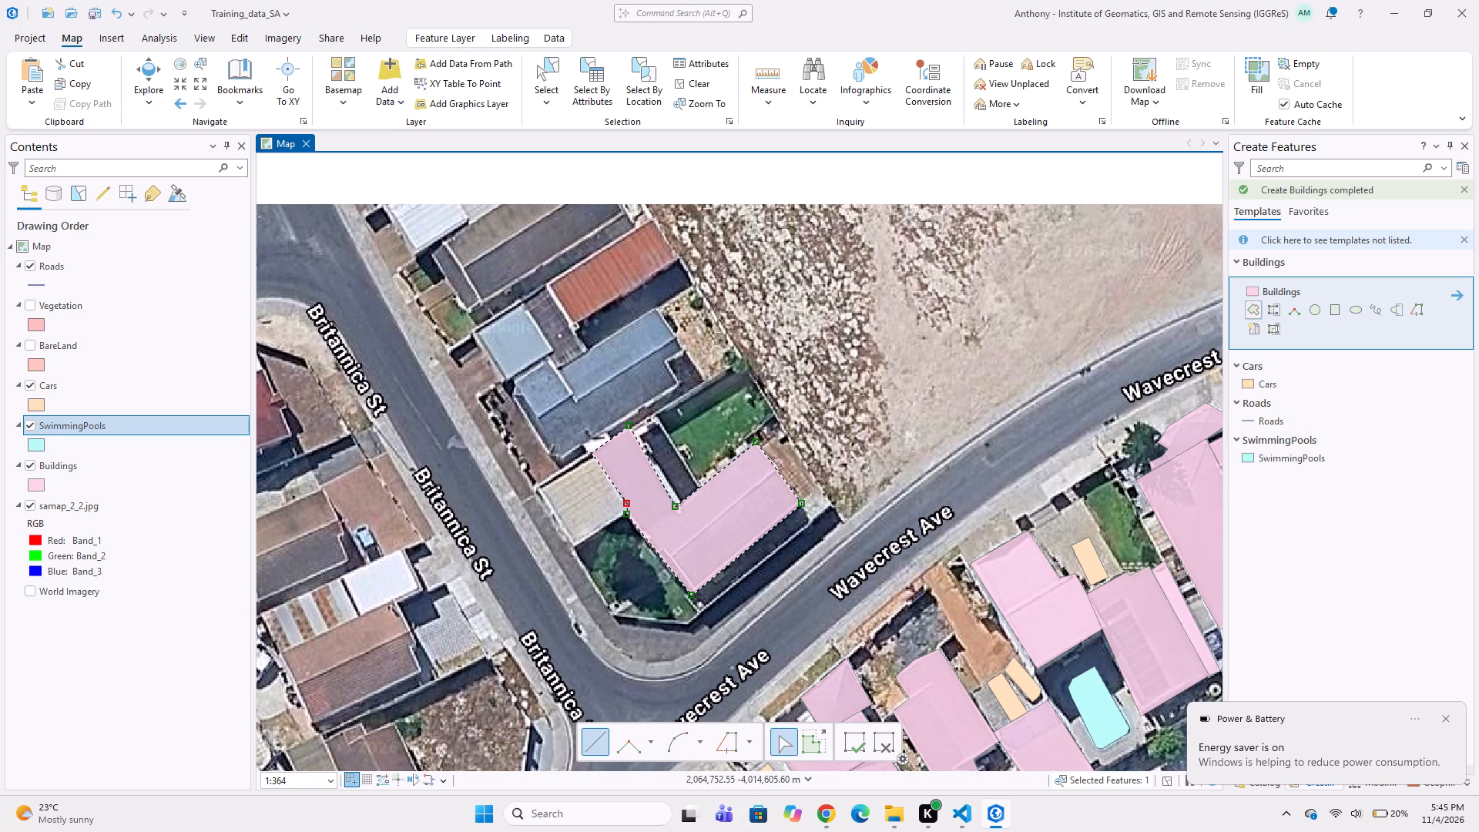
double_click(592, 453)
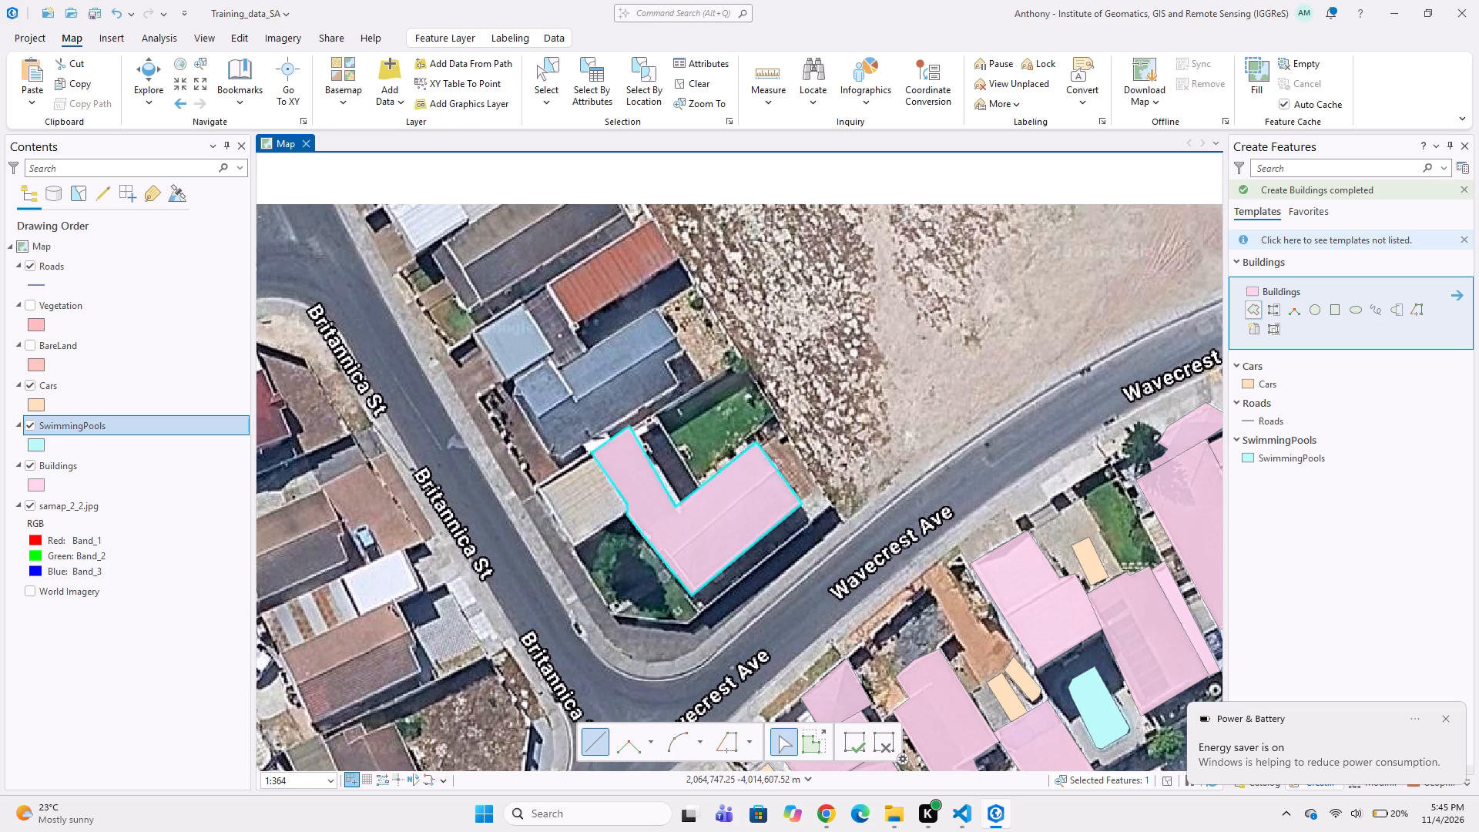
Digitize the light-roofed annex on the corner house's Britannica St side as a Buildings polygon sharing the house's edge.
middle_drag(508, 479, 616, 450)
scroll(699, 434, up, 1)
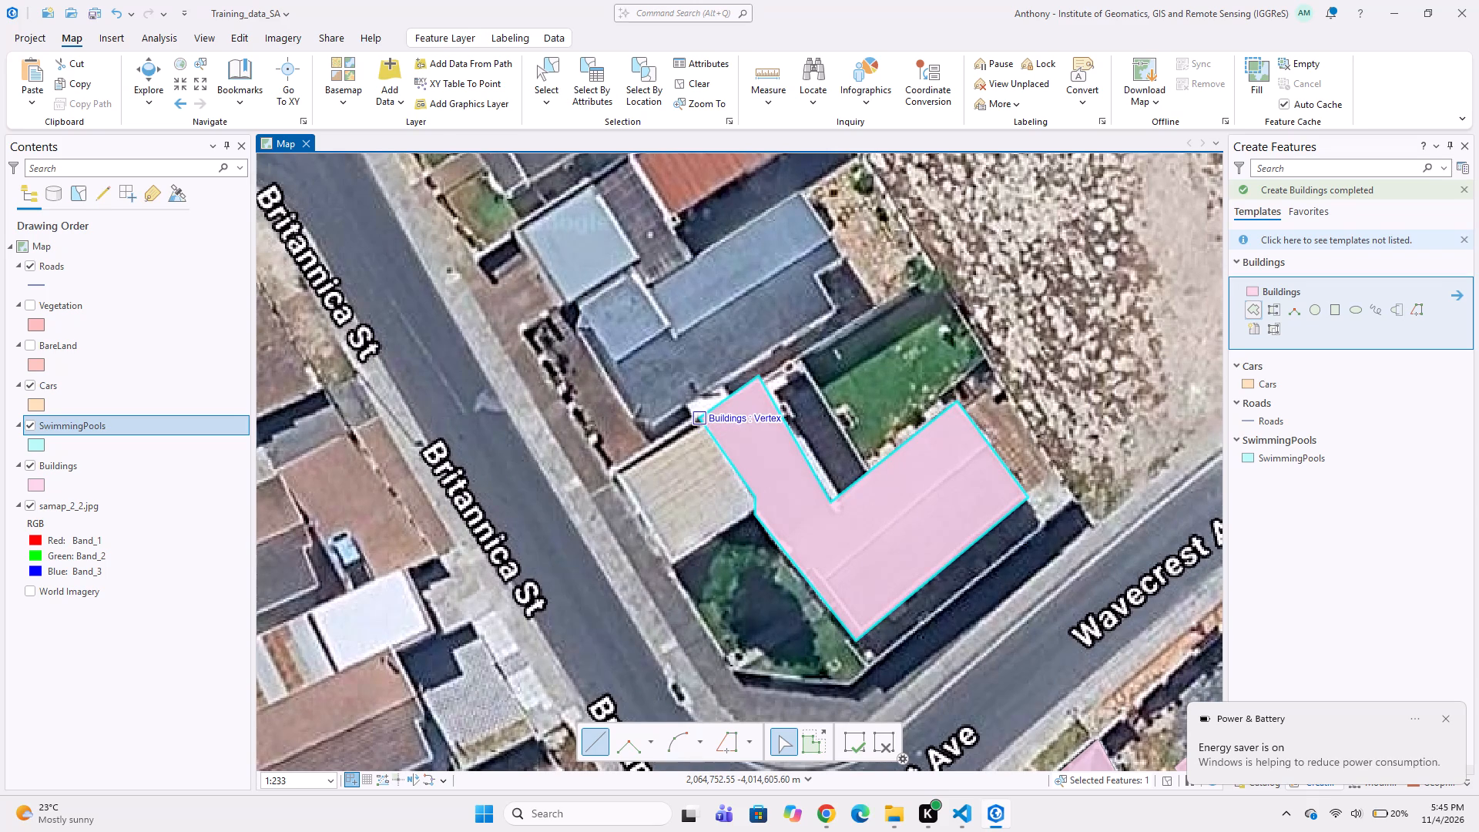
click(705, 421)
click(605, 463)
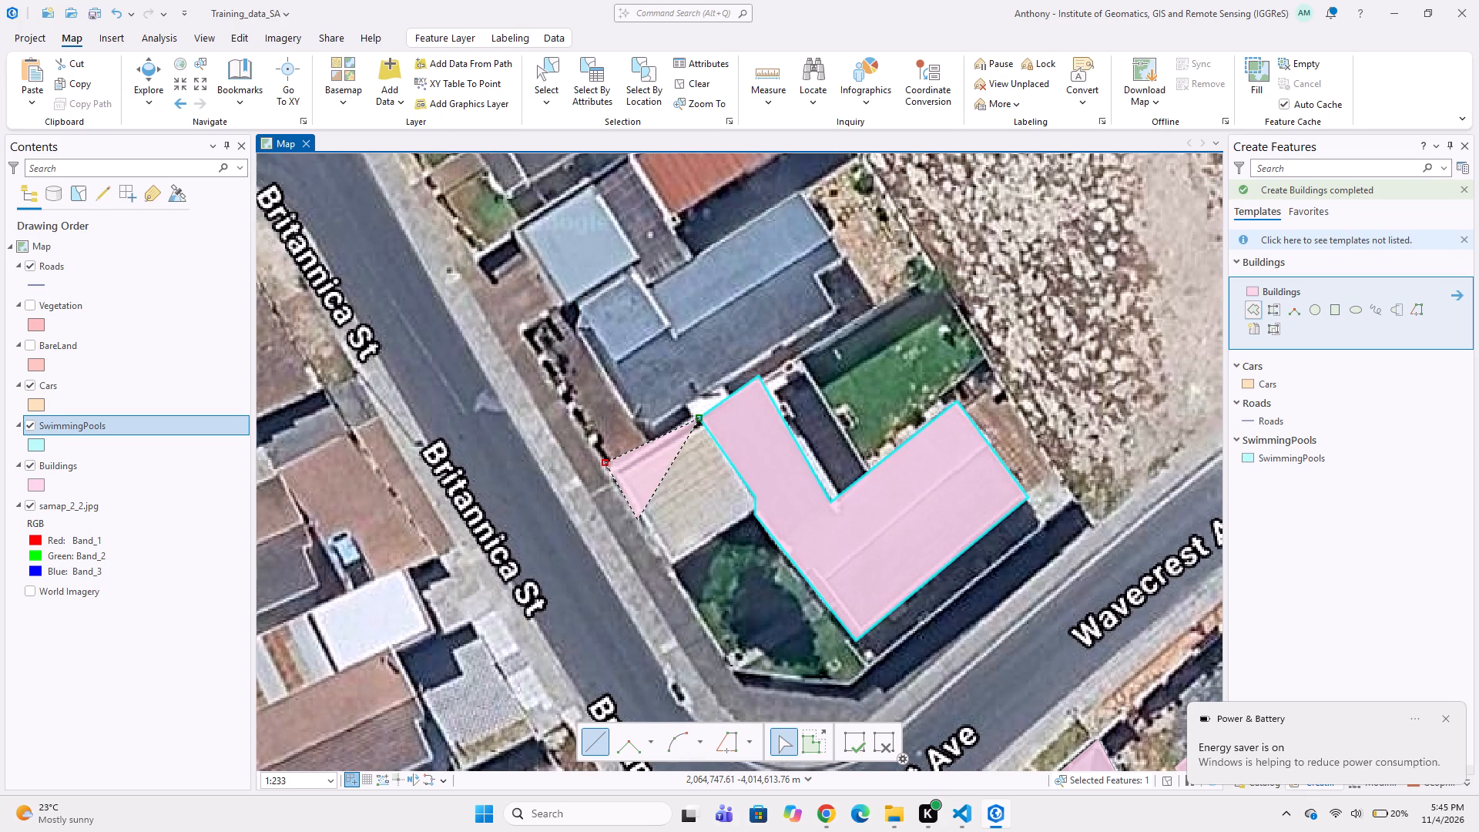
click(676, 563)
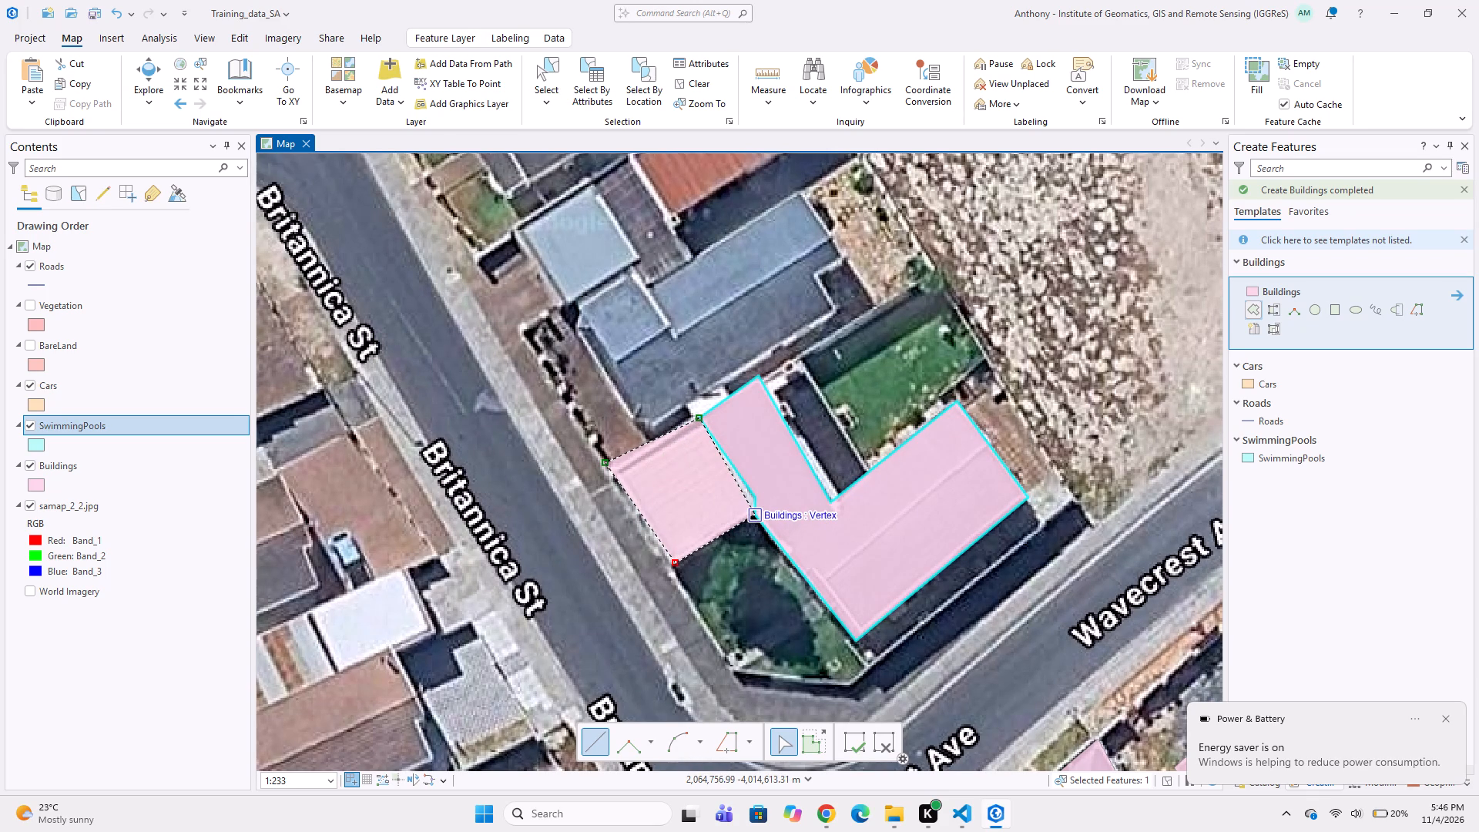
click(759, 509)
double_click(754, 501)
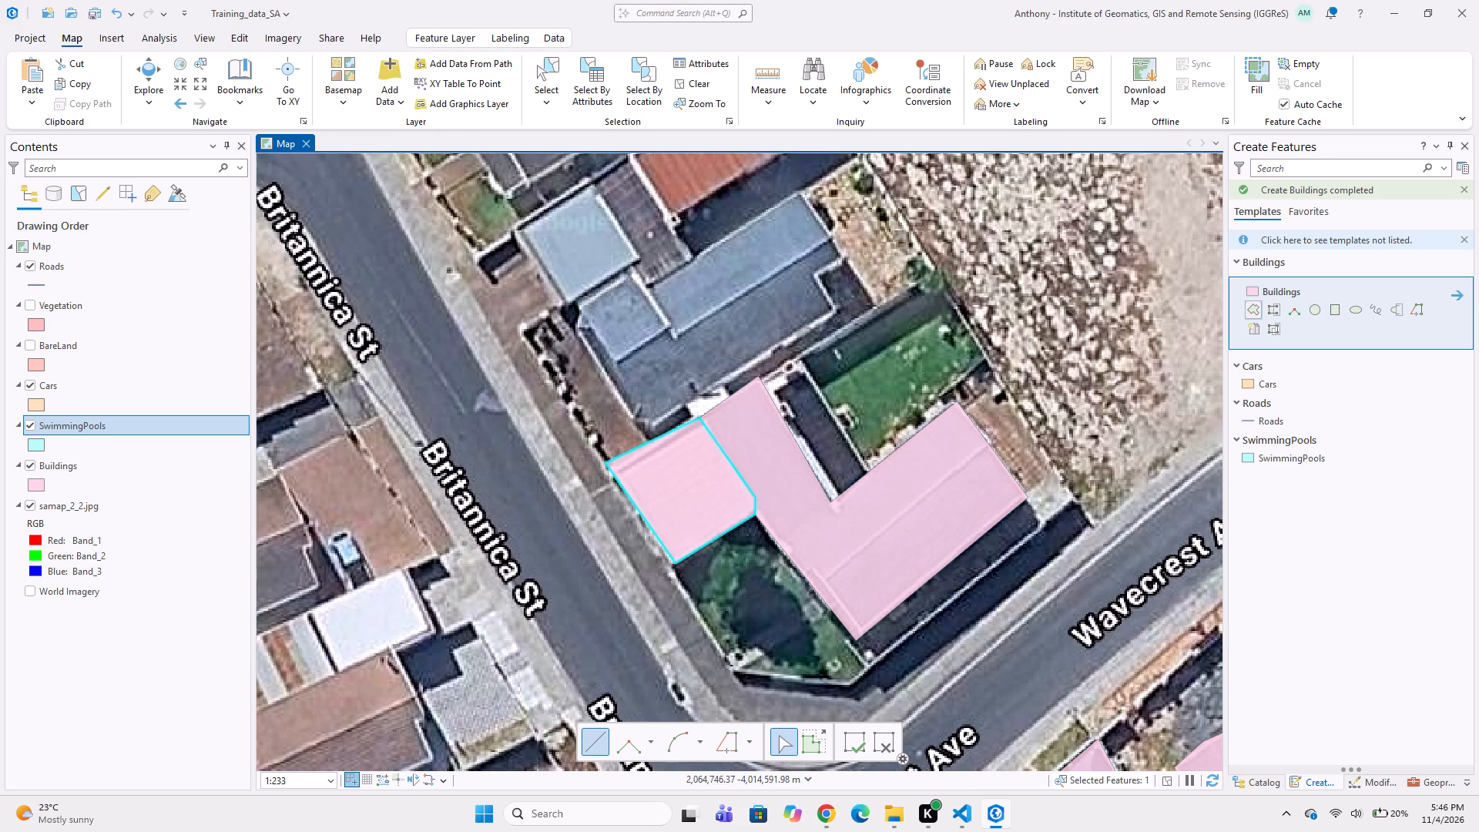
Digitize the blue-grey roofed house just north of the corner house on Britannica St as a Buildings polygon, following its stepped outline.
middle_drag(693, 315, 672, 396)
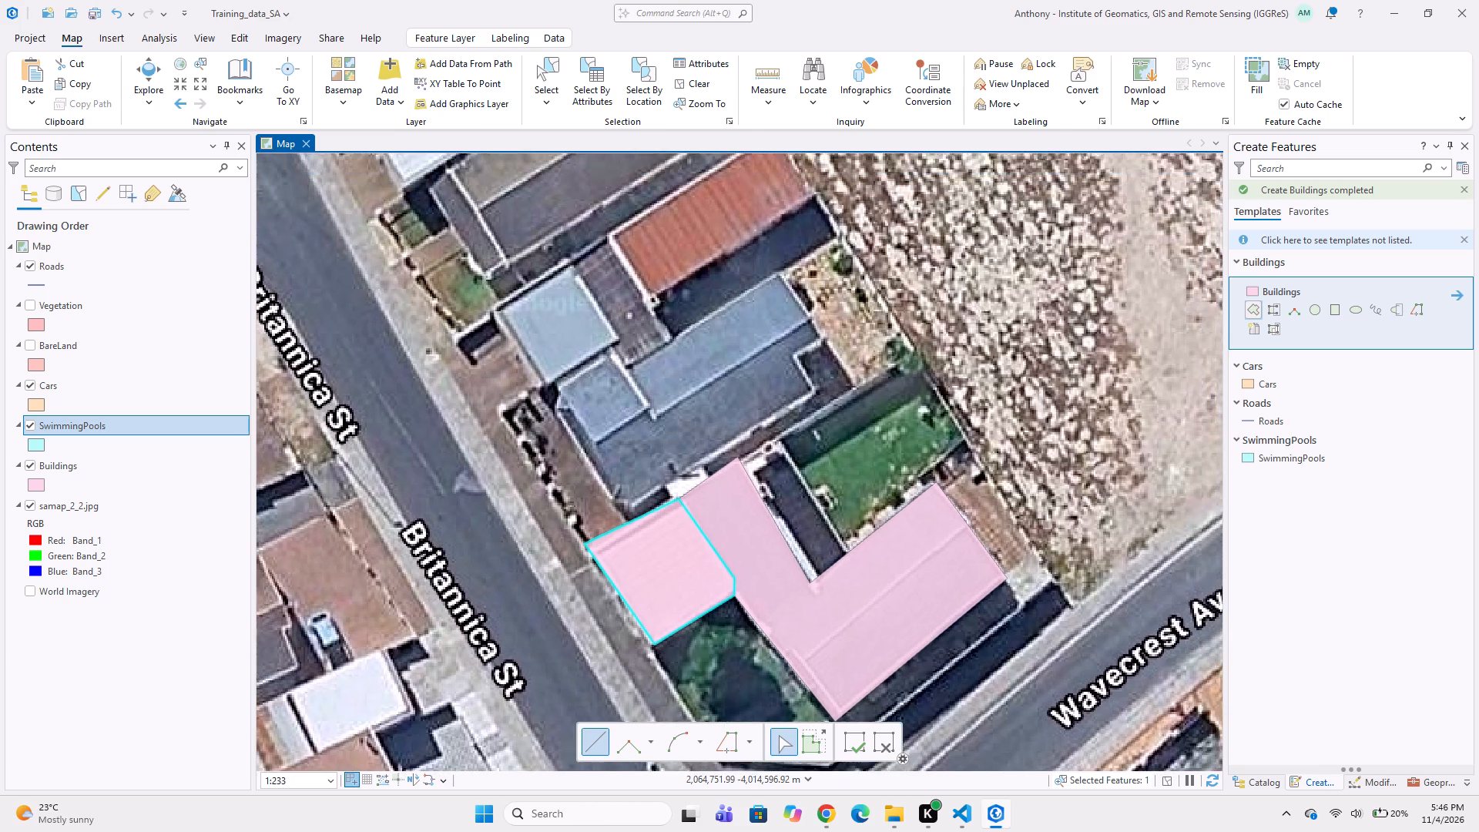
scroll(647, 350, up, 1)
click(591, 345)
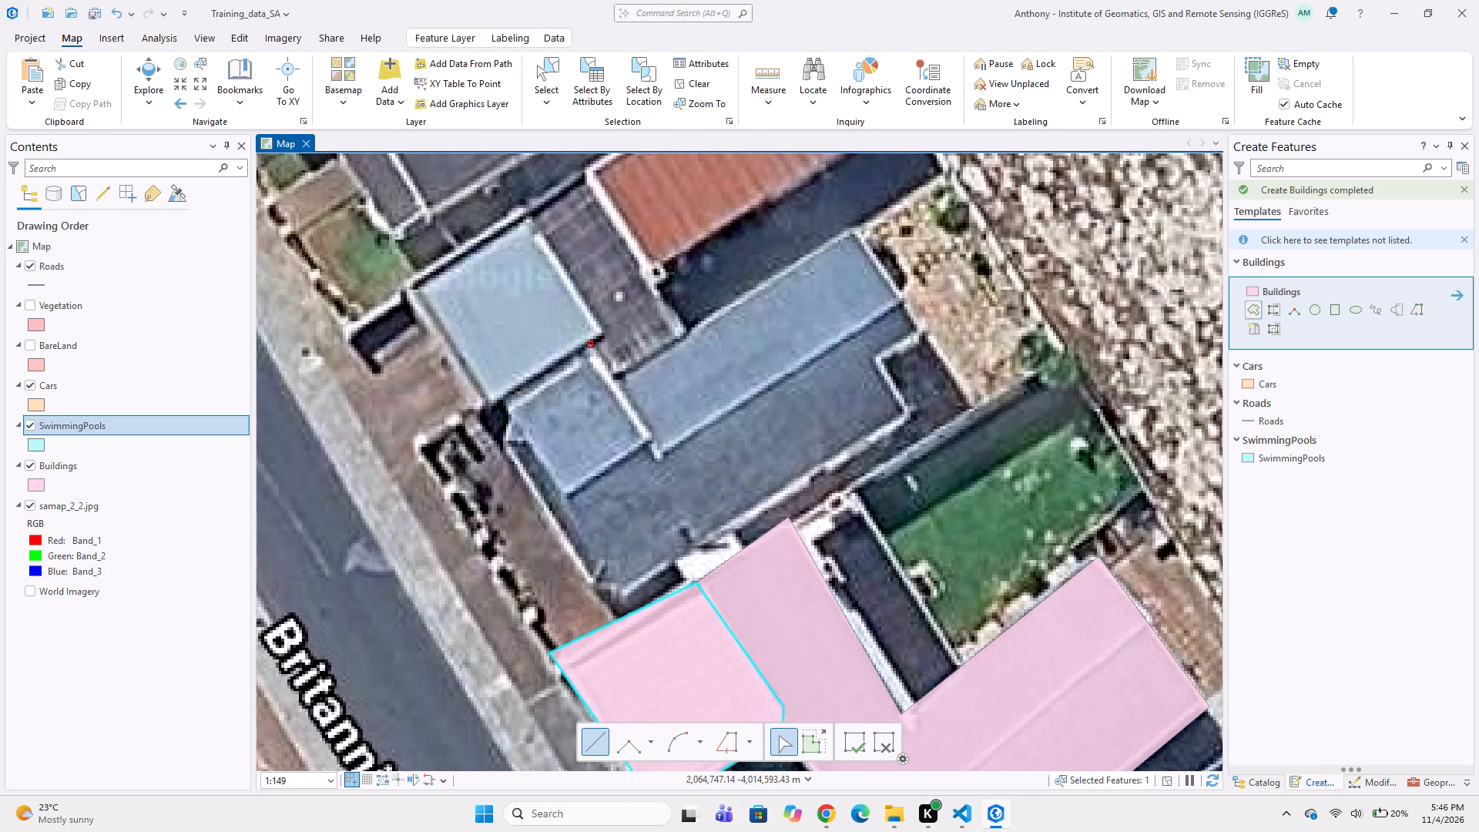
click(498, 404)
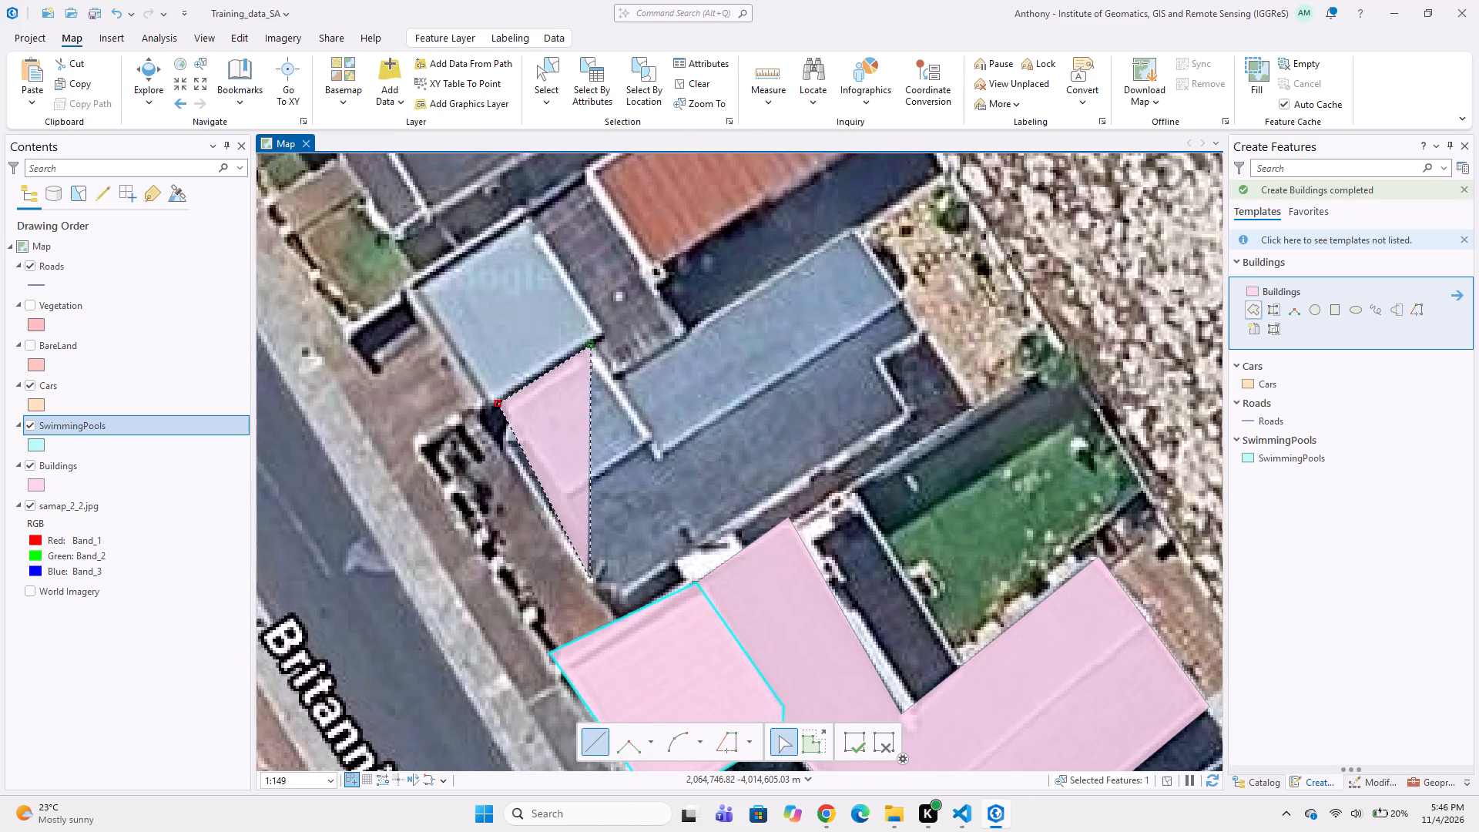
drag(609, 609, 617, 609)
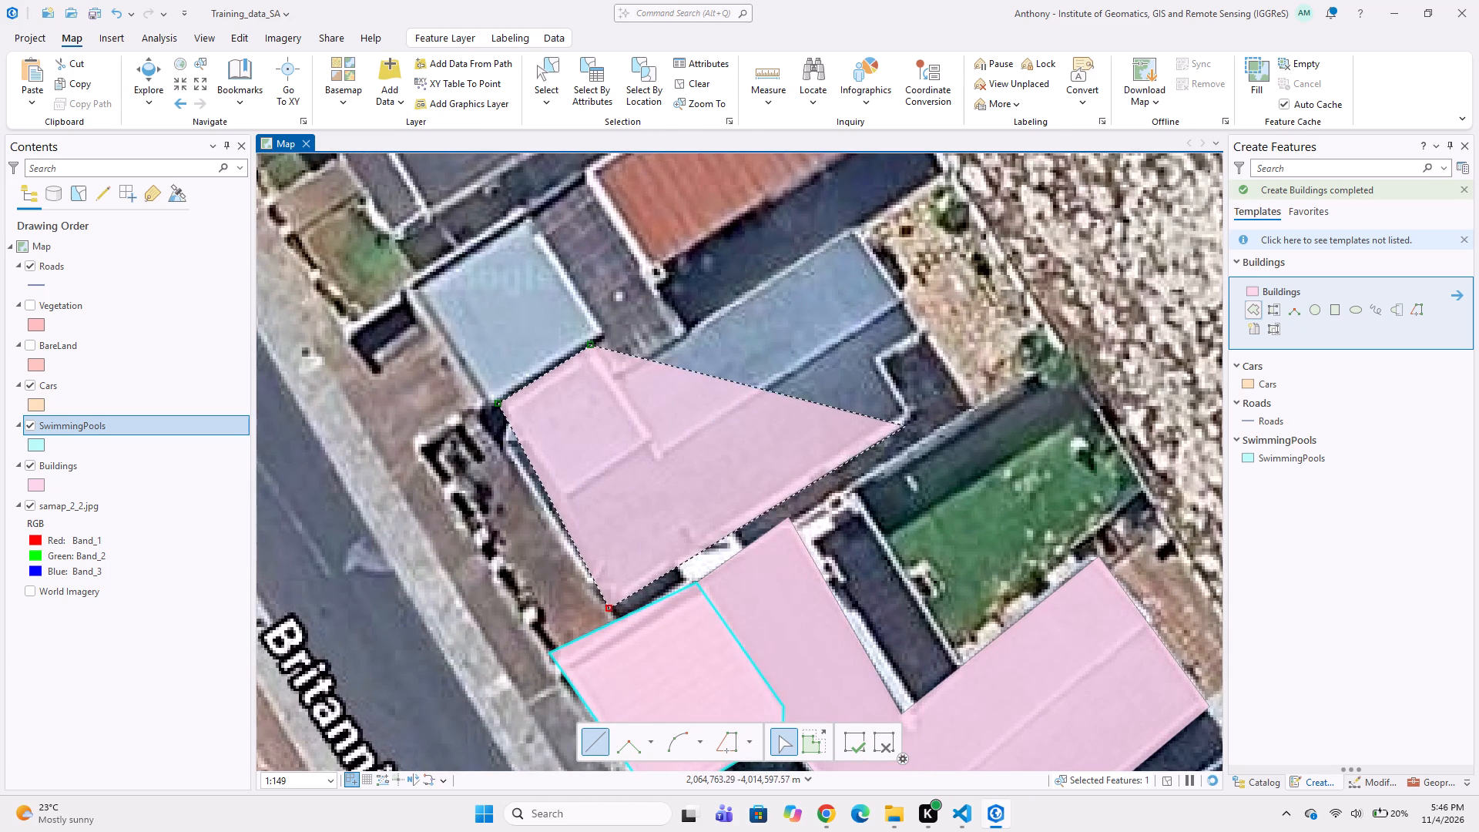
click(911, 418)
click(879, 356)
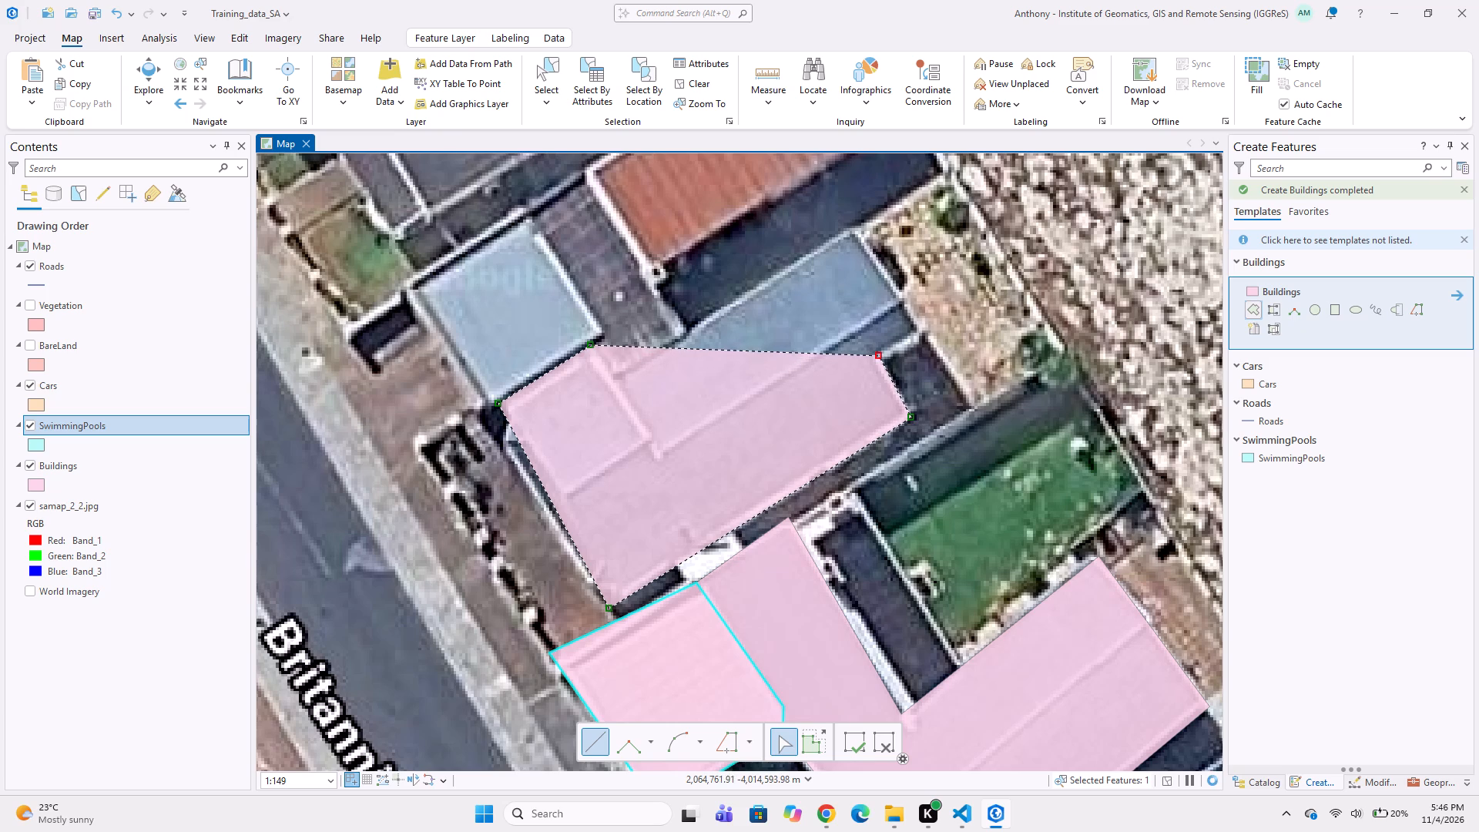
click(919, 334)
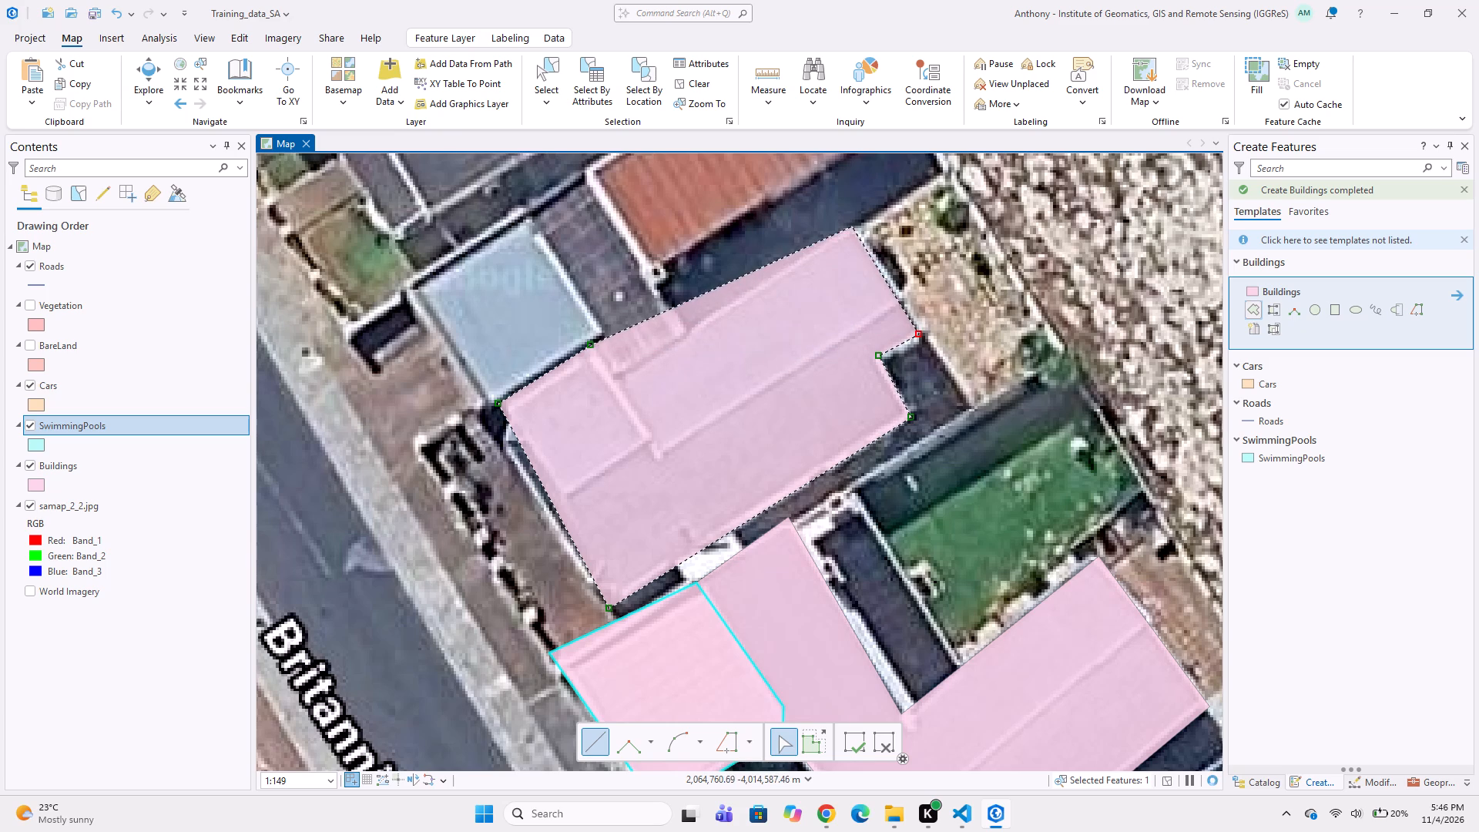
click(852, 226)
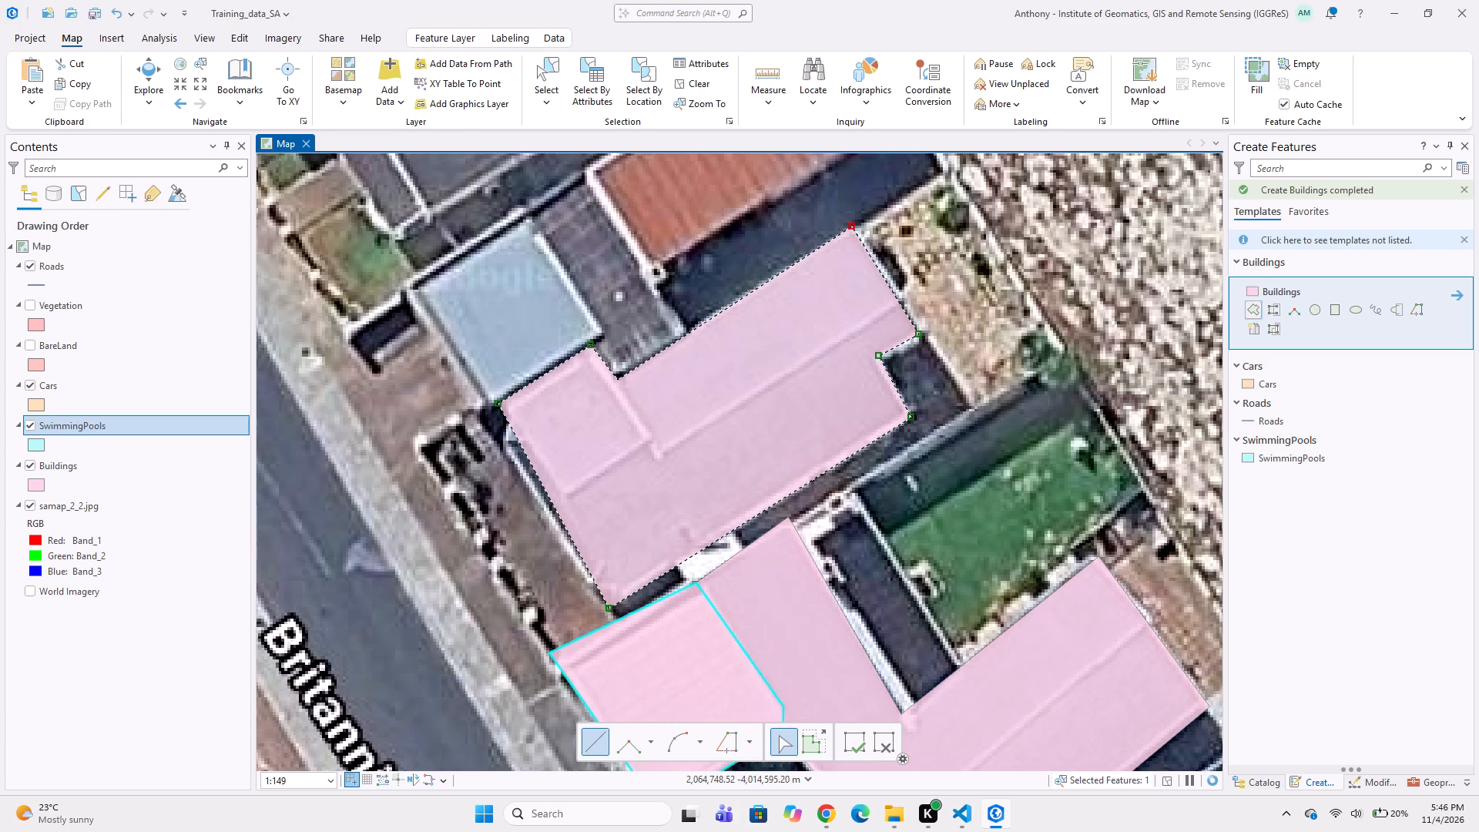
double_click(620, 377)
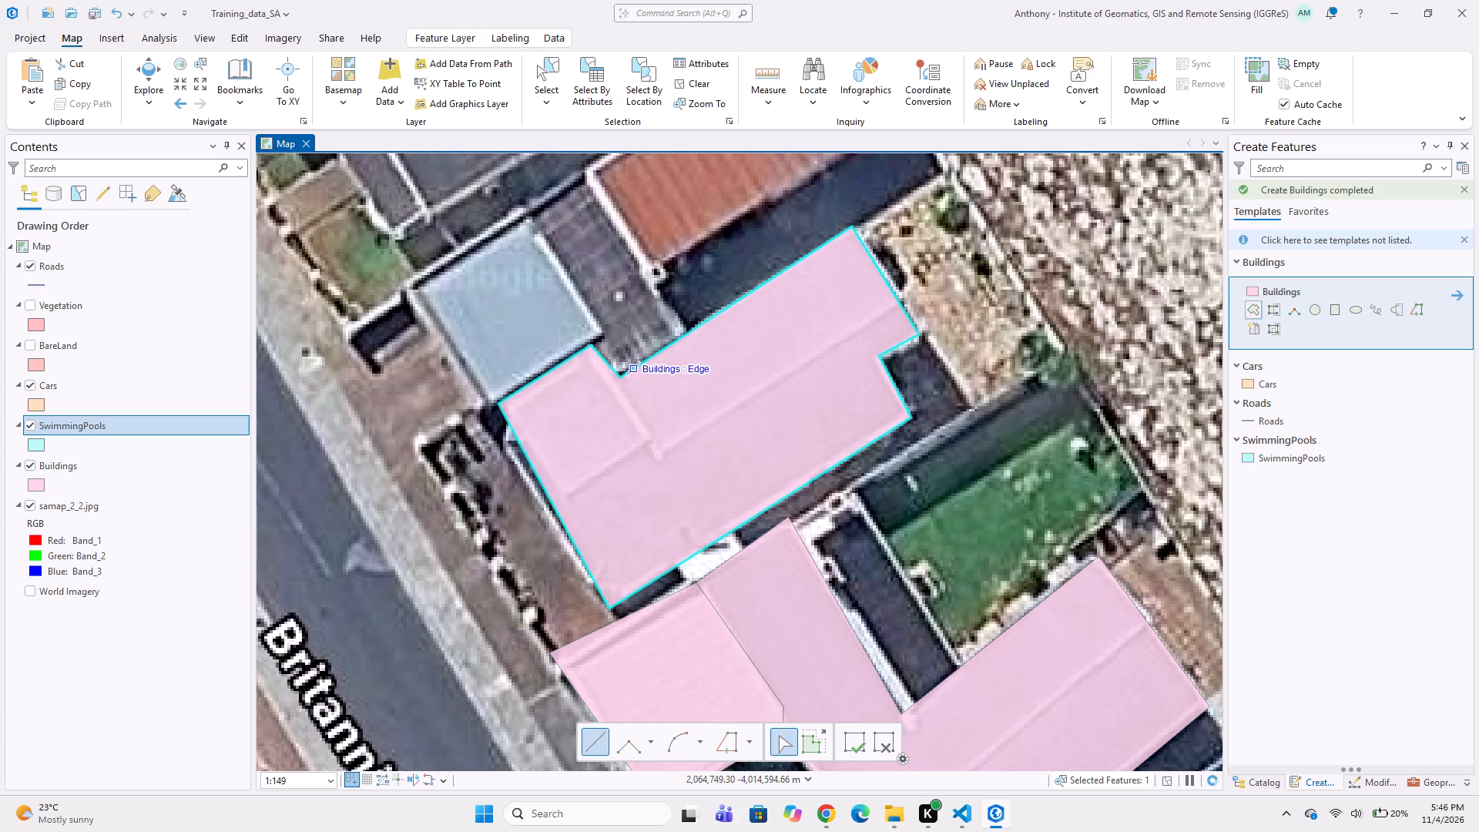
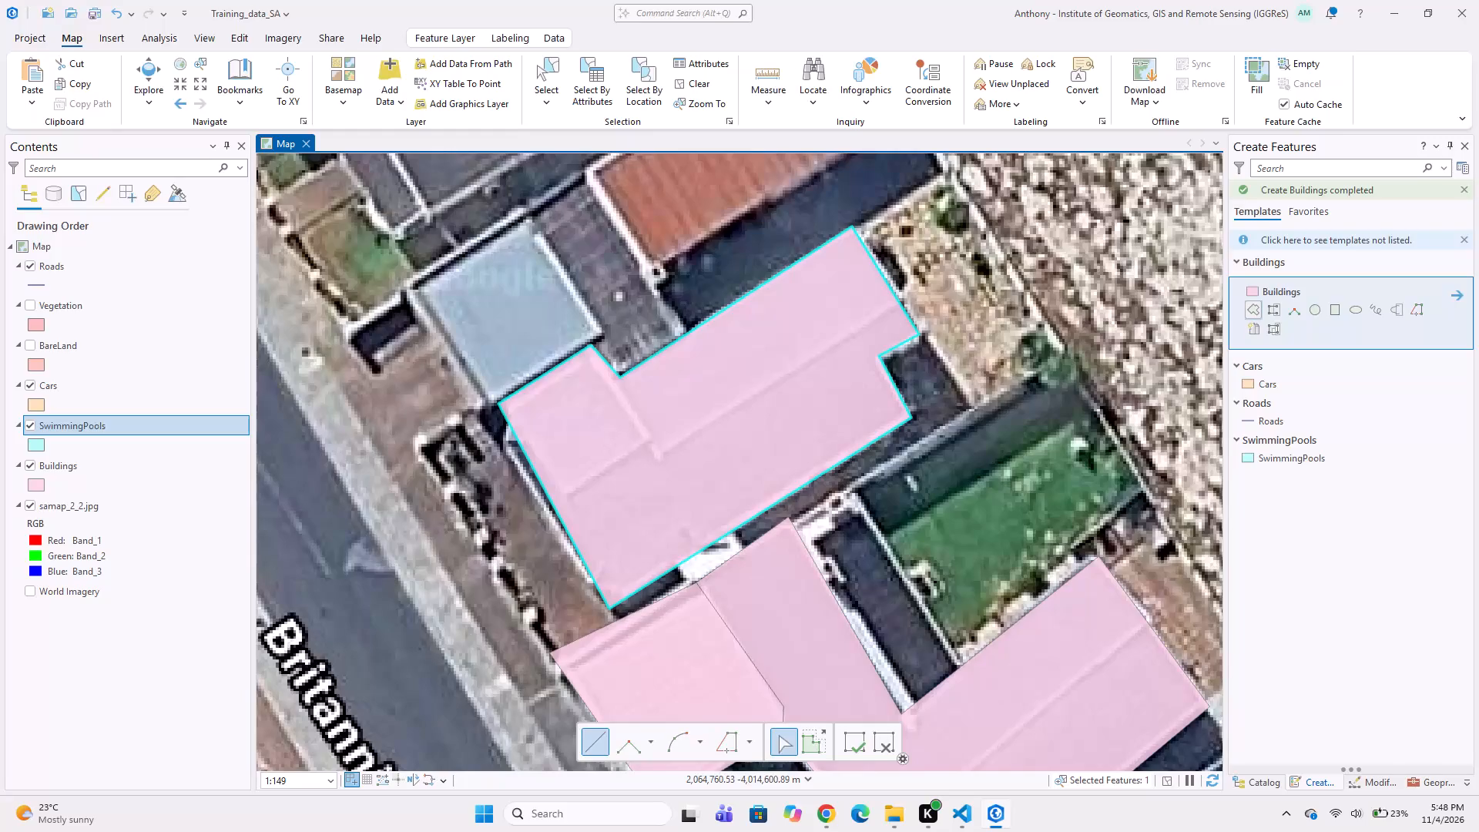
Digitize the narrow dark strip between the corner house's annex and the green yard as a four-corner Buildings polygon sharing the neighbouring edges.
click(850, 482)
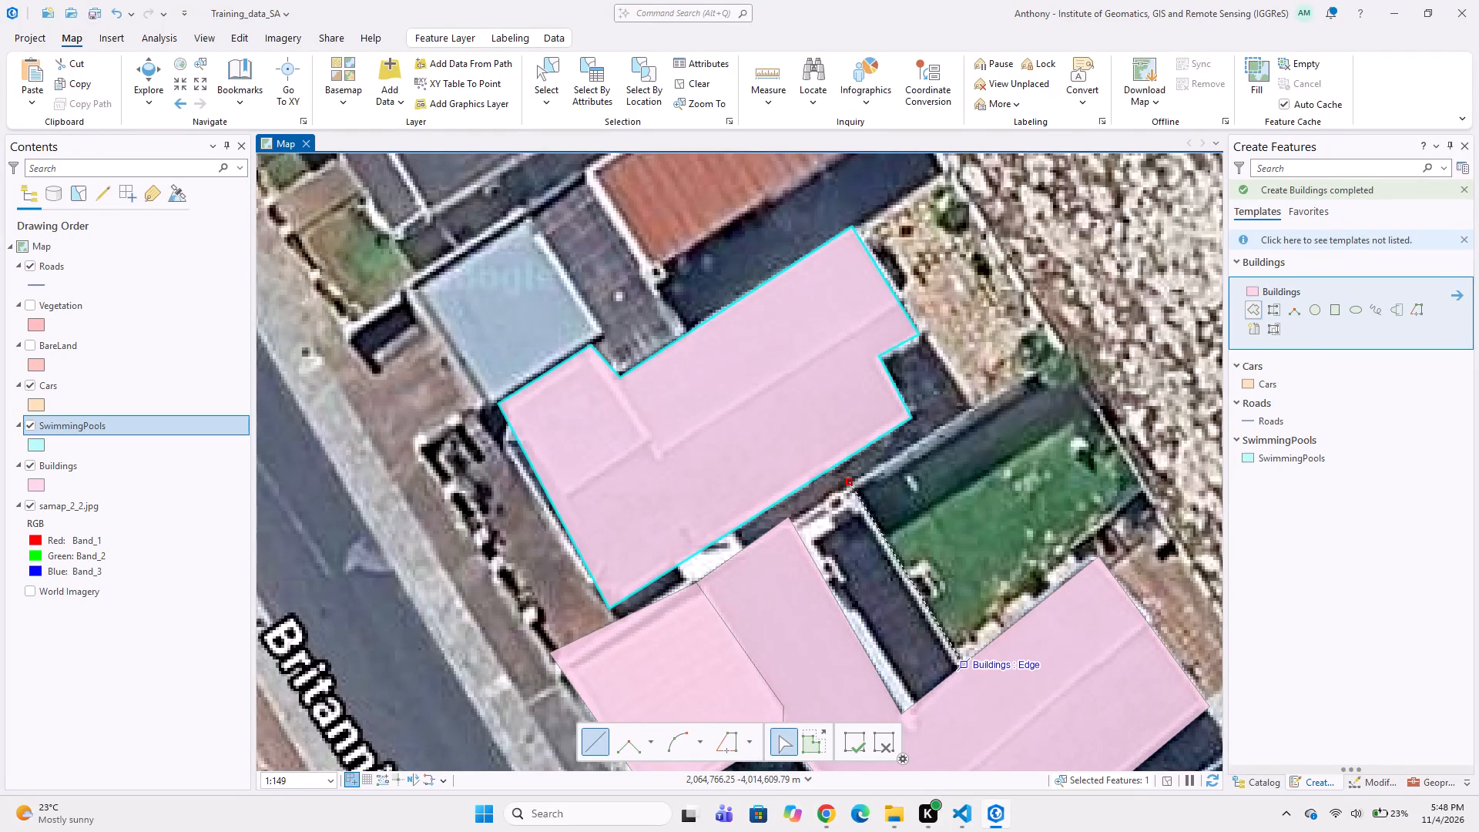
click(962, 663)
click(900, 717)
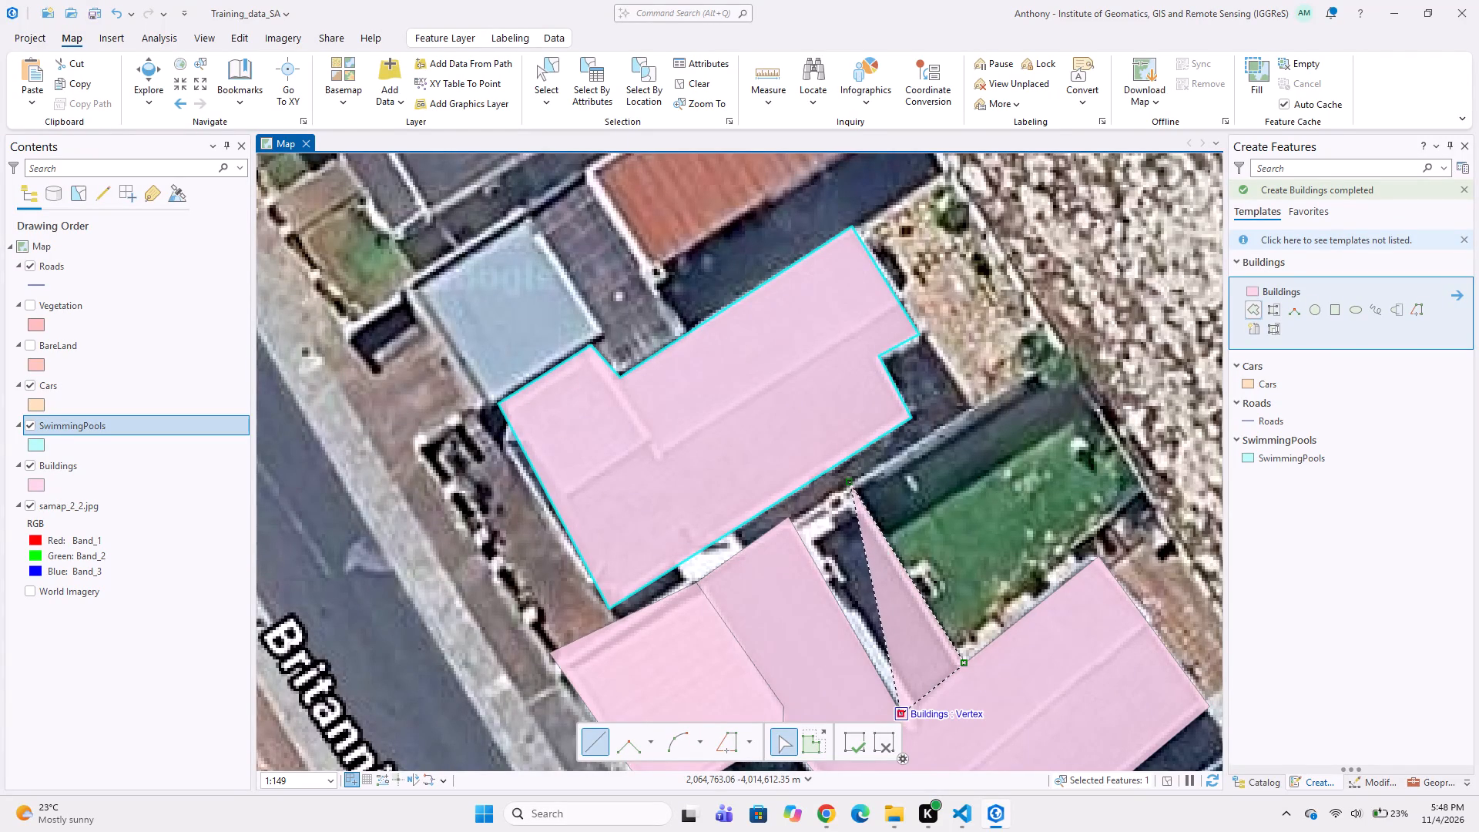
double_click(790, 520)
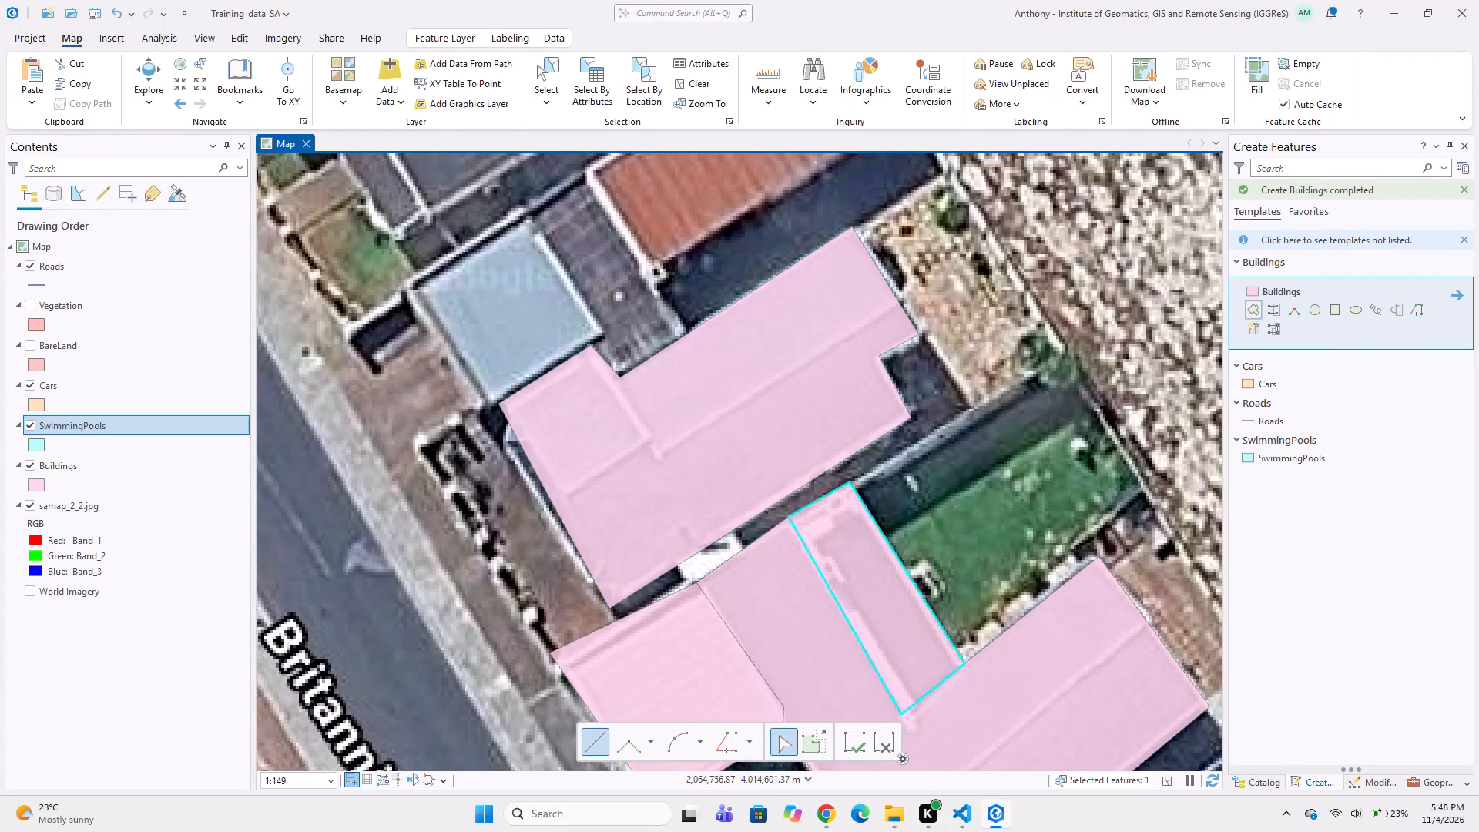
Digitize the square blue-roofed structure on the Britannica St side as a Buildings polygon adjoining the stepped house just digitized.
scroll(760, 482, down, 3)
middle_drag(736, 458, 841, 536)
scroll(796, 477, up, 2)
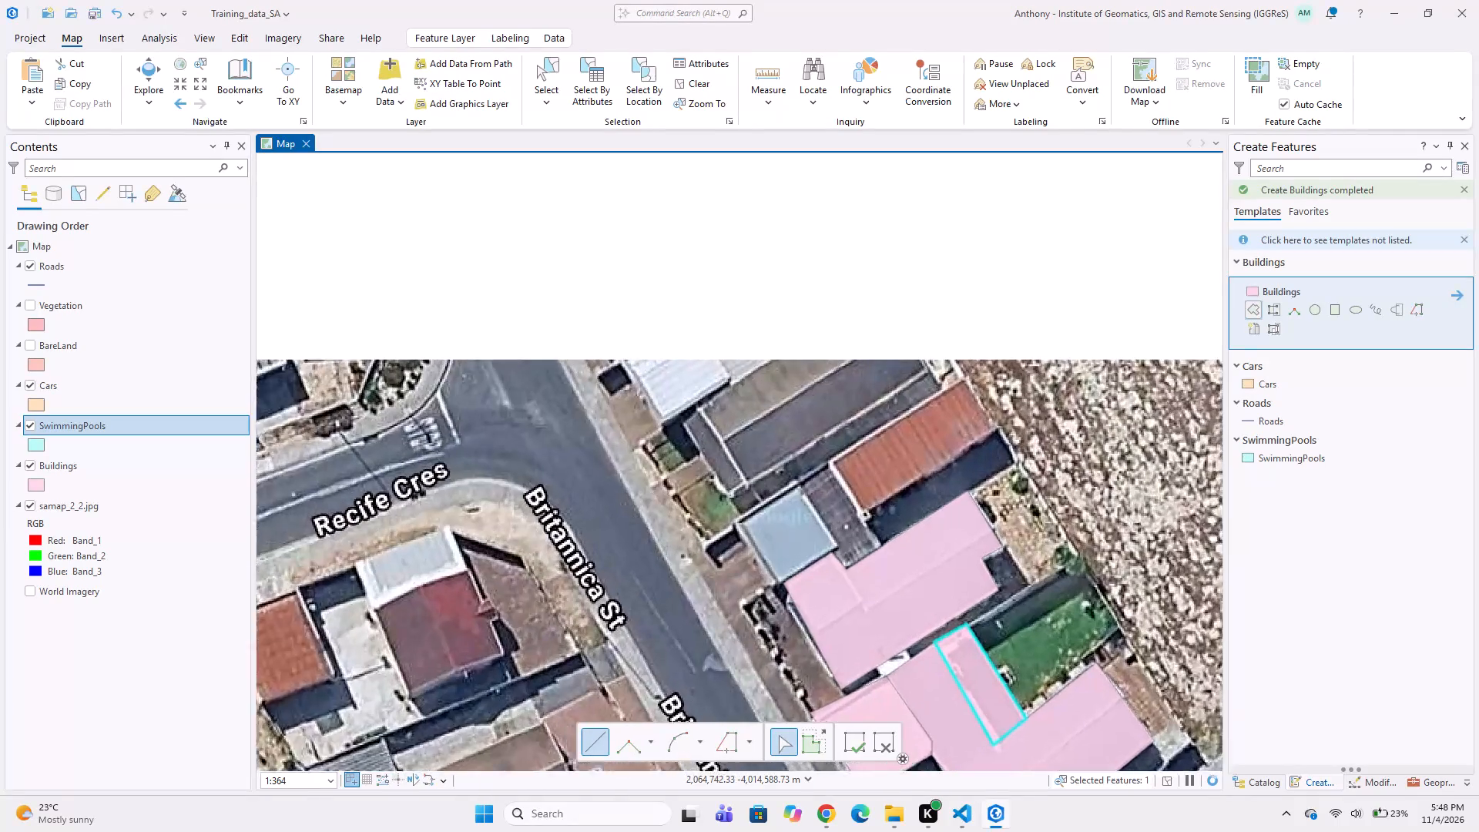
click(803, 480)
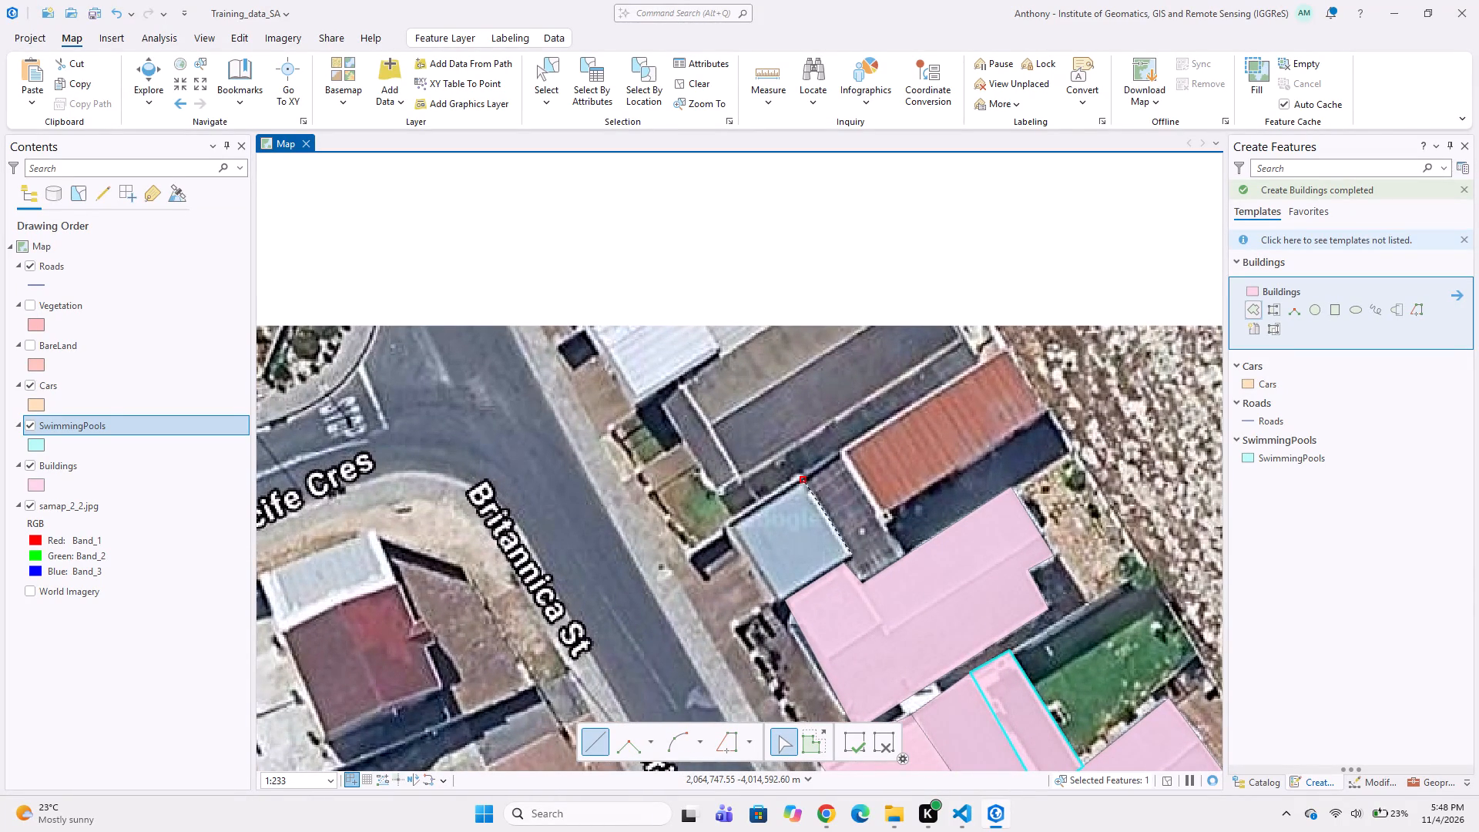
click(852, 552)
click(841, 565)
click(782, 598)
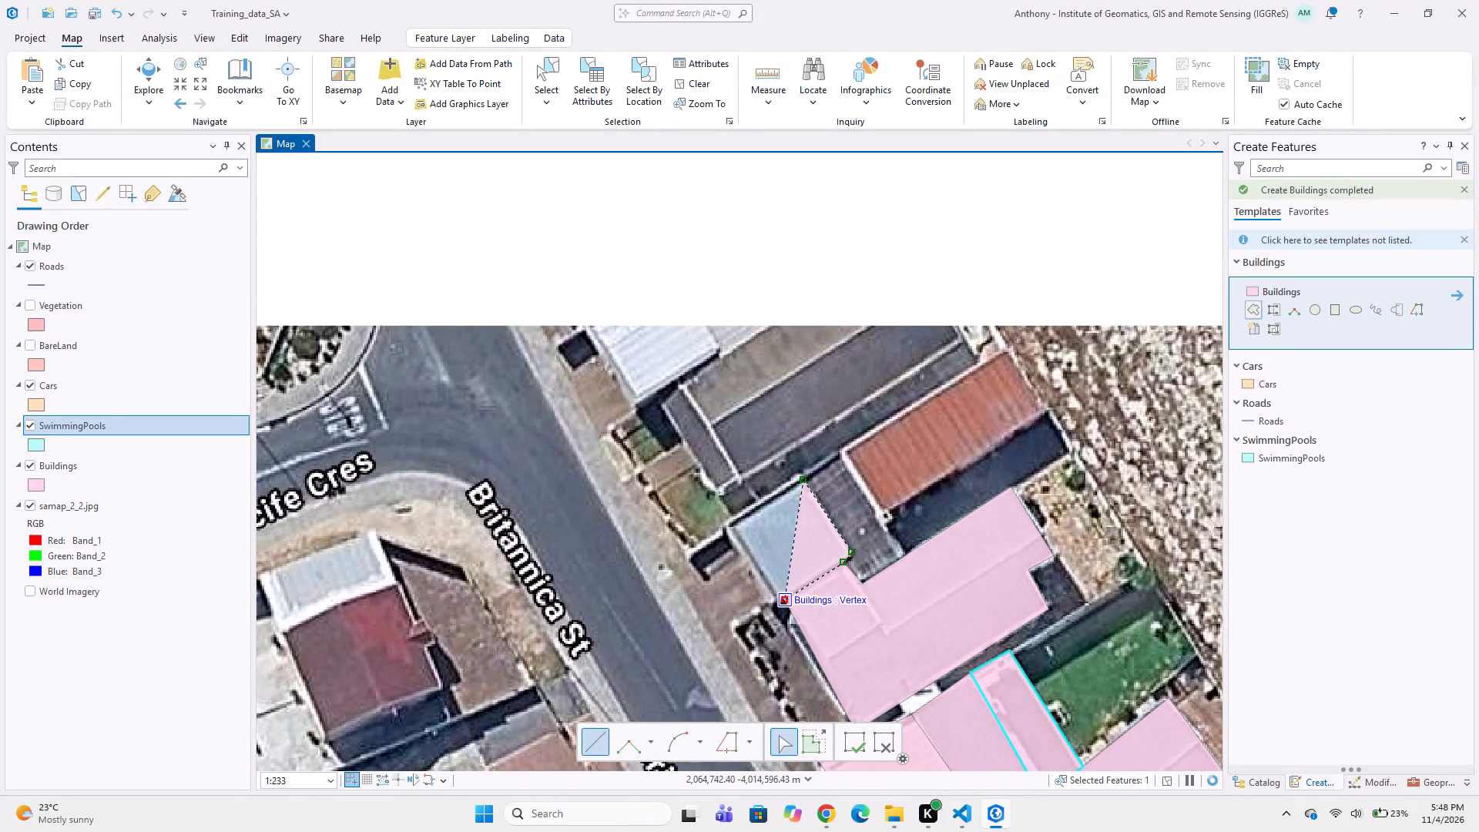
double_click(719, 525)
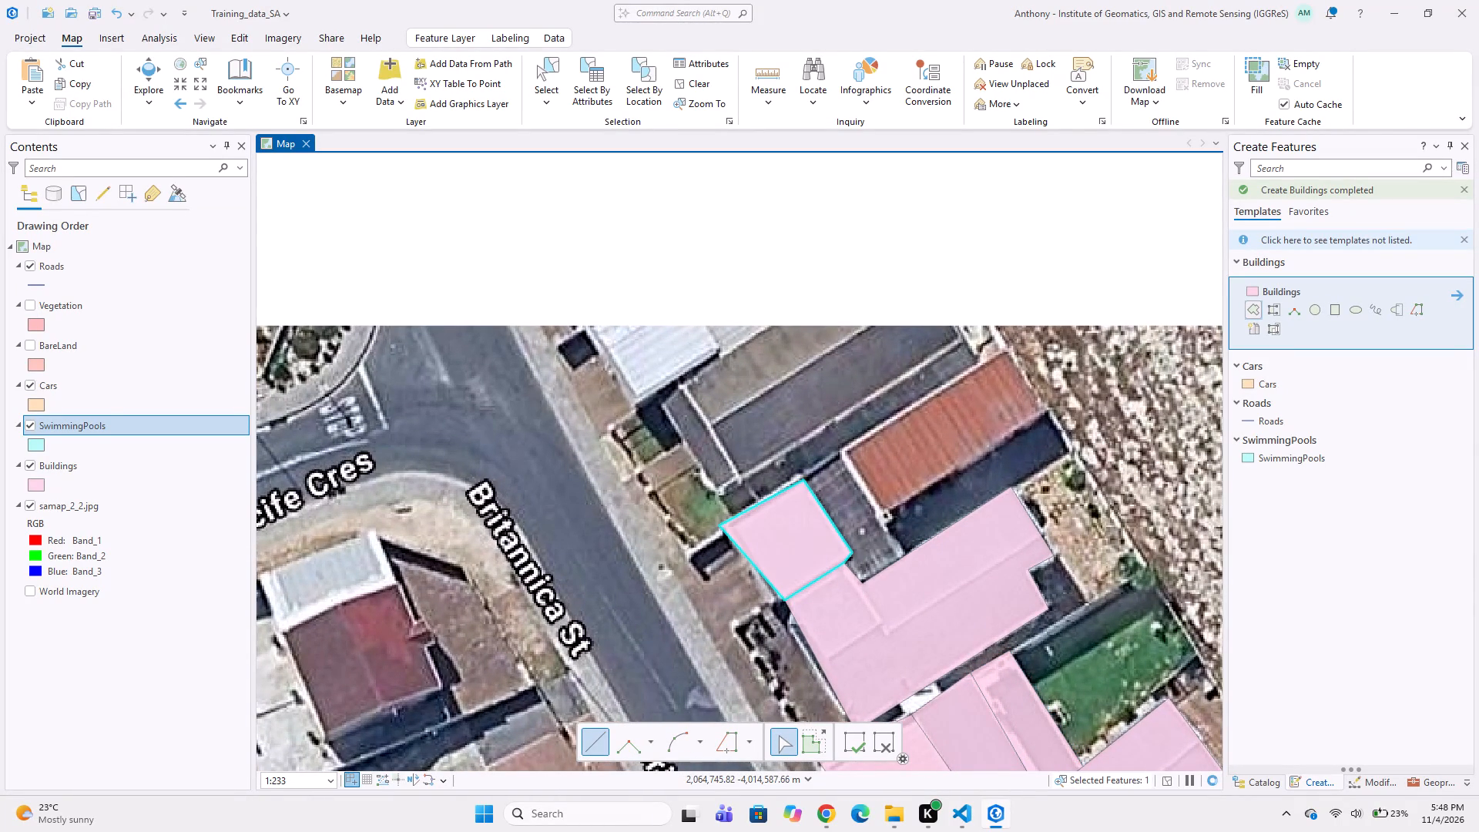
Digitize the dark-roofed section between the blue-roofed structure and the reddish-roofed building as a Buildings polygon, following the adjoining building edges.
click(836, 450)
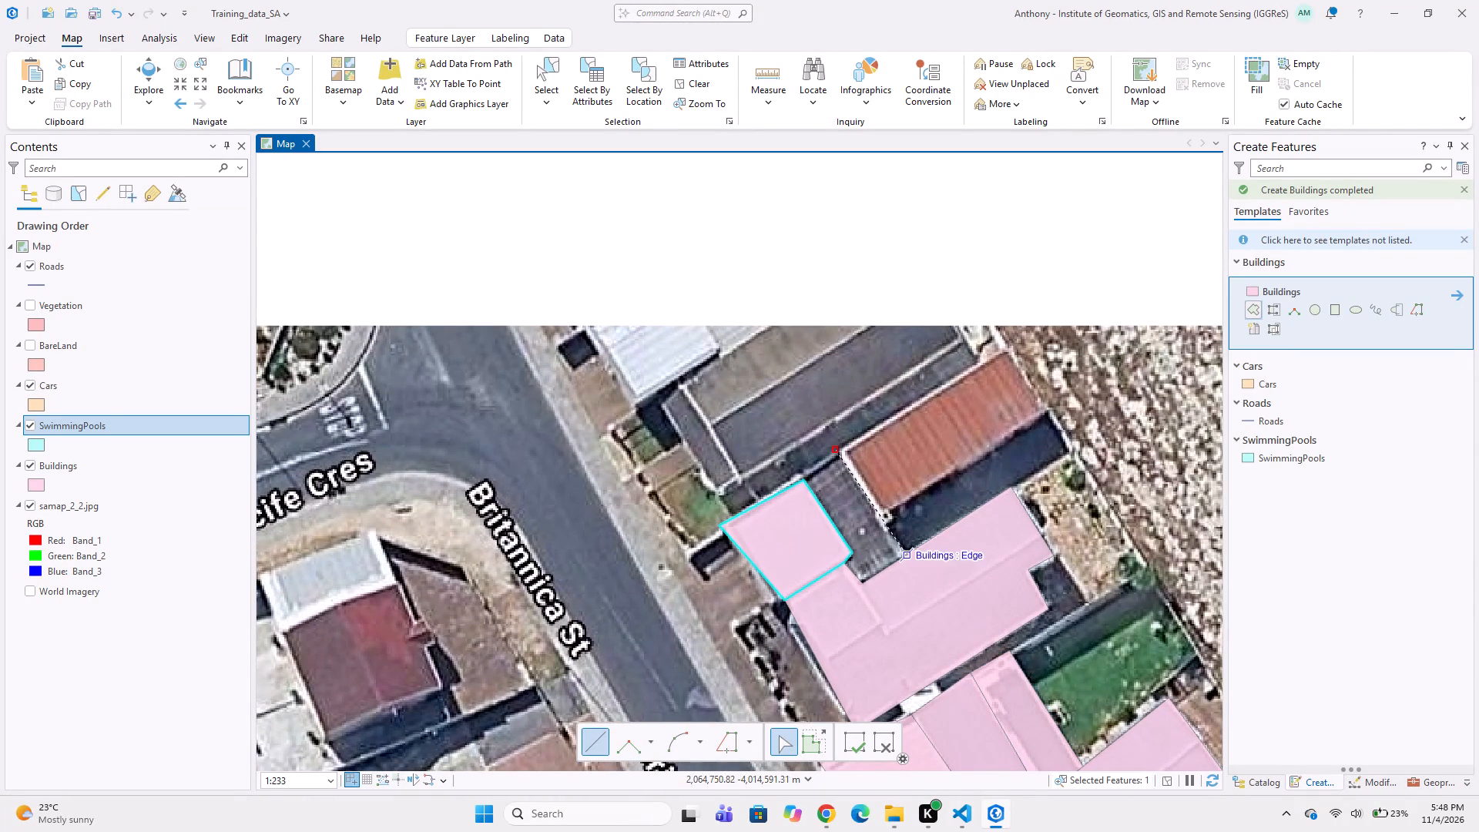
click(903, 549)
click(863, 590)
click(839, 569)
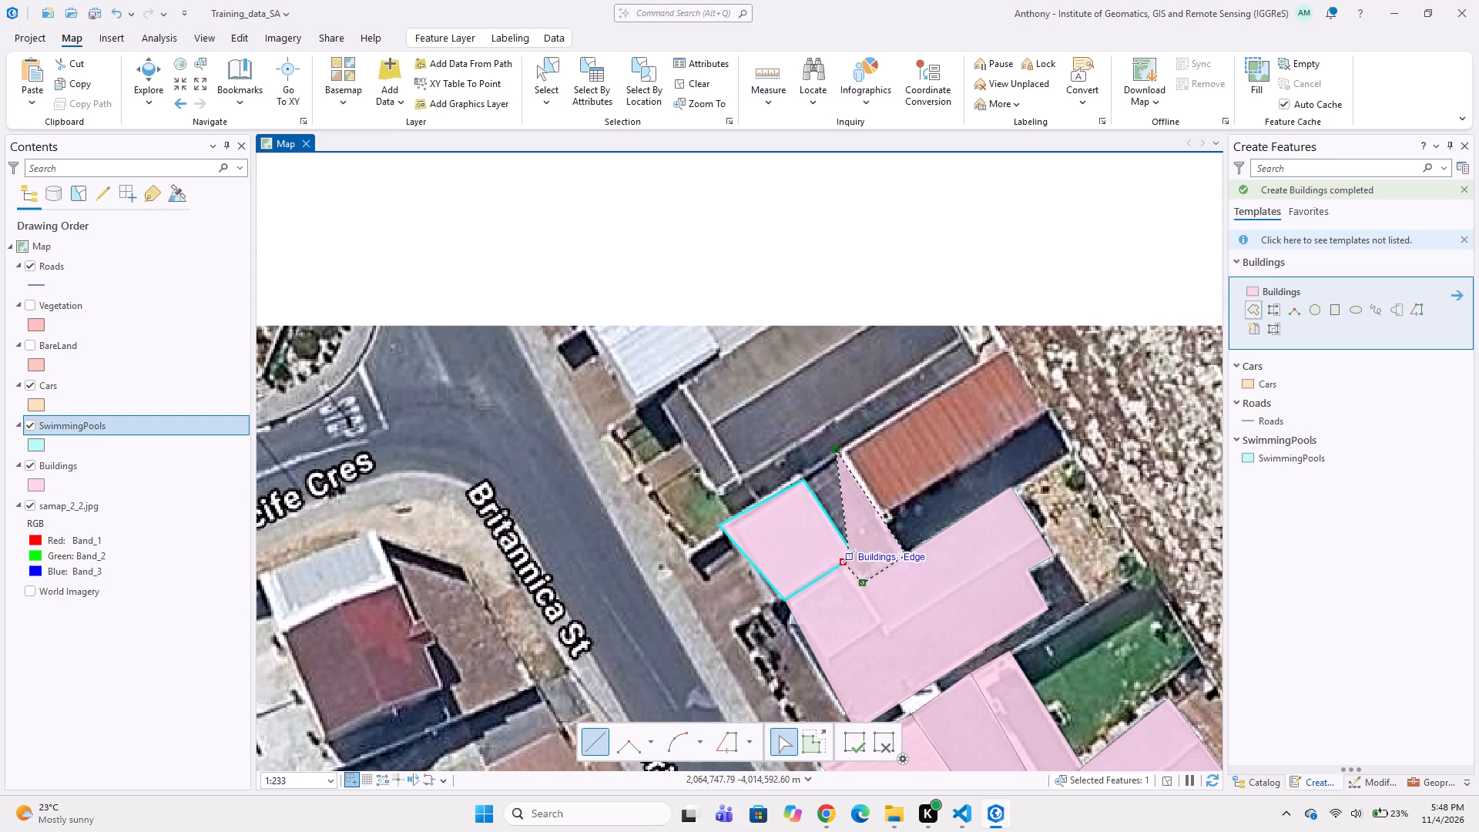
click(857, 558)
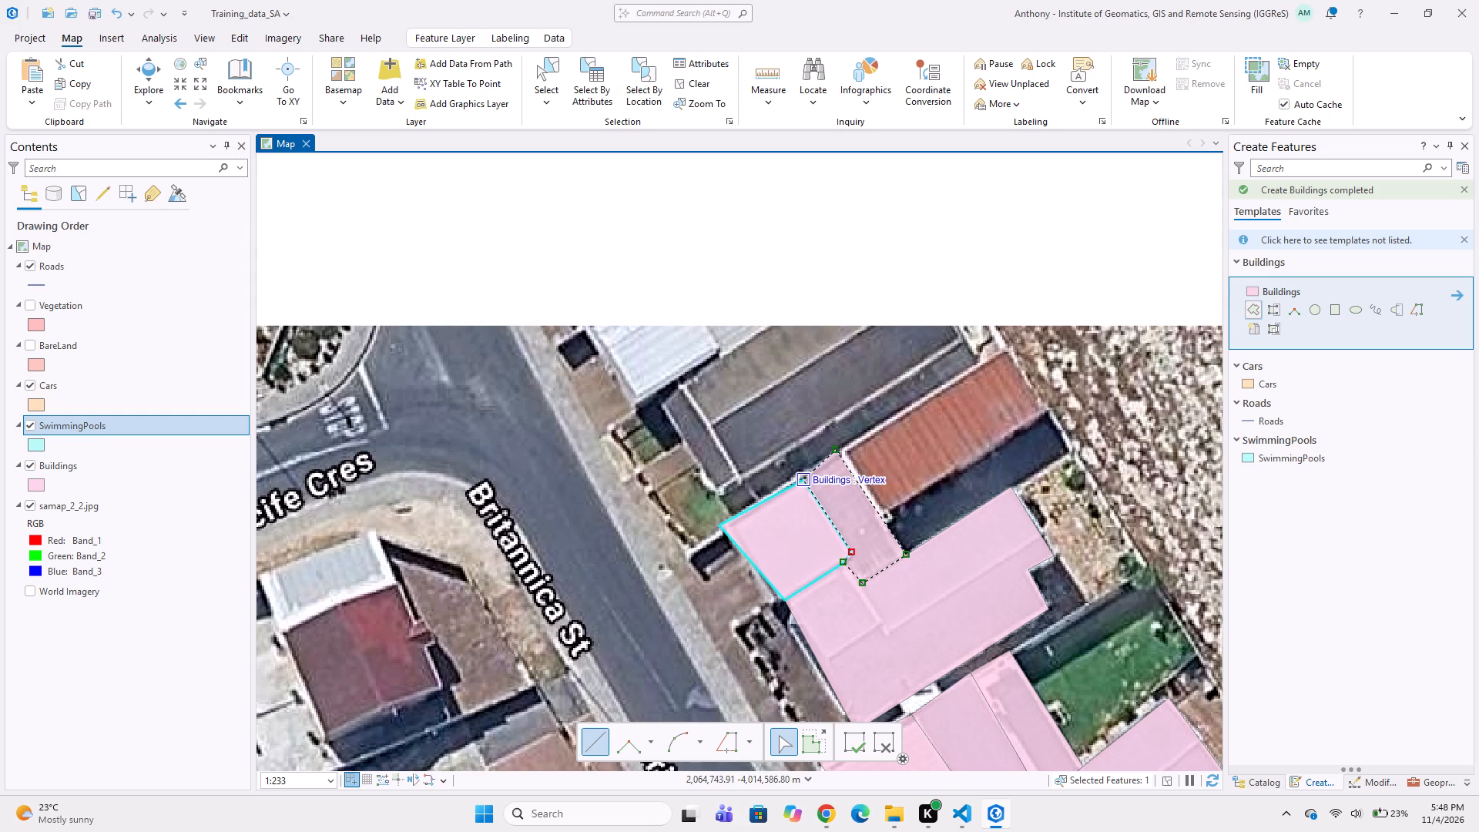
double_click(807, 480)
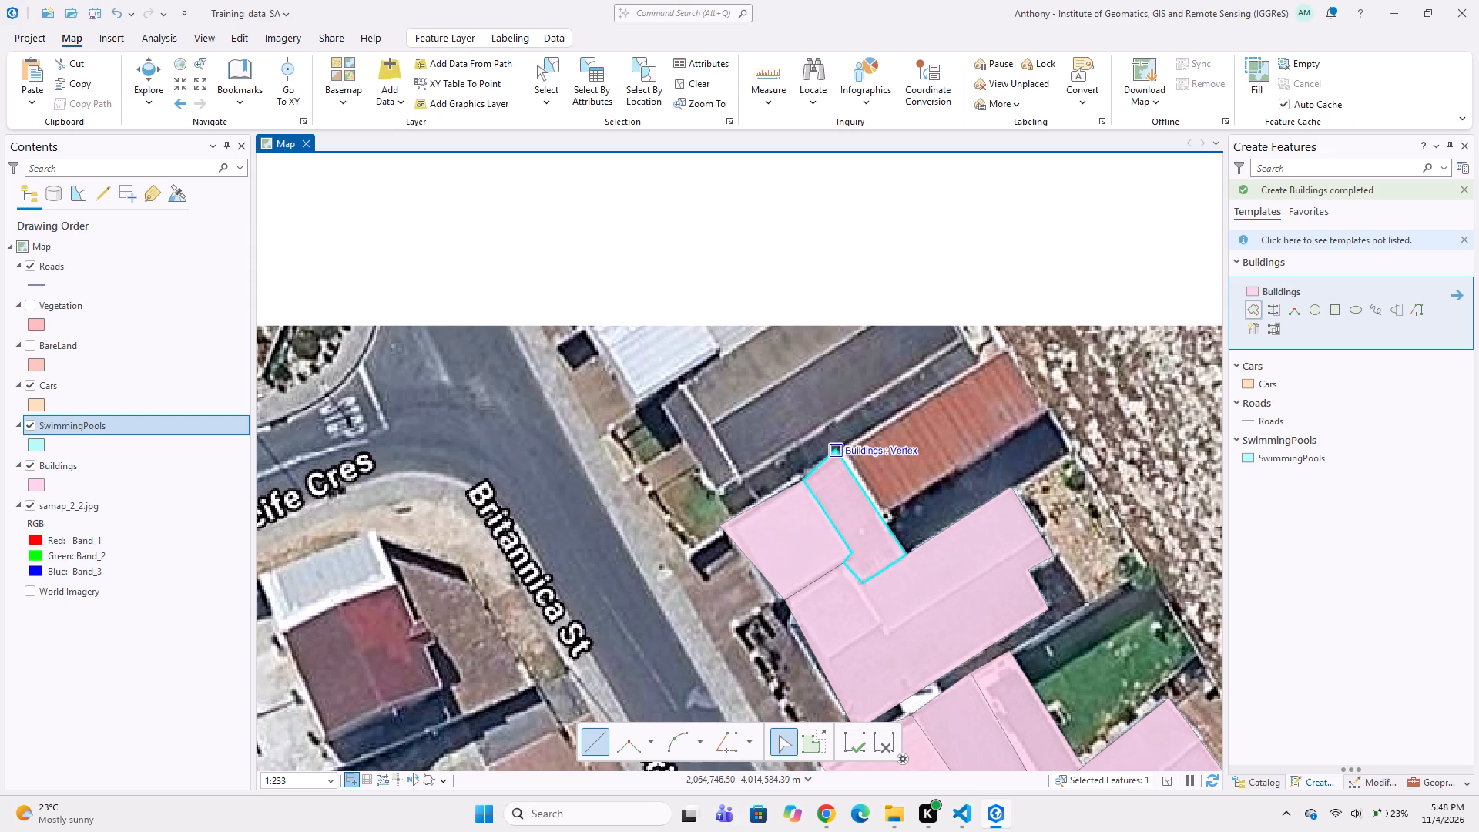
Digitize the rectangular reddish-brown roofed building beside the open land as a four-corner Buildings polygon.
click(839, 453)
click(1006, 347)
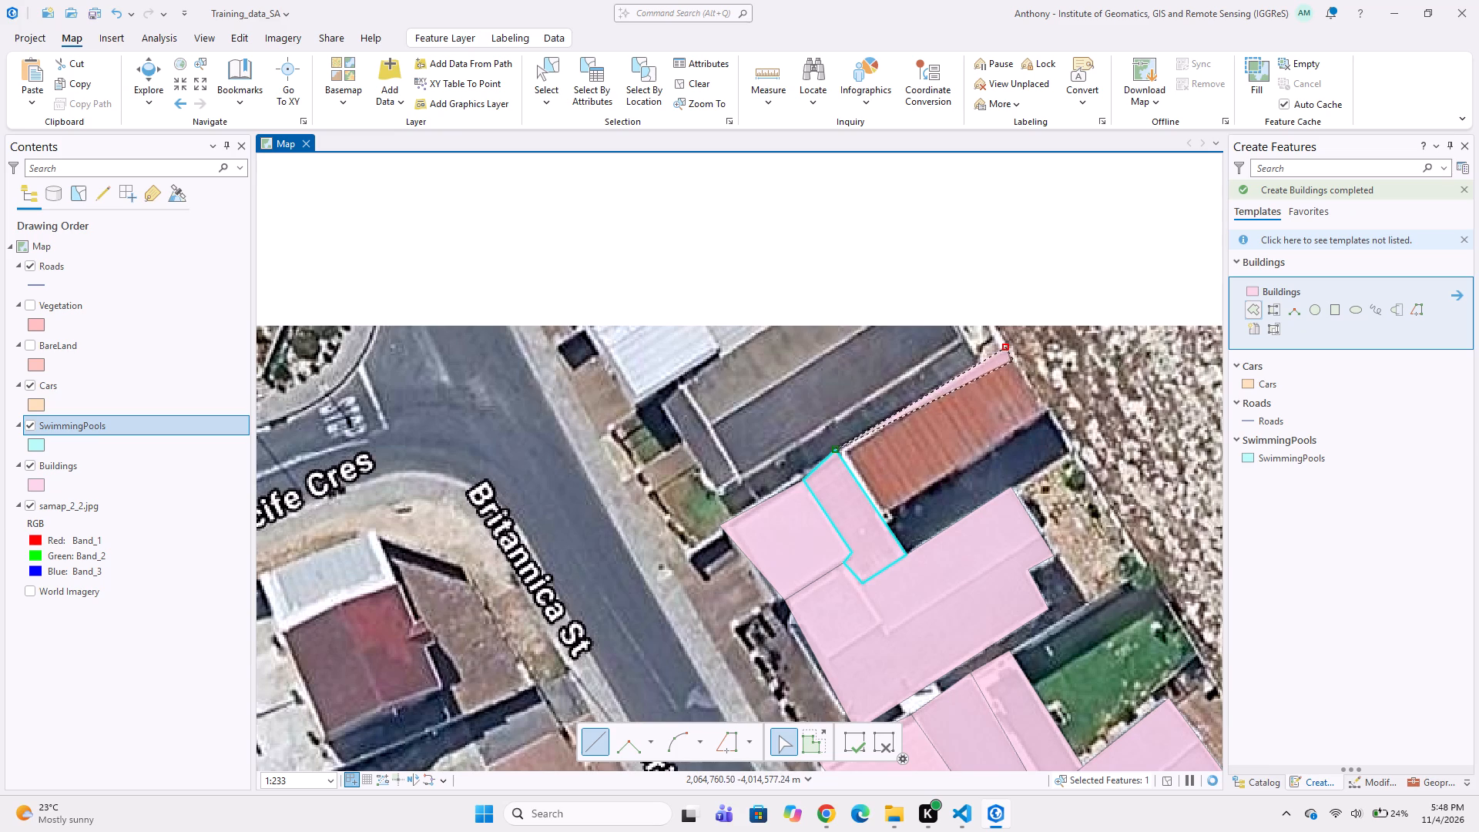
click(1048, 412)
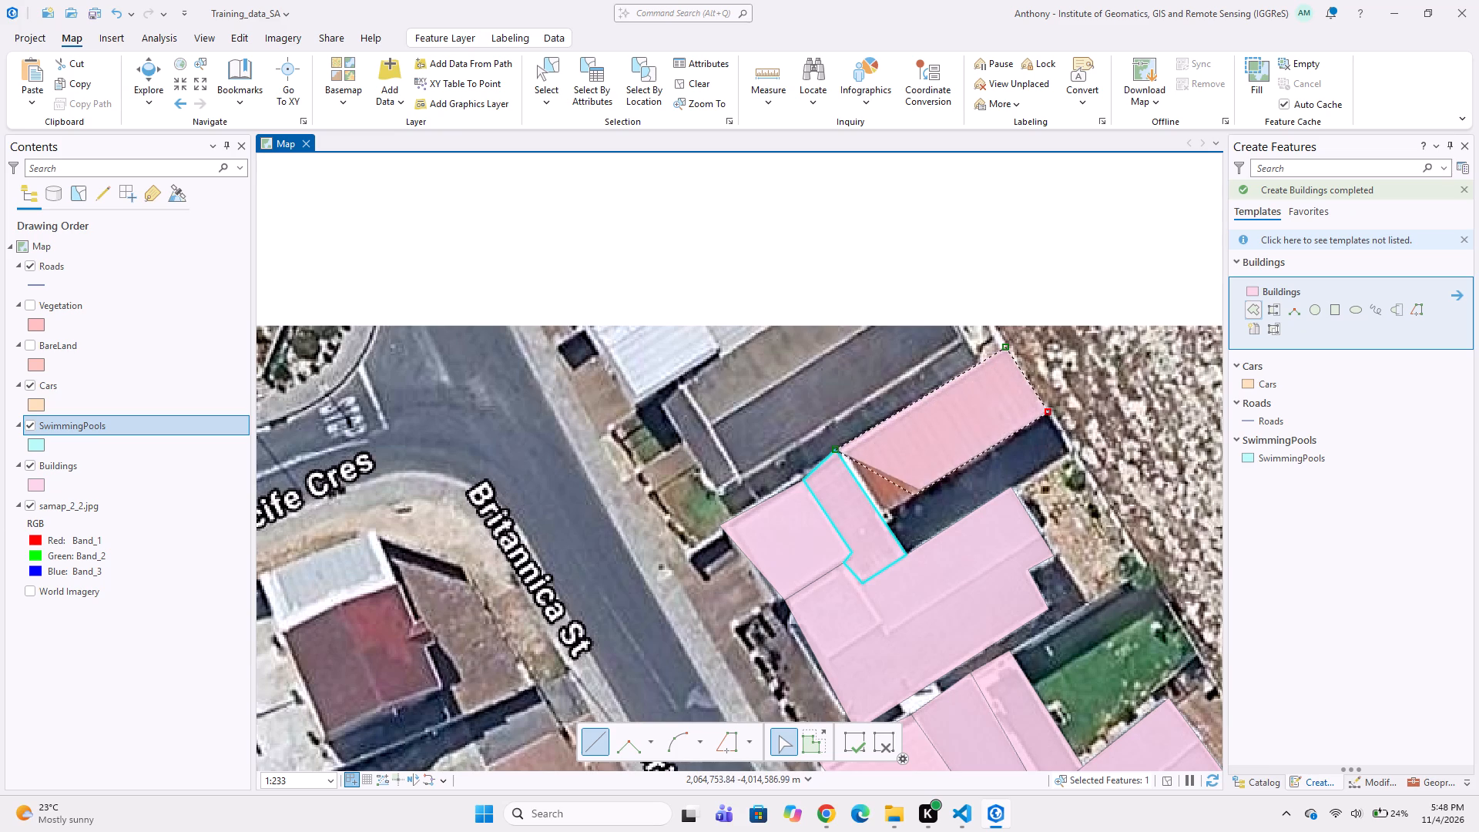
double_click(884, 515)
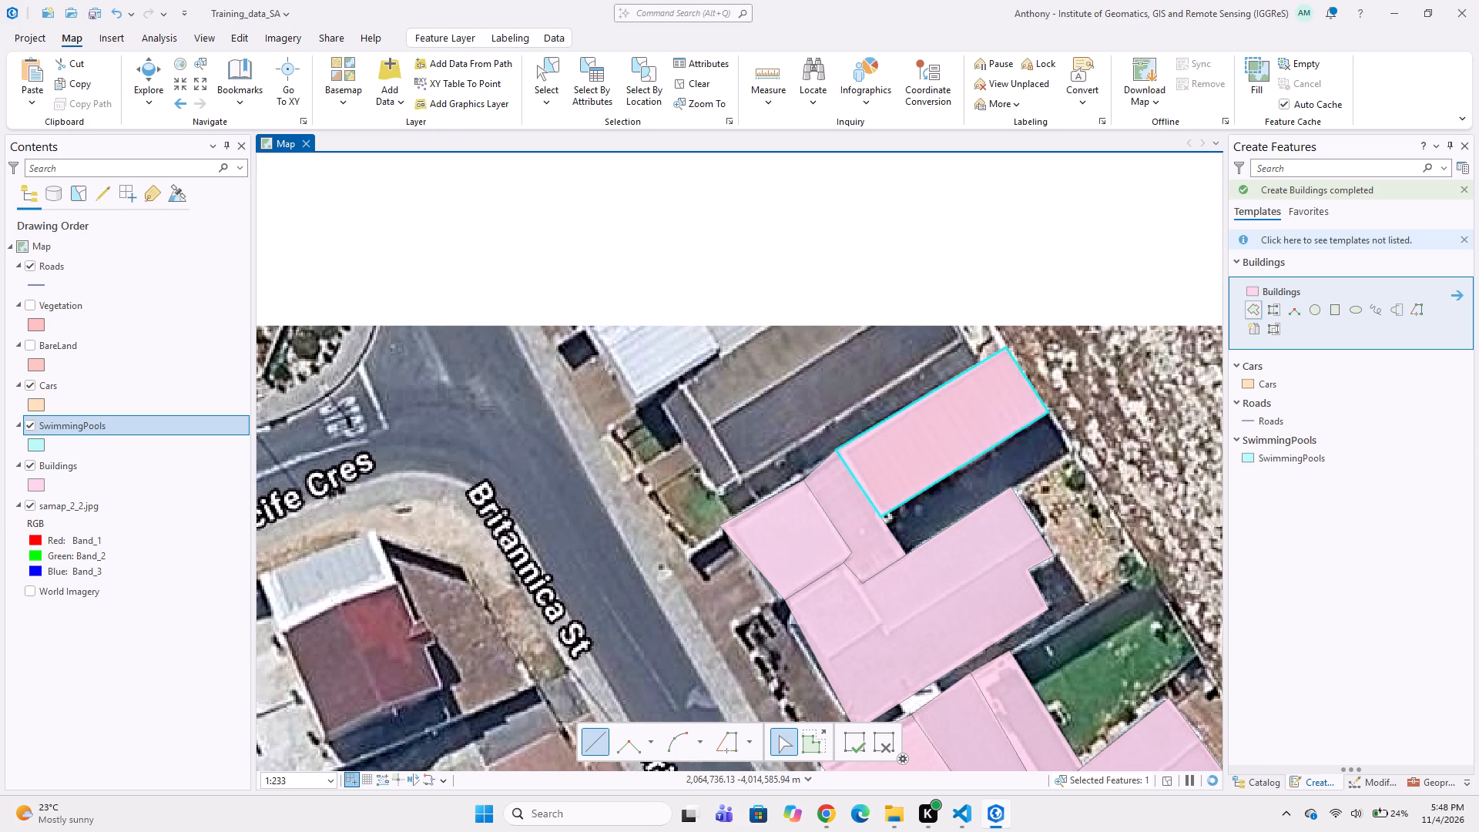
Digitize the large dark-grey roofed house on Britannica St as a Buildings polygon, cutting it off along the image's northern edge.
middle_drag(741, 461, 782, 579)
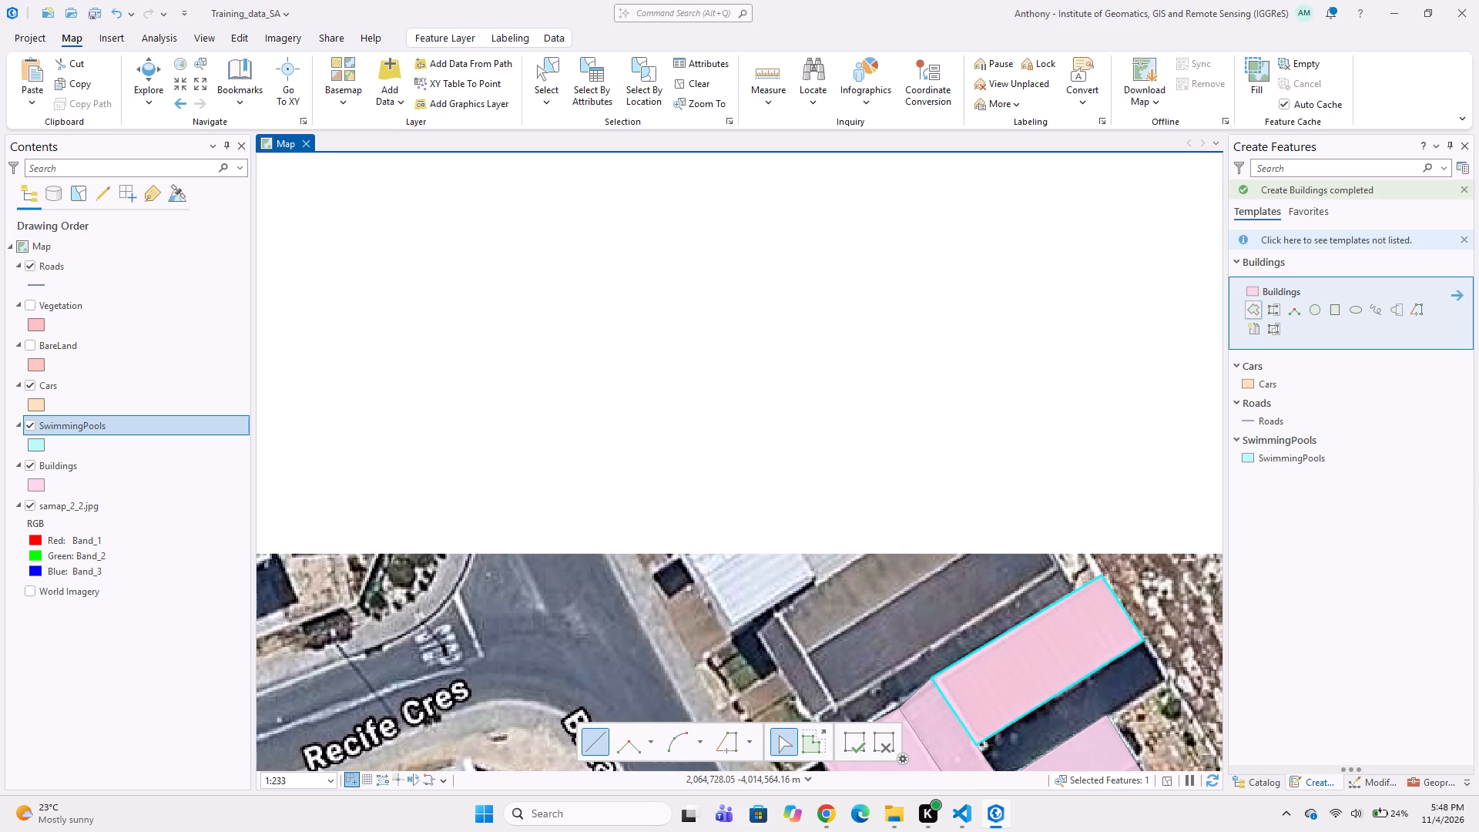
middle_drag(946, 563, 933, 552)
middle_drag(933, 552, 796, 458)
middle_drag(649, 455, 698, 377)
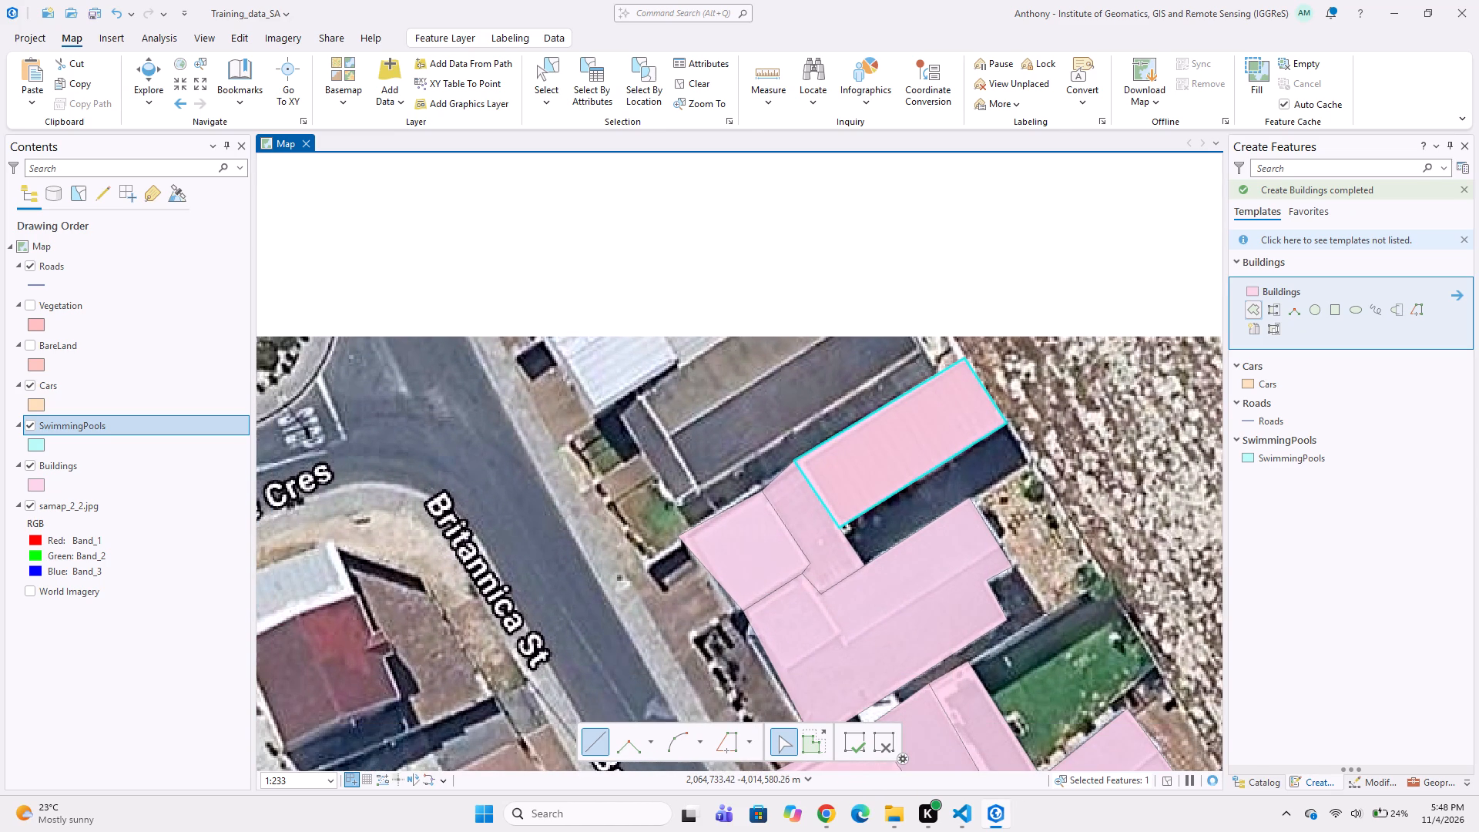
click(620, 414)
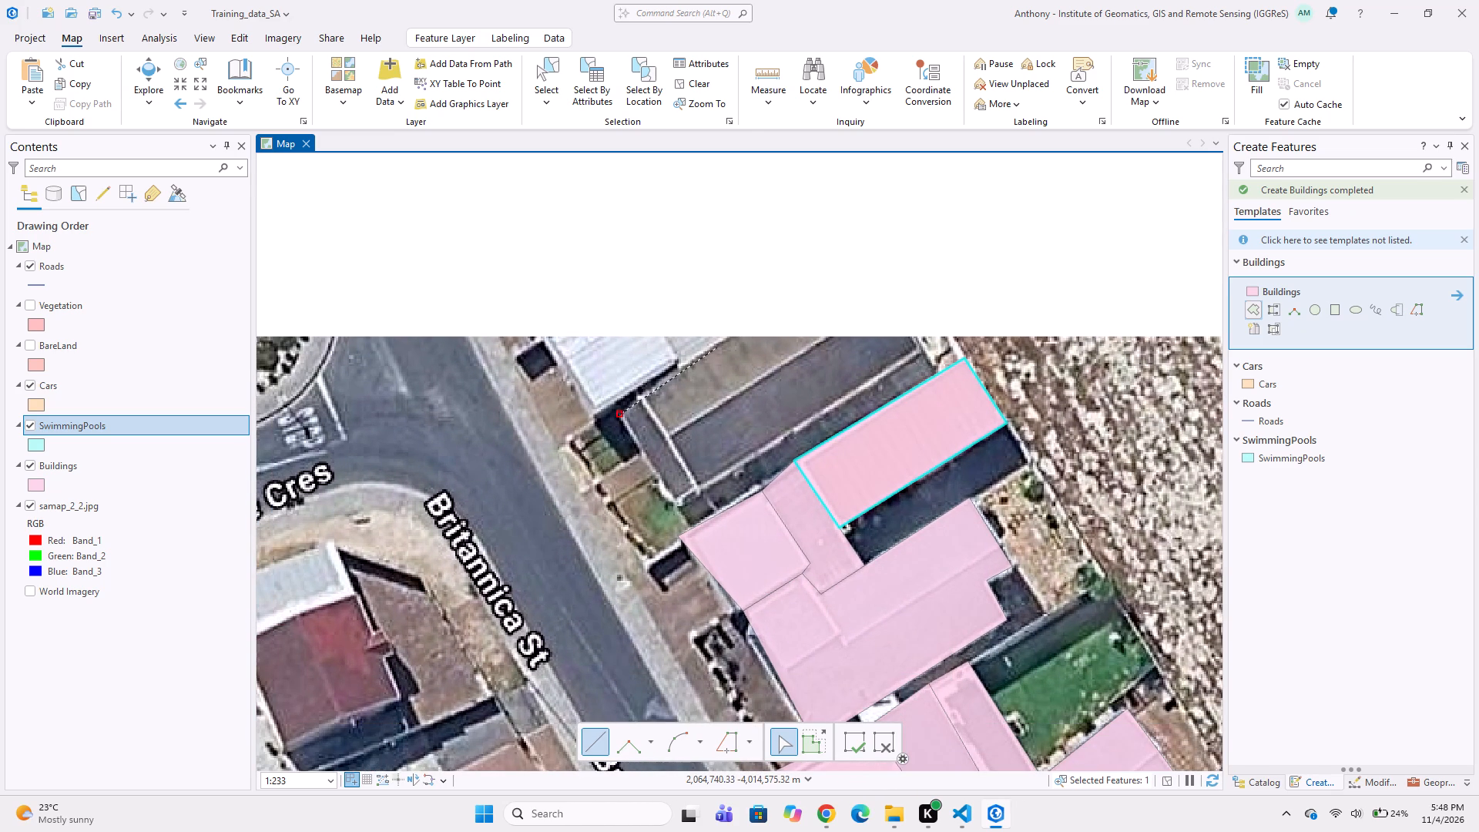
click(725, 337)
click(908, 334)
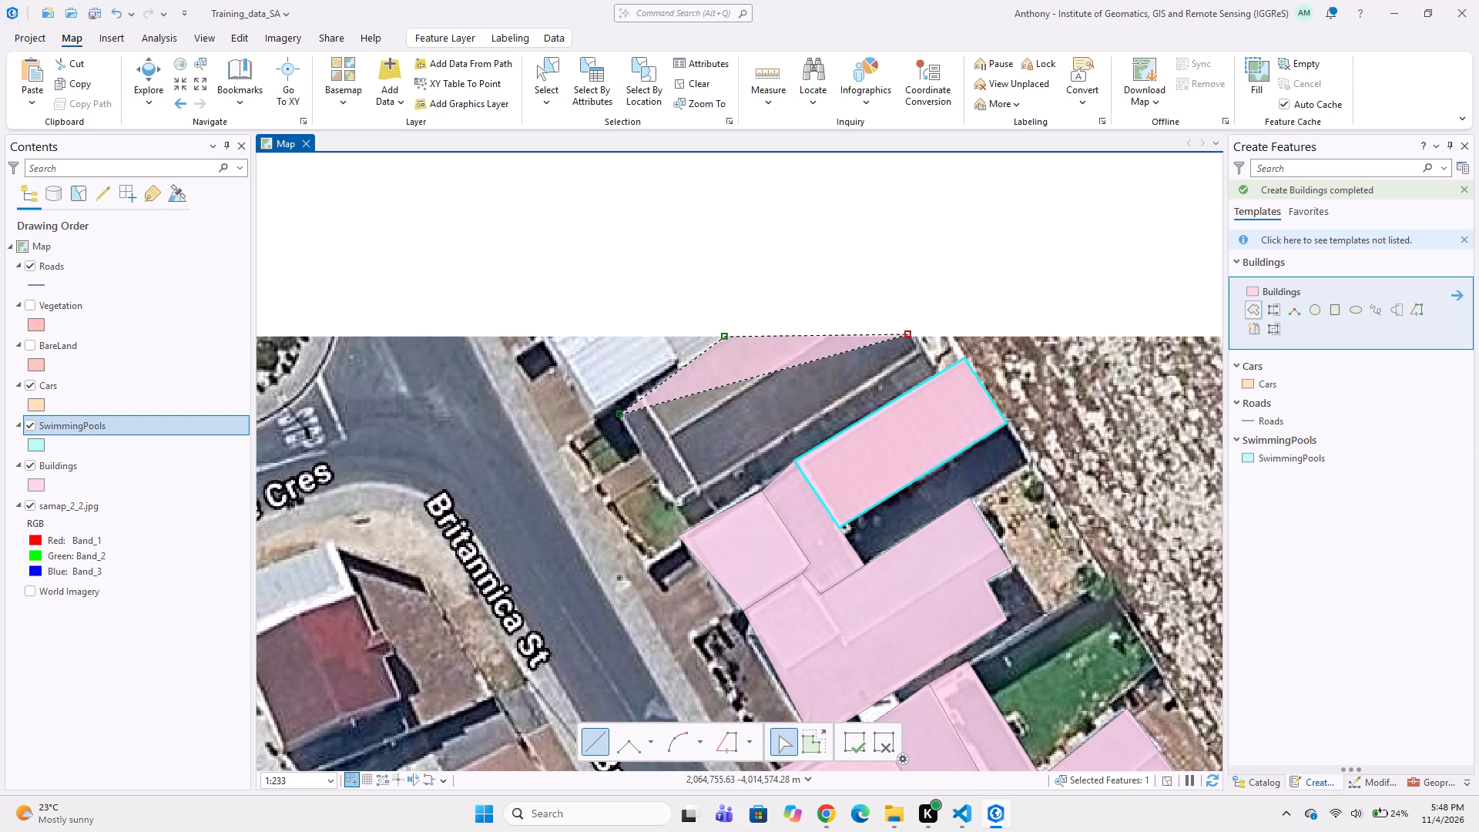
click(941, 372)
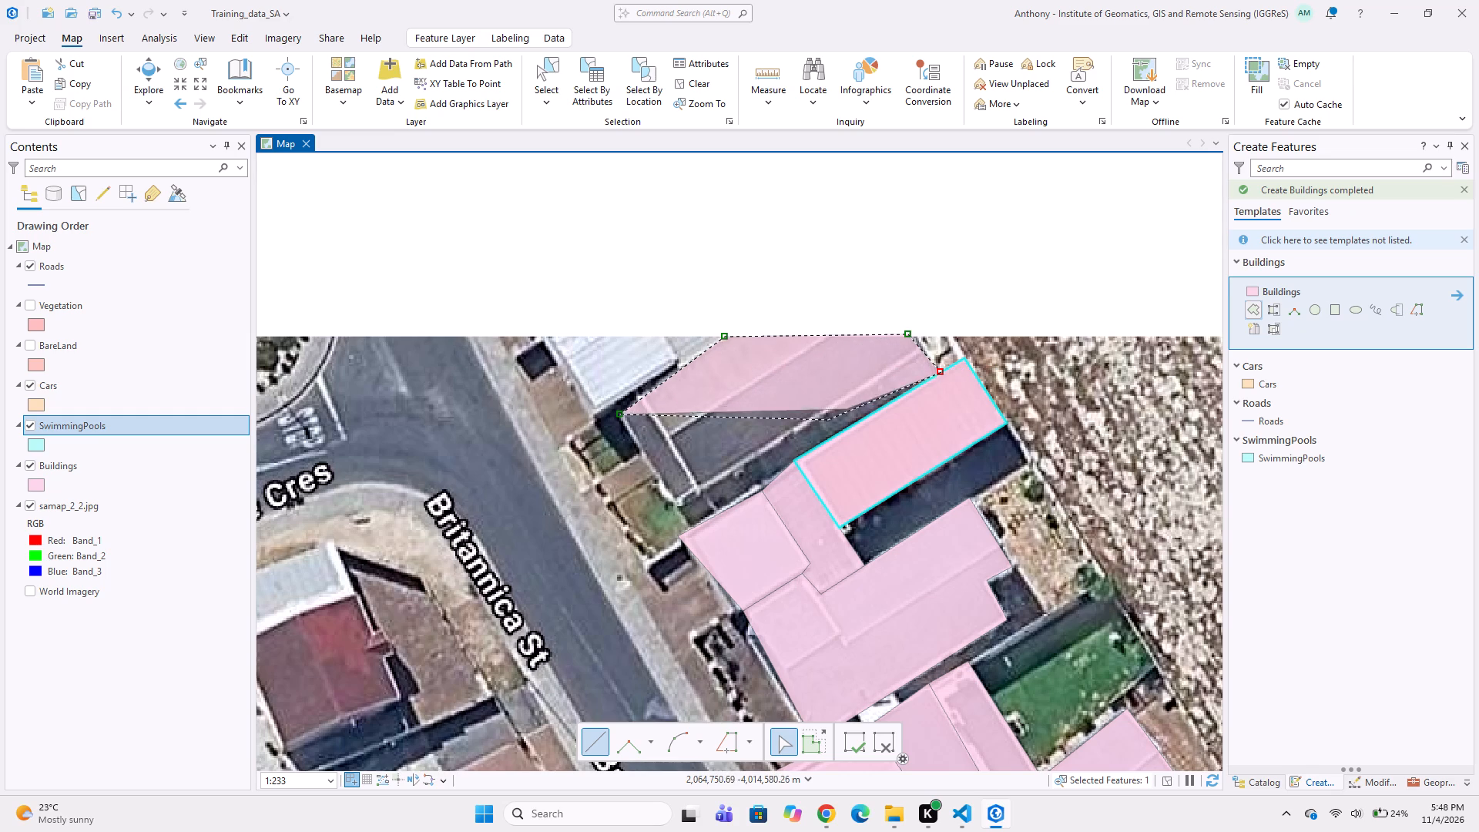
click(790, 463)
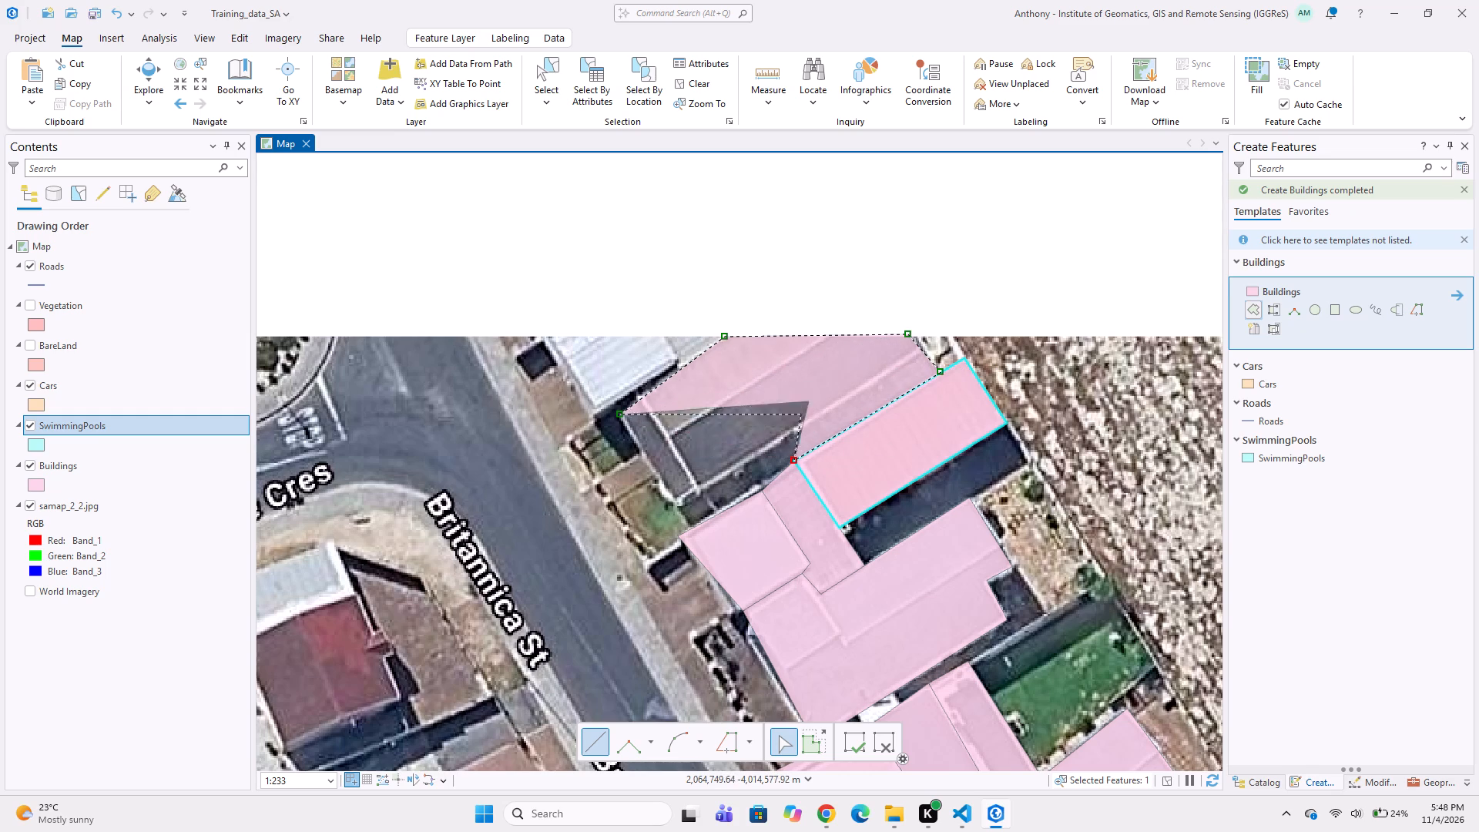
click(690, 522)
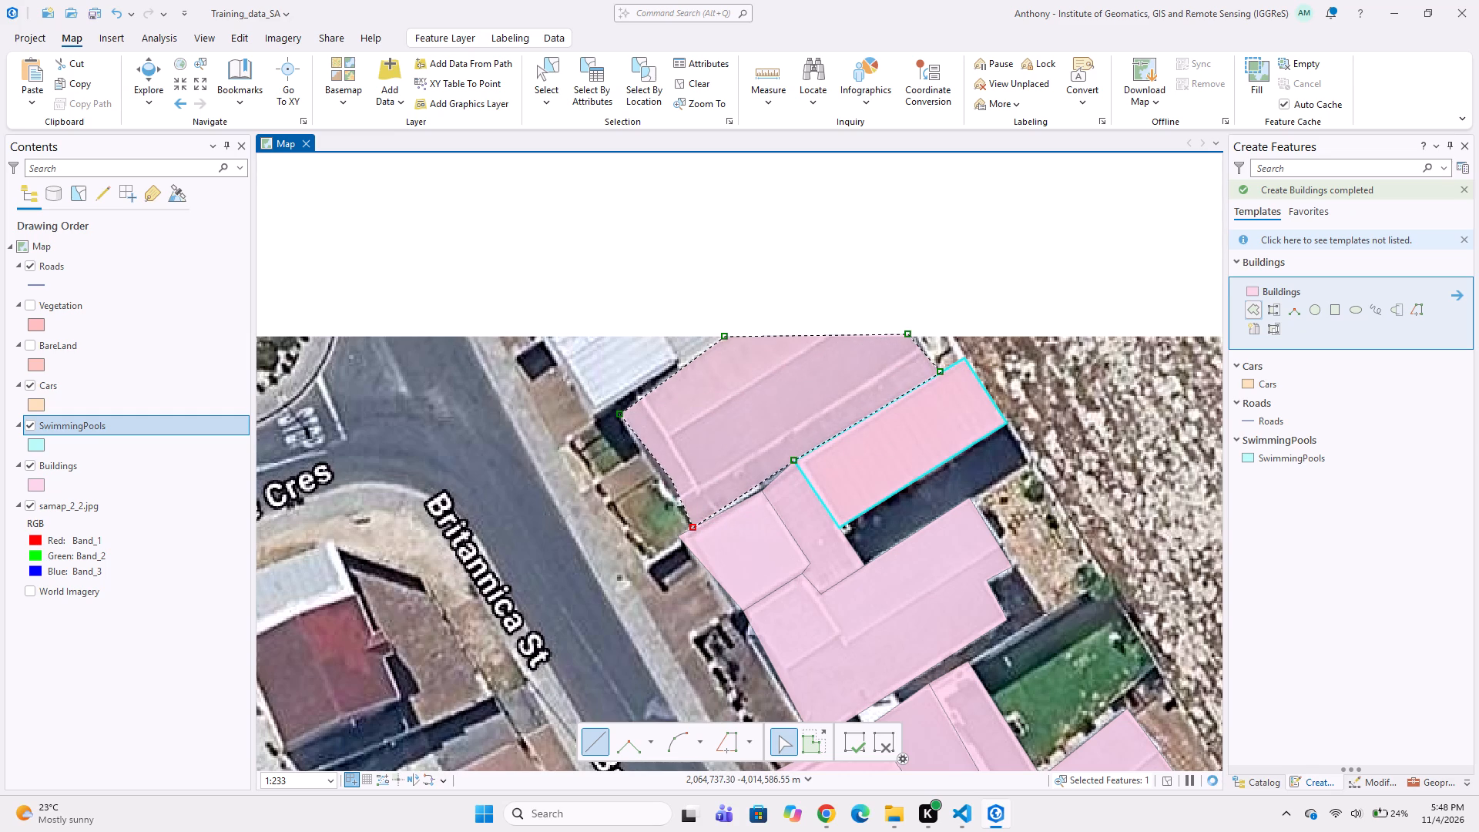
double_click(669, 493)
Digitize the white-roofed building at the image's northern edge as a Buildings polygon sharing the dark-grey house's edge.
middle_drag(569, 528, 752, 520)
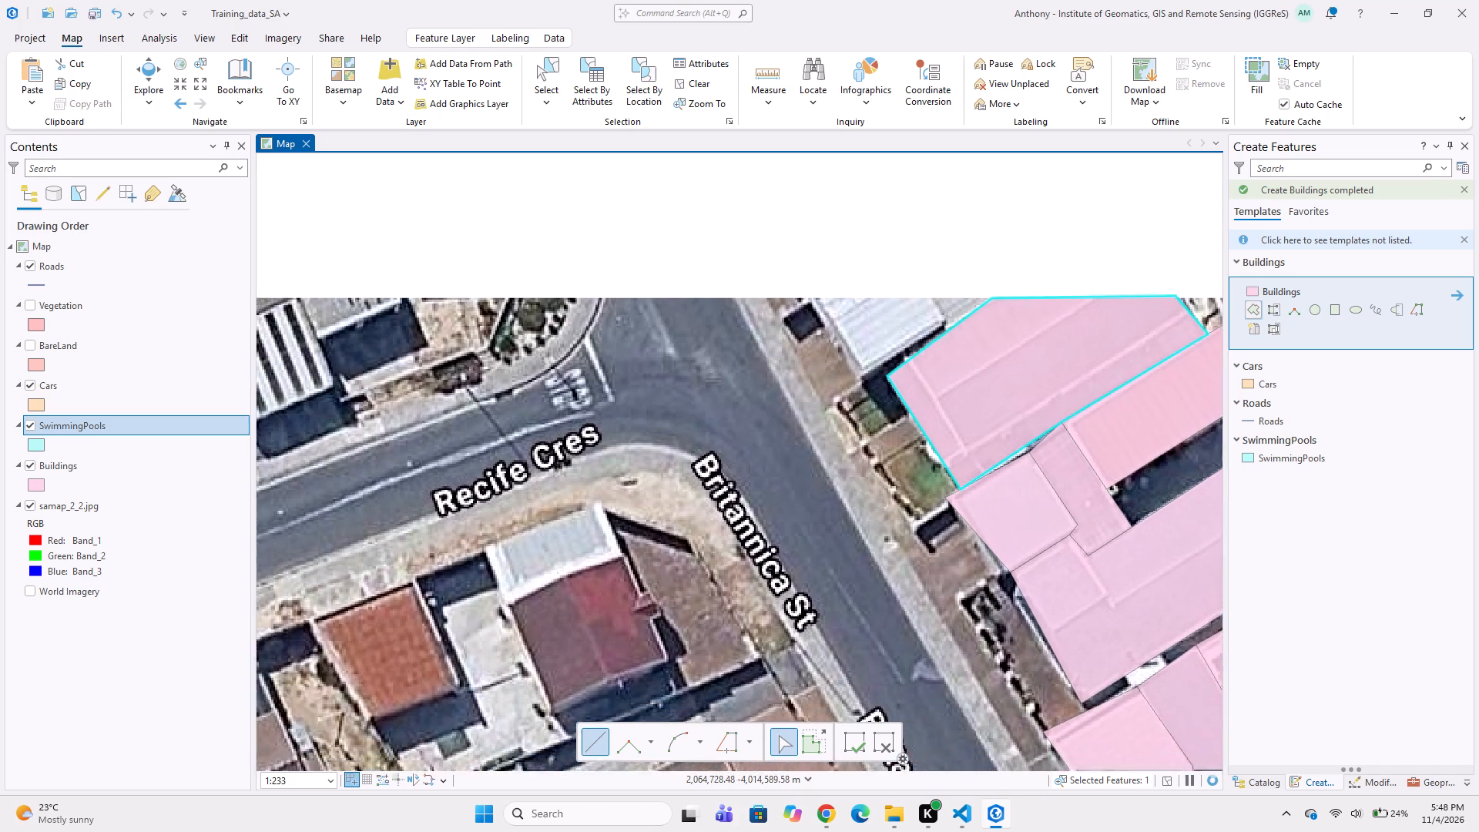
middle_drag(773, 385, 704, 493)
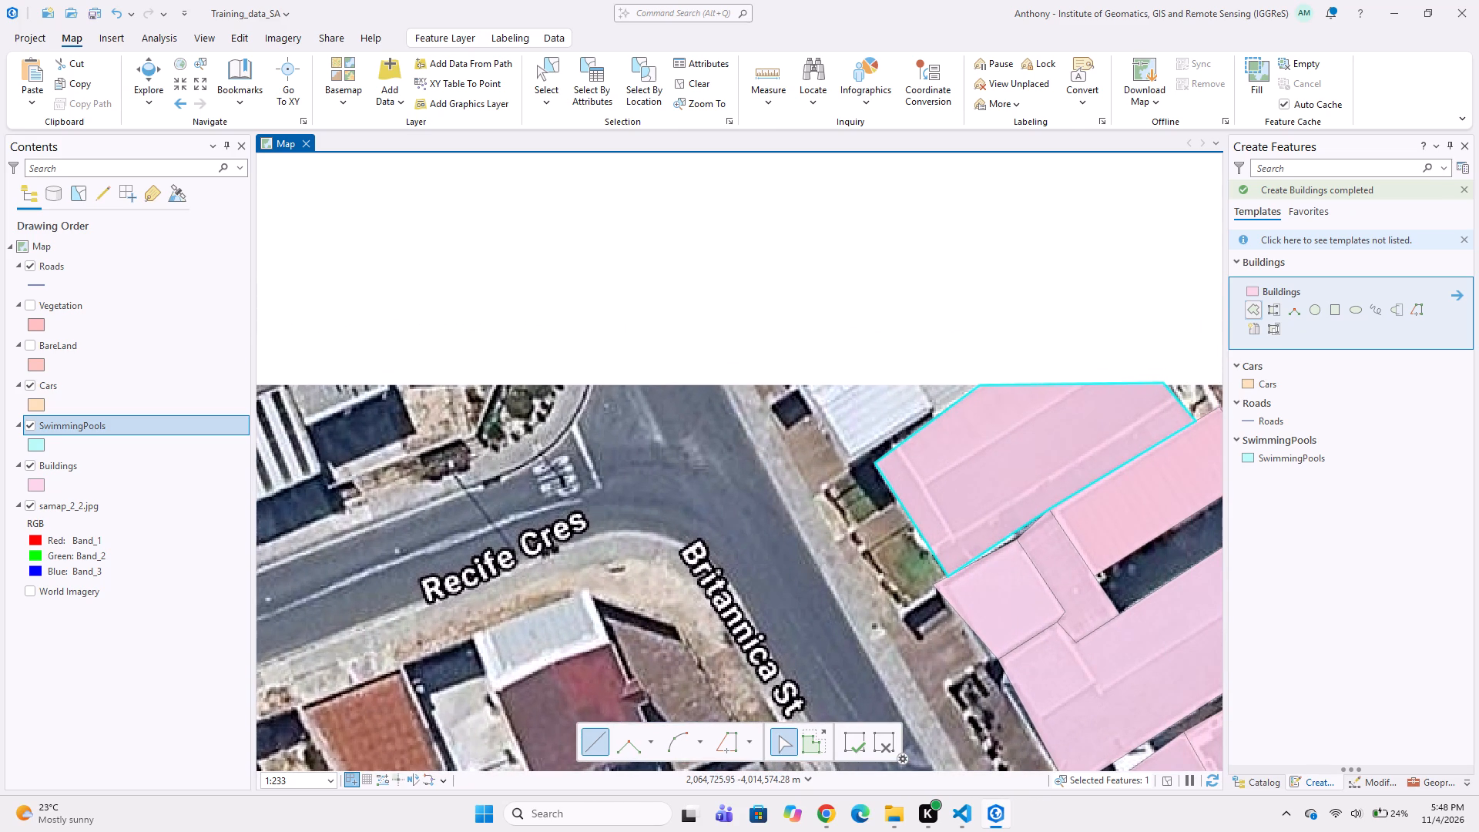
click(793, 383)
click(847, 466)
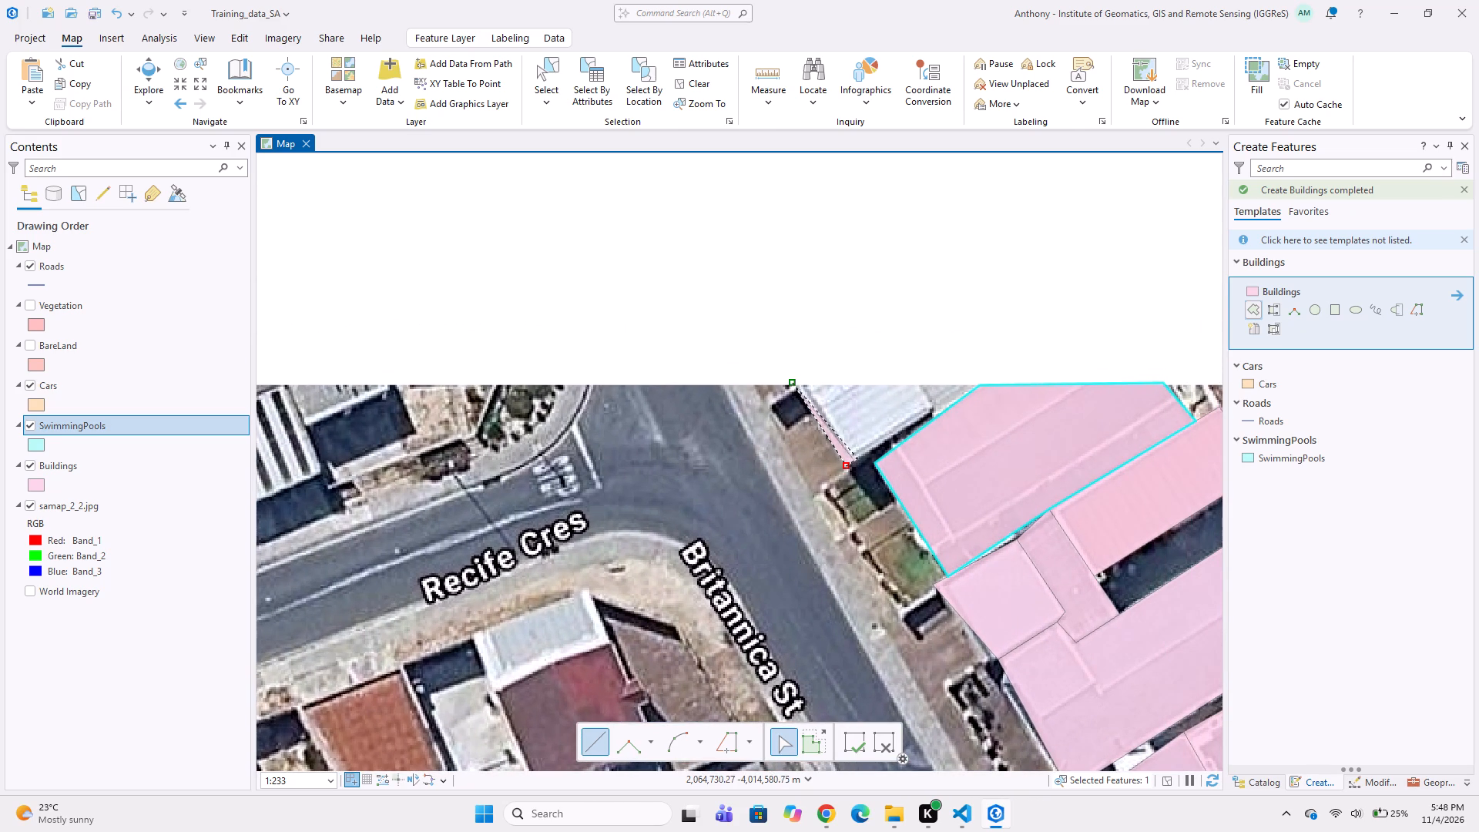
click(874, 463)
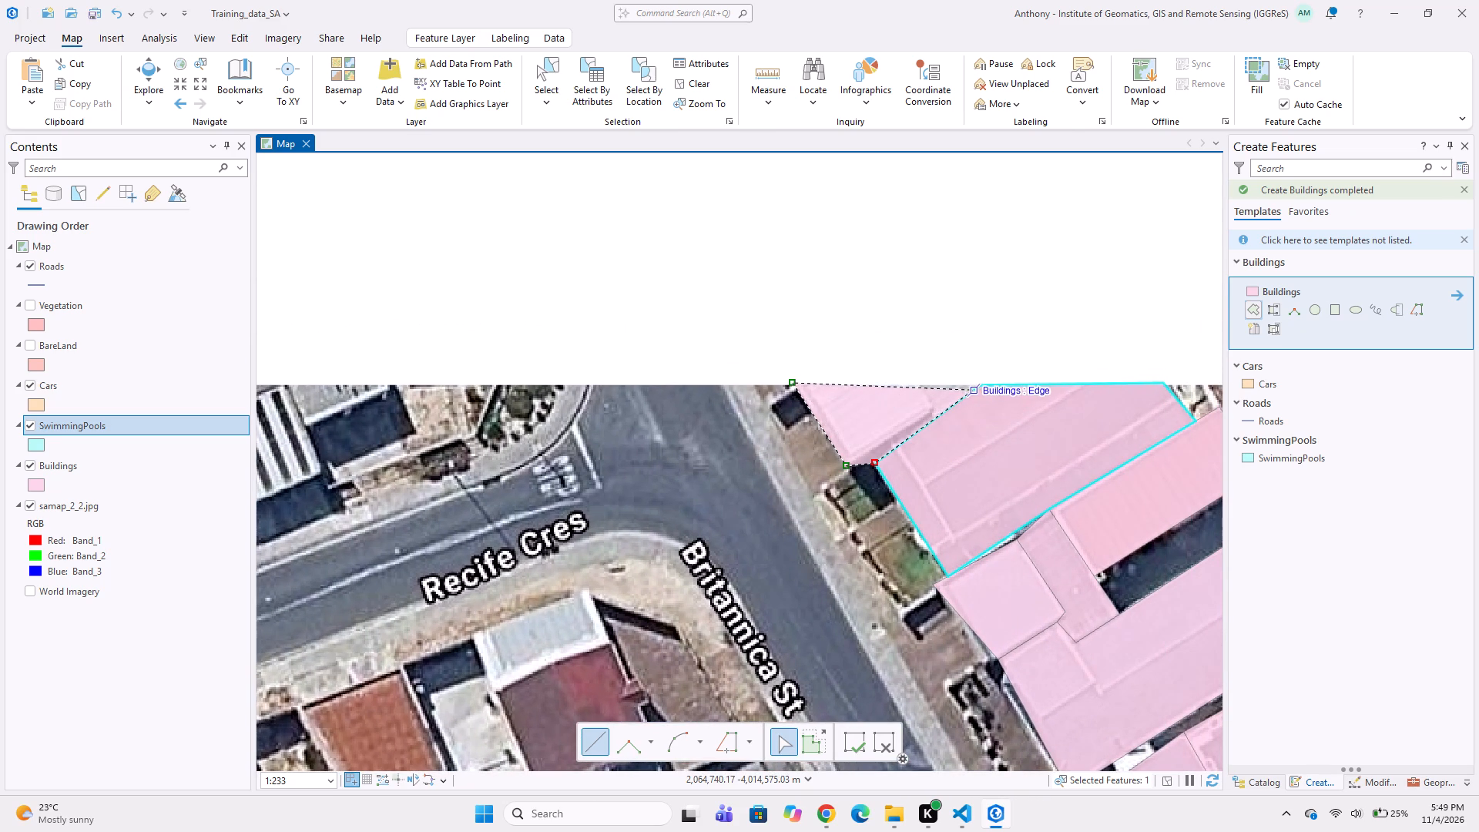
double_click(976, 391)
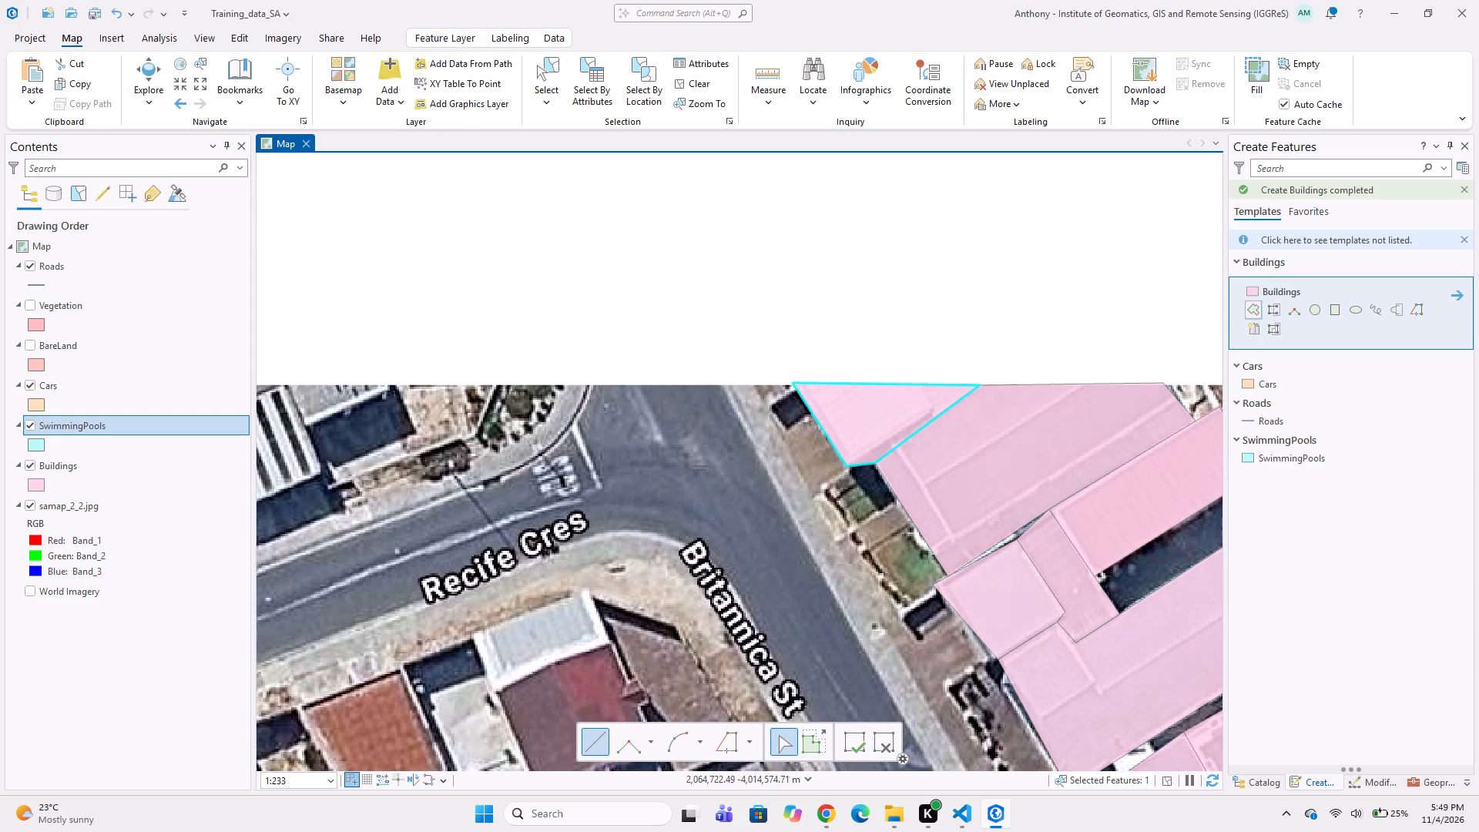
Digitize the small sliver of structure between the white-roofed building and Britannica St at the image's northern edge as a Buildings polygon.
drag(755, 383, 755, 391)
click(771, 412)
click(798, 396)
double_click(785, 383)
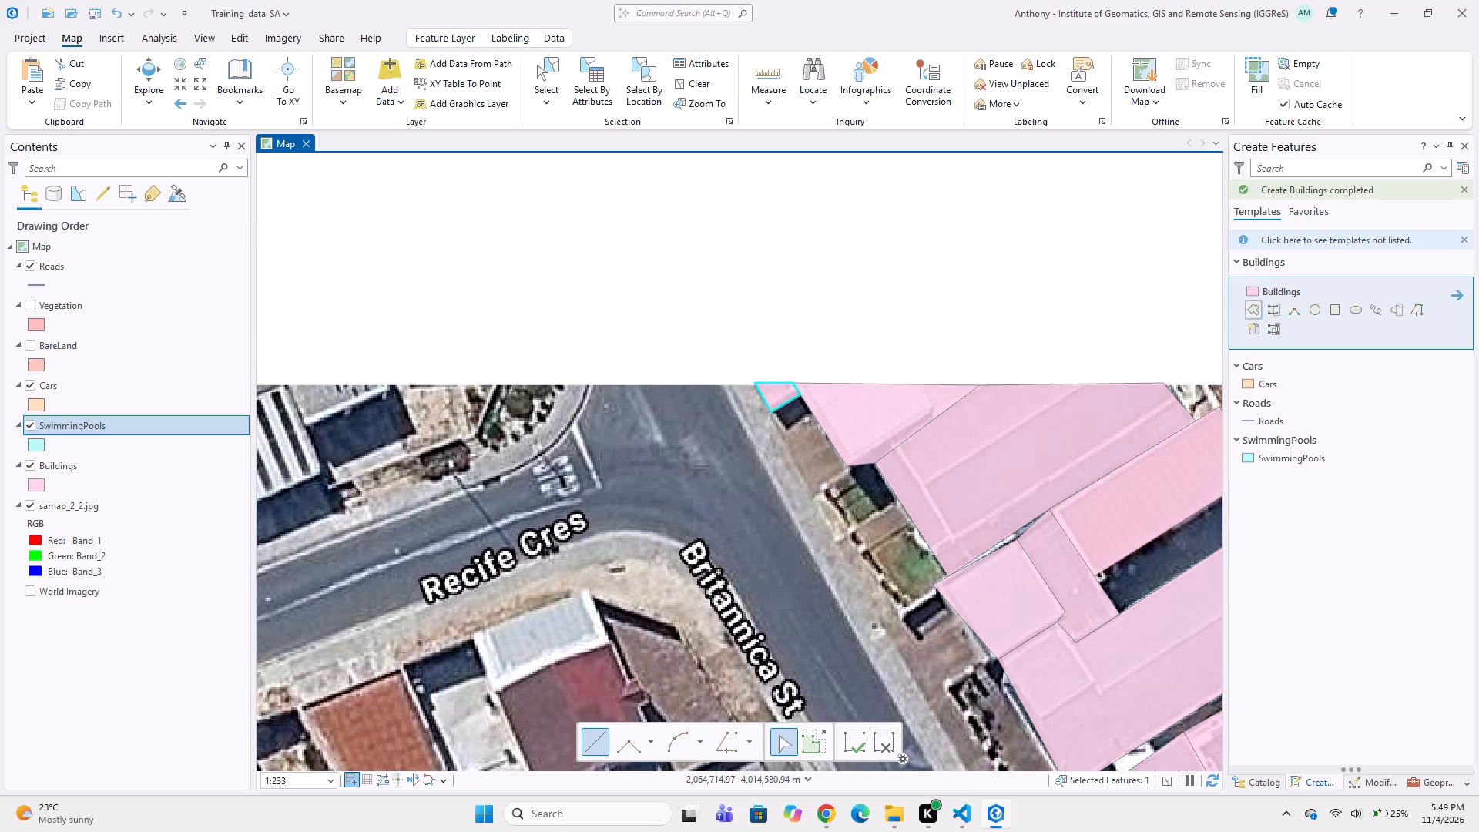
Examine the blocks from Recife Cres and Pringle Pl down Clipper Rd to Clipper Park for houses not yet digitized.
middle_drag(714, 466, 843, 412)
middle_drag(744, 477, 776, 356)
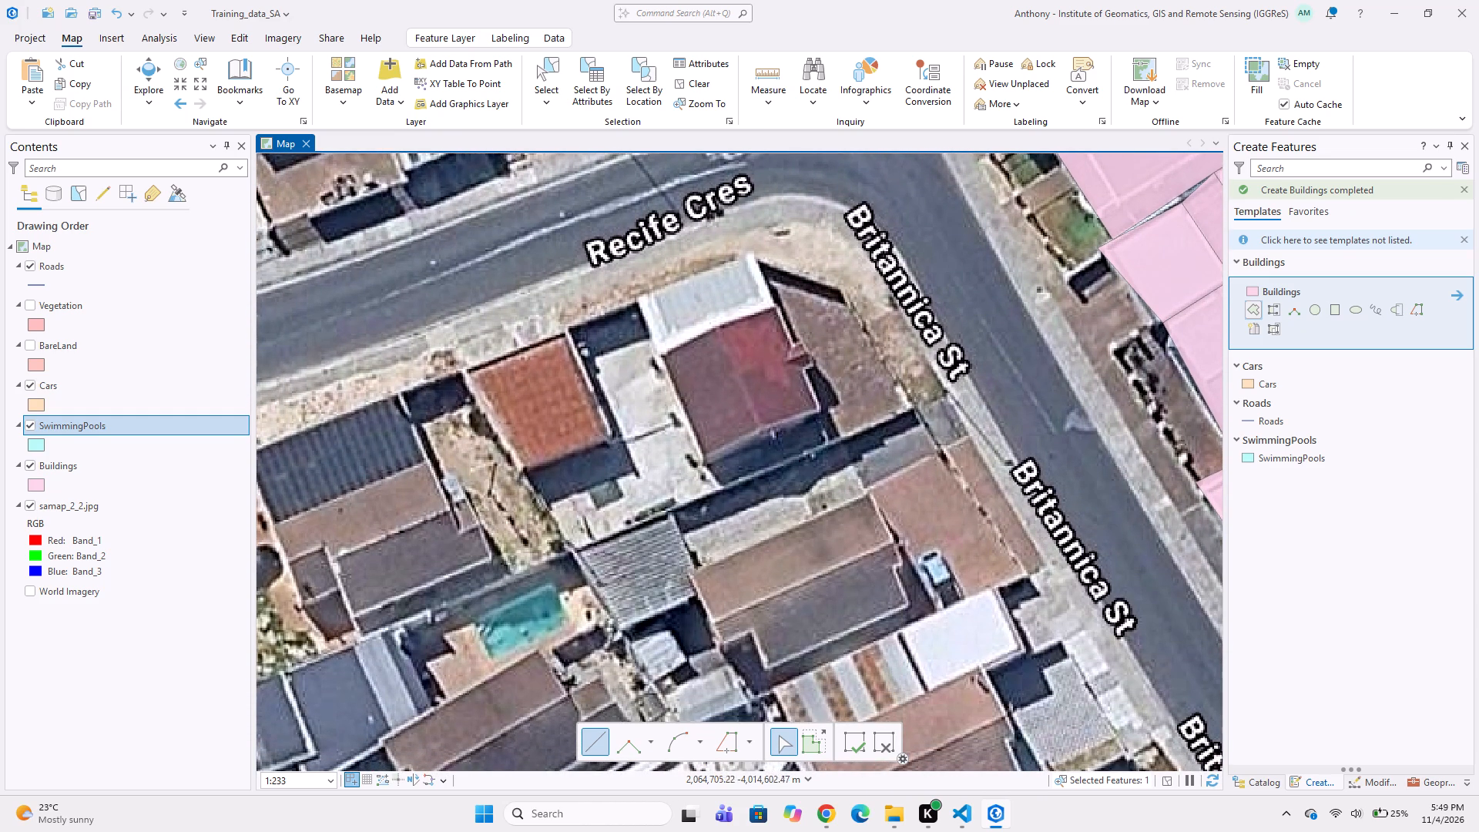
scroll(693, 374, down, 2)
middle_drag(703, 434, 703, 361)
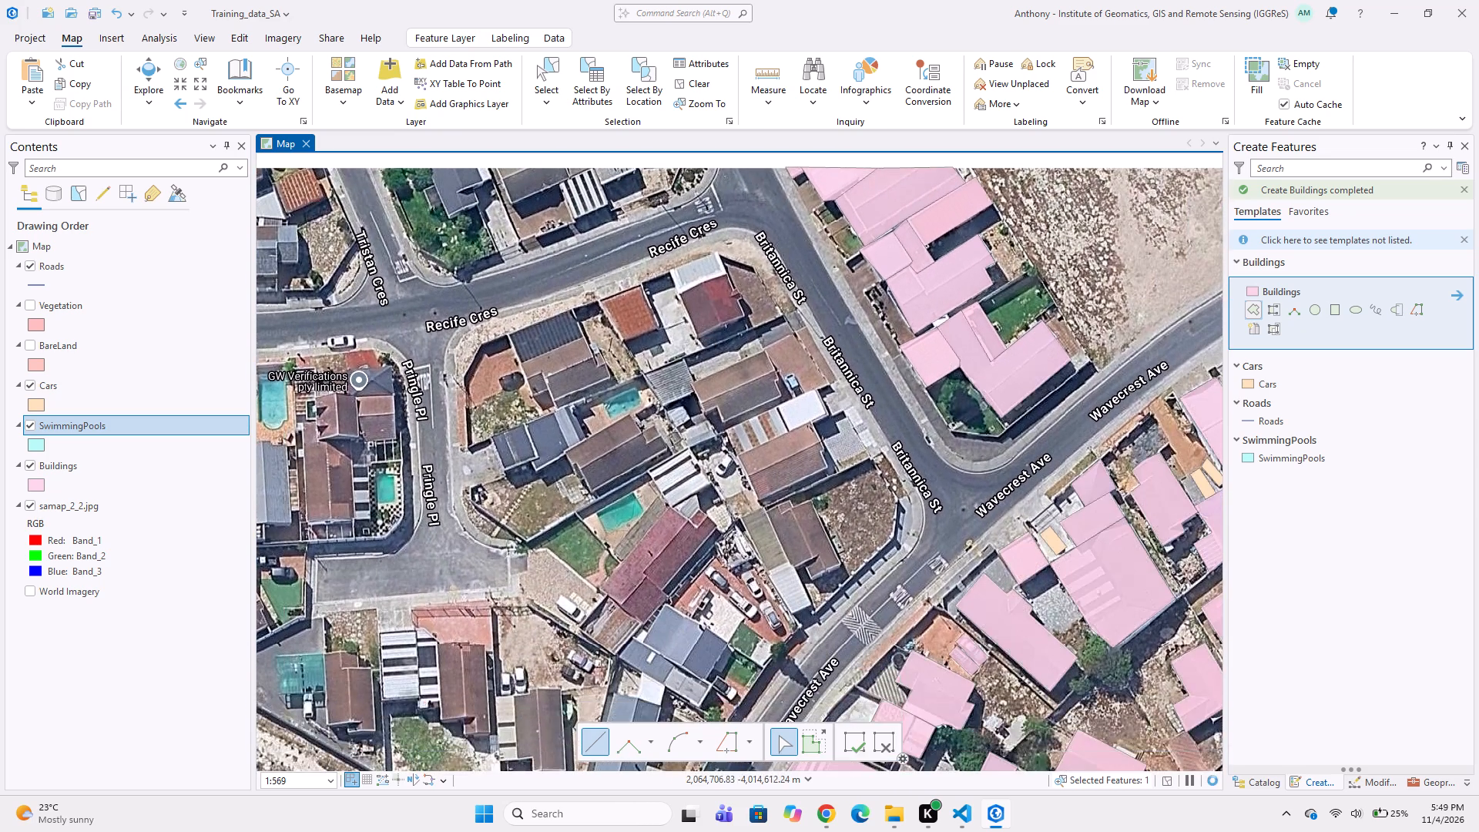
middle_drag(714, 388, 719, 377)
middle_drag(634, 425, 768, 410)
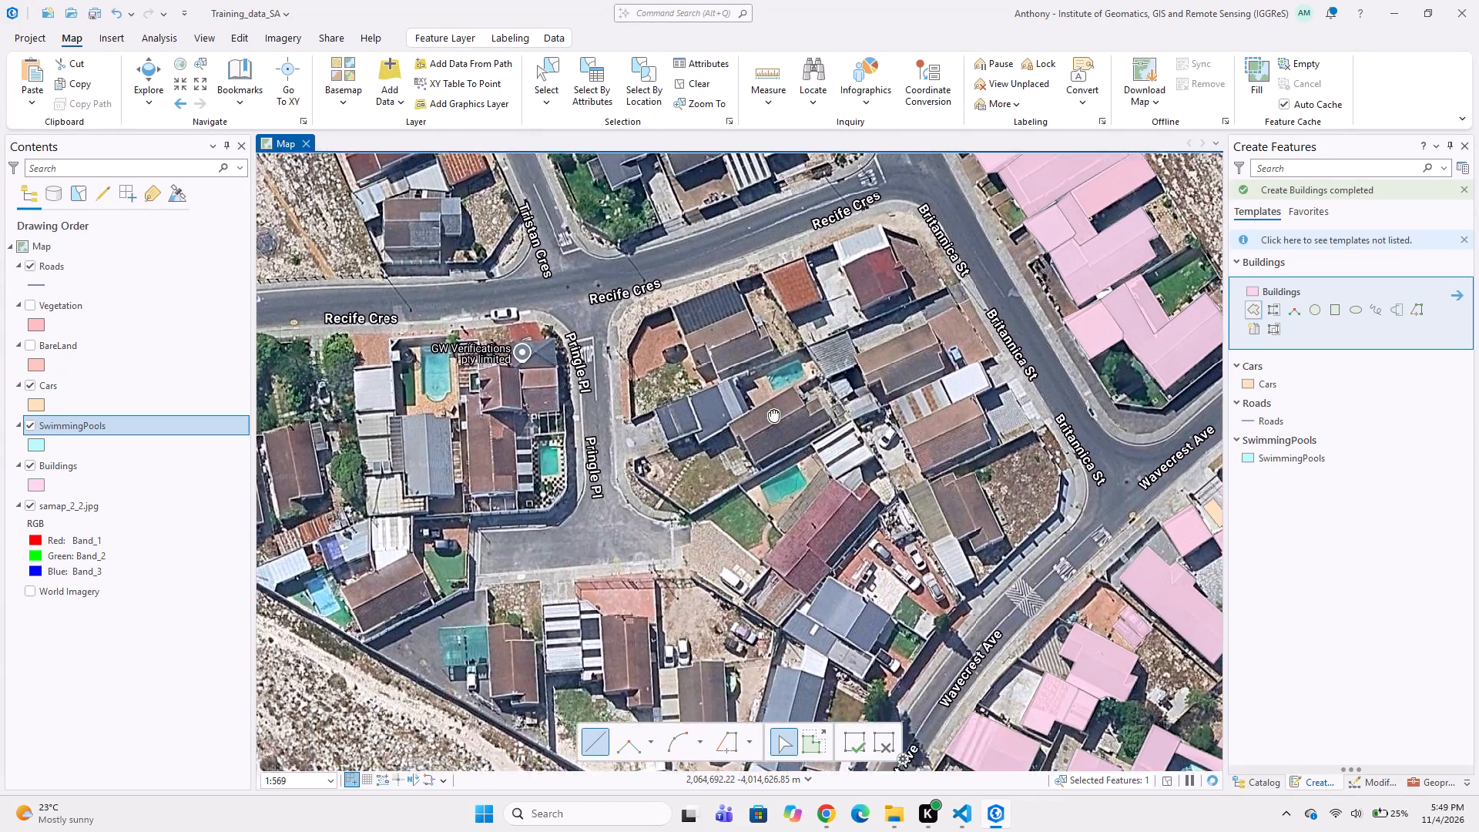
scroll(690, 420, down, 1)
middle_drag(682, 452, 847, 361)
middle_drag(850, 461, 780, 353)
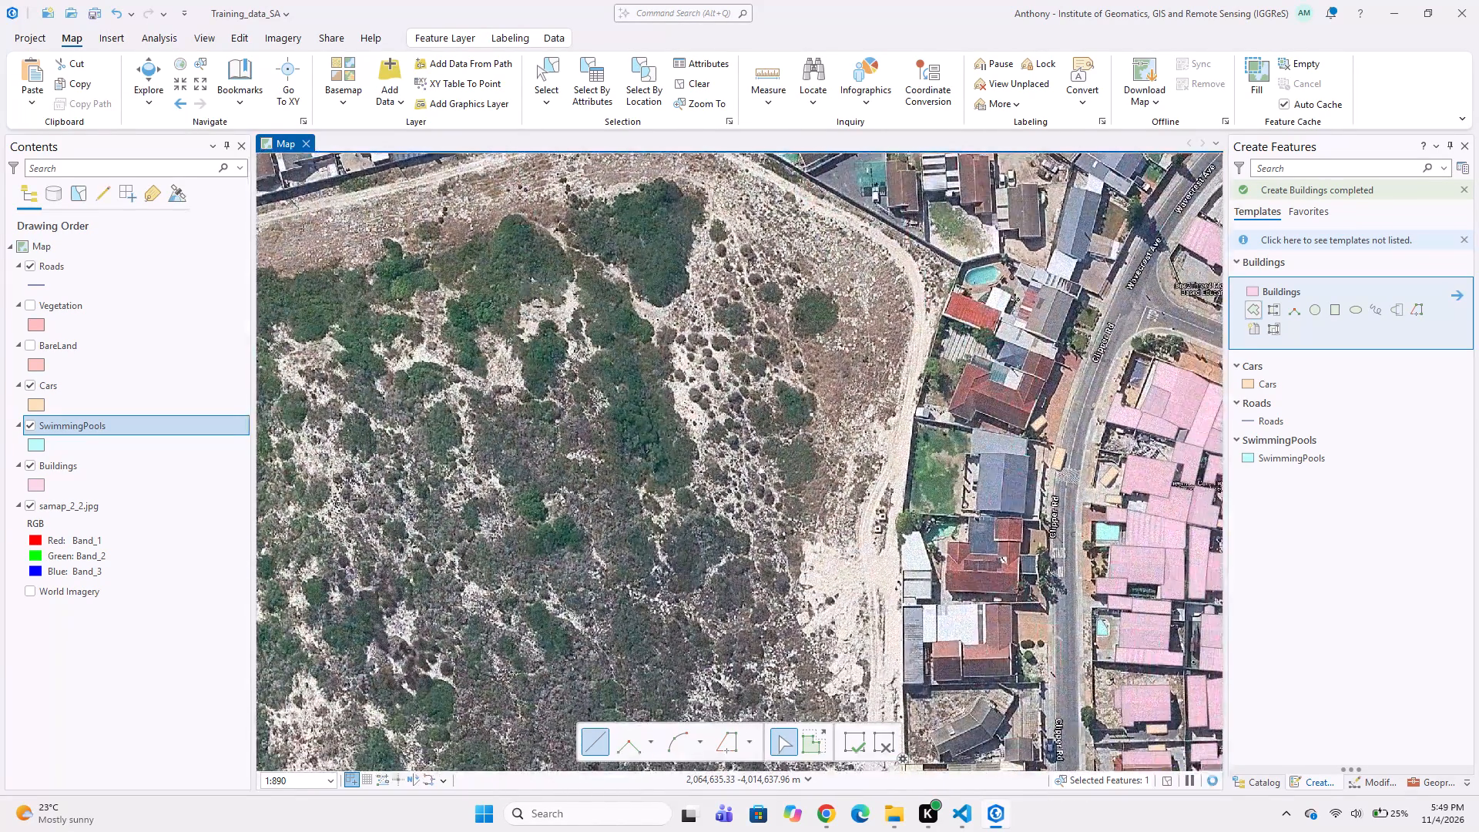
middle_drag(865, 431, 814, 337)
middle_drag(823, 388, 766, 200)
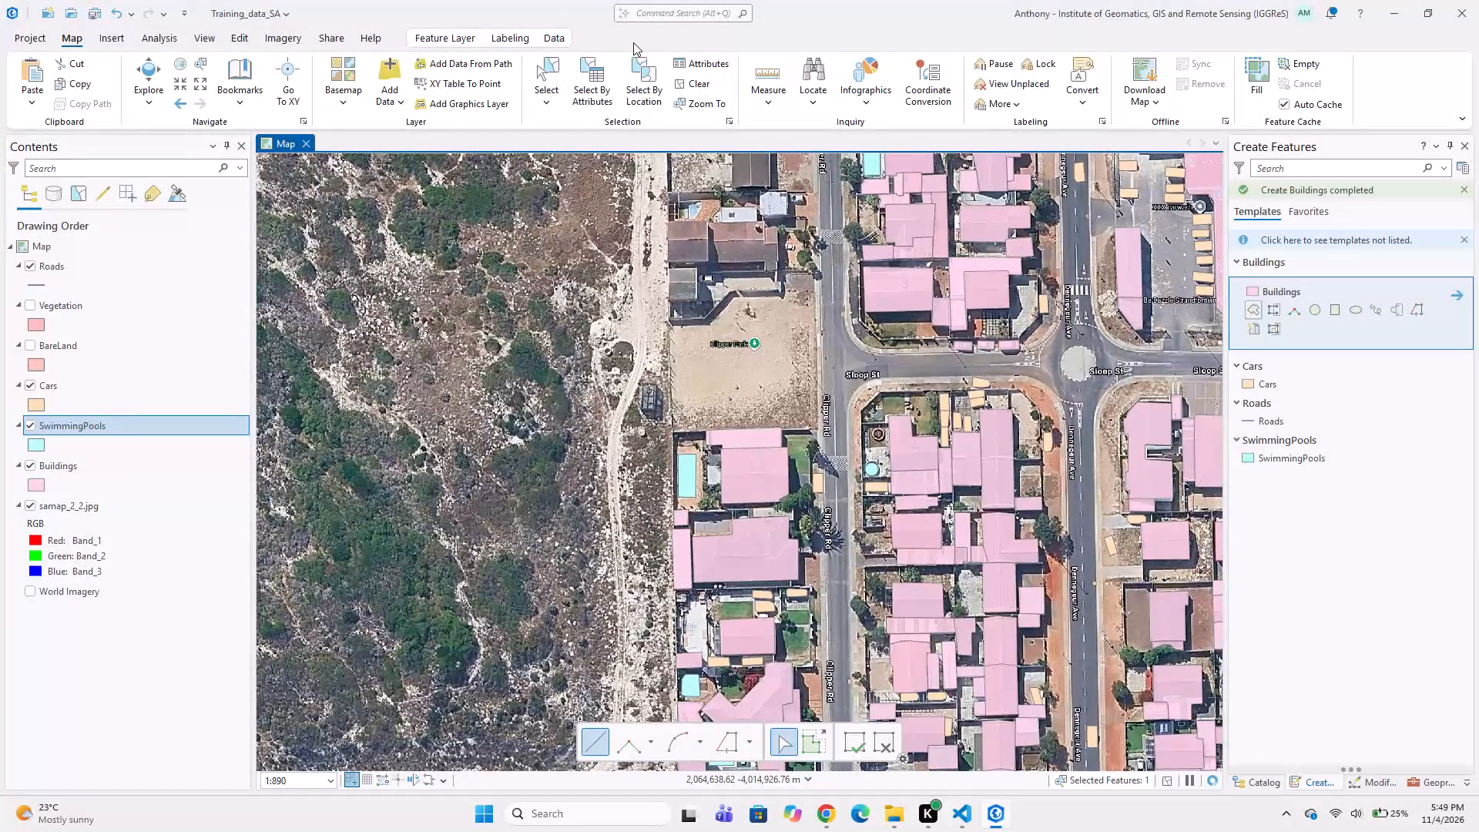
scroll(676, 234, up, 1)
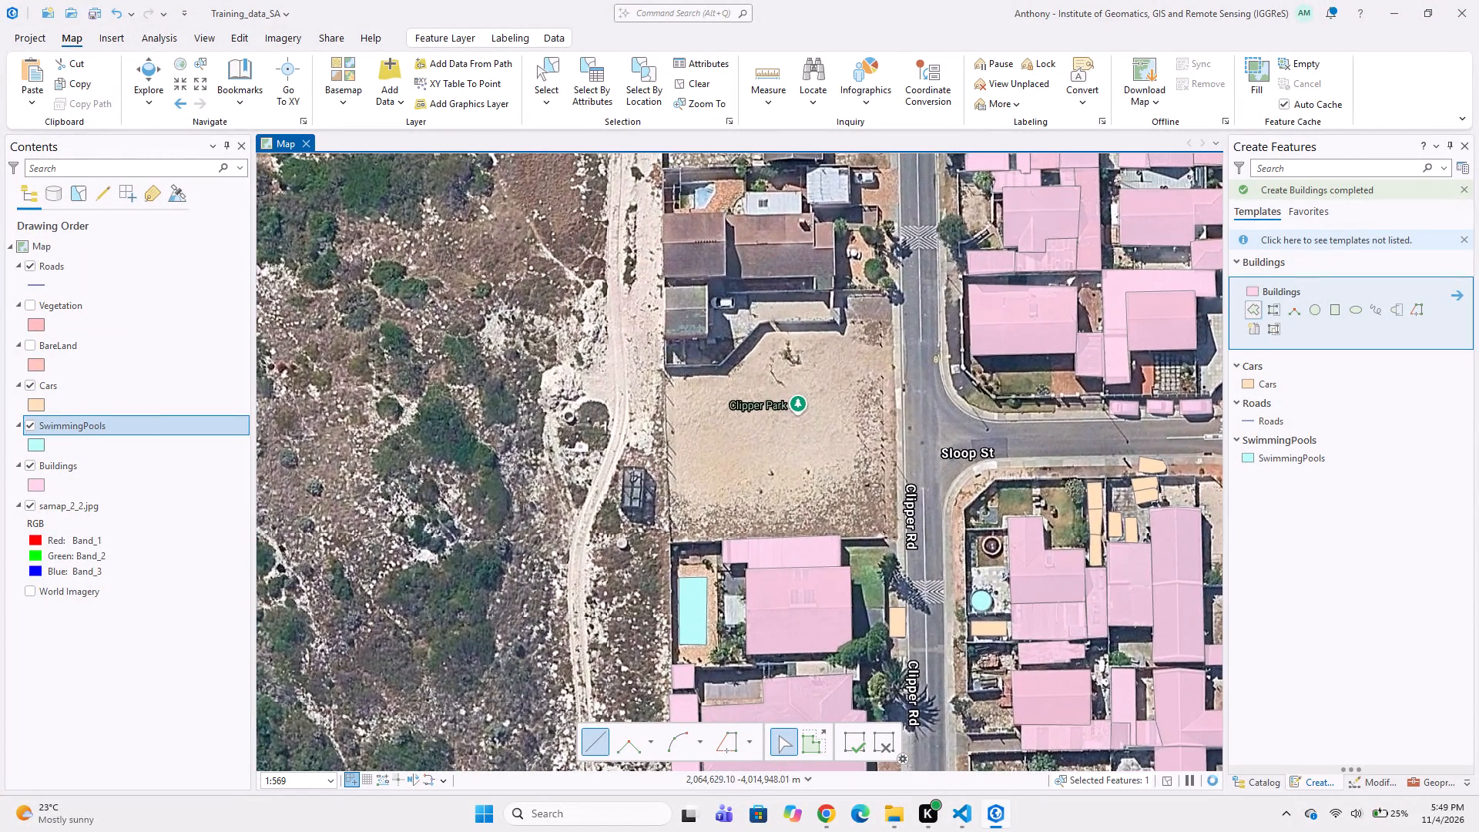
Digitize the small grey-roofed outbuilding at the northwest corner of Clipper Park as a four-sided Buildings polygon.
scroll(628, 326, up, 1)
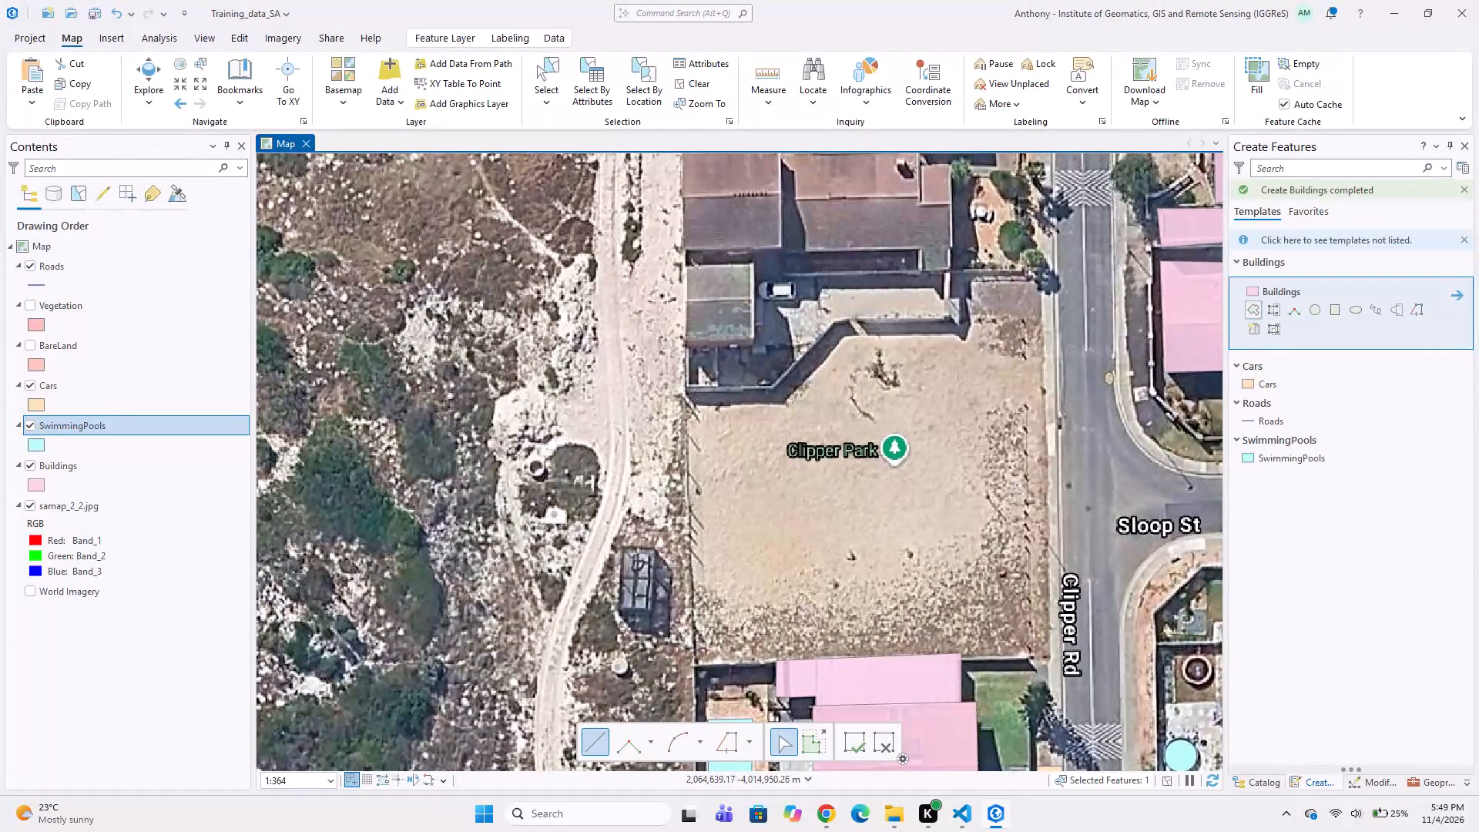
scroll(682, 259, up, 1)
click(687, 270)
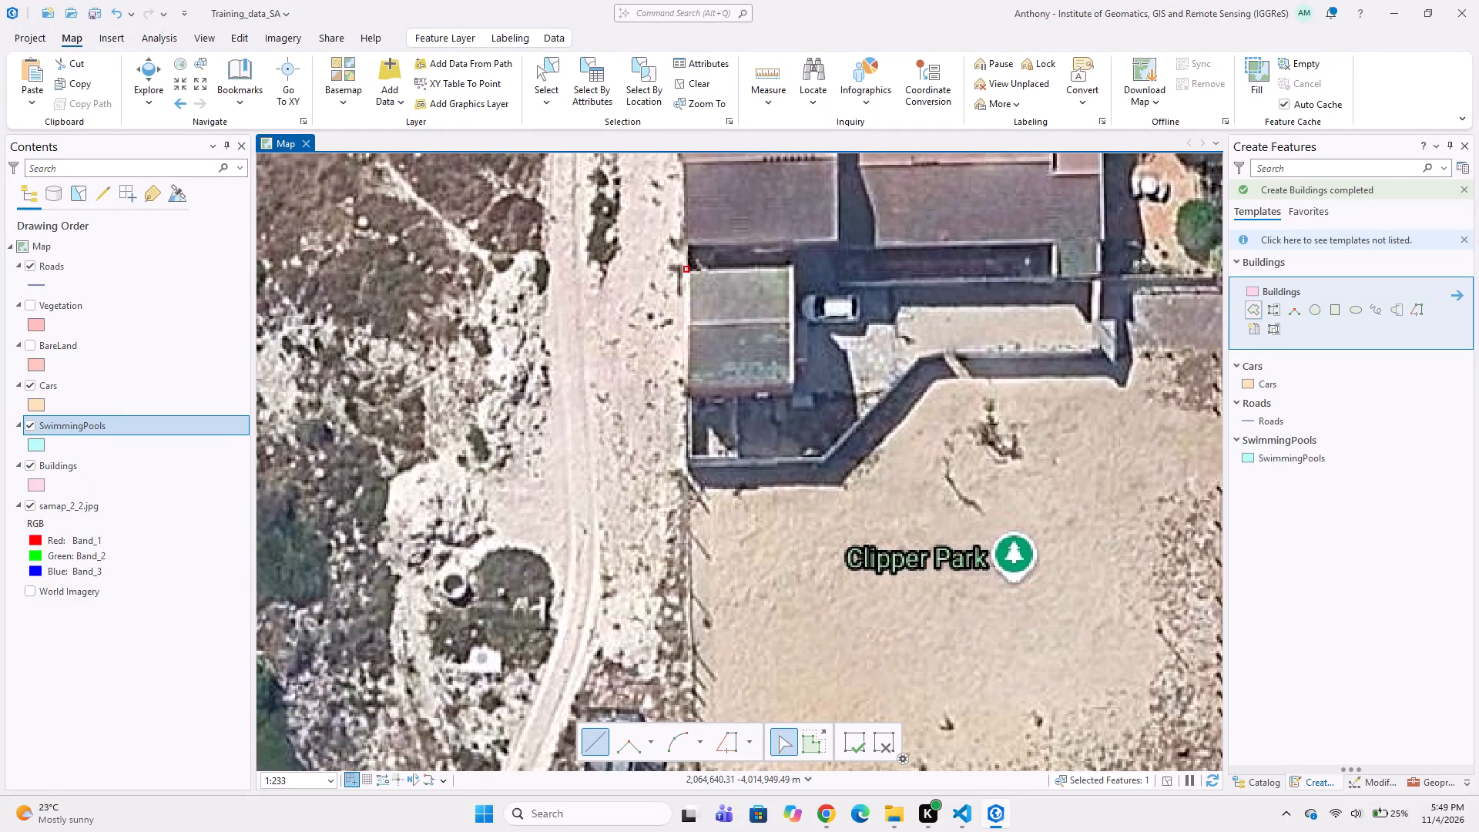
click(793, 261)
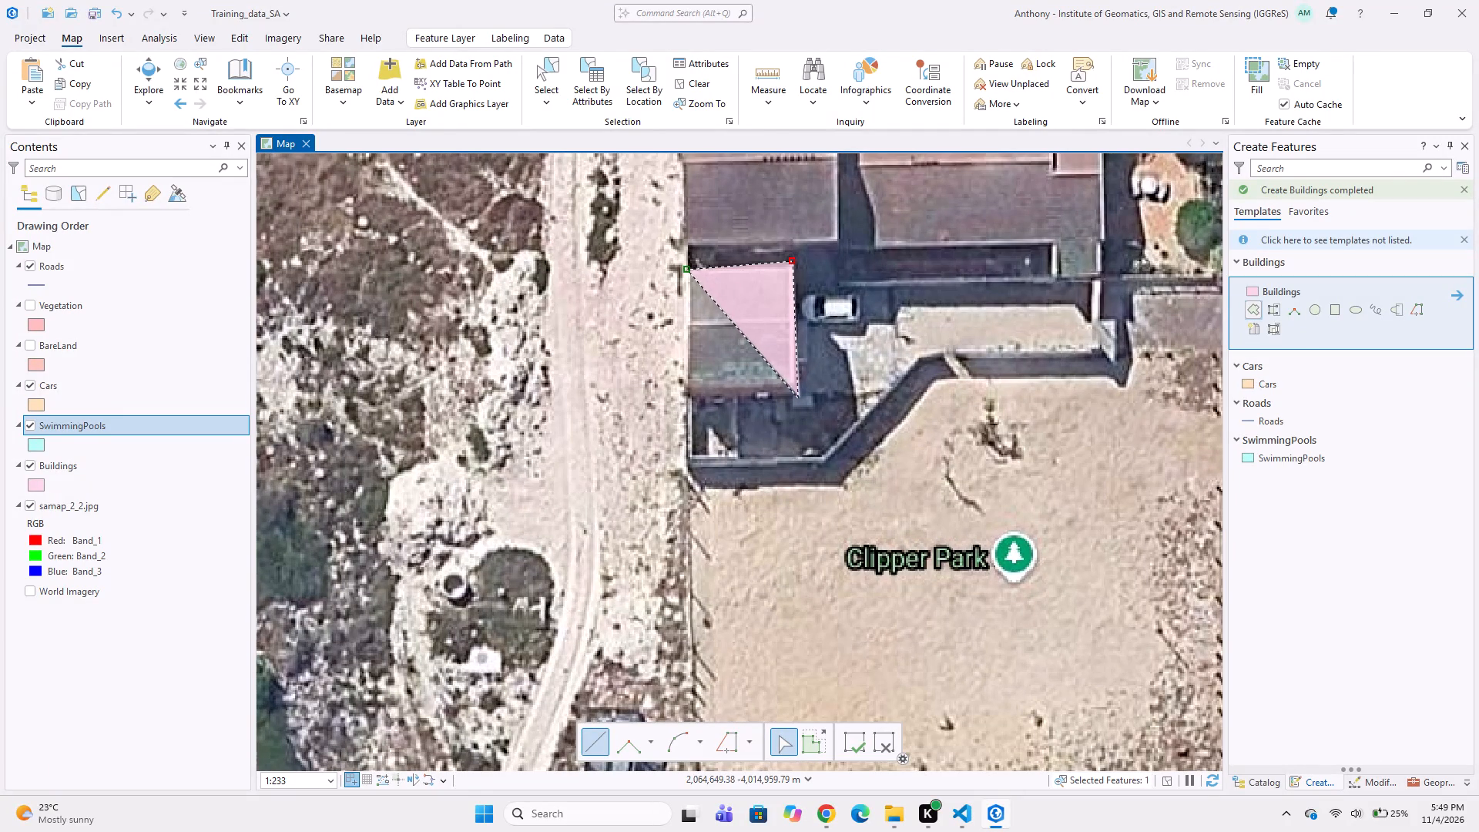
click(796, 398)
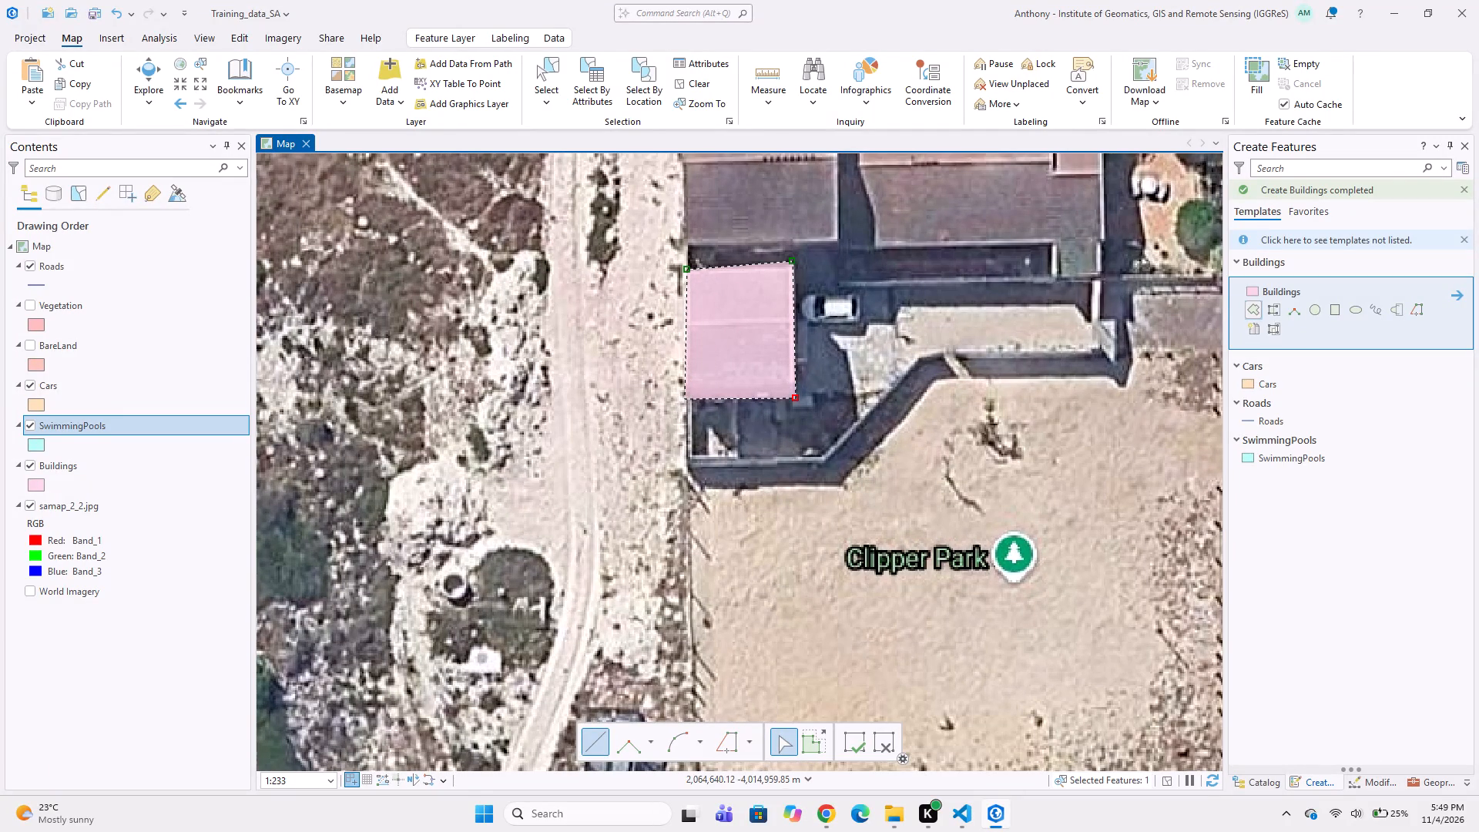
double_click(685, 399)
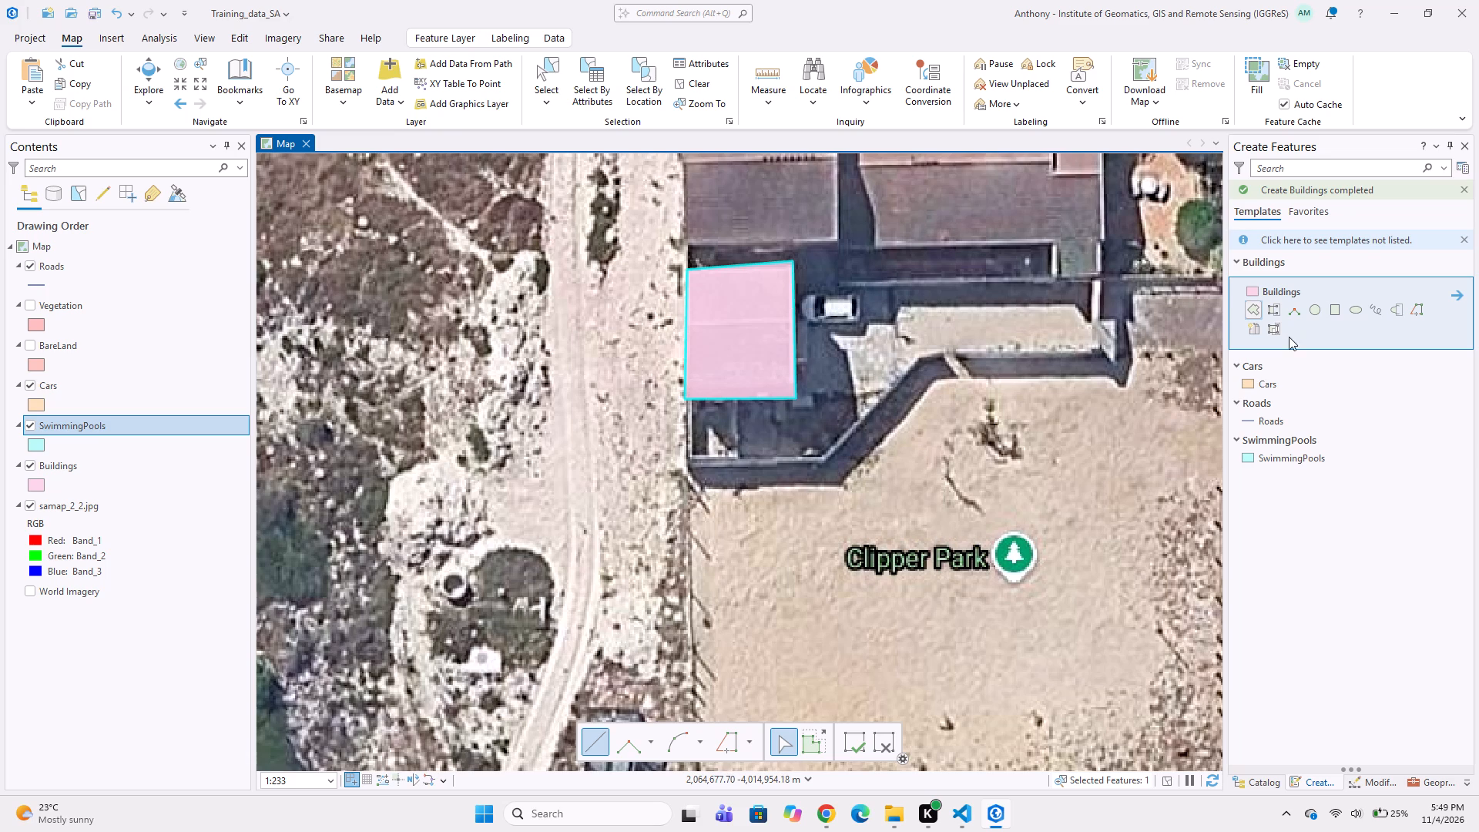
Digitize the white car parked just east of that outbuilding as a Cars polygon starting on the building's edge.
click(1253, 377)
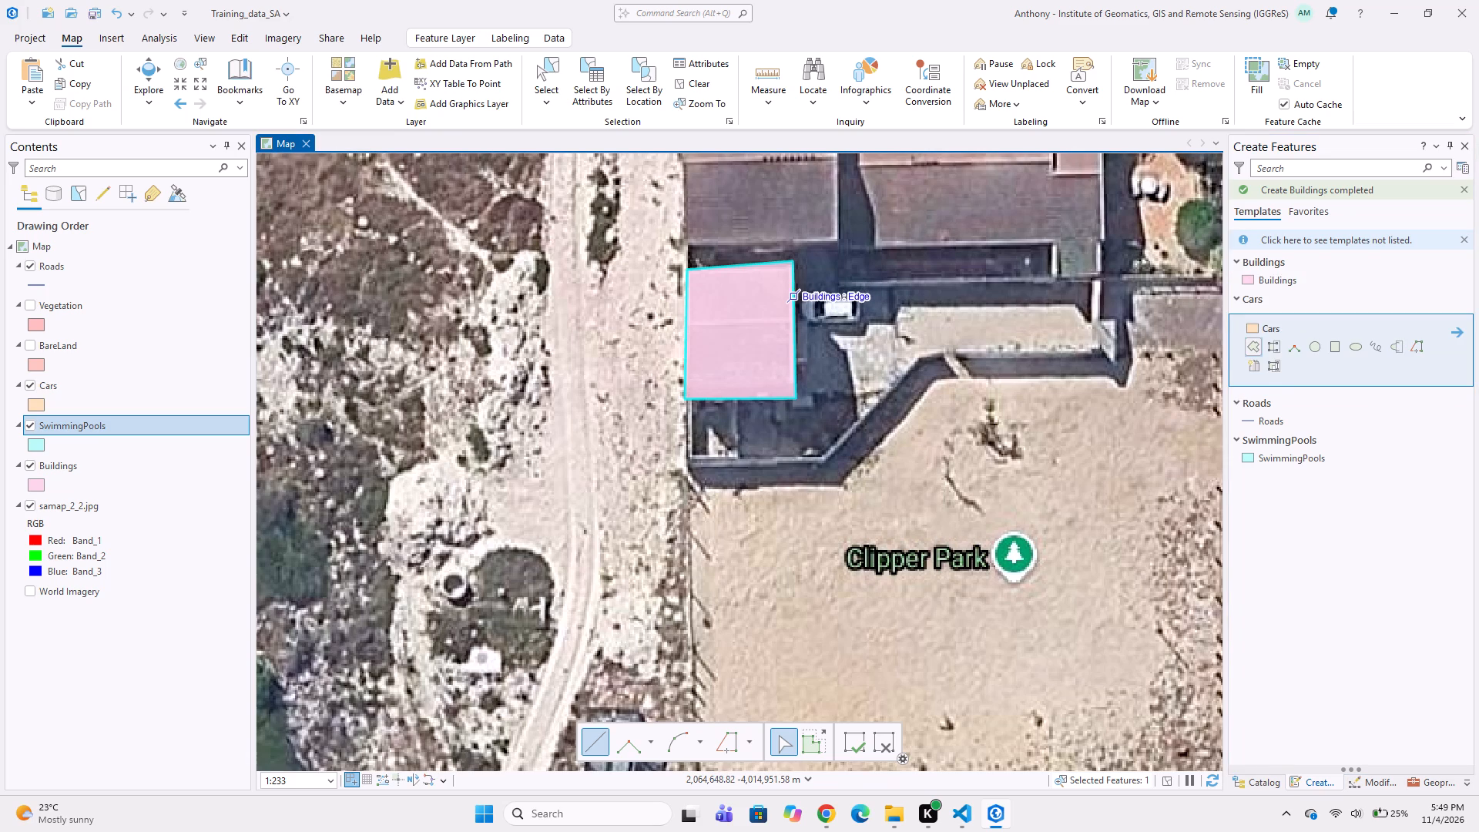
click(795, 294)
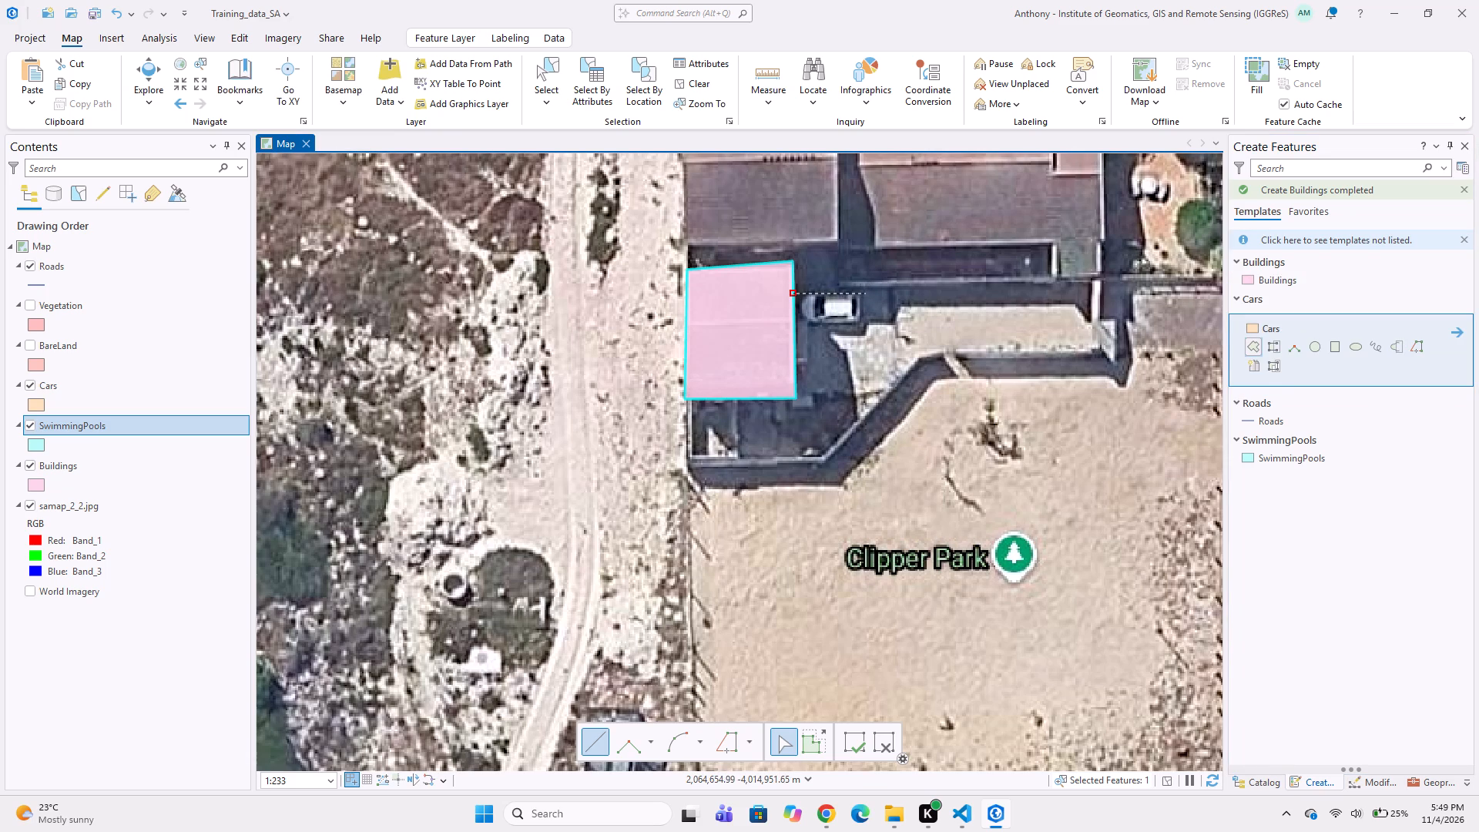
click(863, 294)
click(863, 323)
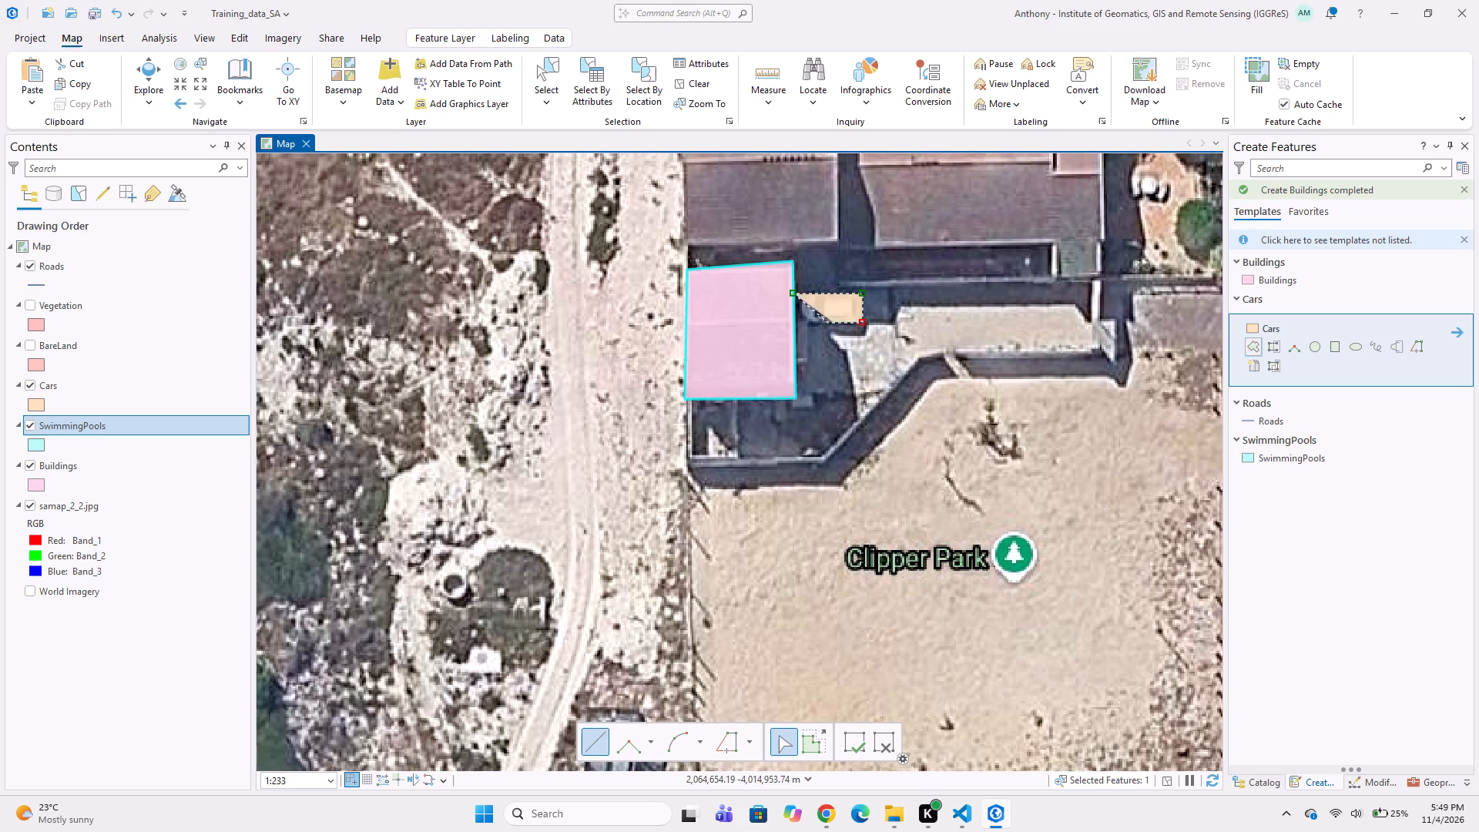
double_click(796, 326)
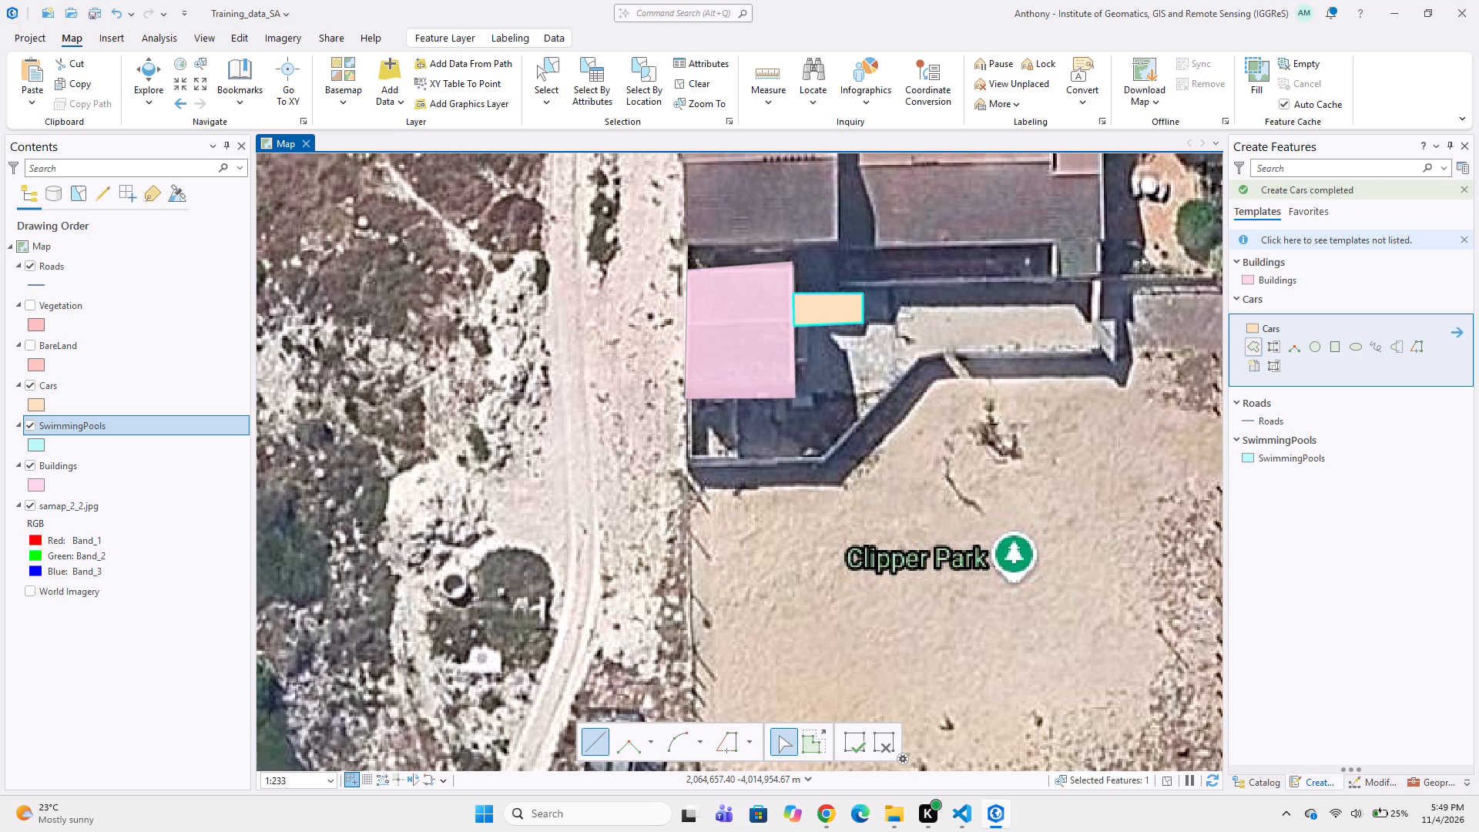
Digitize the western brown-roofed block of the house north of Clipper Park as a rectangular Buildings polygon.
middle_drag(911, 326, 903, 488)
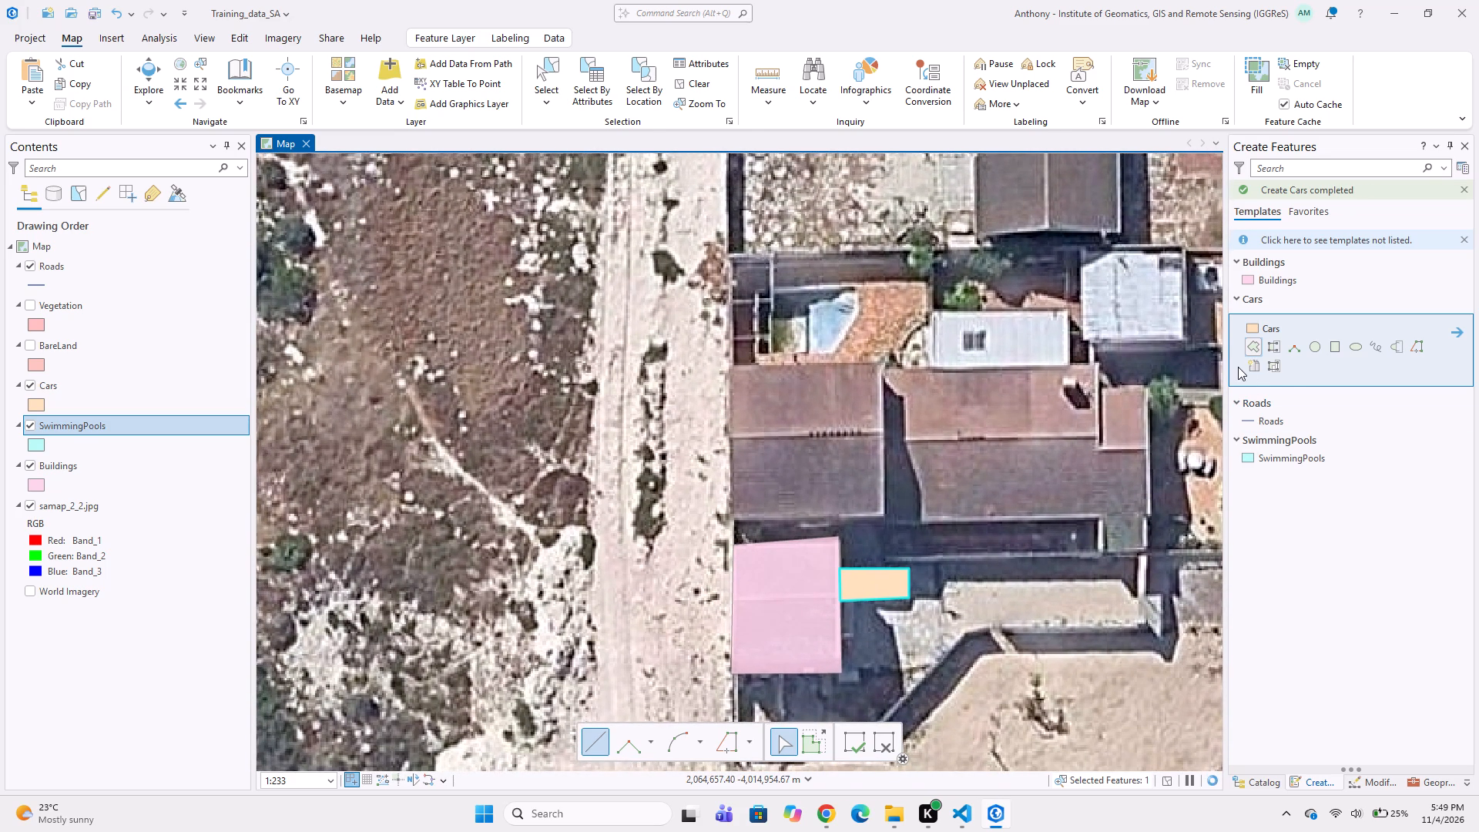
click(1243, 280)
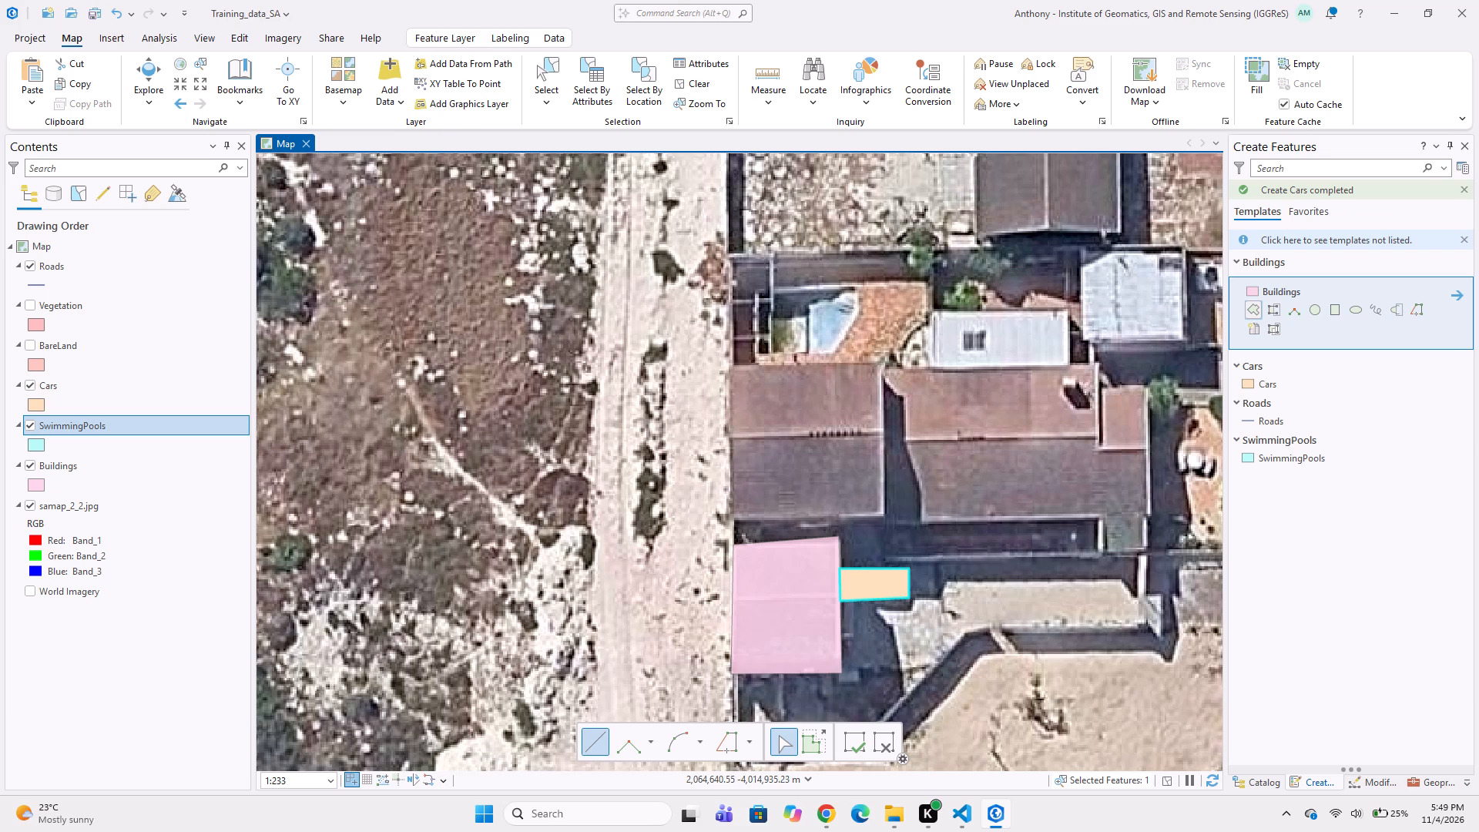
click(728, 364)
drag(730, 518, 741, 518)
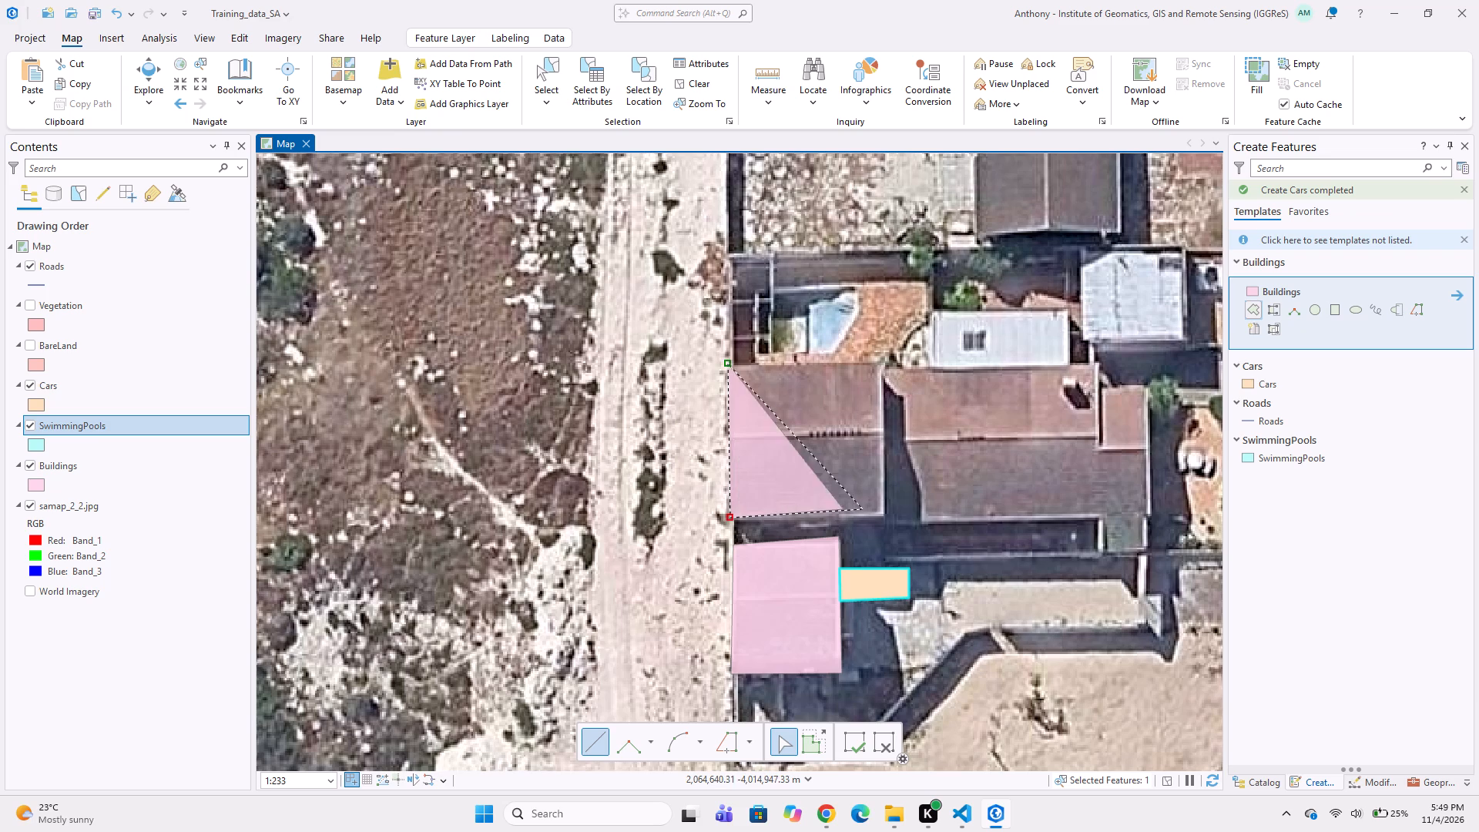
click(884, 517)
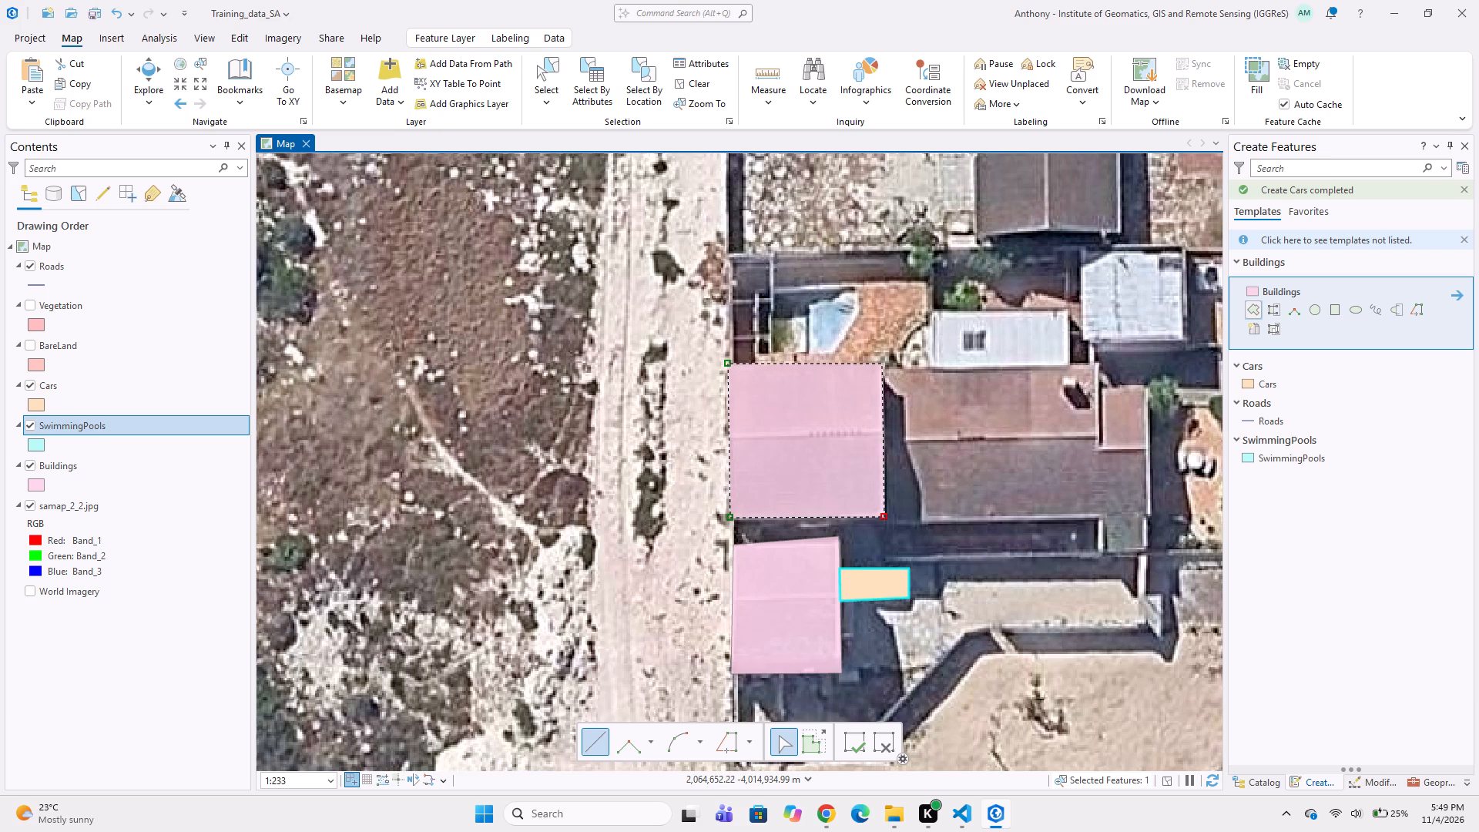
double_click(882, 364)
Digitize the larger eastern brown-roofed block of the house as a Buildings polygon adjoining the western block, following its stepped eastern outline.
click(882, 367)
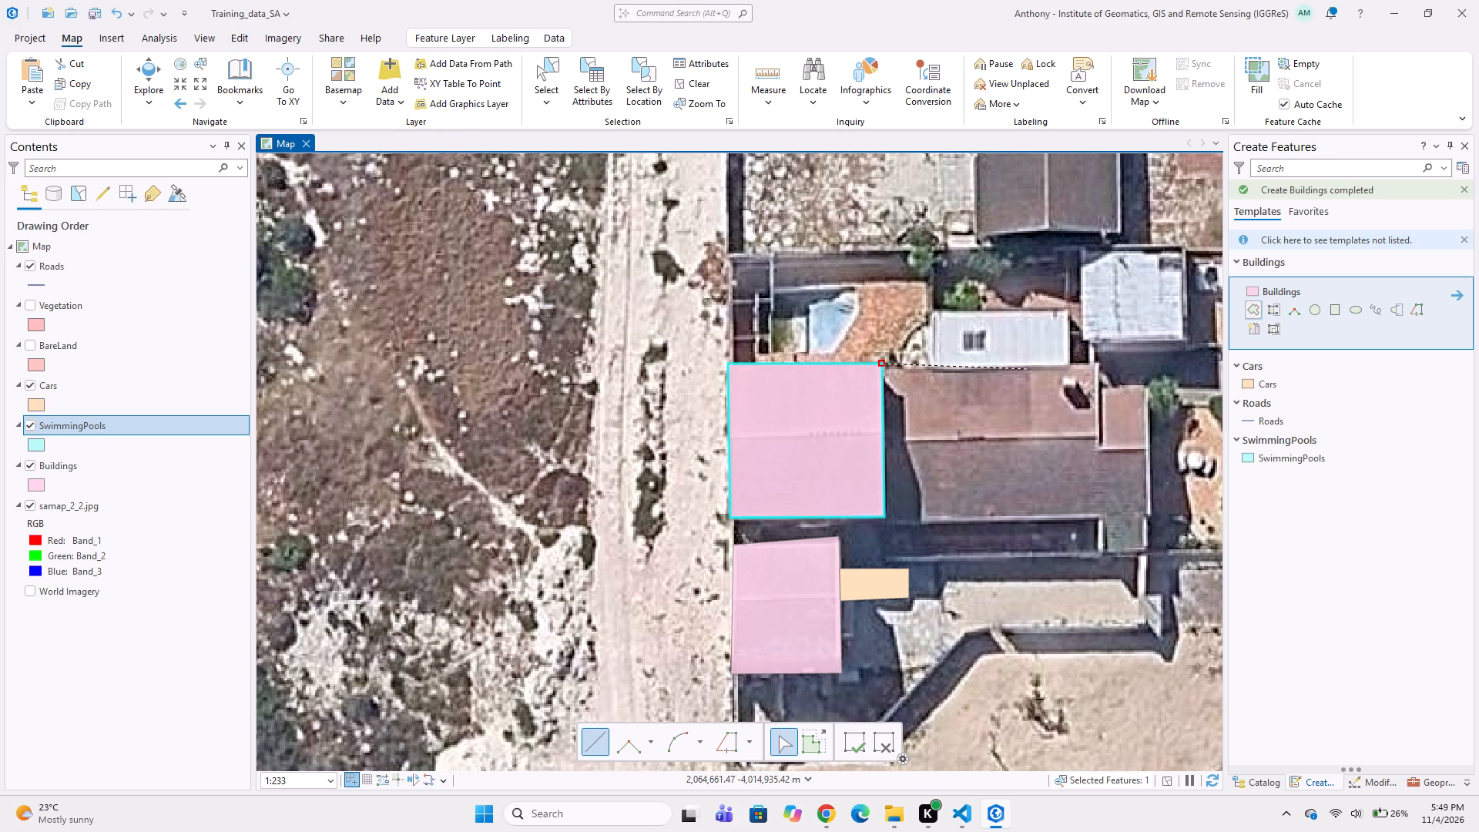
click(931, 369)
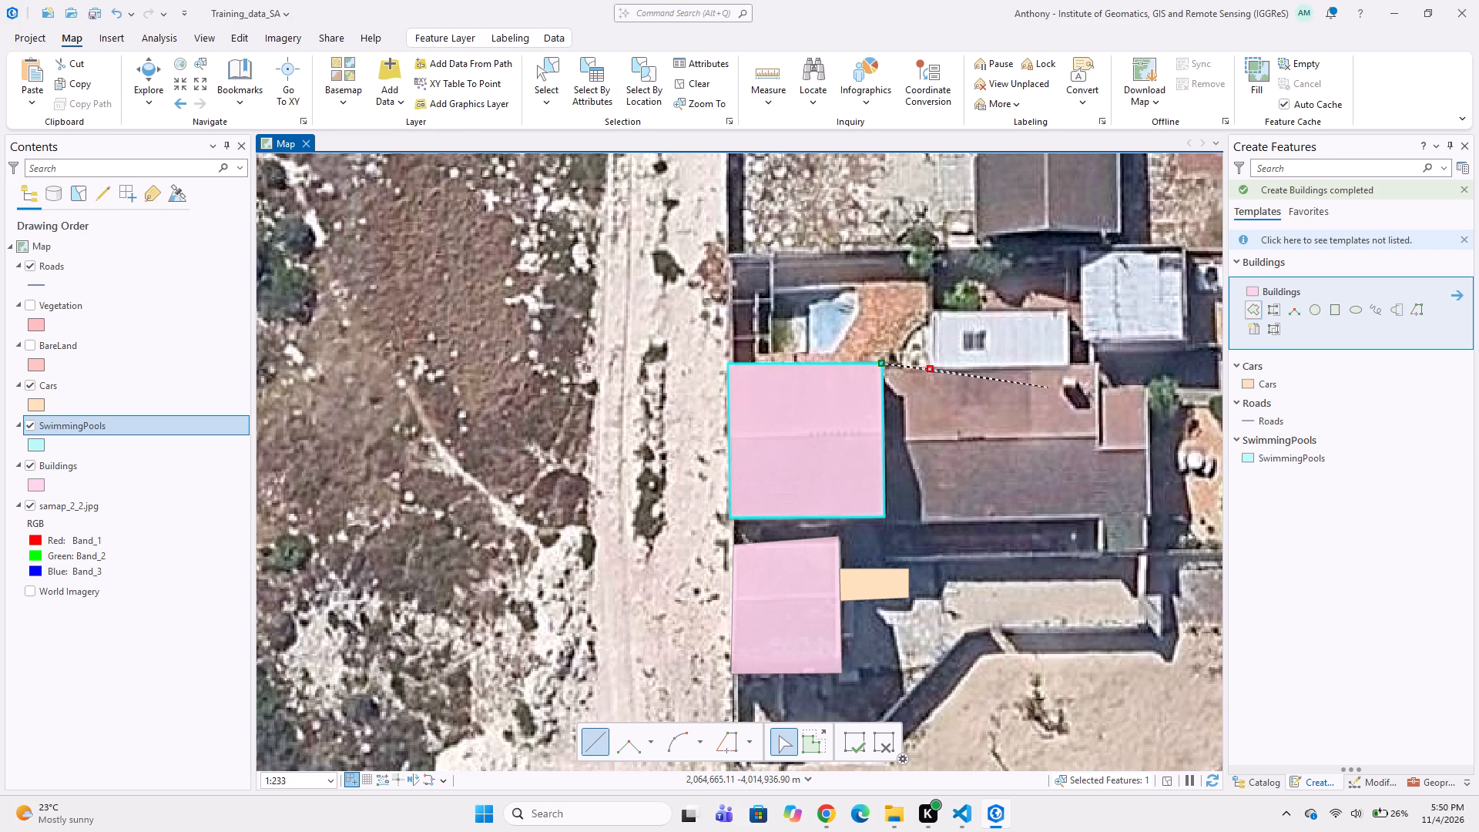
click(1068, 364)
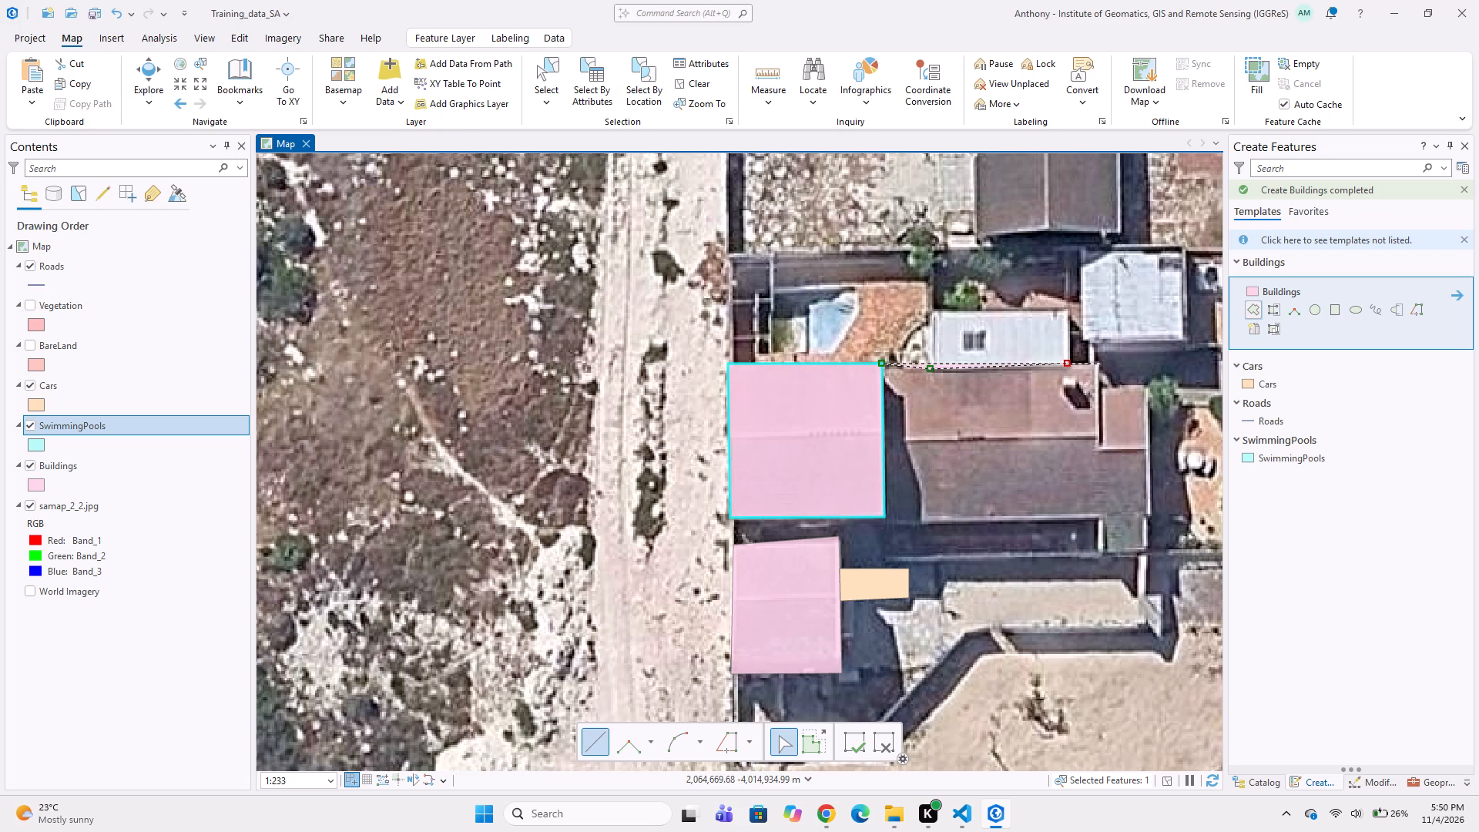
click(1100, 364)
click(1098, 387)
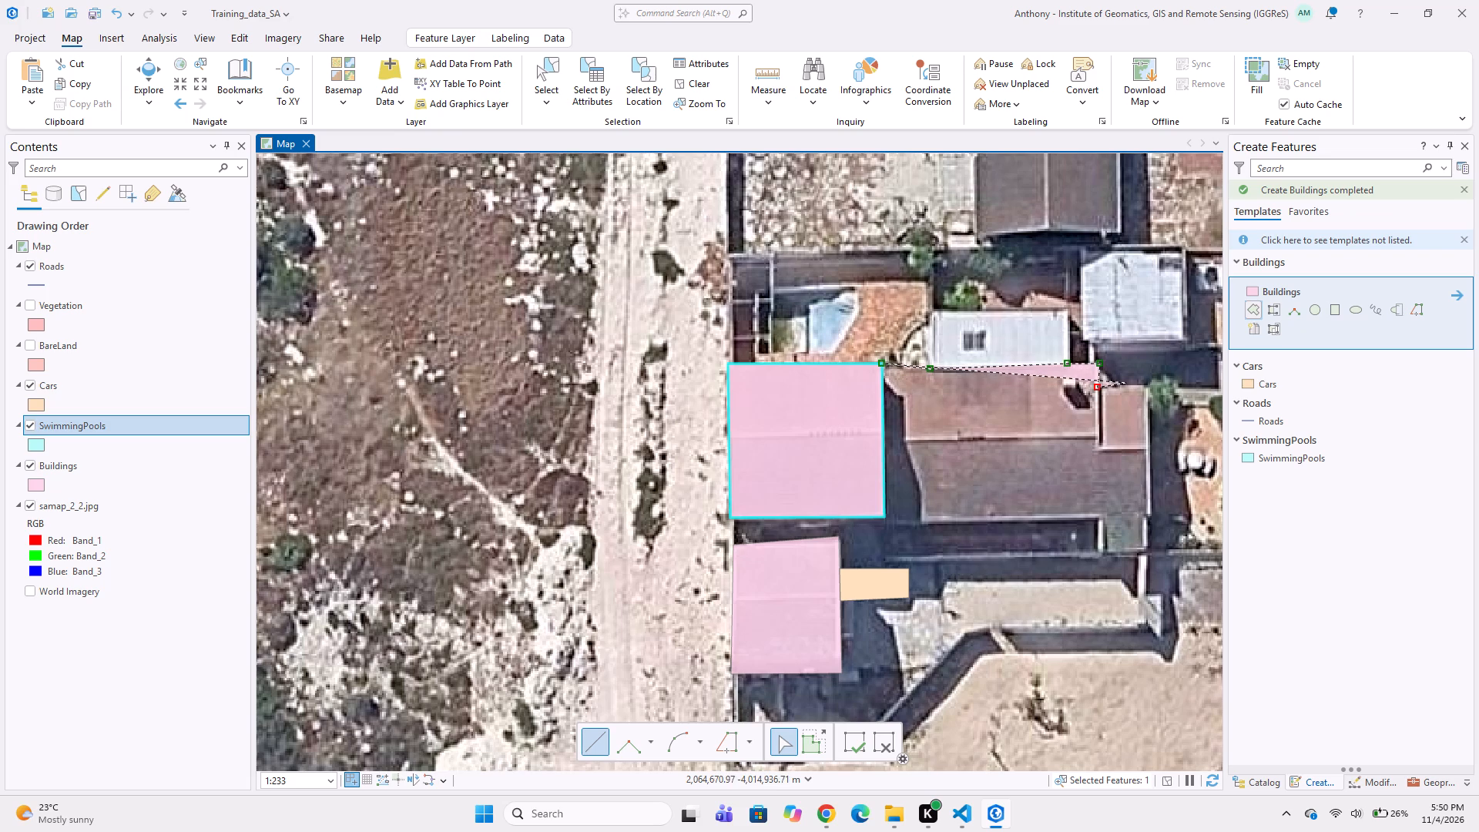
click(1143, 385)
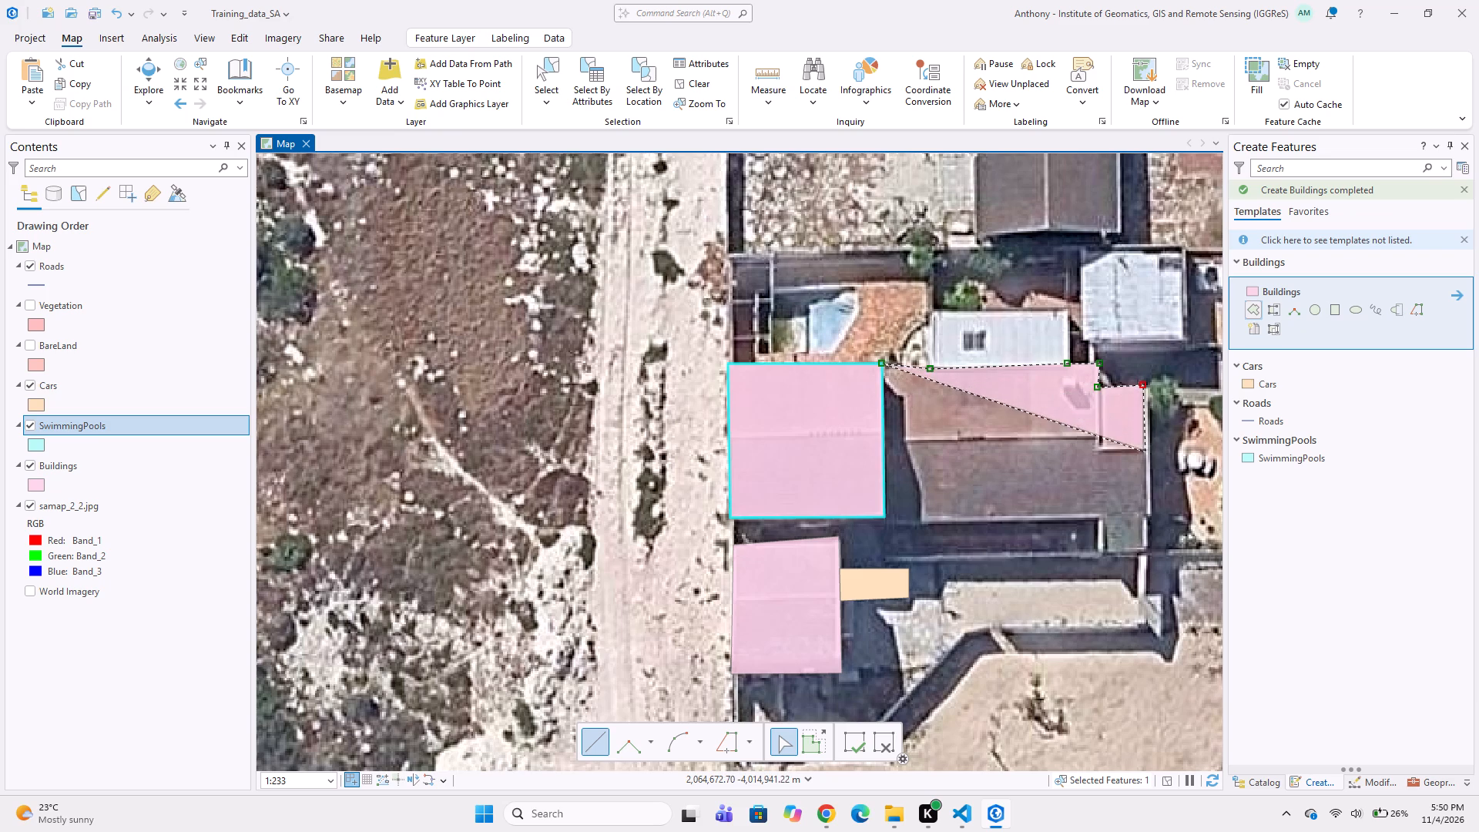
click(1149, 549)
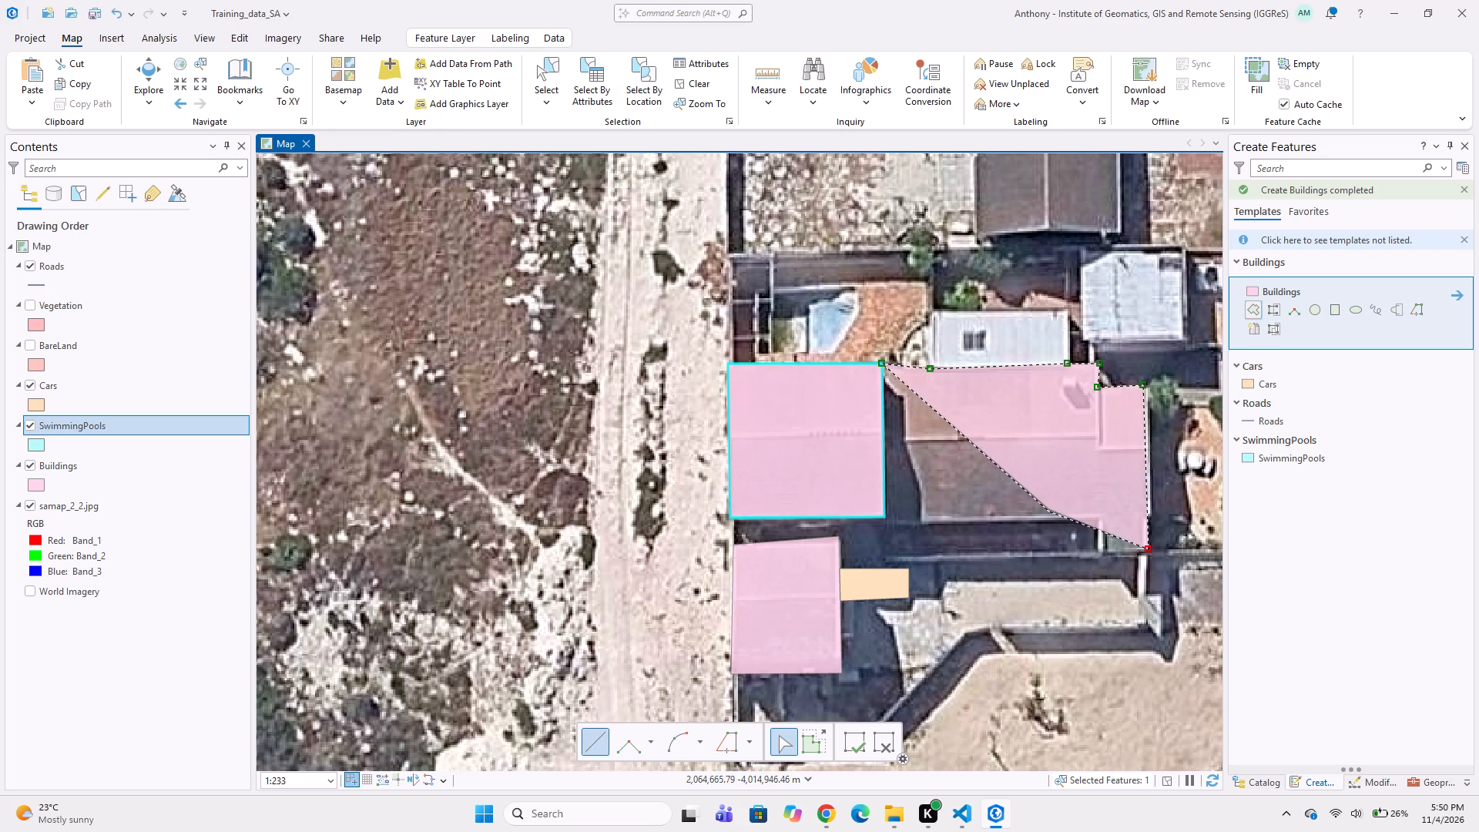
click(1108, 555)
click(1103, 523)
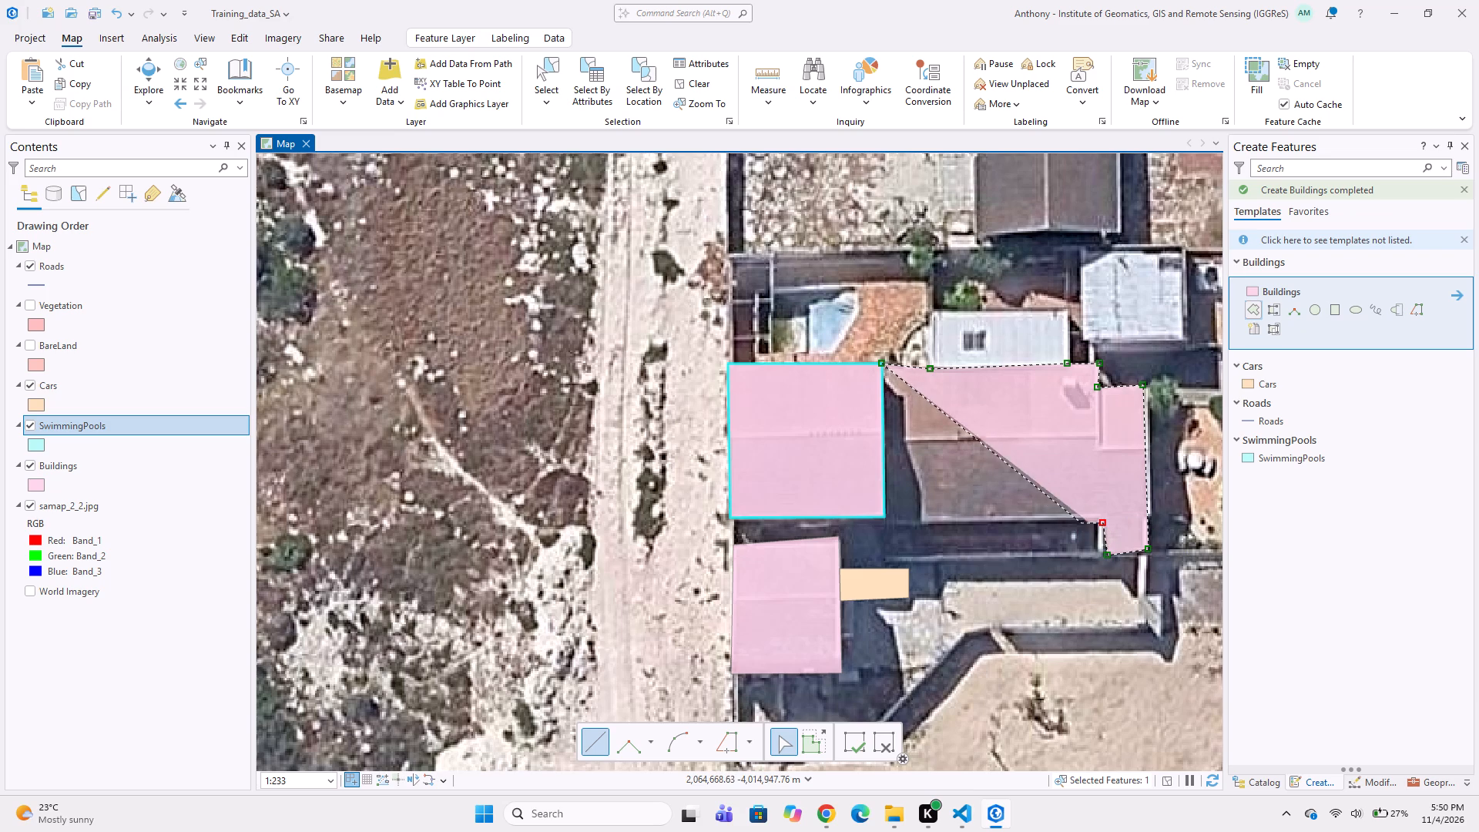
double_click(884, 525)
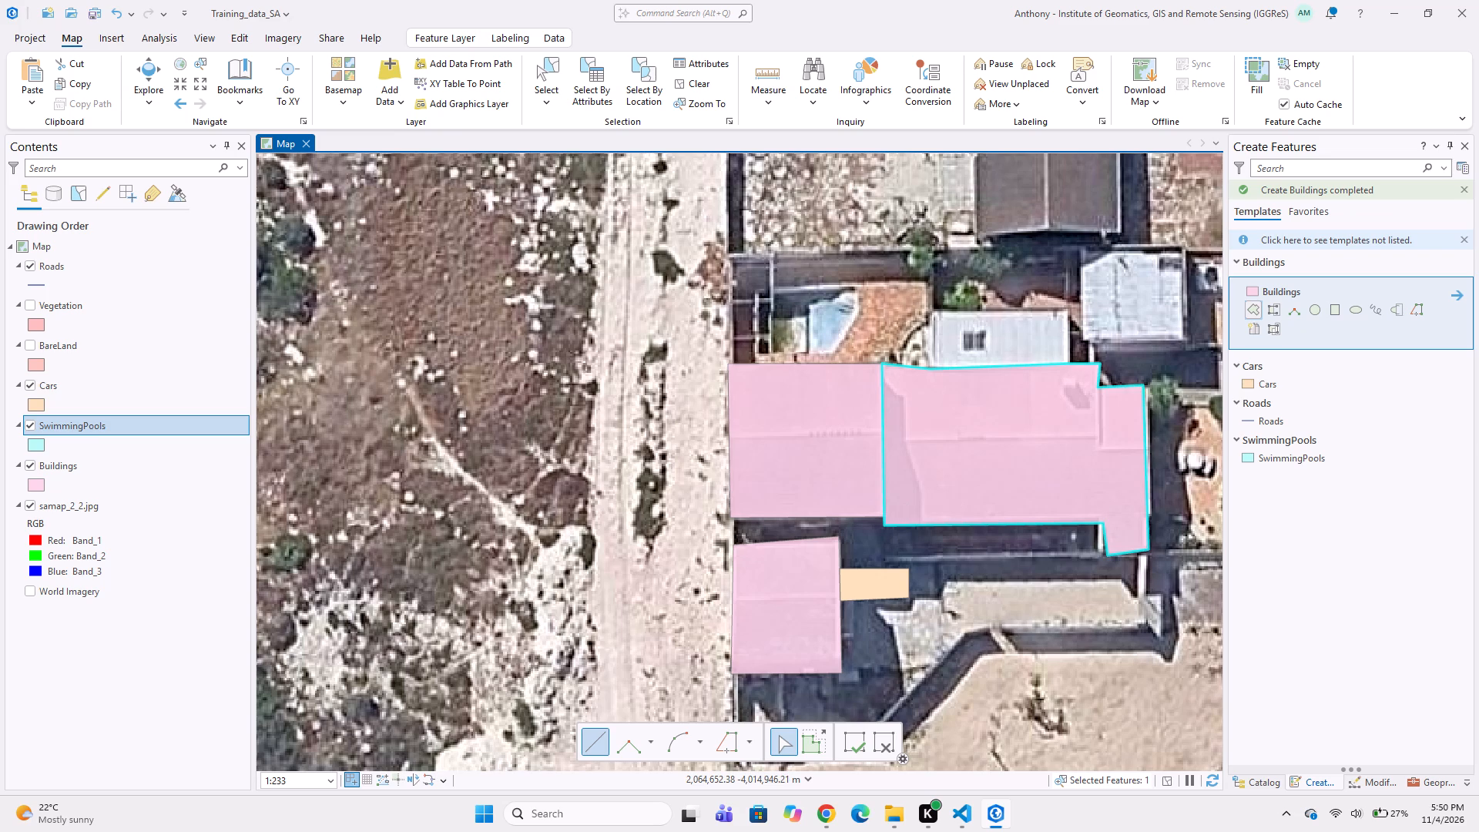
Digitize the white-roofed annex on the north side of the brown-roofed house as a Buildings polygon sharing the house's edge.
middle_drag(890, 475, 796, 517)
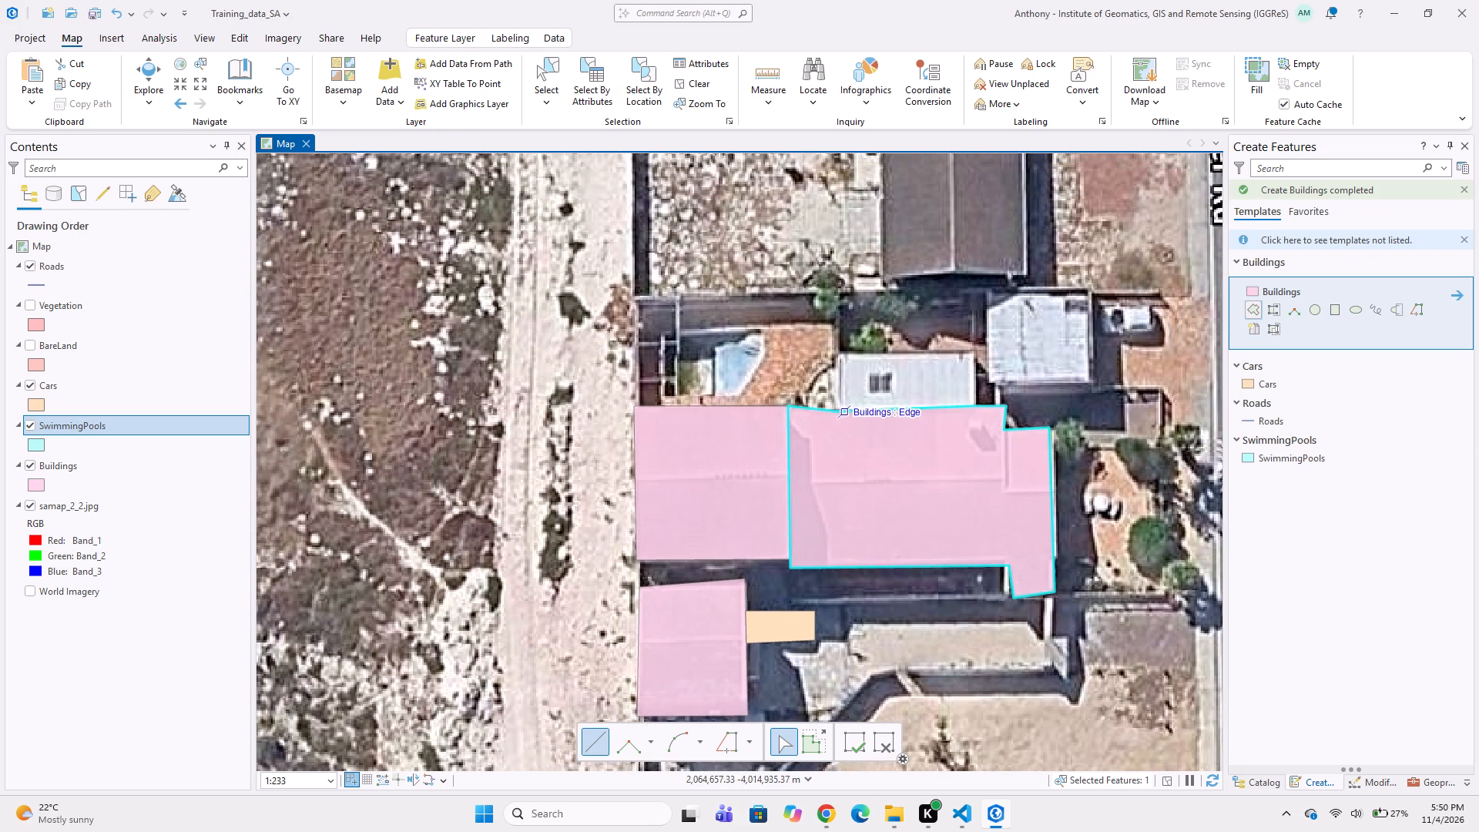
click(839, 412)
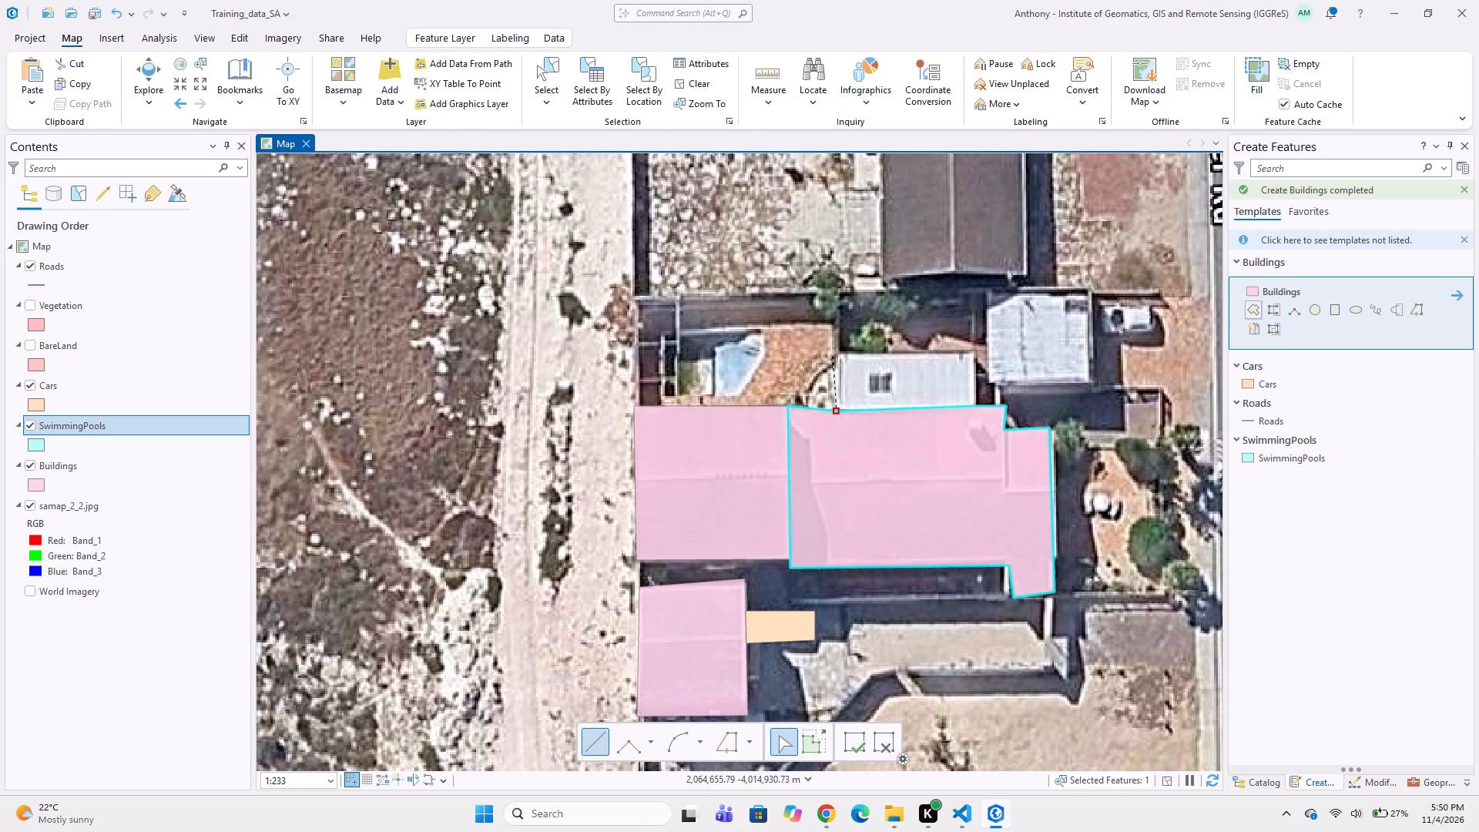
click(833, 353)
click(974, 351)
double_click(974, 407)
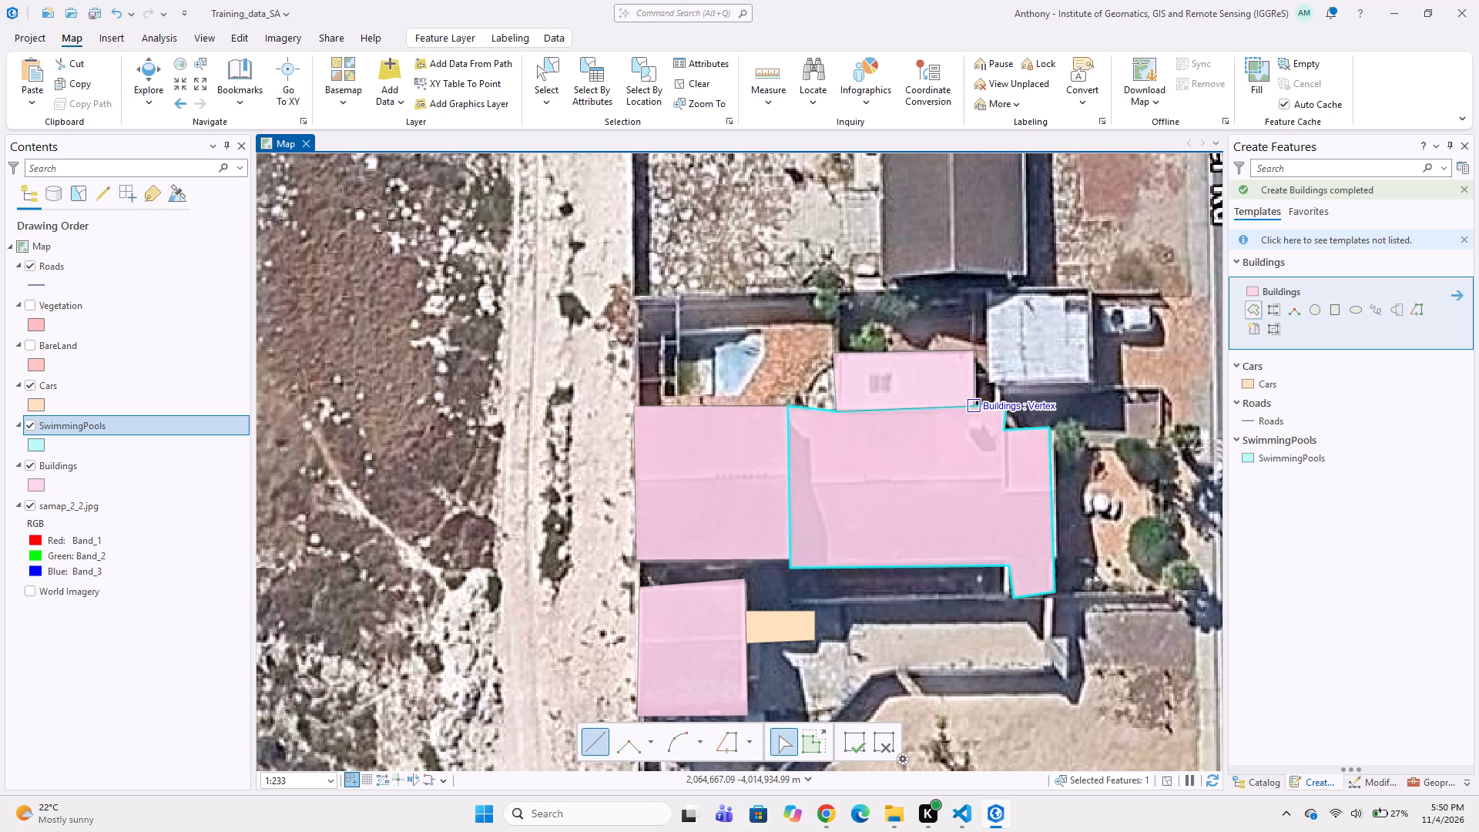
Digitize the swimming pool north of the house's western block as a five-sided SwimmingPools polygon.
click(1256, 455)
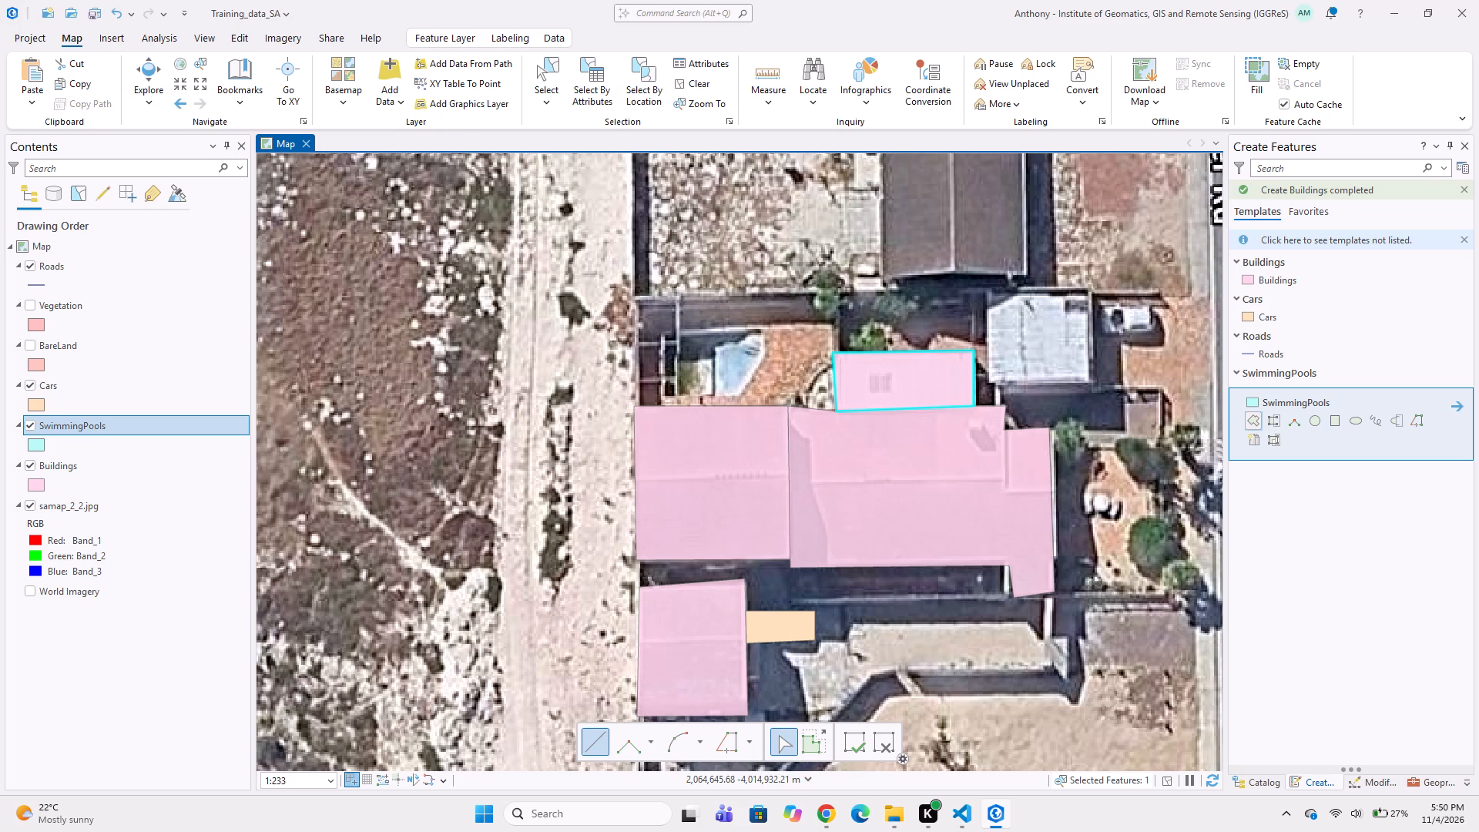
click(679, 334)
click(763, 331)
click(766, 355)
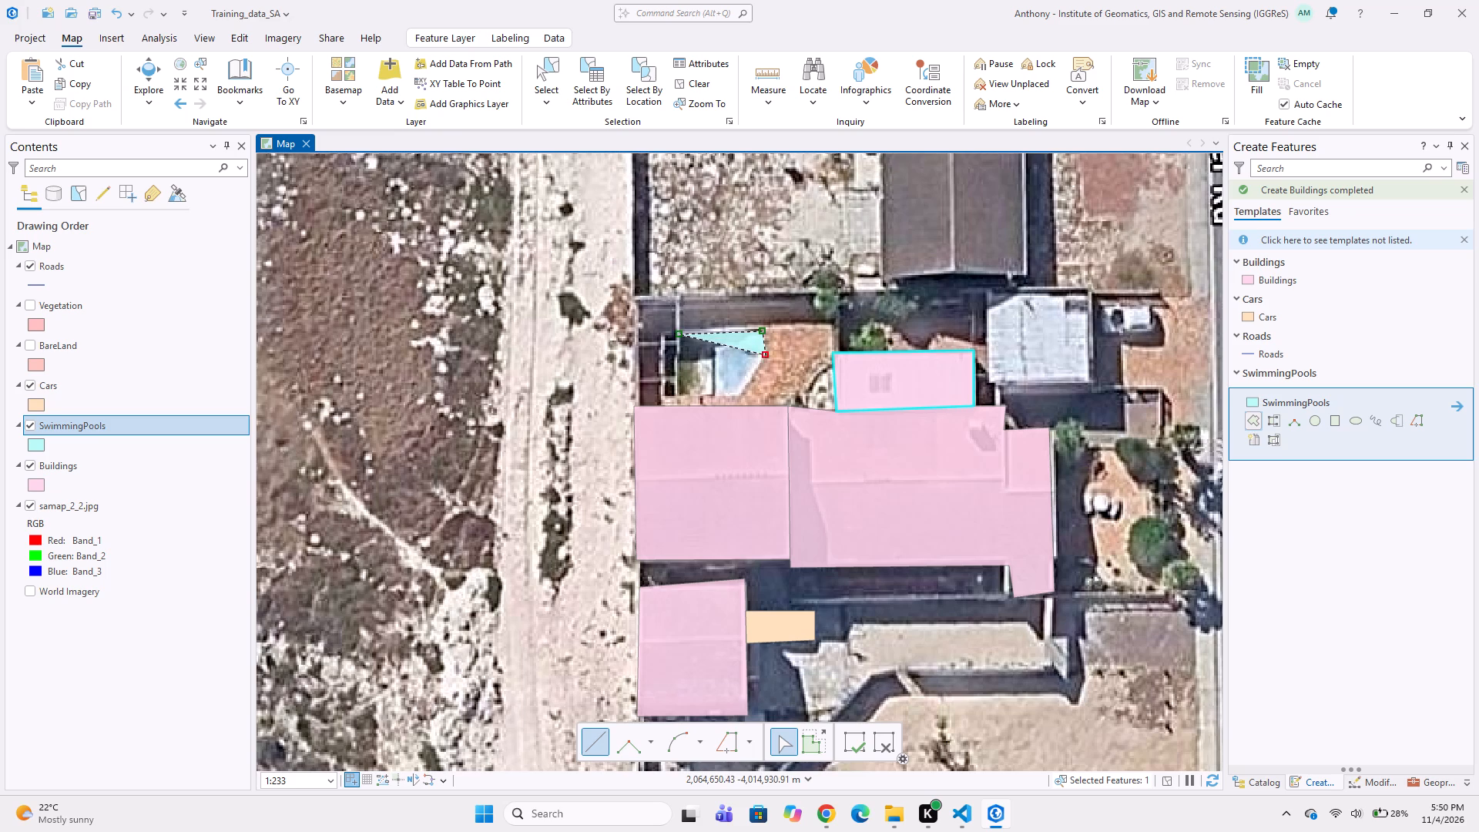
click(739, 396)
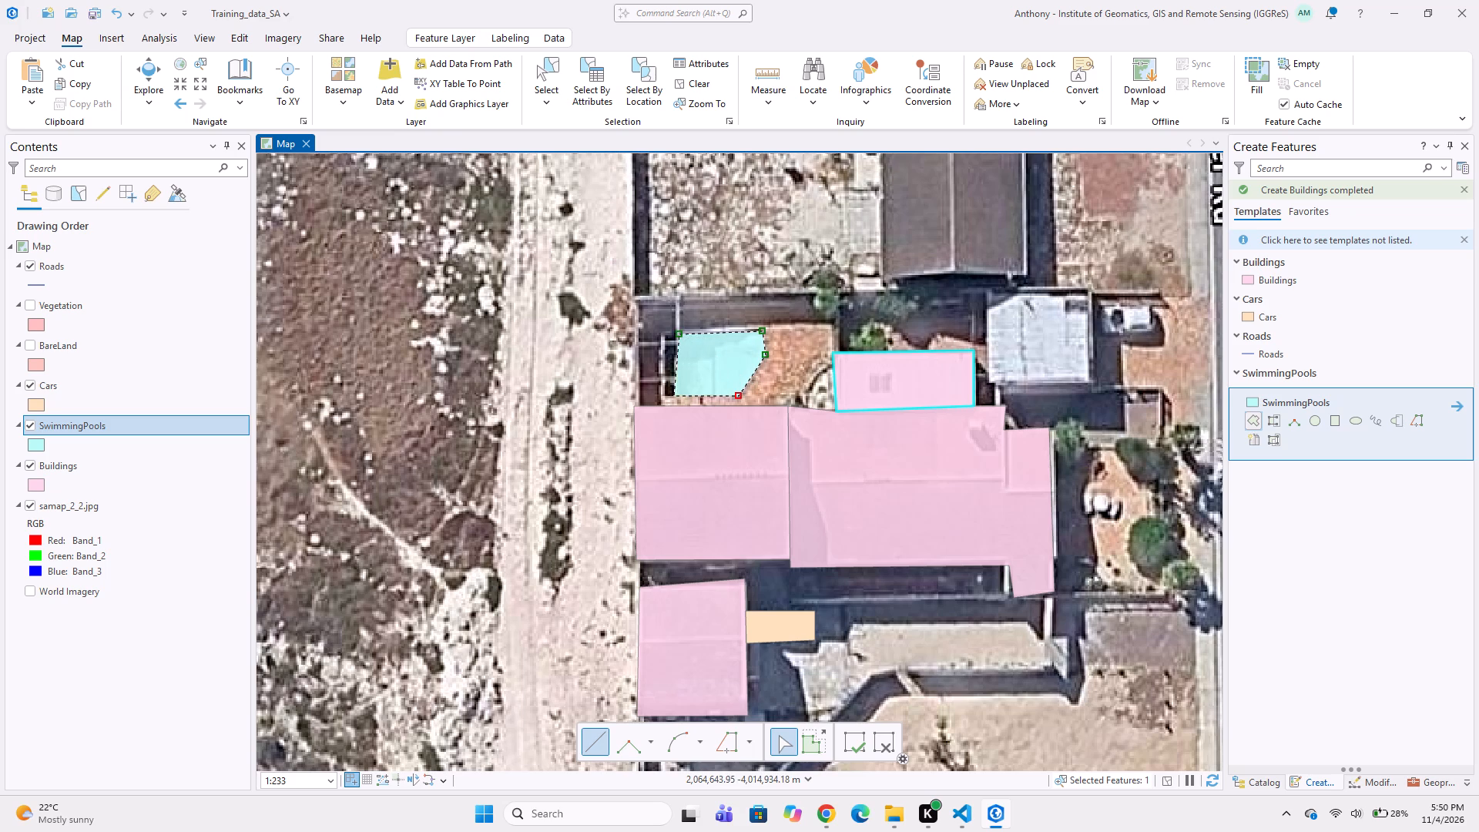
double_click(676, 396)
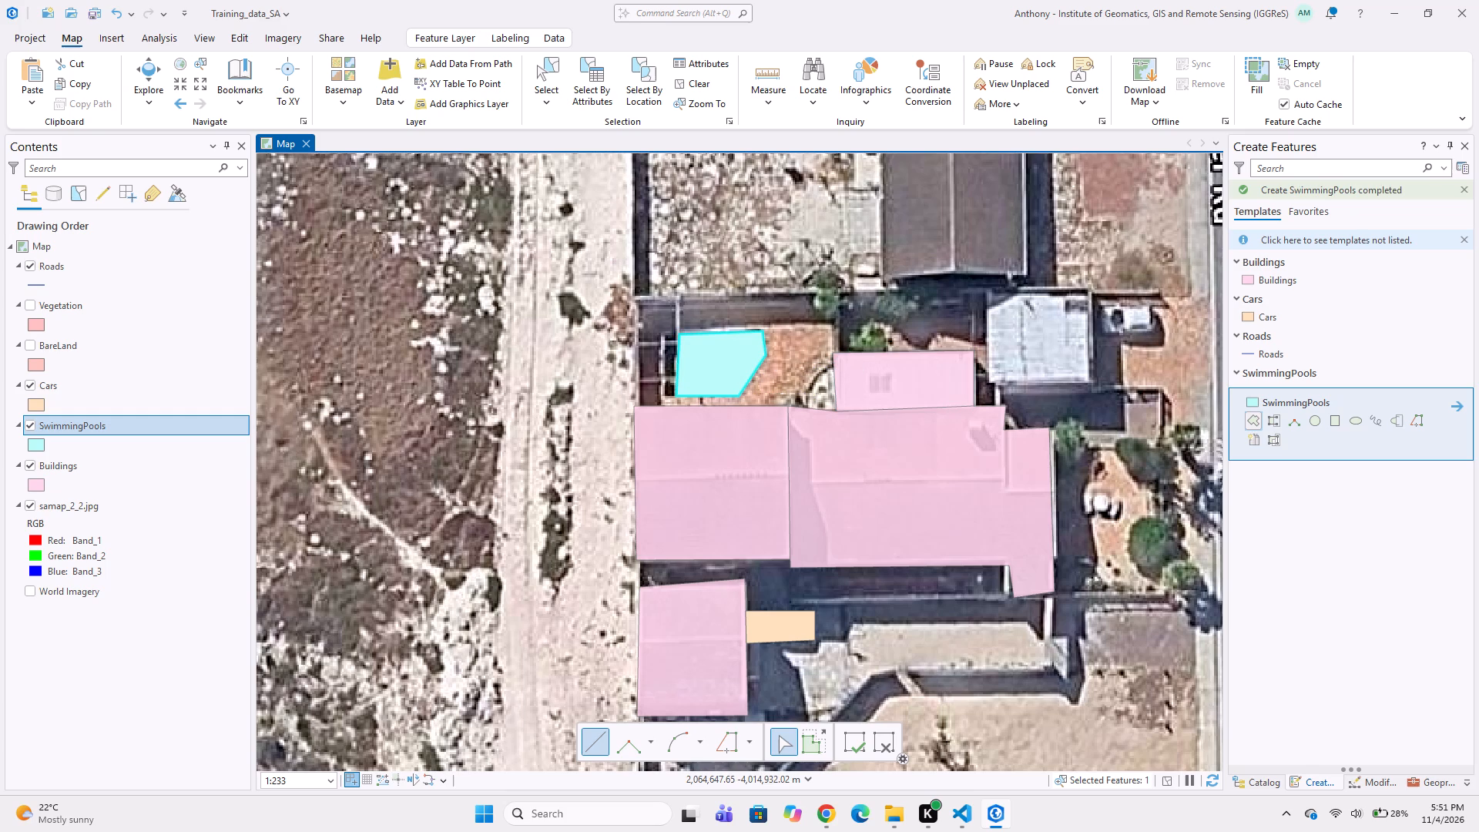
Digitize the light-grey metal-roofed outbuilding northeast of the annex, beside the parked car near Clipper Rd, as a four-sided Buildings polygon.
middle_drag(771, 334, 706, 355)
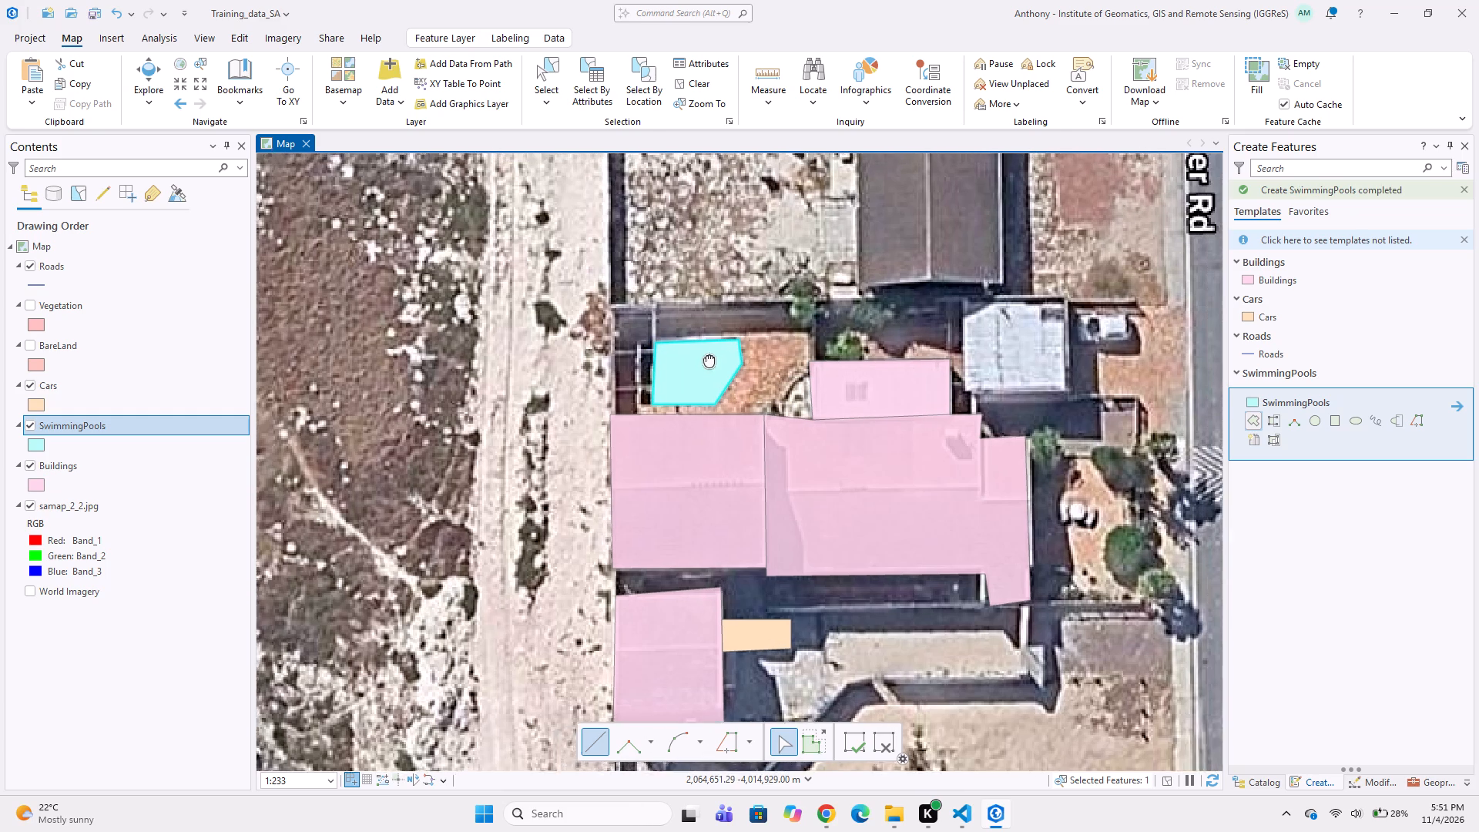
middle_drag(706, 355, 688, 361)
middle_drag(776, 369, 706, 387)
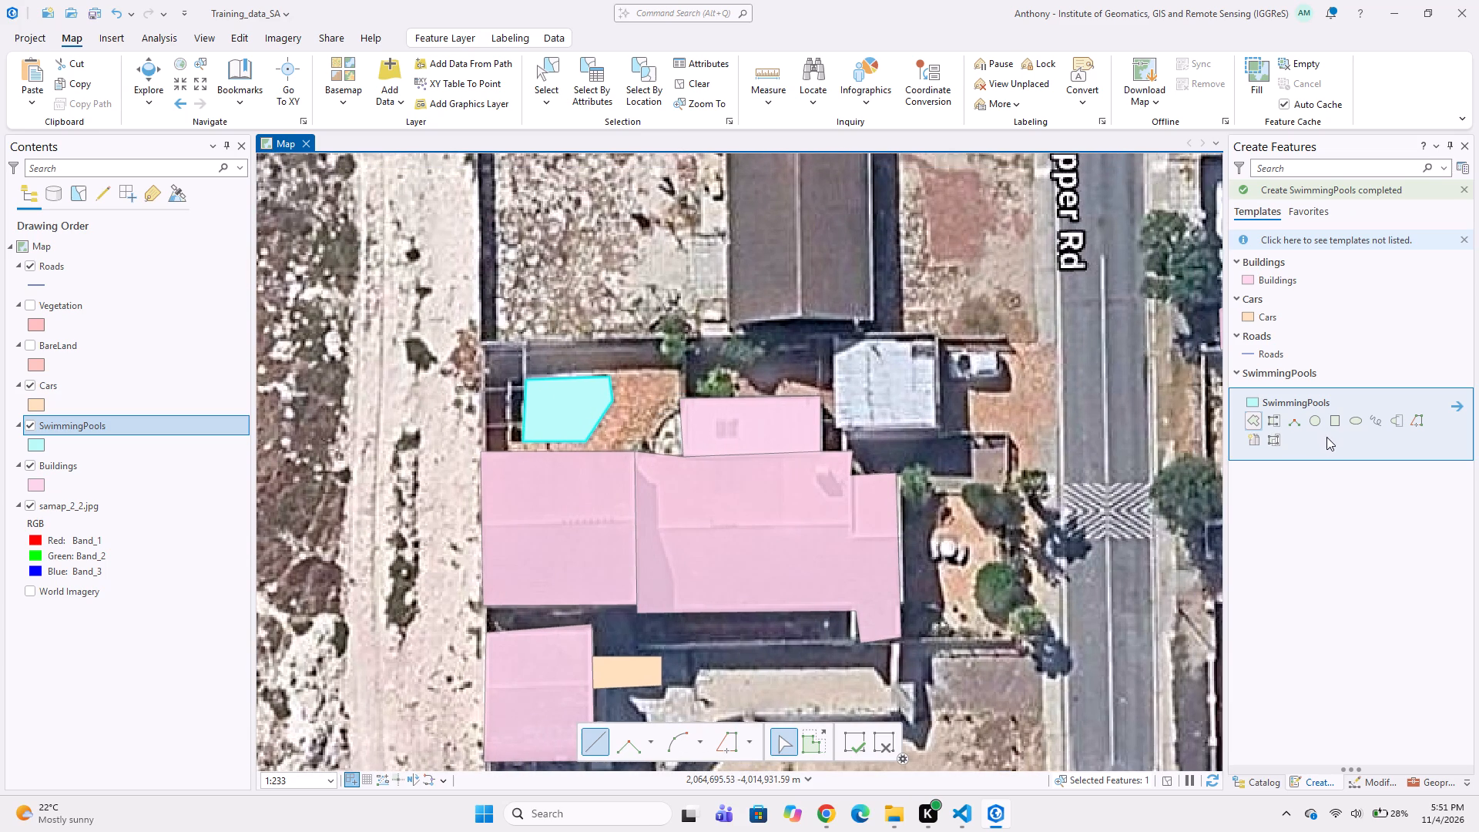
click(1265, 283)
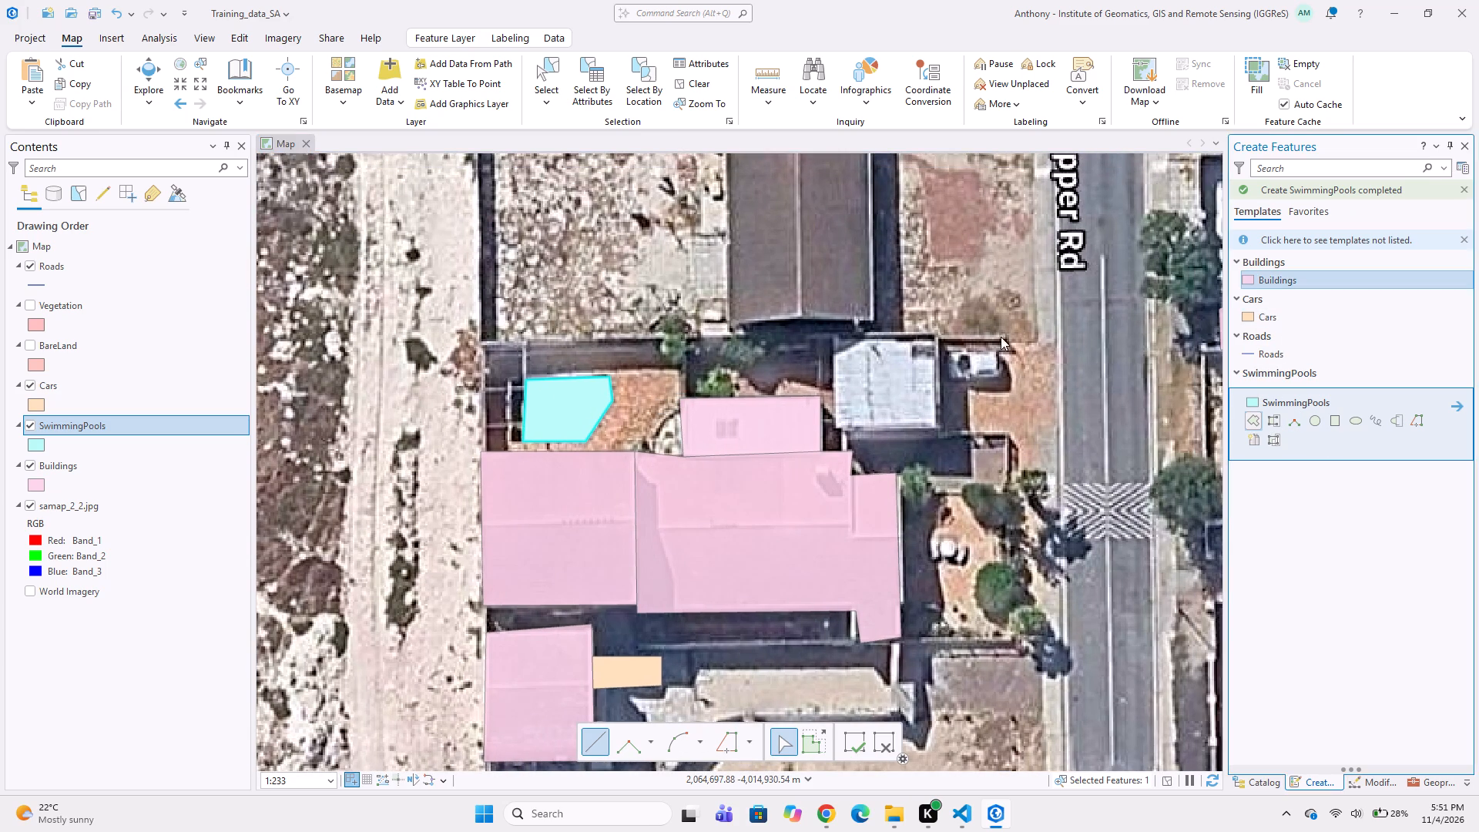
click(830, 334)
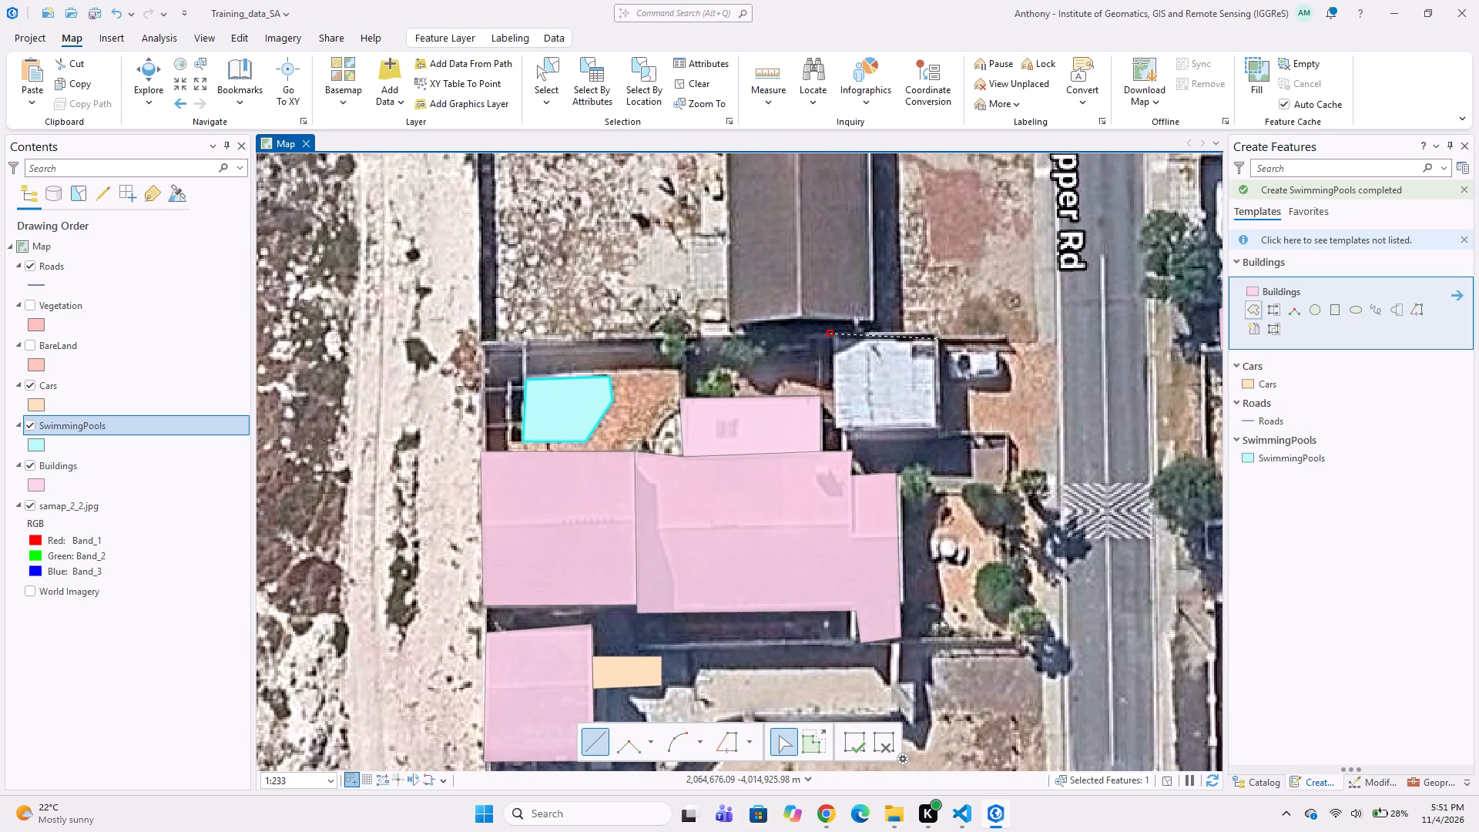
click(936, 334)
click(941, 434)
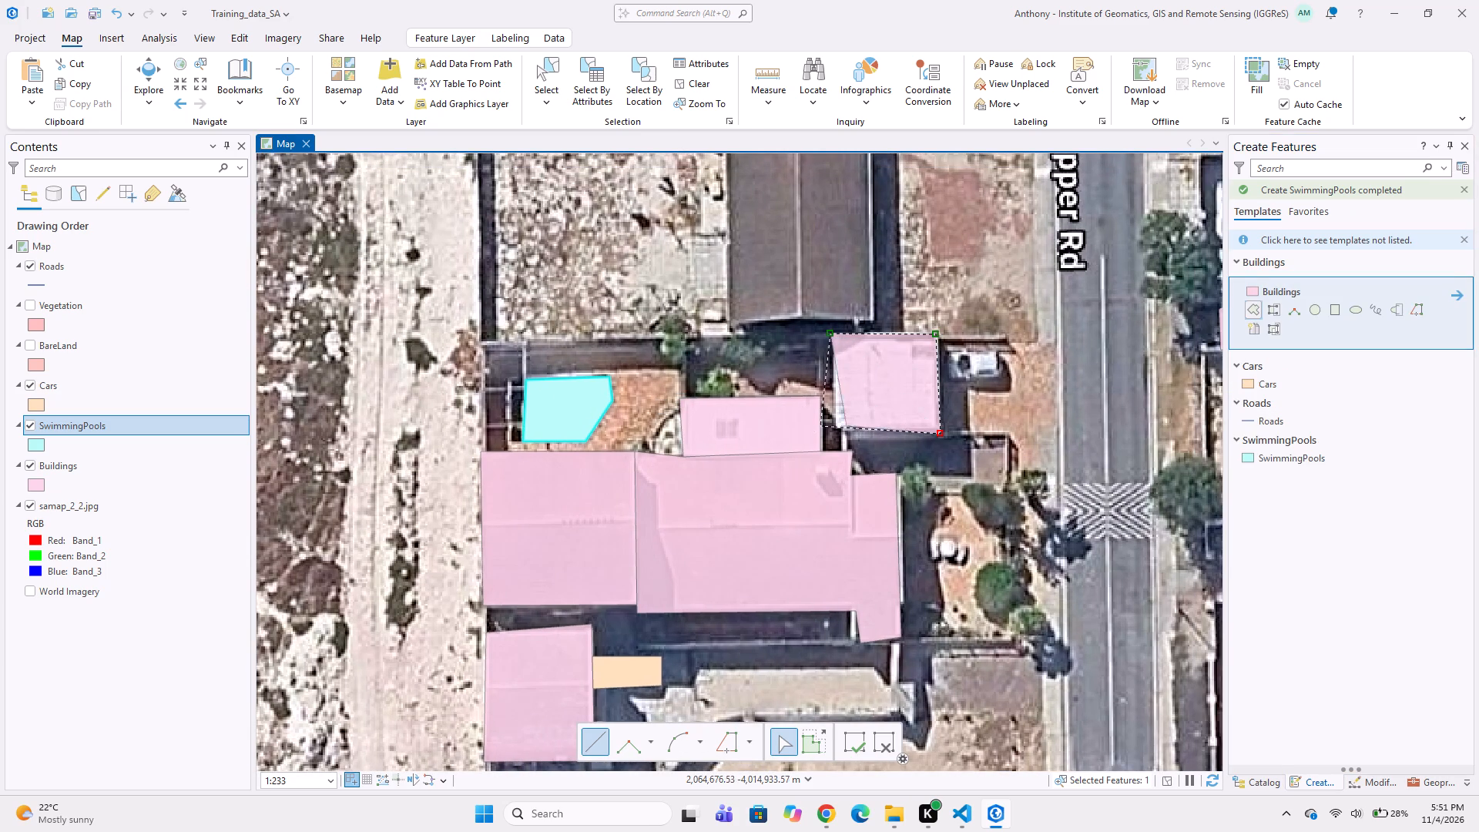
double_click(836, 426)
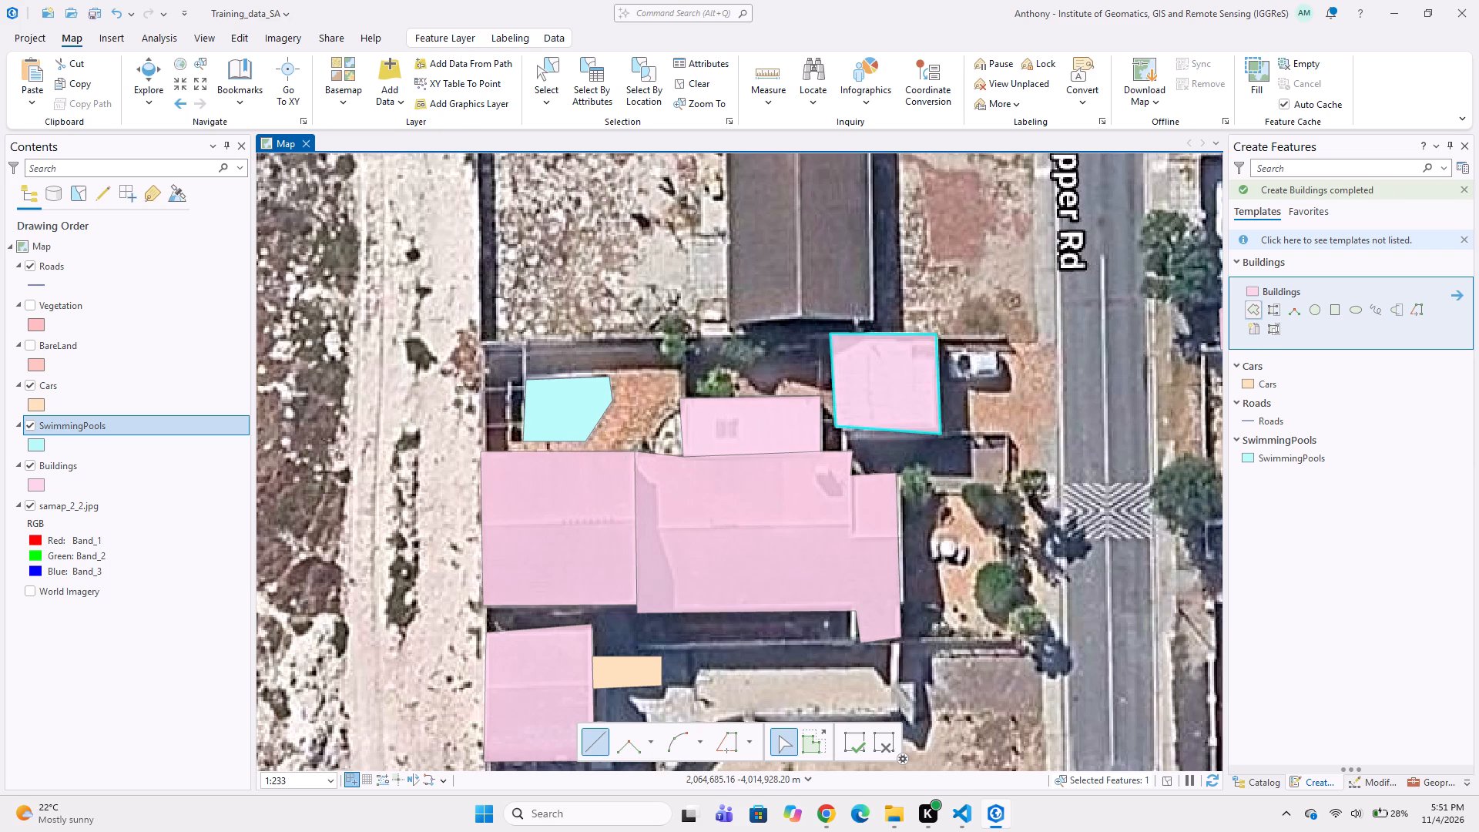
Digitize the car parked just east of the metal-roofed outbuilding as a four-sided Cars polygon sharing the outbuilding's edge.
click(1281, 377)
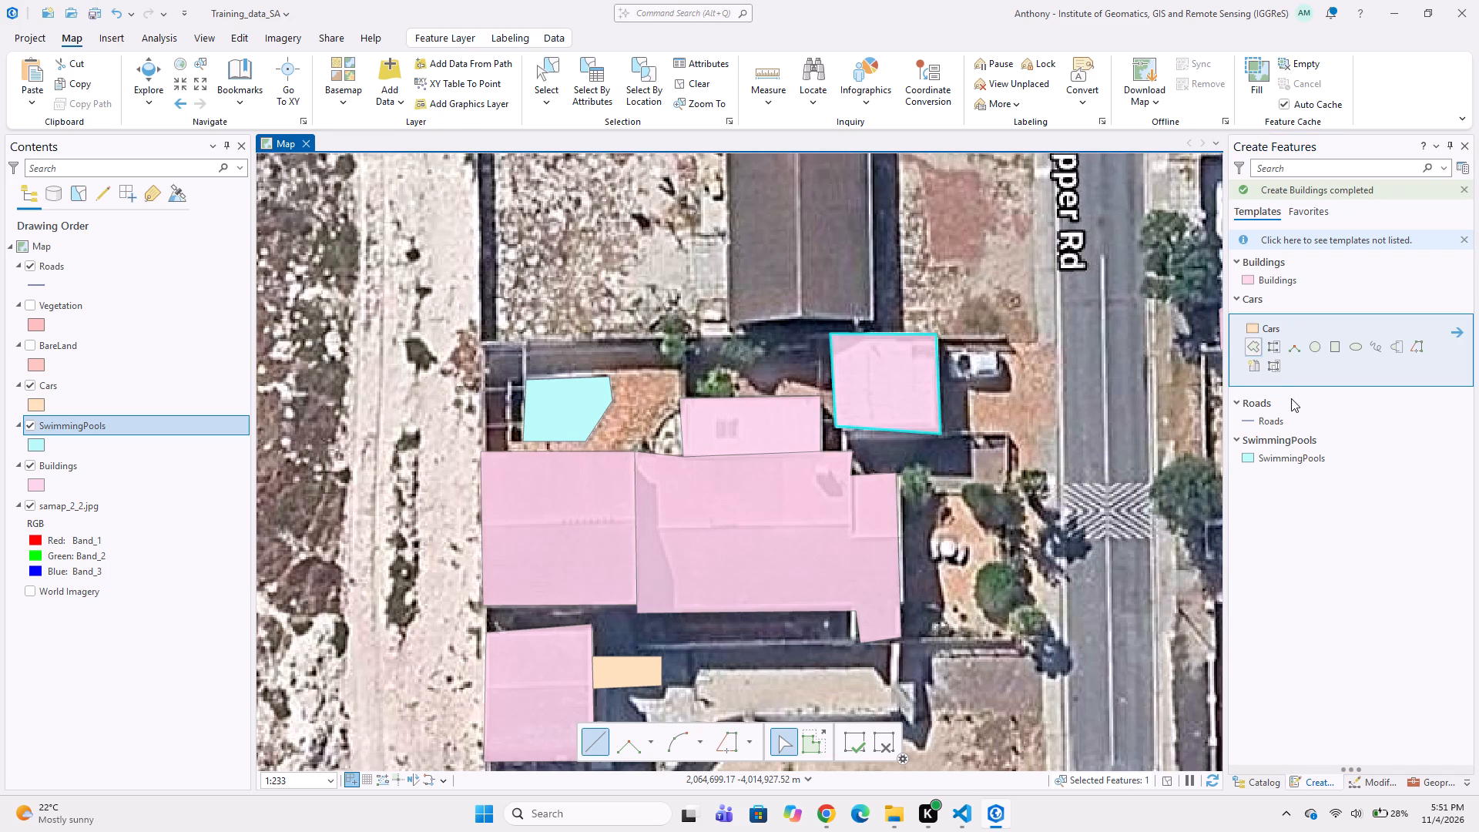
click(941, 380)
click(1006, 385)
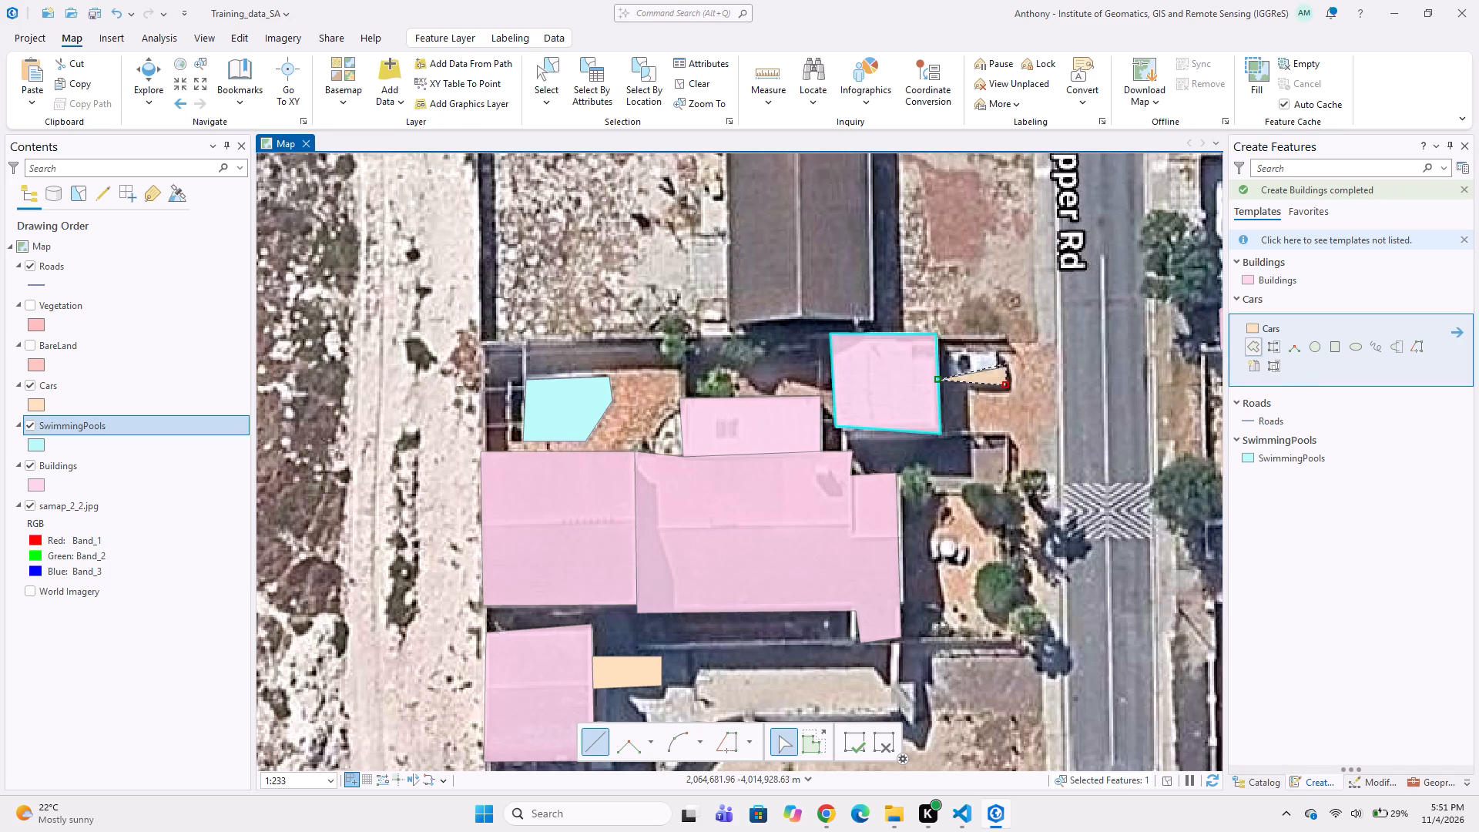
click(1006, 353)
double_click(941, 347)
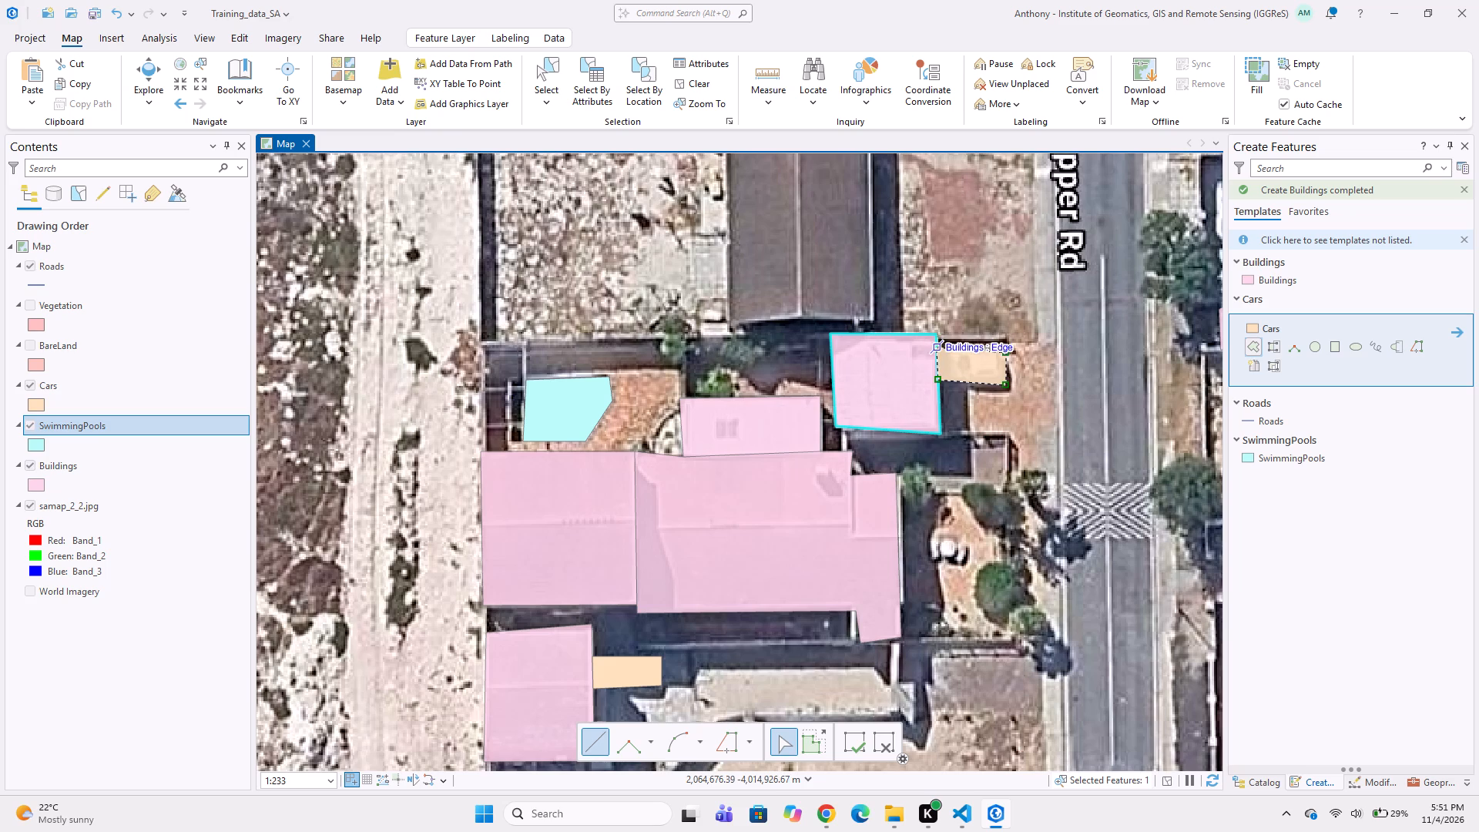
Digitize the long brown gable-roofed building on the next plot north, west of Clipper Rd, as a four-sided Buildings polygon.
middle_drag(803, 396, 962, 450)
middle_drag(895, 329, 833, 466)
middle_drag(836, 328, 798, 401)
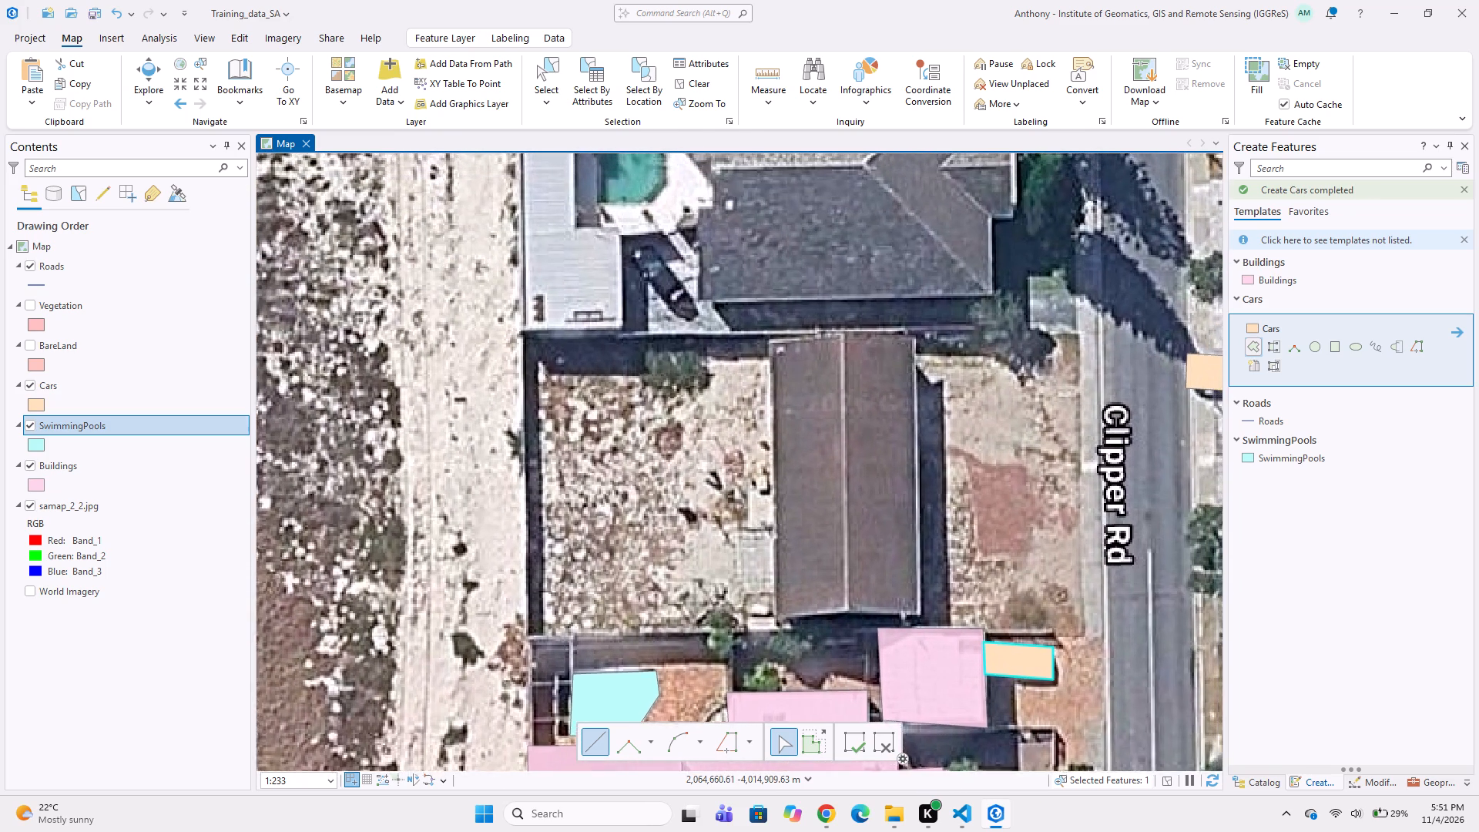
click(1264, 275)
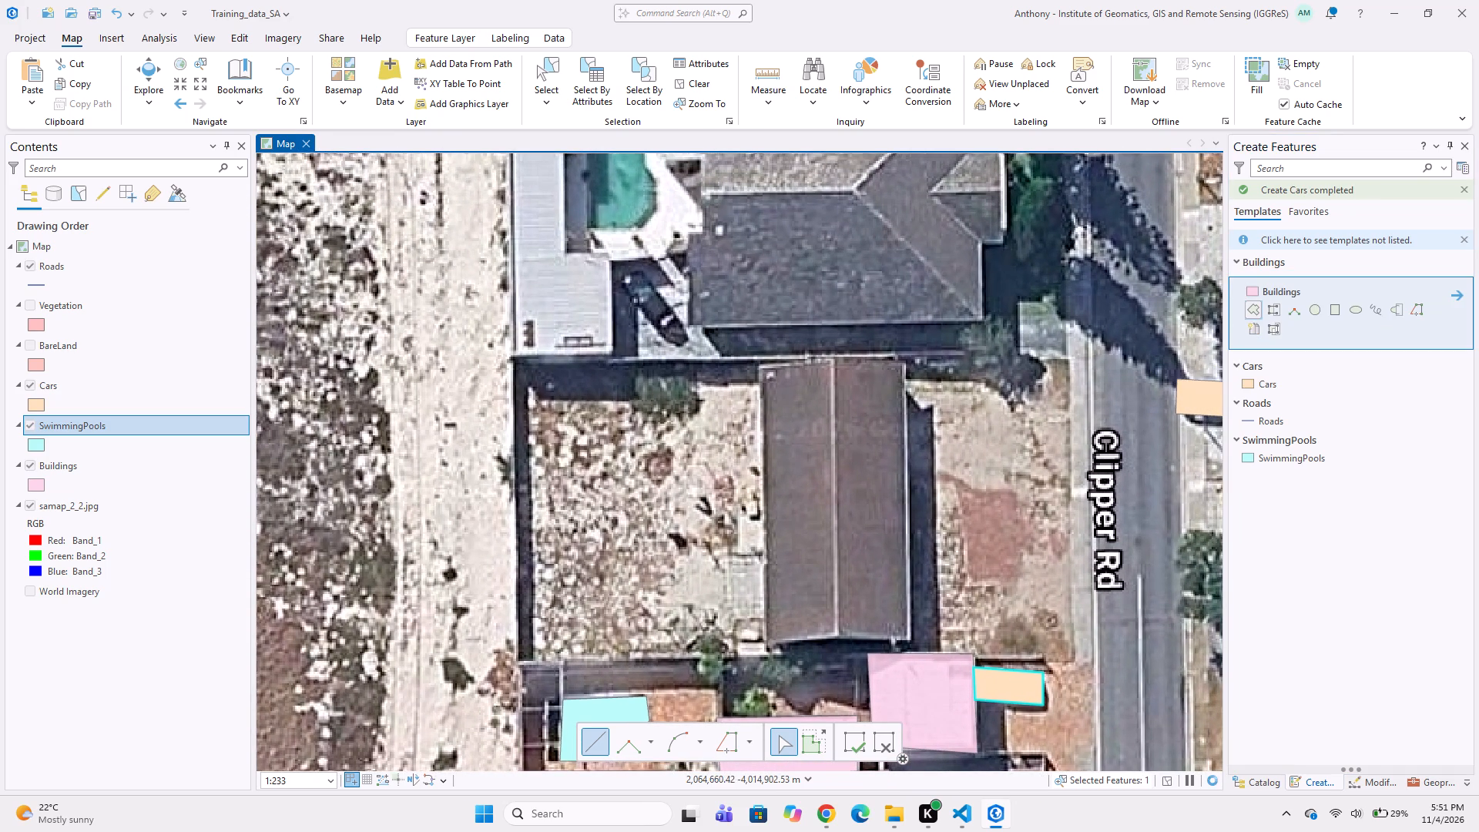
click(758, 364)
click(906, 358)
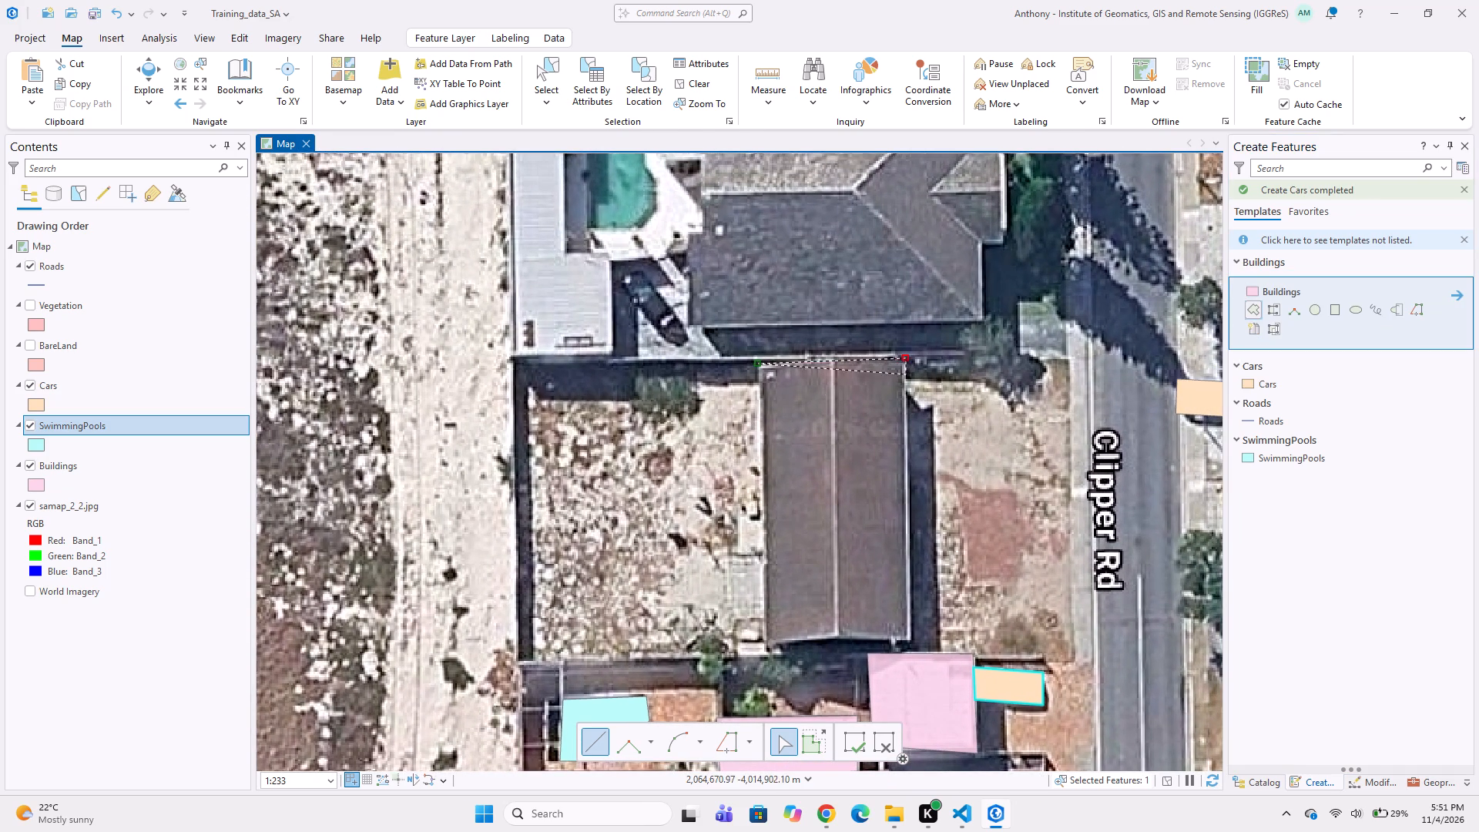
click(914, 641)
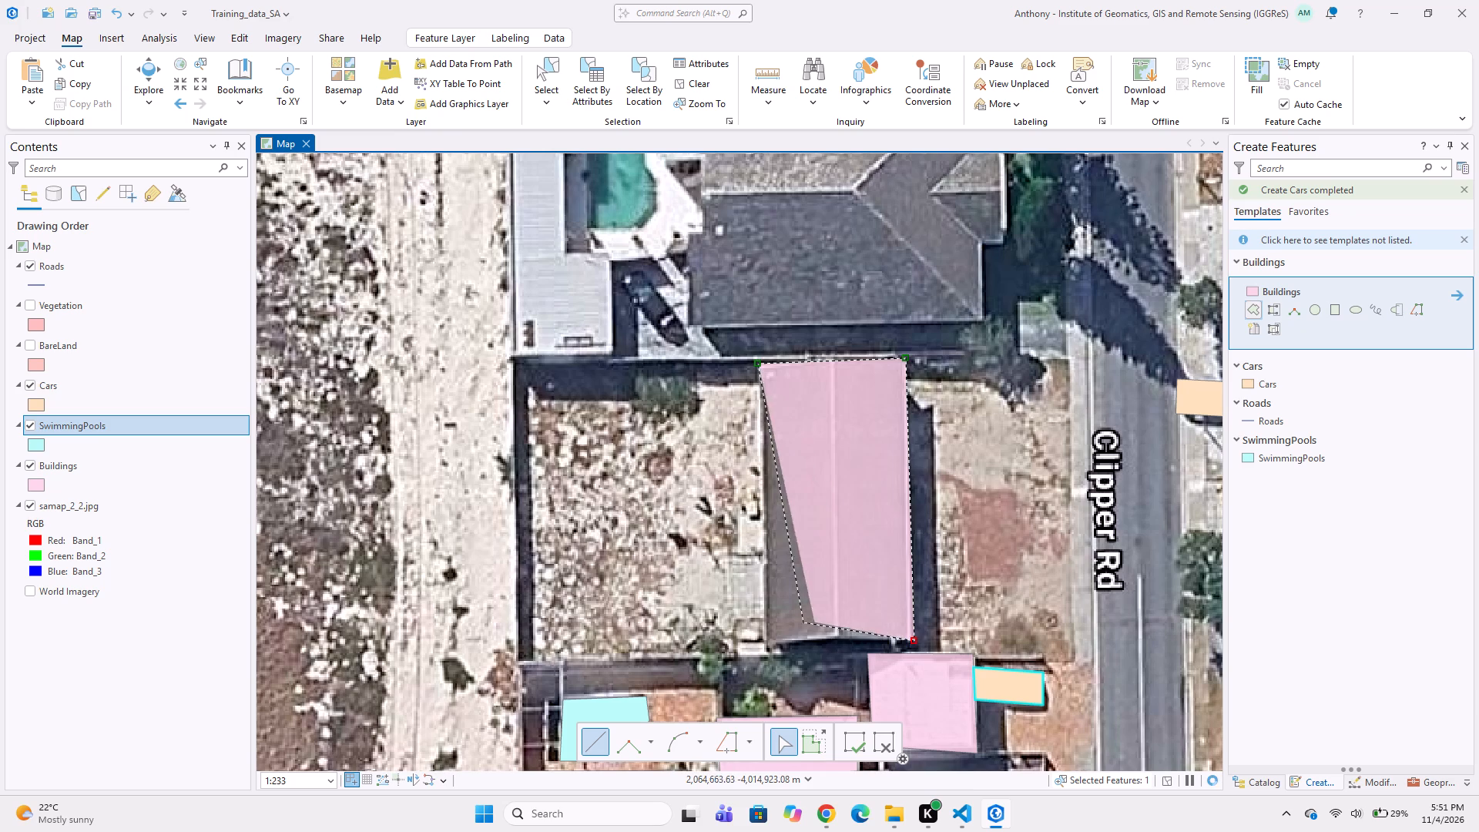
double_click(763, 649)
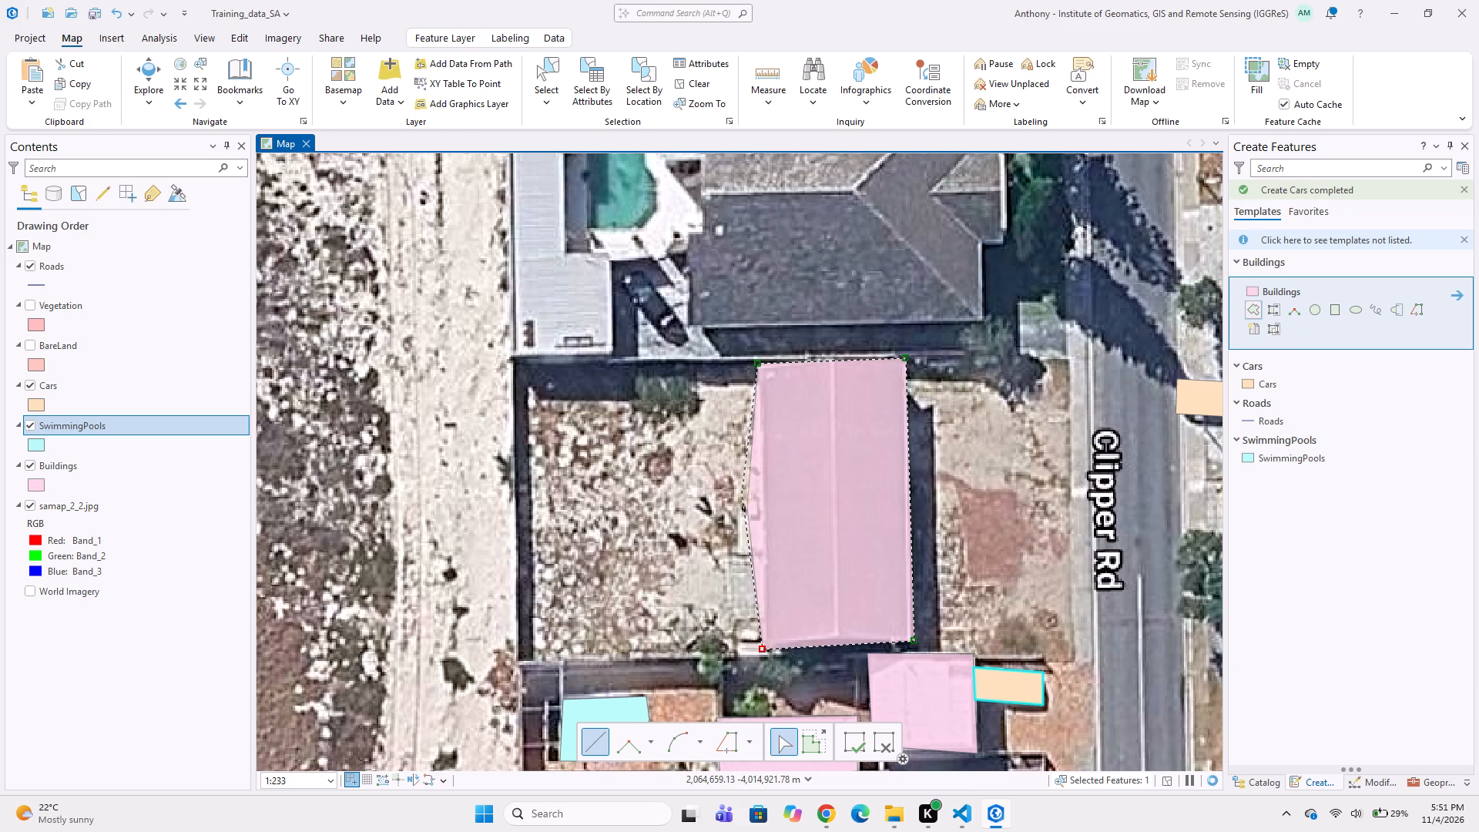
Digitize the grey-roofed house north of the long brown-roofed building as a Buildings polygon, including its western recess, eastern projection and small northern notch.
middle_drag(731, 453, 750, 609)
double_click(780, 606)
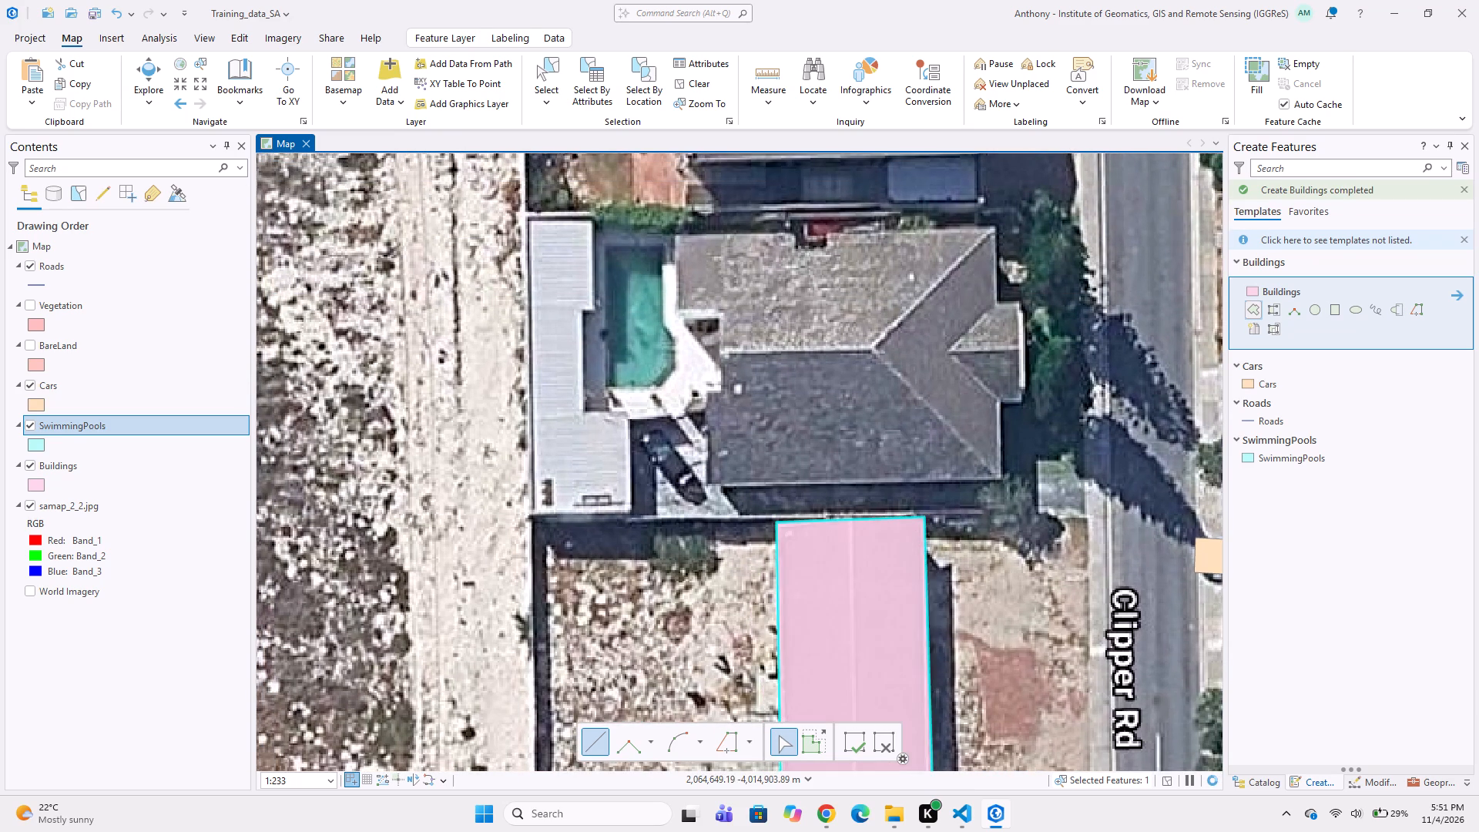
middle_drag(628, 461, 575, 563)
click(622, 398)
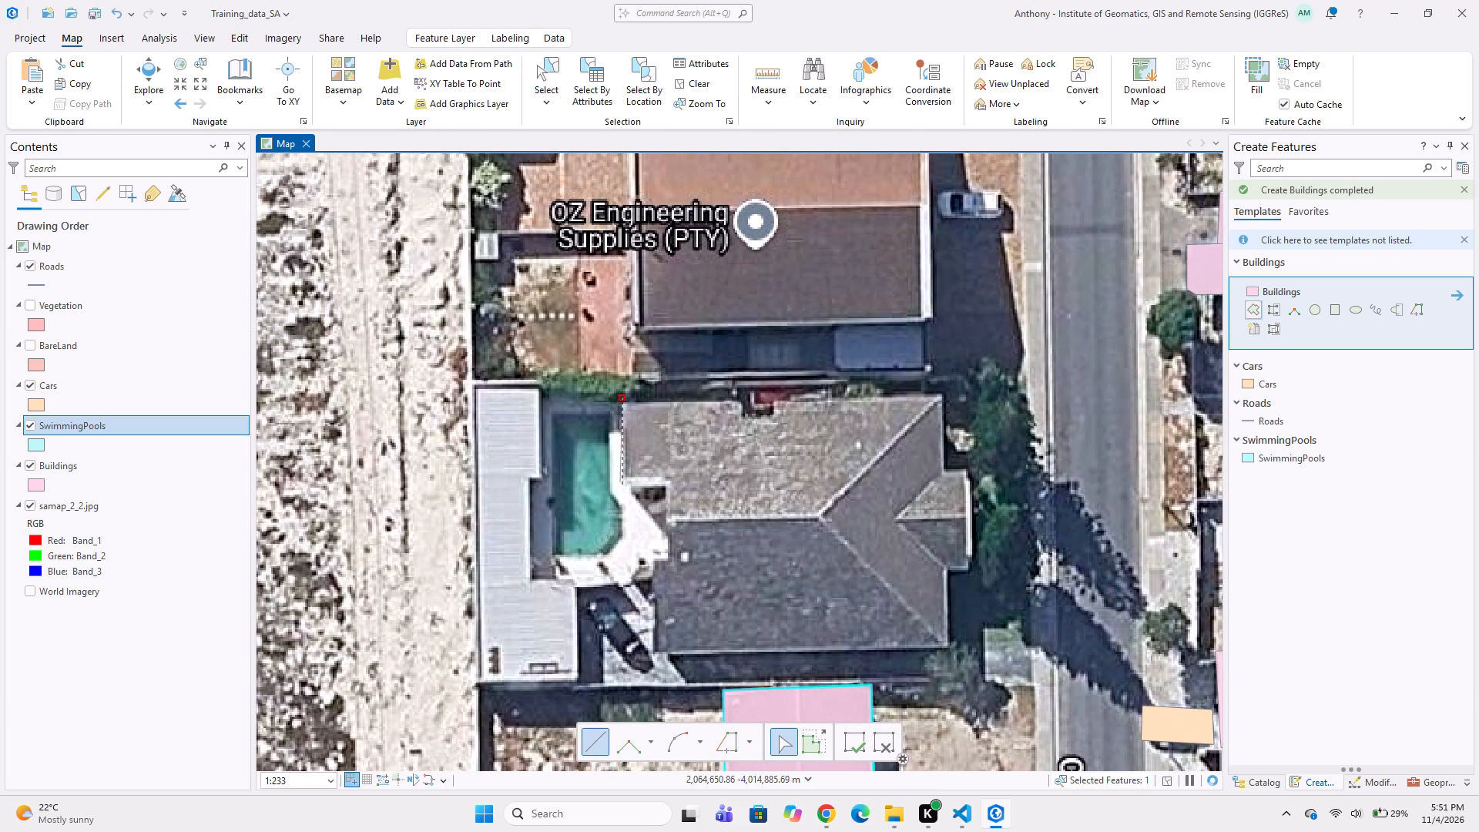
click(622, 482)
click(669, 482)
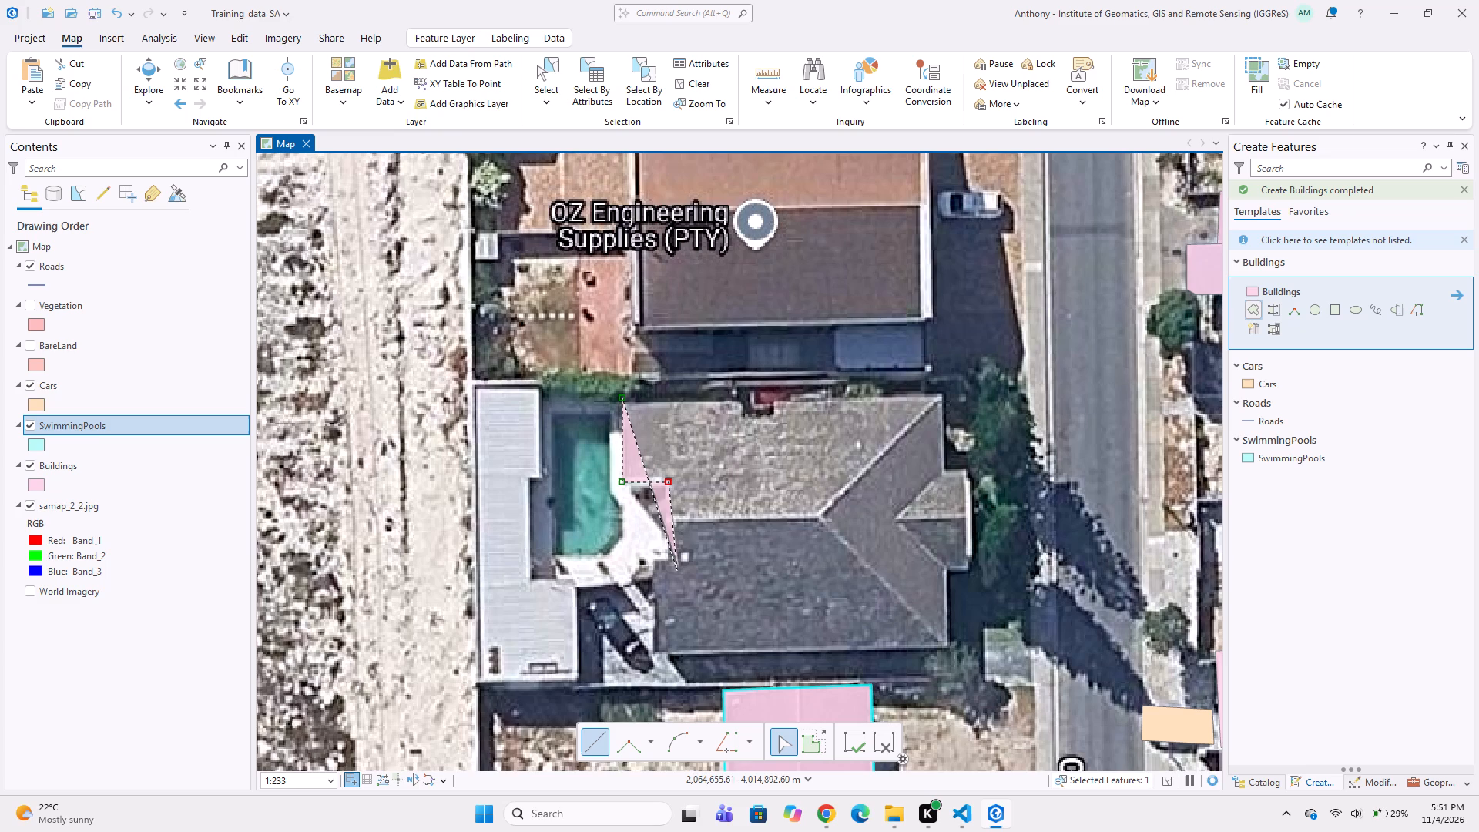
click(669, 560)
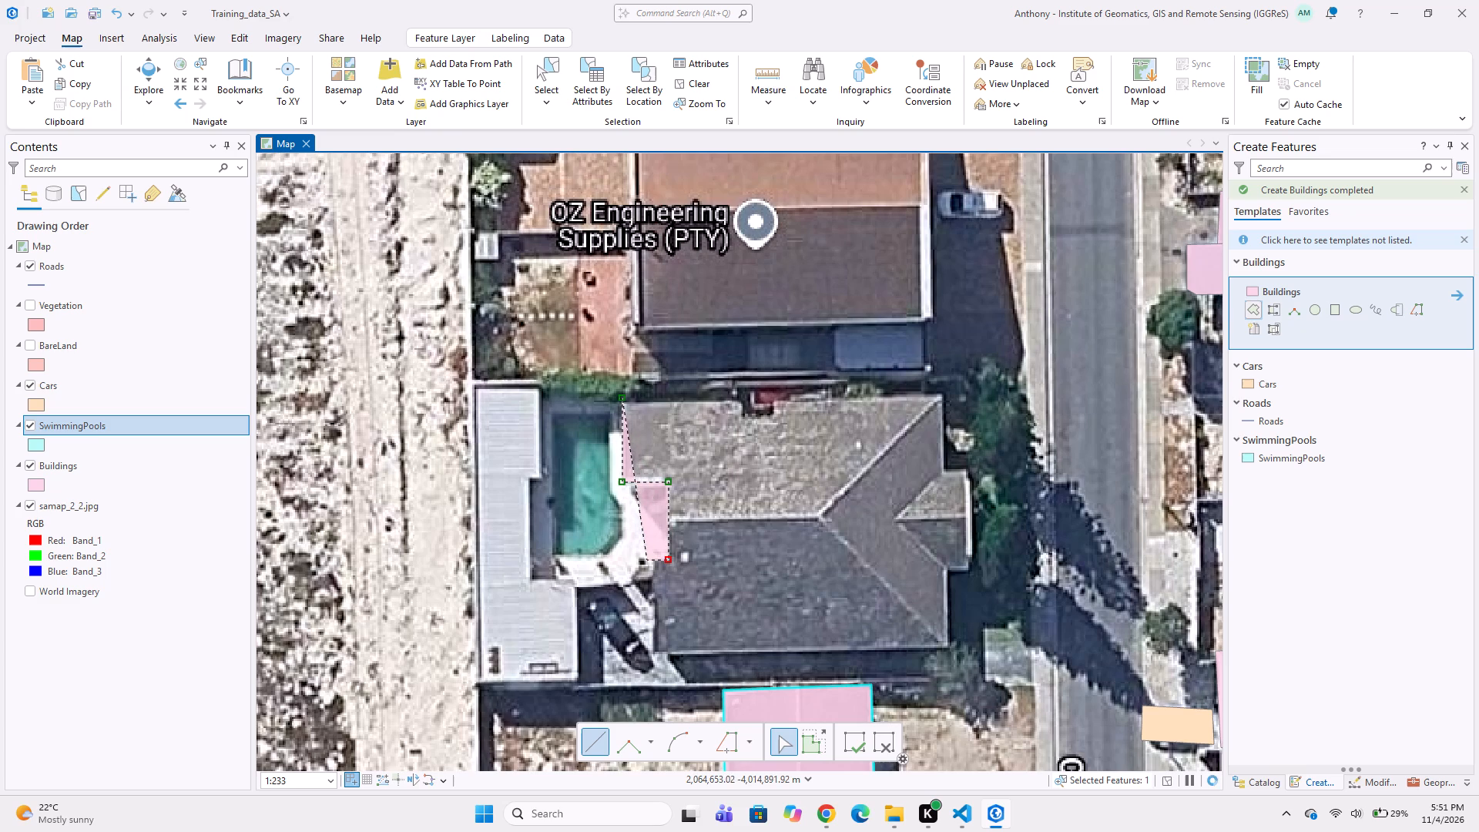
click(652, 560)
middle_drag(658, 595, 652, 507)
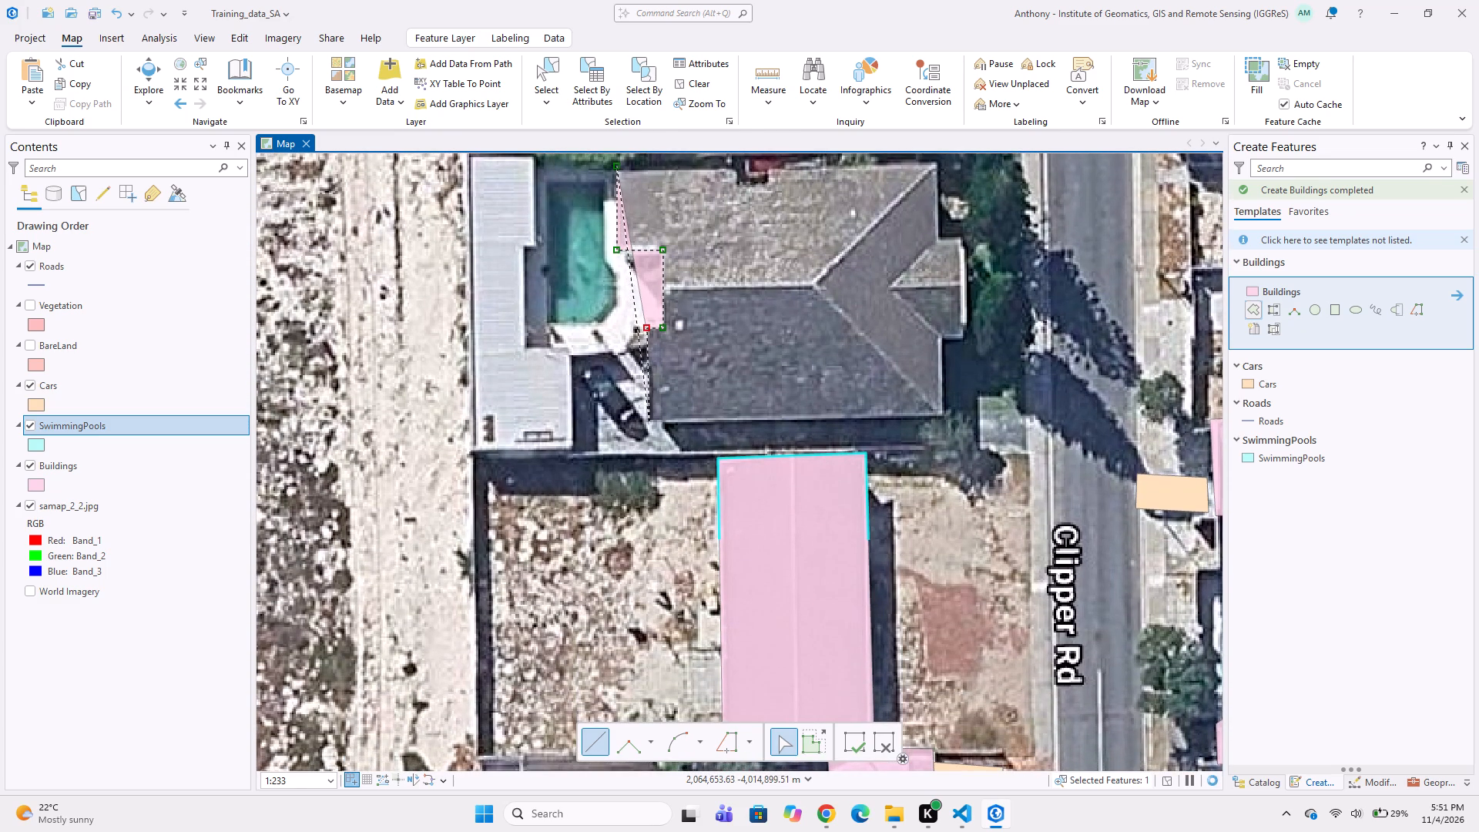
click(649, 423)
click(941, 415)
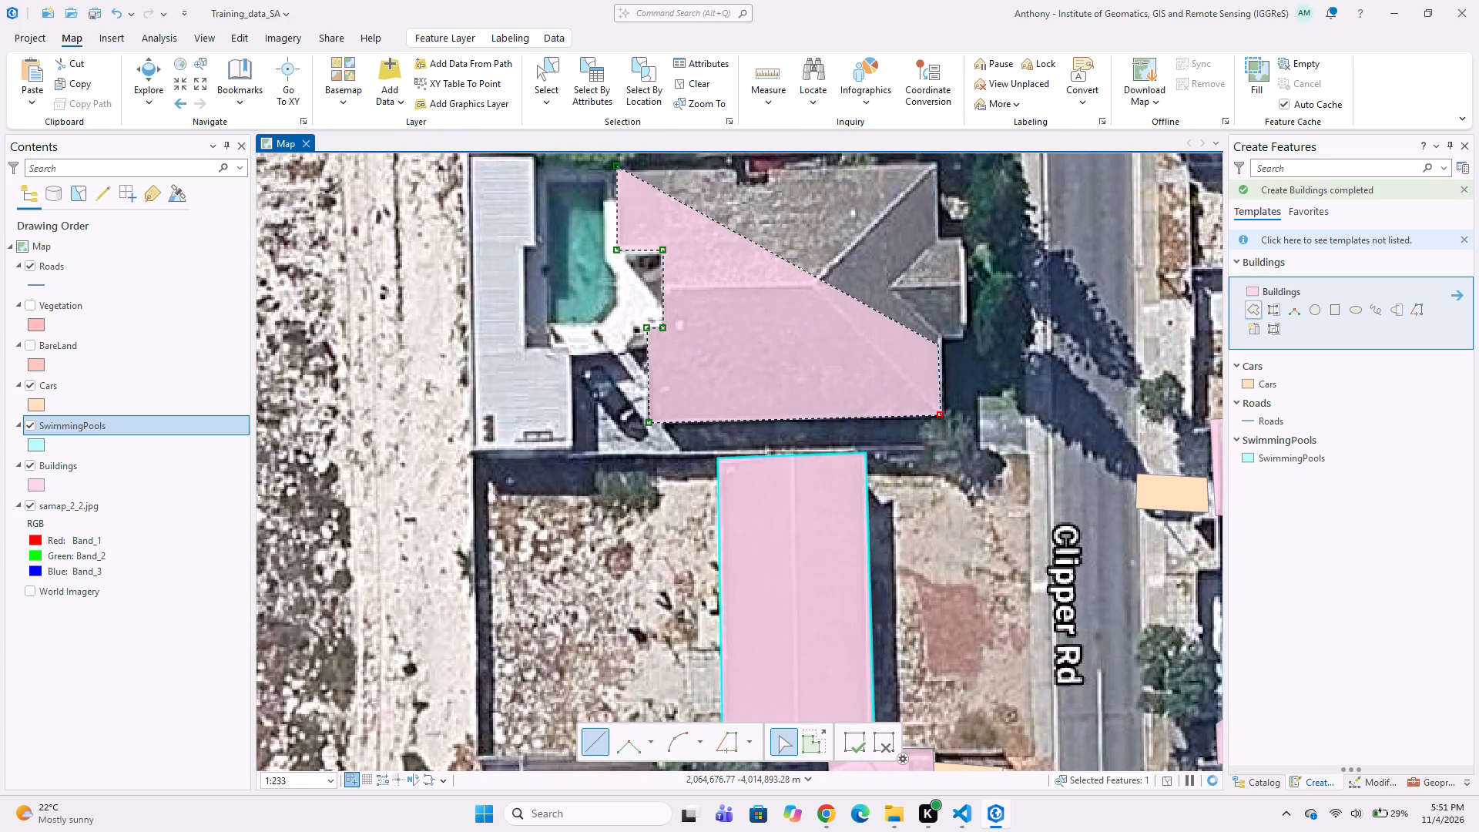
click(941, 340)
click(962, 340)
middle_drag(954, 353, 944, 445)
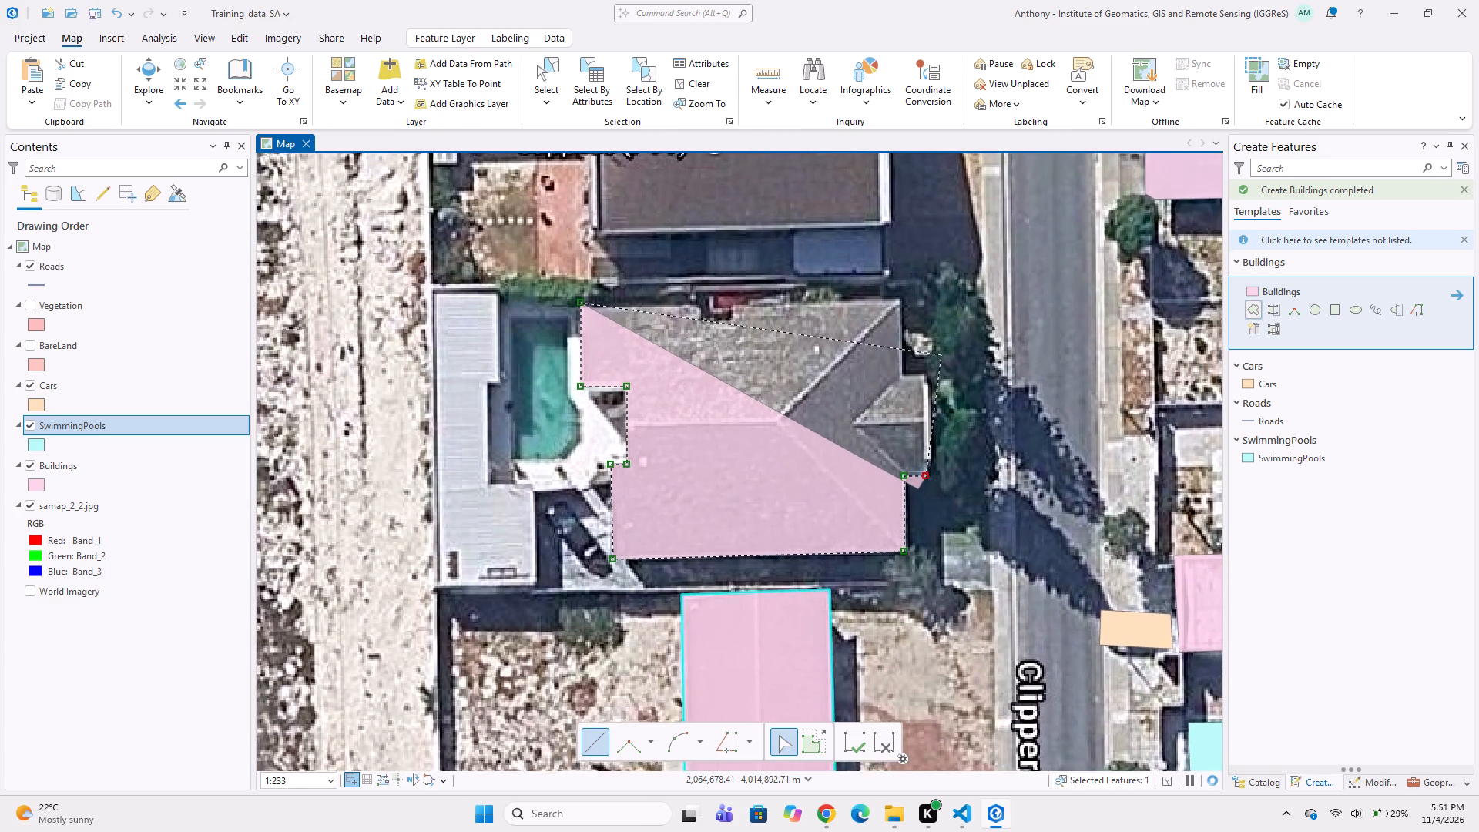
click(920, 385)
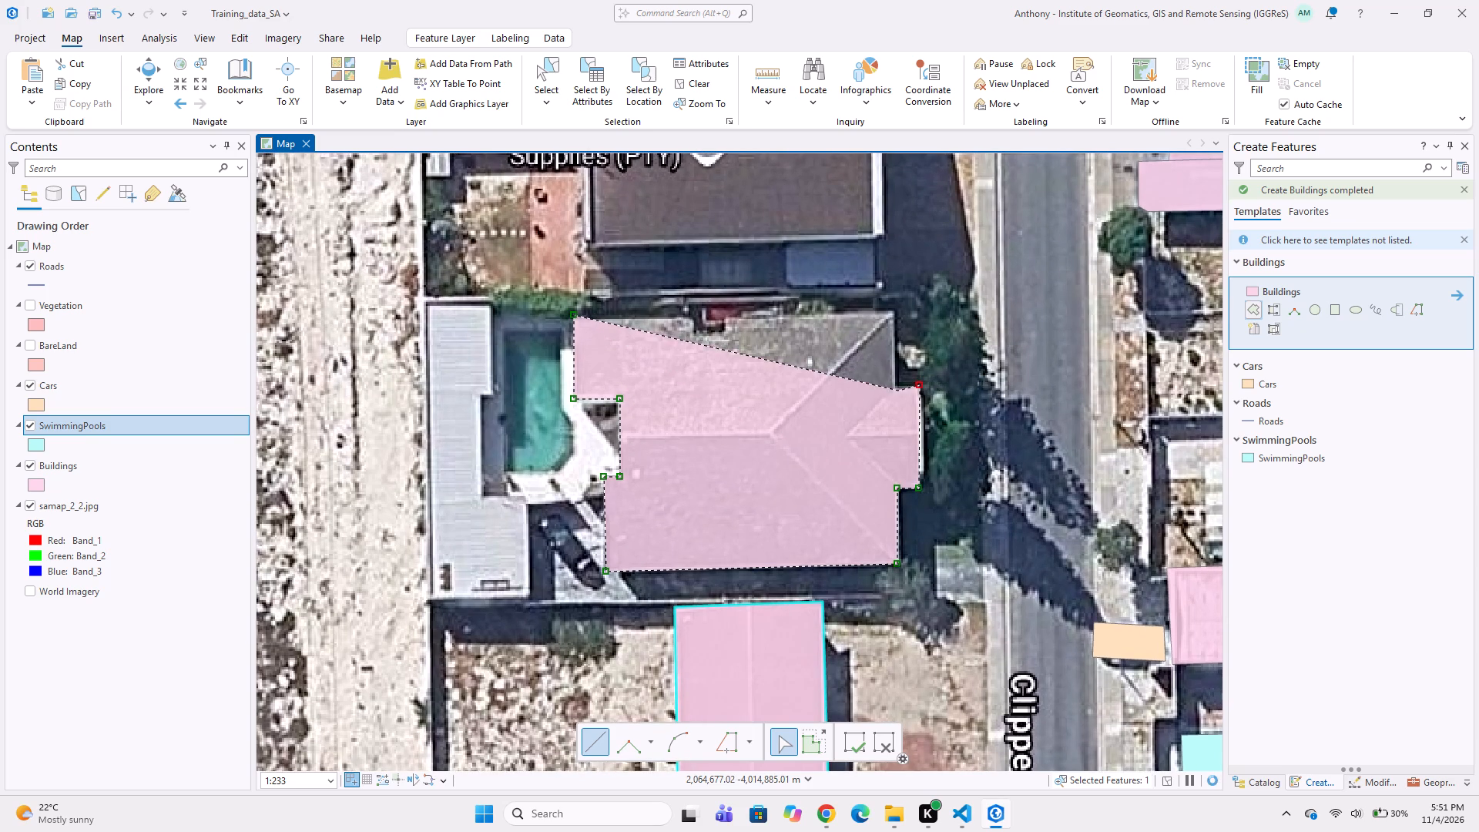
click(898, 388)
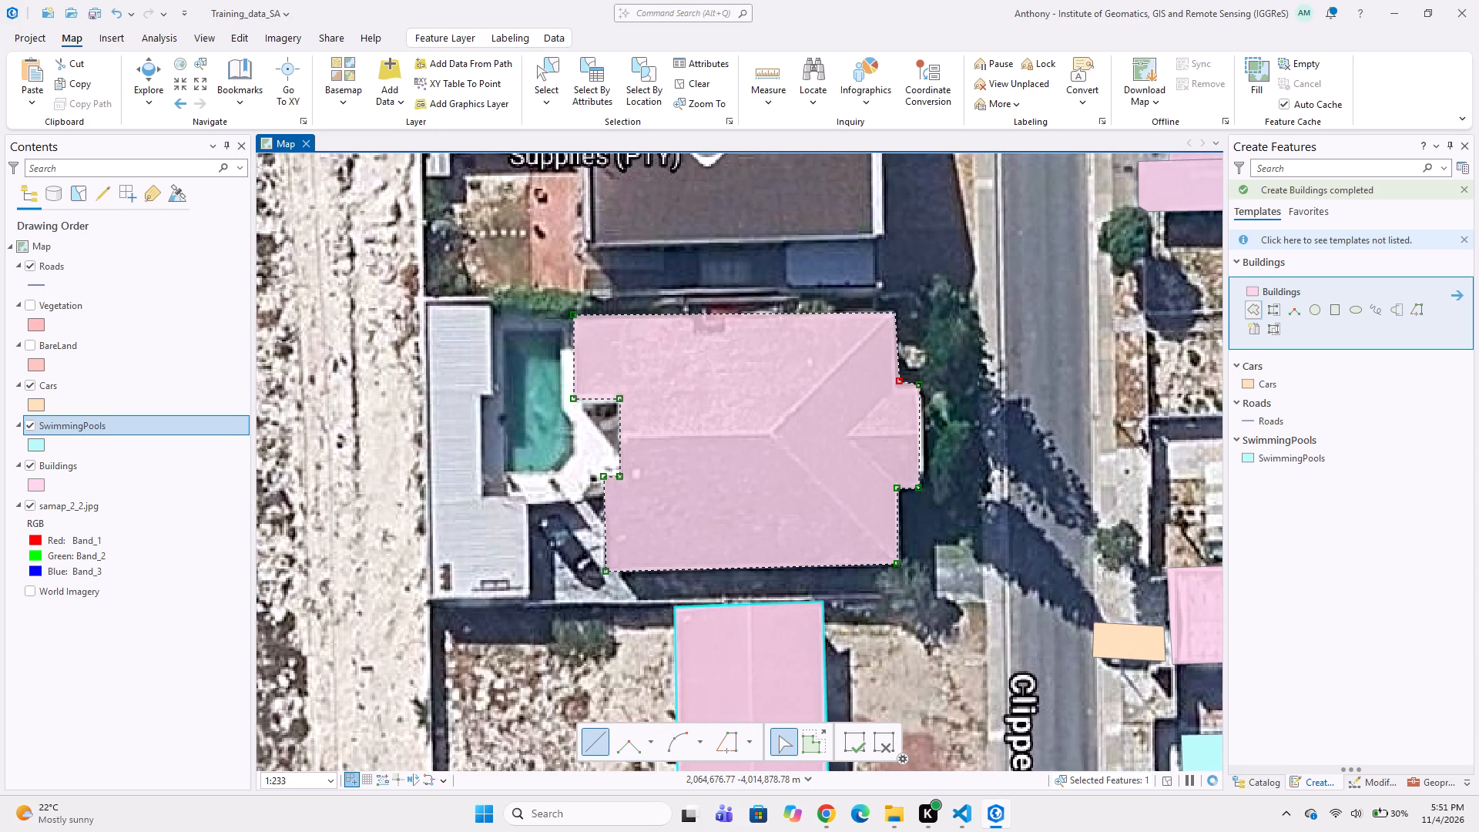
click(893, 310)
click(726, 315)
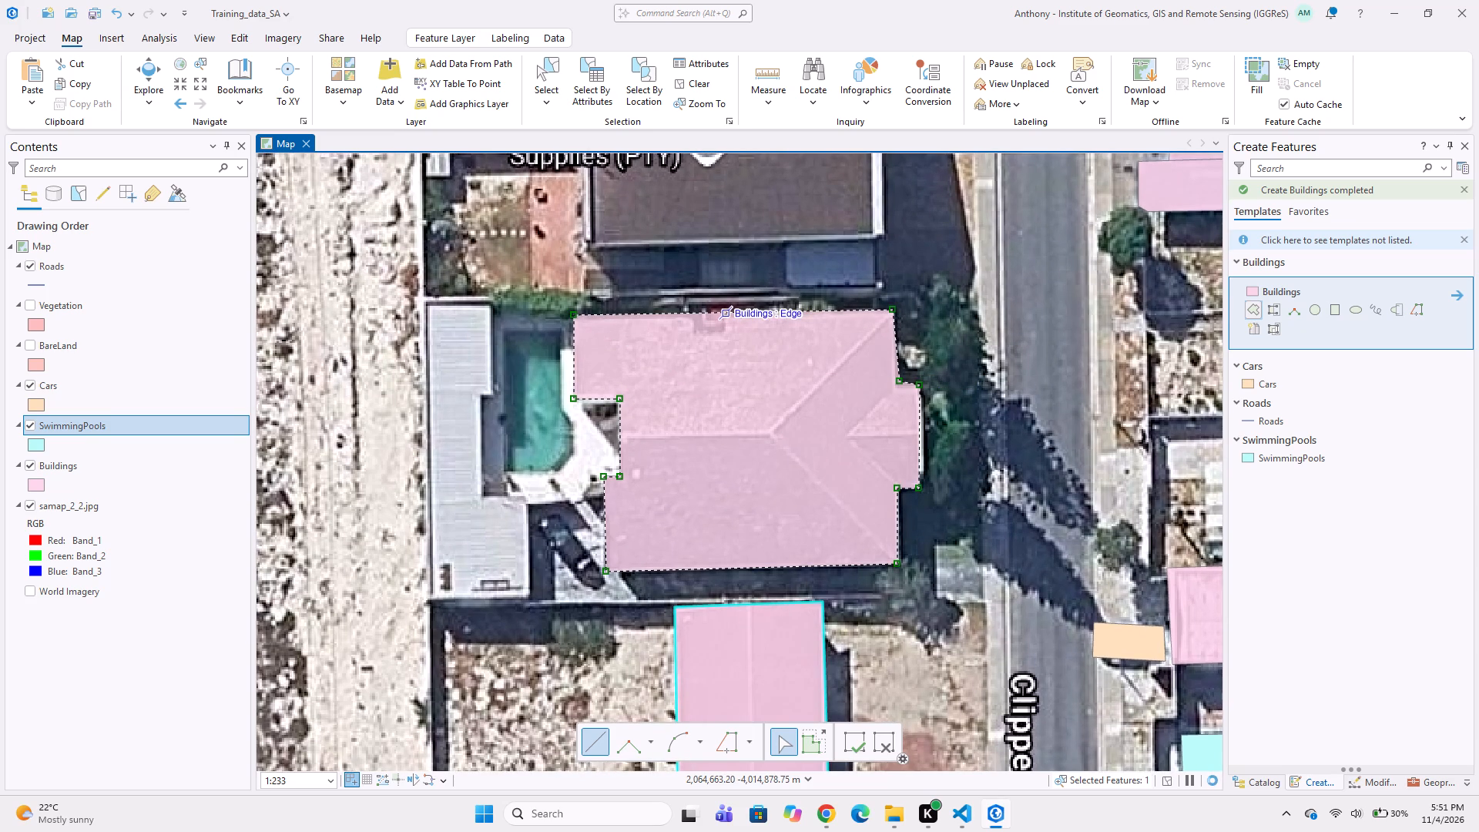
click(726, 334)
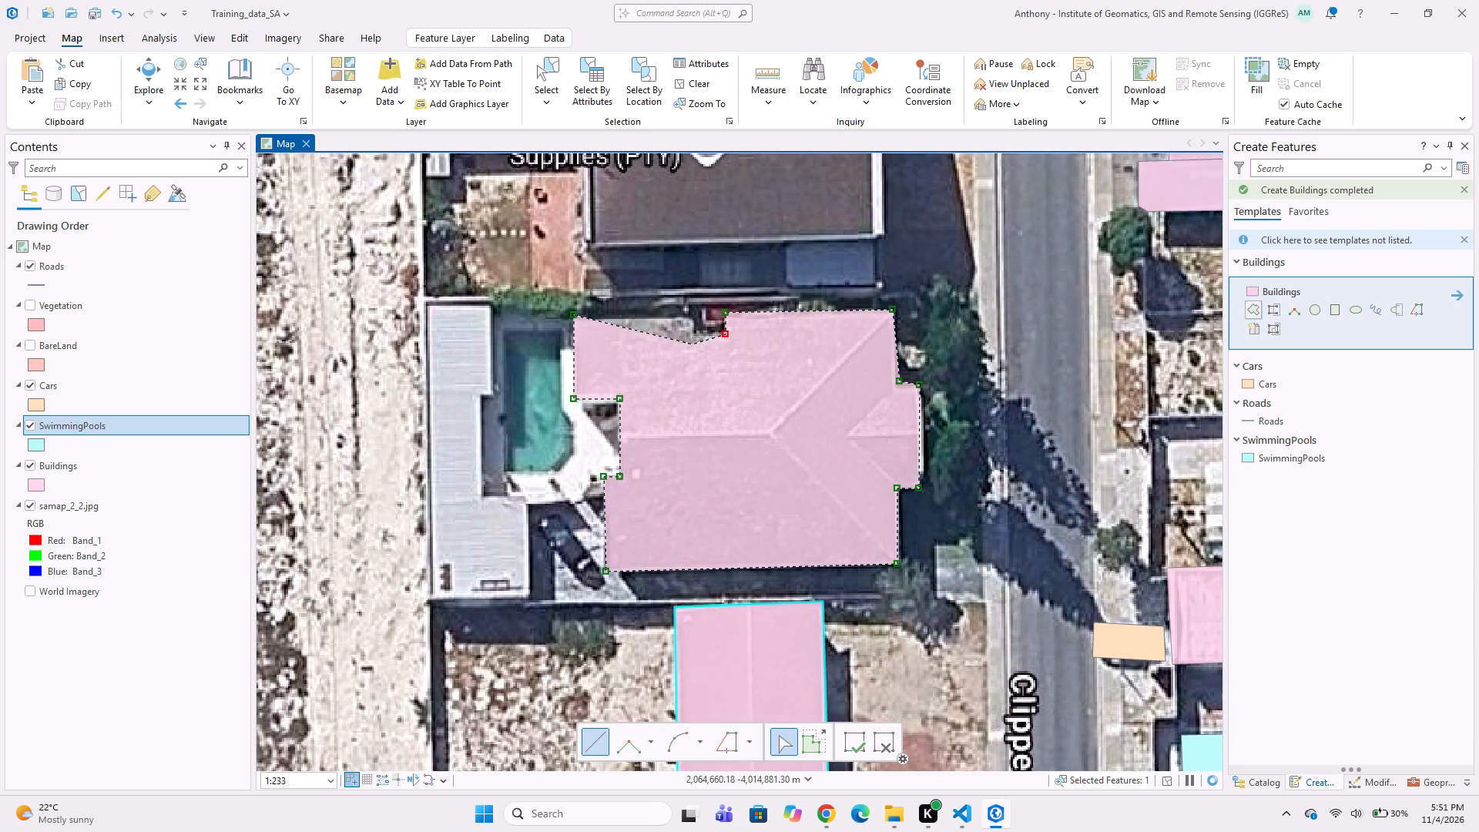
click(696, 337)
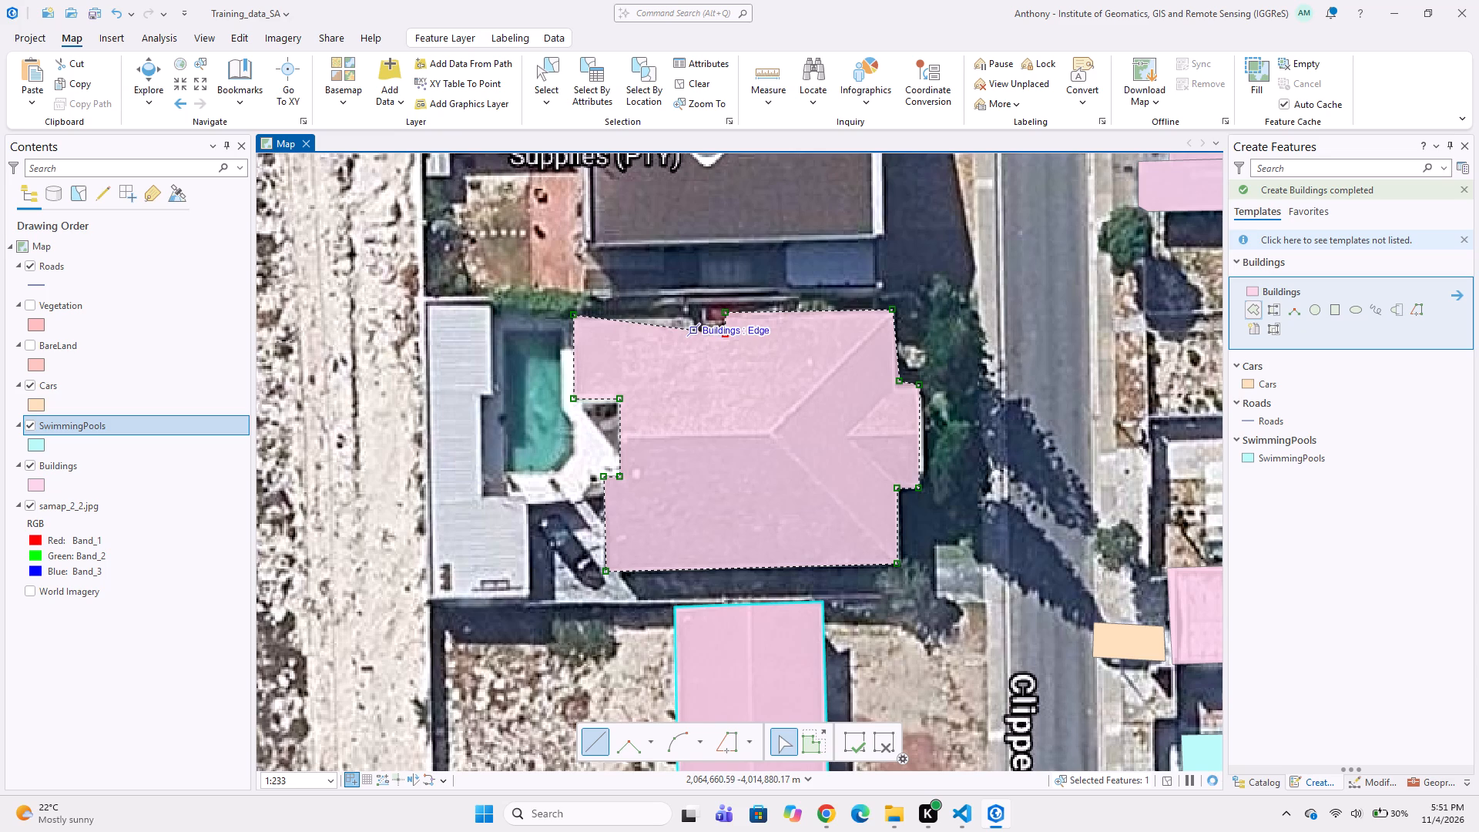
click(693, 334)
scroll(693, 337, up, 3)
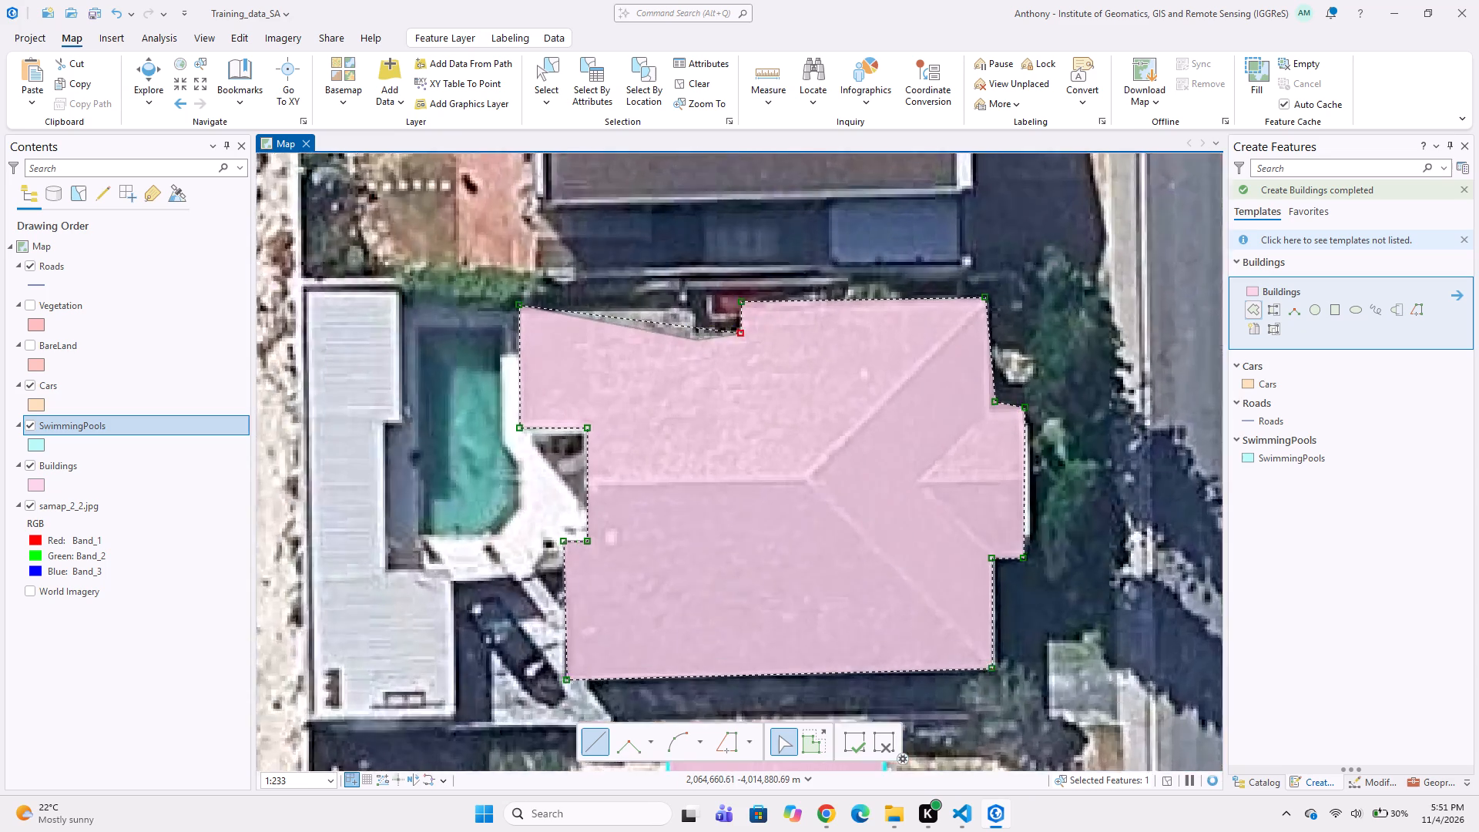
scroll(688, 339, up, 1)
click(717, 315)
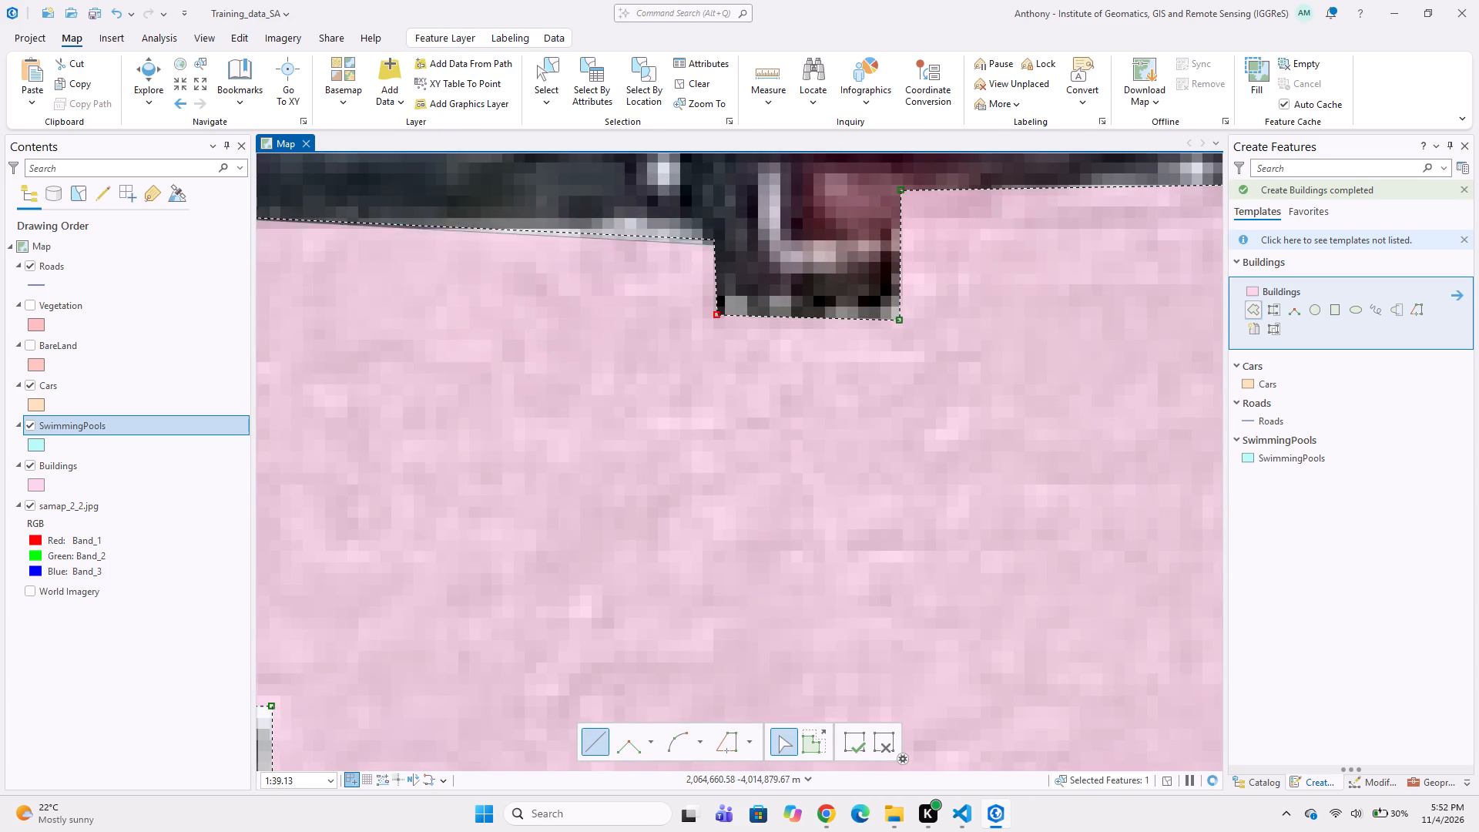
double_click(723, 216)
Digitize the dark car parked diagonally southwest of the grey-roofed house as a four-sided Cars polygon.
scroll(625, 377, down, 5)
middle_drag(617, 464, 714, 383)
middle_drag(622, 423, 698, 372)
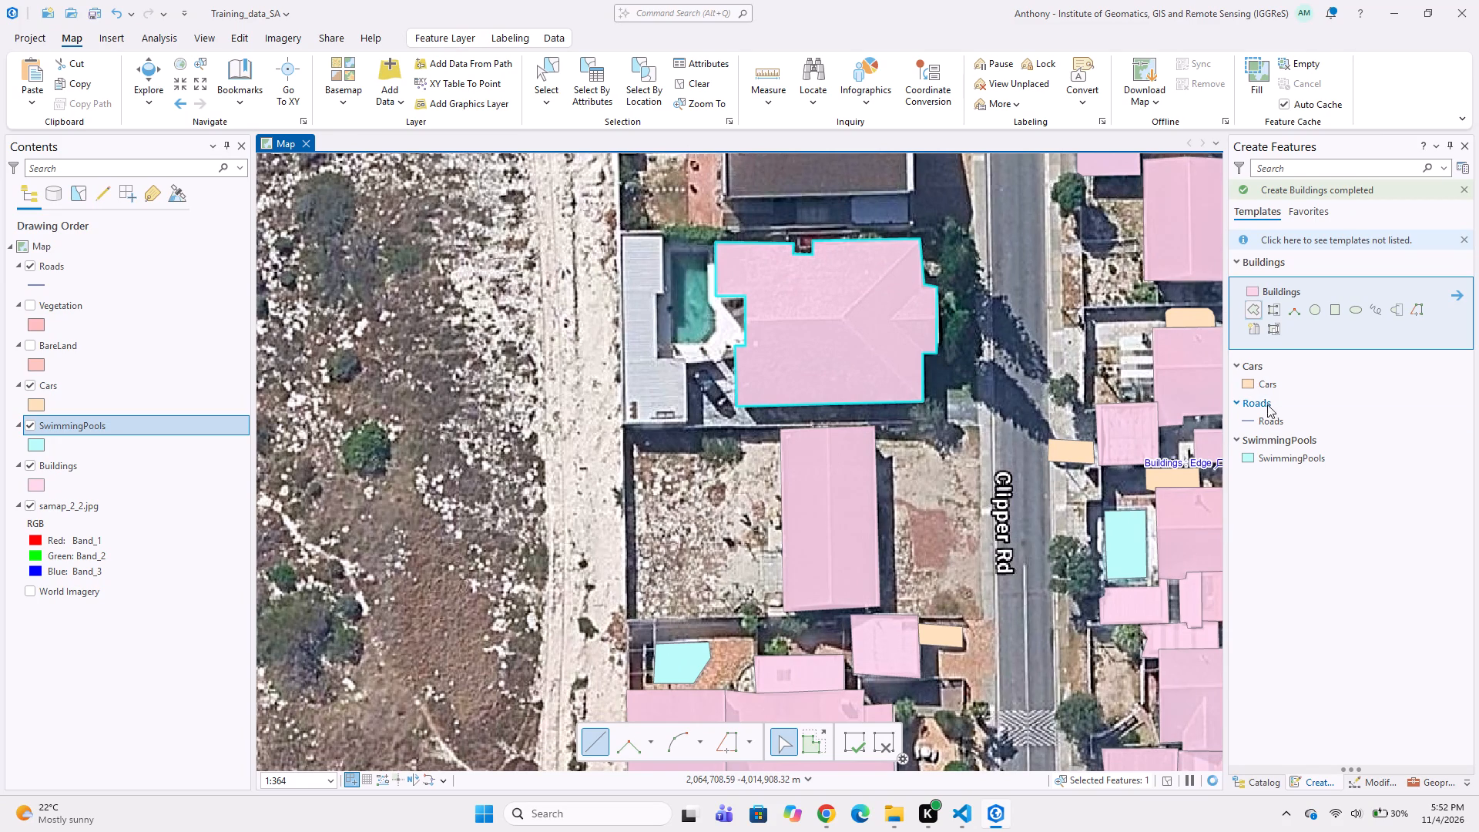
drag(1265, 383, 1251, 383)
scroll(690, 401, up, 3)
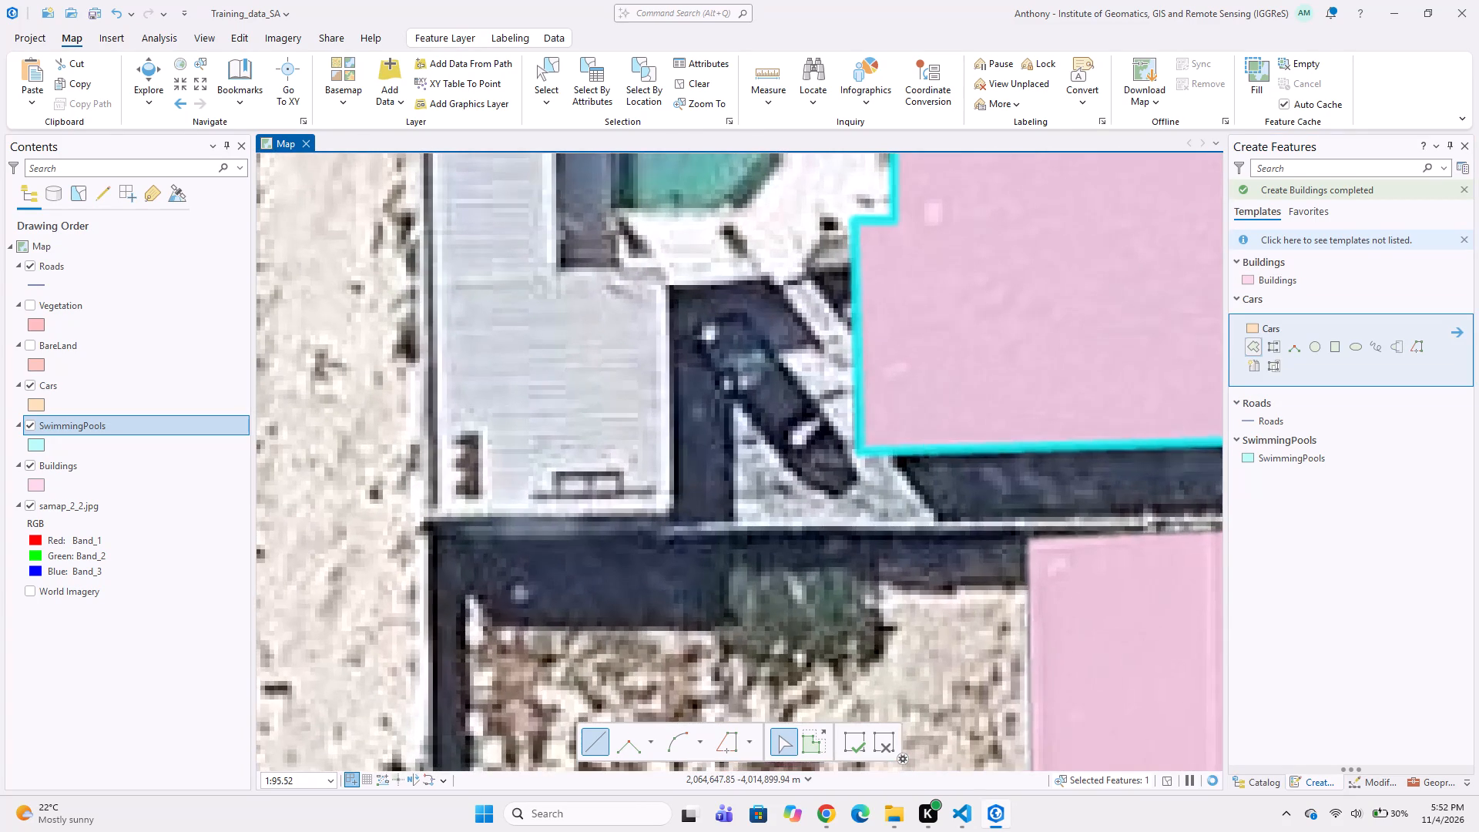
click(679, 315)
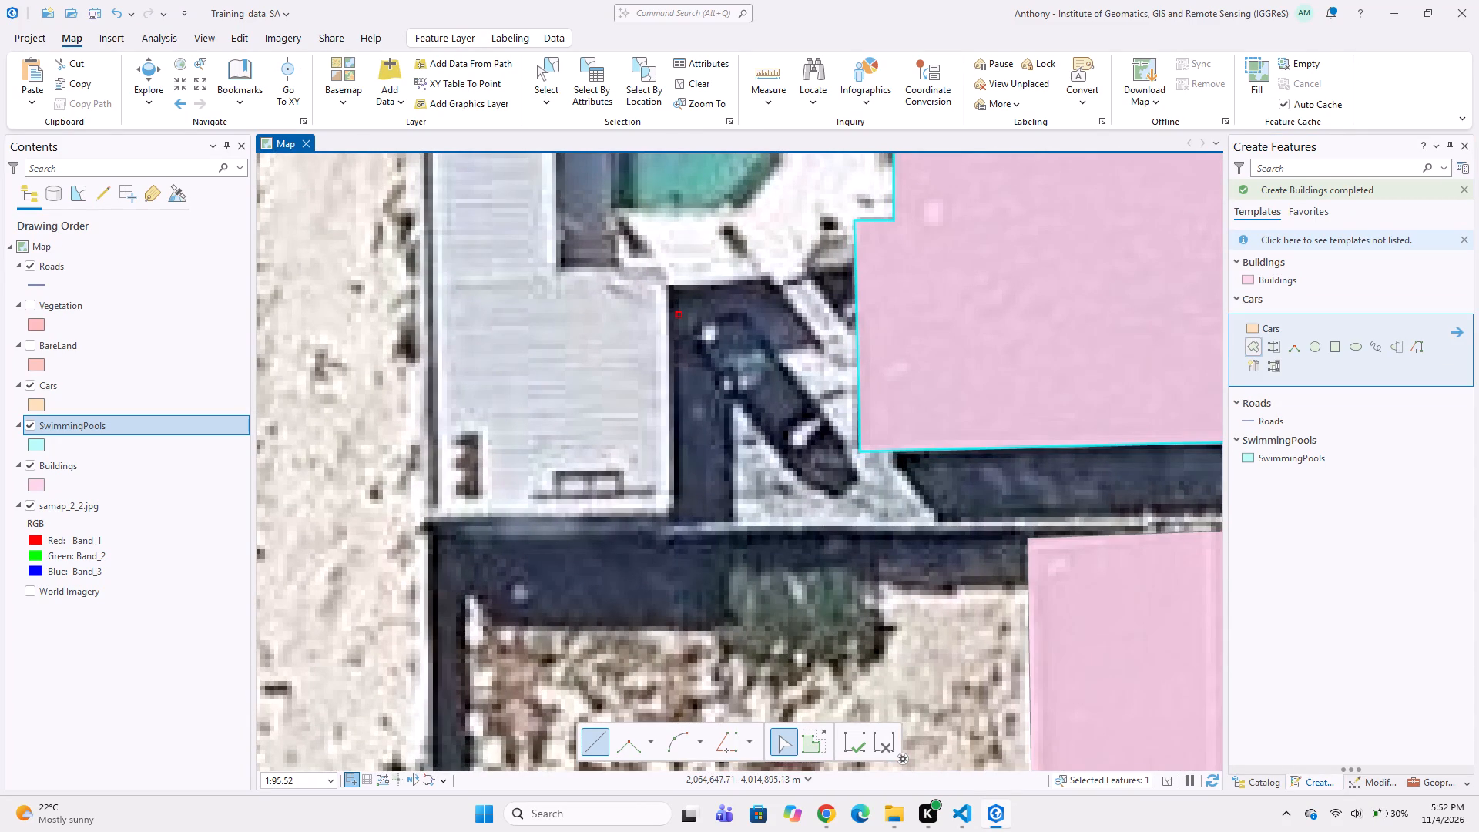
click(790, 477)
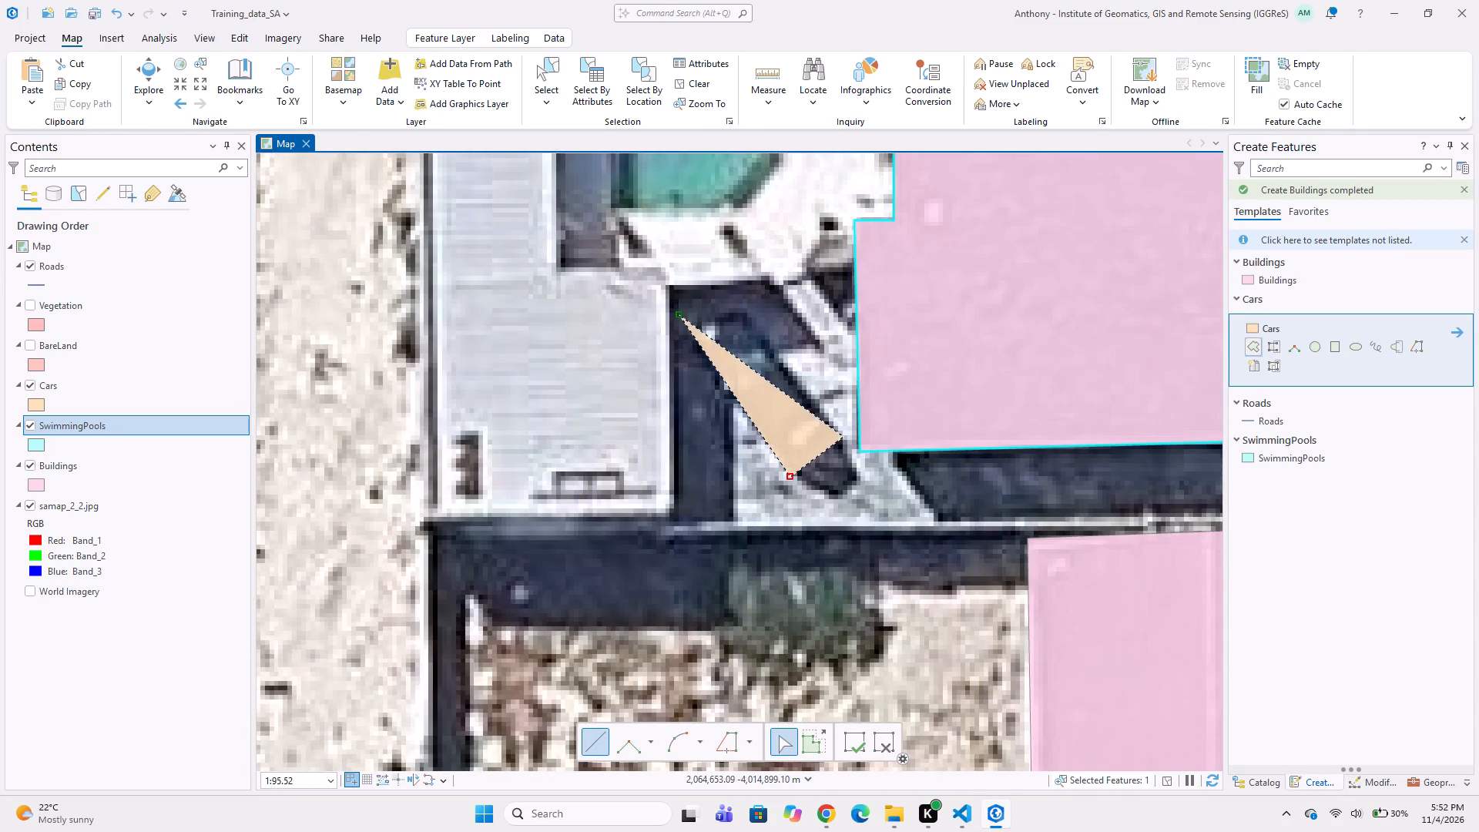
click(847, 437)
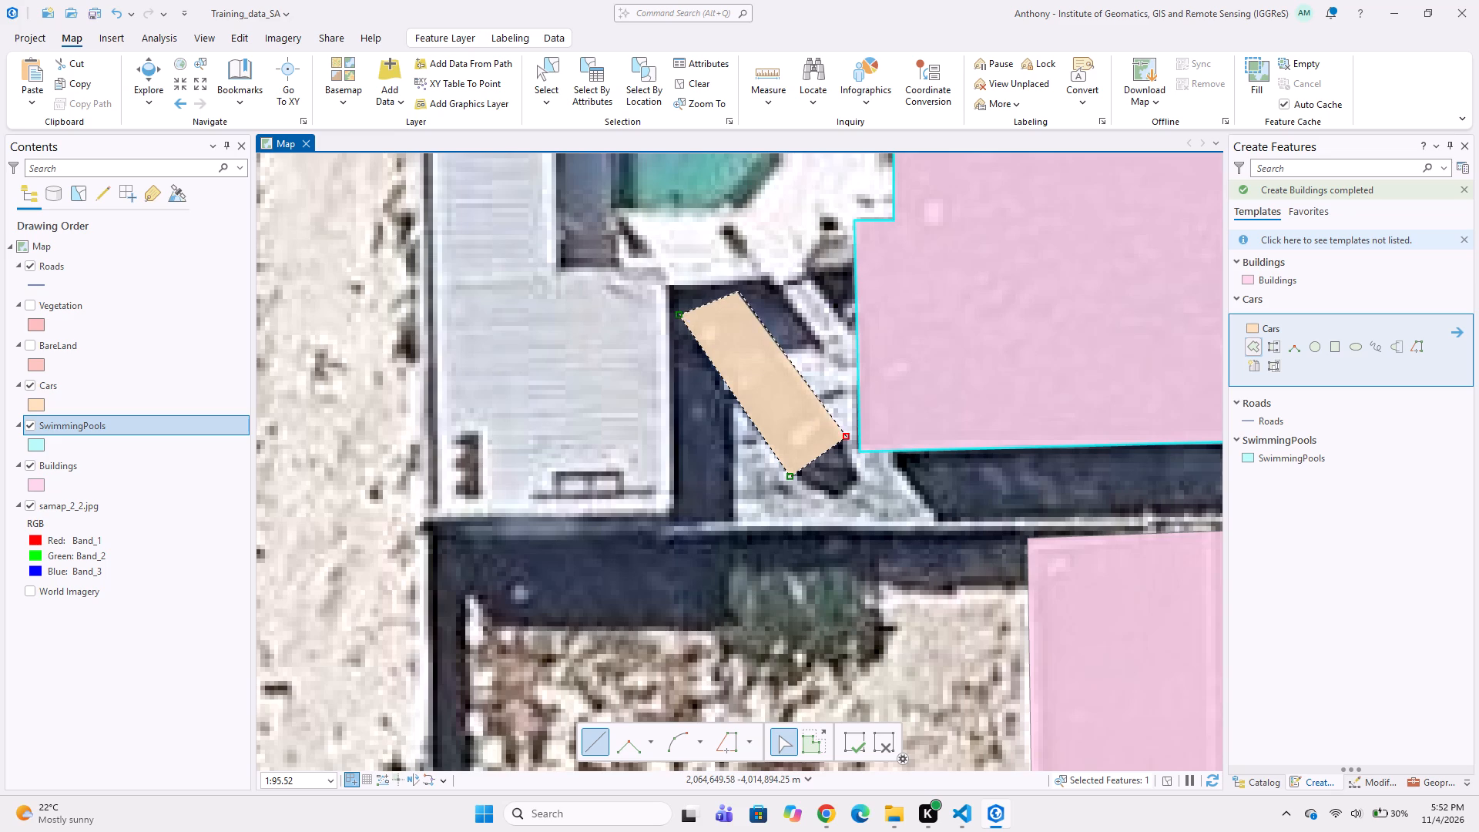
double_click(744, 294)
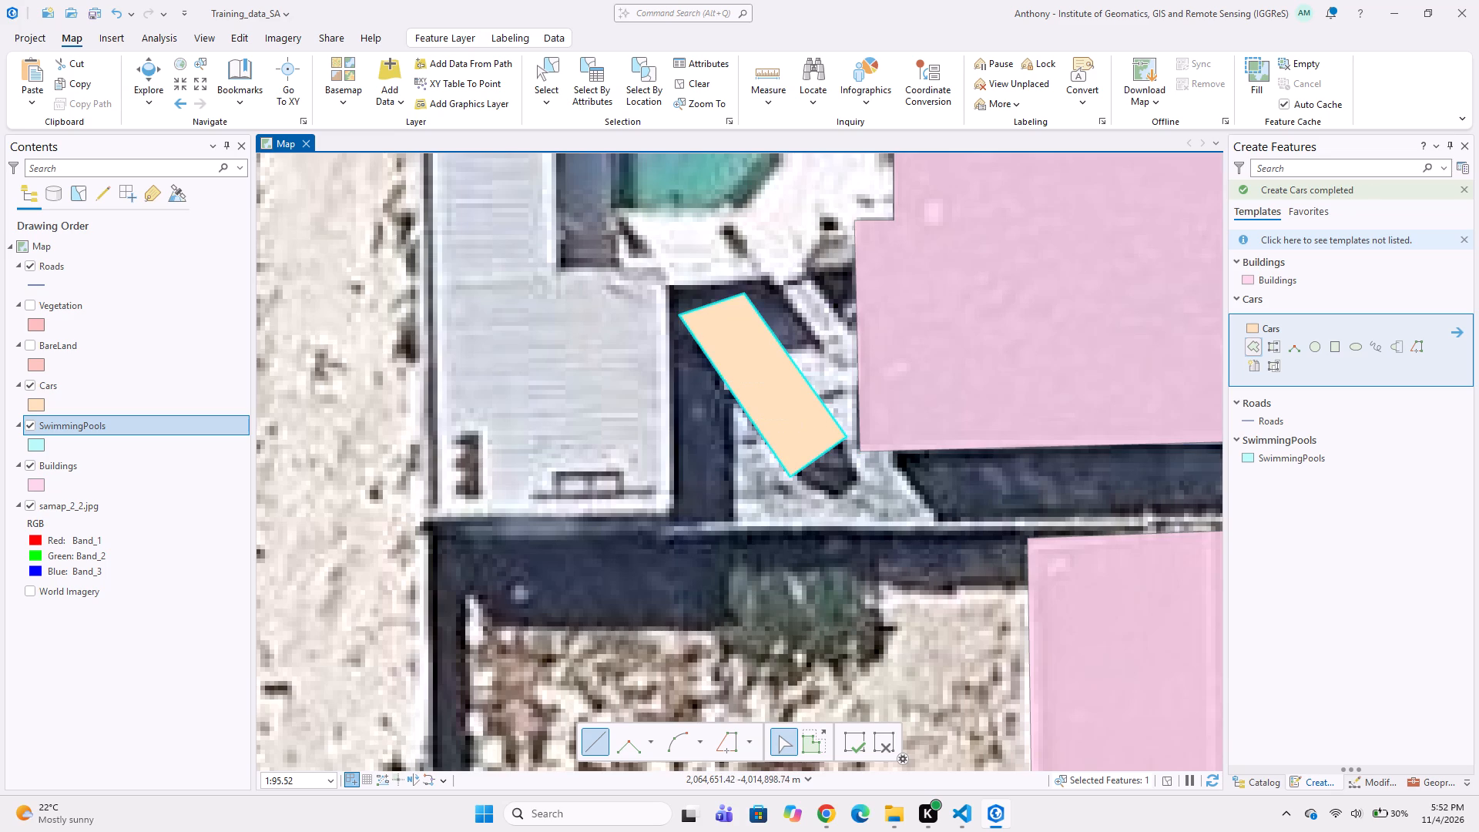
Digitize the long grey metal-roofed outbuilding west of the swimming pool as an eight-vertex Buildings polygon, following its stepped eastern side.
scroll(827, 385, down, 2)
middle_drag(793, 372, 677, 418)
middle_drag(656, 401, 779, 423)
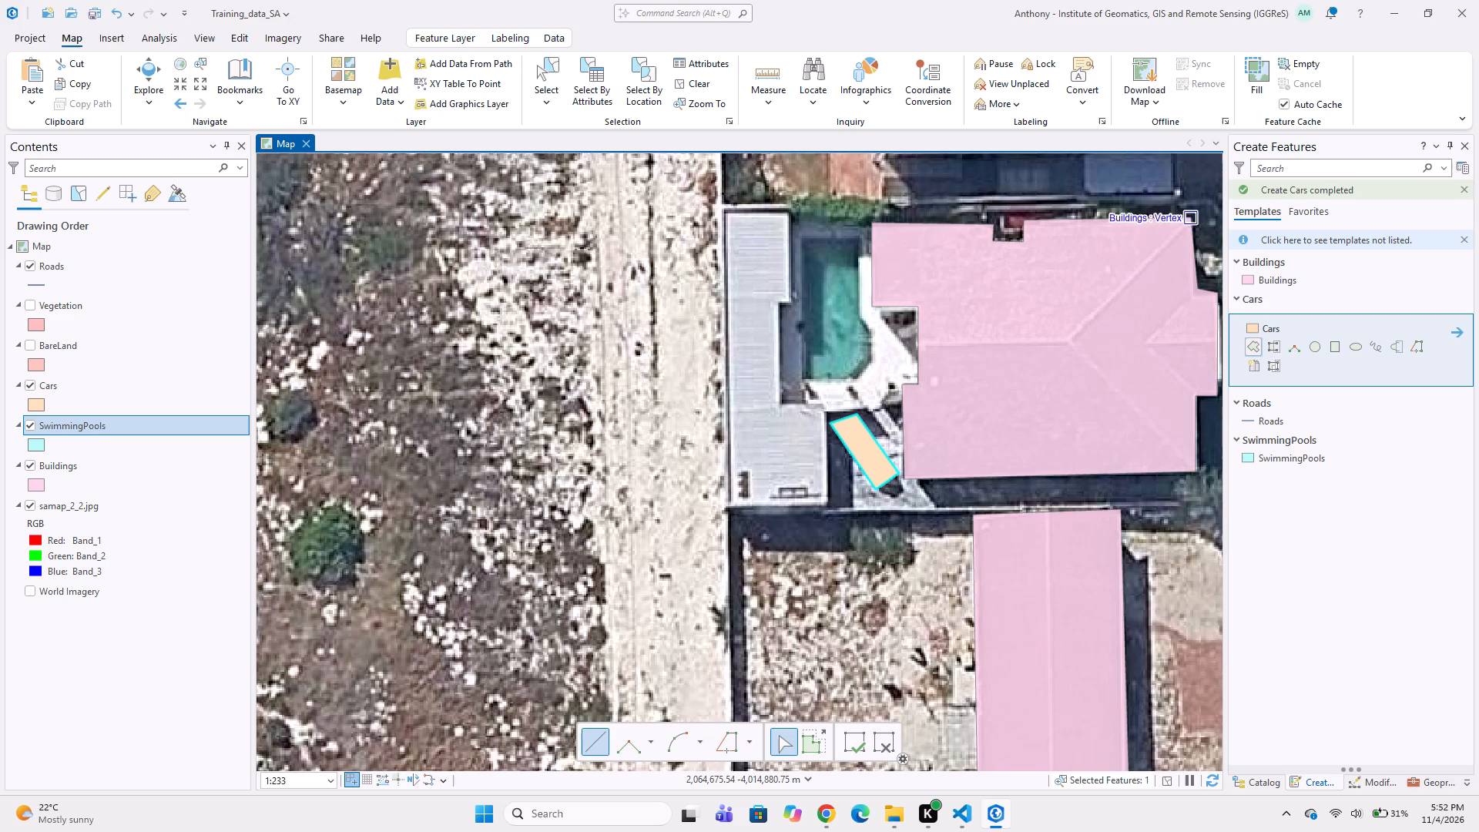
click(1259, 277)
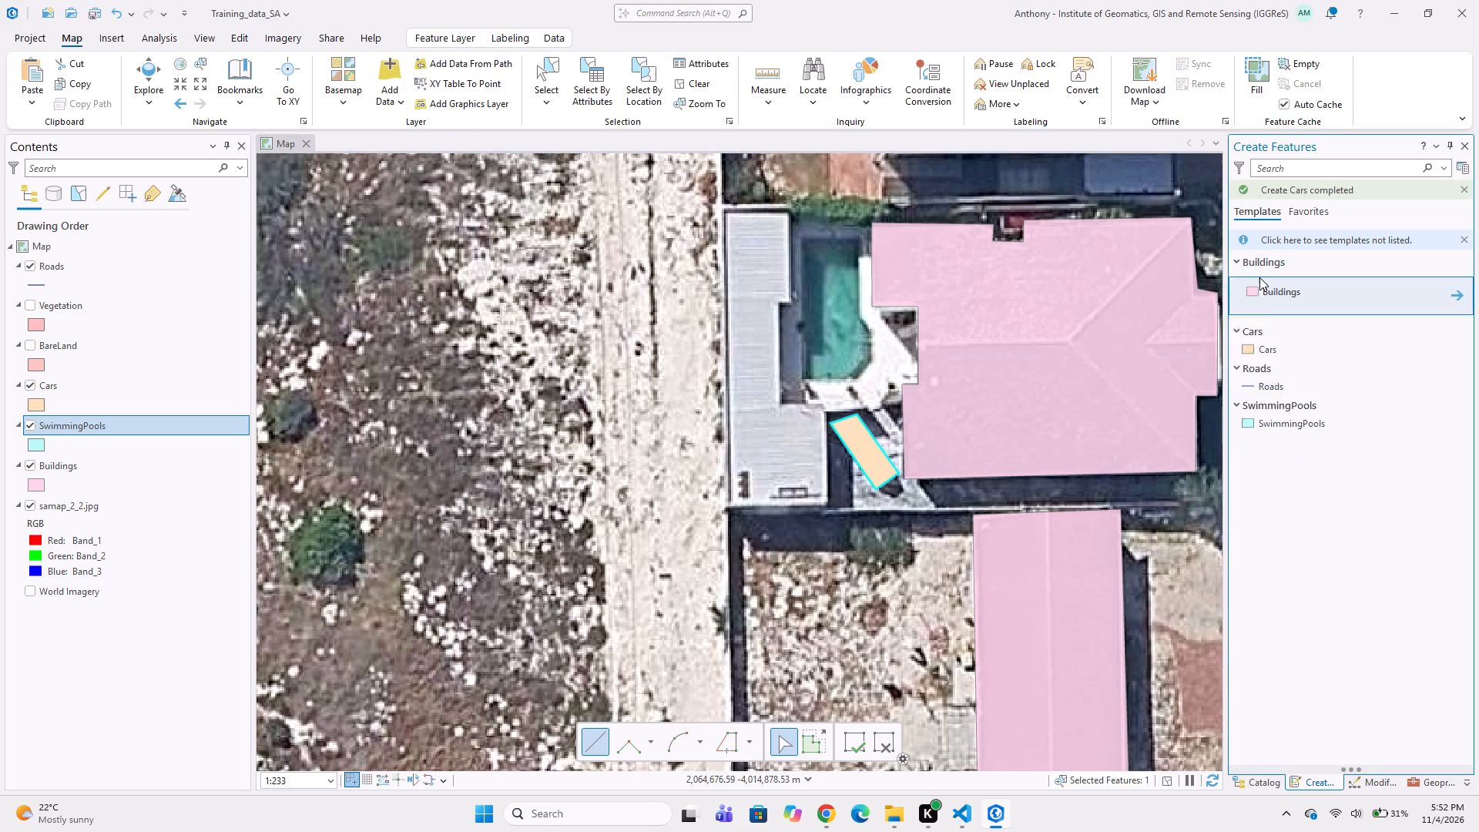
click(723, 213)
click(793, 213)
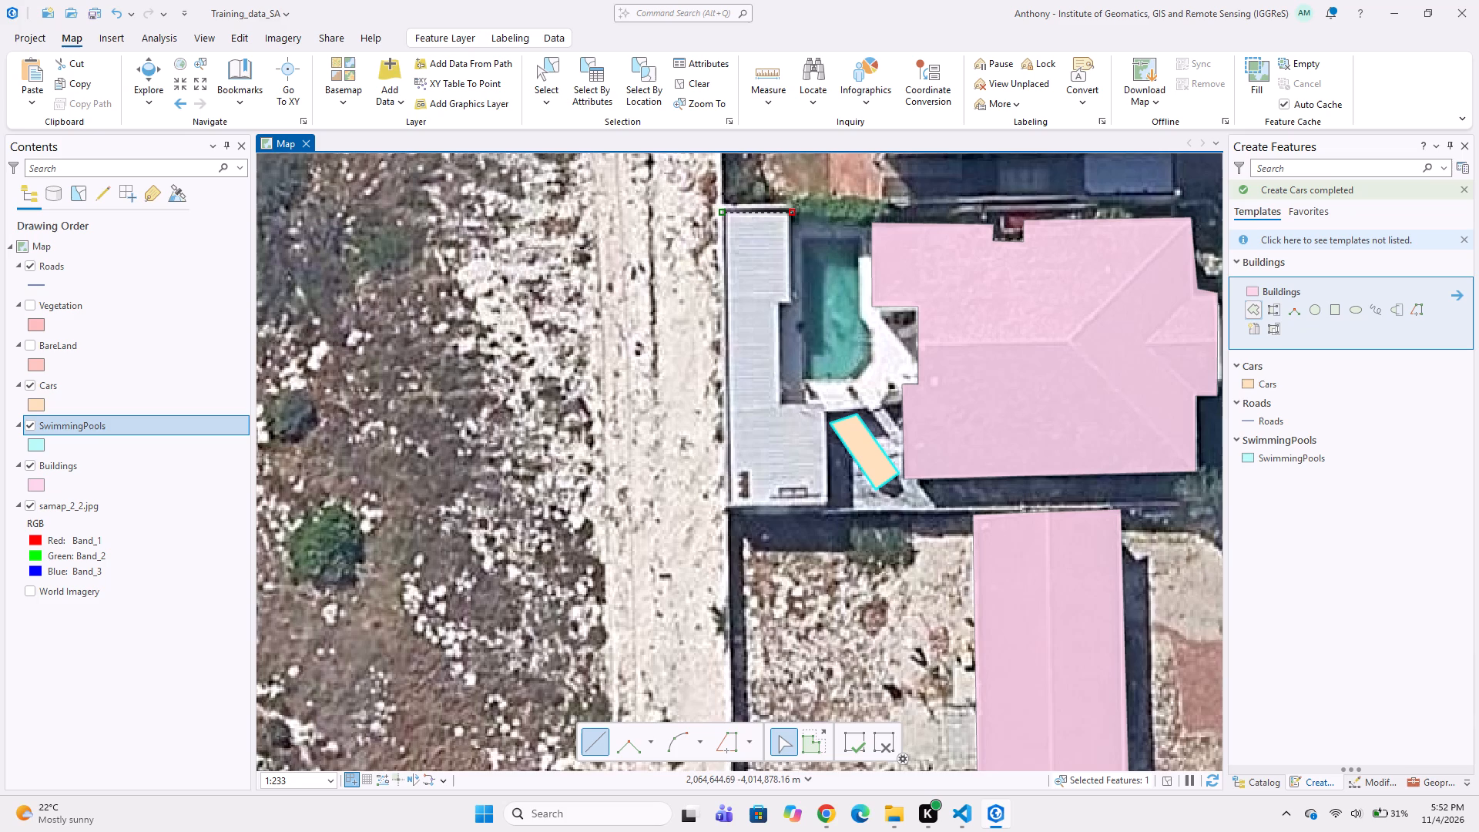
click(793, 304)
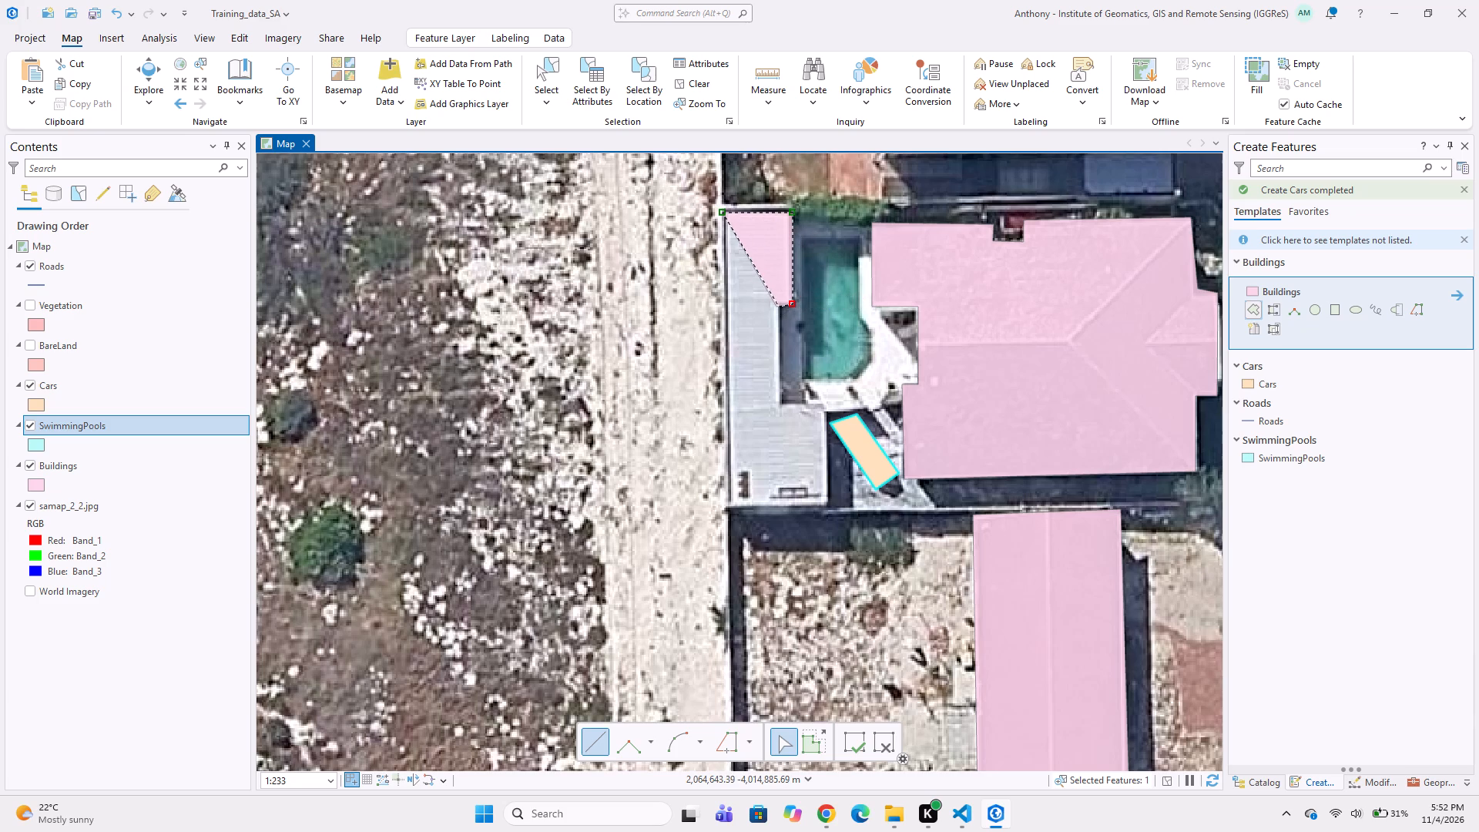
click(779, 304)
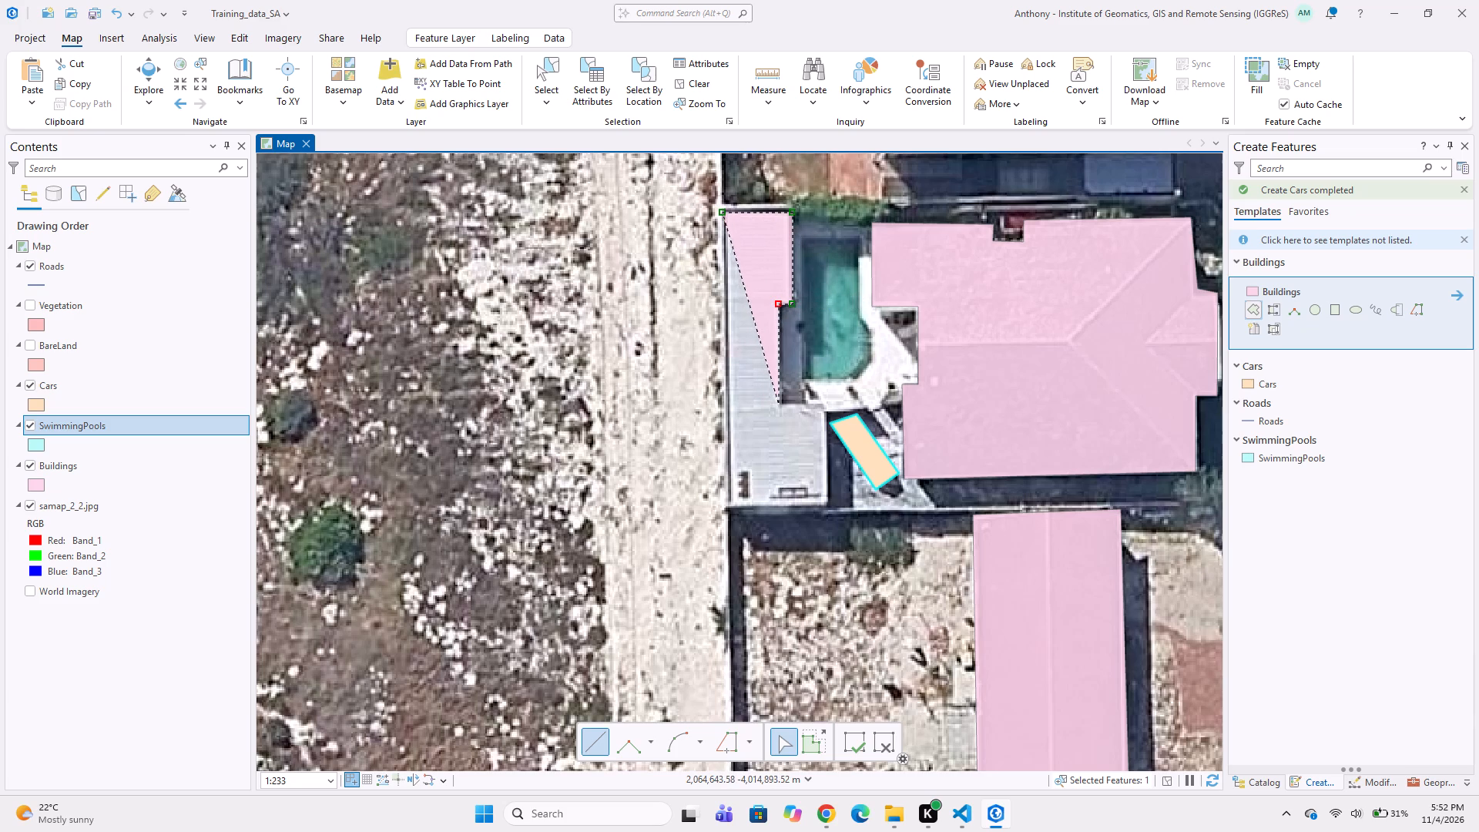
click(779, 404)
click(822, 404)
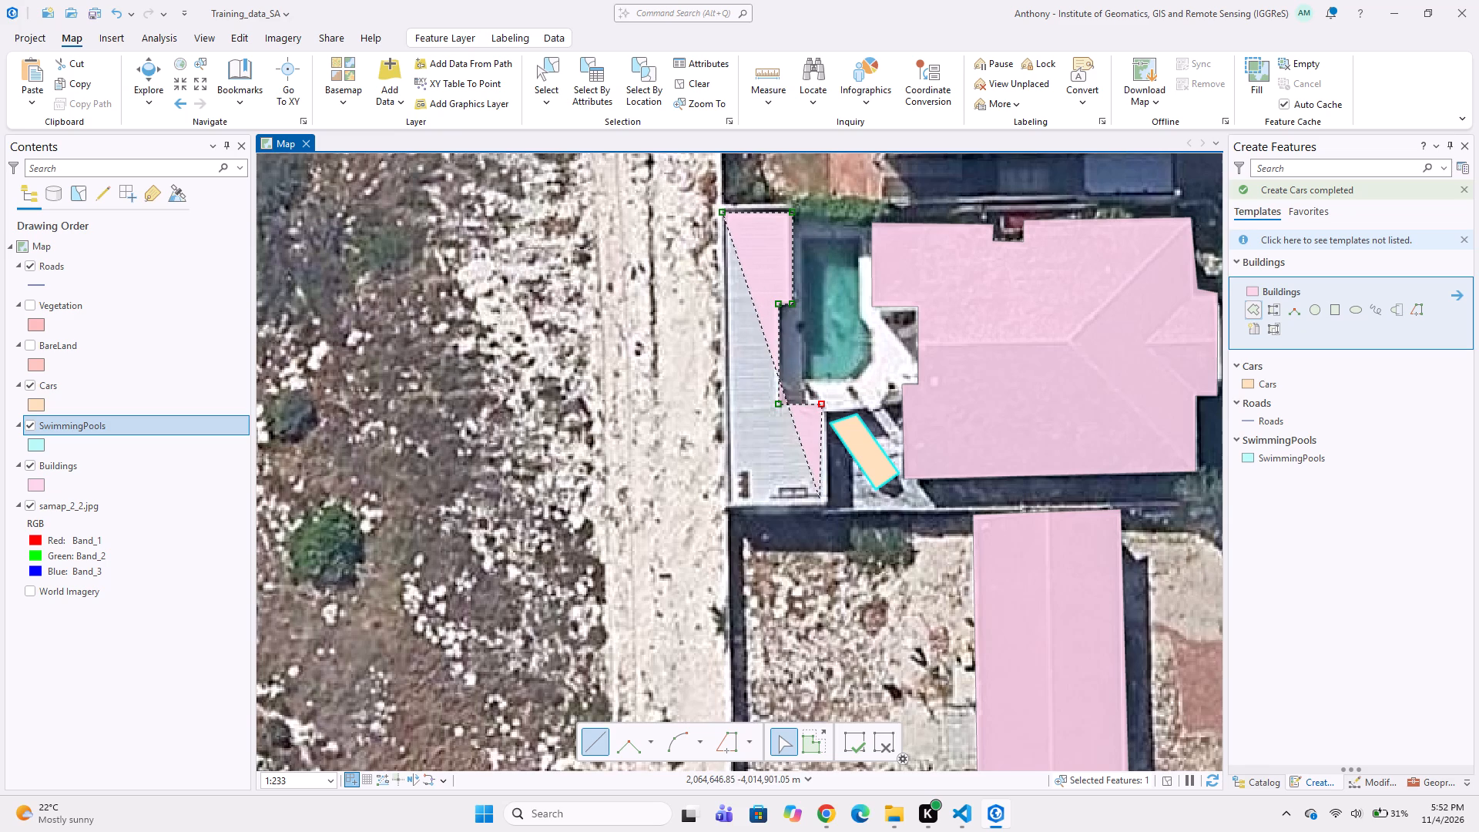
click(827, 507)
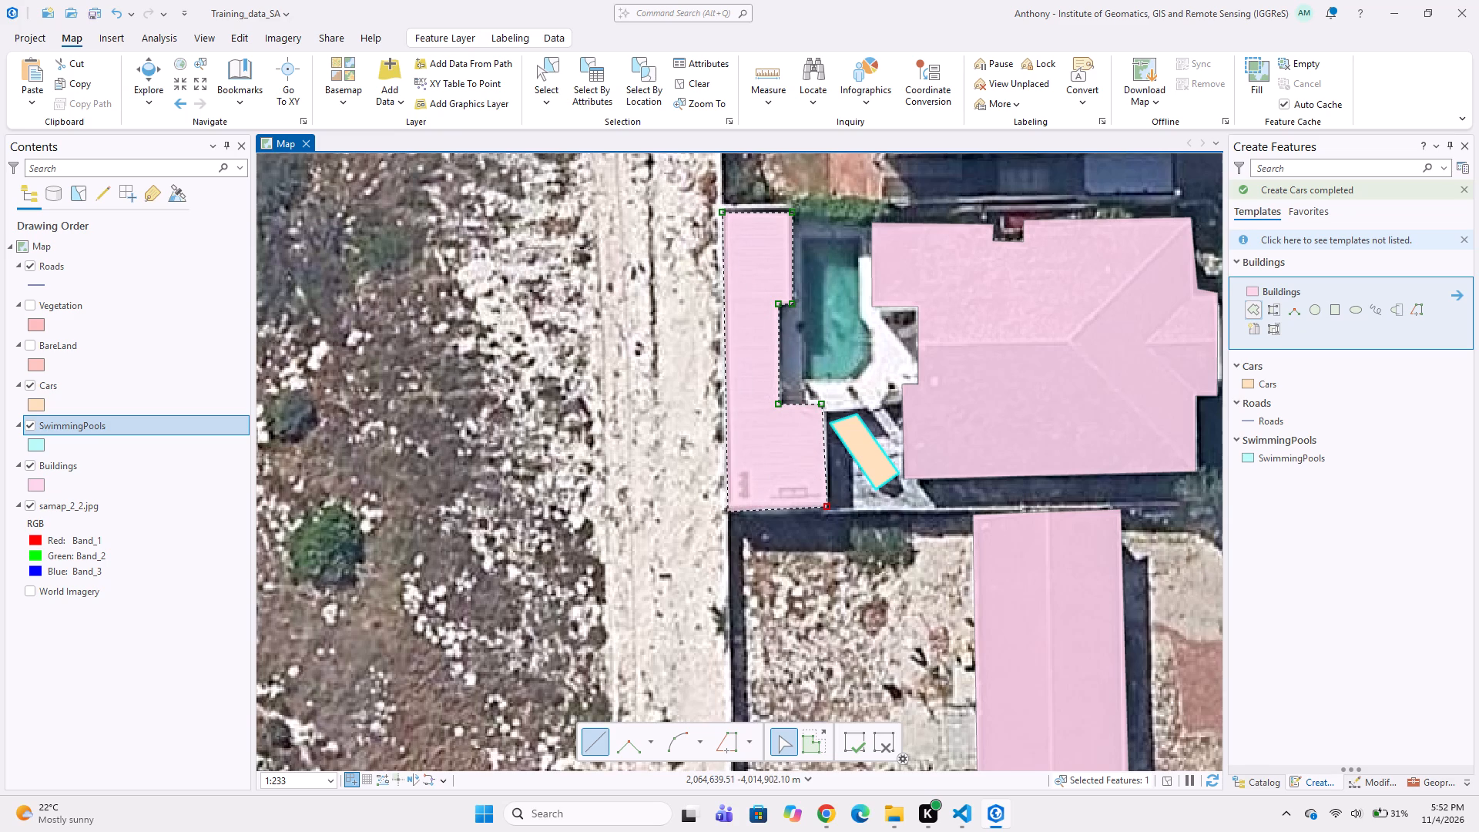
double_click(728, 509)
Digitize the pool between the metal-roofed outbuilding and the house as a SwimmingPools polygon, following its angled bulge at the southeast.
middle_drag(863, 334, 839, 412)
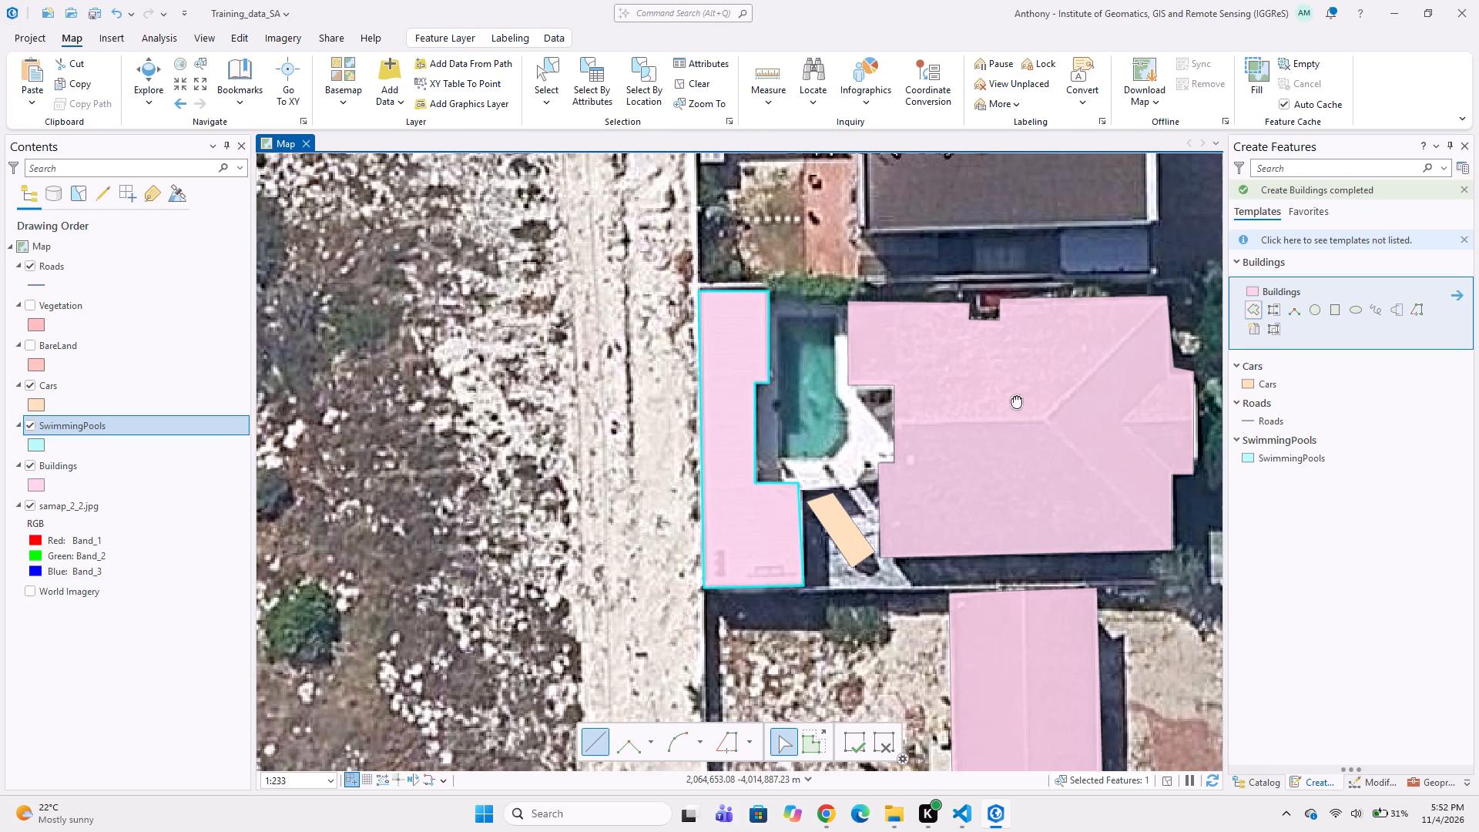
click(1289, 455)
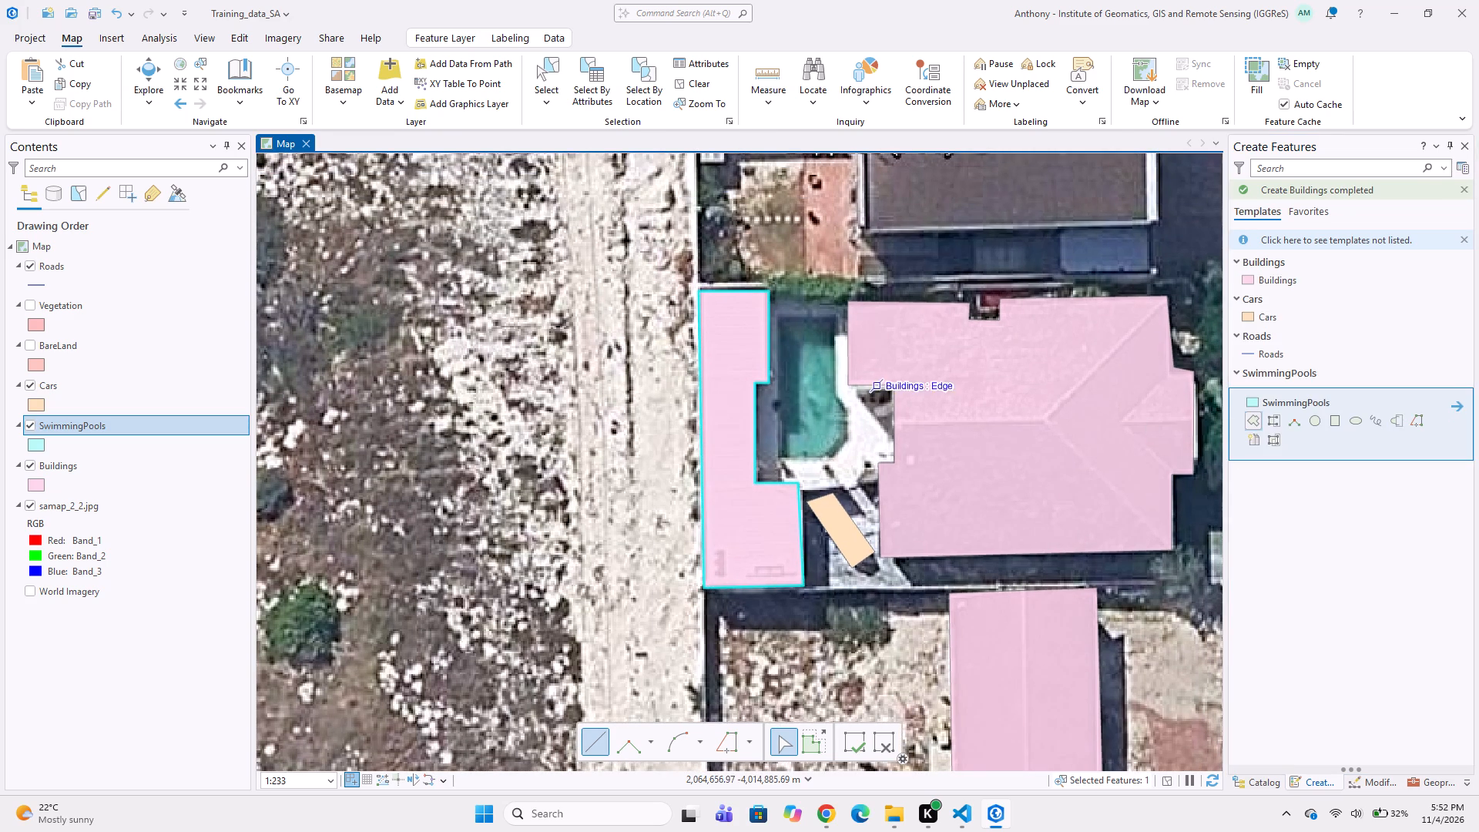
scroll(758, 361, up, 1)
click(790, 288)
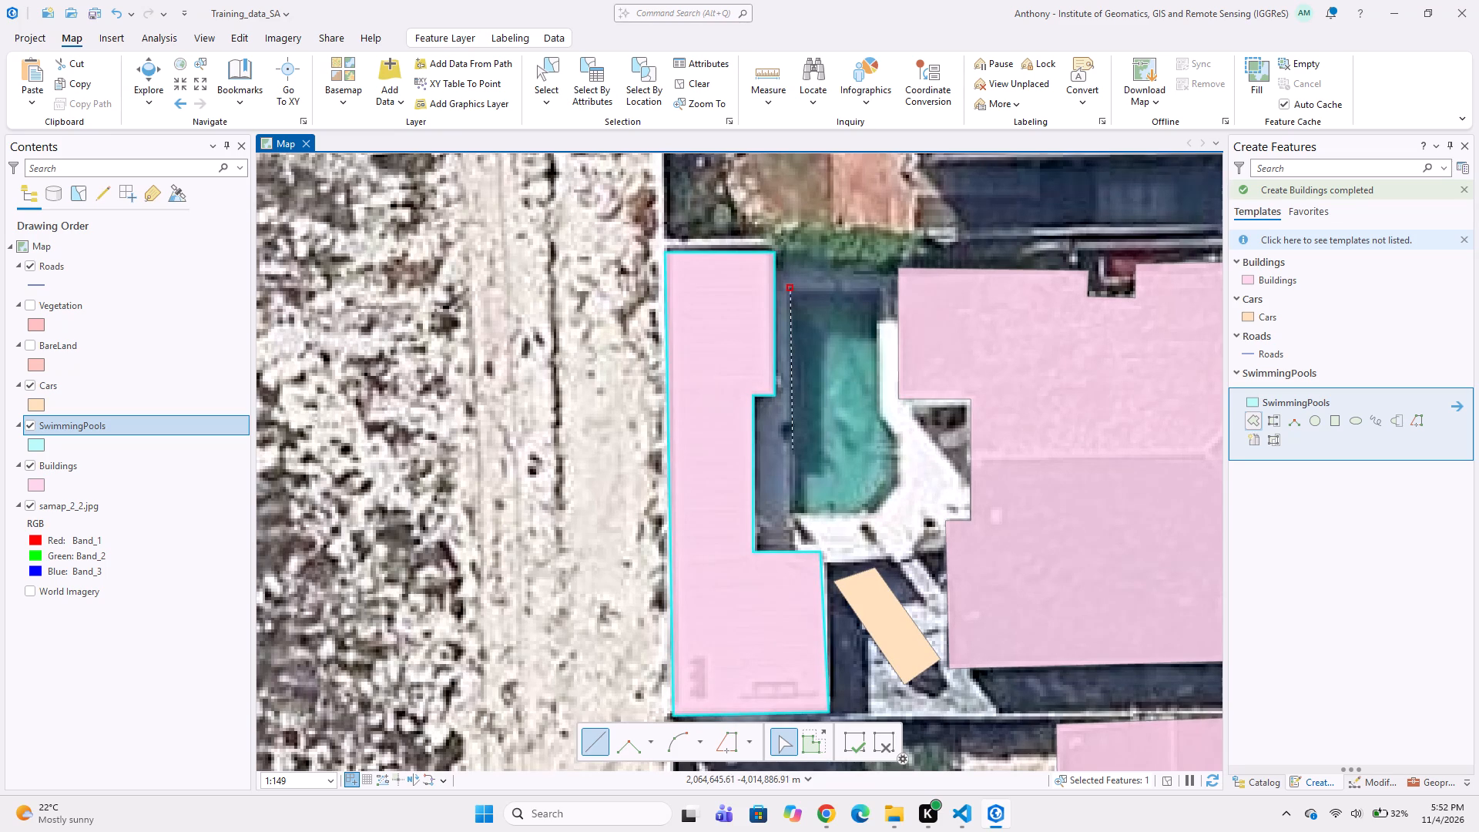
click(796, 512)
click(877, 515)
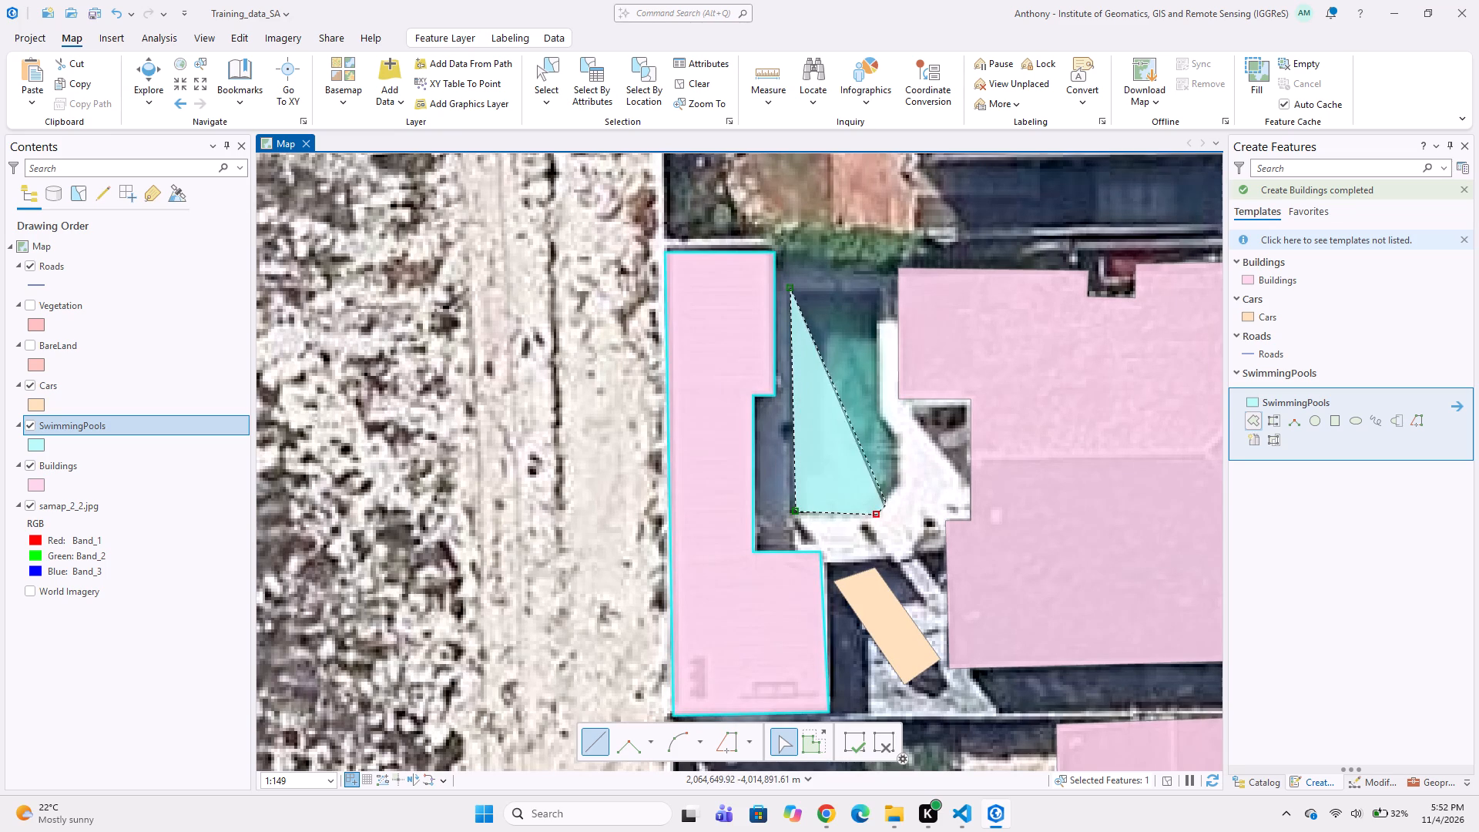
click(900, 488)
click(900, 445)
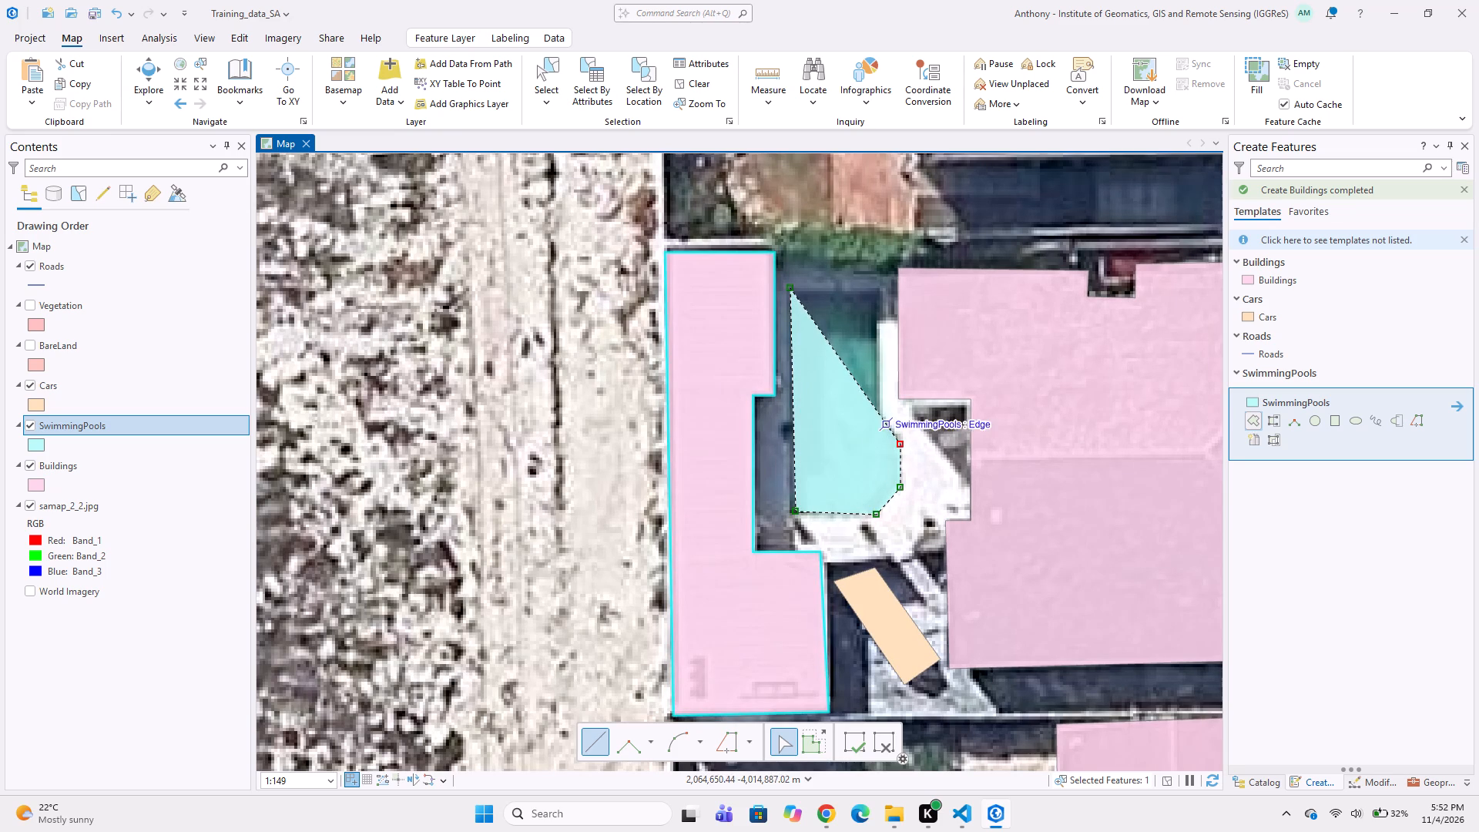
click(879, 410)
click(879, 320)
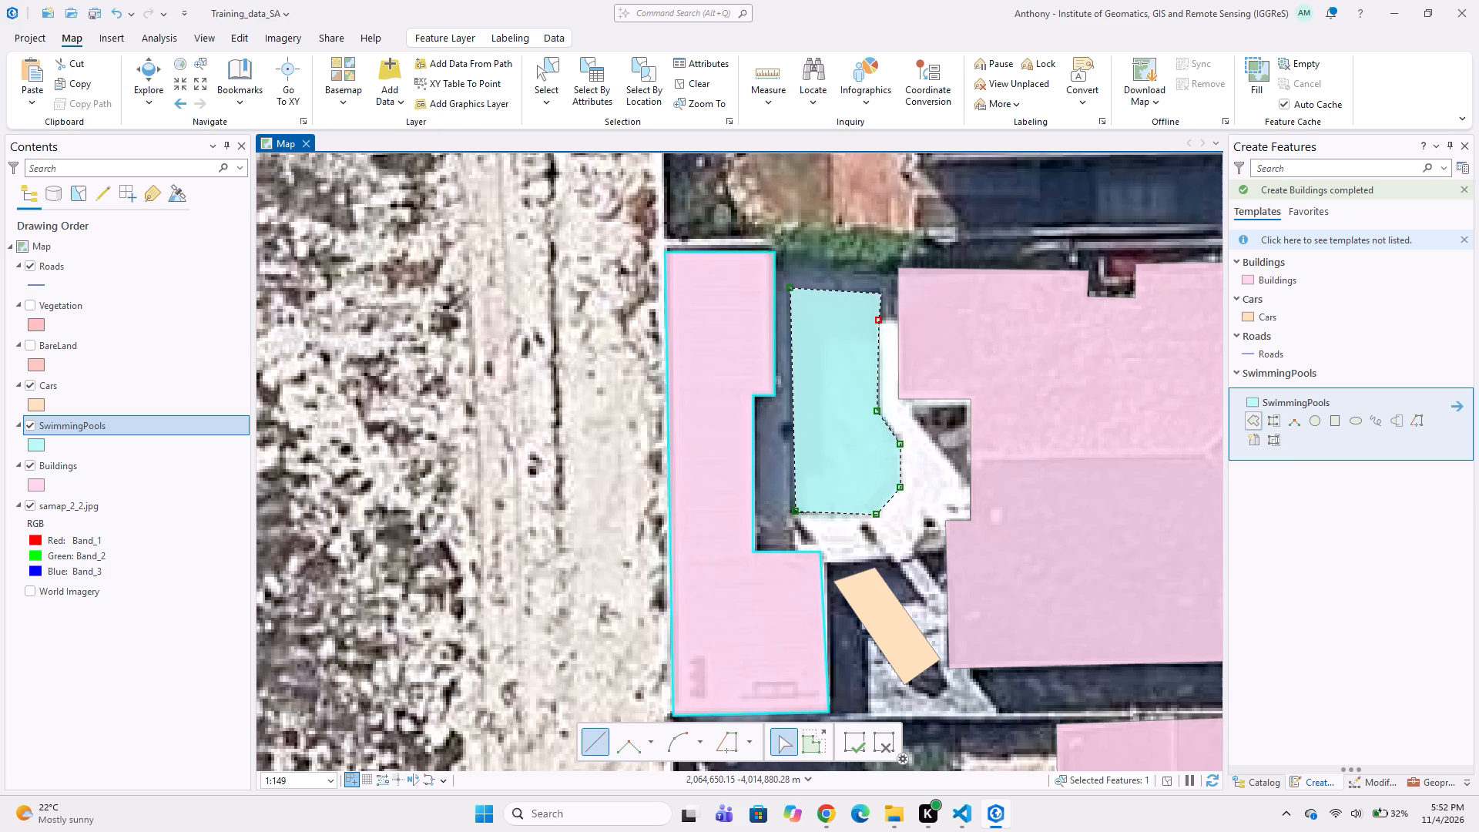
double_click(881, 288)
Digitize the large brown-roofed OZ Engineering Supplies building on the next plot north as a four-sided Buildings polygon.
middle_drag(849, 412, 960, 297)
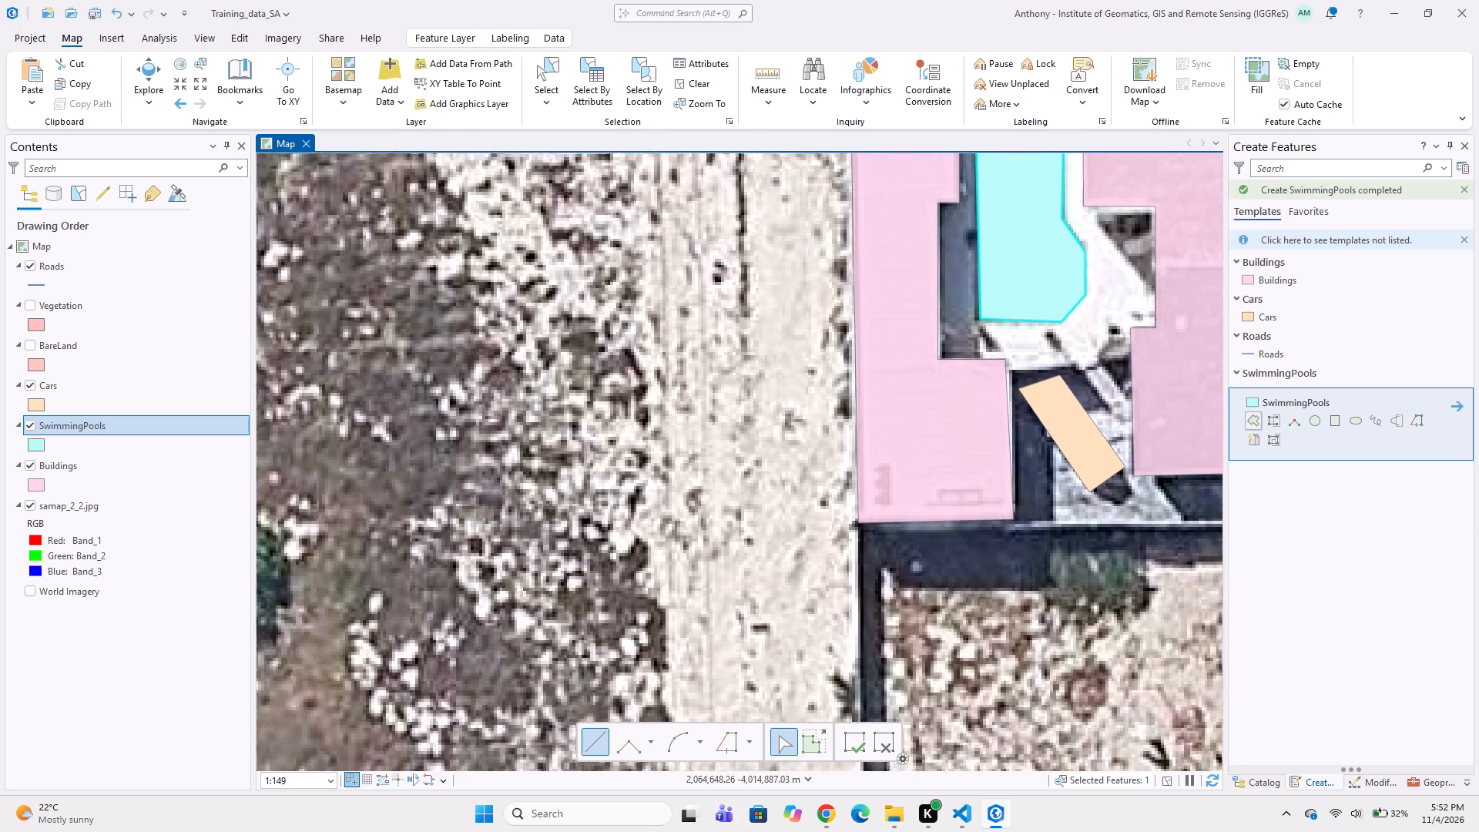
middle_drag(938, 383, 830, 382)
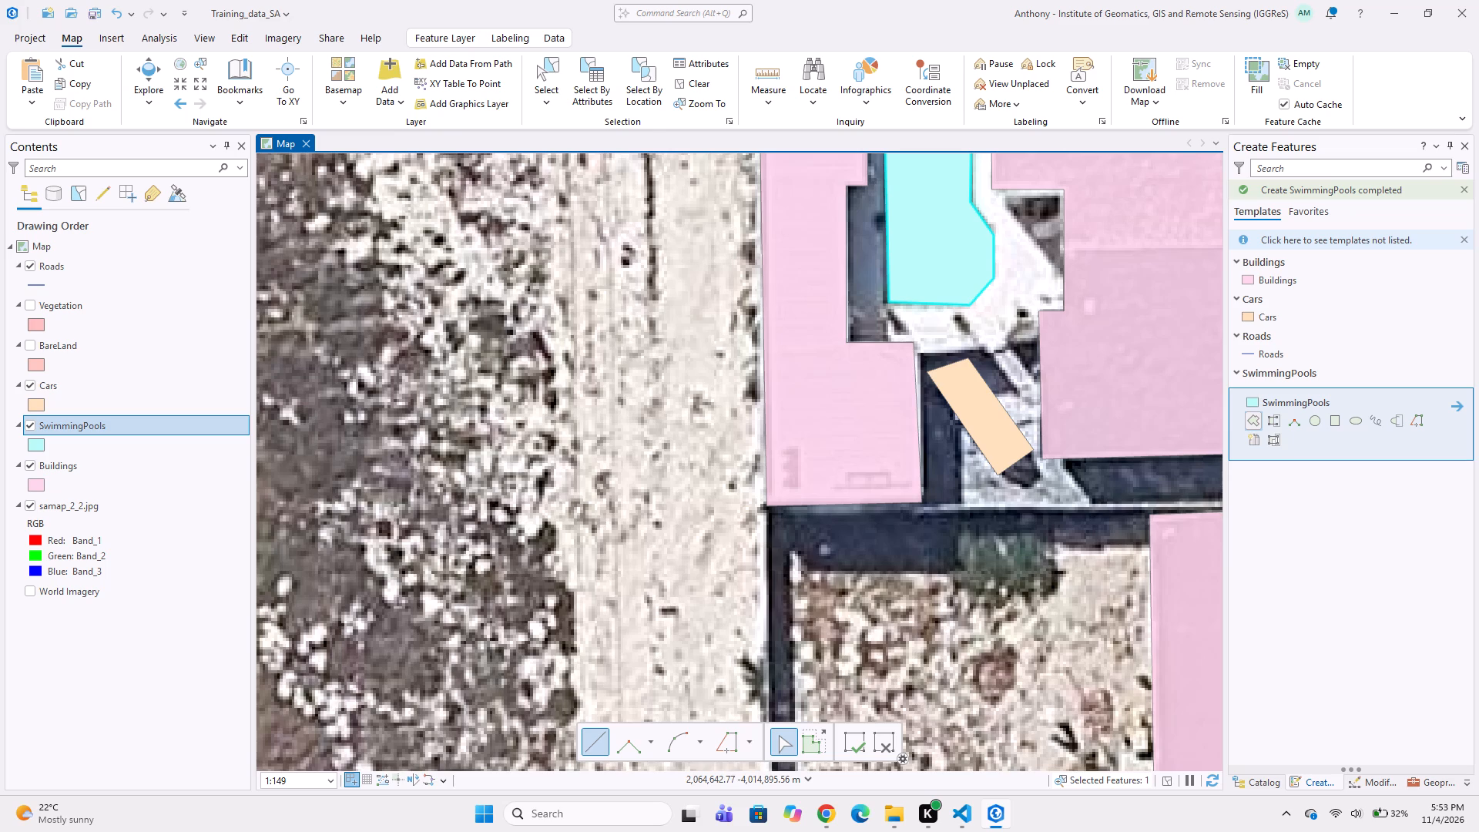
scroll(924, 420, down, 2)
middle_drag(1001, 434, 833, 421)
scroll(984, 434, down, 2)
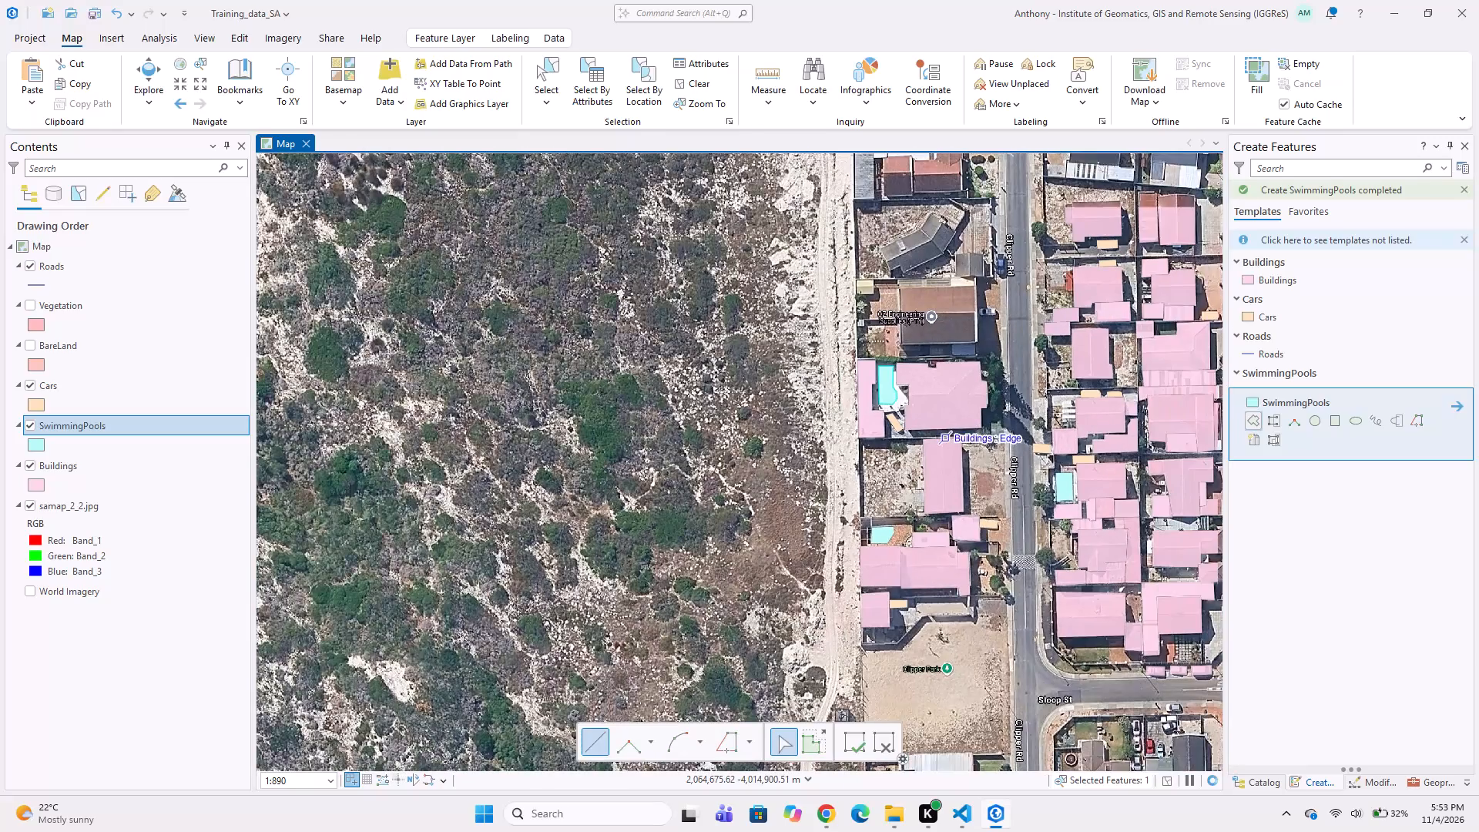
middle_drag(976, 471, 855, 466)
middle_drag(850, 350, 817, 461)
scroll(836, 431, up, 1)
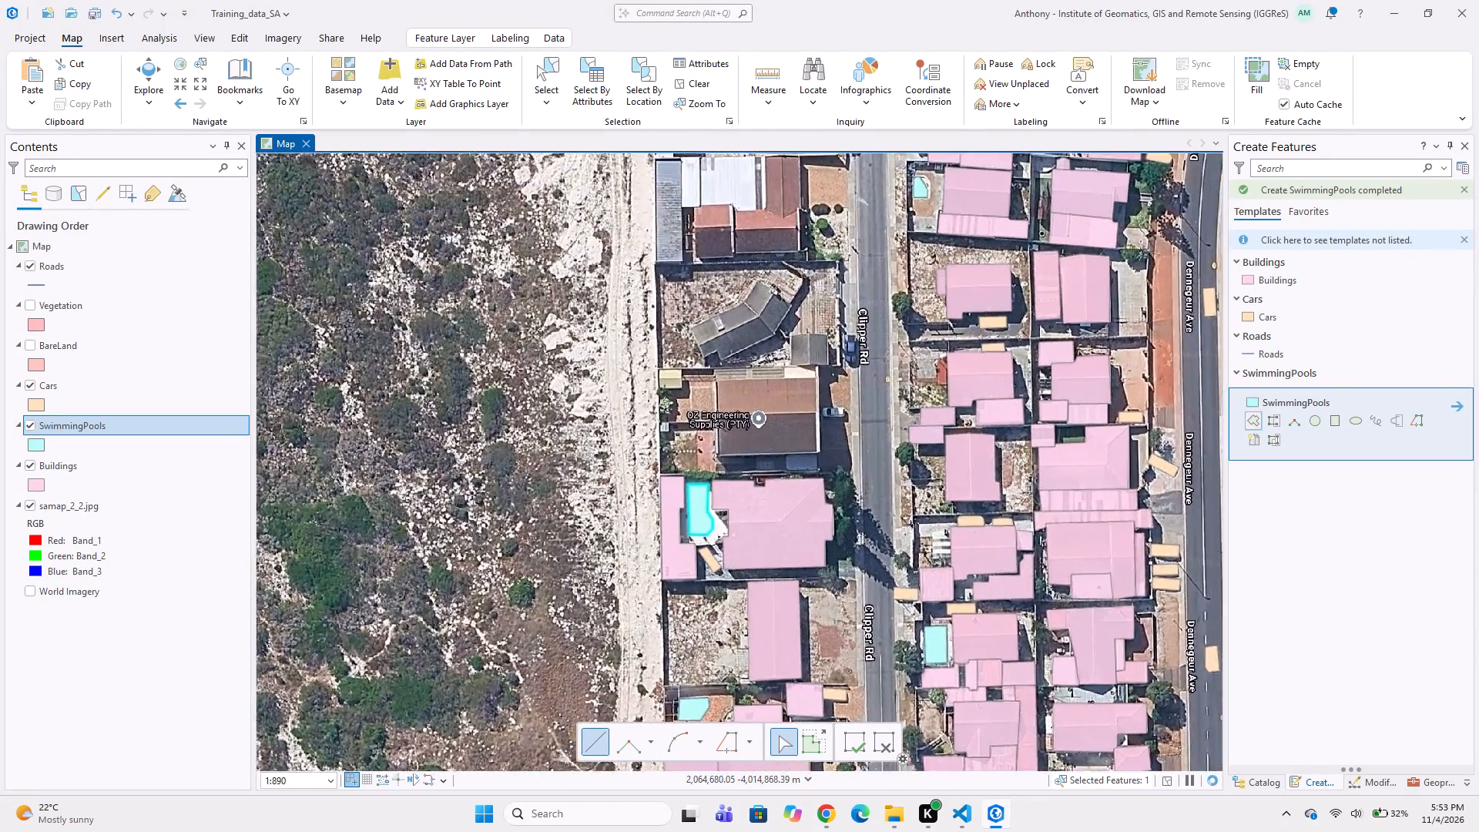
scroll(733, 404, up, 1)
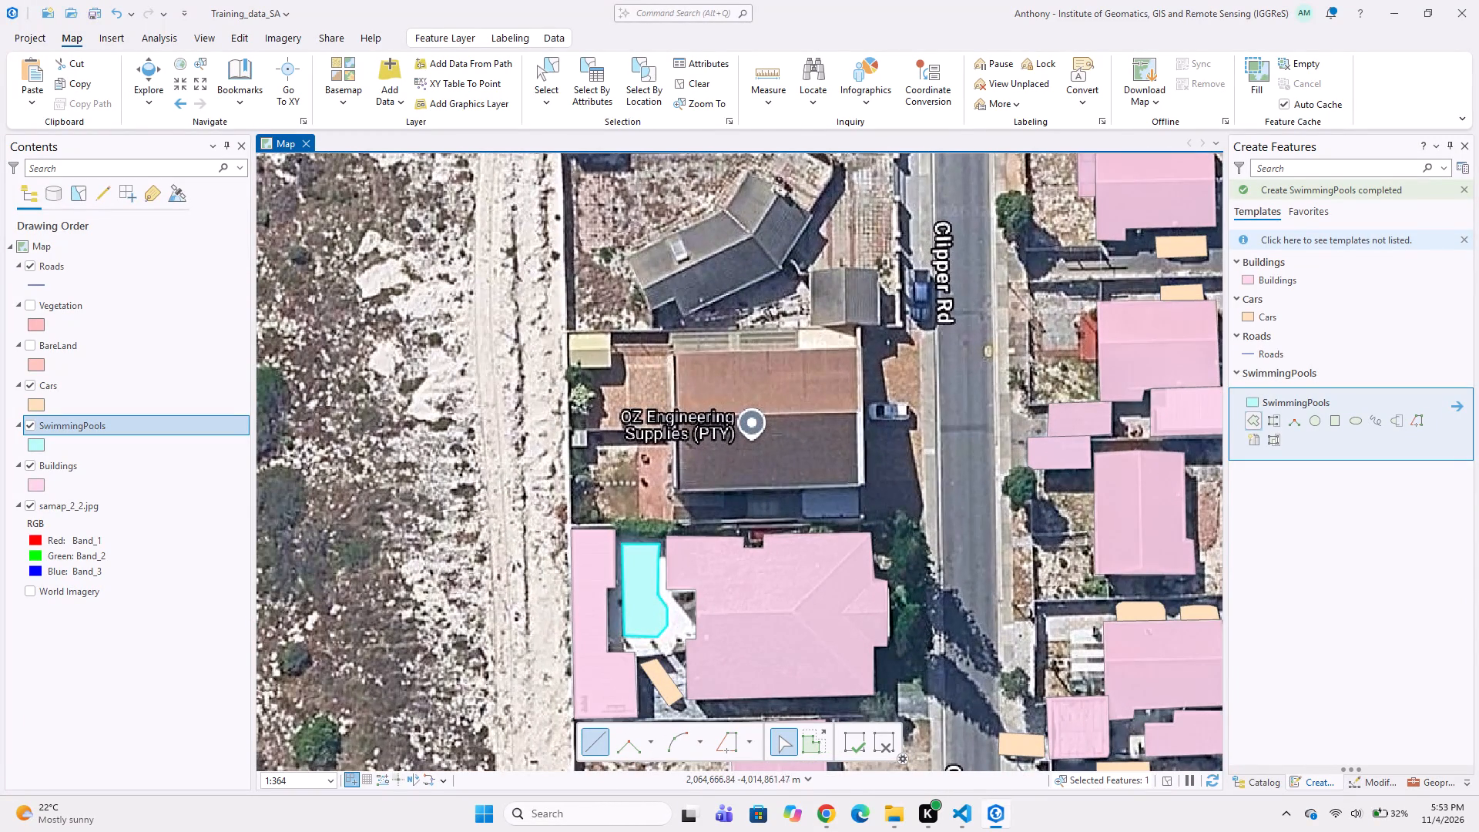
click(1269, 280)
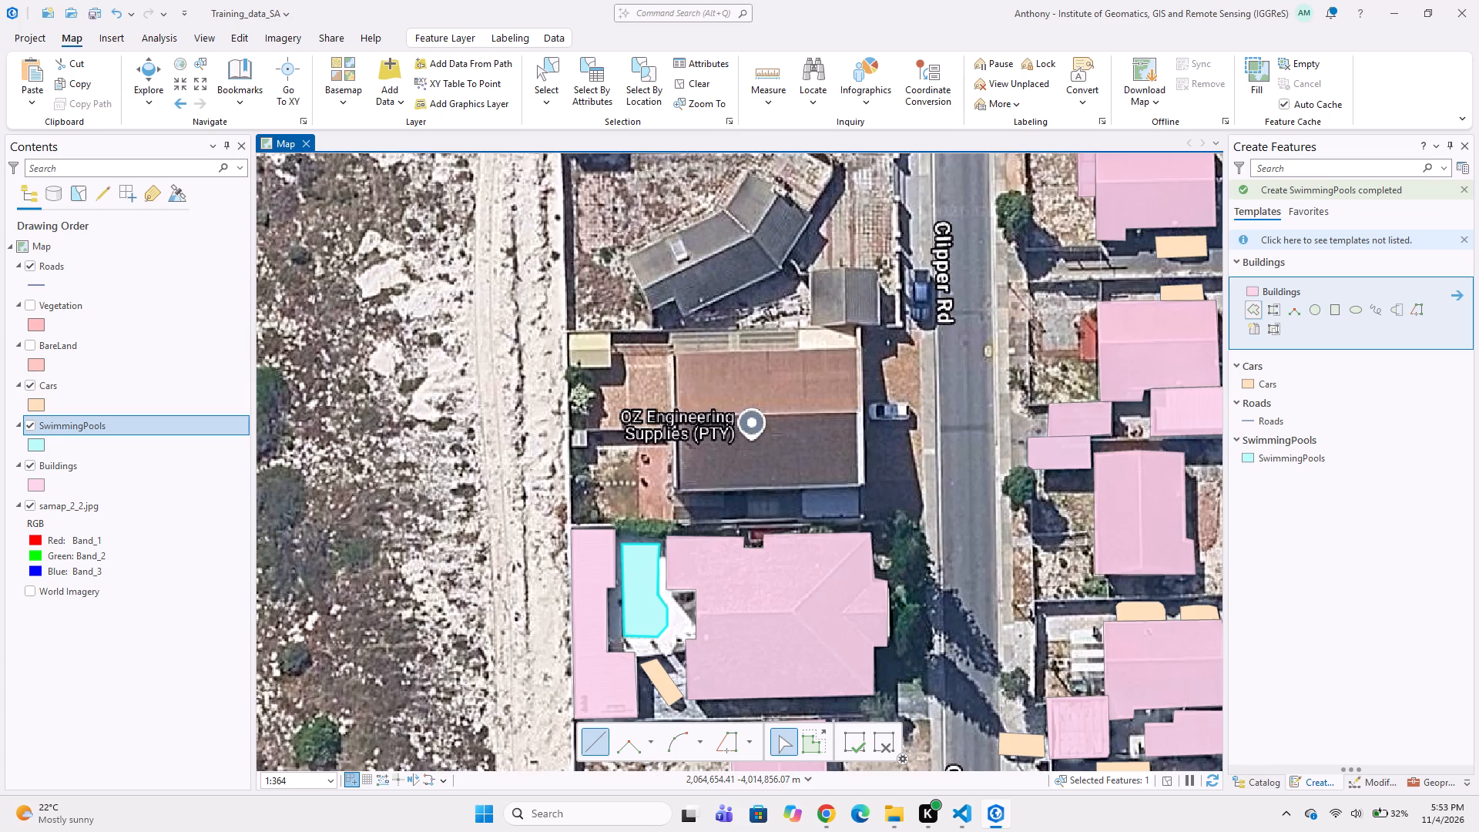
scroll(677, 342, up, 1)
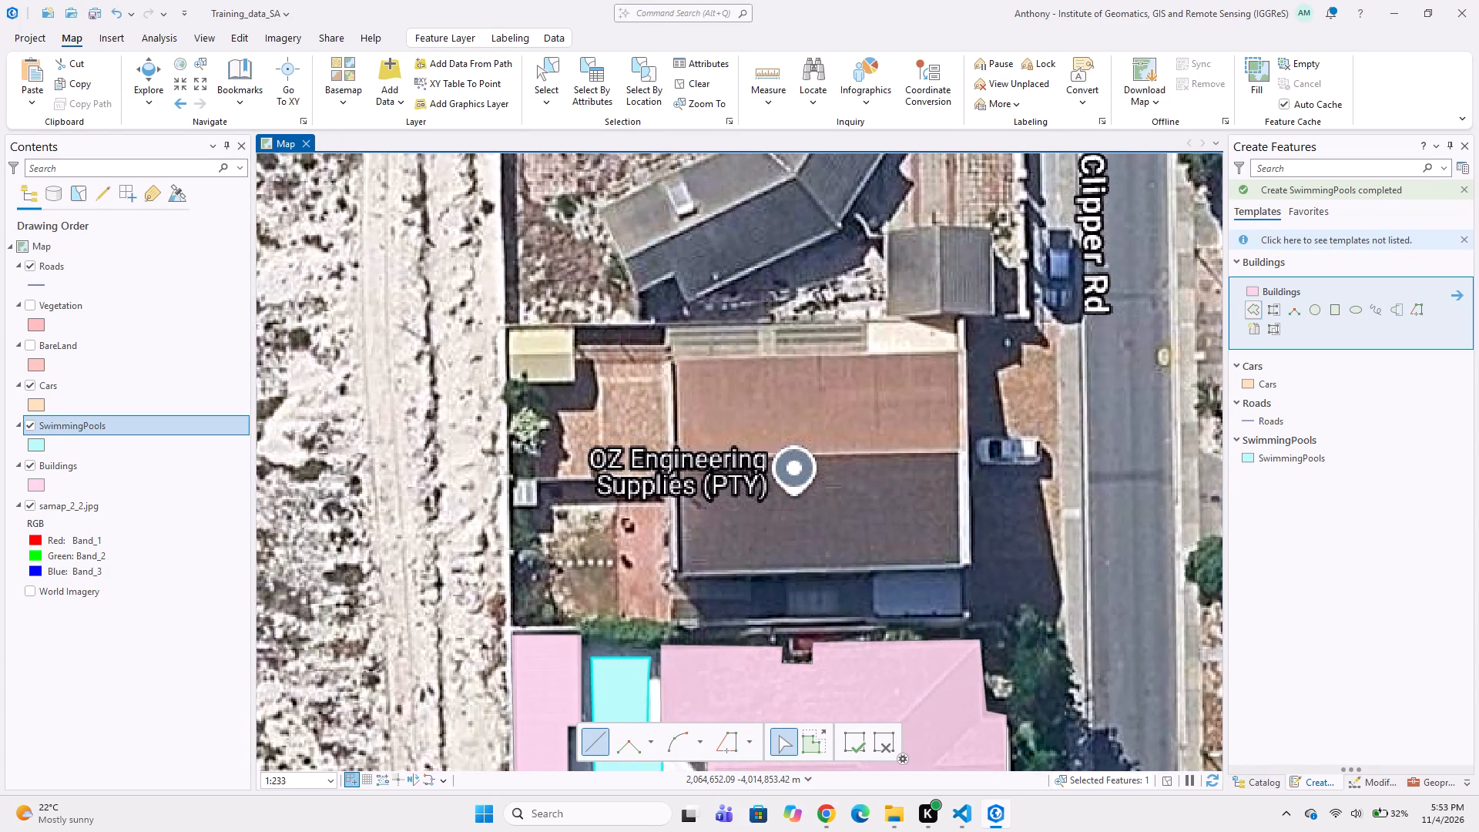
click(672, 324)
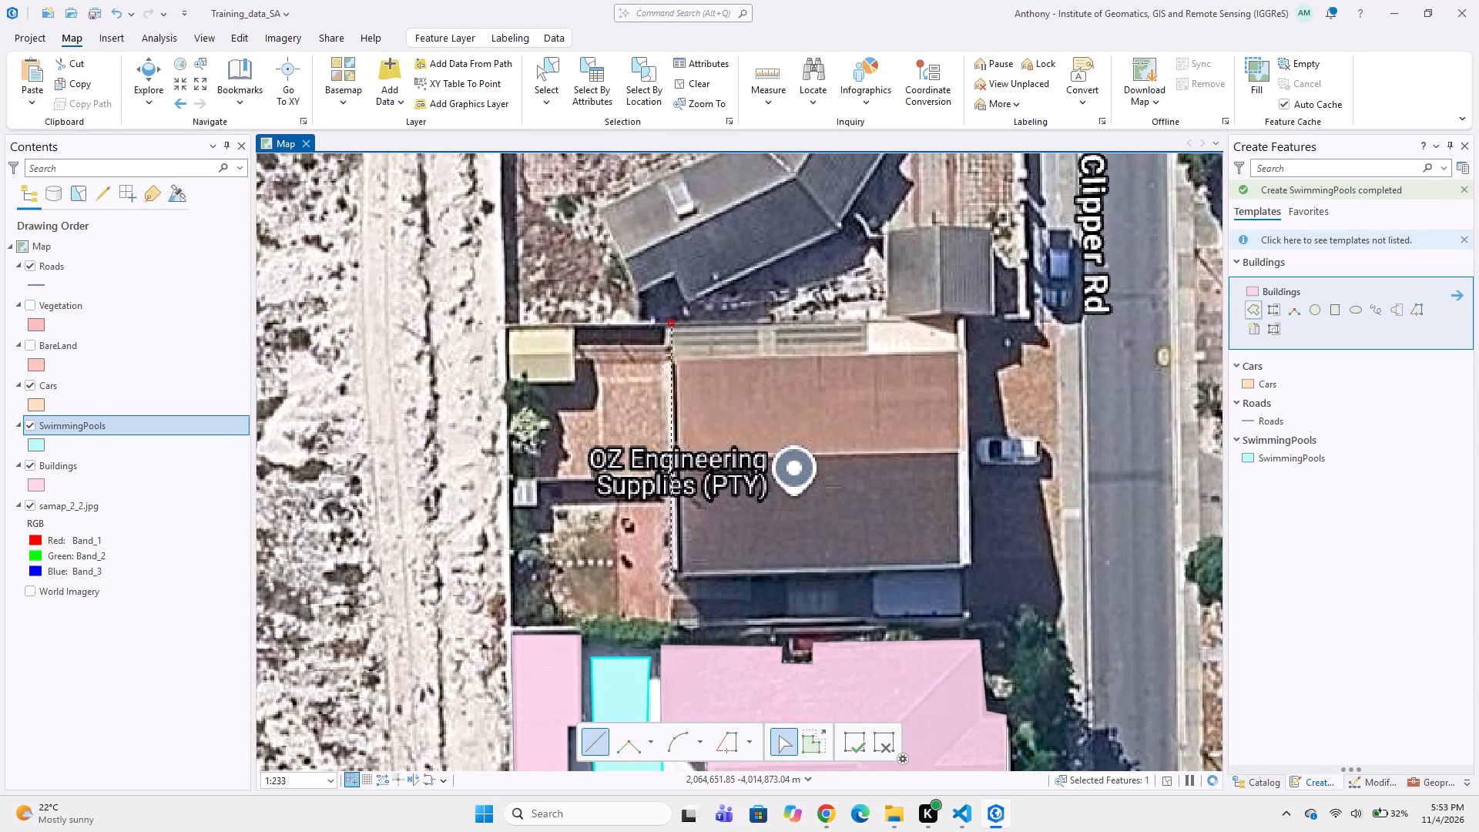
click(671, 576)
click(962, 569)
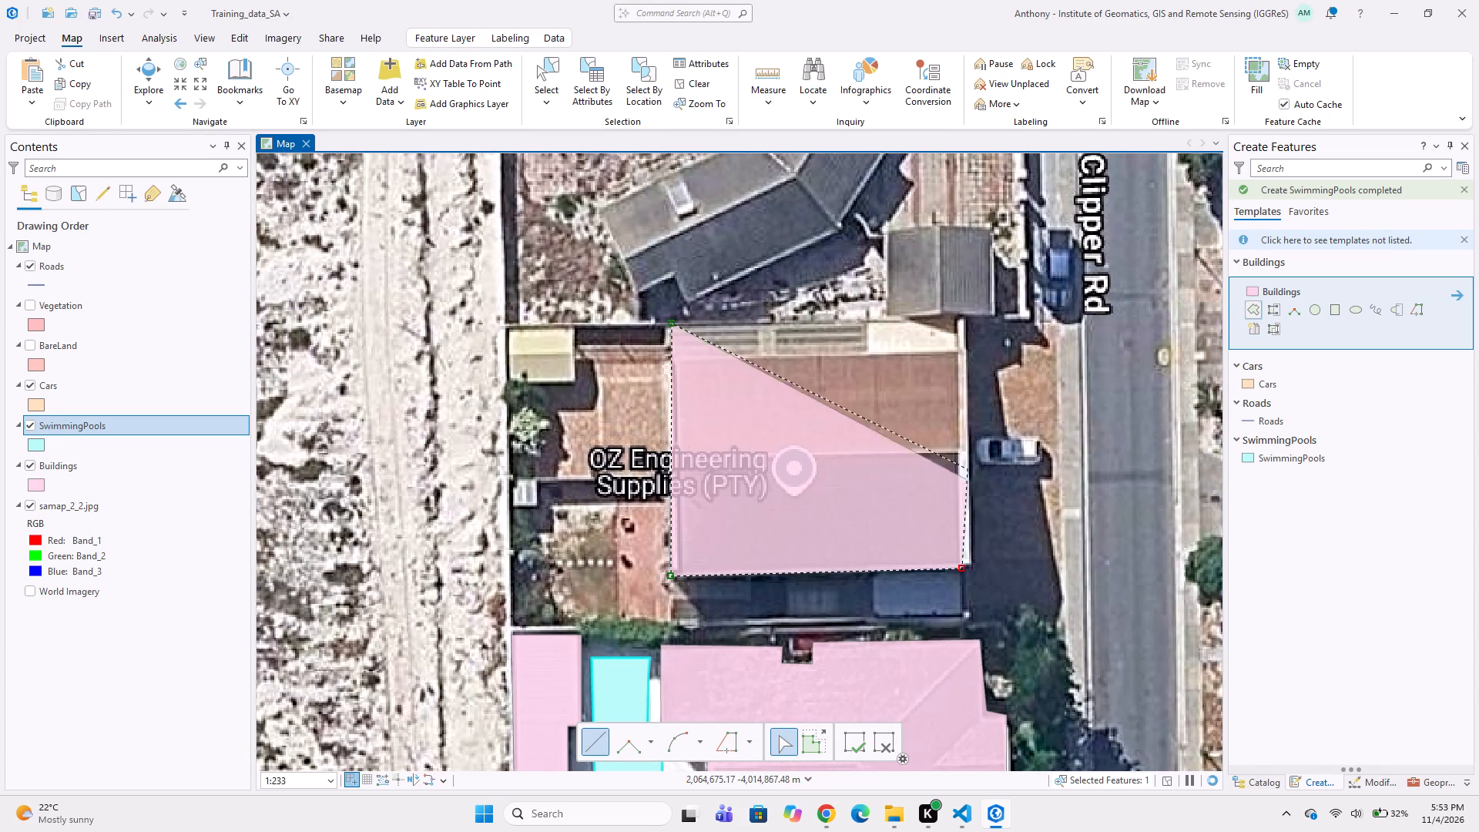
double_click(960, 324)
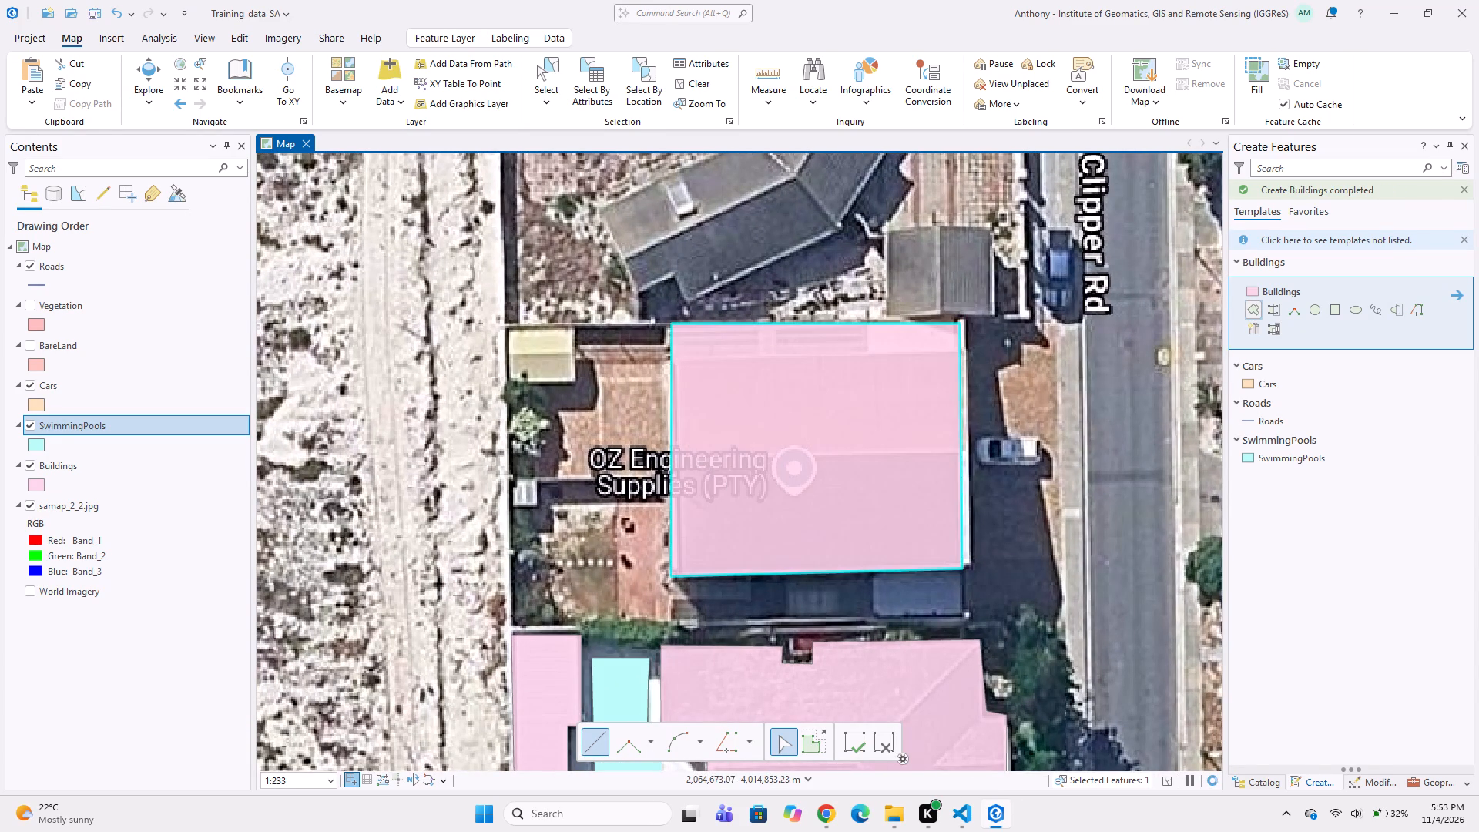
Digitize the small cream-roofed shed in the northwest corner of the OZ Engineering Supplies plot as a four-sided Buildings polygon.
click(505, 326)
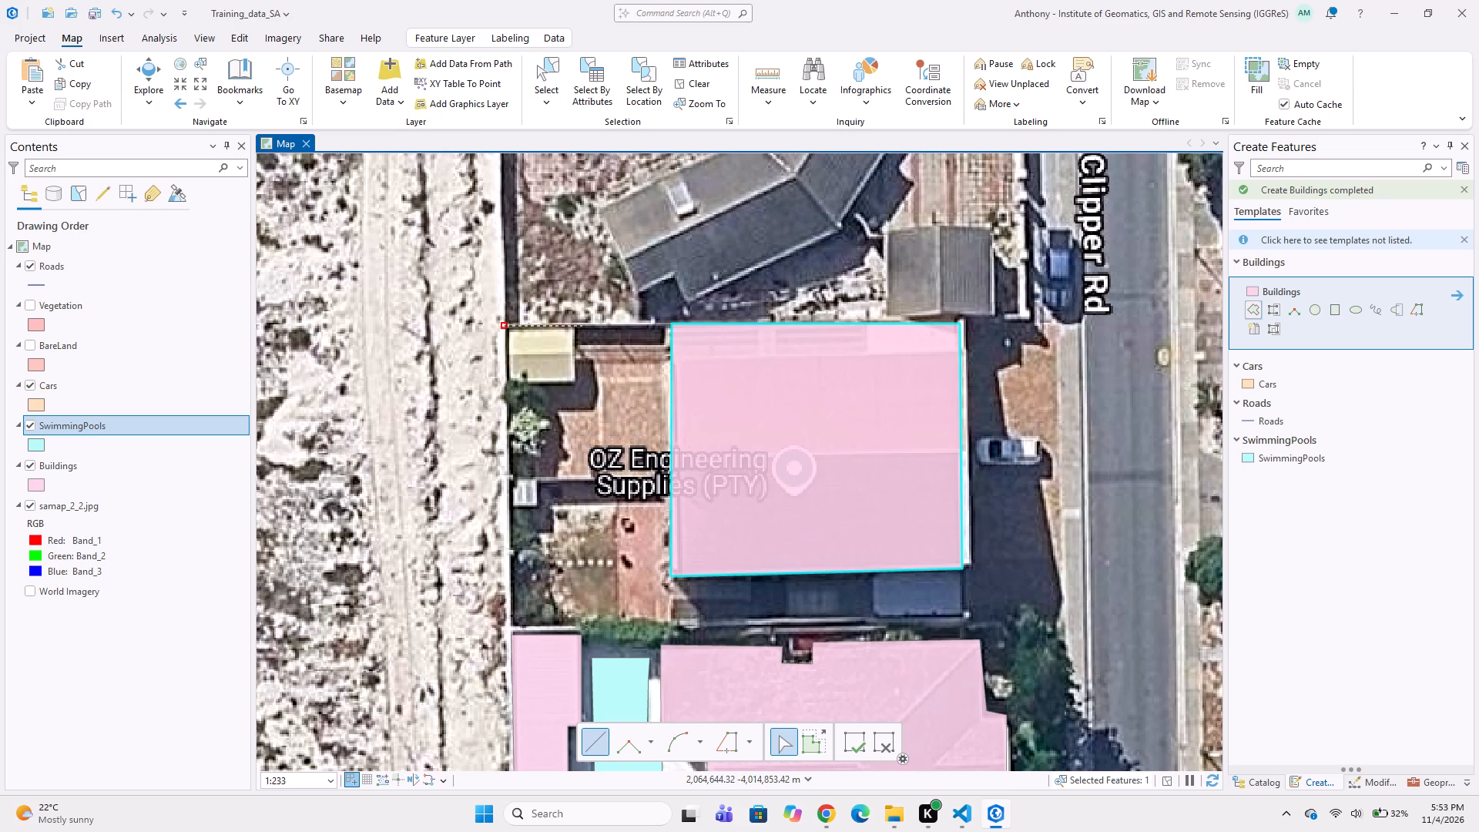
click(575, 324)
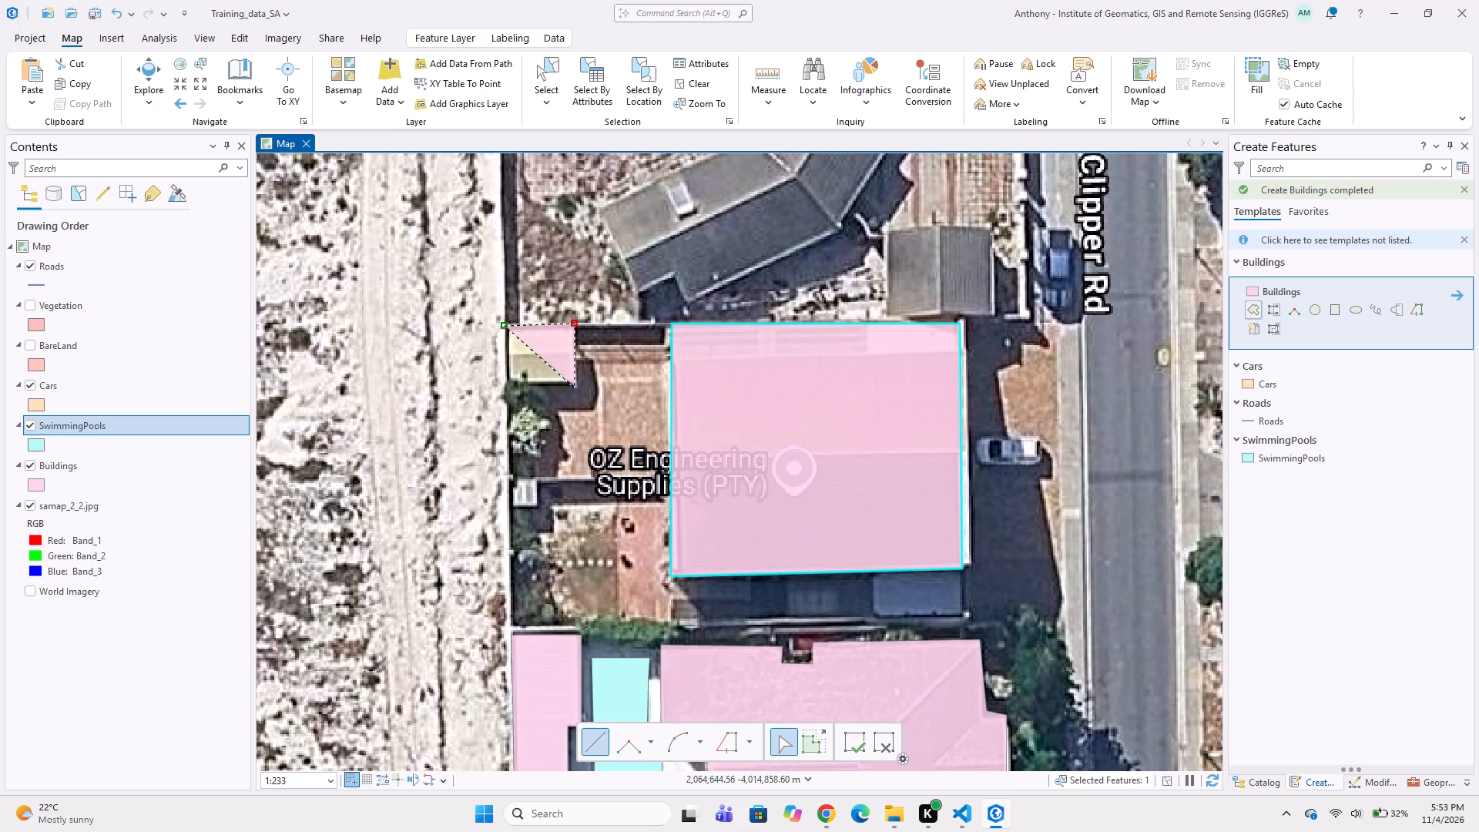
click(575, 388)
double_click(510, 383)
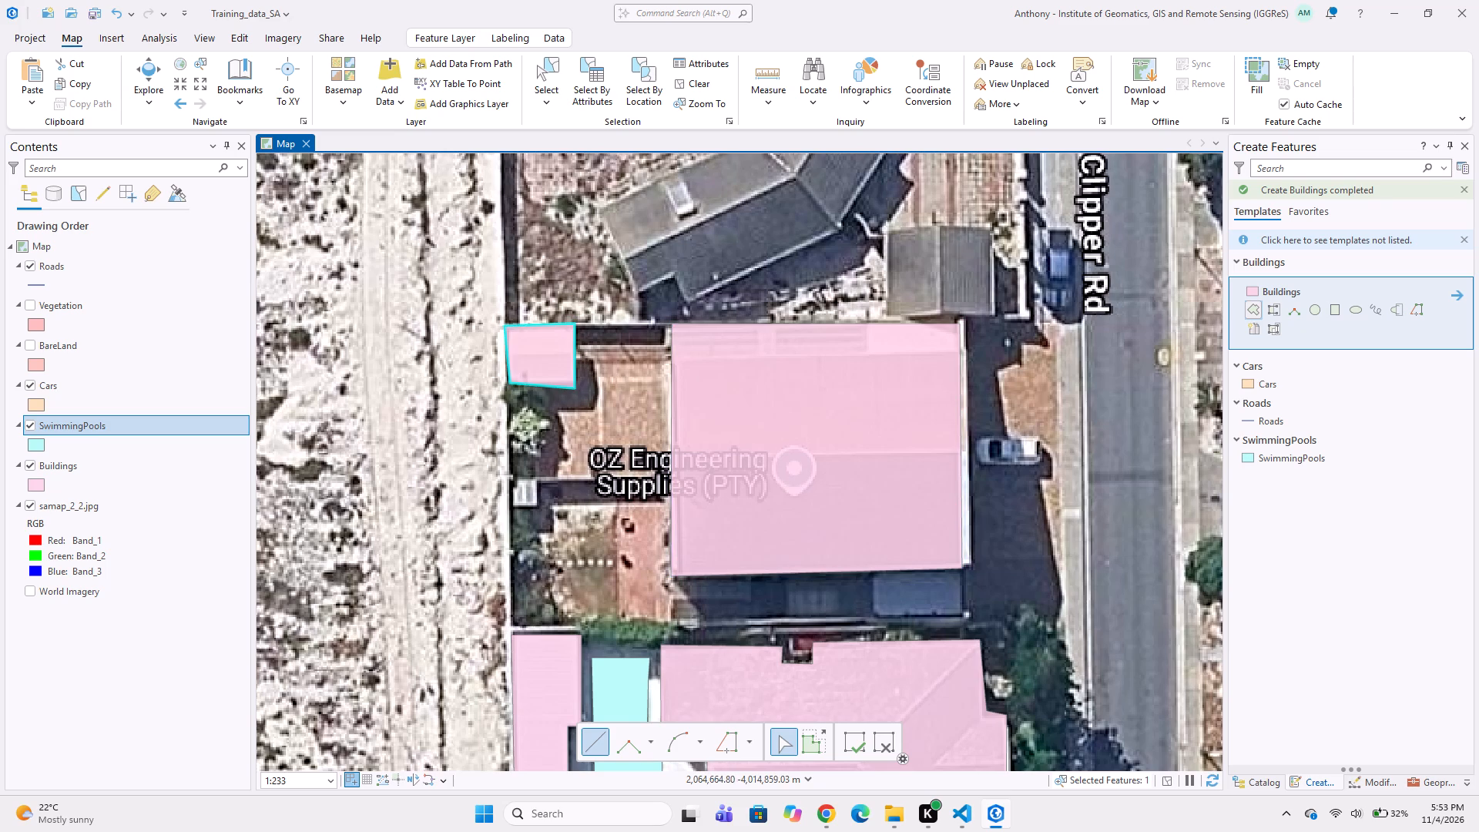
Digitize the small grey roof adjoining the southeast corner of the OZ Engineering Supplies building as a four-sided Buildings polygon along its southern edge.
middle_drag(841, 388, 685, 414)
middle_drag(666, 518, 663, 453)
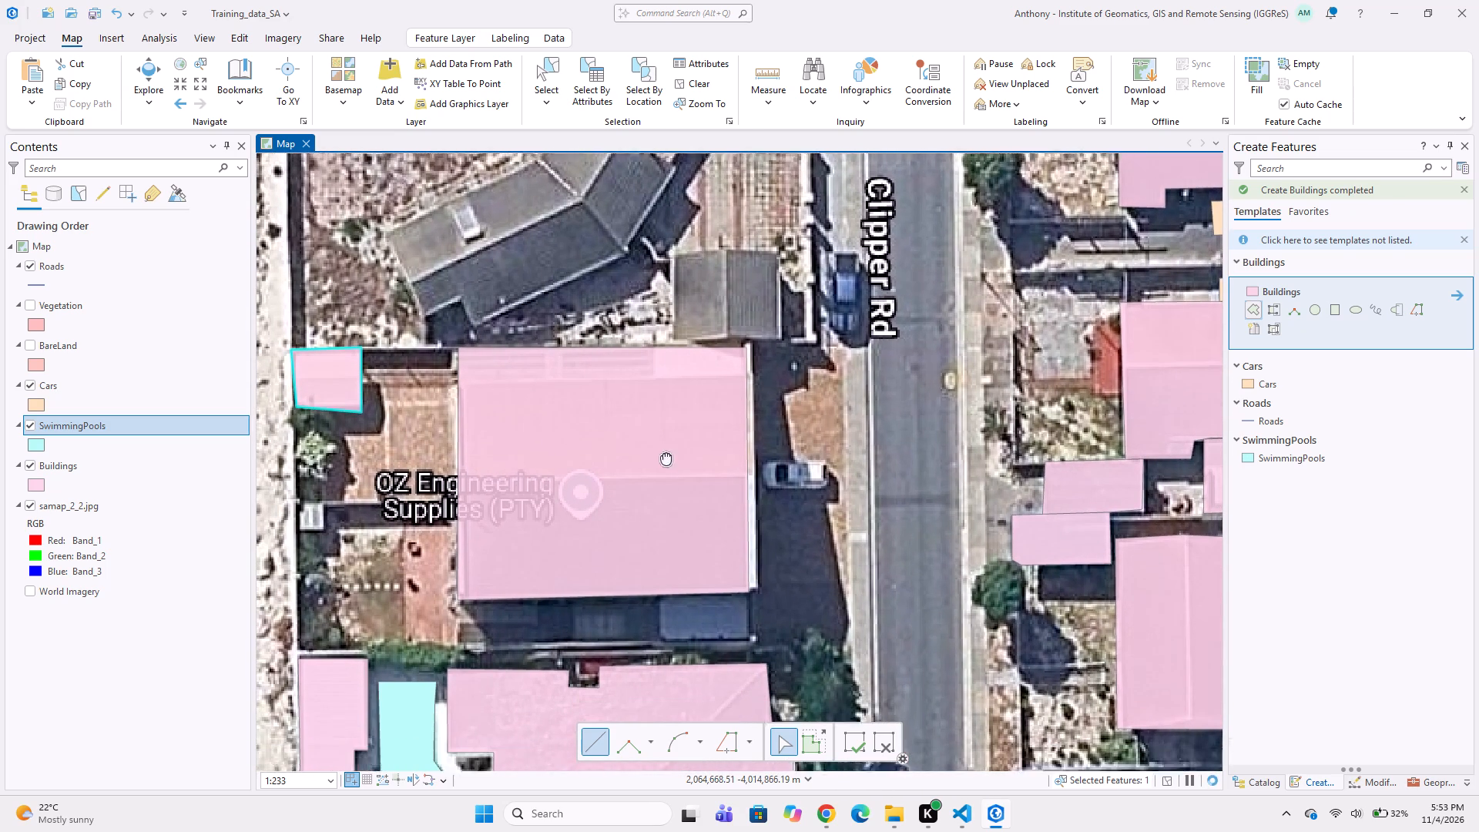
middle_drag(663, 453, 663, 394)
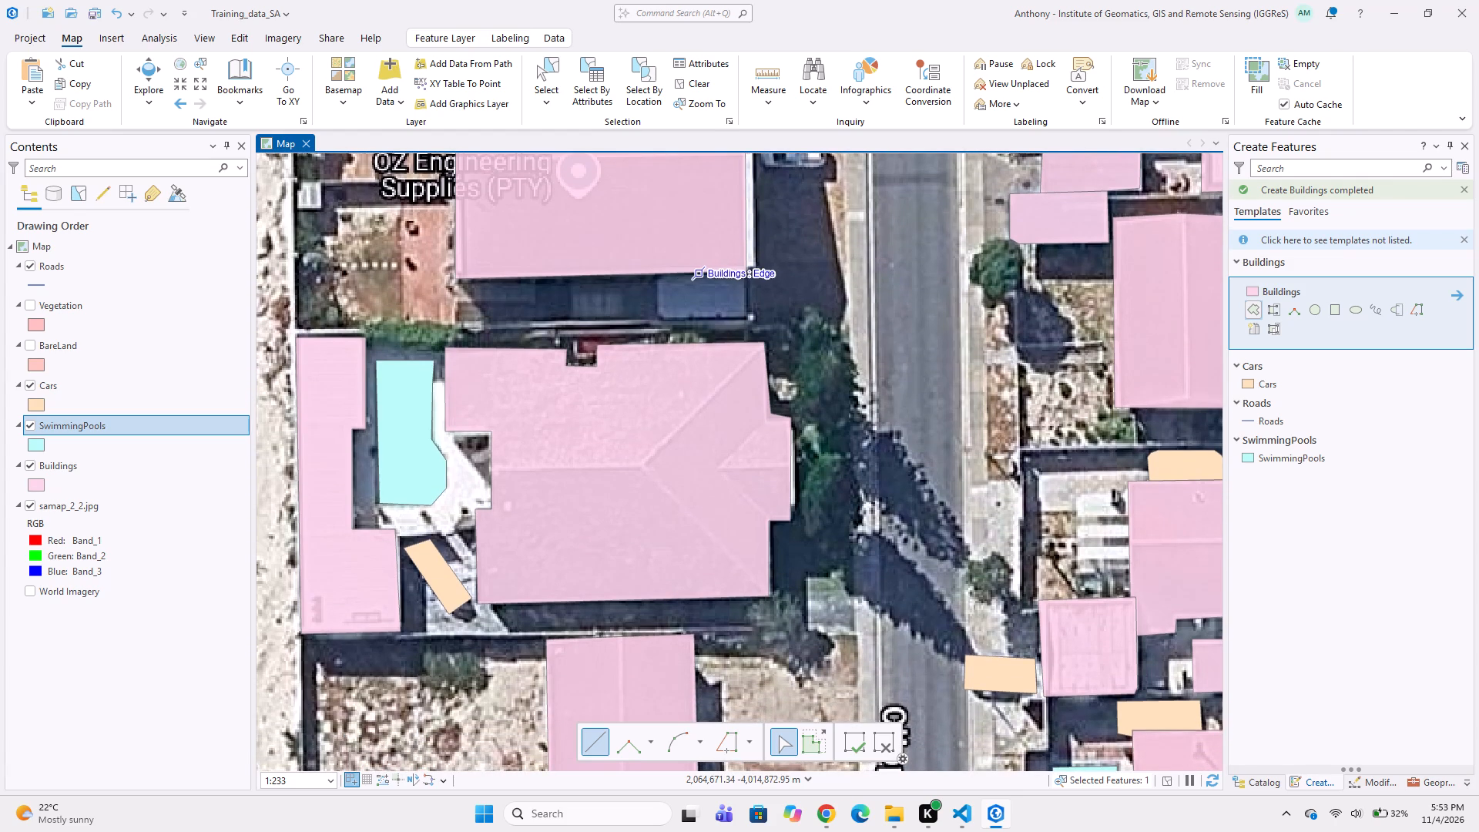
click(658, 272)
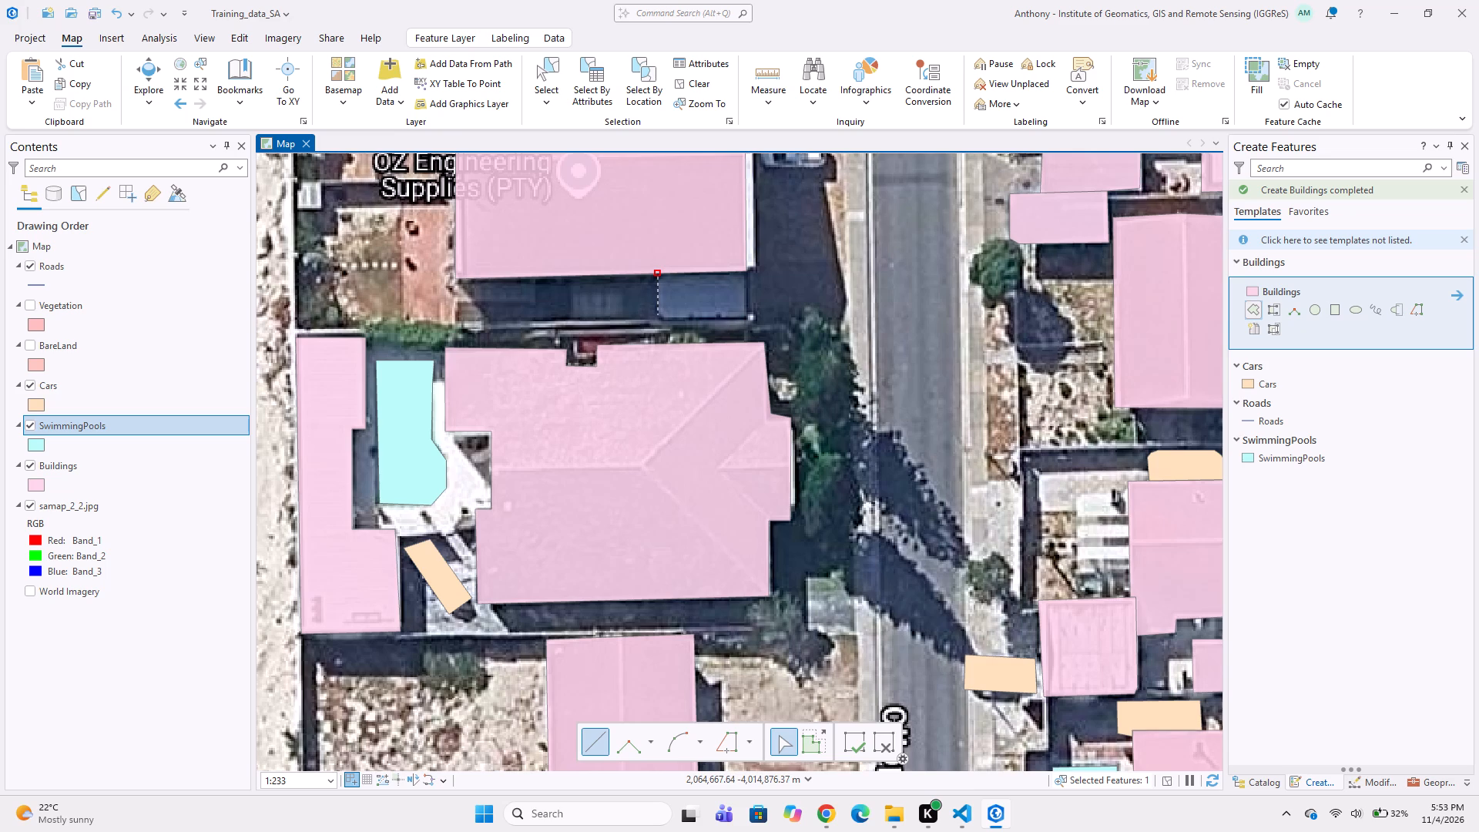
click(658, 315)
click(747, 315)
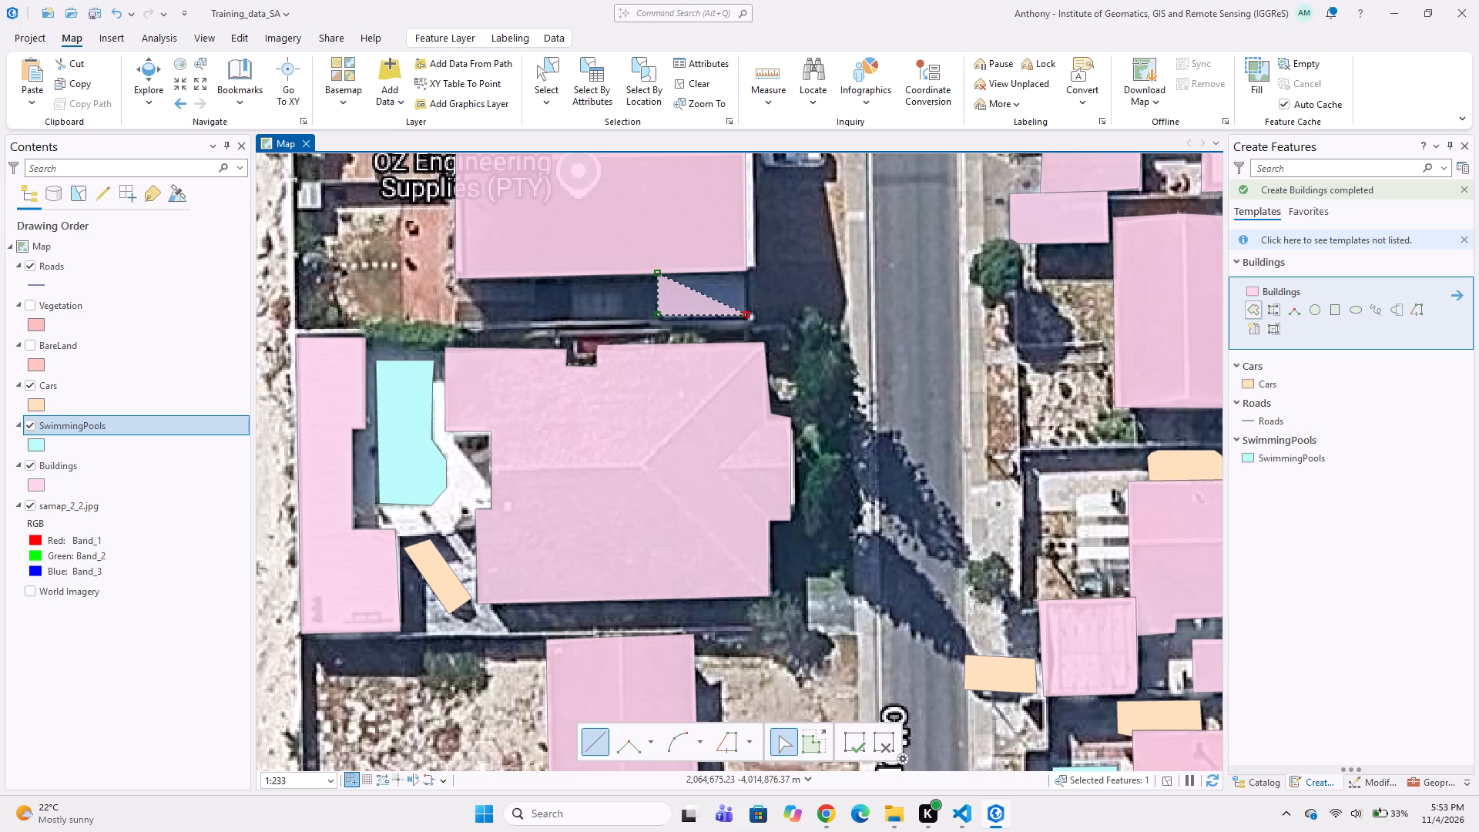
double_click(742, 270)
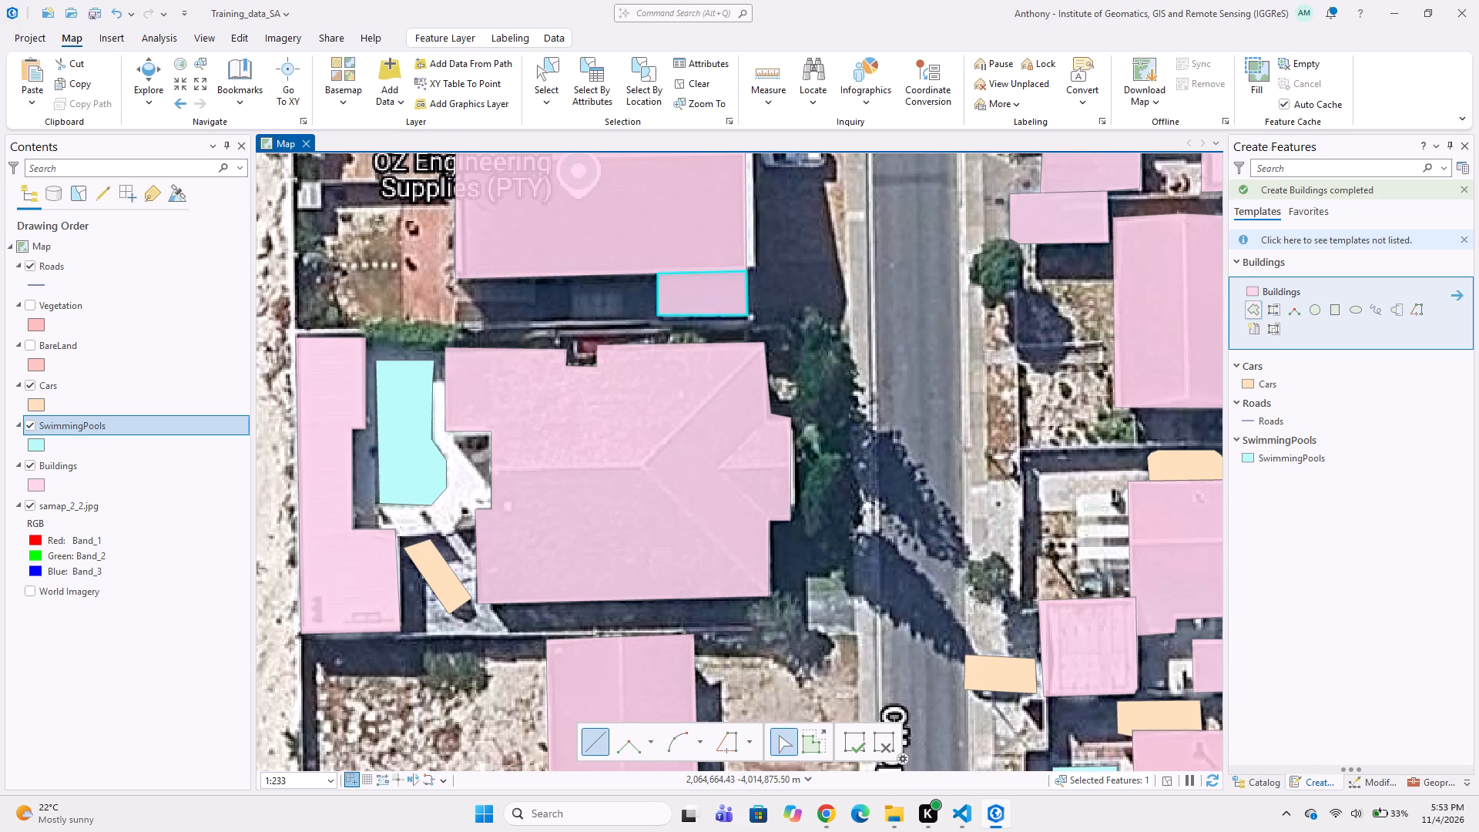
Digitize the white car parked east of the OZ Engineering Supplies building as a four-sided Cars polygon.
middle_drag(593, 296, 628, 404)
middle_drag(596, 334, 575, 387)
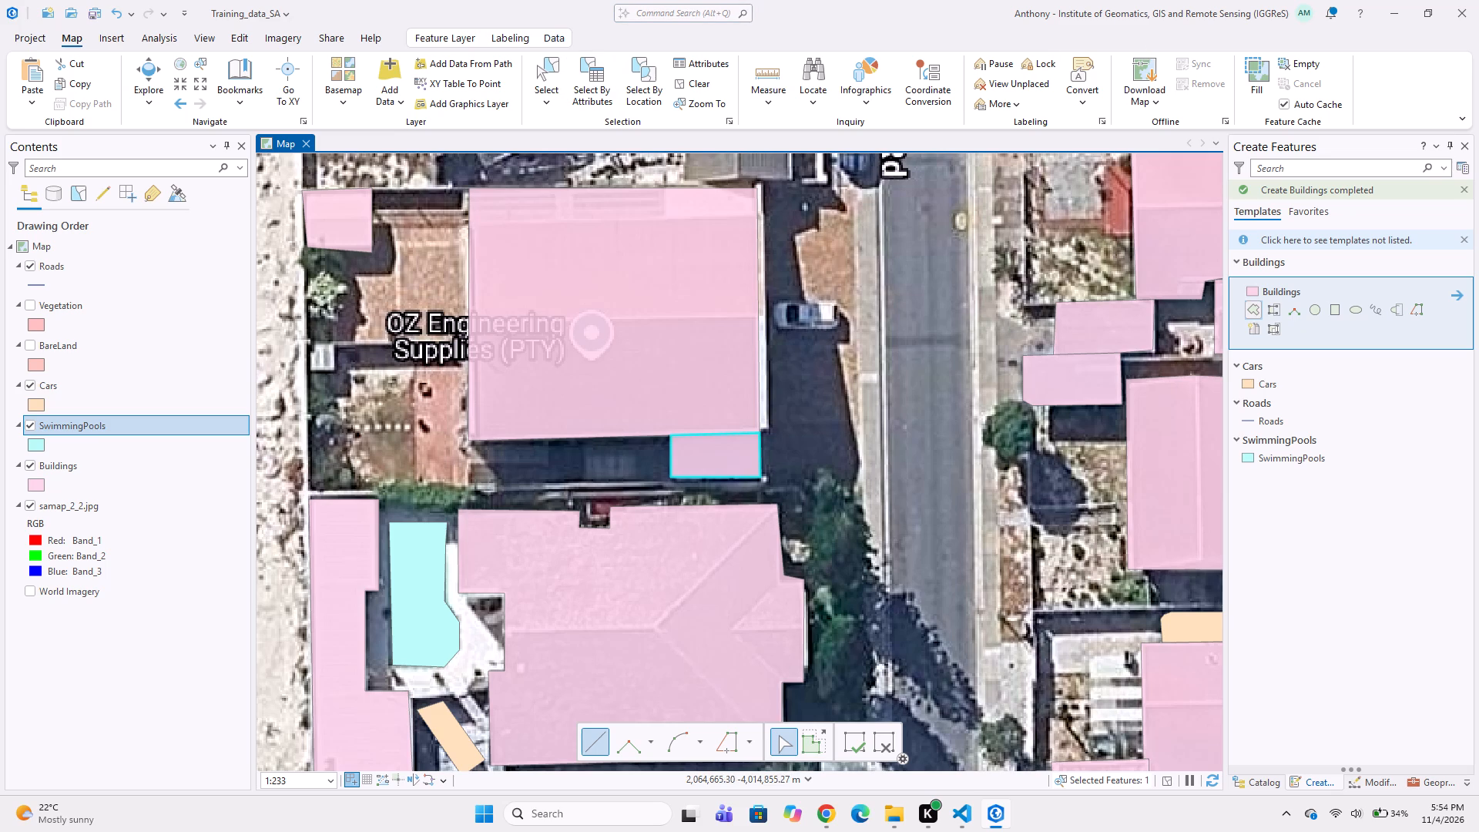
click(773, 302)
click(838, 300)
click(1259, 383)
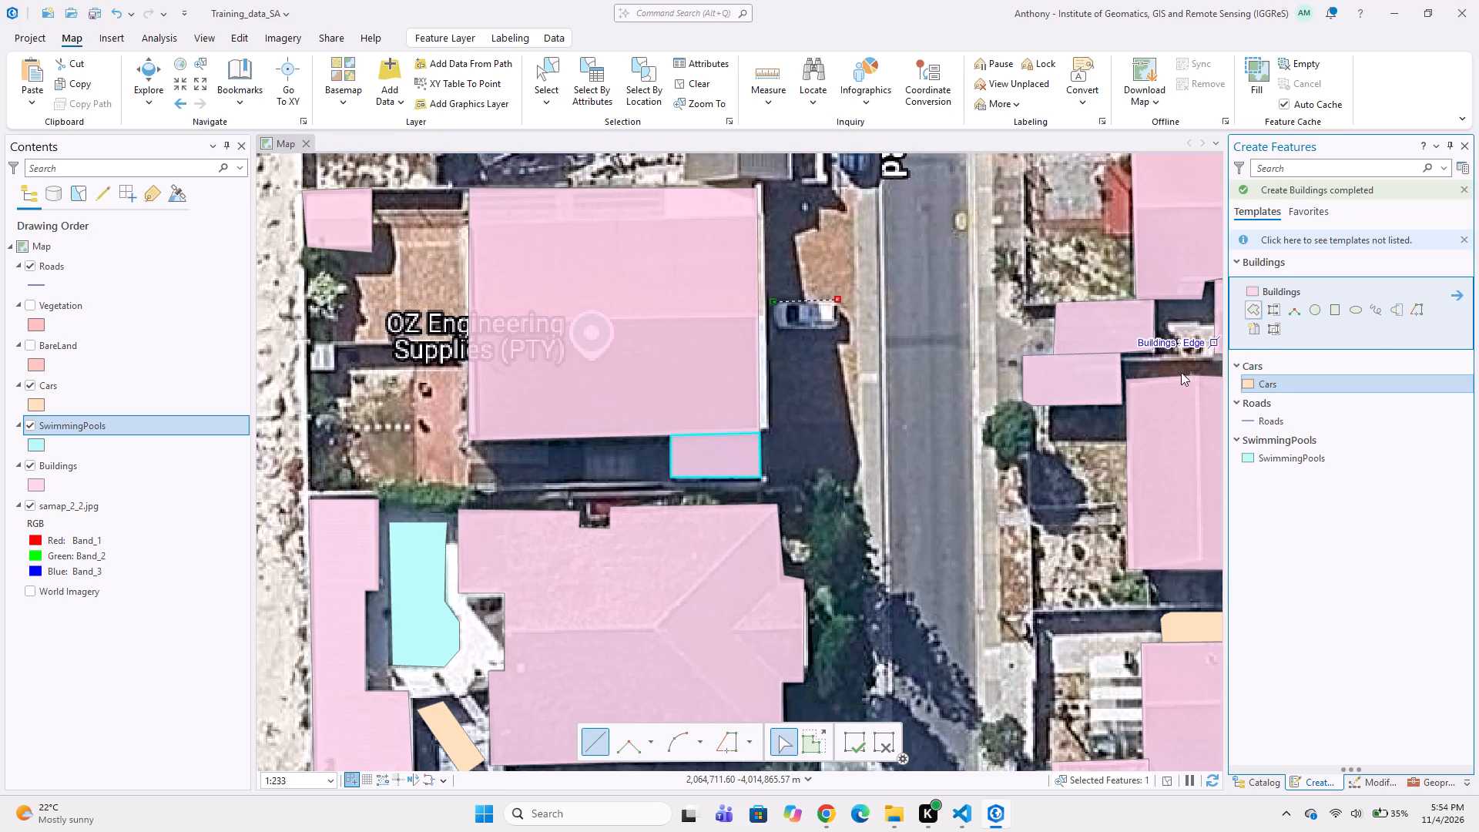
click(843, 334)
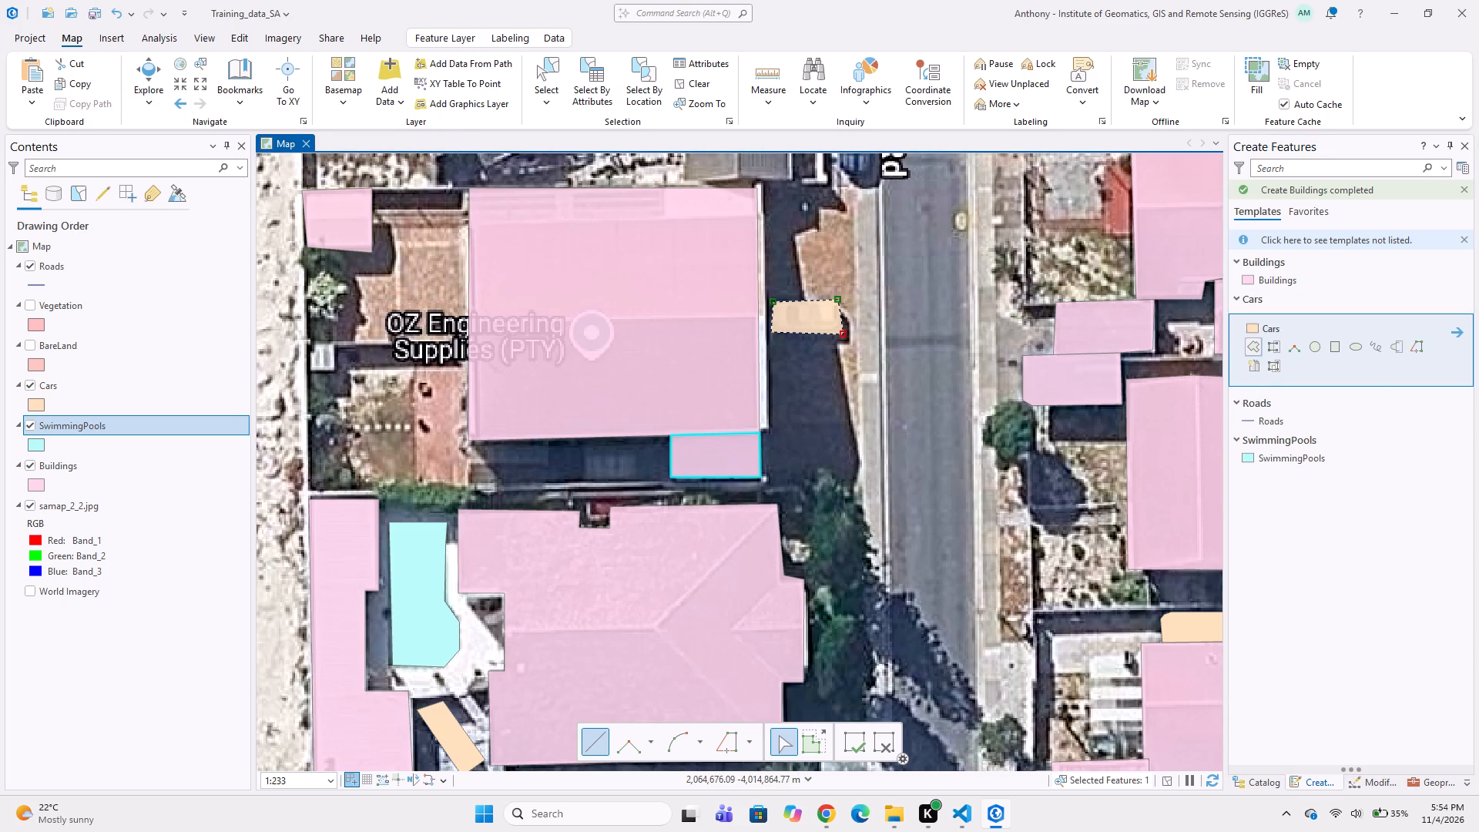
double_click(773, 332)
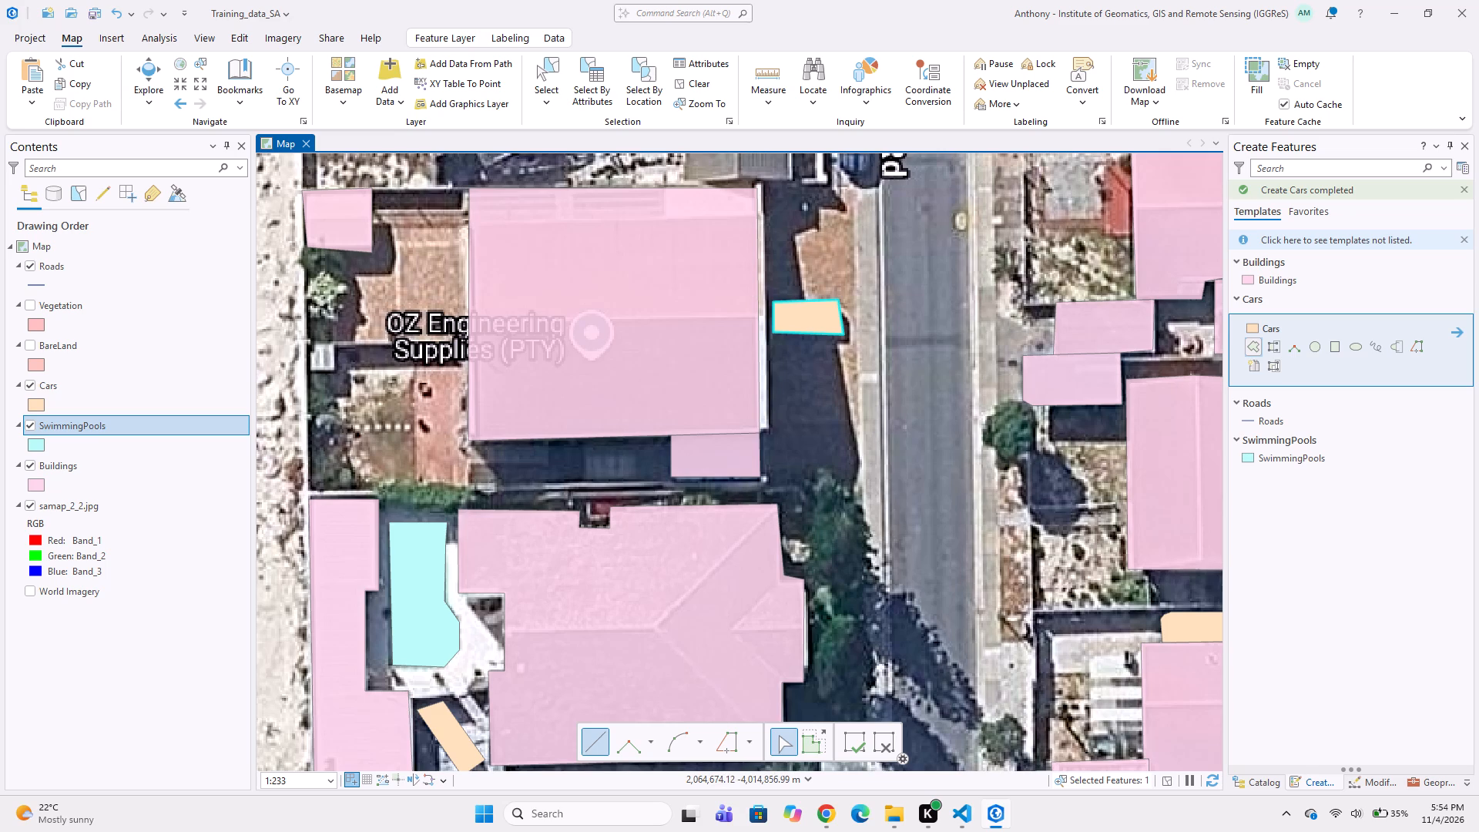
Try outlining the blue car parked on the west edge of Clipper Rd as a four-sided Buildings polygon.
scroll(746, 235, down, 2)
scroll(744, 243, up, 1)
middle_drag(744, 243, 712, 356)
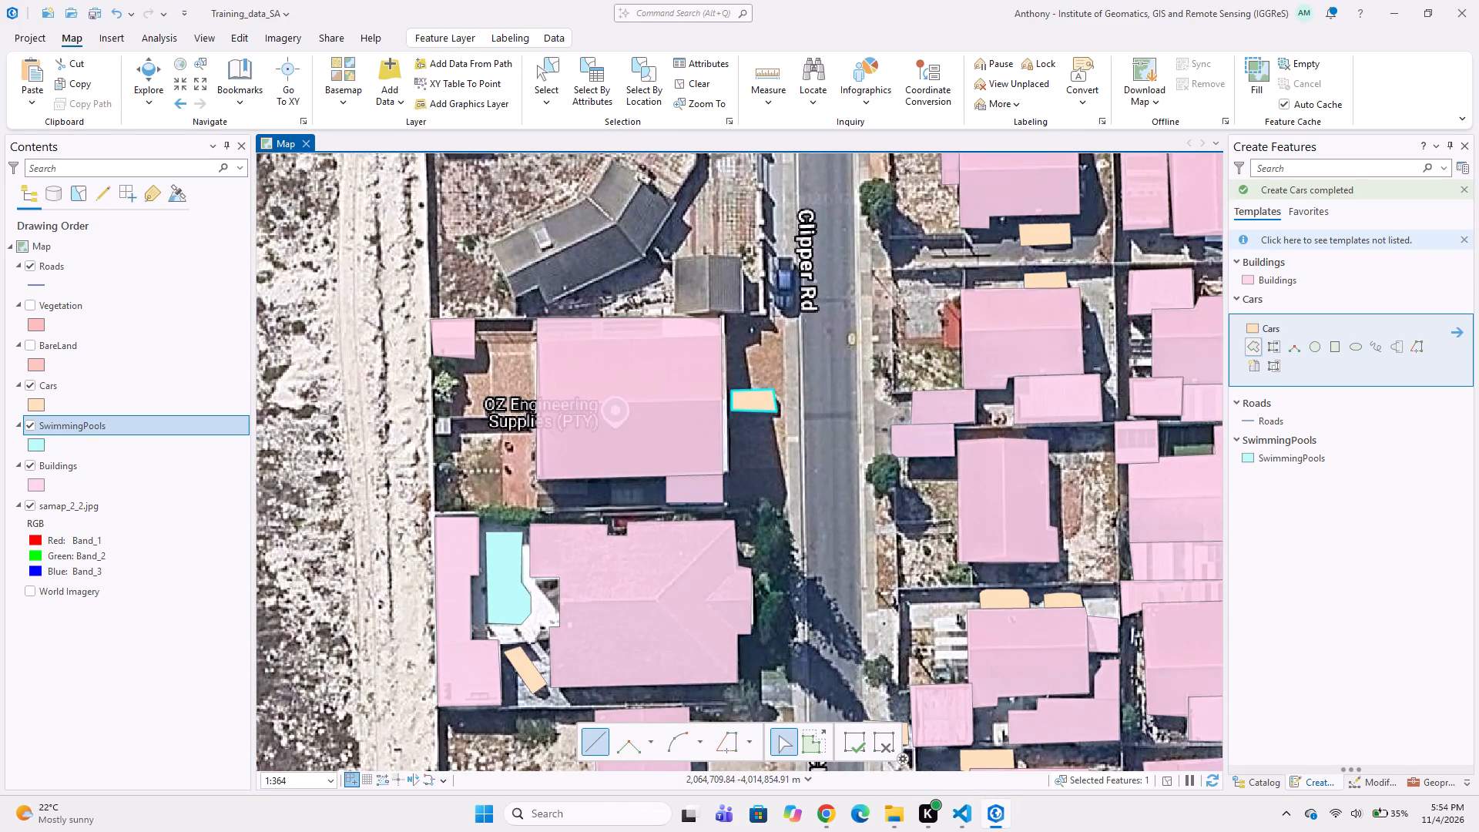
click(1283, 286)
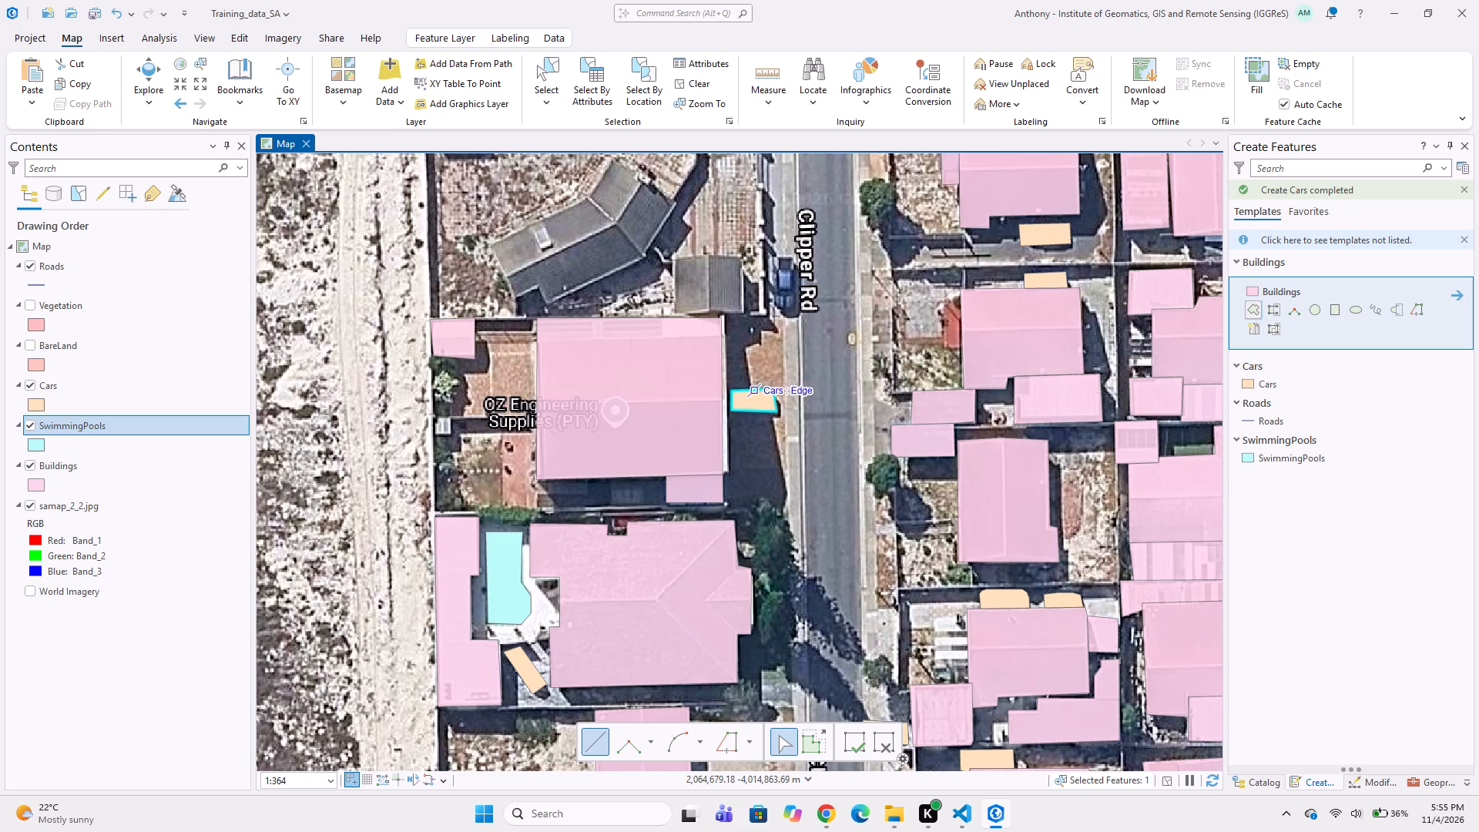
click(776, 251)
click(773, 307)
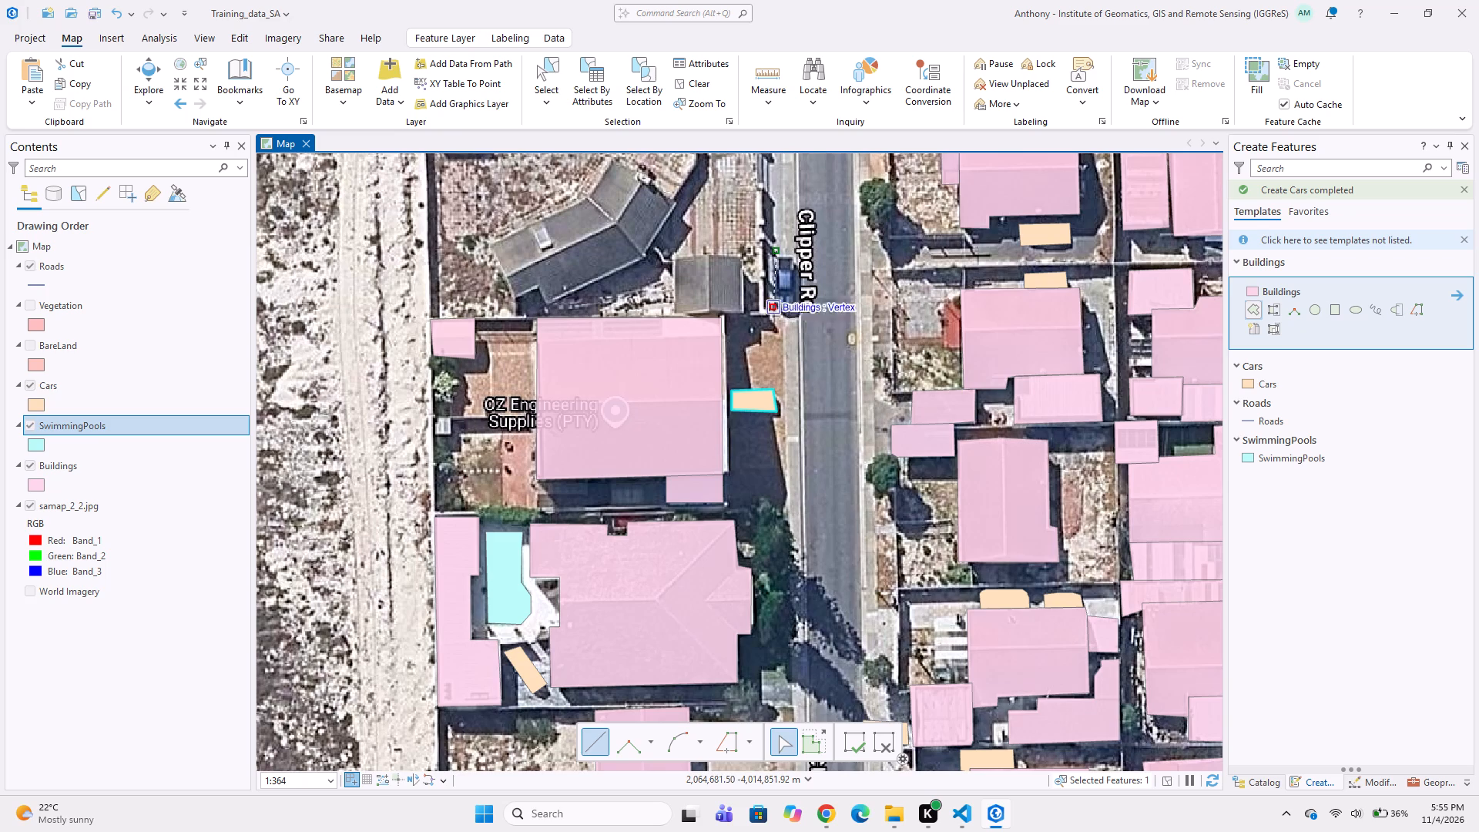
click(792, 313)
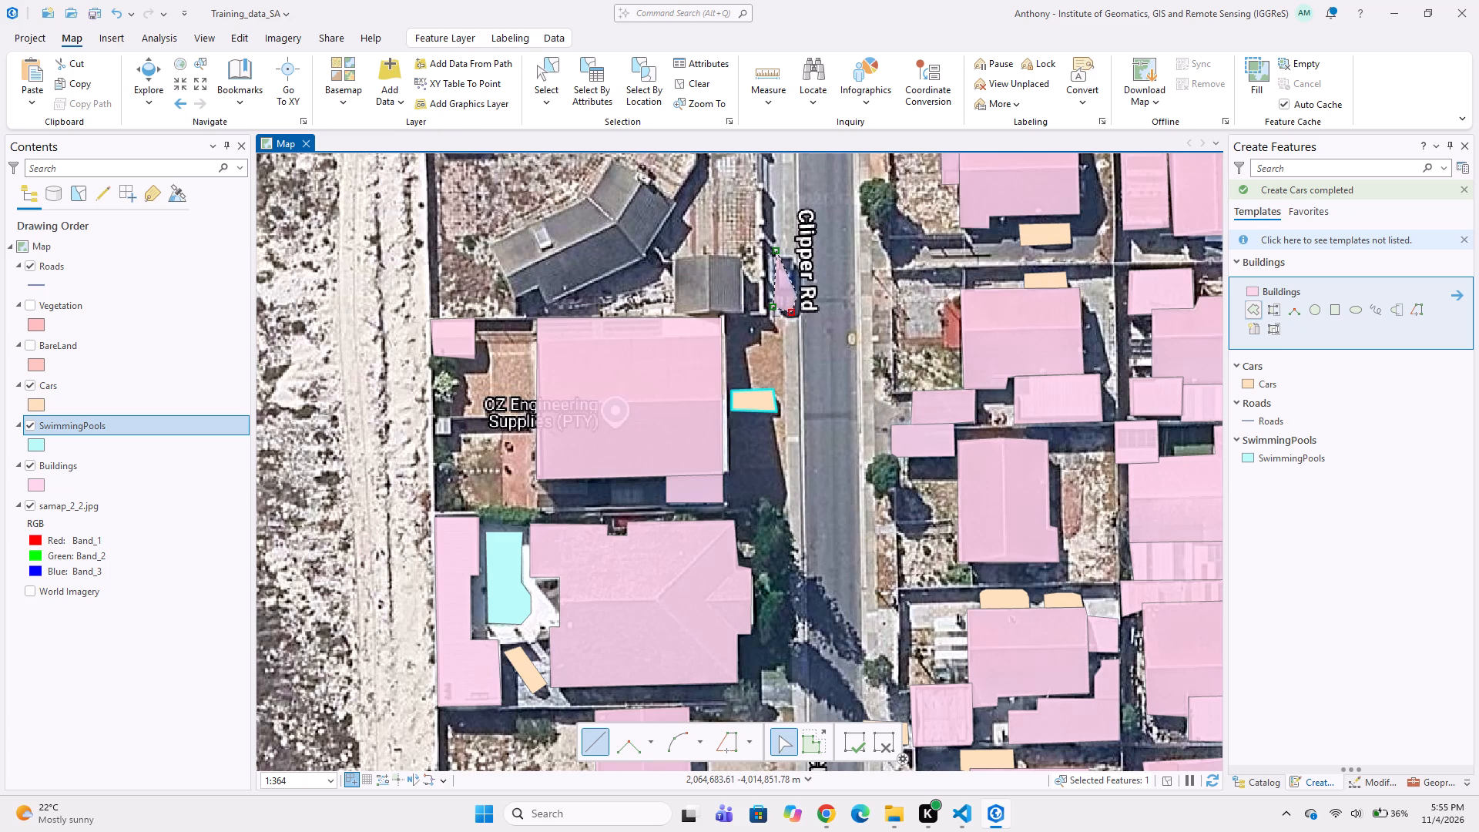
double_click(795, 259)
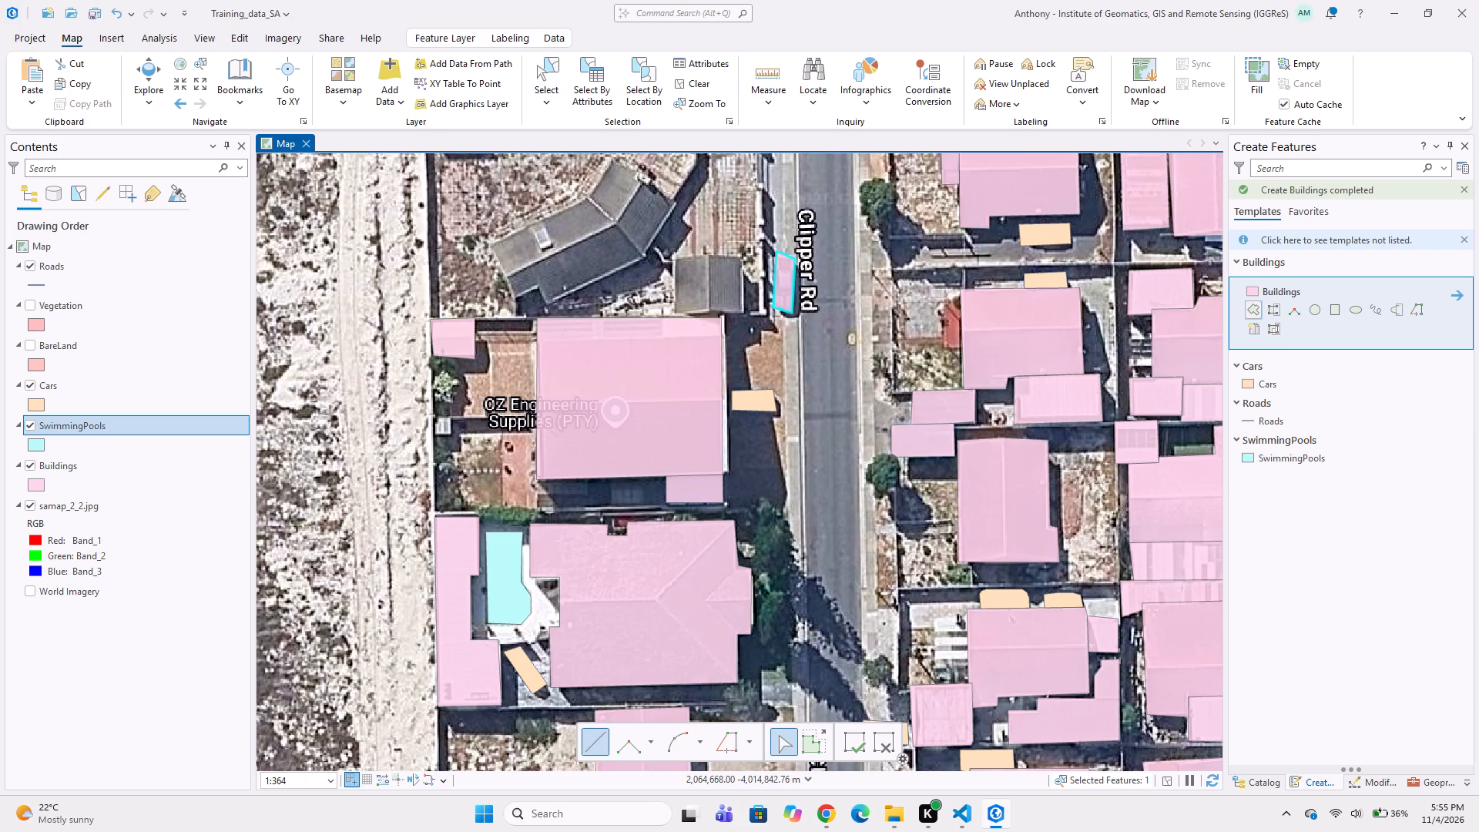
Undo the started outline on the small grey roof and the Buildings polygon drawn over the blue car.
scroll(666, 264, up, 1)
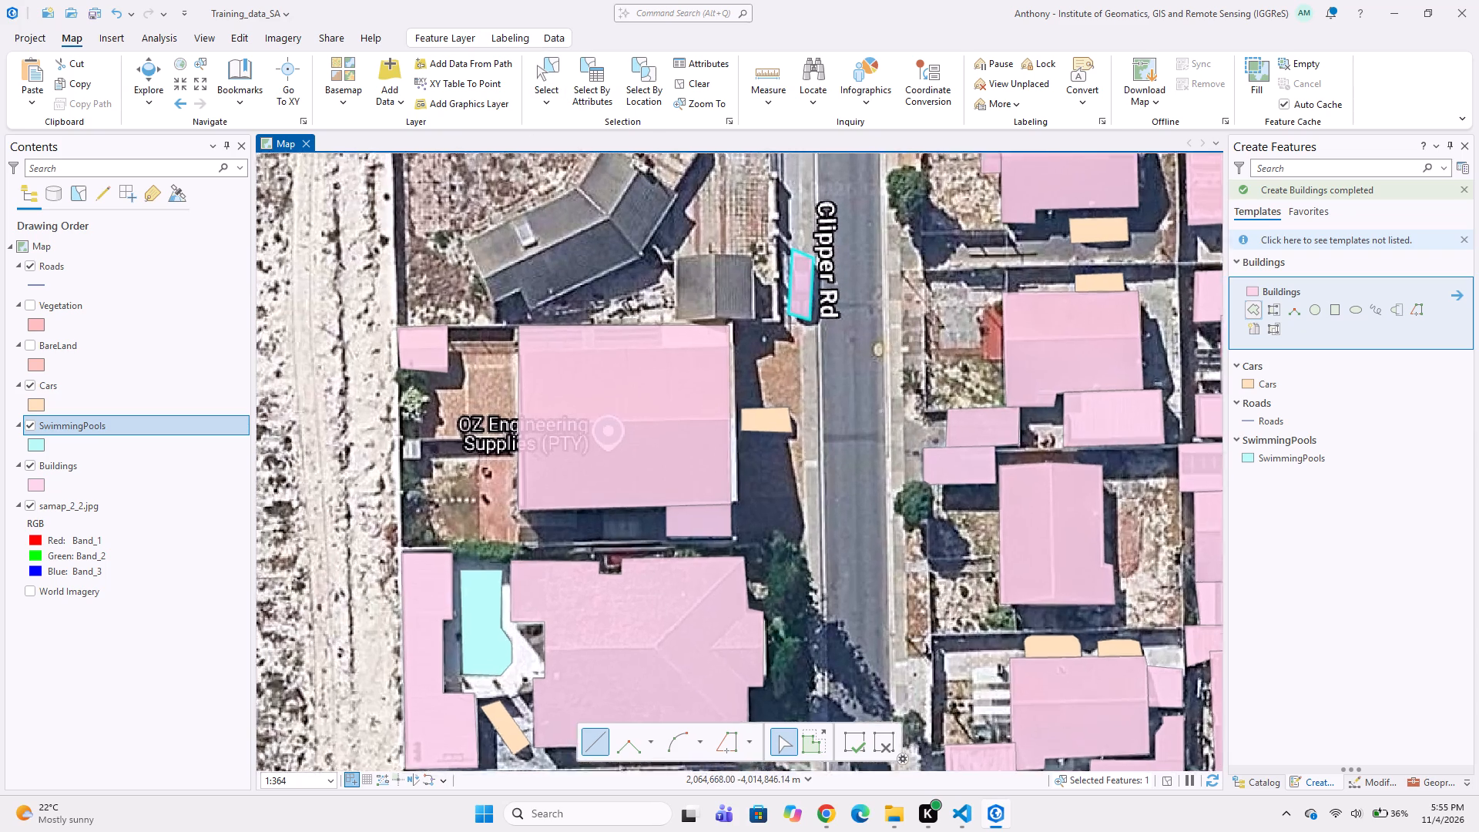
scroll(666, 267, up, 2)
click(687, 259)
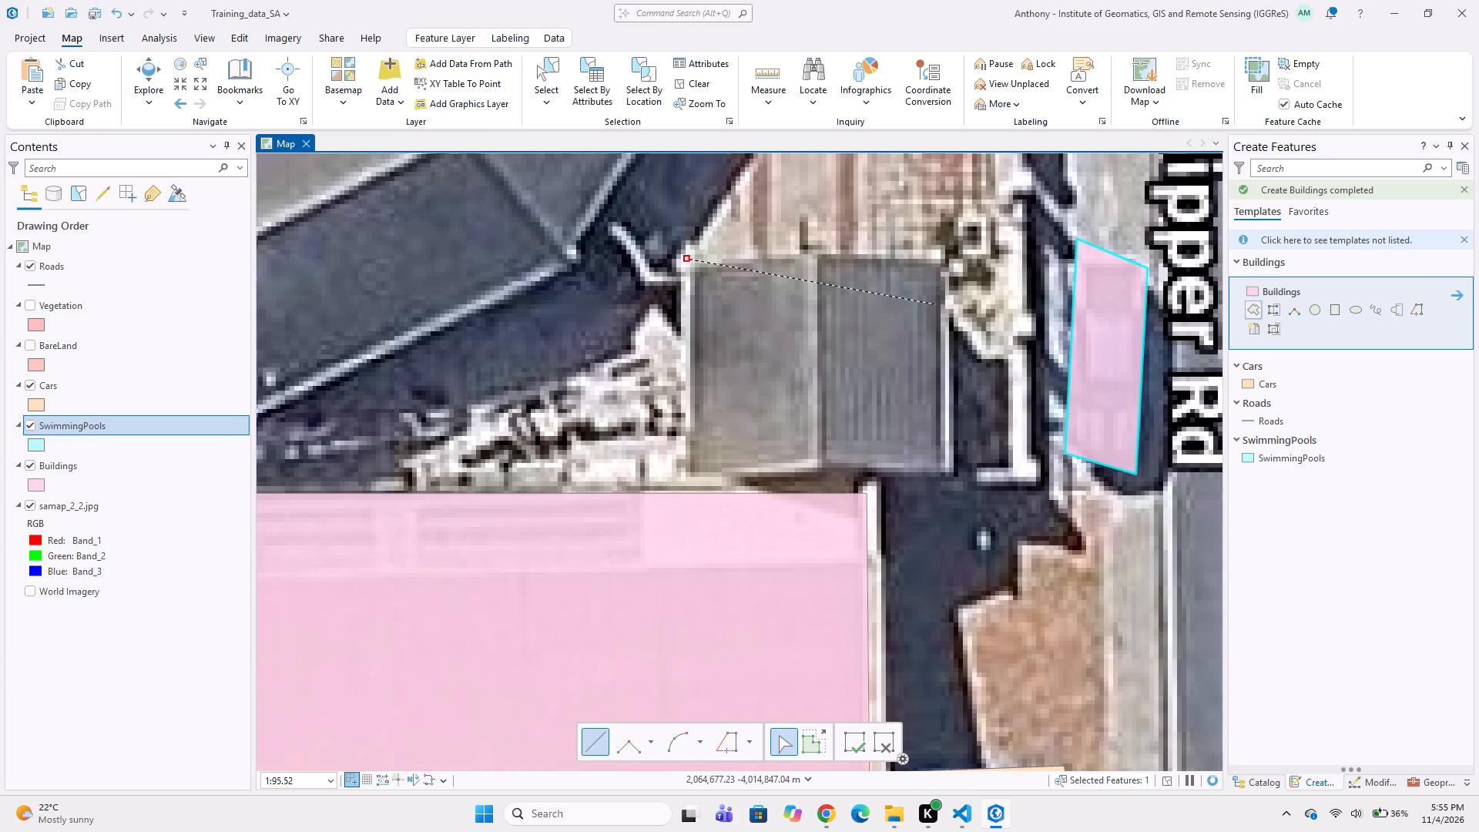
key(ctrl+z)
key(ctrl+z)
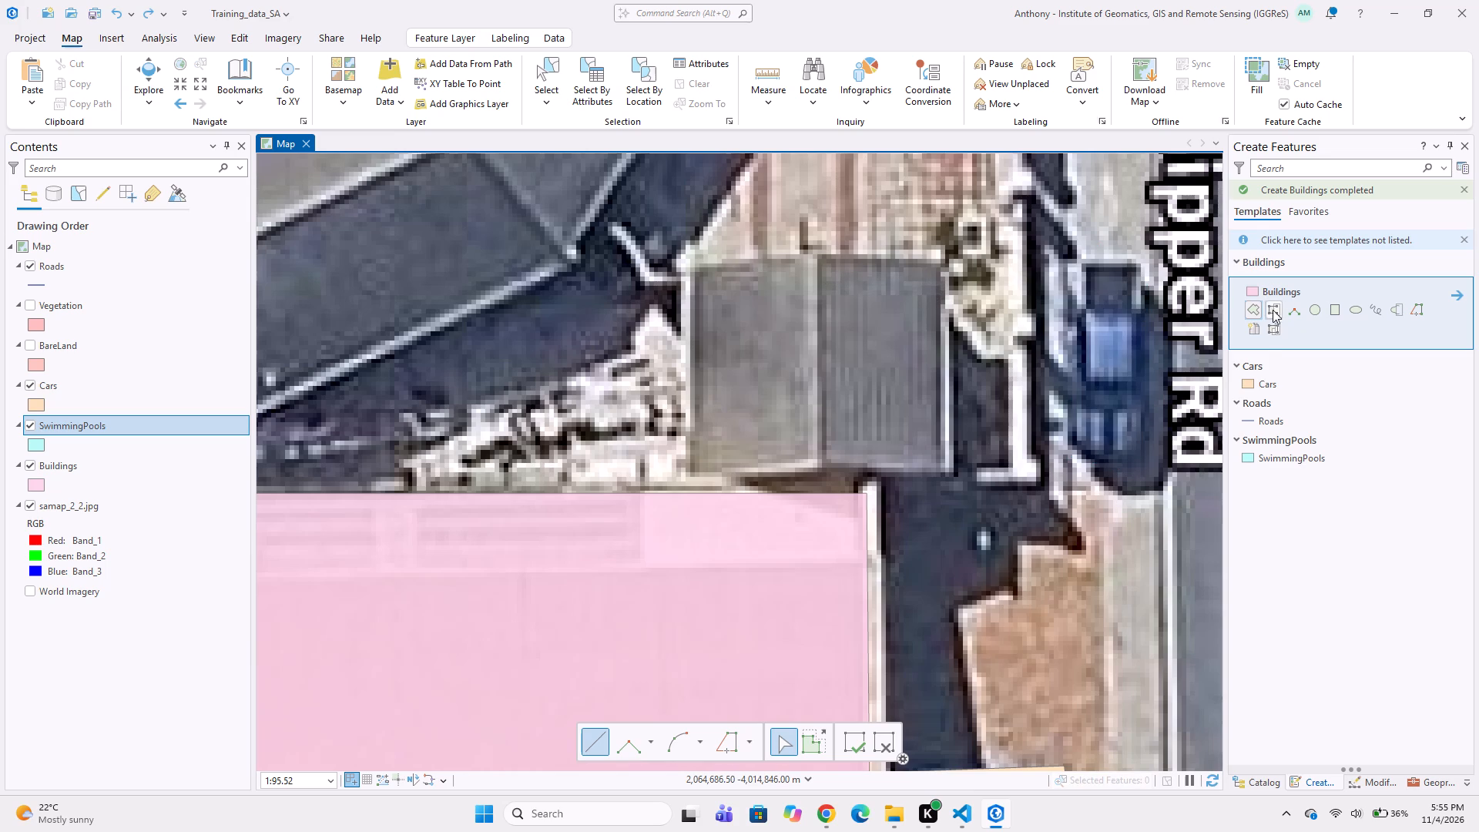
Digitize the blue car parked on the west edge of Clipper Rd as a four-sided Cars polygon.
click(1262, 380)
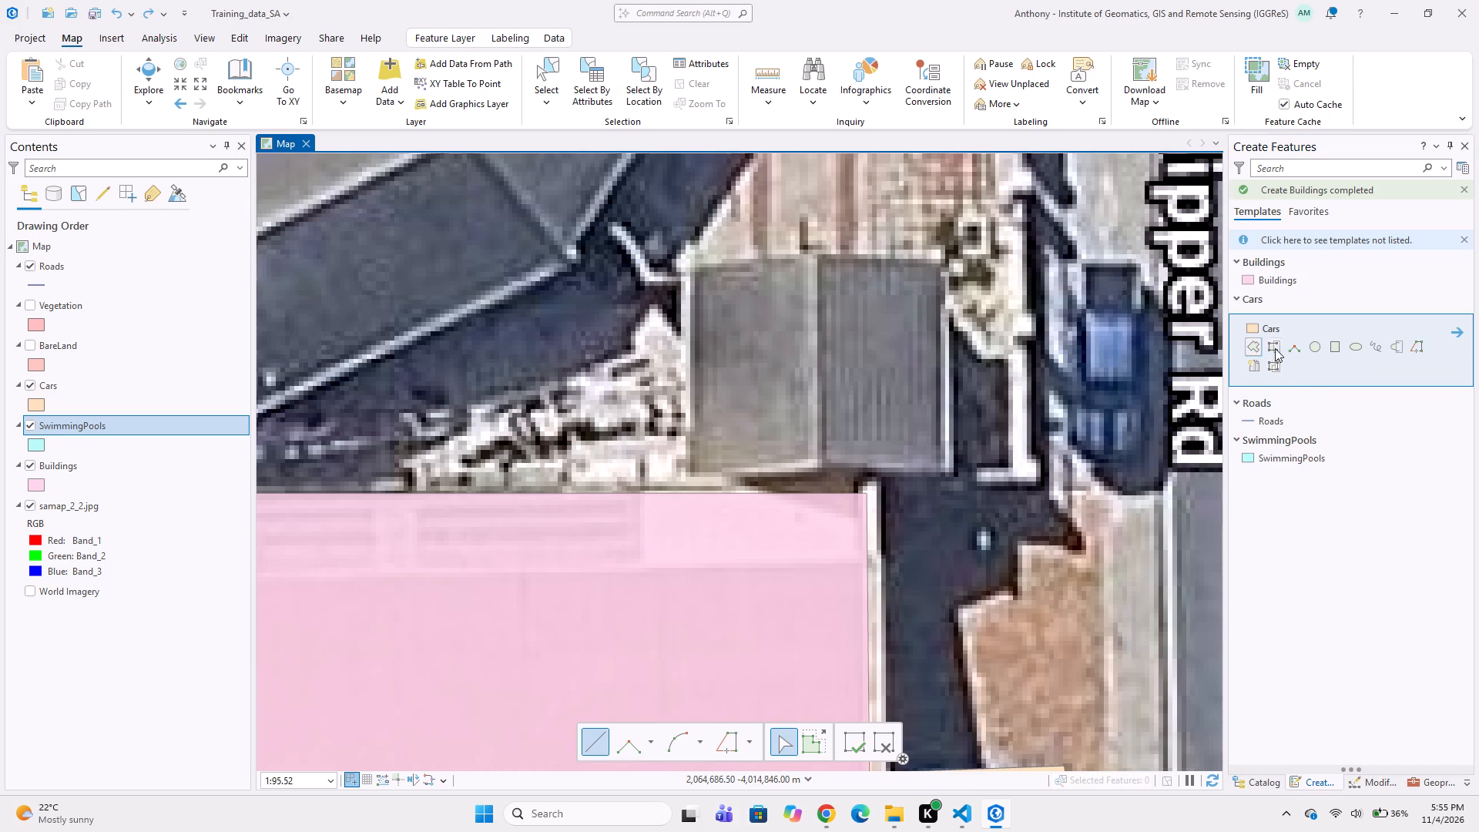
click(1065, 257)
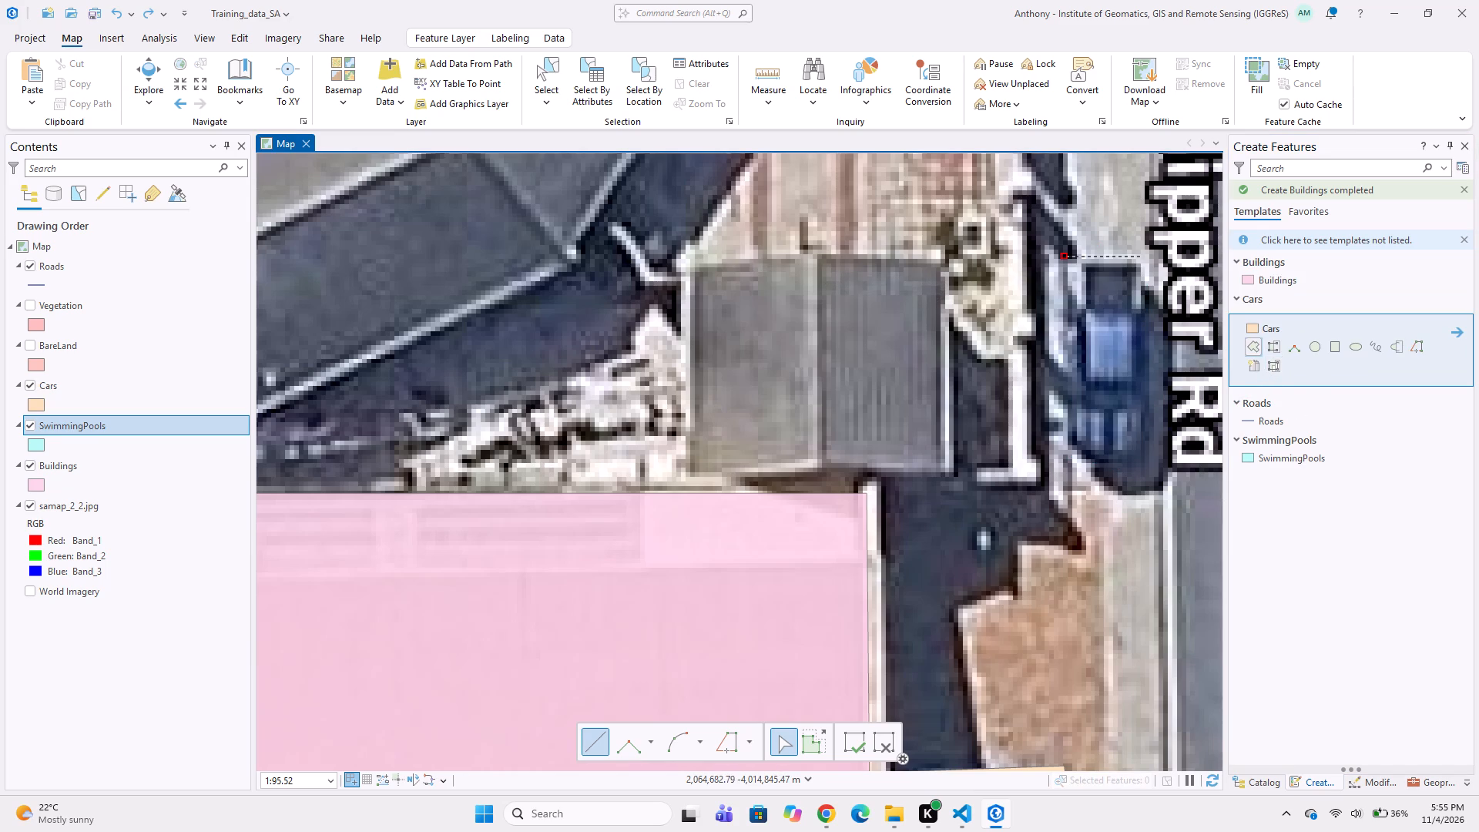
click(1143, 259)
click(1151, 464)
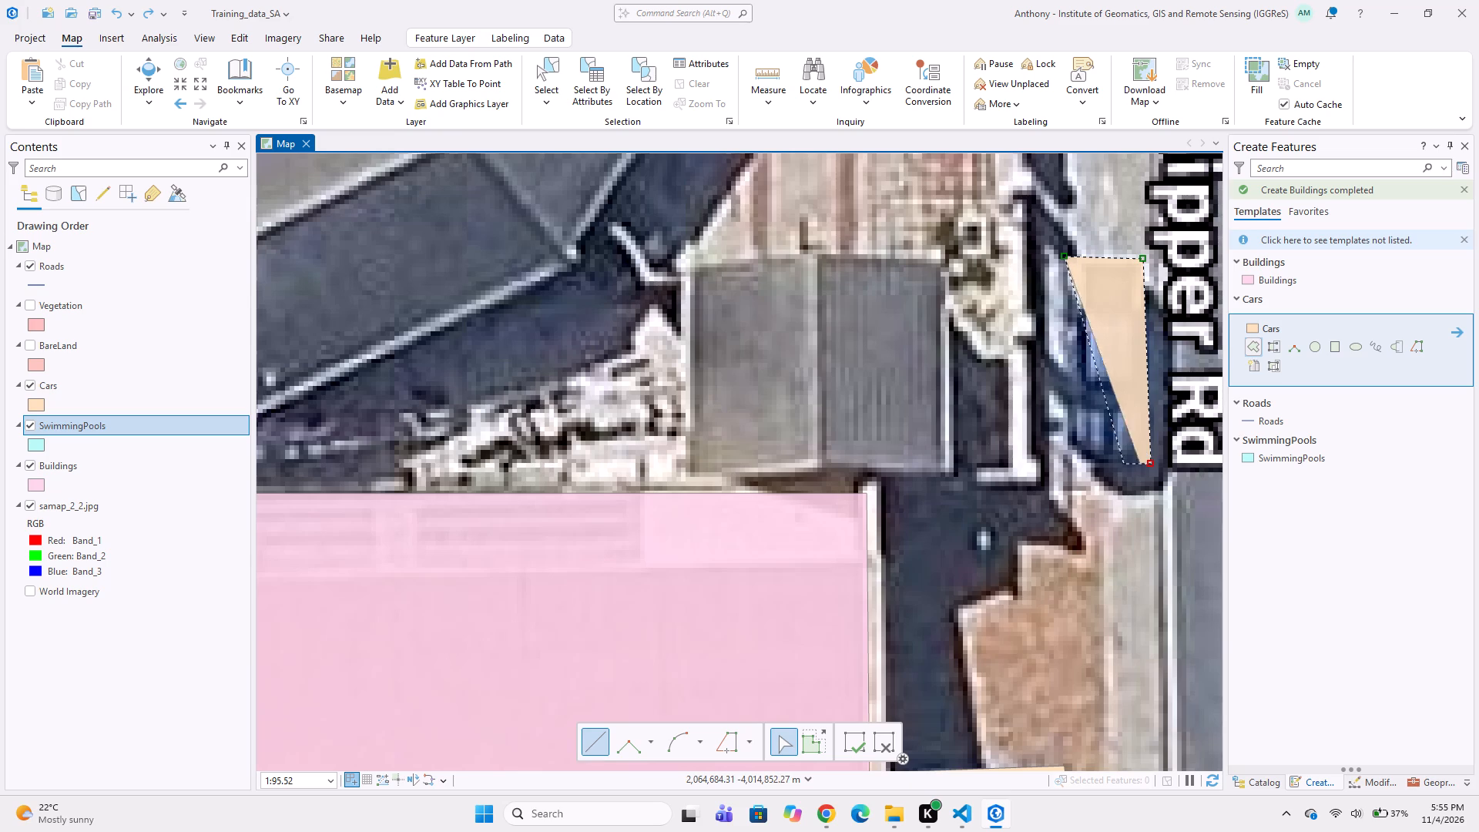
double_click(1062, 471)
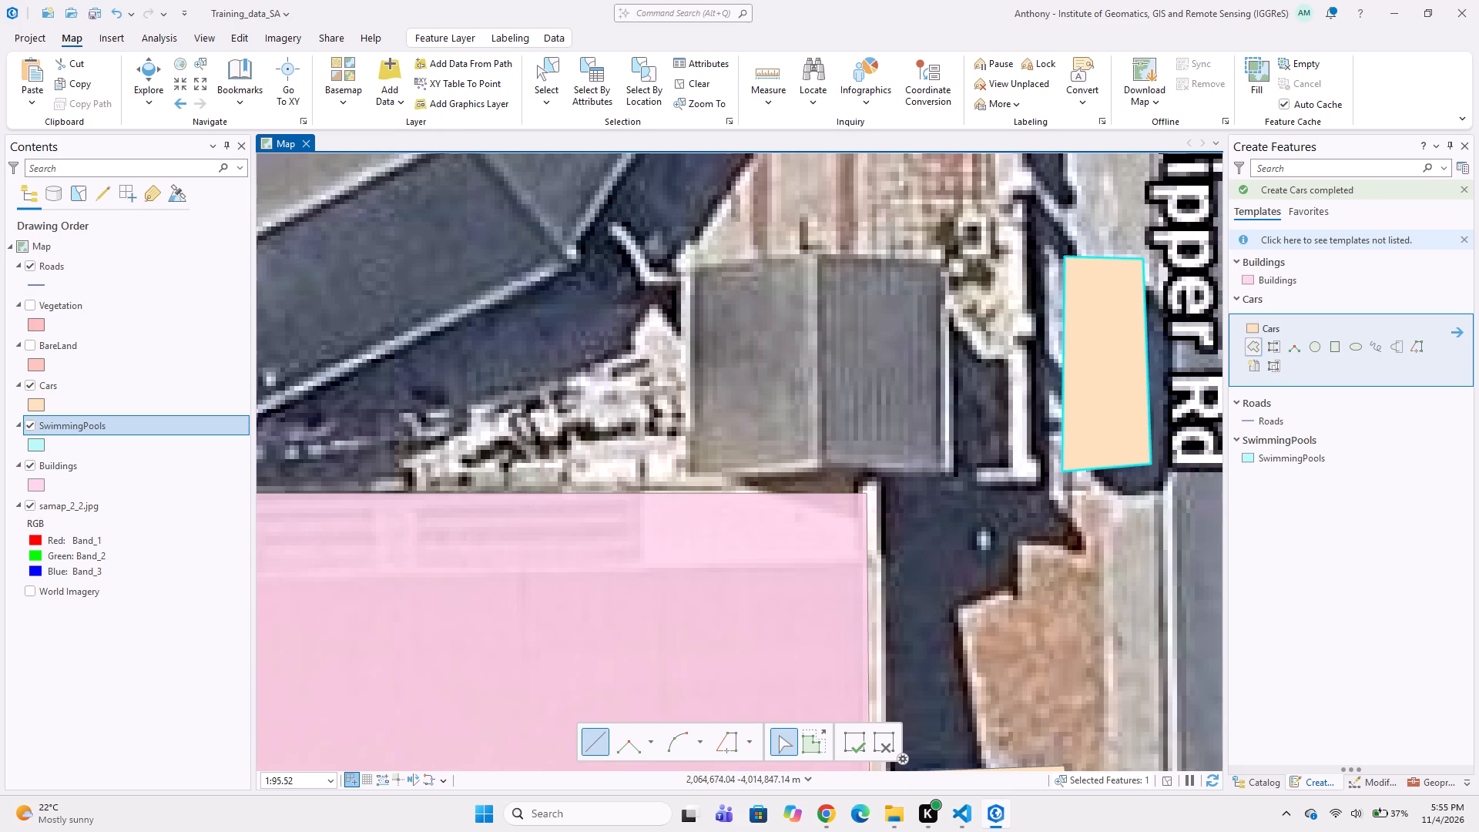
Digitize the small grey gabled roof just west of the blue car as a four-sided Buildings polygon.
click(1256, 283)
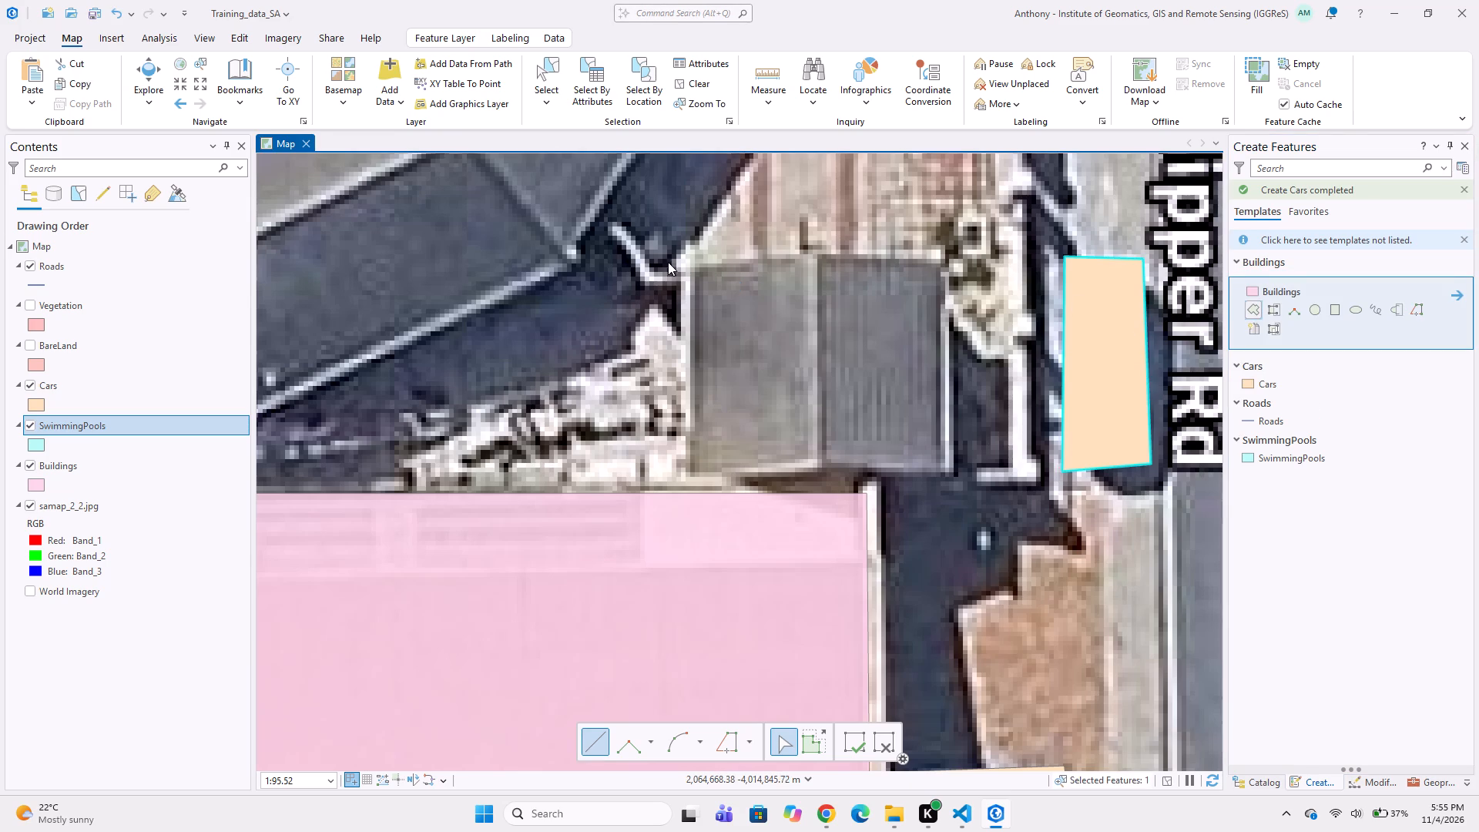
click(679, 259)
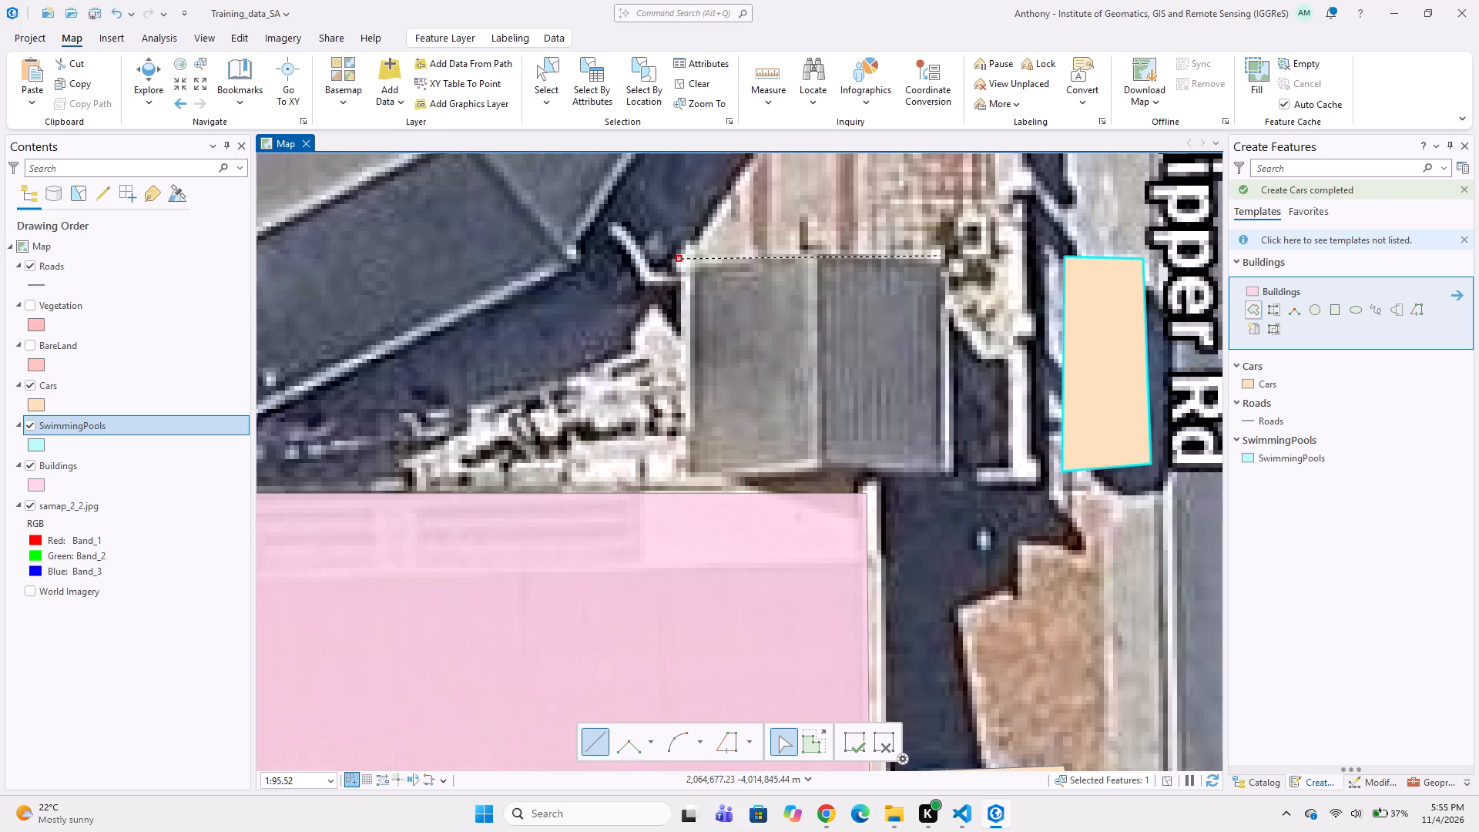
click(941, 253)
click(960, 477)
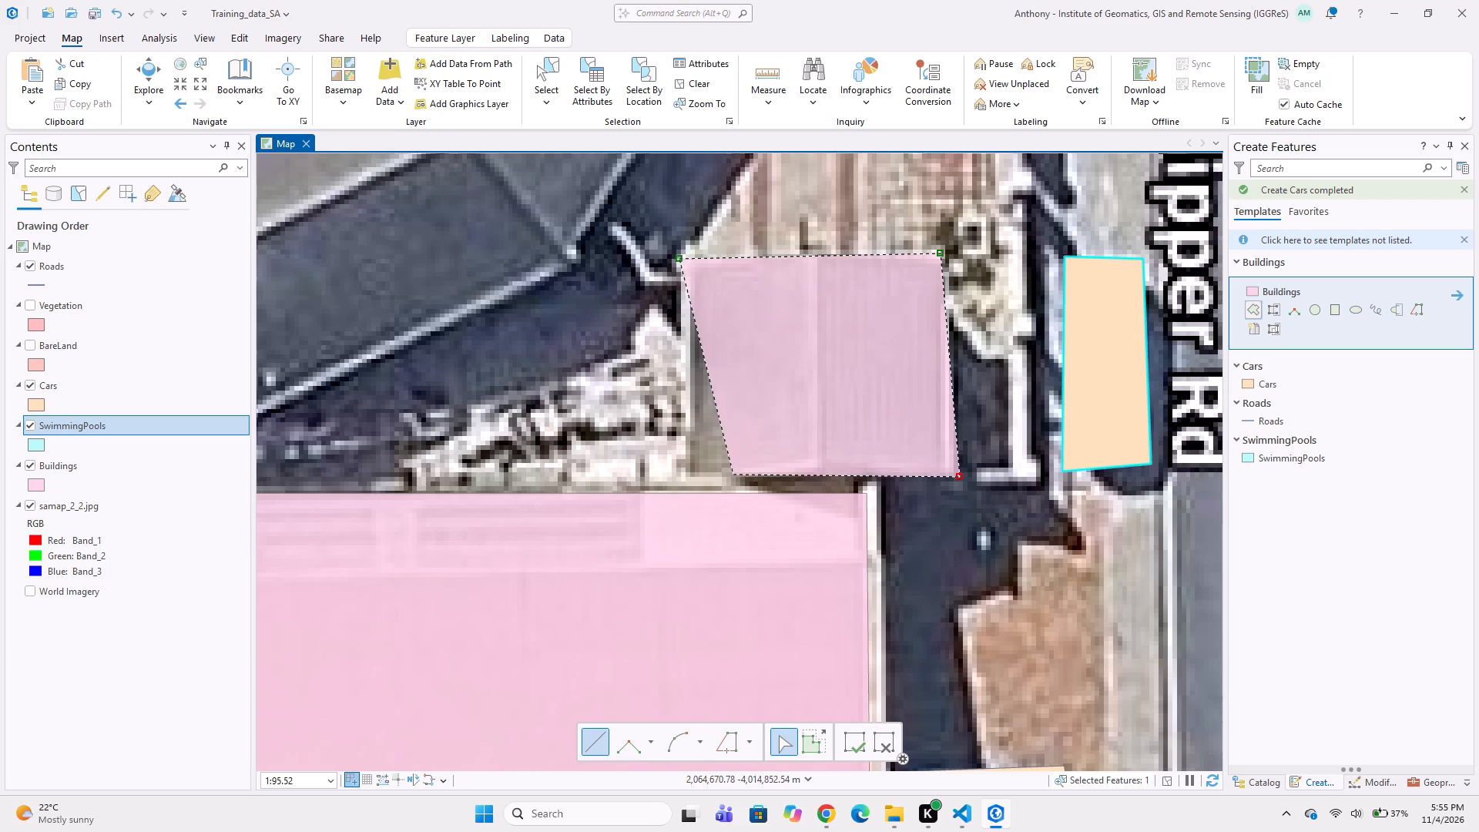
double_click(687, 477)
Digitize the angled grey-roofed house north of OZ Engineering Supplies as an eight-sided Buildings polygon, following its bend and southern notch.
scroll(563, 464, down, 2)
middle_drag(539, 424, 612, 413)
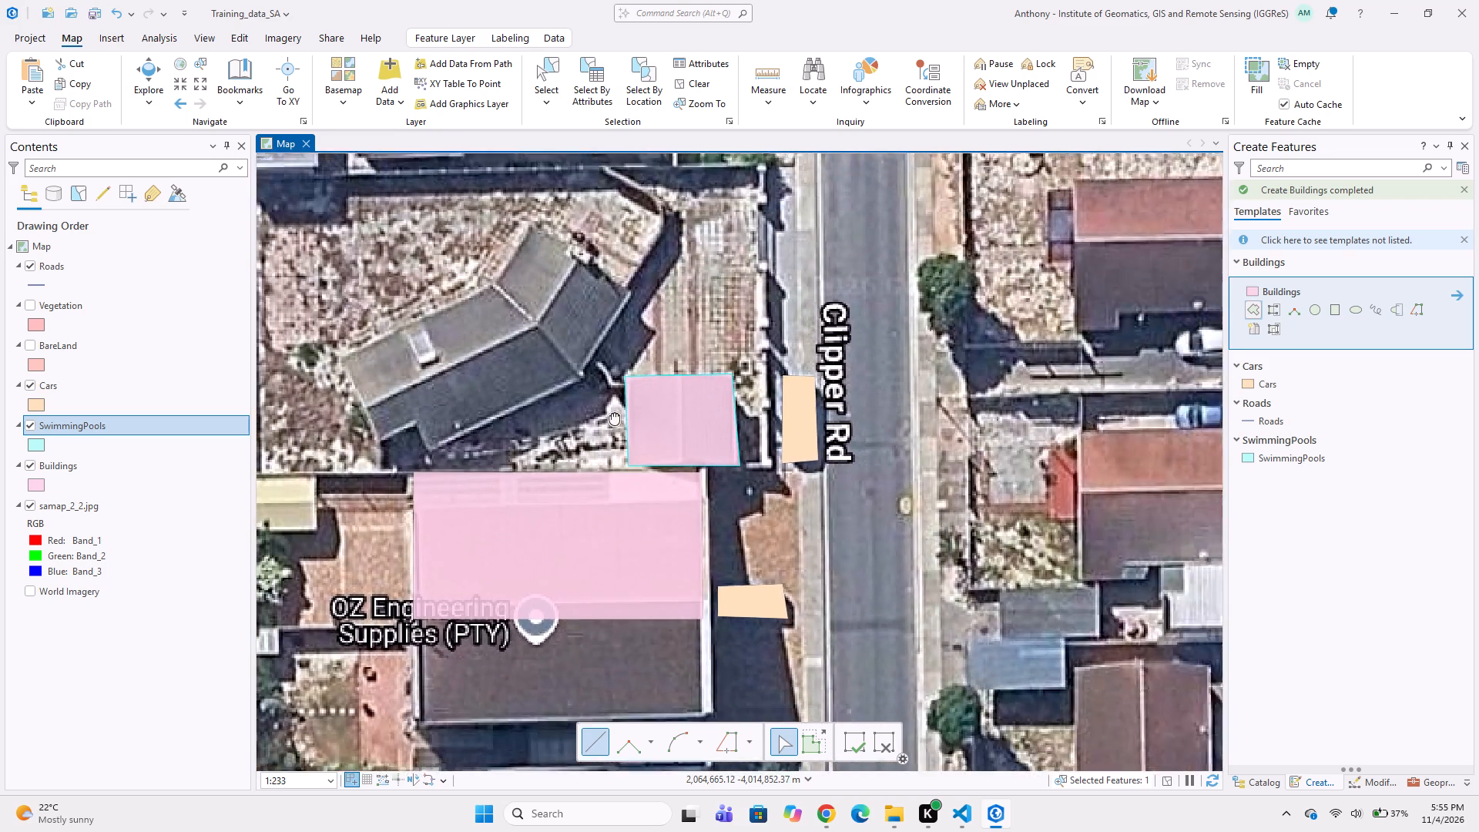
middle_drag(612, 413, 741, 404)
scroll(717, 251, up, 1)
click(741, 173)
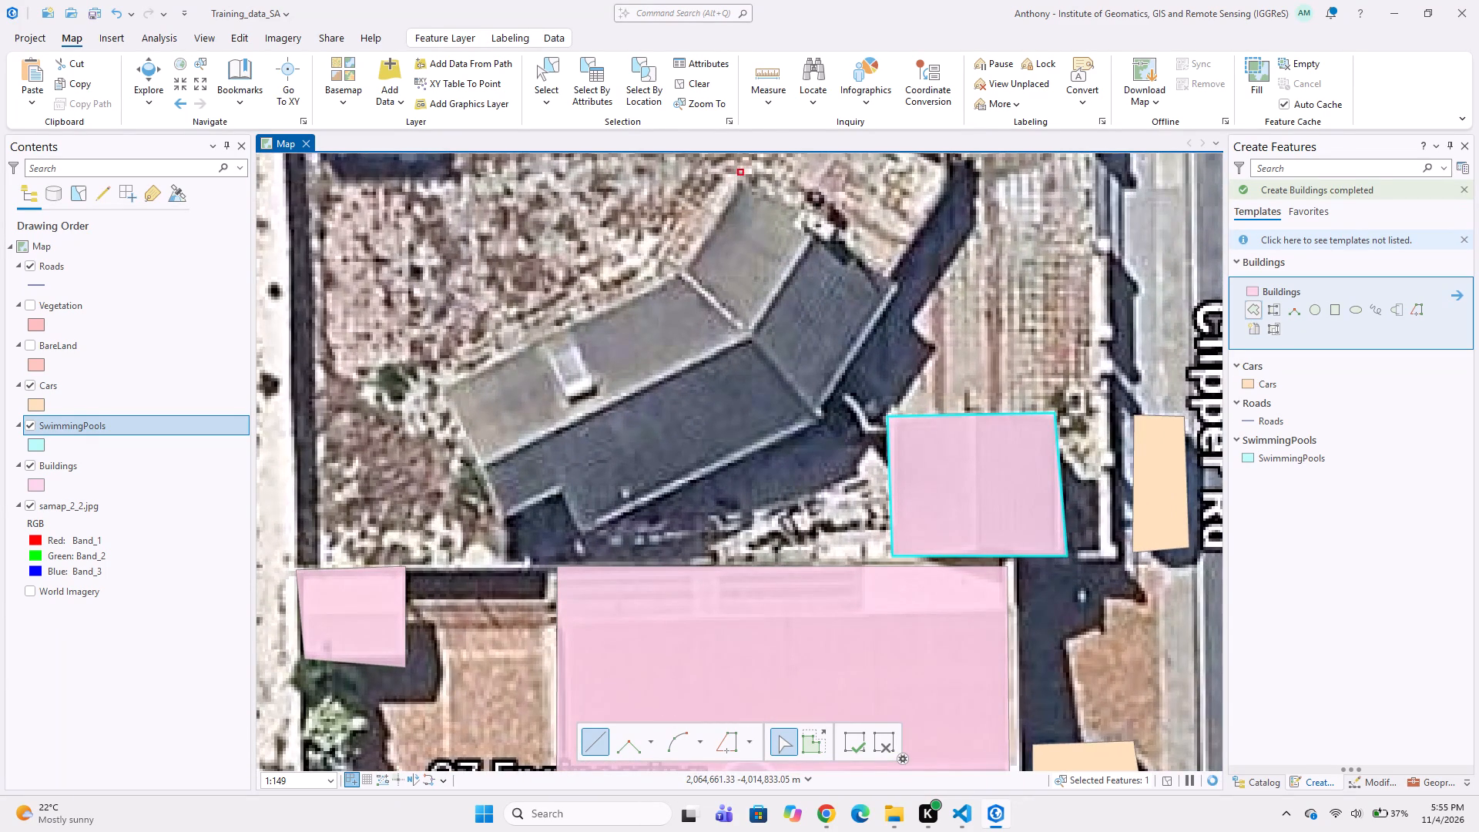
click(897, 283)
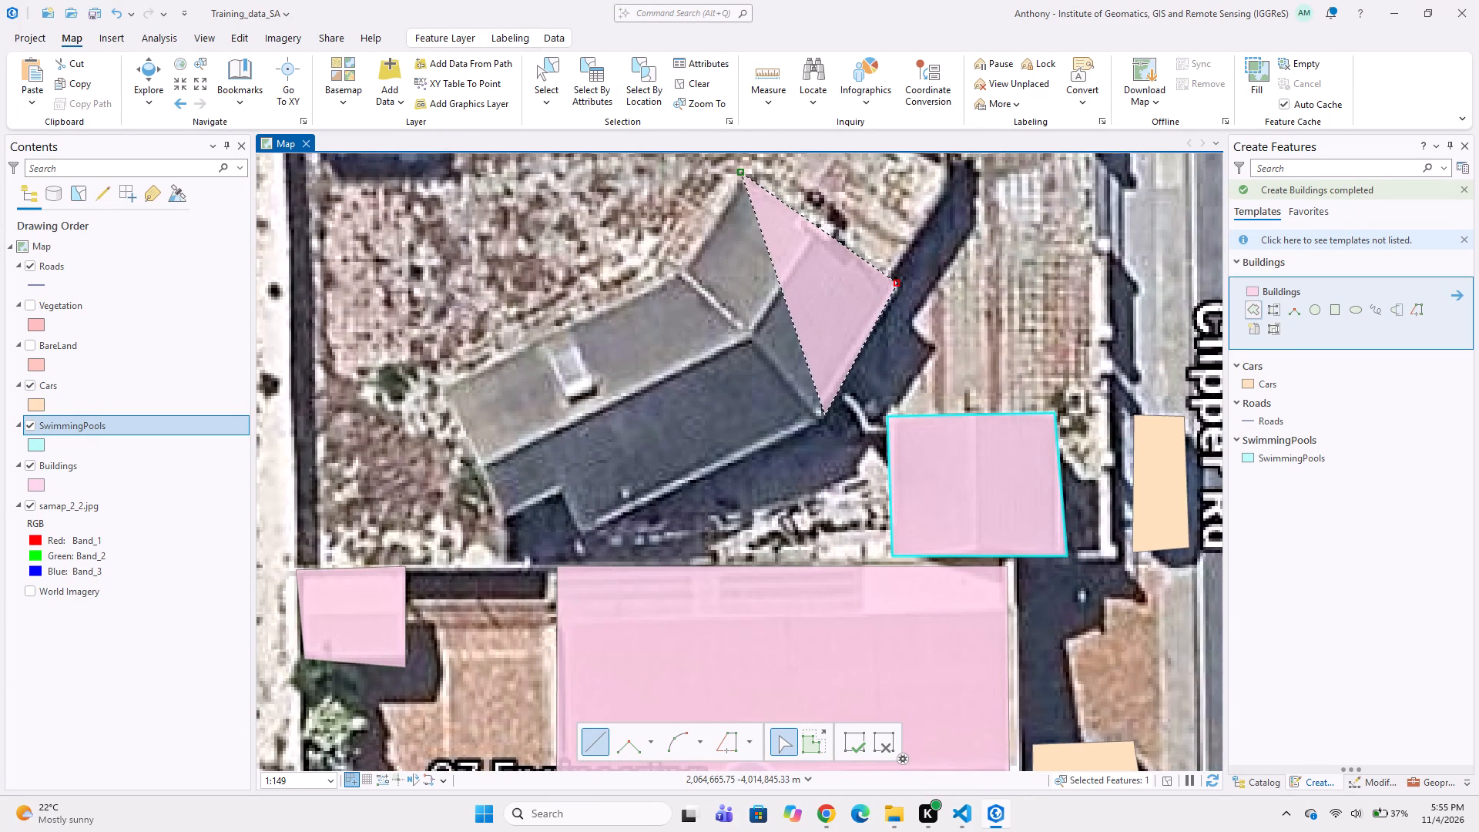
click(825, 415)
click(579, 536)
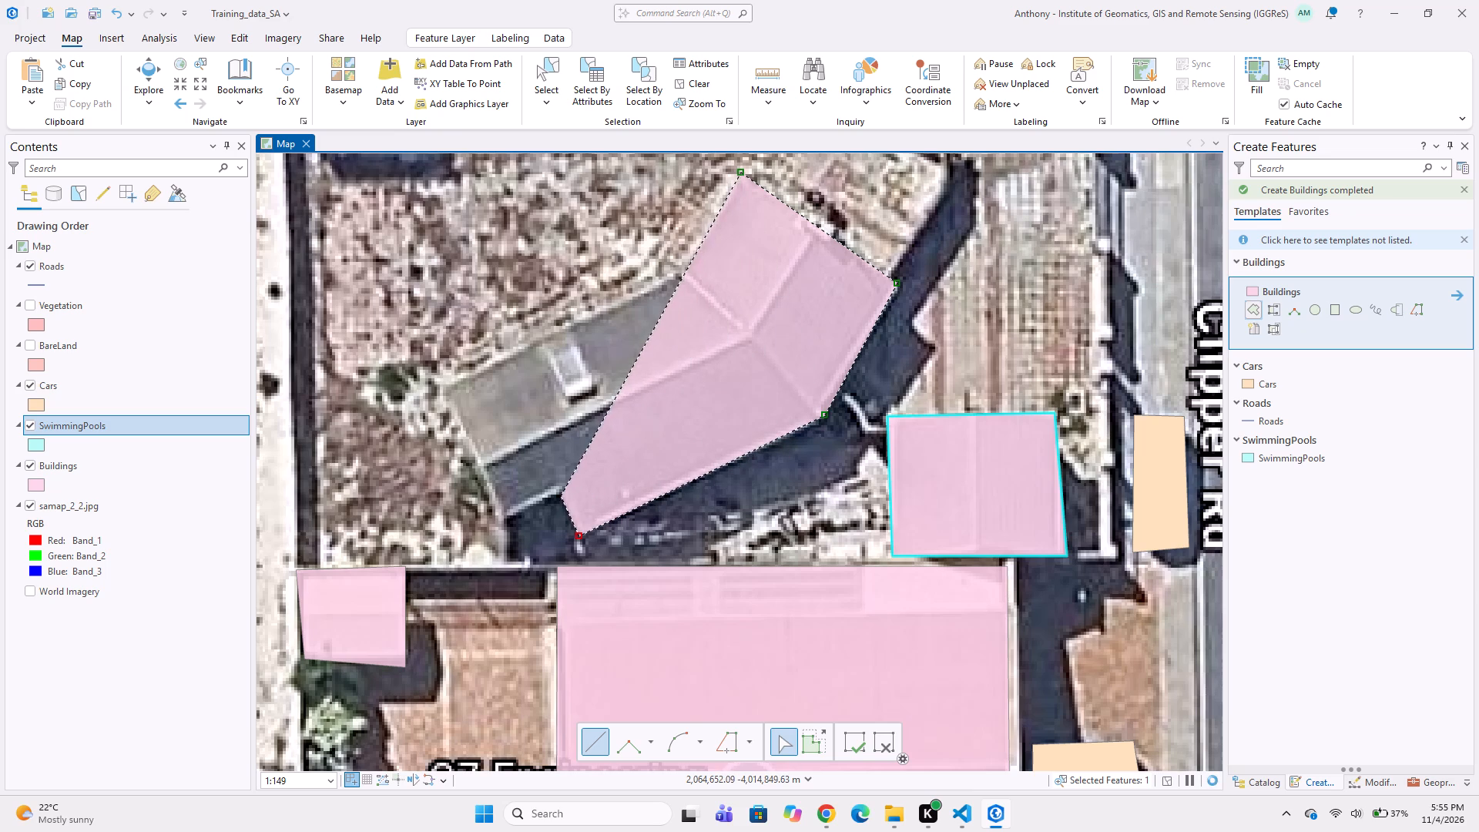
click(561, 496)
click(498, 523)
click(431, 388)
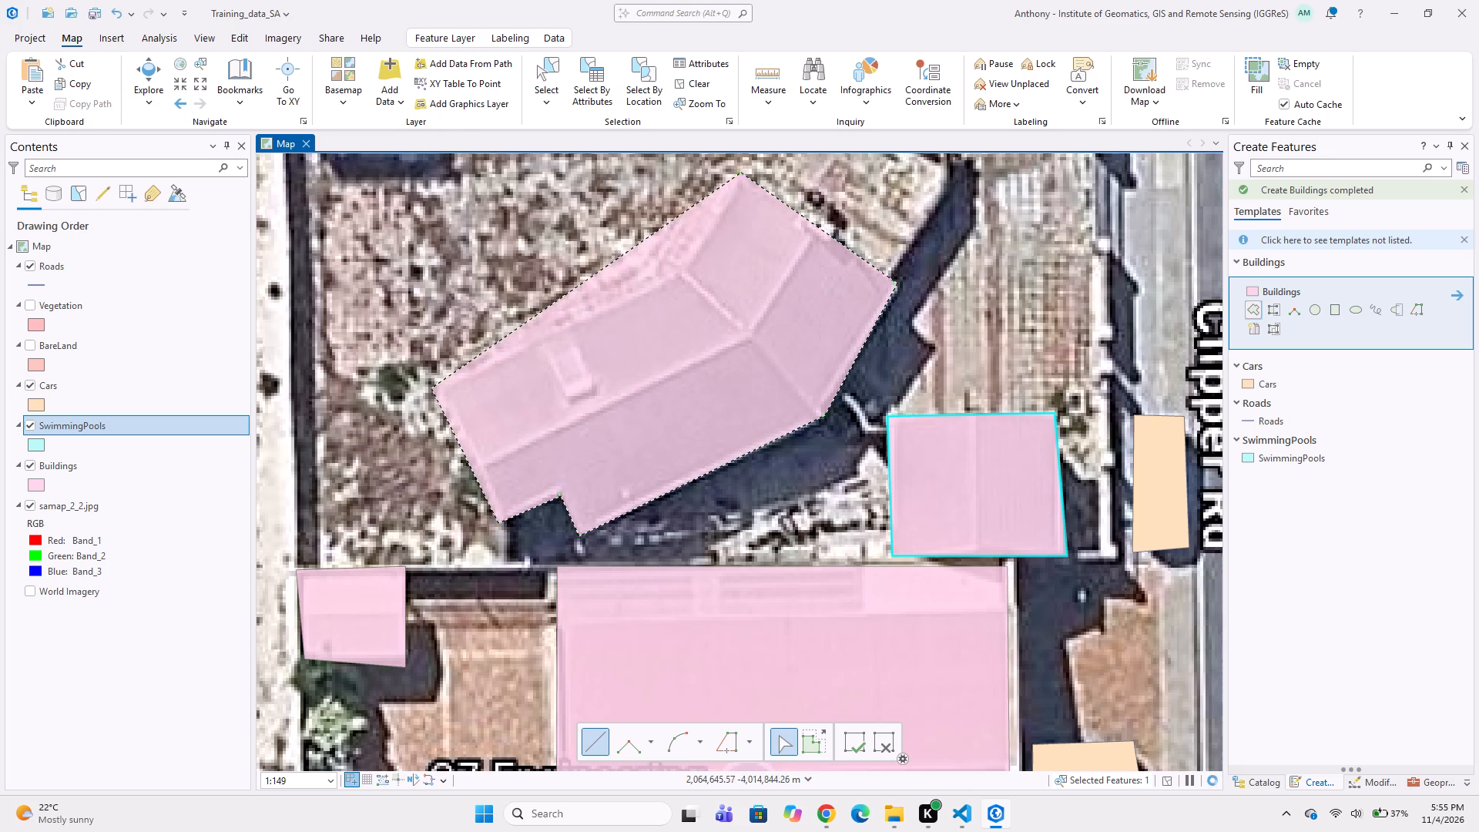
double_click(671, 273)
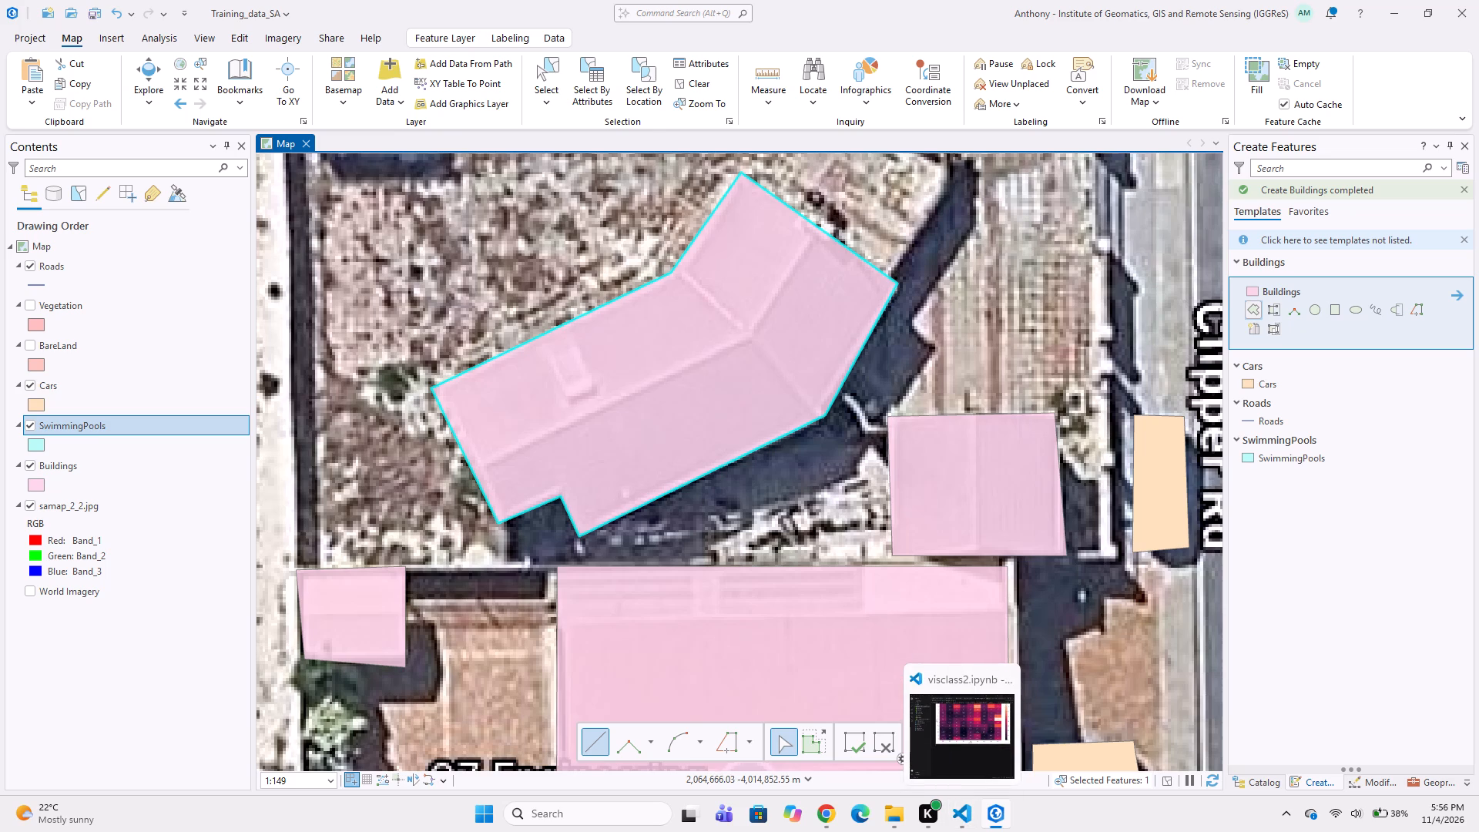
Digitize the long grey corrugated roof along the western boundary of the next plot north as a four-sided Buildings polygon.
scroll(798, 494, down, 2)
middle_drag(819, 480, 806, 566)
middle_drag(835, 408, 798, 461)
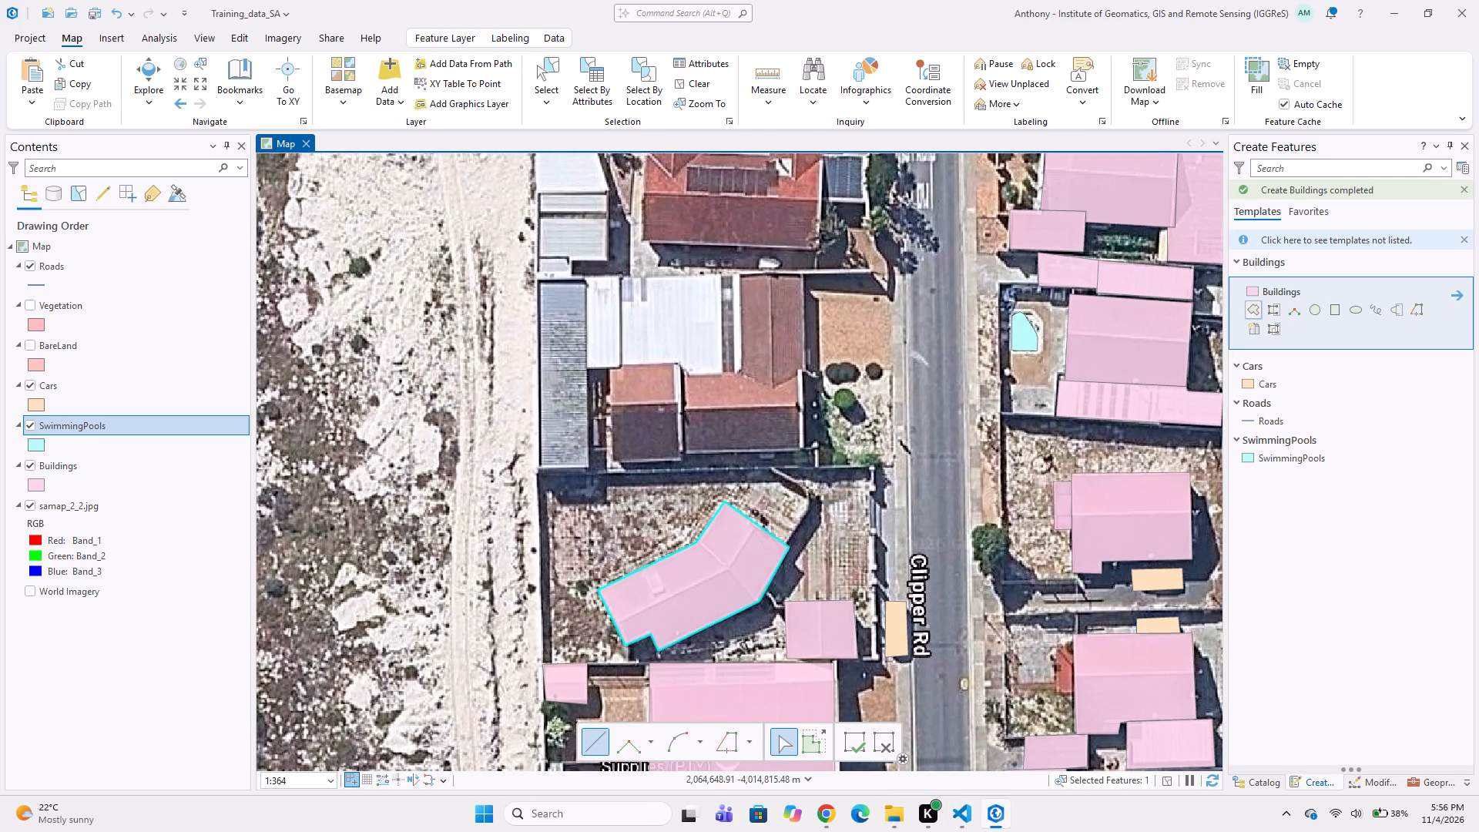
scroll(552, 289, up, 1)
click(525, 270)
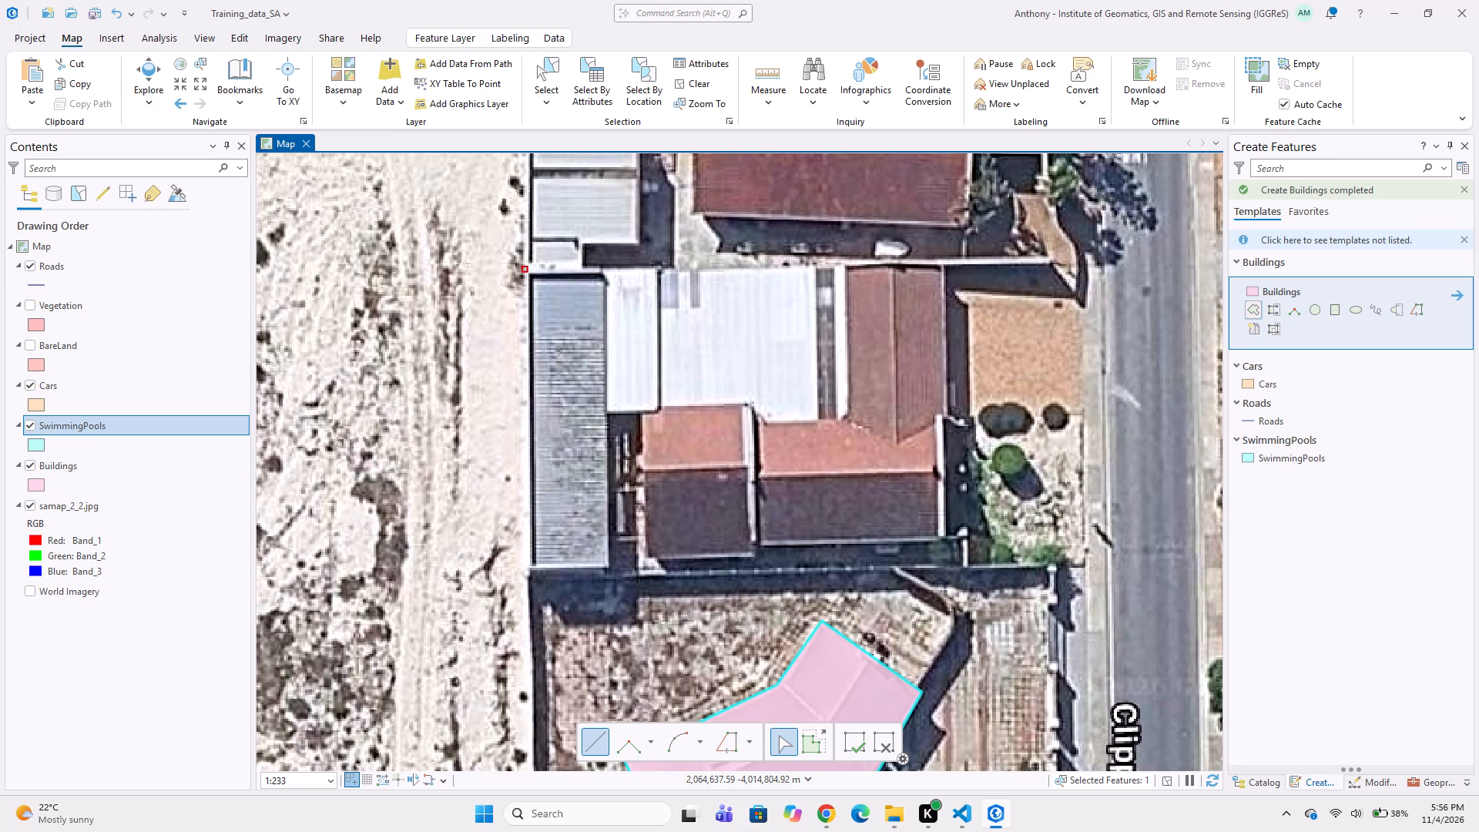
click(606, 275)
click(606, 569)
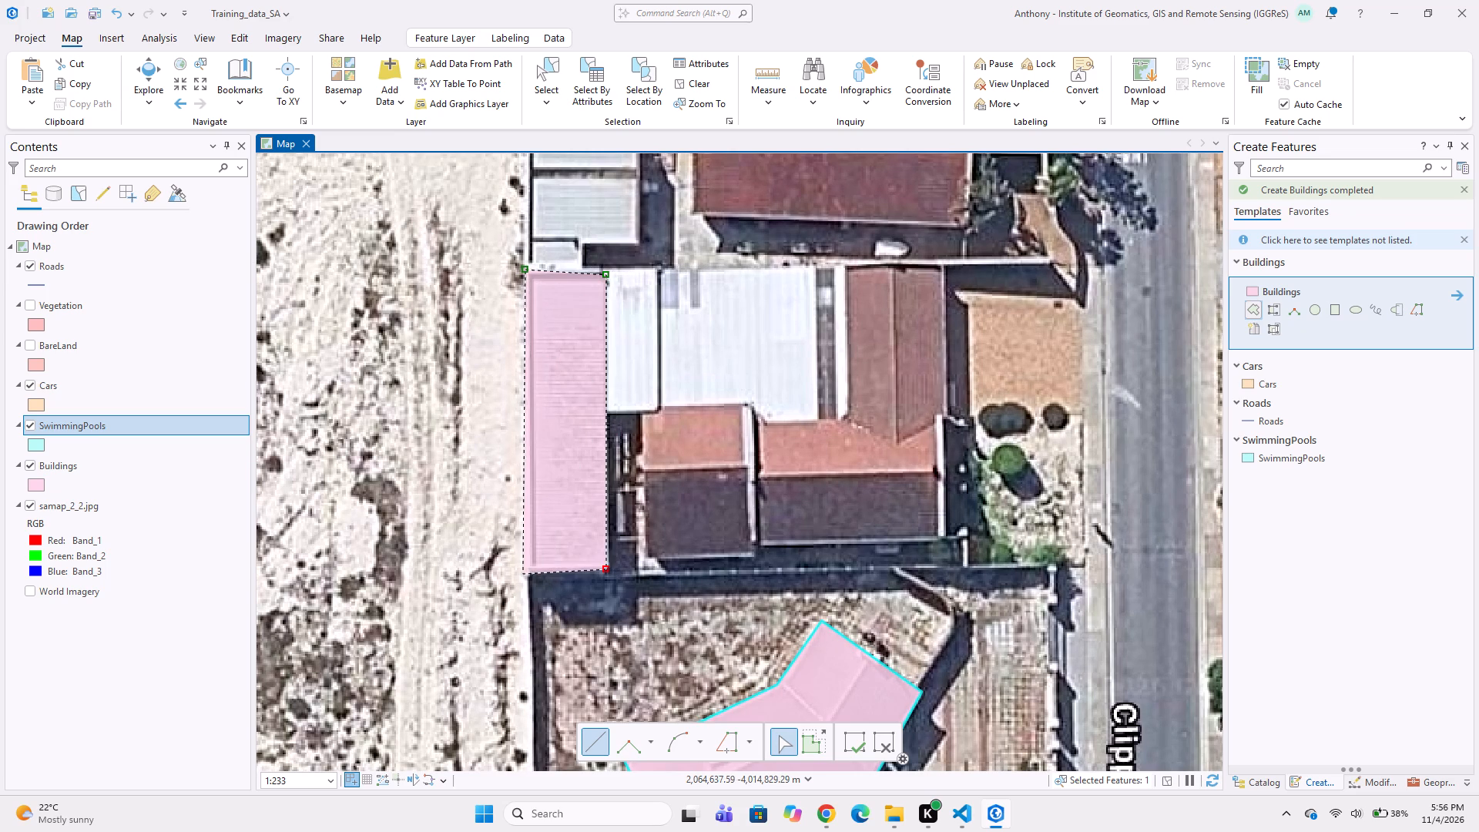
double_click(525, 572)
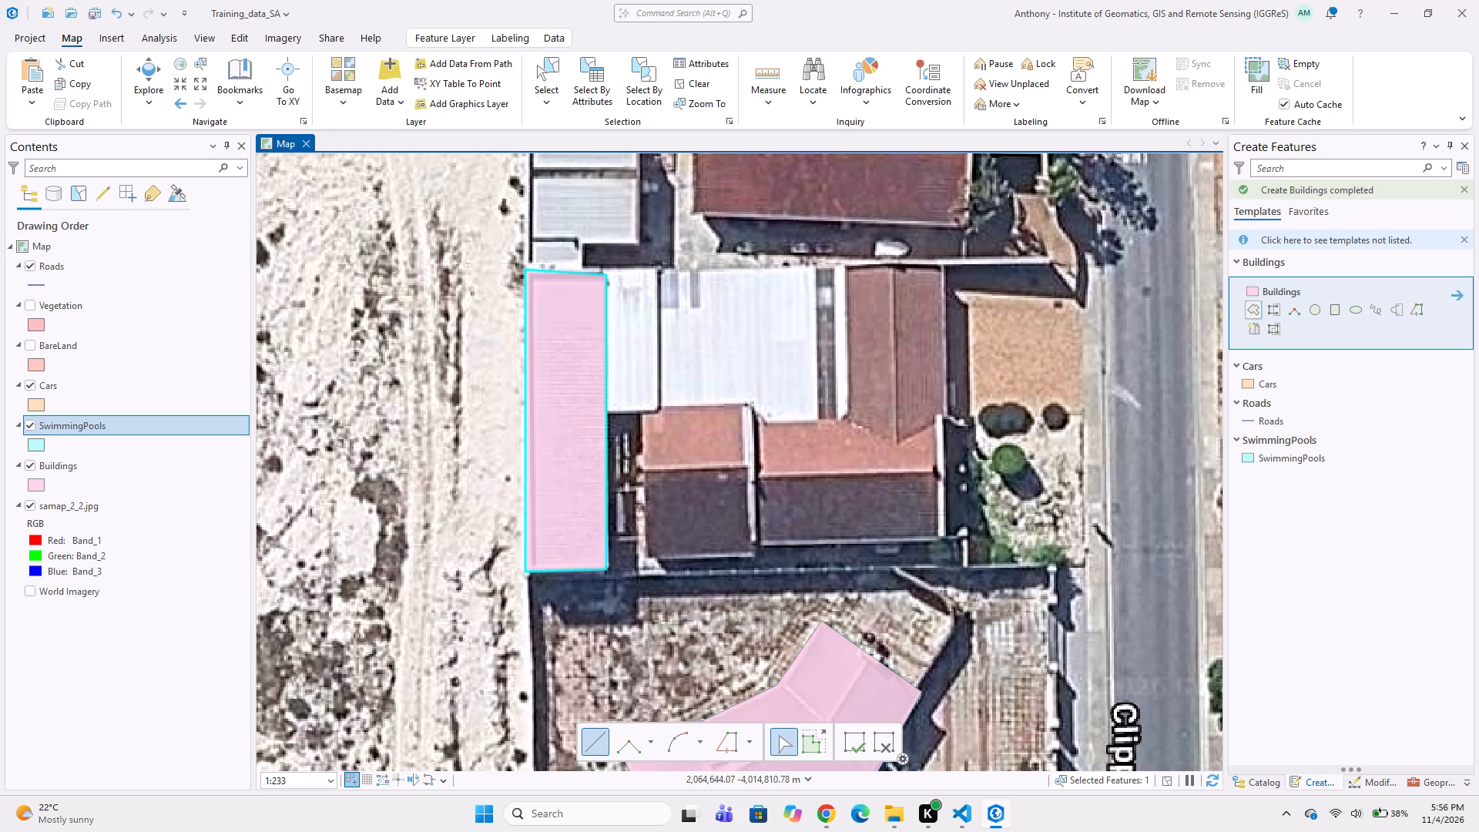
Digitize the white roof adjoining the long grey corrugated roof's east side as a nine-sided Buildings polygon, following its southern edge around the brown roofs.
click(609, 278)
click(652, 264)
click(847, 264)
click(849, 410)
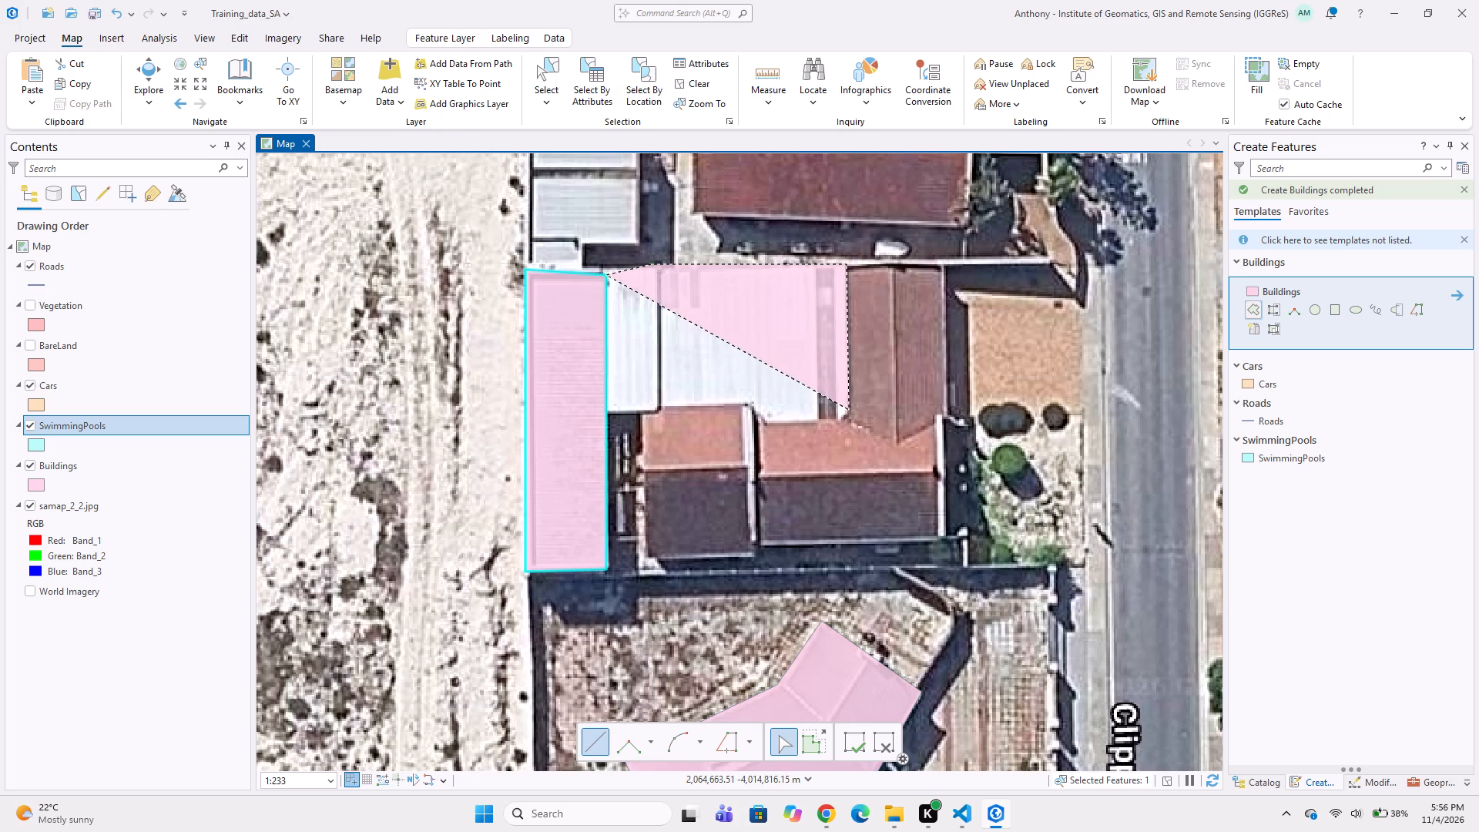
click(838, 418)
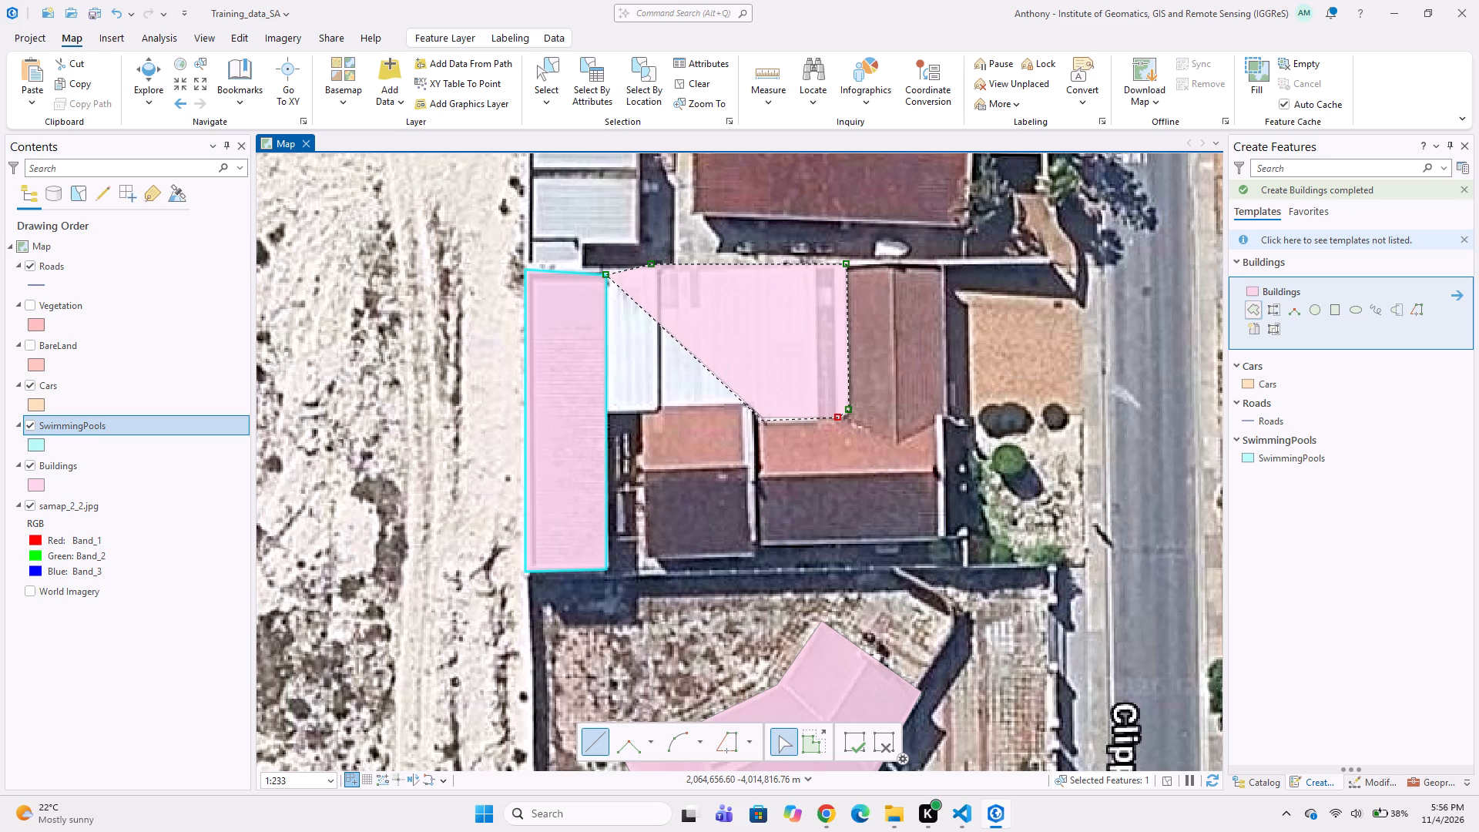
click(768, 421)
click(755, 402)
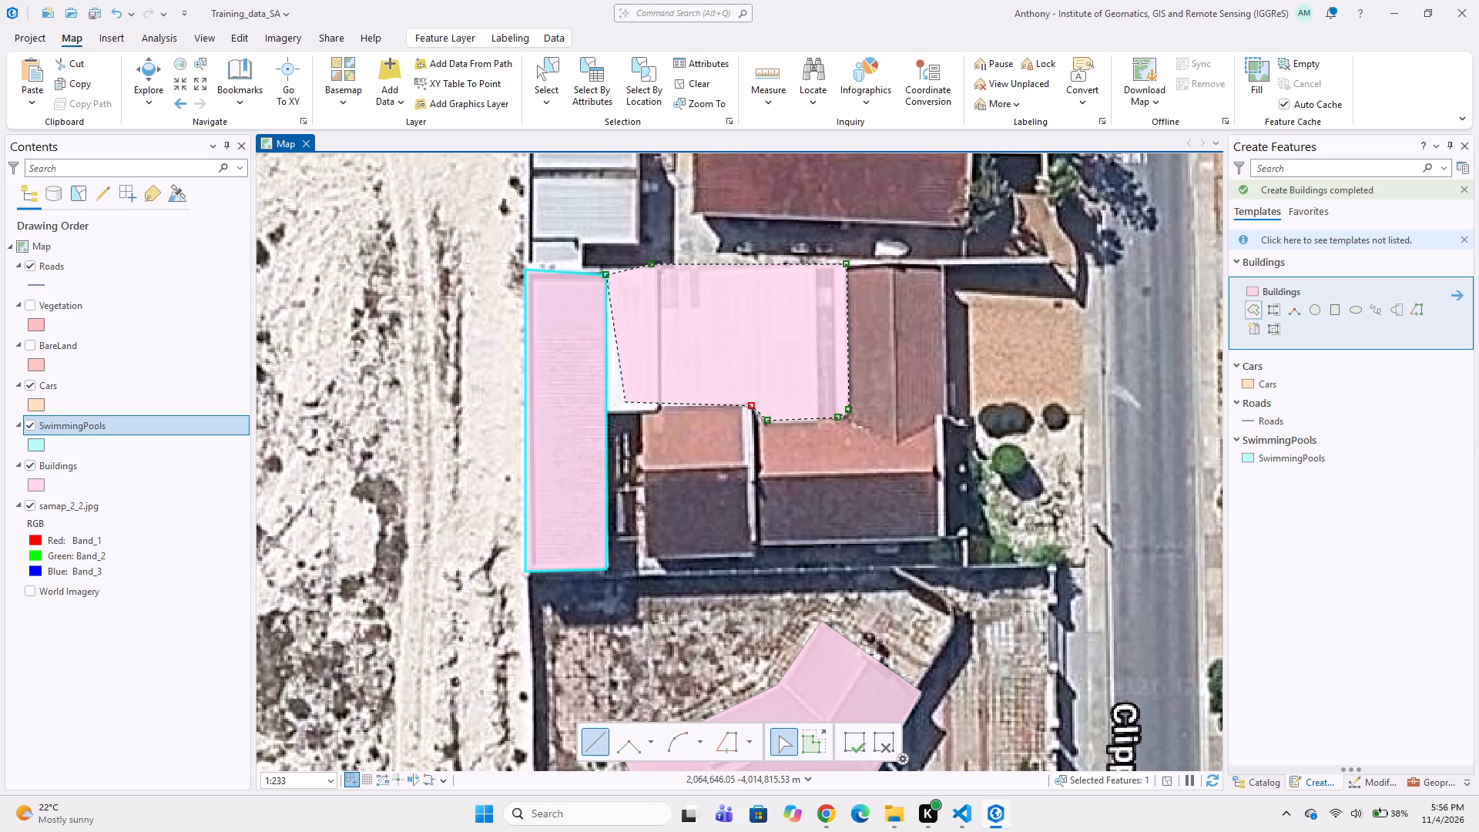
click(657, 408)
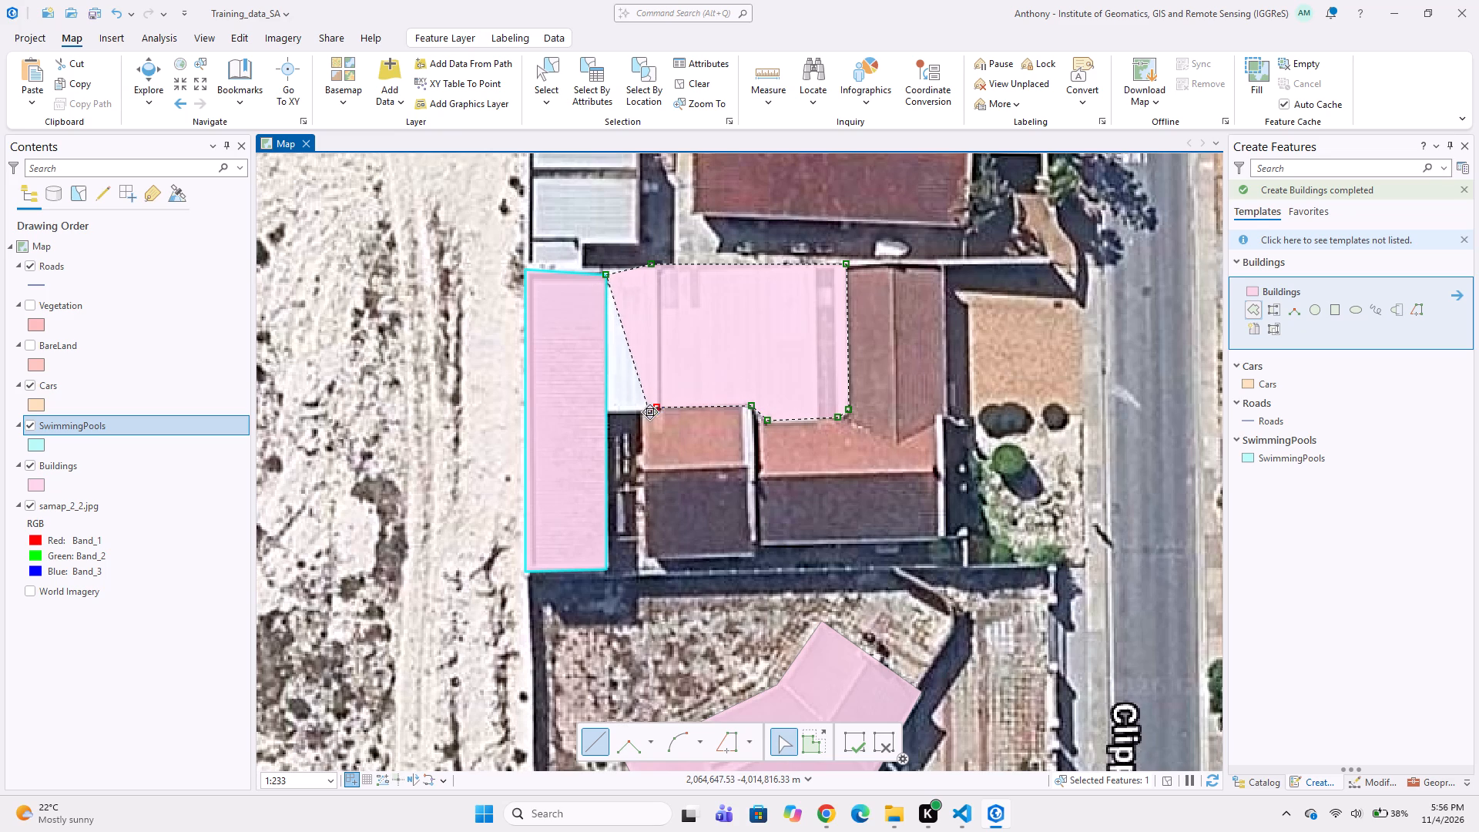
double_click(612, 412)
Digitize the small brown gabled roof south of the white roof as a four-sided Buildings polygon, meeting the white roof's southern edge.
middle_drag(776, 458, 800, 545)
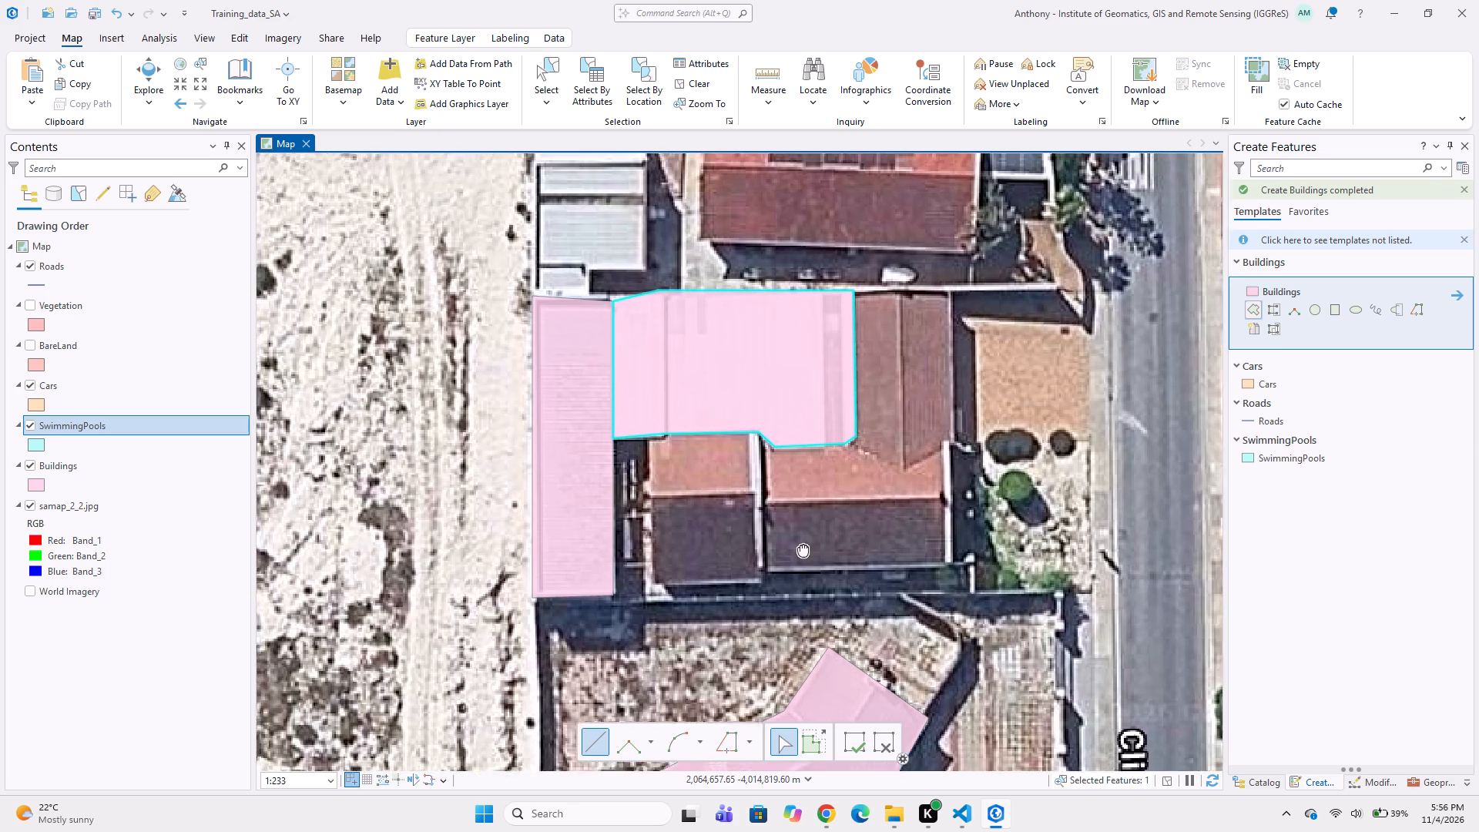
middle_drag(800, 545, 808, 566)
scroll(752, 550, up, 1)
middle_drag(754, 569, 752, 464)
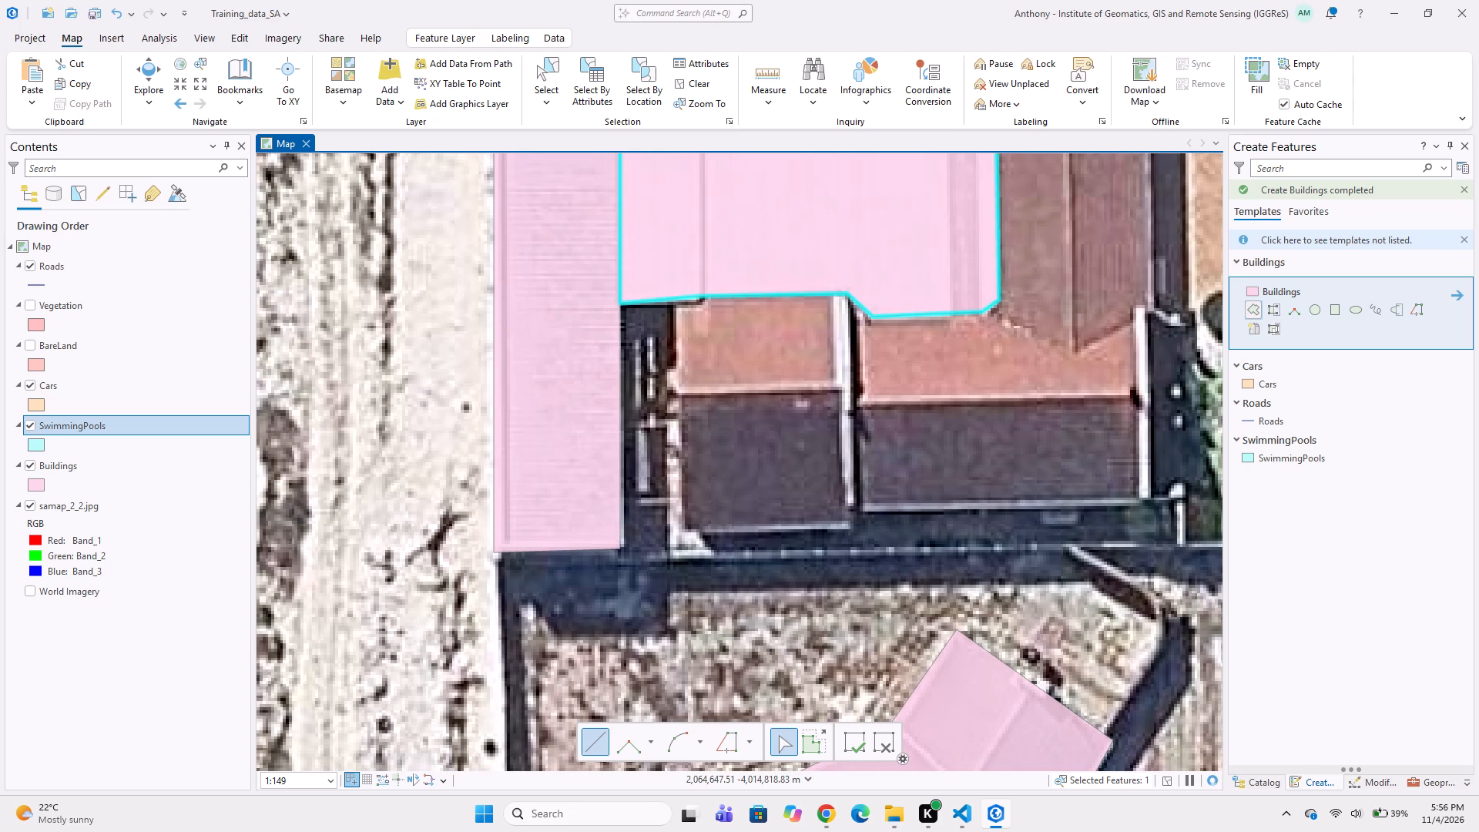
click(669, 302)
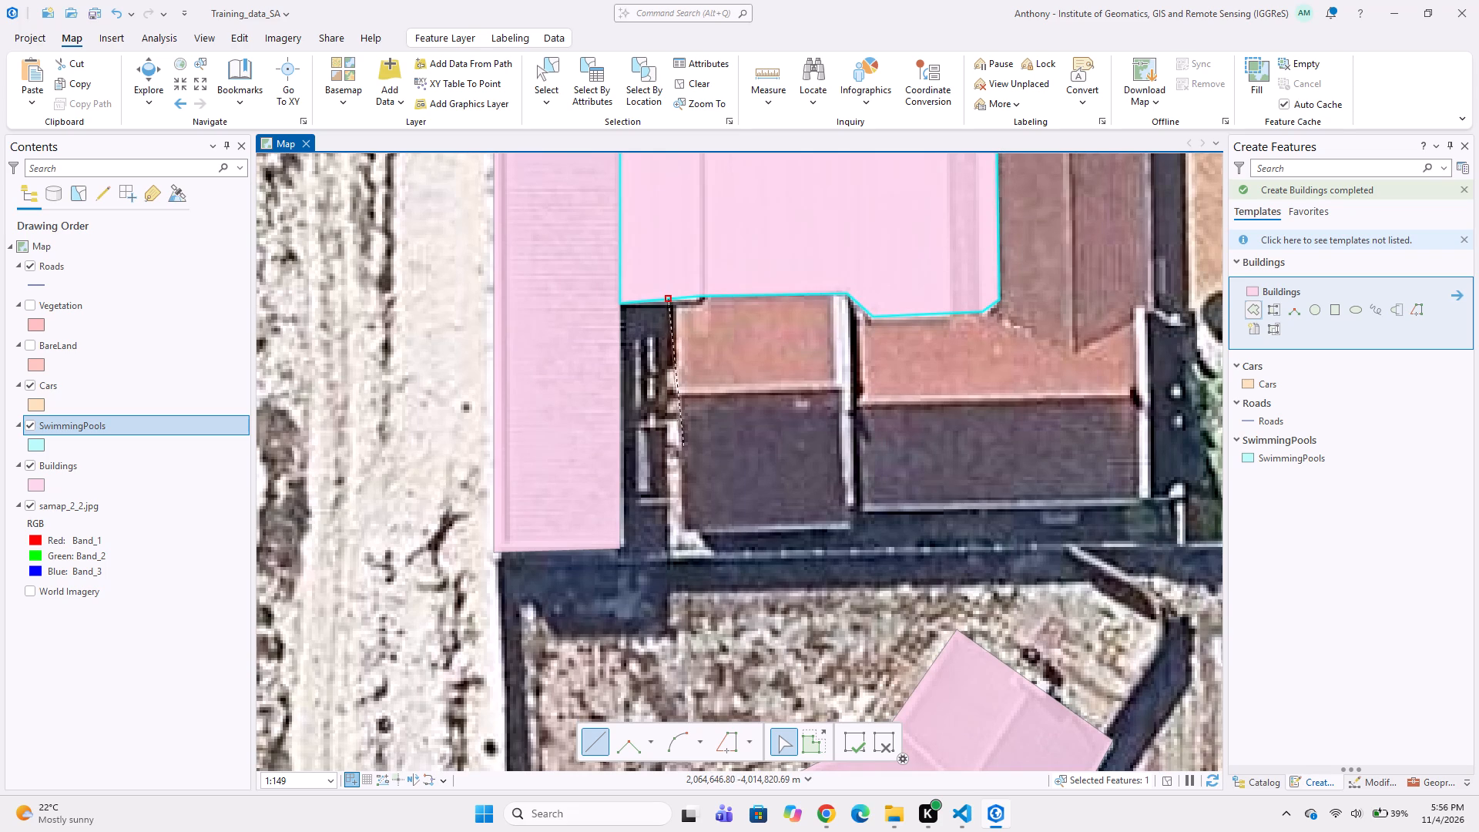
click(674, 525)
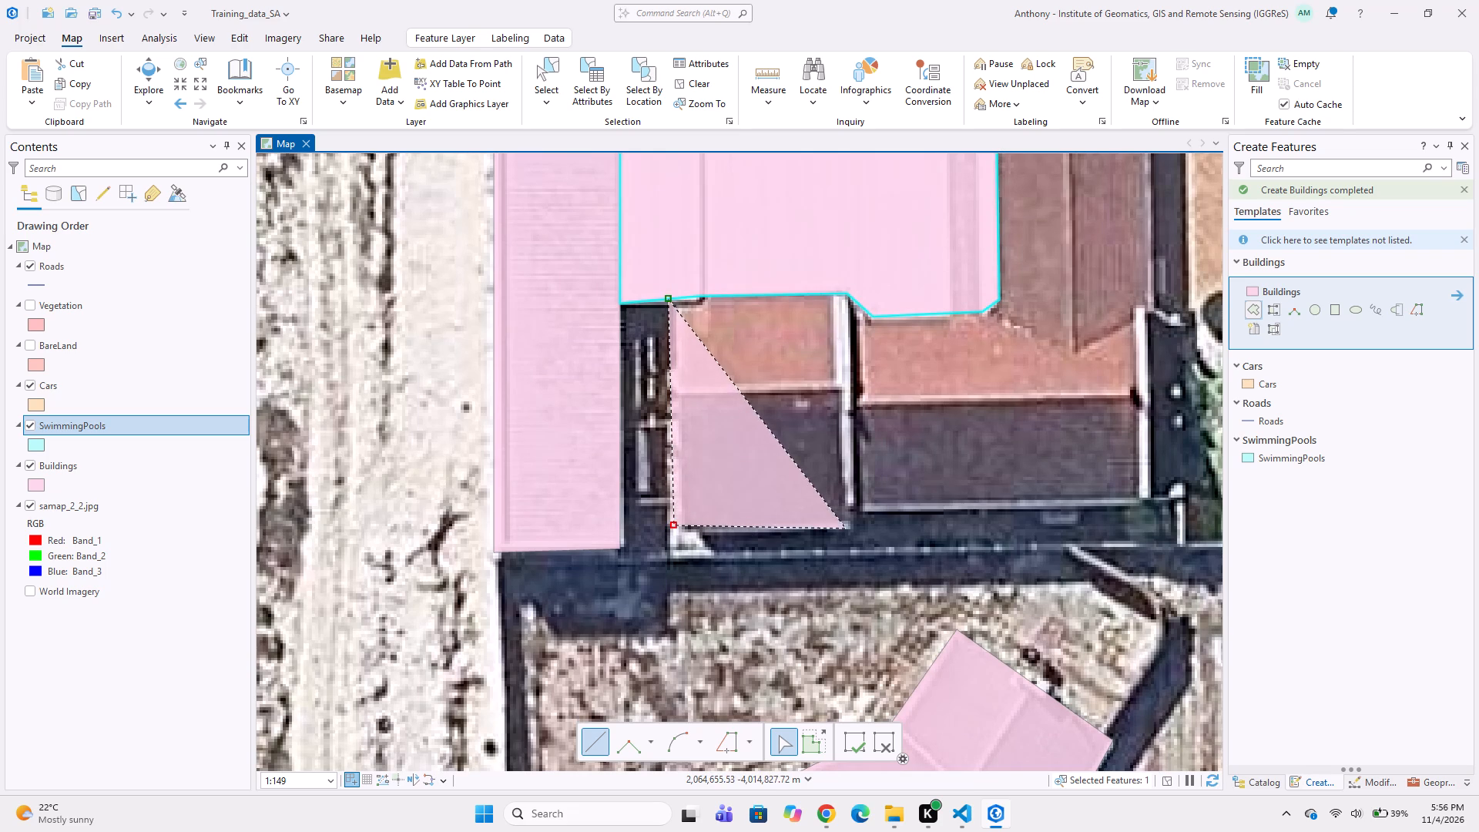
click(851, 531)
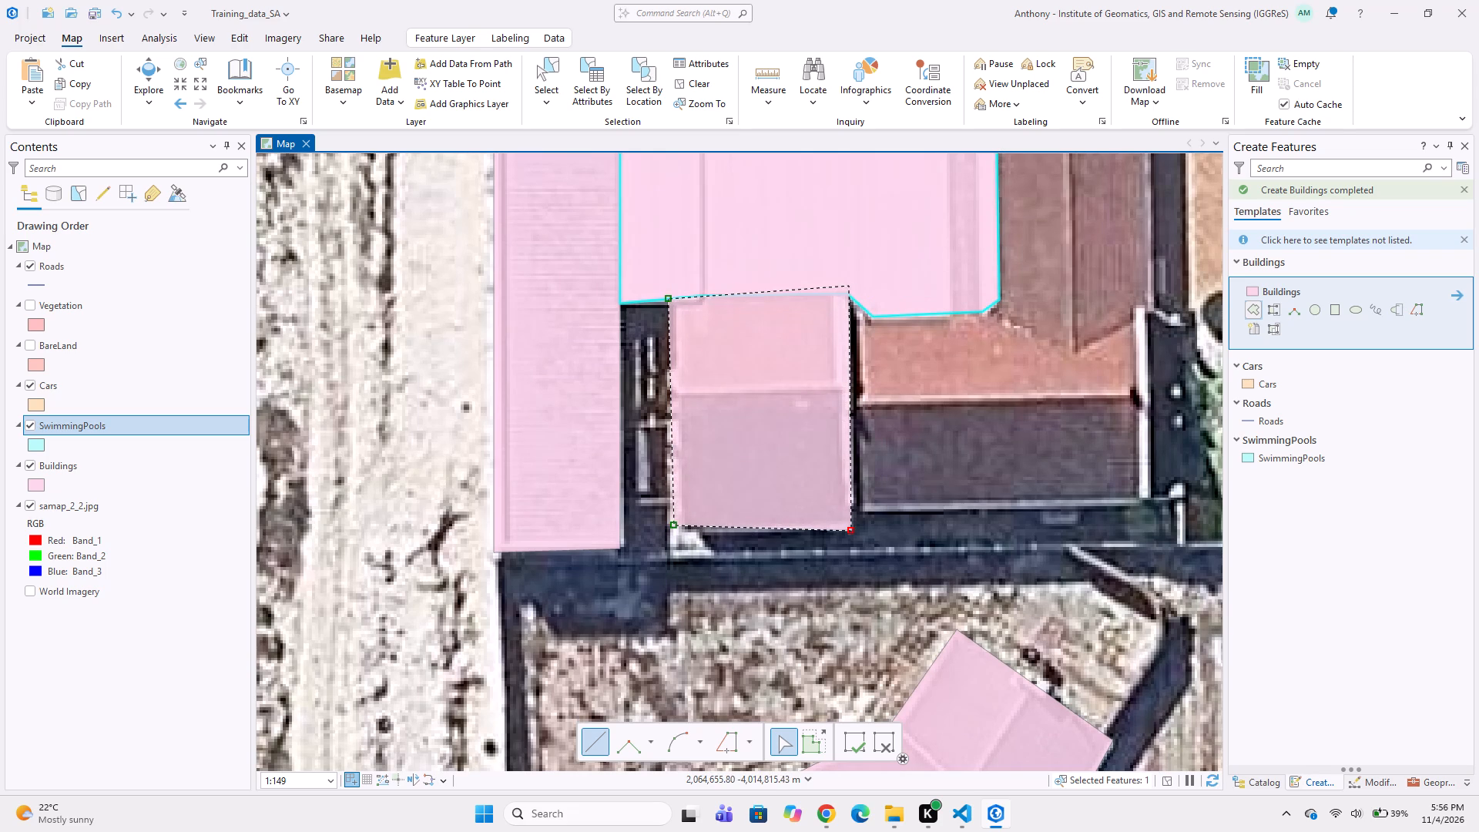
click(849, 286)
key(ctrl+z)
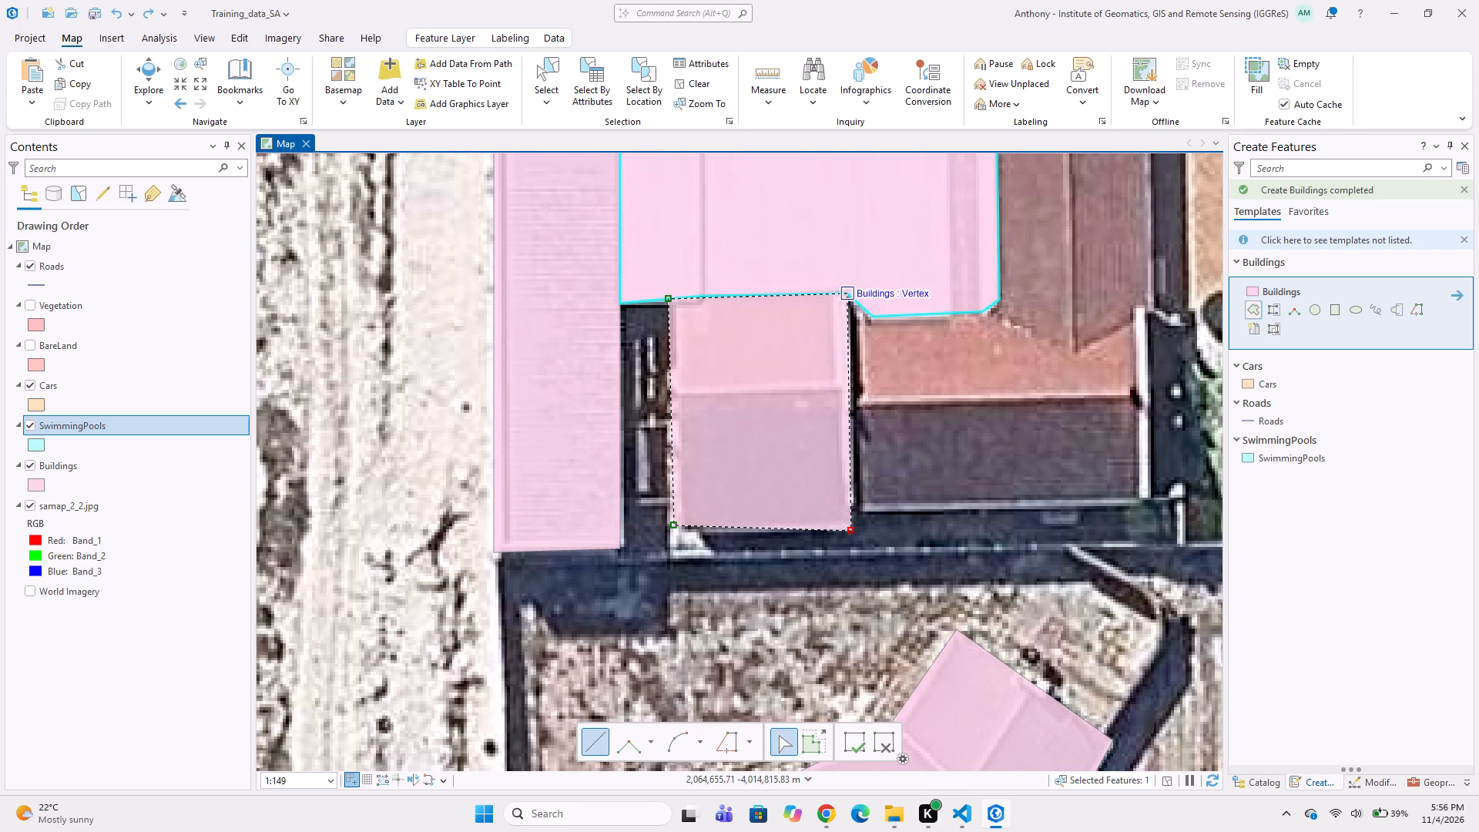
double_click(843, 294)
Digitize the L-shaped brown-roofed house east of the small gabled roof as a ten-sided Buildings polygon, sharing its edges with the white roof.
click(847, 510)
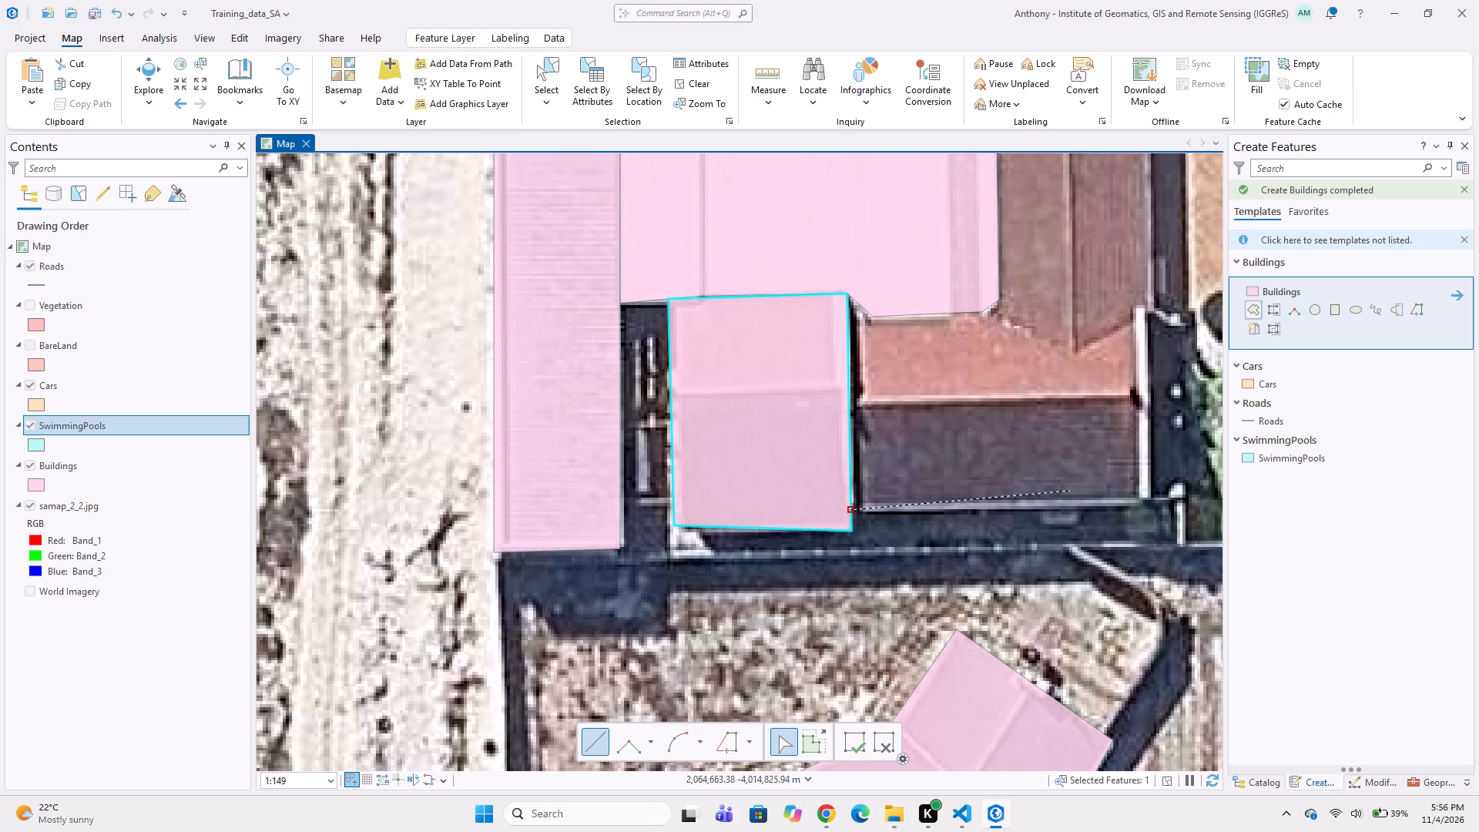
click(1149, 502)
middle_drag(1143, 413, 1111, 579)
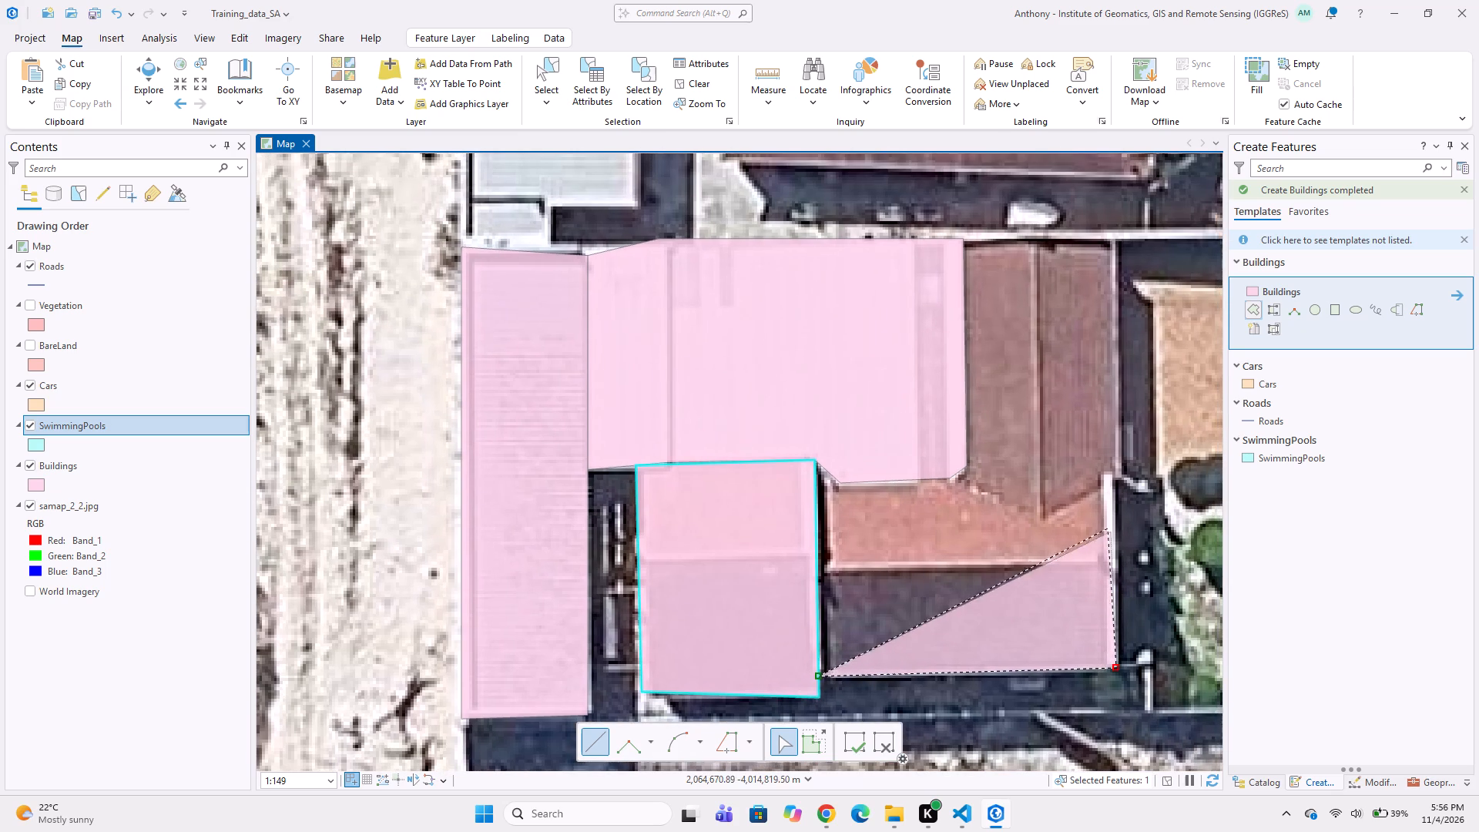
click(1113, 482)
click(1124, 480)
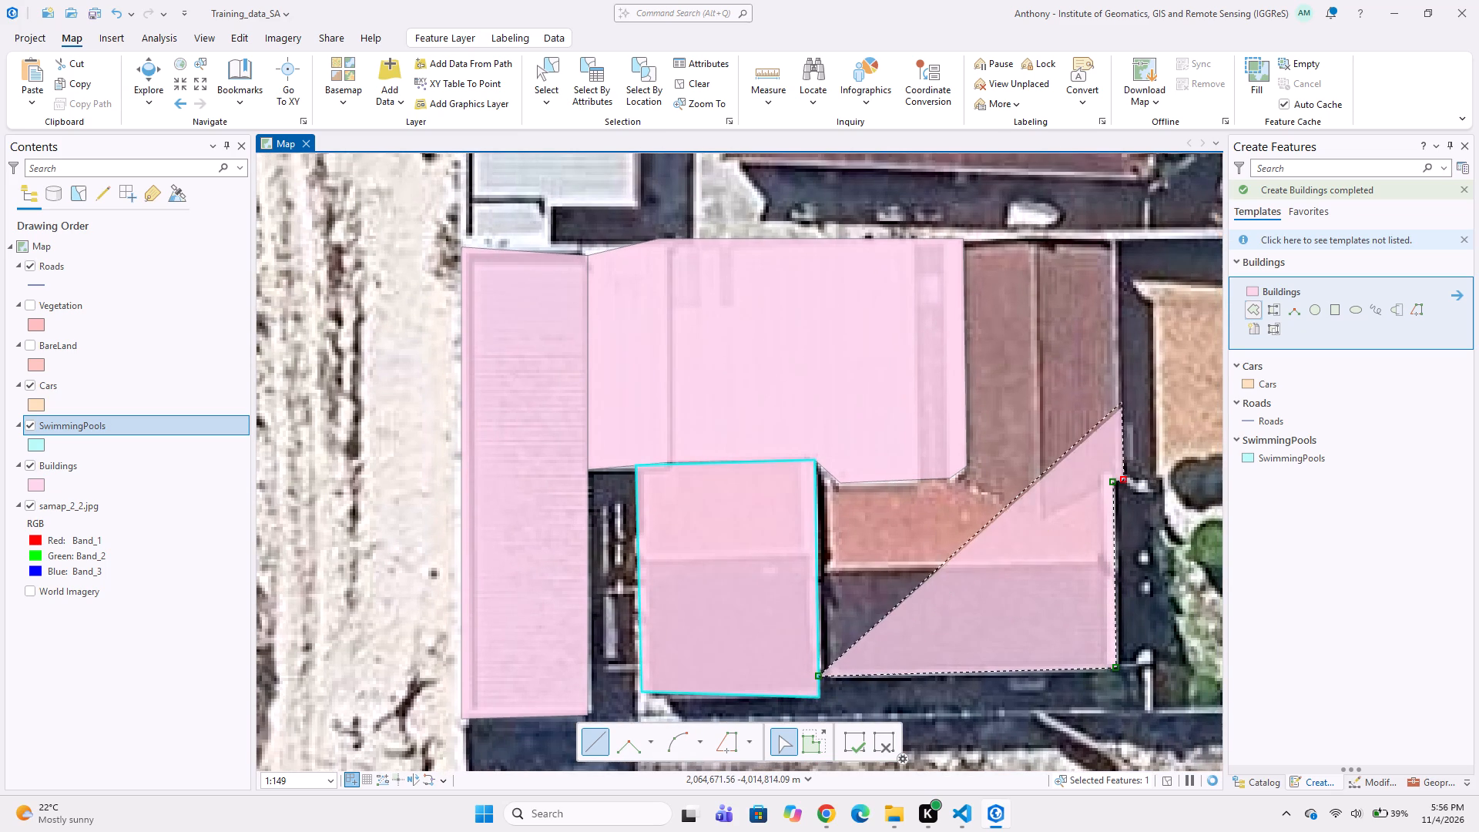
click(1115, 243)
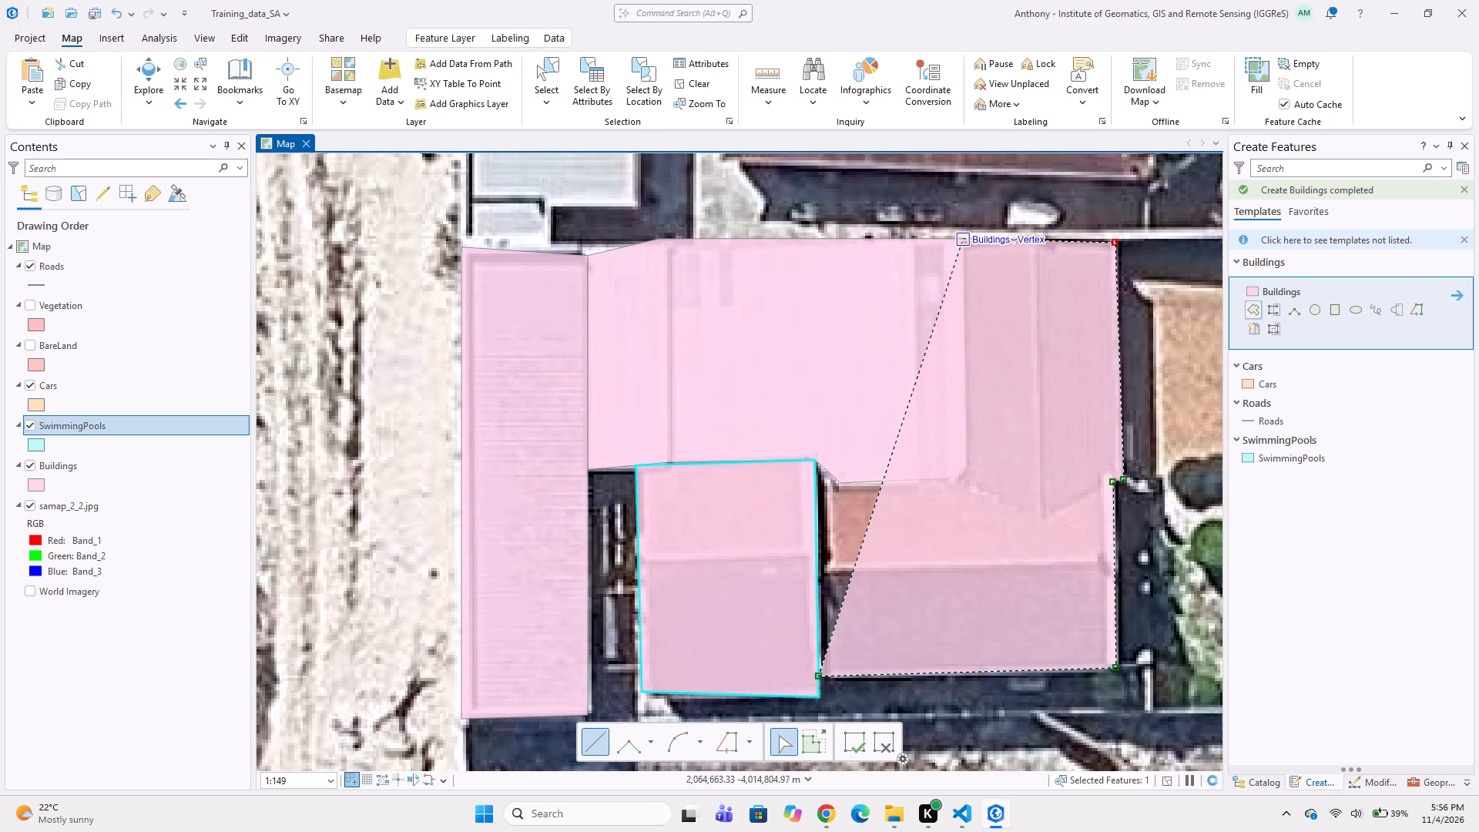
click(962, 246)
click(964, 466)
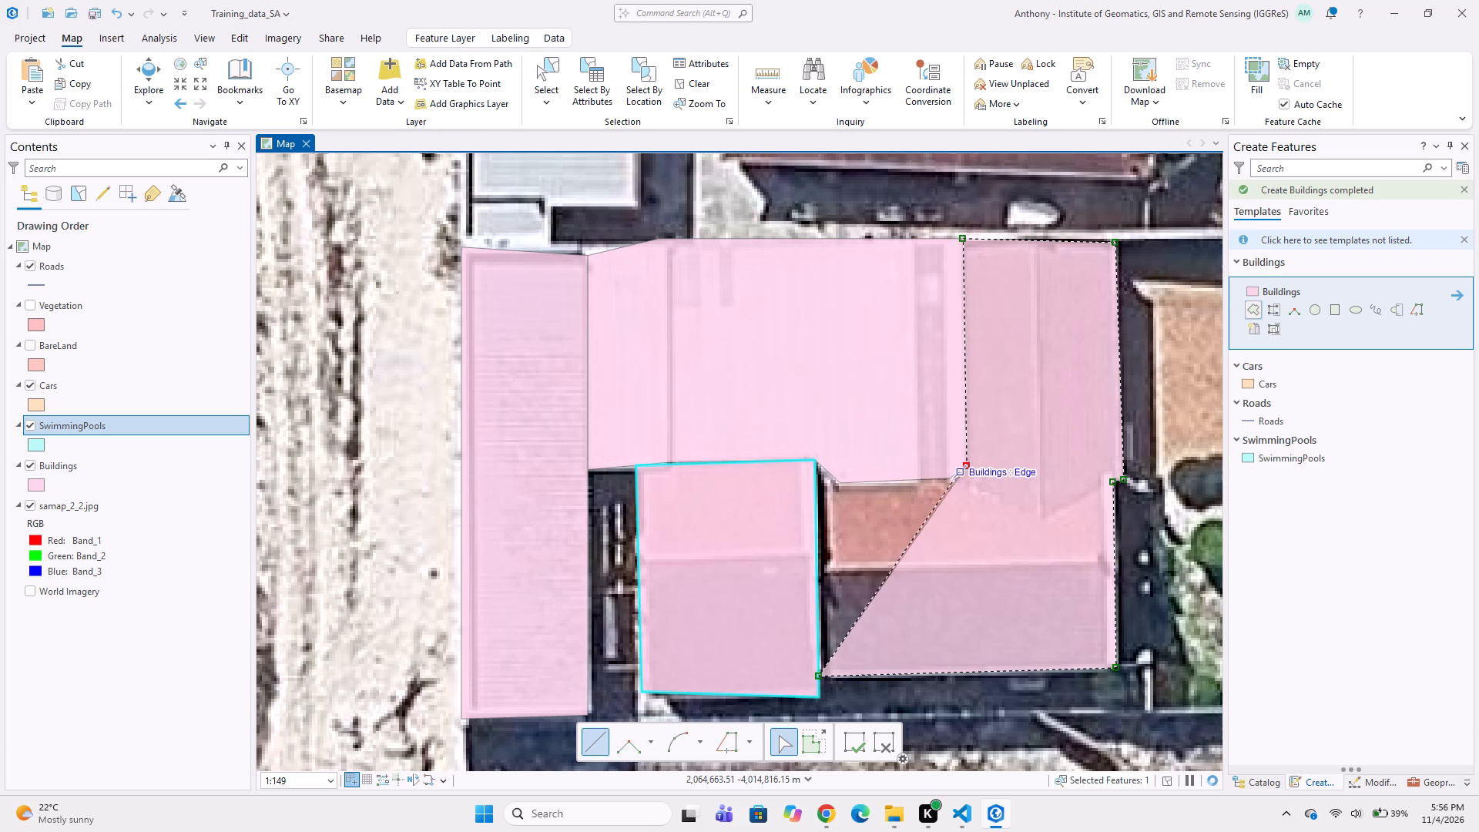
click(944, 482)
click(841, 482)
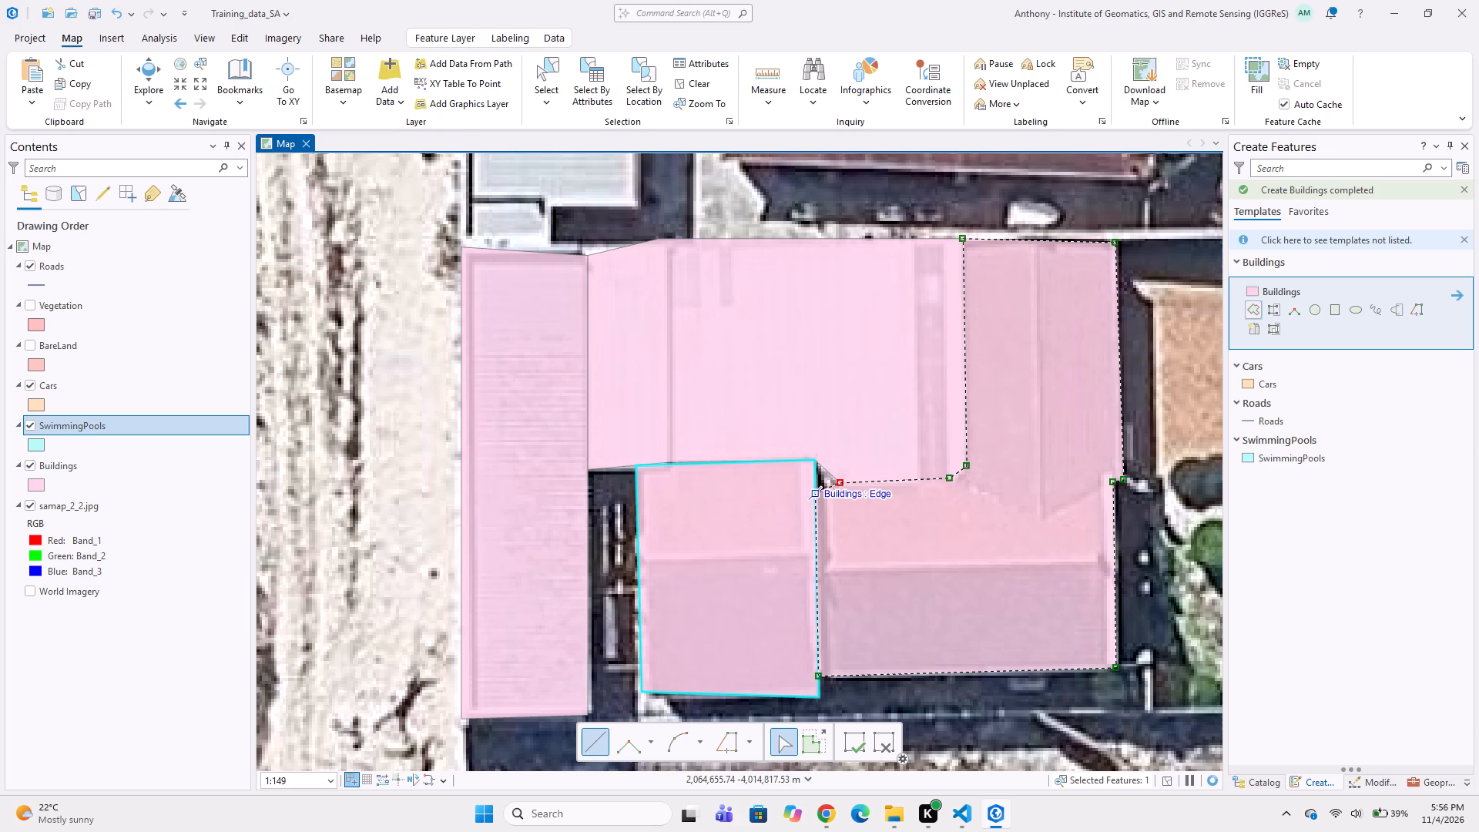
double_click(817, 485)
Digitize the red-roofed house on the next plot north as an eight-sided Buildings polygon, leaving out the solar-panelled roof set into its north side.
scroll(760, 593, down, 2)
middle_drag(808, 615, 744, 577)
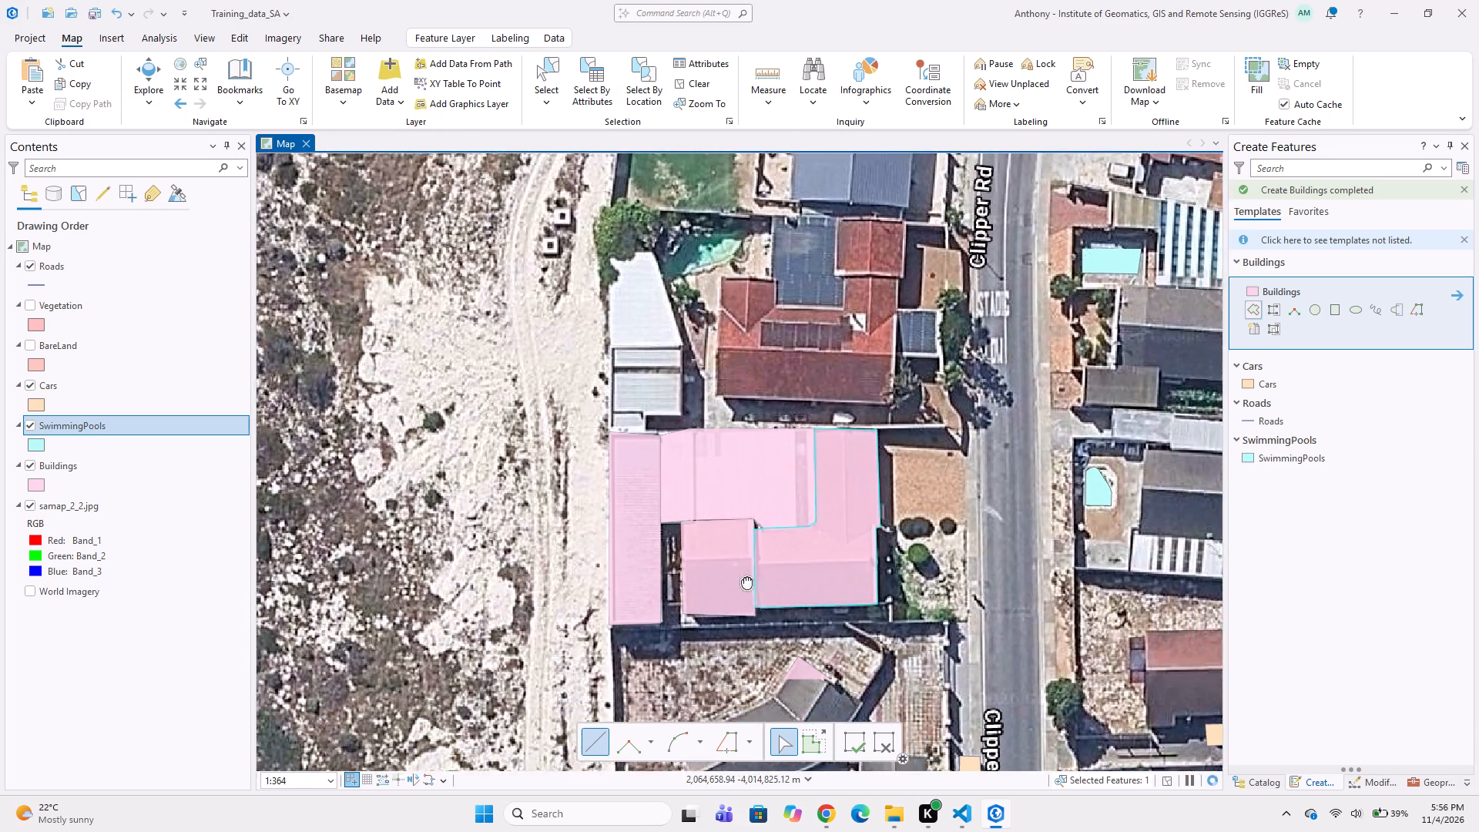
middle_drag(744, 577, 741, 575)
middle_drag(795, 467, 833, 542)
scroll(730, 483, up, 1)
middle_drag(754, 351, 739, 415)
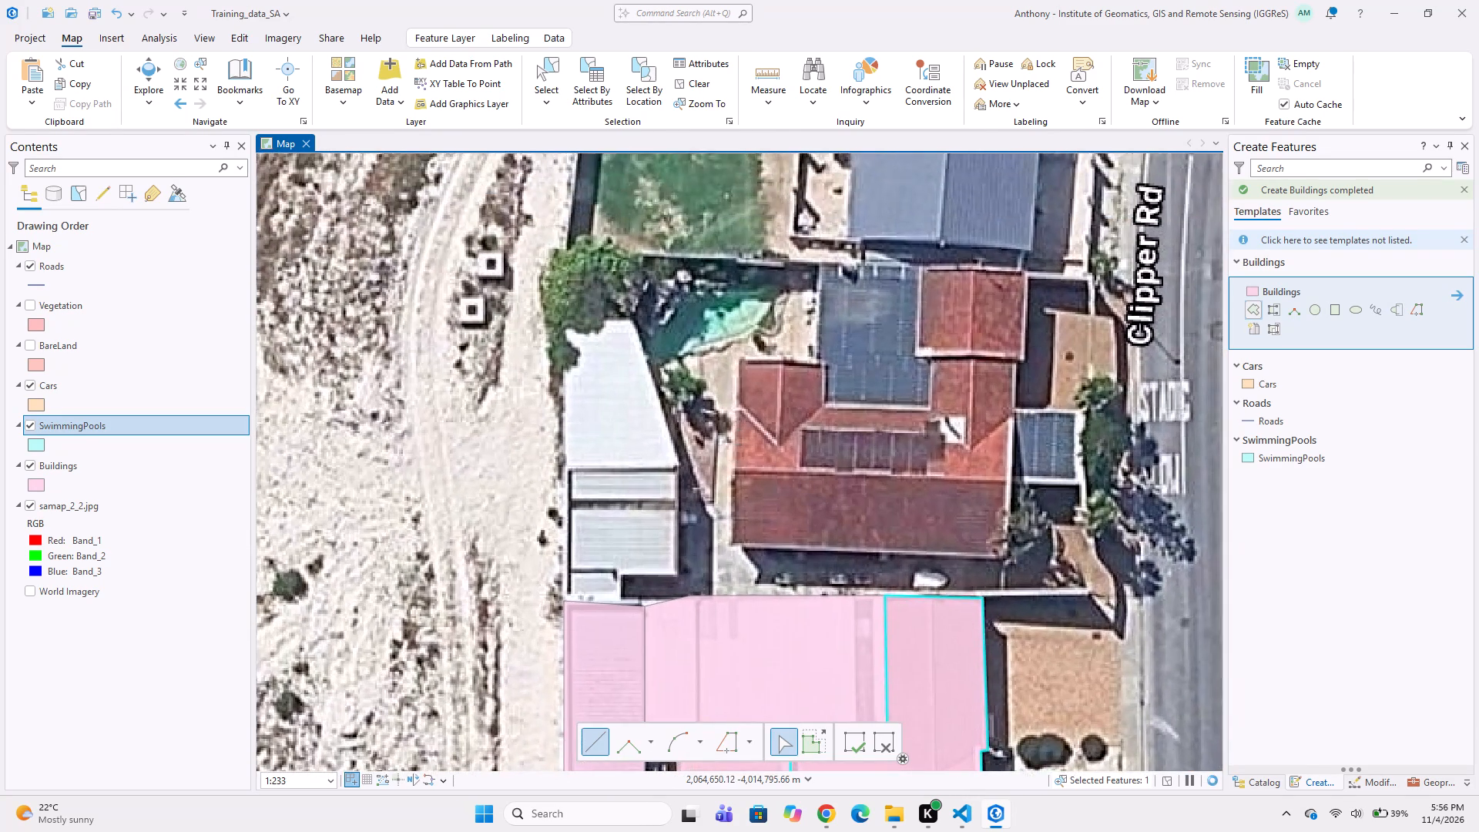
scroll(749, 367, up, 1)
click(730, 345)
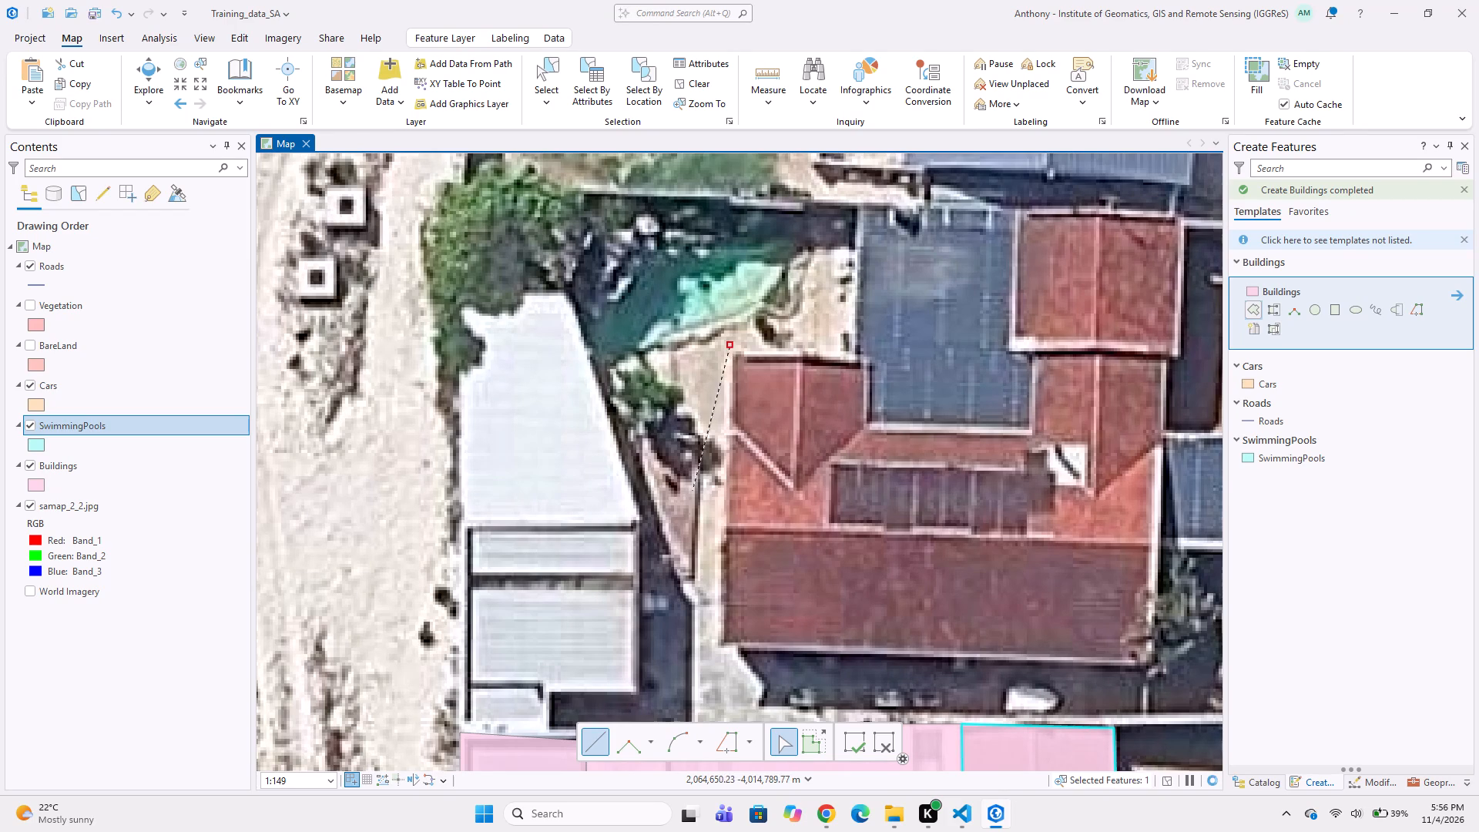
drag(716, 647, 730, 647)
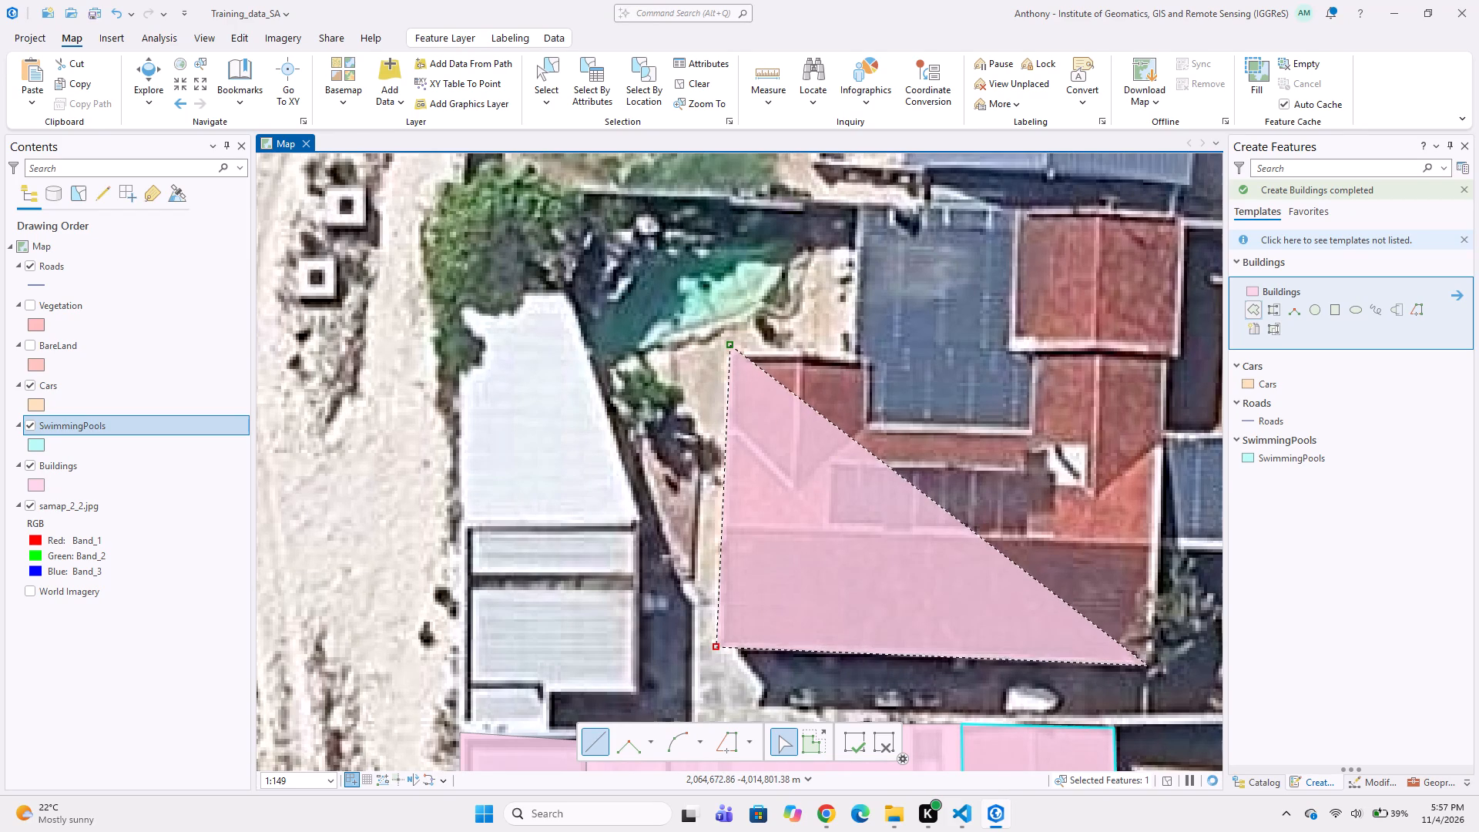
drag(1153, 671, 1159, 663)
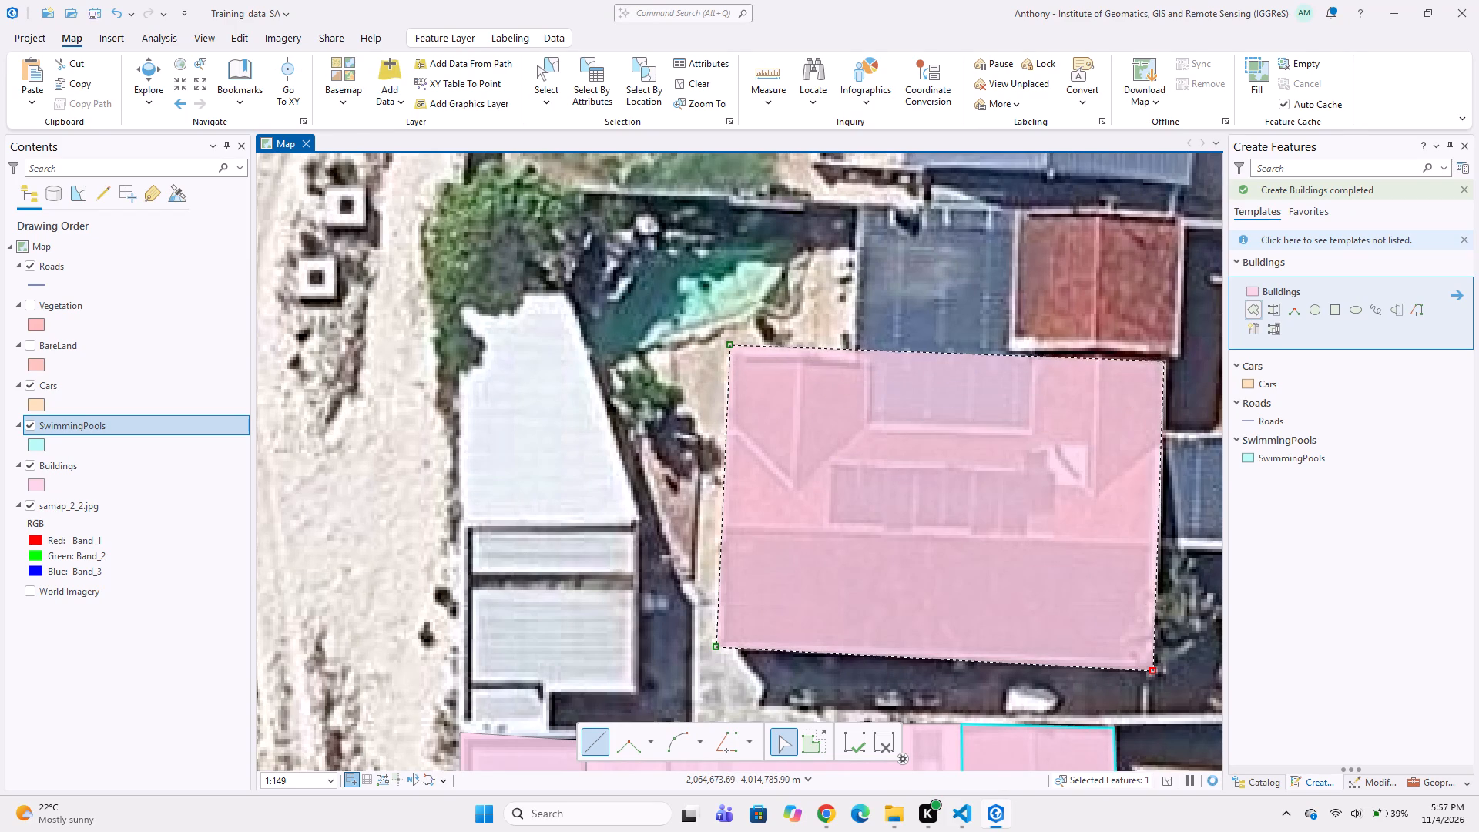
click(1167, 359)
click(1032, 361)
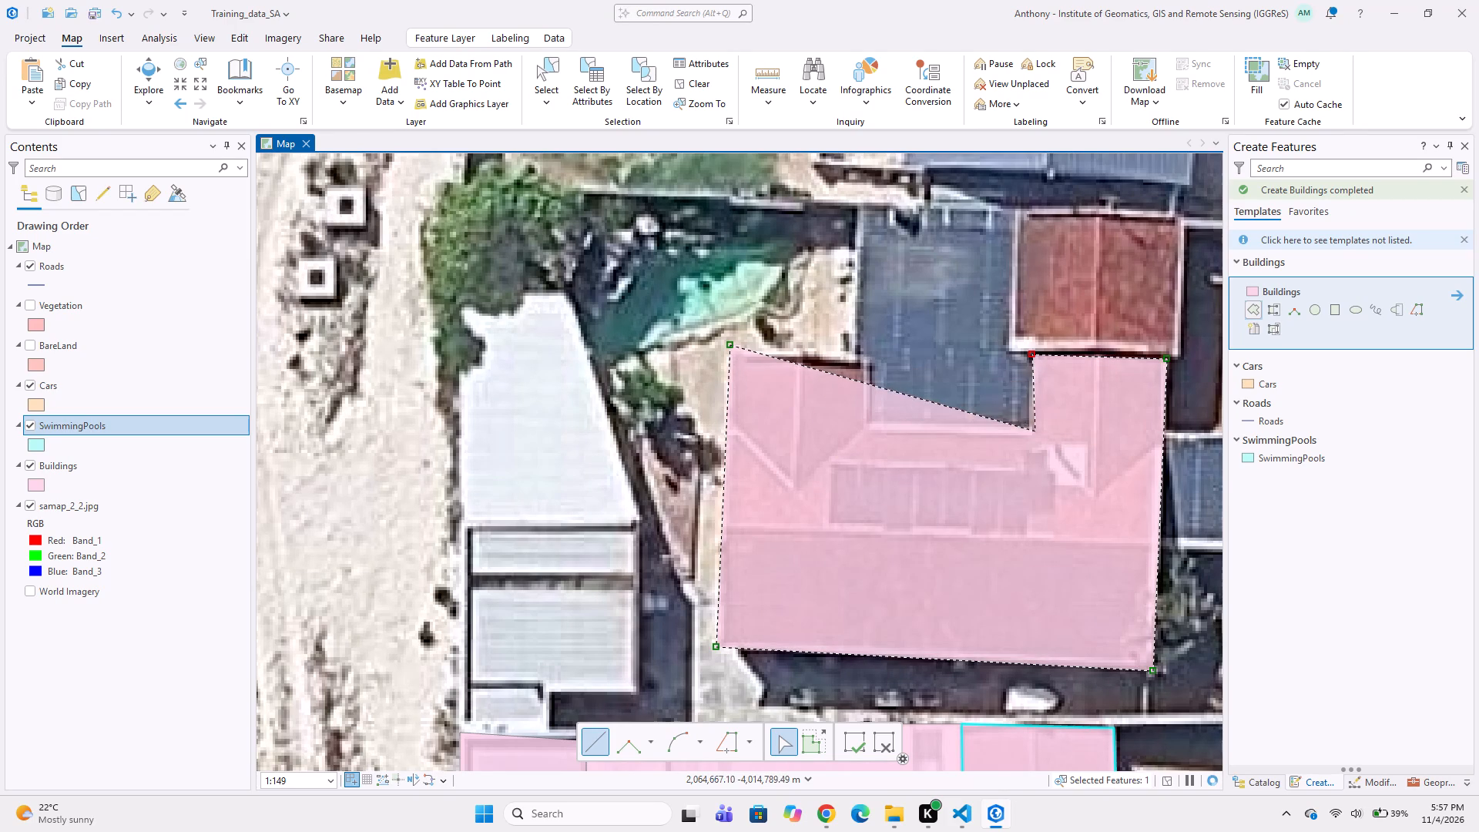
click(1029, 426)
drag(874, 421, 870, 413)
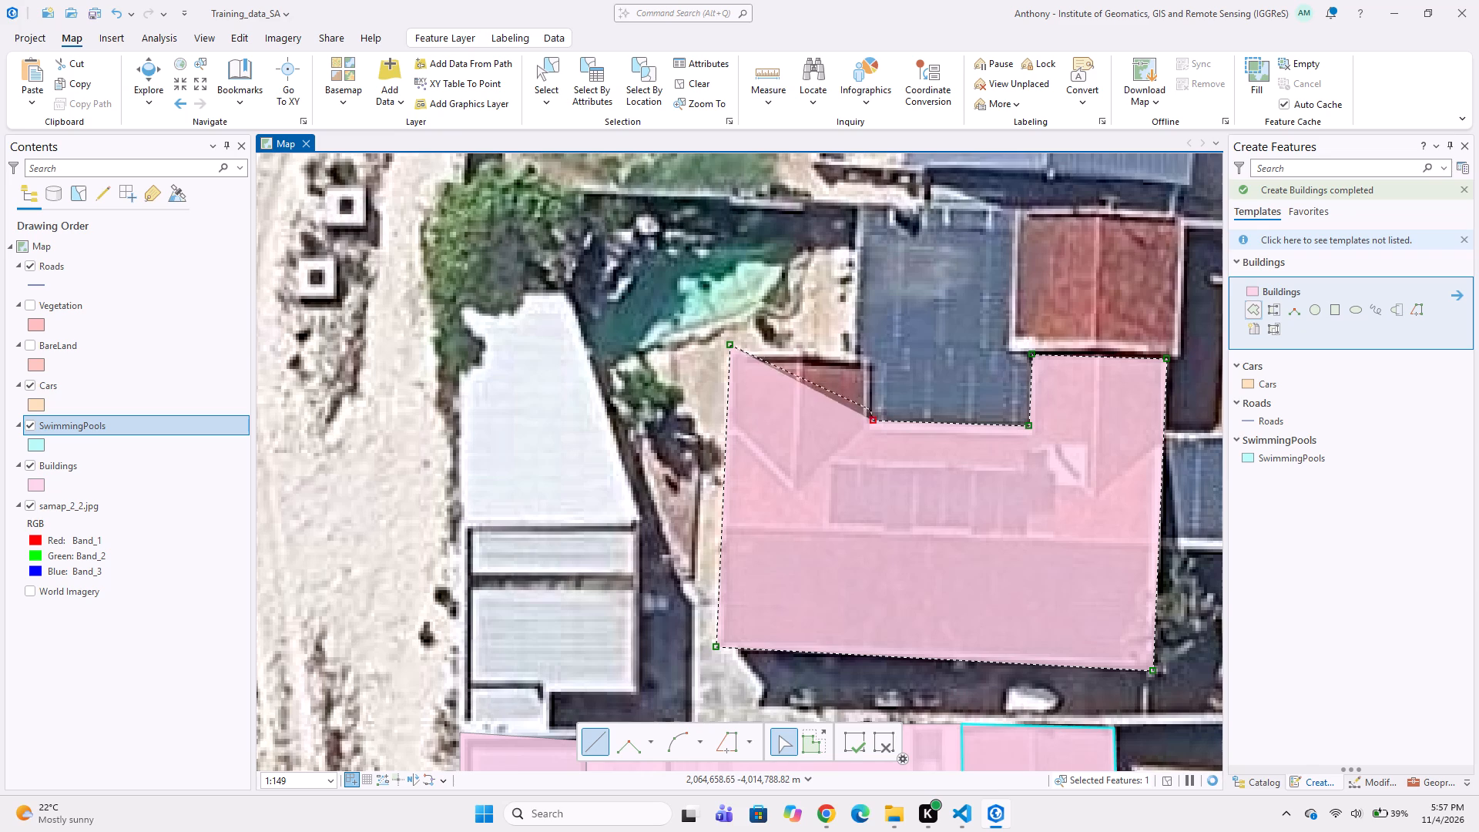
double_click(870, 361)
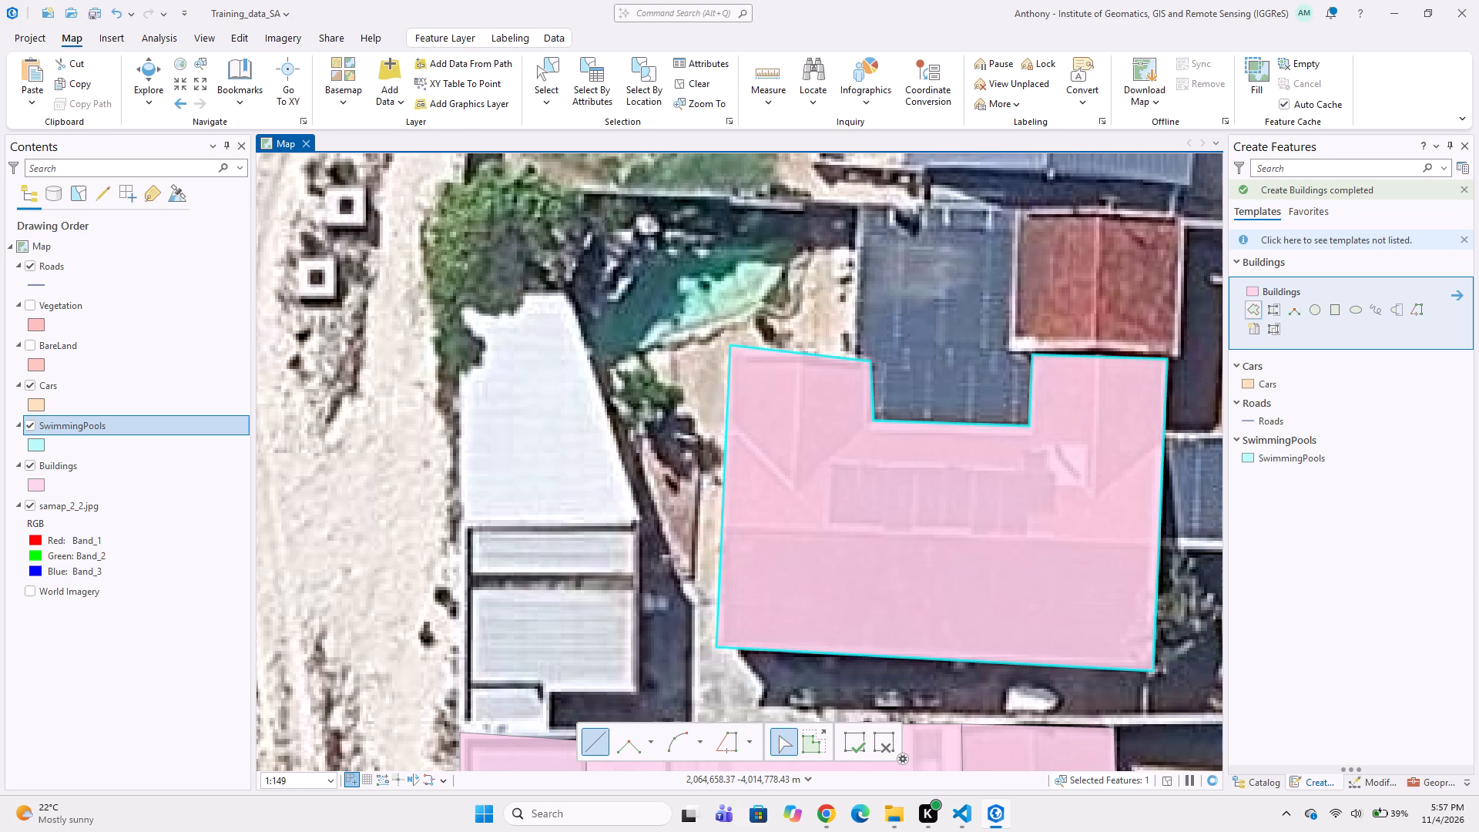
Digitize the dark solar-panelled roof in the red-roofed house's northern recess as an eight-sided Buildings polygon, fitted against the house outline.
click(857, 203)
click(1016, 202)
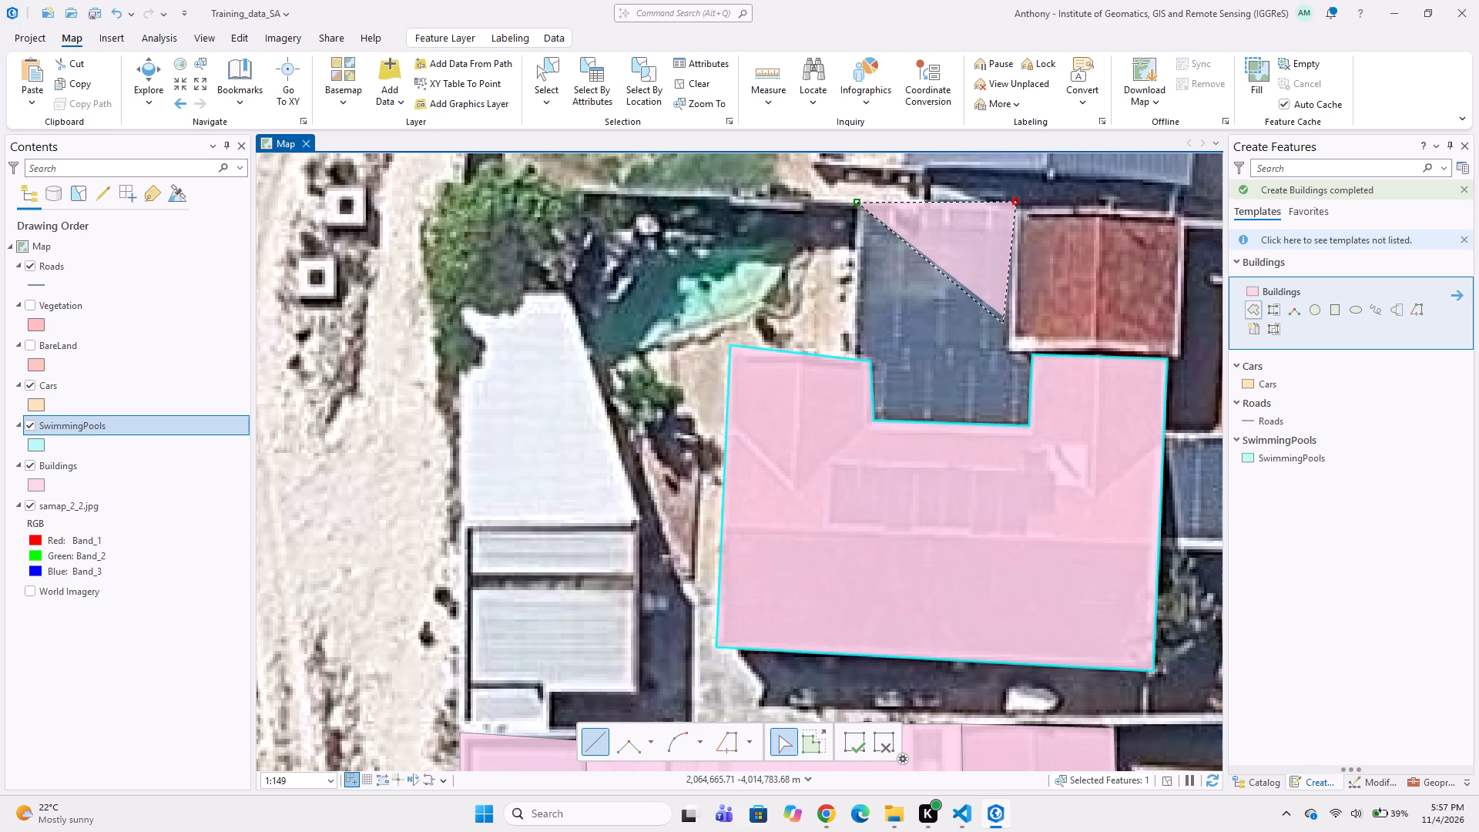
click(1008, 347)
click(1035, 351)
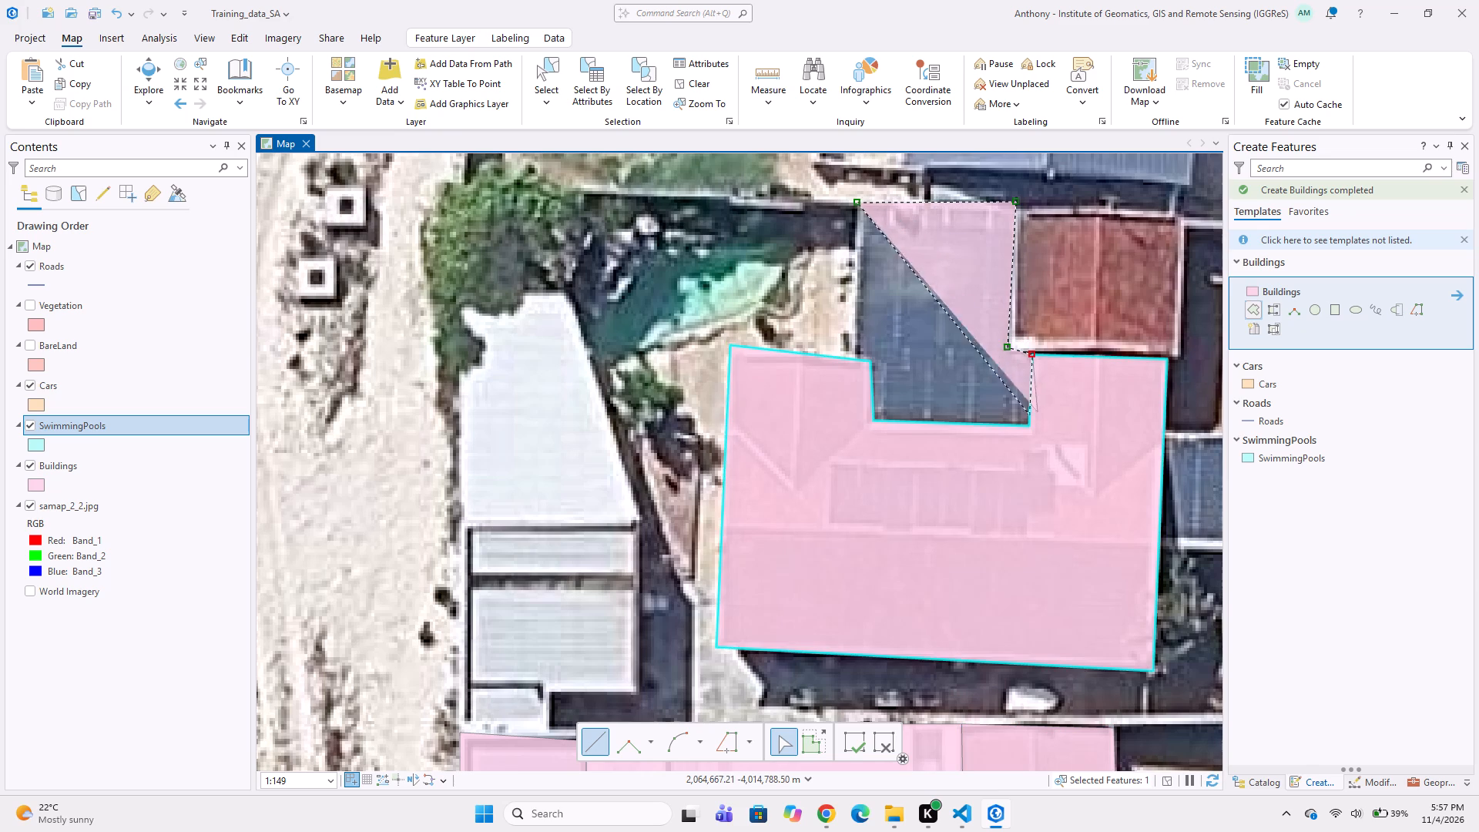
click(1030, 423)
click(876, 415)
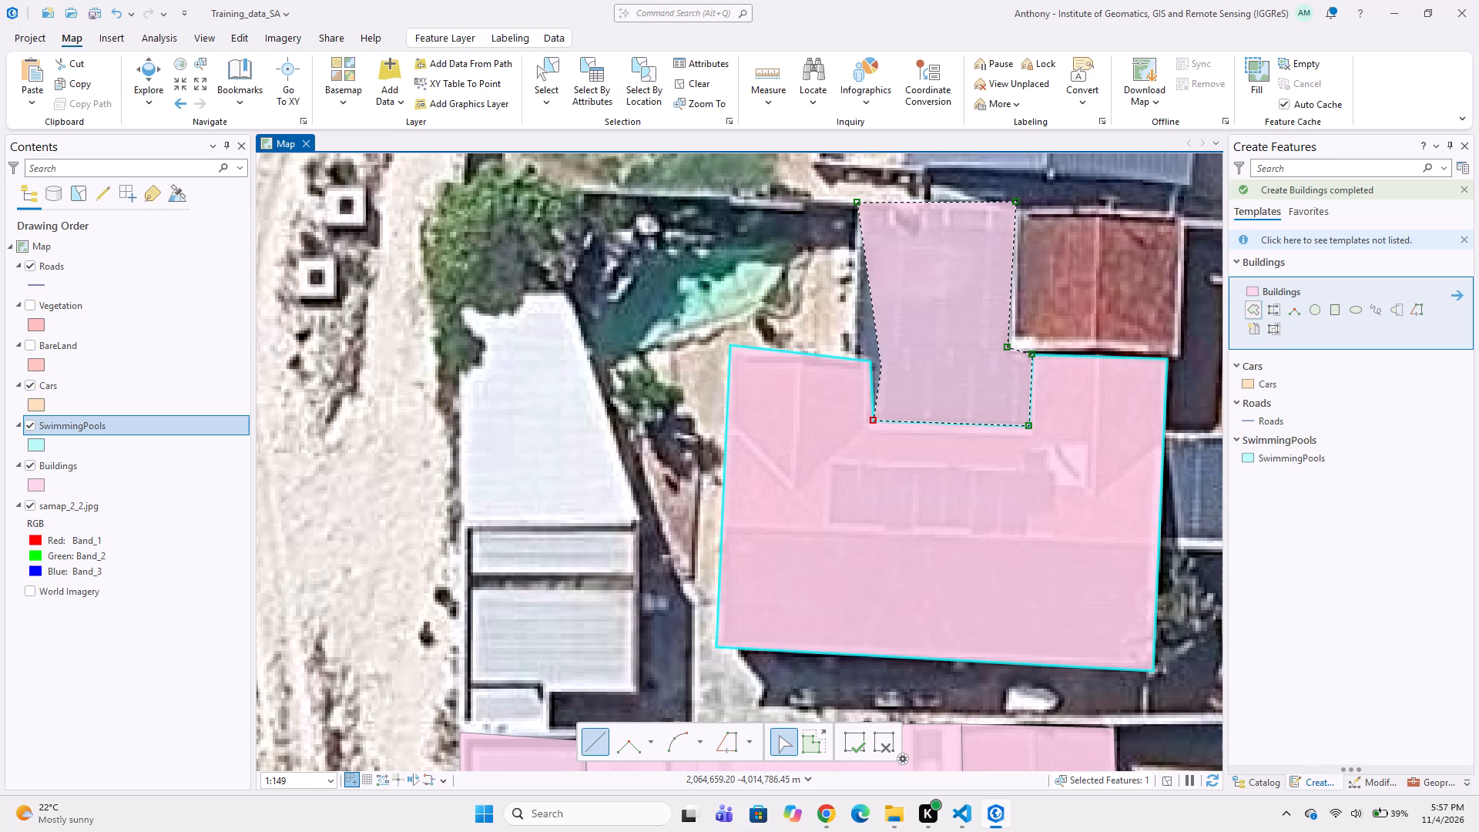
click(870, 364)
double_click(857, 356)
Digitize the small red gabled roof east of the solar-panelled roof as a six-sided Buildings polygon, closing it against the adjoining outlines.
middle_drag(895, 353, 786, 467)
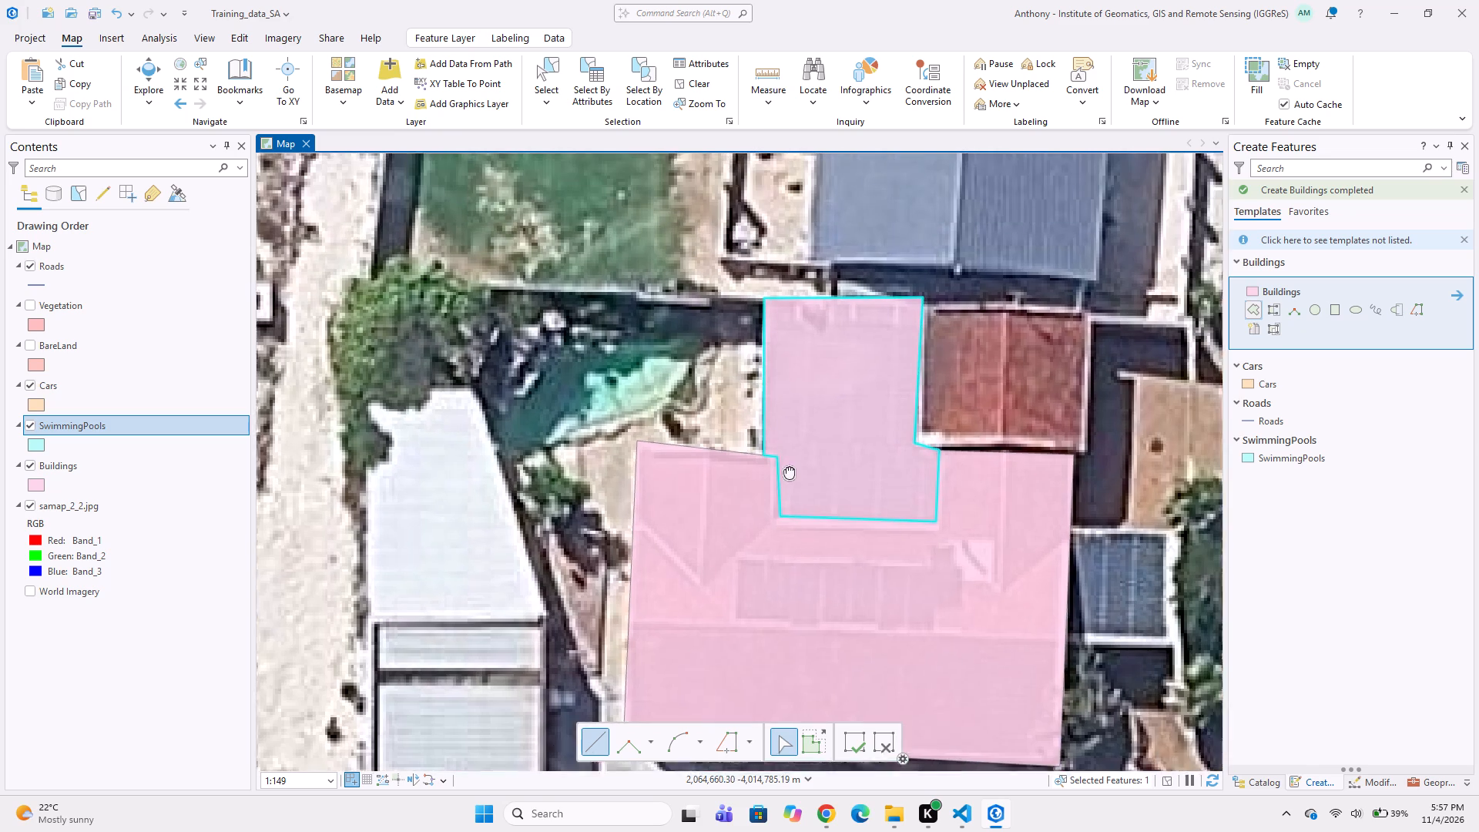
middle_drag(786, 467, 782, 469)
click(906, 332)
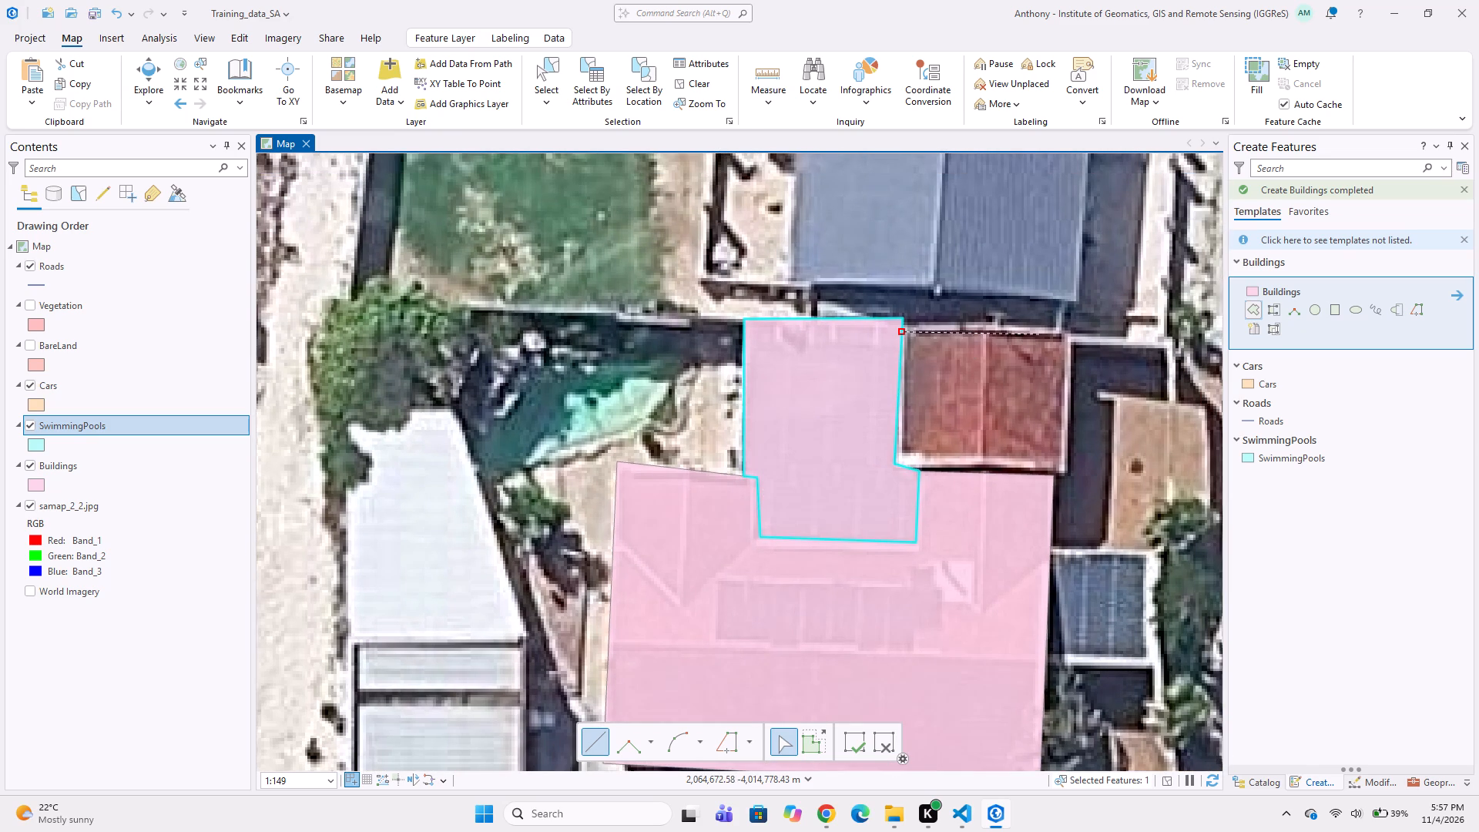
click(1075, 337)
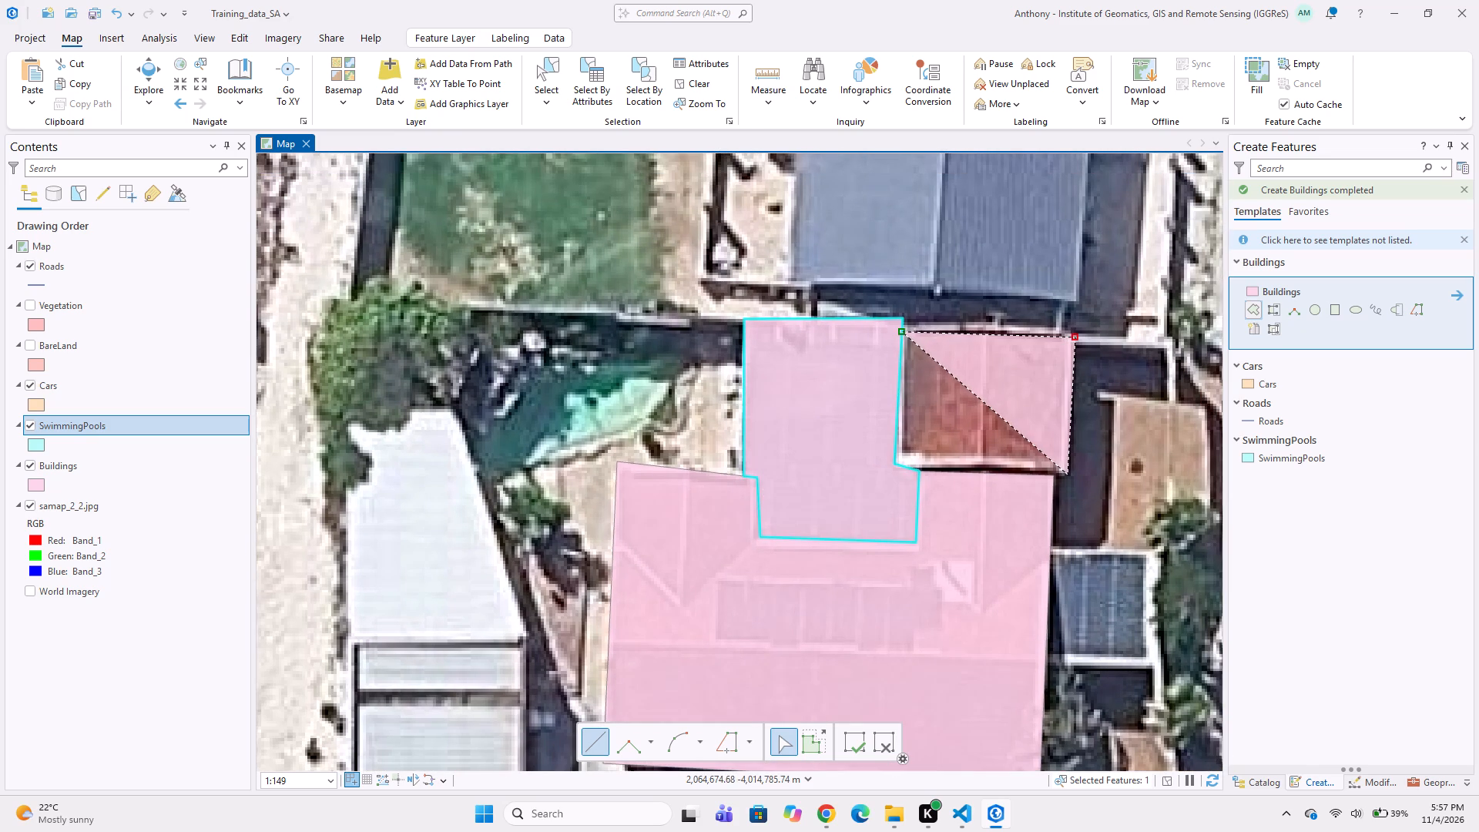
click(1068, 475)
click(1048, 475)
click(922, 469)
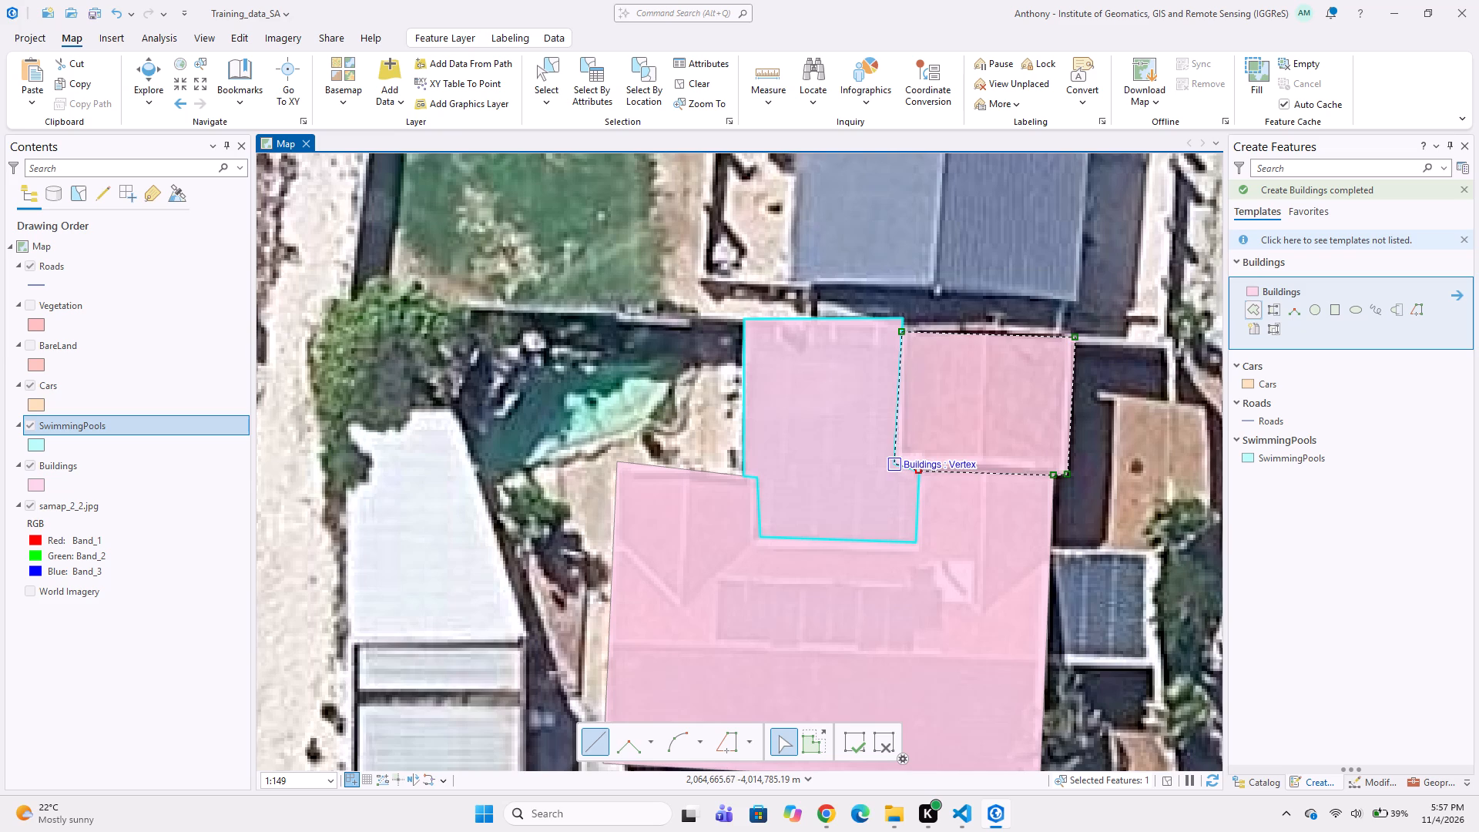
double_click(895, 461)
Digitize the dark gabled roof on the plot north of the red-roofed house as a five-sided Buildings polygon.
scroll(876, 410, down, 3)
middle_drag(854, 424, 897, 493)
scroll(911, 391, up, 1)
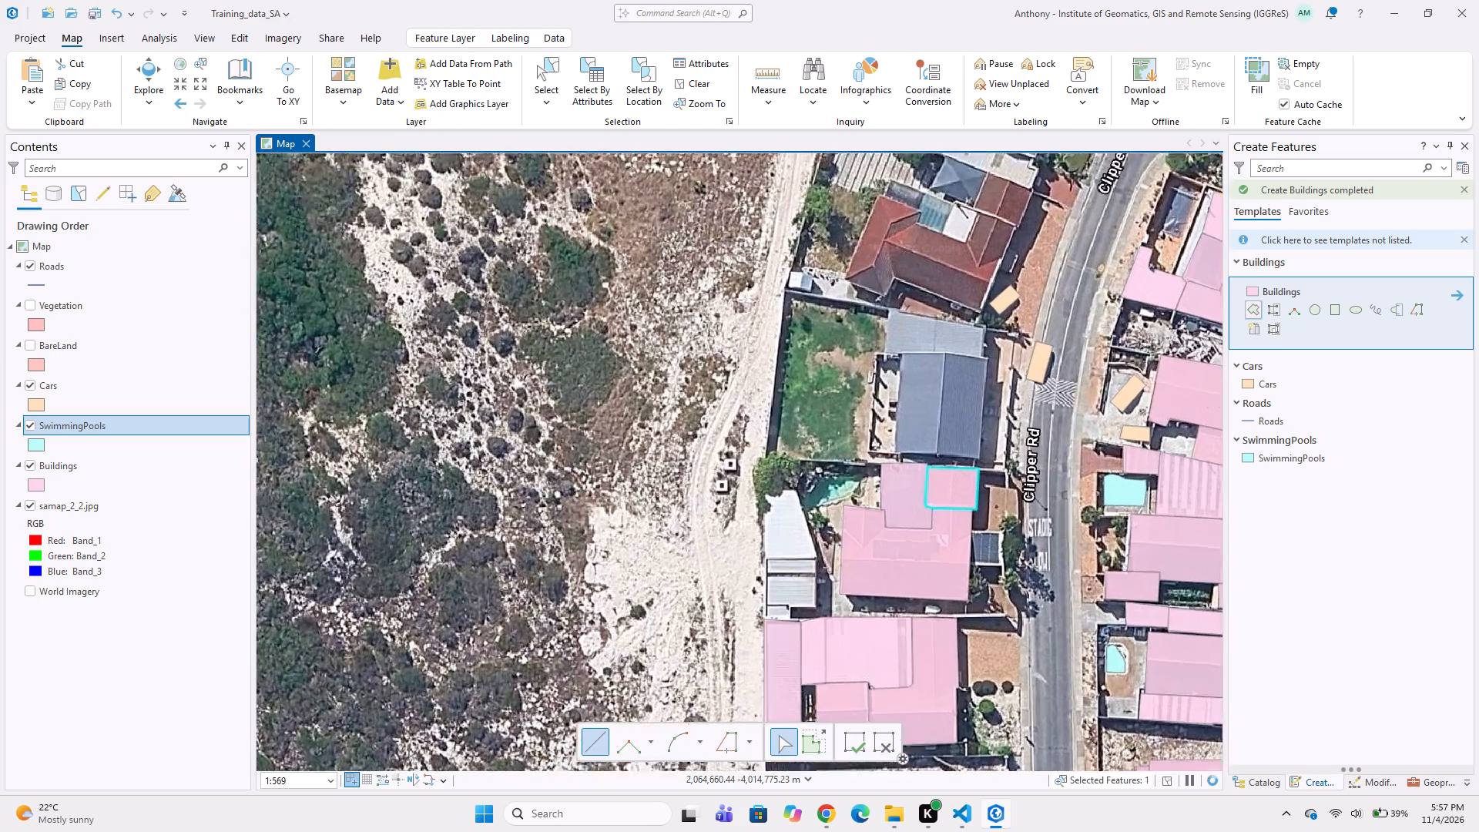
click(894, 337)
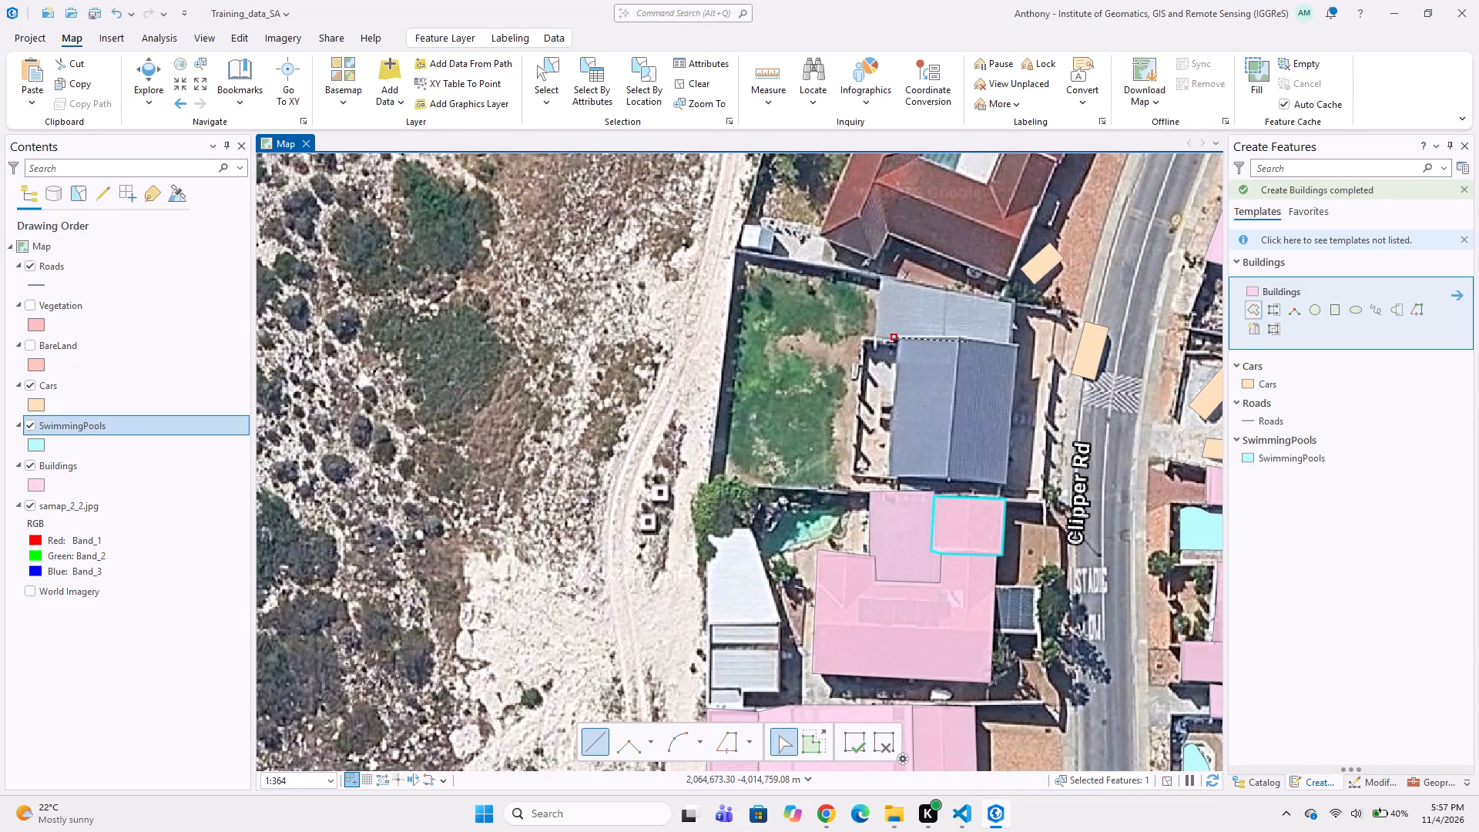
click(954, 332)
click(1021, 342)
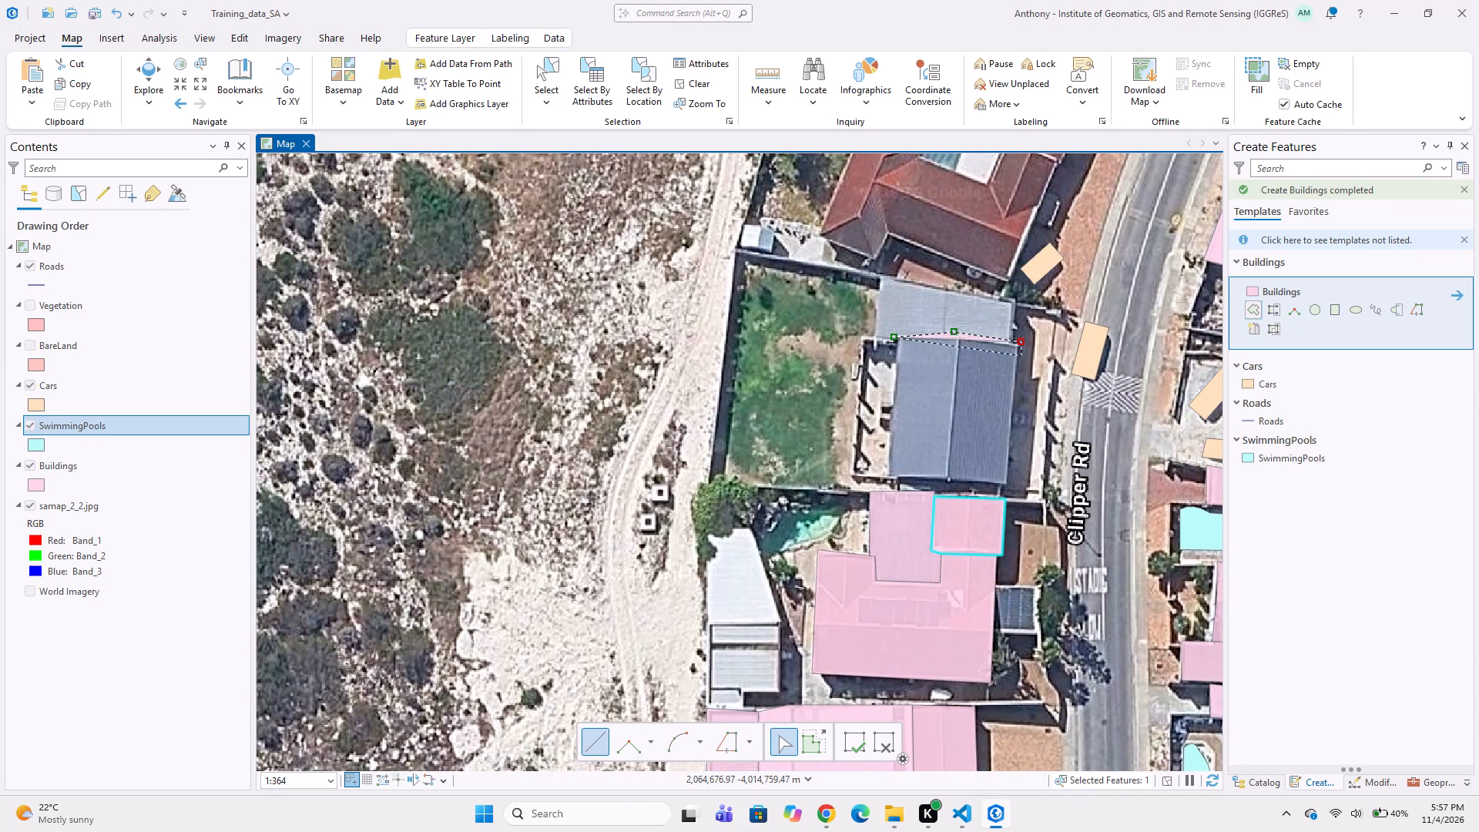
click(1008, 483)
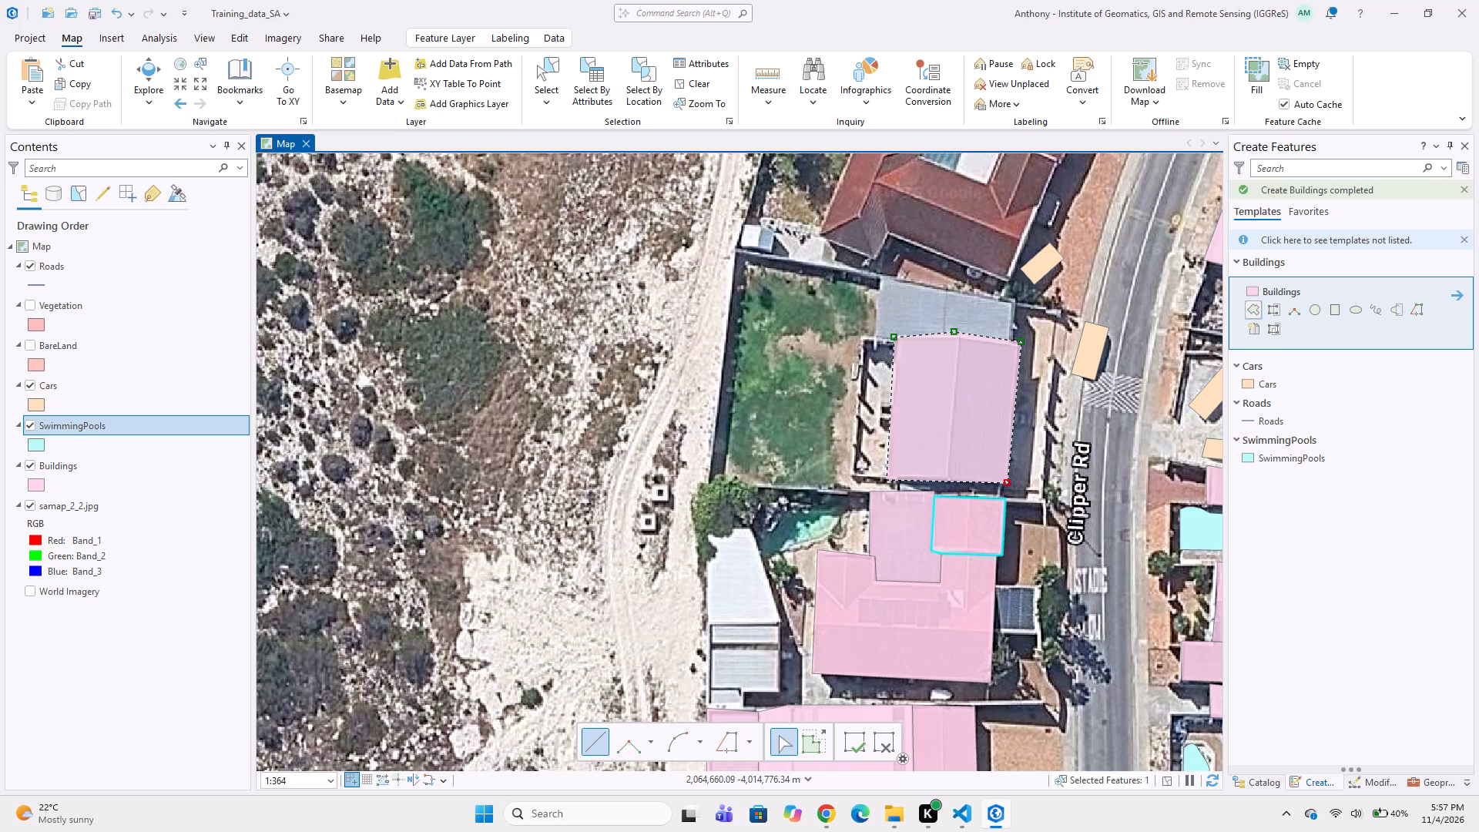
double_click(887, 480)
Digitize the lighter grey roof adjoining the dark gabled roof's north end as a six-sided Buildings polygon, following the shared edge.
middle_drag(916, 413, 863, 515)
scroll(841, 451, up, 1)
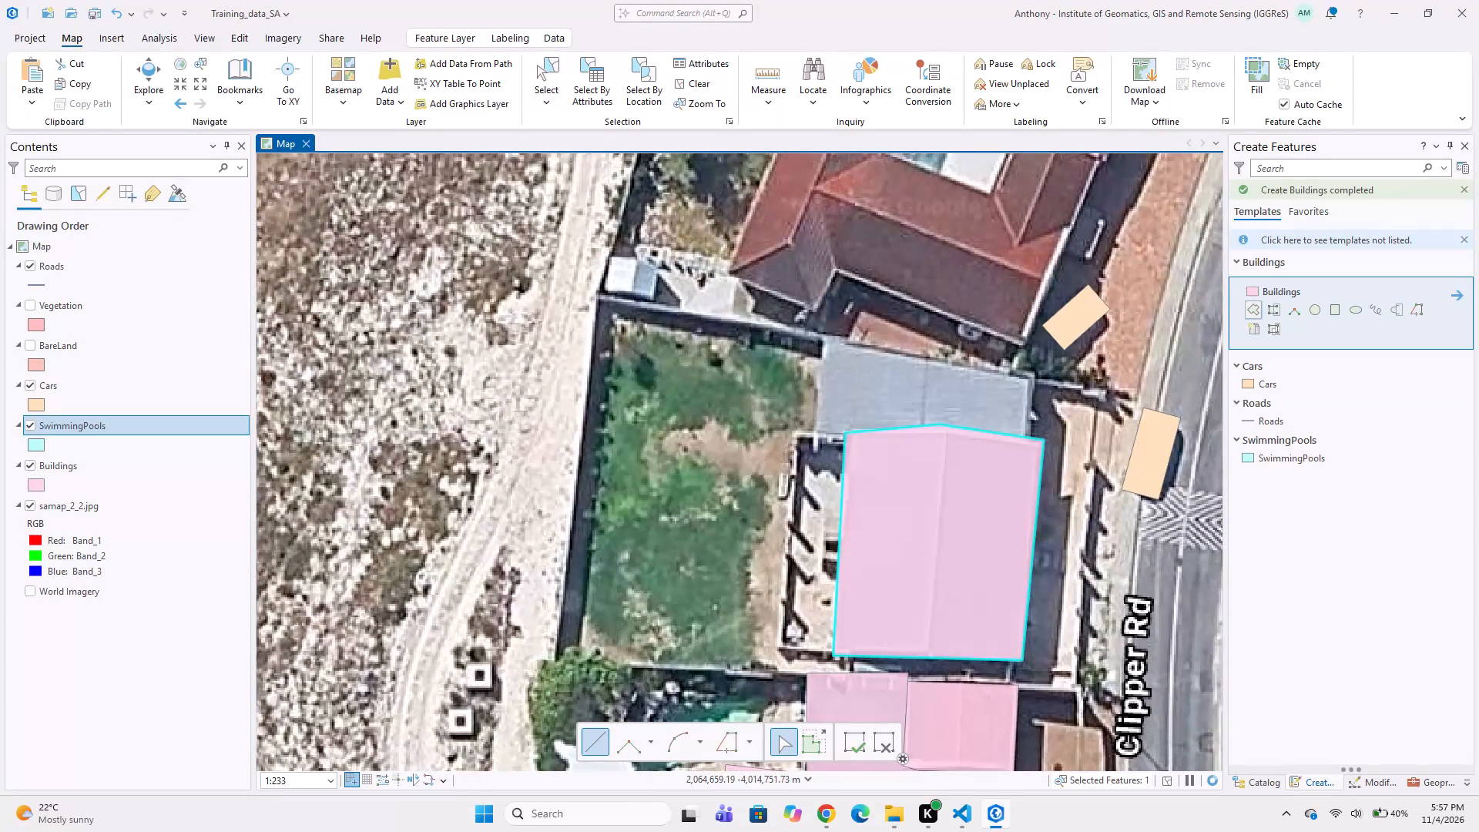
click(822, 337)
click(1030, 377)
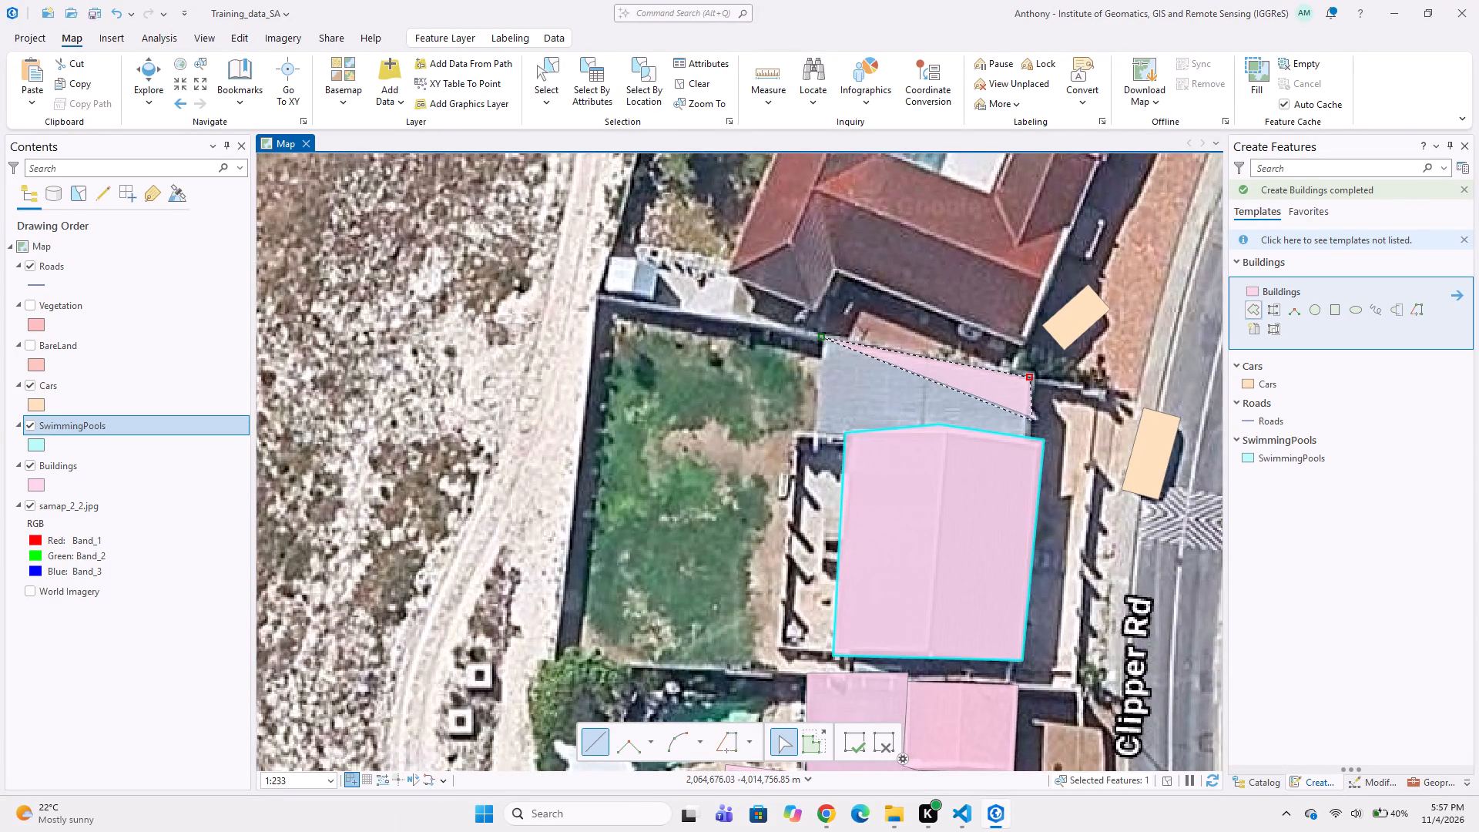
click(1027, 434)
click(948, 424)
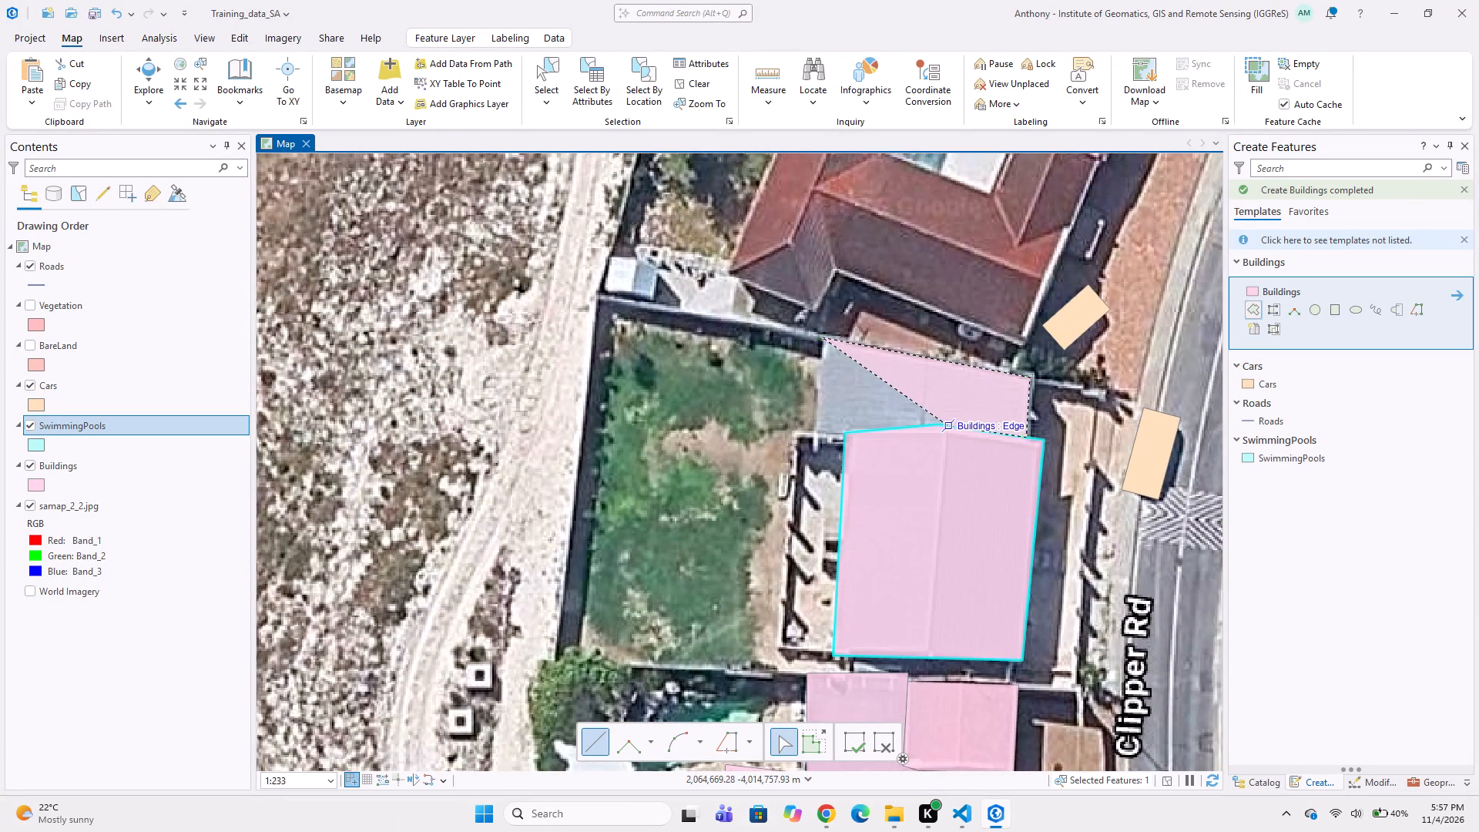
click(843, 431)
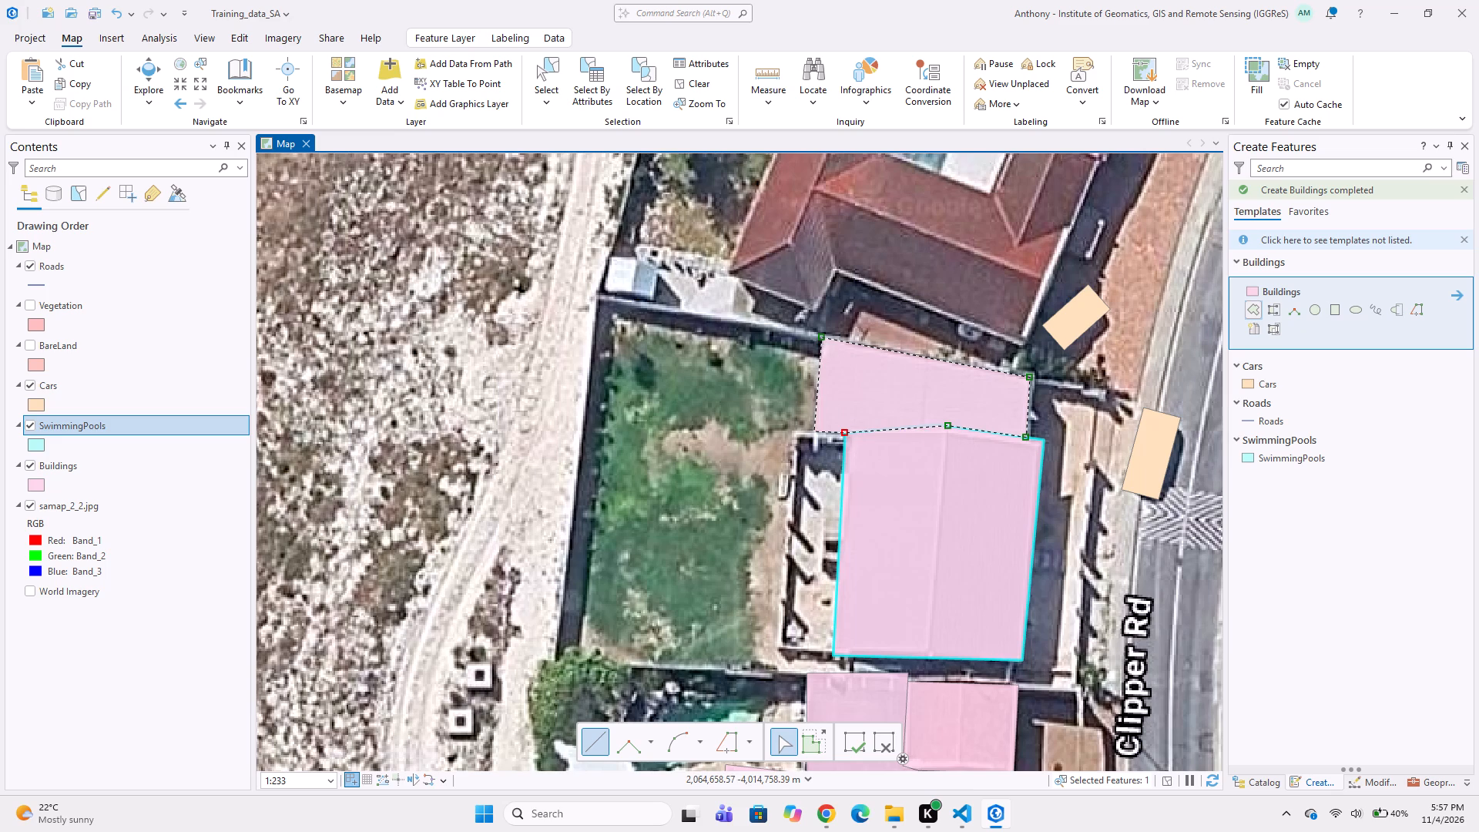
double_click(814, 431)
Outline the east, south and west sides of the tapering white roof west of the undigitized pool as a Buildings polygon.
scroll(835, 469, down, 3)
middle_drag(870, 480, 927, 415)
scroll(919, 418, down, 2)
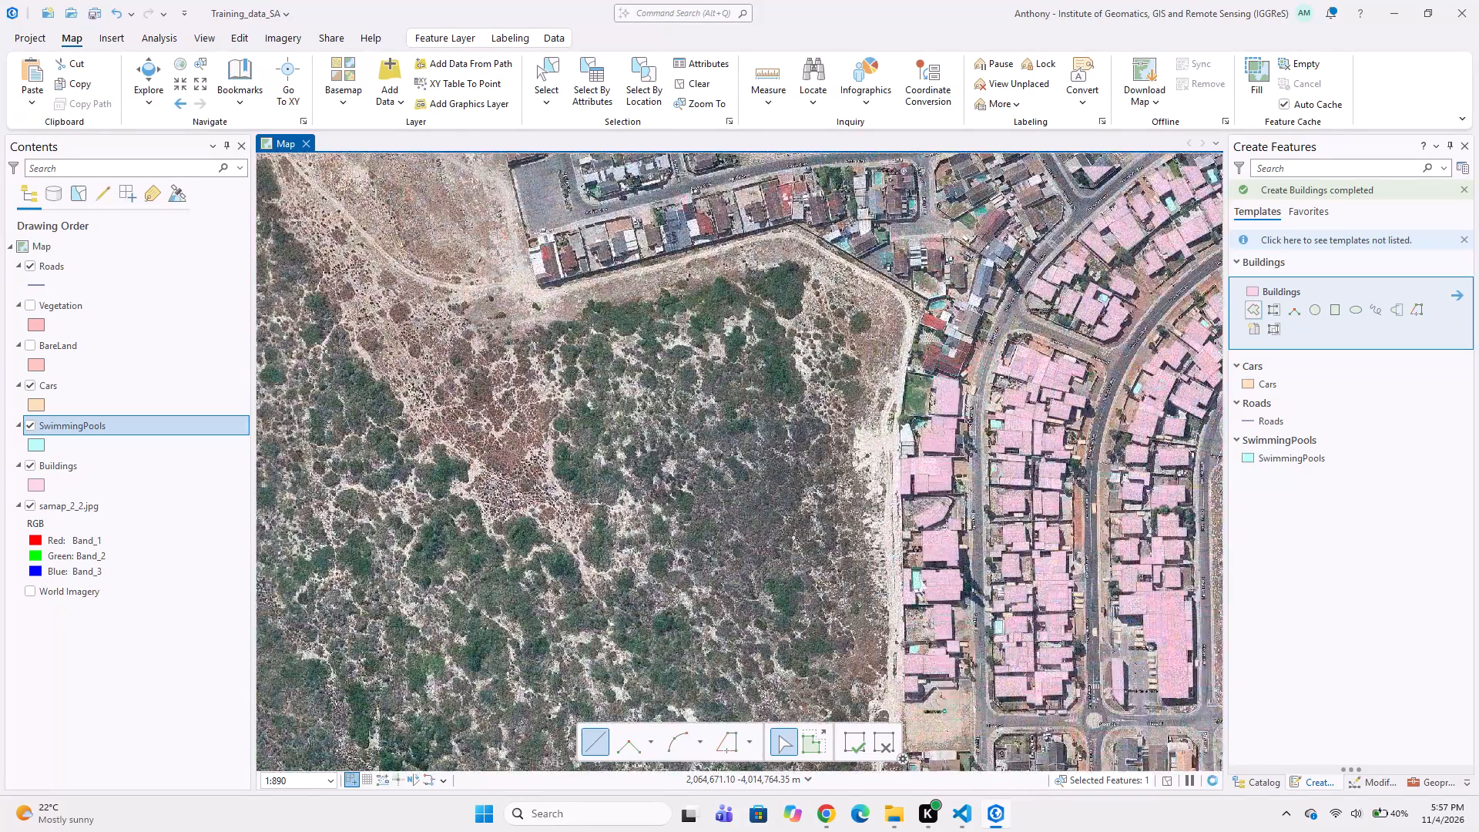
scroll(924, 397, down, 1)
middle_drag(894, 324, 852, 358)
scroll(860, 364, up, 2)
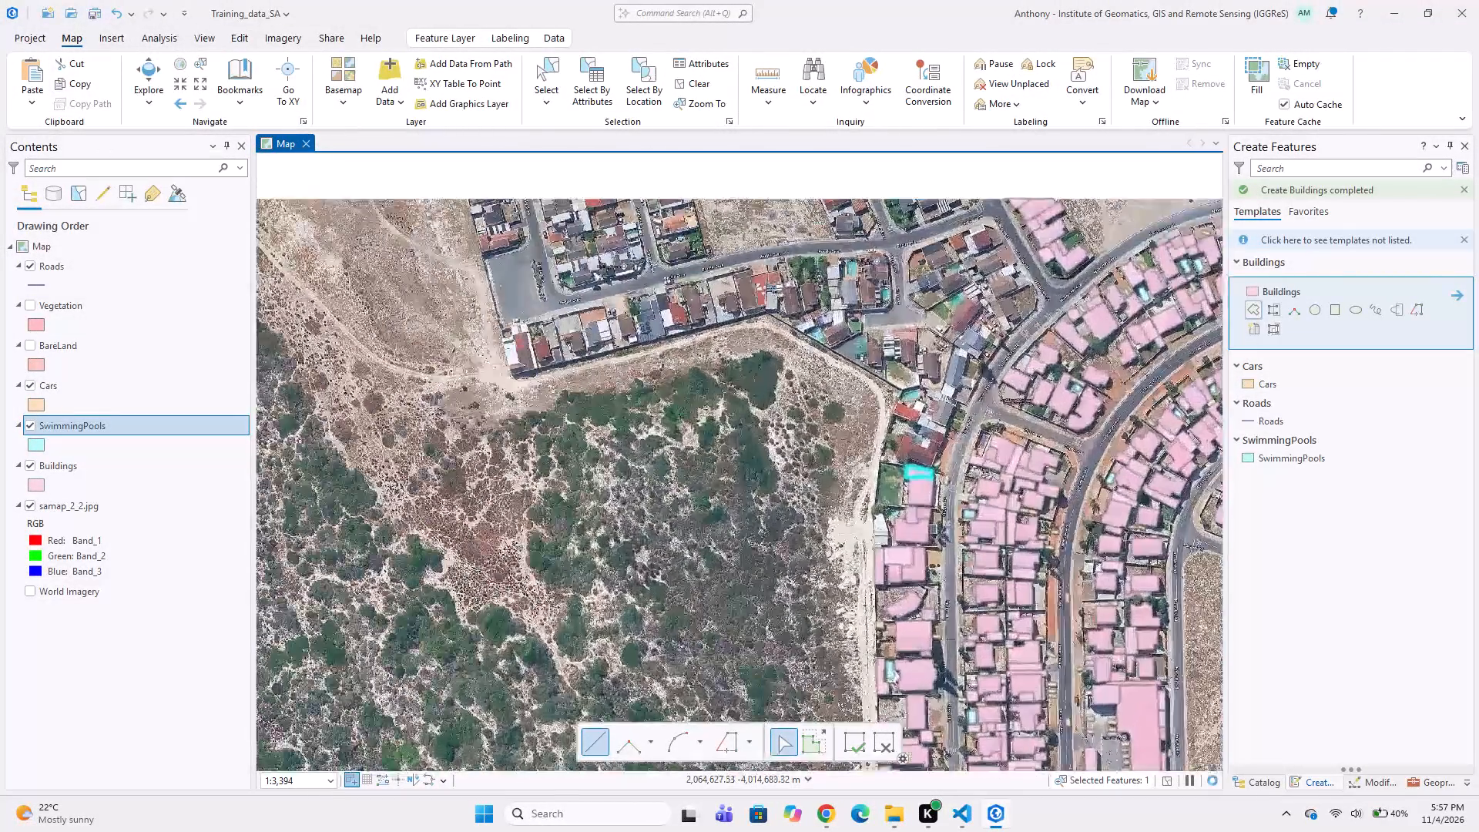
scroll(873, 423, up, 1)
middle_drag(908, 437, 849, 386)
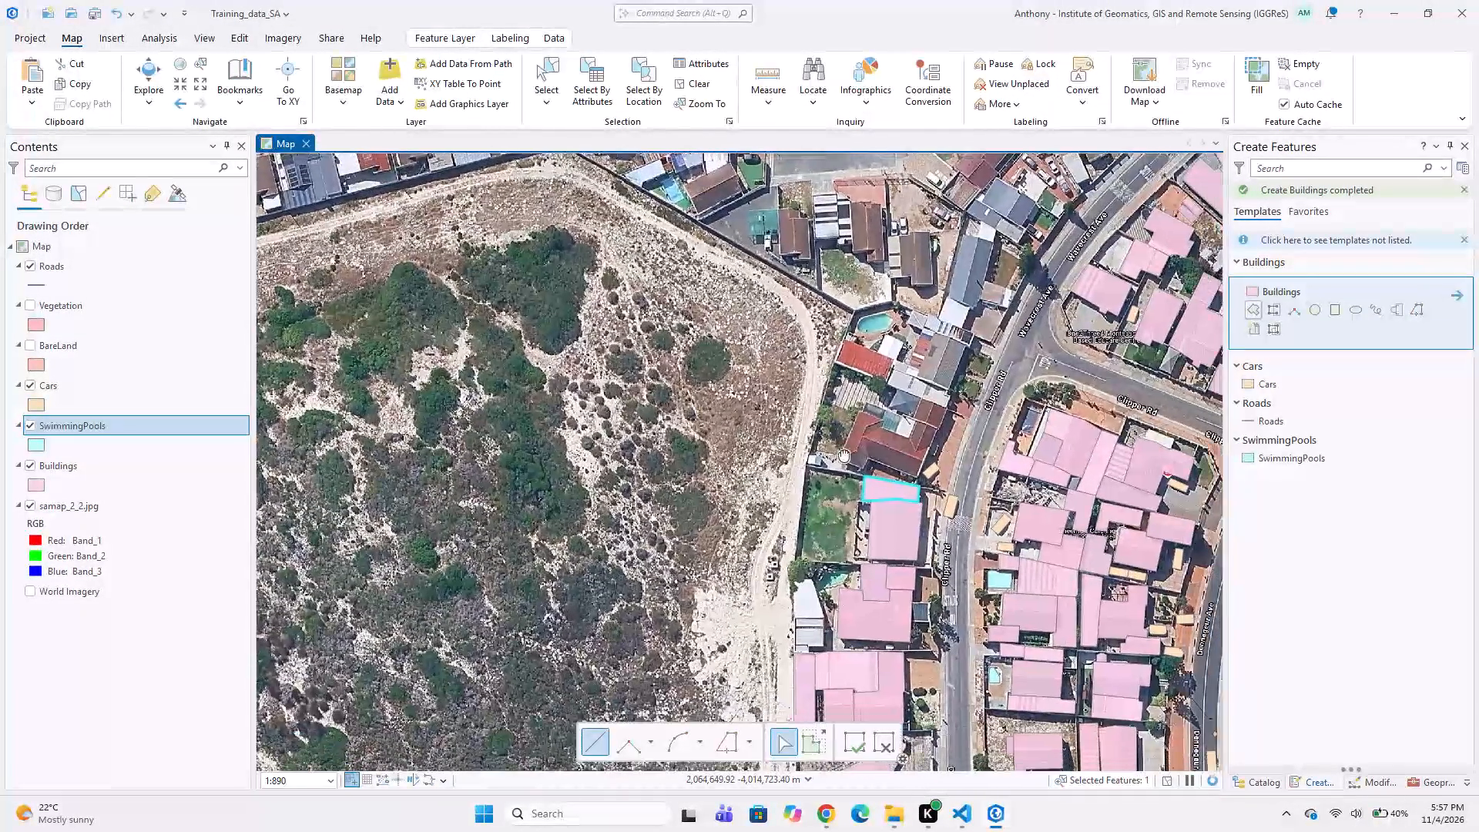
scroll(752, 615, up, 1)
scroll(806, 580, up, 1)
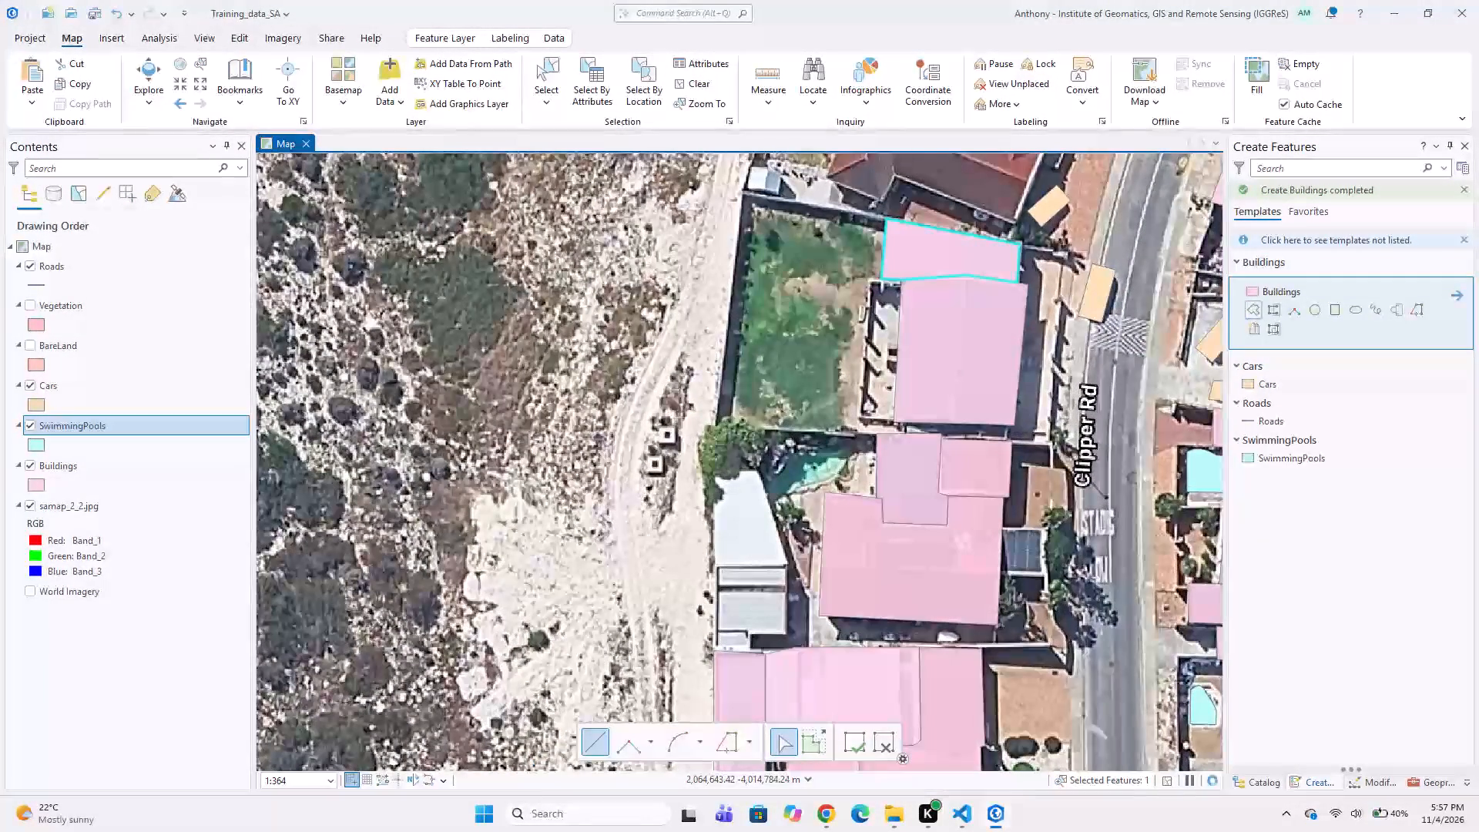
click(754, 464)
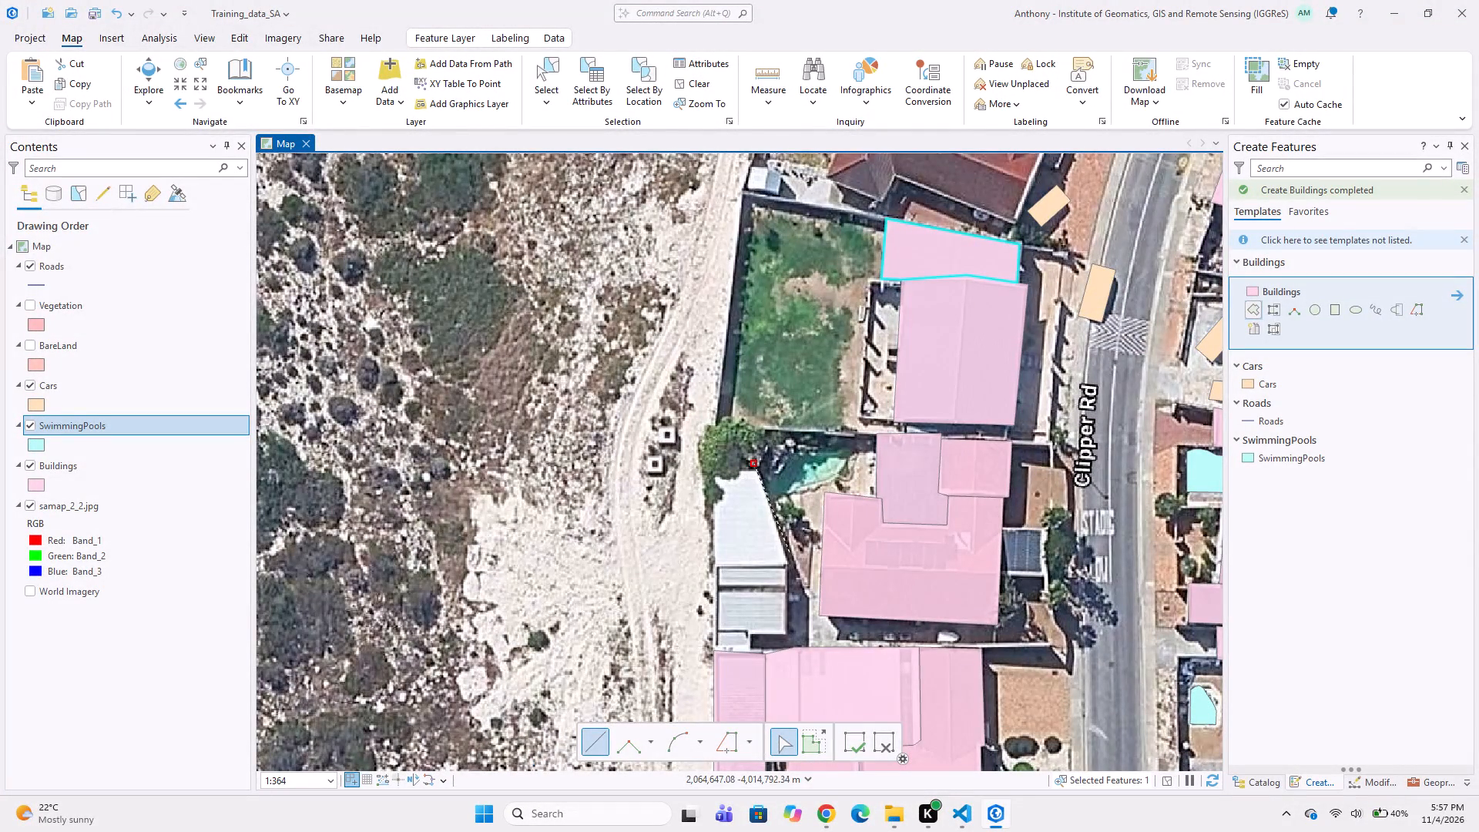
click(790, 563)
click(714, 572)
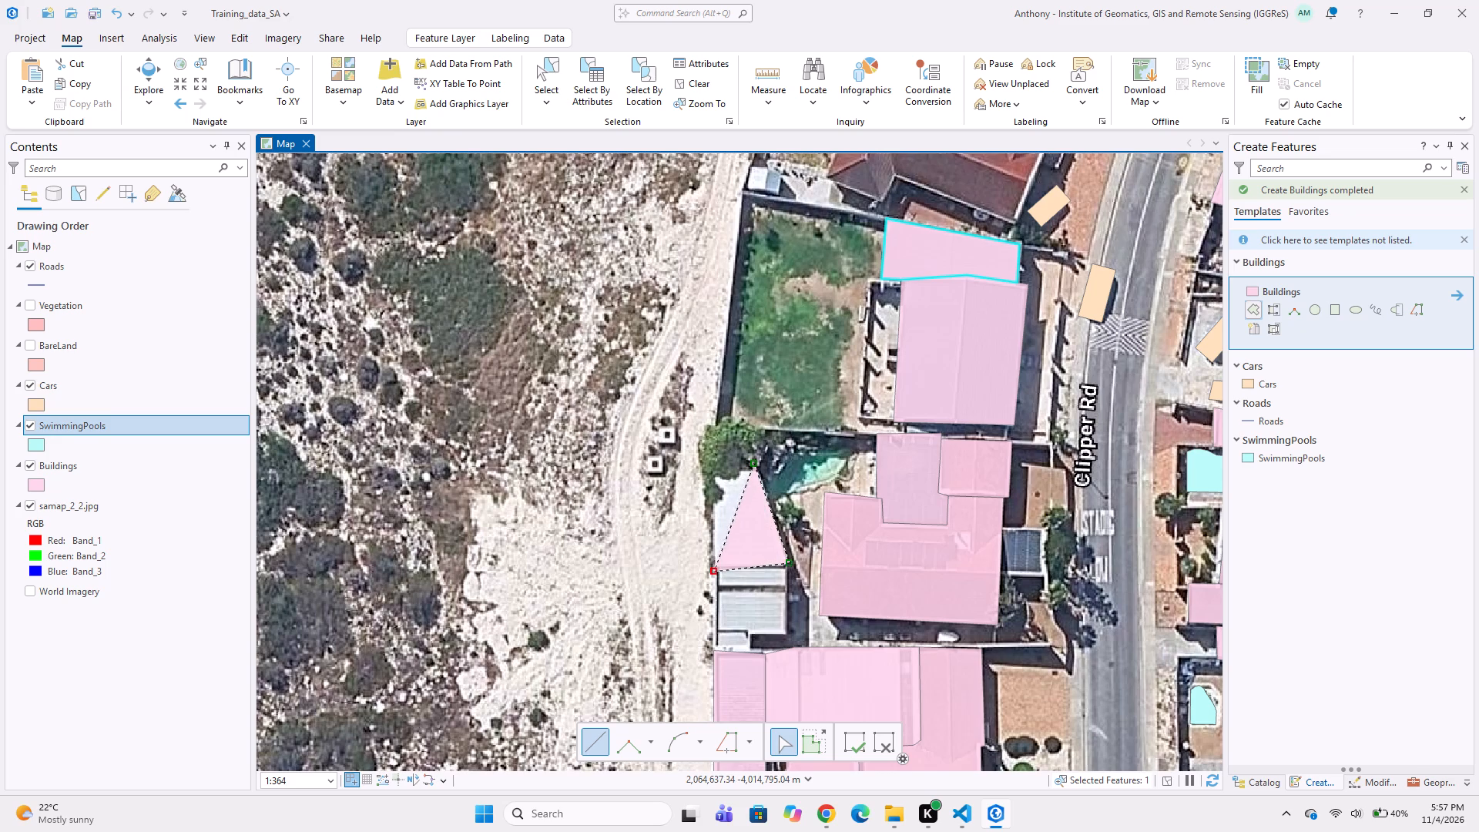
click(711, 510)
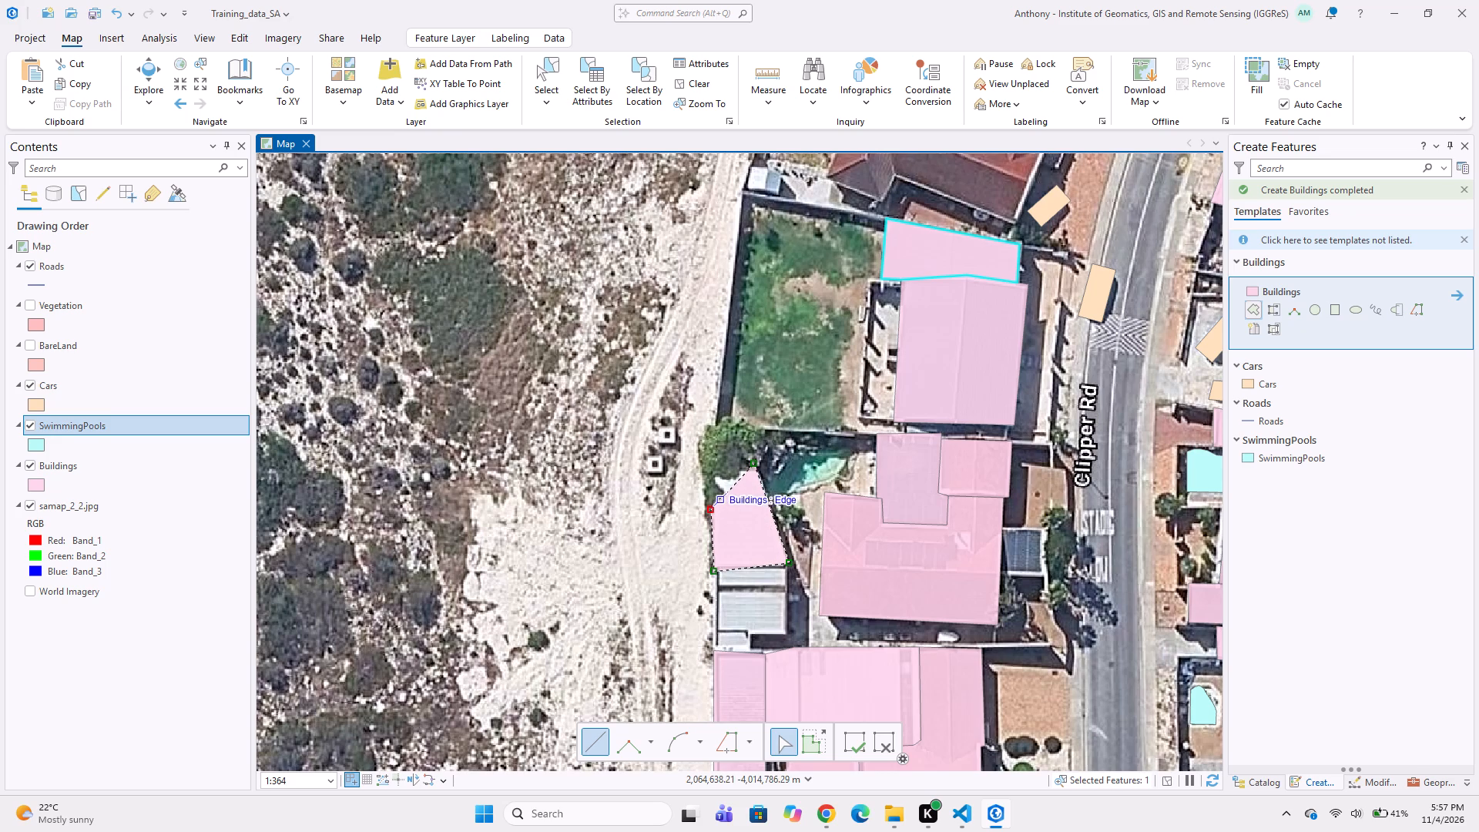
click(727, 502)
click(730, 491)
click(712, 483)
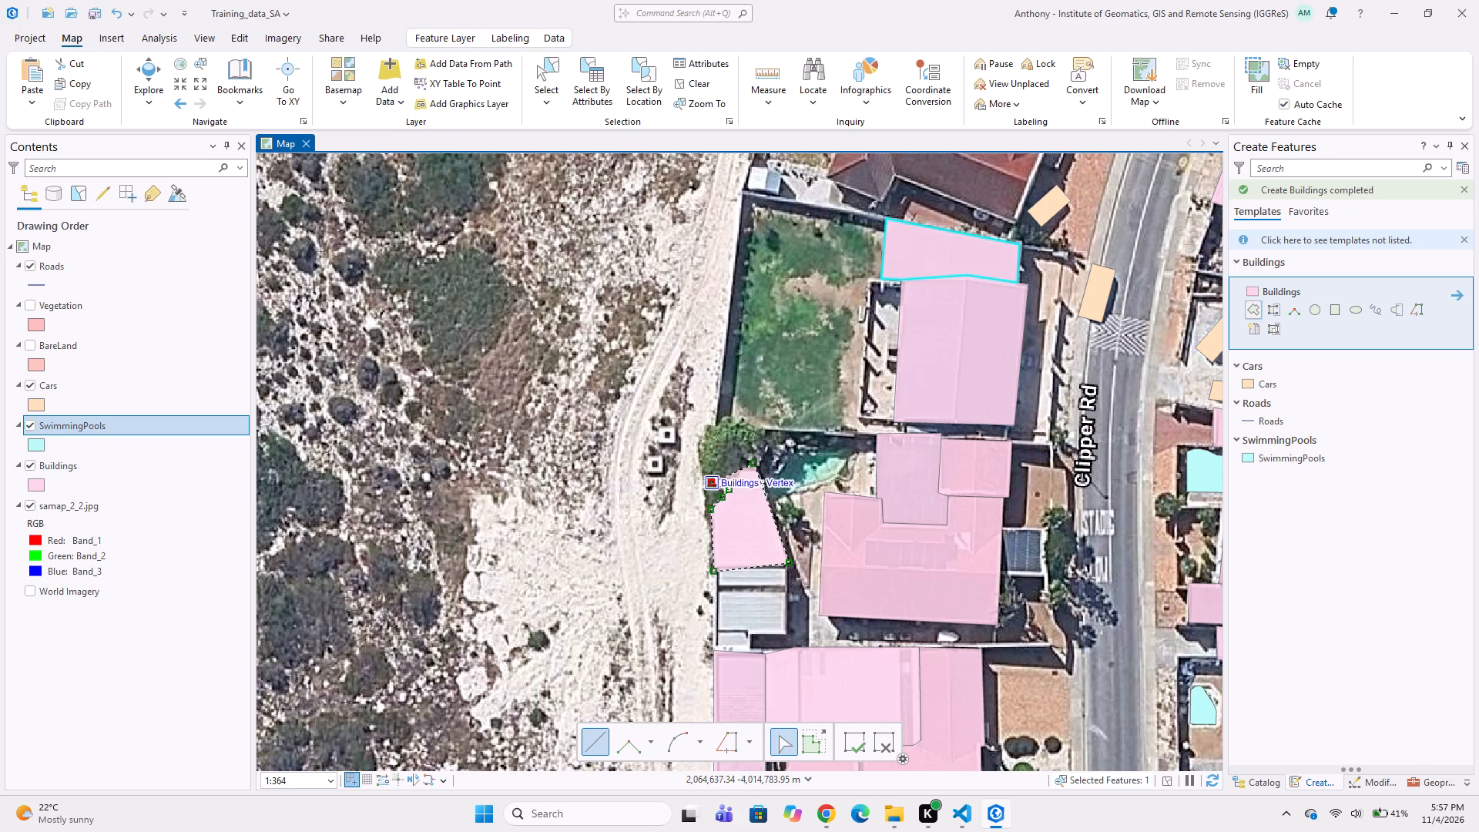
click(711, 475)
click(722, 480)
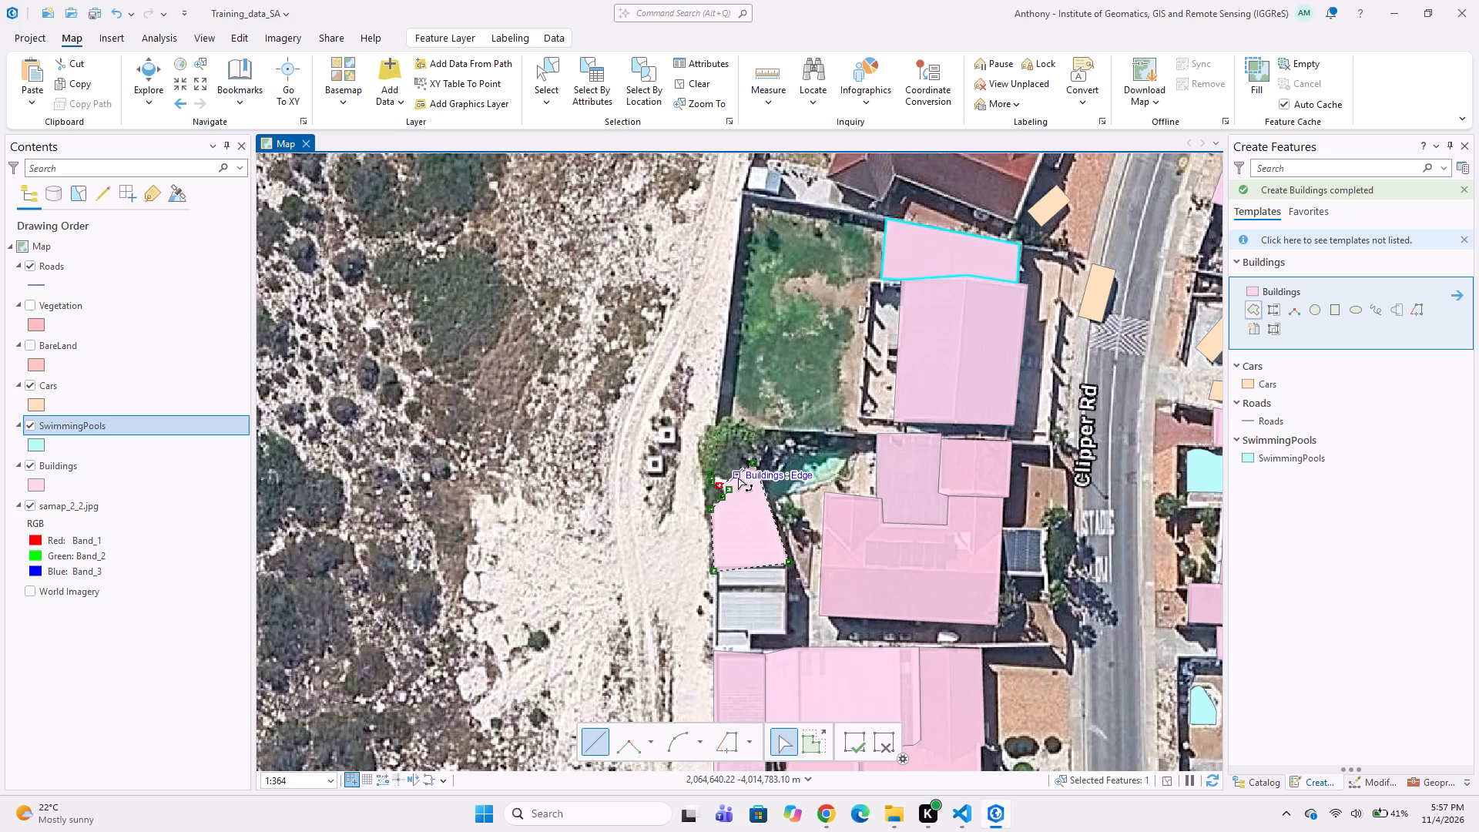
Retrace the white roof's northern edge around the overhanging tree canopy and finish its Buildings polygon.
scroll(709, 469, up, 2)
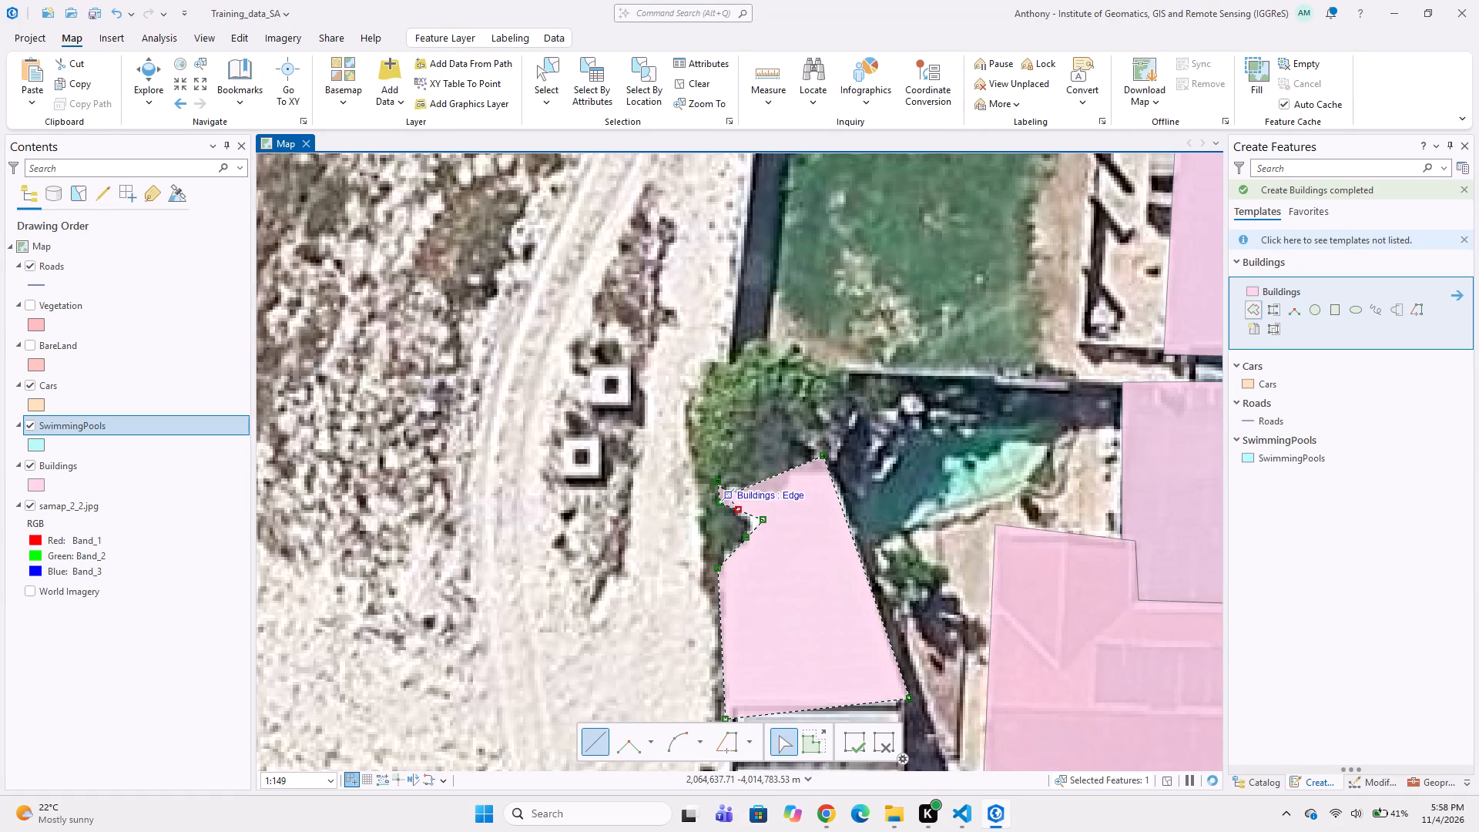
key(BackSpace)
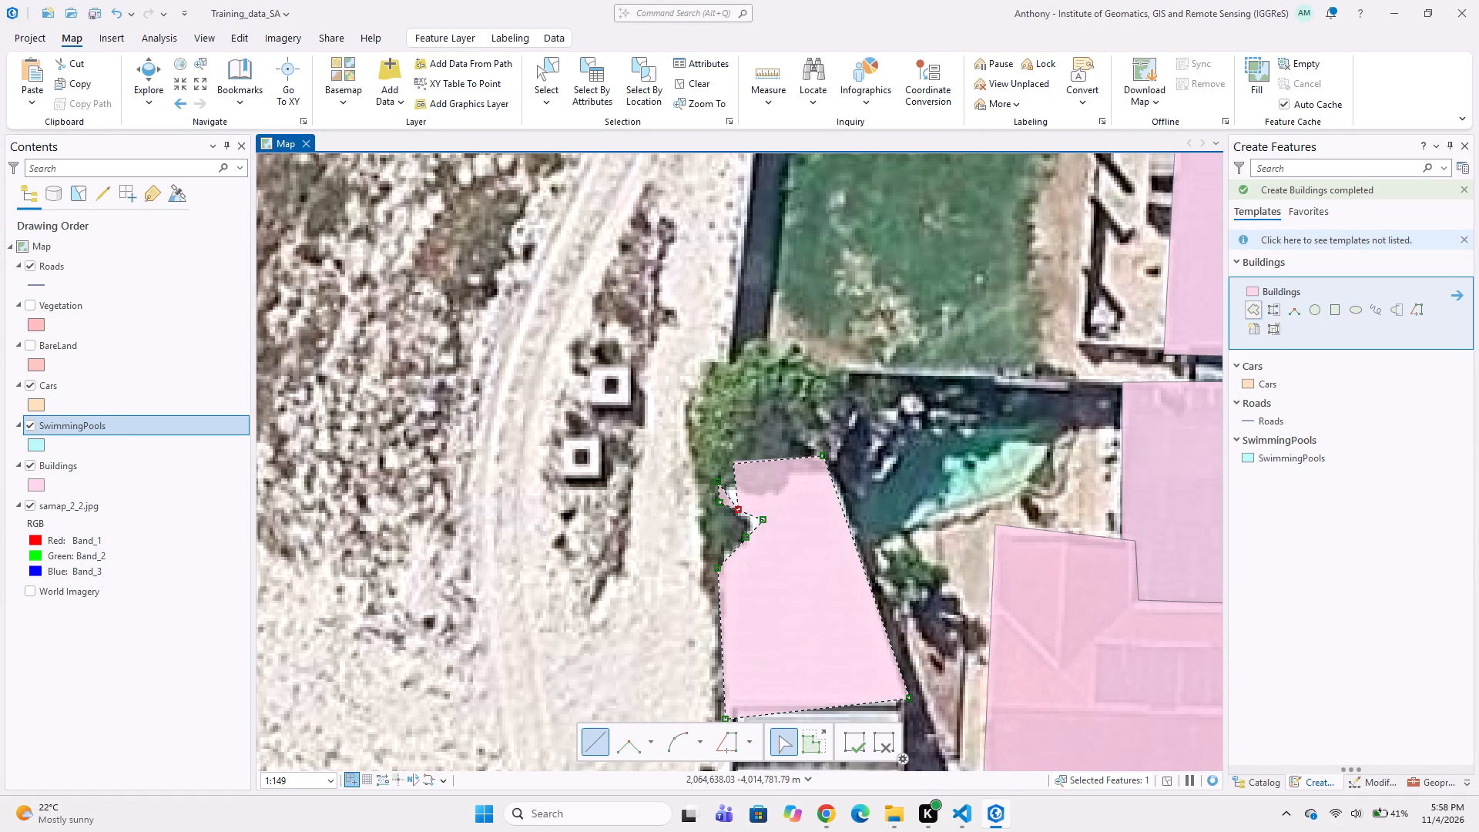
key(BackSpace)
key(ctrl+z)
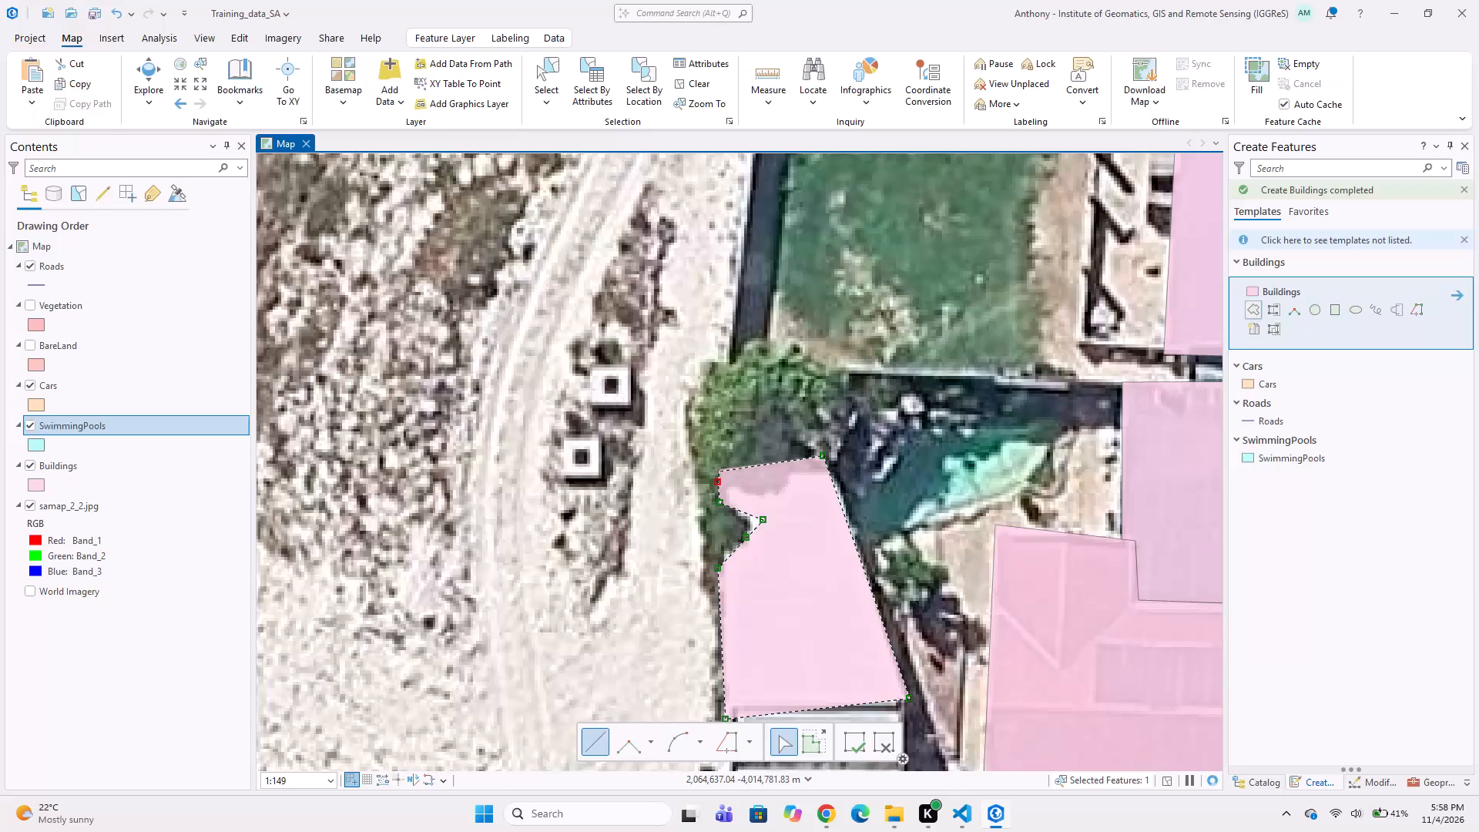
click(733, 480)
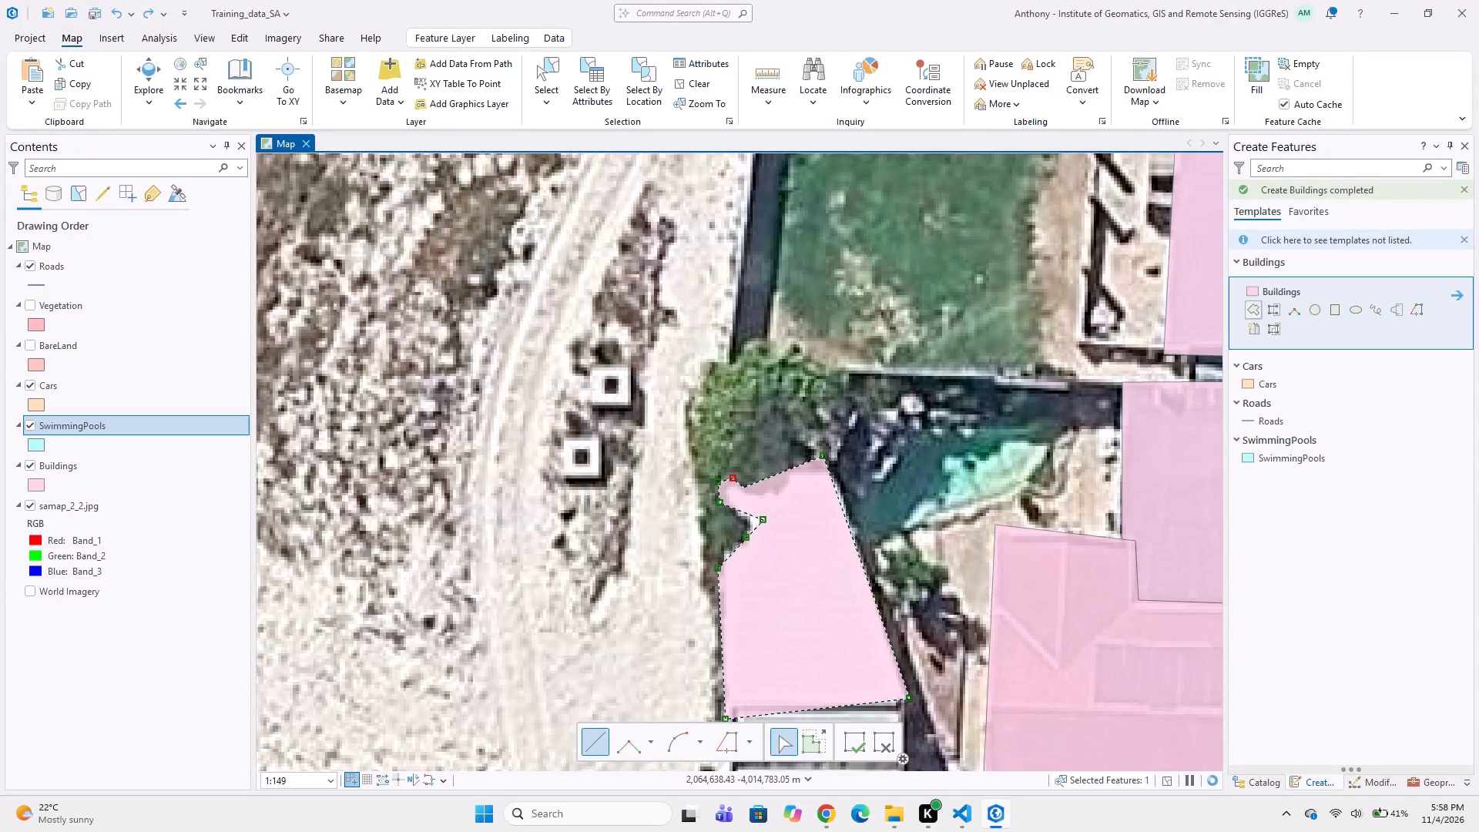
click(743, 491)
click(757, 496)
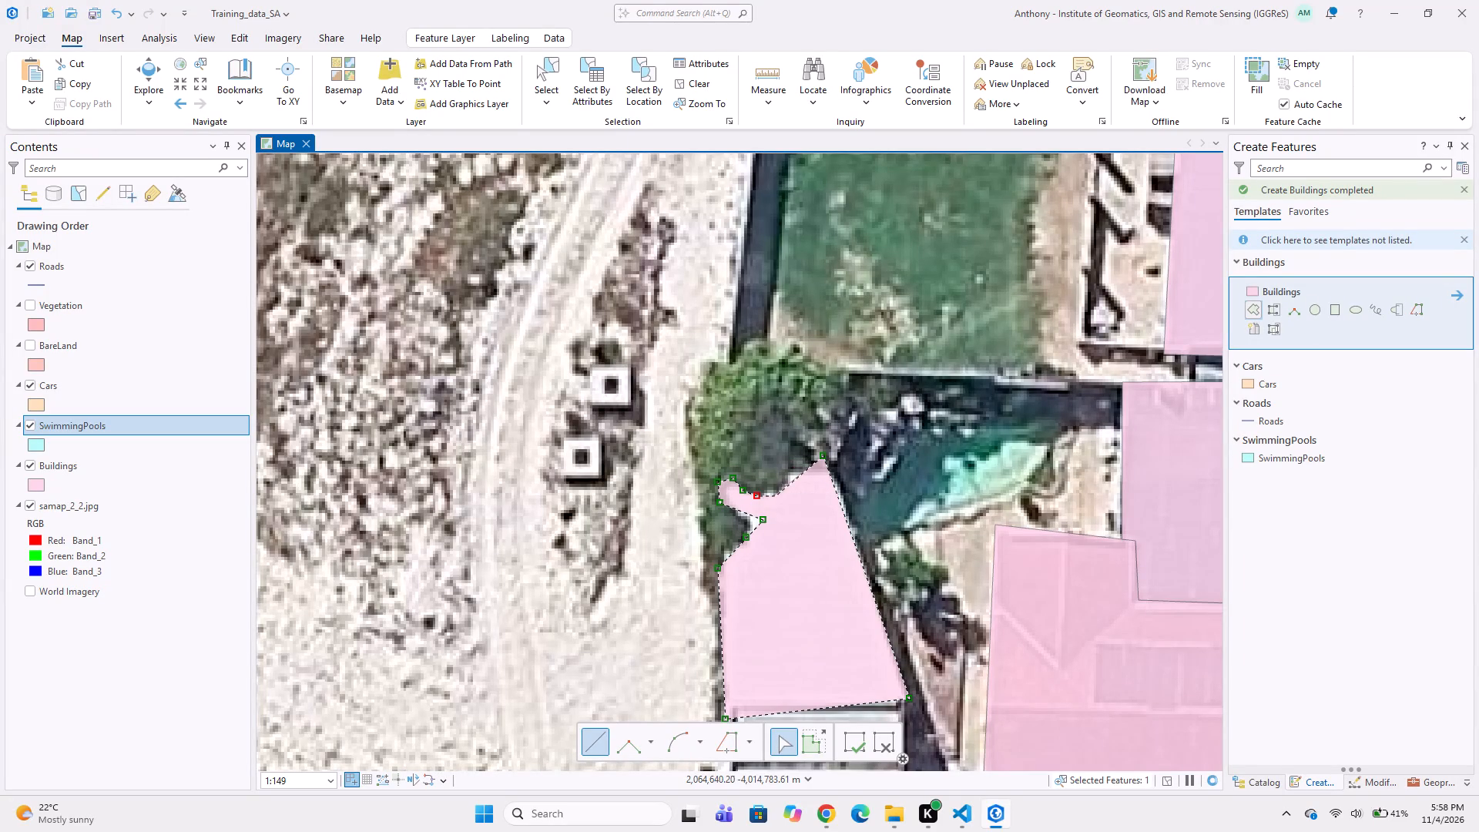
click(781, 496)
drag(790, 480, 790, 472)
click(790, 472)
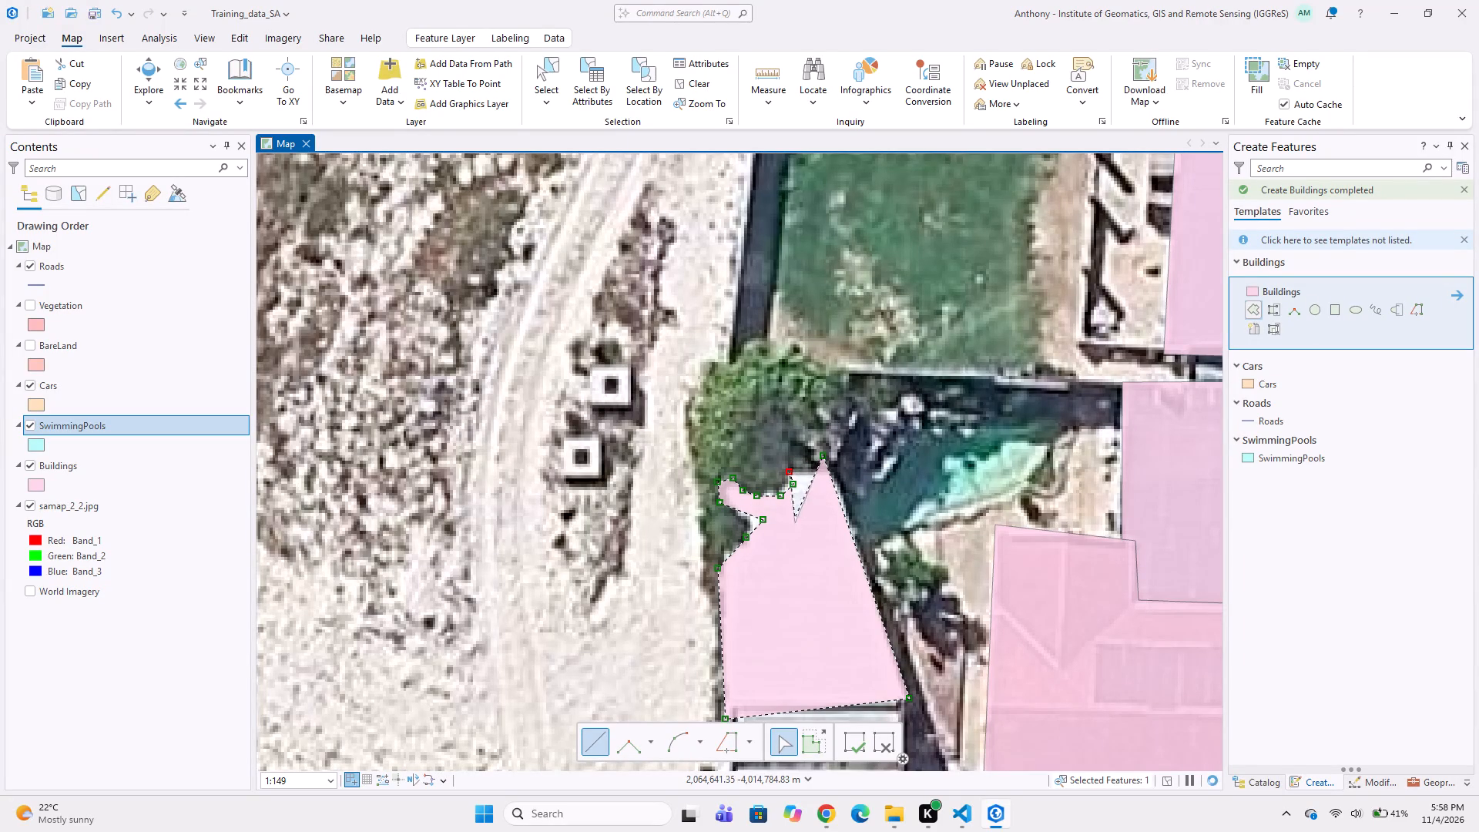
click(803, 475)
click(808, 477)
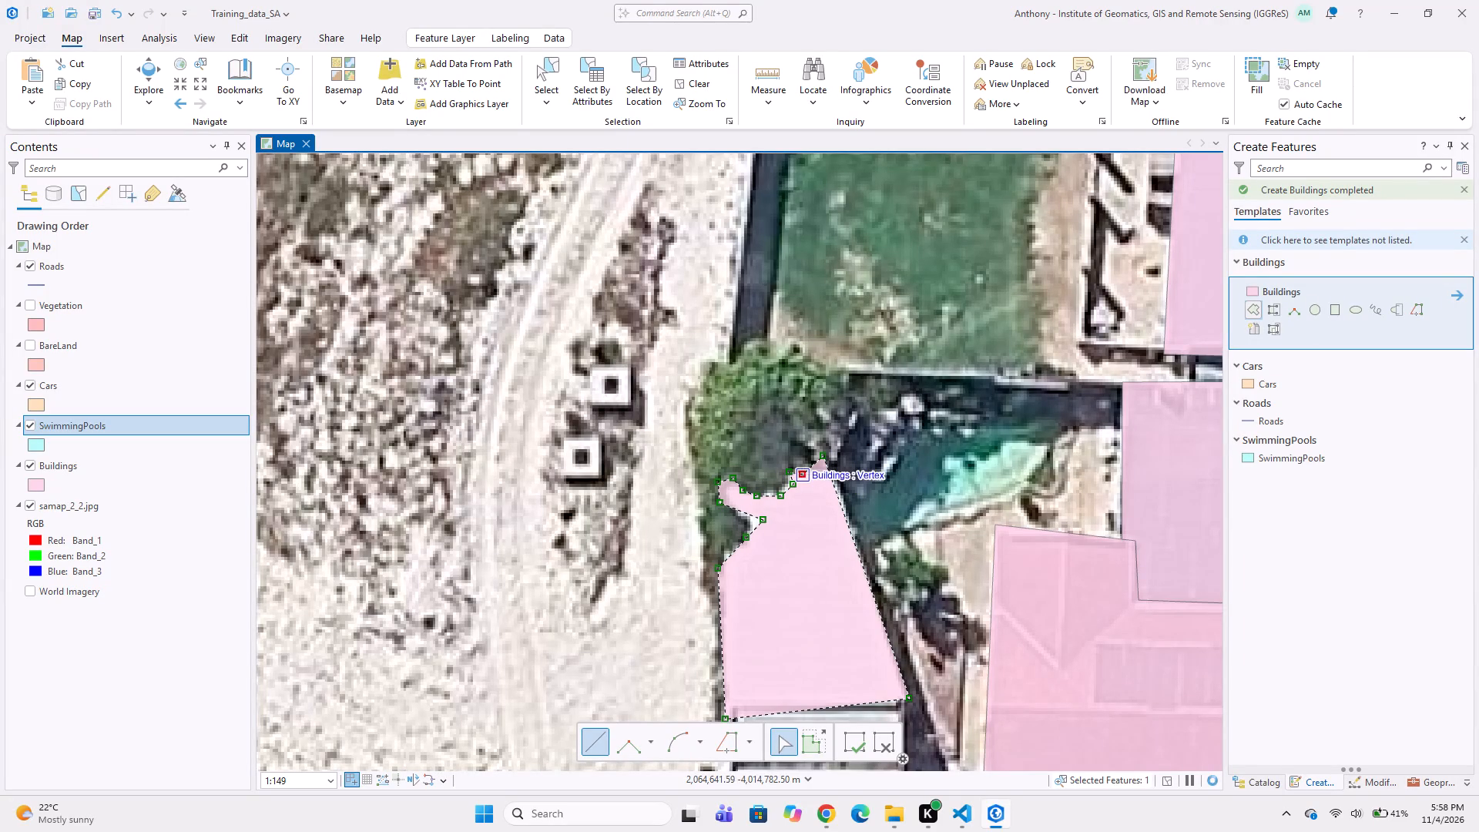
double_click(820, 475)
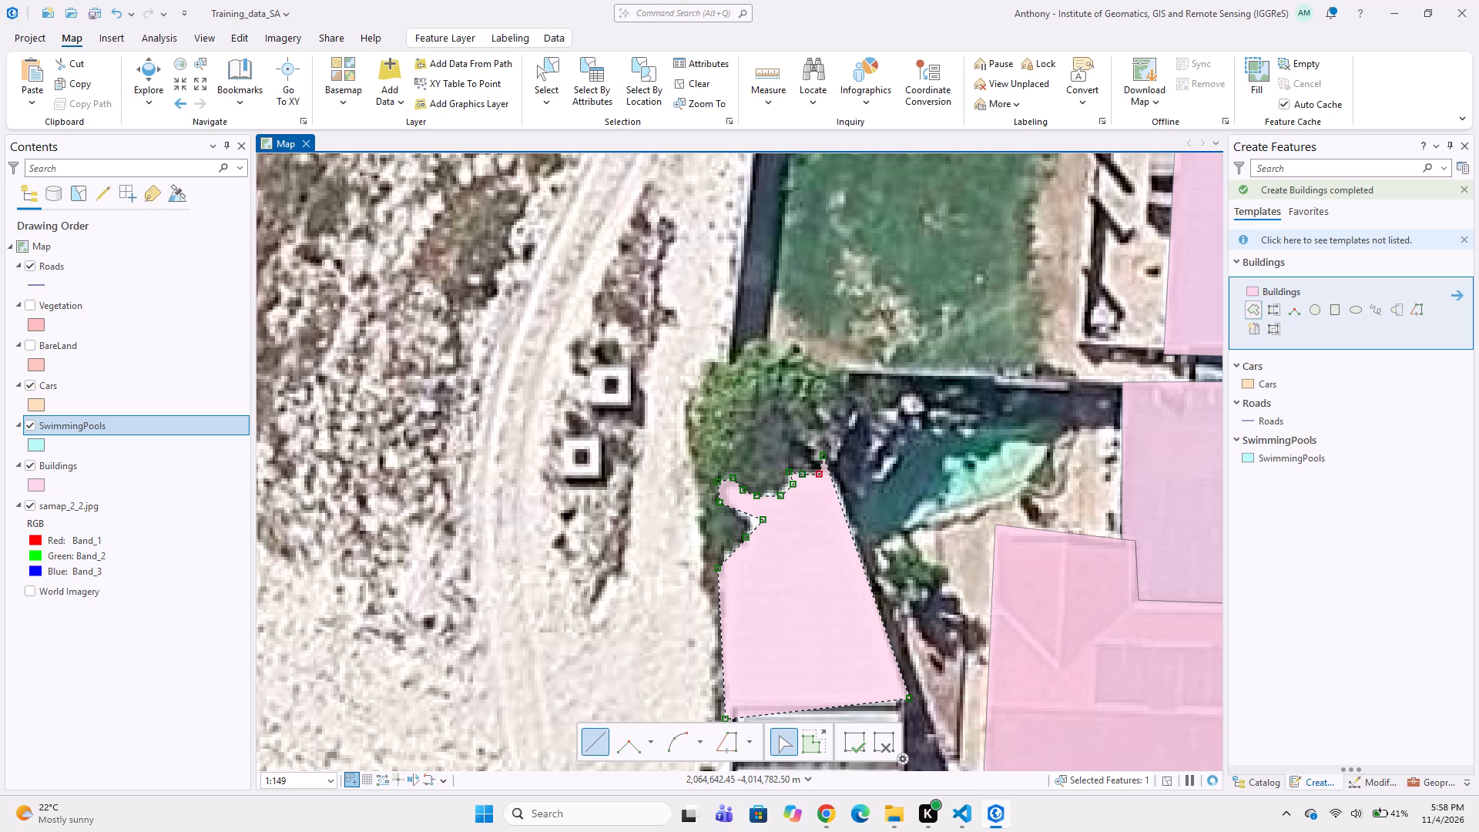
Digitize the stepped grey roof south of the tapering white roof as a seven-sided Buildings polygon, sharing the edge between them.
middle_drag(803, 523, 843, 399)
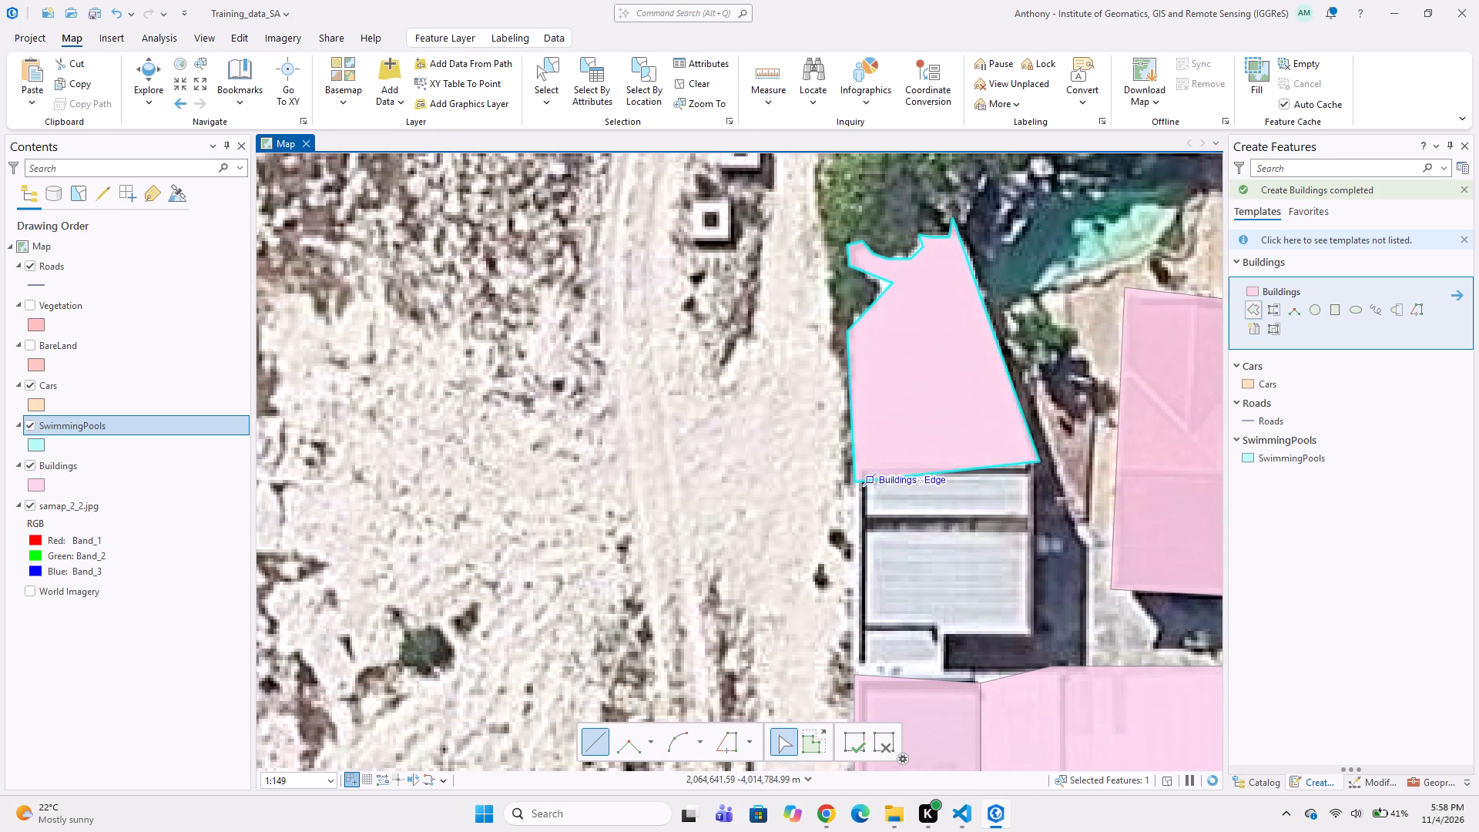
click(860, 480)
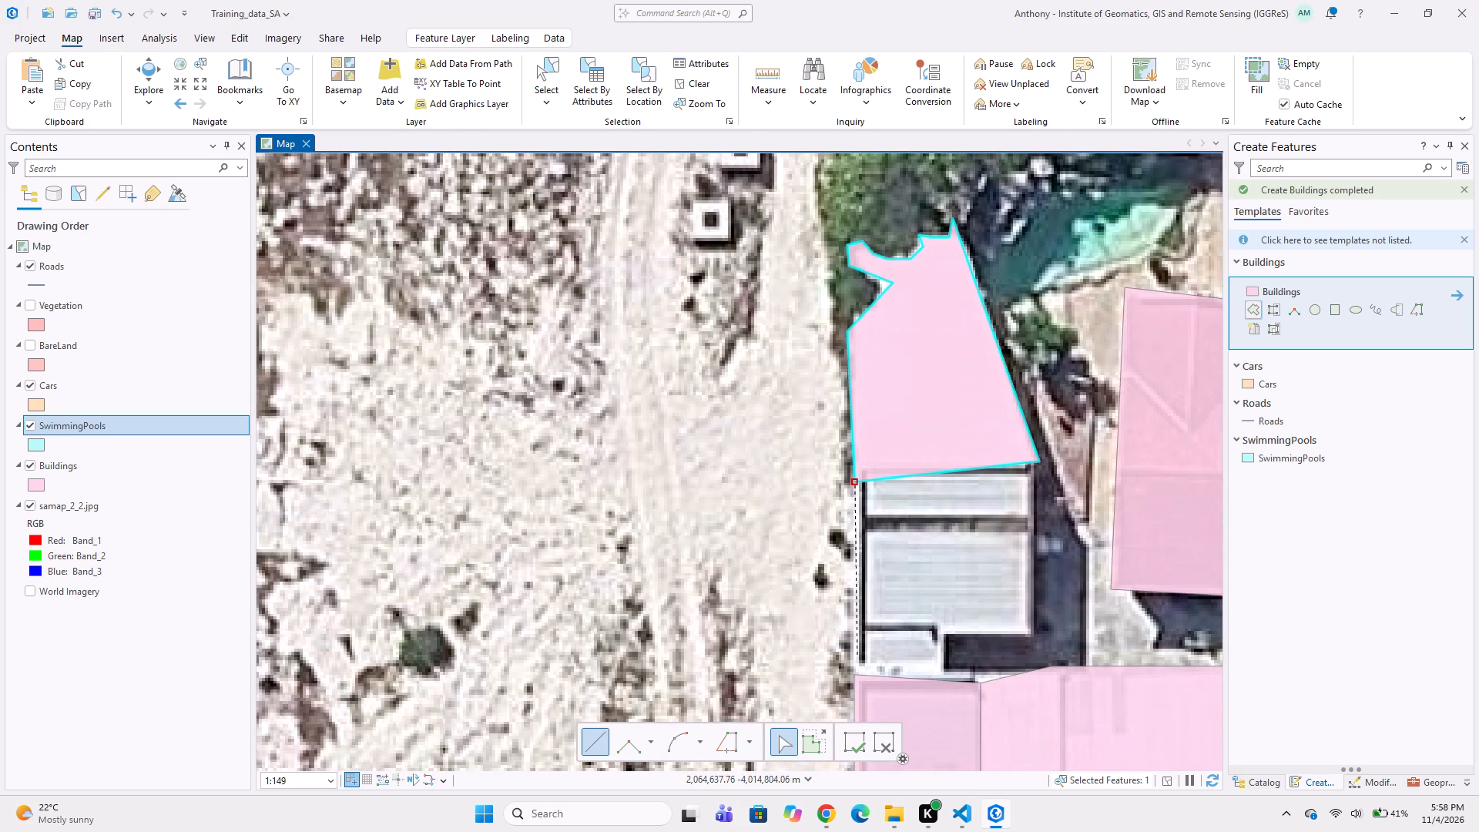
click(857, 663)
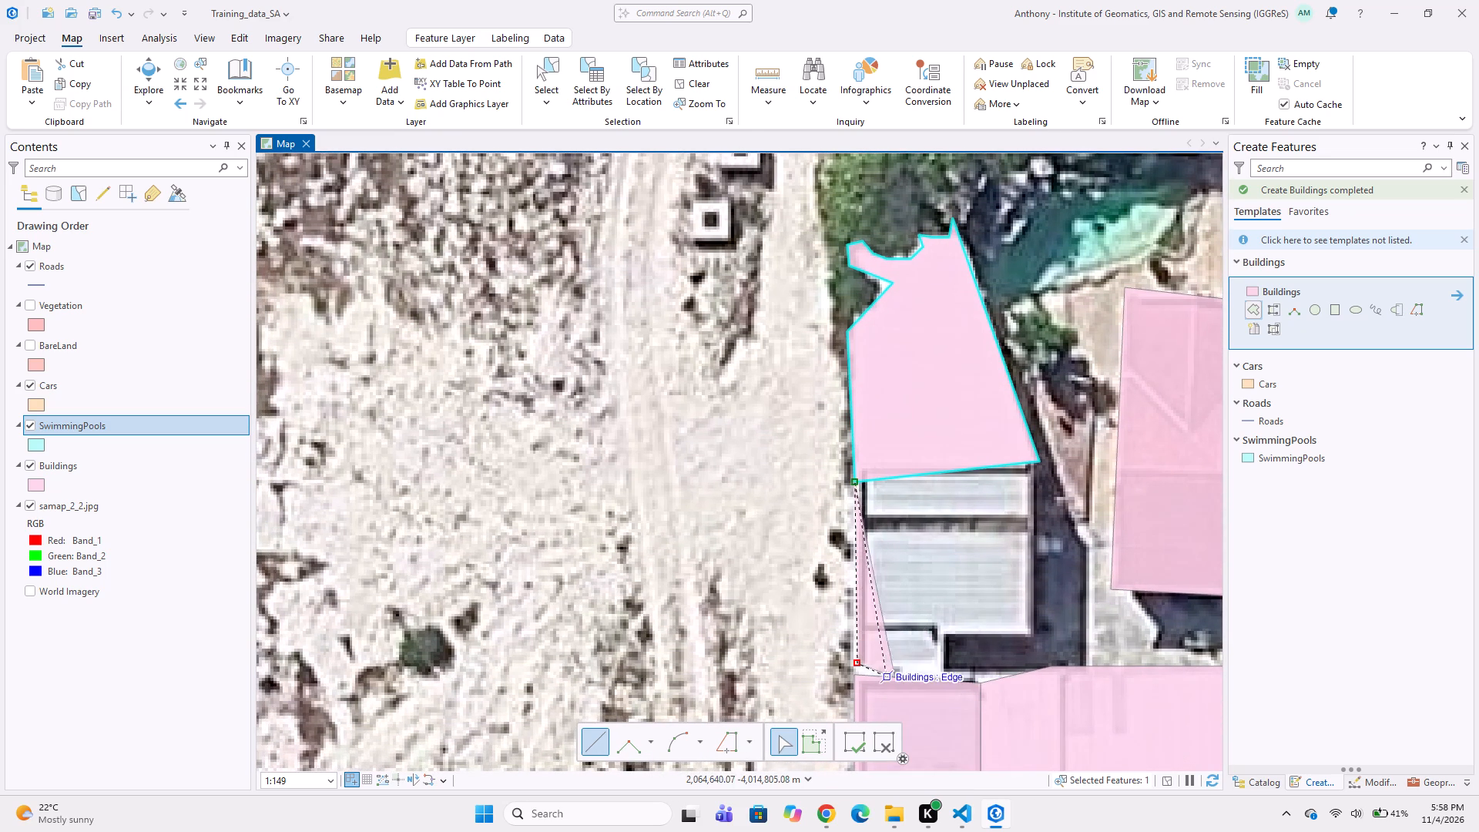
click(860, 676)
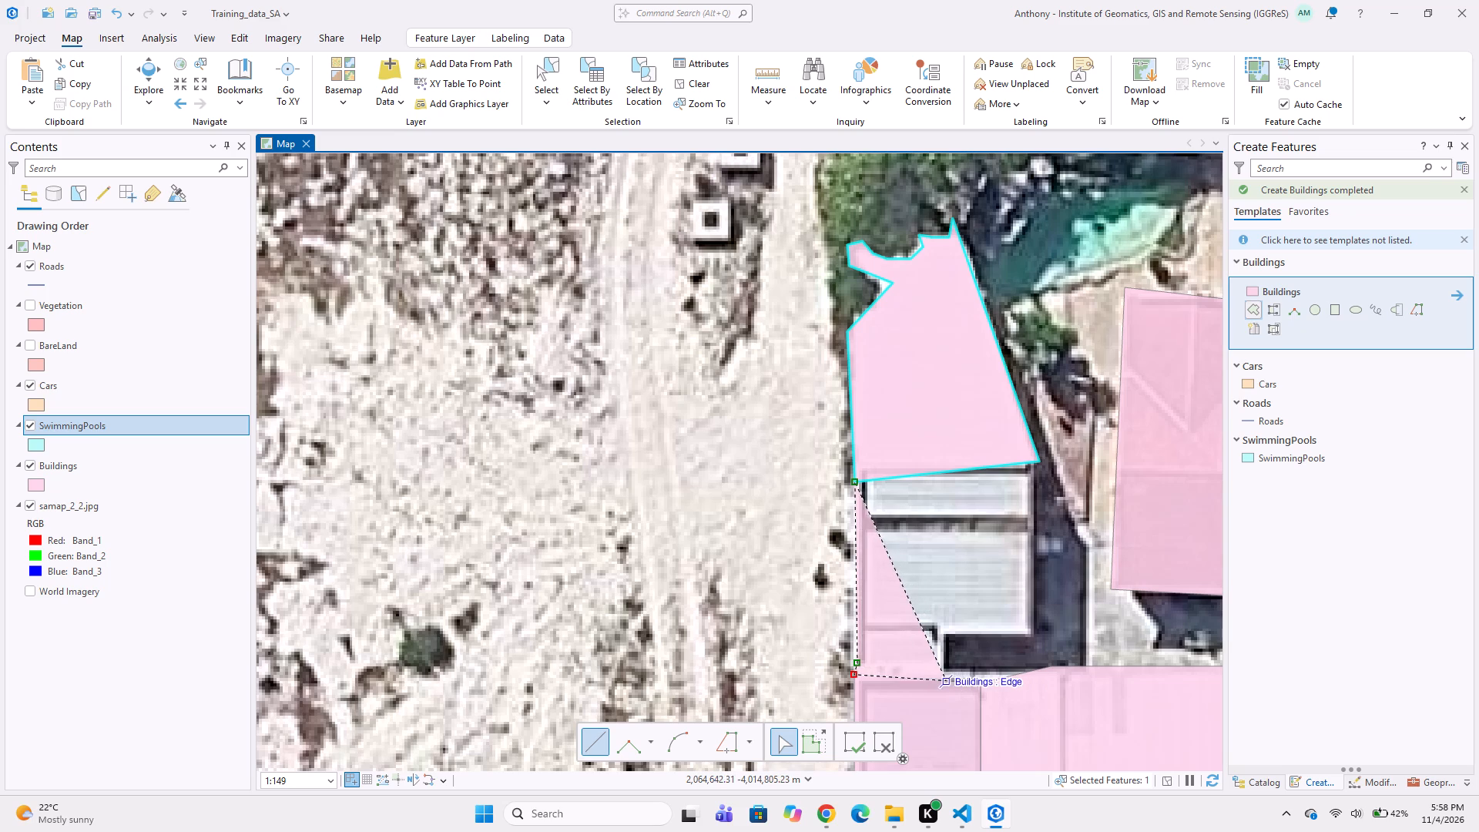
click(946, 685)
click(946, 636)
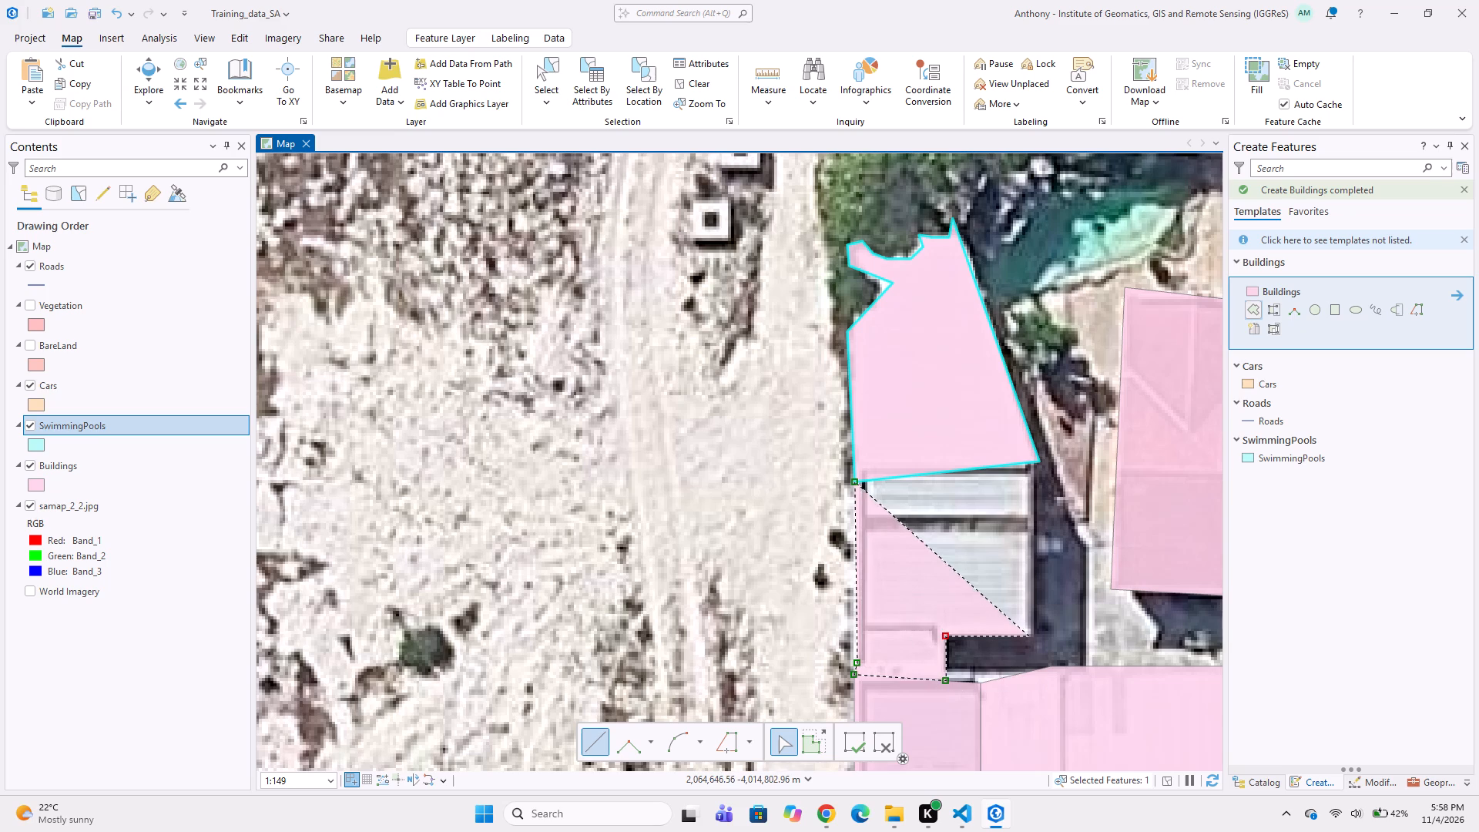
click(1032, 636)
double_click(1038, 464)
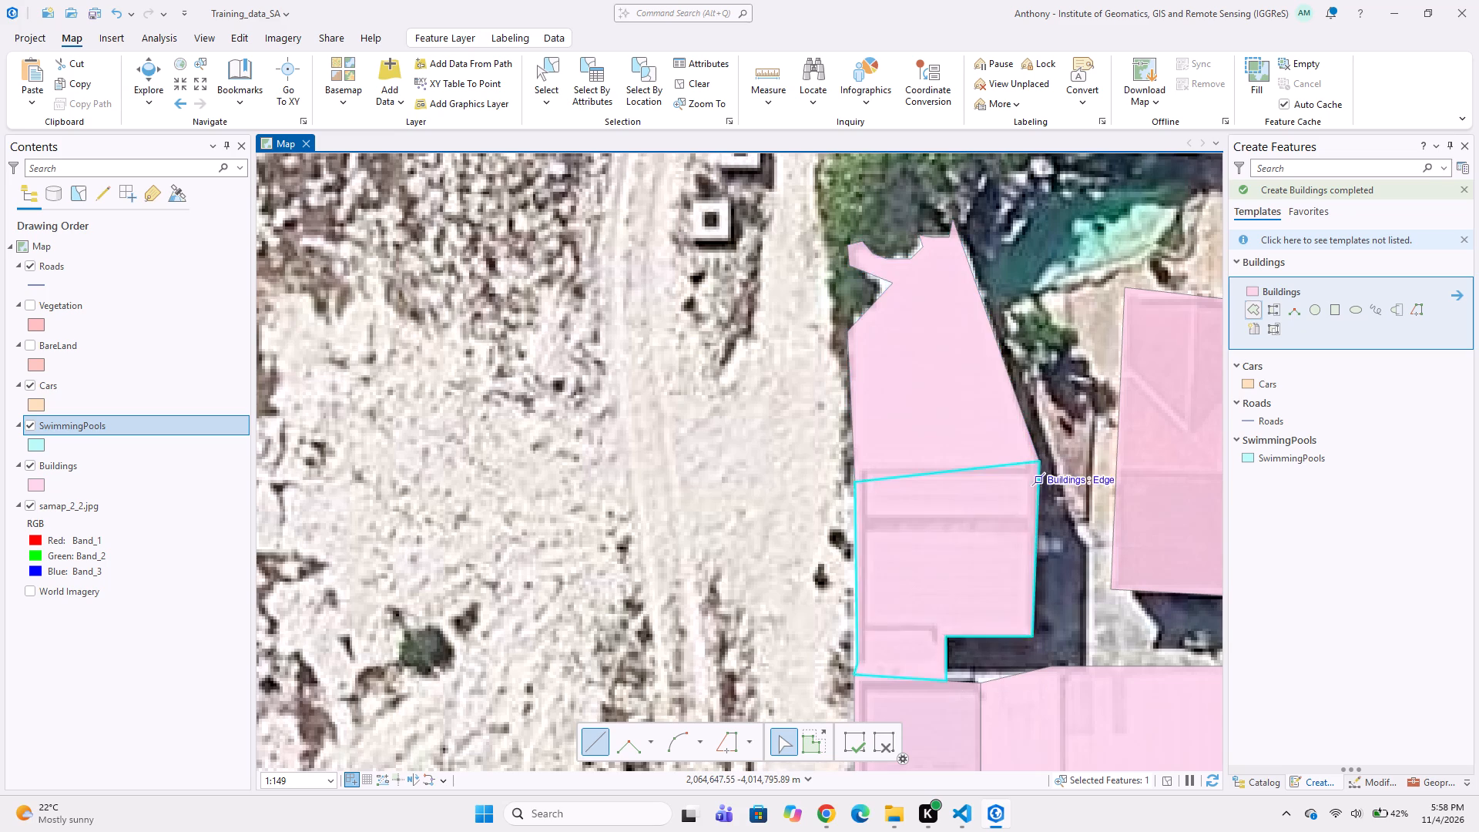
Start a SwimmingPools polygon for the irregular pool east of the tapering white roof, tracing its western end around to the south edge.
scroll(1043, 461, down, 3)
middle_drag(1038, 431, 971, 523)
scroll(1005, 472, up, 2)
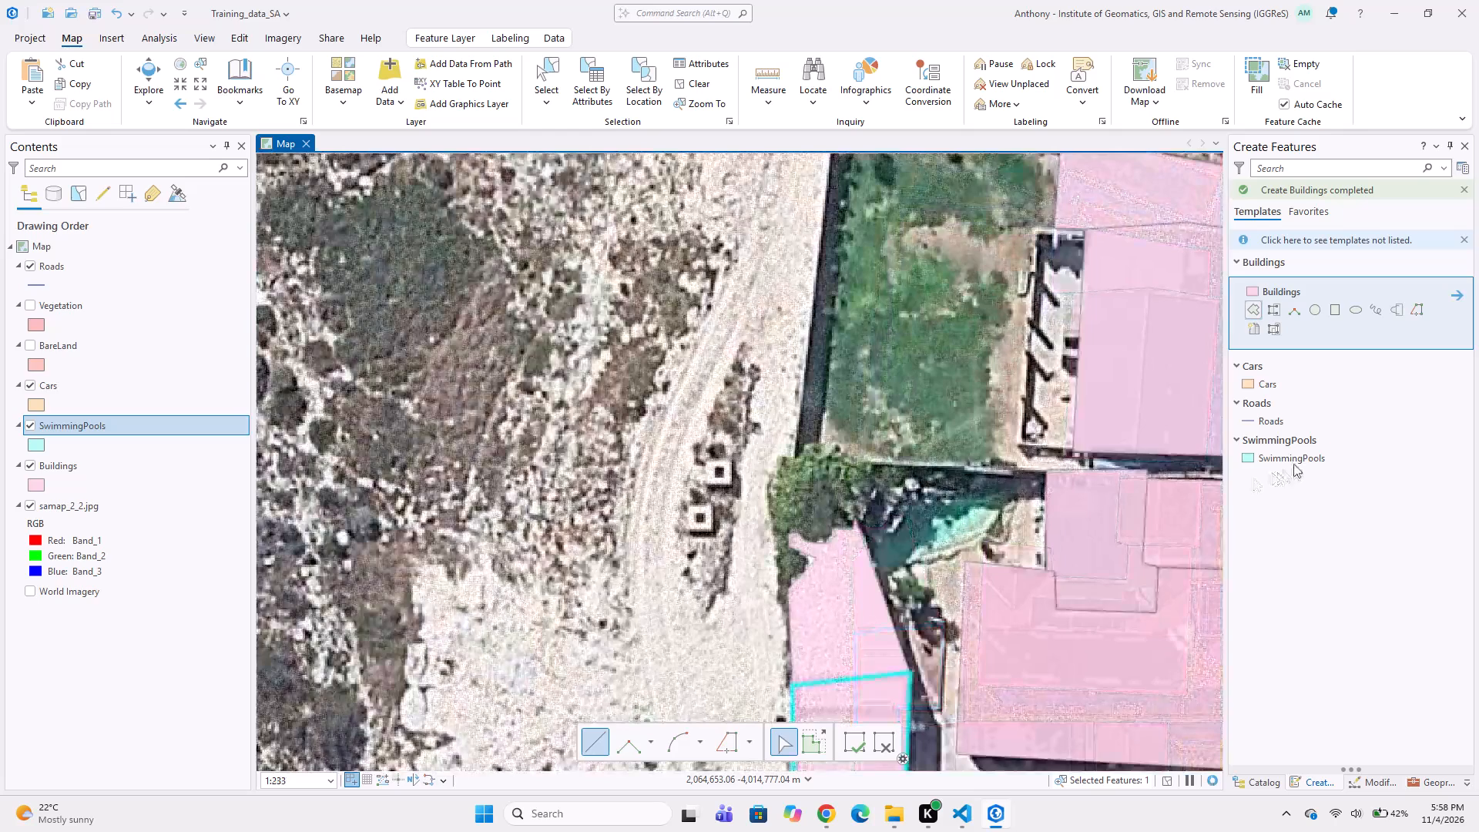
click(1293, 458)
click(1259, 415)
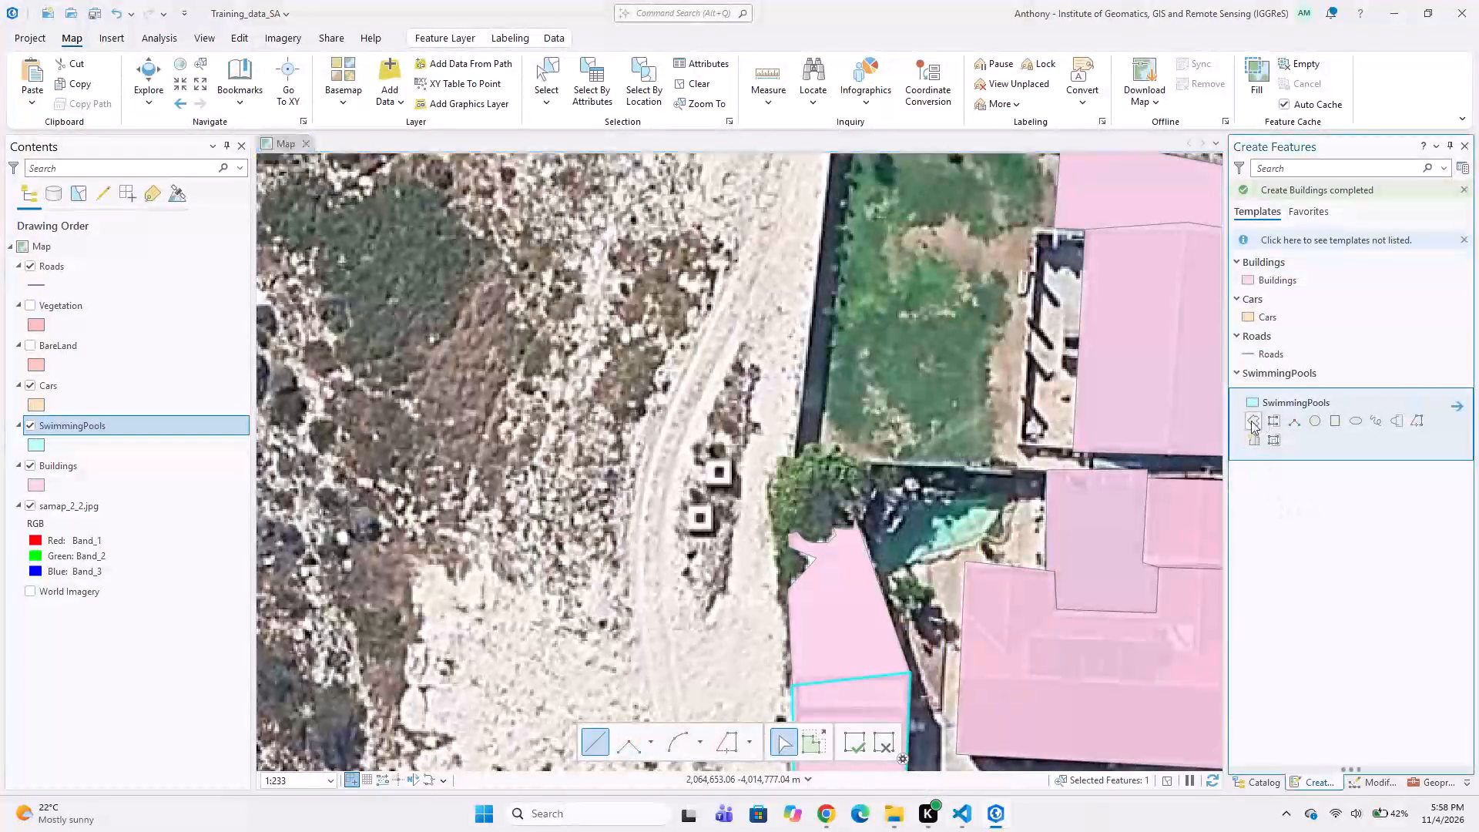
scroll(922, 520, up, 1)
click(911, 488)
drag(895, 528, 884, 534)
drag(865, 547, 857, 547)
click(841, 552)
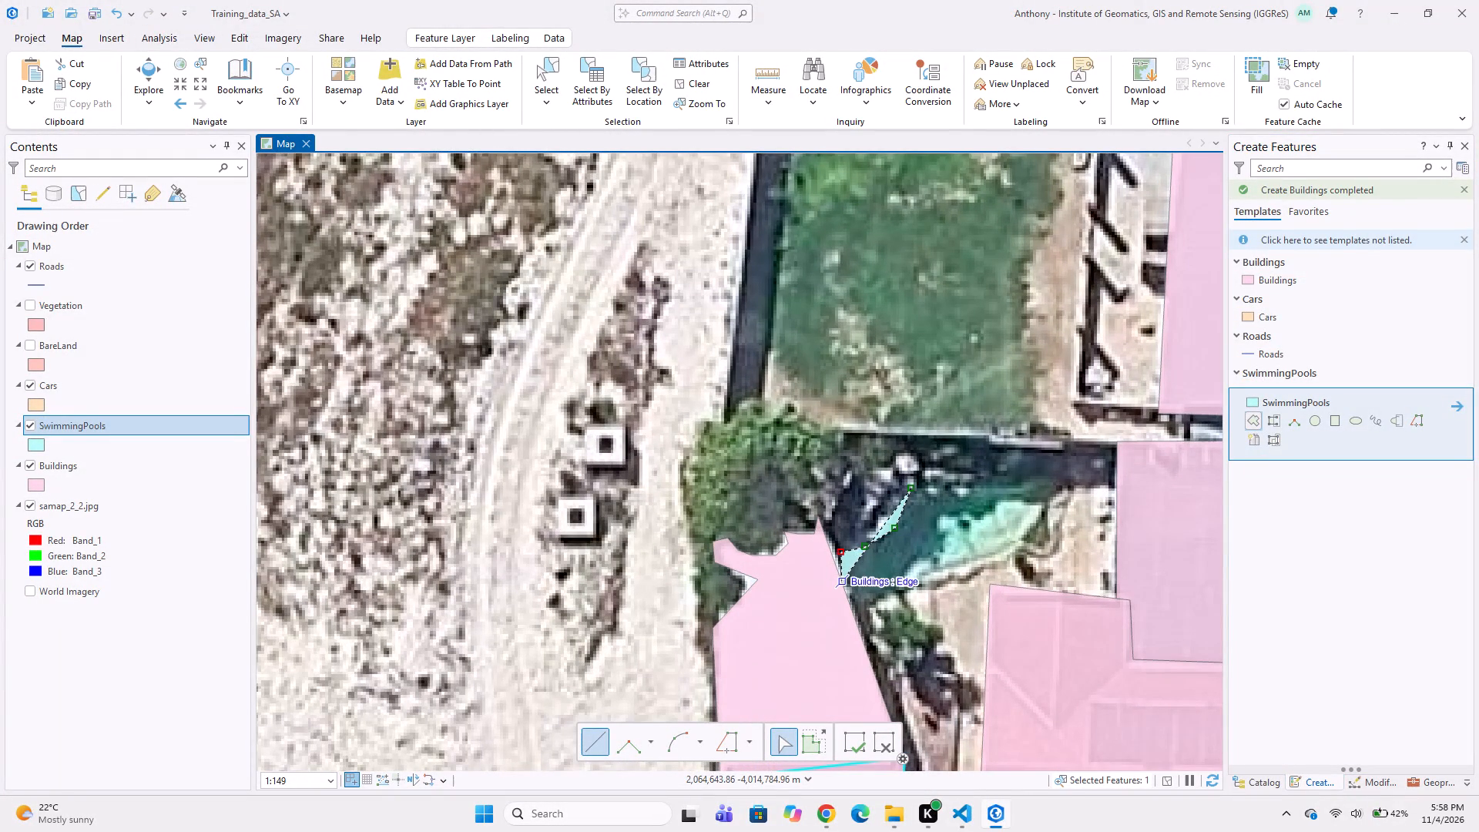
click(849, 579)
click(860, 588)
drag(876, 590, 894, 590)
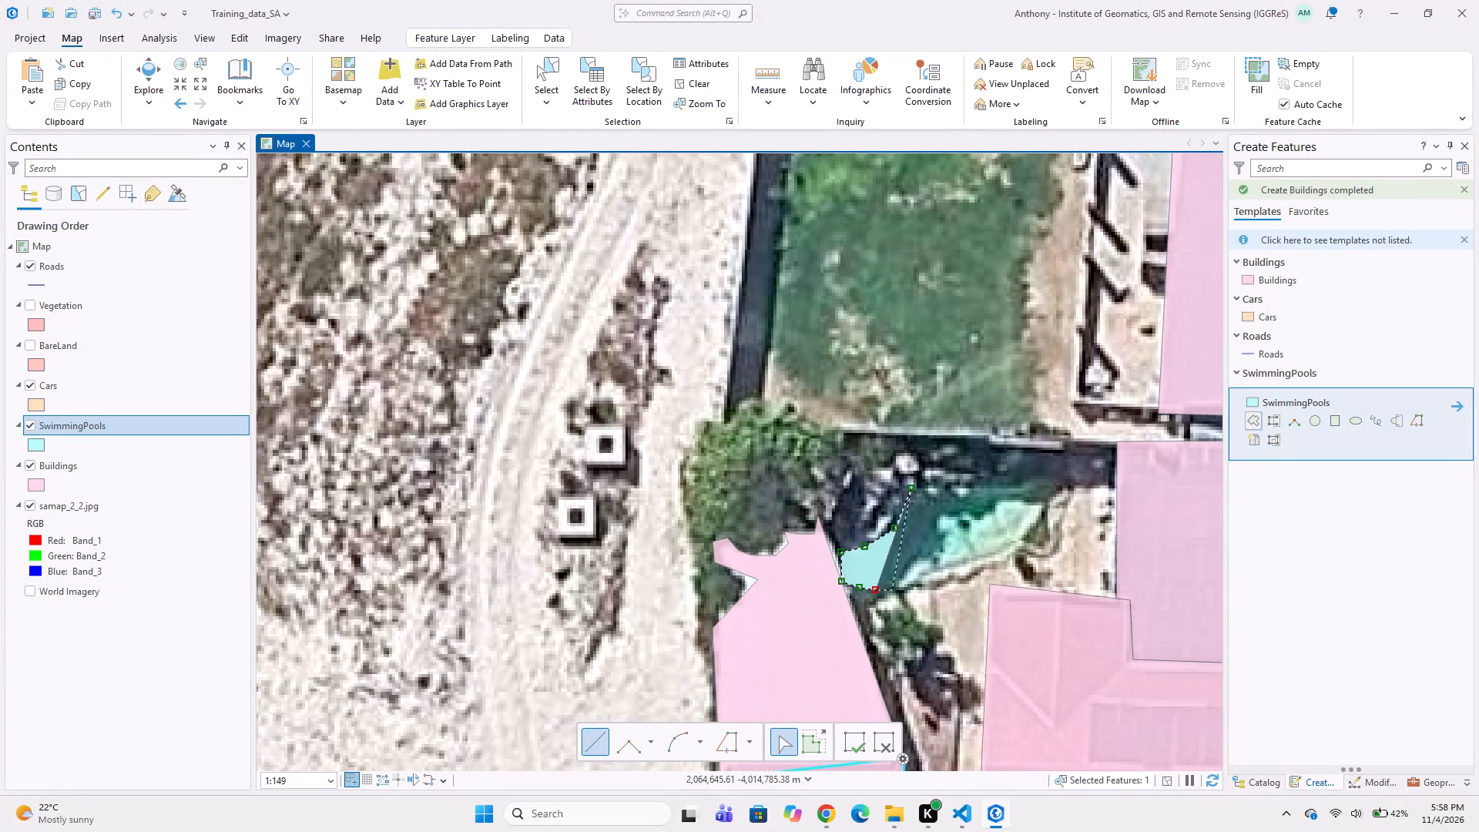
Trace the pool's curved southeastern edge, east tip and north edge, and finish its SwimmingPools polygon.
drag(911, 588, 930, 580)
click(943, 577)
drag(970, 559, 984, 550)
drag(997, 545, 1008, 539)
drag(1018, 537, 1040, 526)
drag(1048, 512, 1051, 502)
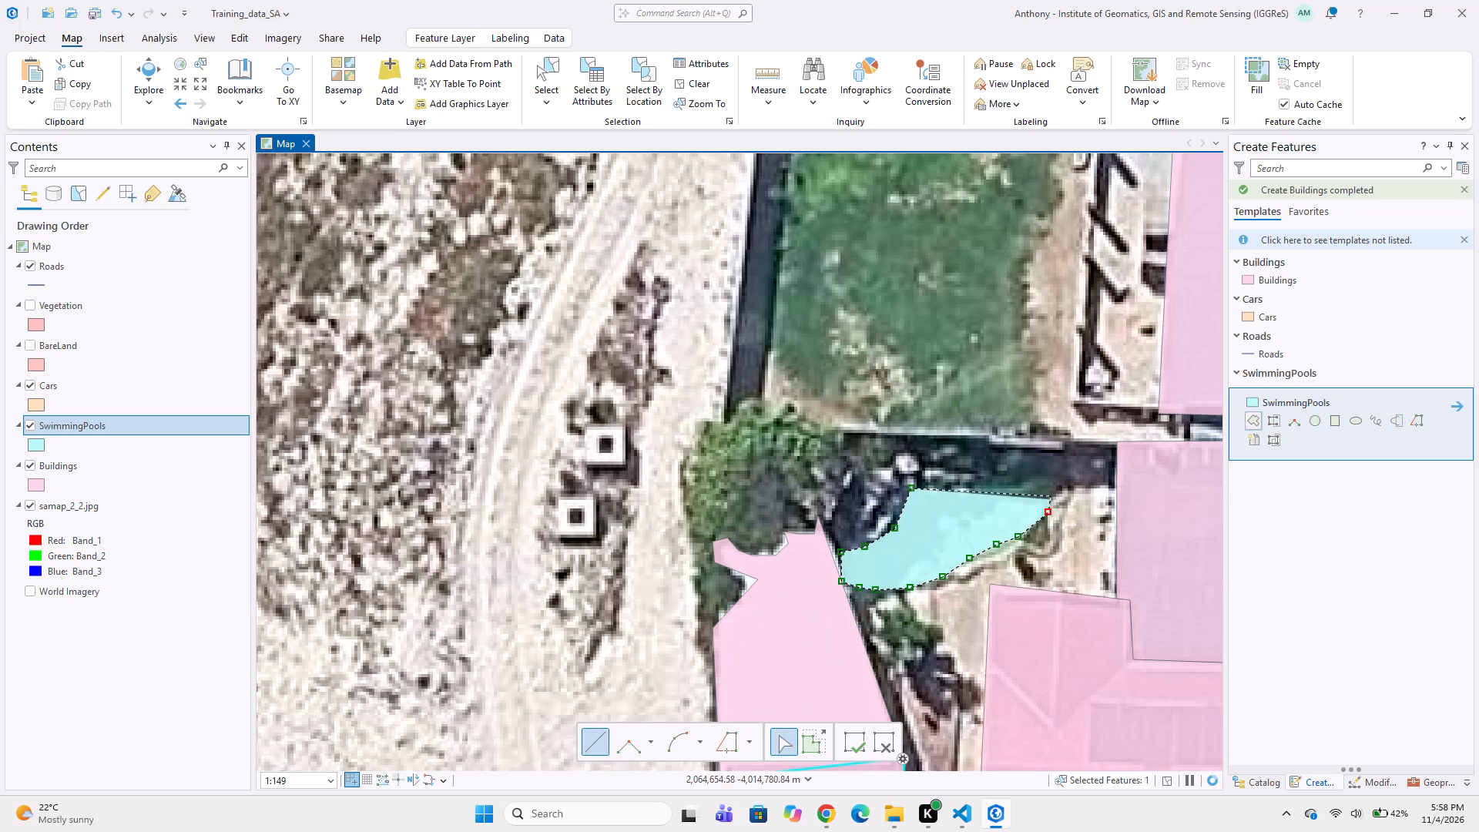
click(1048, 488)
click(1016, 485)
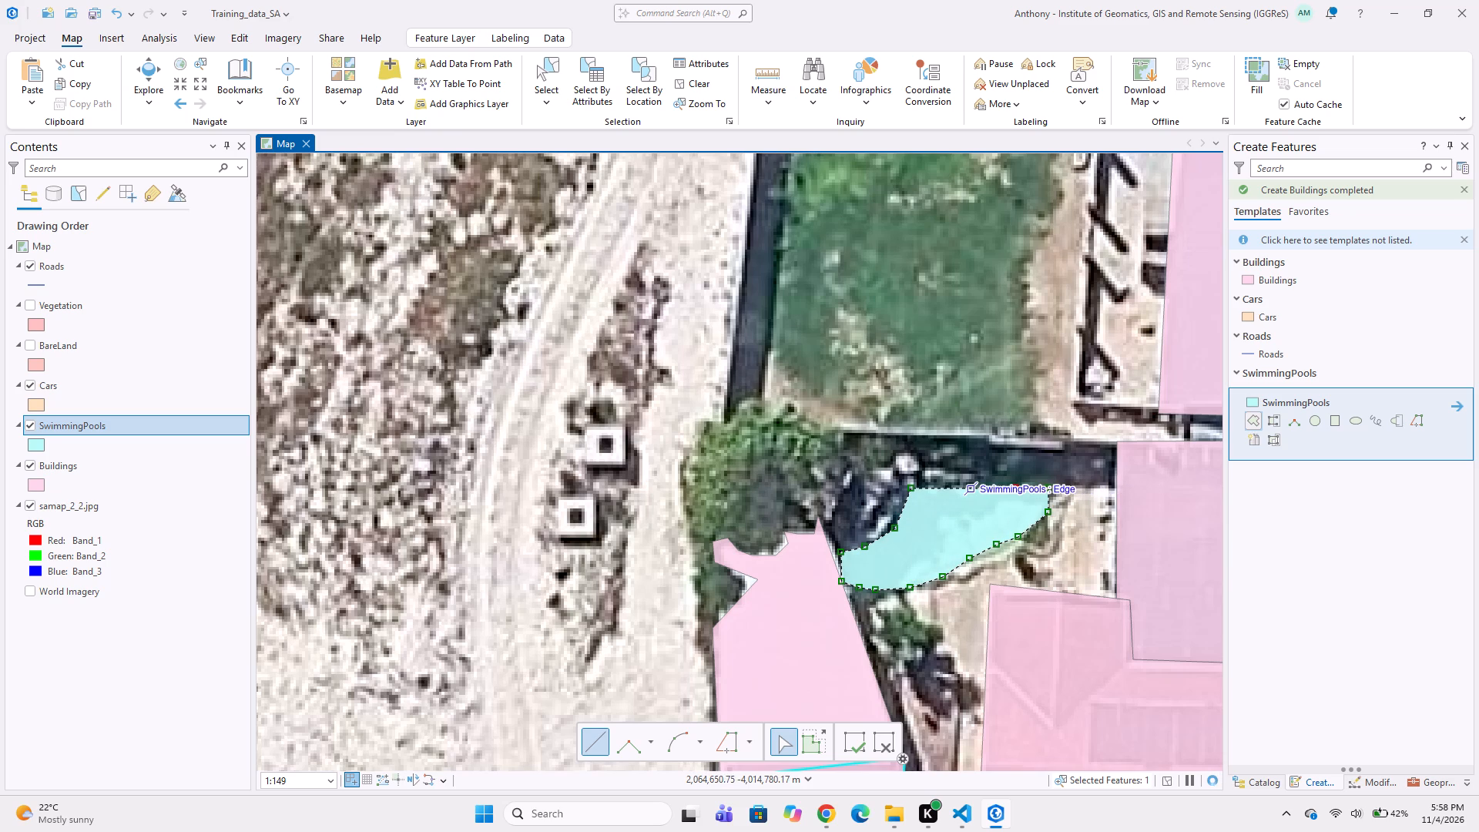
double_click(968, 485)
Start a Buildings polygon on the undigitized red-brown hipped roof west of Clipper Rd, tracing its north edge around the recess holding the glazed and white roofs.
scroll(863, 523, down, 2)
middle_drag(948, 483, 881, 539)
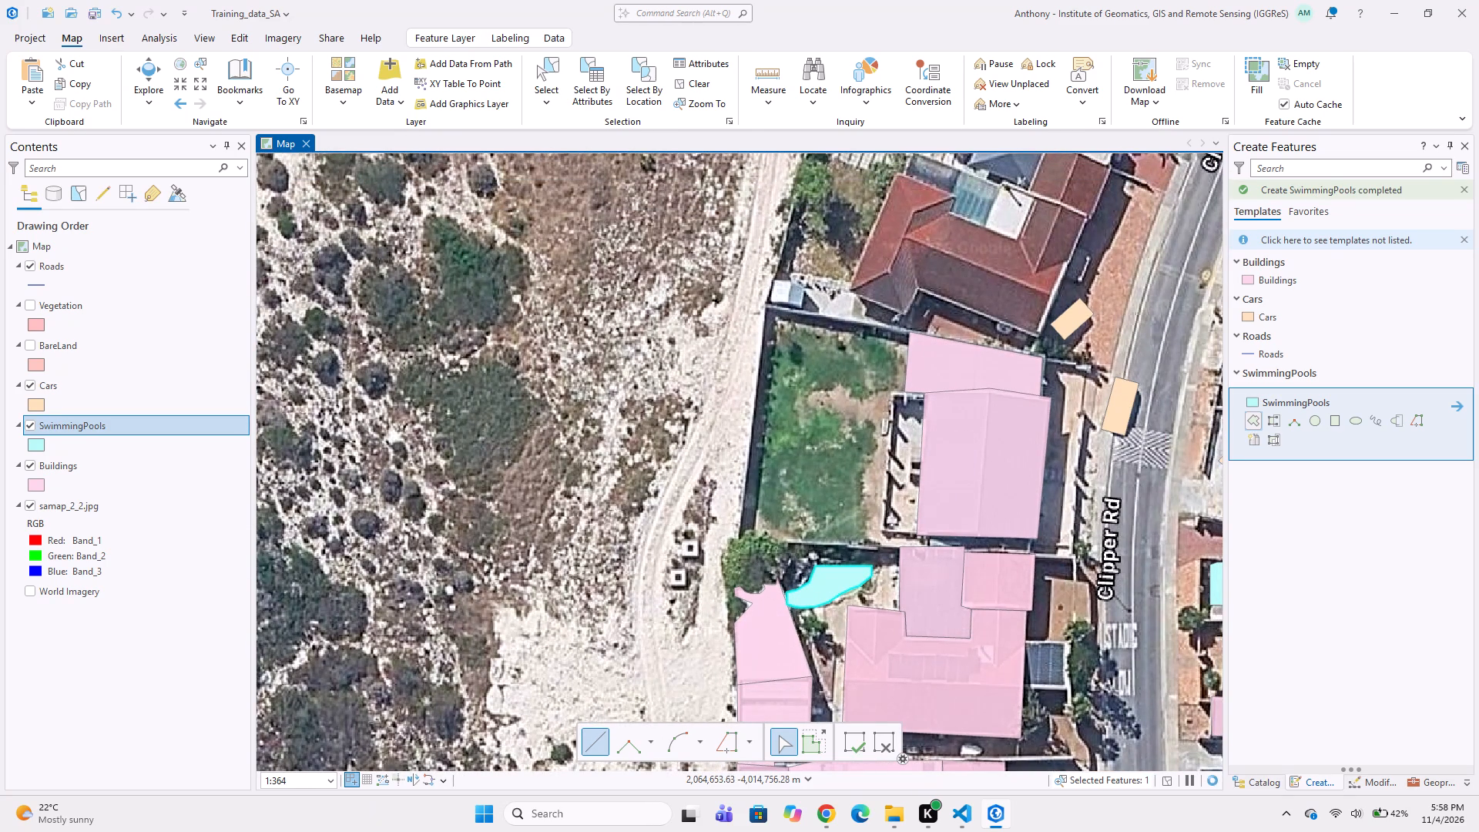
scroll(873, 367, down, 2)
scroll(873, 367, up, 1)
middle_drag(911, 426, 903, 347)
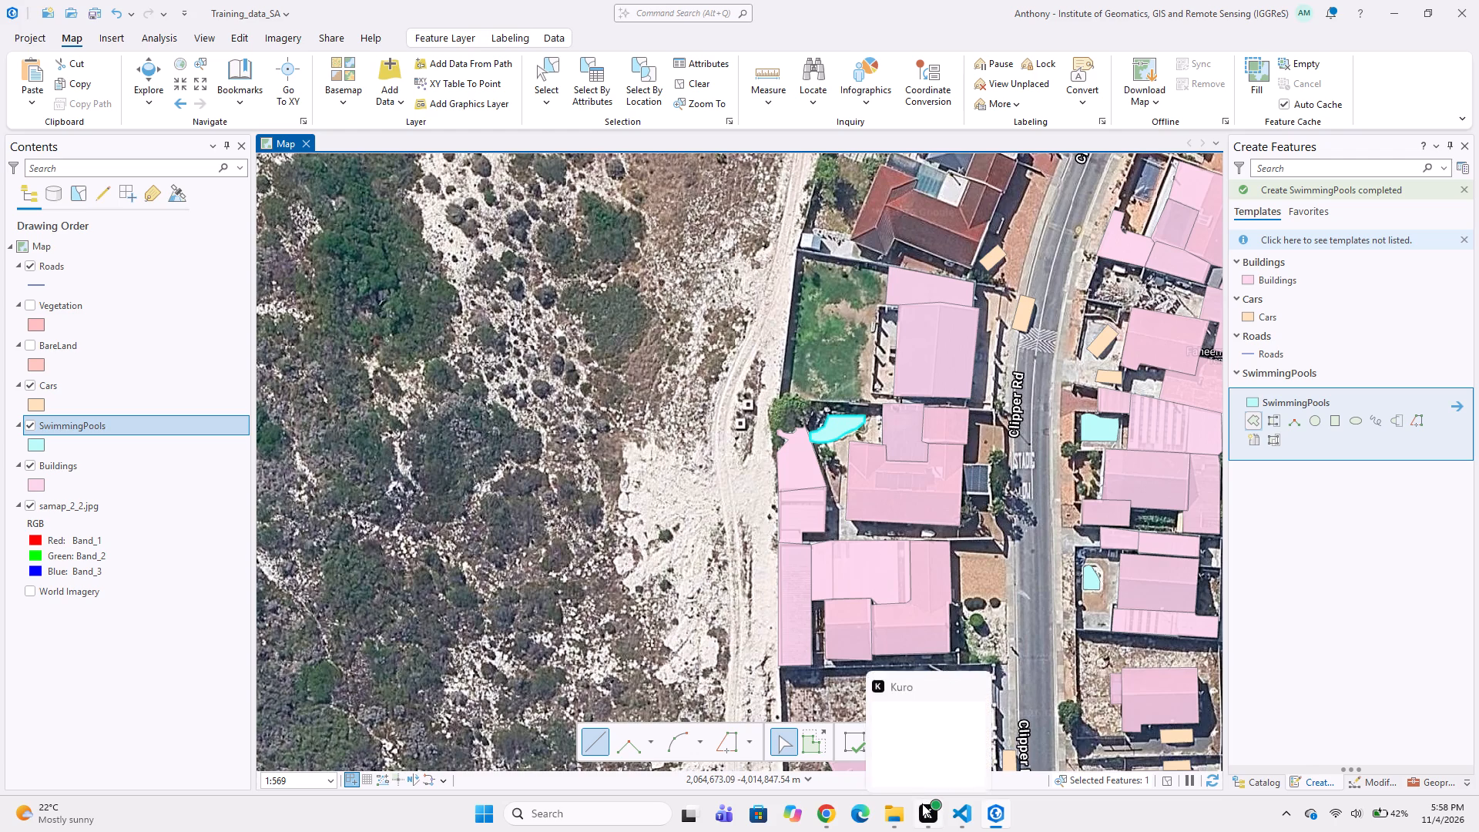
middle_drag(892, 402, 863, 585)
scroll(849, 381, up, 1)
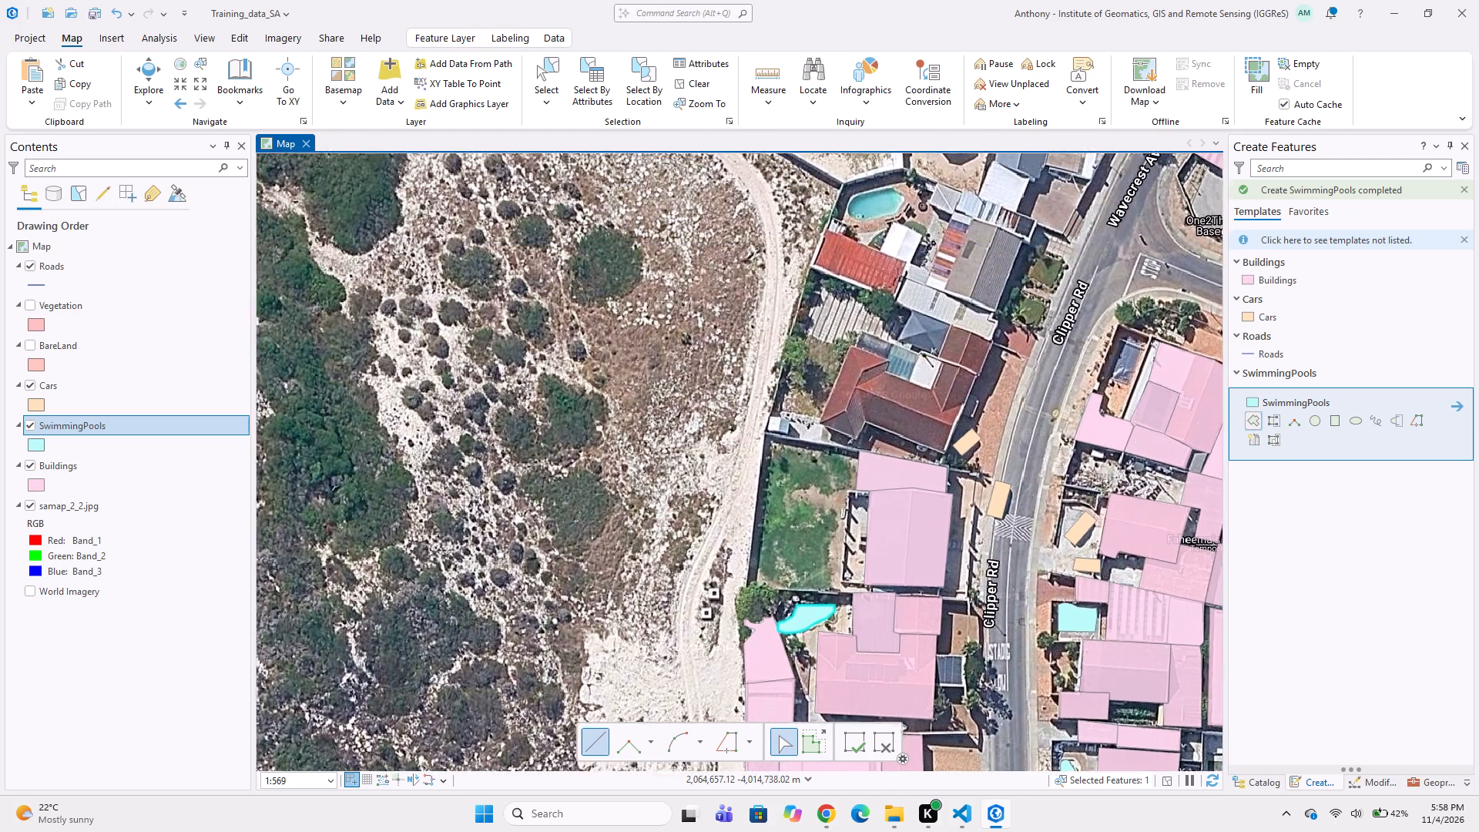
click(1266, 275)
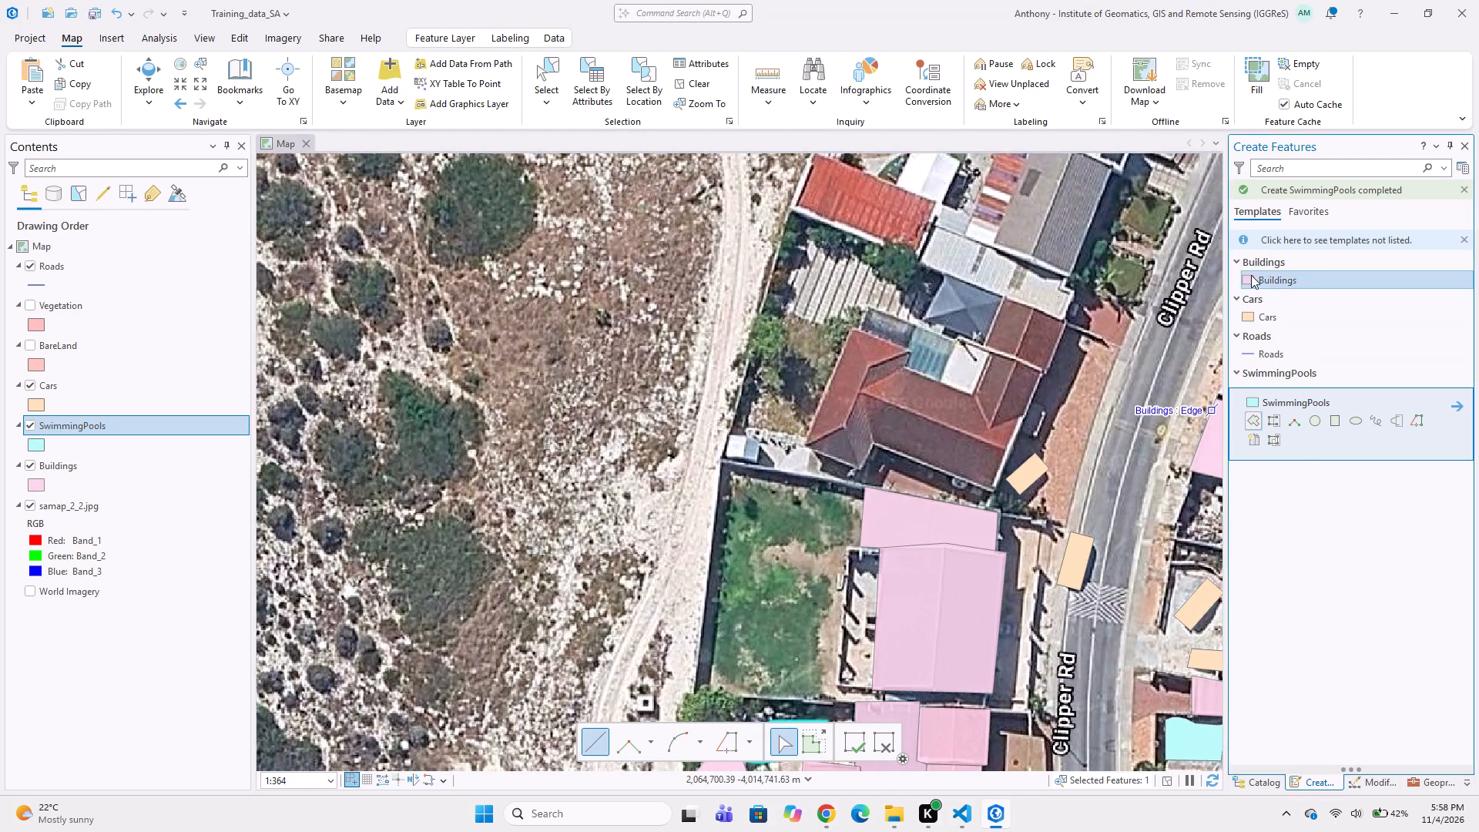
scroll(903, 305, up, 1)
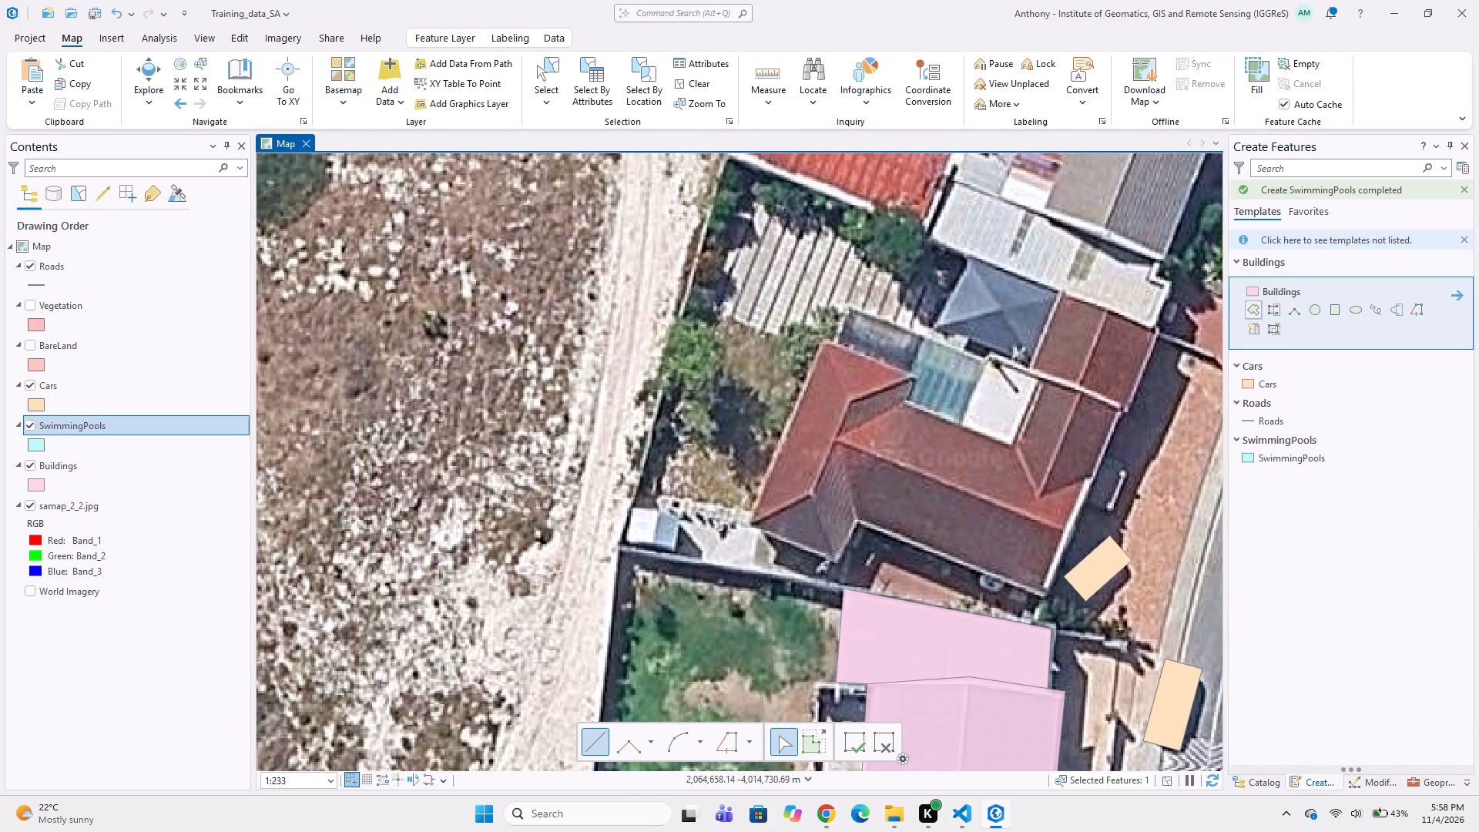
click(825, 337)
click(914, 372)
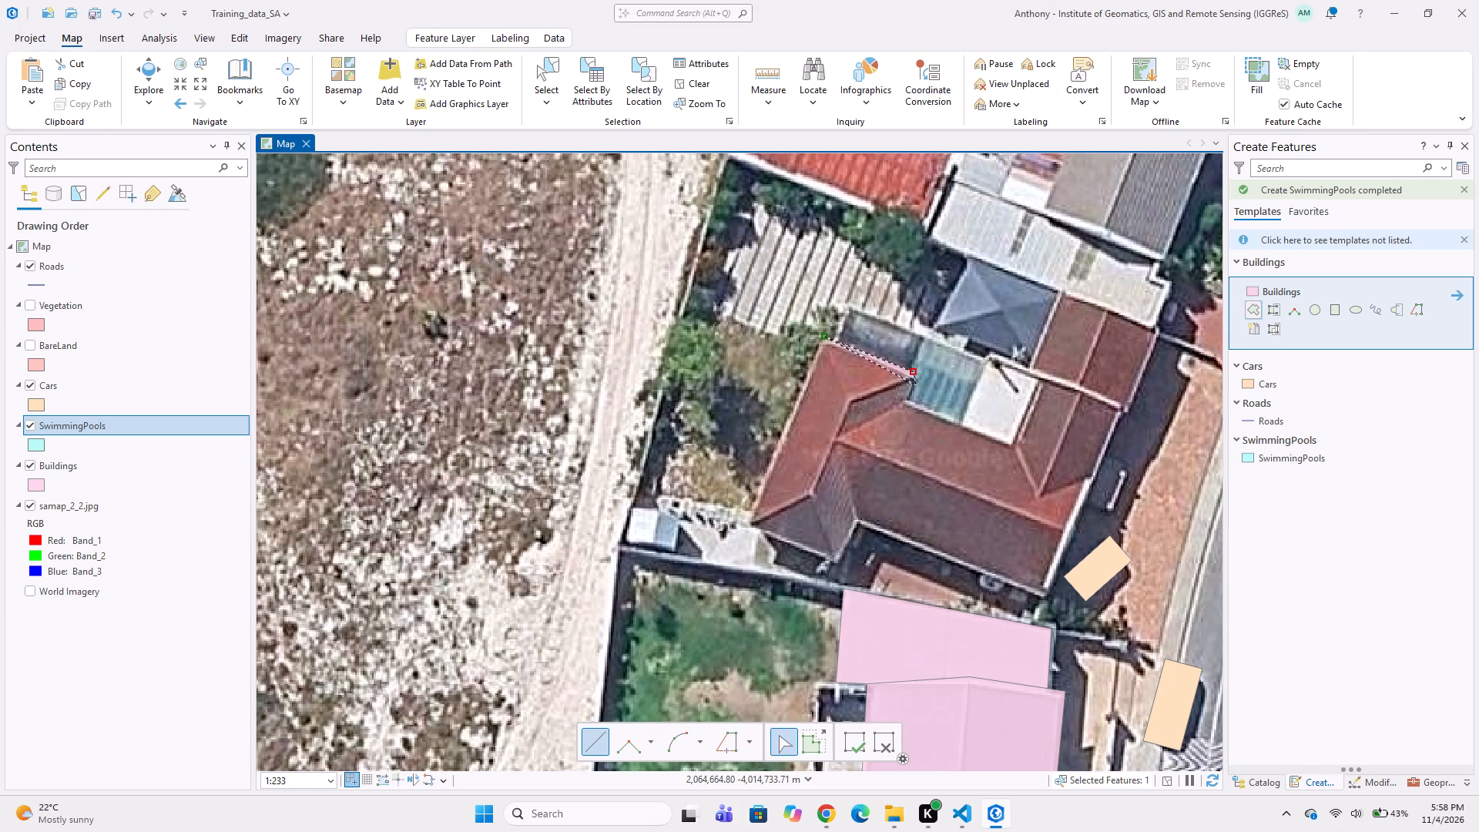
click(908, 401)
click(1008, 445)
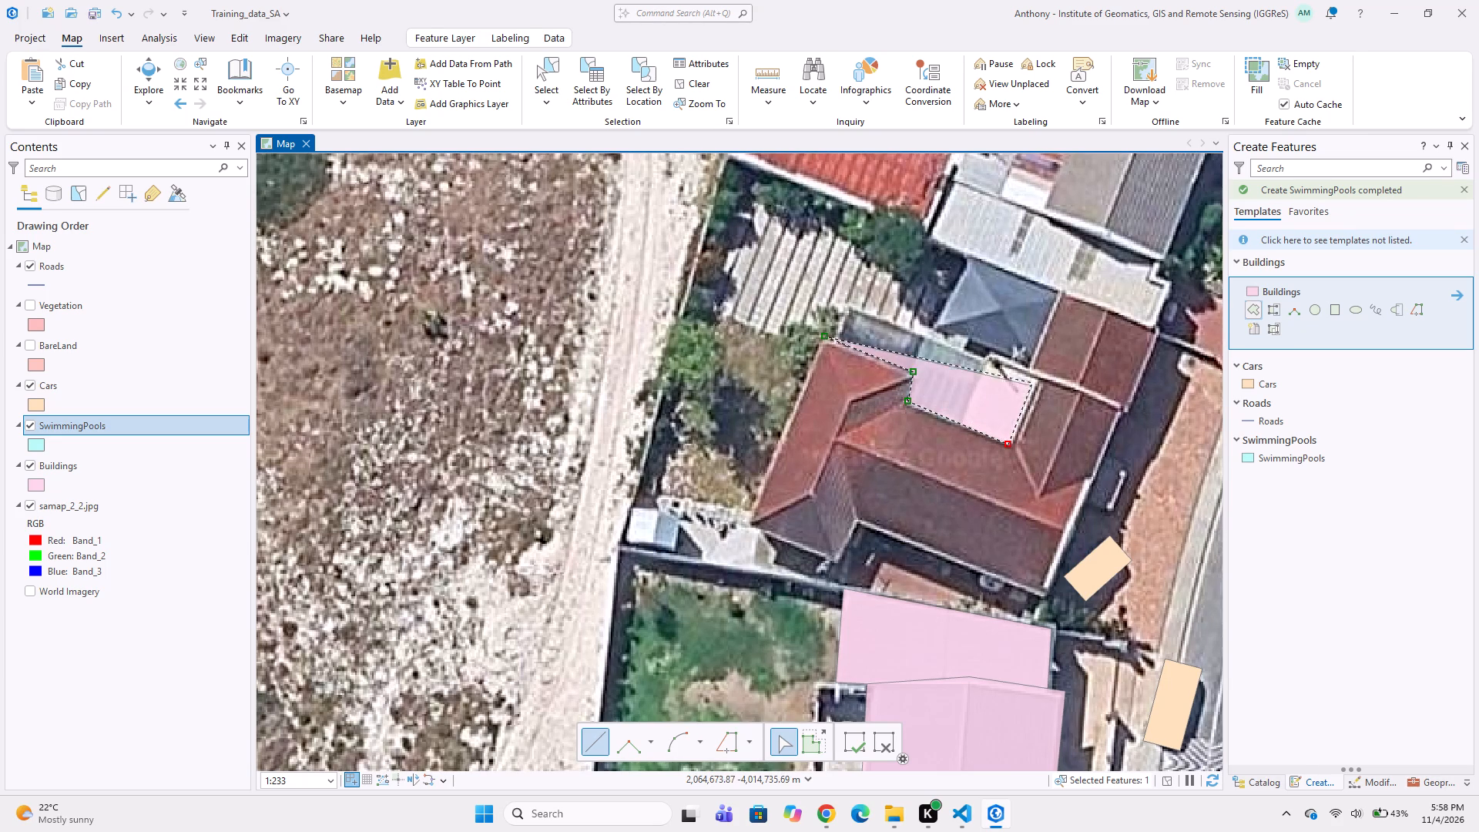
click(1038, 383)
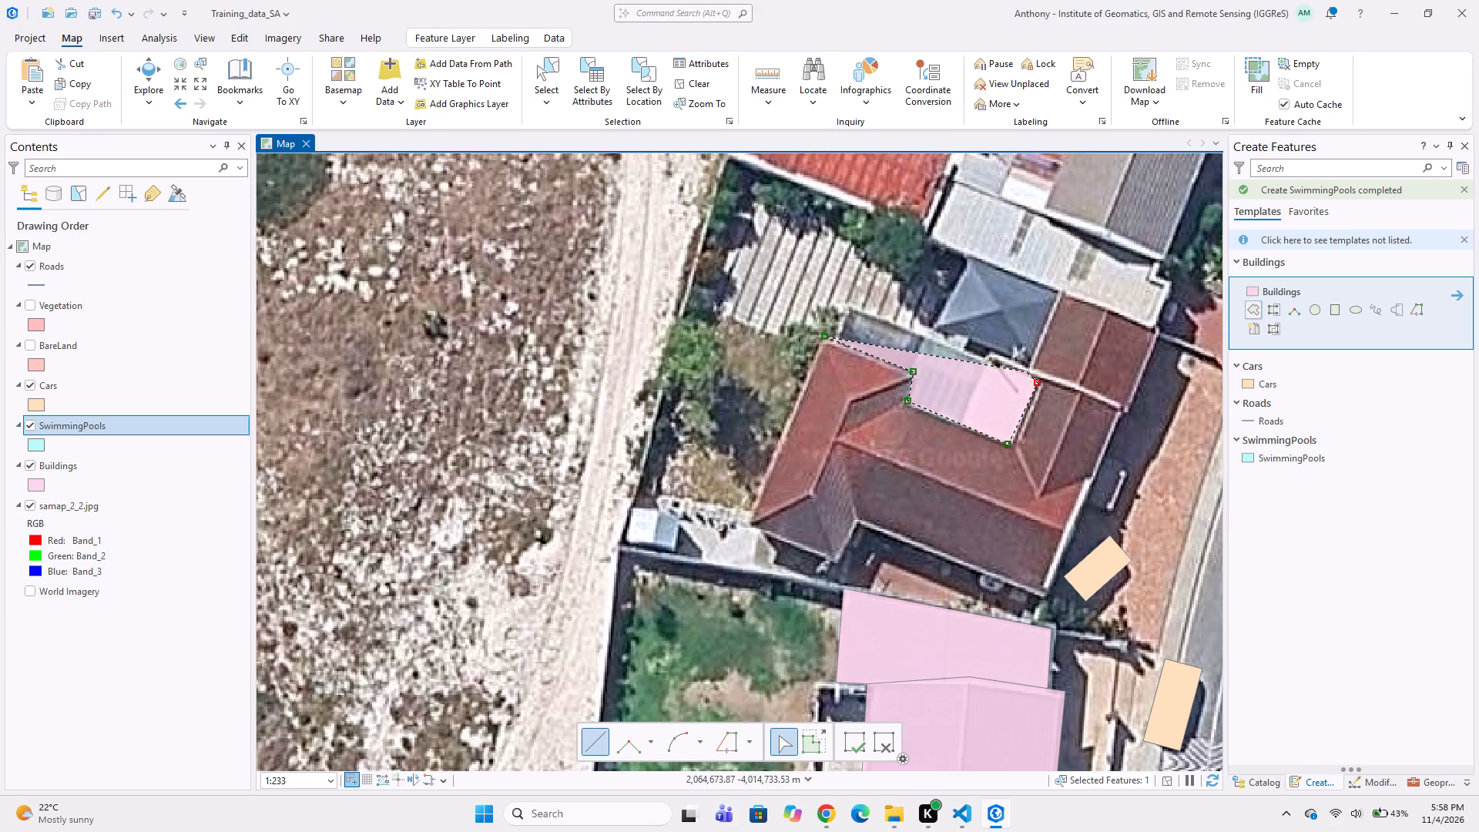
Outline the red-brown roof's northeast wing and its east, south and west sides, and finish its Buildings polygon.
click(1027, 372)
click(1061, 294)
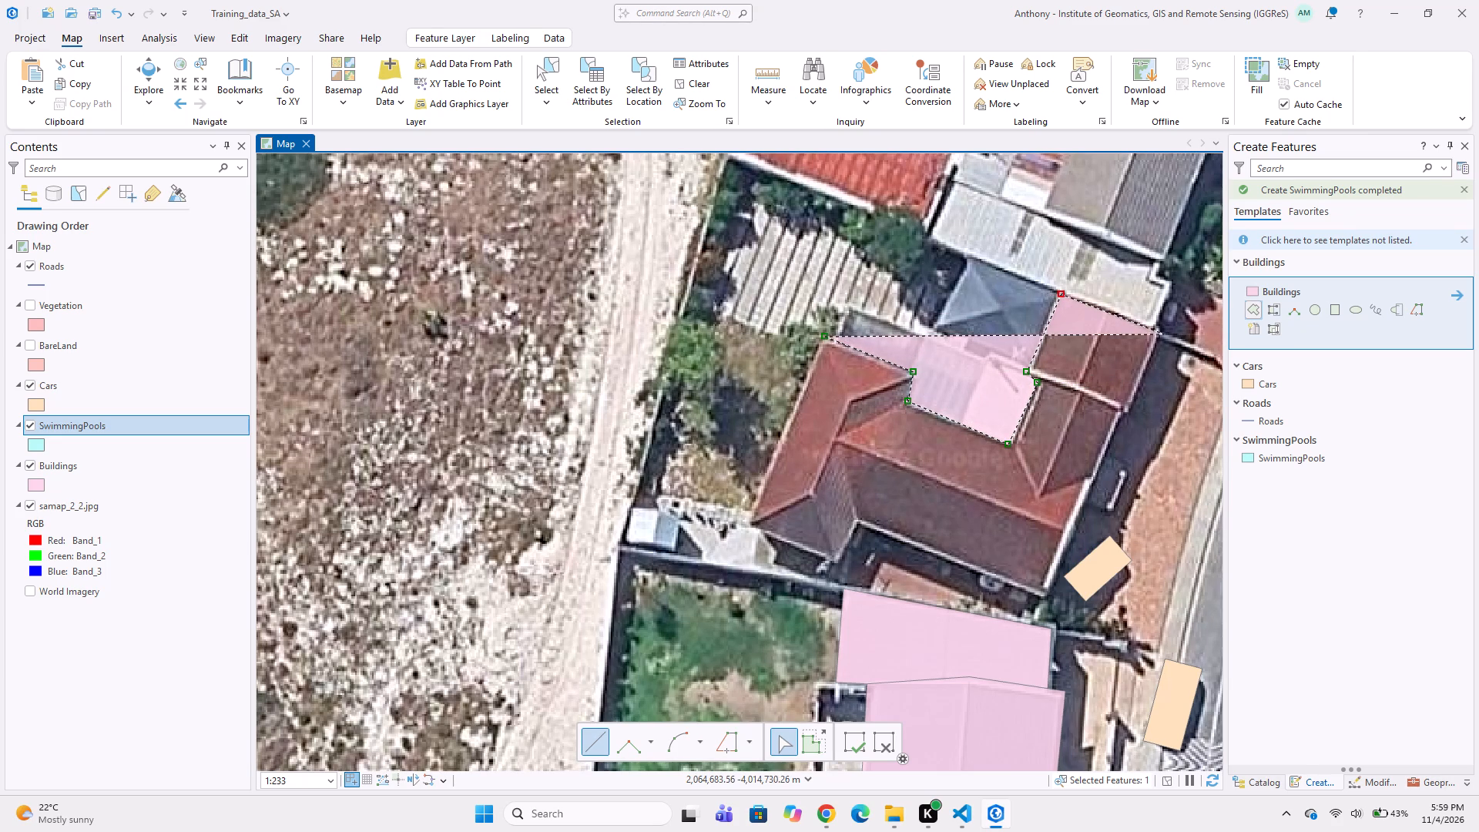
click(1156, 329)
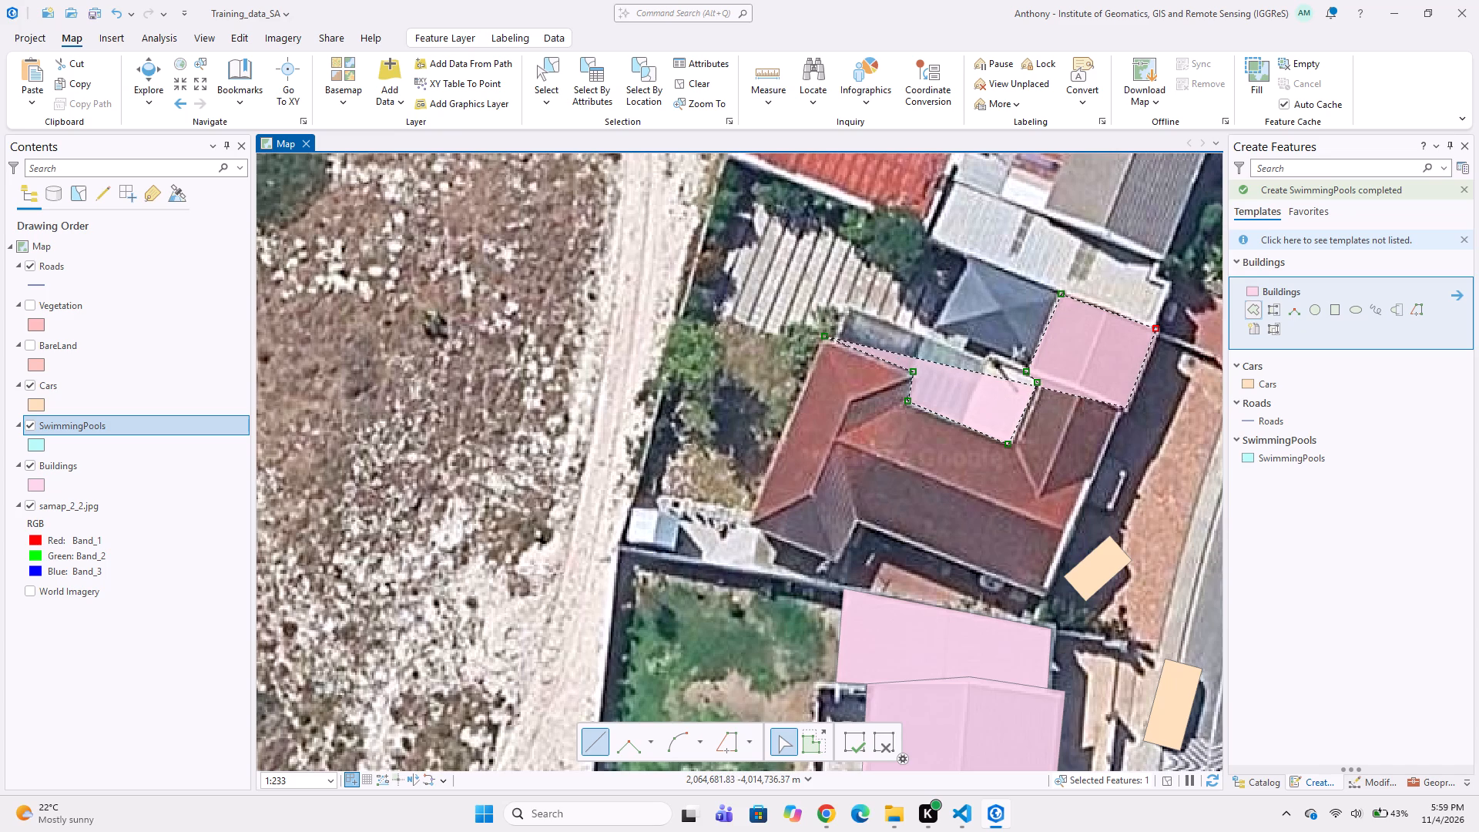
click(1126, 408)
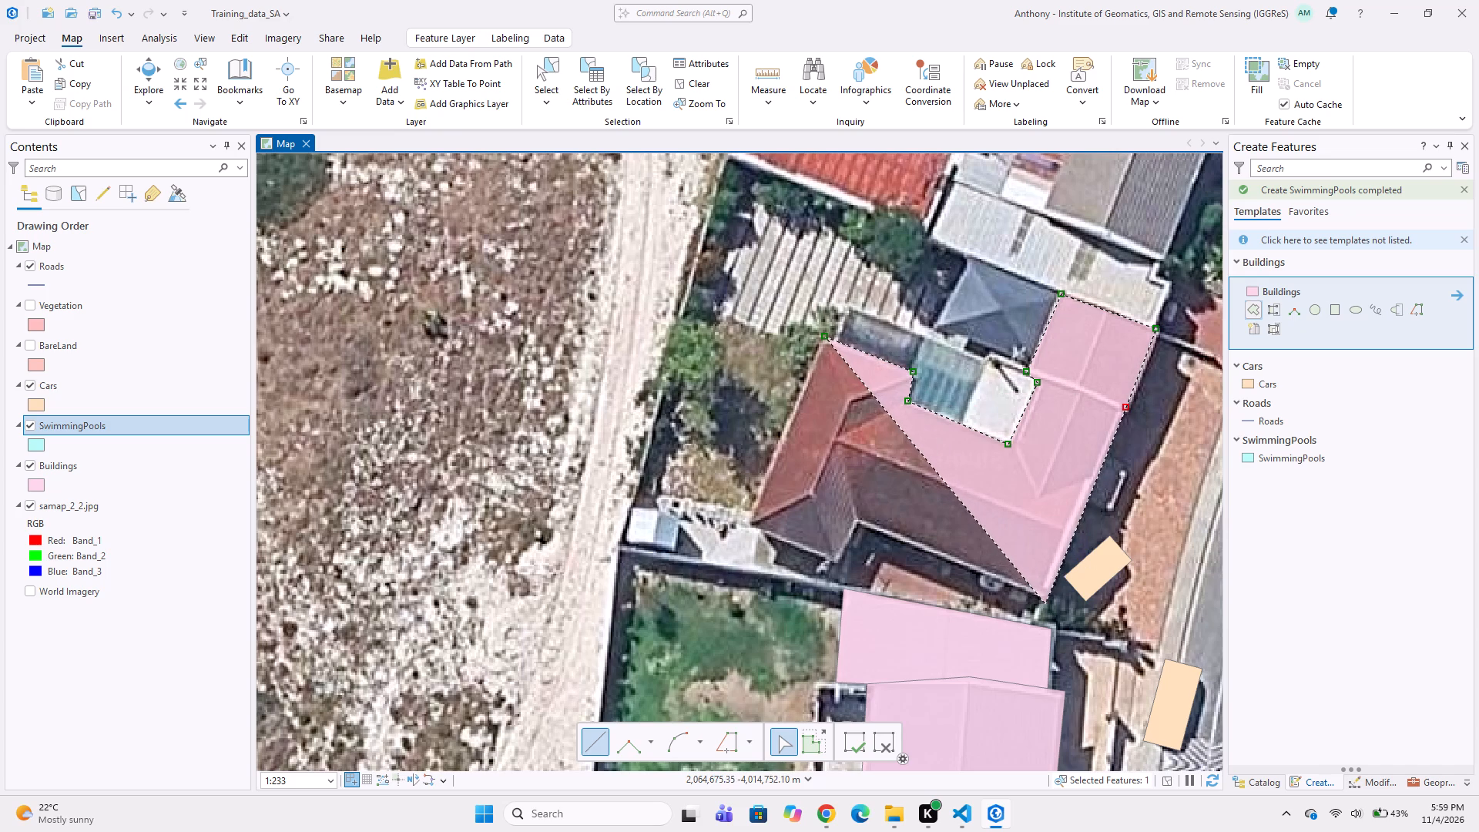
click(1045, 604)
click(860, 523)
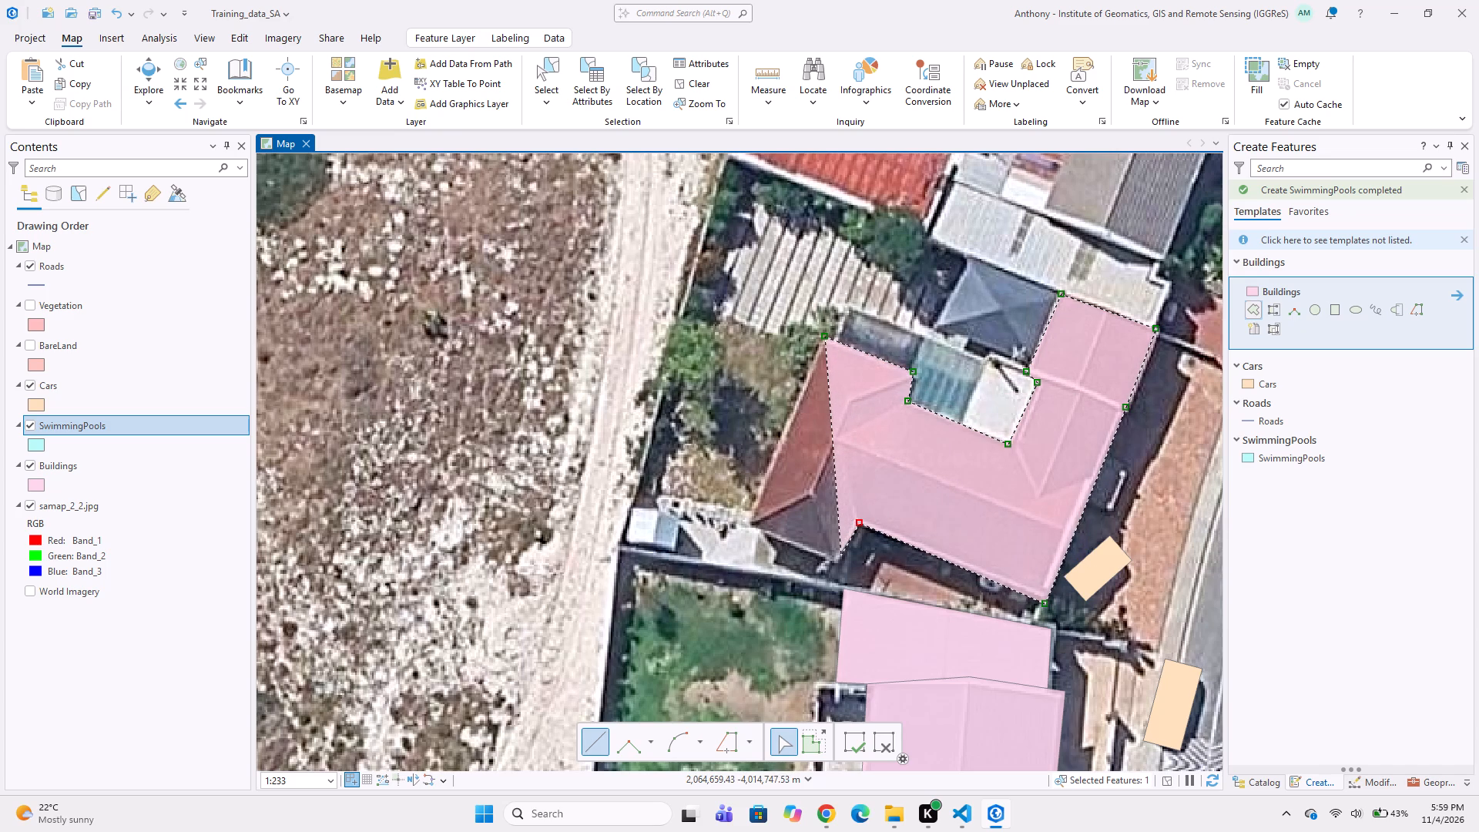
click(836, 563)
click(749, 526)
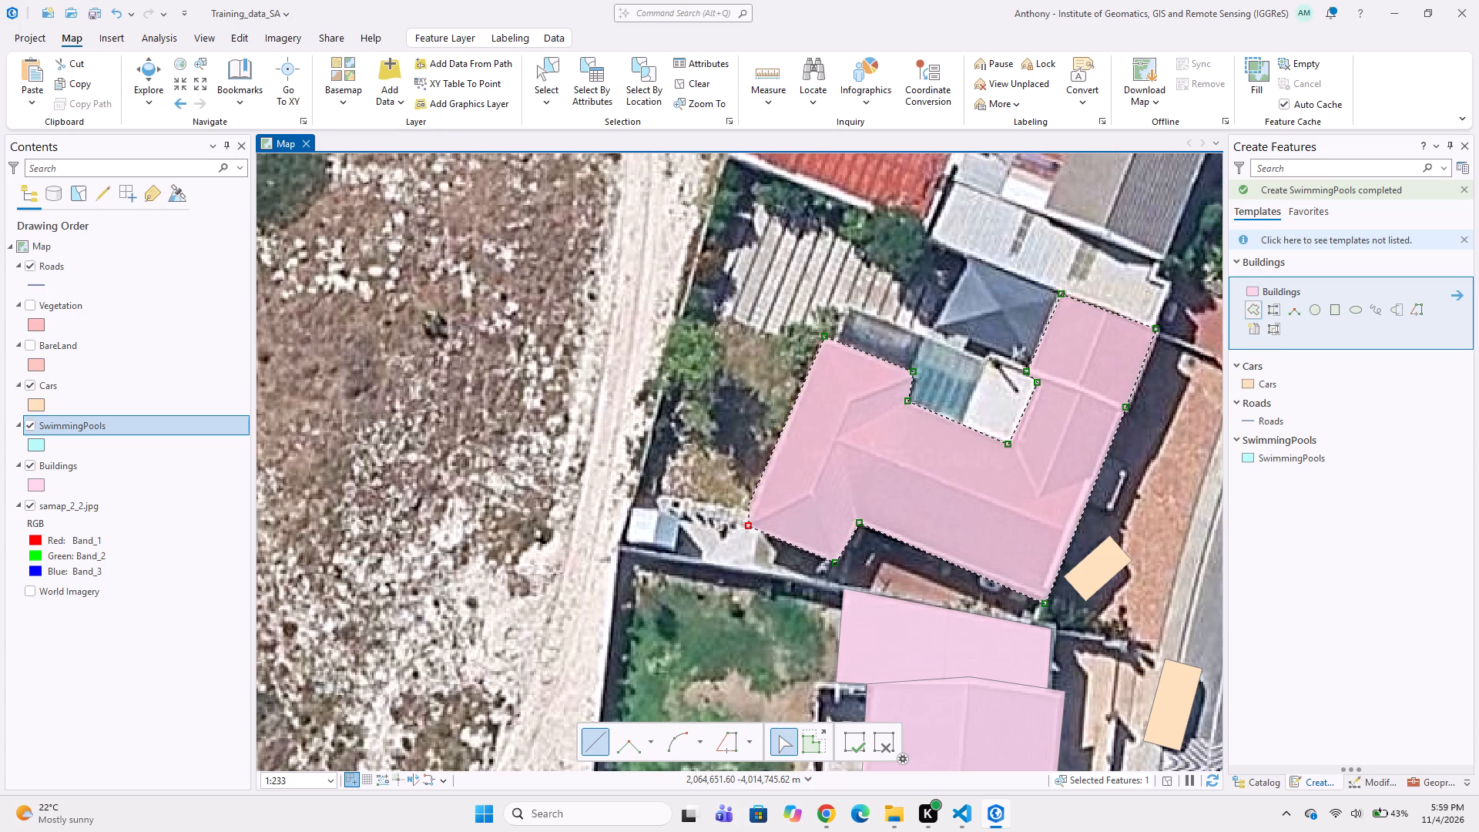
double_click(760, 485)
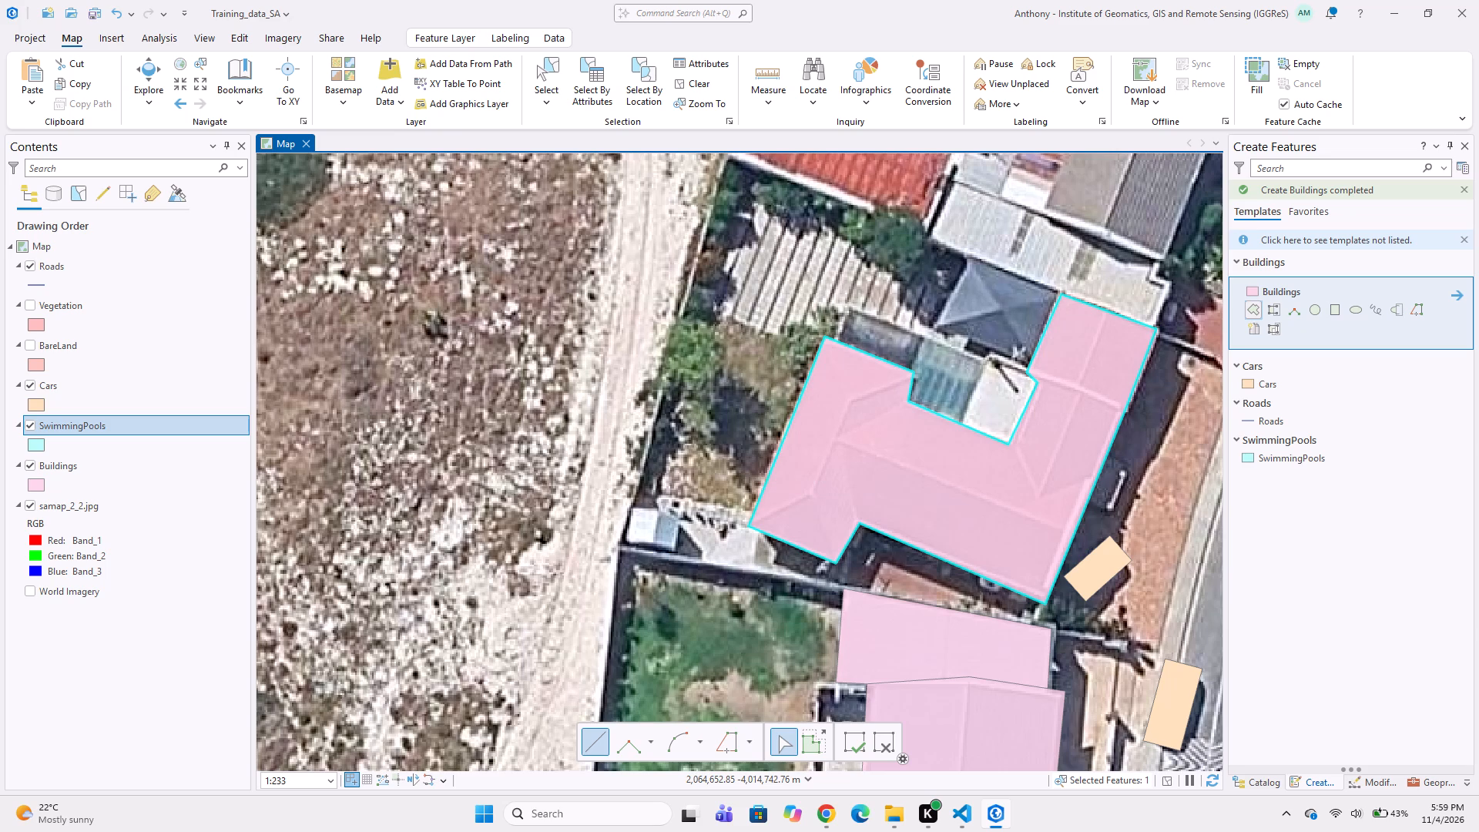
Digitize the grey and glazed roof in the red-brown house's northern recess as an L-shaped, six-sided Buildings polygon, following the shared edges.
scroll(914, 381, up, 1)
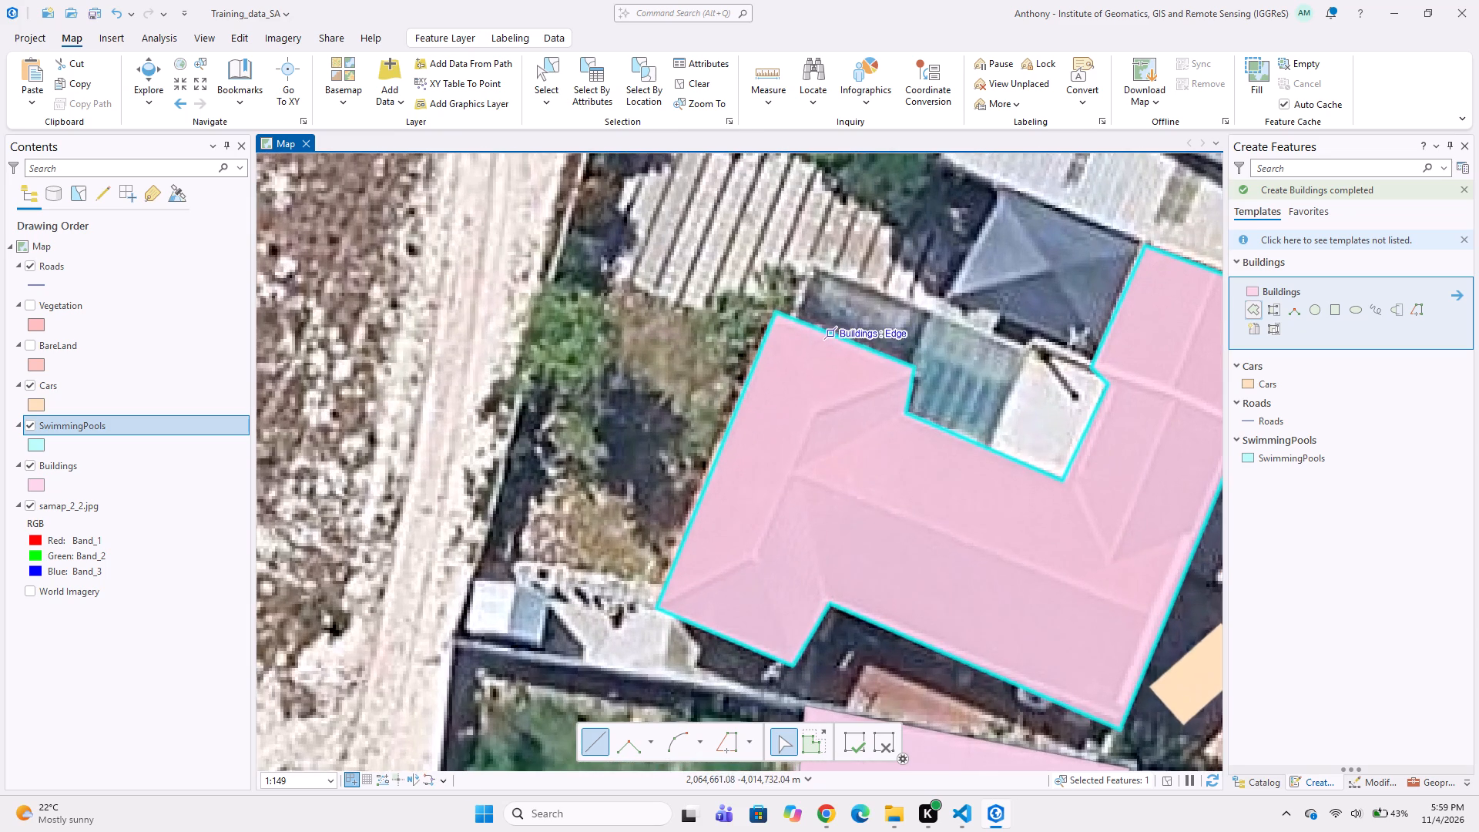
drag(800, 321, 806, 307)
click(817, 264)
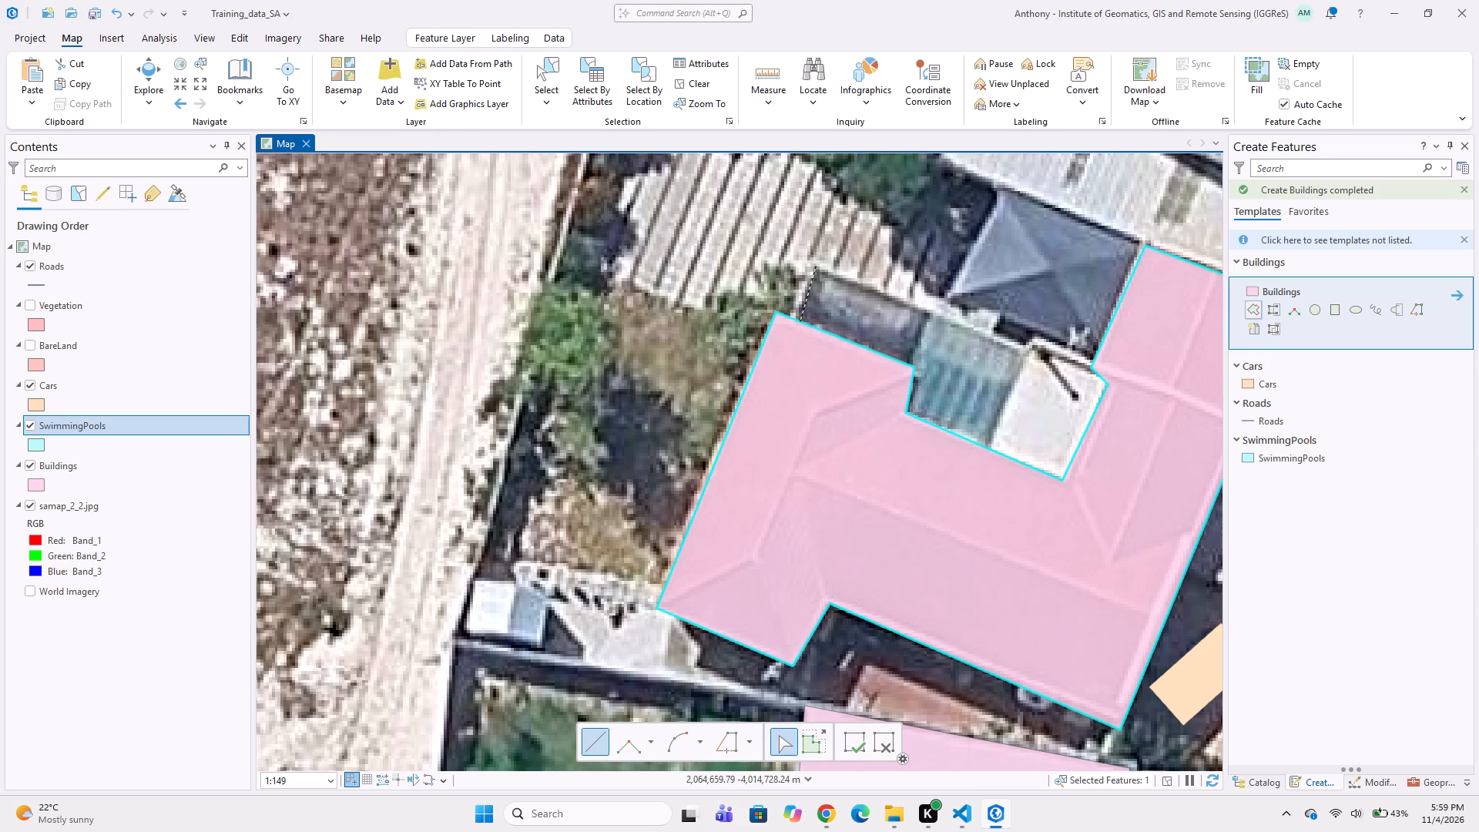
click(1029, 347)
click(989, 451)
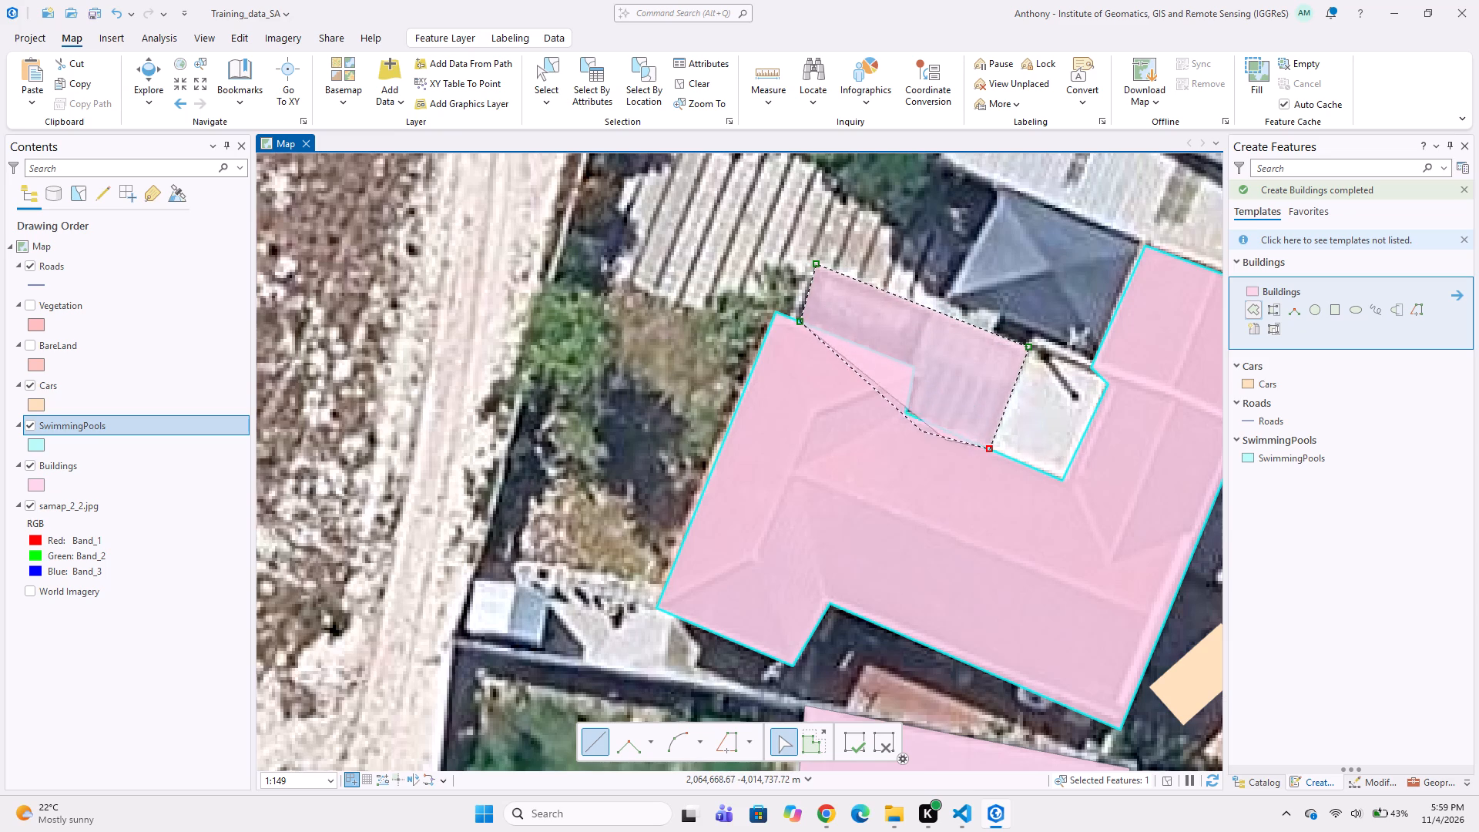
click(906, 410)
double_click(914, 364)
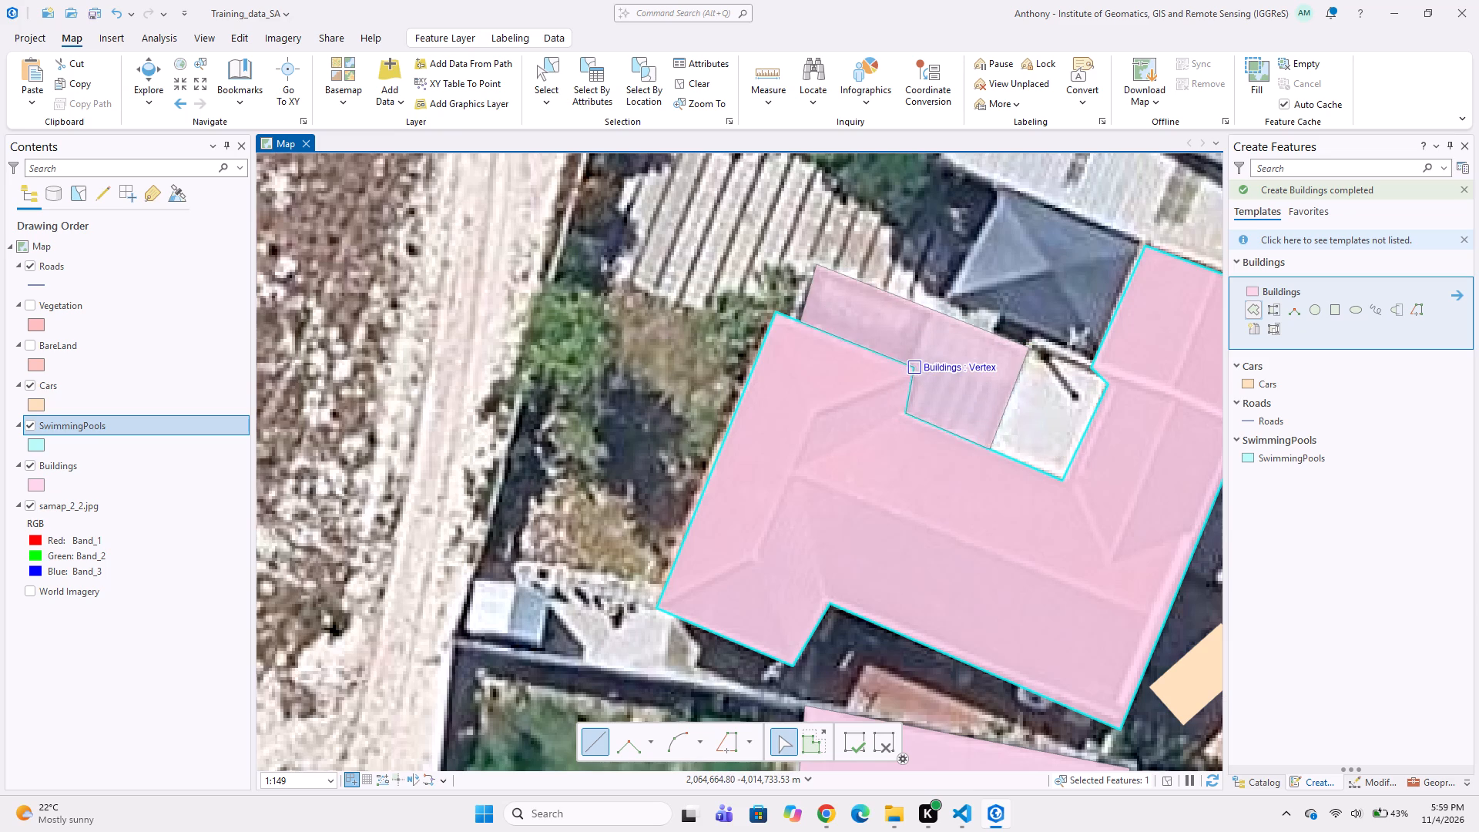
Digitize the small white roof between the glazed roof and the red-brown roof as a seven-vertex Buildings polygon, following the adjoining edges.
click(1029, 354)
click(1038, 332)
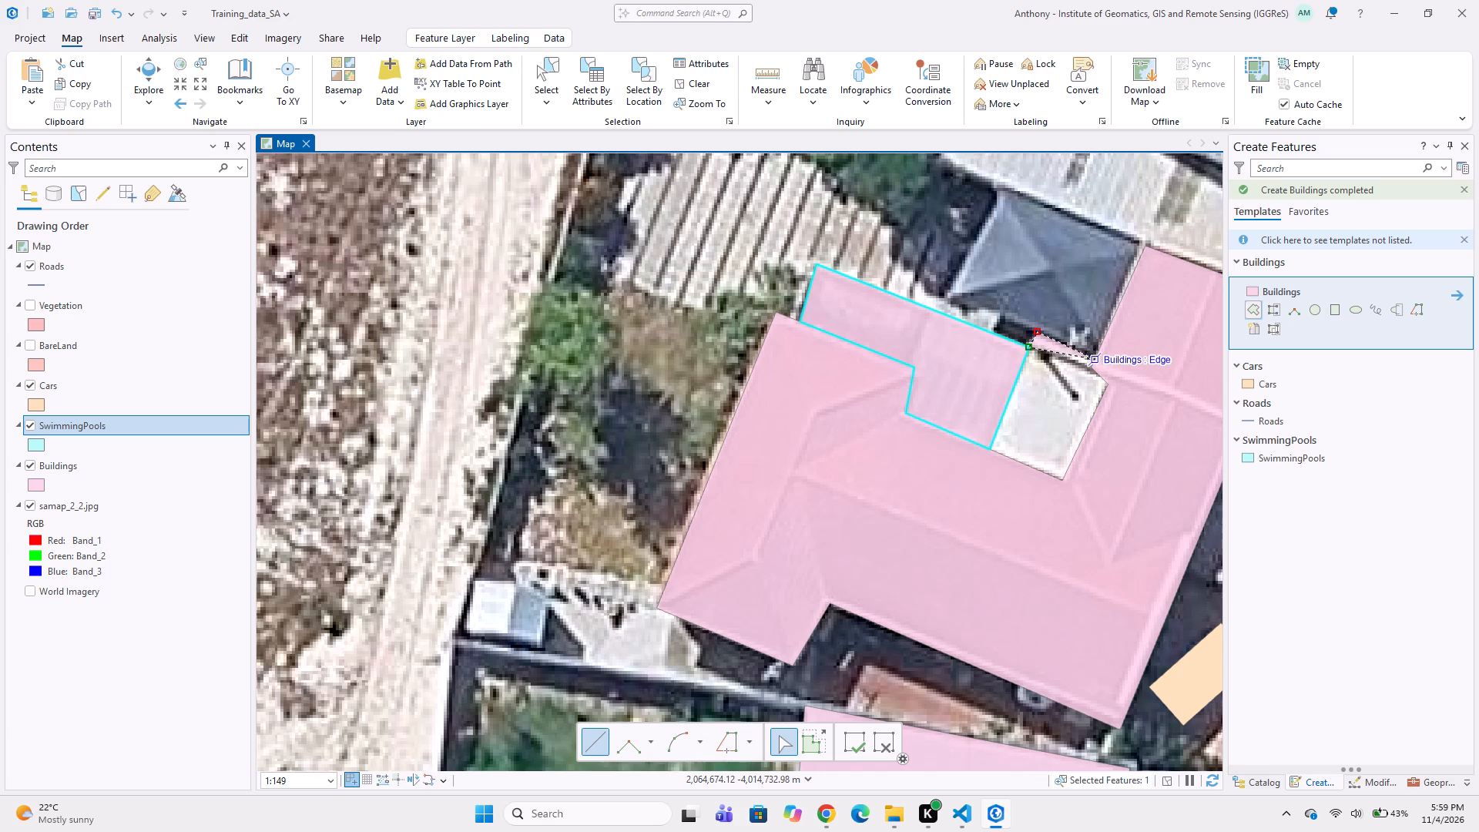
click(1097, 359)
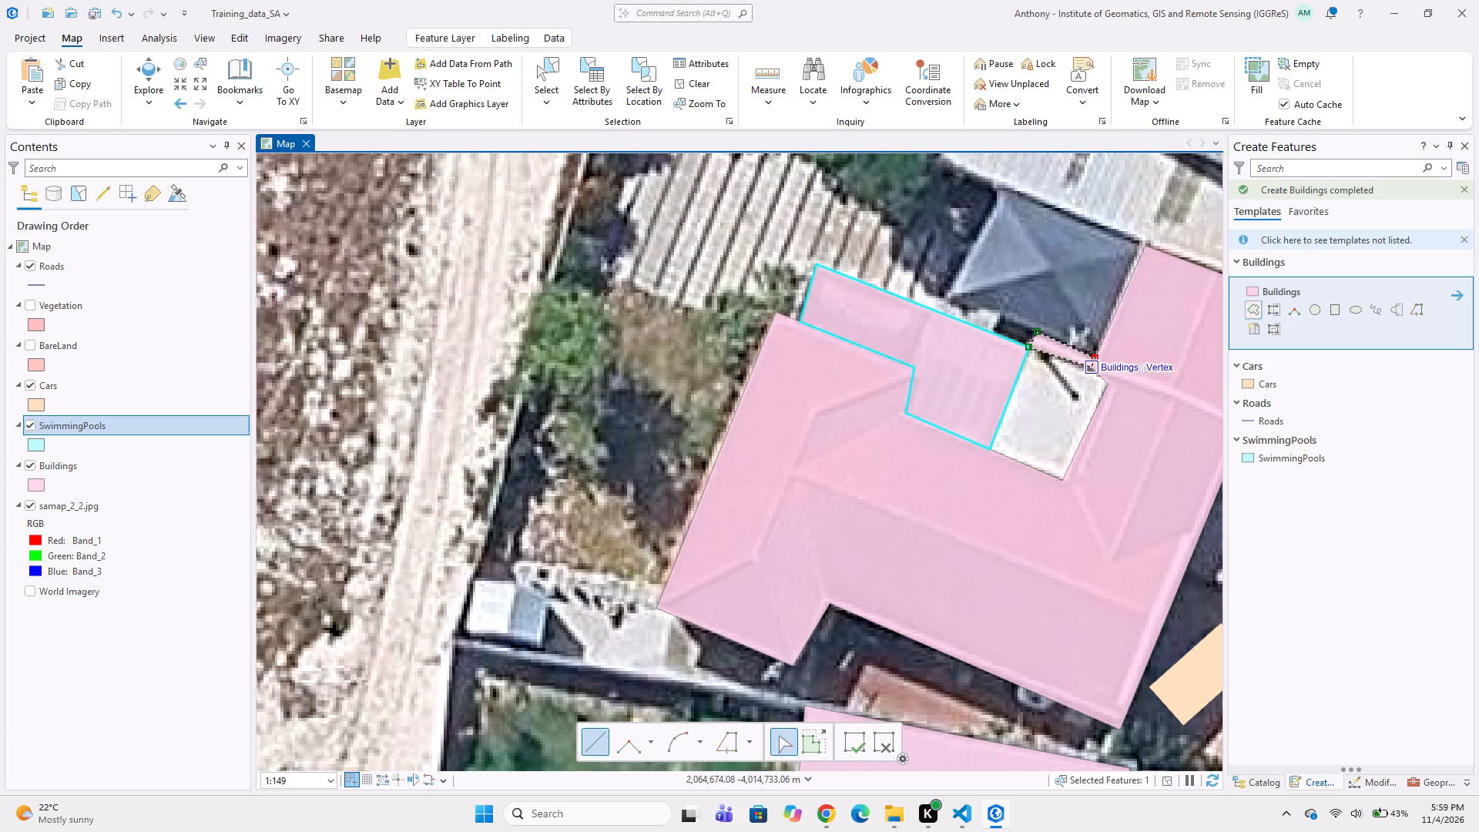
click(1097, 369)
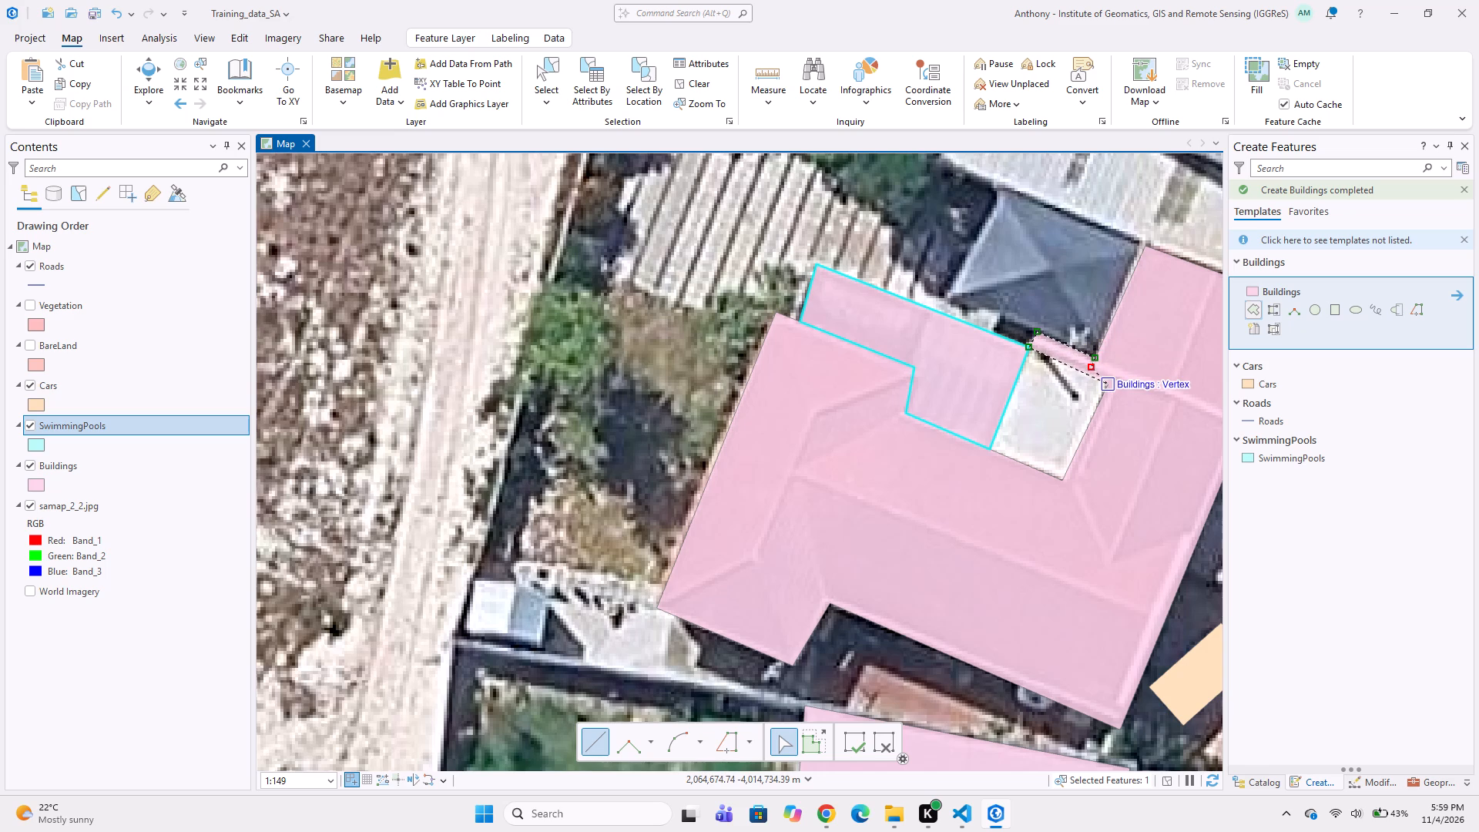
click(1111, 388)
click(1067, 480)
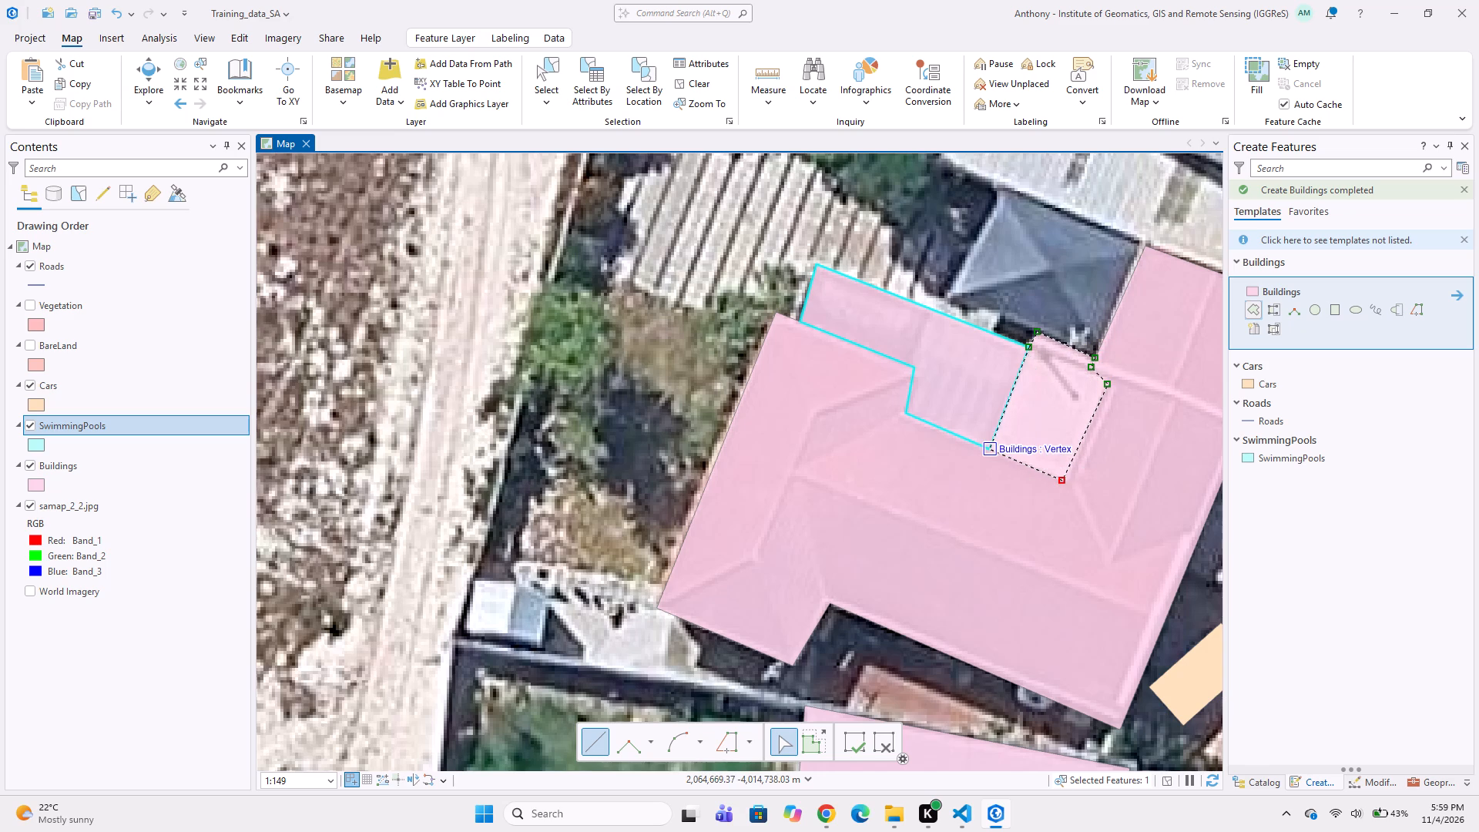
double_click(994, 453)
Digitize the blue-grey hipped roof north of the small white roof as a four-sided Buildings polygon, sharing the red-brown wing's west edge.
middle_drag(1014, 361, 914, 491)
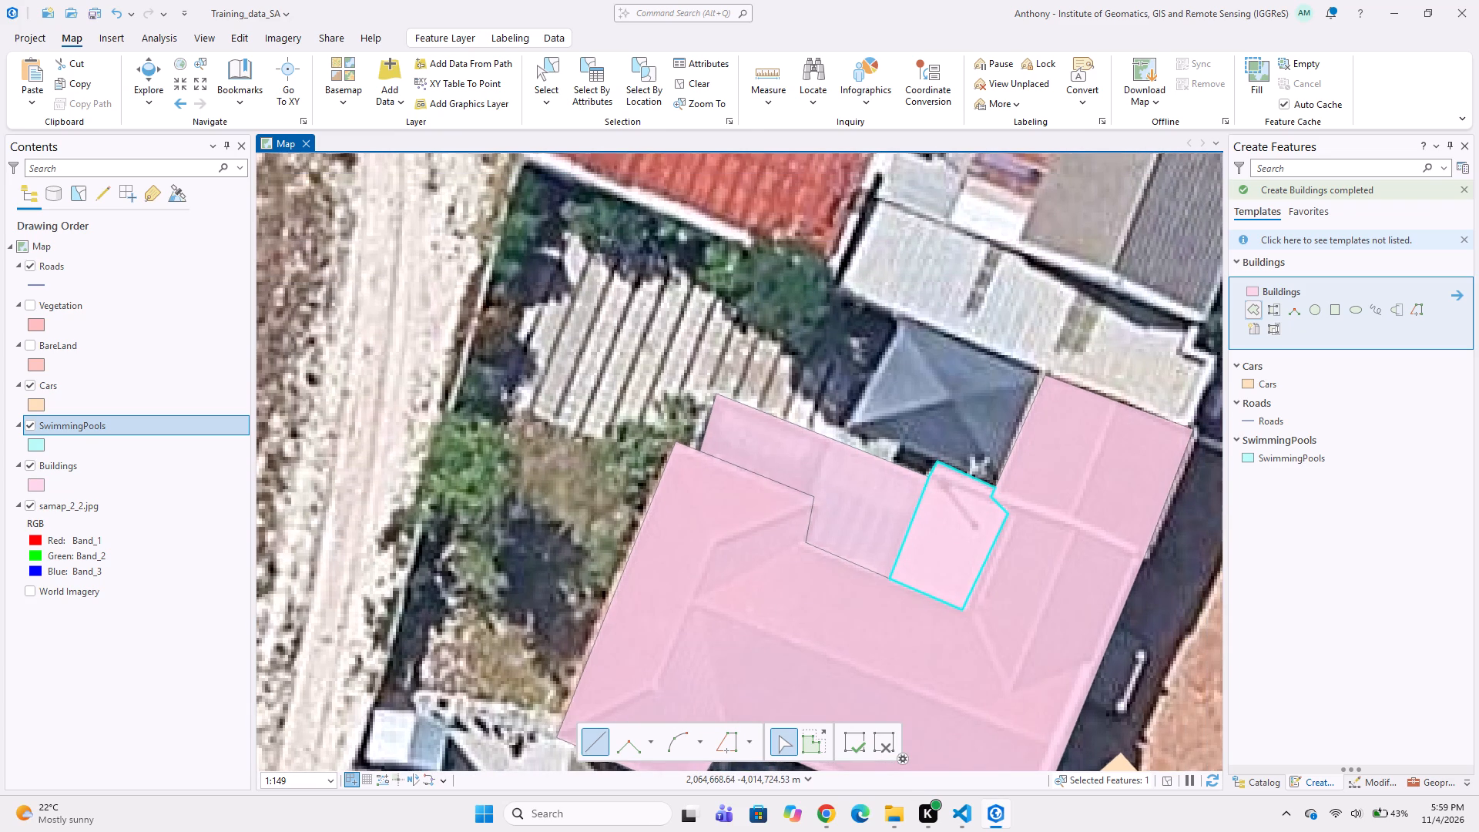
click(894, 316)
click(1045, 374)
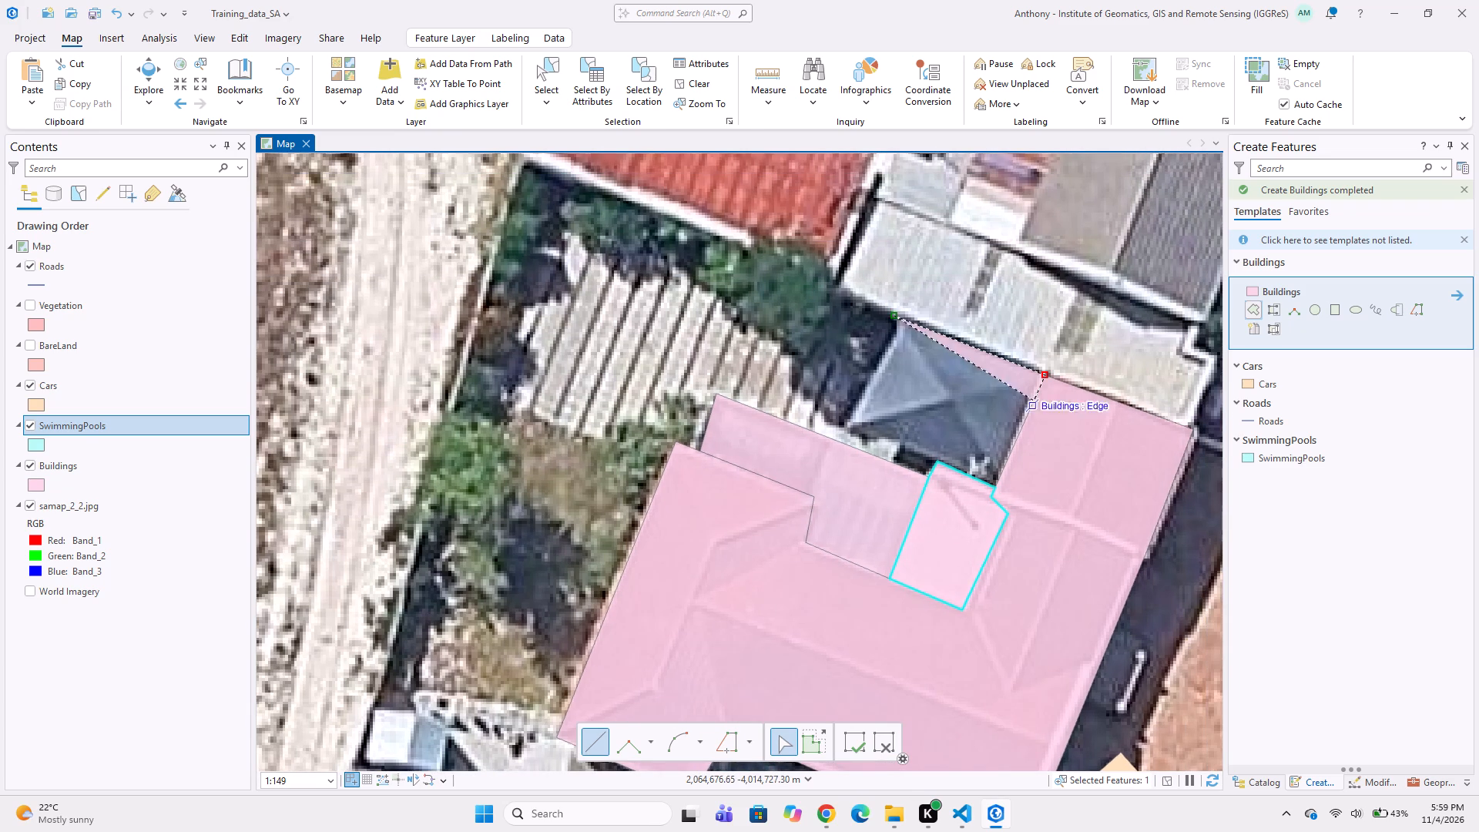
click(998, 485)
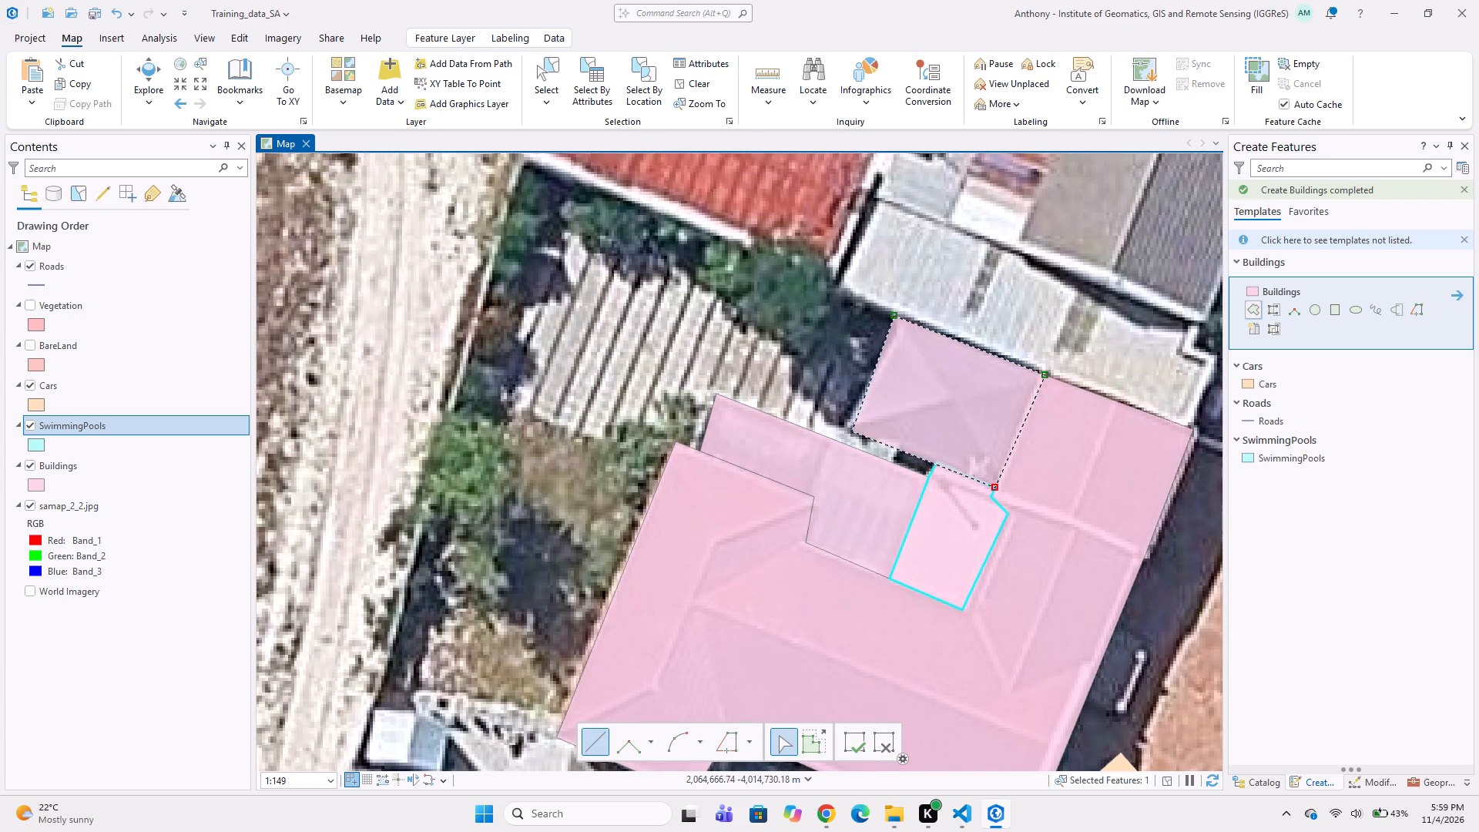
double_click(843, 428)
Digitize the light-grey roof strip north of the blue-grey hipped roof as a seven-vertex Buildings polygon, including the notch at its east end.
middle_drag(879, 374, 806, 478)
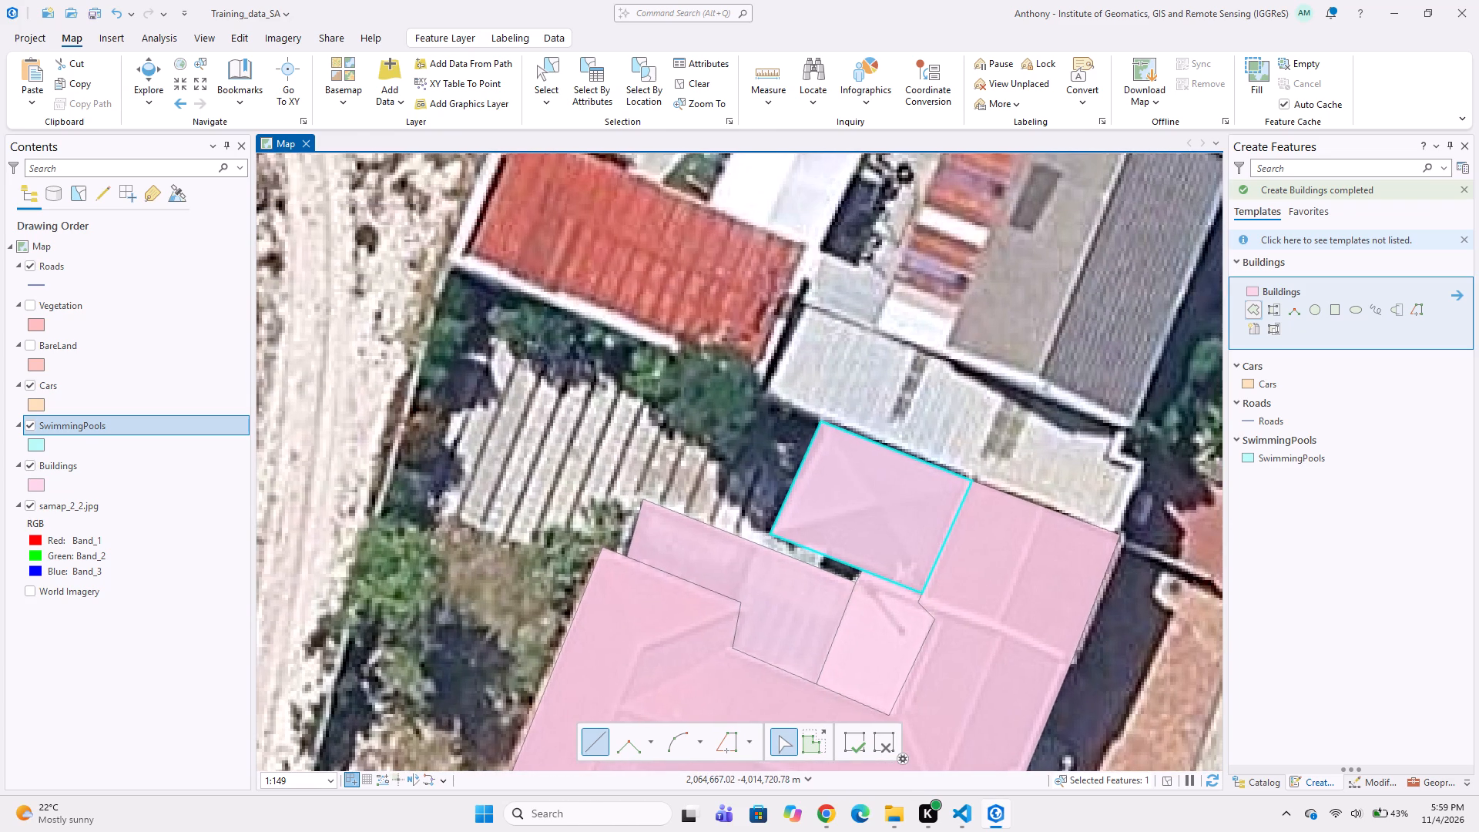
click(800, 302)
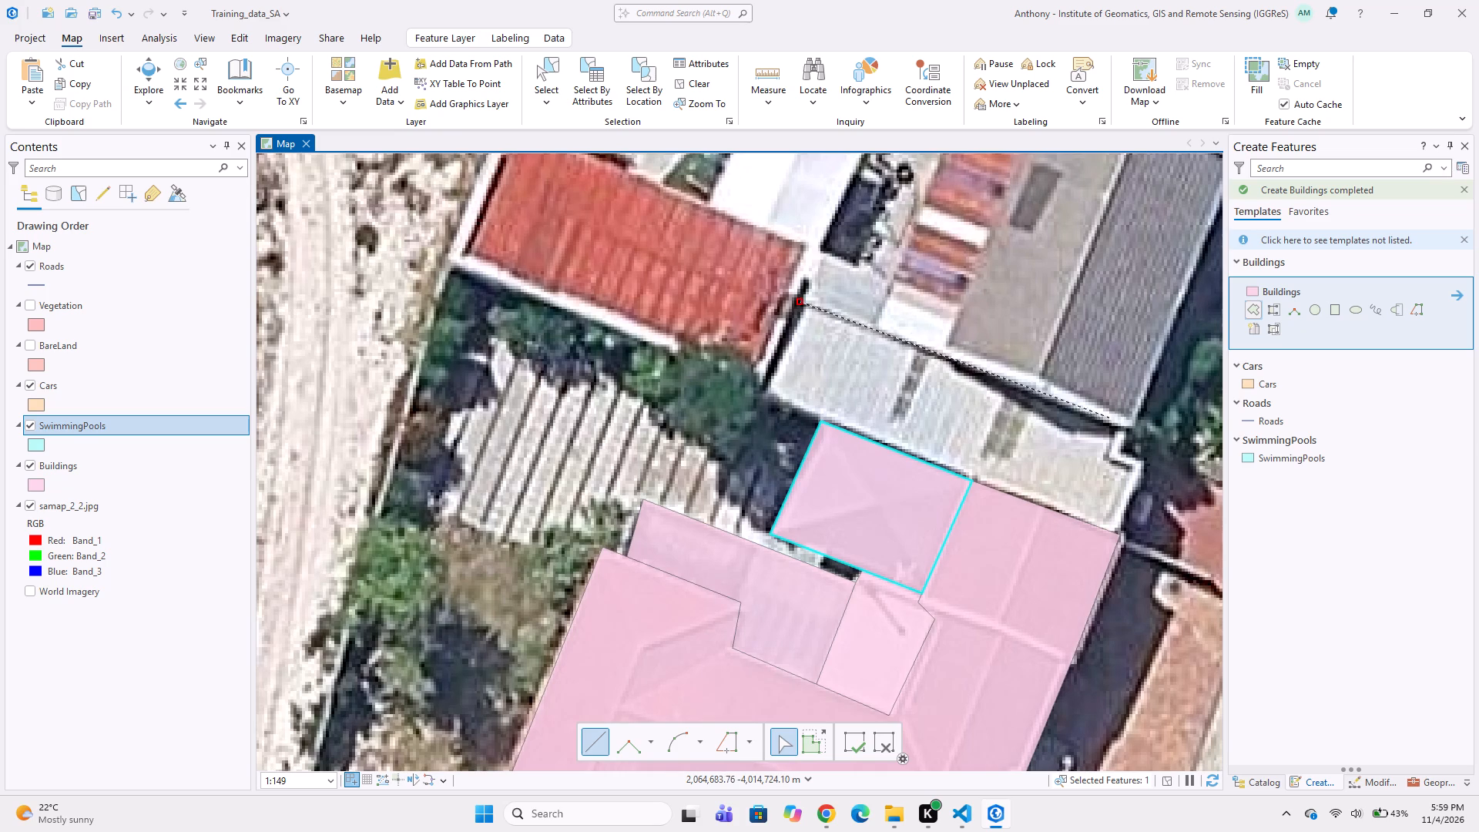
click(1129, 428)
click(1118, 448)
click(1151, 458)
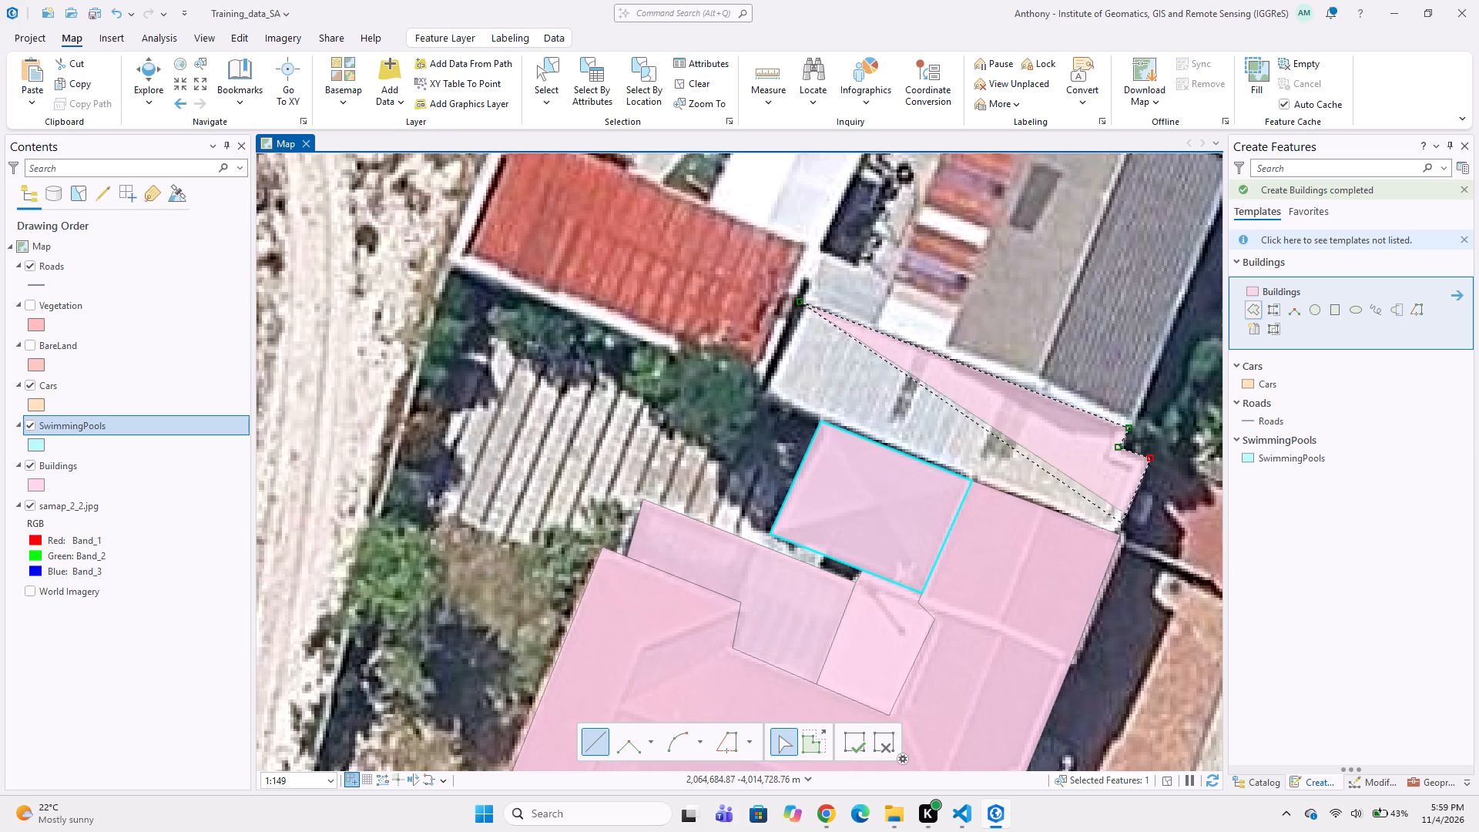
click(1118, 536)
click(978, 483)
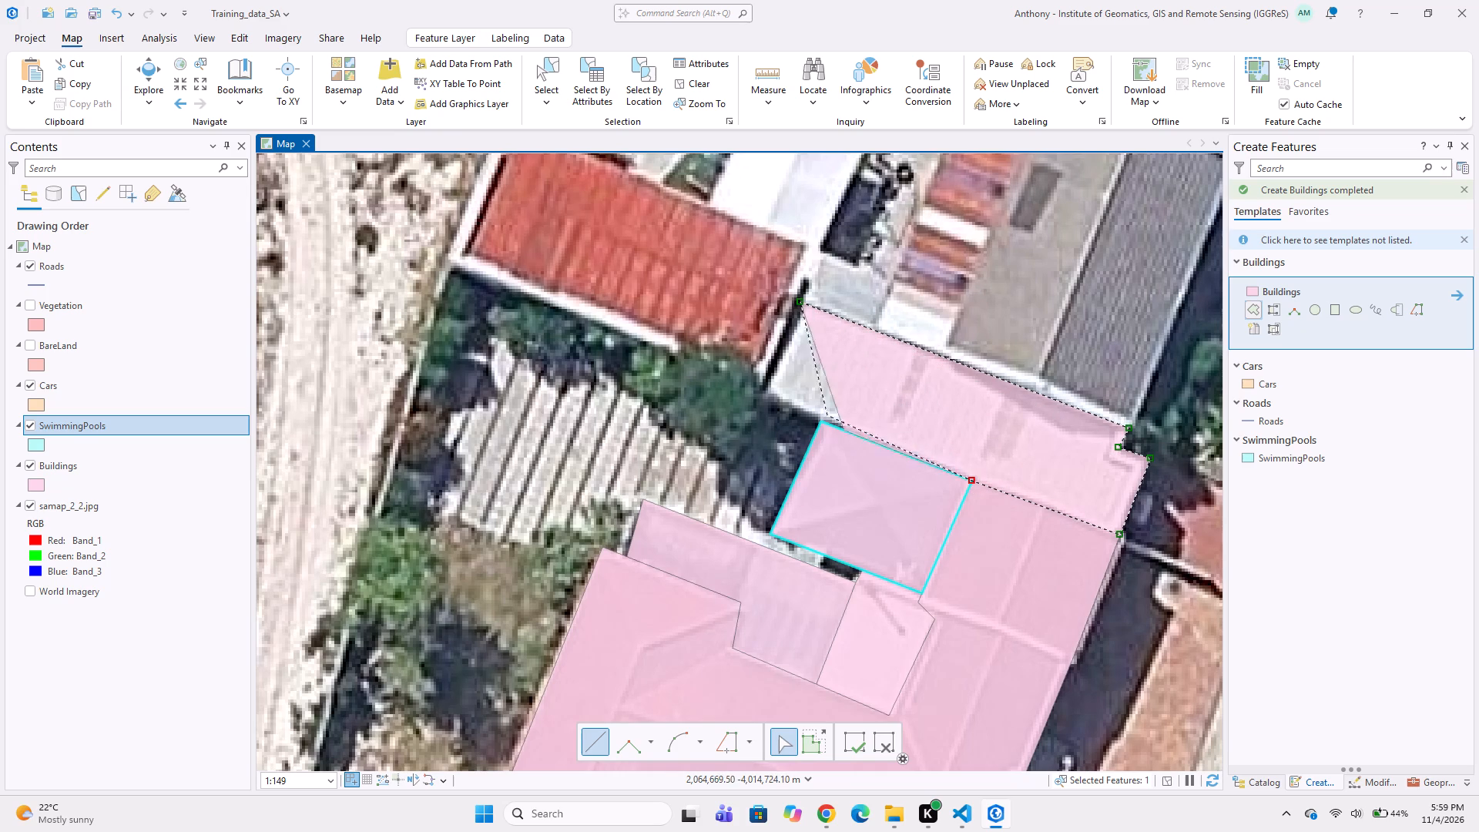
double_click(760, 391)
Digitize the bright red roof northwest of the light-grey roof strip as a four-sided Buildings polygon.
middle_drag(773, 396, 887, 518)
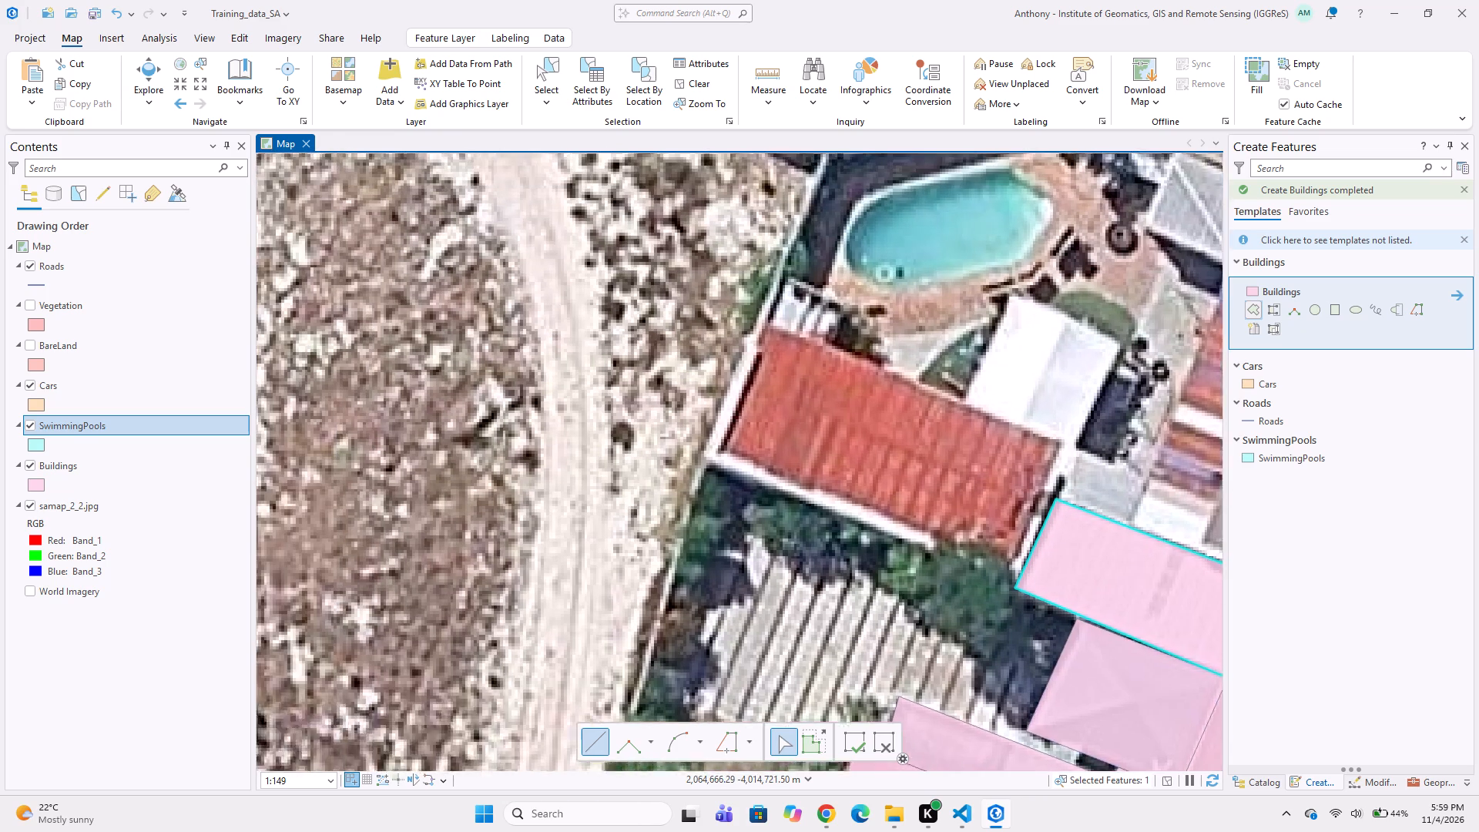
click(881, 381)
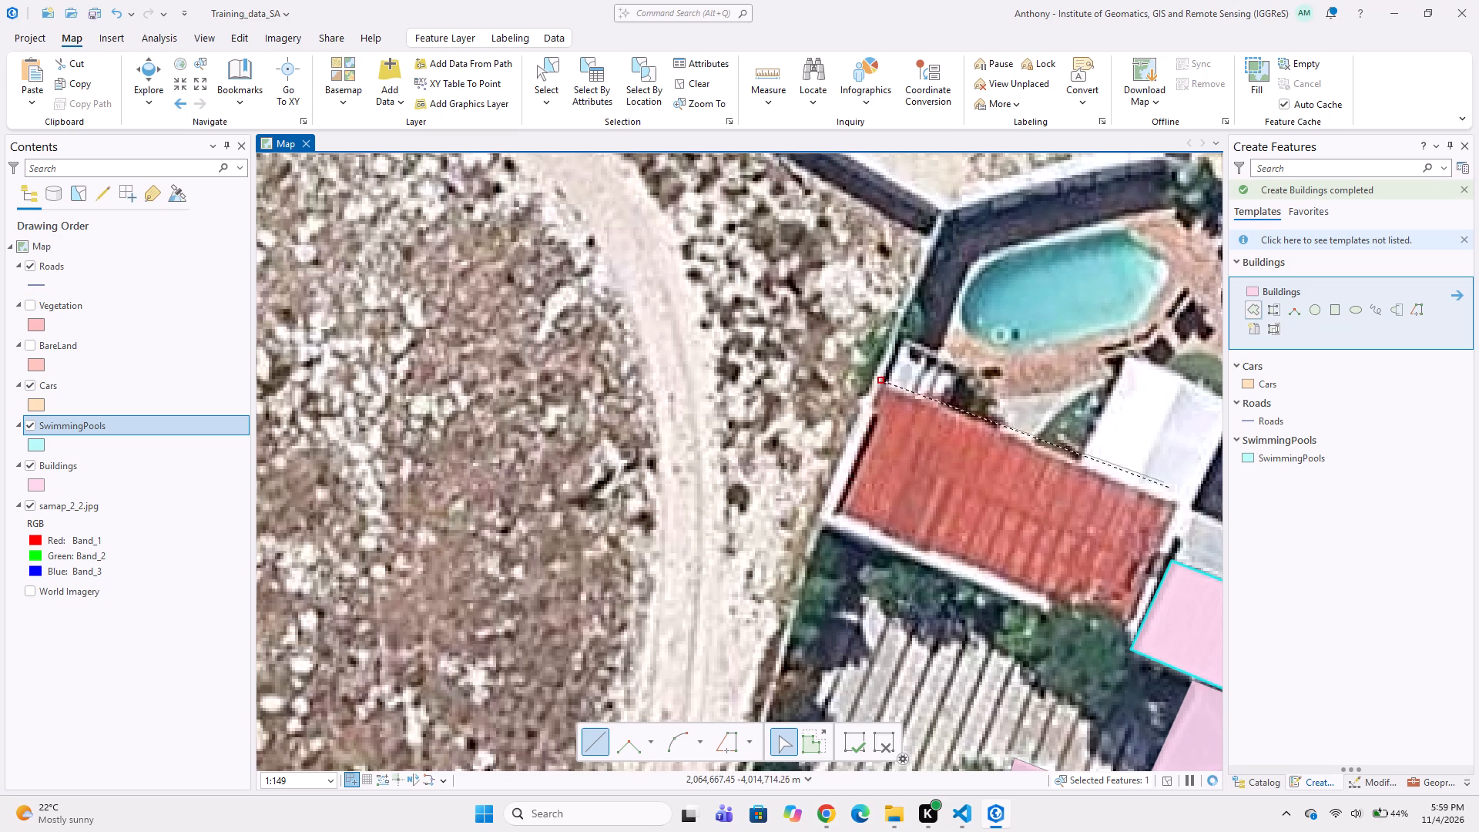
click(1183, 504)
click(1126, 634)
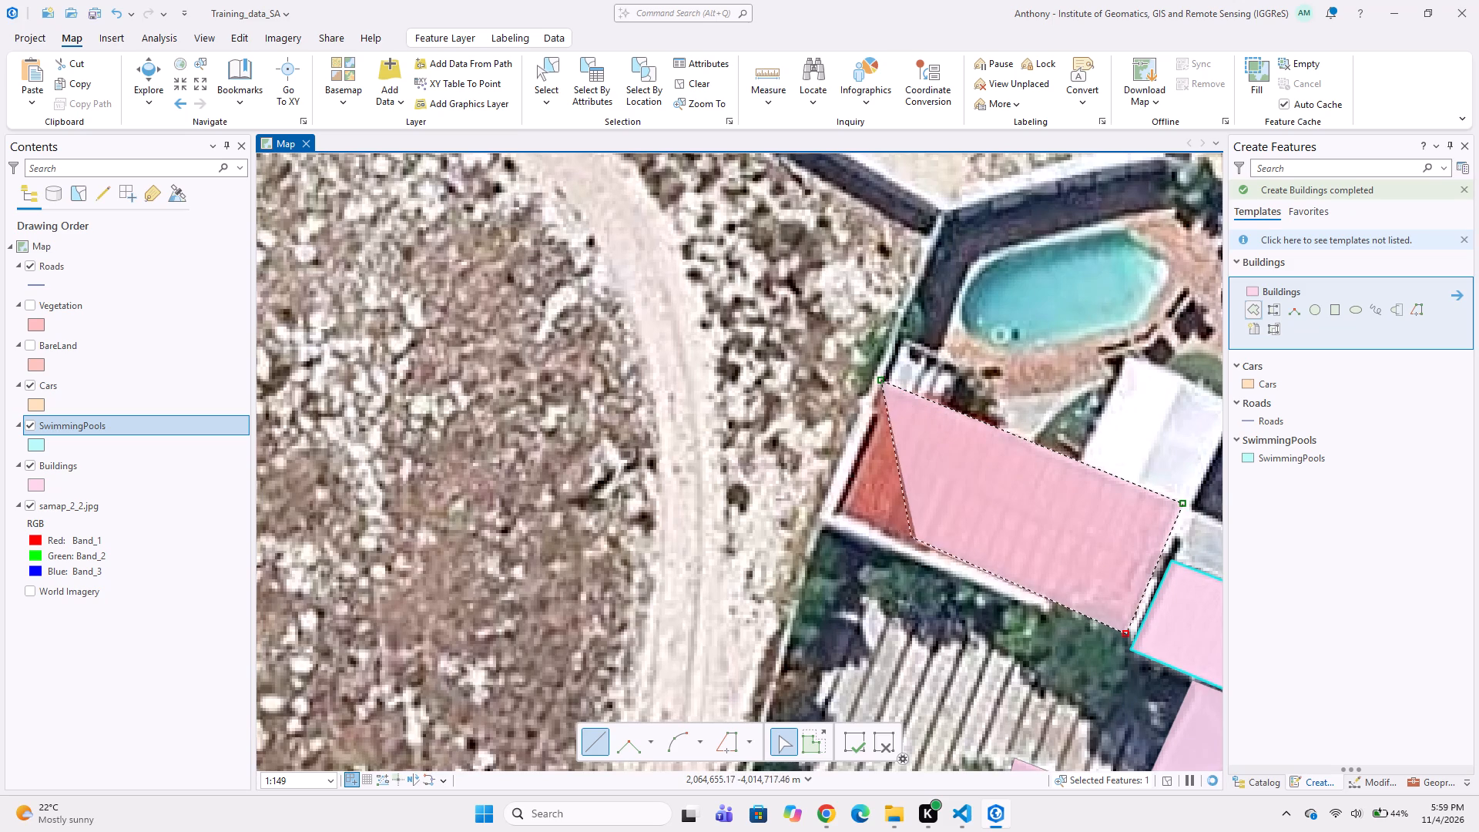
double_click(833, 518)
Digitize the white roof between the red roof and the swimming pool as a five-vertex Buildings polygon, following the red roof's north edge.
middle_drag(968, 547, 746, 494)
middle_drag(916, 475, 860, 555)
middle_drag(538, 559, 601, 499)
click(547, 494)
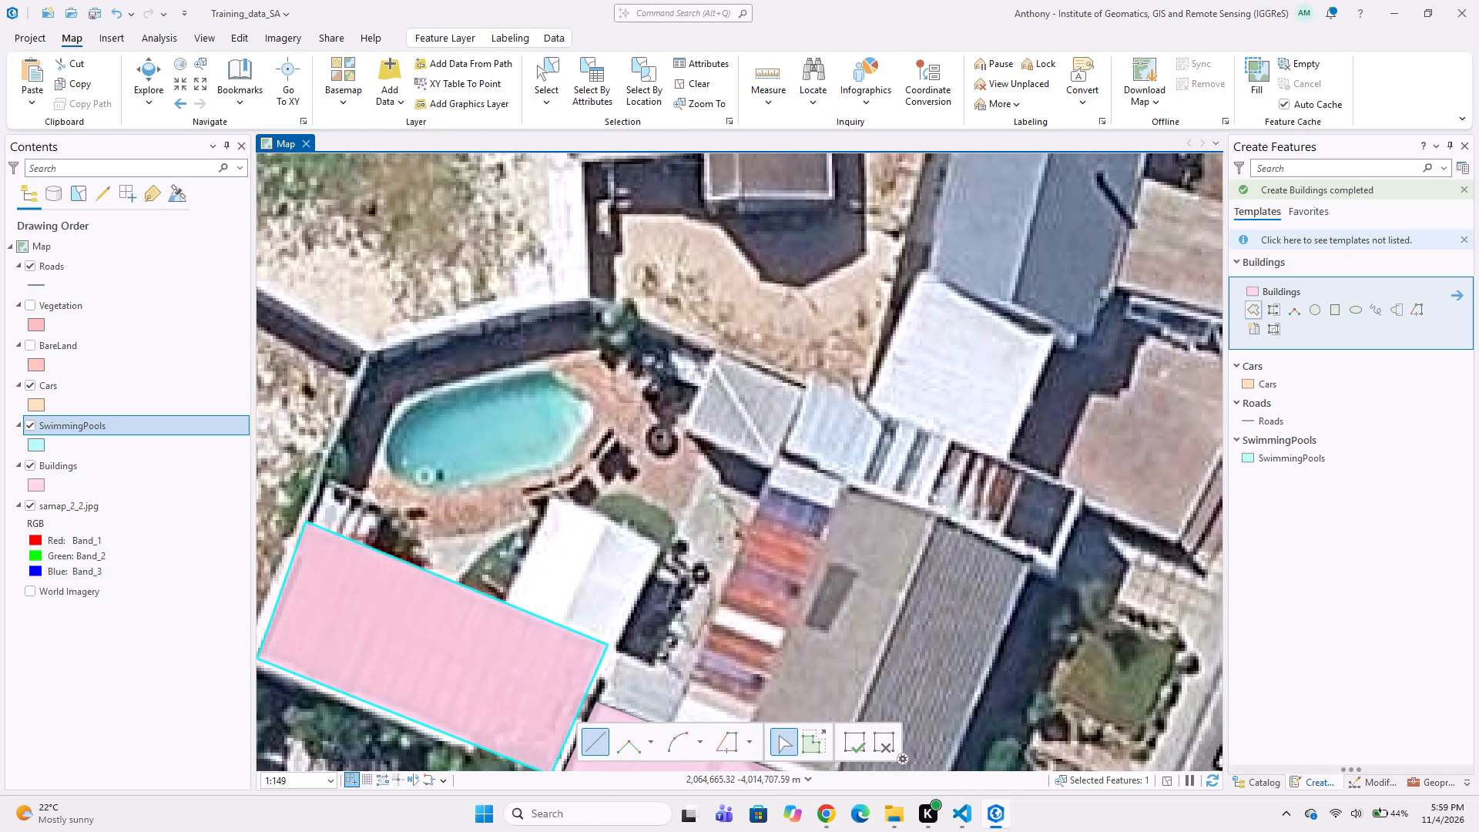
click(660, 542)
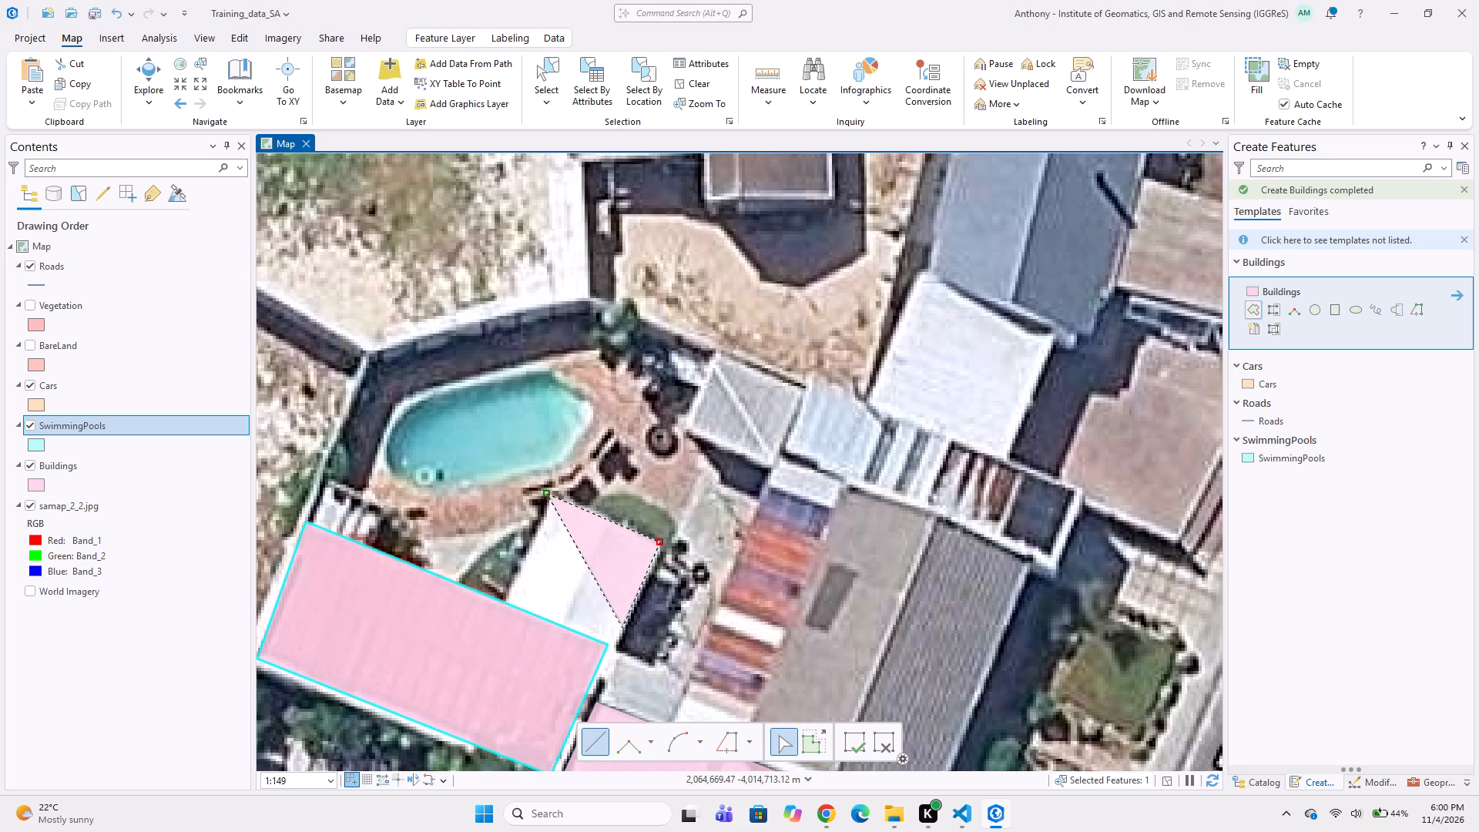
click(620, 647)
click(612, 647)
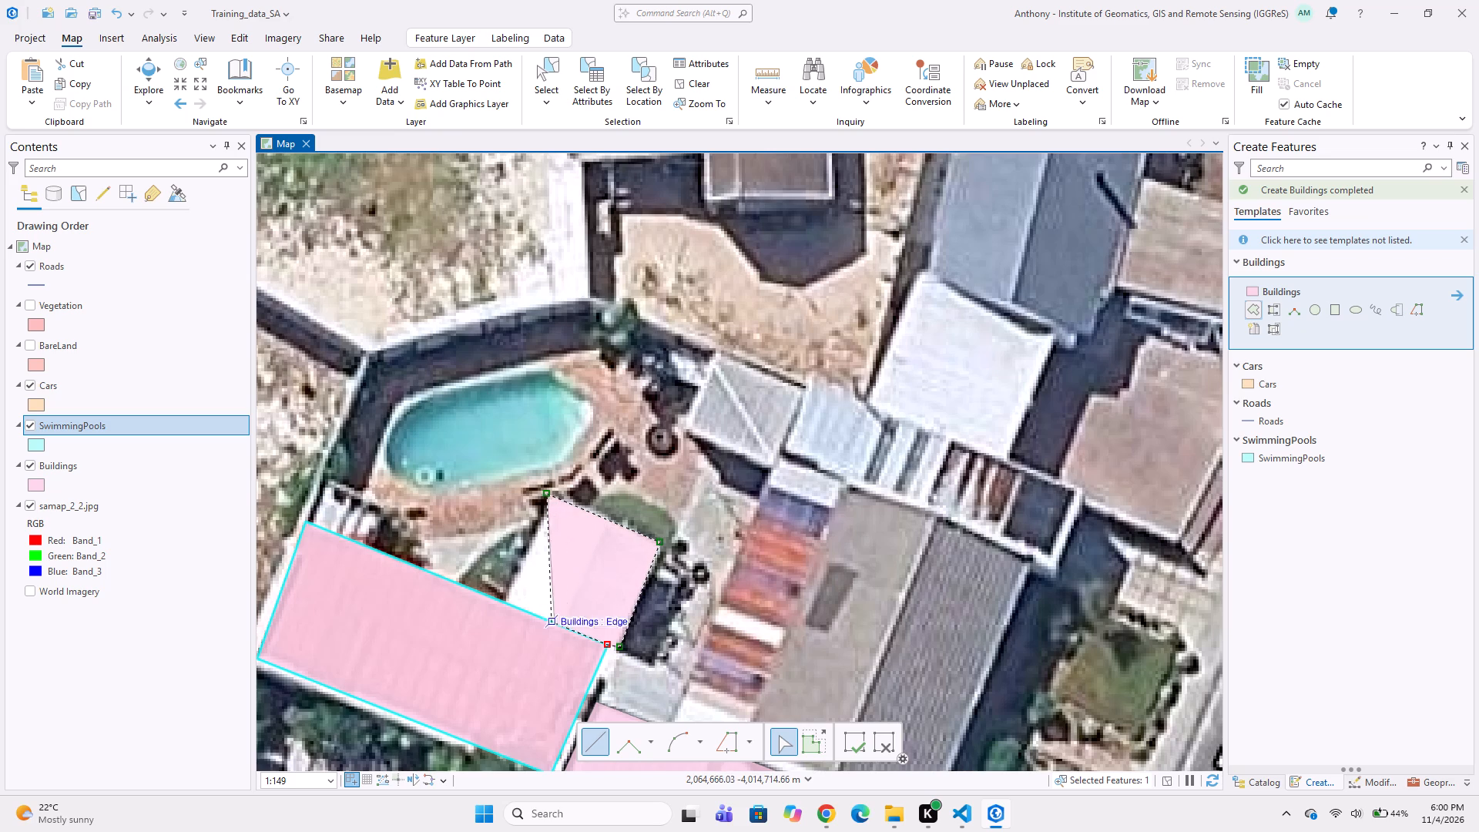
double_click(504, 604)
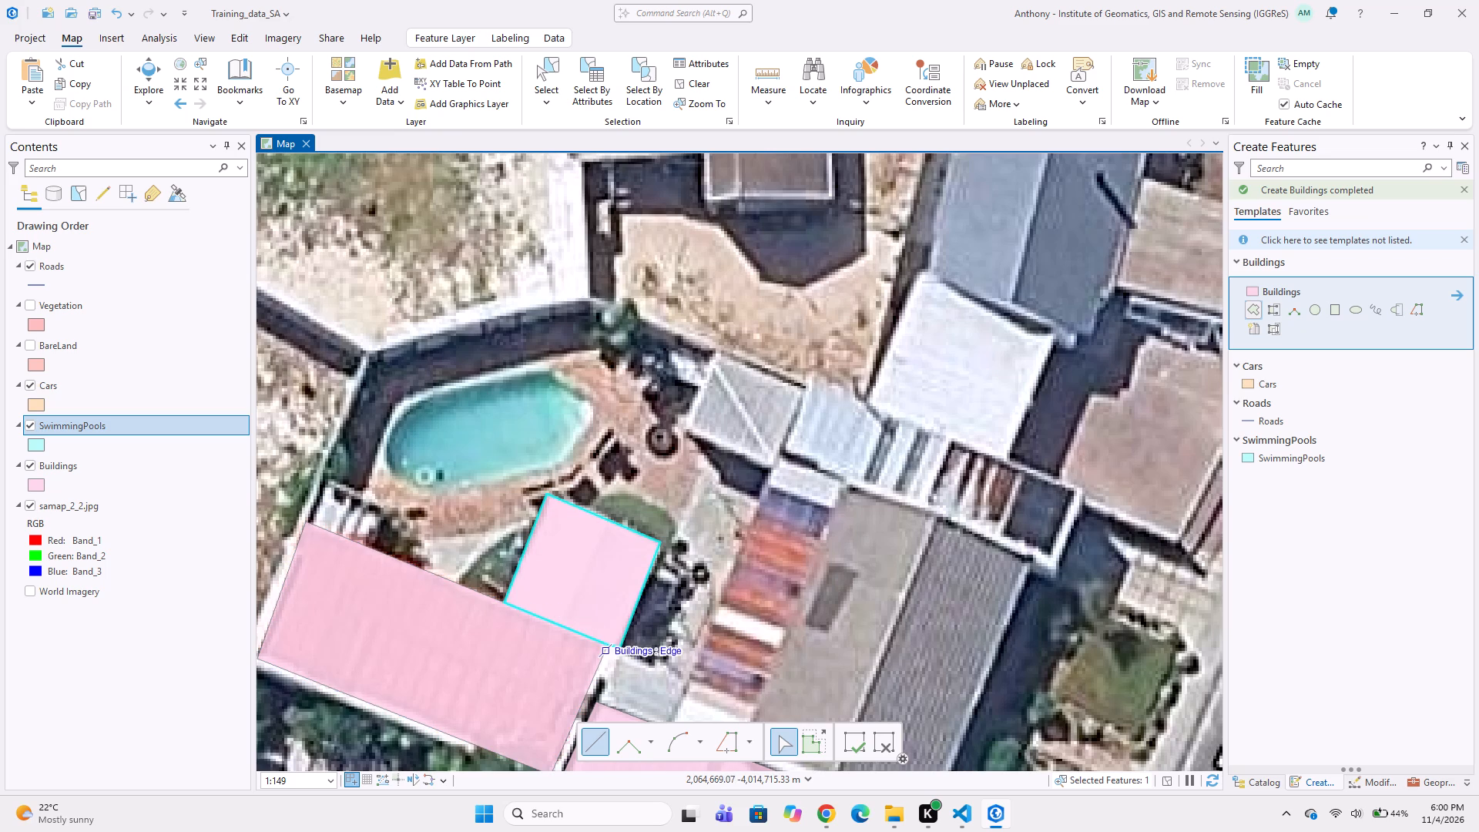
Digitize the small grey roof southeast of the white roof as a four-sided Buildings polygon, sharing the light-grey strip's north edge.
click(619, 647)
click(590, 706)
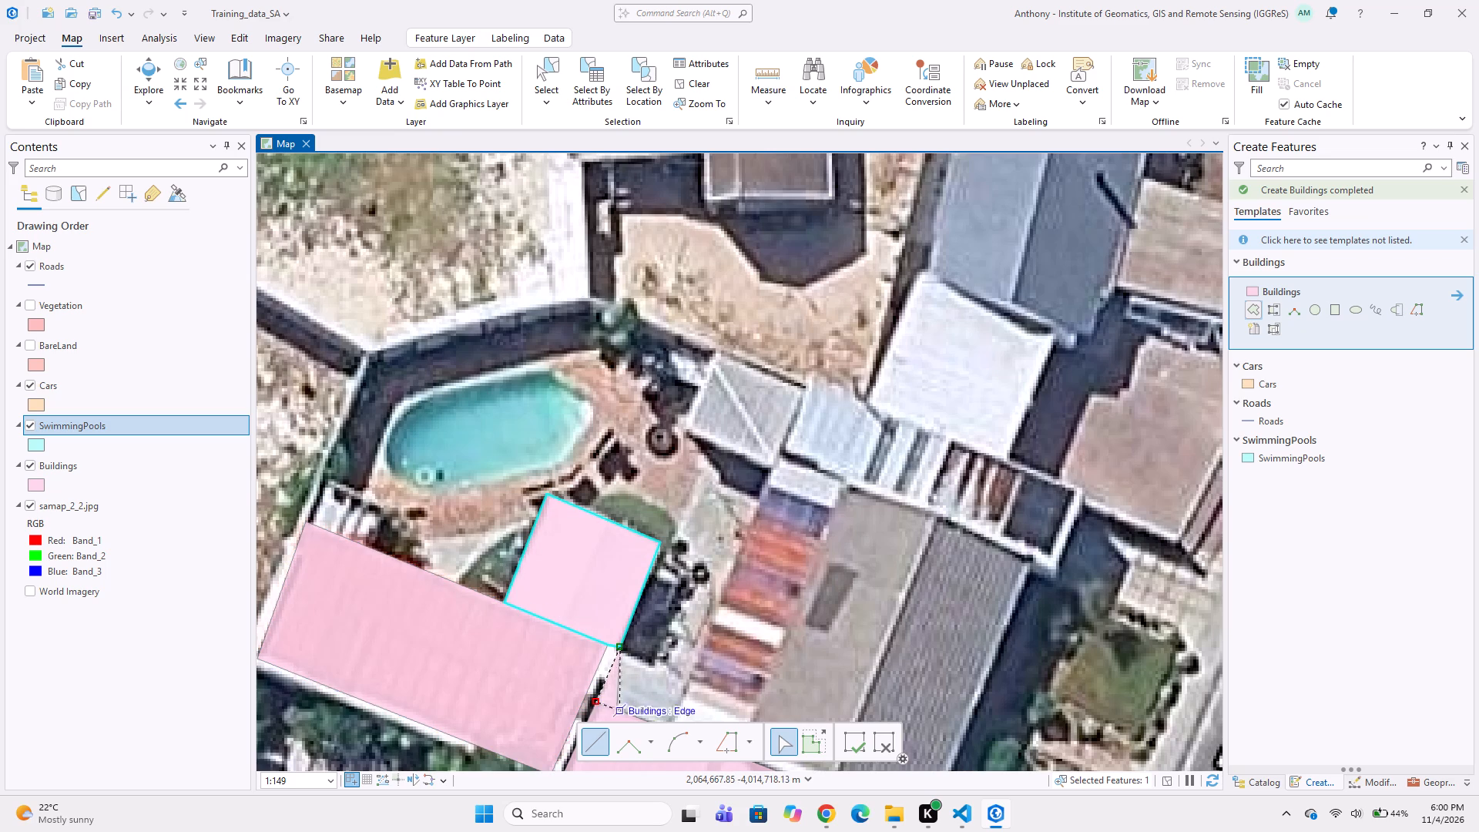
middle_drag(671, 696, 644, 591)
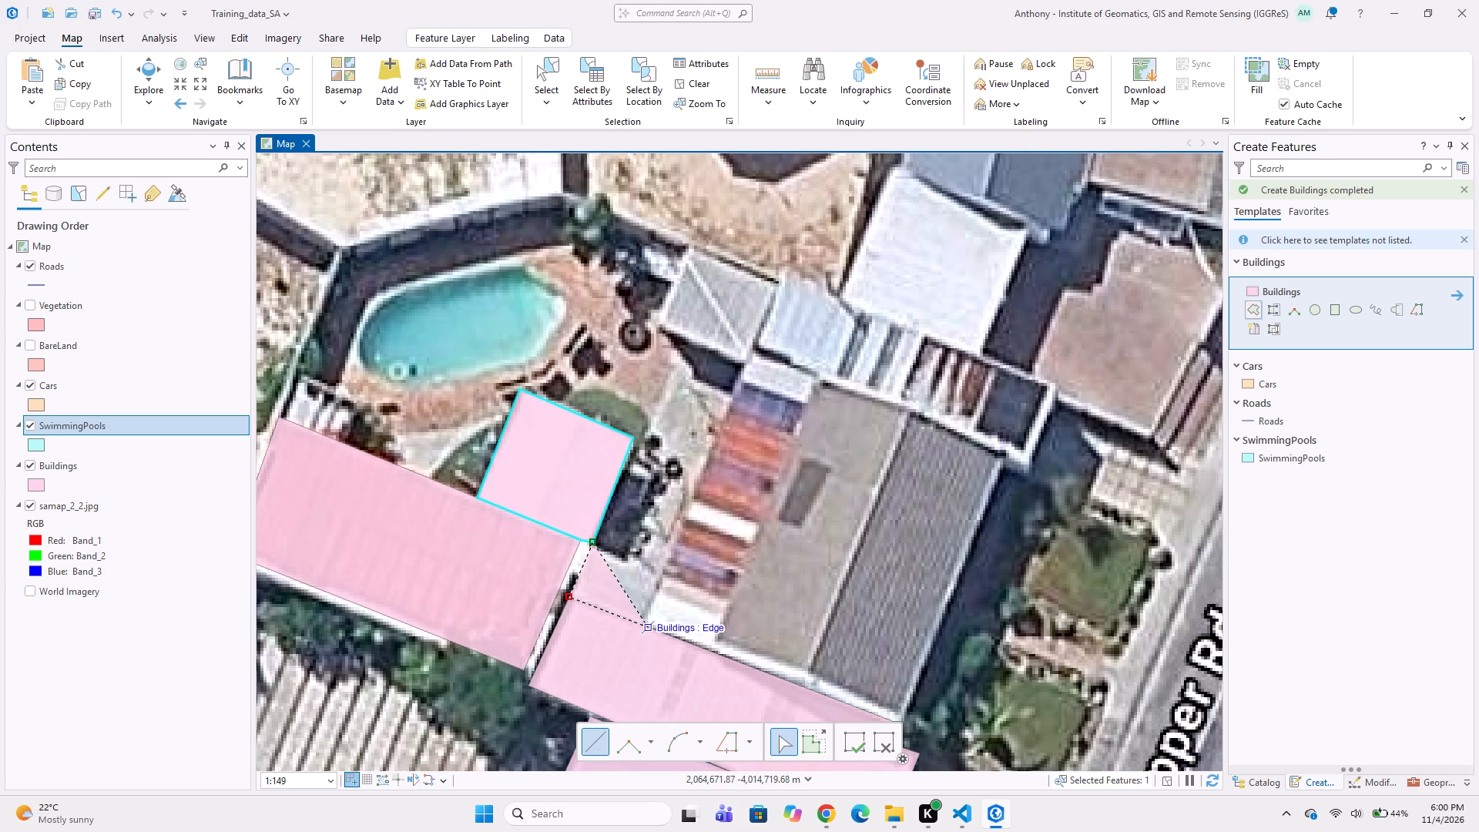
click(646, 631)
double_click(662, 577)
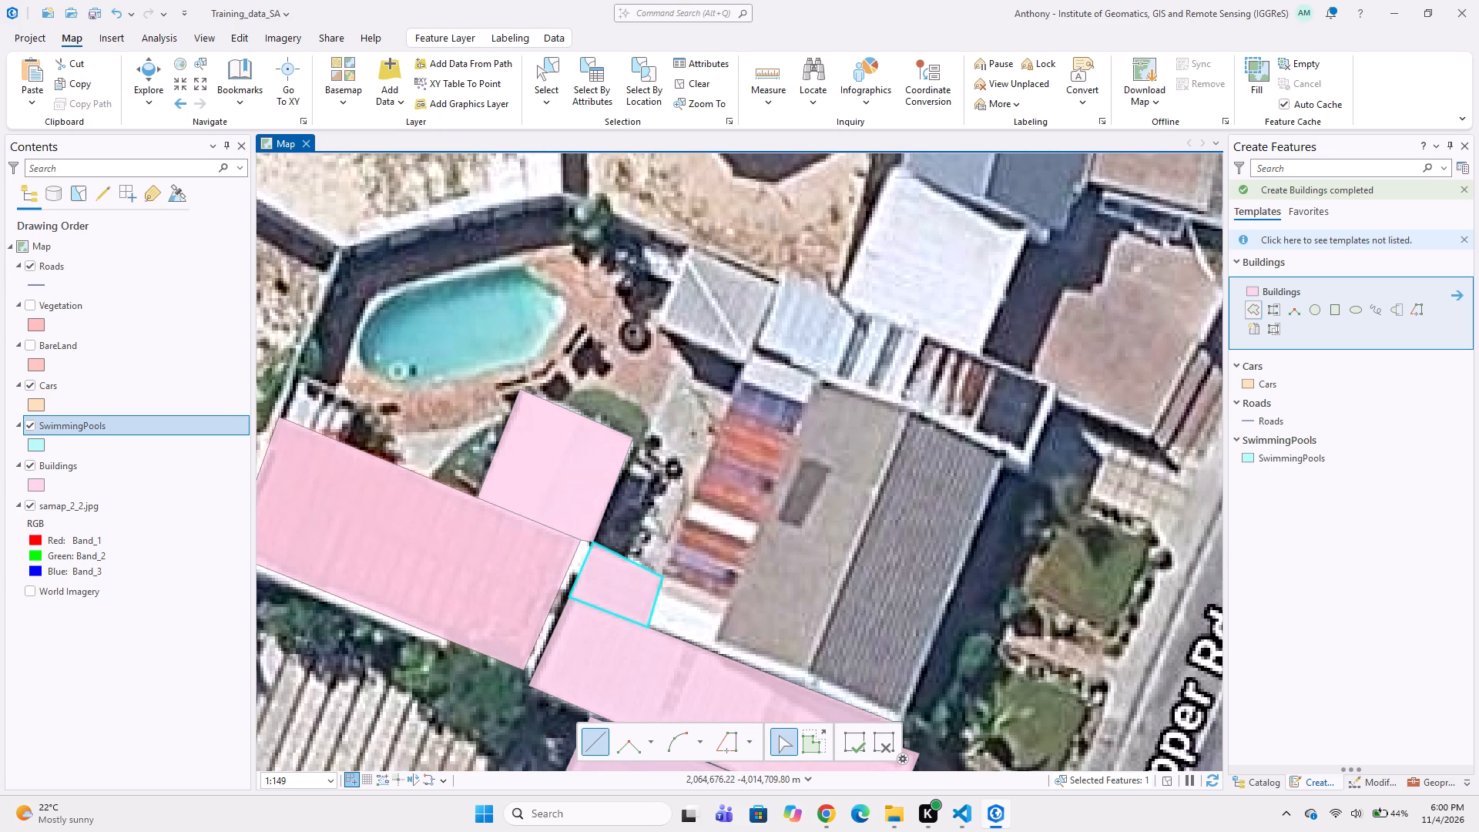
Digitize the long multicoloured striped roof east of the small grey roof as a five-vertex Buildings polygon, following the adjoining roofs' edges.
click(754, 348)
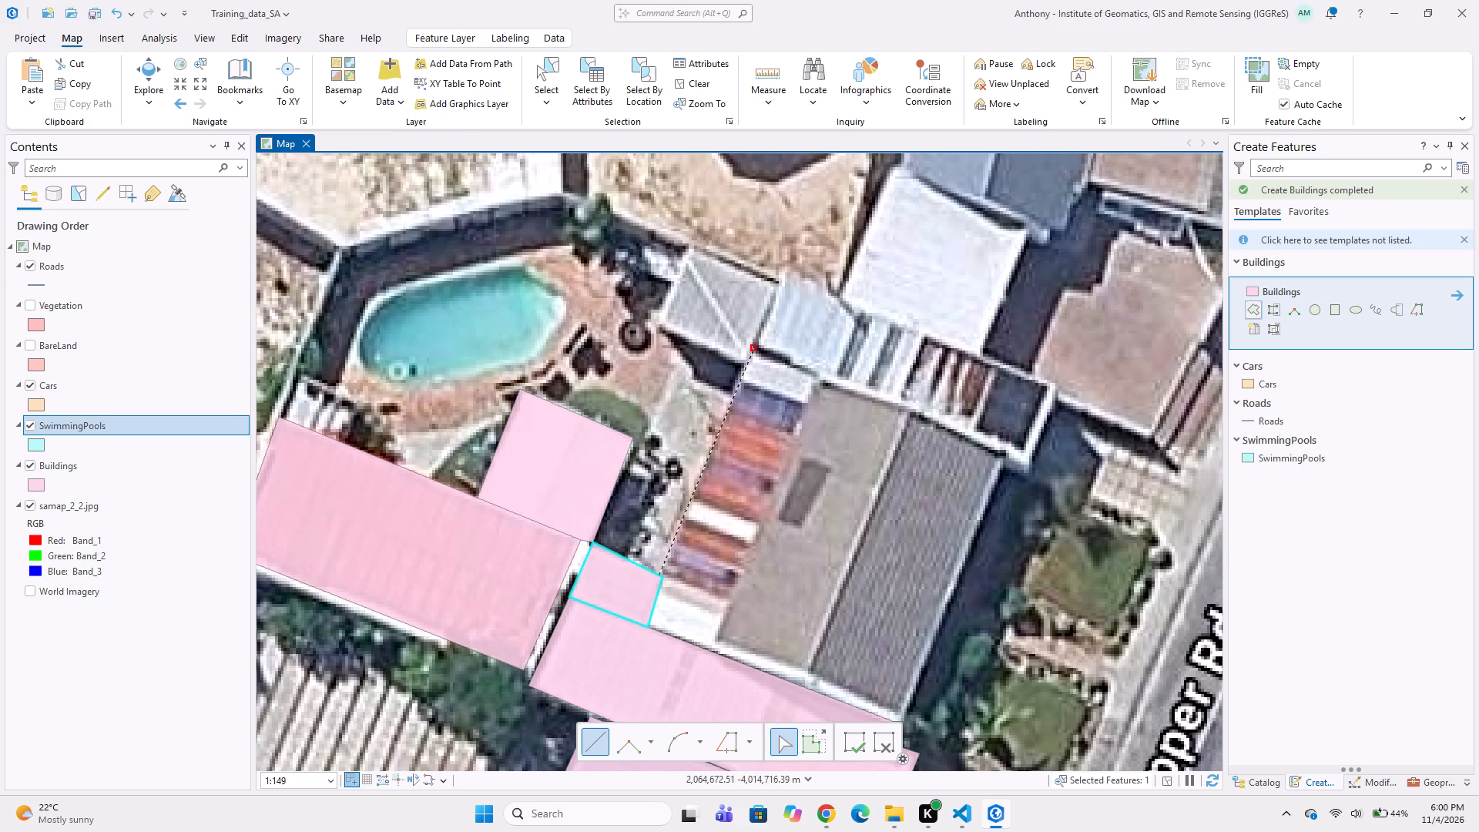
click(660, 579)
click(647, 631)
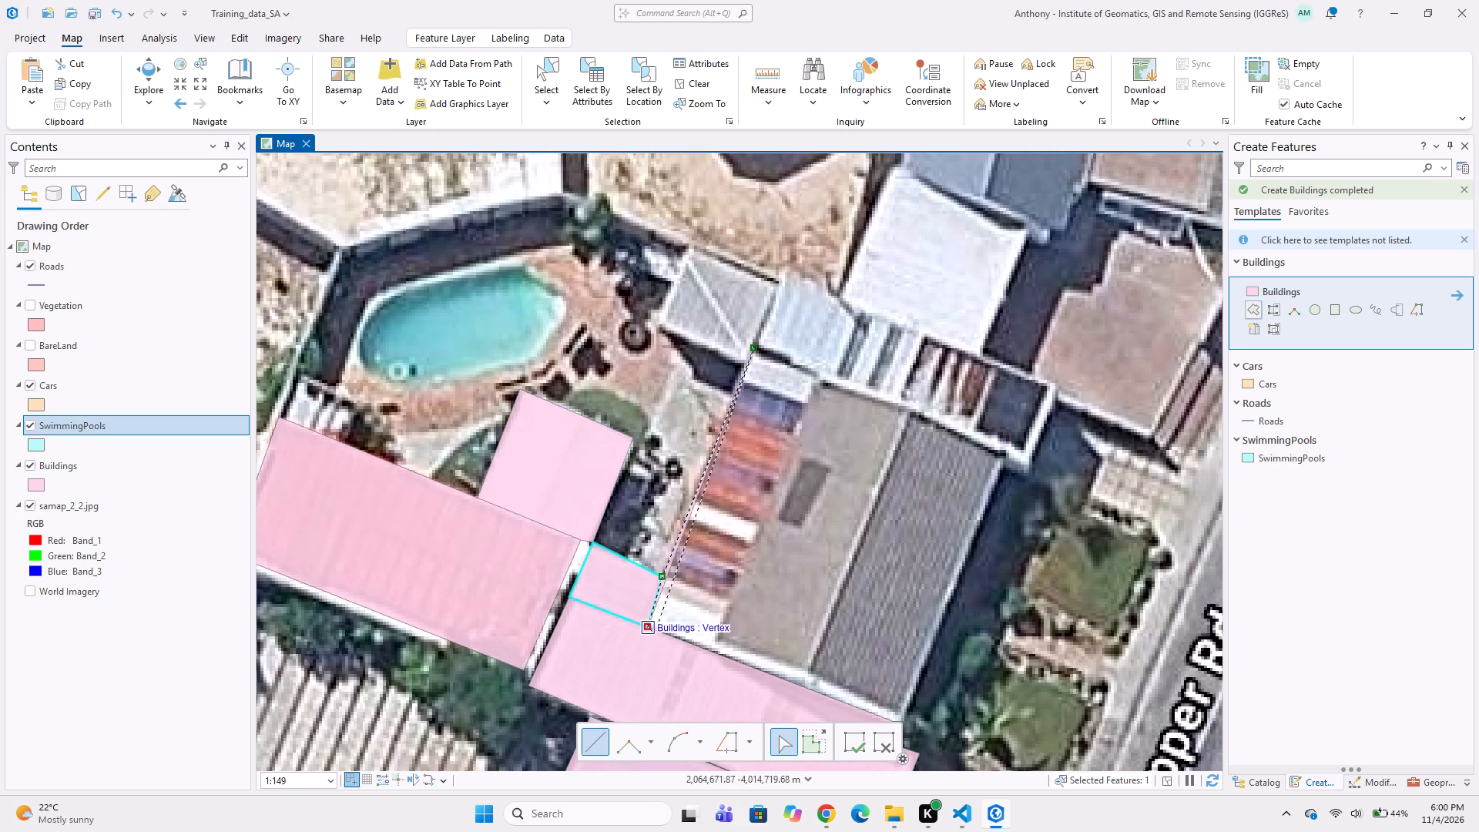
click(712, 653)
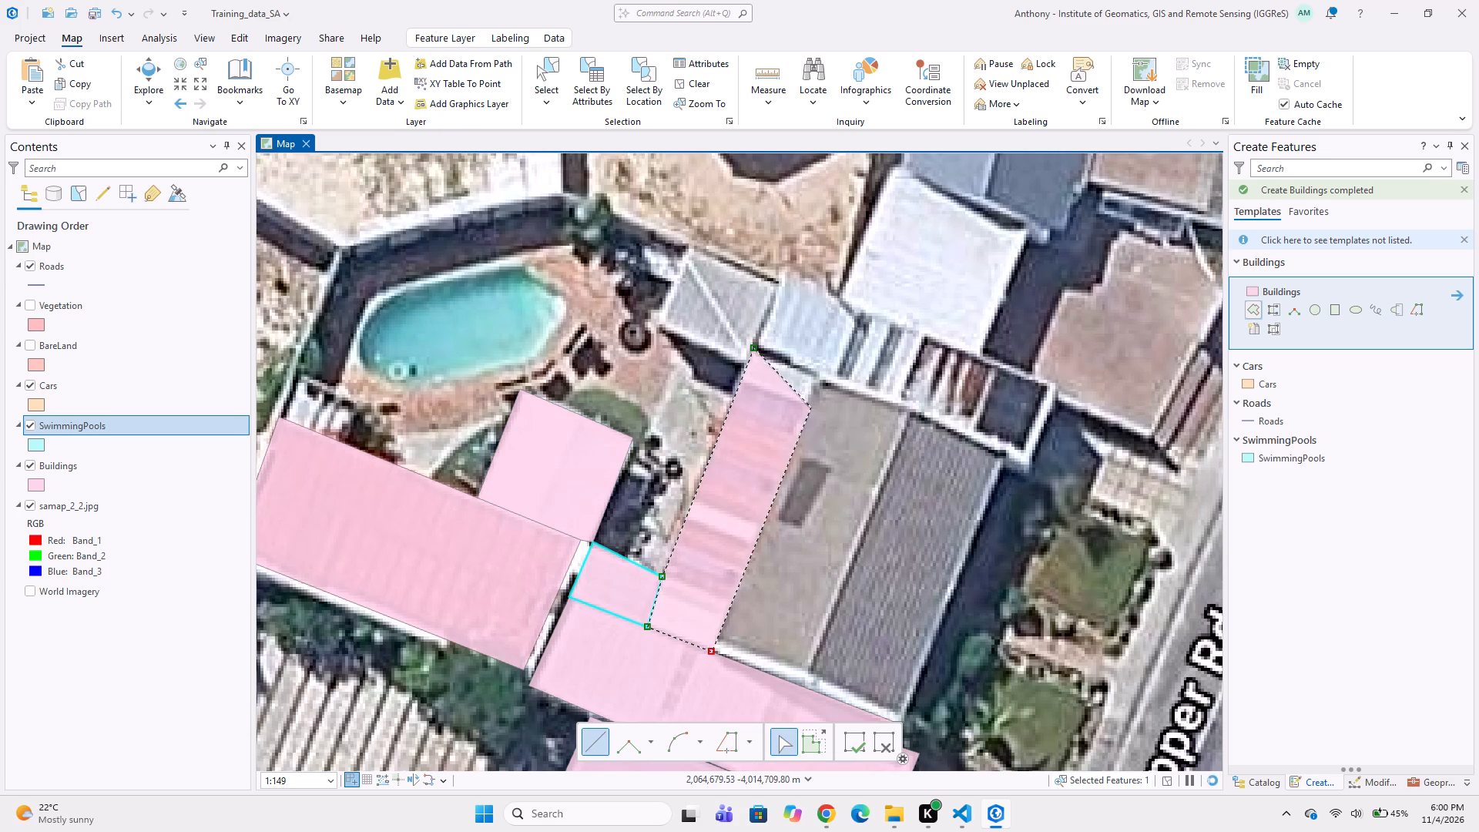
double_click(822, 375)
Digitize the large brown-grey and dark-grey roof east of the striped roof as a four-sided Buildings polygon.
click(820, 386)
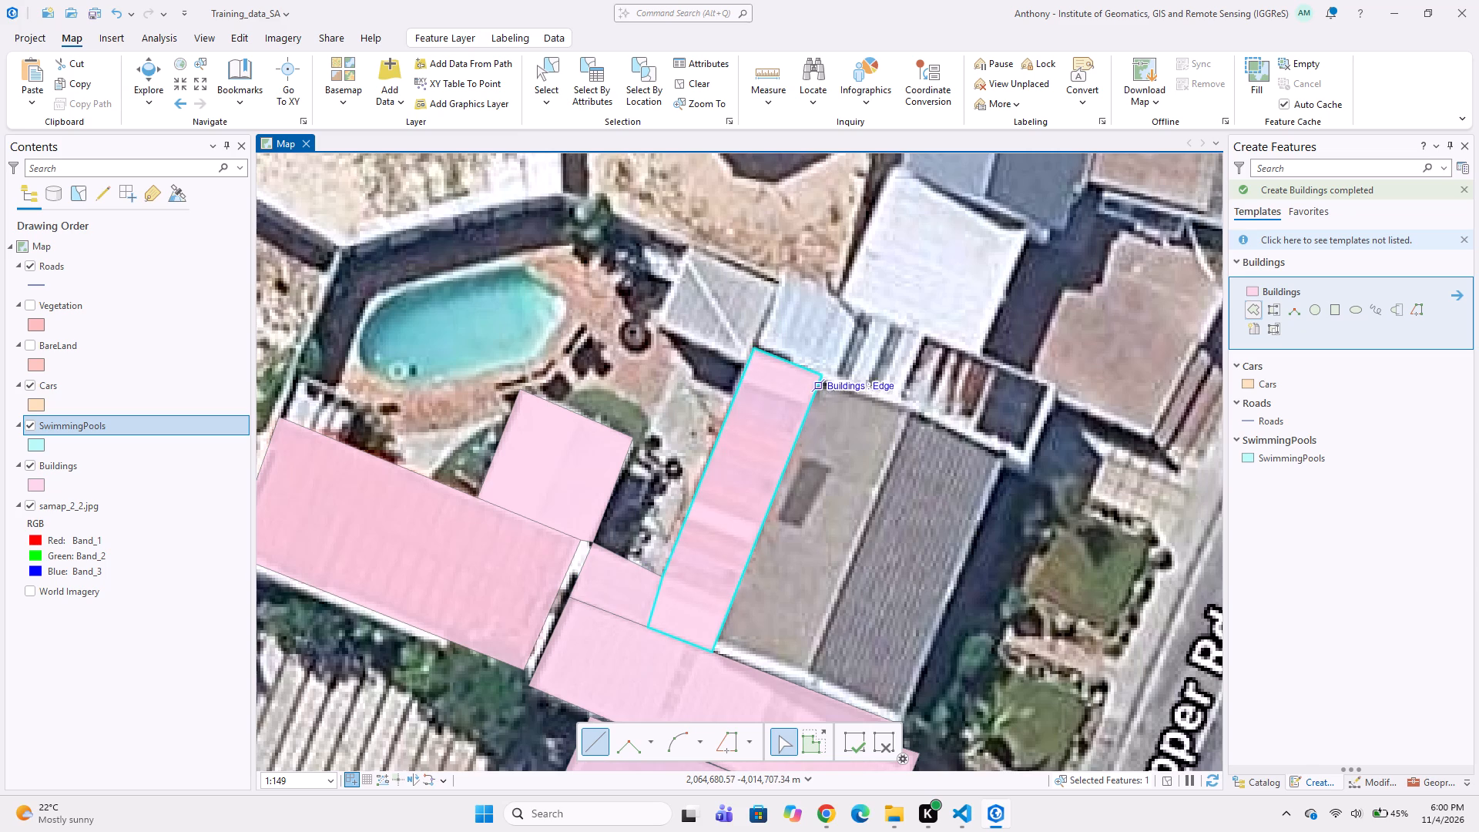
click(1005, 456)
middle_drag(917, 644, 927, 561)
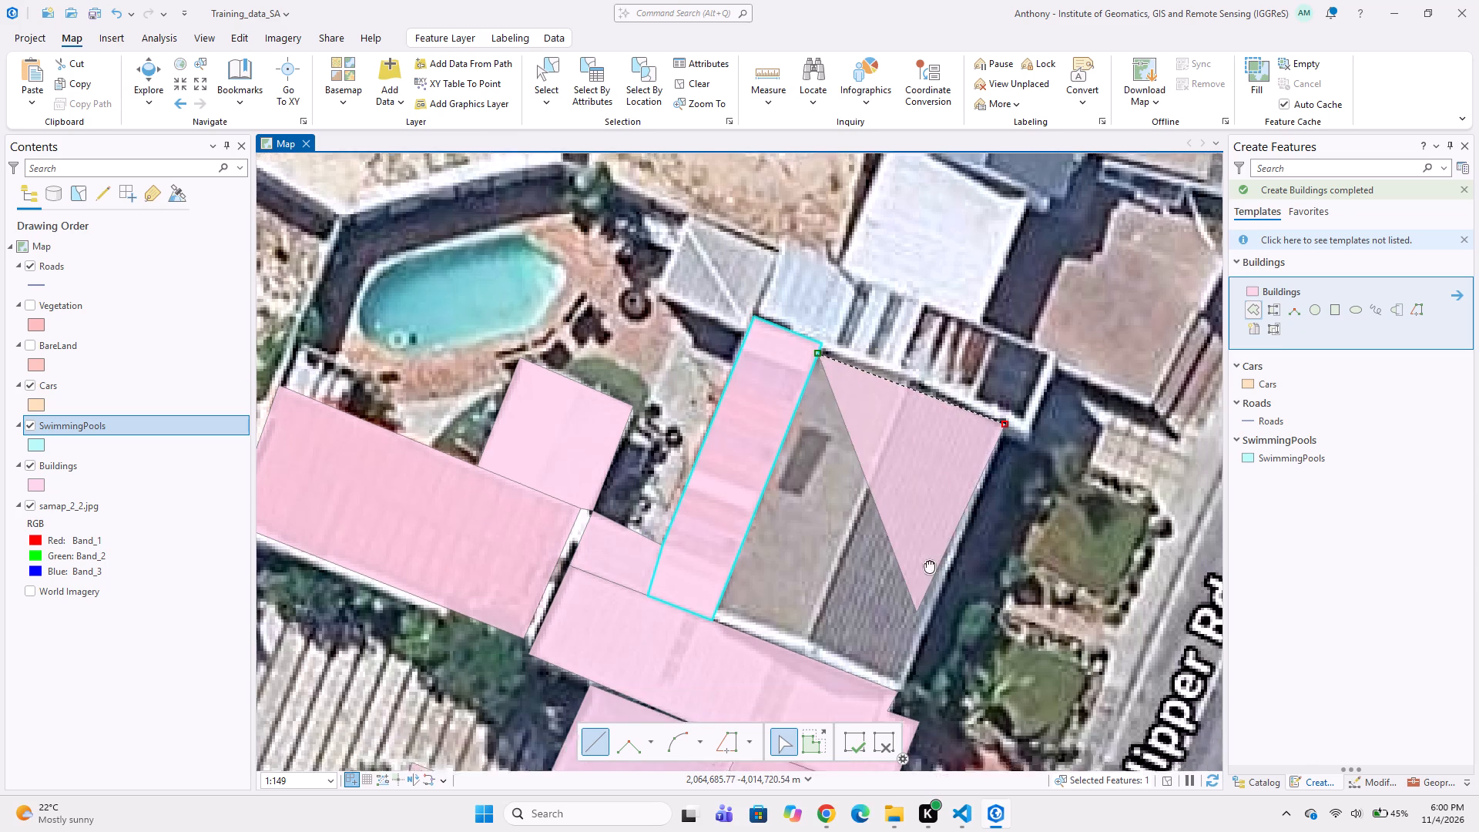
middle_drag(927, 561, 937, 542)
click(938, 478)
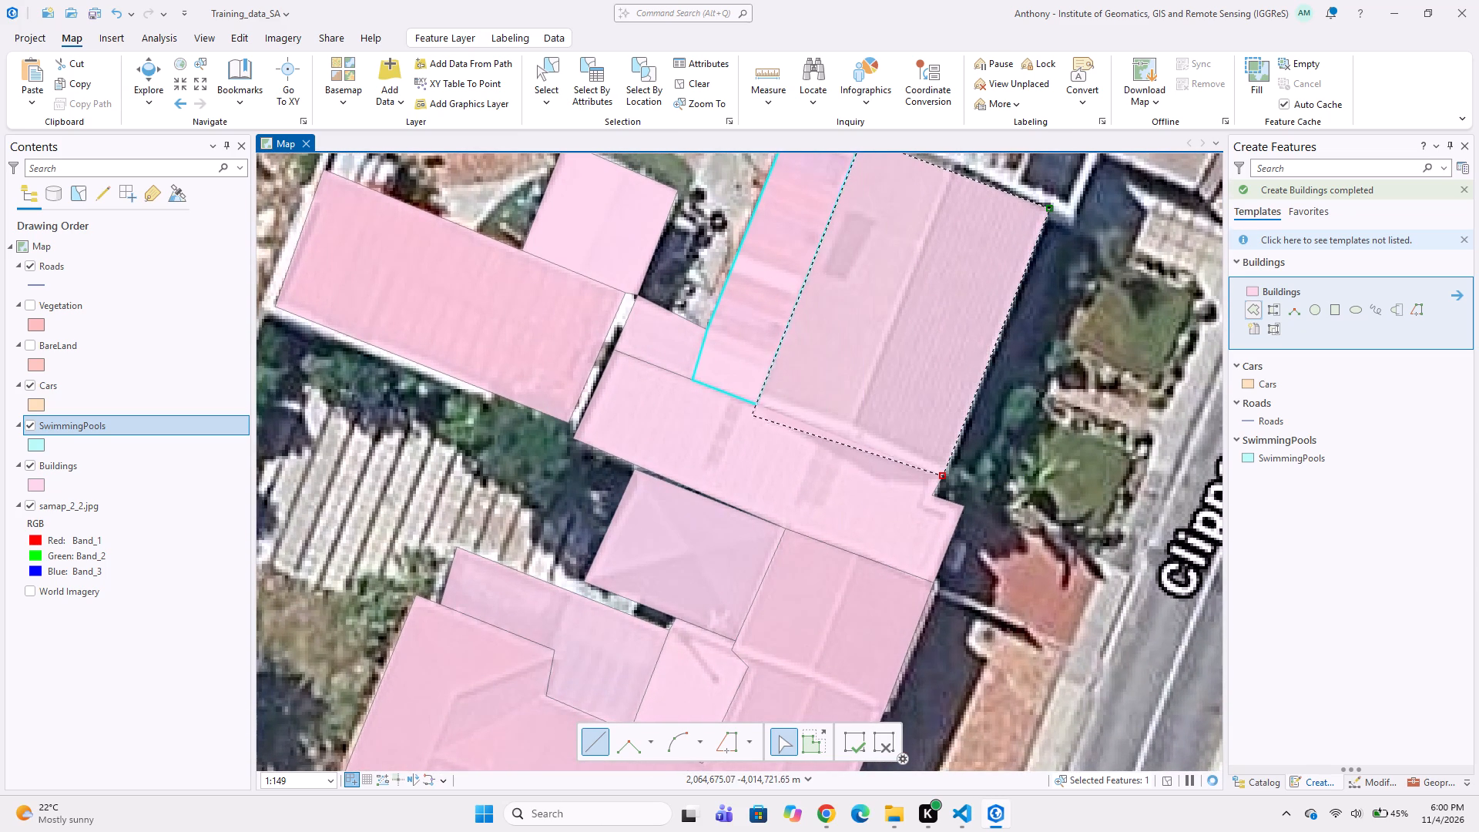
double_click(752, 402)
Digitize the narrow roof strip along the north side of the striped and large grey roofs as a five-vertex Buildings polygon.
middle_drag(779, 394, 612, 609)
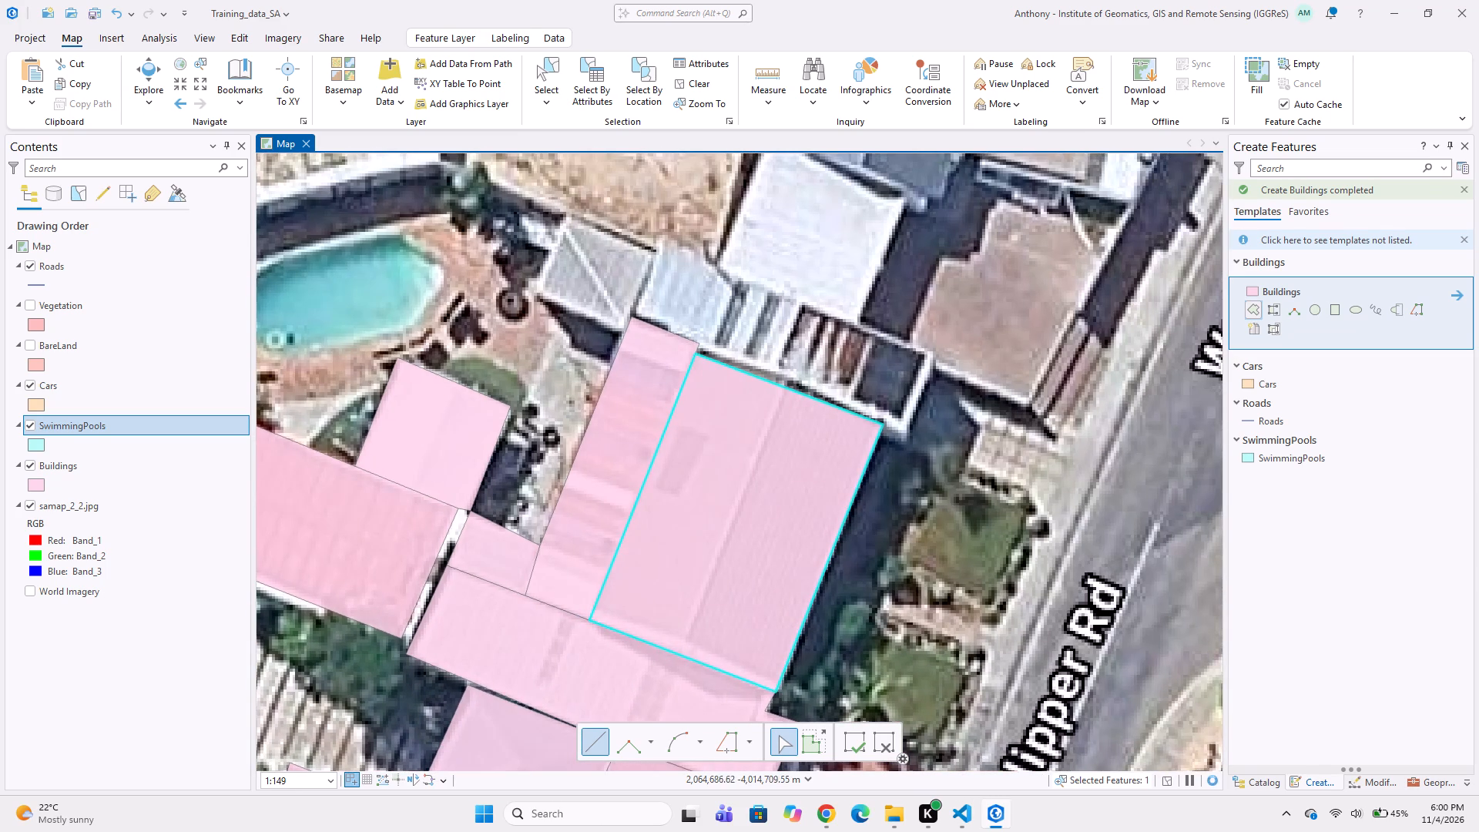
click(657, 246)
click(633, 313)
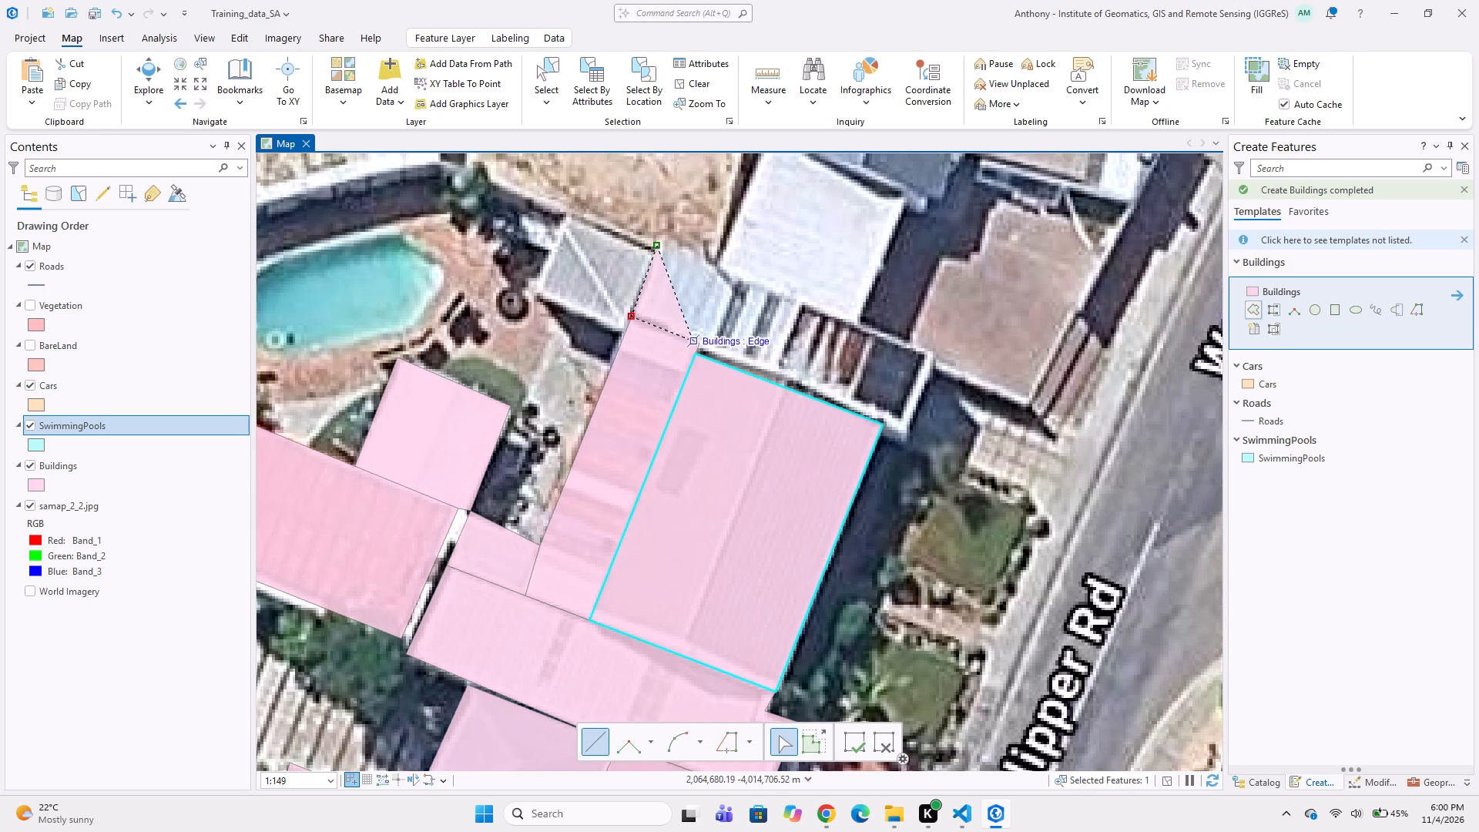
click(698, 337)
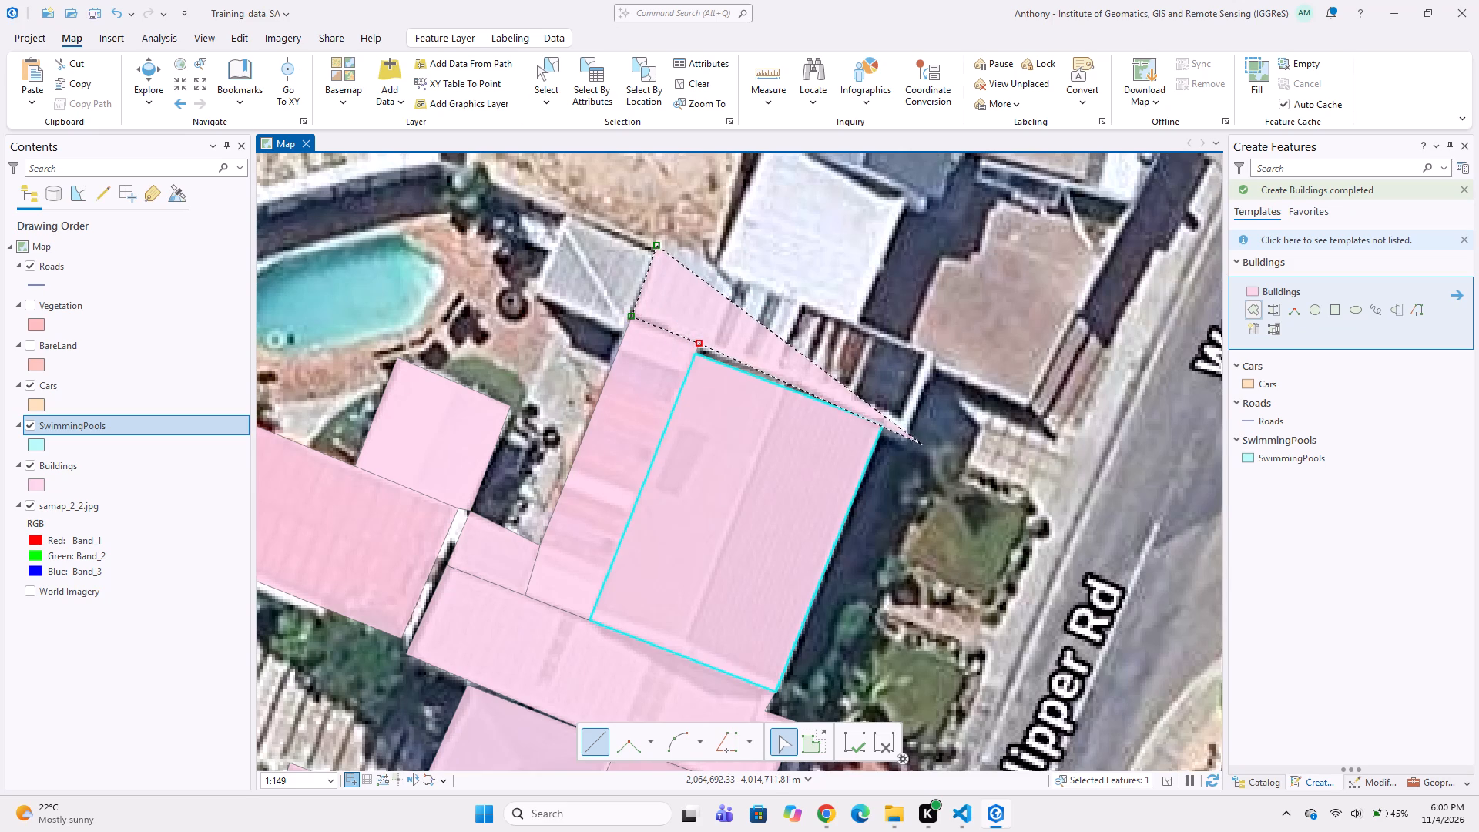
click(906, 434)
double_click(937, 356)
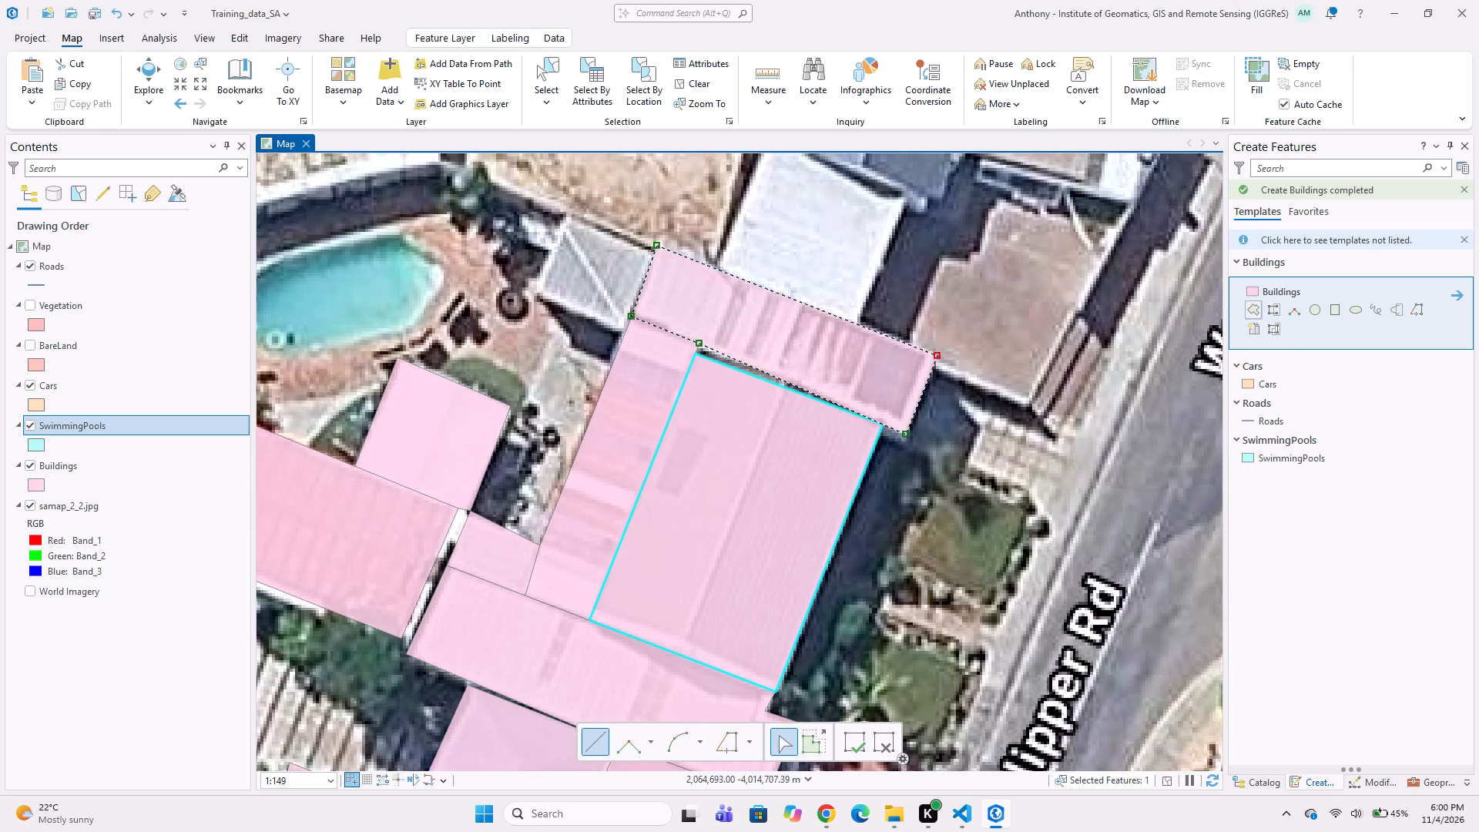
Digitize the grey hipped roof east of the swimming pool as a five-vertex Buildings polygon, sharing the northern roof strip's west edge.
middle_drag(768, 372, 932, 394)
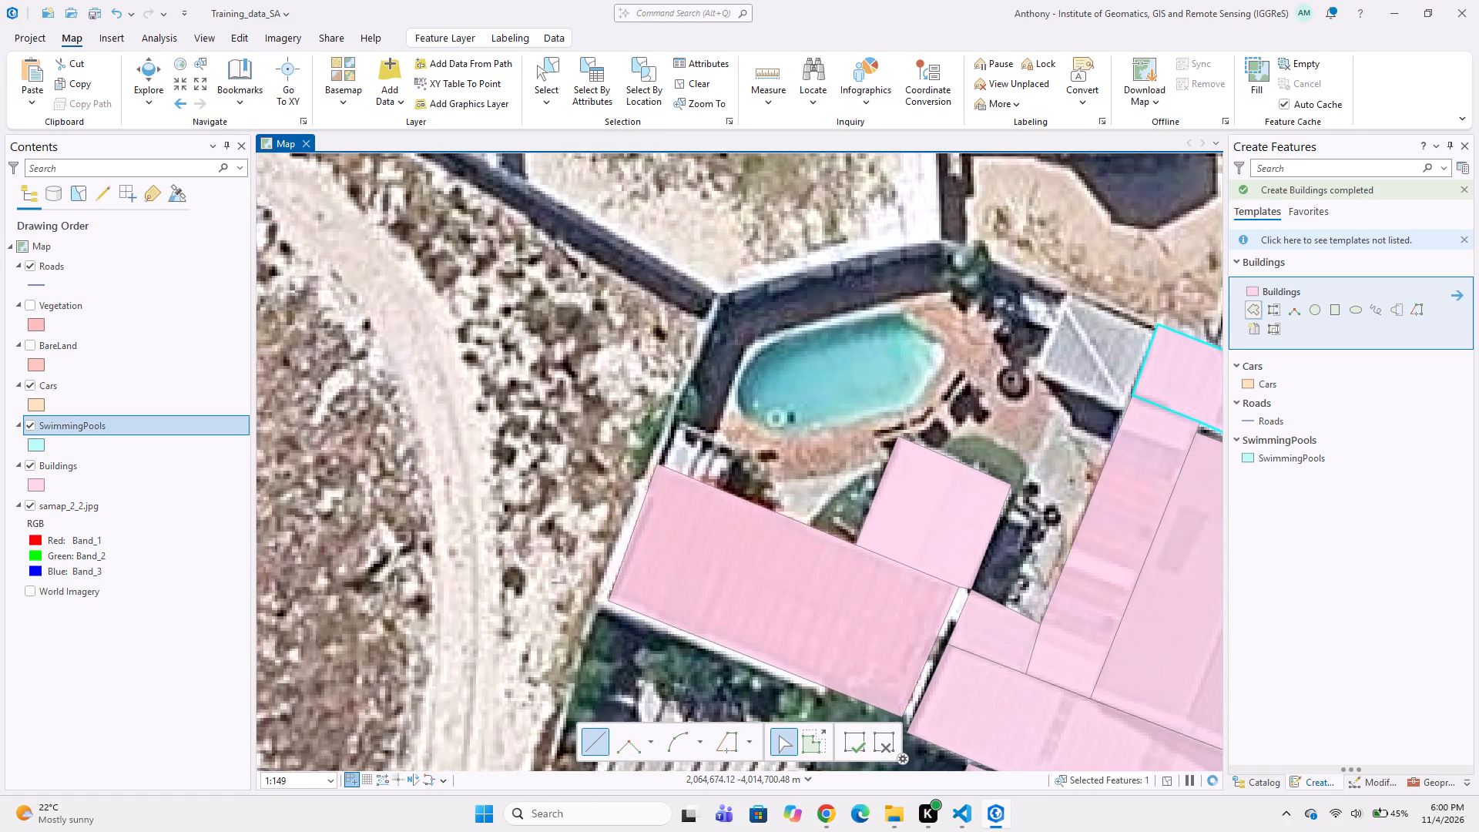
click(1068, 291)
click(1030, 374)
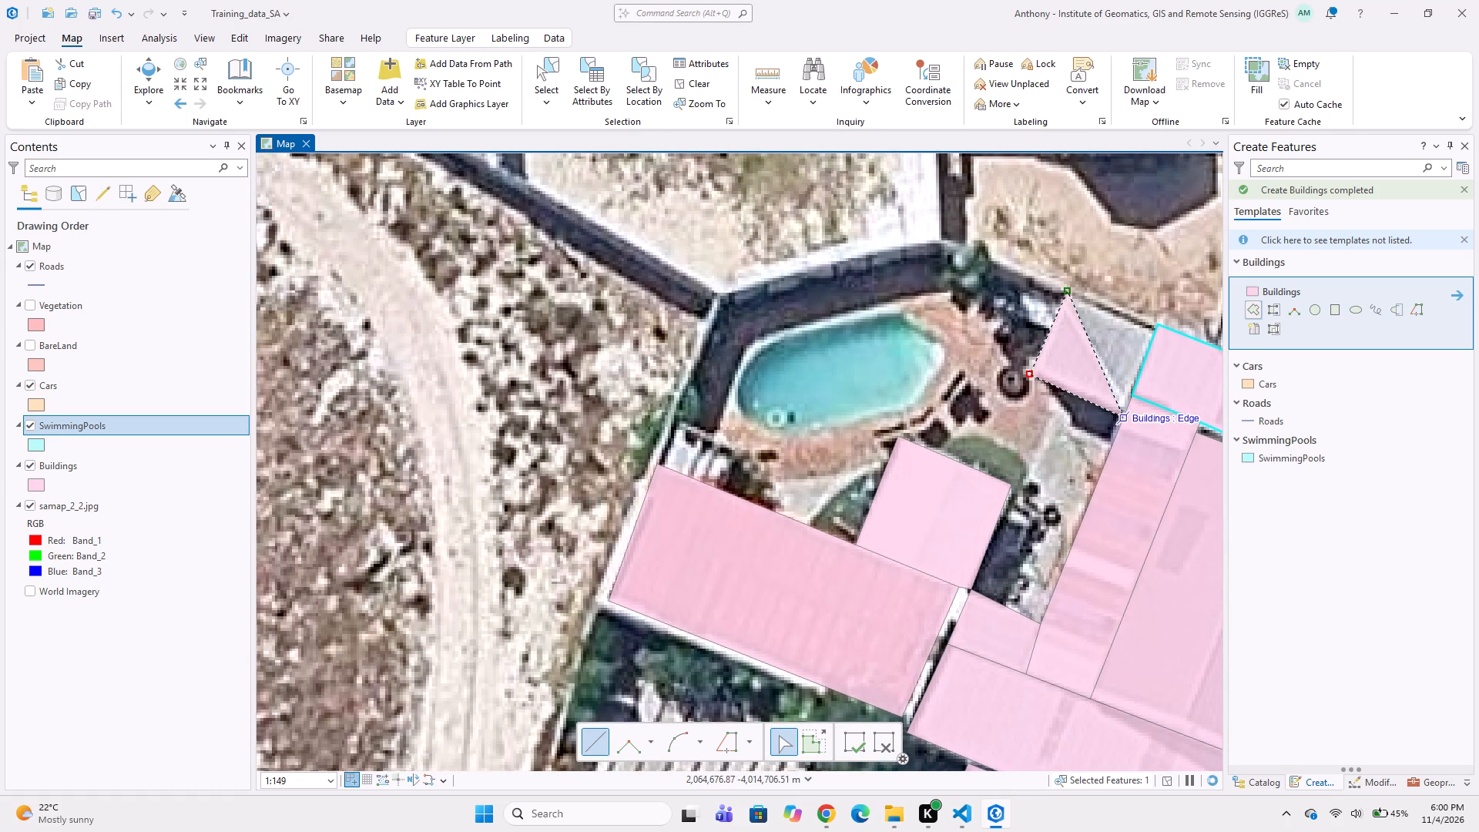
click(1118, 415)
click(1132, 388)
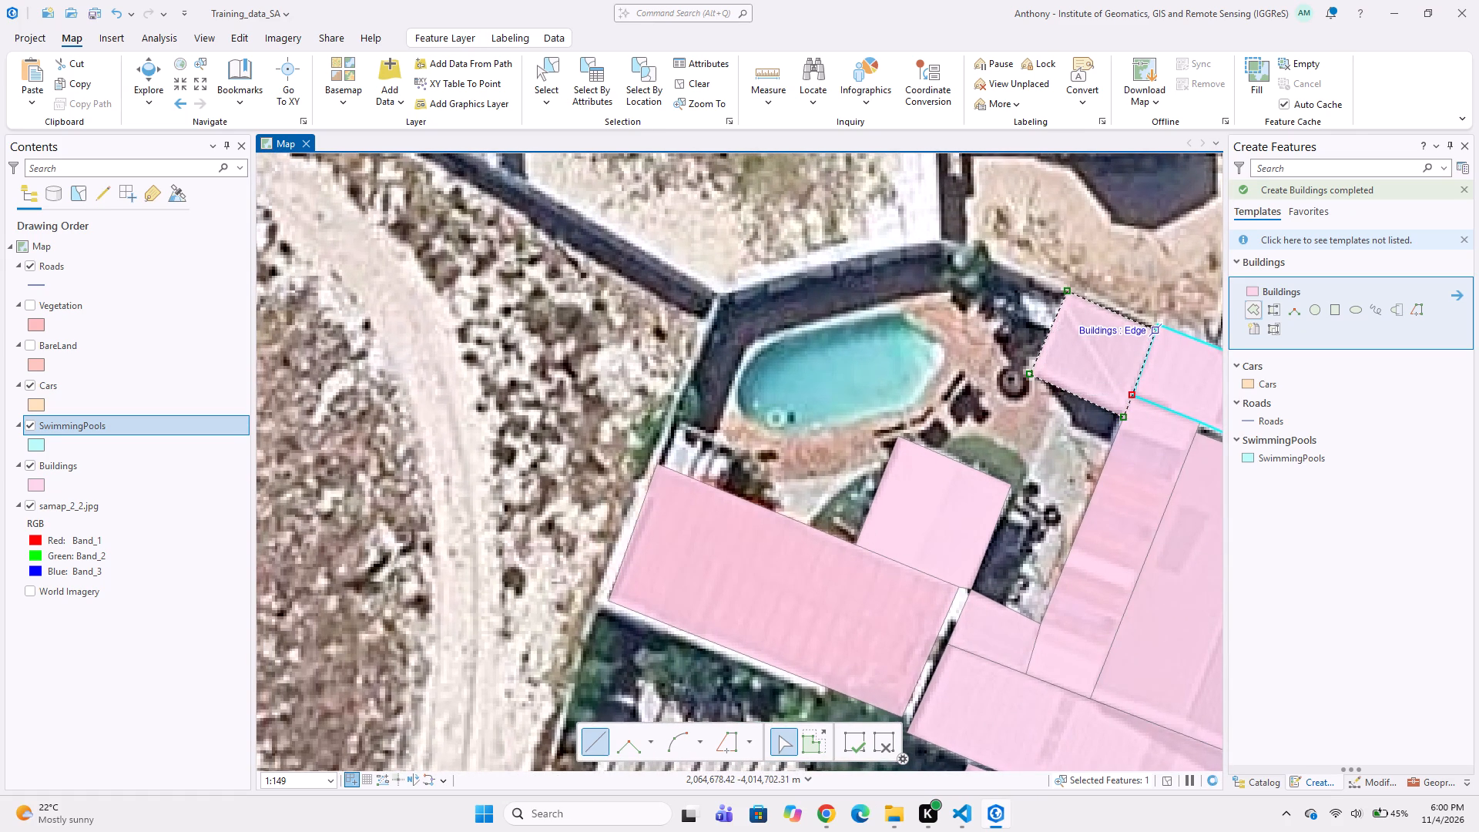
double_click(1151, 329)
Digitize the turquoise pool north of the red roof as a SwimmingPools polygon, following its elongated outline and rounded corners.
middle_drag(914, 397, 1038, 418)
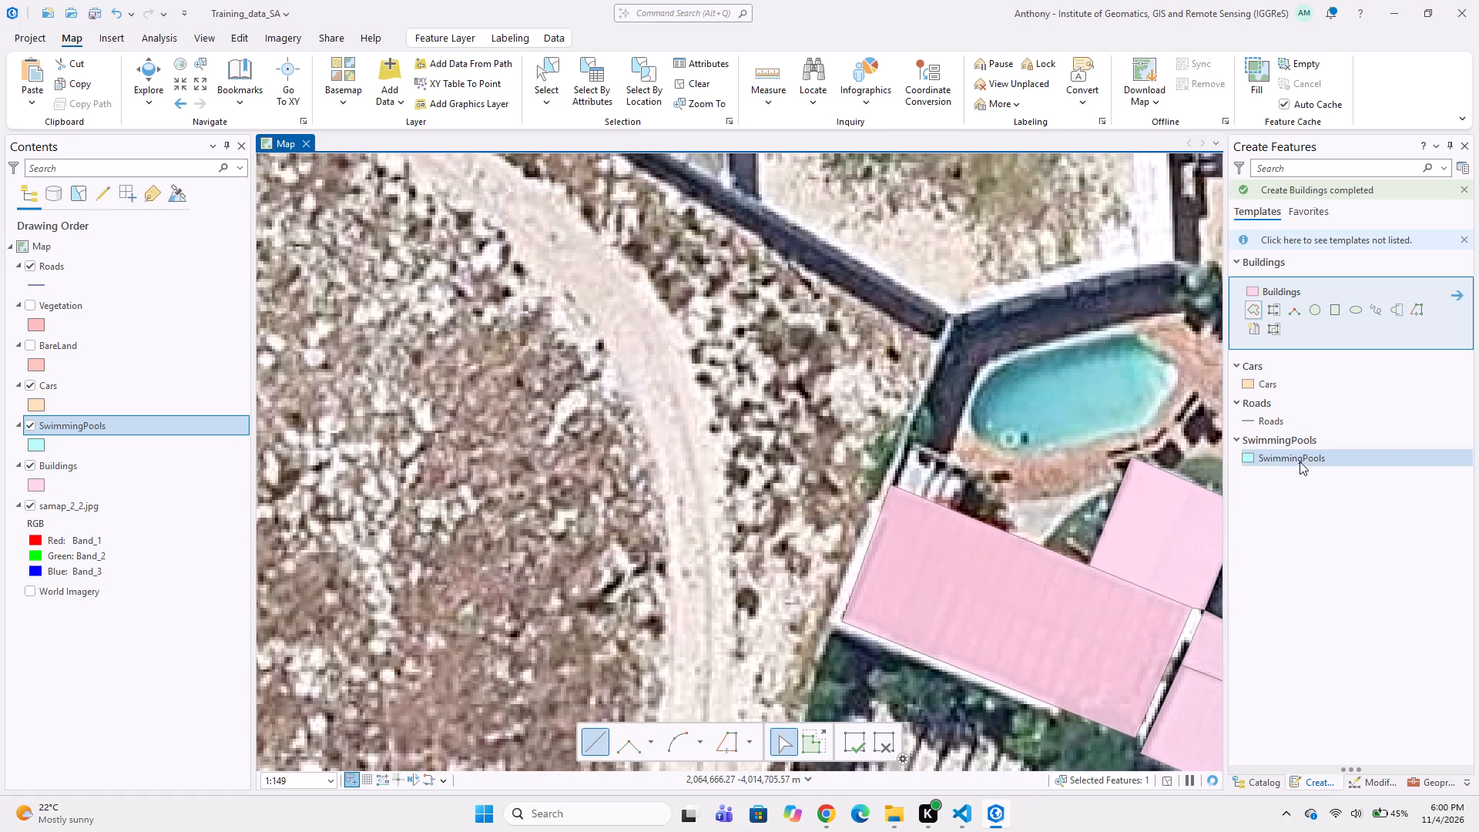
click(1300, 461)
click(1108, 337)
click(1003, 361)
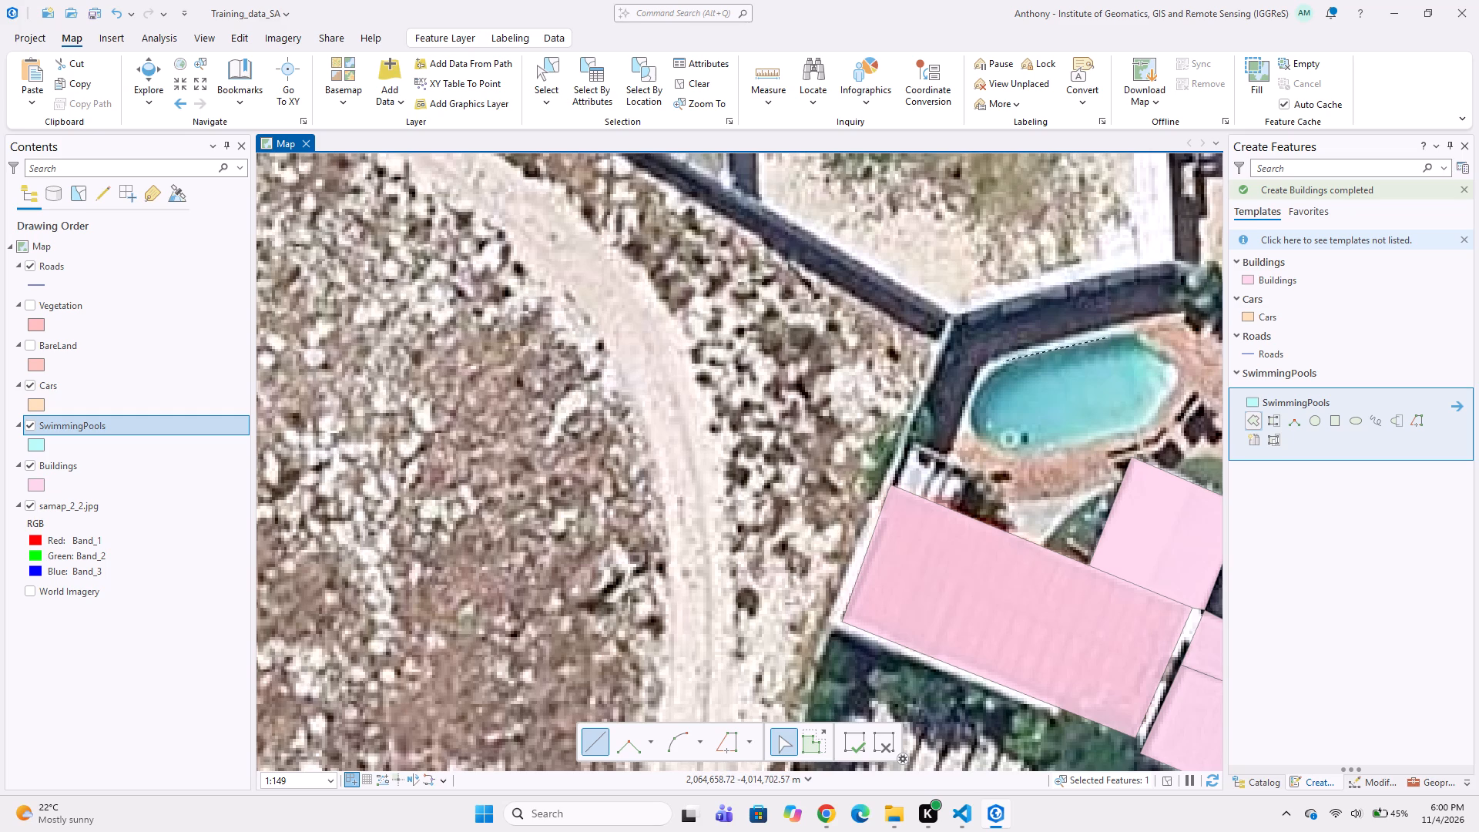
click(968, 404)
click(968, 428)
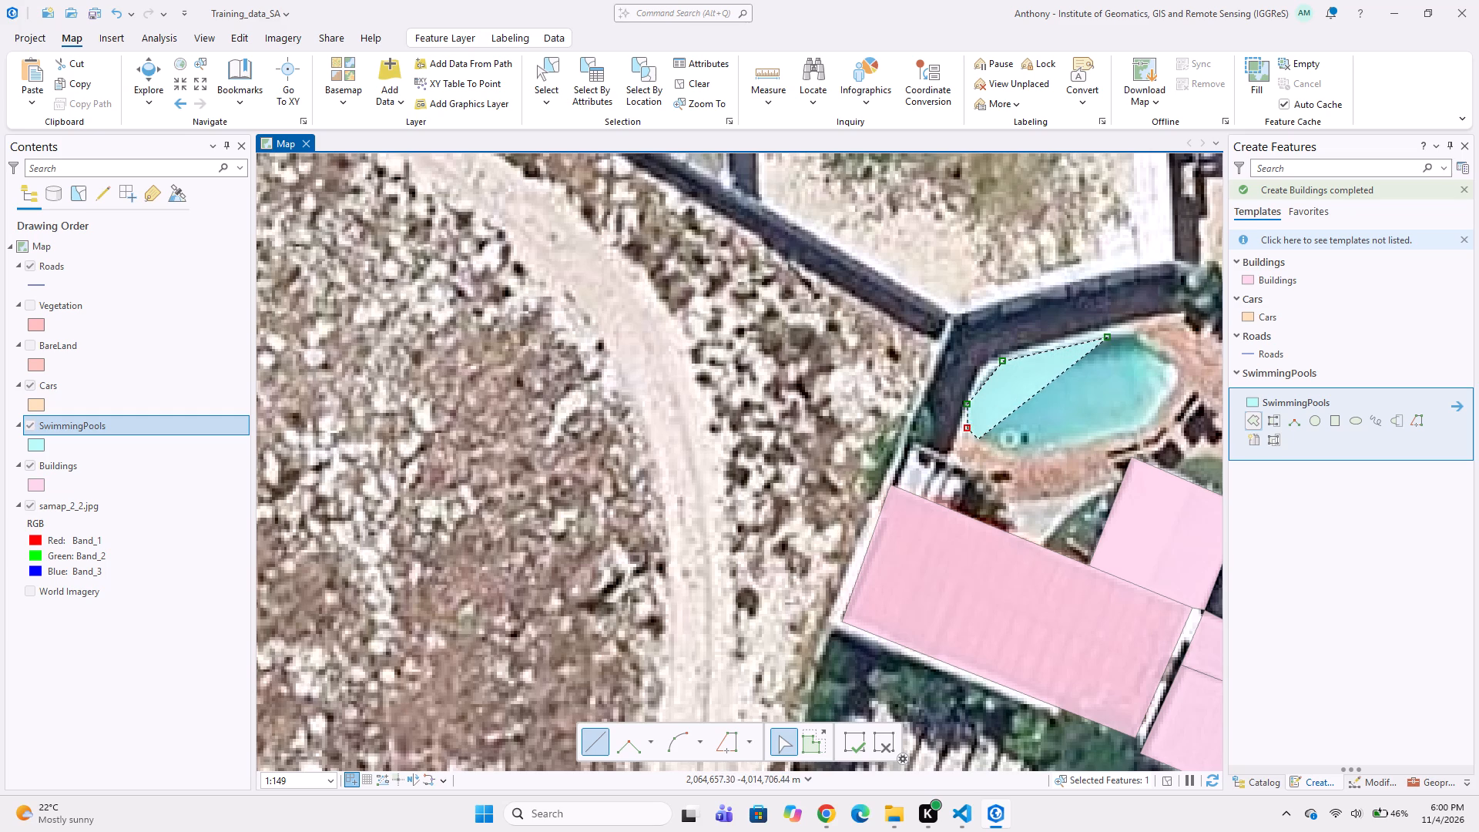
drag(978, 439, 994, 442)
click(1008, 453)
drag(1070, 451, 1078, 445)
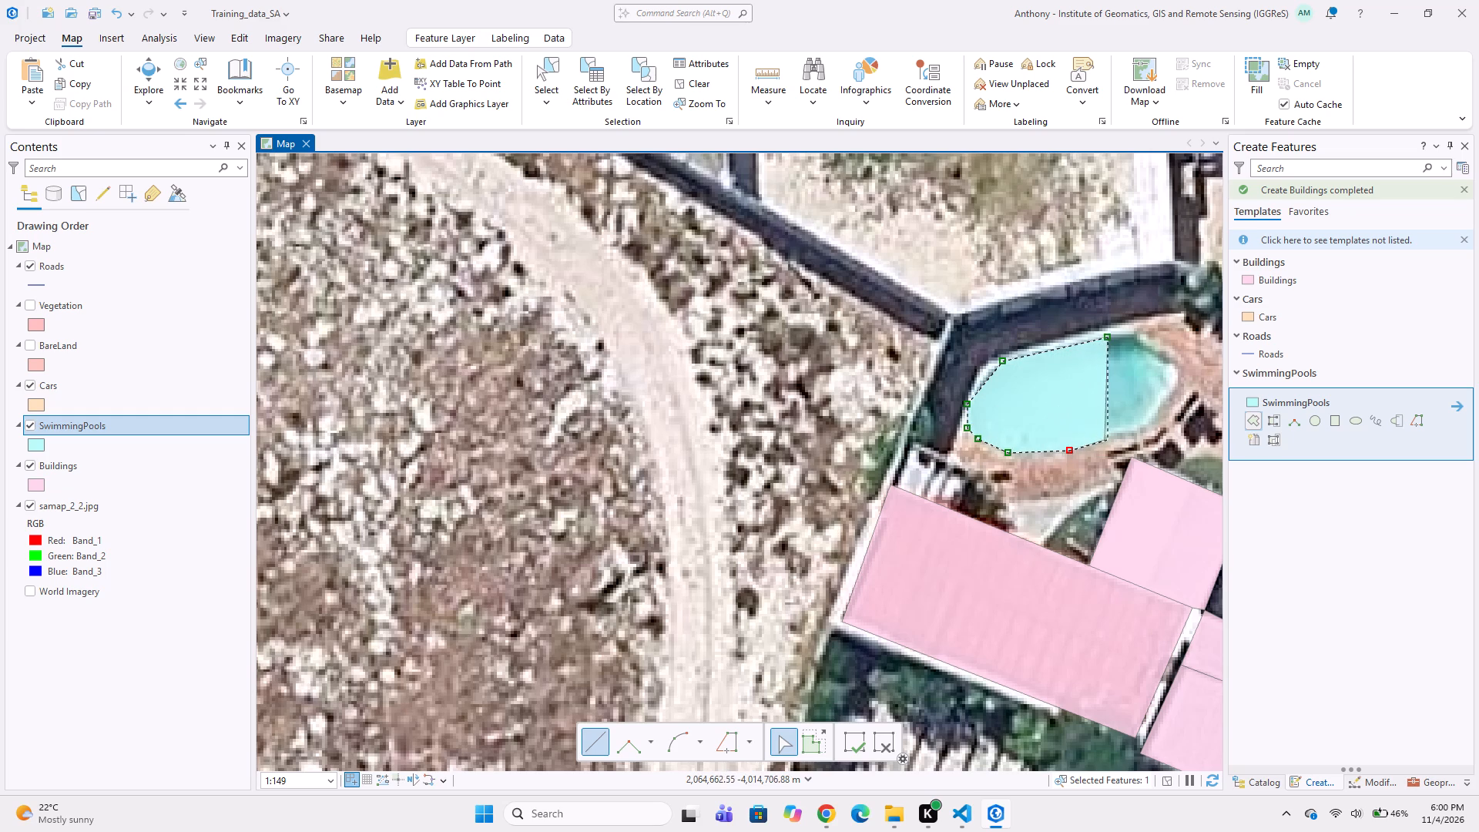
click(1140, 424)
click(1167, 399)
click(1175, 383)
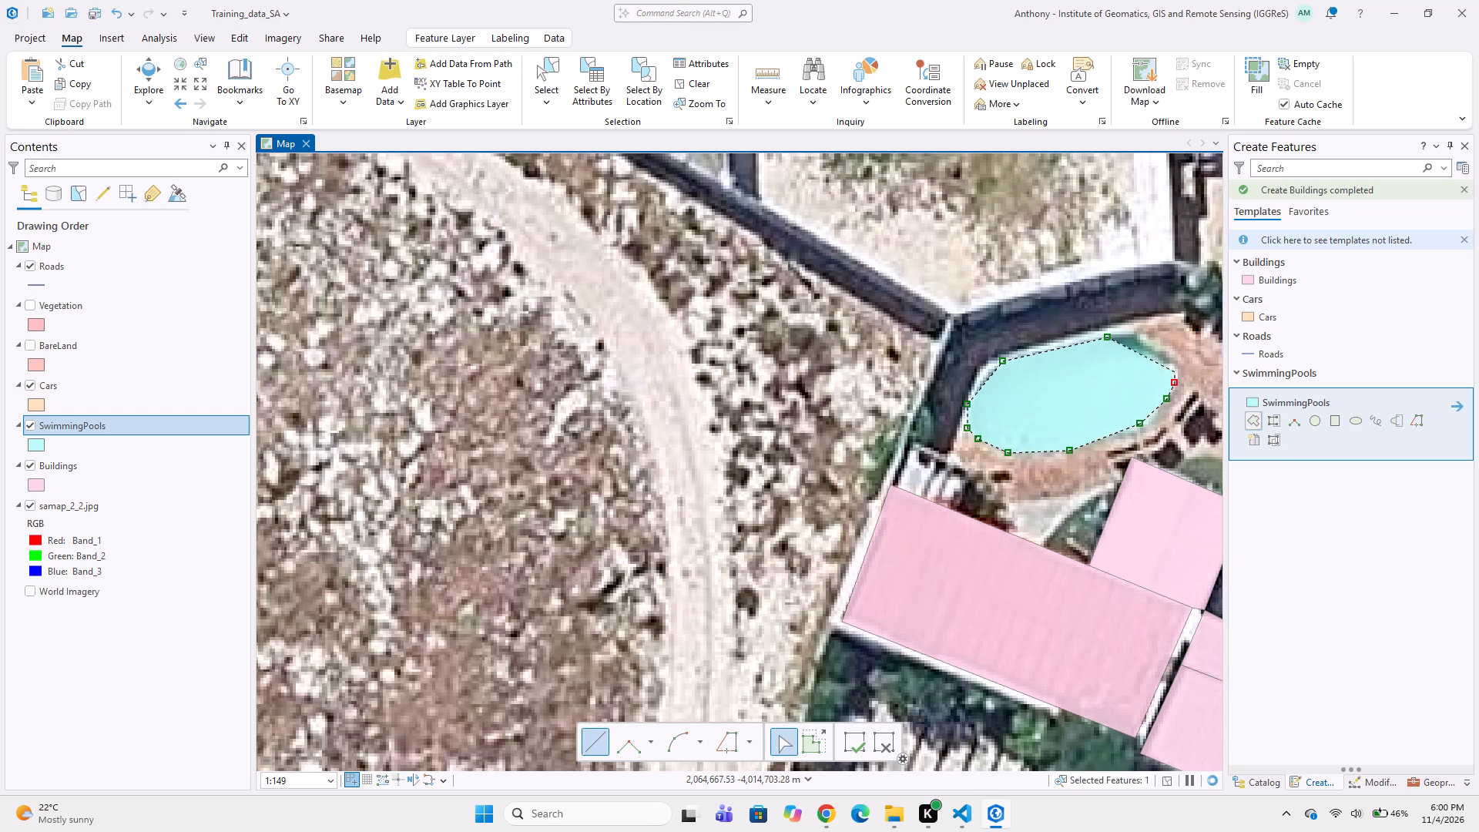
drag(1172, 370, 1167, 361)
click(1162, 359)
double_click(1138, 332)
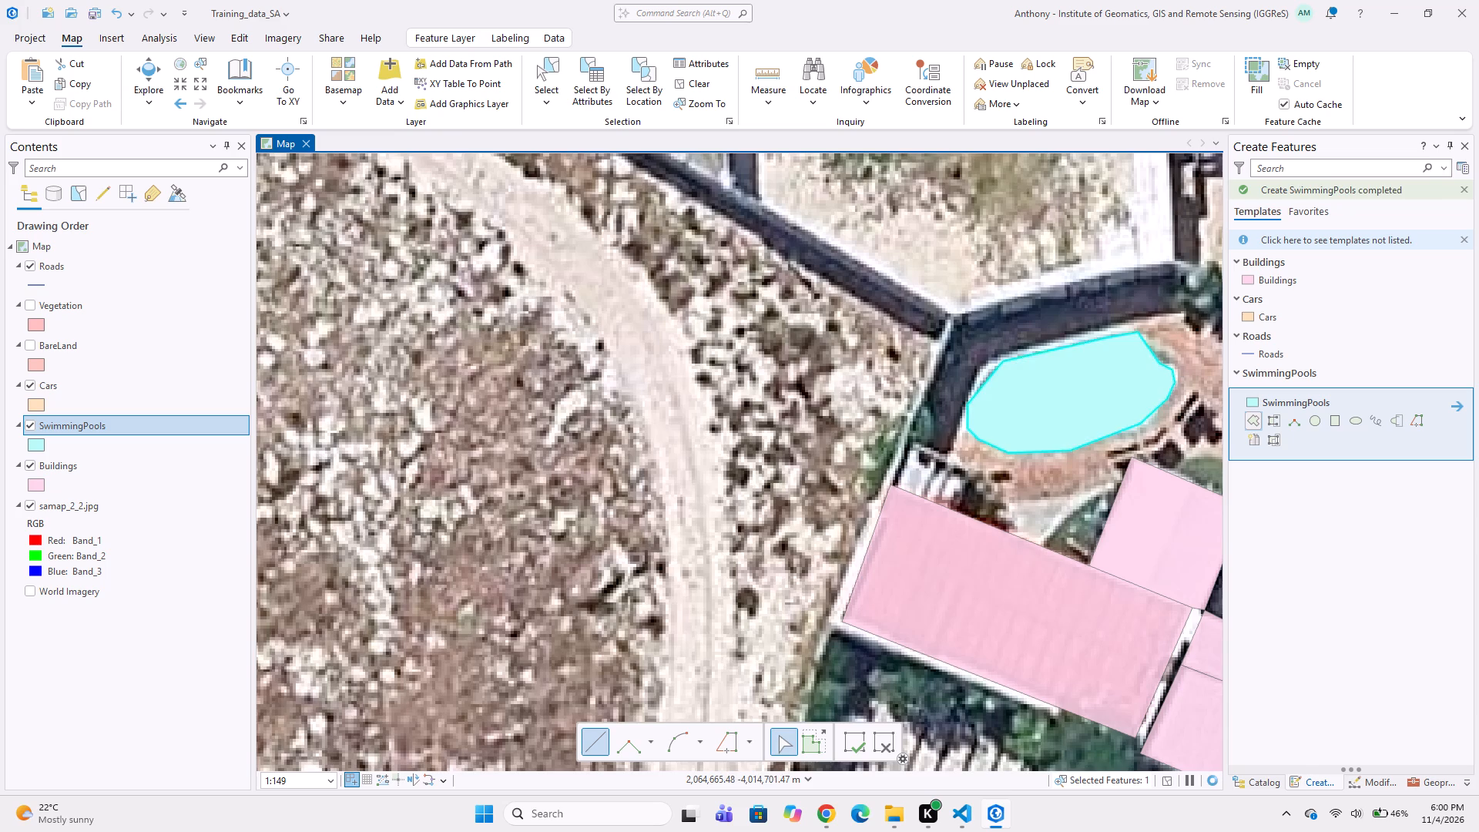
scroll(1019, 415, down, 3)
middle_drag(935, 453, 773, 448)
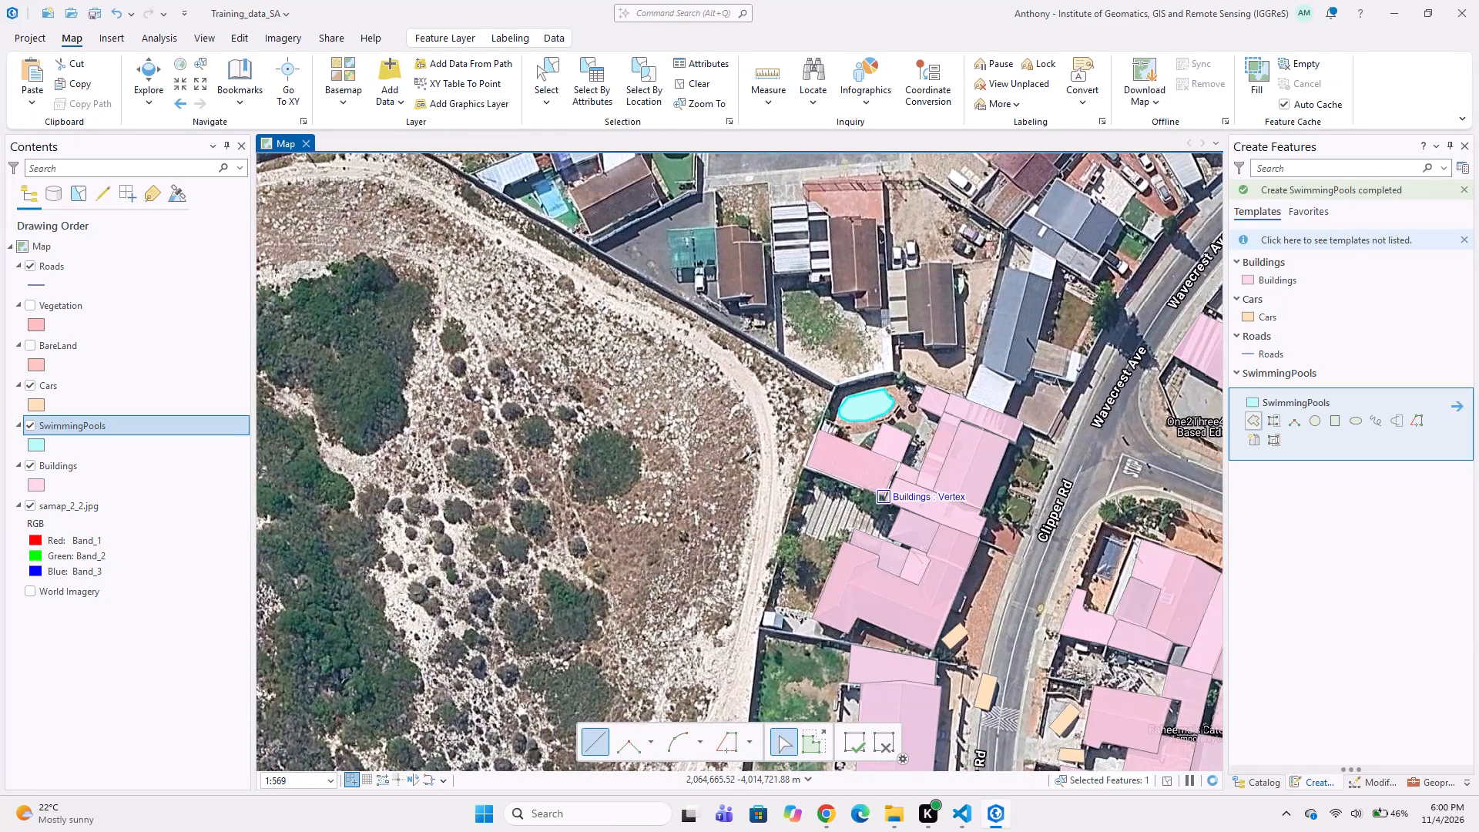
Examine the remaining undigitized plots north and west of the new swimming pool up to the image's northern edge.
scroll(736, 410, down, 2)
middle_drag(806, 453, 679, 458)
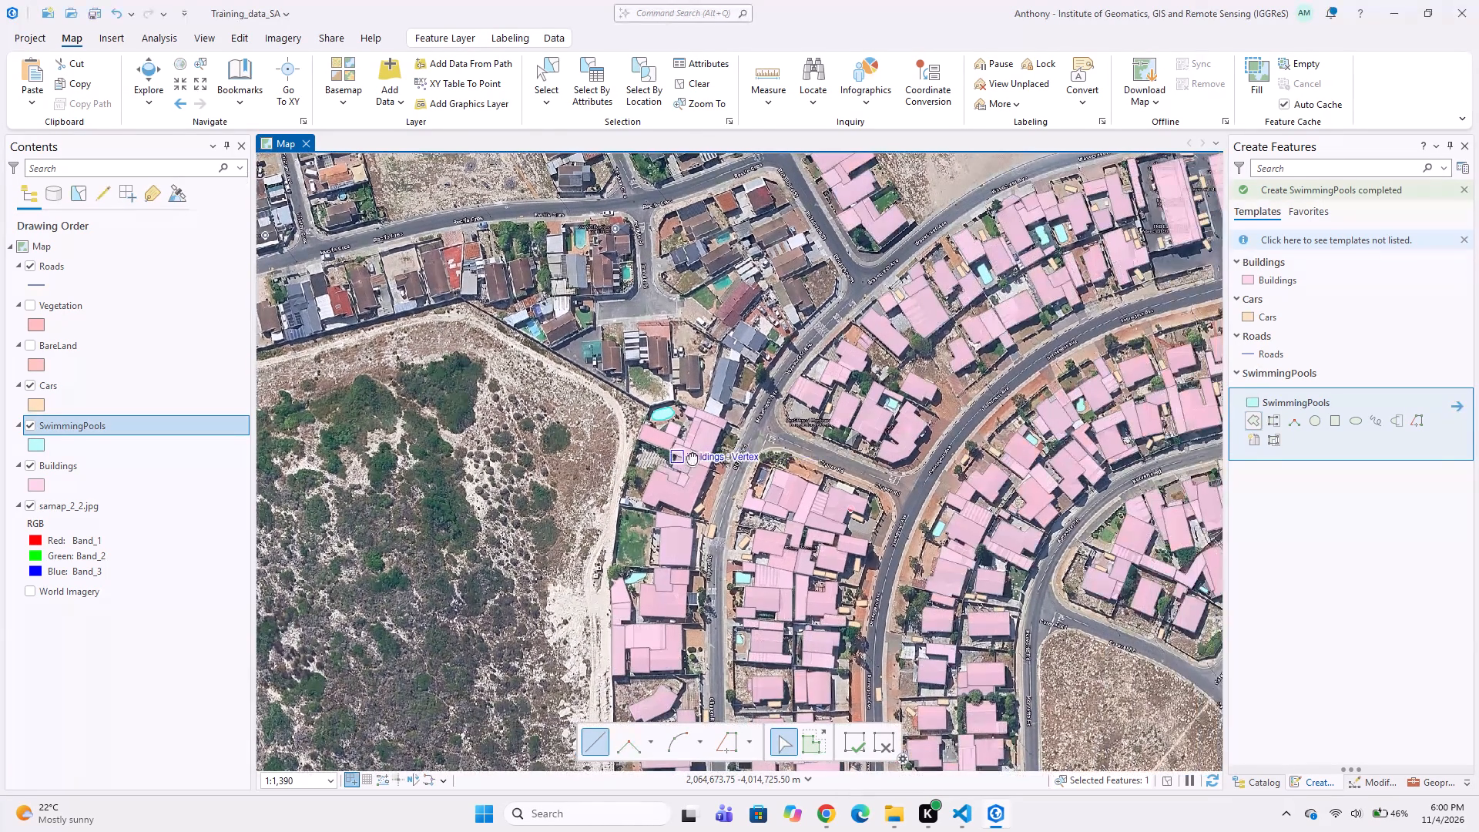
middle_drag(825, 442, 878, 626)
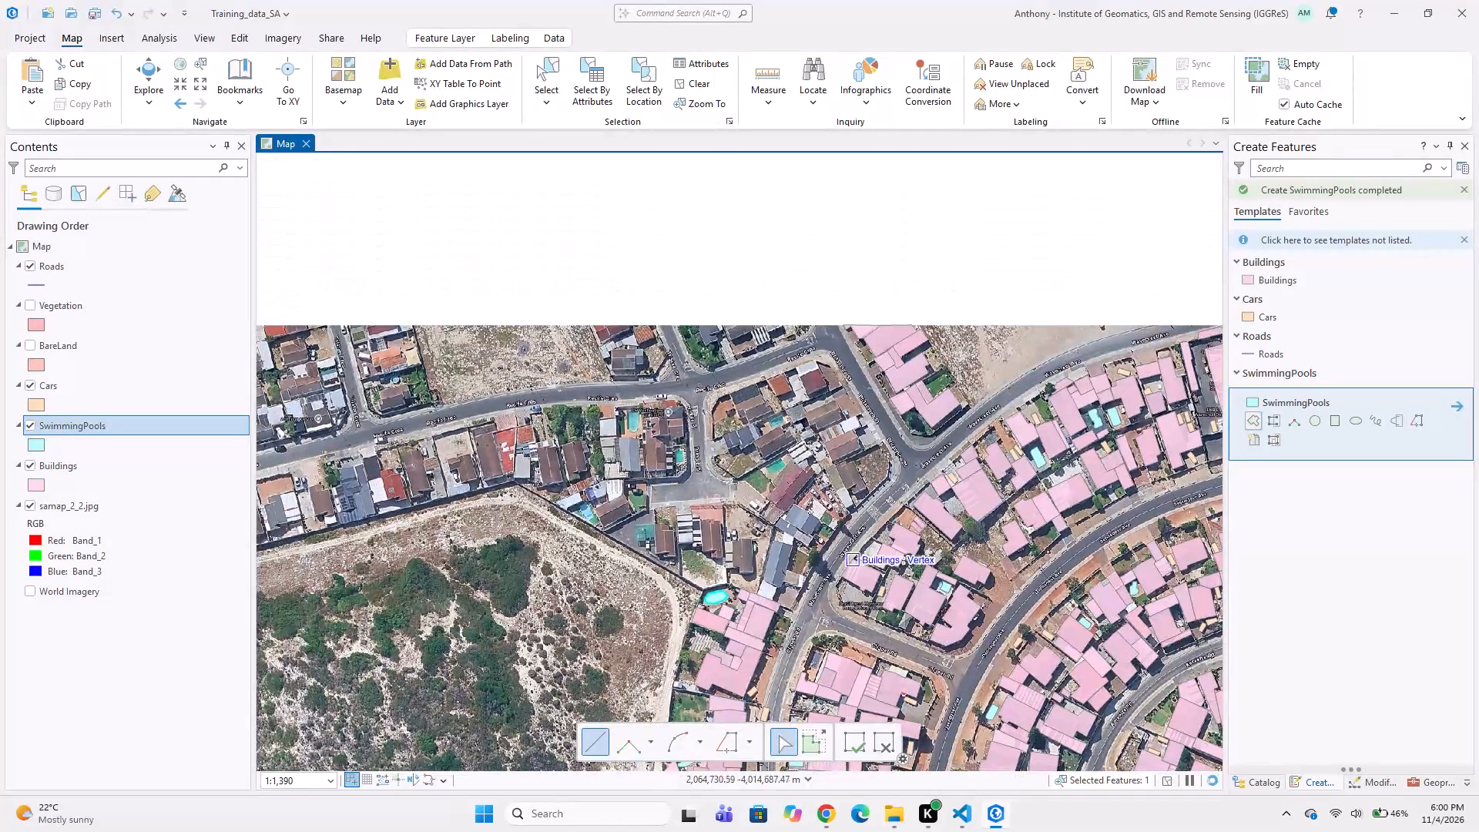
middle_drag(773, 537, 908, 453)
middle_drag(730, 464, 881, 451)
middle_drag(863, 480, 719, 456)
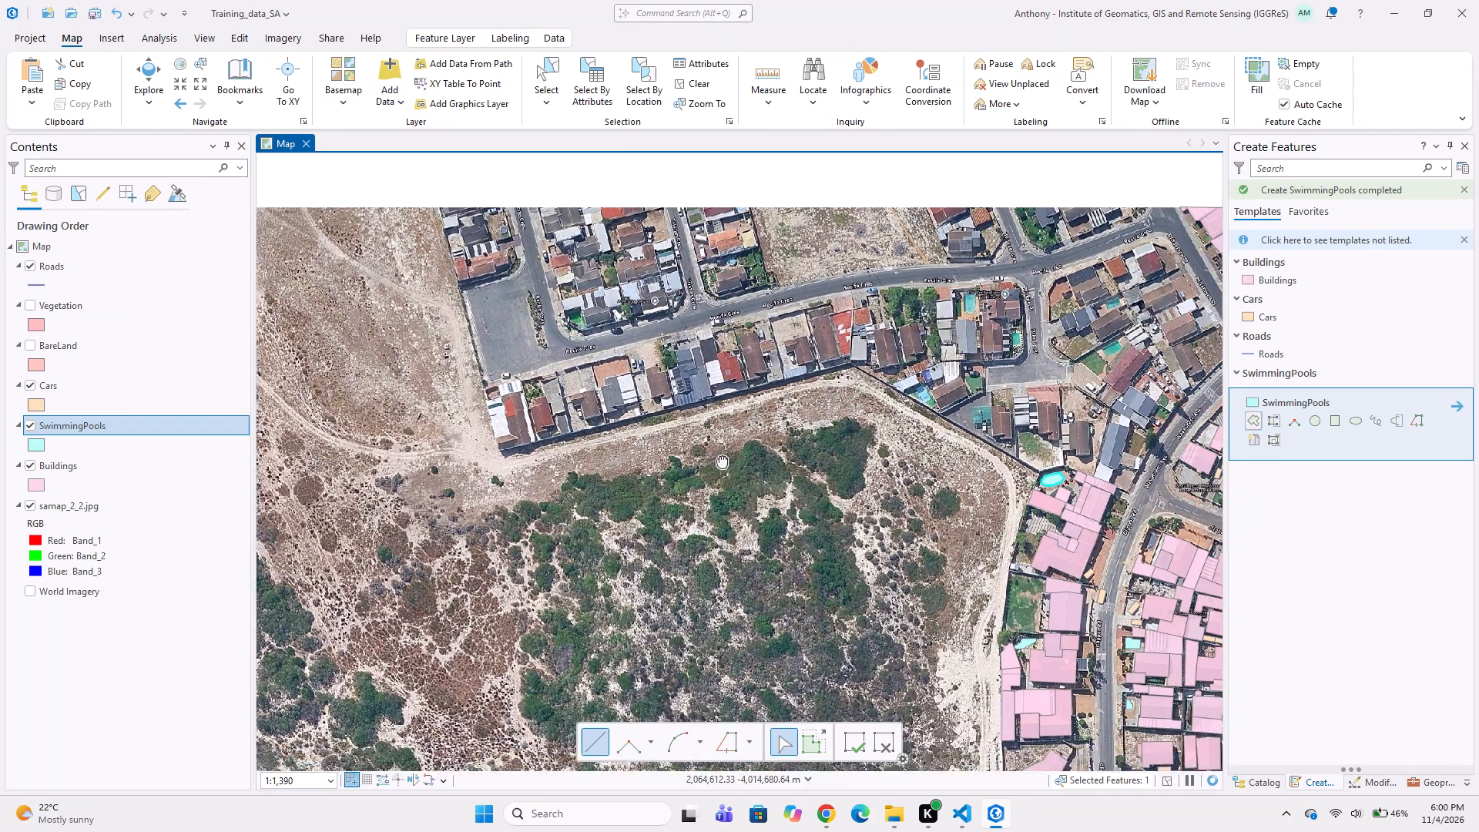
middle_drag(719, 456, 714, 456)
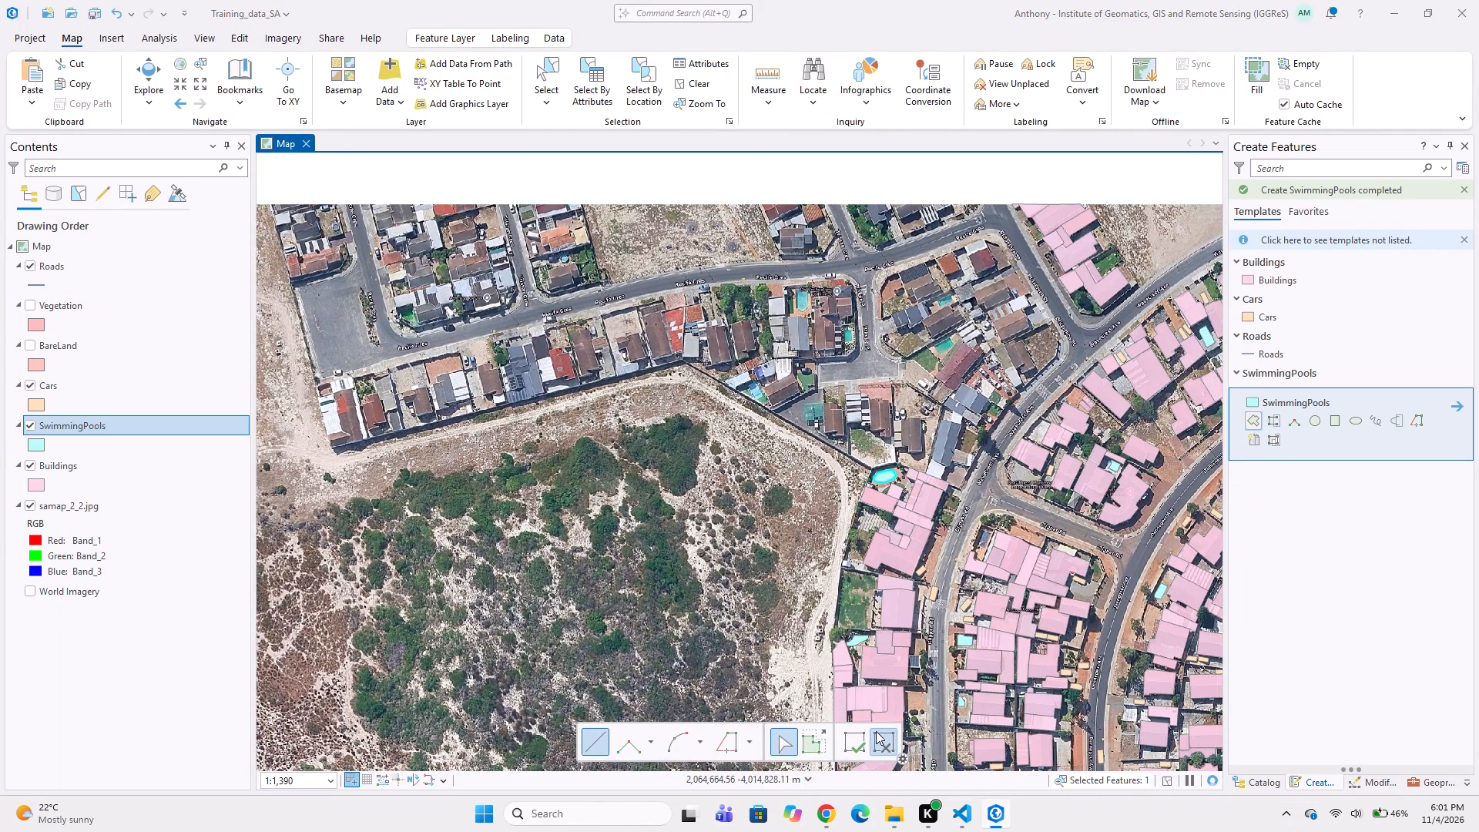
click(852, 736)
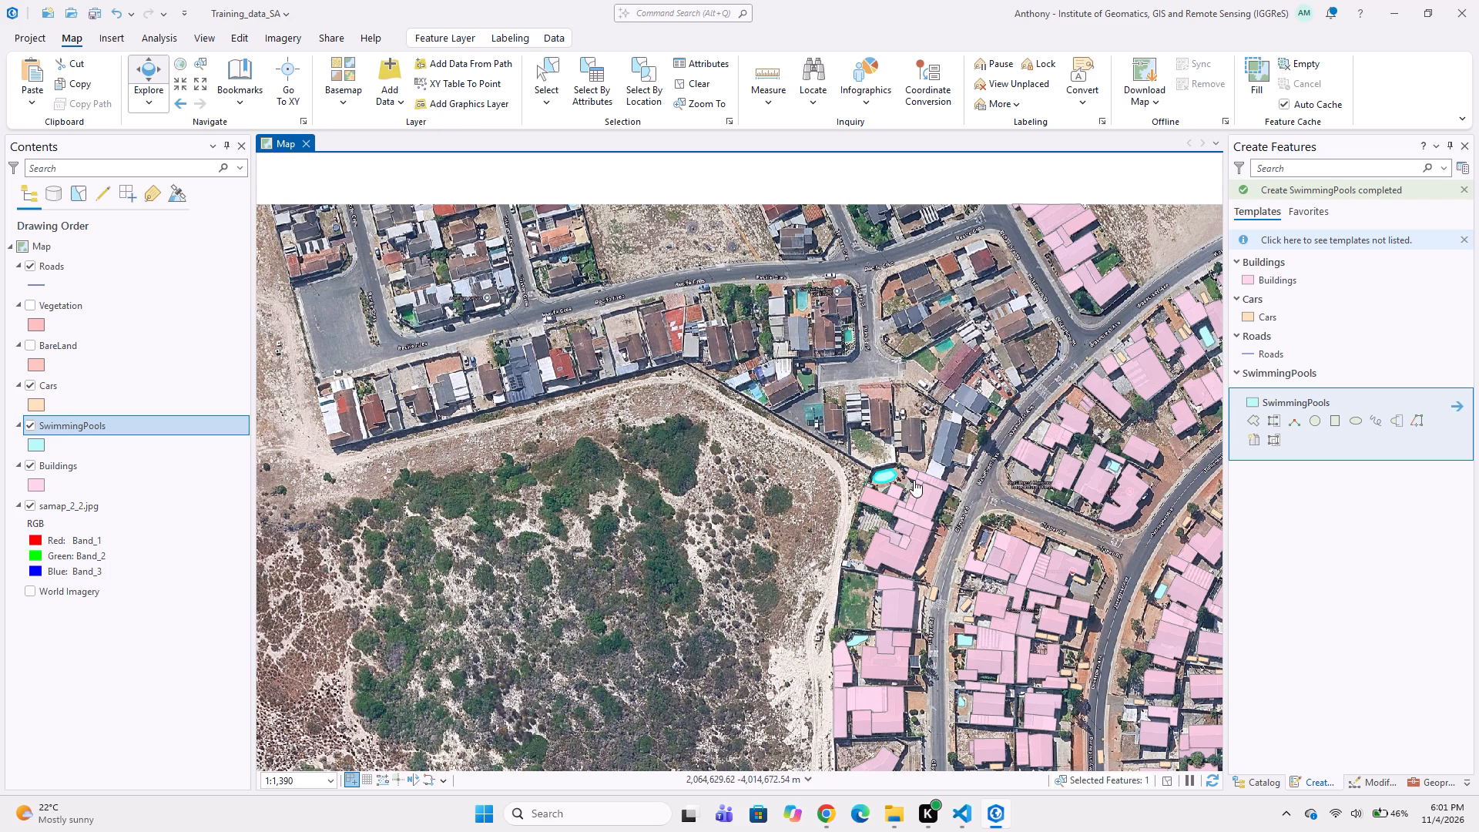
Digitize the long grey-blue gabled roof west of Wavecrest Ave, north of the white roof, as a six-vertex SwimmingPools polygon.
scroll(914, 480, up, 1)
middle_drag(924, 464, 865, 525)
scroll(914, 523, up, 1)
middle_drag(830, 582, 892, 537)
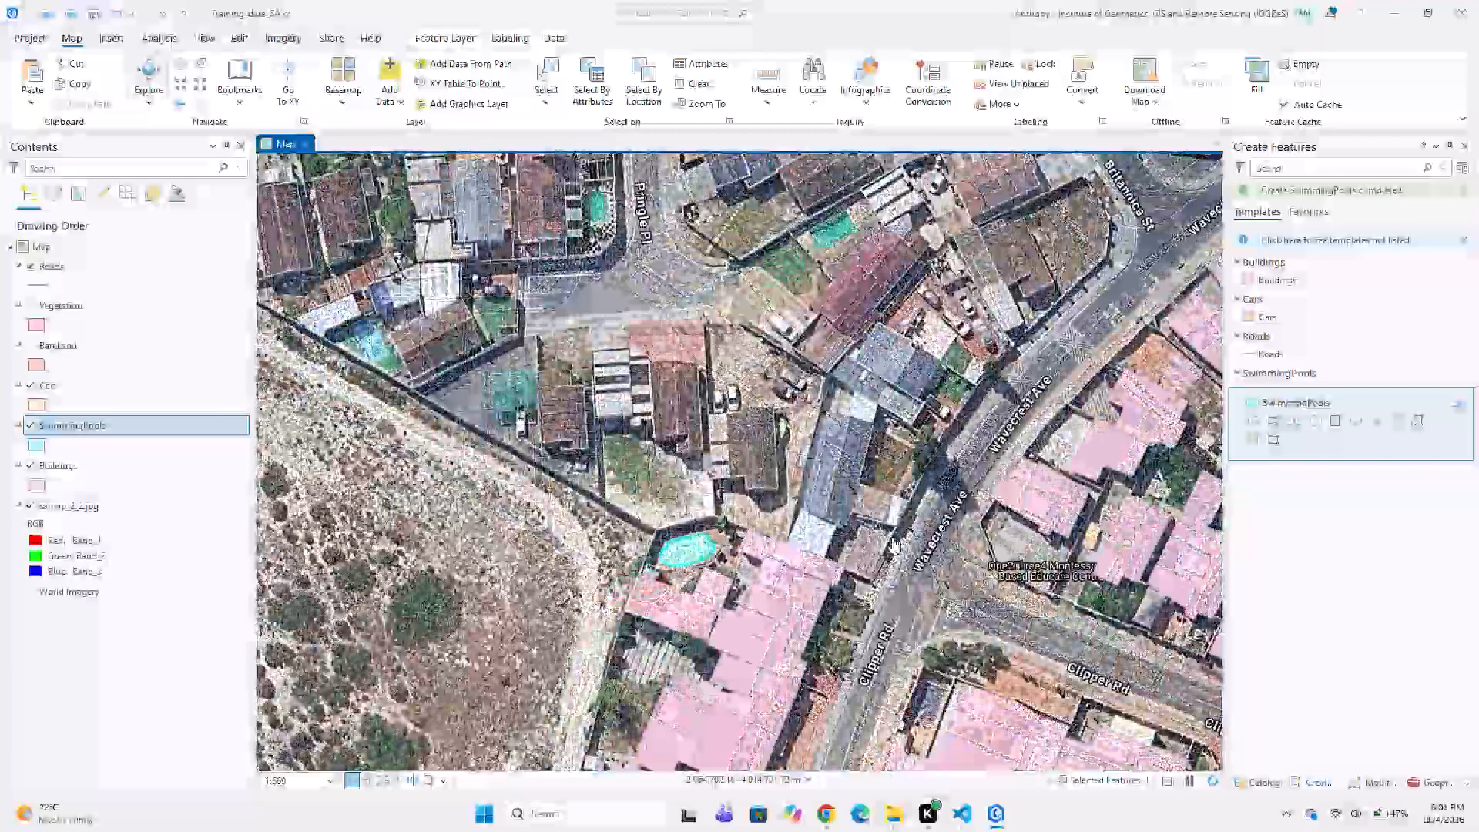
scroll(892, 537, up, 1)
click(1259, 423)
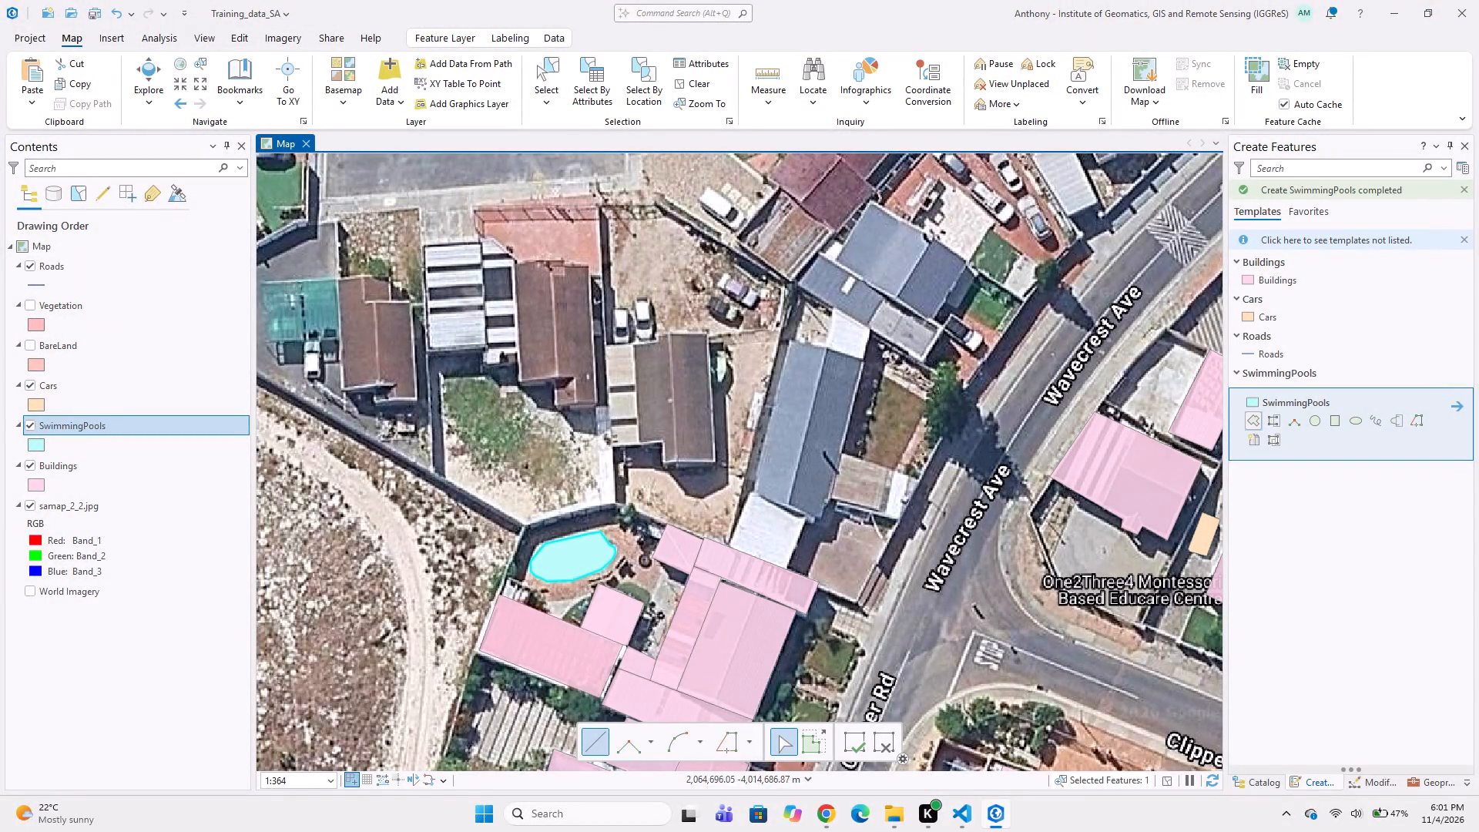
click(790, 340)
click(750, 488)
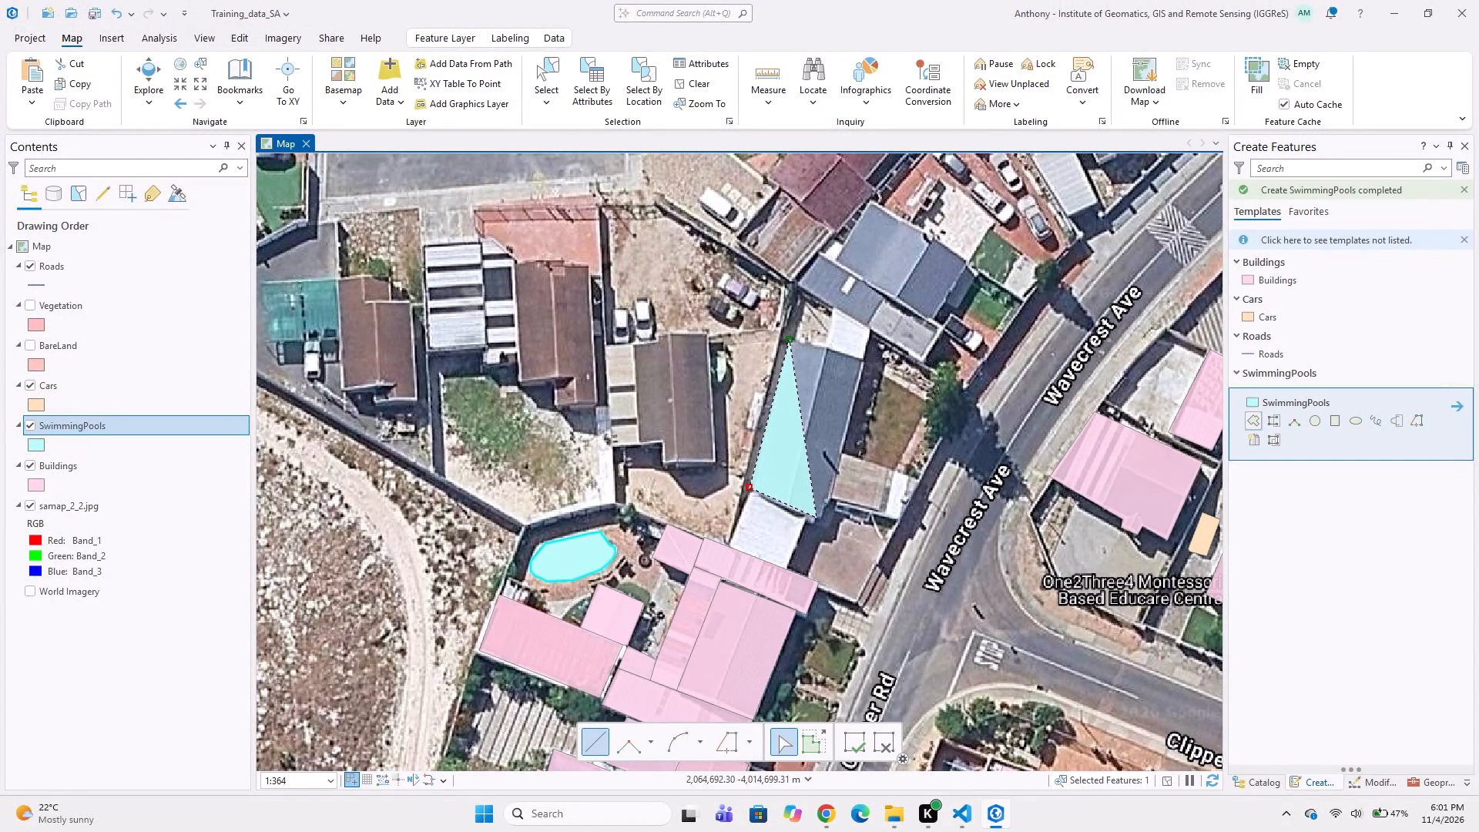
click(822, 523)
click(830, 499)
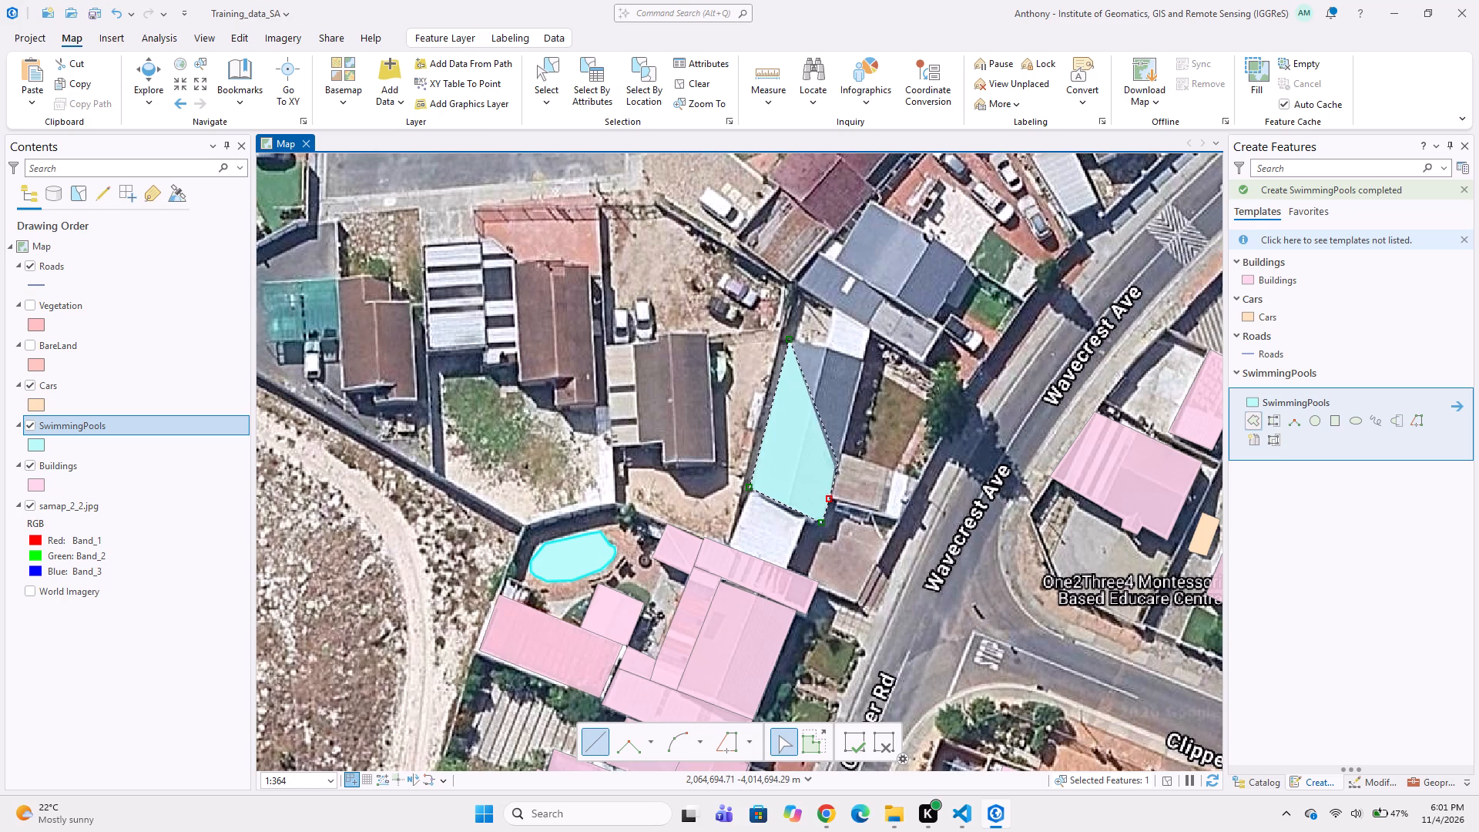
click(868, 359)
scroll(825, 348, up, 1)
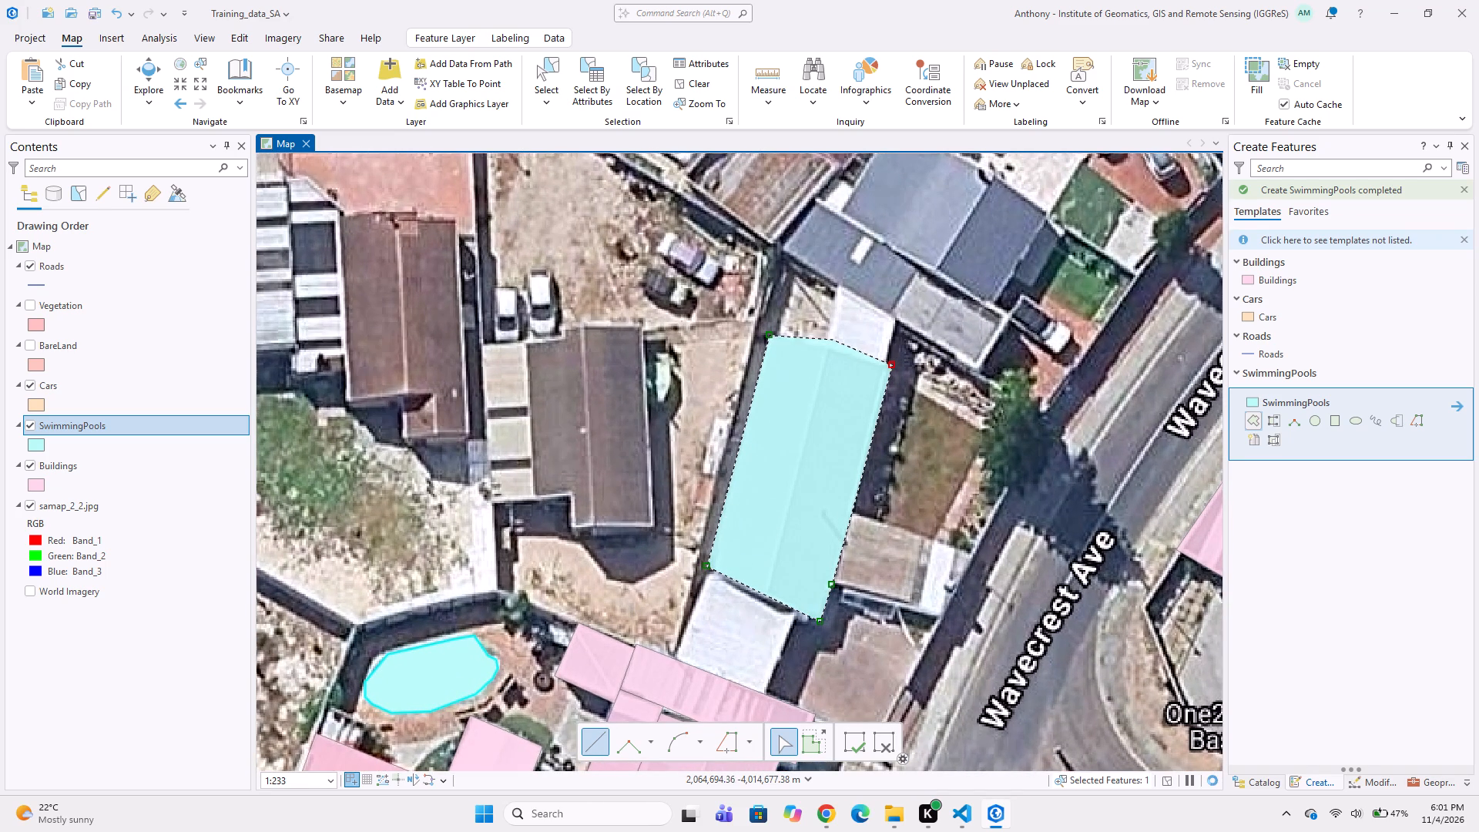
double_click(830, 345)
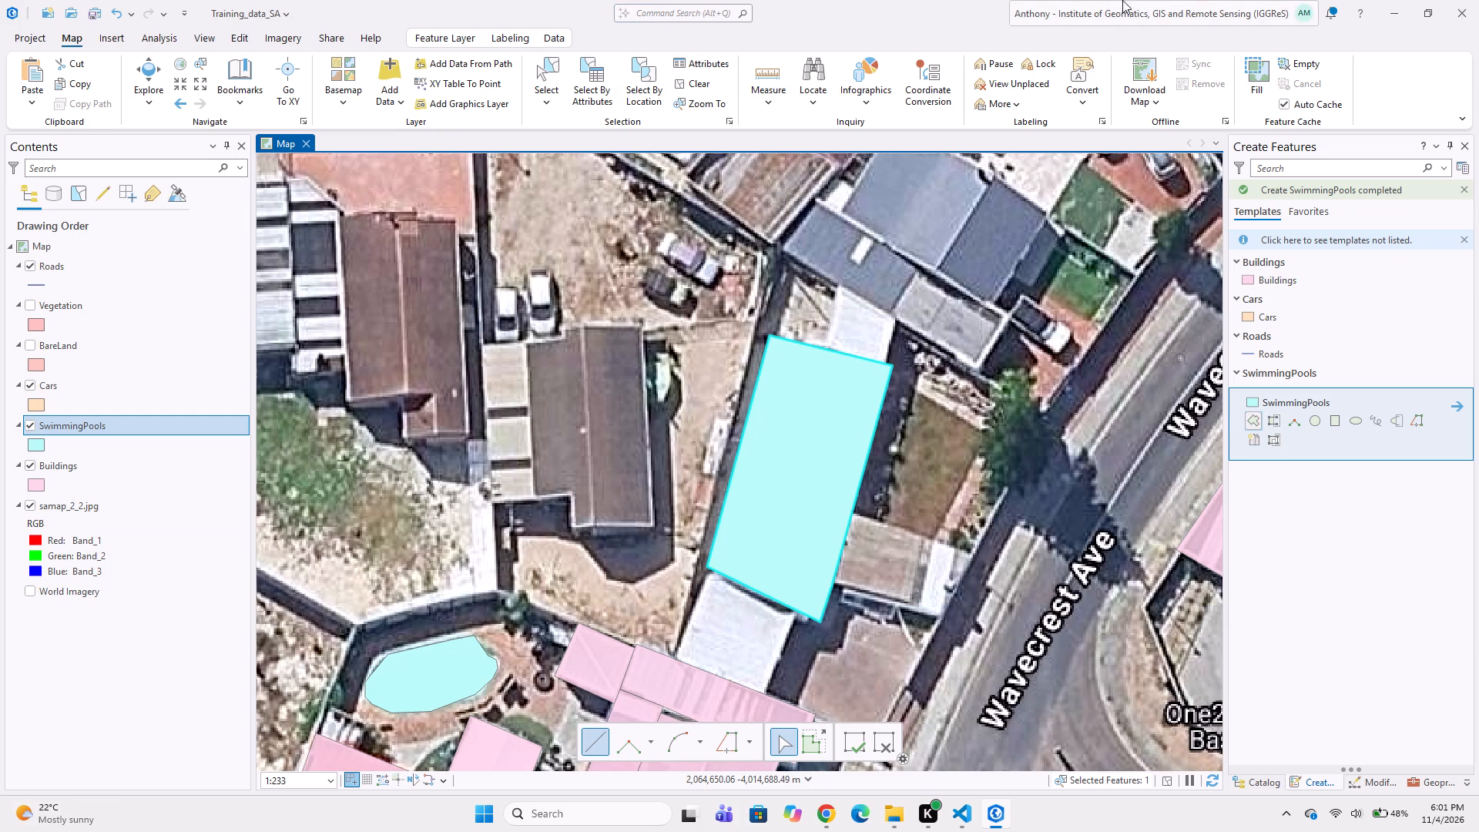
Digitize the brown-grey roof with its beige carport strips, west of the long grey-blue roof, as an eight-vertex Buildings polygon.
scroll(414, 399, up, 1)
scroll(529, 351, up, 1)
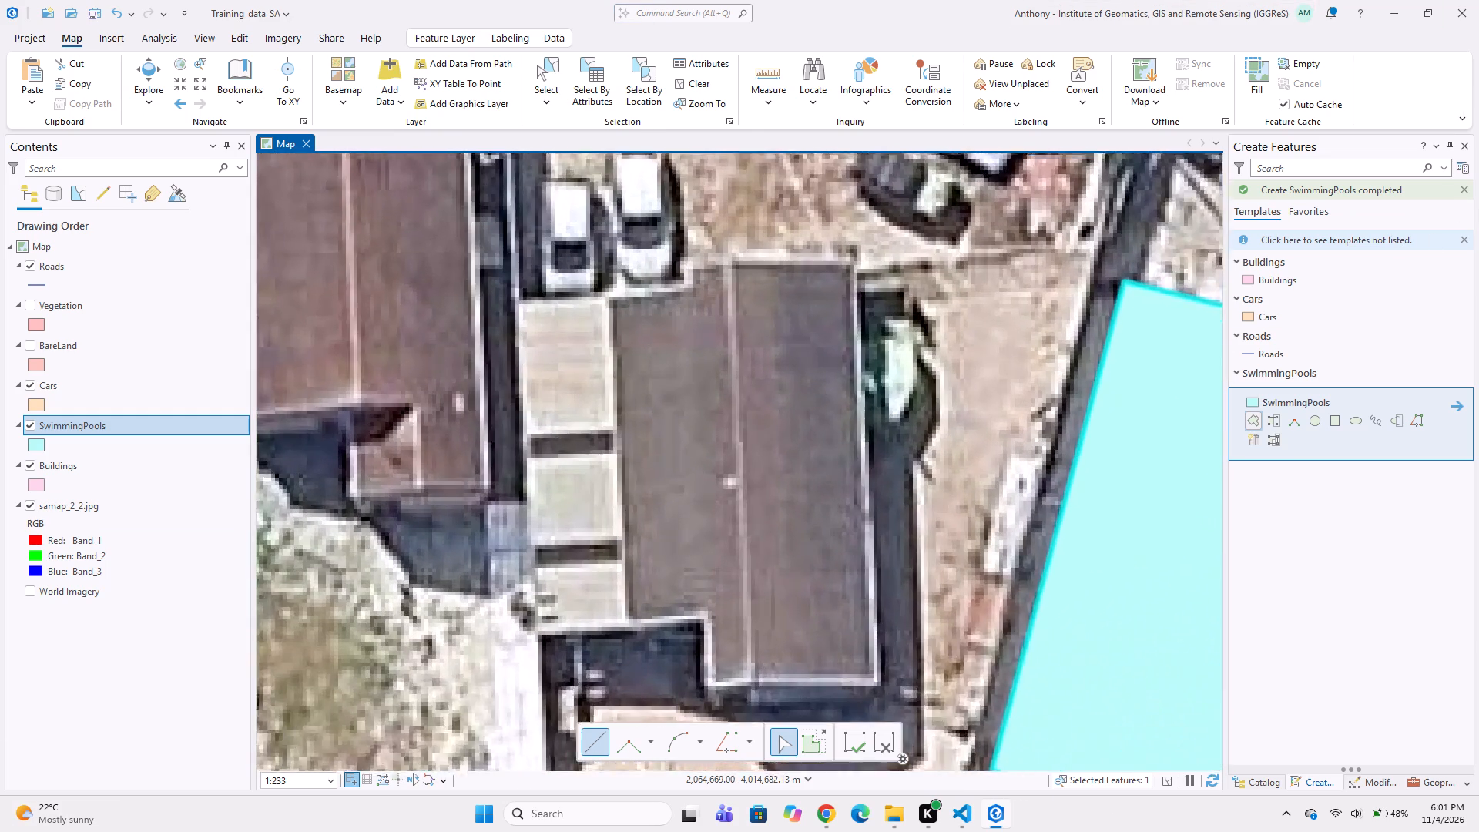
click(518, 294)
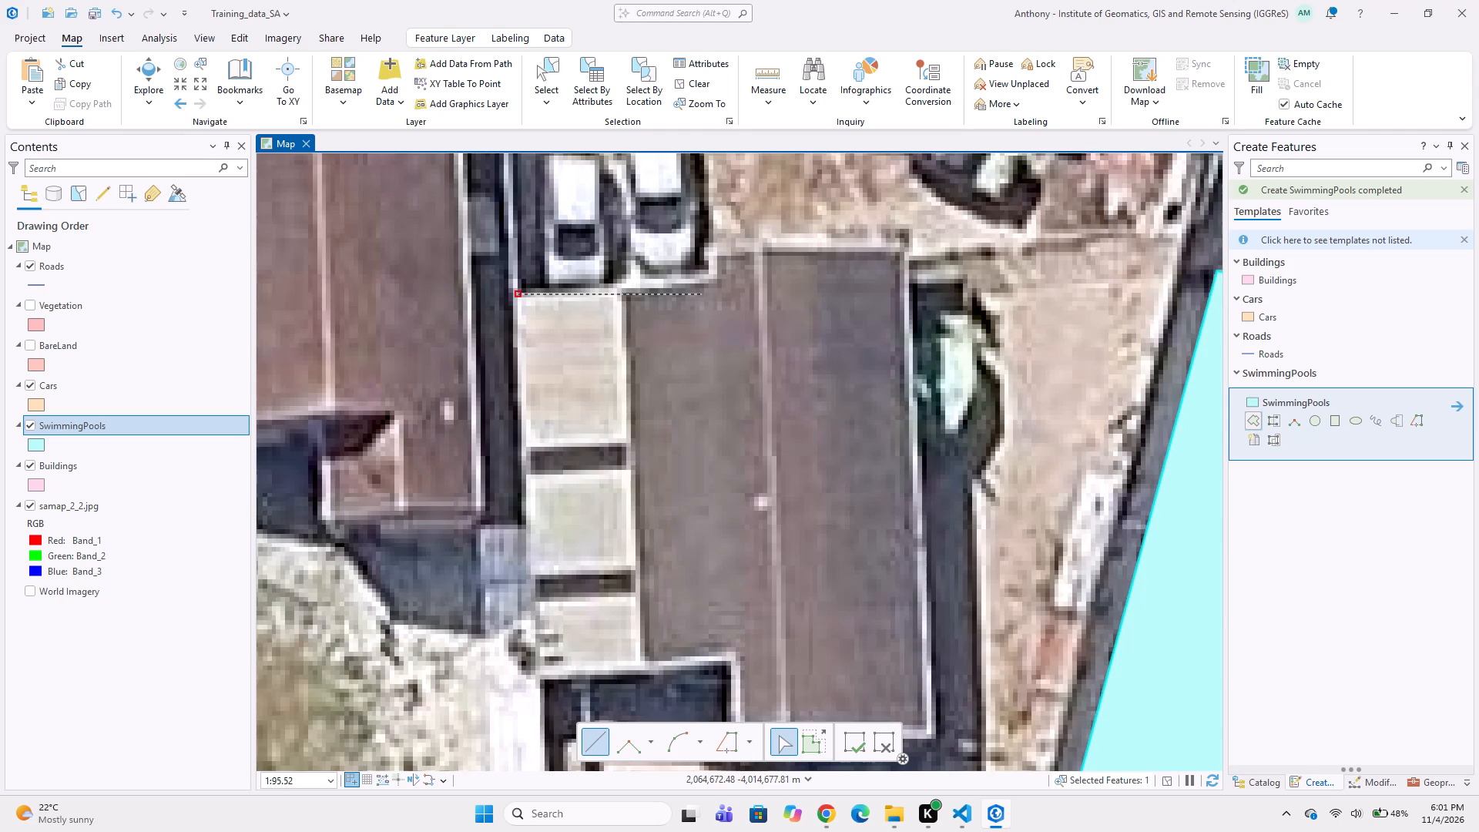
click(704, 275)
click(715, 251)
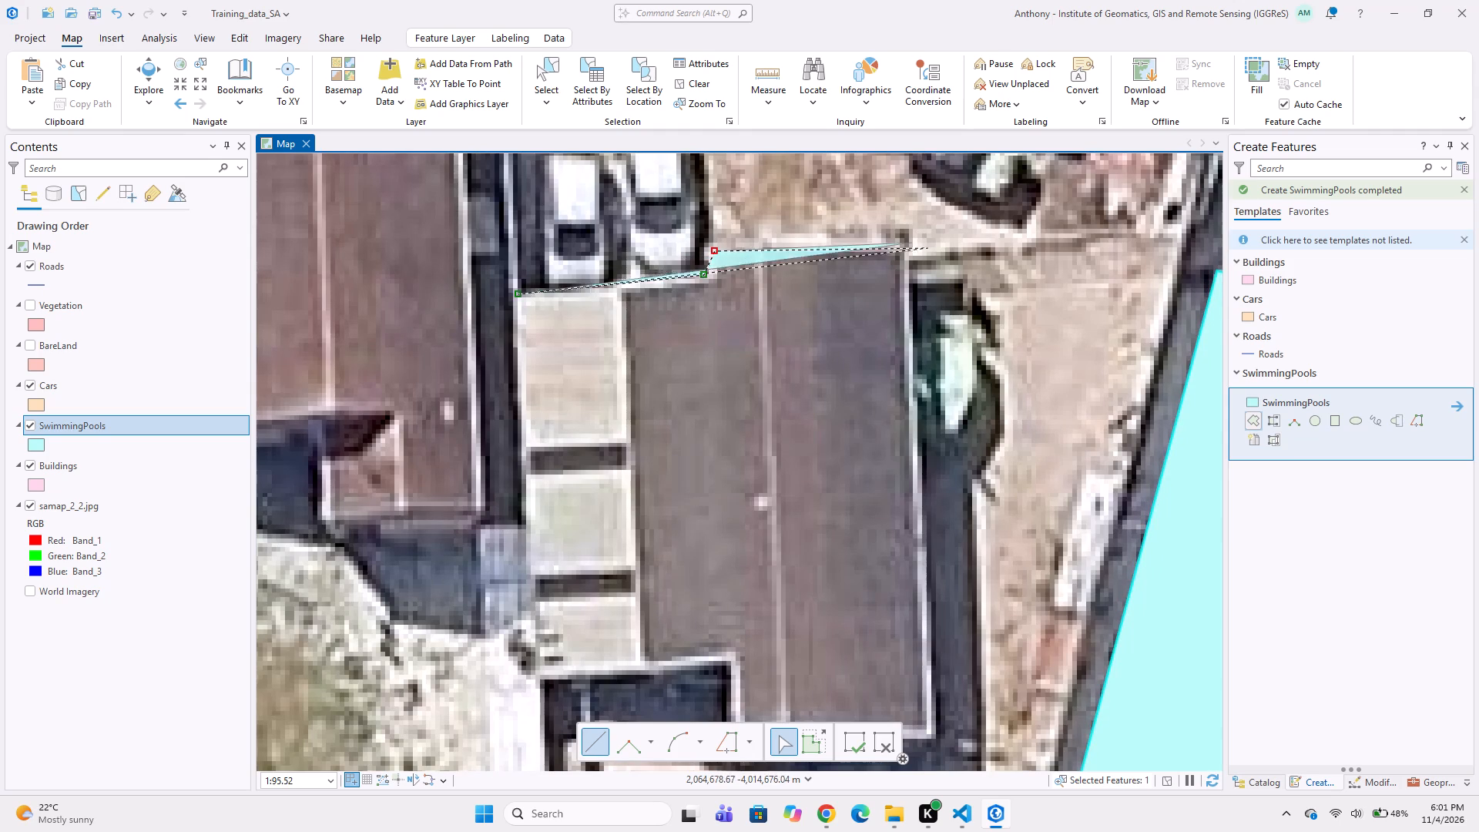
click(1279, 275)
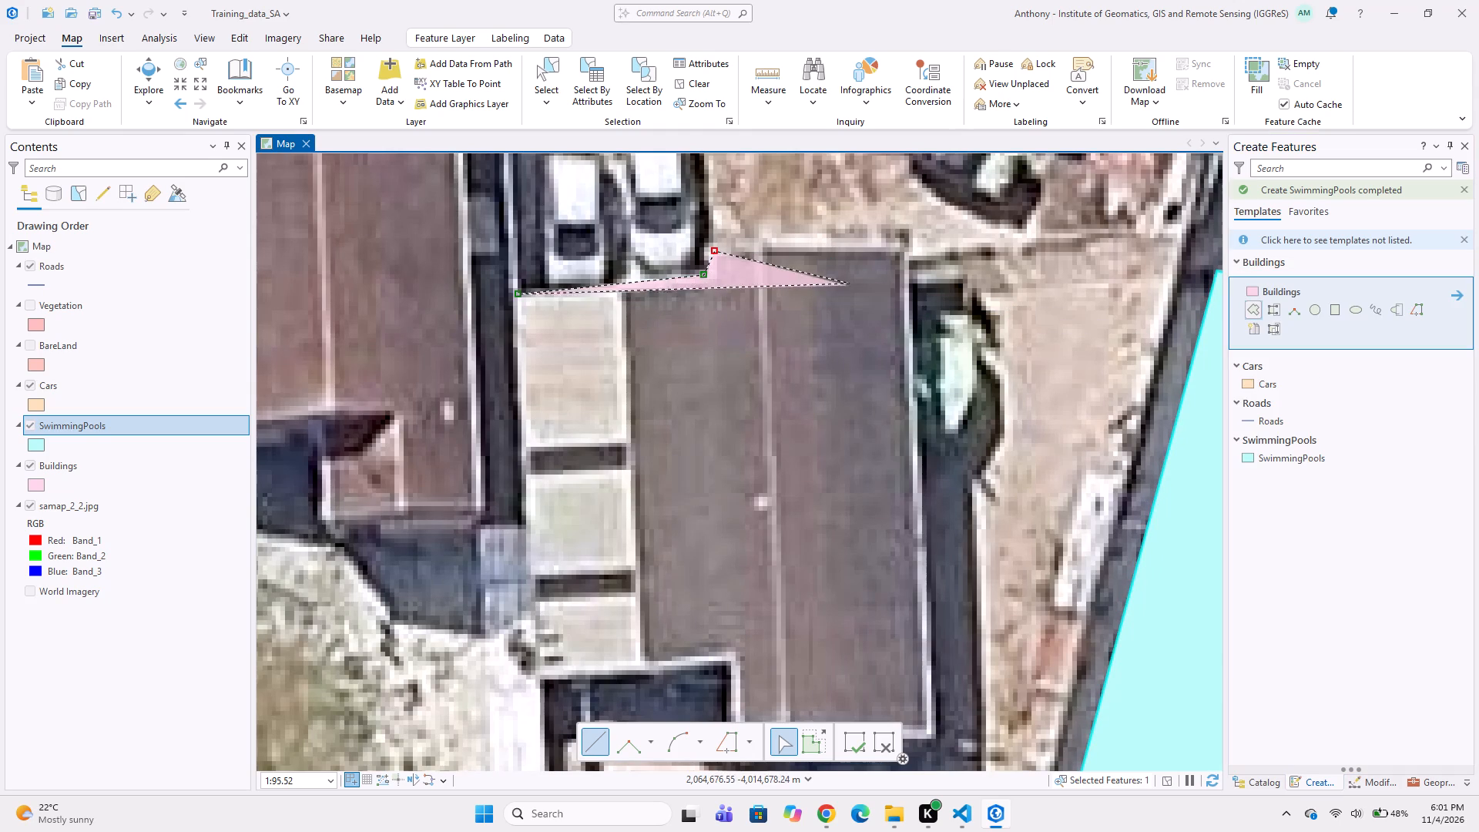
click(907, 246)
middle_drag(901, 345, 896, 246)
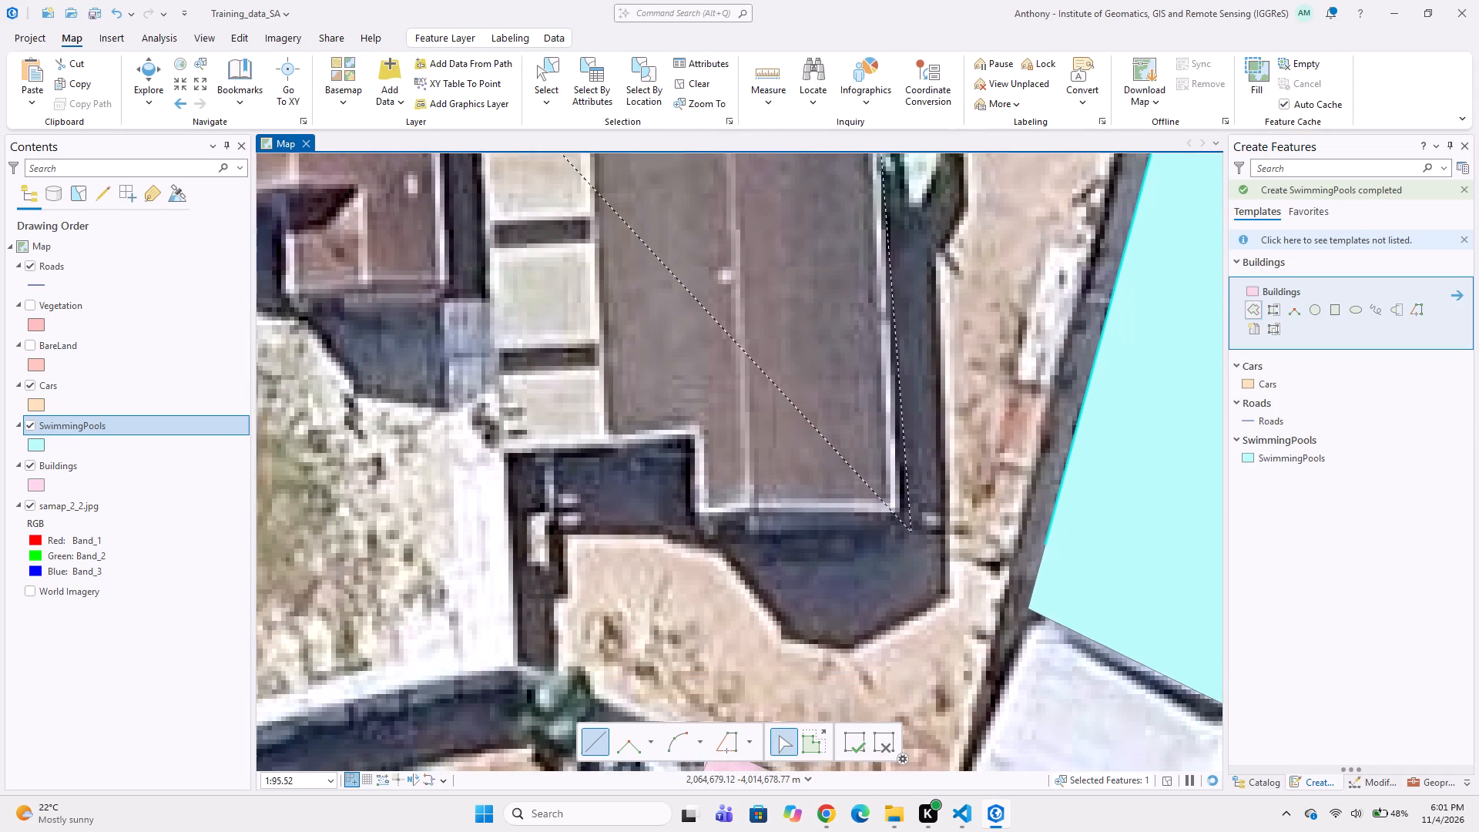
click(896, 507)
click(696, 507)
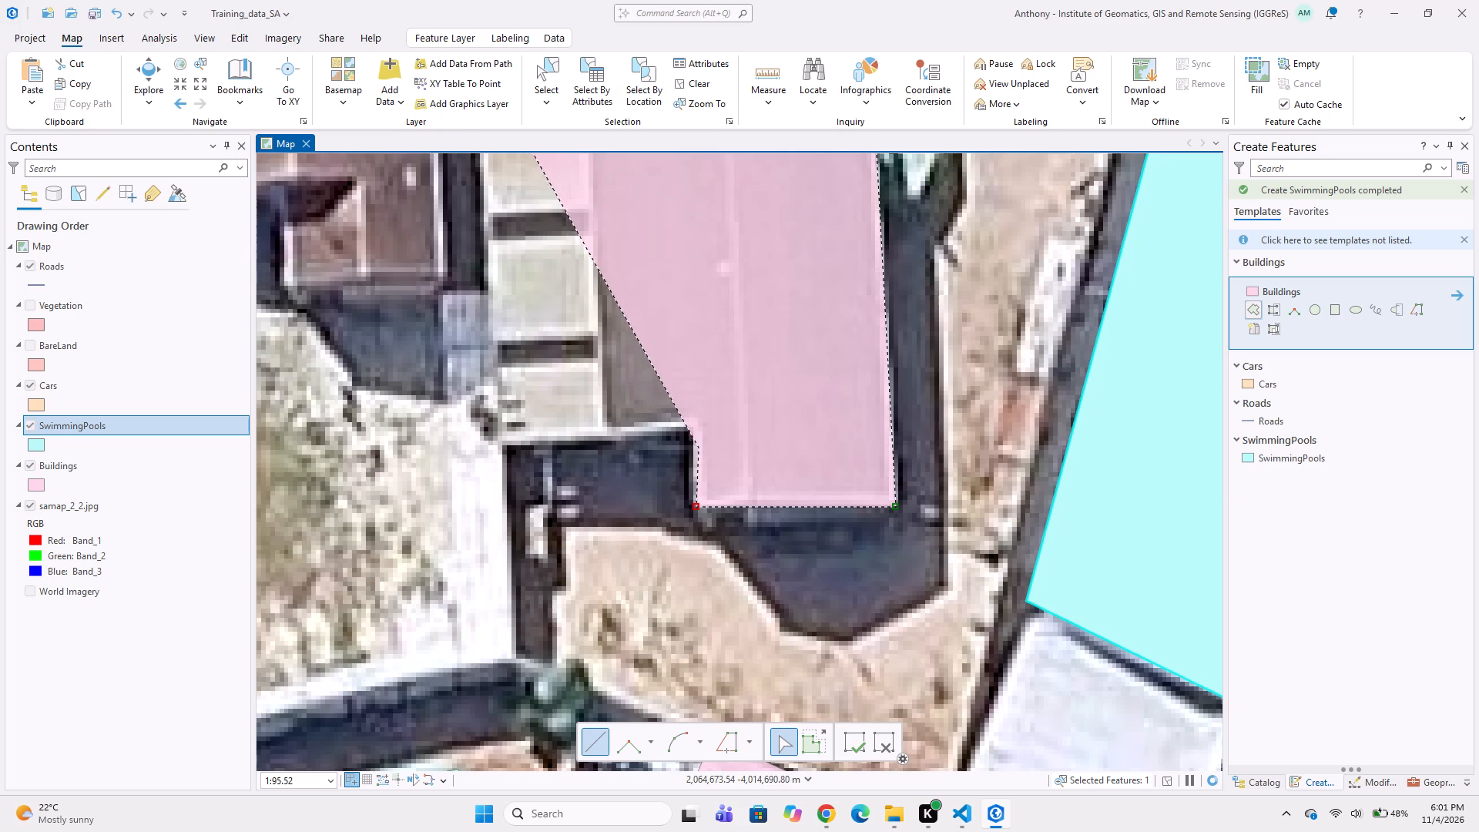
click(694, 439)
middle_drag(527, 442, 688, 437)
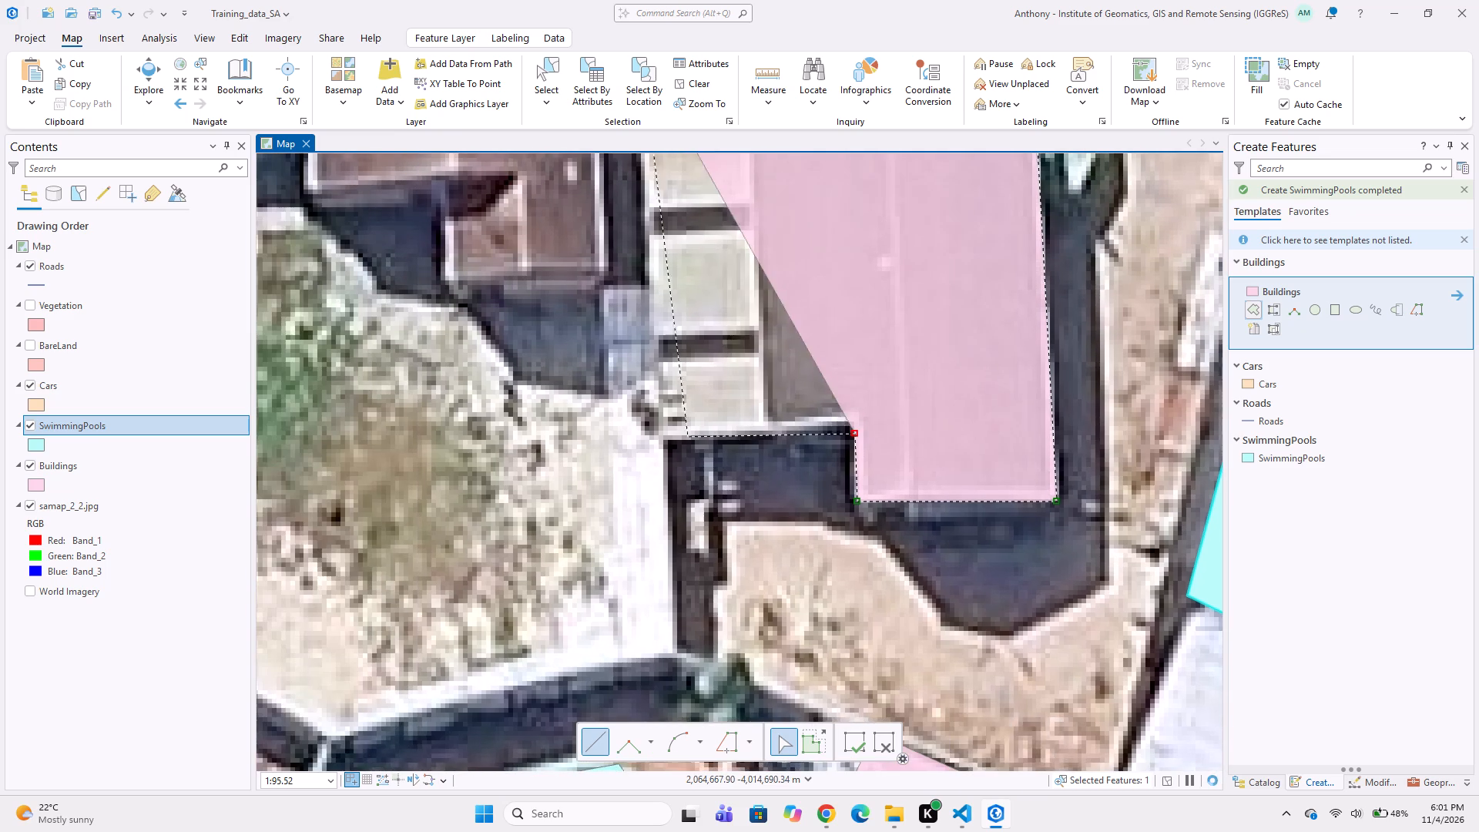
double_click(659, 439)
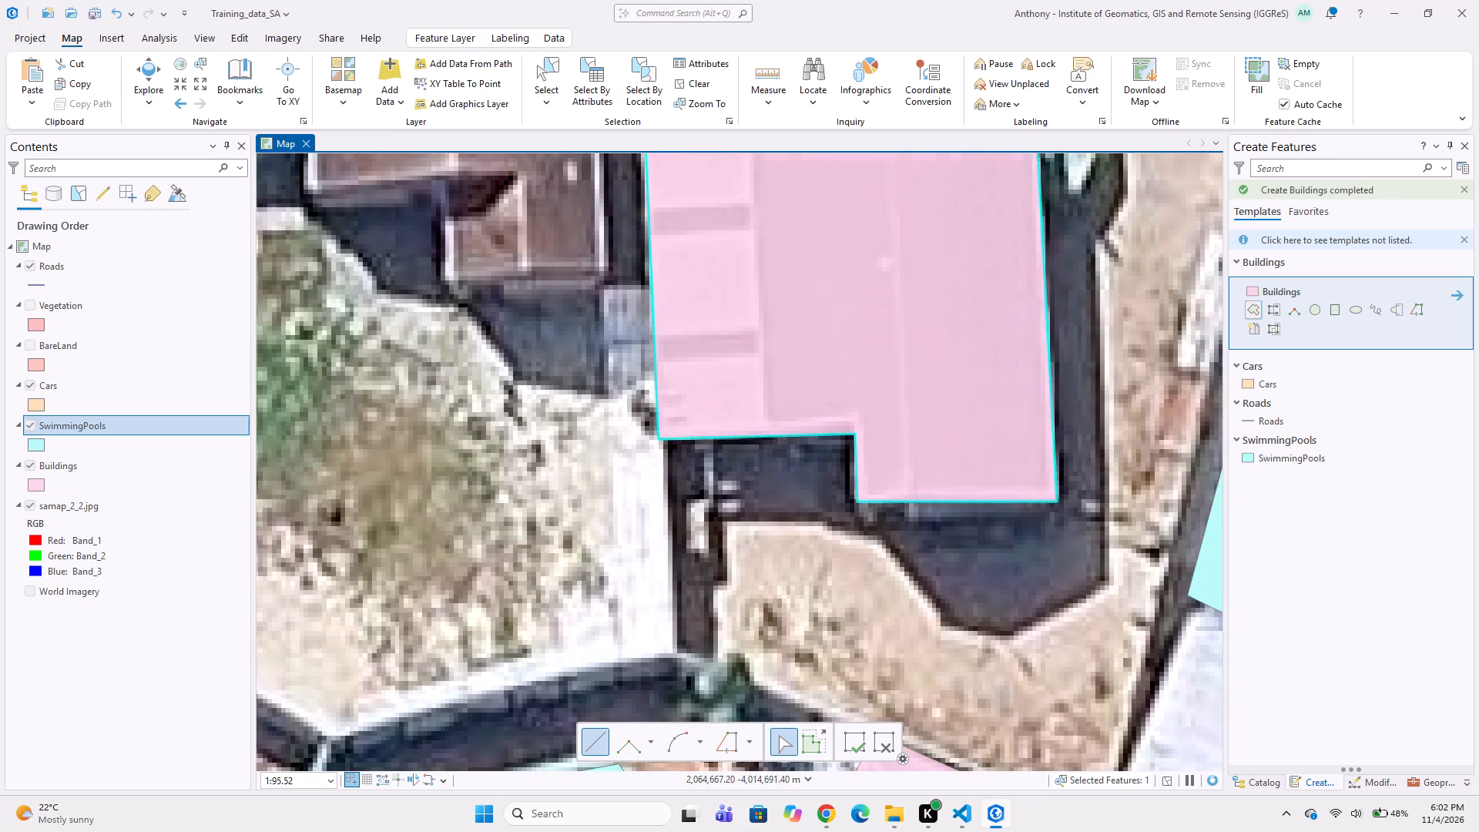
Digitize the western of the two white cars parked north of the brown-grey house as a four-sided Cars polygon.
scroll(731, 515, down, 2)
middle_drag(756, 440, 758, 442)
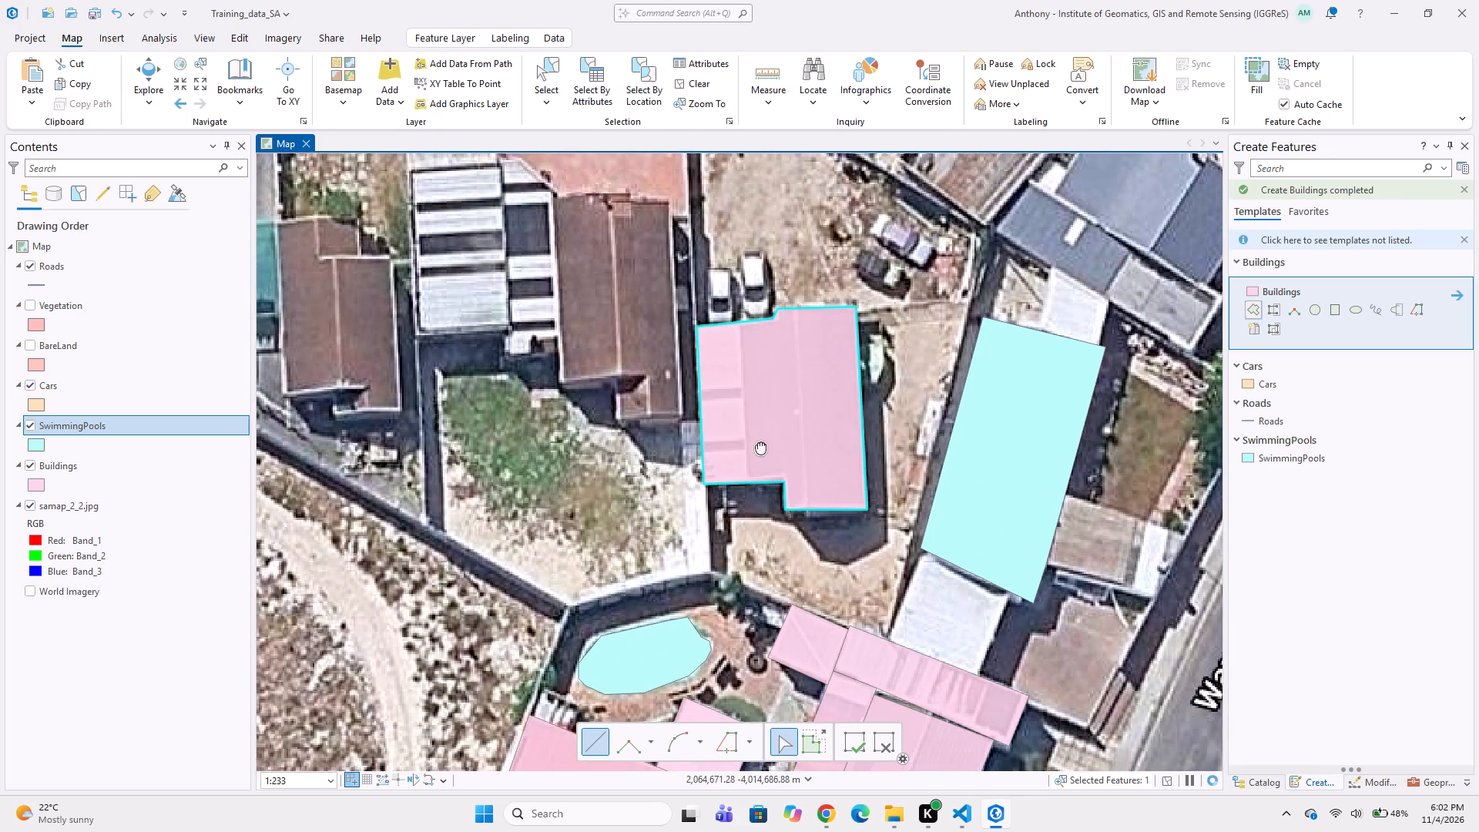
middle_drag(758, 442, 756, 461)
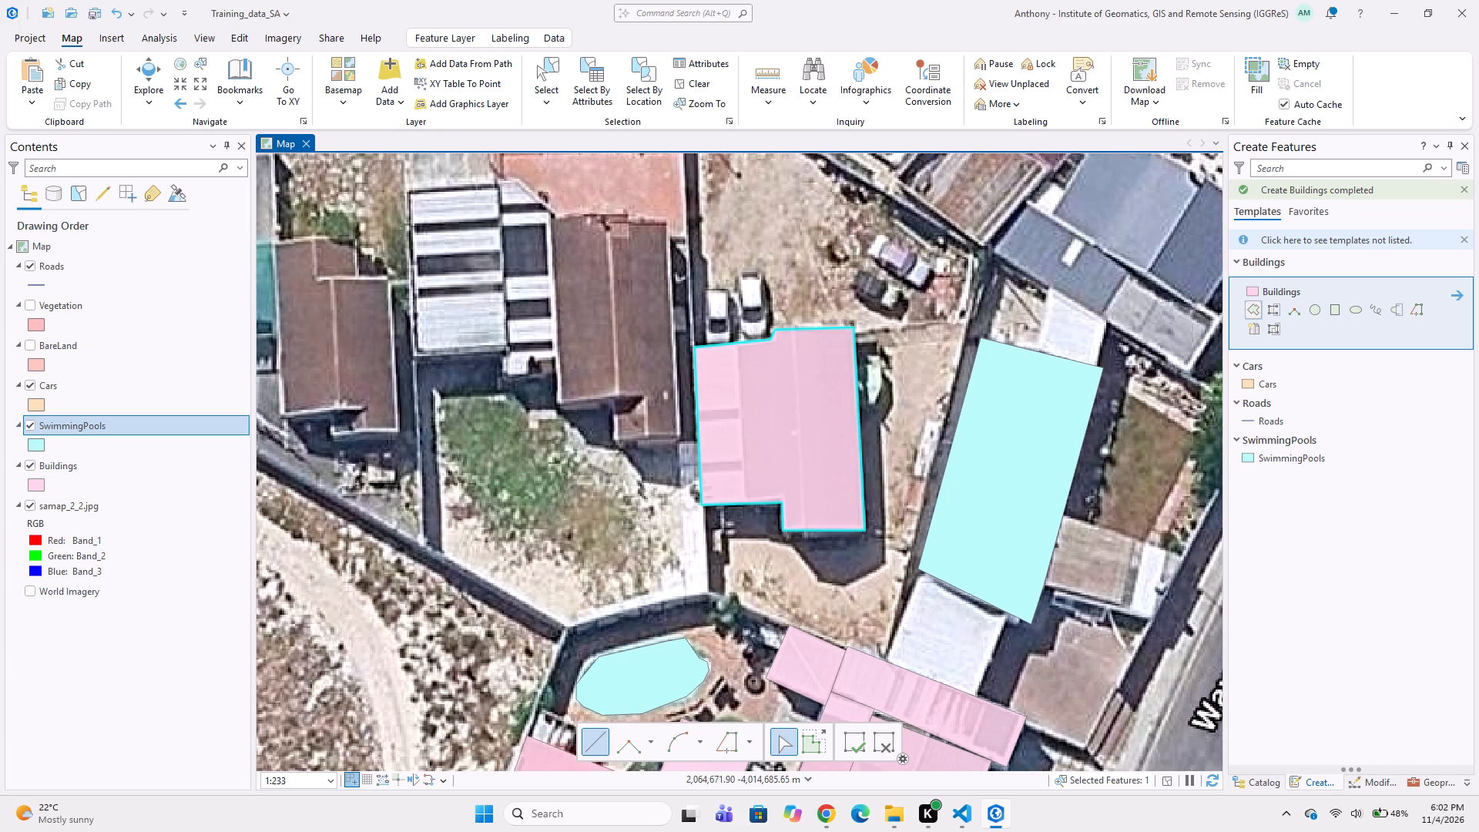
middle_drag(777, 426, 804, 528)
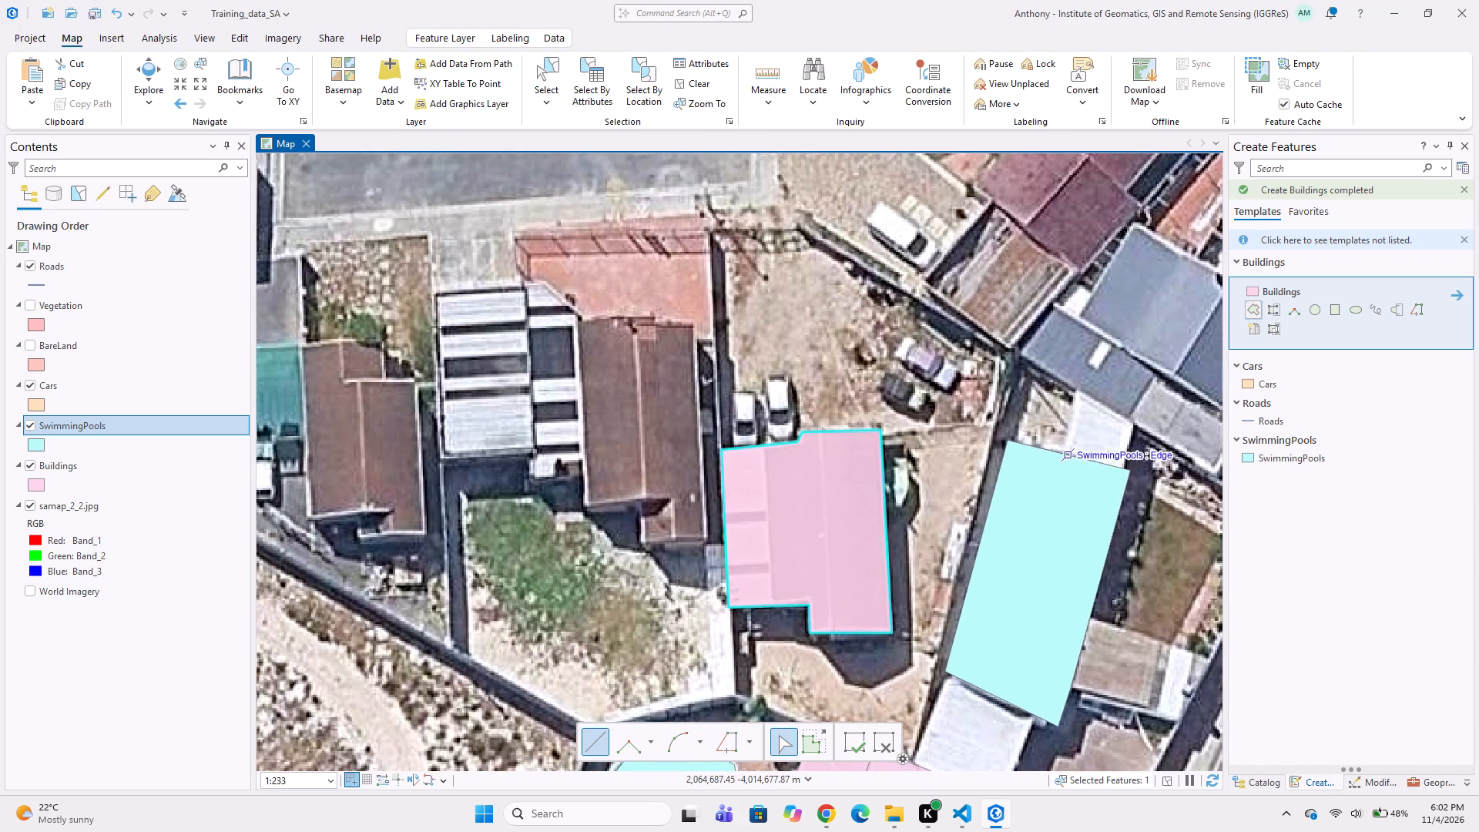
click(1287, 380)
scroll(737, 397, up, 2)
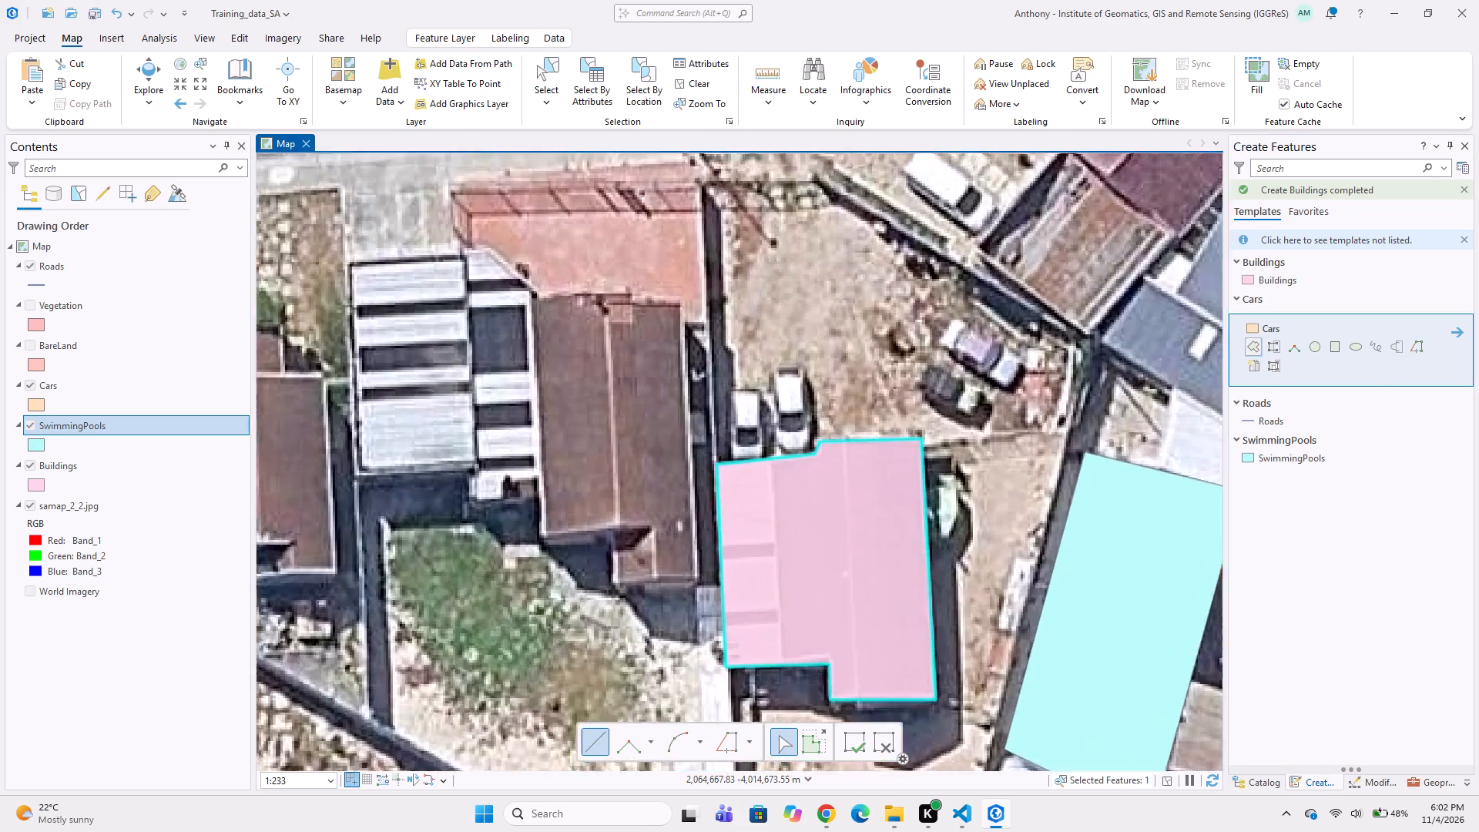
scroll(732, 394, up, 1)
click(710, 377)
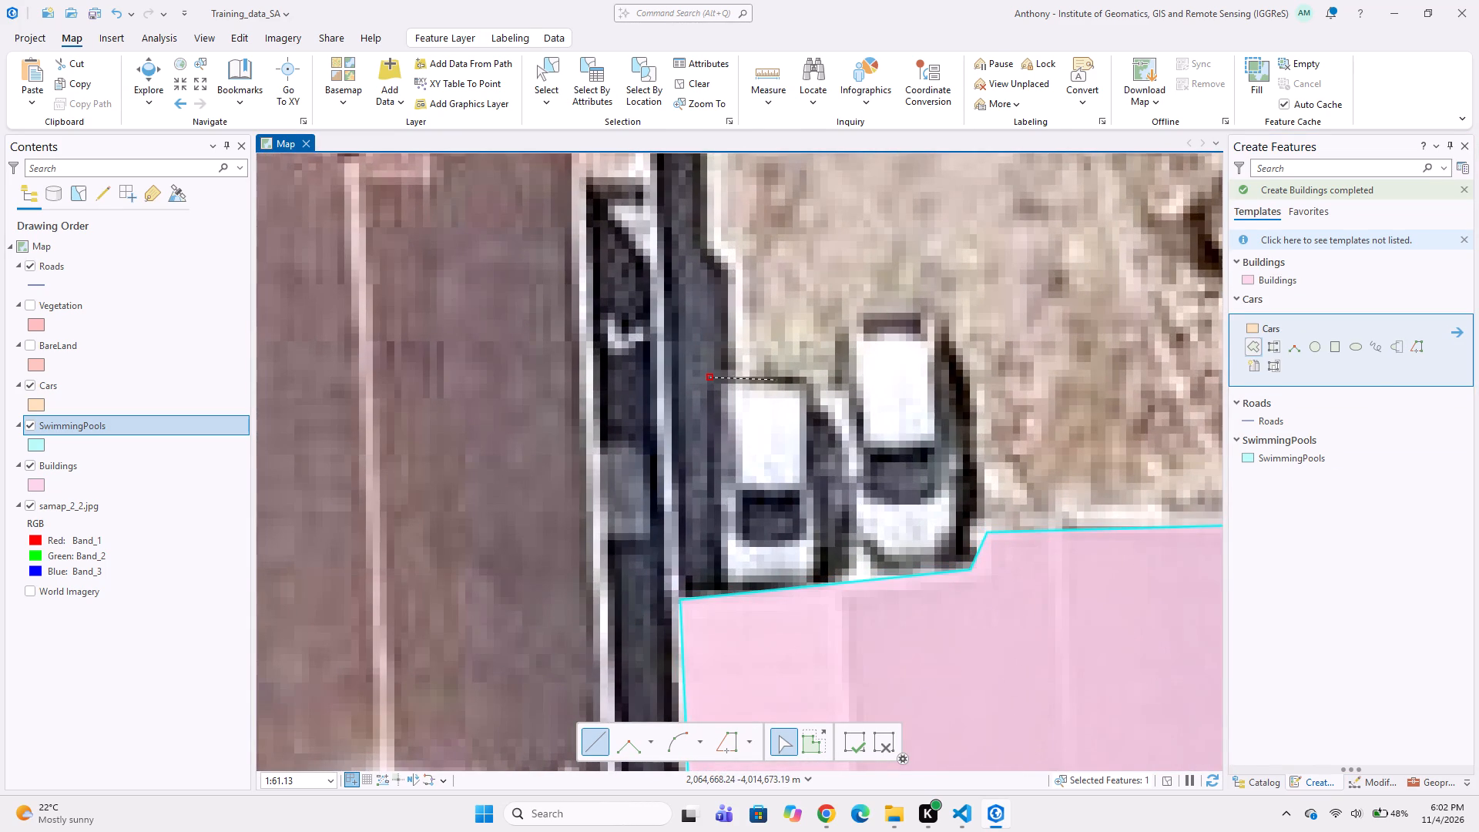
click(810, 375)
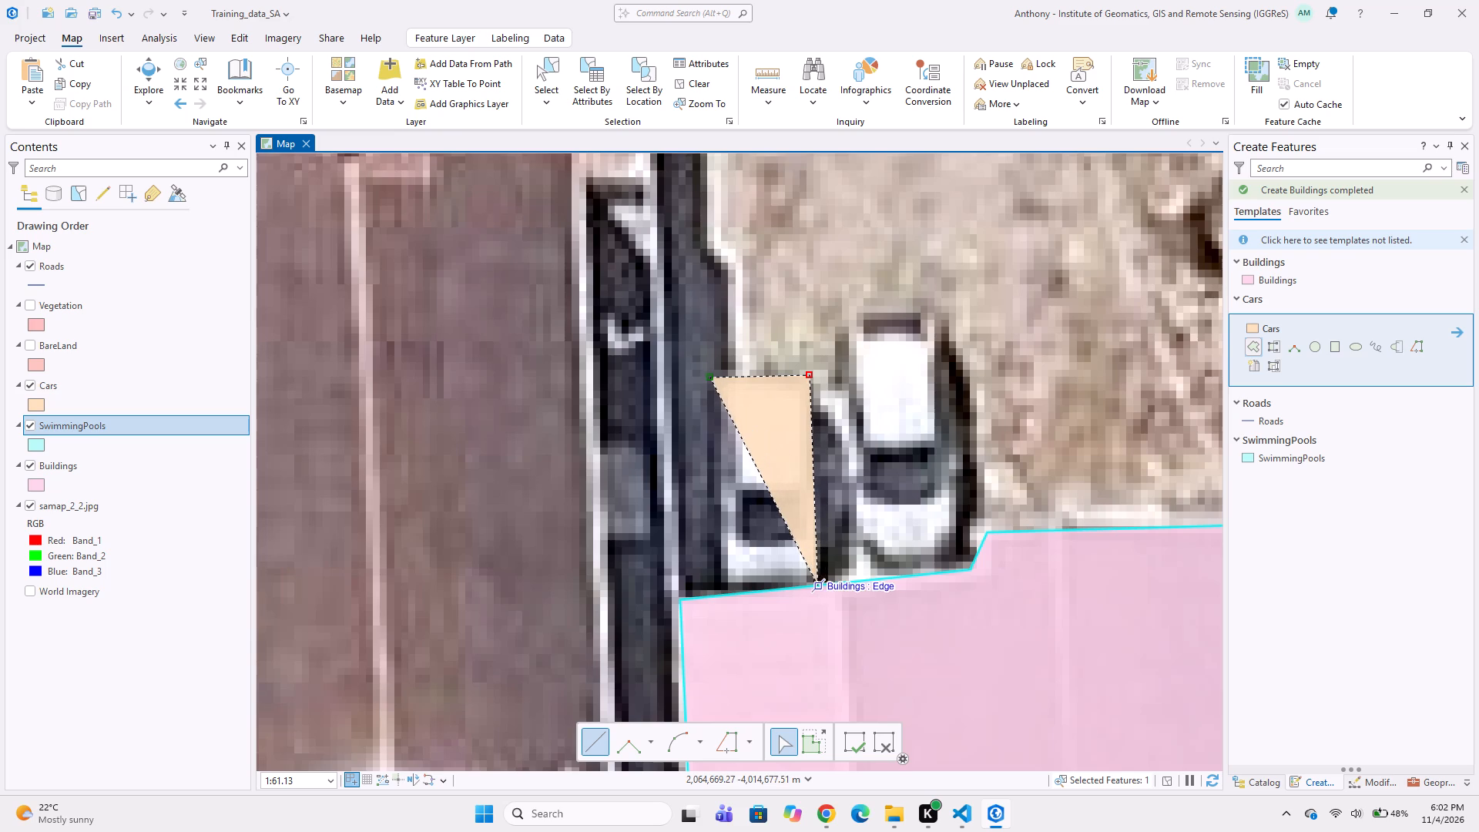
click(818, 588)
double_click(715, 599)
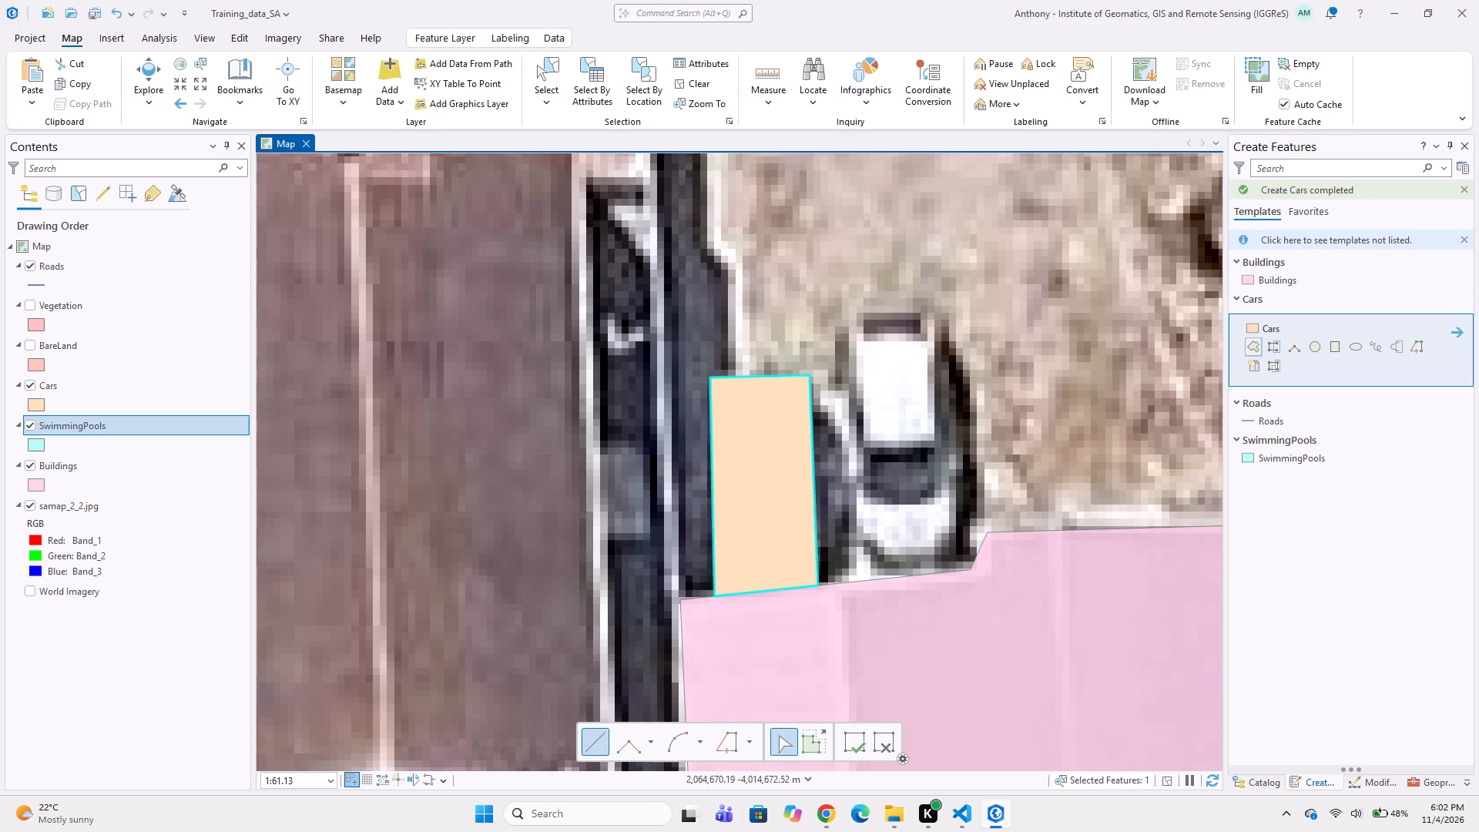
Digitize the eastern white car parked north of the brown-grey house as a four-sided Cars polygon.
click(844, 294)
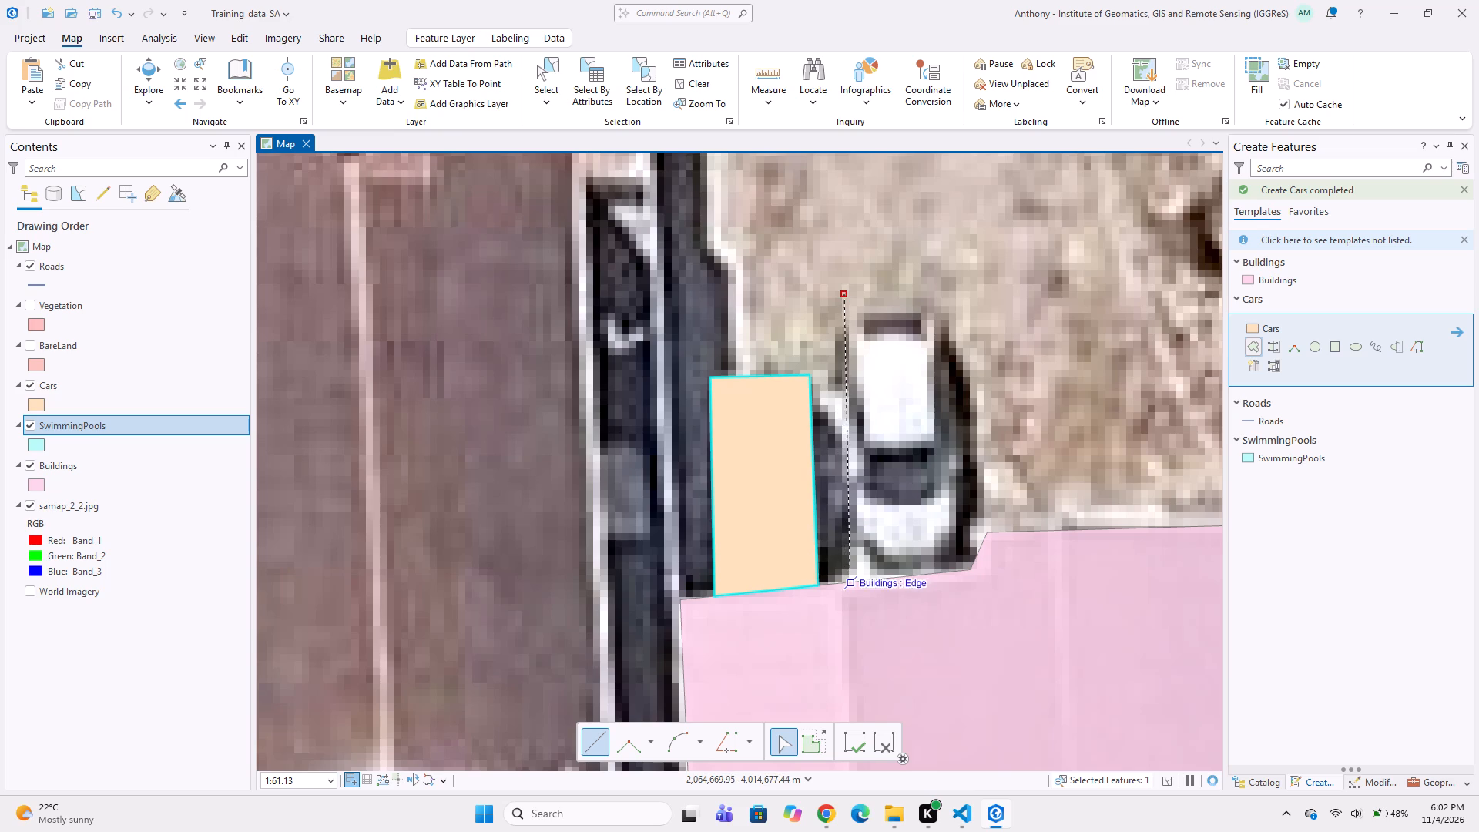
drag(853, 590, 853, 599)
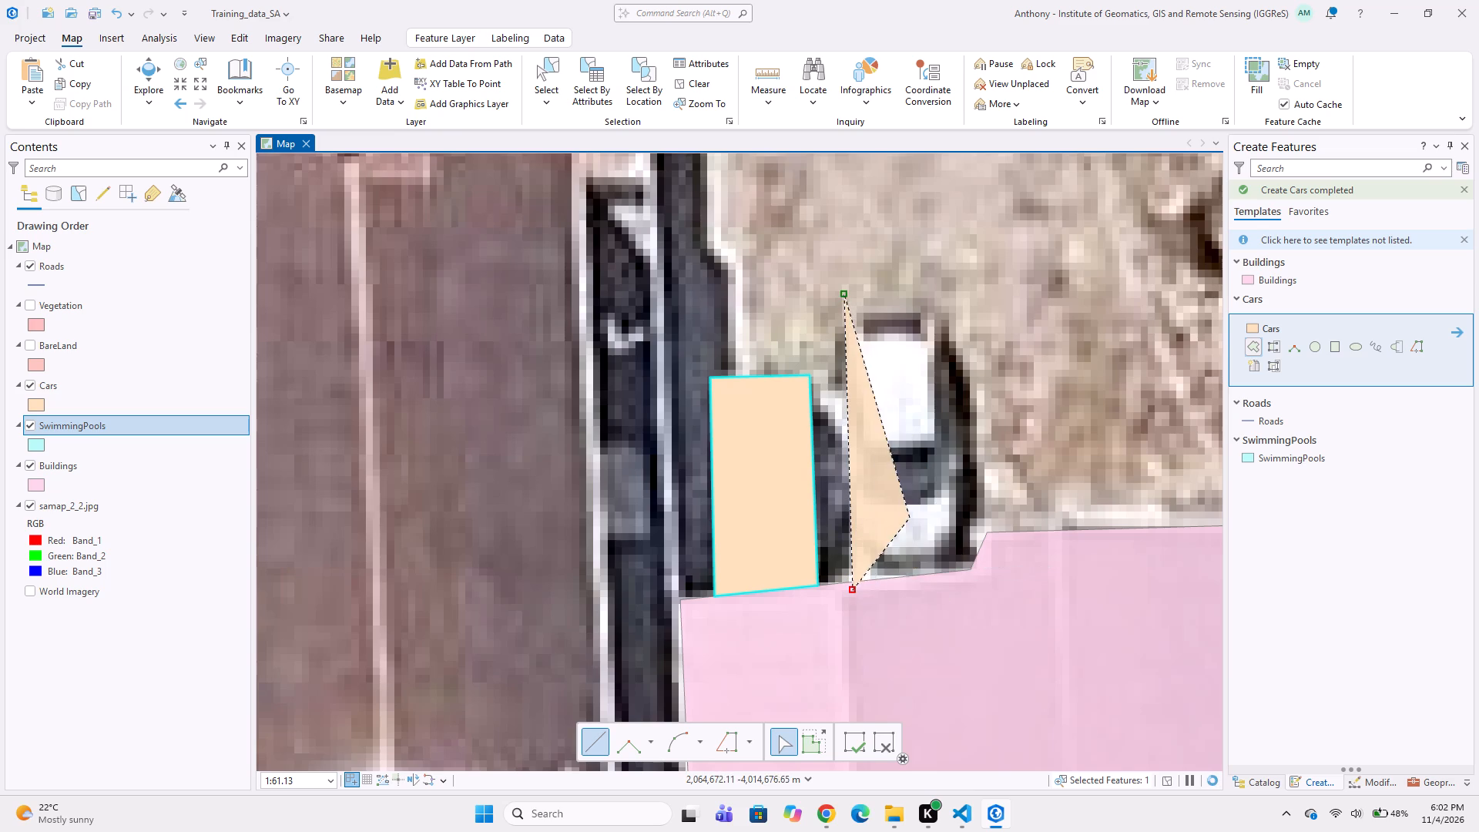
drag(957, 577, 961, 564)
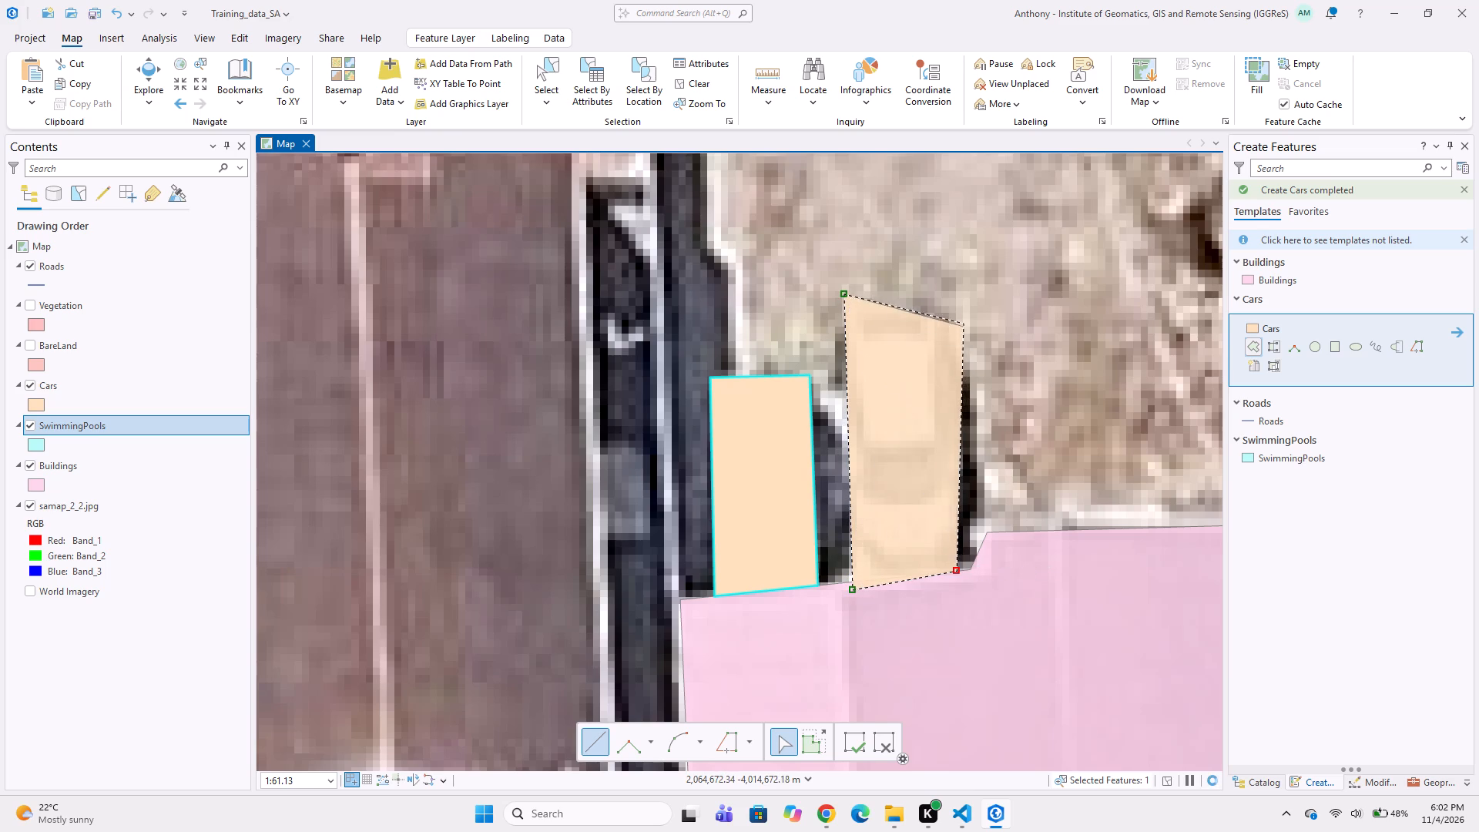
double_click(955, 302)
Digitize the dark car with the white patch, northeast of the brown-grey house, as a rotated Cars rectangle.
scroll(743, 401, down, 3)
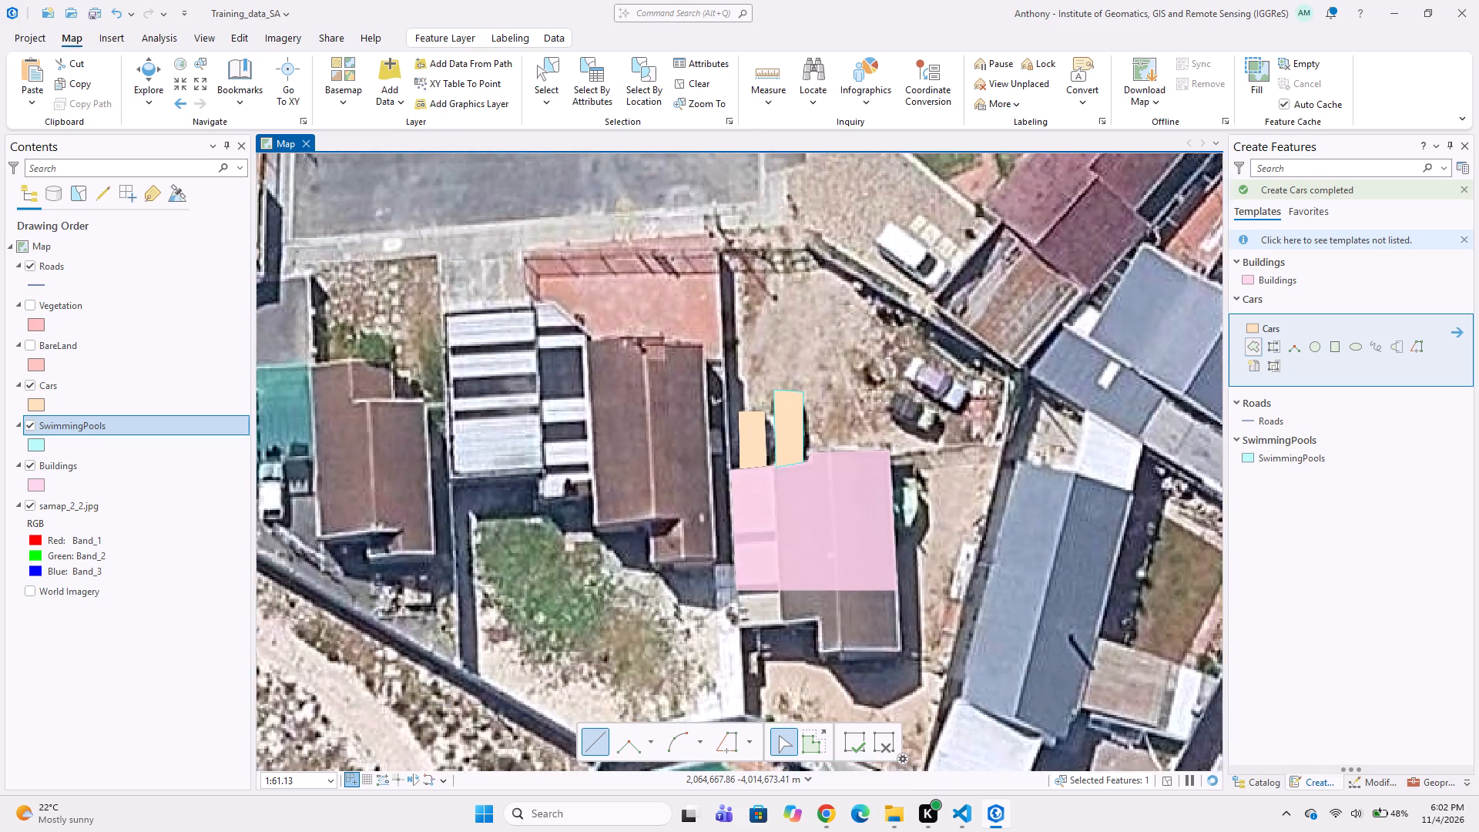
middle_drag(877, 464, 756, 453)
scroll(810, 458, up, 1)
scroll(619, 467, up, 1)
middle_drag(607, 437, 615, 458)
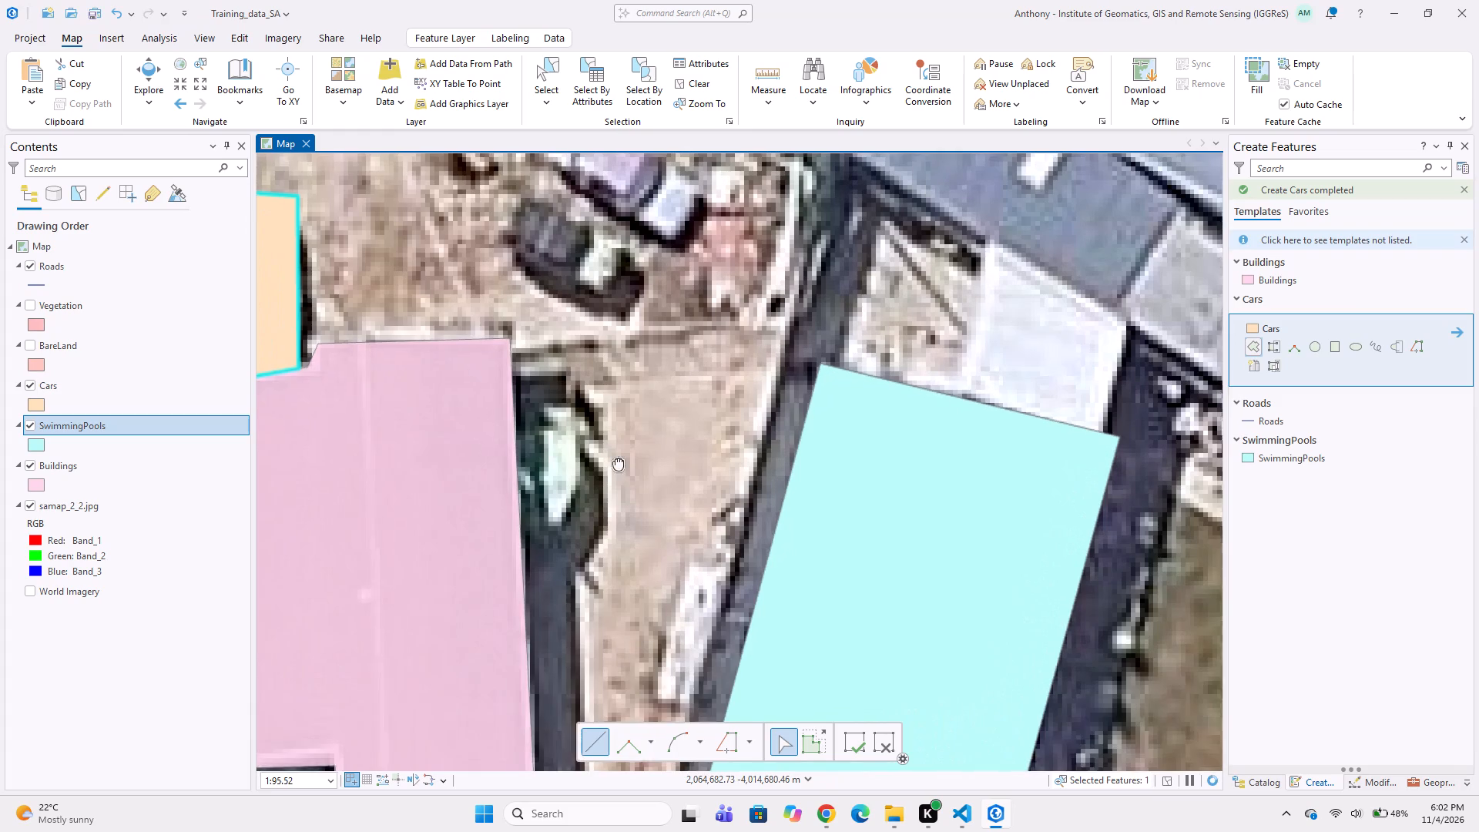
middle_drag(615, 458, 629, 493)
middle_drag(613, 421, 626, 464)
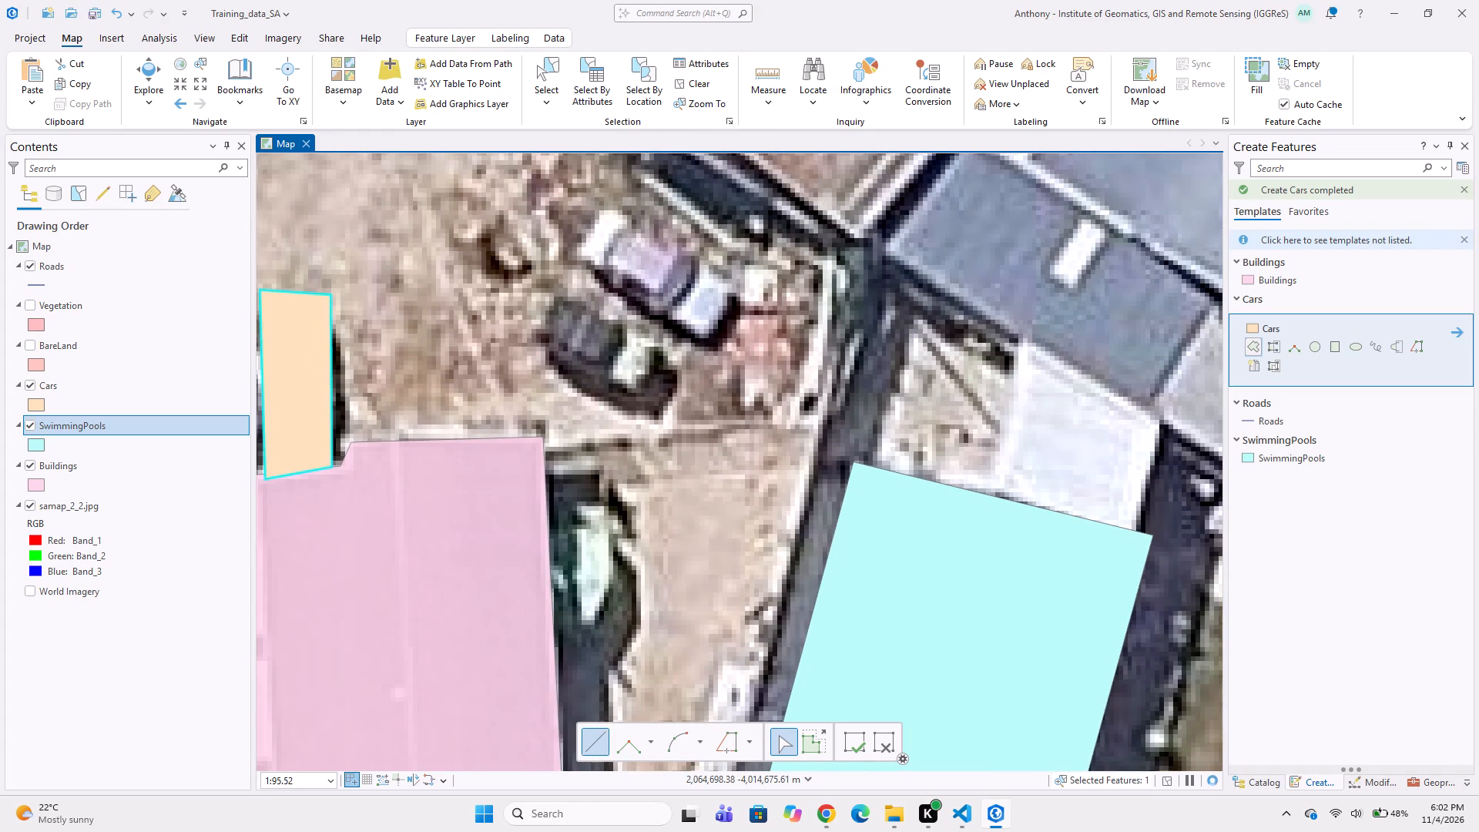
click(1335, 348)
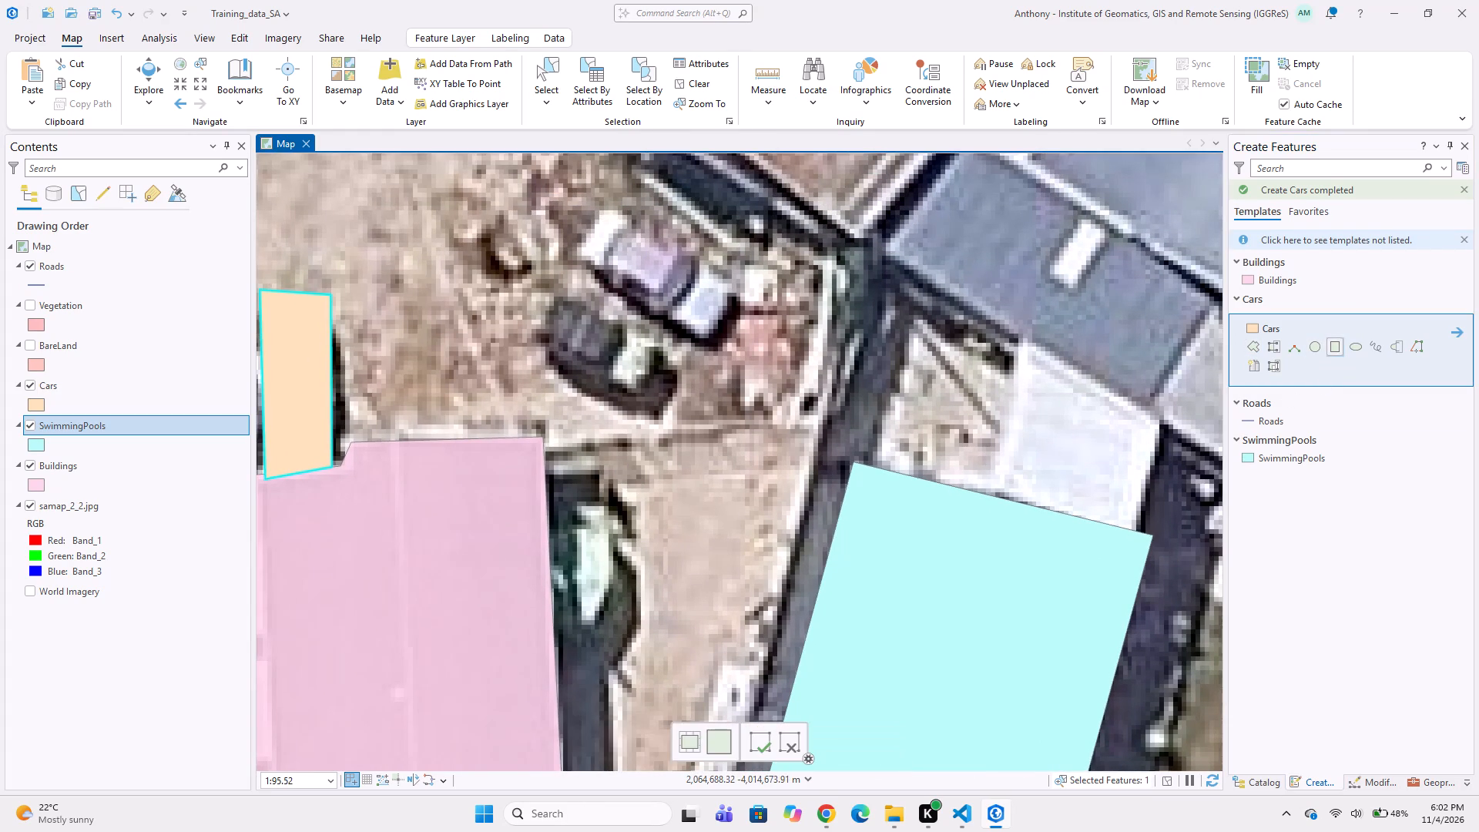
scroll(662, 318, up, 1)
click(489, 275)
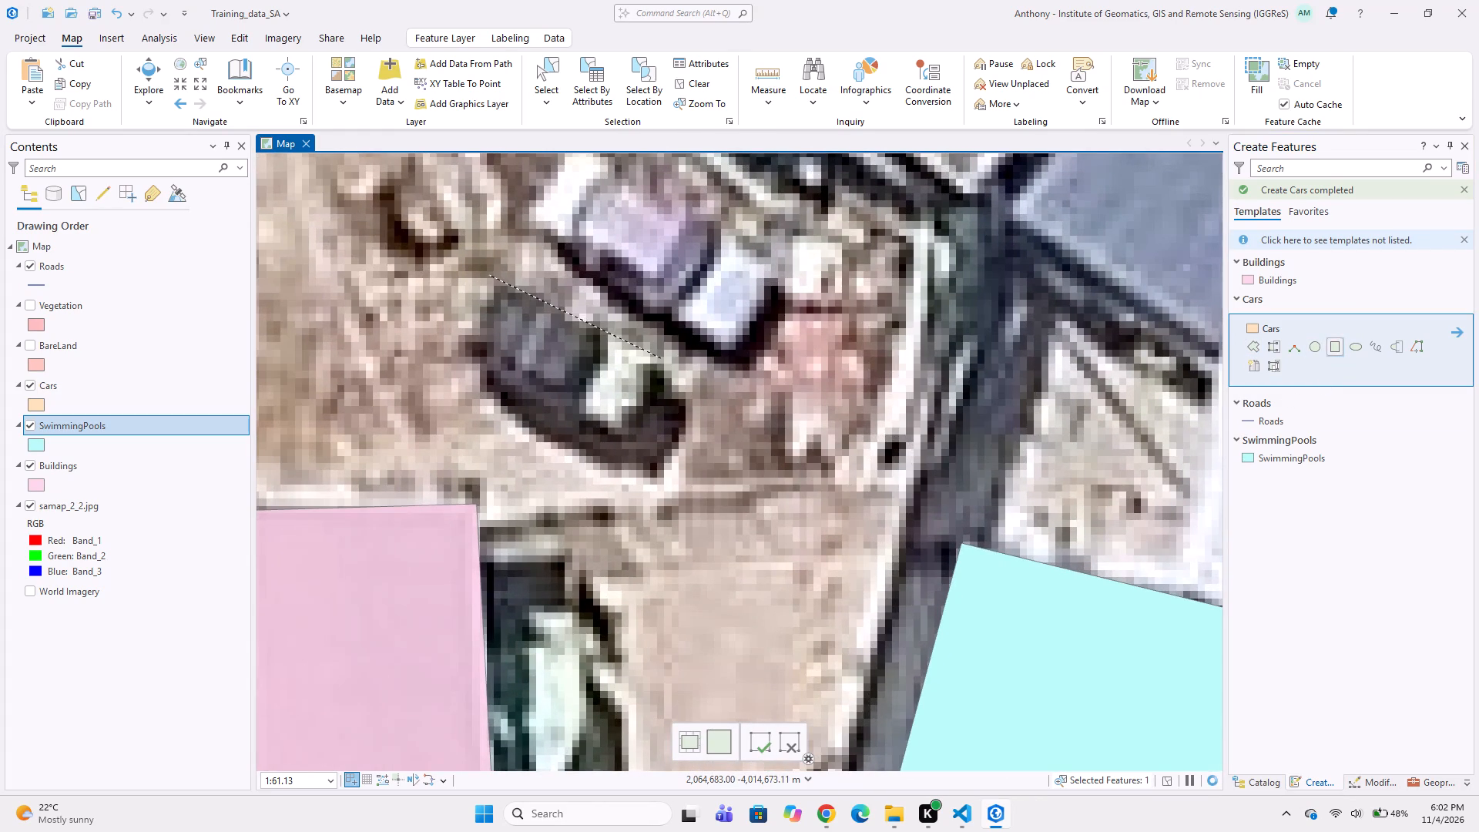
click(677, 359)
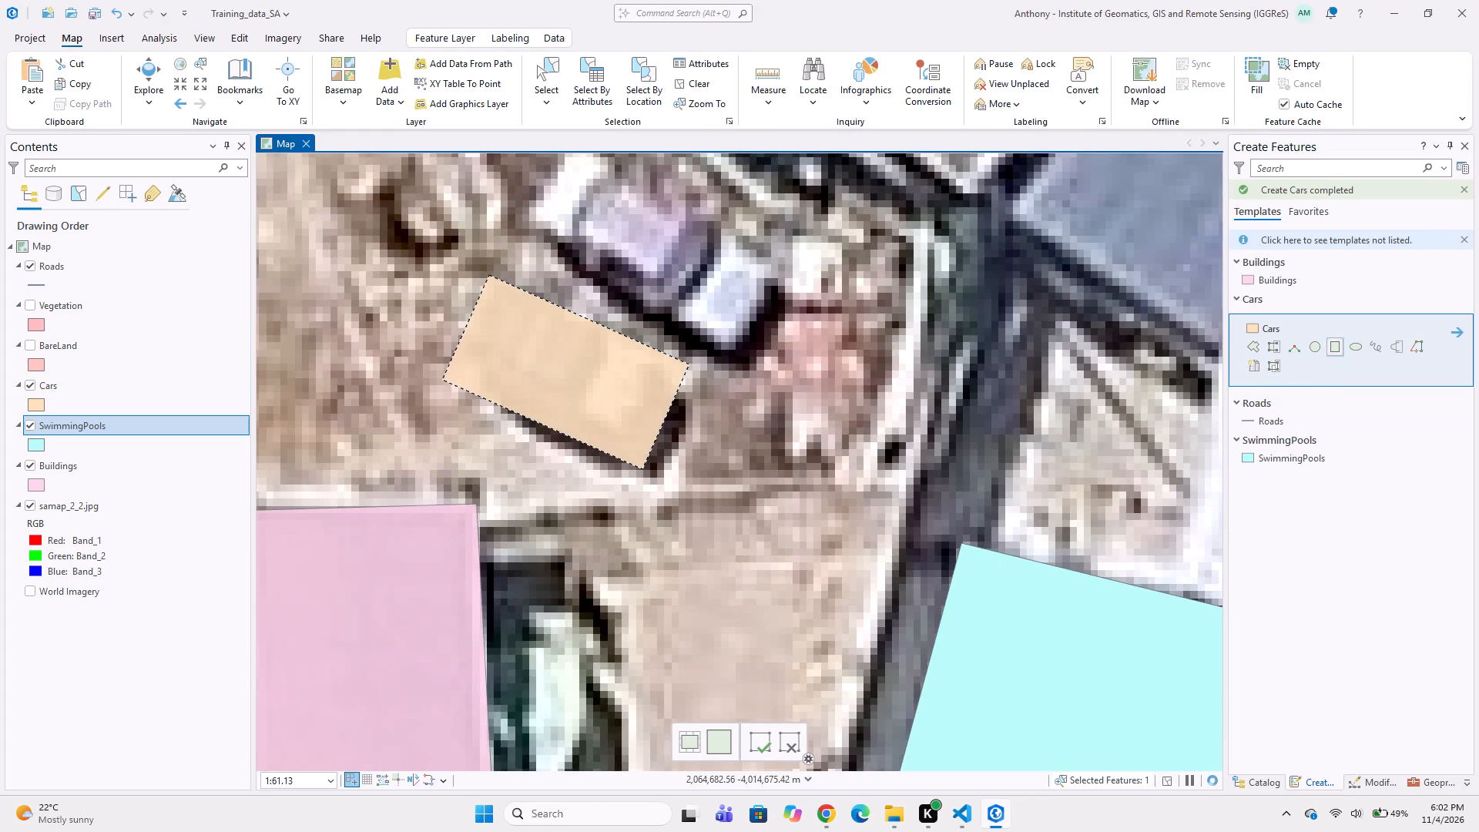
click(642, 469)
Digitize the lilac-and-white car just northeast of the dark car as a rotated Cars rectangle.
middle_drag(626, 245, 529, 394)
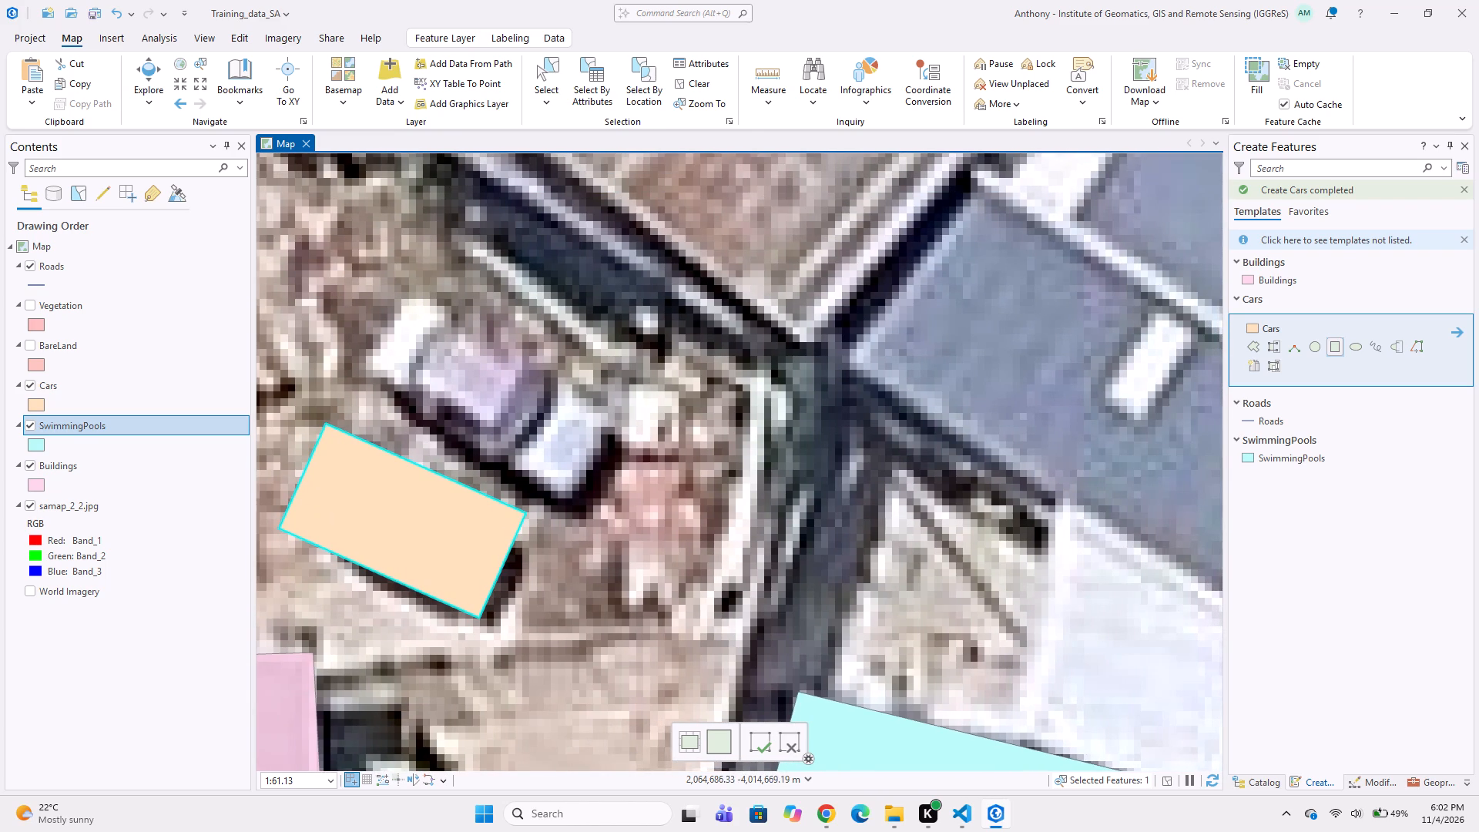
click(413, 270)
click(626, 412)
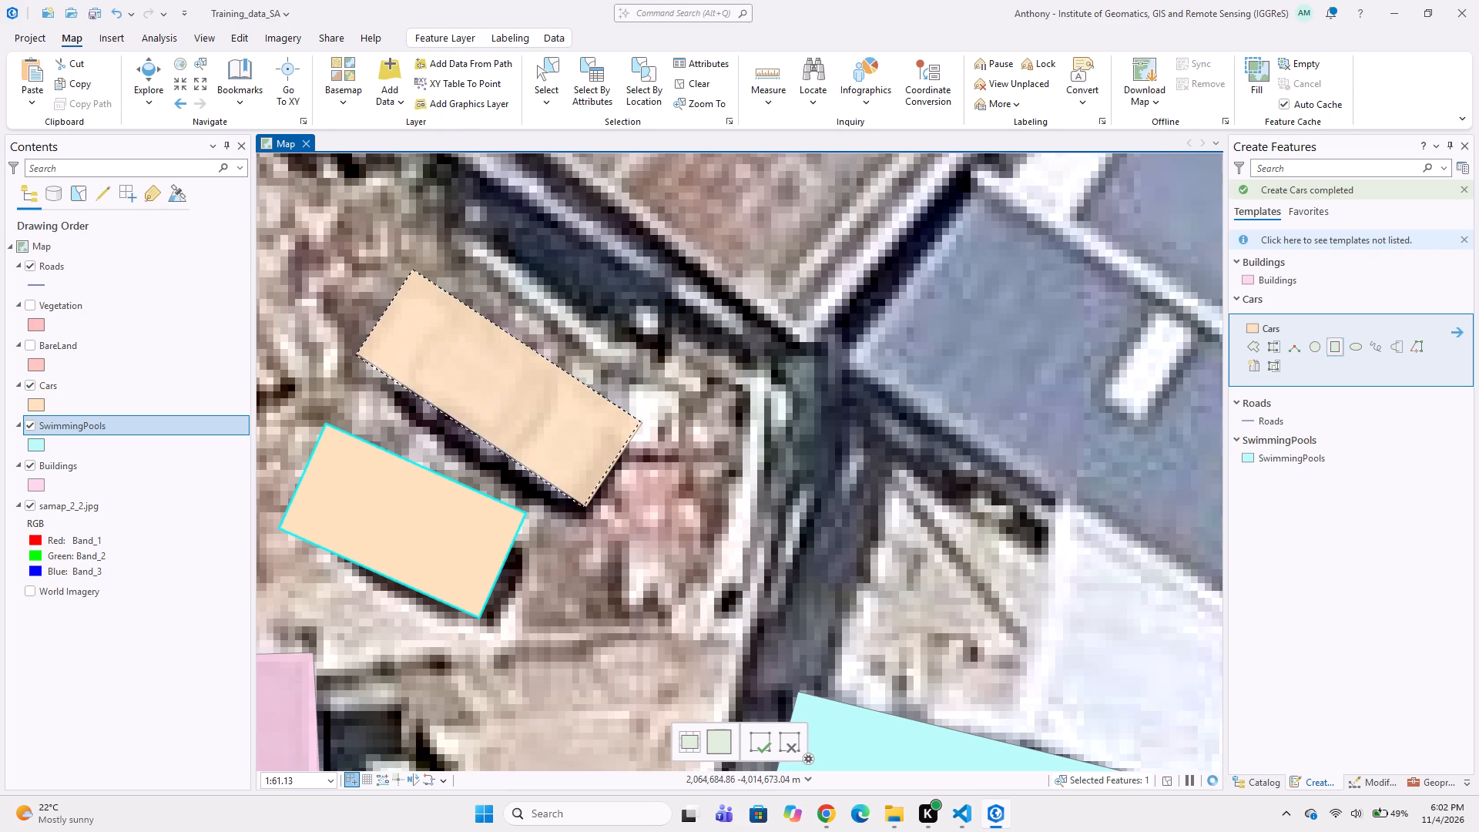
click(575, 520)
click(575, 520)
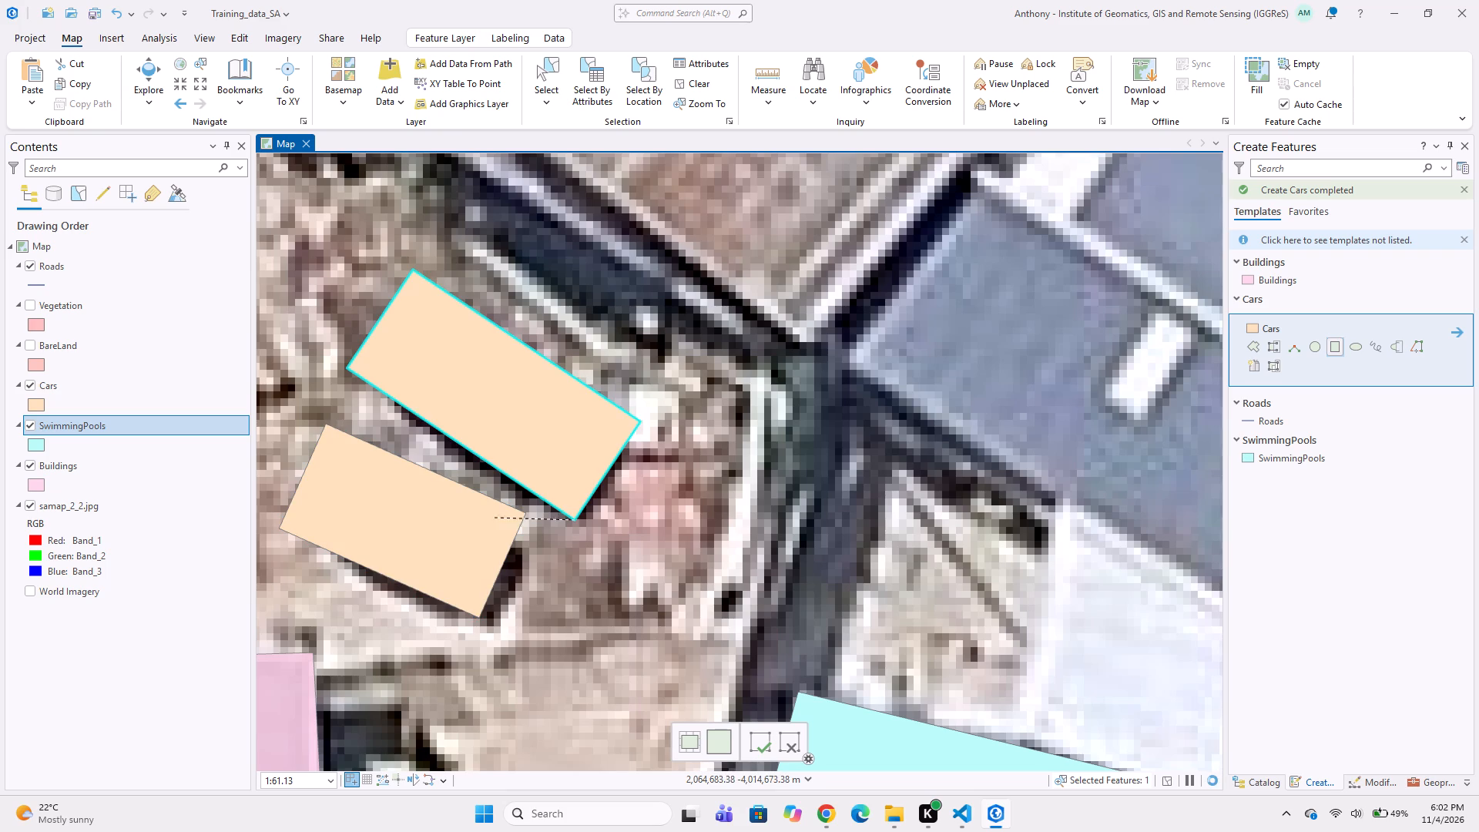
key(Escape)
Digitize the brown gabled roof south of the red paved yard, west of the digitized house, as a seven-vertex Buildings polygon.
middle_drag(688, 424, 545, 575)
scroll(591, 502, down, 3)
middle_drag(448, 477, 569, 421)
middle_drag(367, 418, 521, 391)
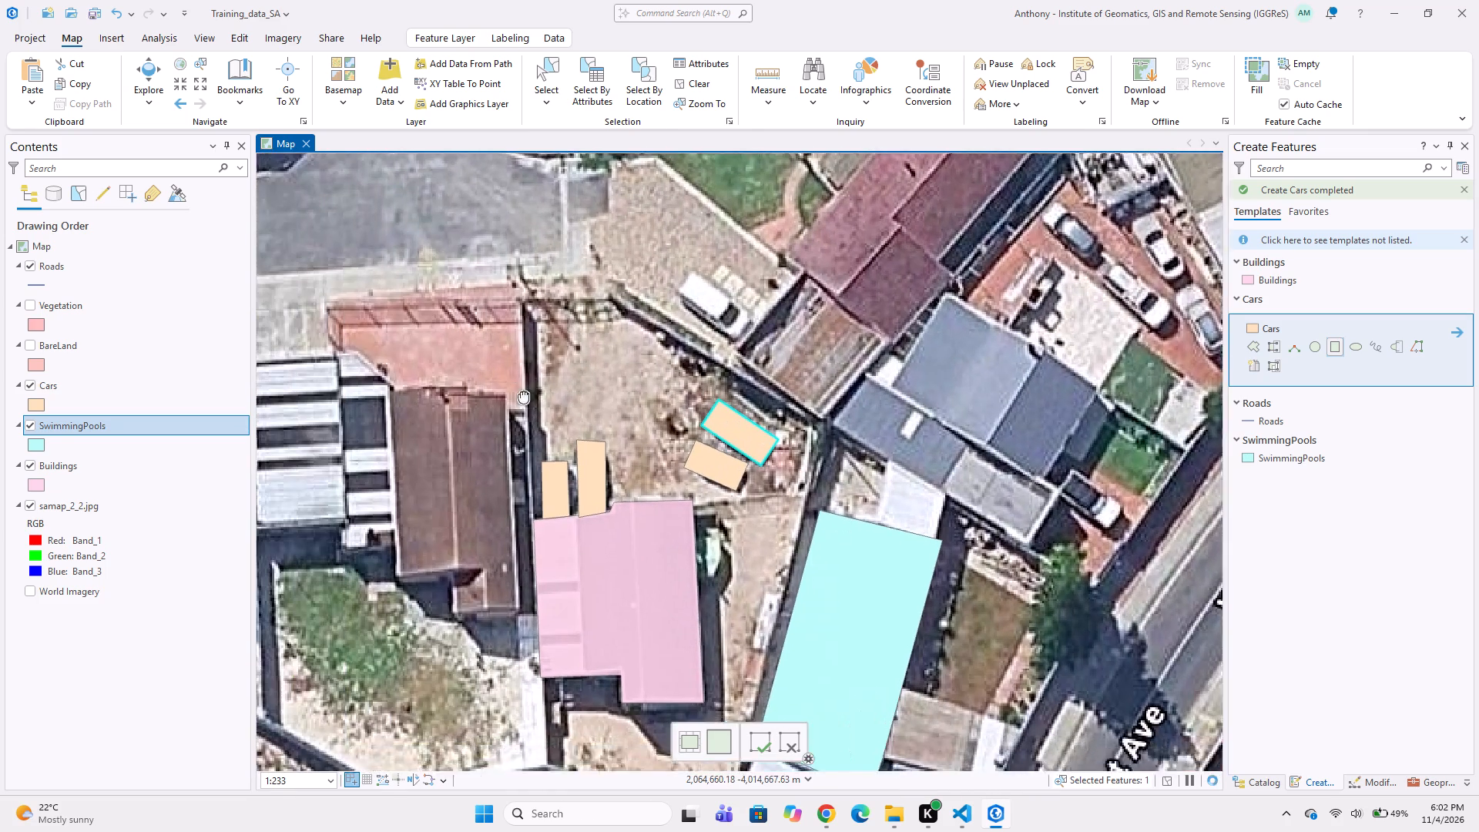
middle_drag(521, 391, 524, 391)
scroll(473, 407, up, 1)
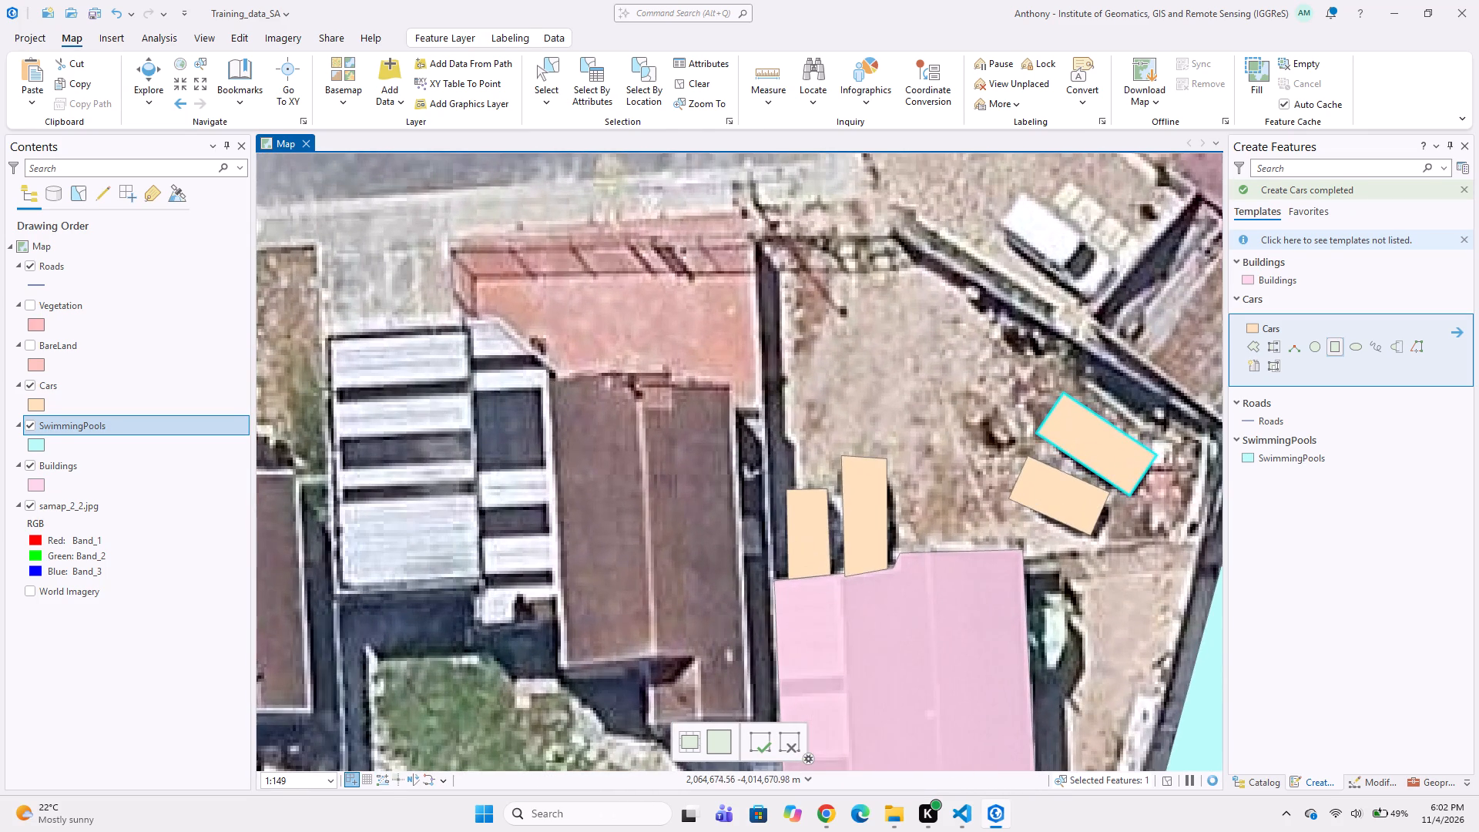
click(1286, 286)
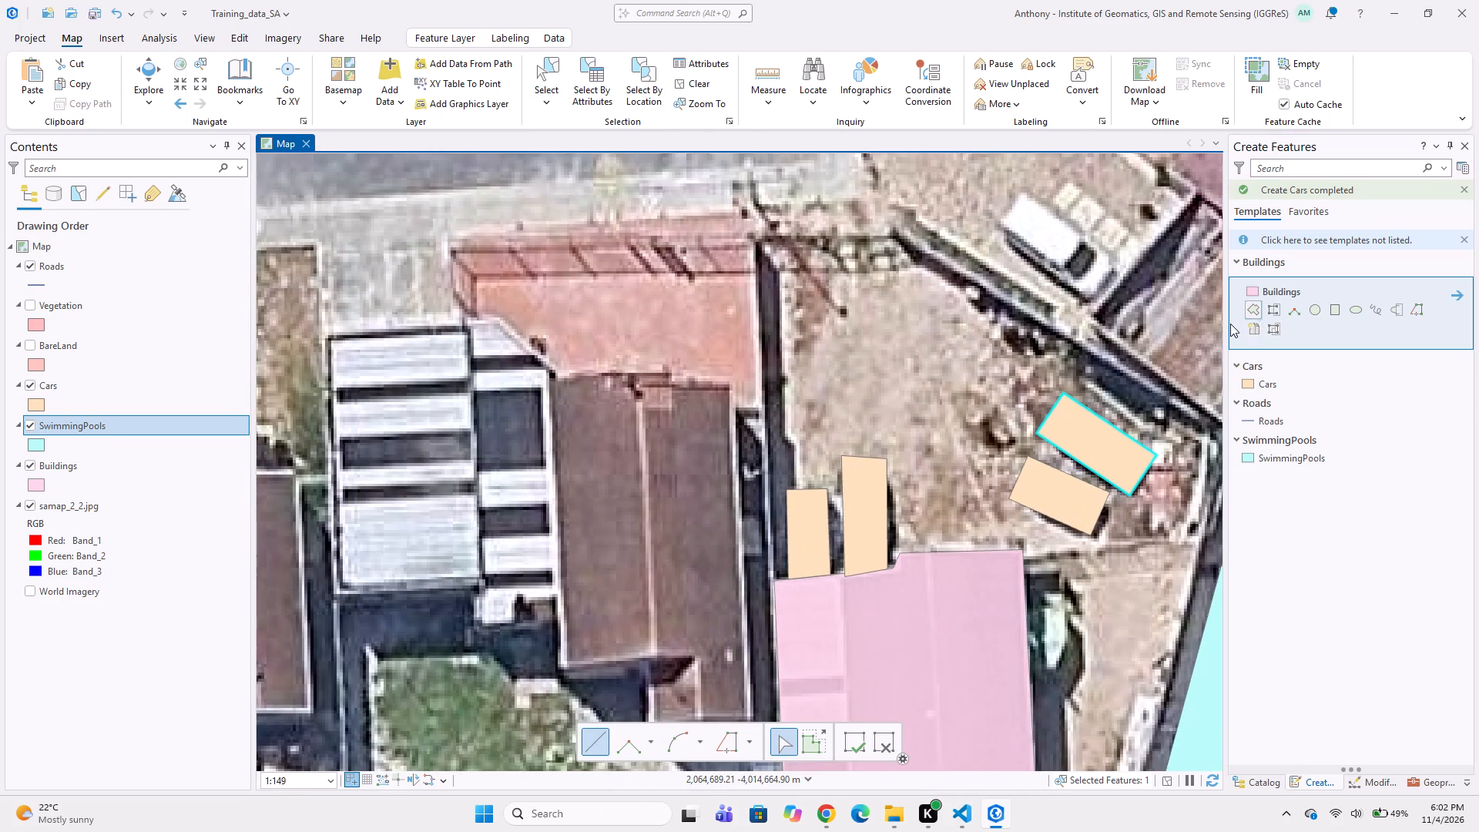
click(1263, 313)
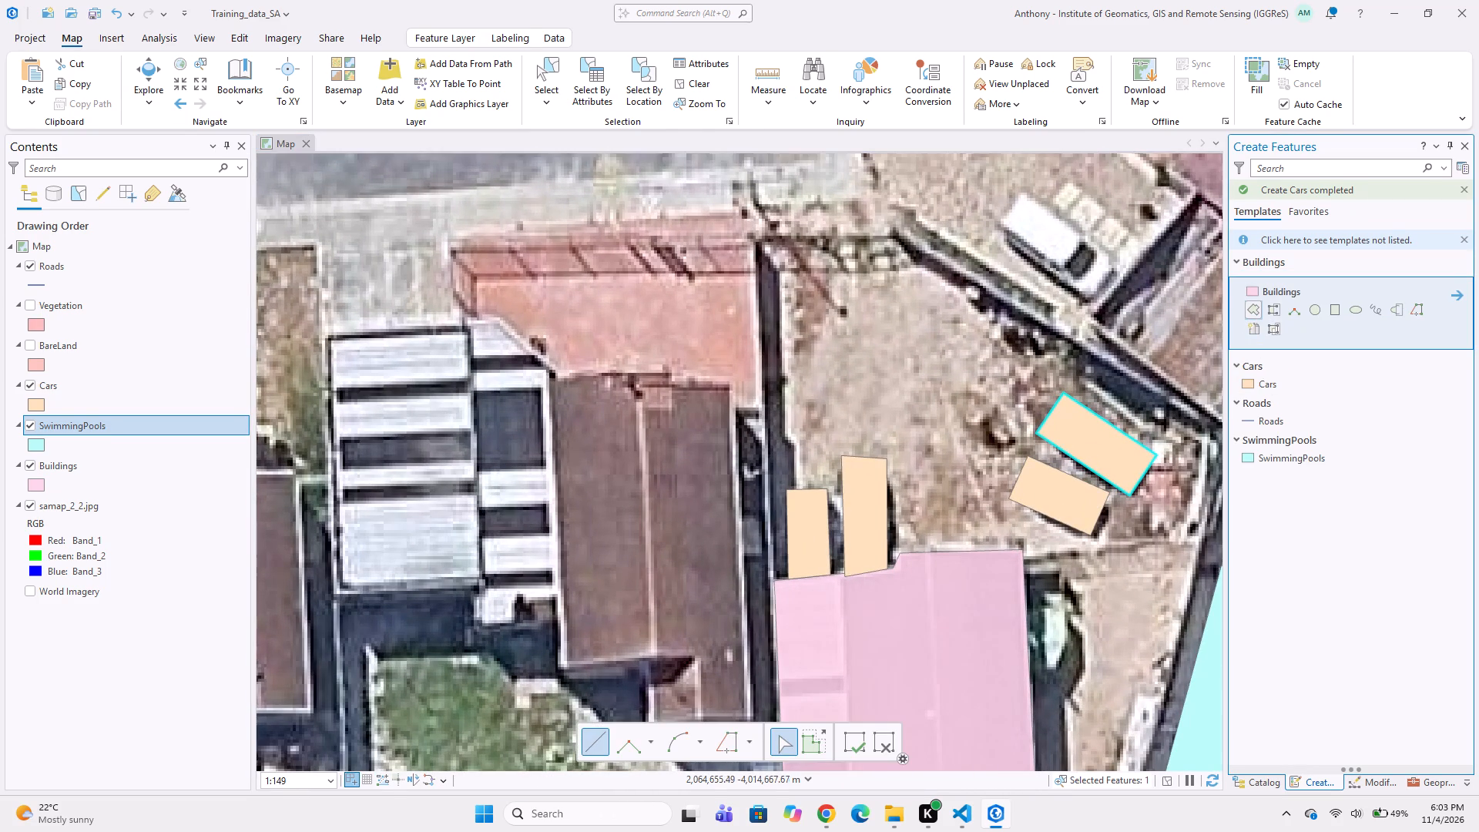
click(551, 377)
click(659, 367)
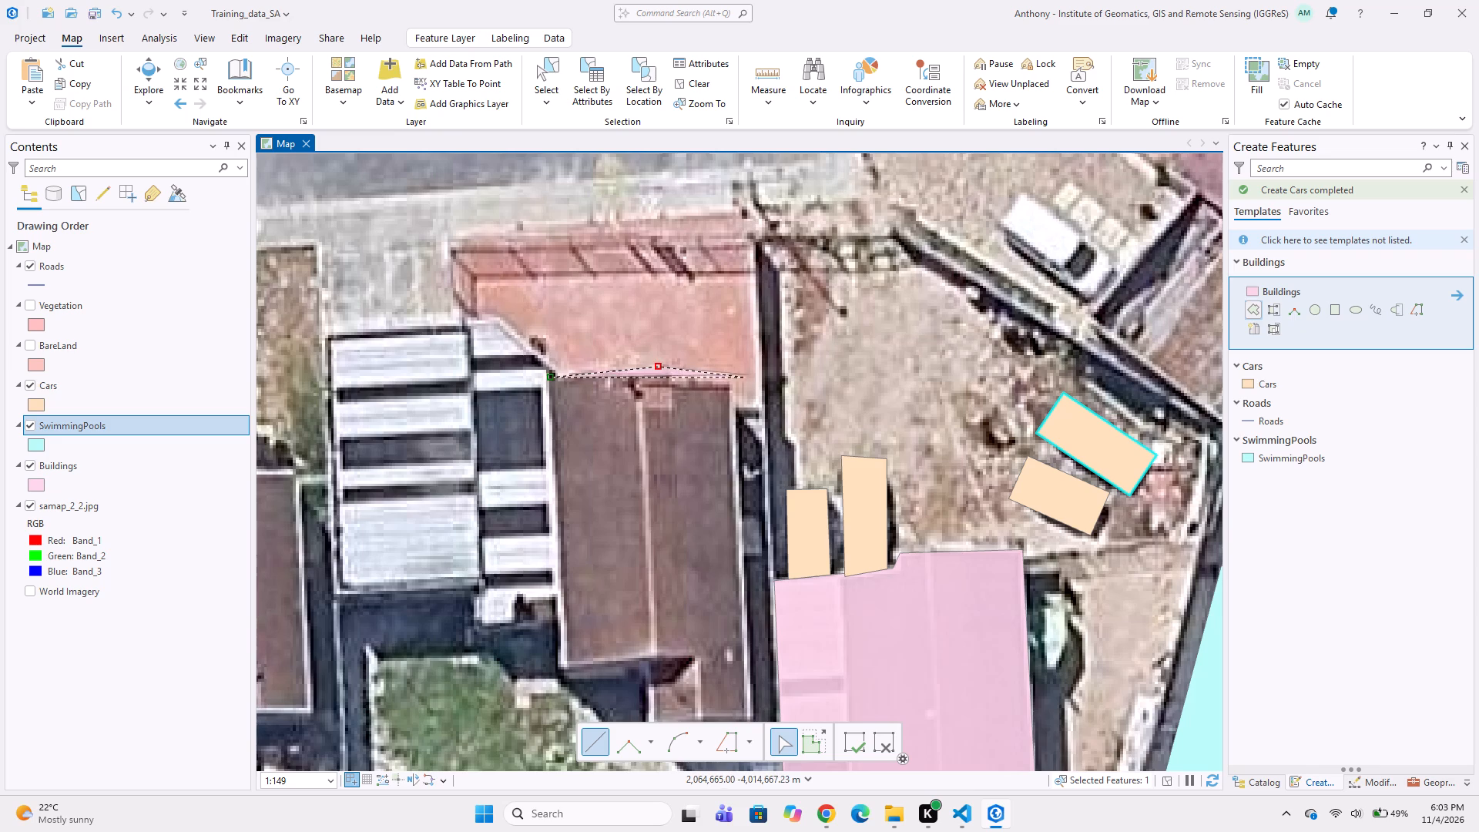
click(739, 377)
middle_drag(707, 418, 702, 300)
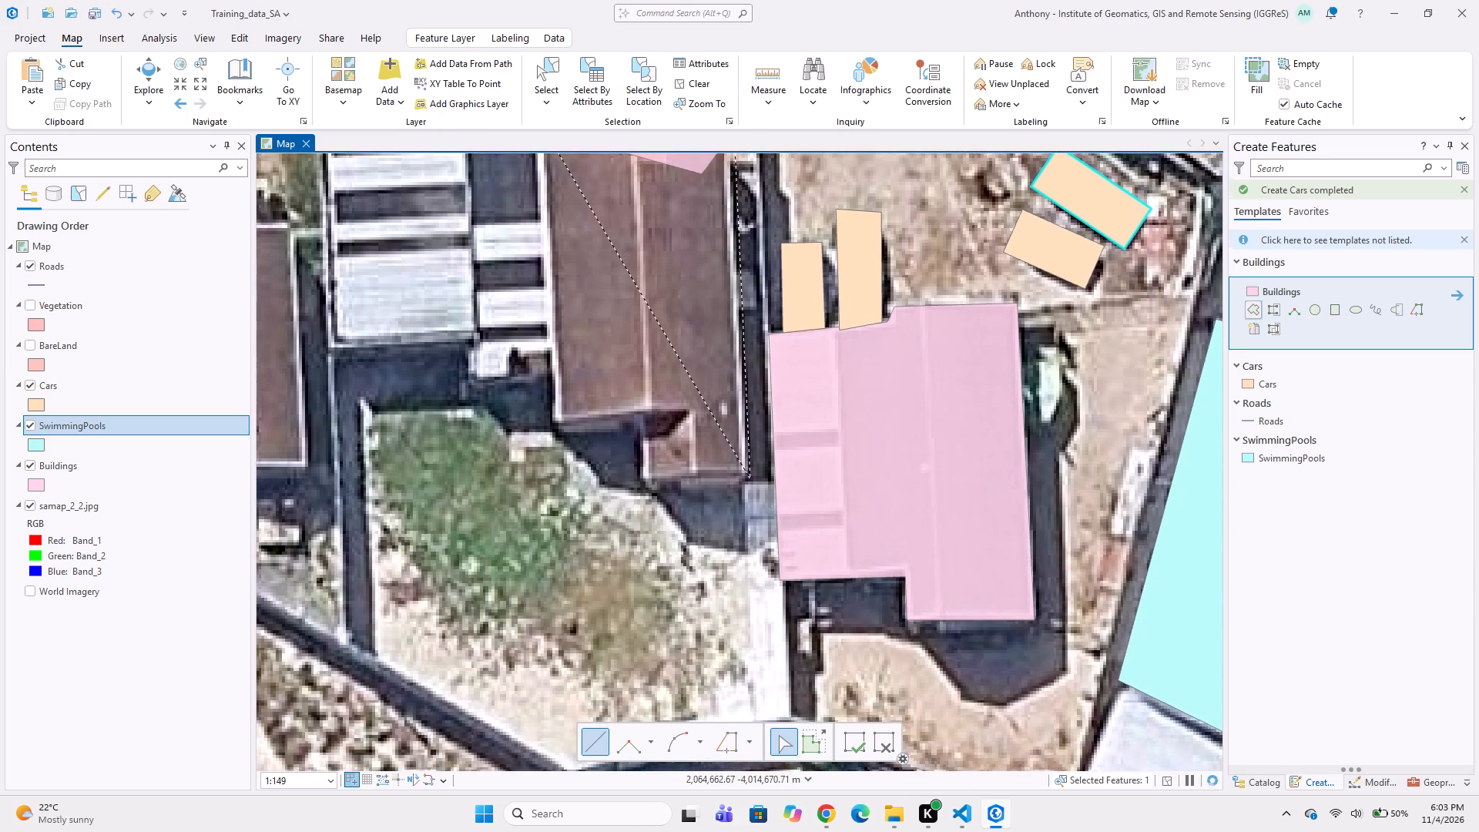
click(750, 480)
click(639, 485)
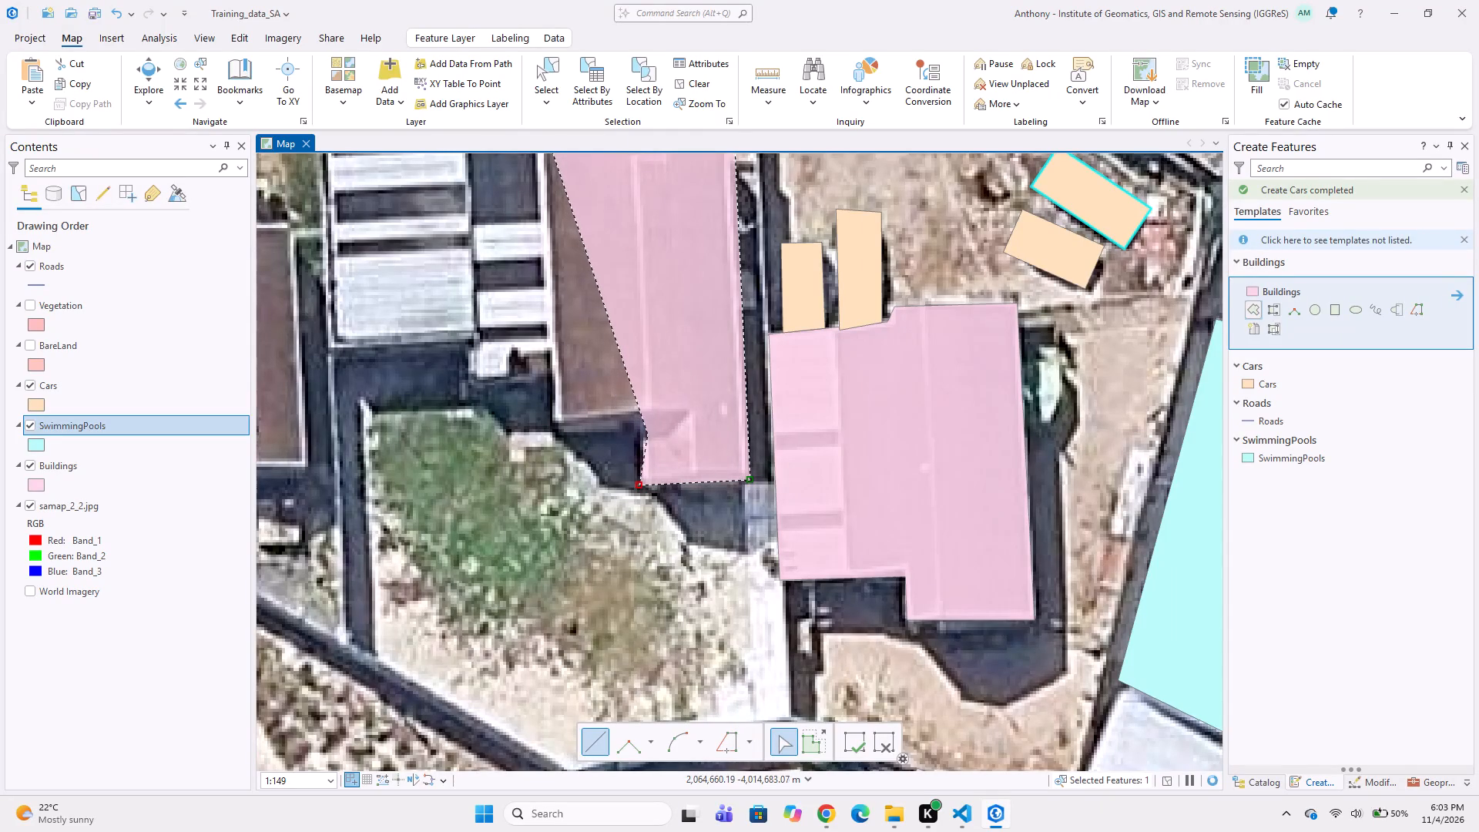
click(642, 434)
double_click(554, 431)
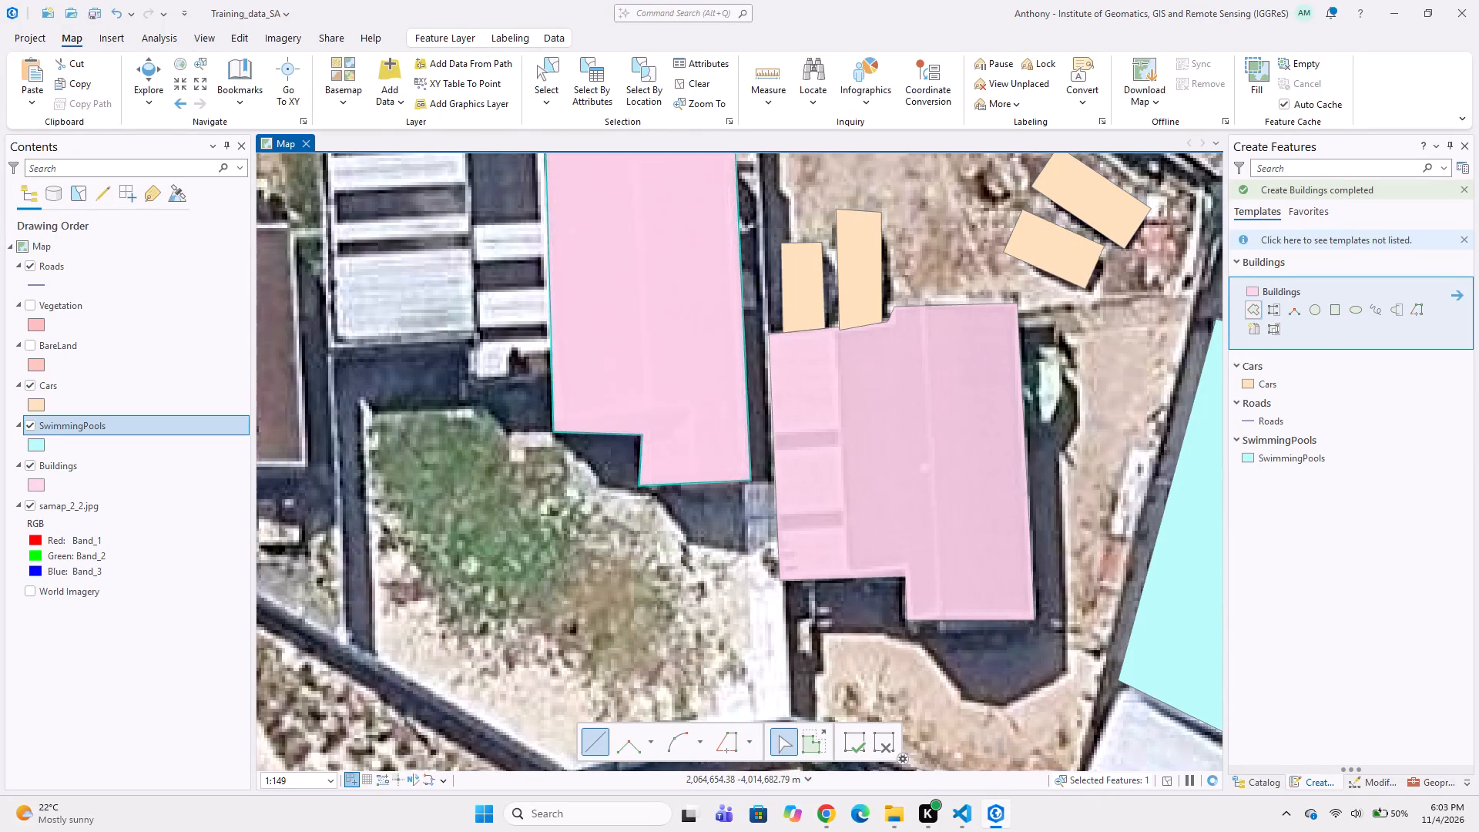
Digitize the wide white-striped carport roof west of the brown gabled house as a five-vertex Buildings polygon.
middle_drag(446, 424, 445, 518)
scroll(537, 464, down, 2)
middle_drag(659, 434, 682, 494)
scroll(511, 478, up, 2)
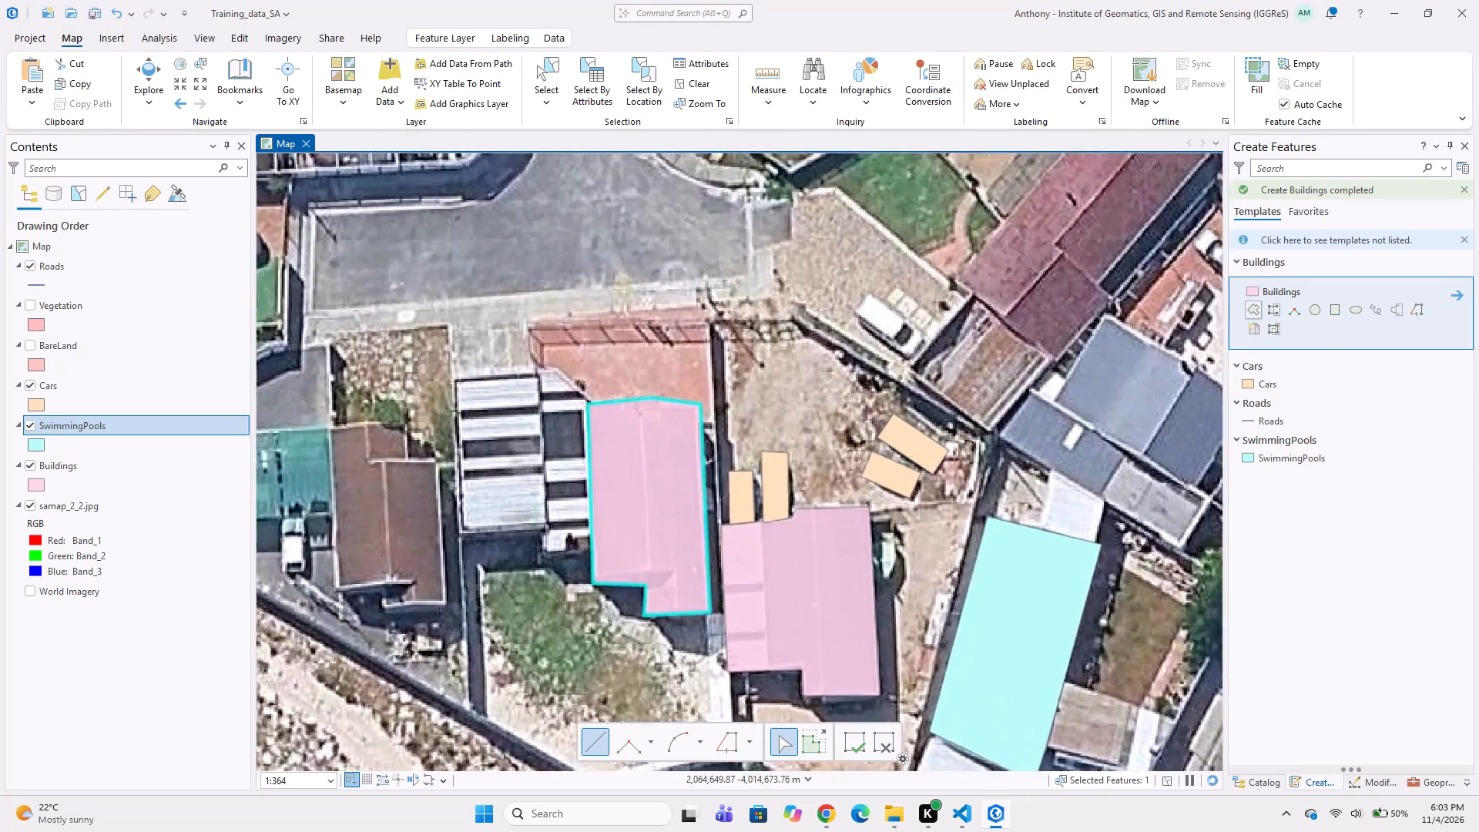
click(414, 313)
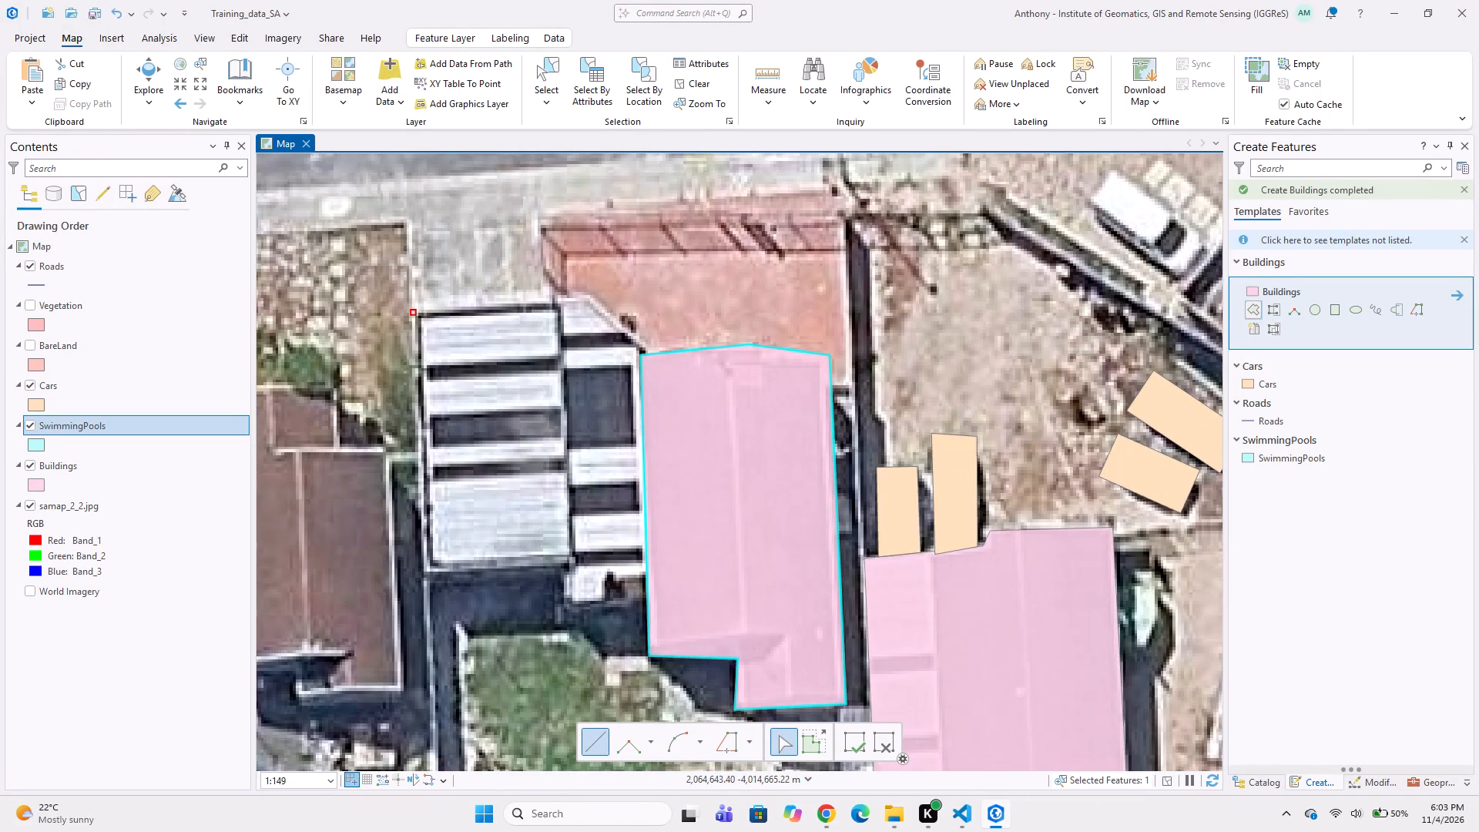
click(424, 566)
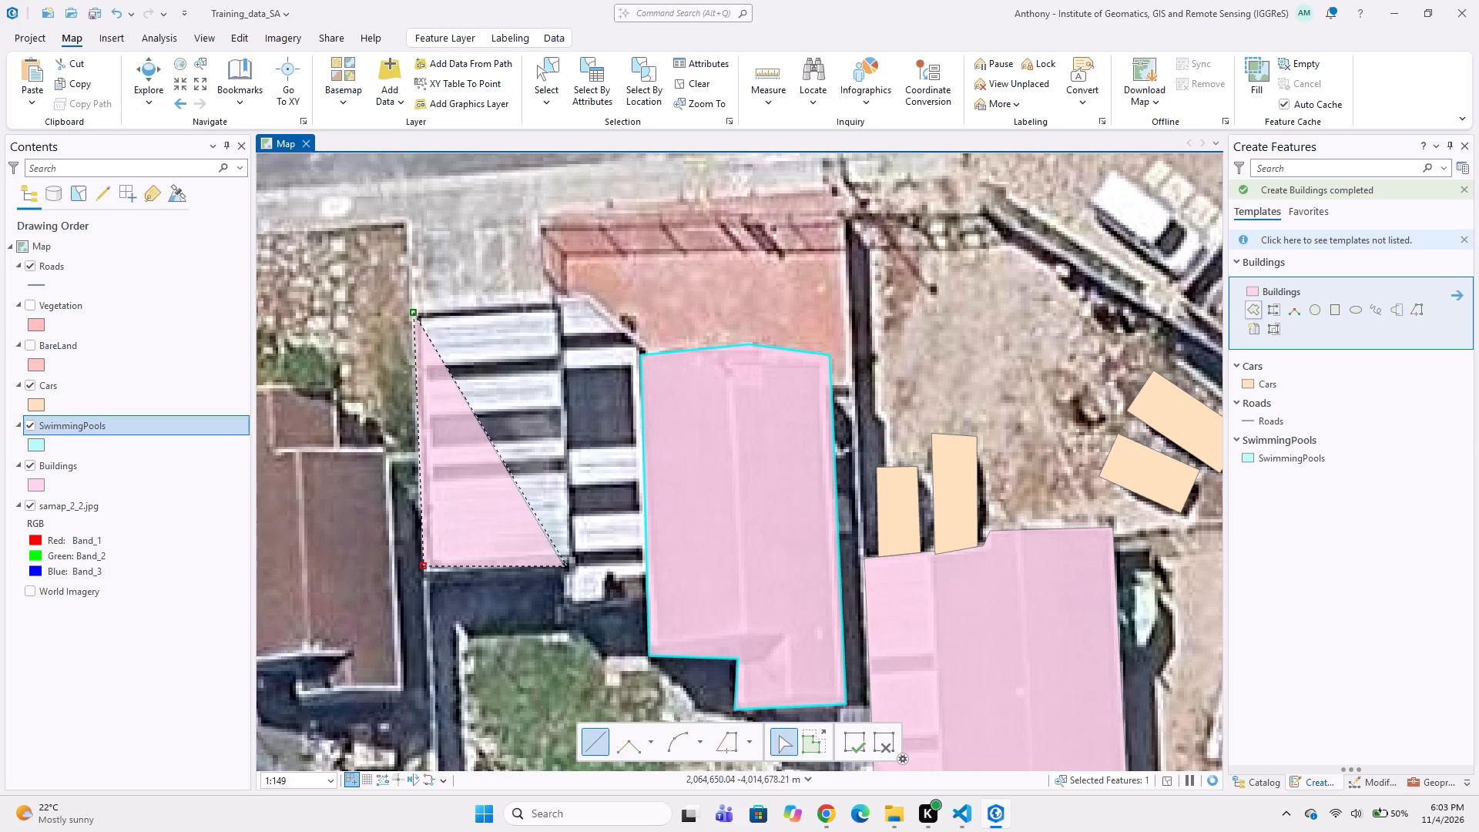
click(572, 566)
double_click(556, 302)
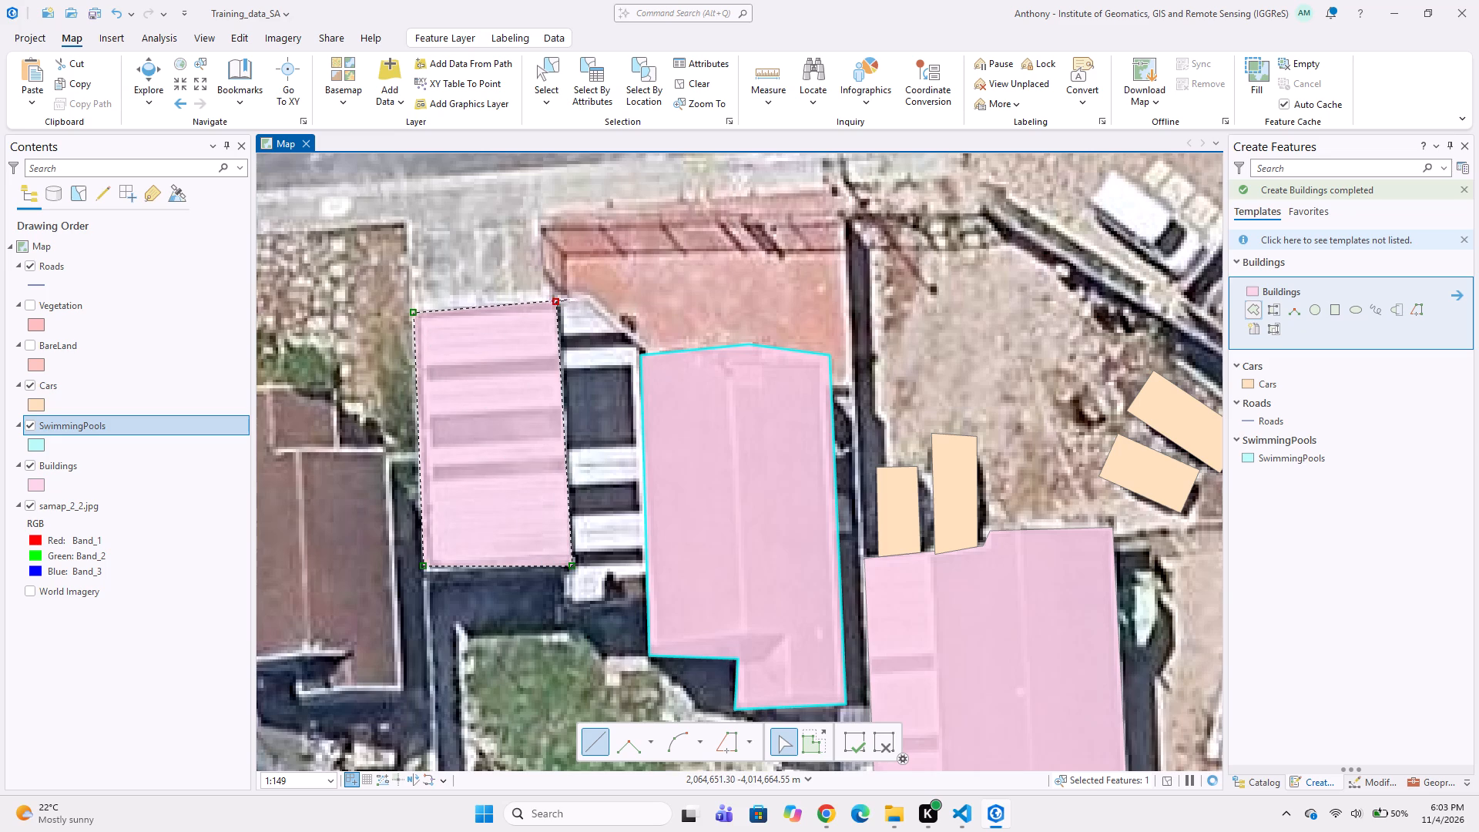
click(559, 297)
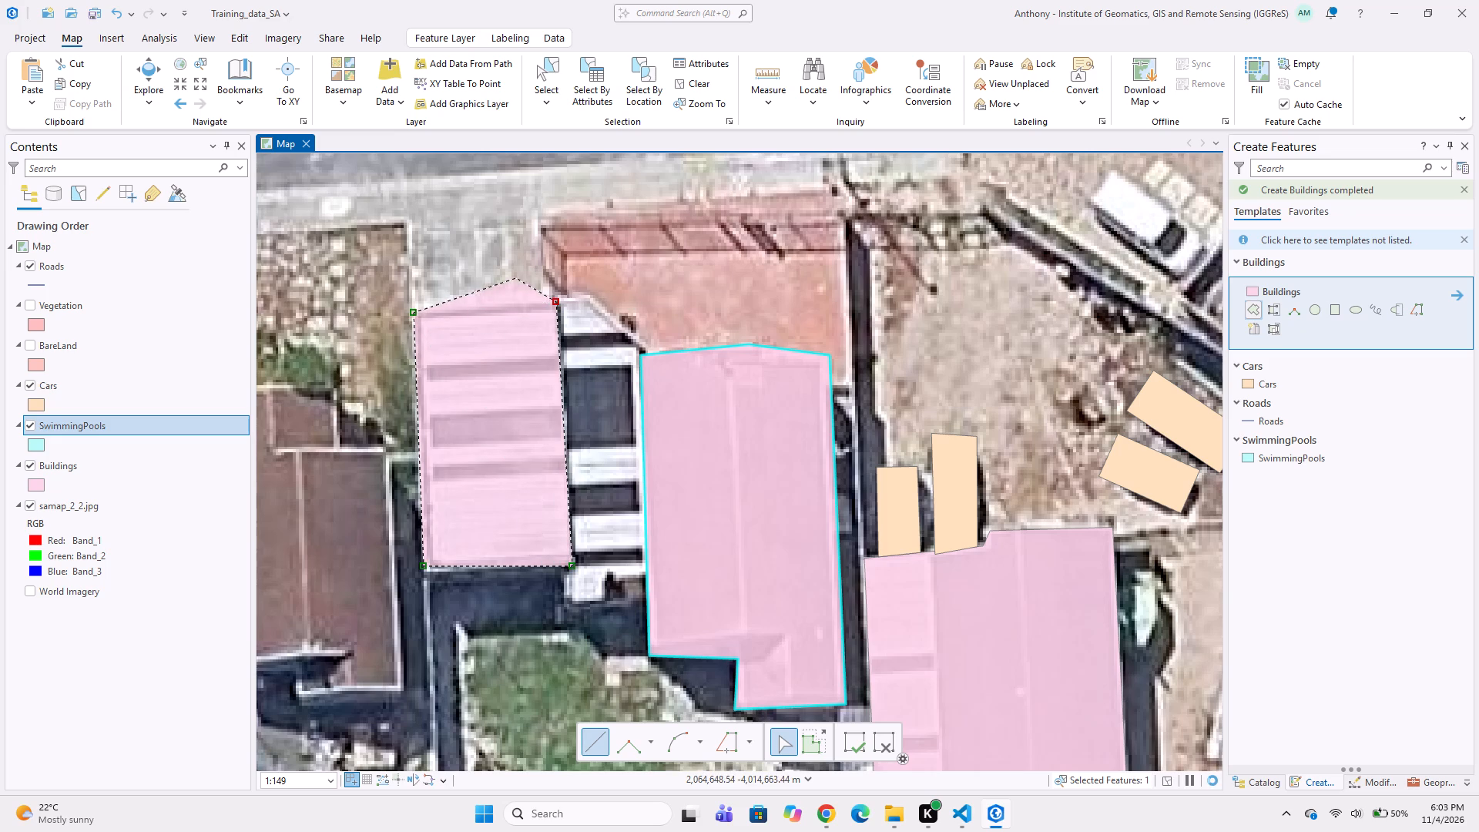
double_click(495, 297)
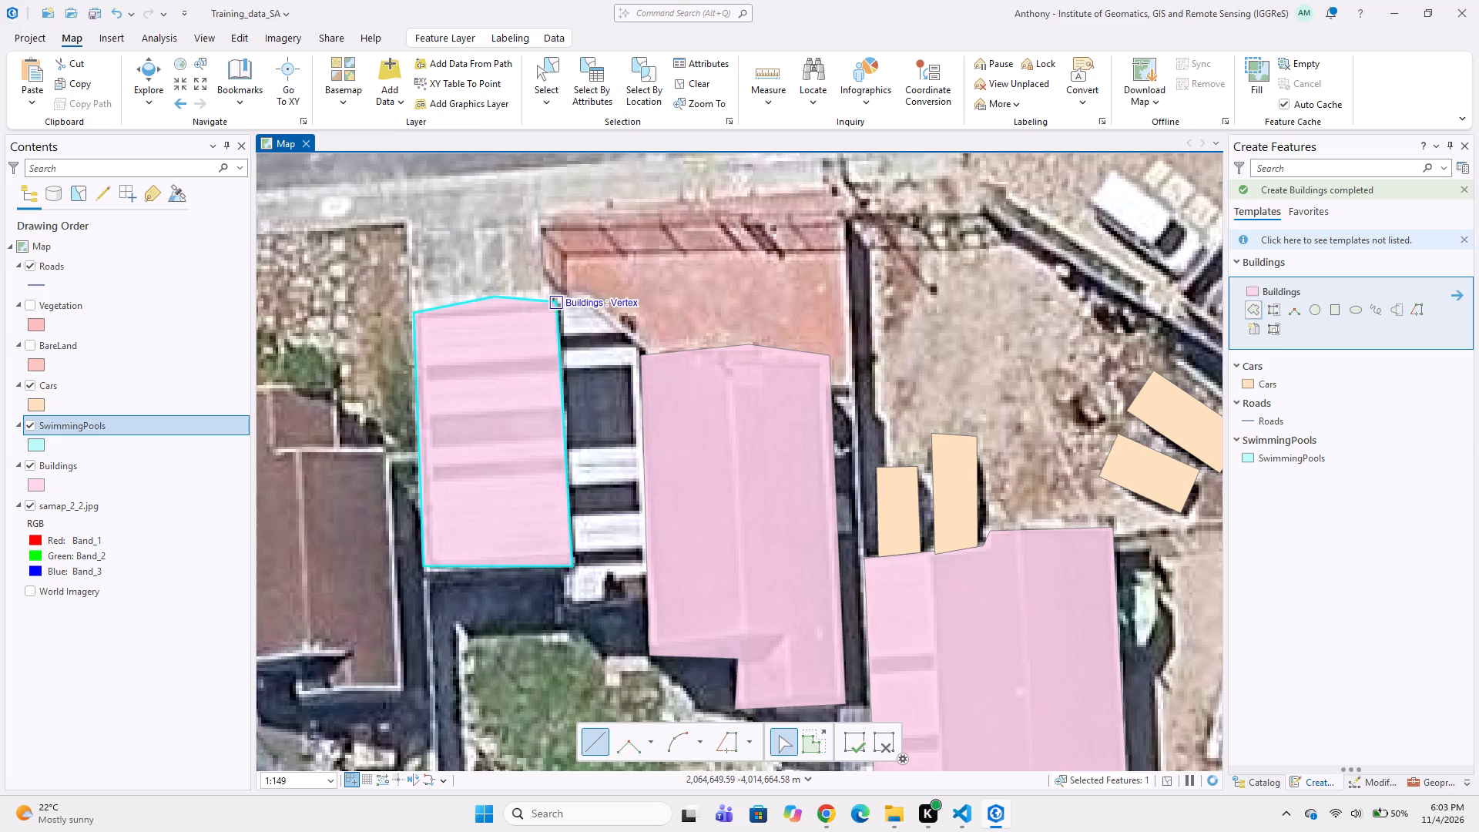
Digitize the narrow white-striped roof between the carport roof and the brown gabled house as a Buildings polygon sharing their edges.
click(567, 302)
key(ctrl+z)
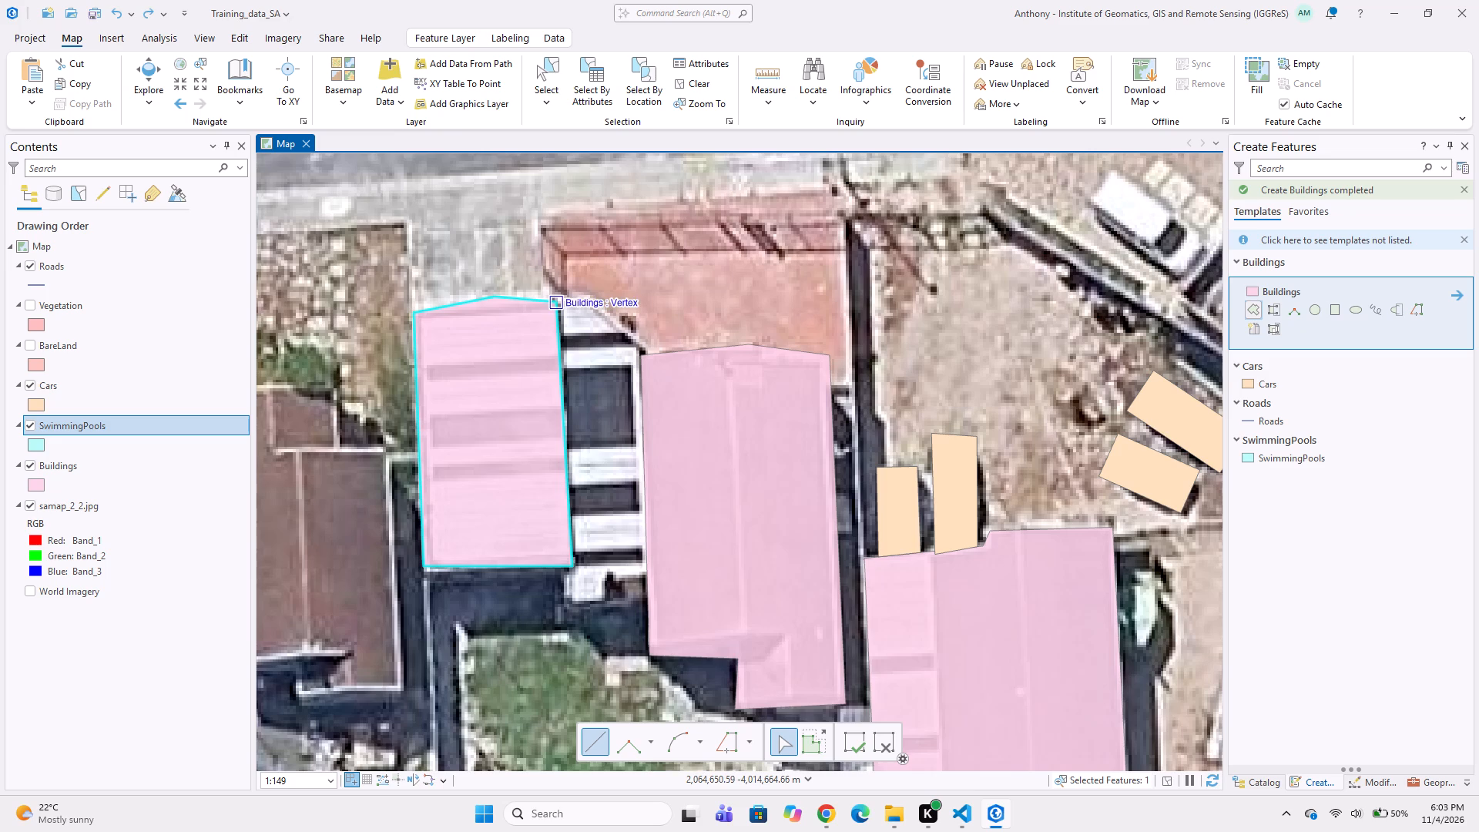
click(559, 305)
click(589, 297)
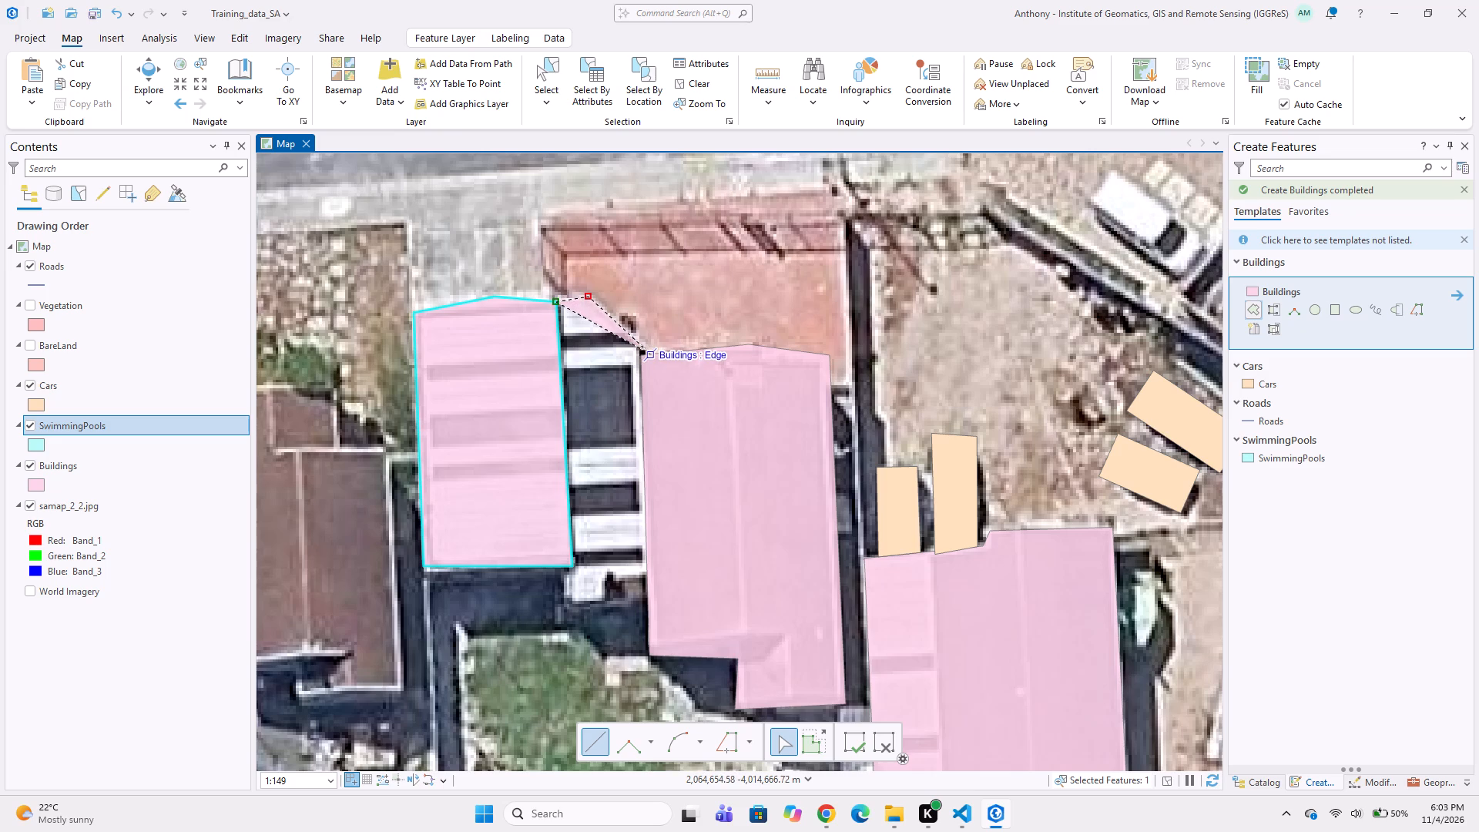
click(650, 351)
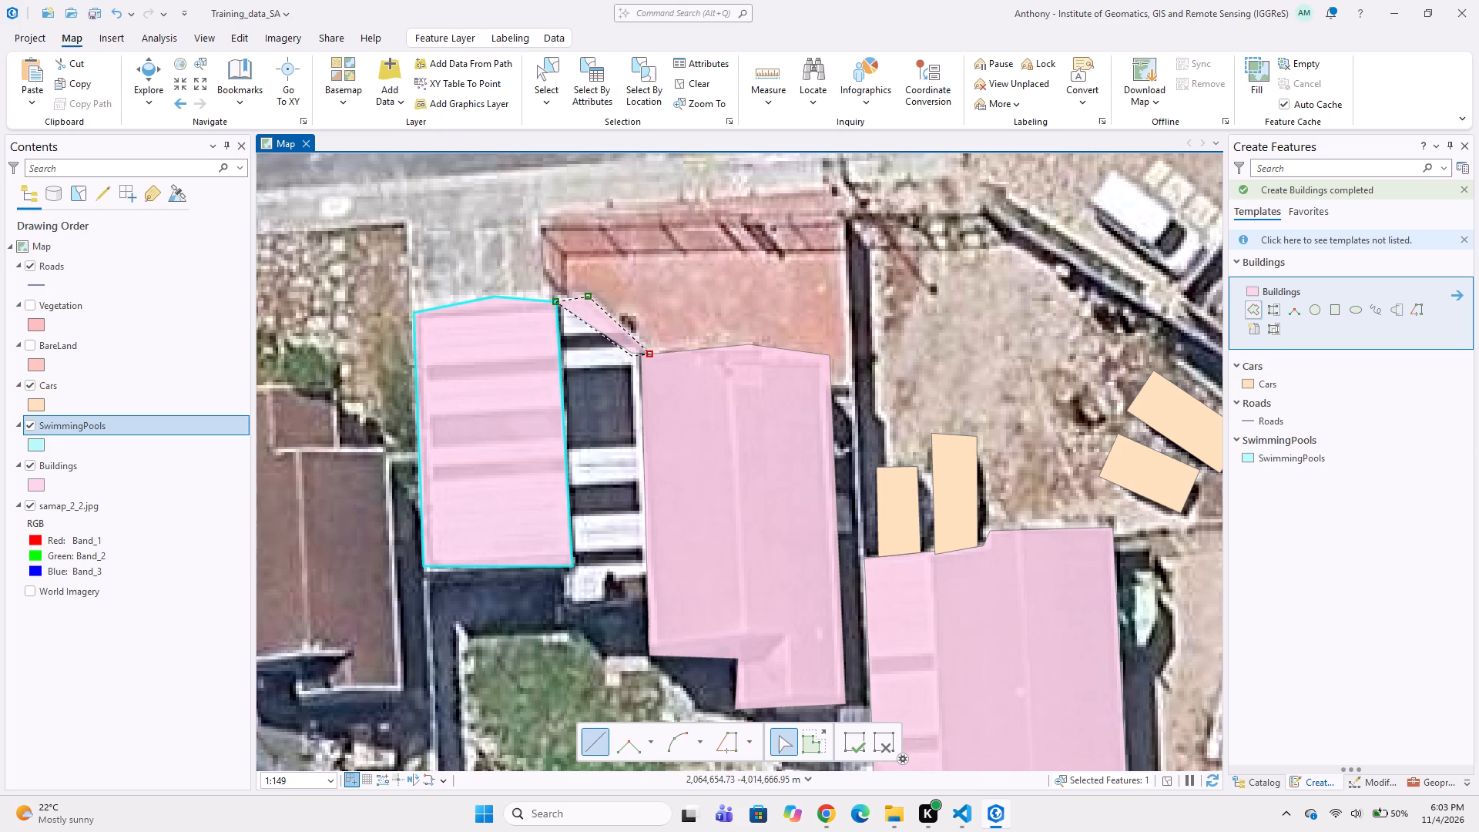
click(637, 356)
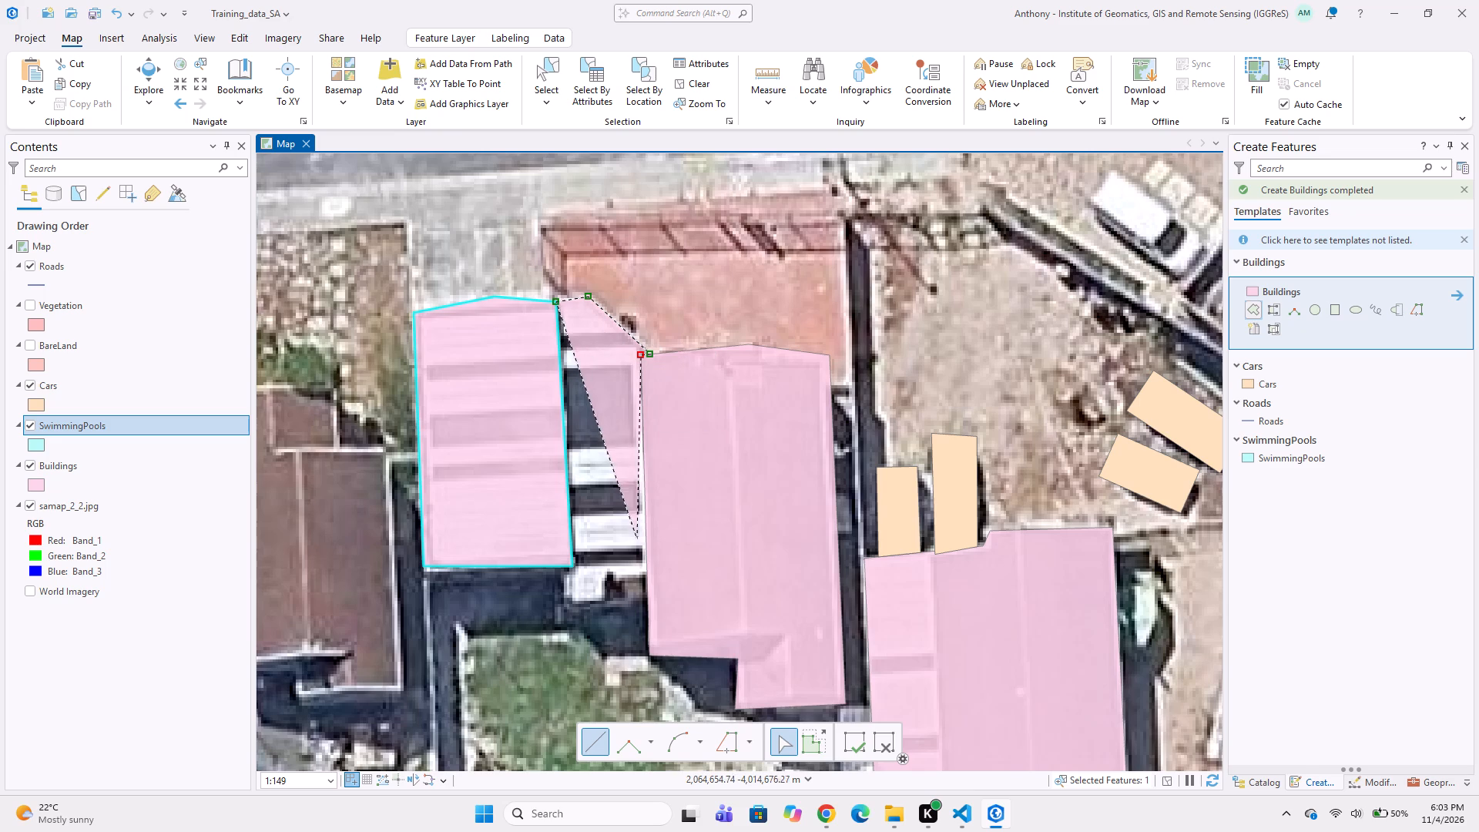
click(651, 585)
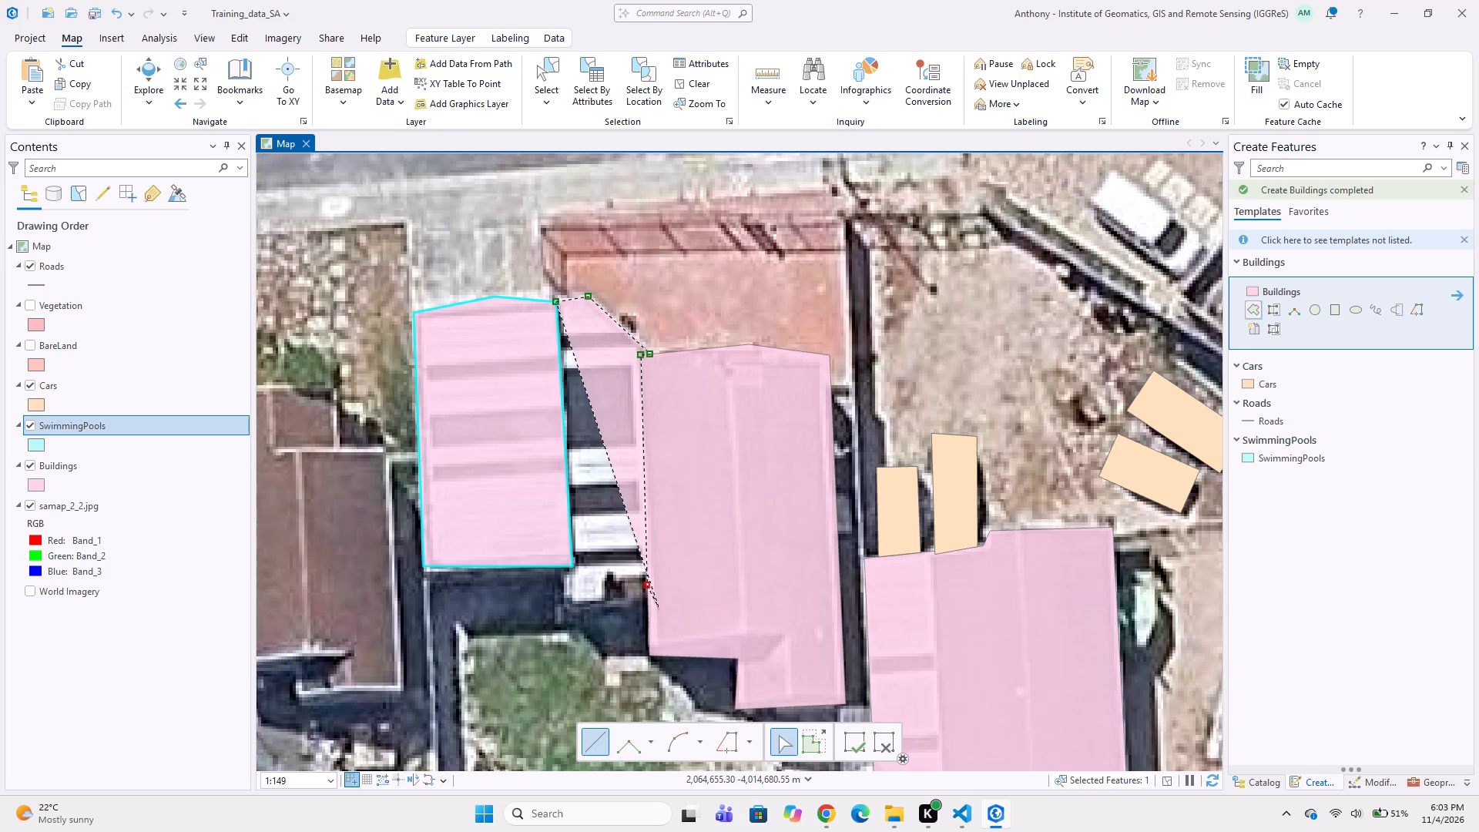
click(637, 609)
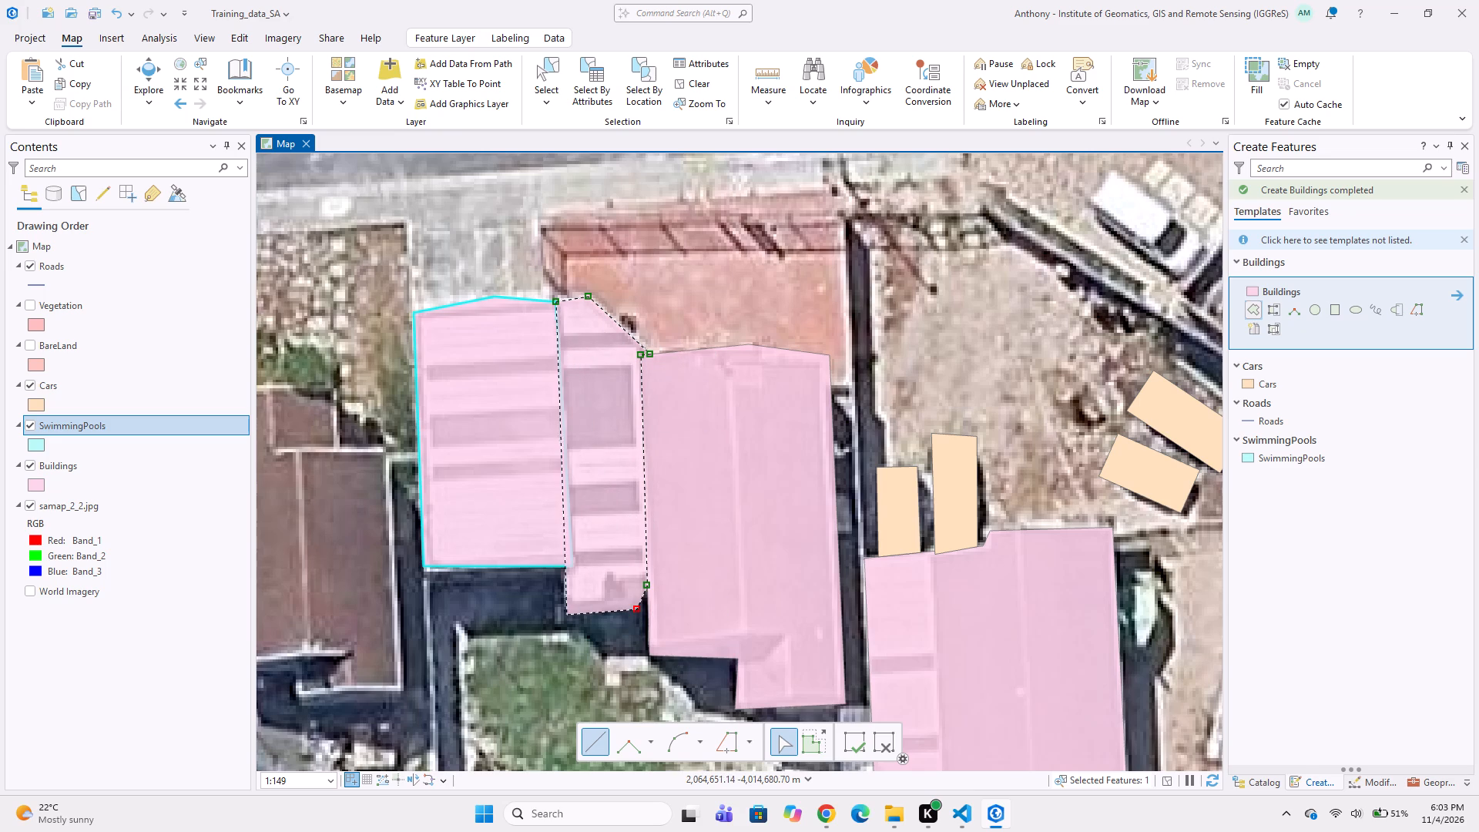
click(562, 609)
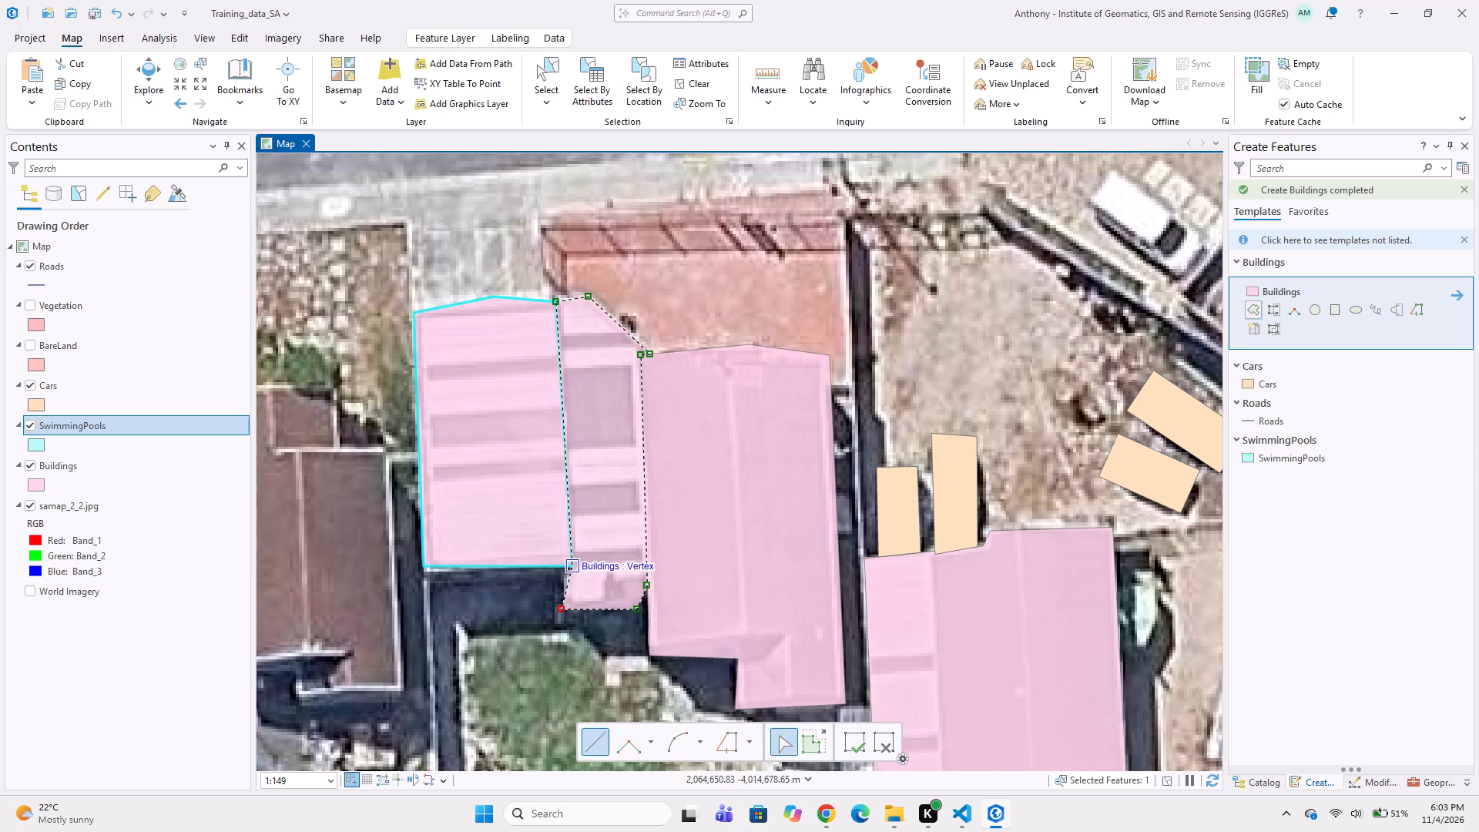
click(562, 572)
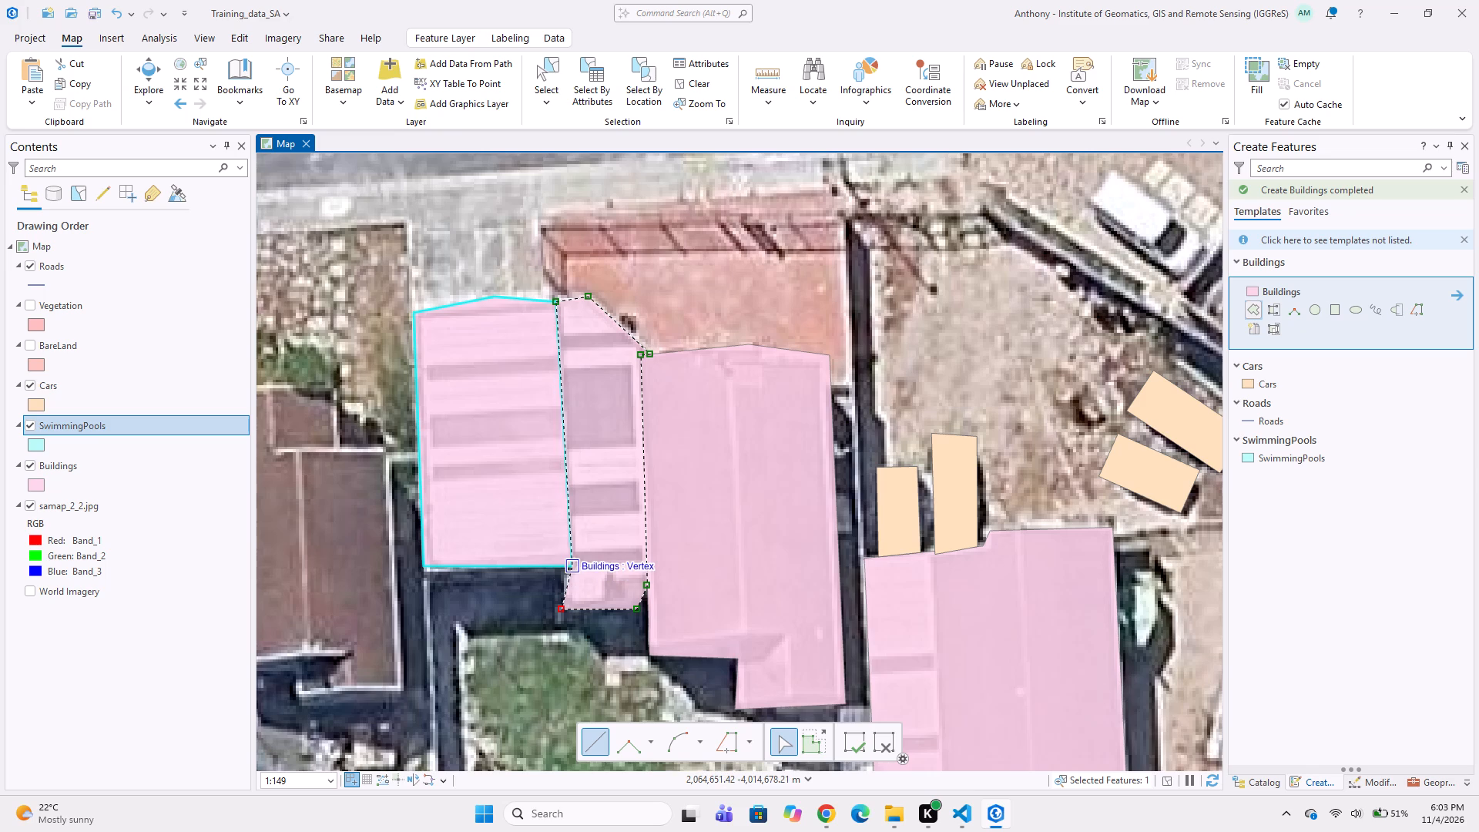
click(562, 569)
double_click(572, 569)
Digitize the brown-roofed house west of the striped carport roof, including its stepped north and south ends, as a nine-vertex Buildings polygon.
scroll(575, 537, down, 2)
middle_drag(578, 478, 585, 381)
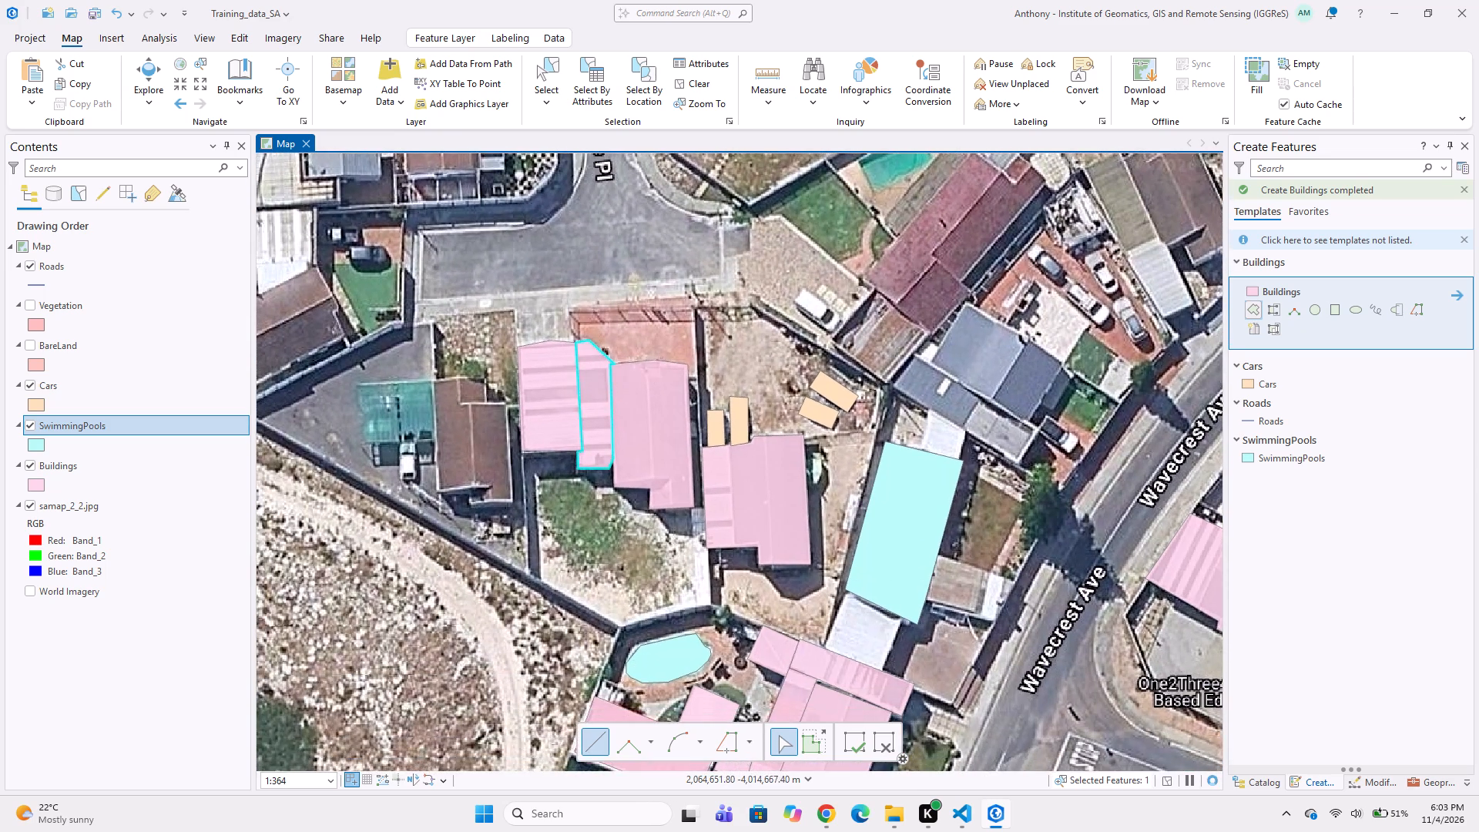
middle_drag(726, 383, 662, 334)
scroll(640, 327, down, 2)
middle_drag(639, 316, 594, 396)
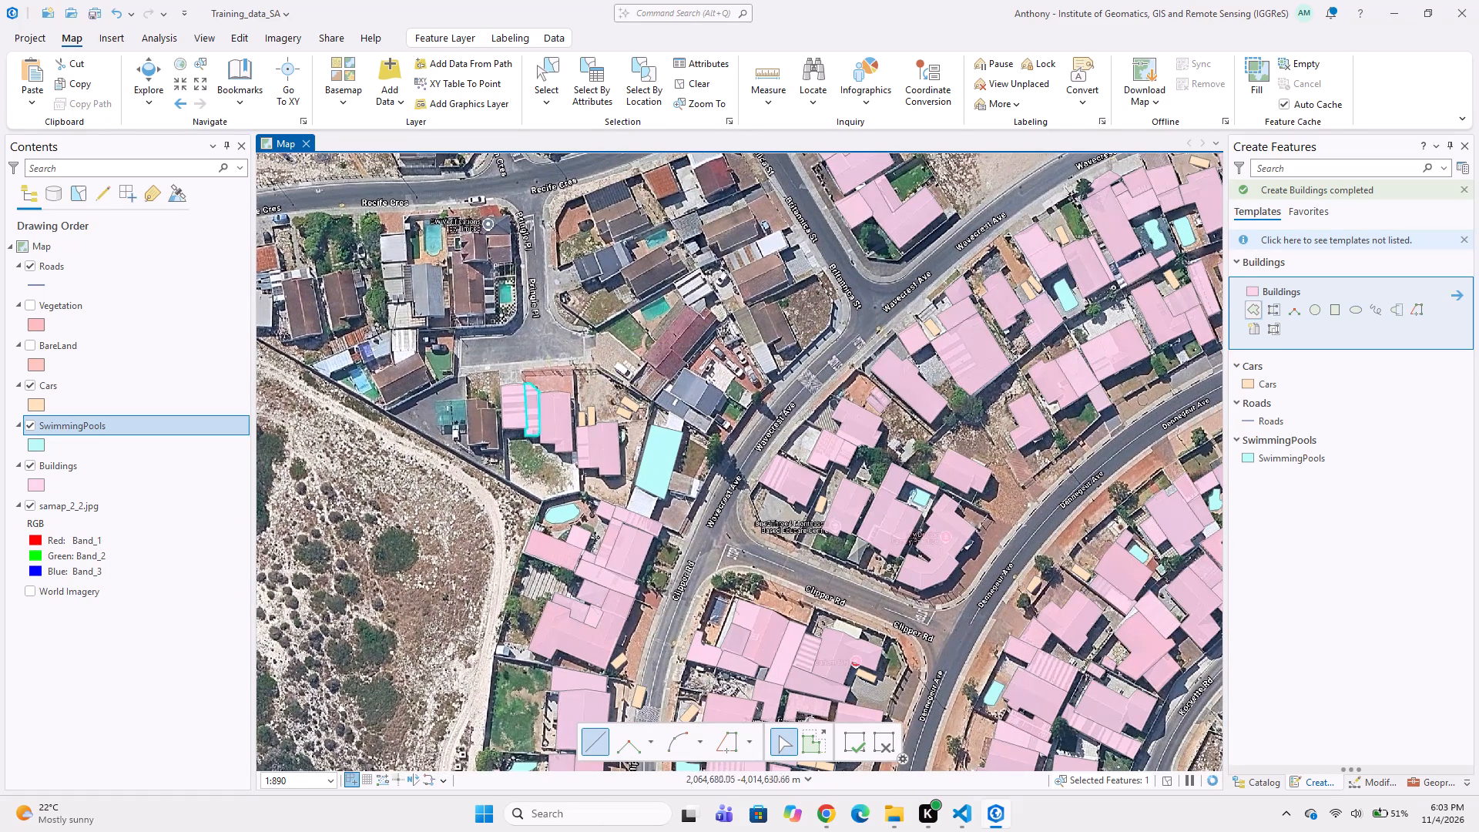
middle_drag(522, 321, 642, 320)
scroll(602, 437, up, 3)
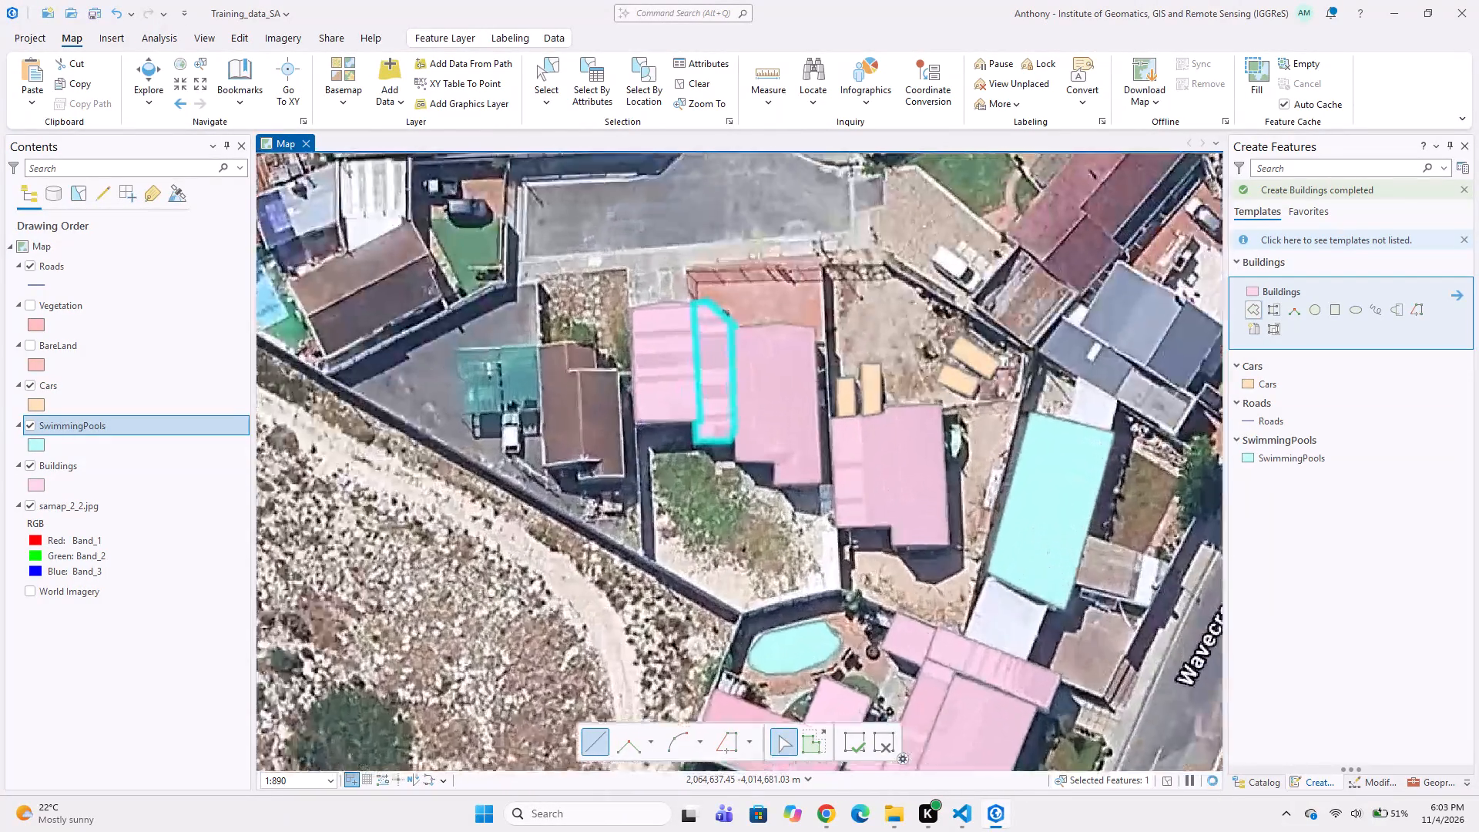
scroll(491, 318, up, 2)
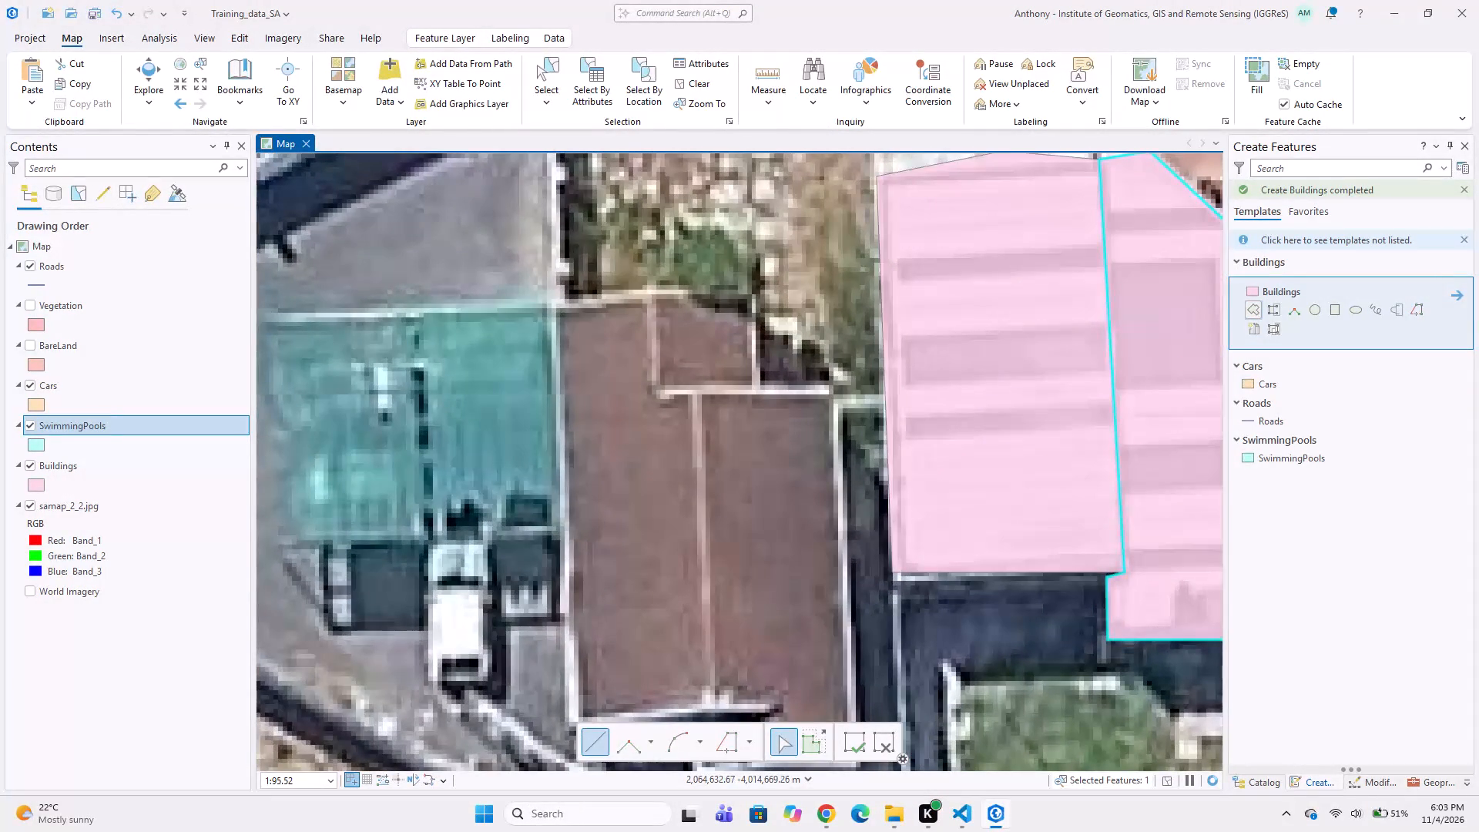
click(556, 300)
middle_drag(537, 461, 489, 334)
click(518, 601)
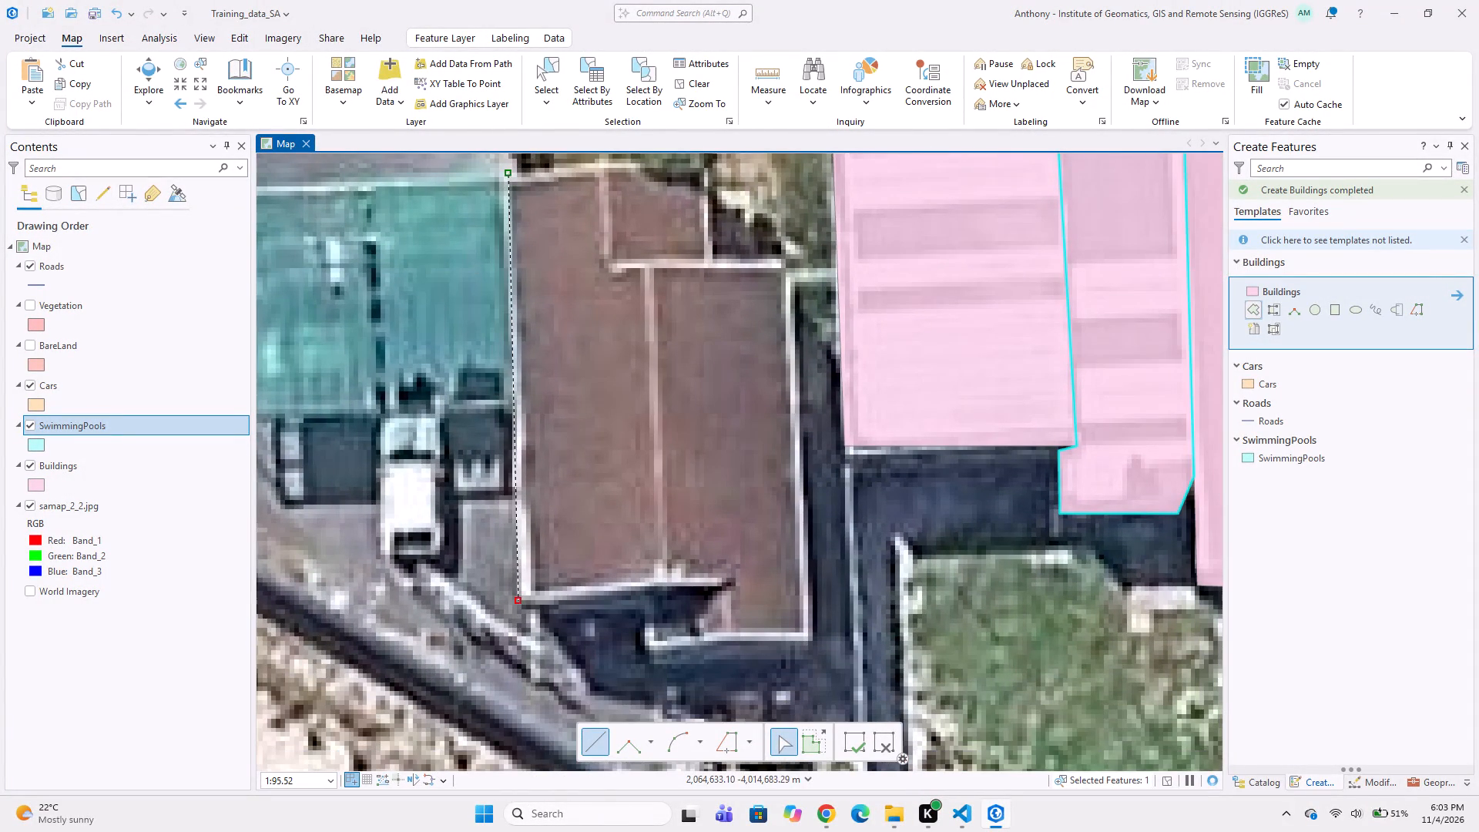
click(648, 599)
click(642, 663)
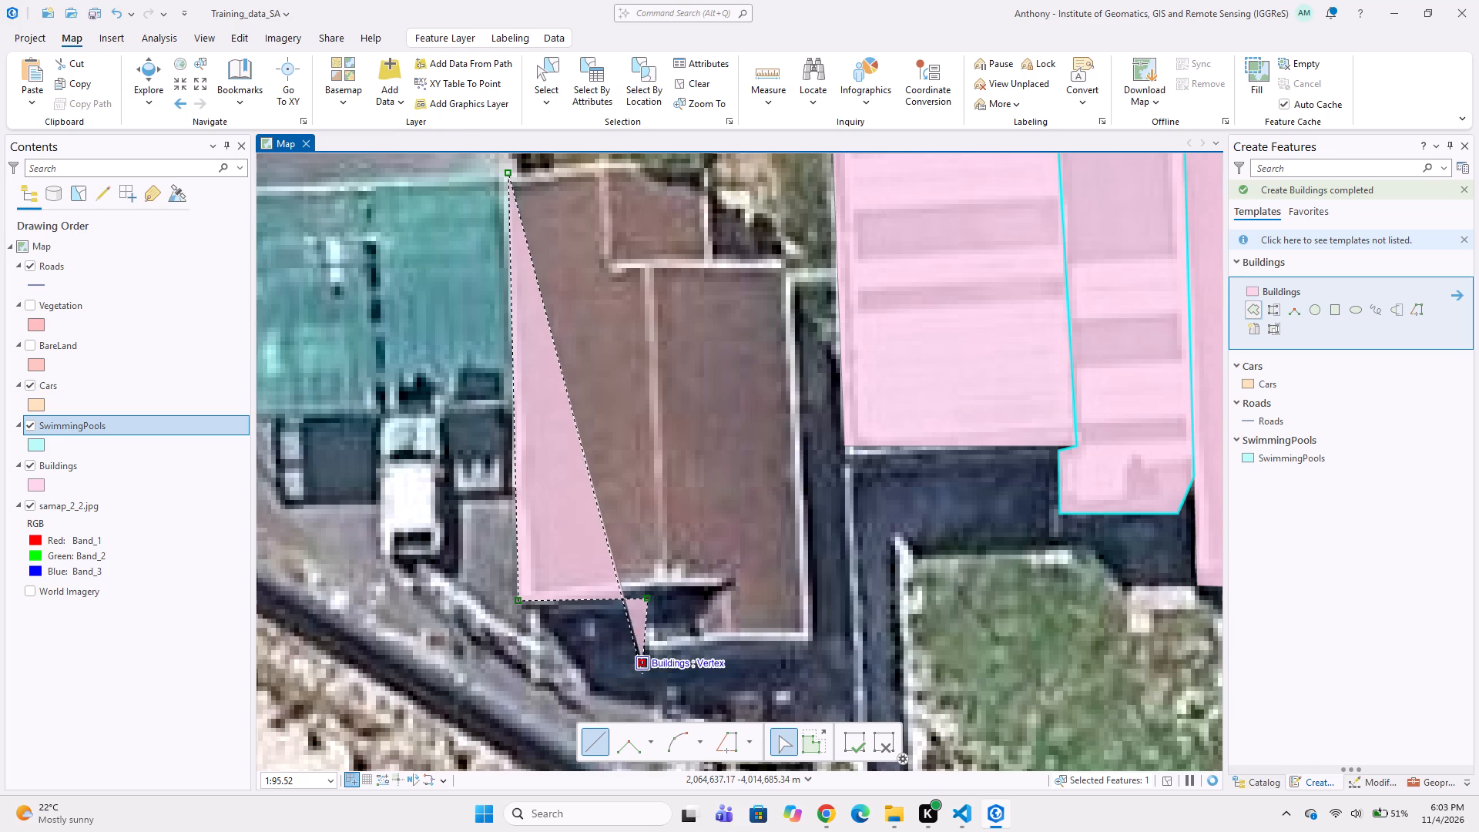
drag(810, 663, 812, 656)
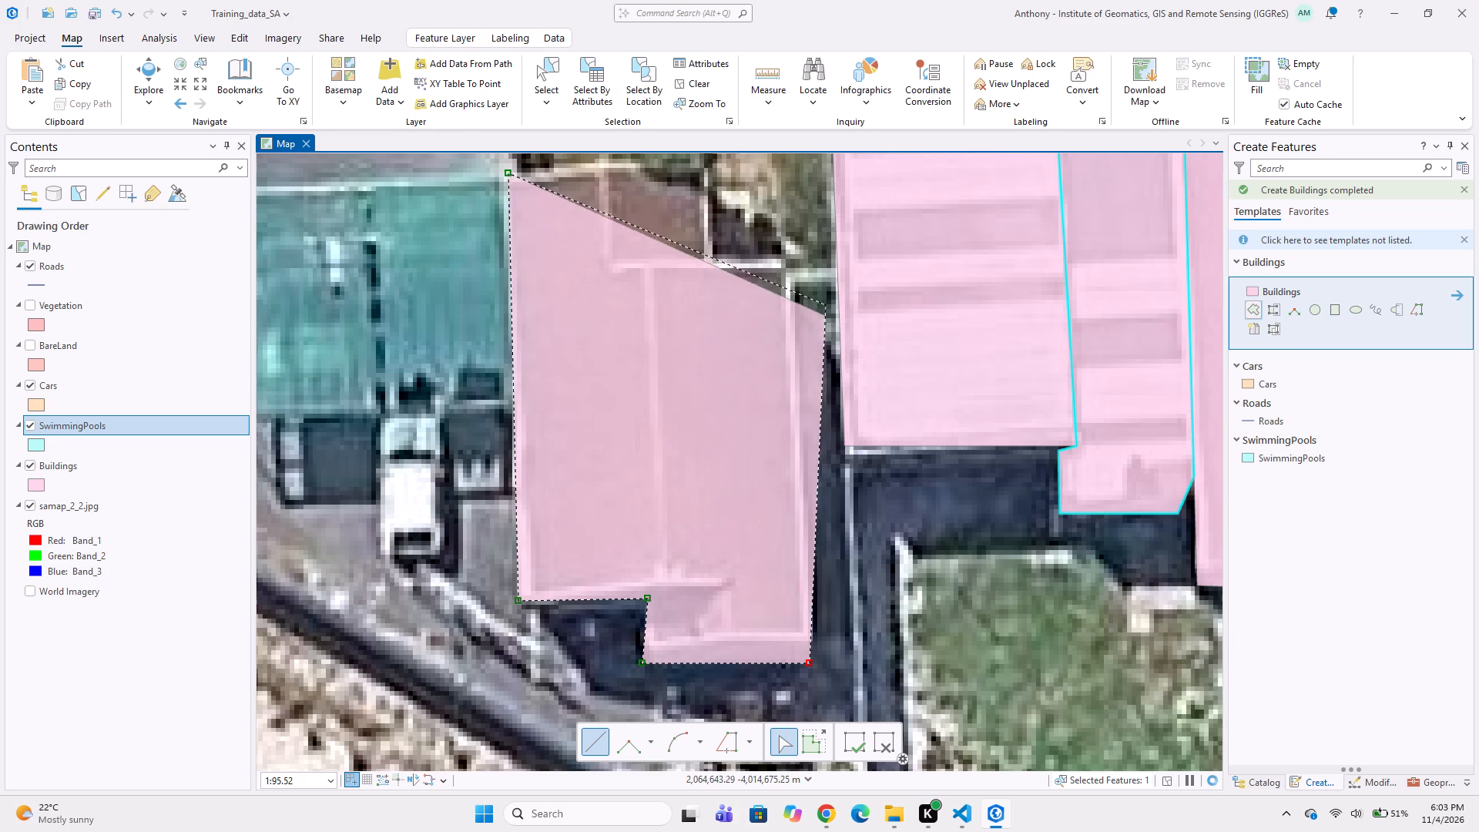
click(797, 259)
click(707, 253)
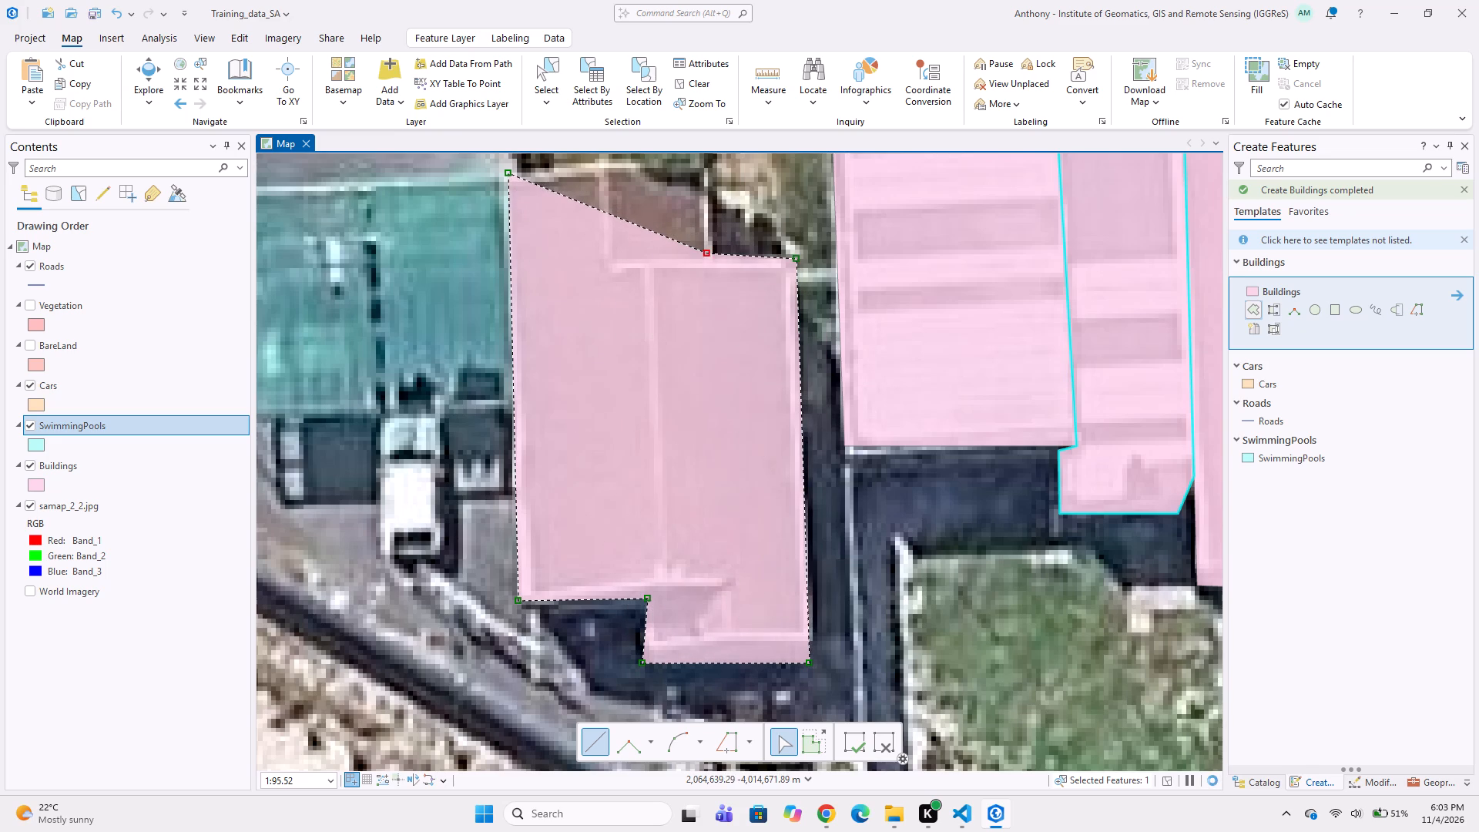
middle_drag(710, 248, 635, 442)
click(637, 364)
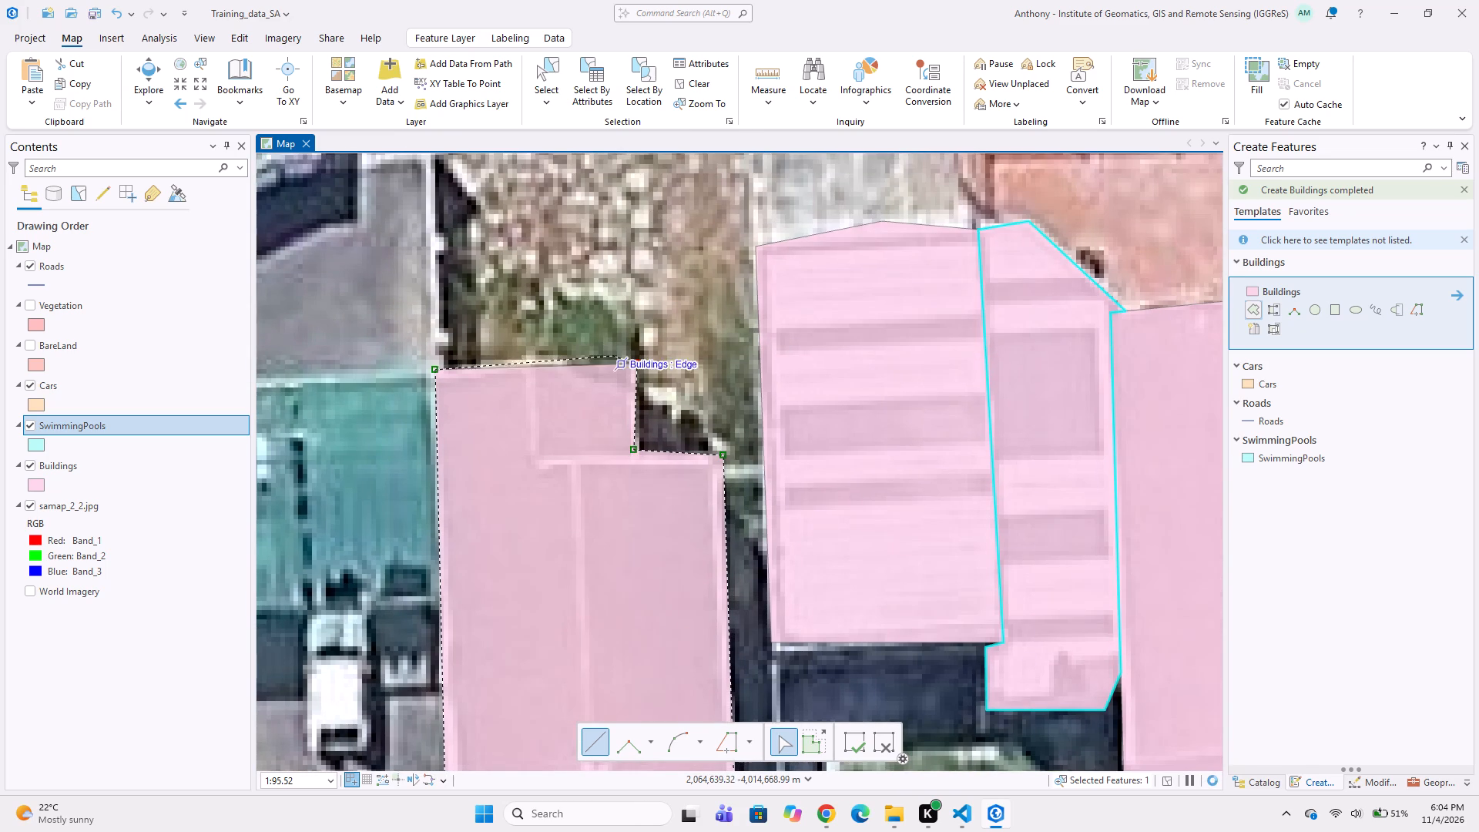
double_click(538, 351)
Digitize the translucent teal carport roof adjoining the brown house's west side as a four-vertex Buildings polygon.
middle_drag(400, 380, 626, 342)
scroll(565, 351, down, 2)
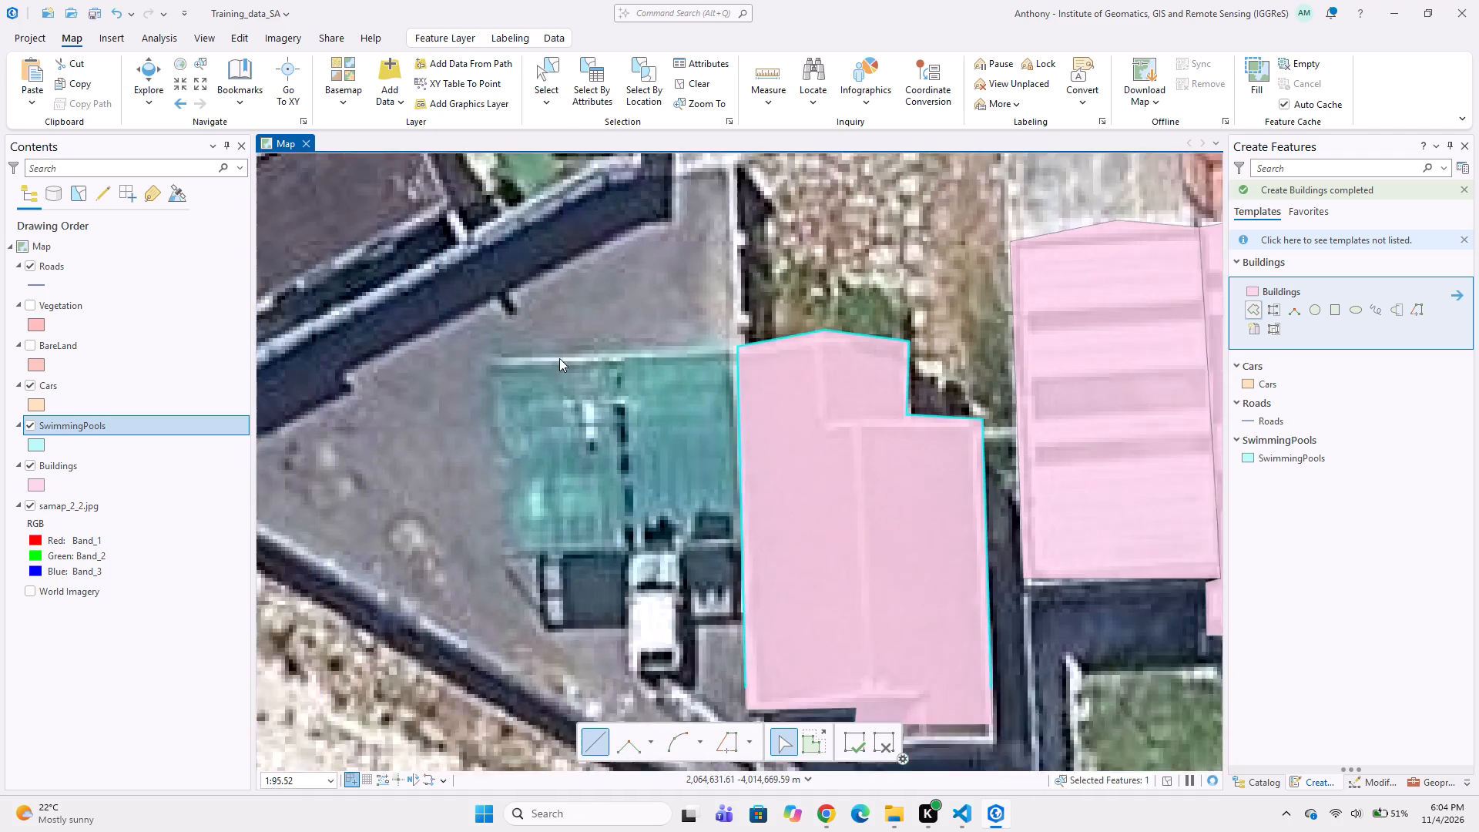
middle_drag(524, 391, 645, 364)
click(637, 329)
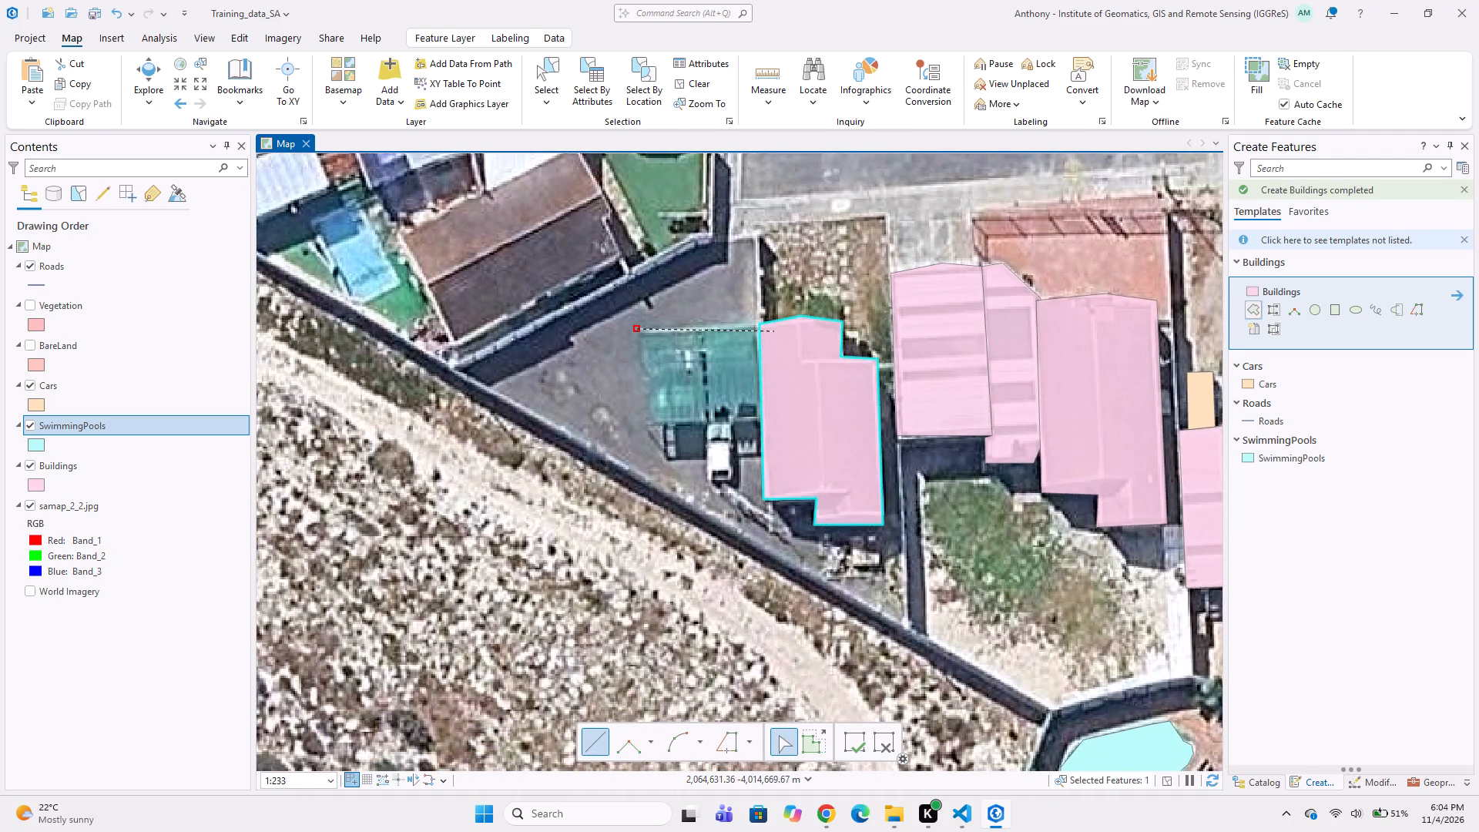
click(753, 327)
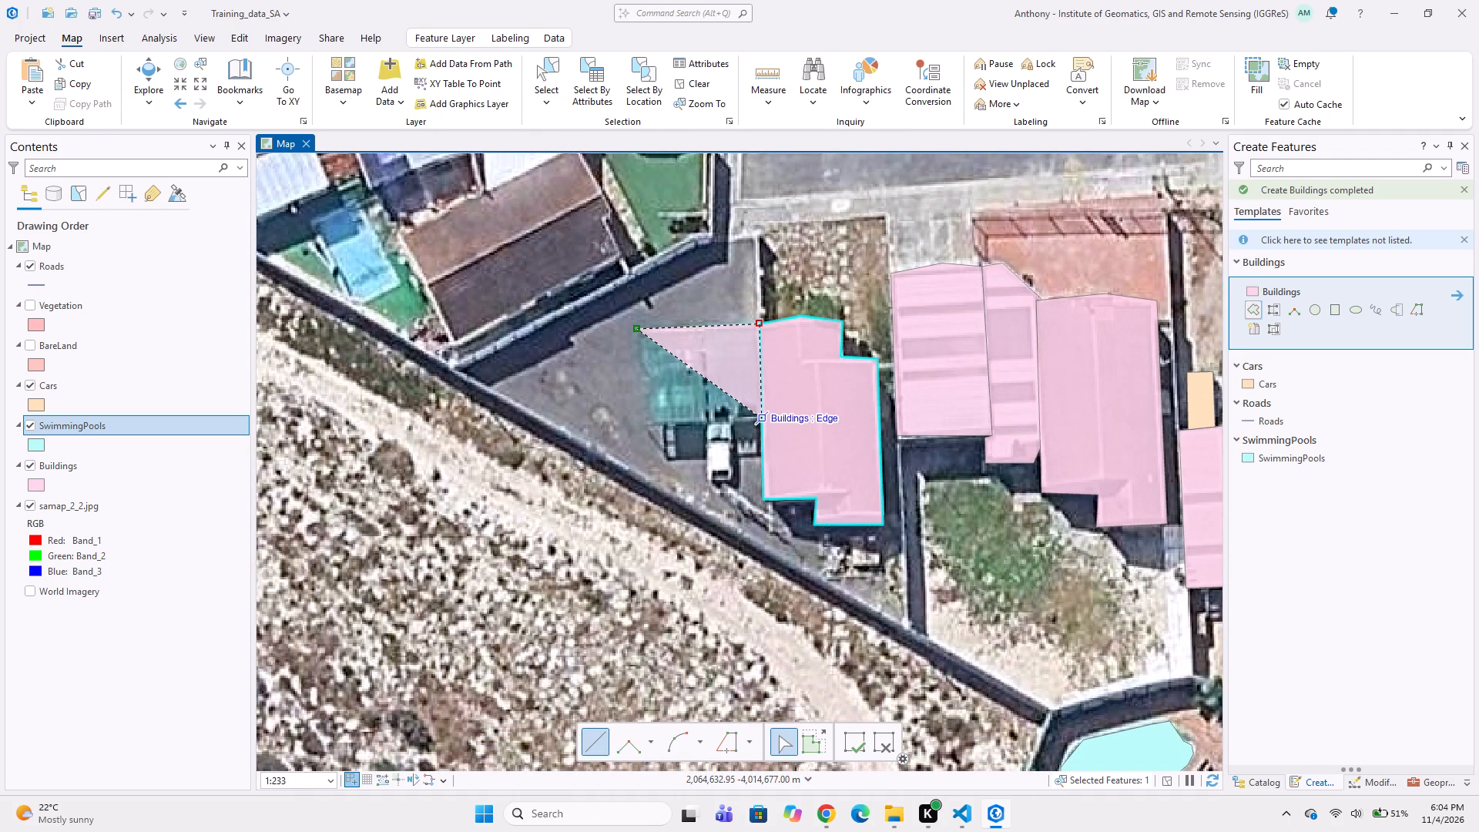
click(761, 418)
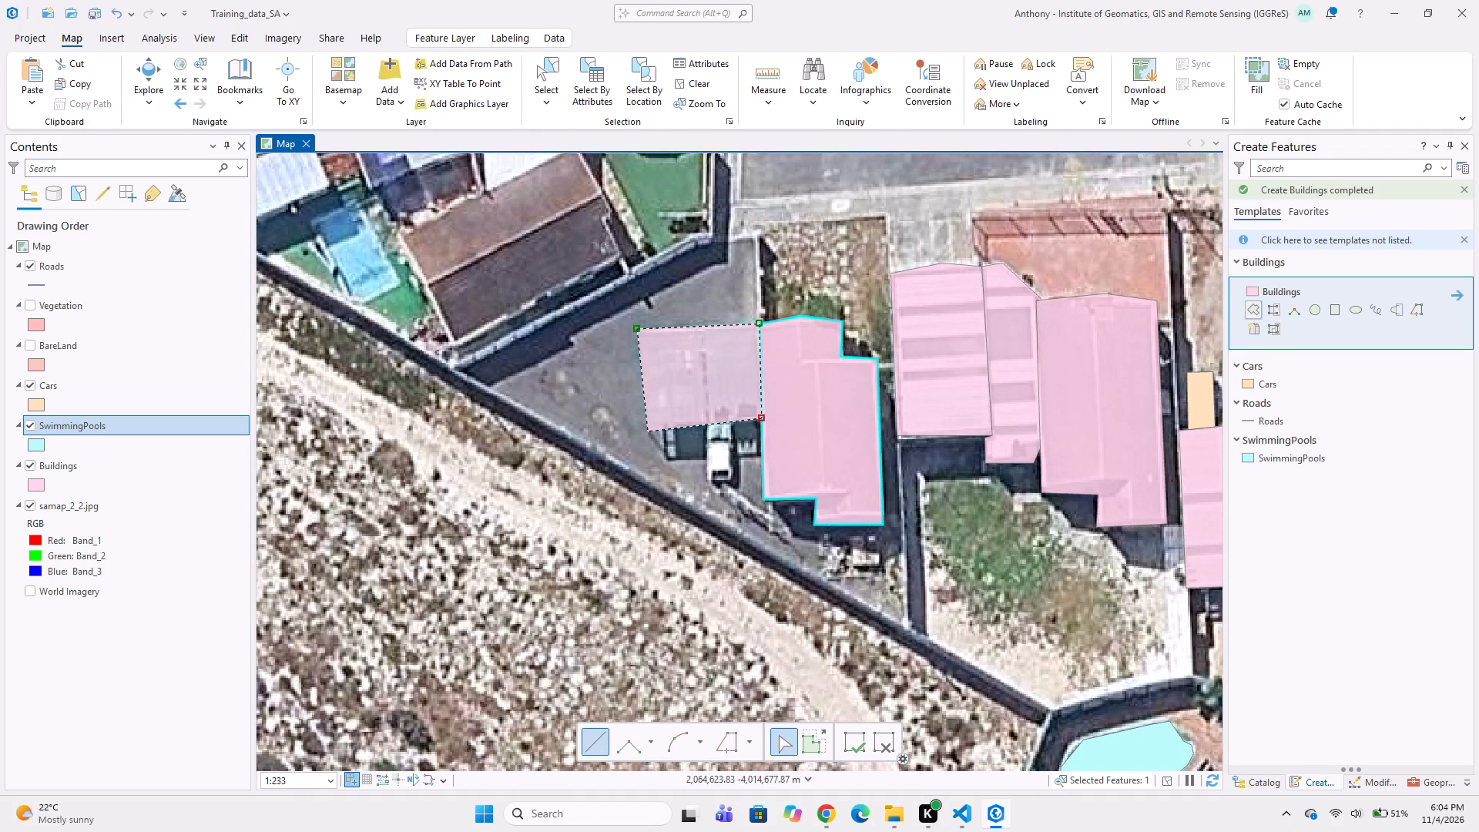
double_click(648, 431)
Digitize the rusty brown-grey roof at the southwest end of the maroon-roofed house, beside the parked white van, as a four-vertex Buildings polygon.
middle_drag(653, 410, 610, 542)
middle_drag(586, 397, 632, 488)
middle_drag(648, 442, 495, 418)
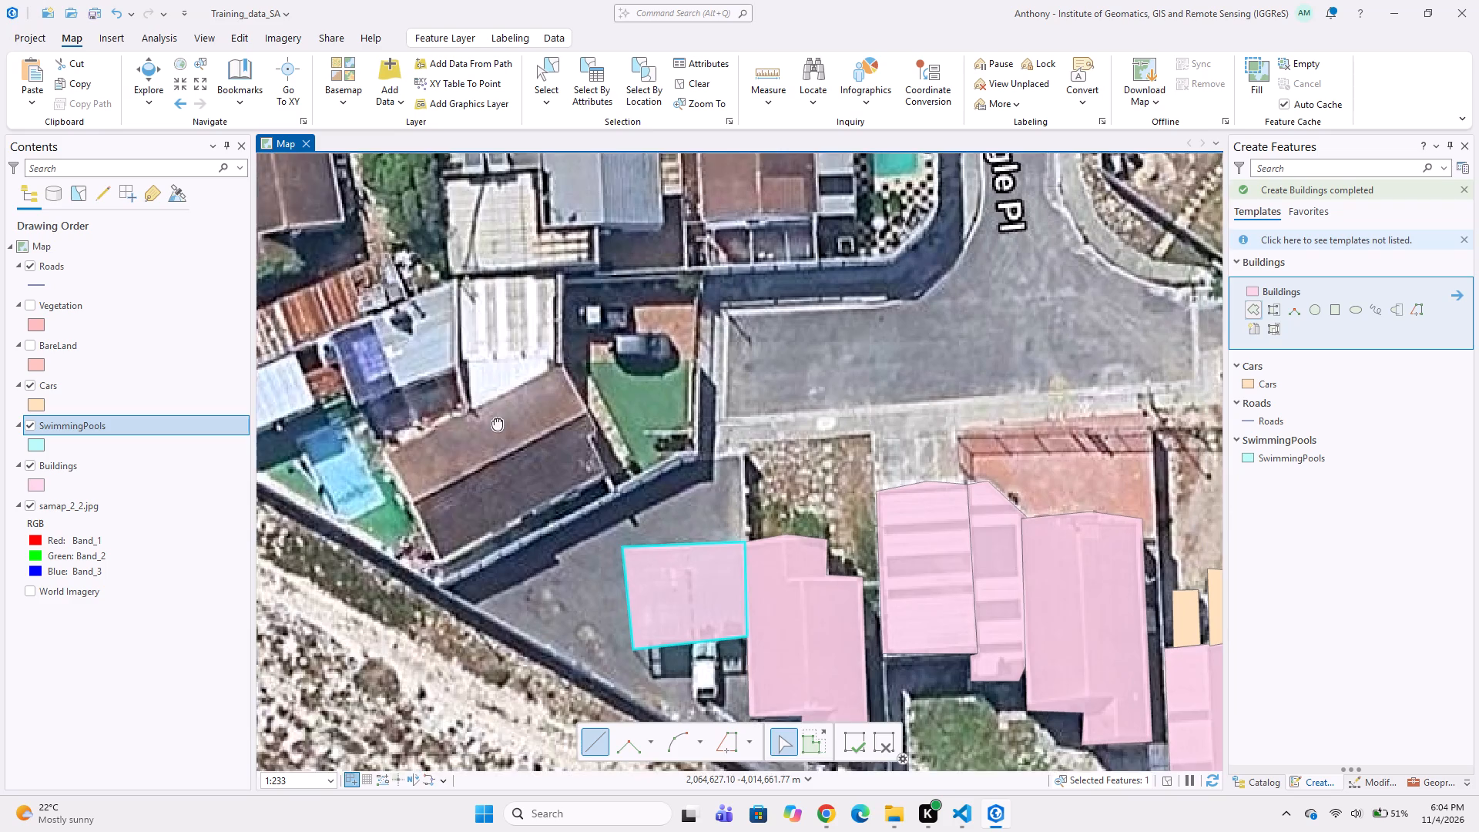
middle_drag(495, 418, 400, 415)
middle_drag(858, 413, 718, 383)
scroll(788, 377, down, 1)
middle_drag(840, 354, 669, 383)
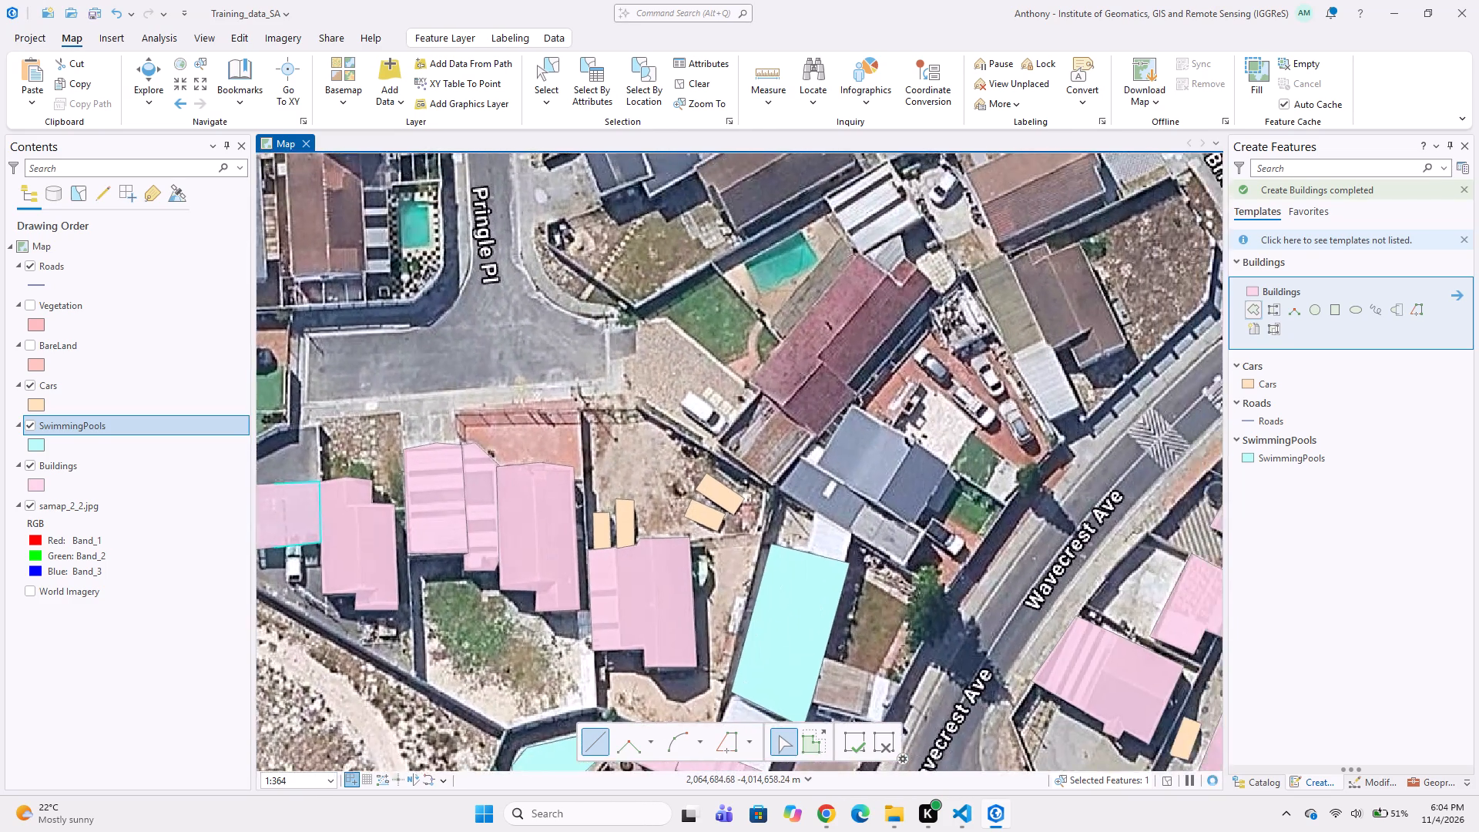
scroll(783, 396, up, 1)
scroll(729, 466, up, 1)
click(750, 337)
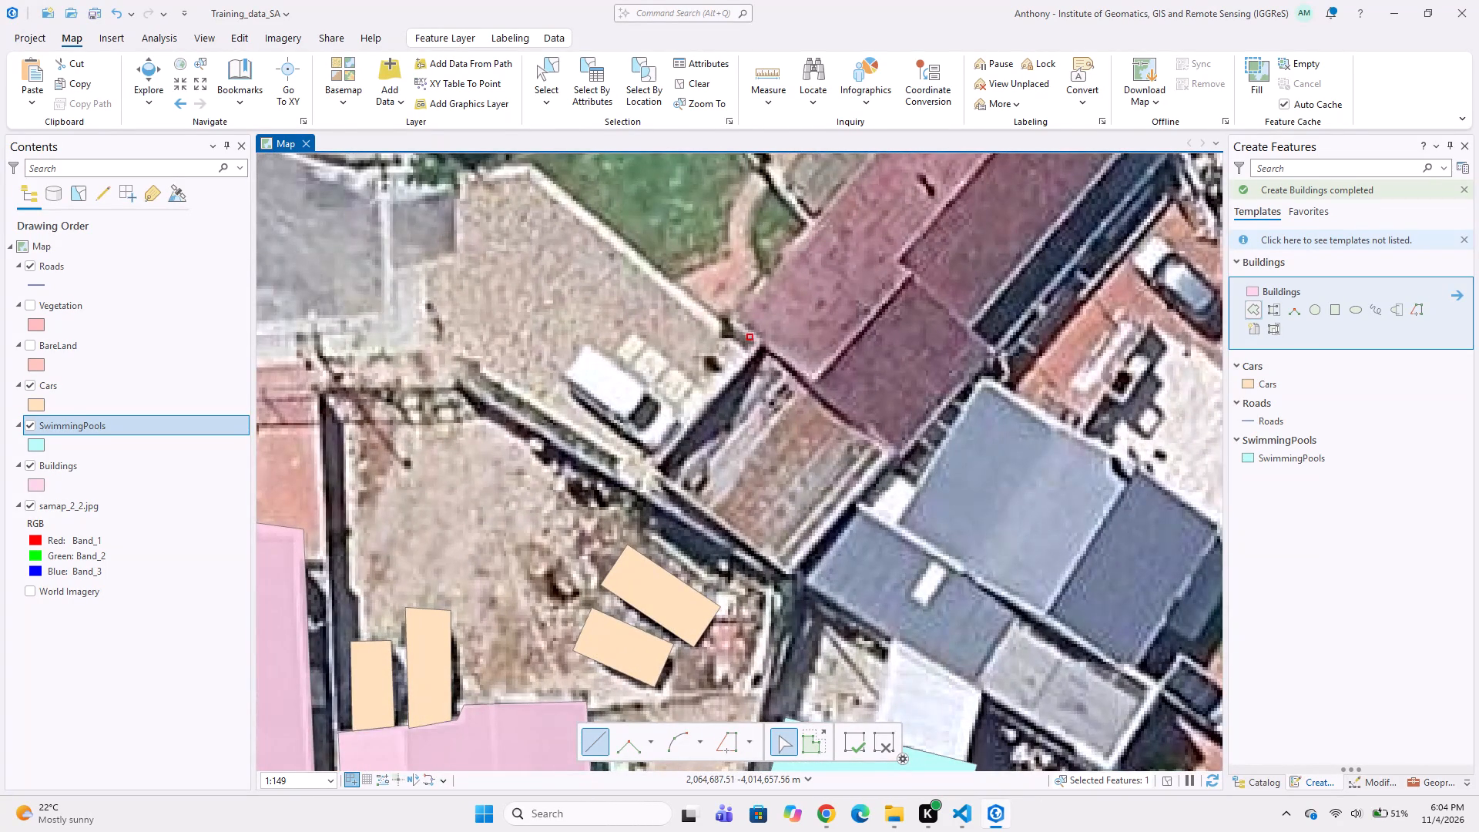
click(890, 456)
click(790, 572)
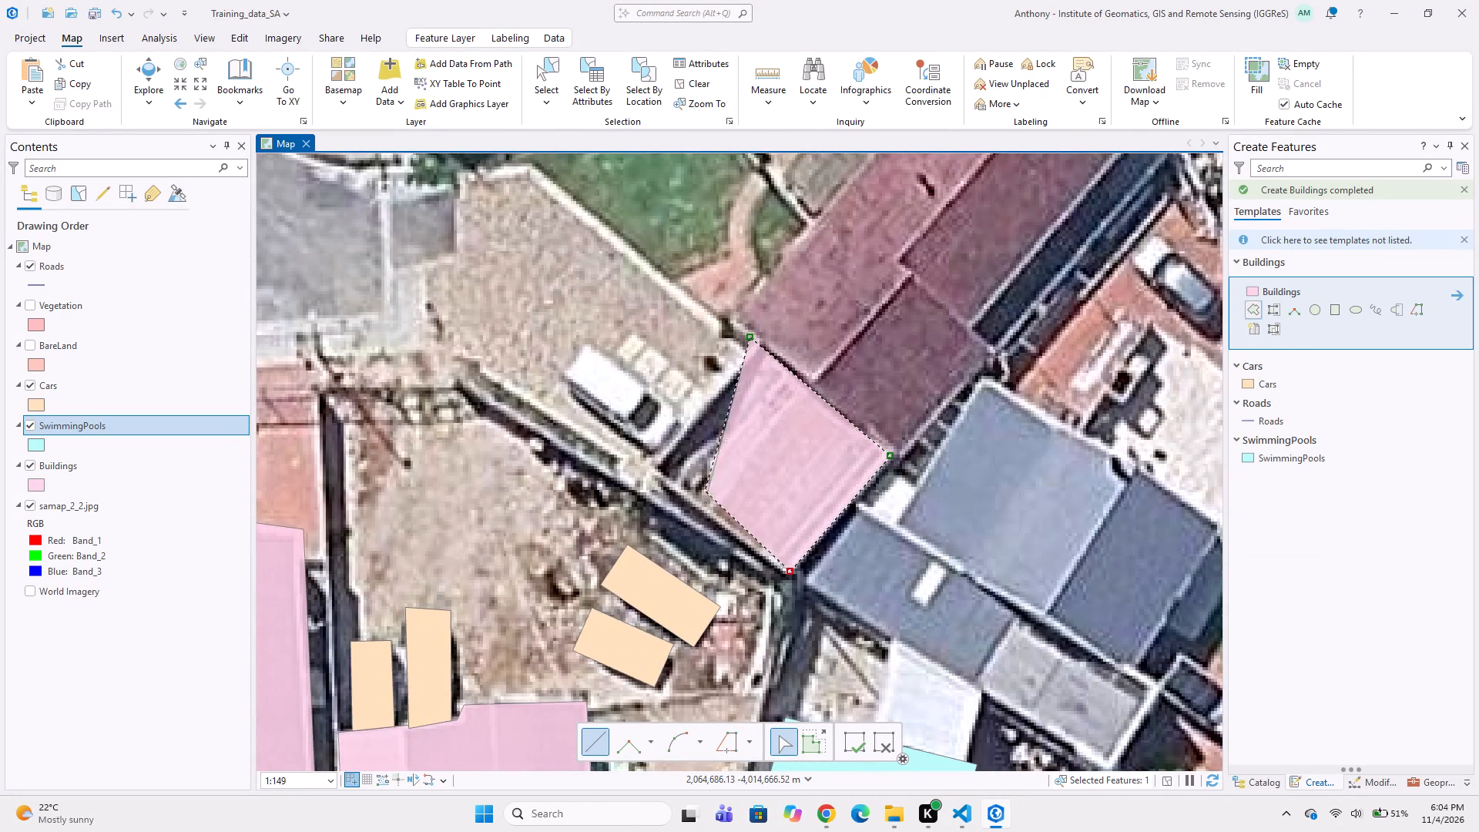
double_click(648, 472)
Digitize the maroon-roofed house as a nine-vertex Buildings polygon, sharing its southwest edge with the adjoining roof and following its northeast notch.
middle_drag(804, 410, 672, 471)
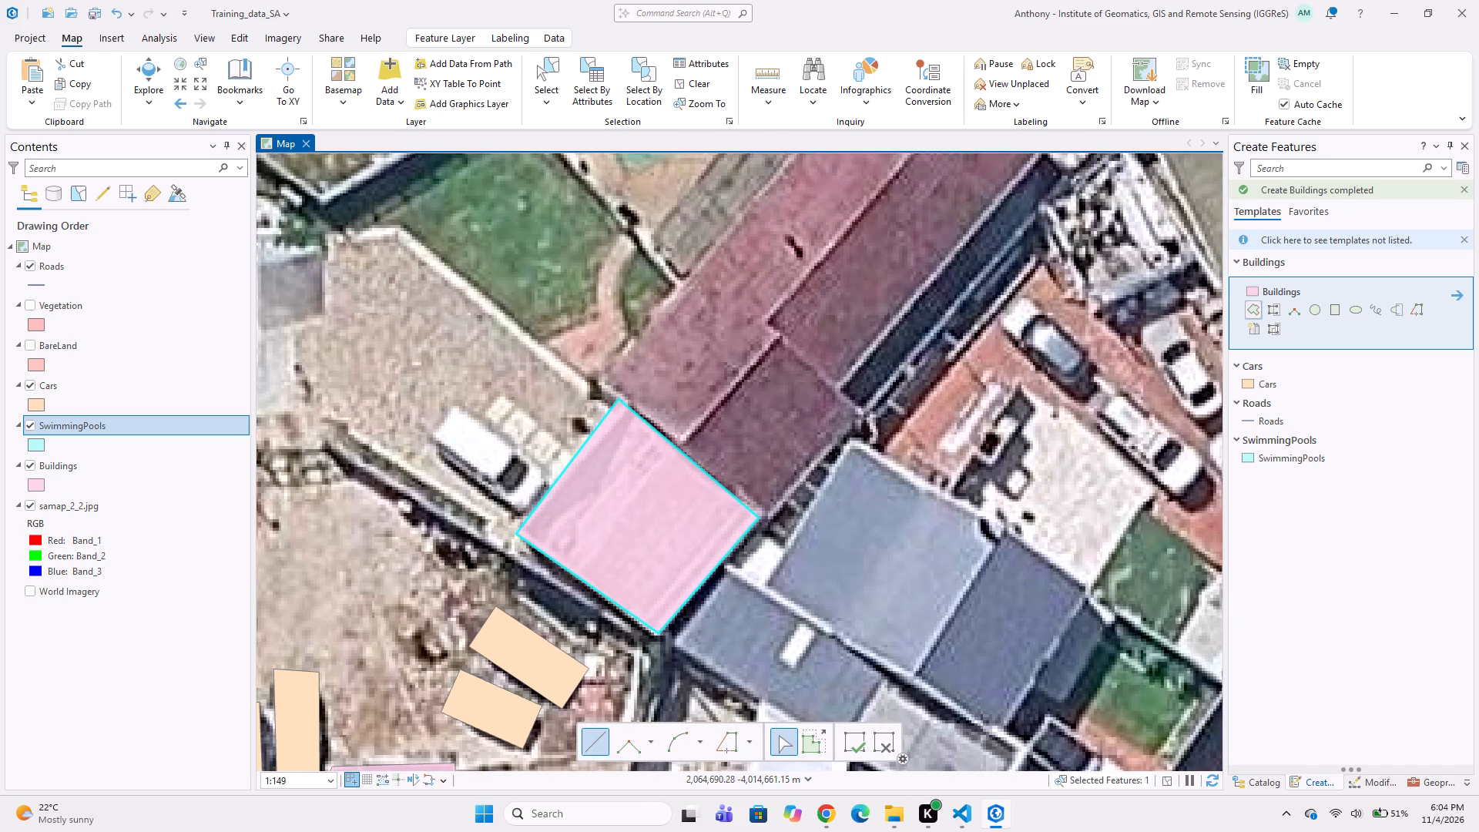
click(597, 377)
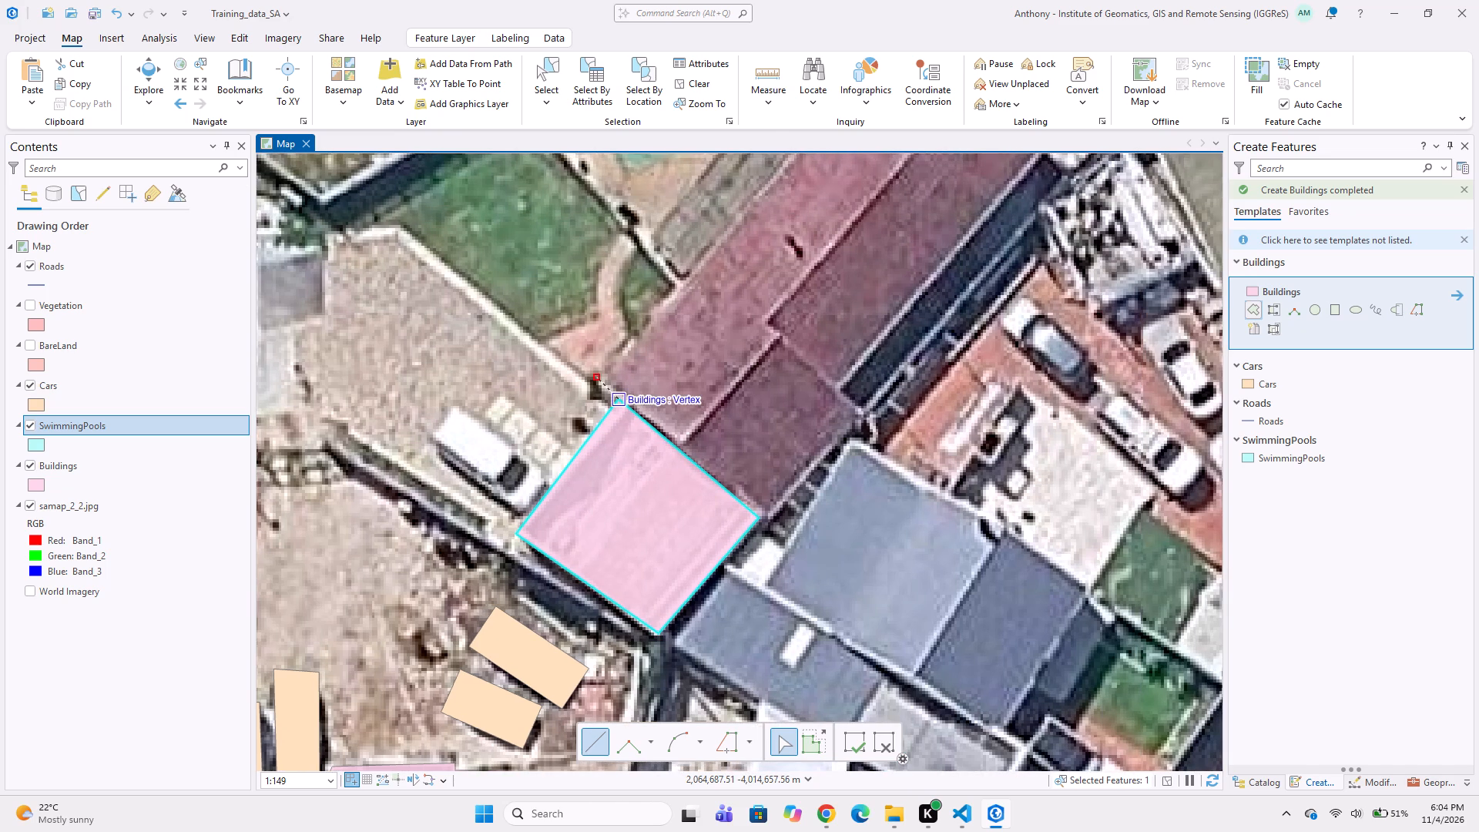
click(619, 399)
click(761, 521)
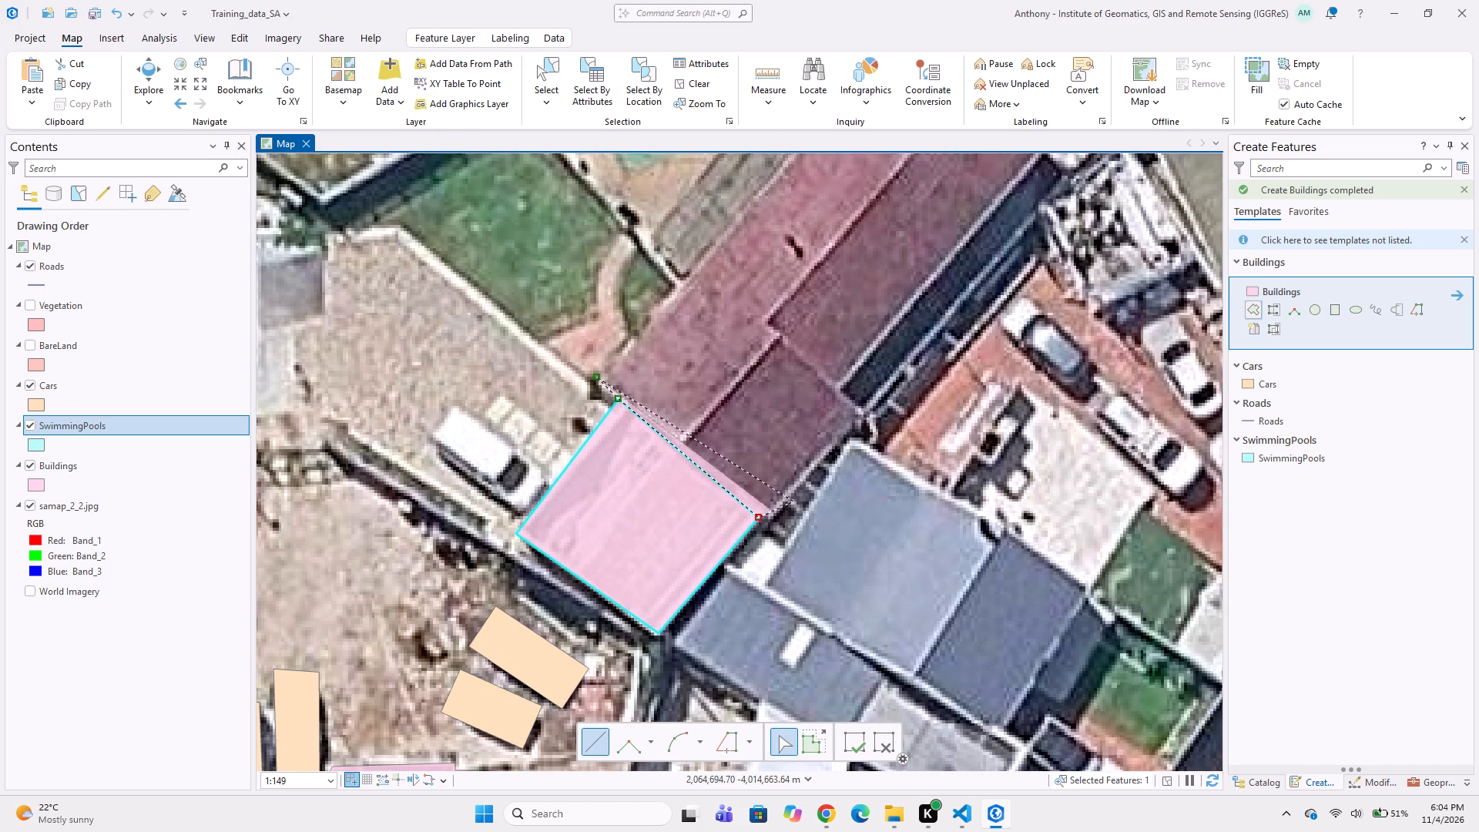
click(869, 415)
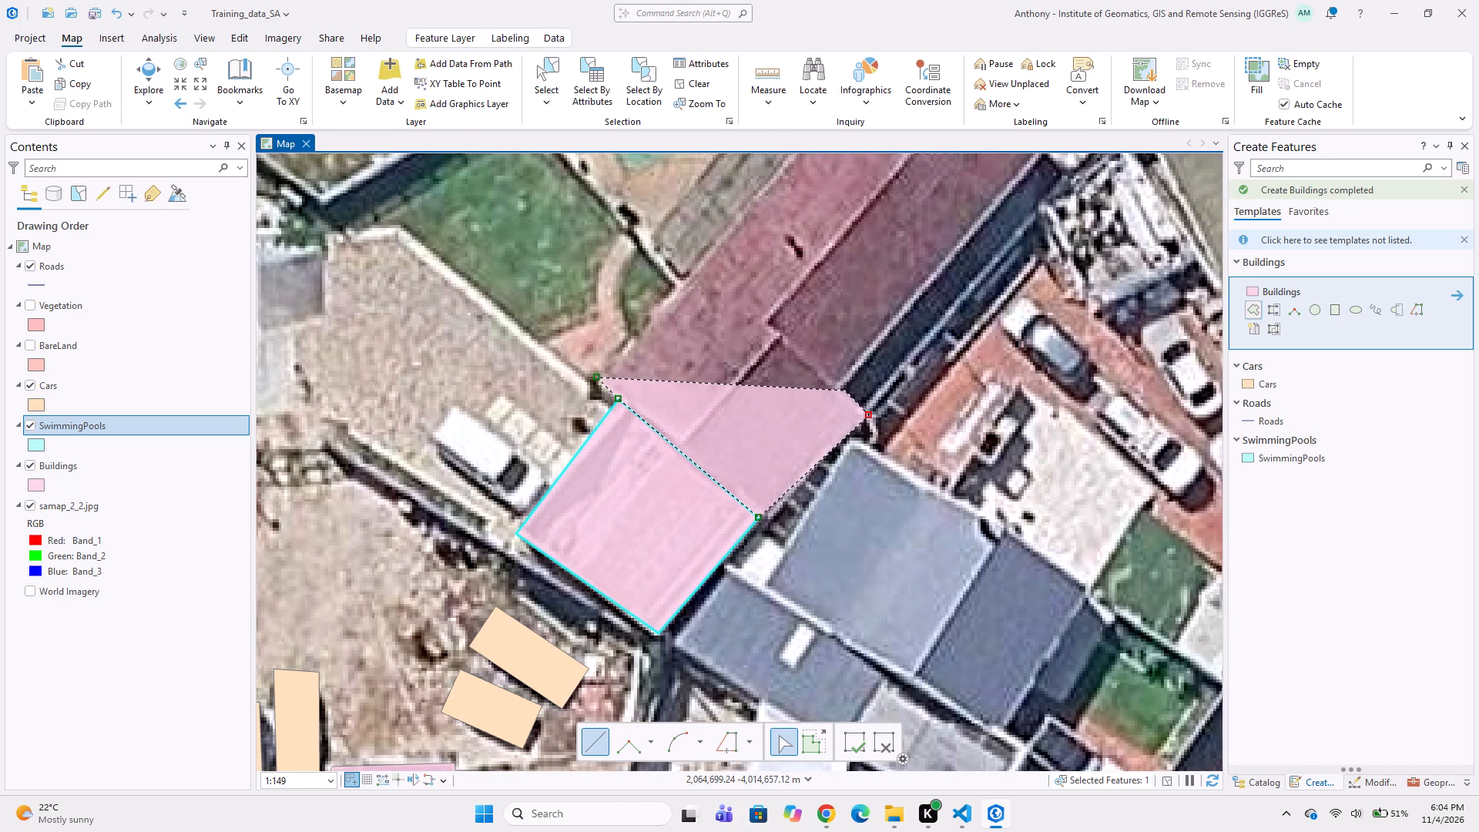
click(845, 391)
middle_drag(804, 353, 640, 461)
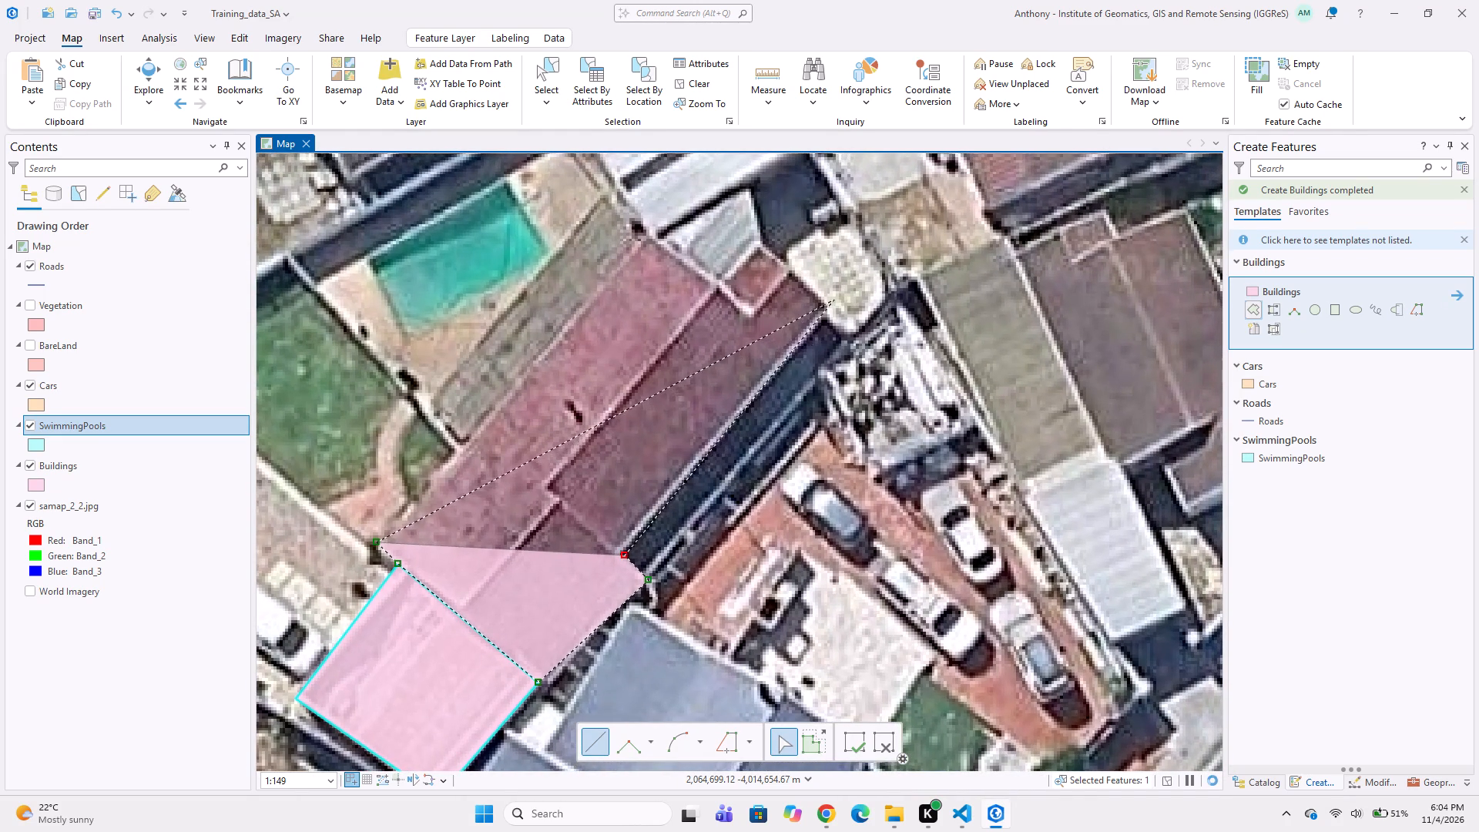
drag(831, 300, 815, 286)
click(750, 243)
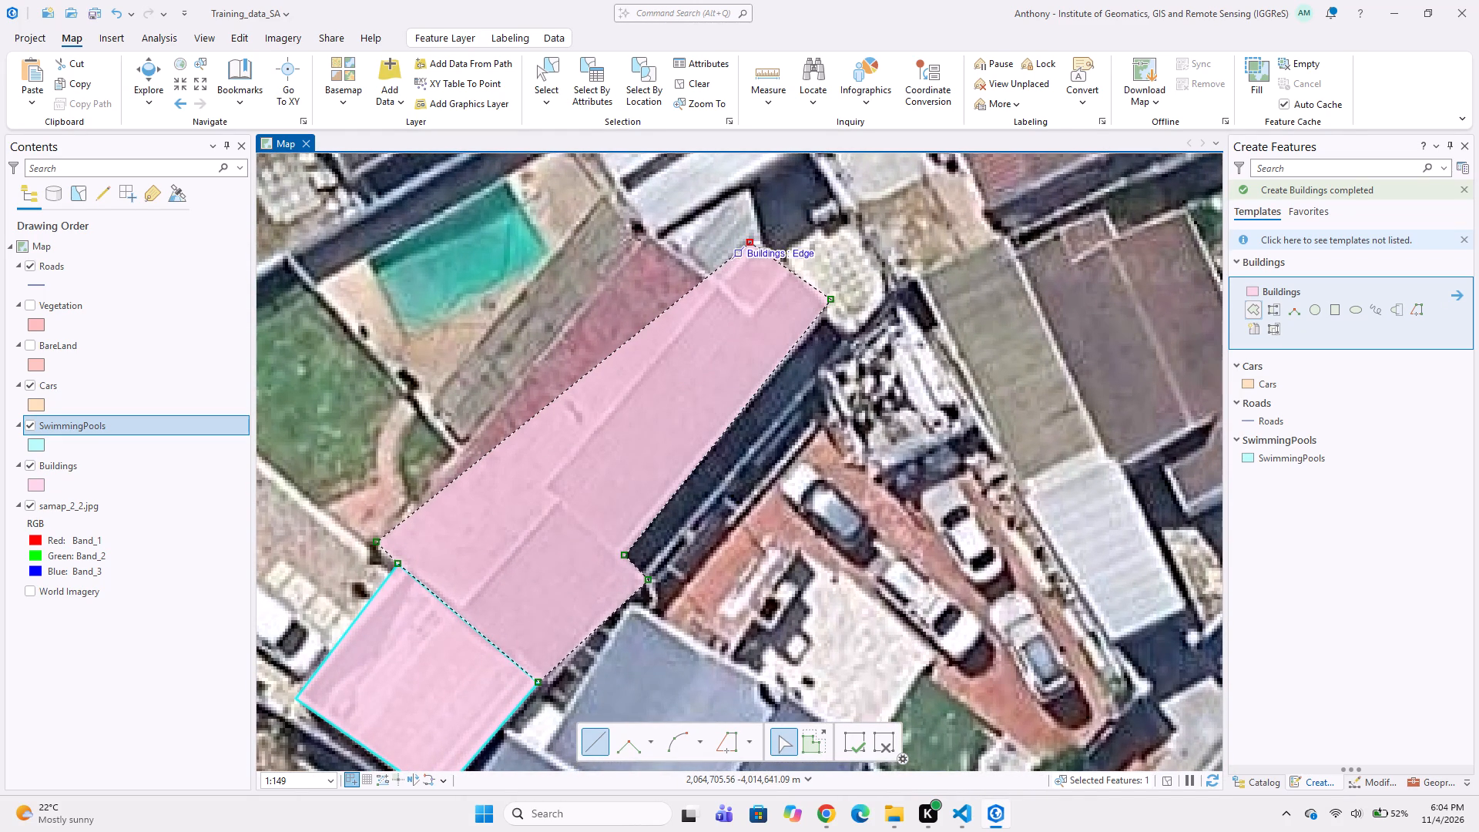
click(723, 283)
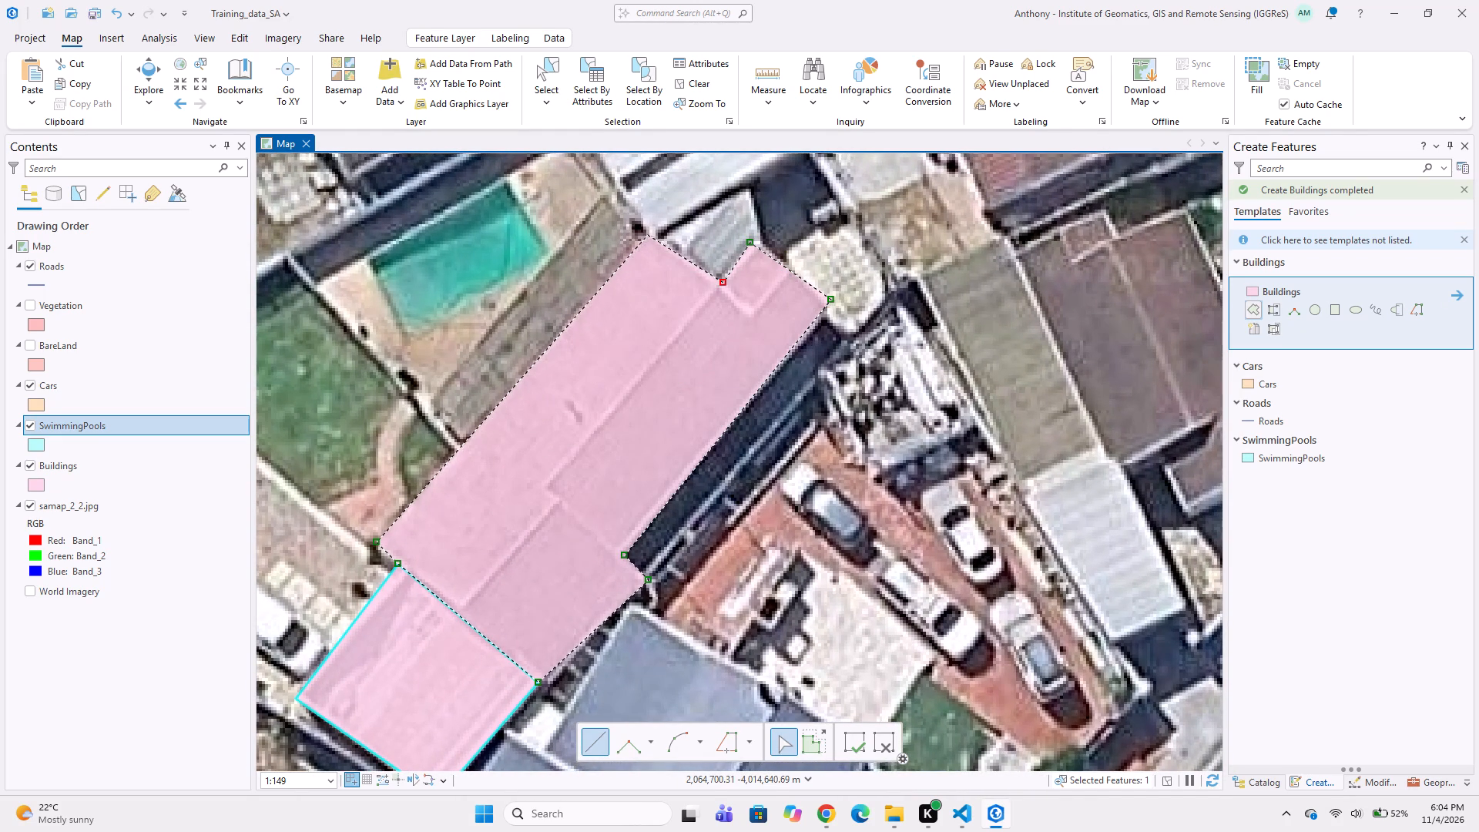
double_click(648, 235)
Digitize the large blue-grey-roofed house southeast of the maroon house, including its stepped east end, as an eight-vertex Buildings polygon.
scroll(486, 391, down, 3)
middle_drag(424, 396, 585, 351)
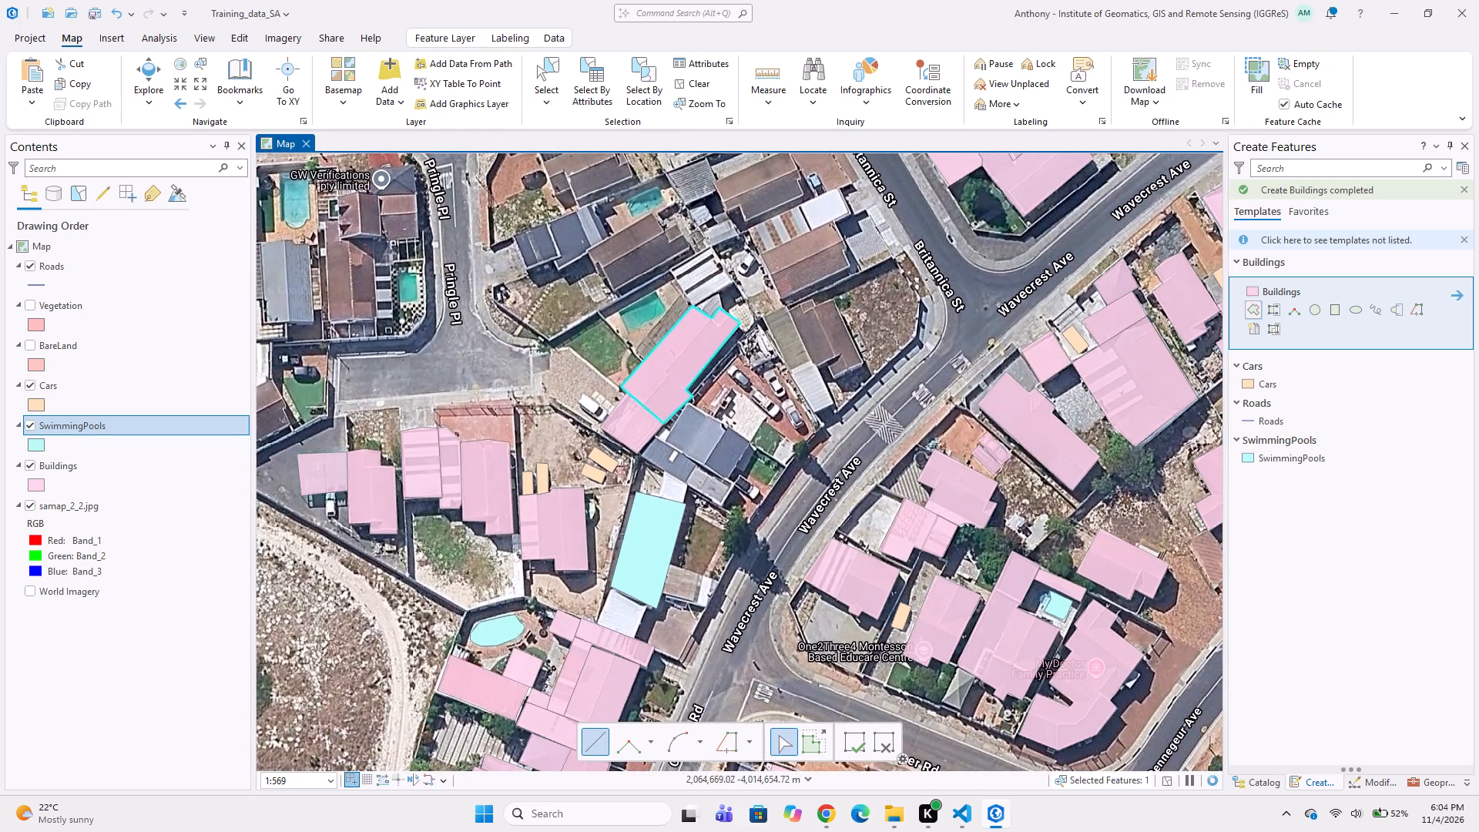
scroll(709, 453, up, 2)
scroll(653, 337, up, 1)
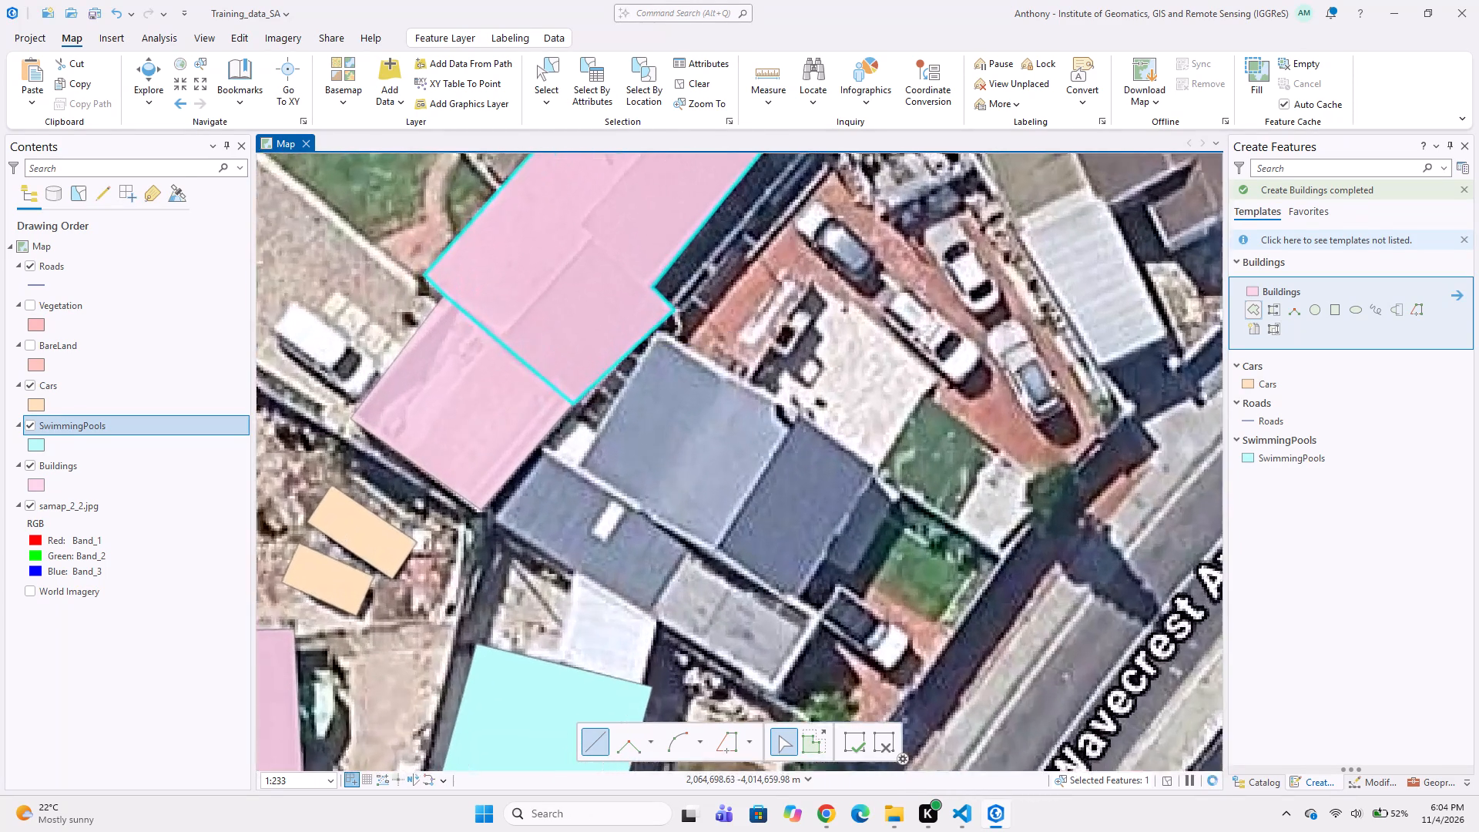
click(656, 332)
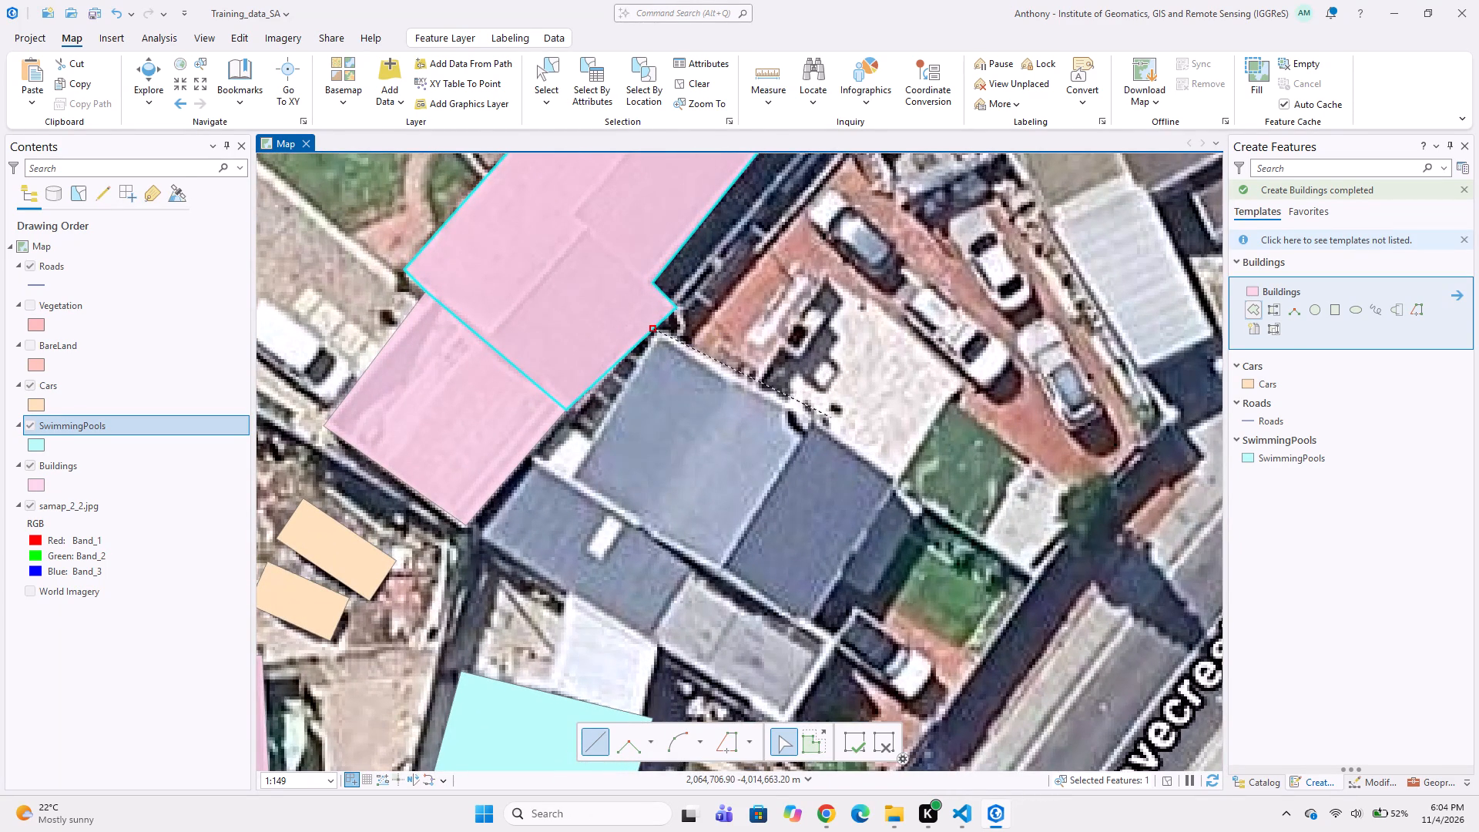
click(896, 480)
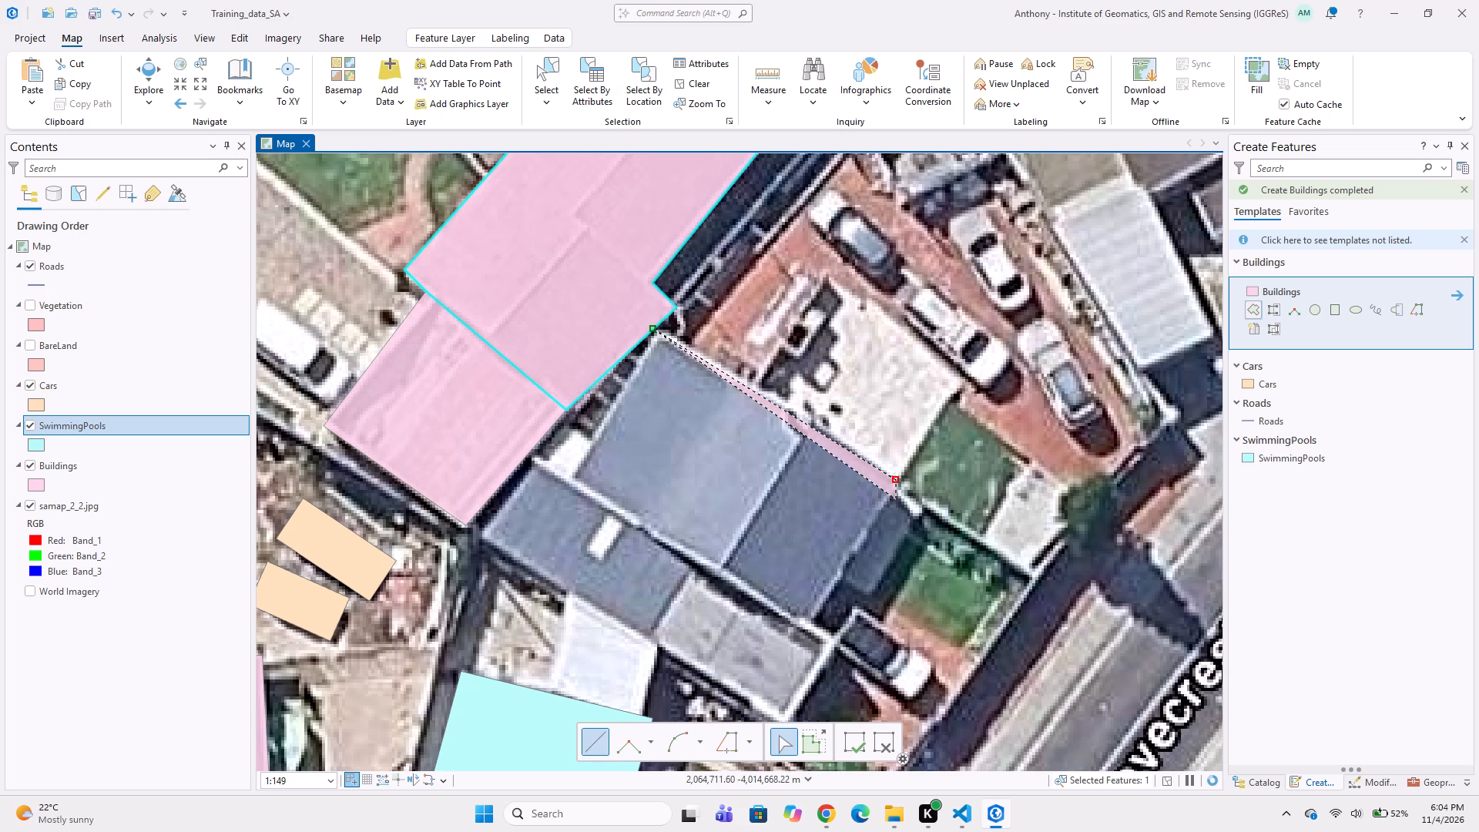
click(896, 496)
click(920, 512)
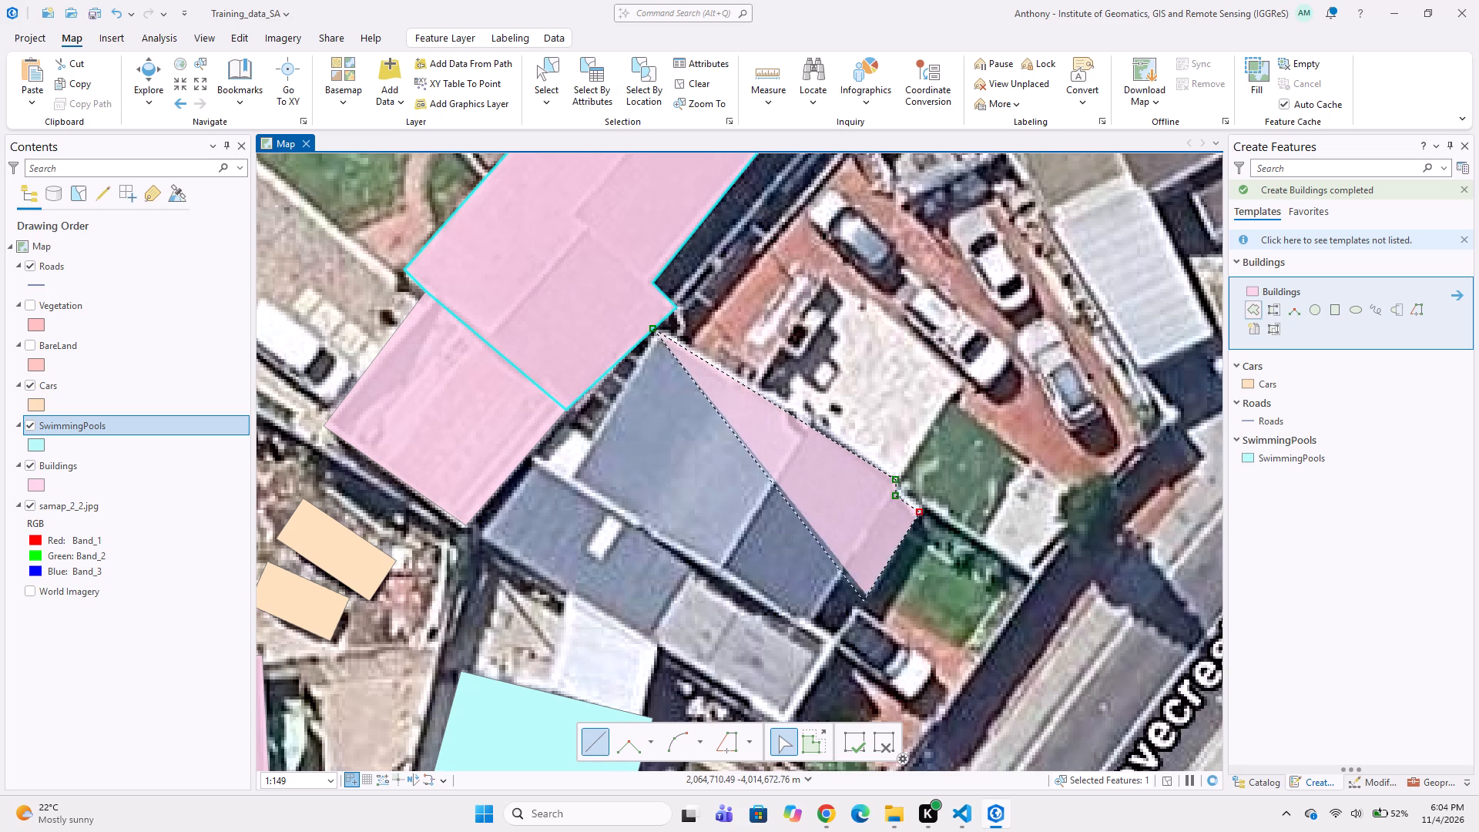
click(877, 595)
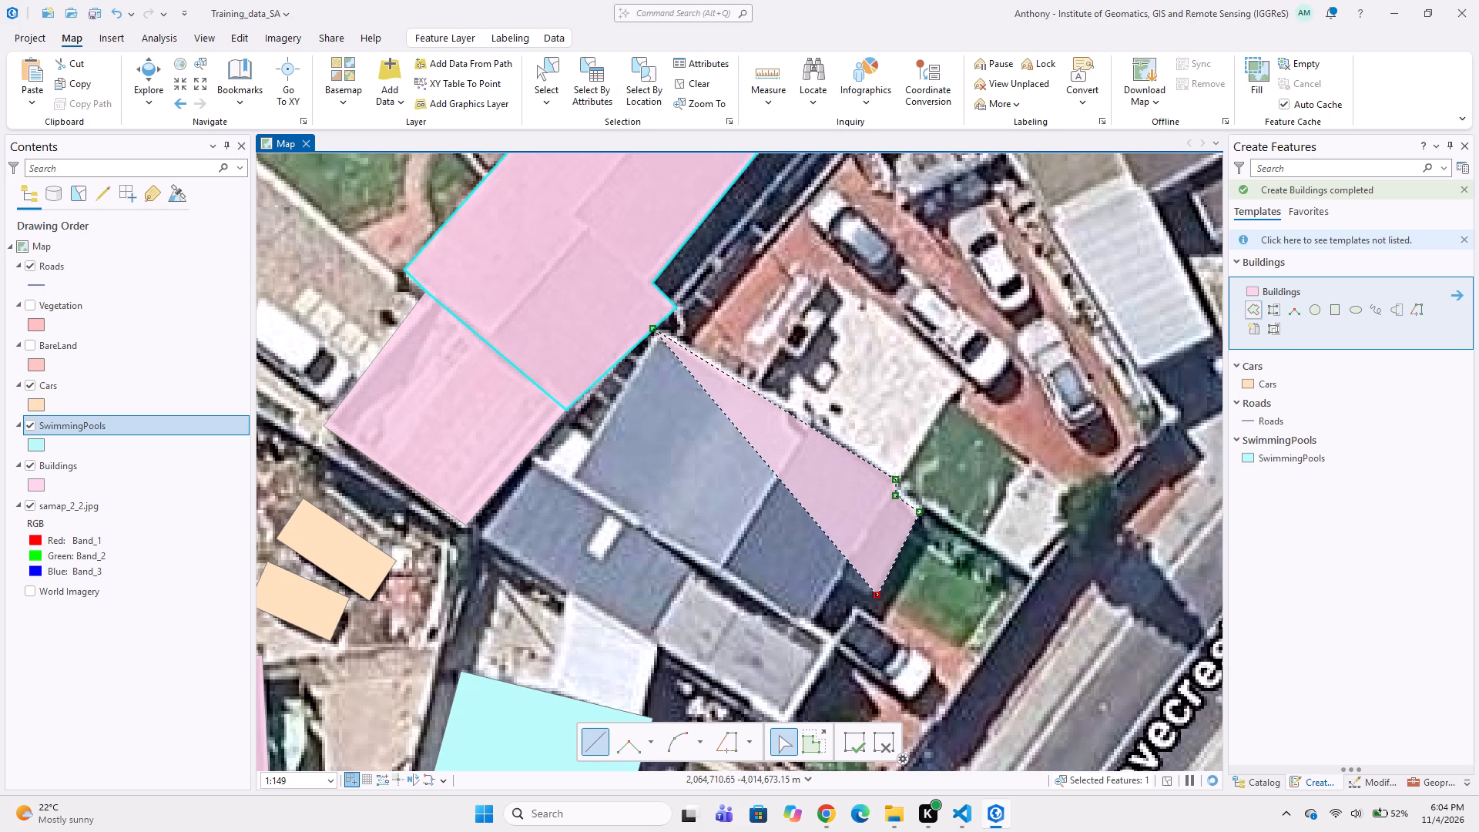
click(839, 577)
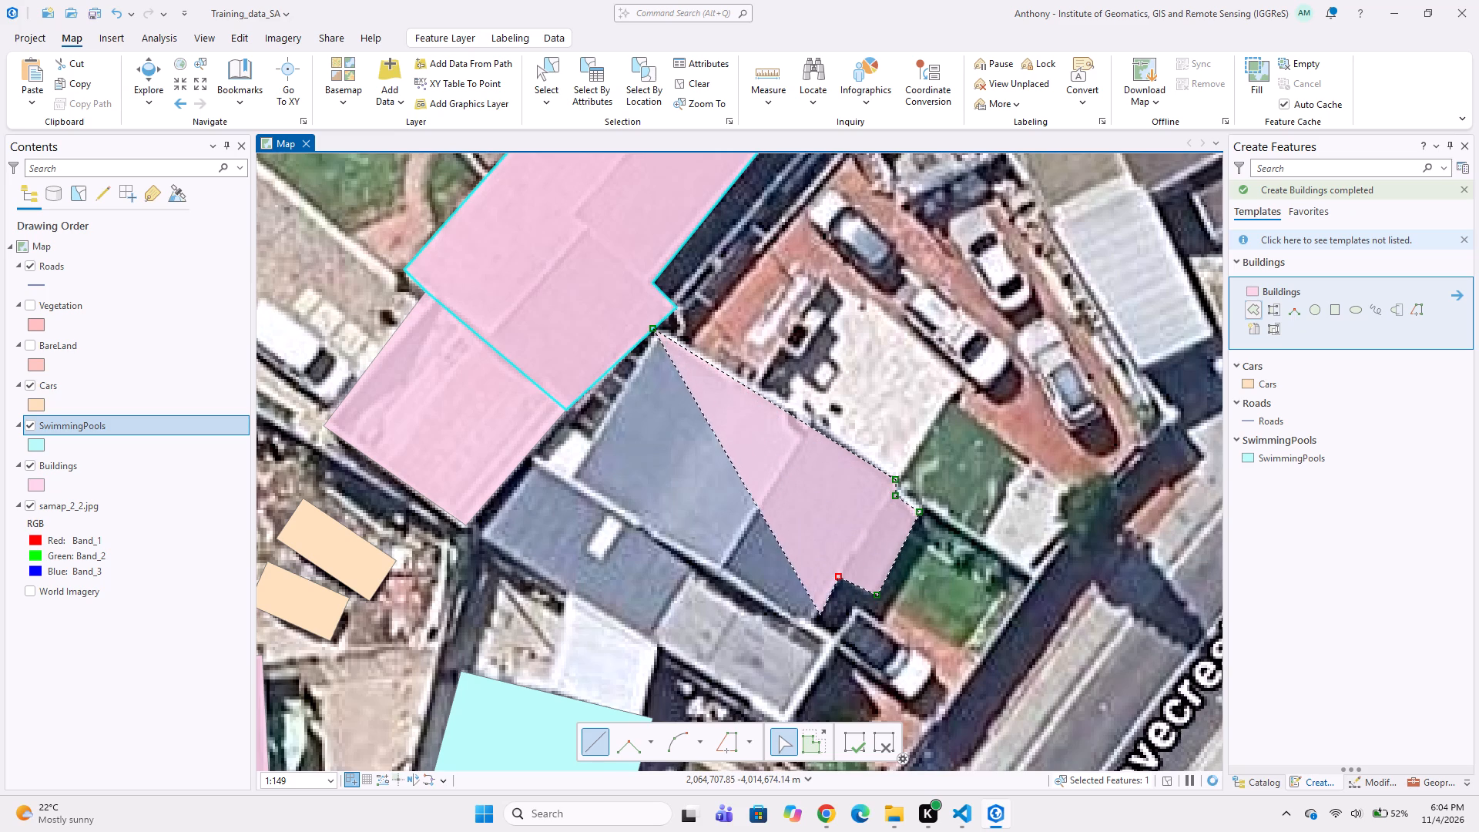
click(815, 626)
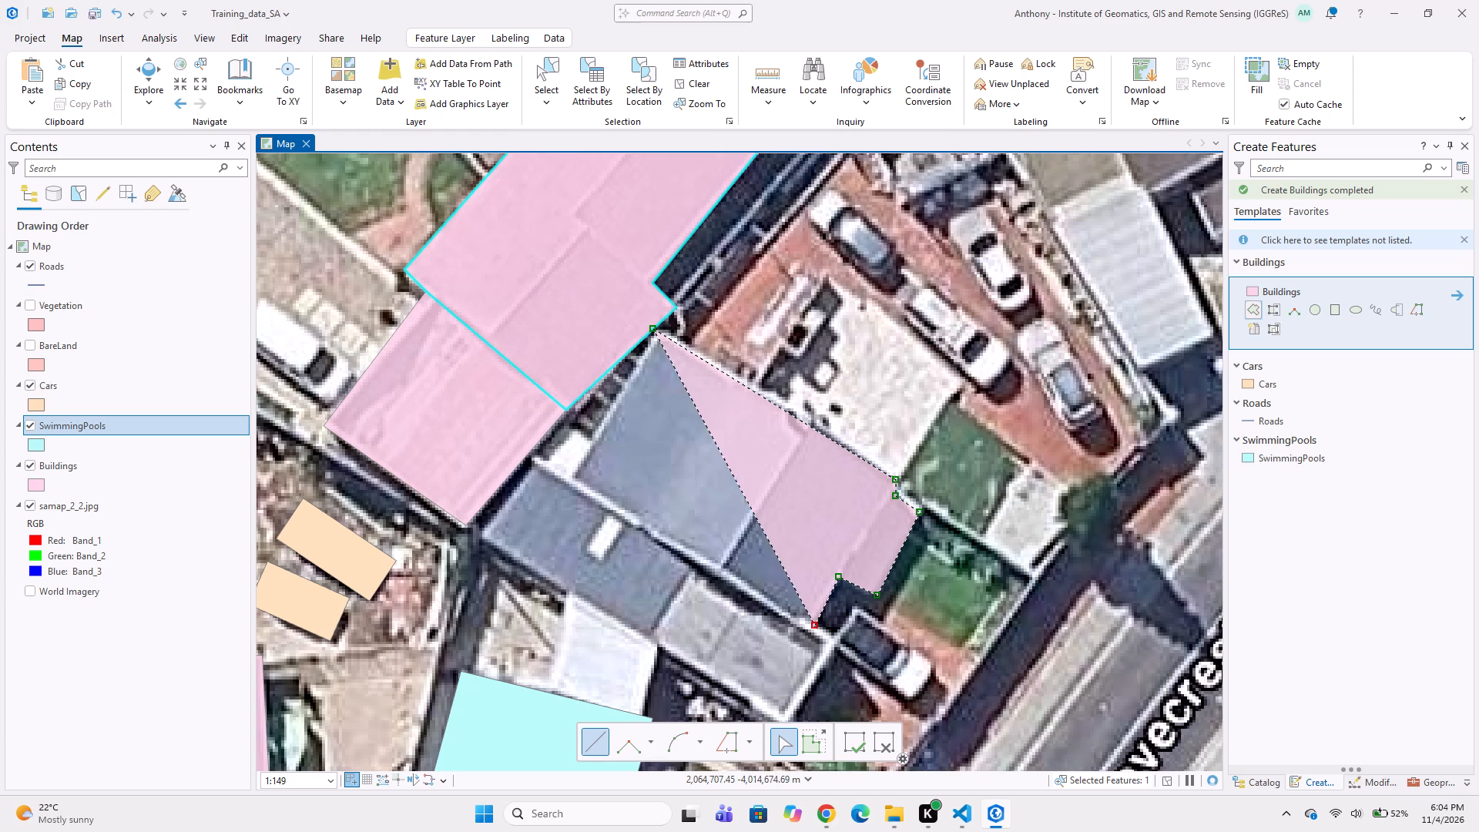
double_click(562, 477)
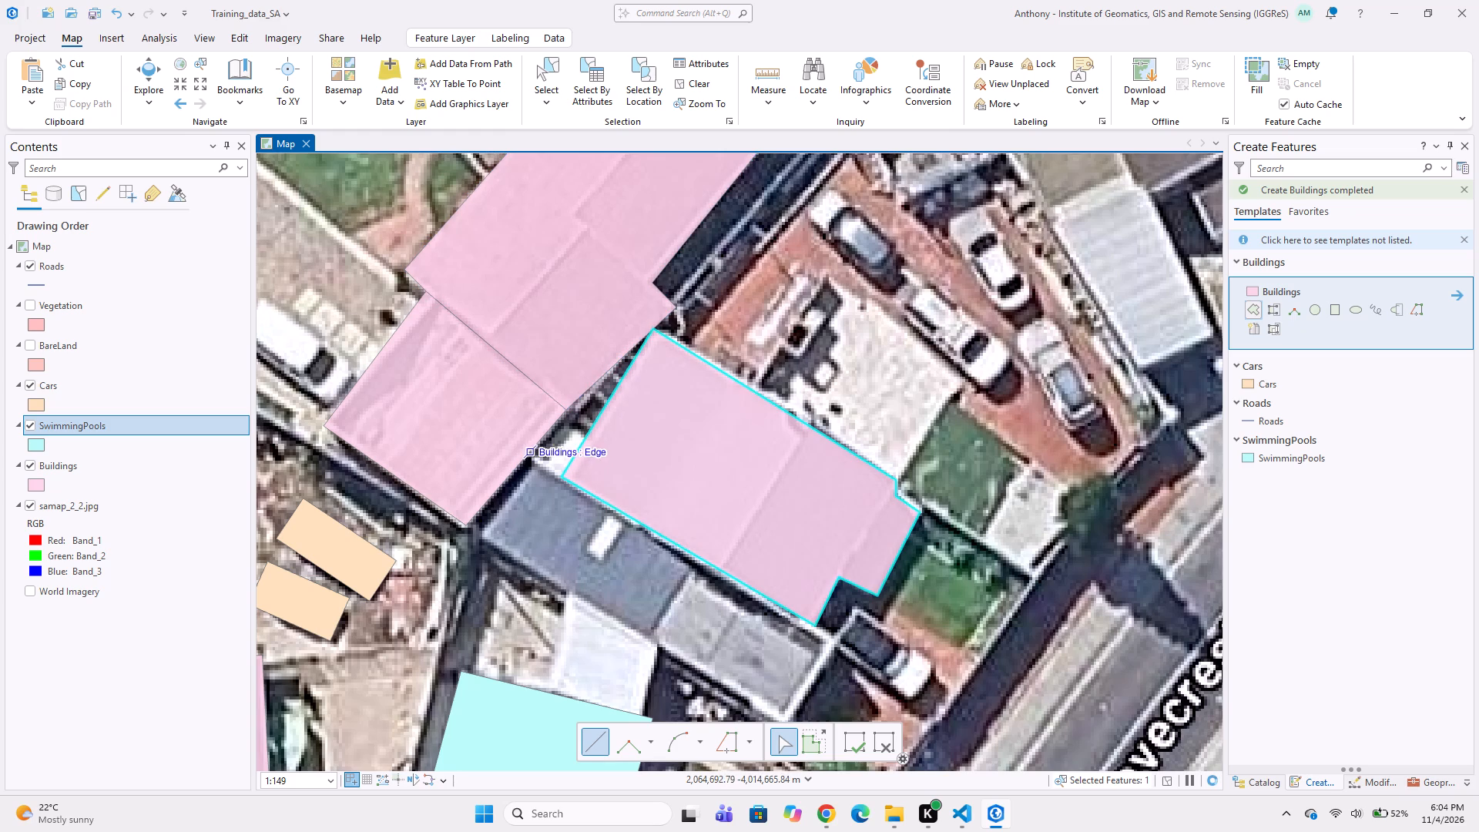
Digitize the long narrow blue-grey and grey roof along the house's southwest side as a seven-vertex Buildings polygon sharing the house's edge.
click(527, 451)
click(559, 469)
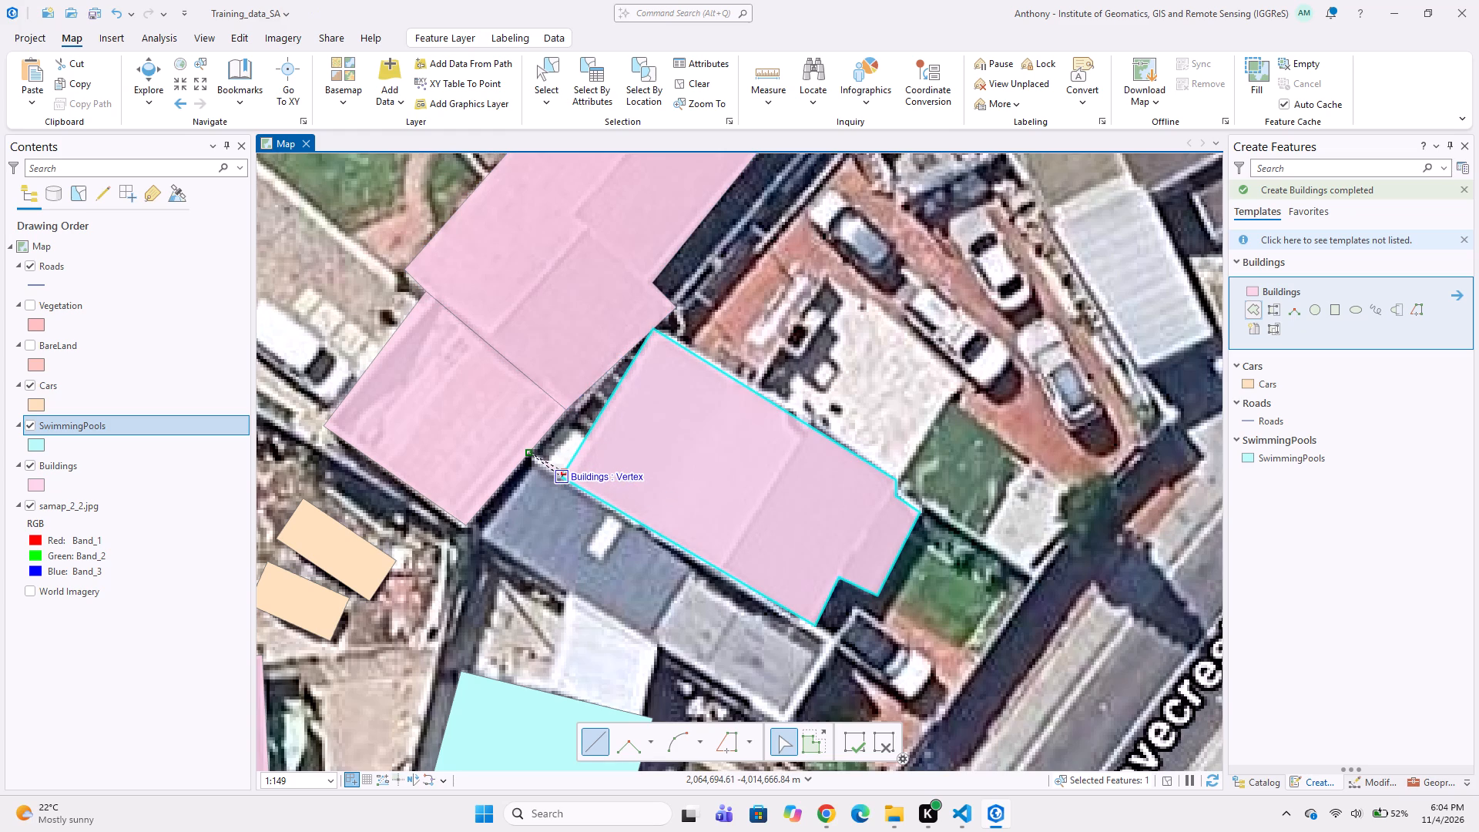
click(556, 477)
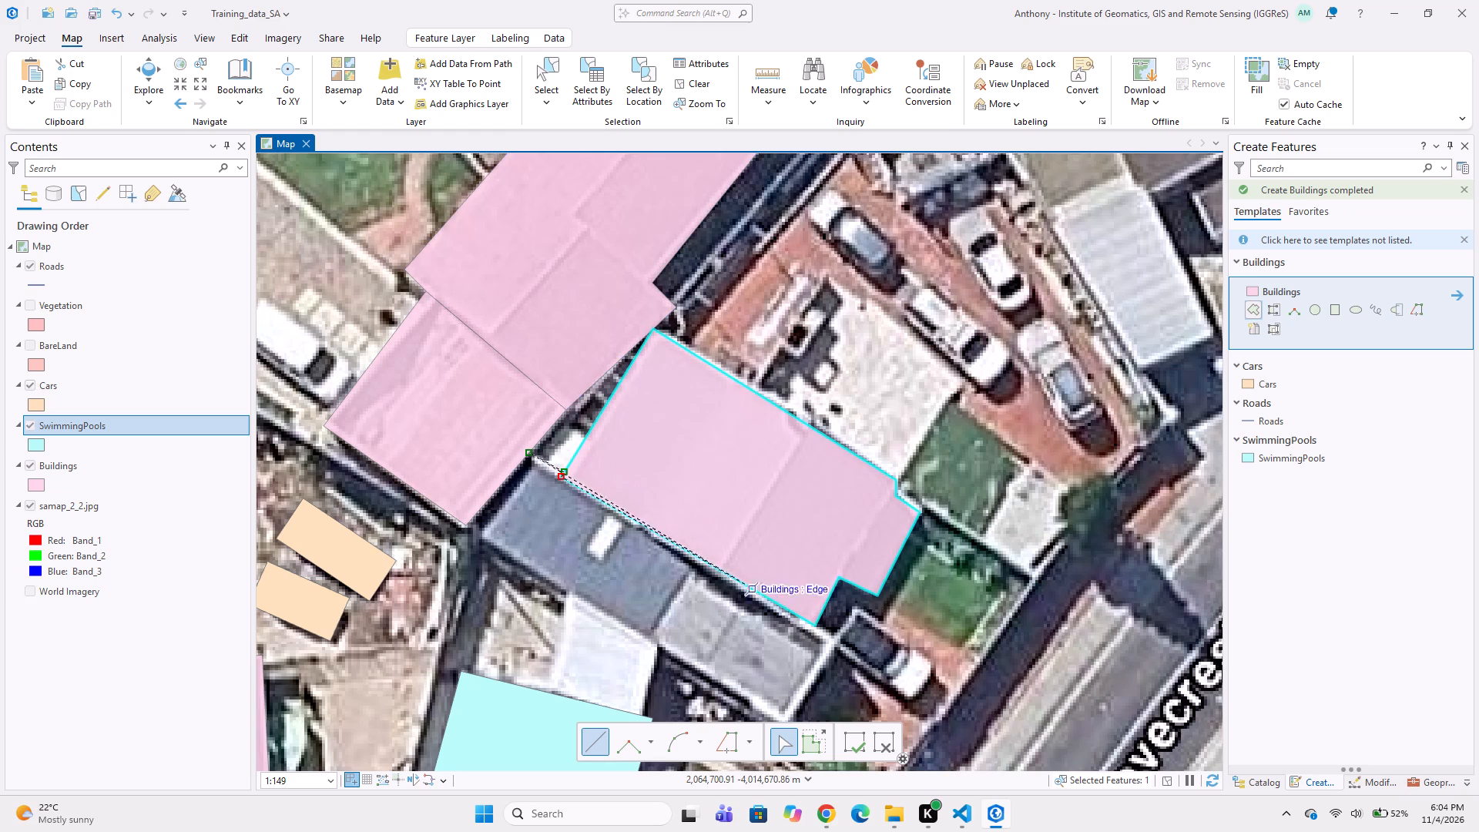
click(817, 626)
click(845, 650)
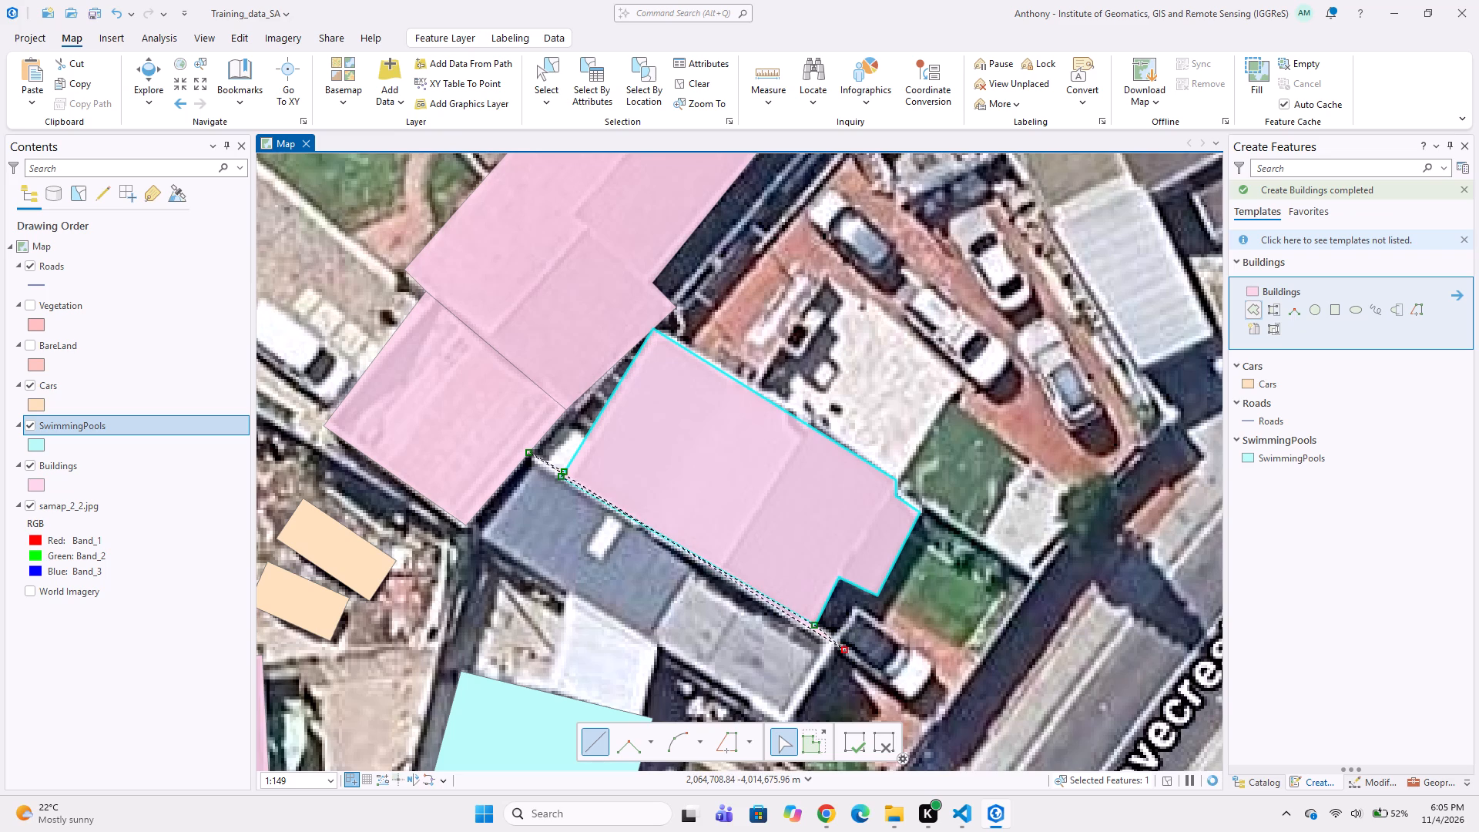
middle_drag(799, 663, 820, 588)
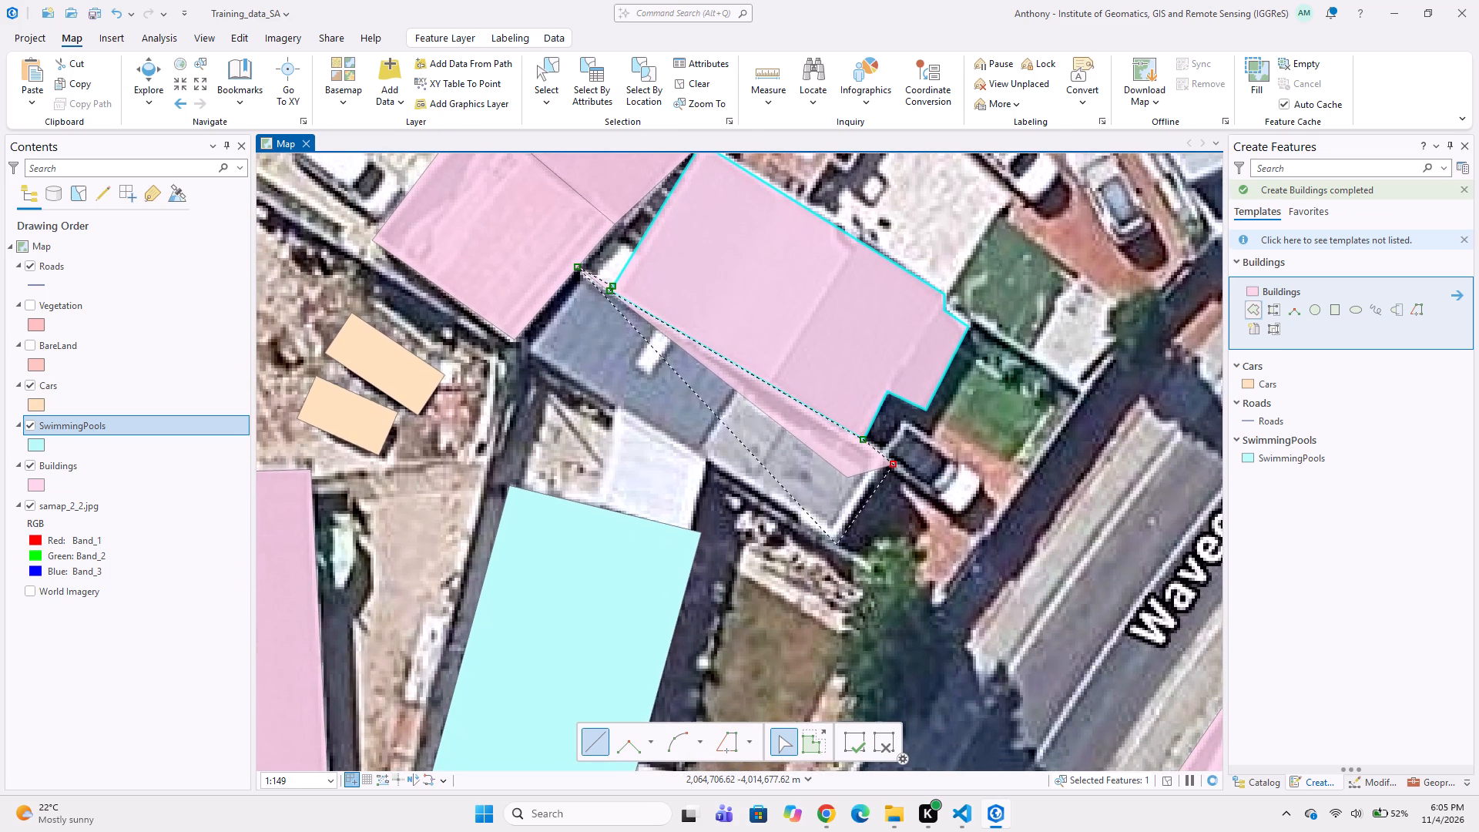
click(837, 545)
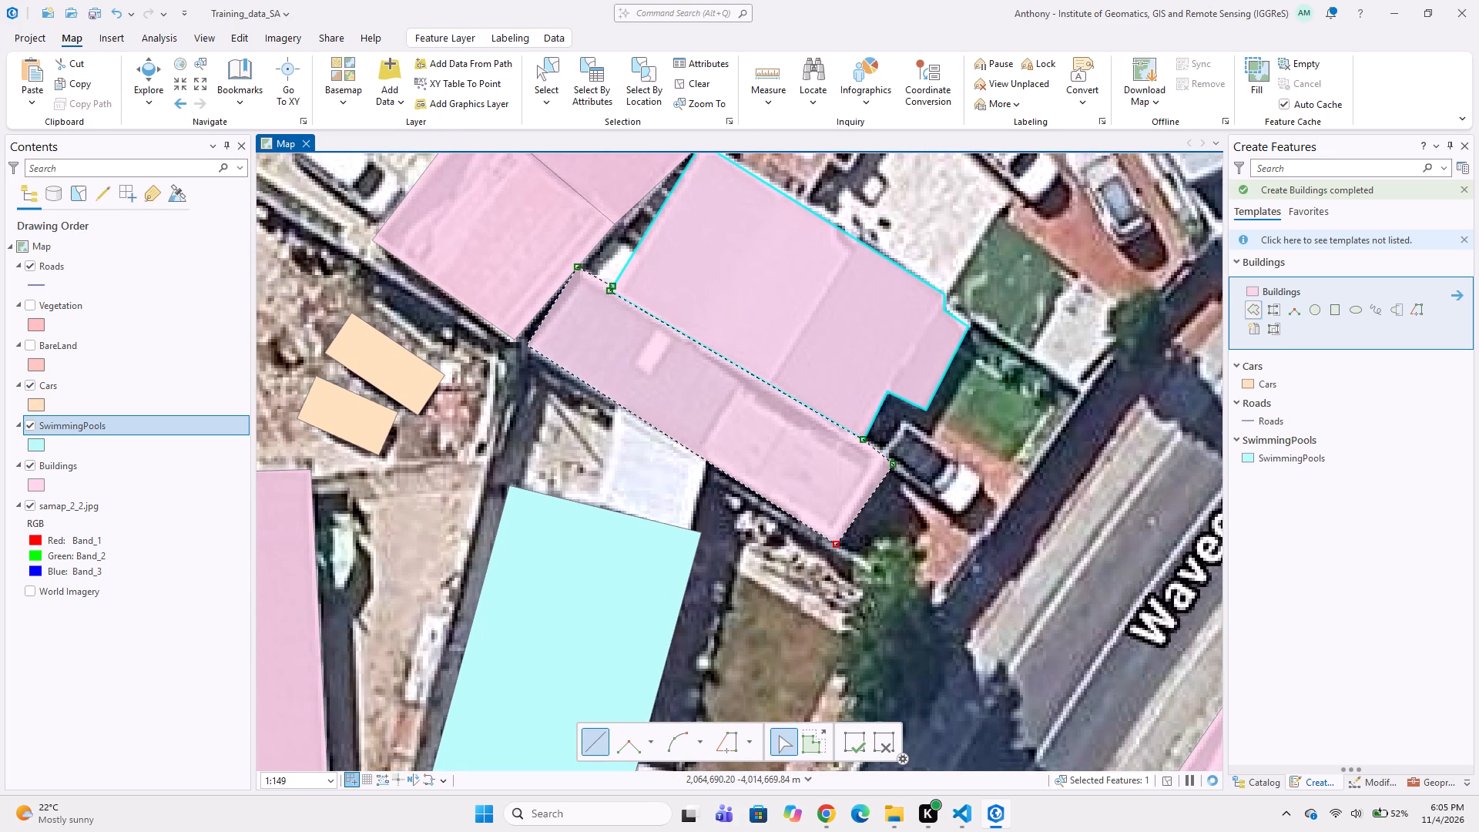
double_click(527, 347)
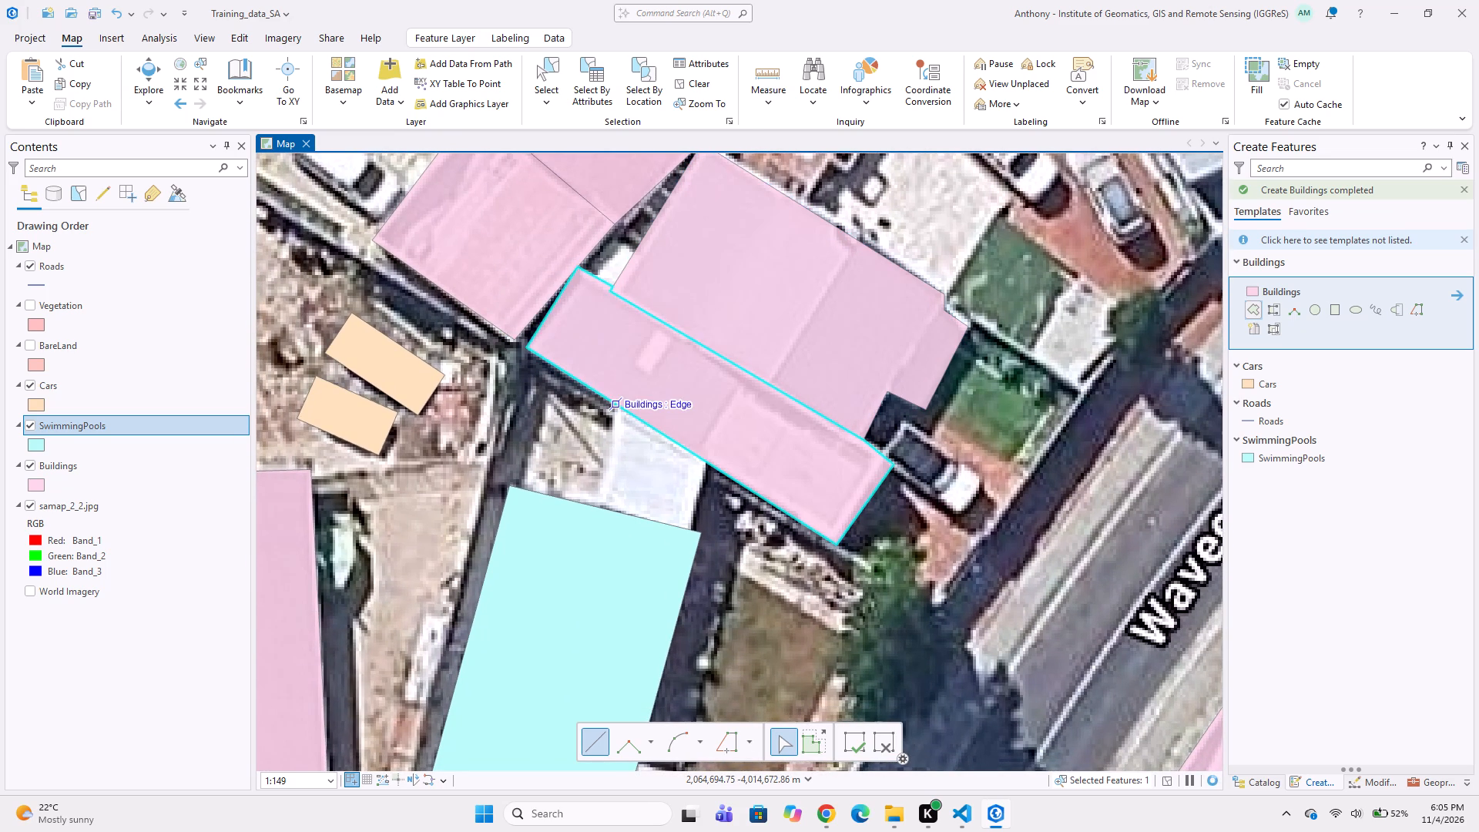
Digitize the small white roof between the narrow roof and the large SwimmingPools polygon as a four-vertex Buildings polygon.
click(615, 404)
click(596, 507)
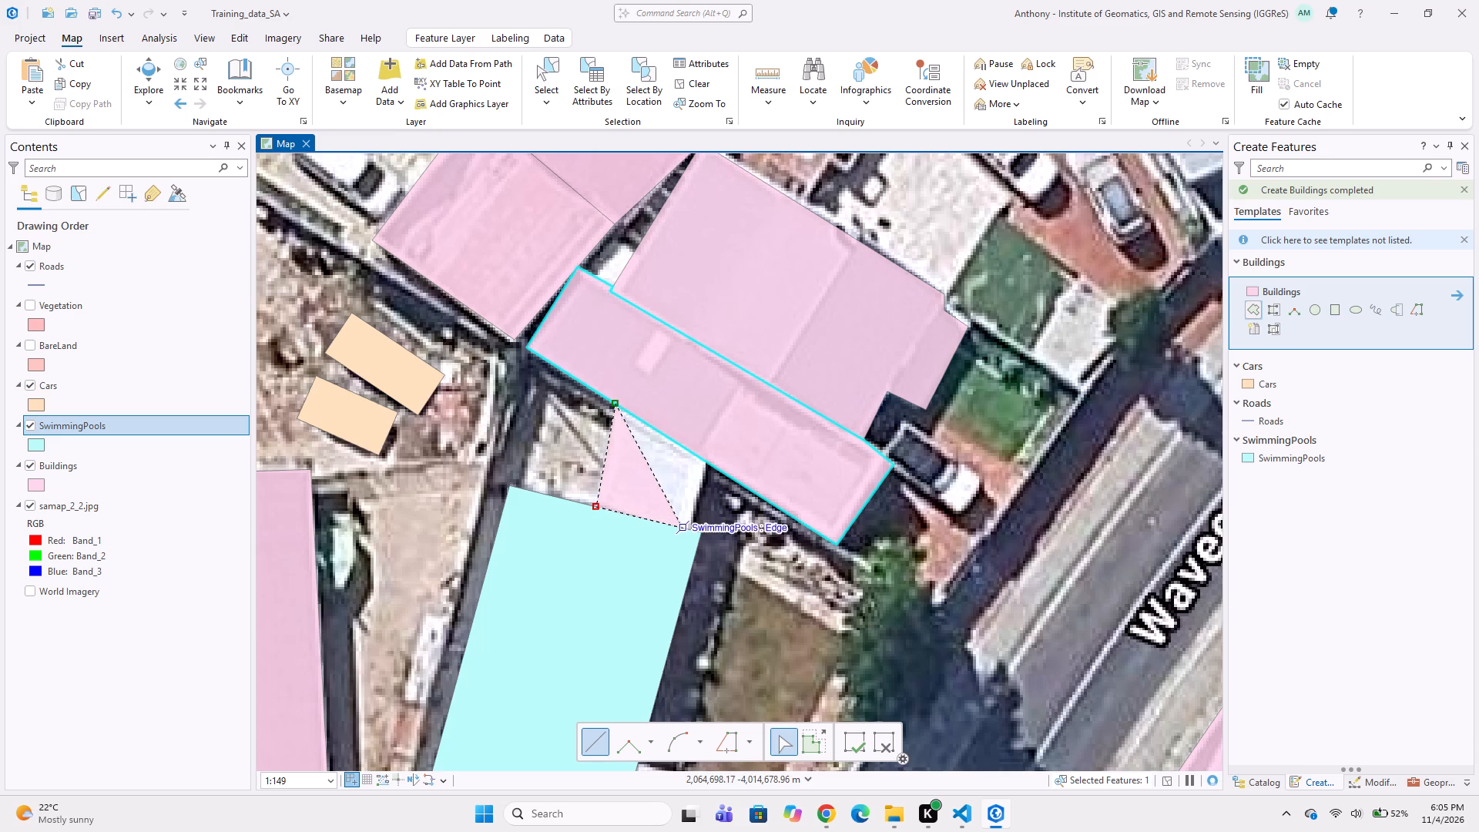
click(688, 531)
double_click(707, 464)
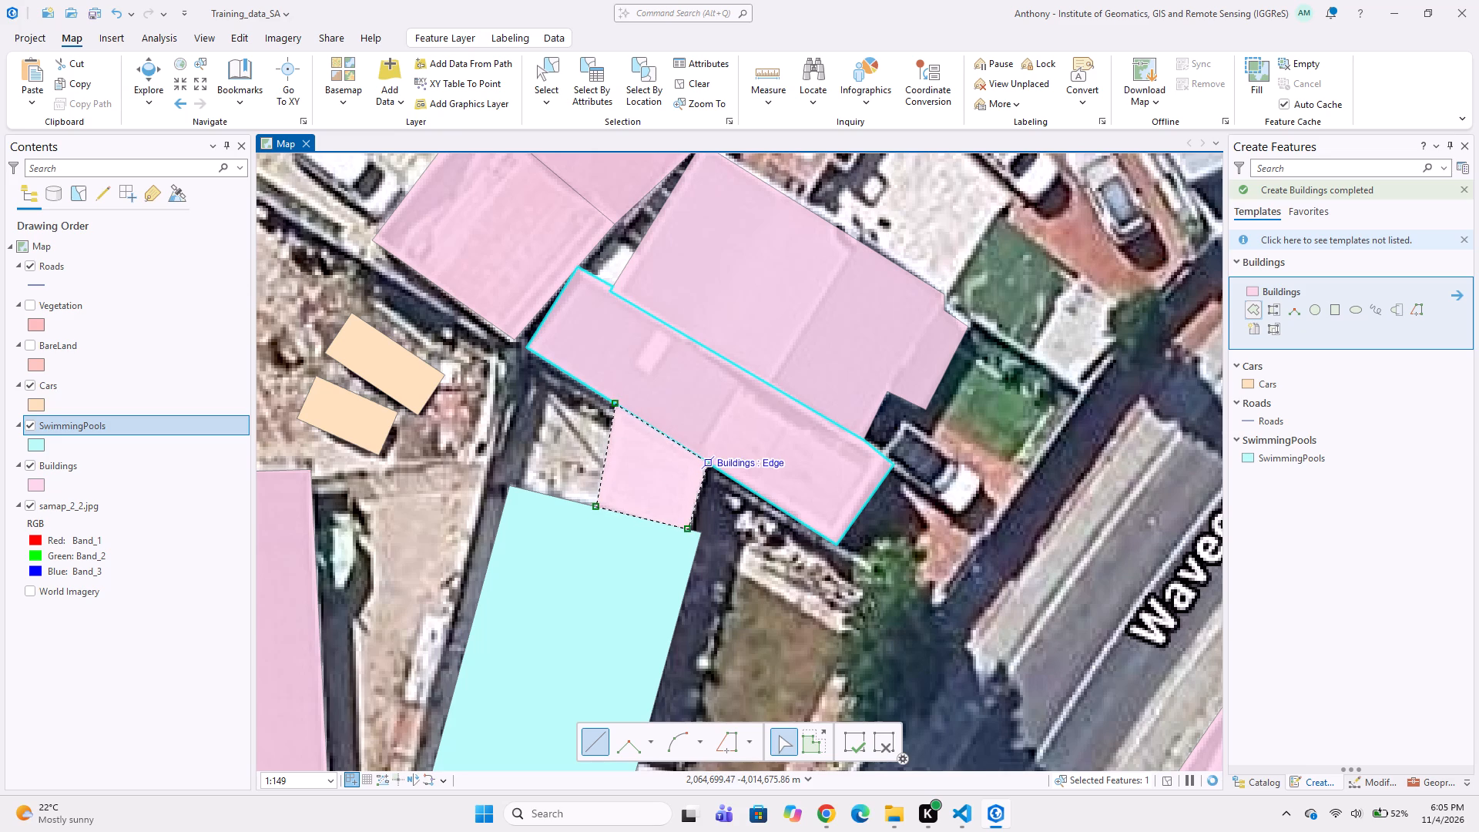
Cut the misclassified SwimmingPools polygon covering the long blue-grey roof west of Wavecrest Ave and paste it into the Buildings template.
scroll(615, 485, down, 3)
middle_drag(613, 518, 682, 421)
scroll(704, 482, up, 1)
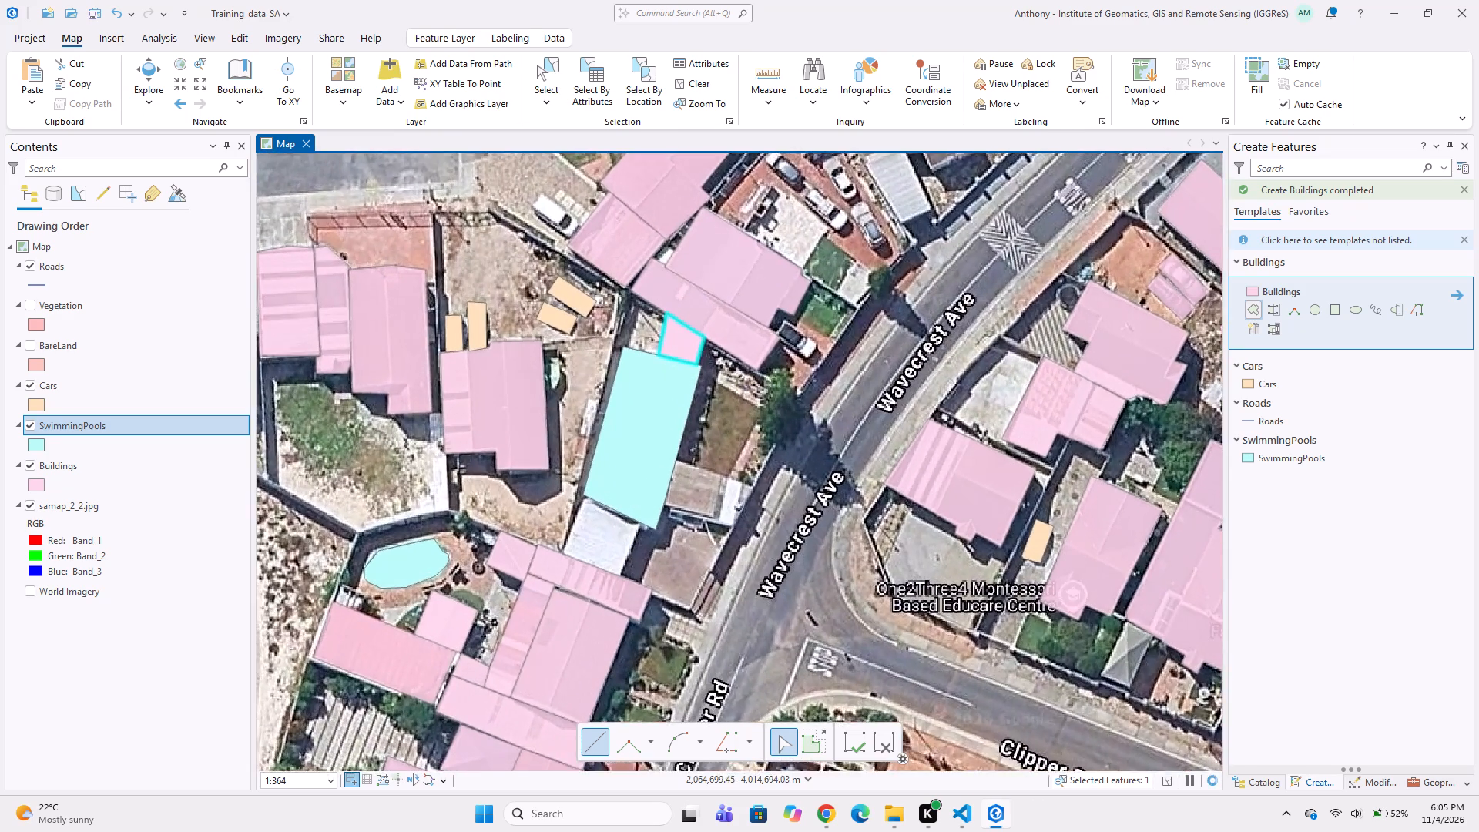
scroll(729, 491, up, 1)
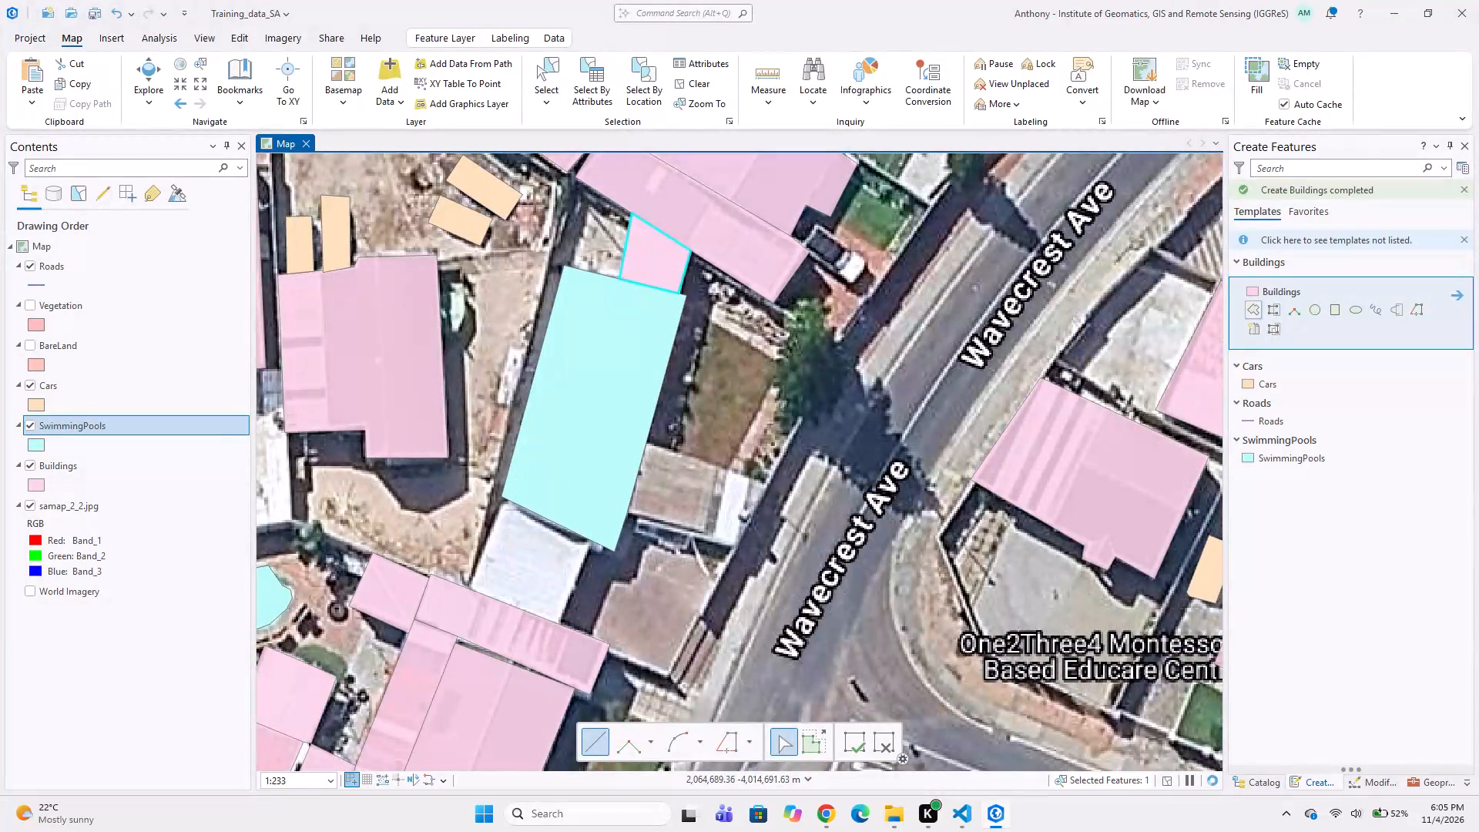
key(Escape)
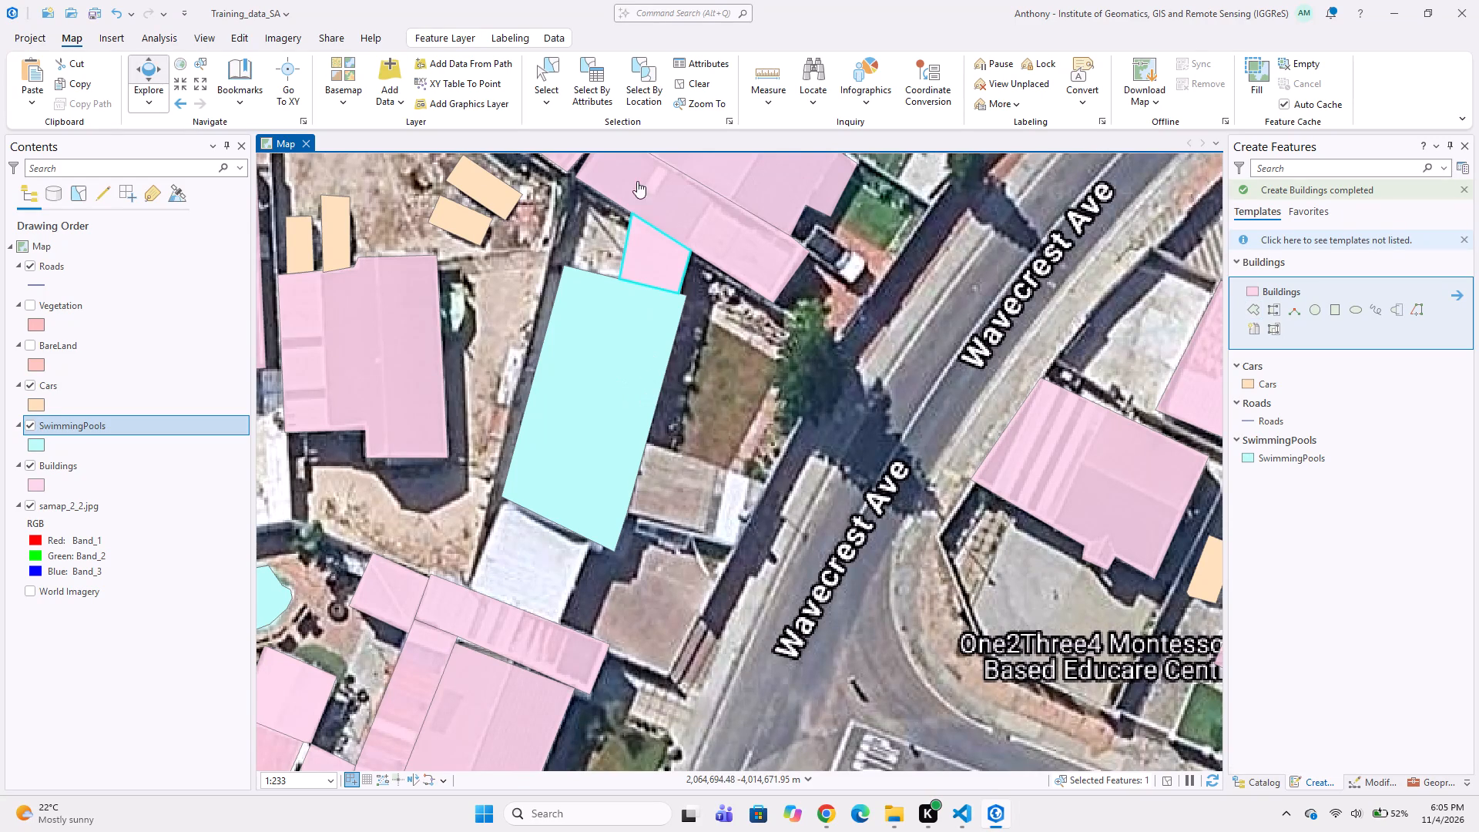
click(559, 73)
click(632, 297)
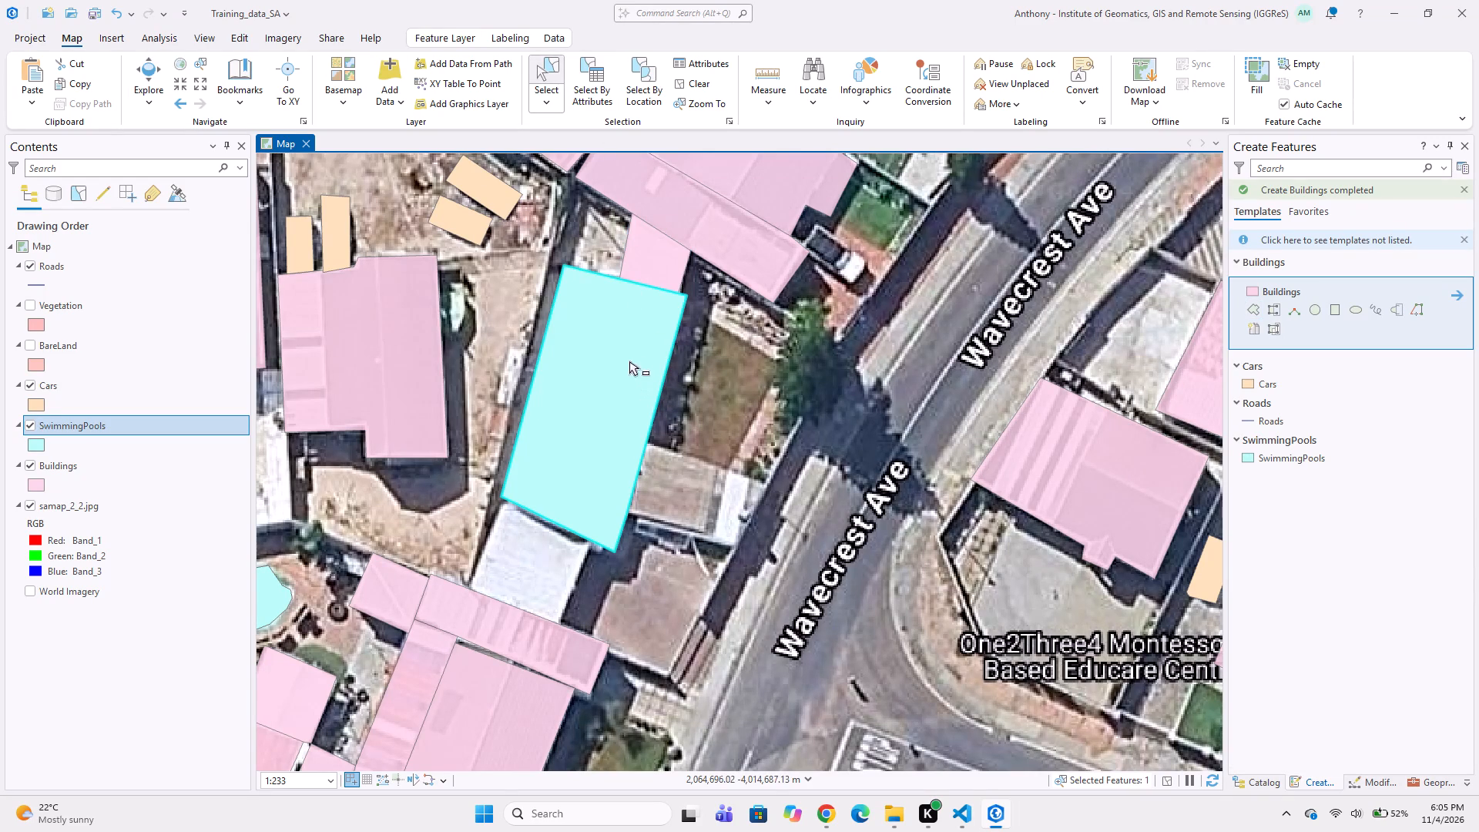
key(ctrl+x)
click(756, 437)
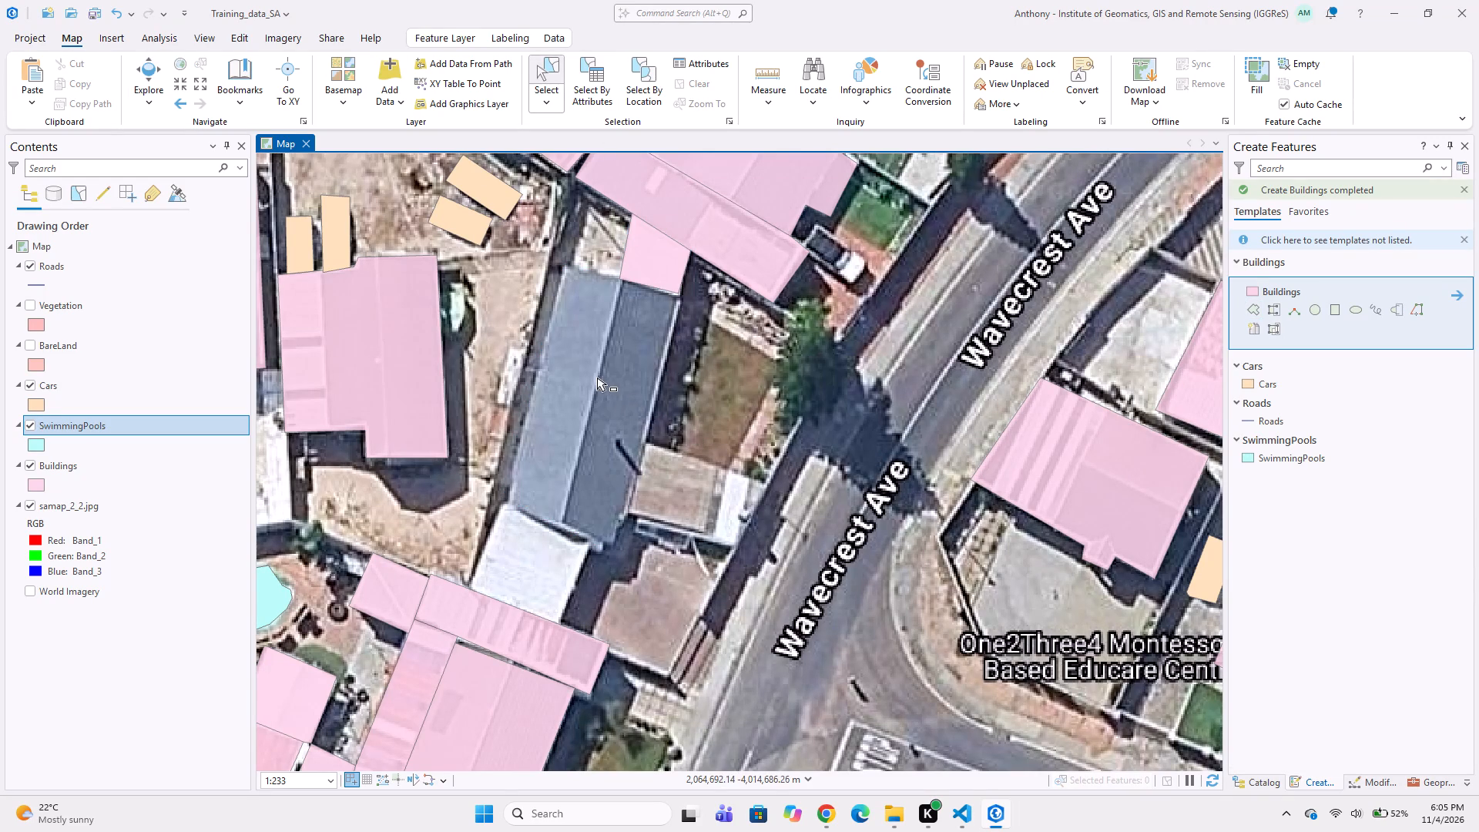
key(alt+v)
drag(589, 383, 589, 364)
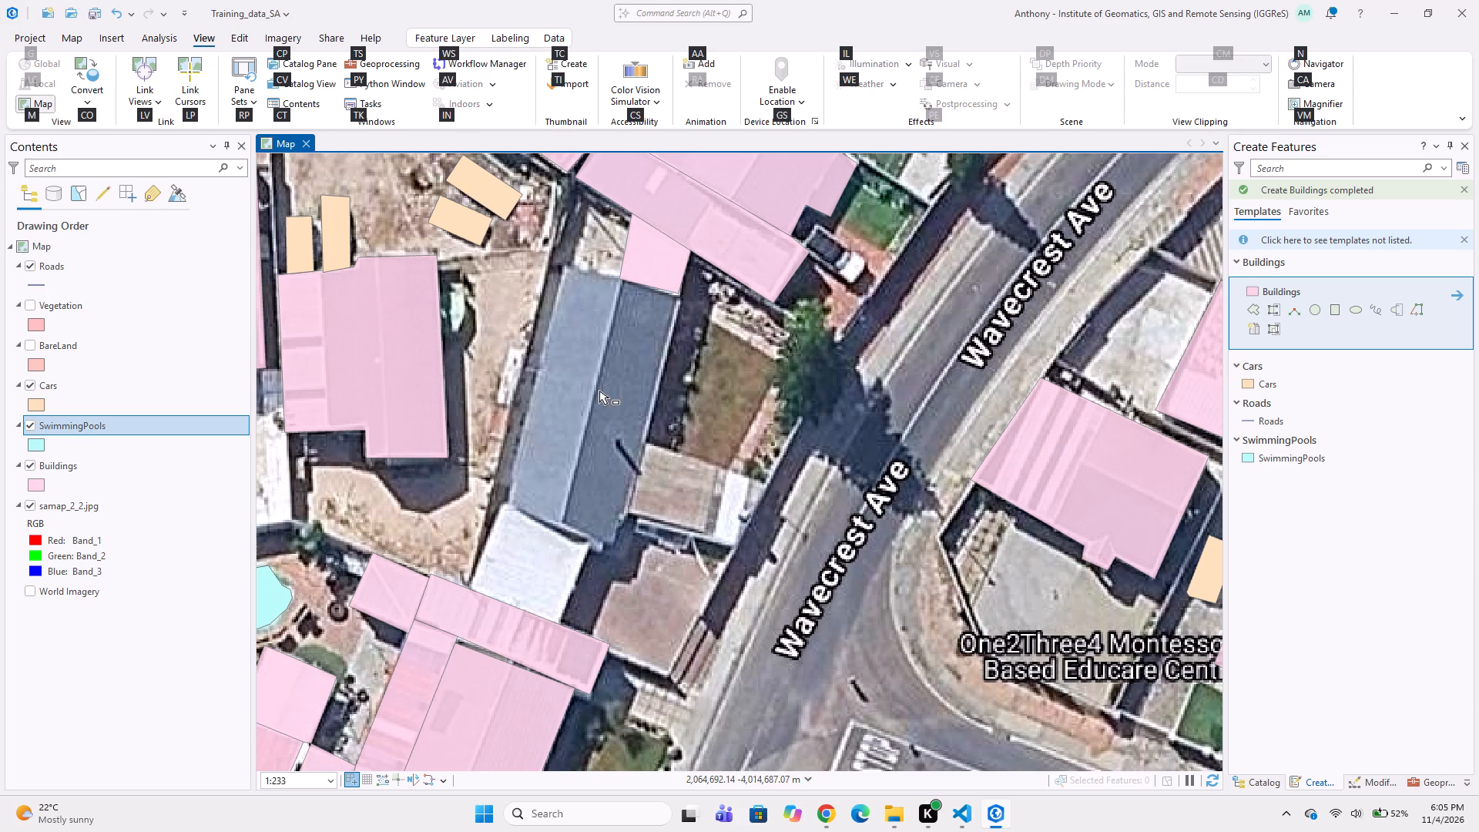
key(ctrl+alt+v)
click(761, 404)
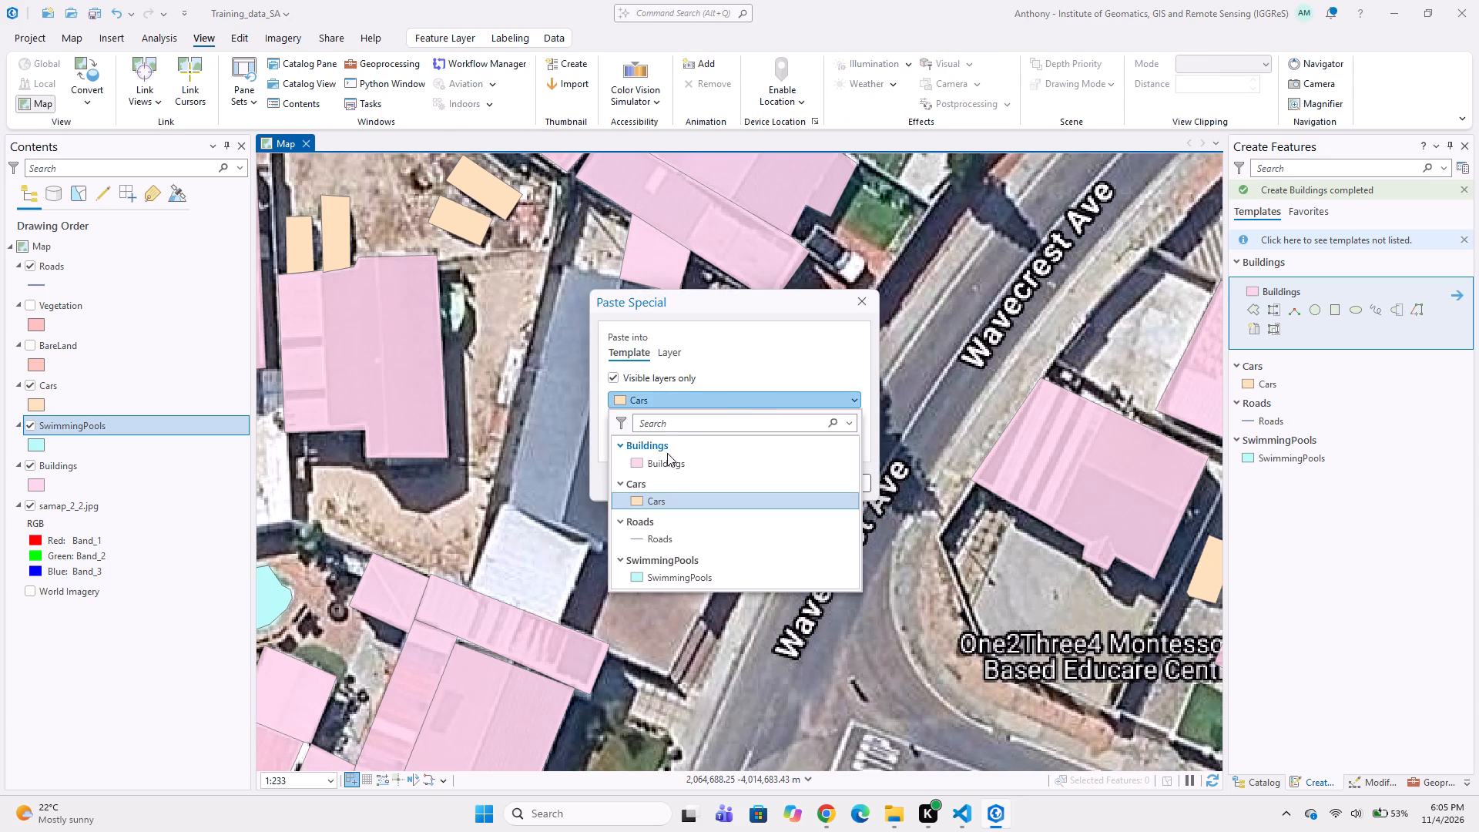
click(672, 467)
click(790, 480)
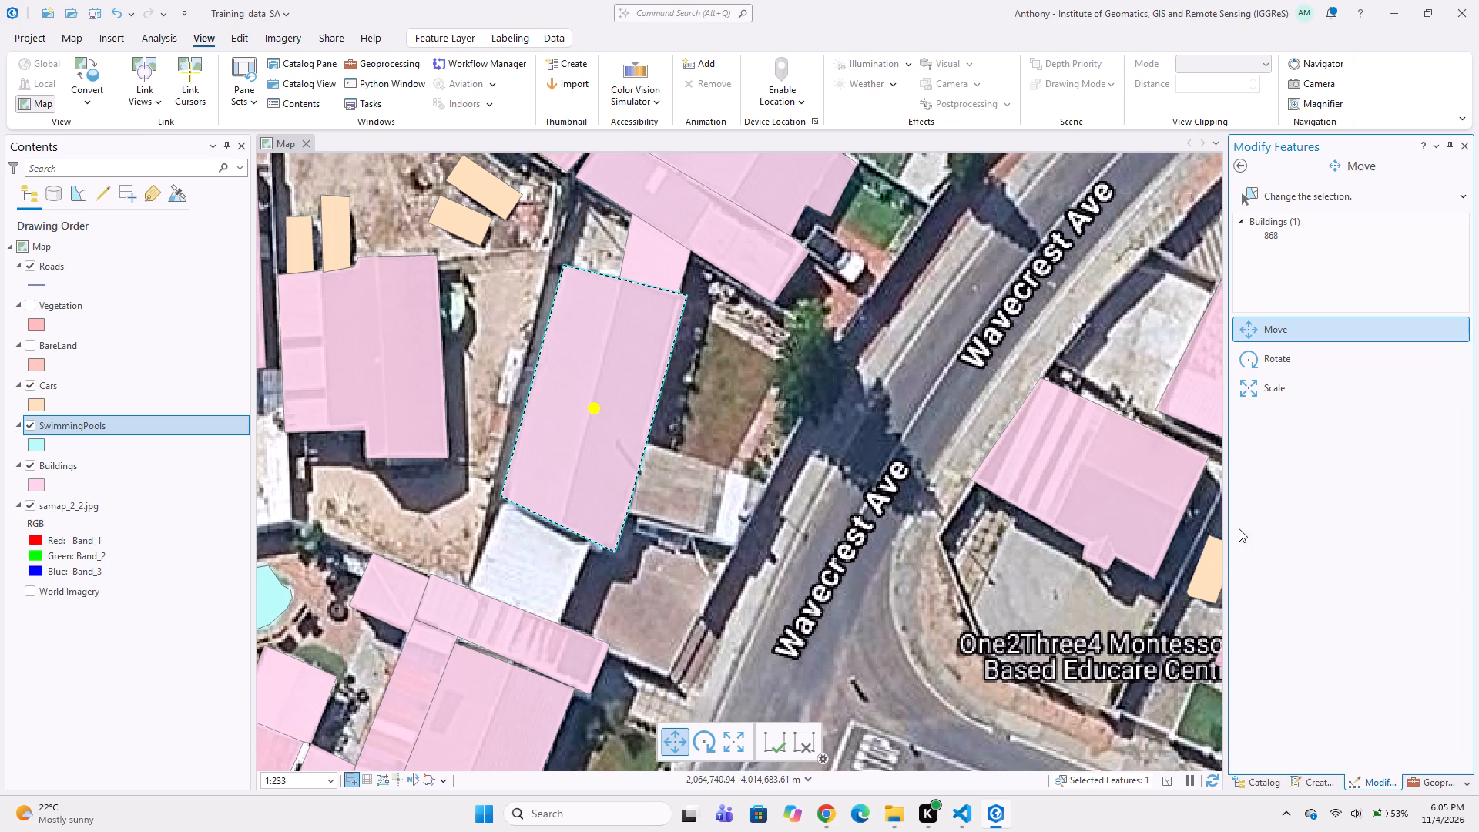
Digitize the white roof adjoining the south end of the long roof west of Wavecrest Ave as a four-vertex Buildings polygon.
click(1322, 774)
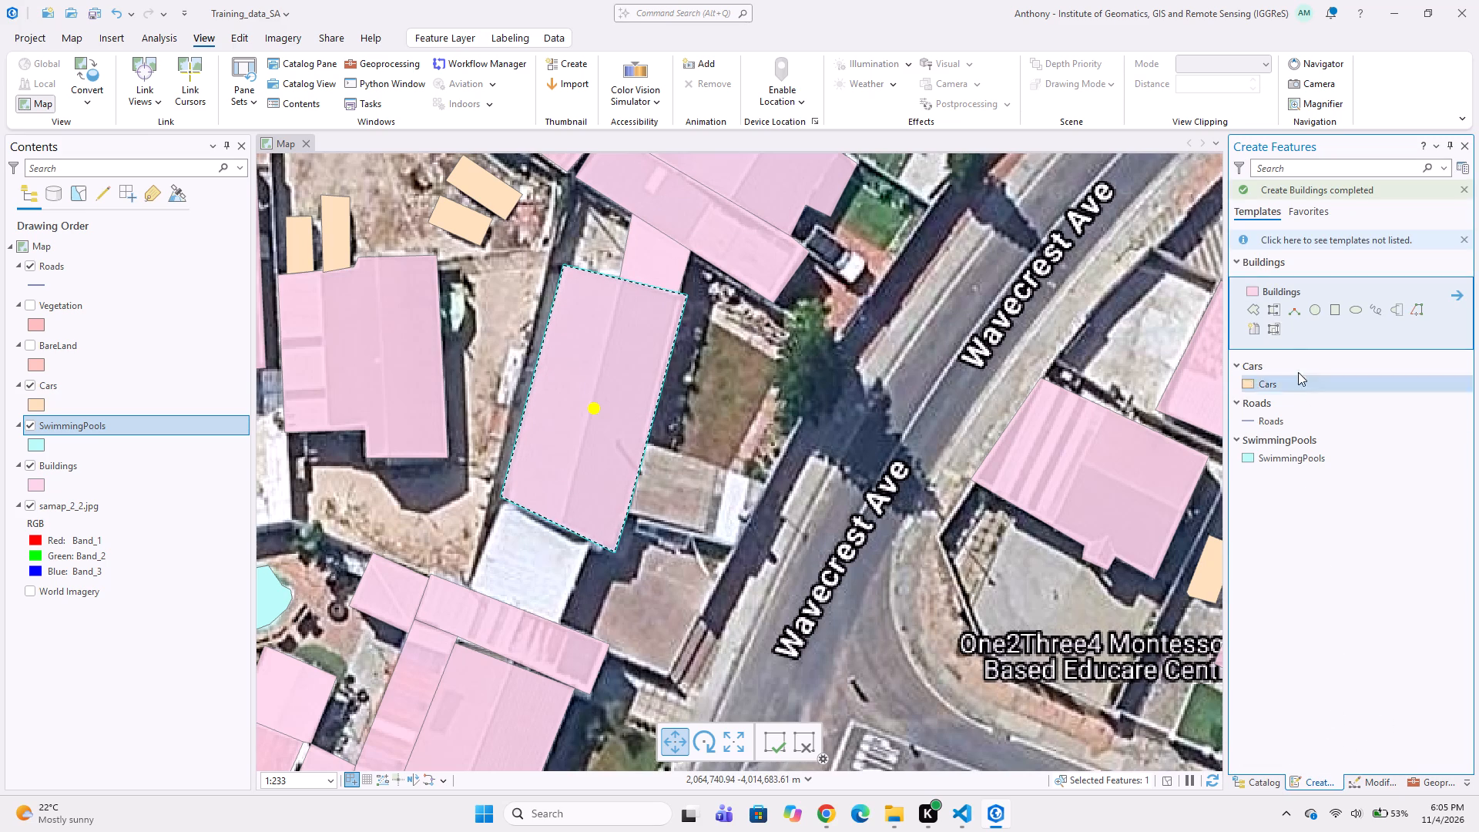
click(1257, 310)
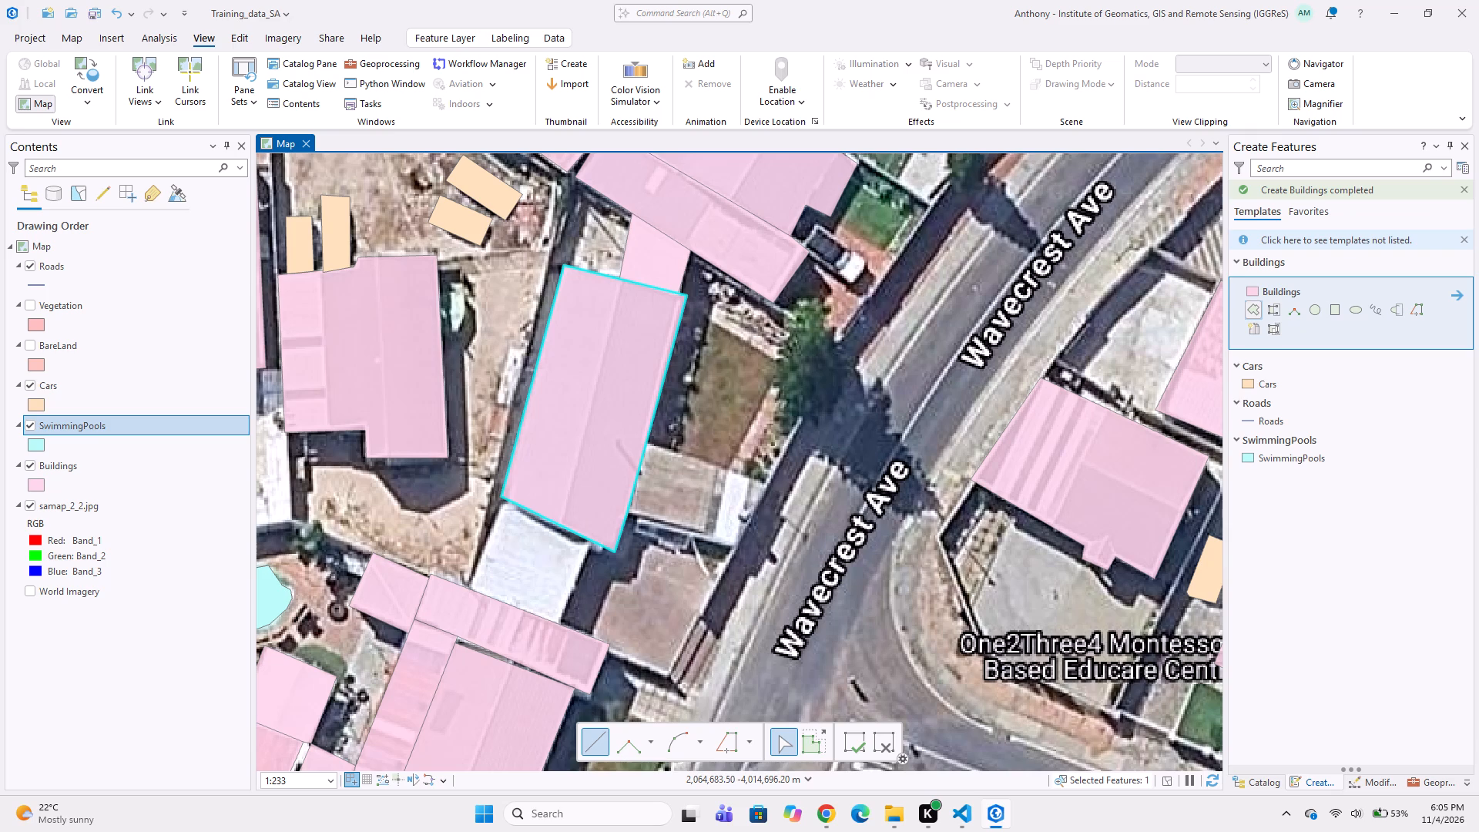
click(497, 499)
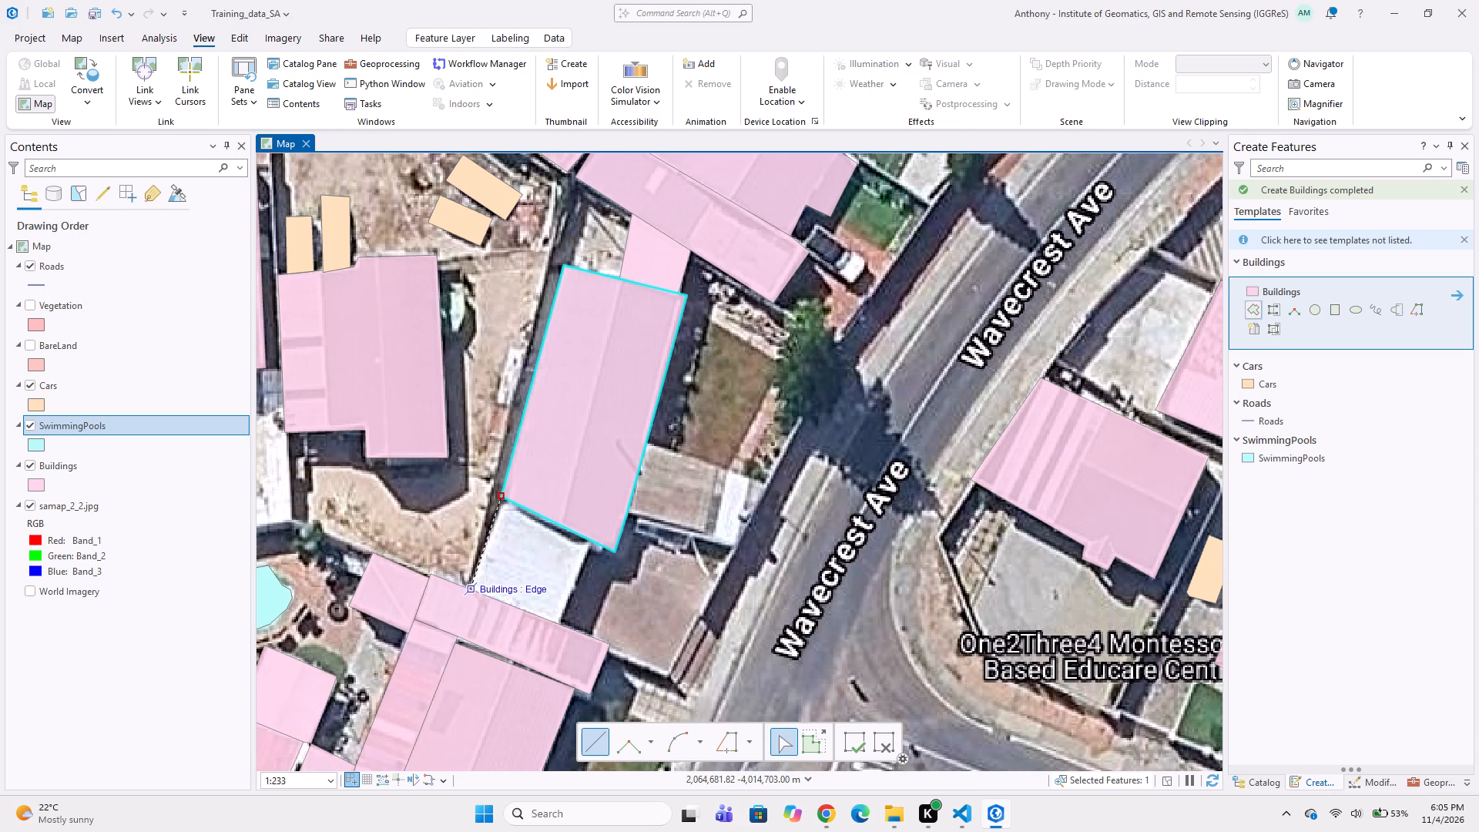
click(470, 588)
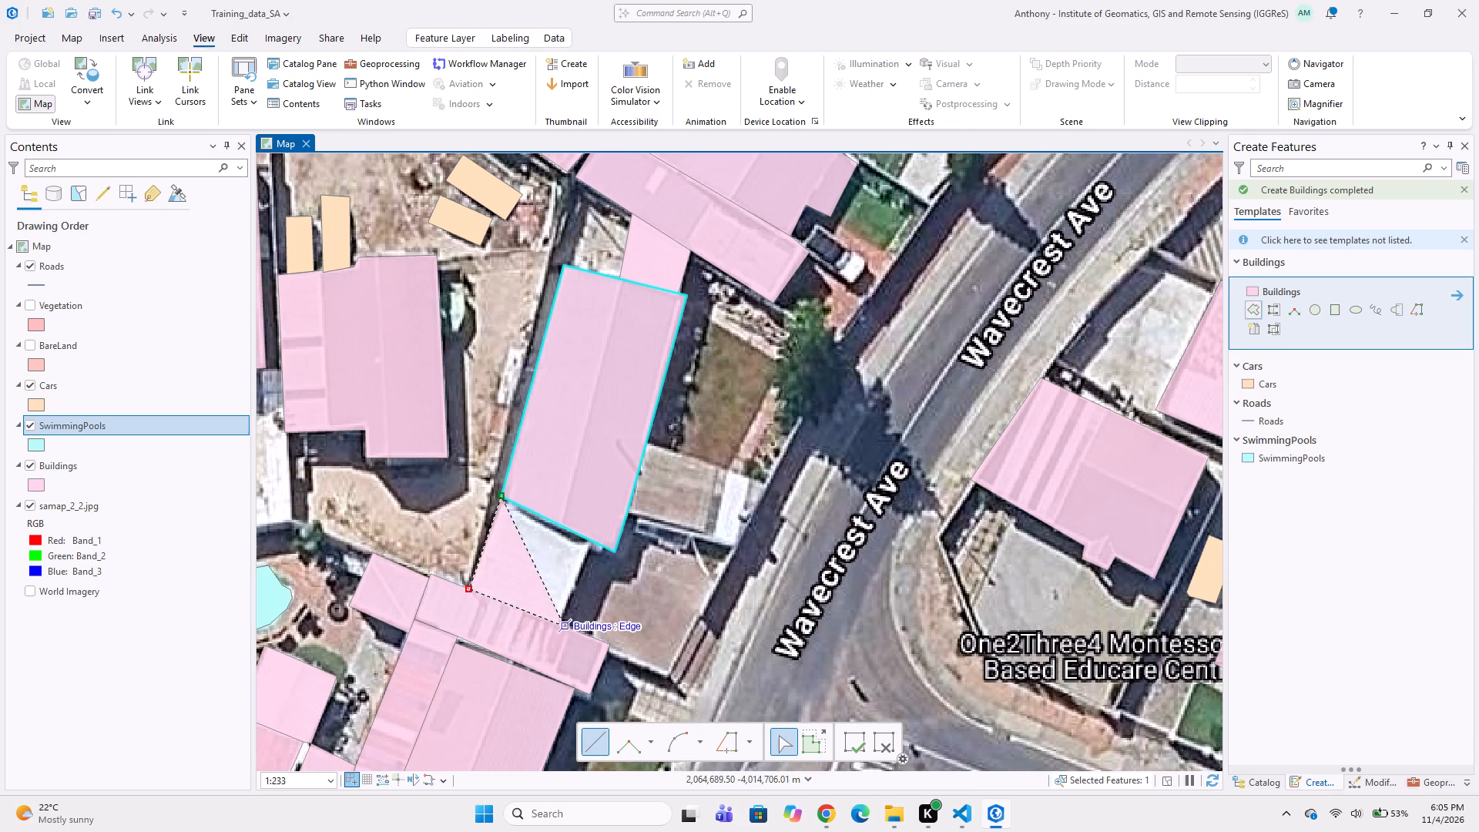
click(562, 623)
double_click(591, 545)
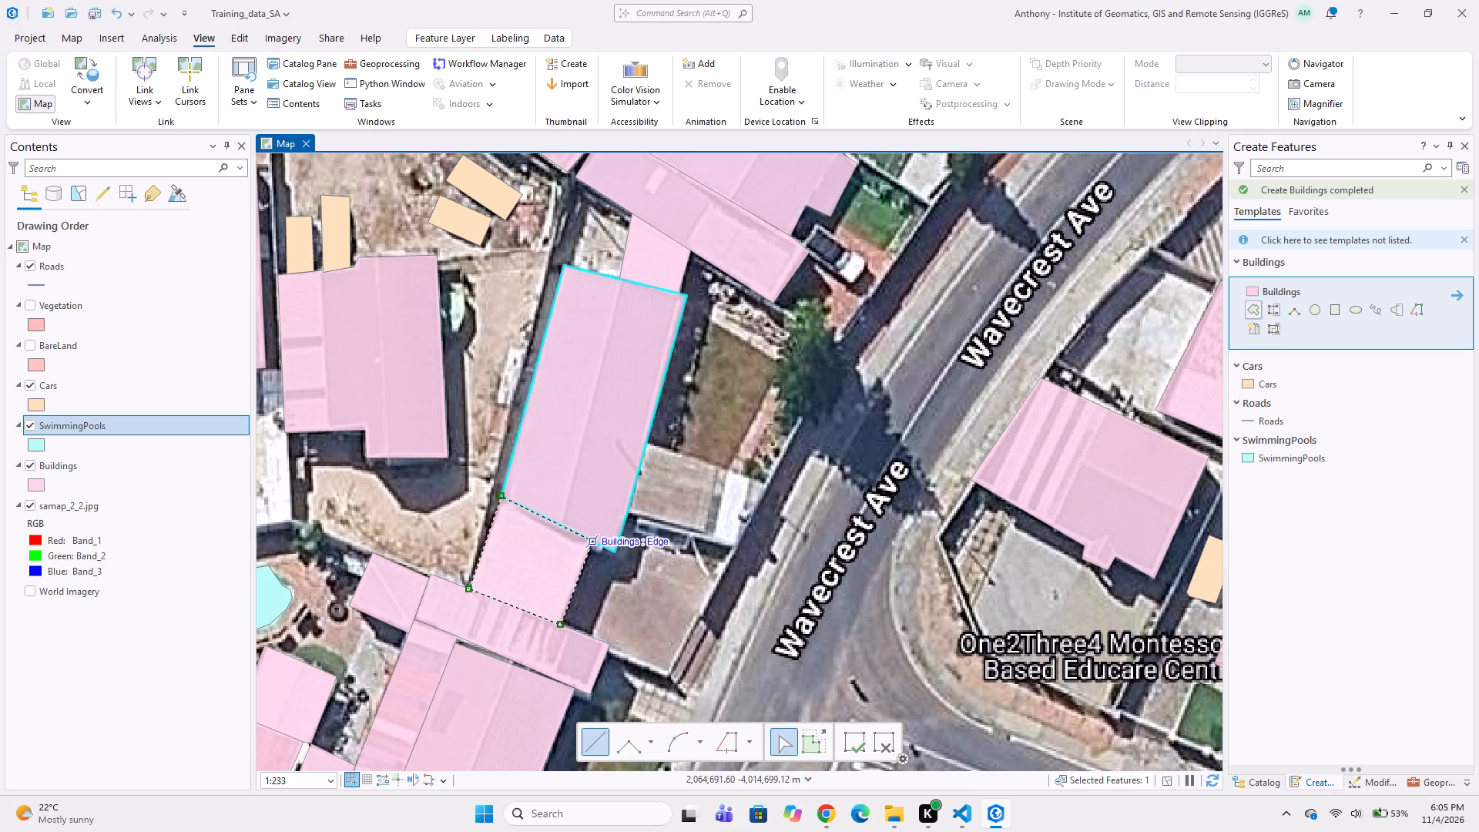
Digitize the grey-and-white roof on the long roof's east side, facing Wavecrest Ave, as a four-vertex Buildings polygon.
scroll(538, 595, down, 1)
scroll(612, 510, up, 1)
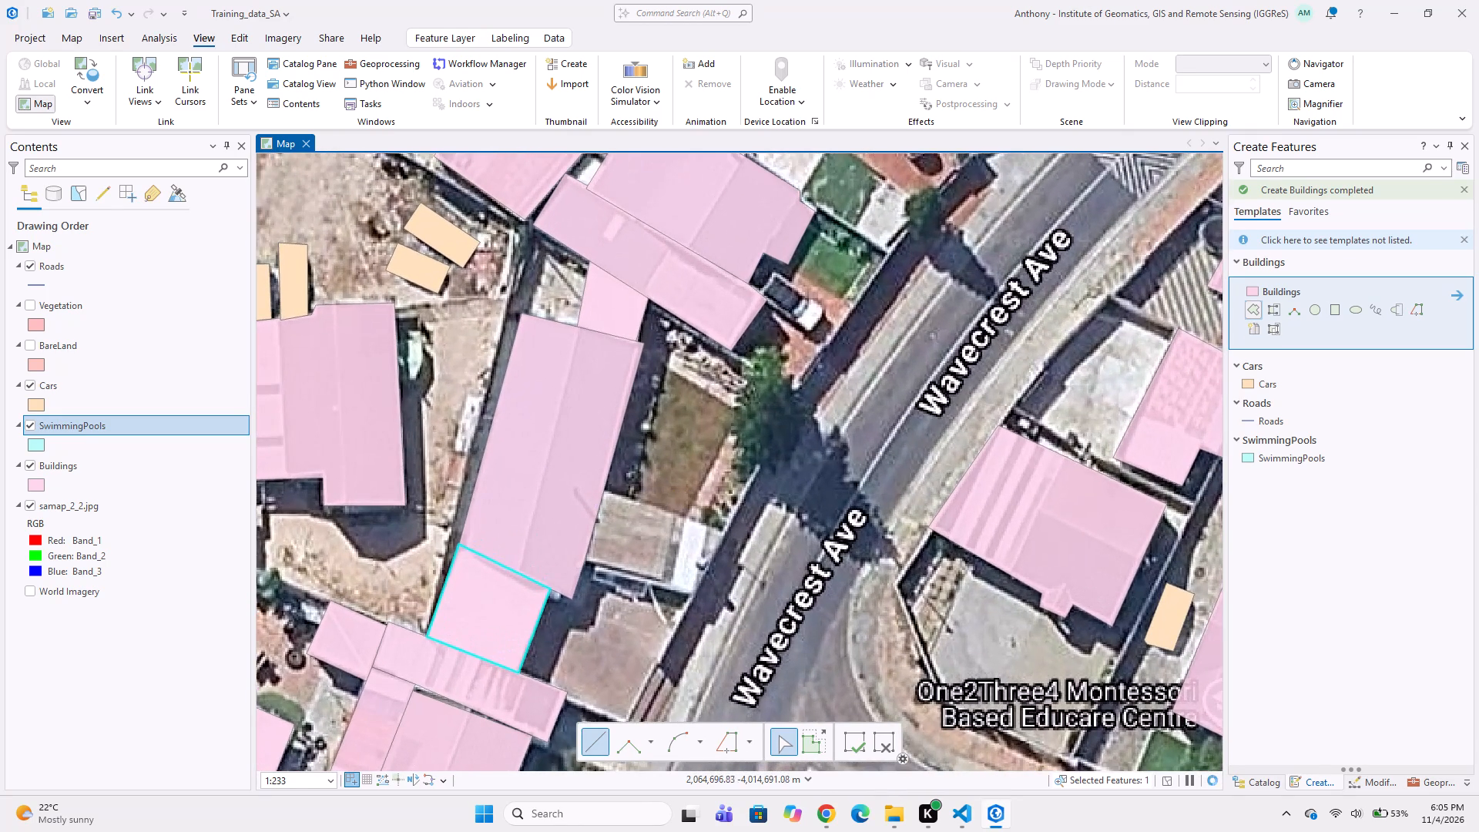
click(608, 488)
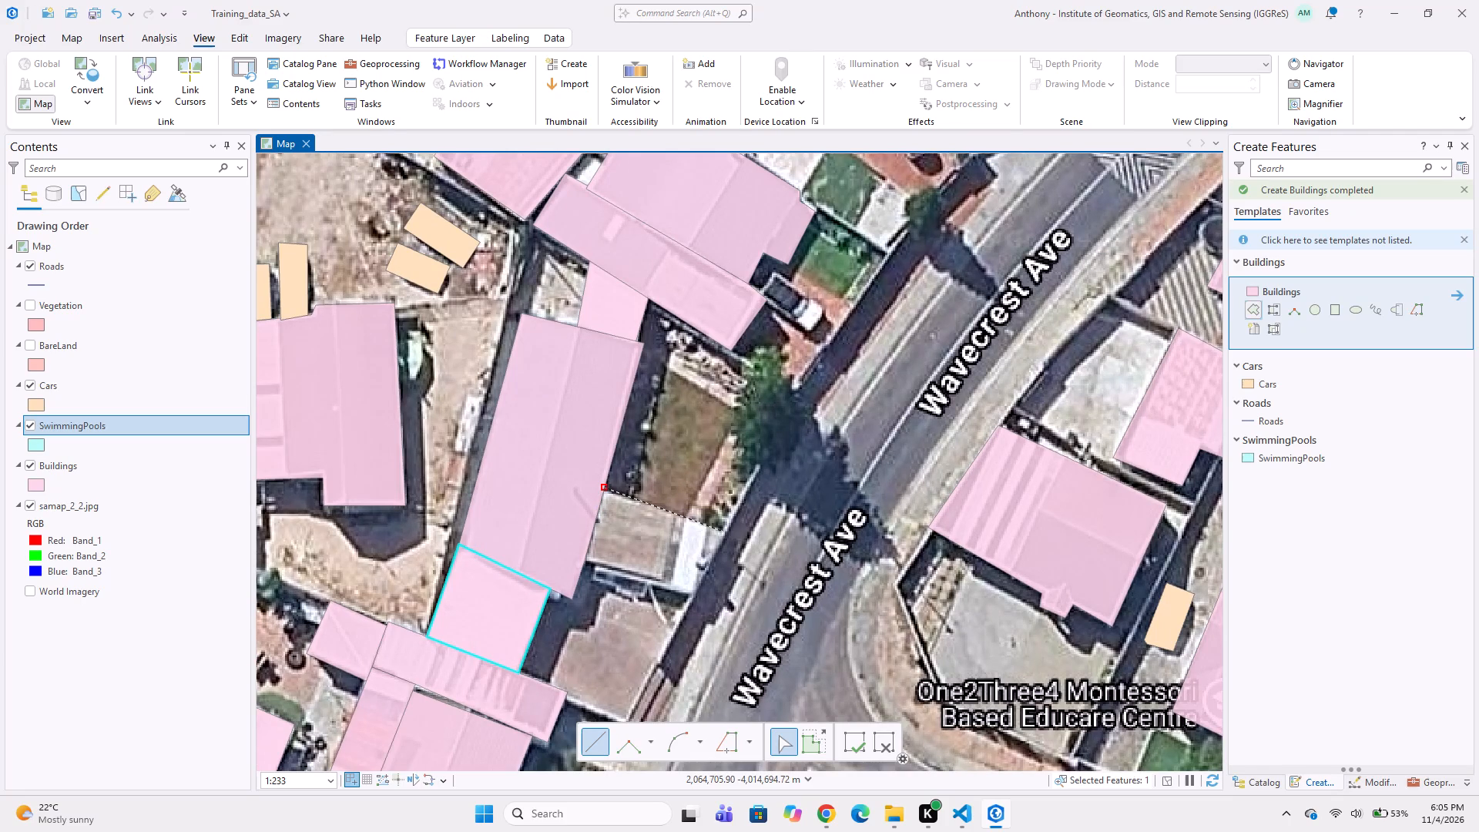
click(723, 532)
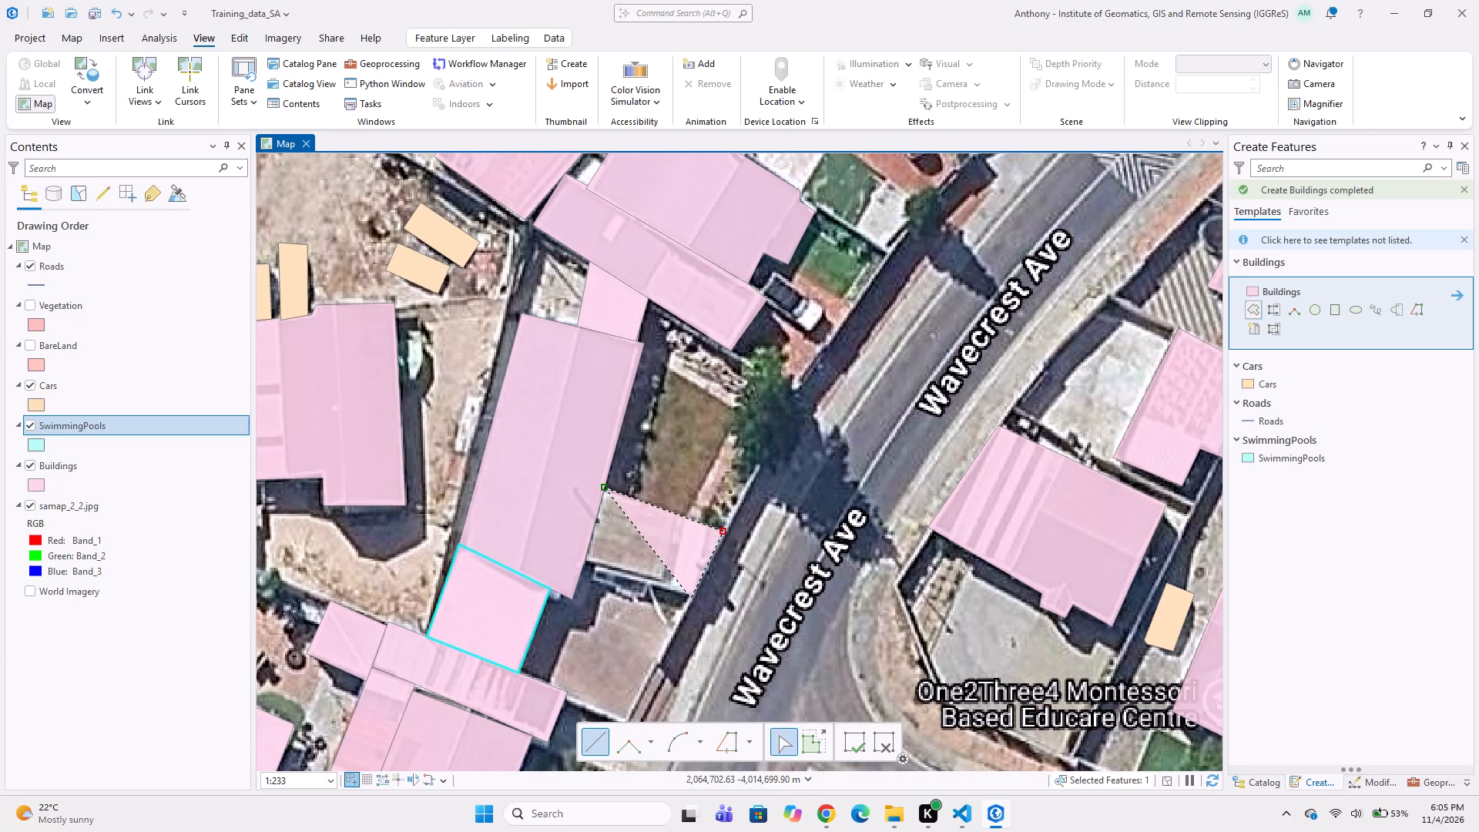
click(691, 599)
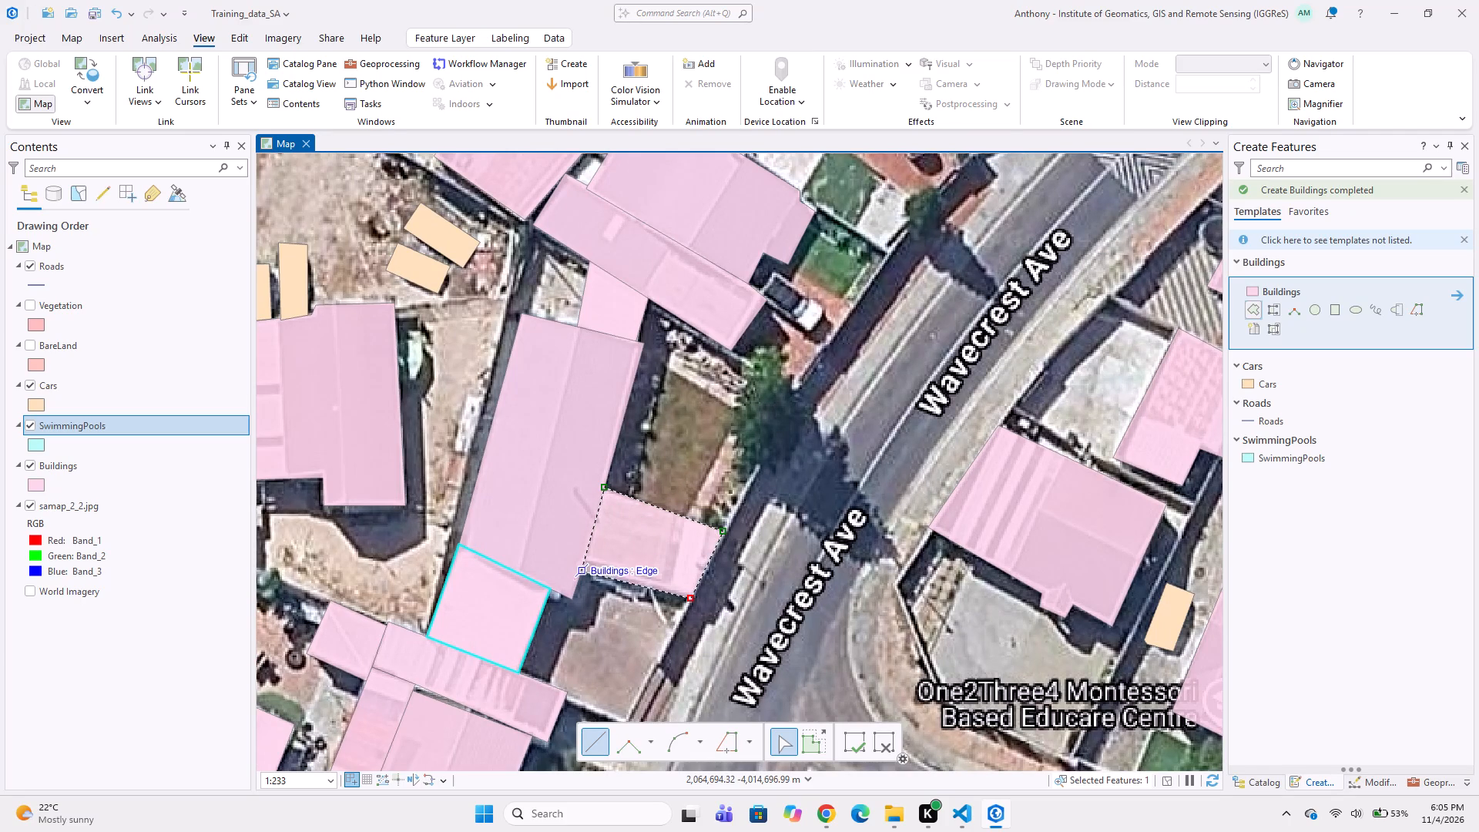
double_click(583, 574)
Digitize the white car on the paved driveway at the end of Pringle Pl as a six-vertex Cars polygon.
scroll(494, 601, down, 1)
middle_drag(427, 582, 675, 559)
scroll(650, 572, up, 1)
middle_drag(683, 472, 548, 563)
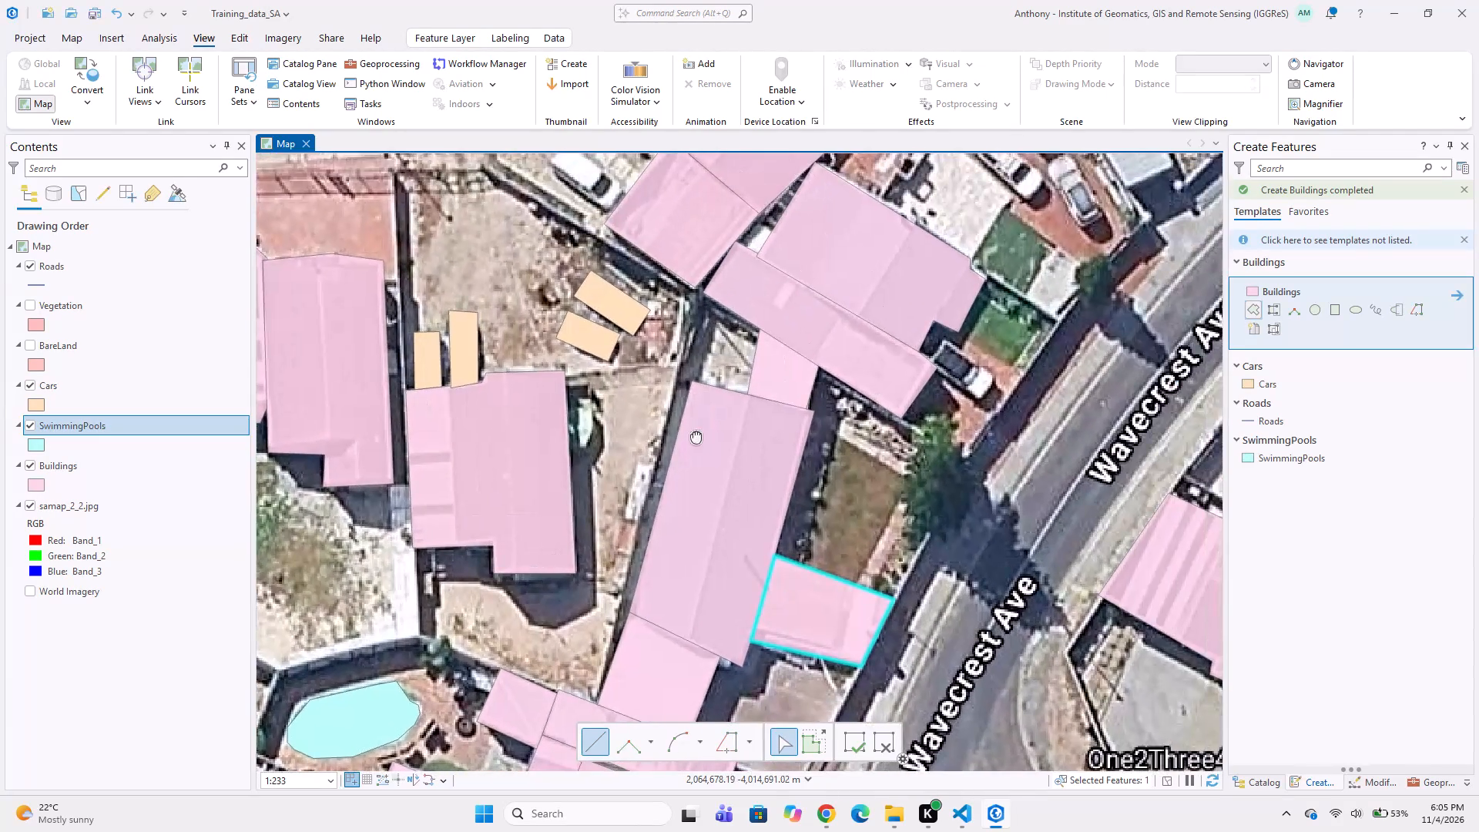
scroll(710, 399, down, 2)
middle_drag(683, 396, 619, 482)
middle_click(639, 386)
scroll(639, 386, up, 1)
middle_drag(575, 399, 702, 434)
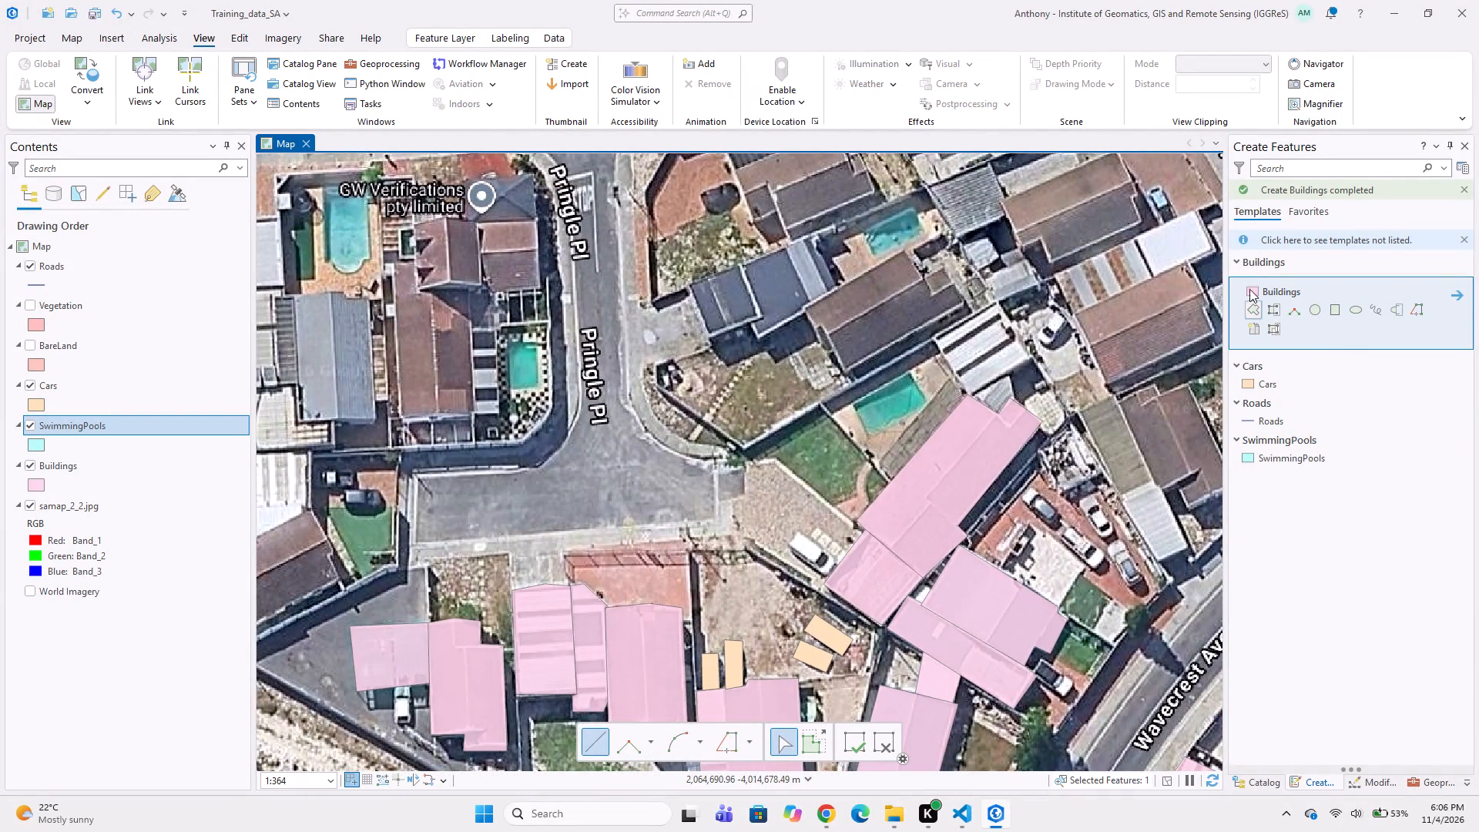
scroll(890, 480, up, 1)
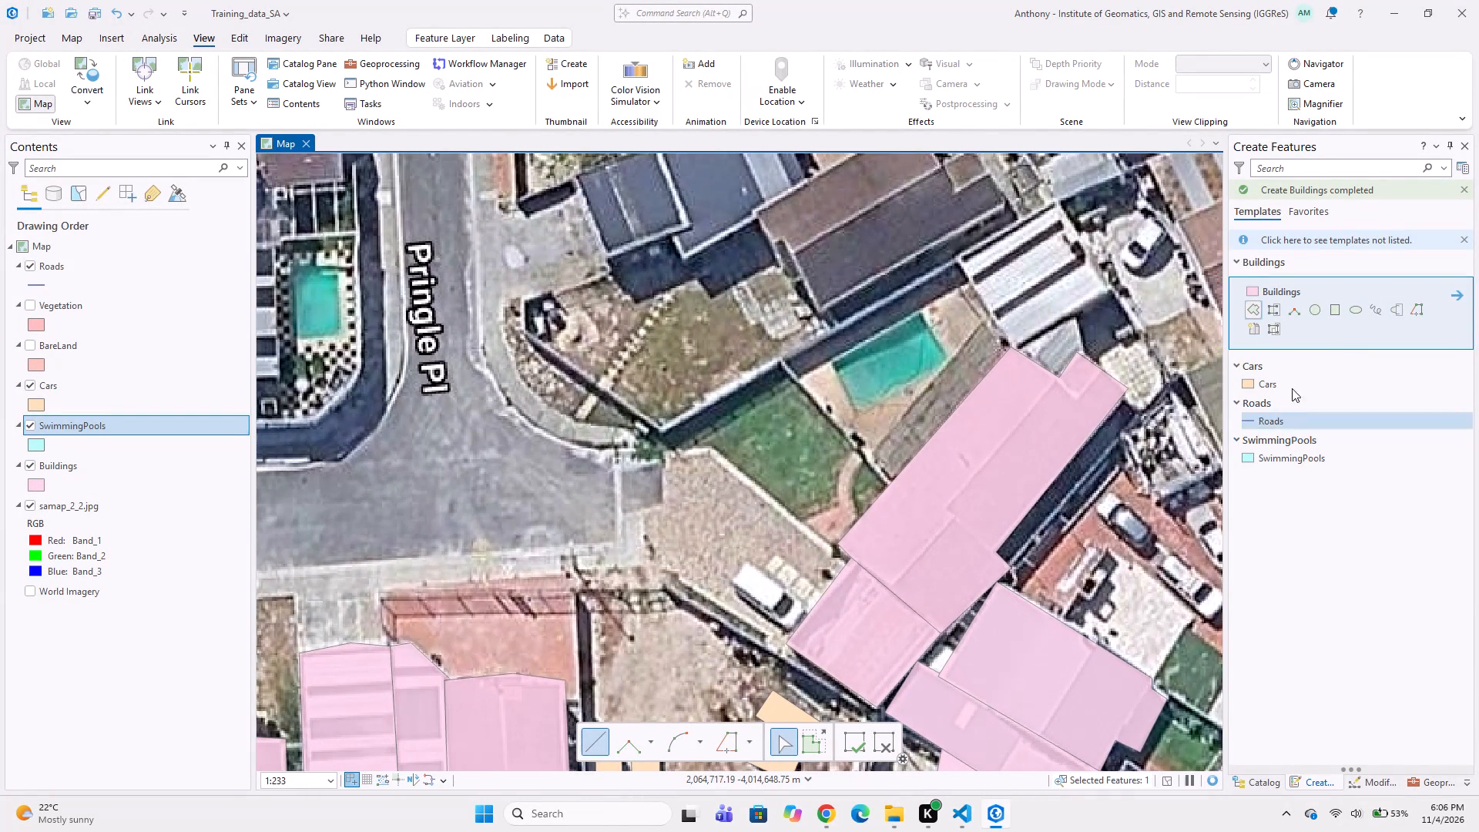
click(1298, 377)
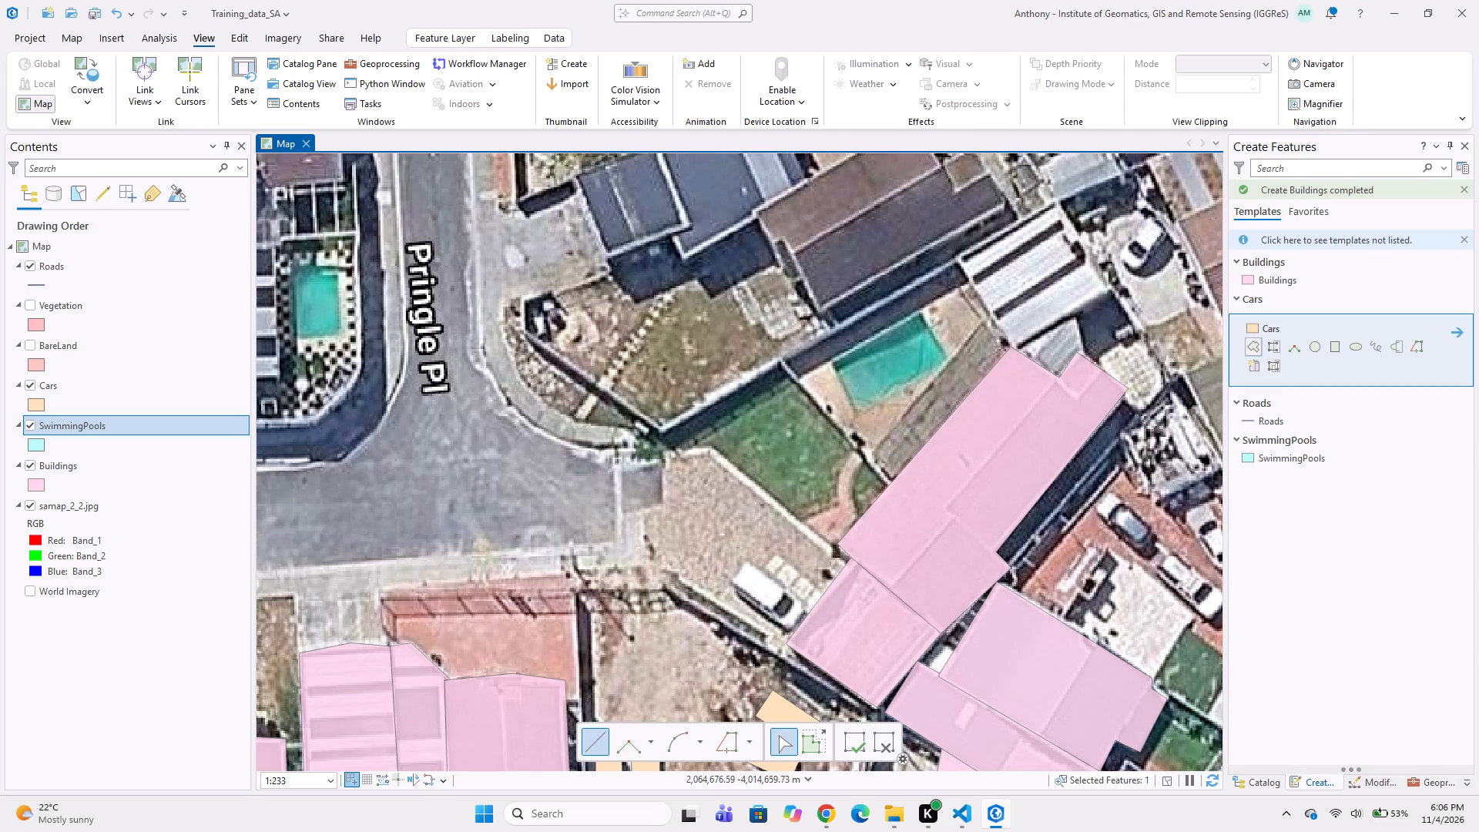
scroll(761, 575, up, 2)
click(723, 537)
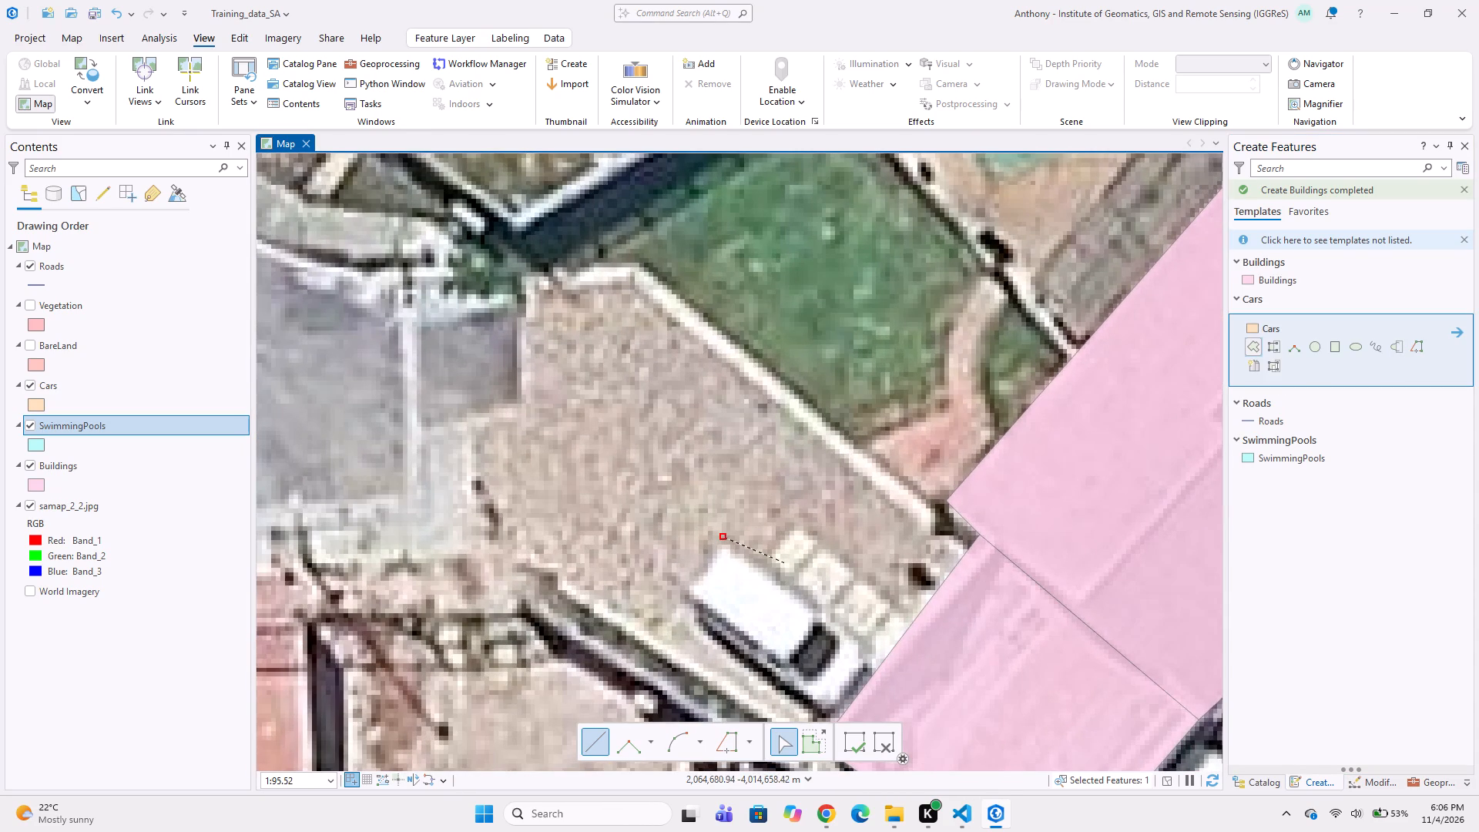
click(867, 647)
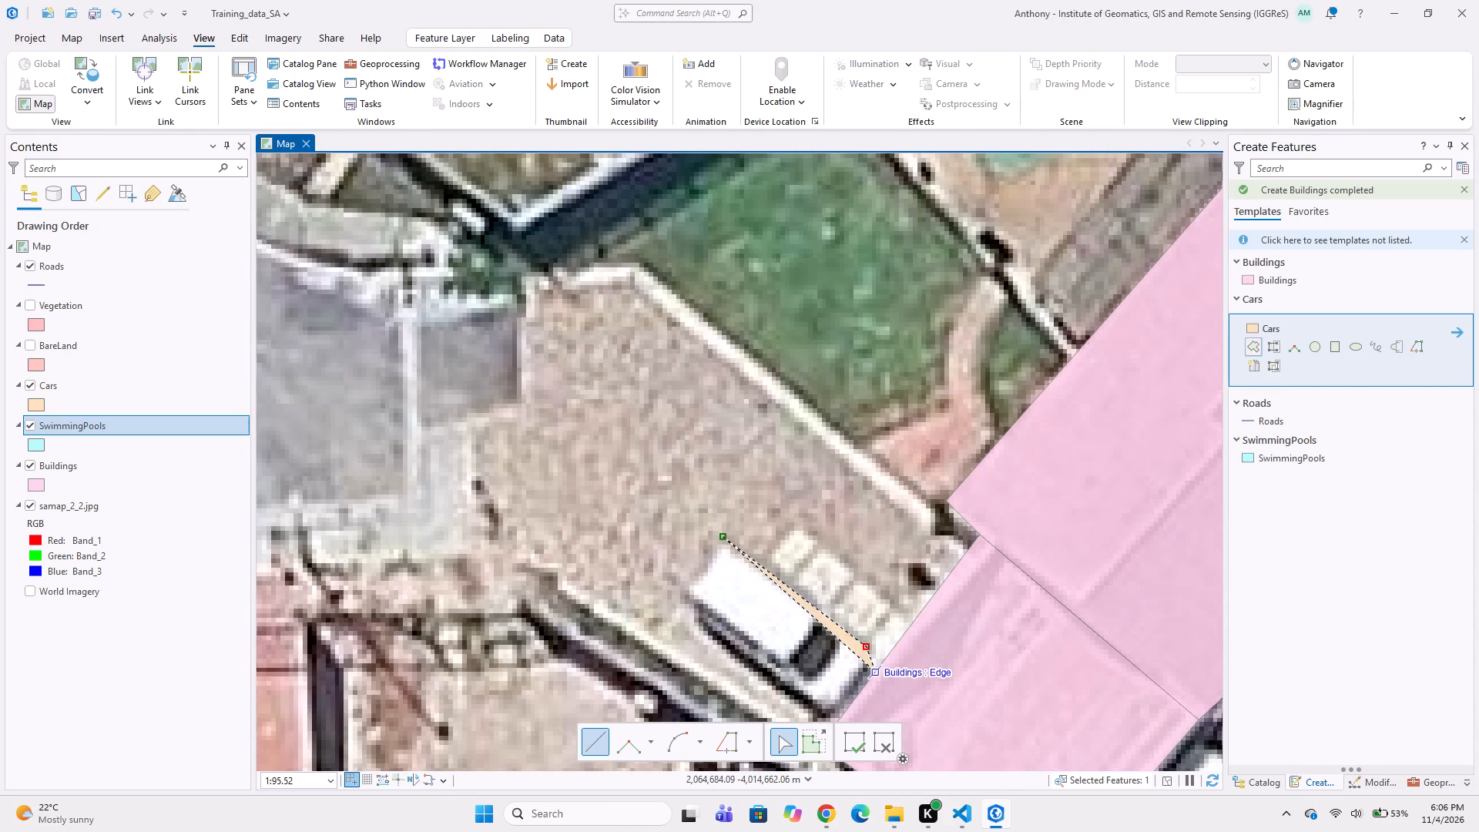
click(871, 669)
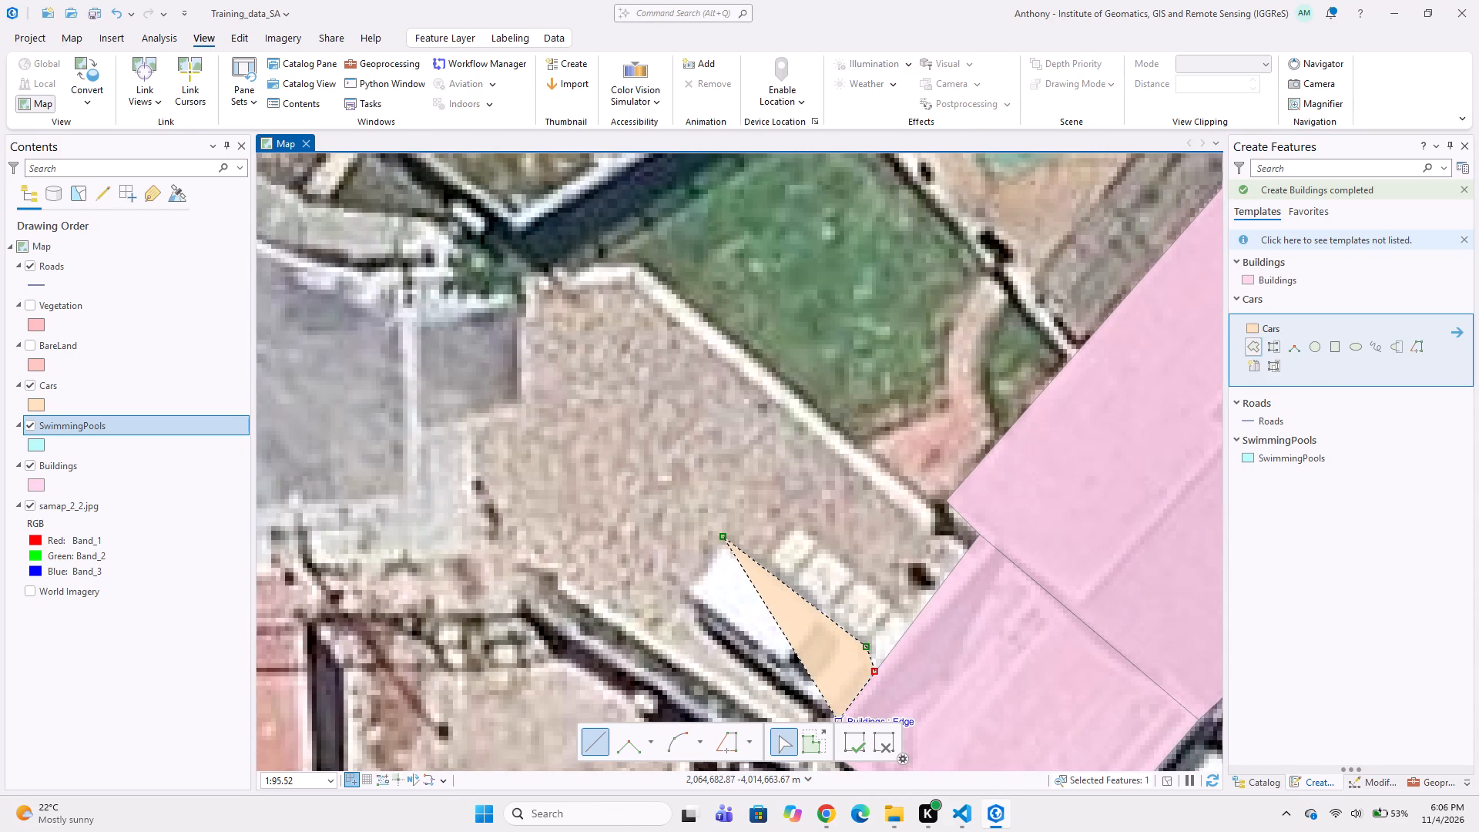
click(833, 717)
click(686, 622)
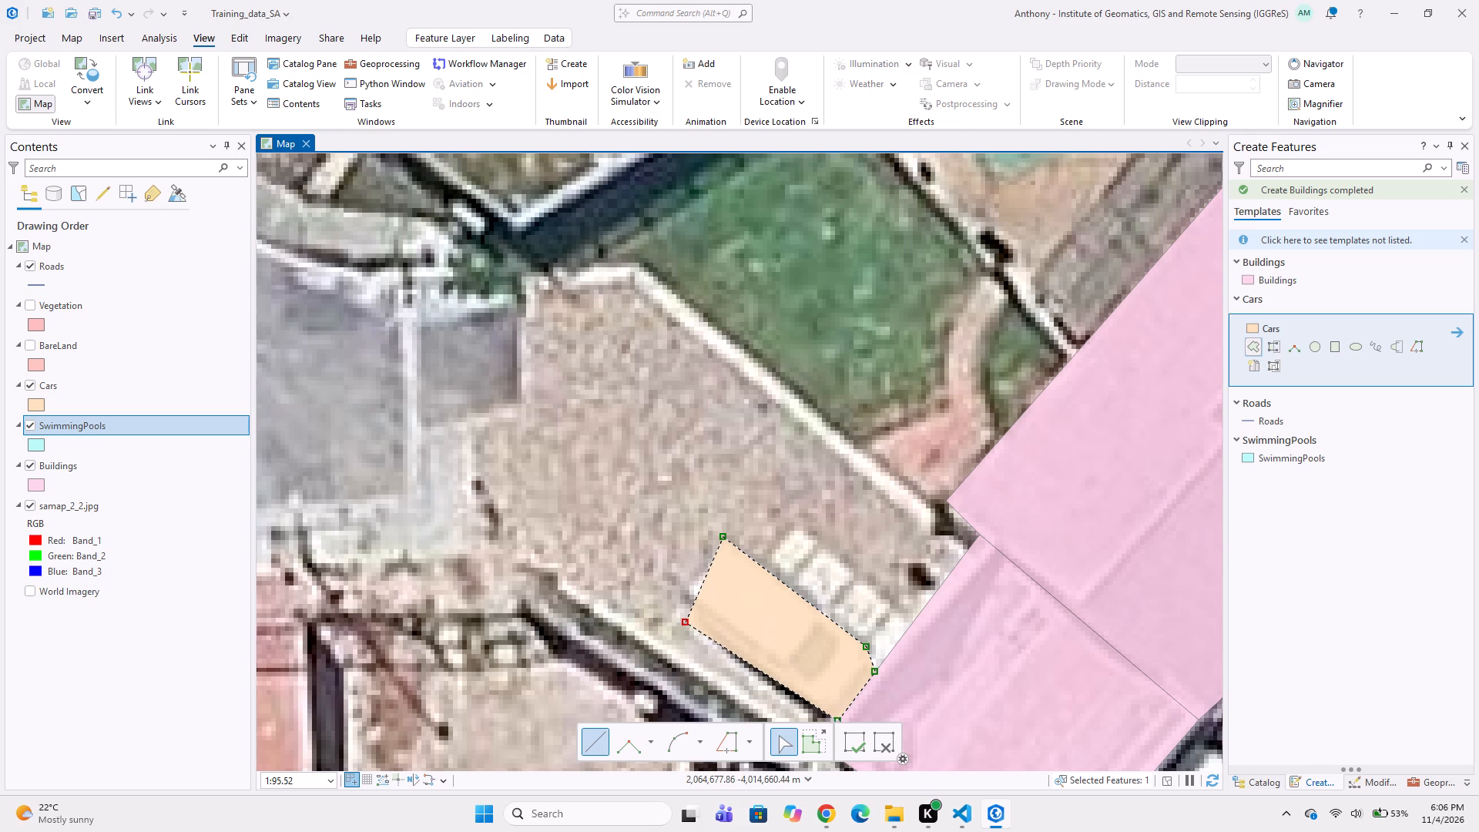
double_click(680, 591)
Digitize the northwesternmost car on the red-brick driveway east of the large house as a five-vertex Cars polygon.
scroll(605, 585, down, 2)
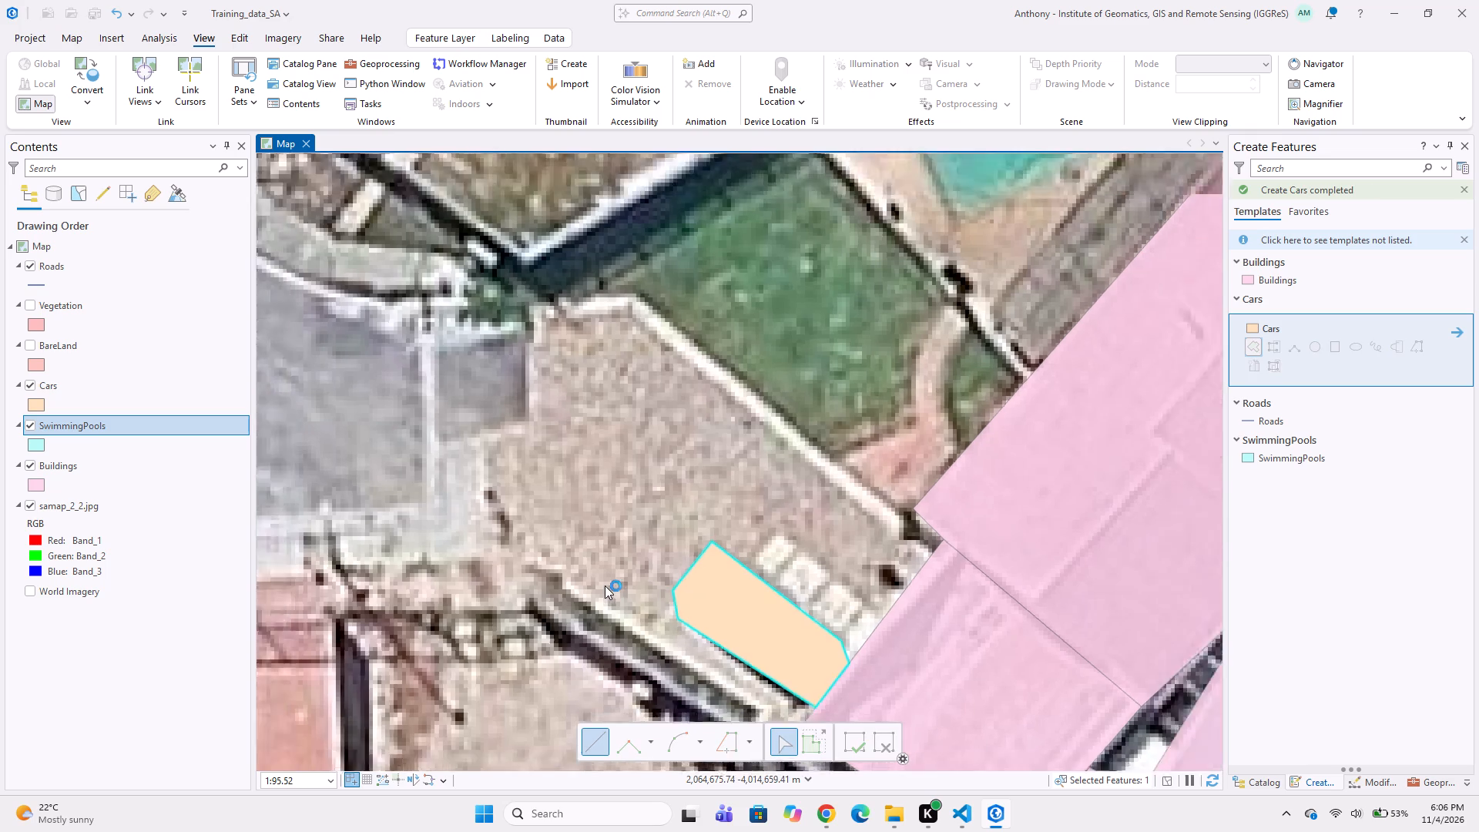
middle_drag(634, 566, 619, 445)
middle_drag(629, 426, 478, 523)
scroll(899, 475, up, 1)
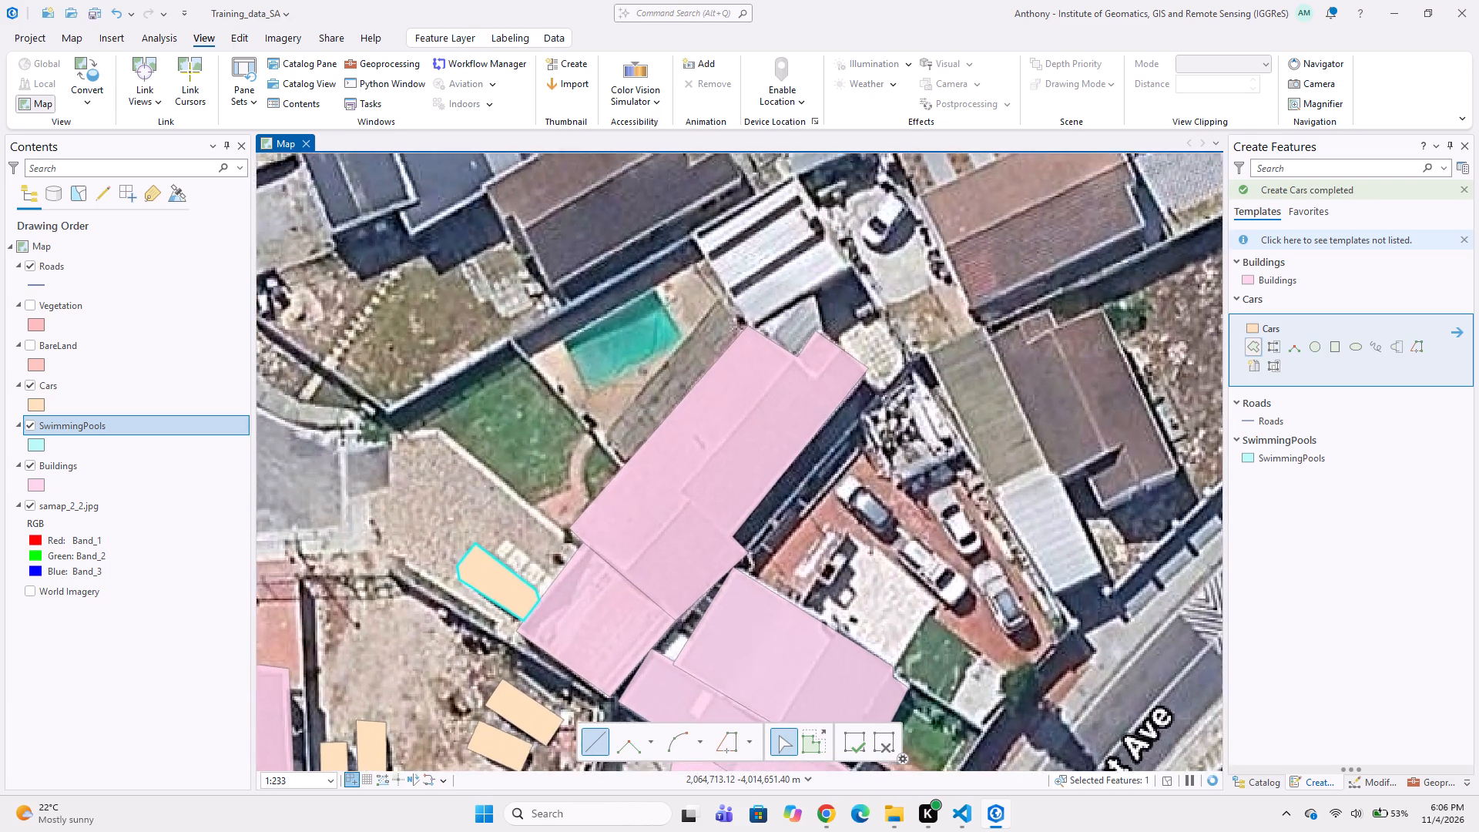
scroll(861, 491, up, 1)
click(802, 456)
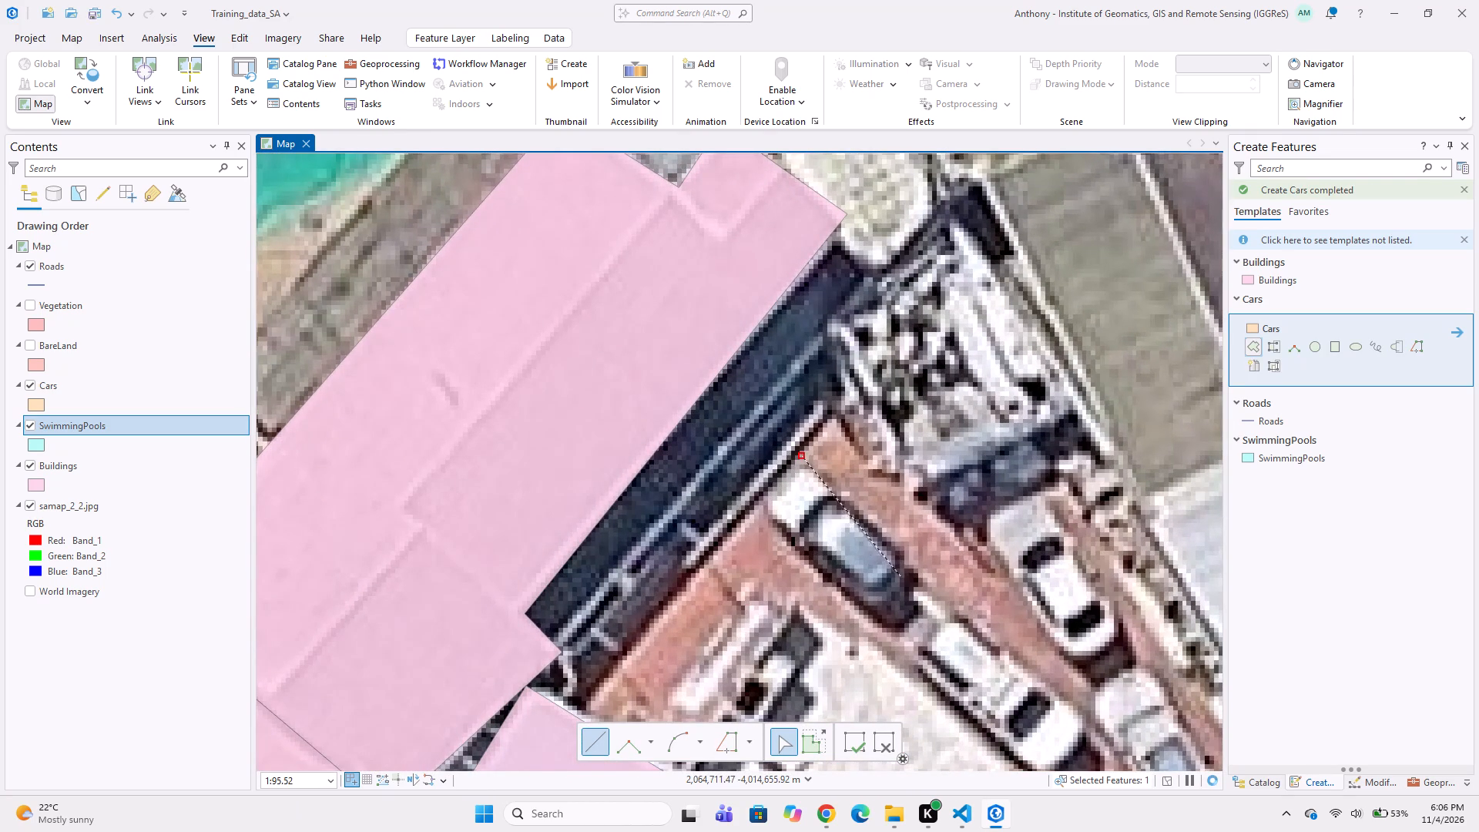
click(917, 569)
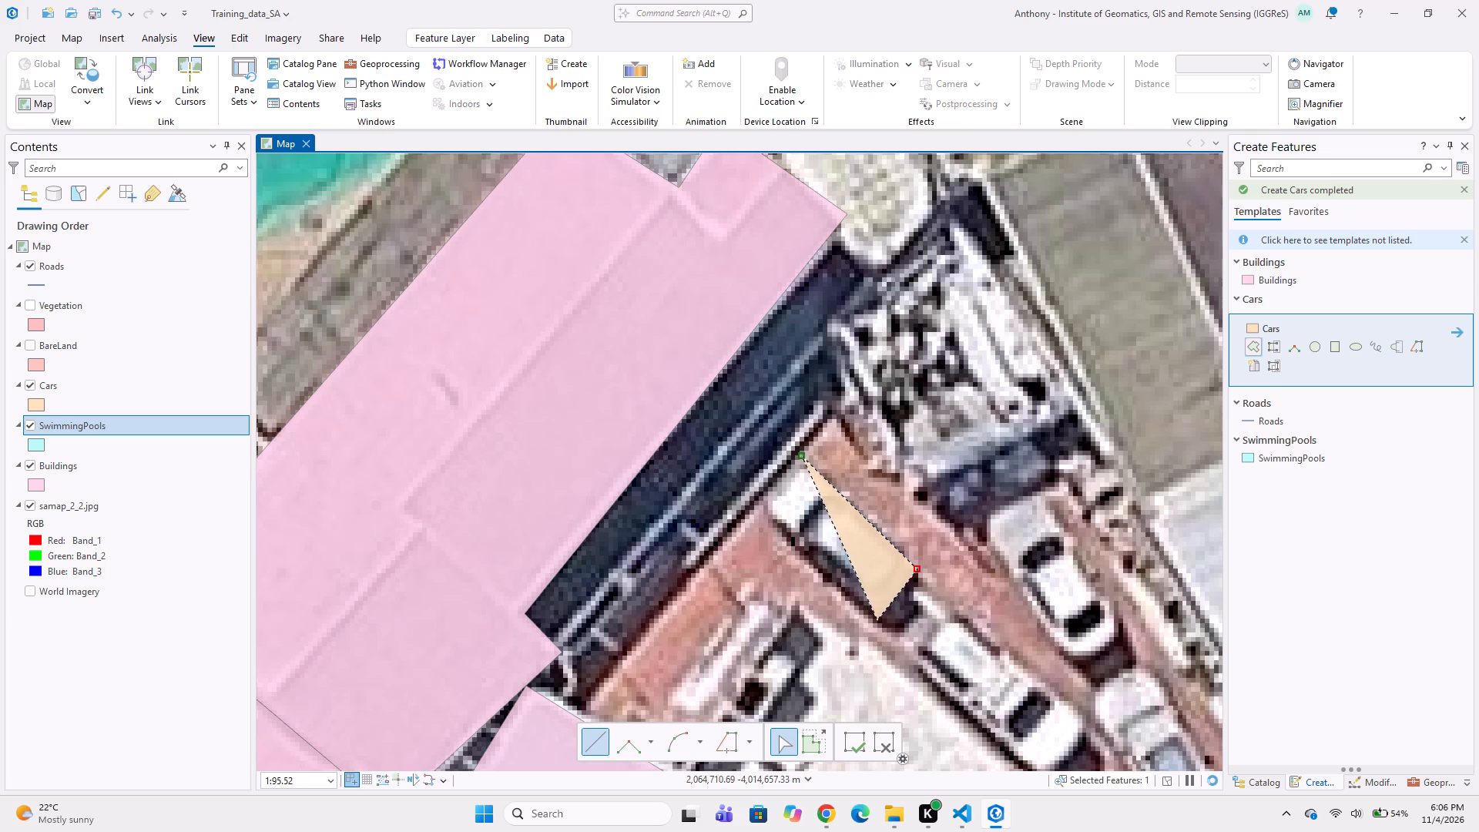
click(904, 604)
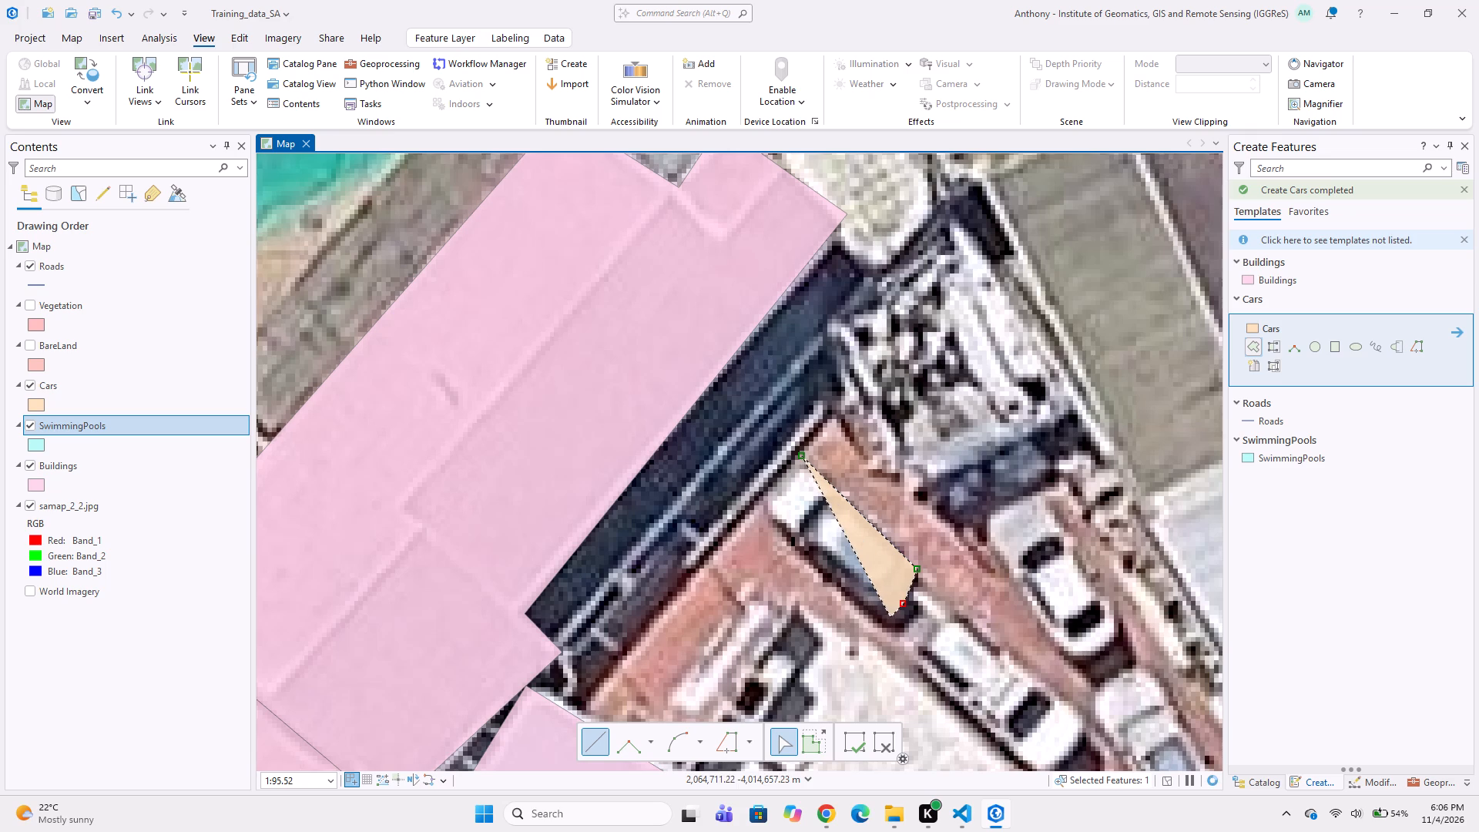
click(883, 620)
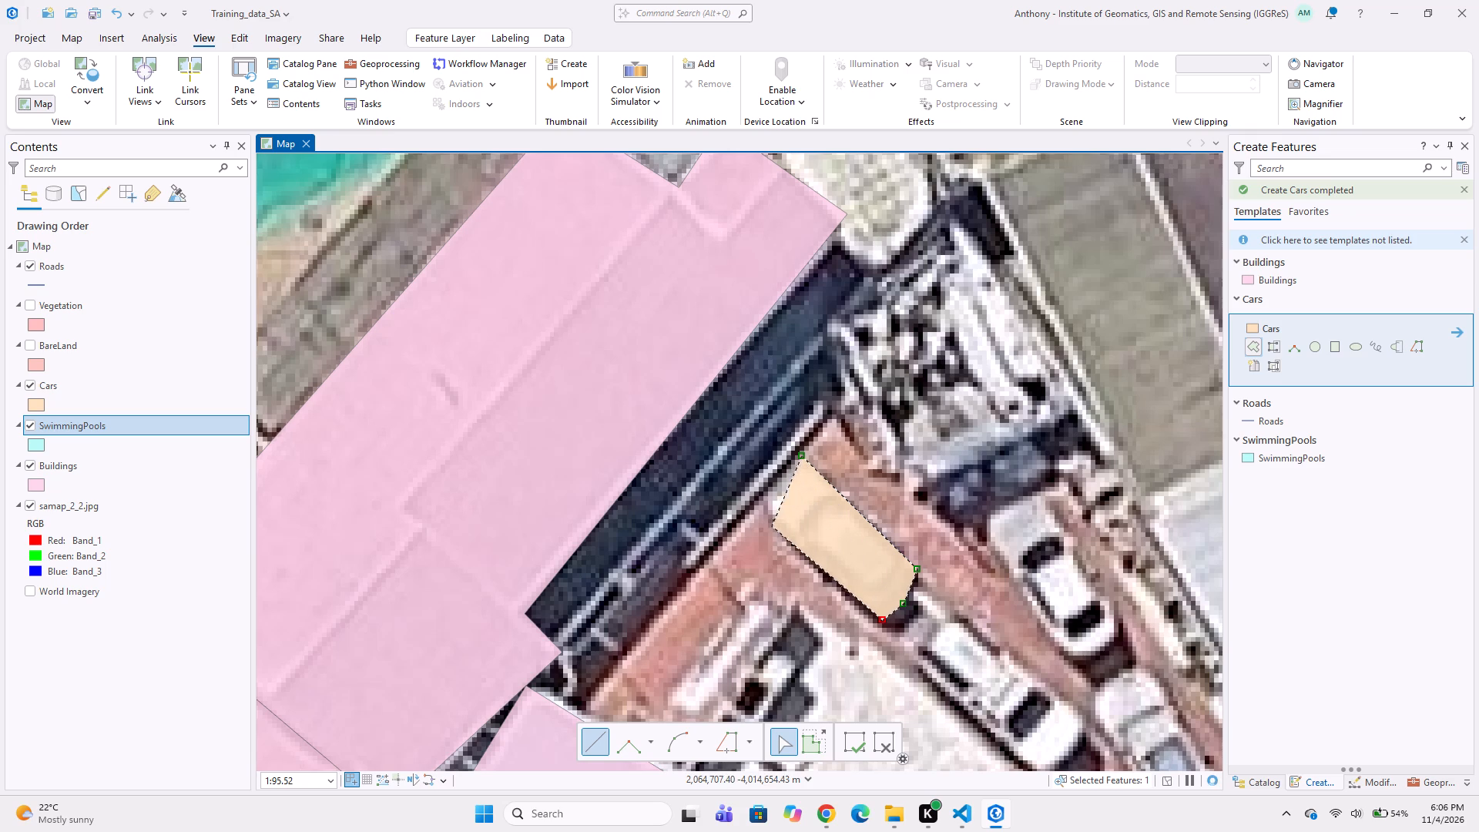
double_click(759, 510)
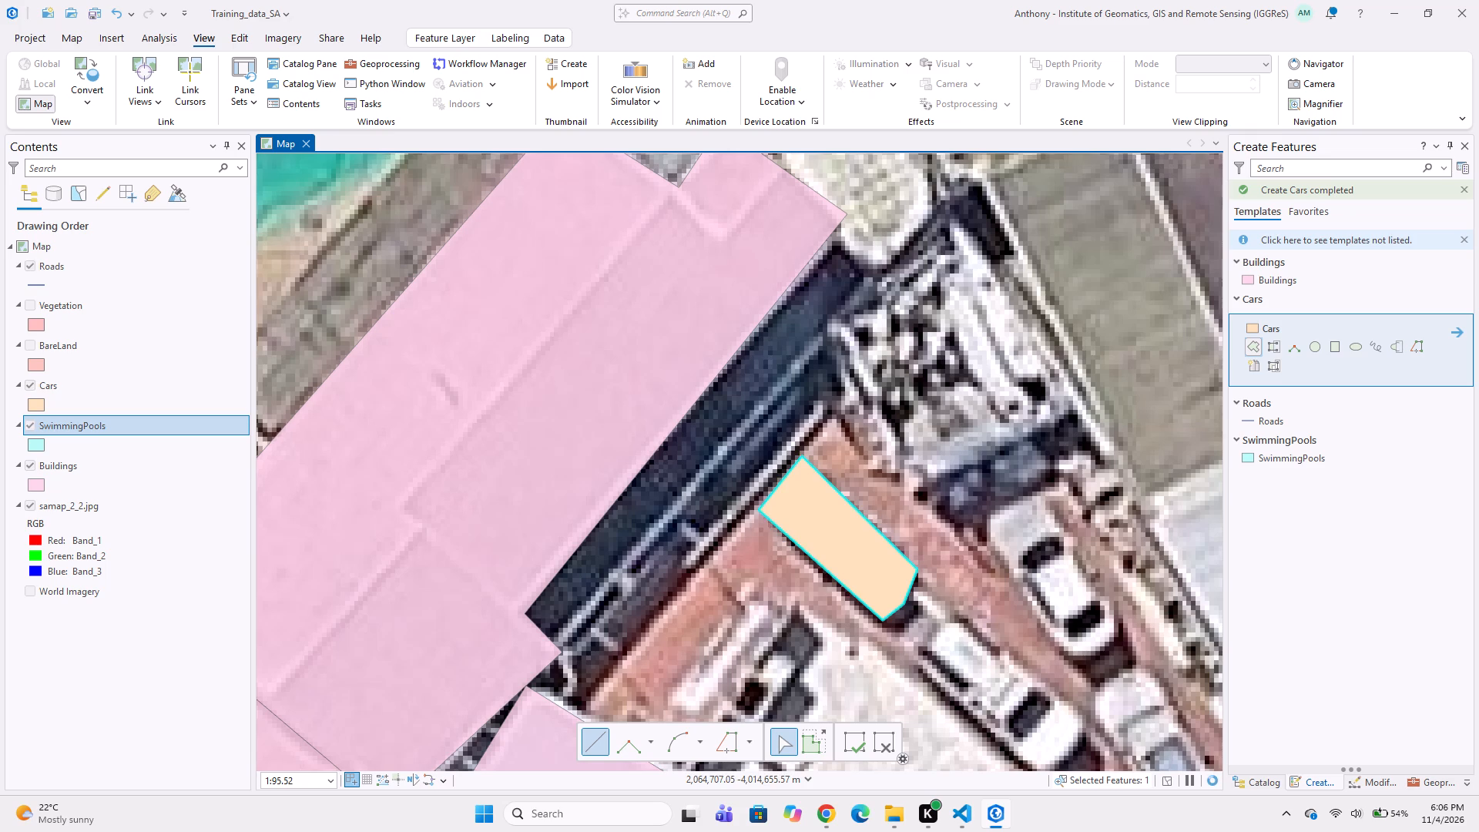
Digitize the white car directly southeast of it on the brick driveway as a rectangular Cars polygon.
middle_drag(775, 566, 732, 485)
middle_drag(877, 472, 813, 440)
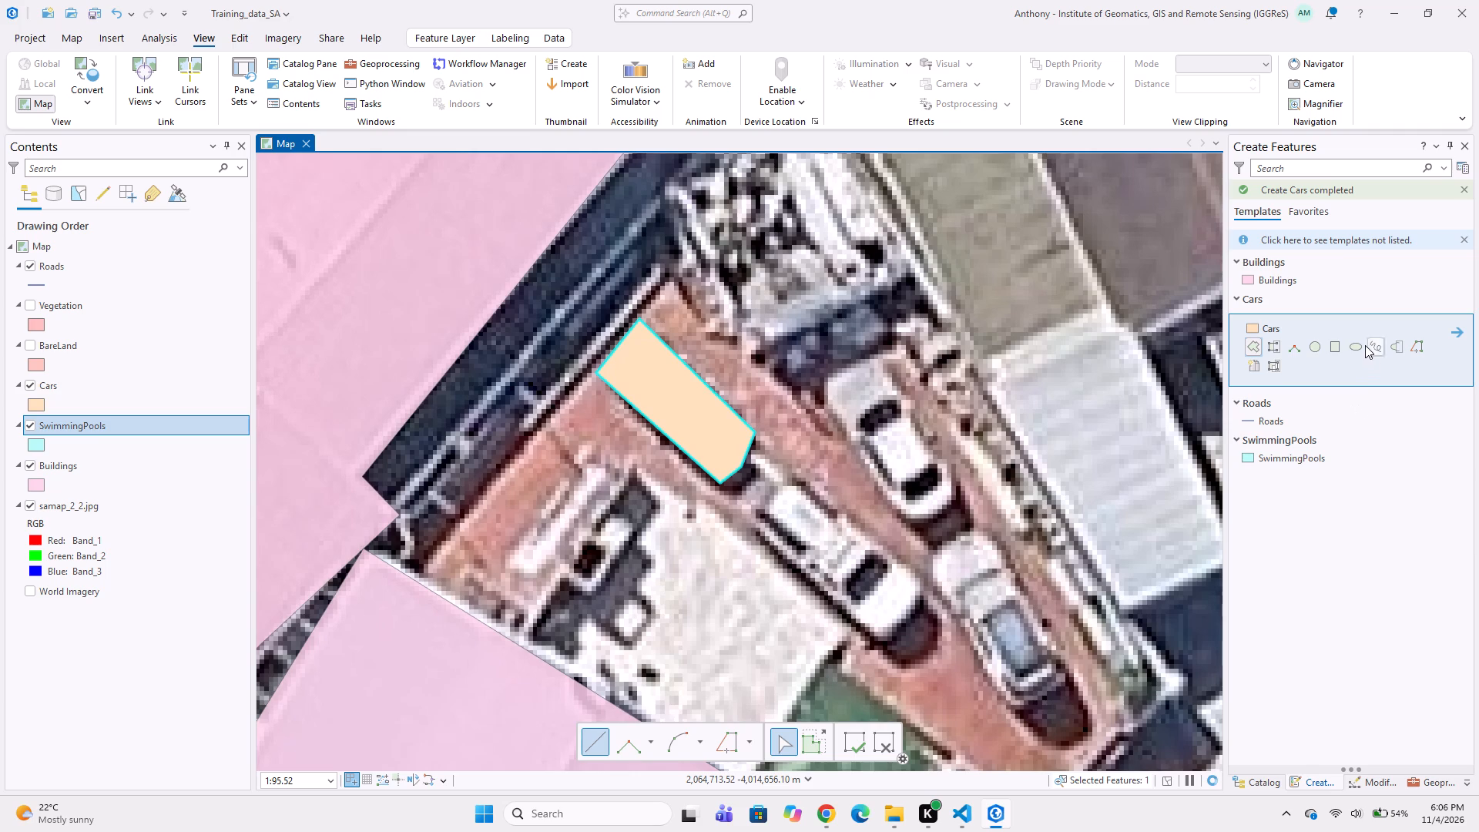
click(1333, 343)
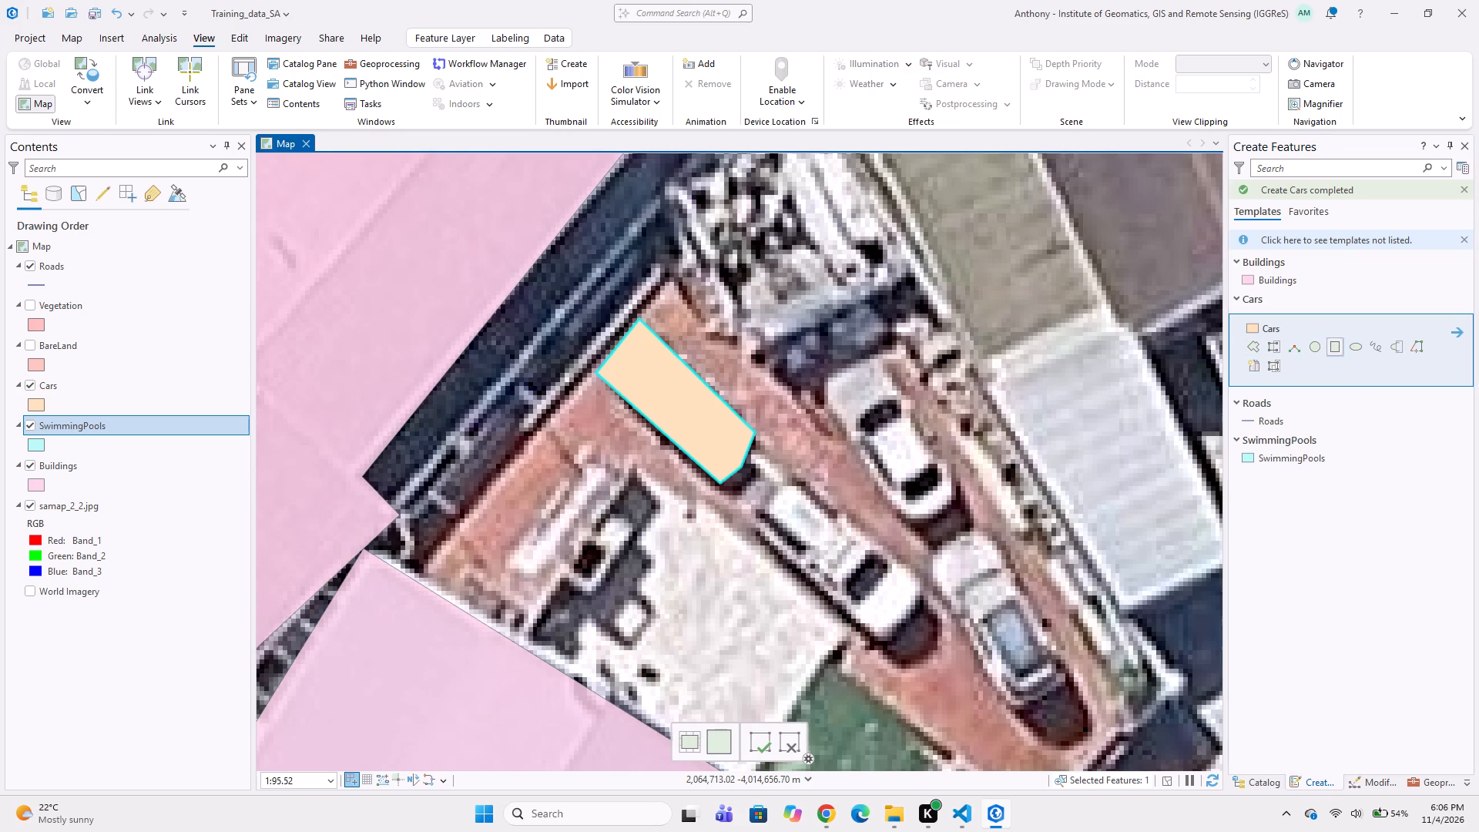
click(737, 521)
click(880, 649)
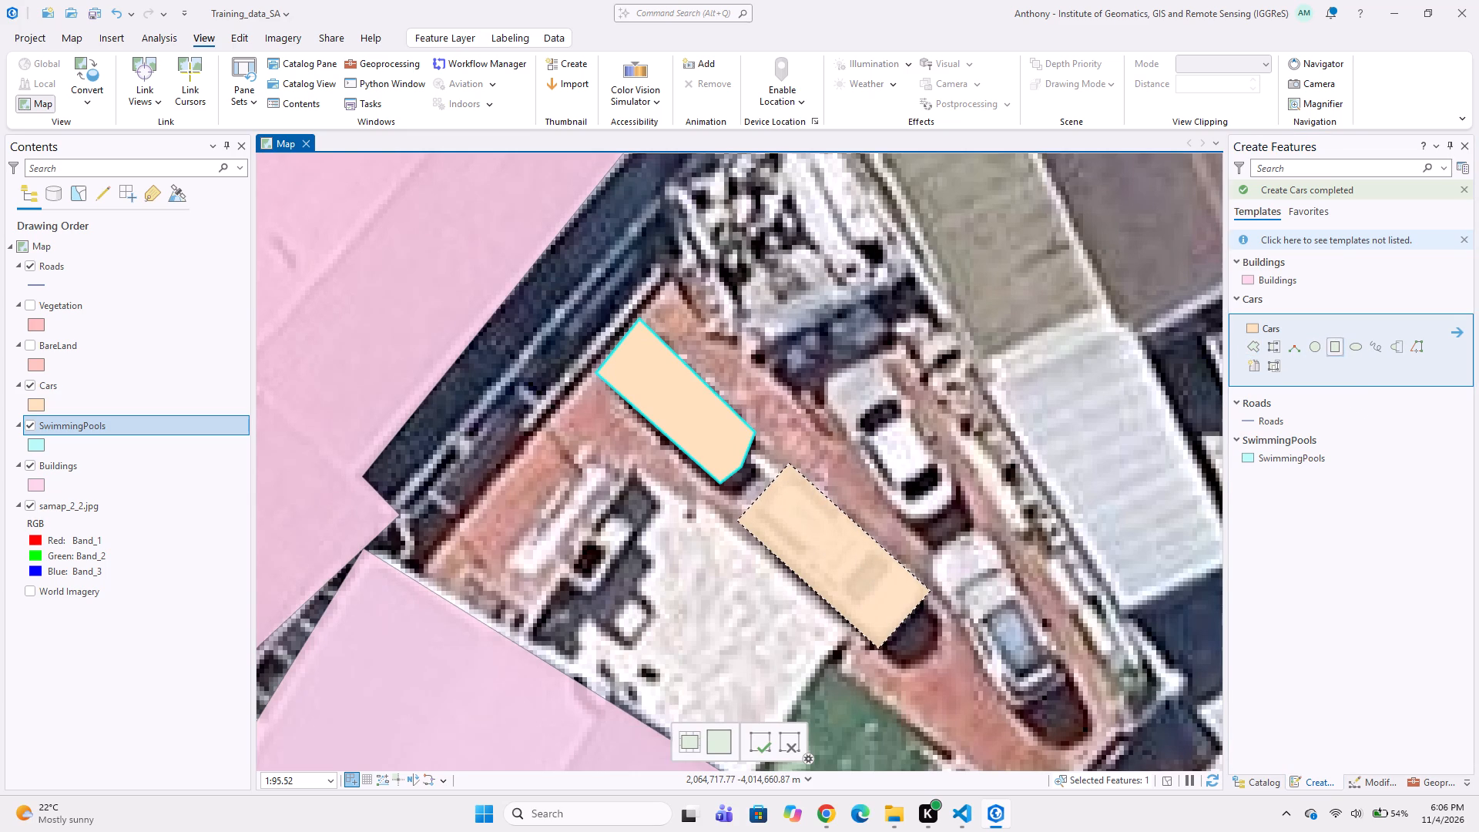
double_click(931, 591)
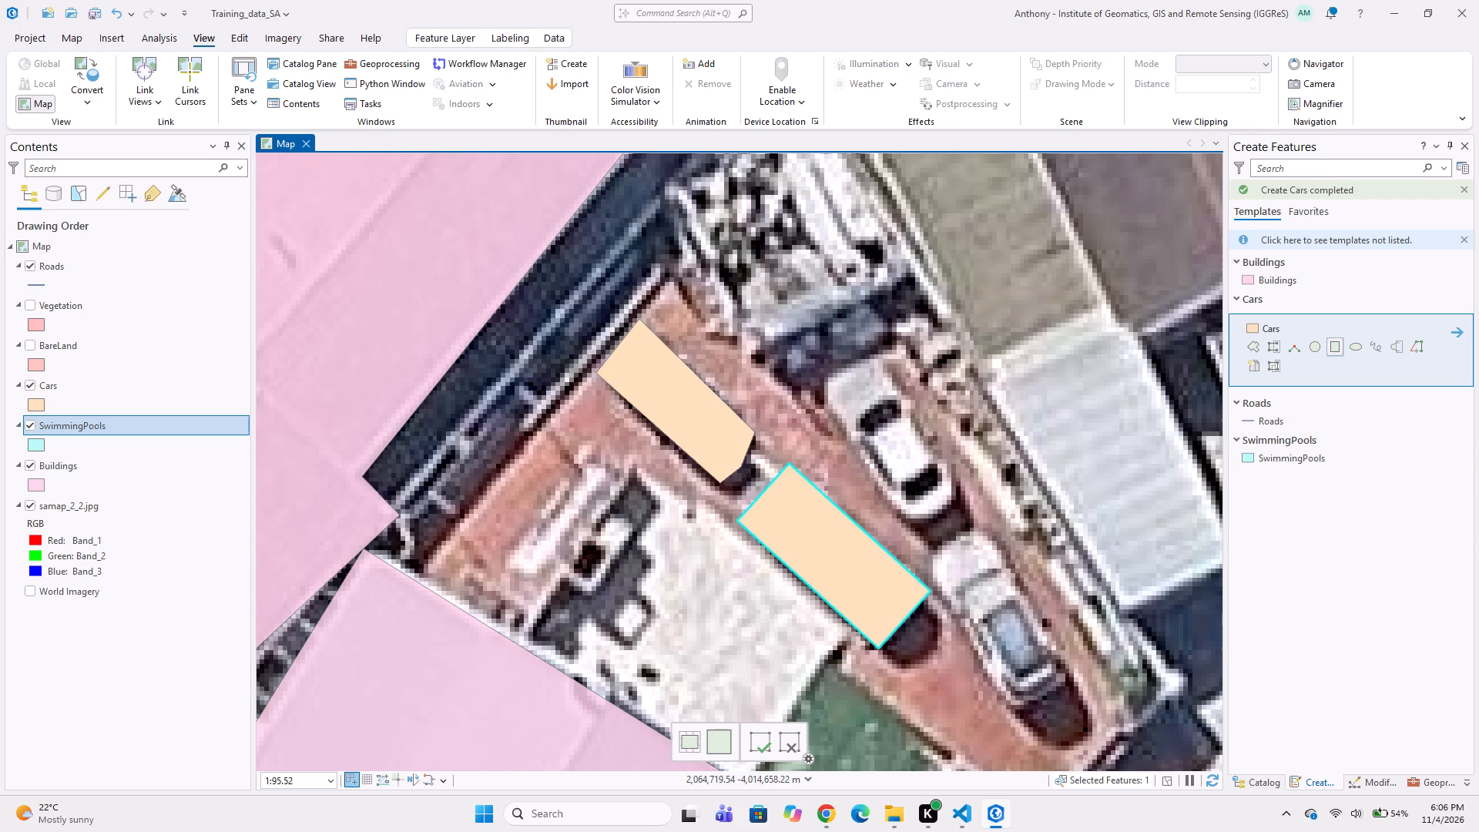
Digitize the two remaining cars along the brick driveway's northeast side as separate rectangular Cars polygons.
click(990, 510)
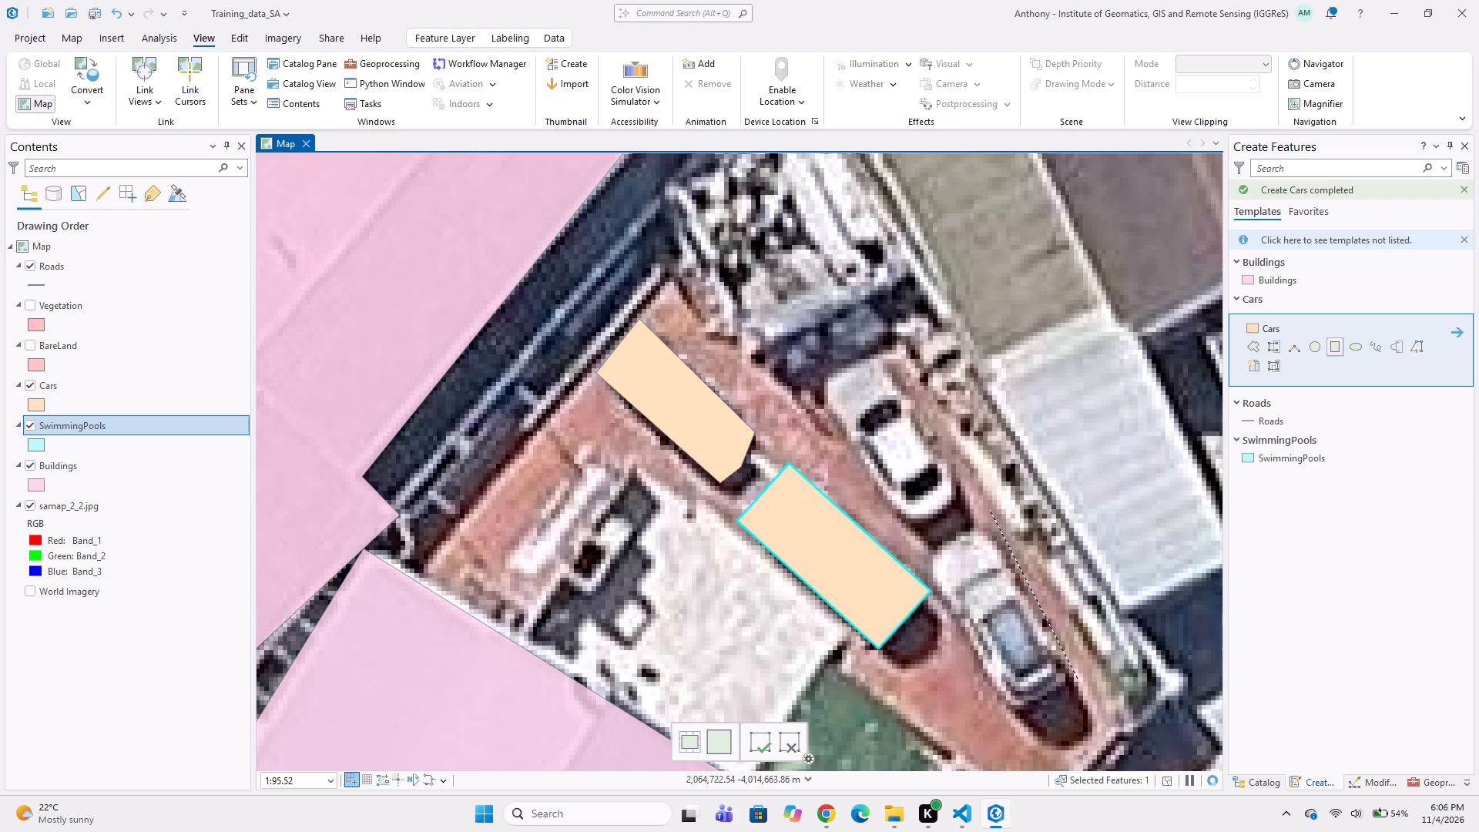
click(1079, 679)
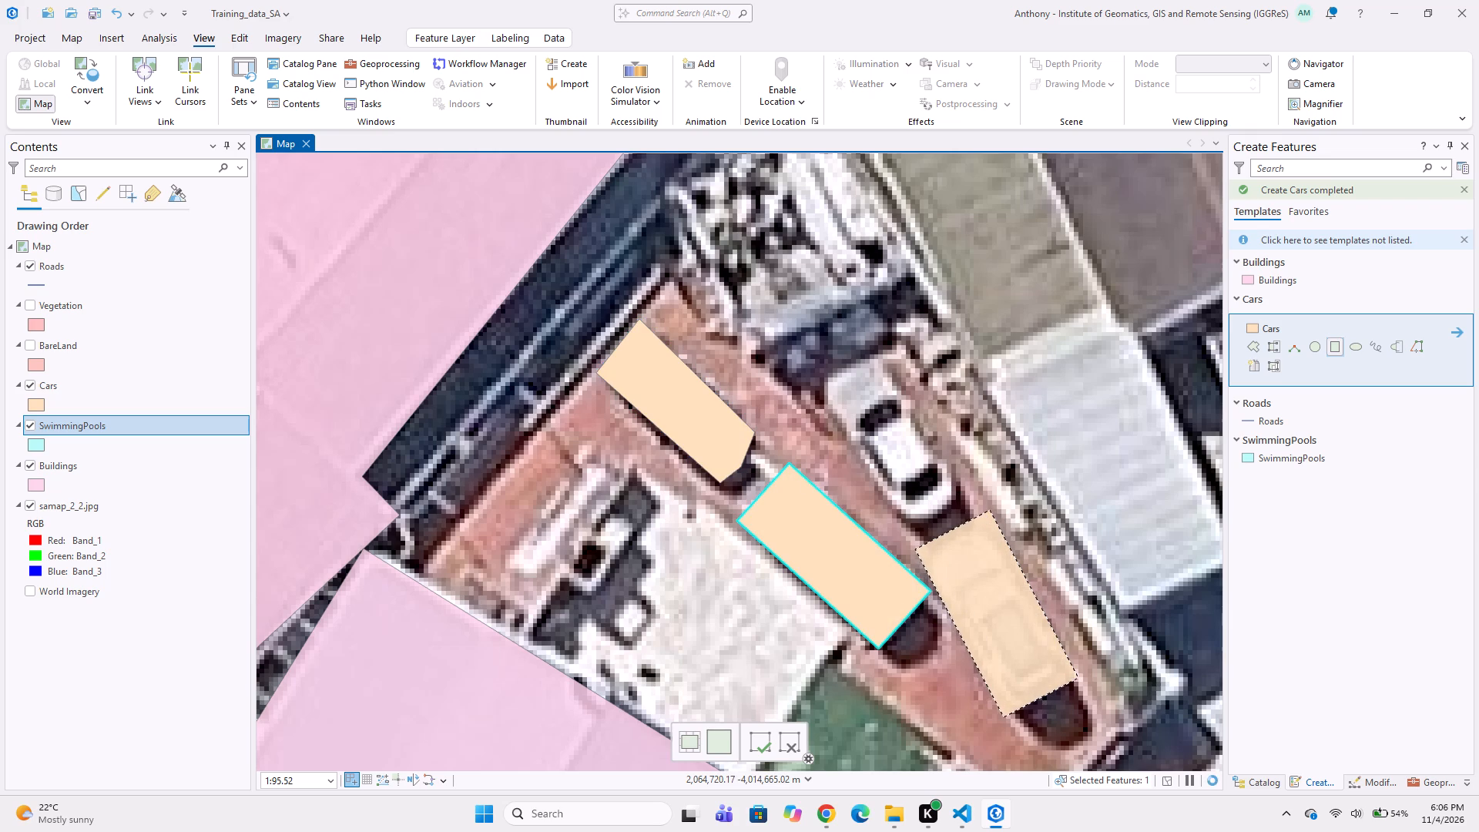
click(1004, 717)
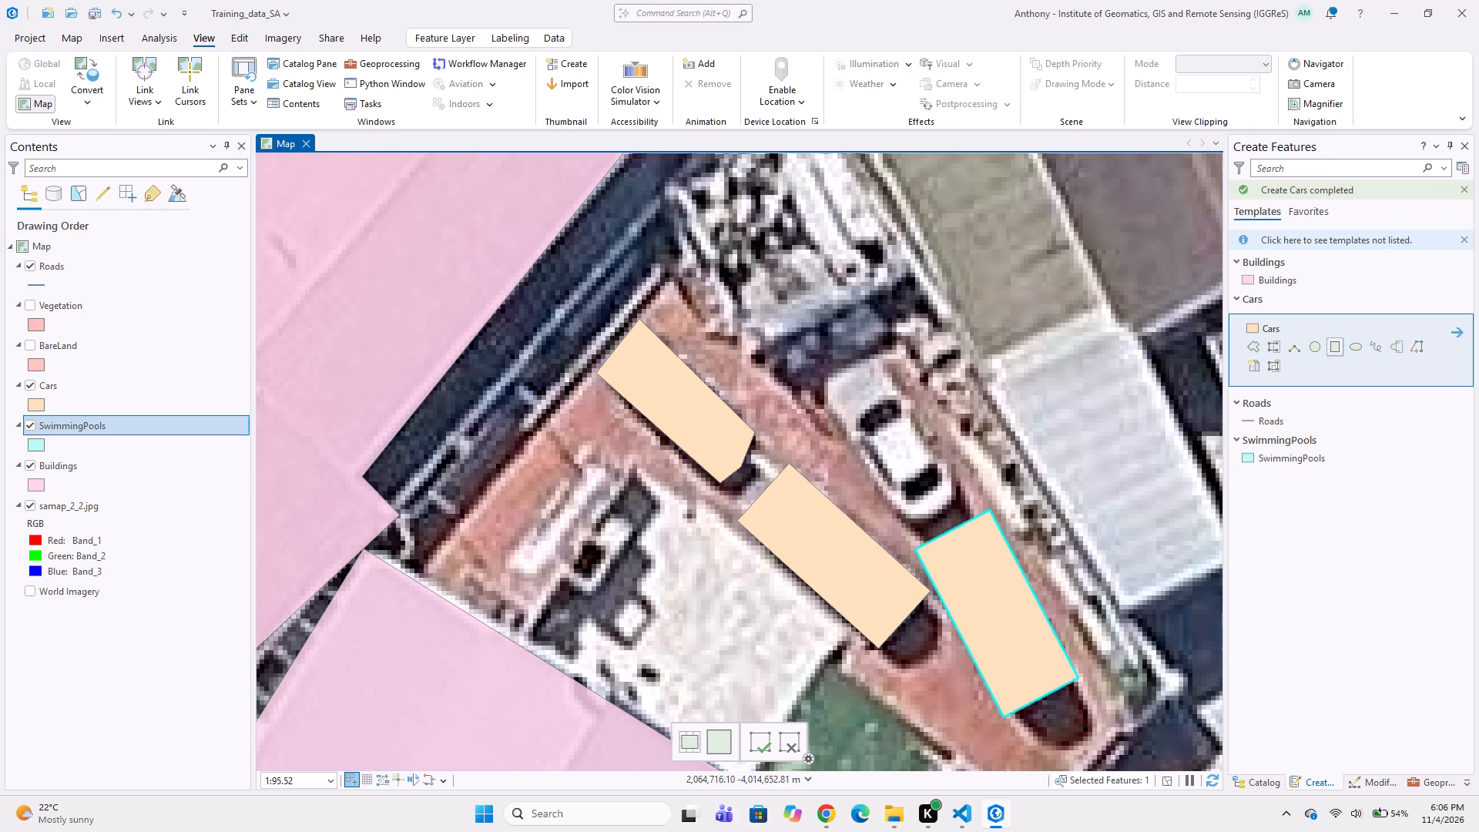
click(882, 343)
click(963, 480)
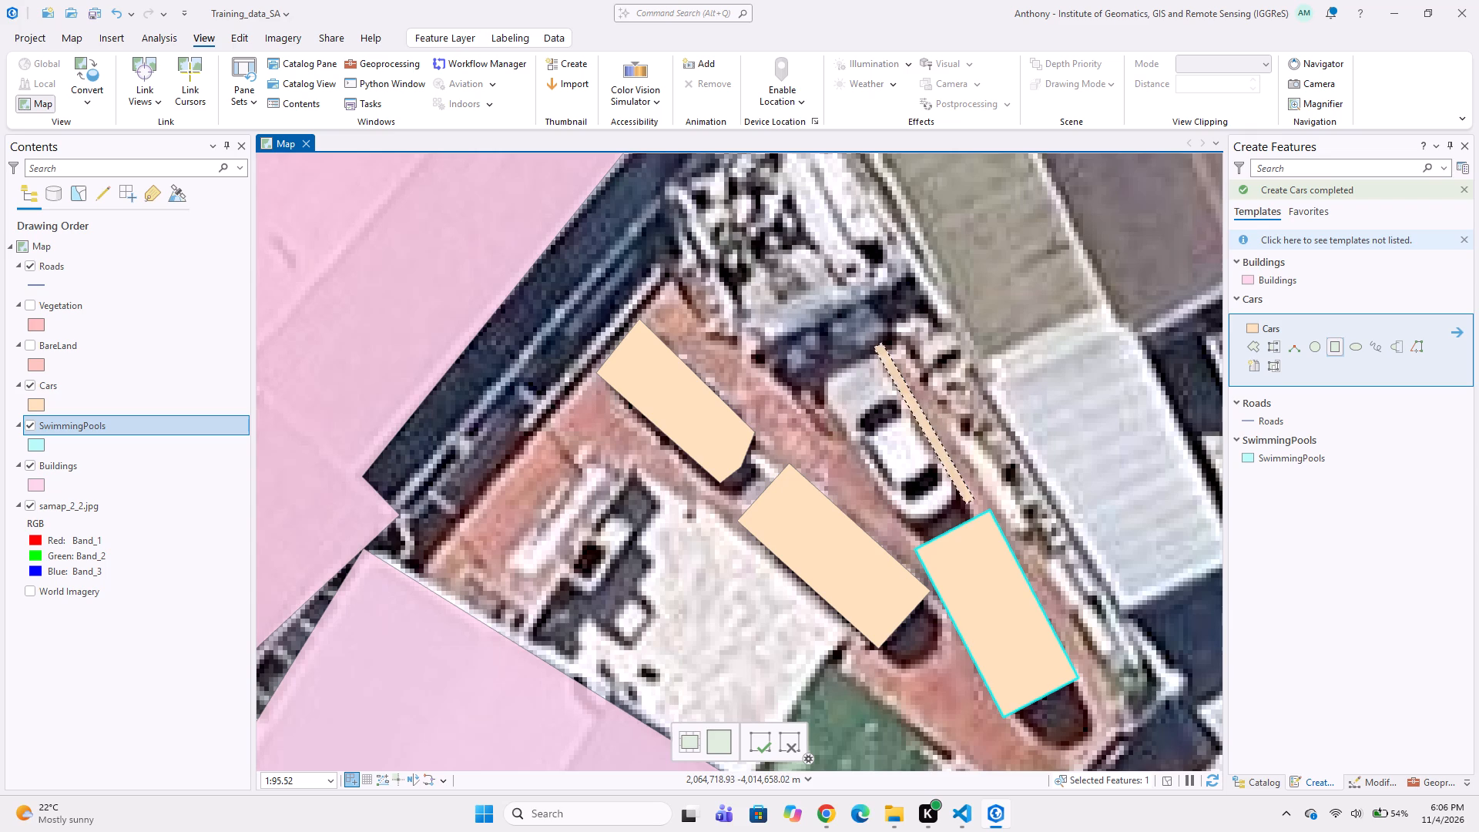
click(904, 542)
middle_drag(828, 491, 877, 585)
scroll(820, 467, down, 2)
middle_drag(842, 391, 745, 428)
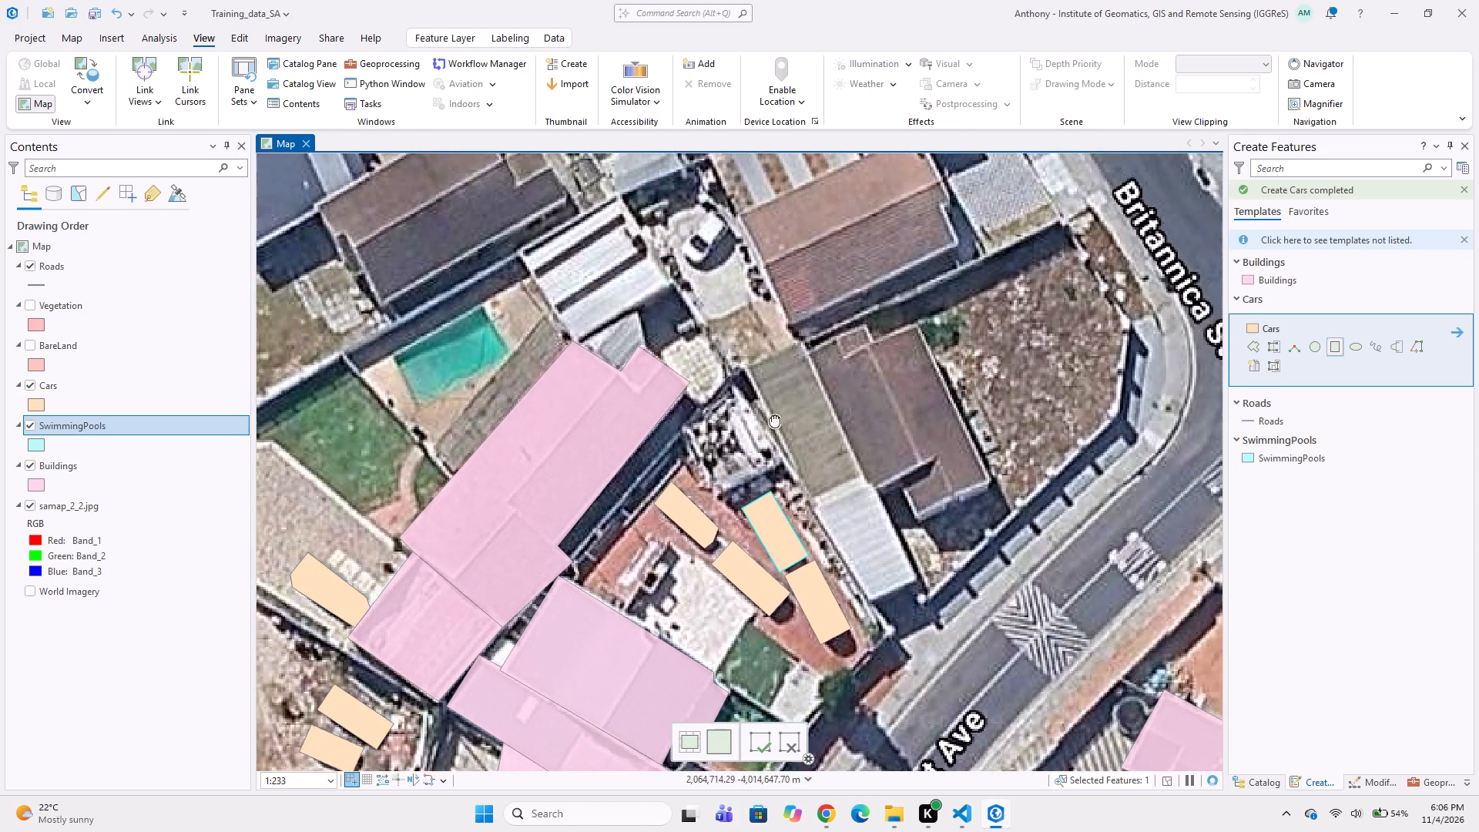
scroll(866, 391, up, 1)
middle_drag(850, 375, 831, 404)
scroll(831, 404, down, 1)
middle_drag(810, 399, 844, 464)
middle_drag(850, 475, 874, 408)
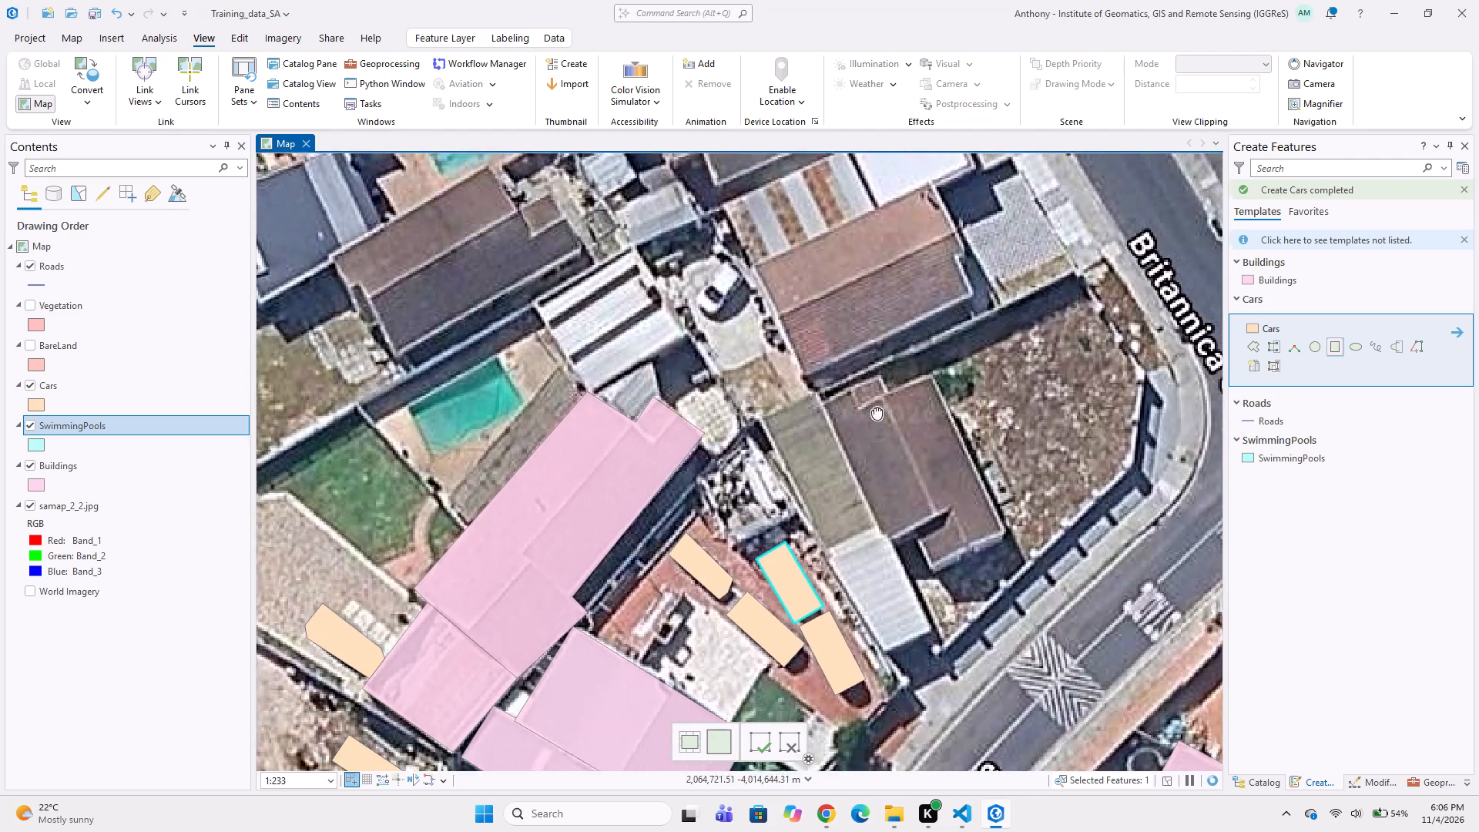
Digitize the narrow roof strip along the large house's northwest side, beside the pool, as a four-vertex Buildings polygon.
middle_drag(874, 408, 880, 402)
middle_drag(829, 496, 844, 418)
middle_drag(723, 442, 662, 525)
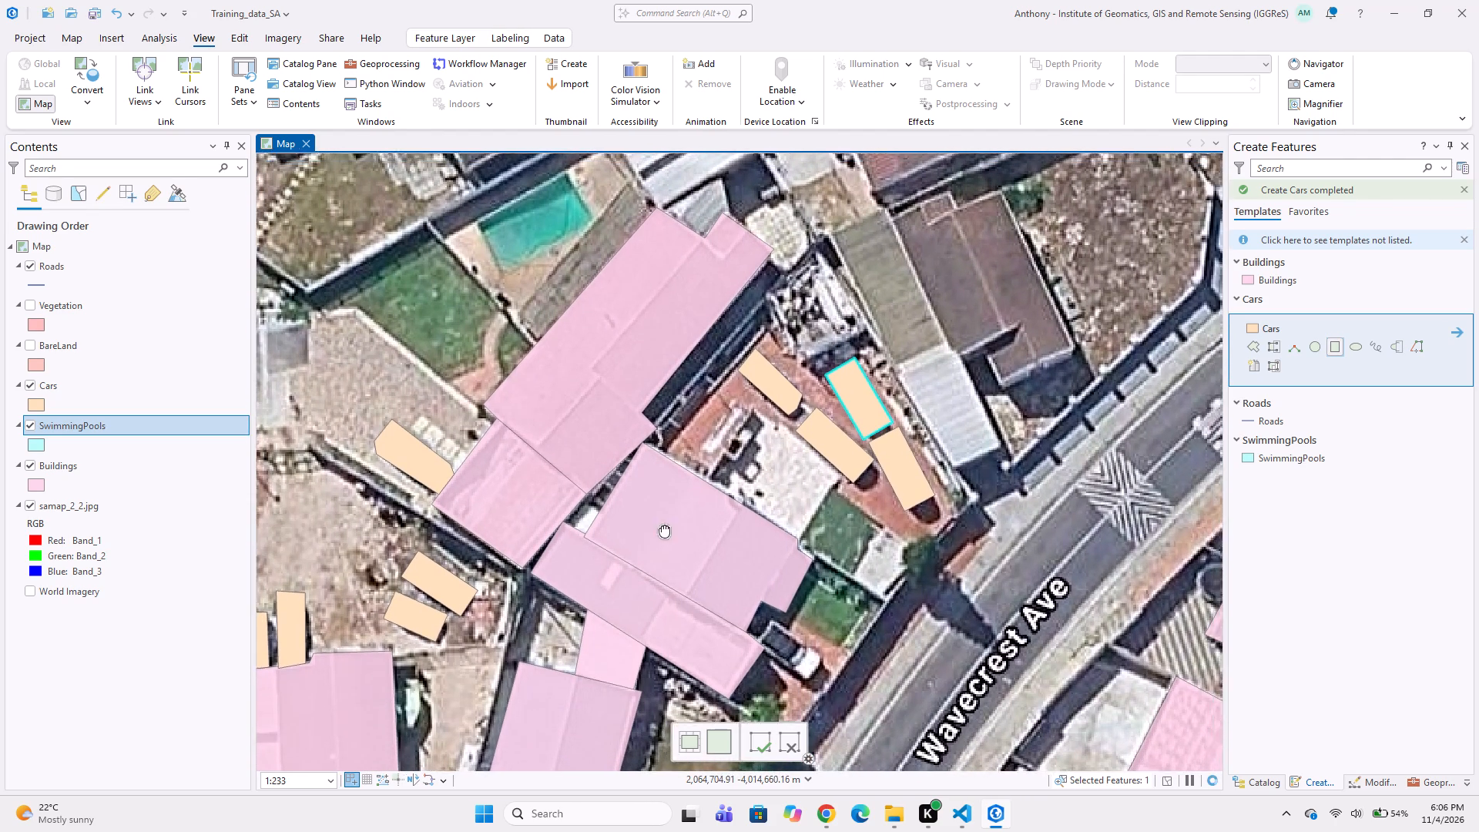
middle_drag(662, 525, 646, 550)
middle_drag(624, 472, 575, 528)
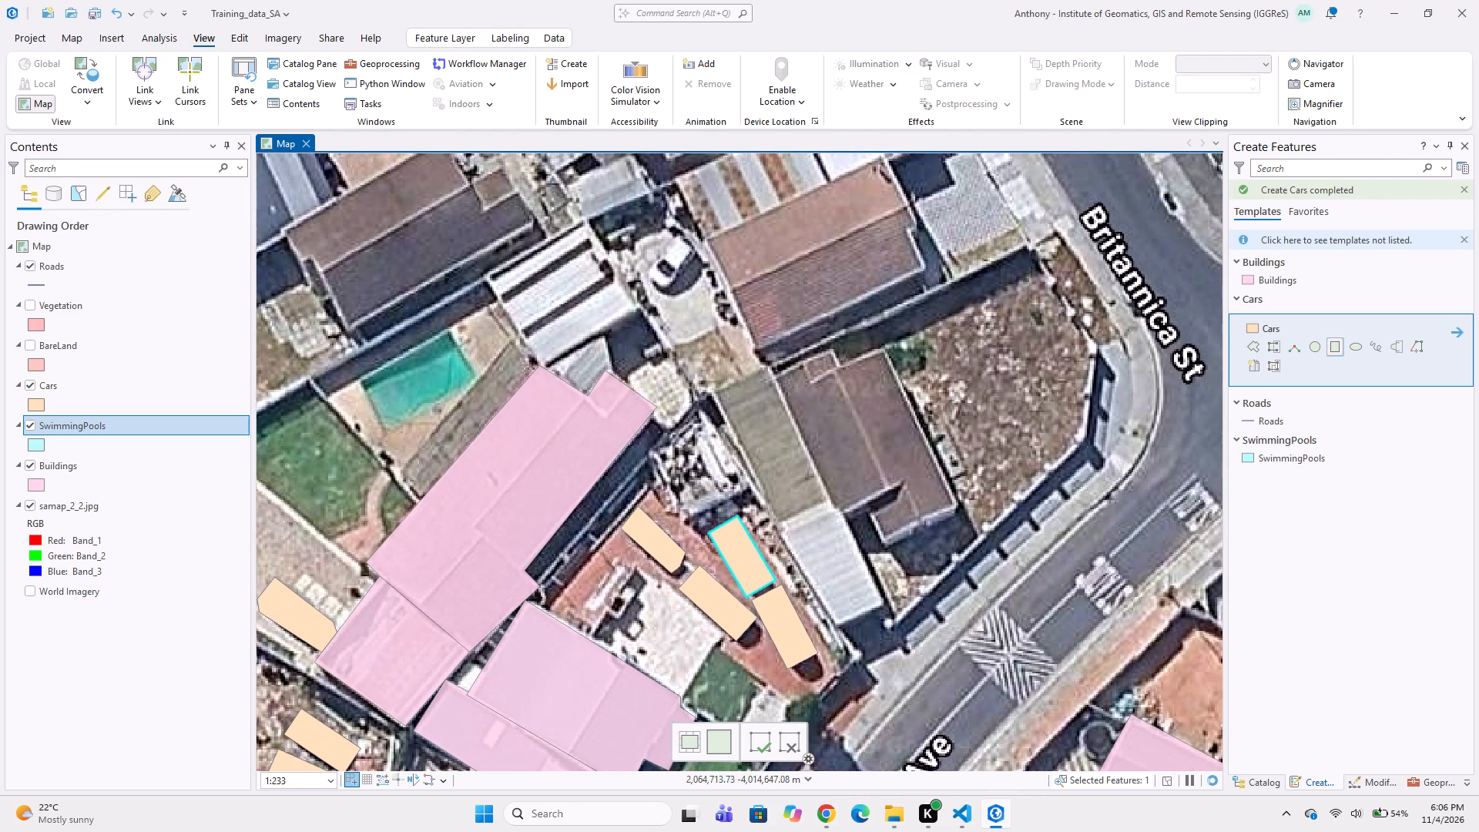
click(1284, 283)
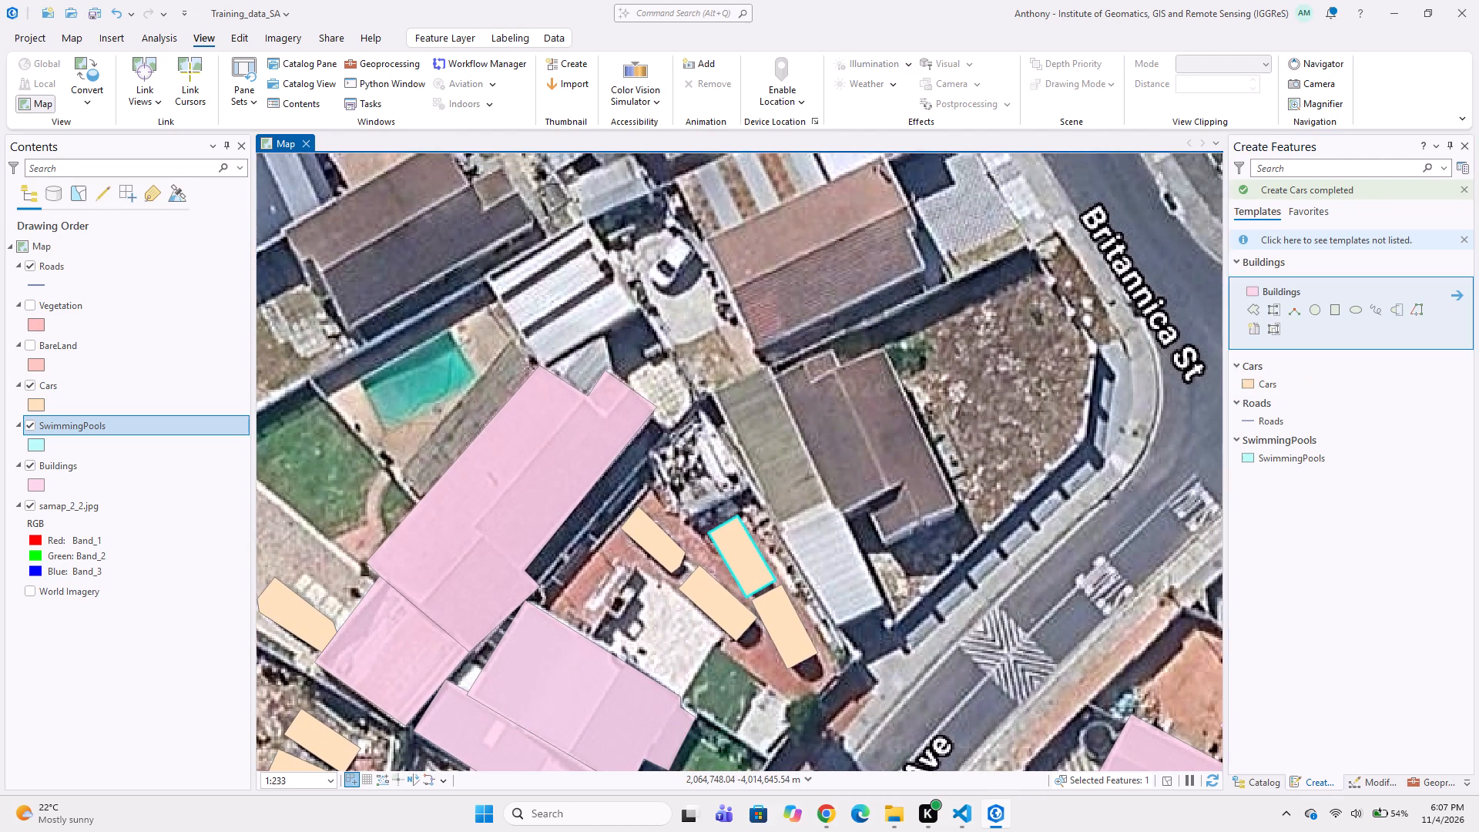
scroll(535, 404, up, 1)
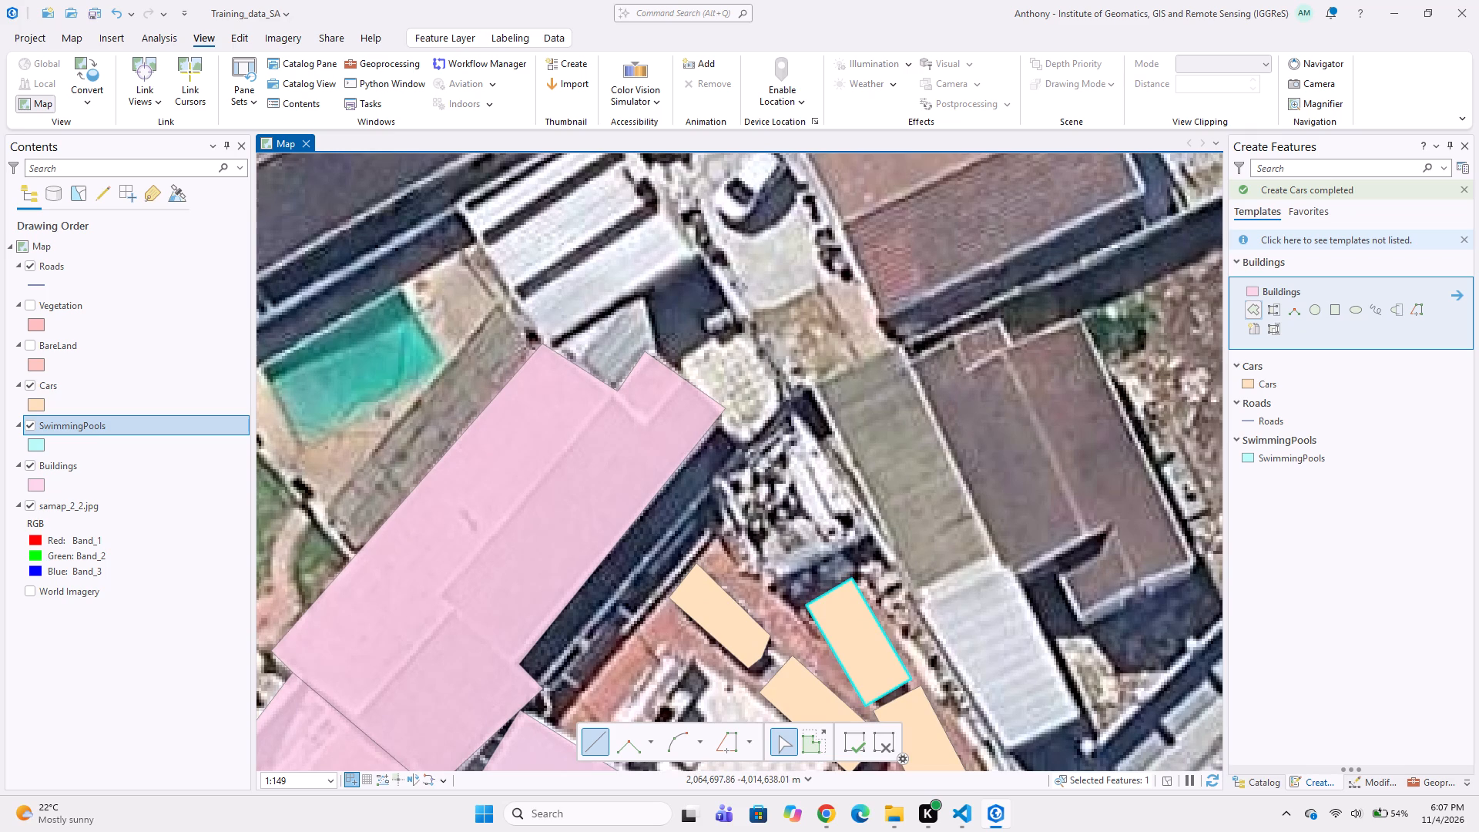
click(499, 294)
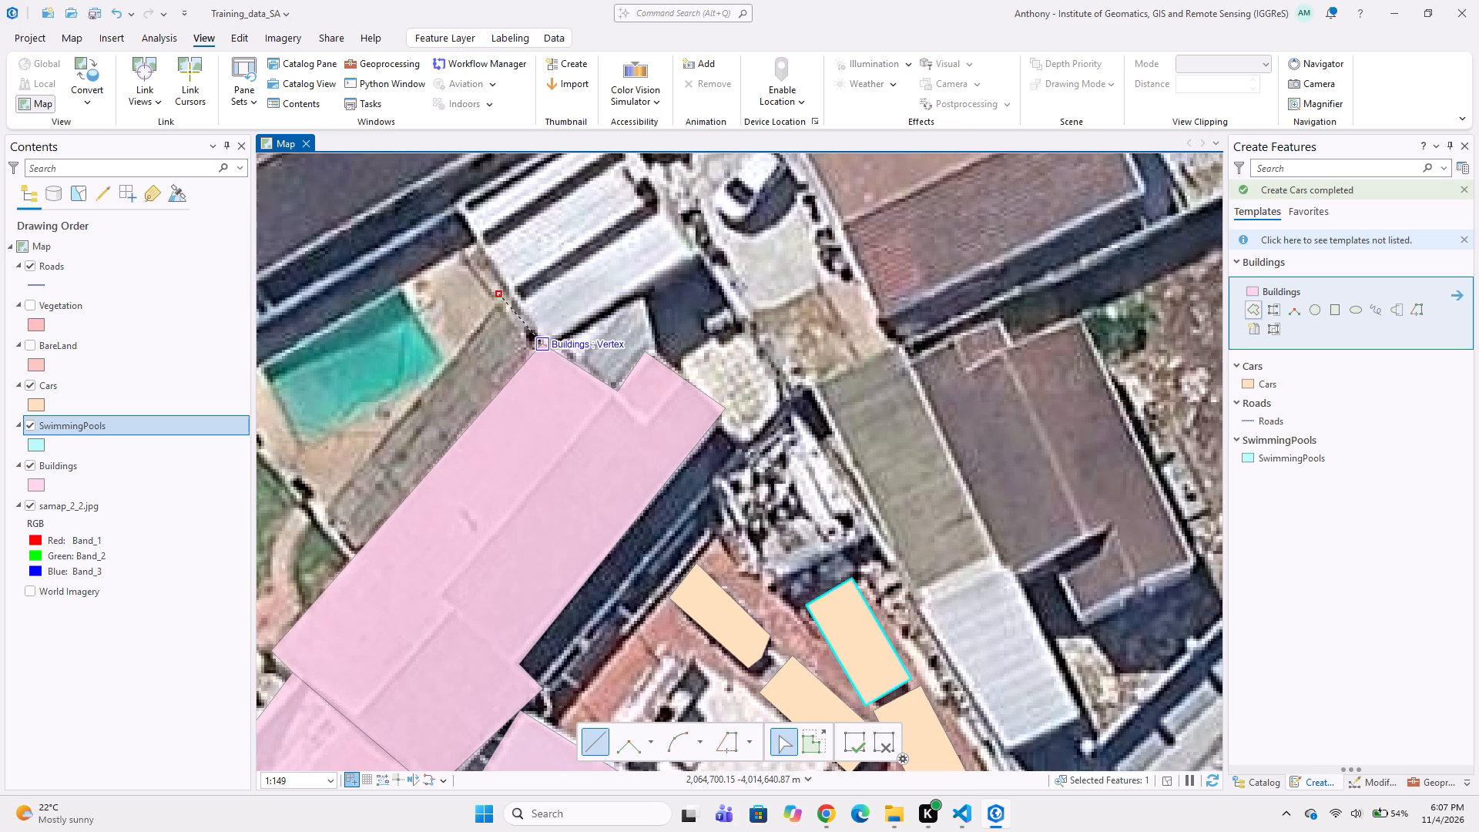
click(537, 345)
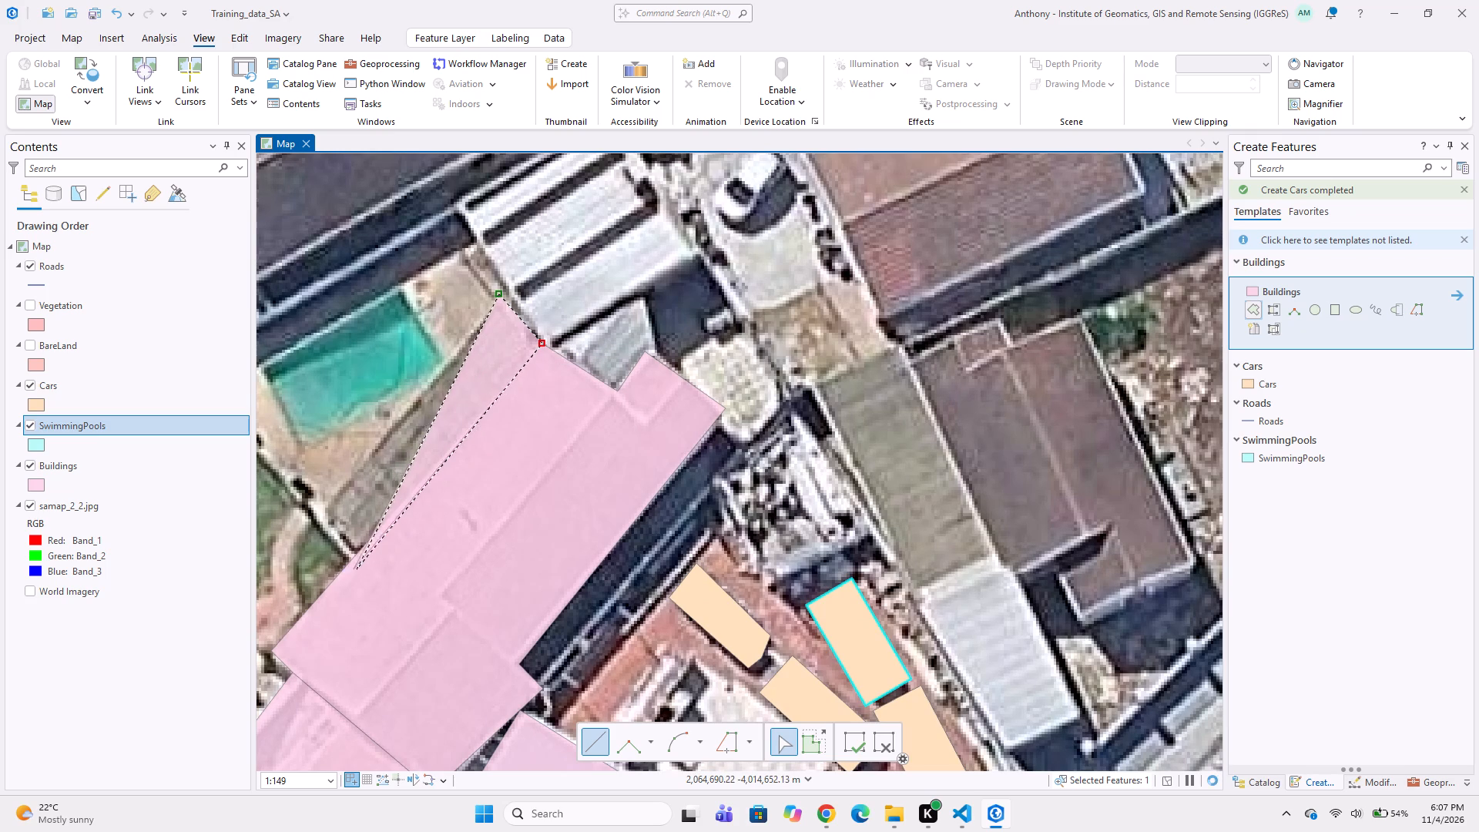
drag(351, 553, 346, 539)
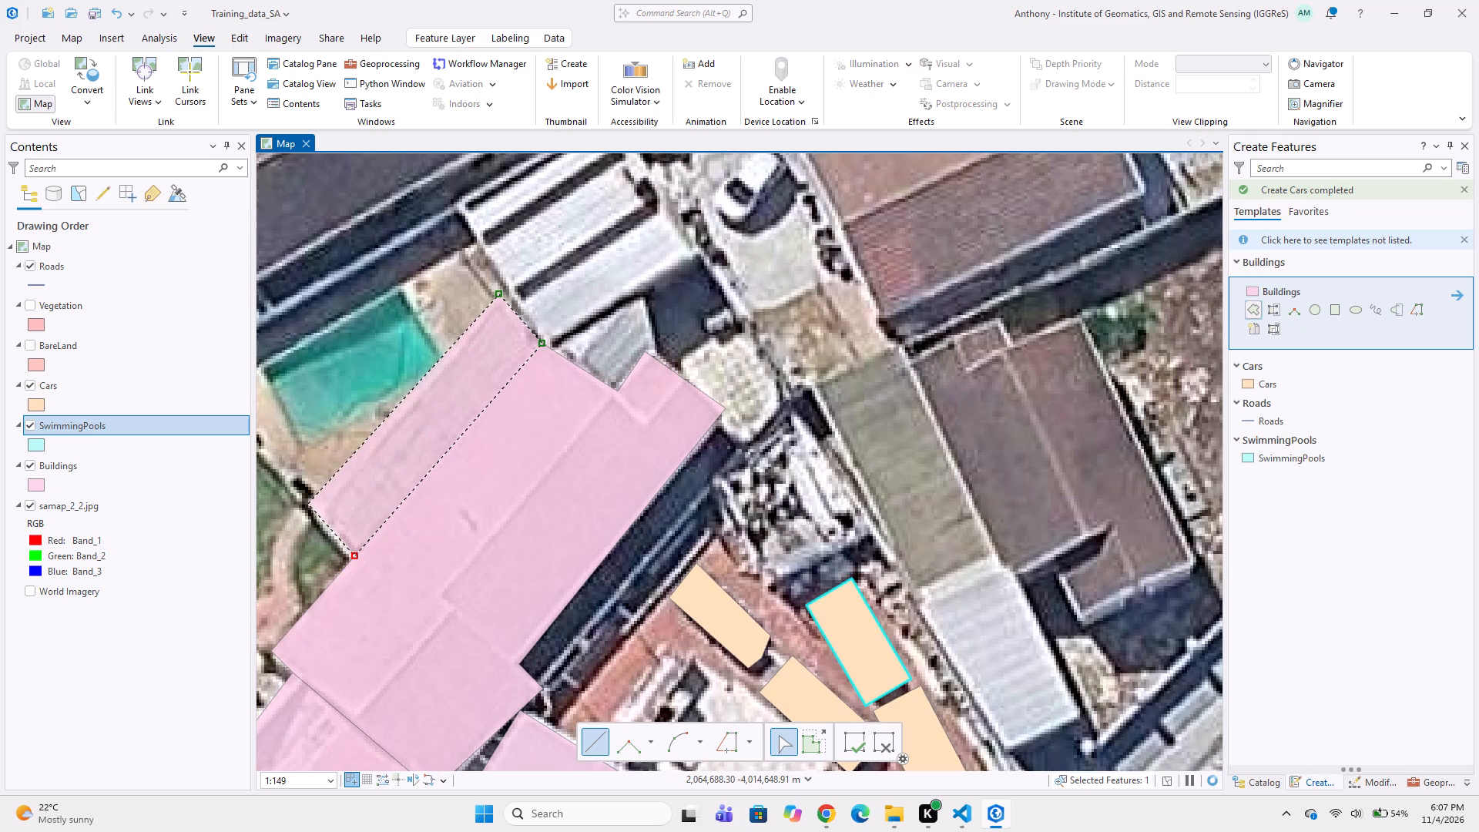
double_click(316, 507)
Digitize the turquoise pool northwest of the large house as a four-vertex SwimmingPools polygon.
middle_drag(389, 451, 548, 477)
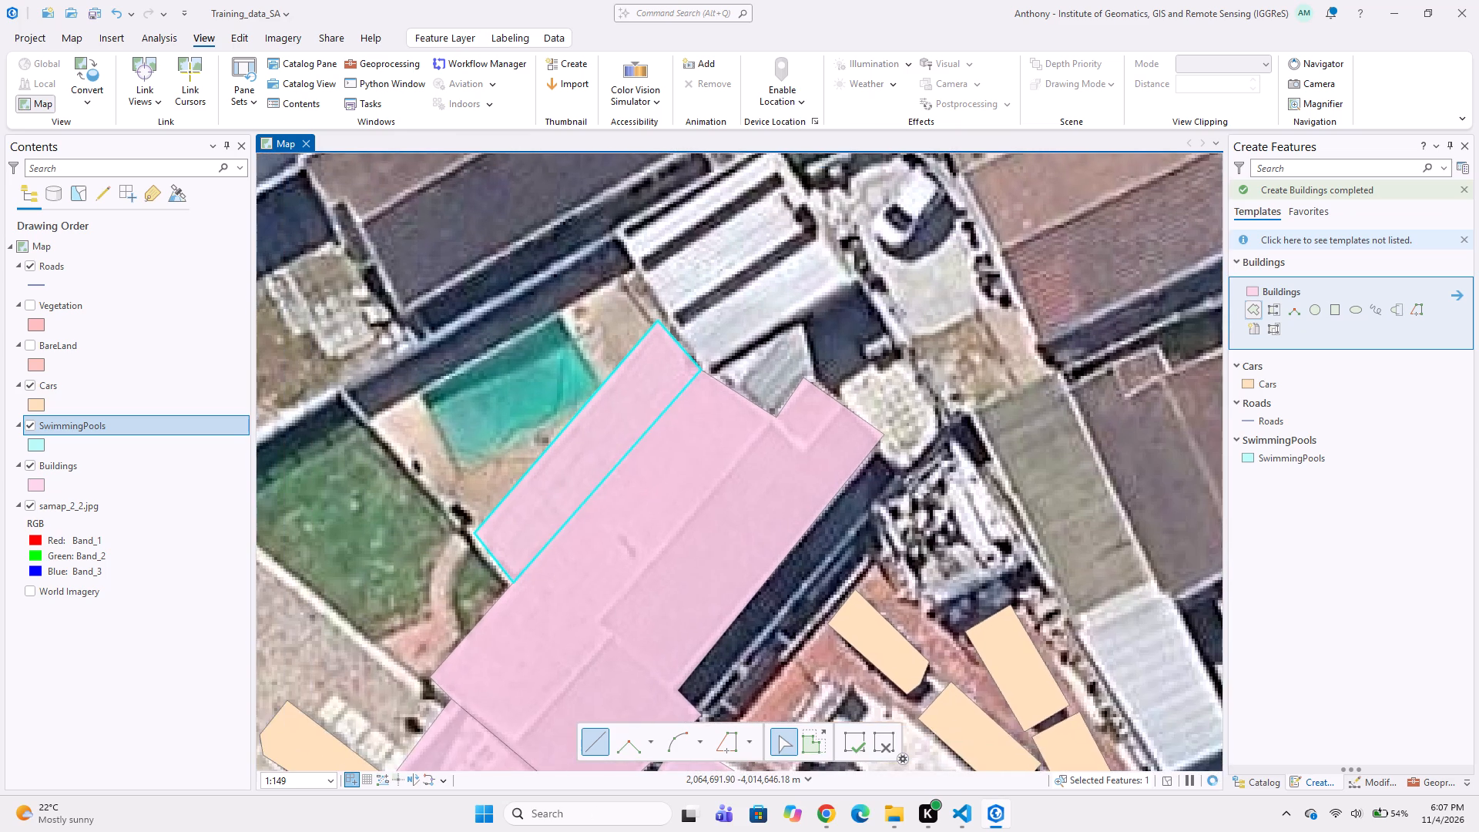
middle_drag(621, 391, 699, 442)
click(1263, 456)
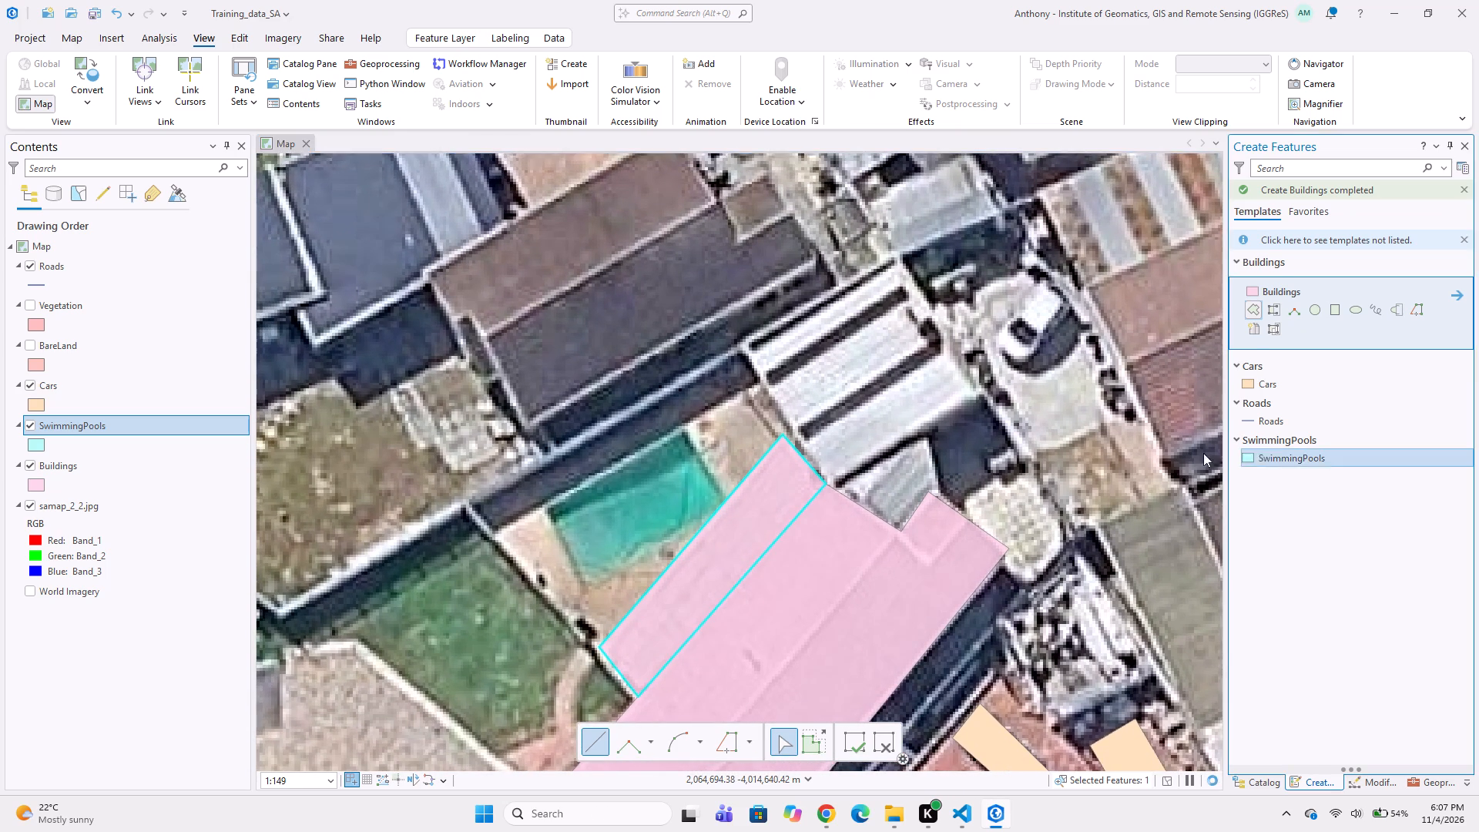
click(686, 431)
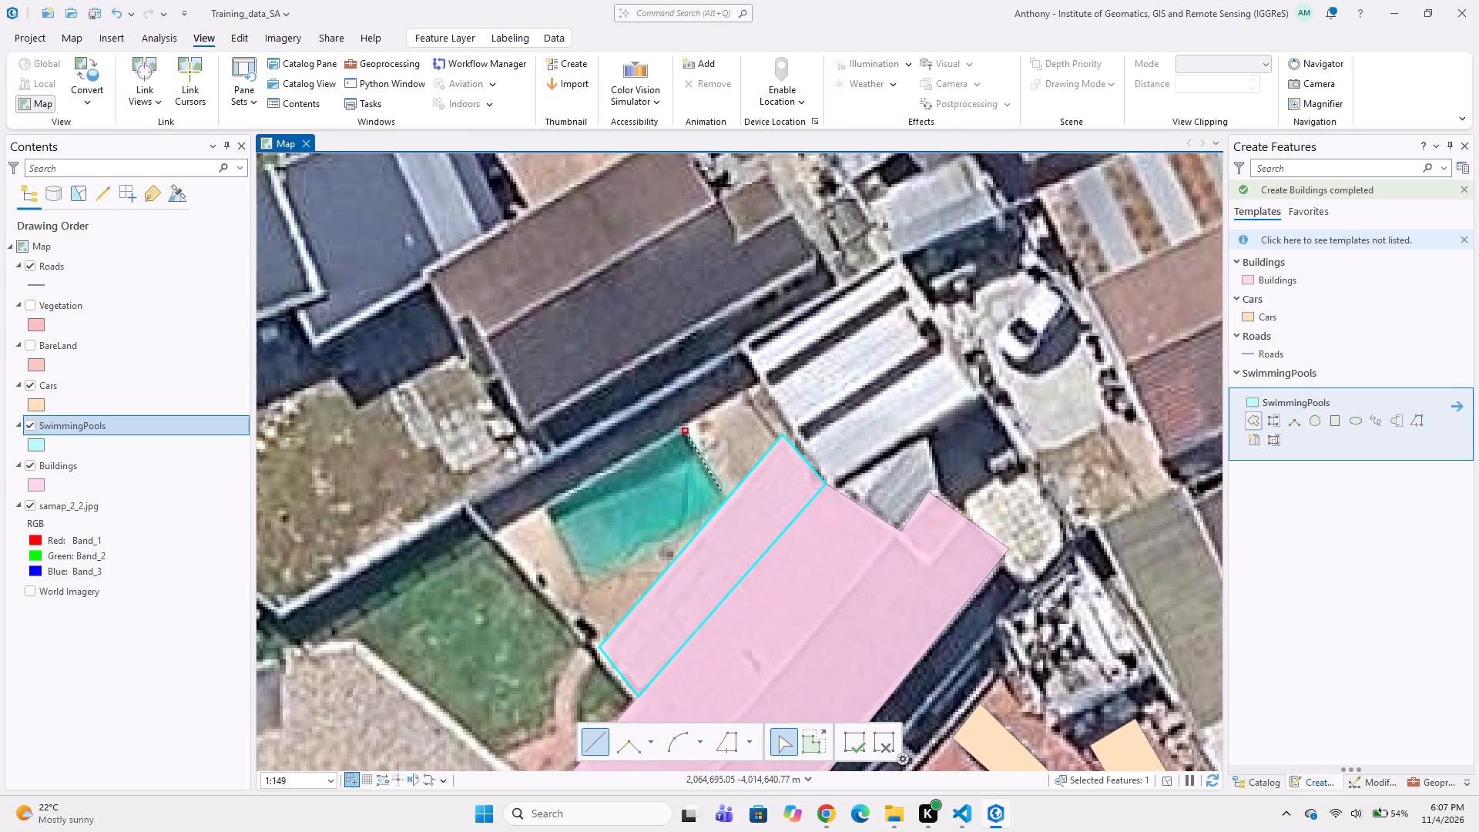
click(723, 498)
click(583, 588)
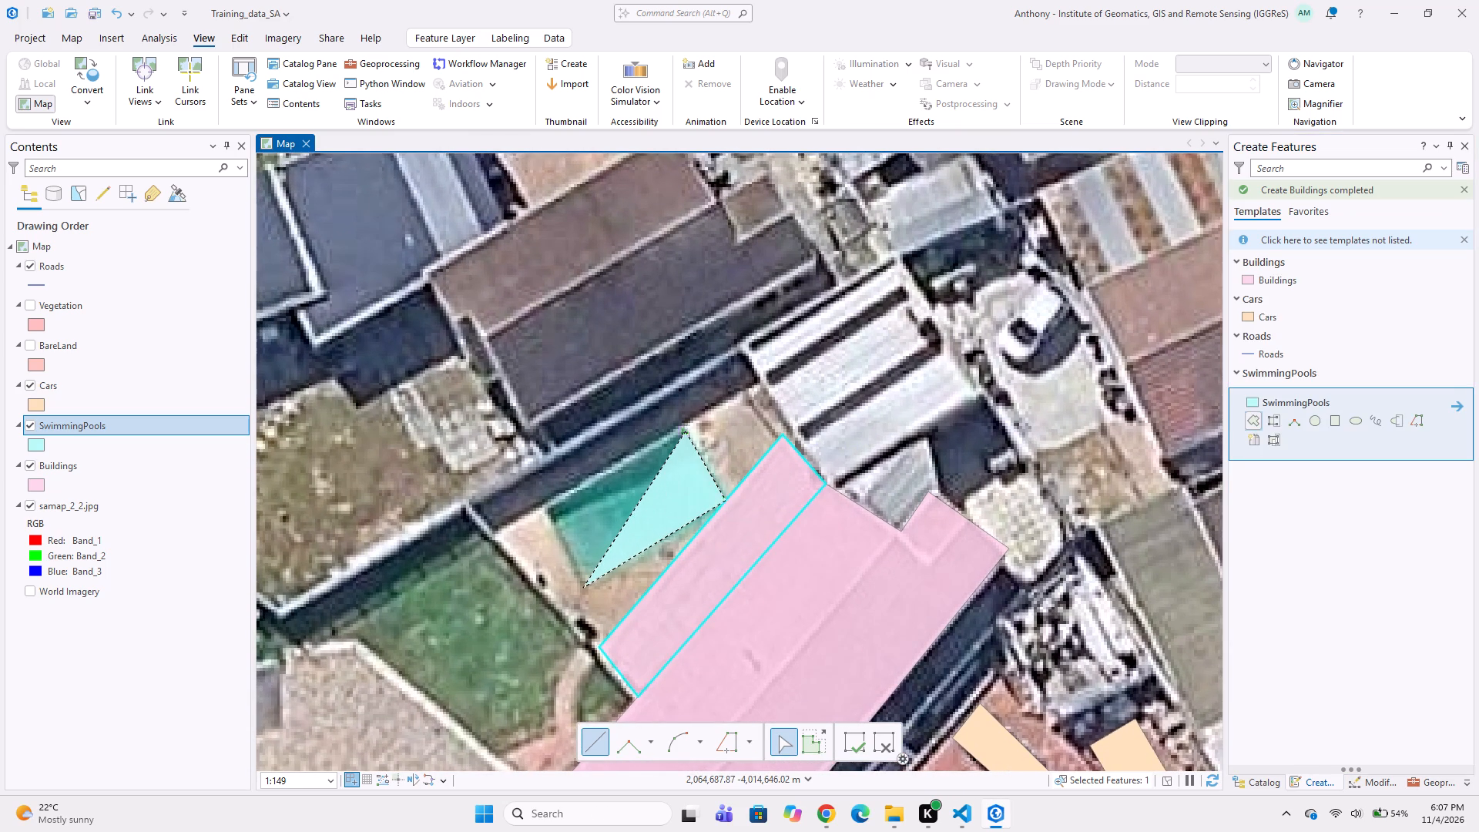
double_click(545, 505)
Digitize the small grey roof between the large house and the white-striped roof as a five-vertex Buildings polygon sharing the house's corners.
middle_drag(880, 534, 726, 518)
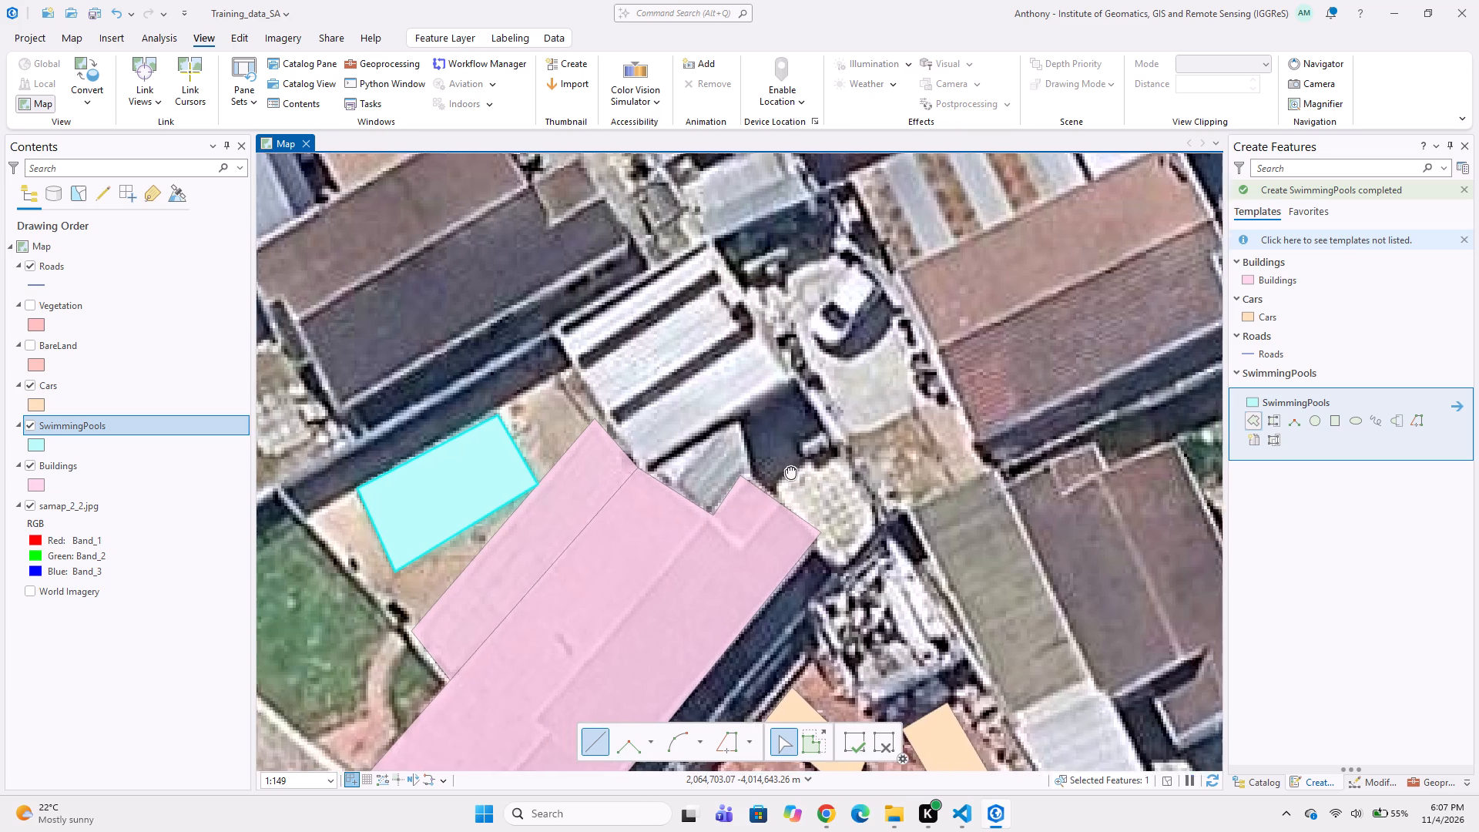
middle_drag(788, 467, 790, 536)
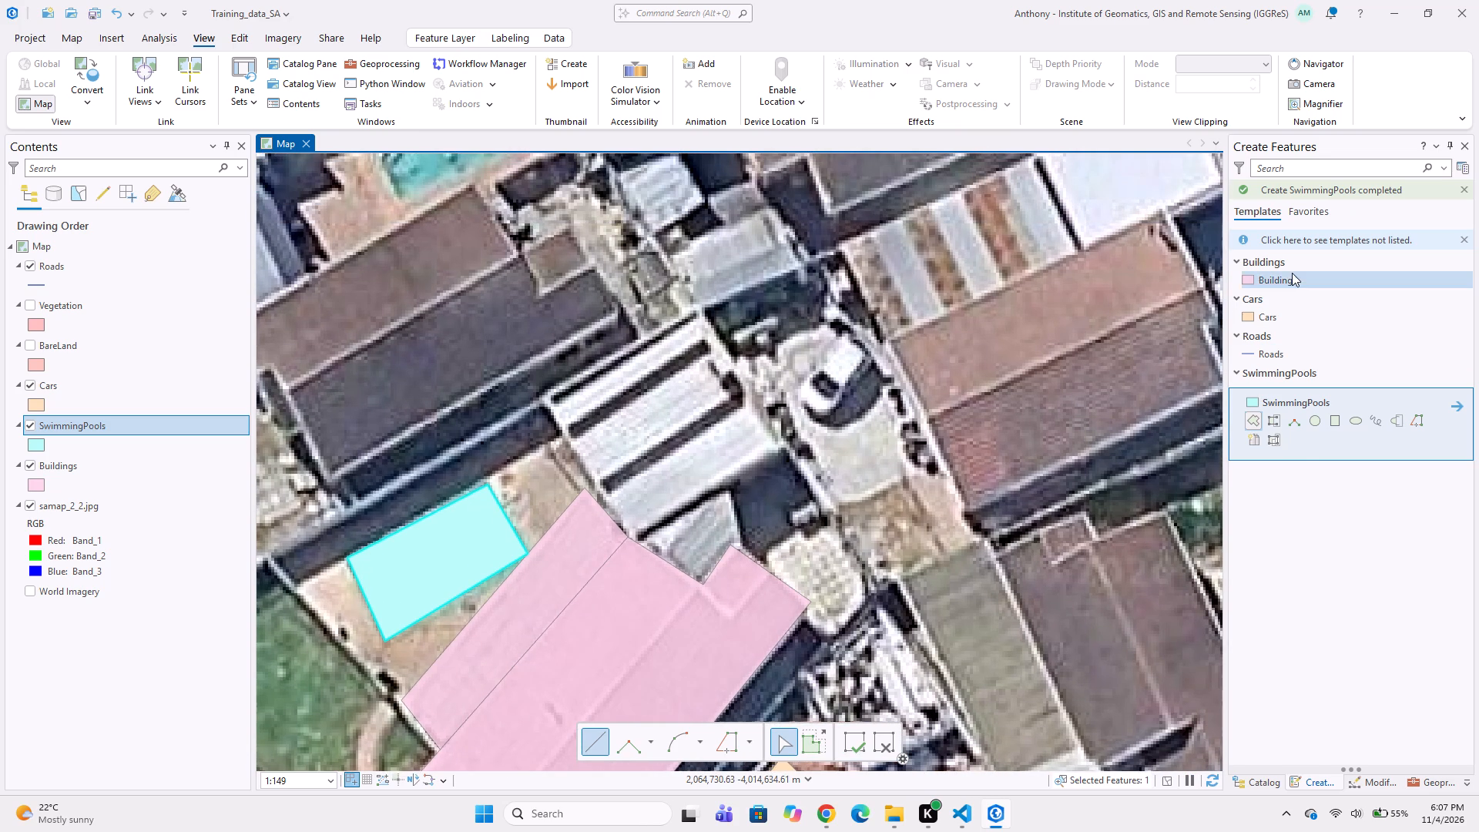
click(1292, 273)
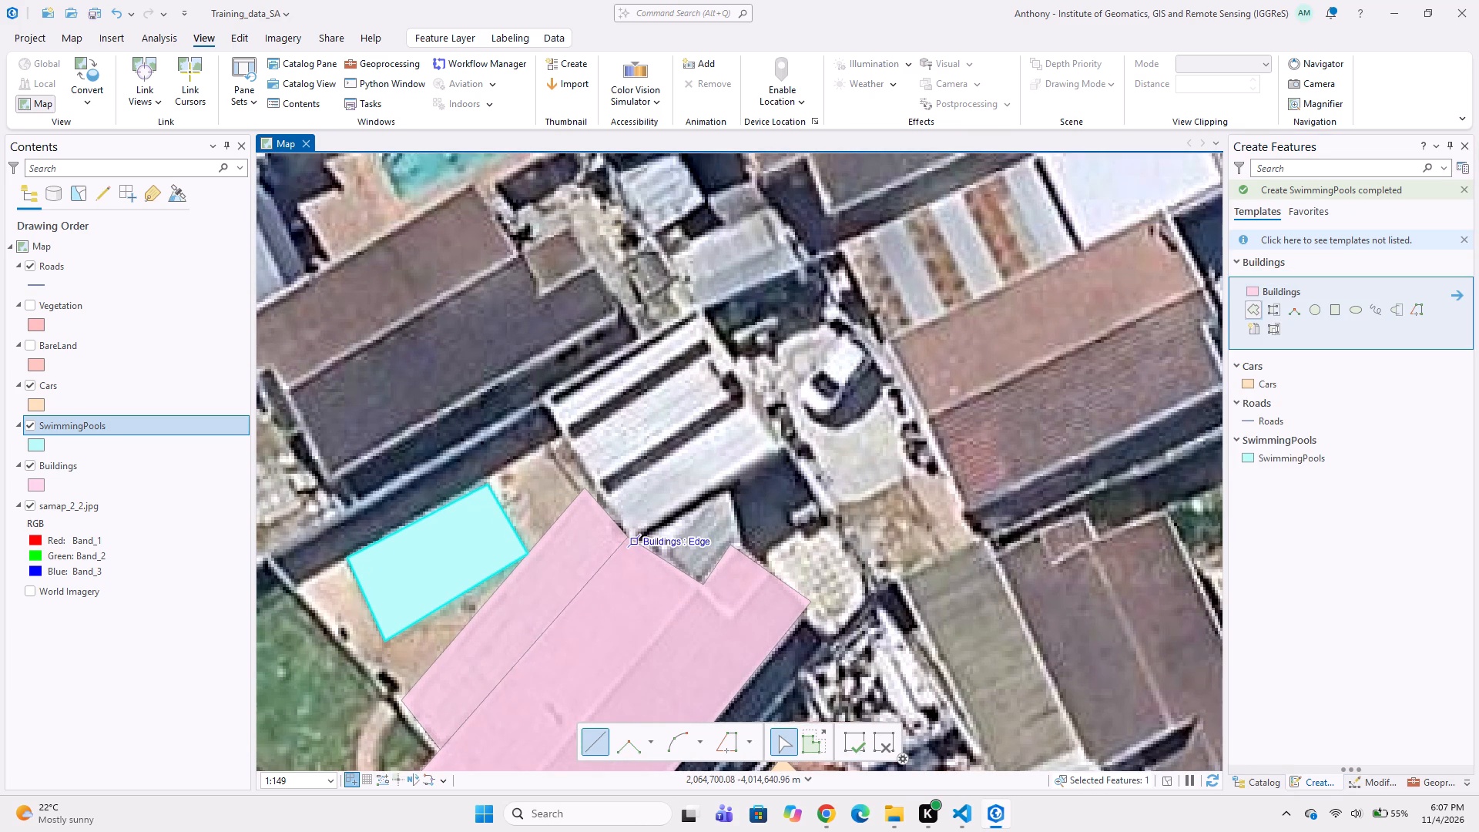
click(634, 545)
click(732, 488)
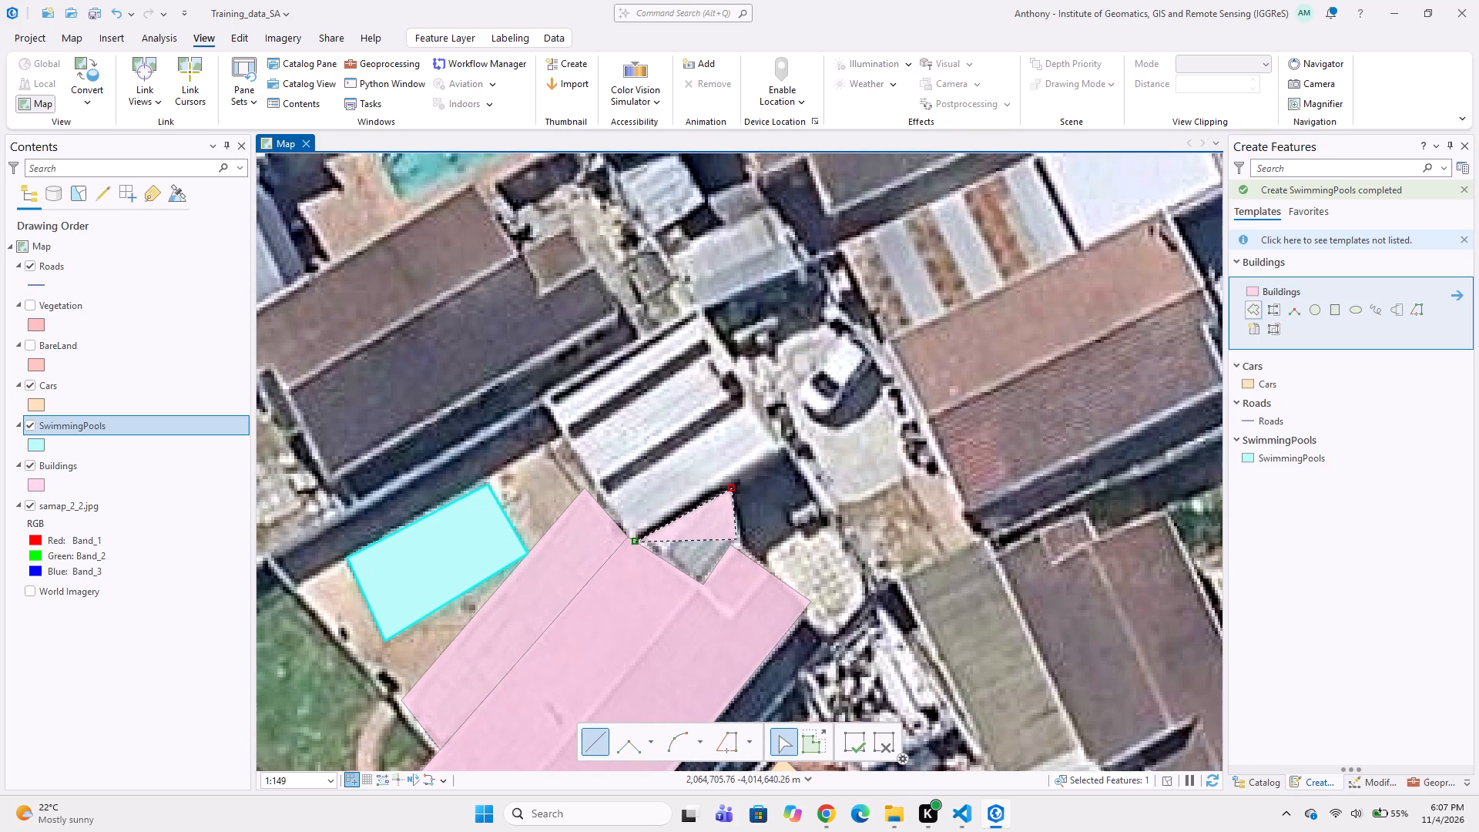
click(745, 550)
click(734, 545)
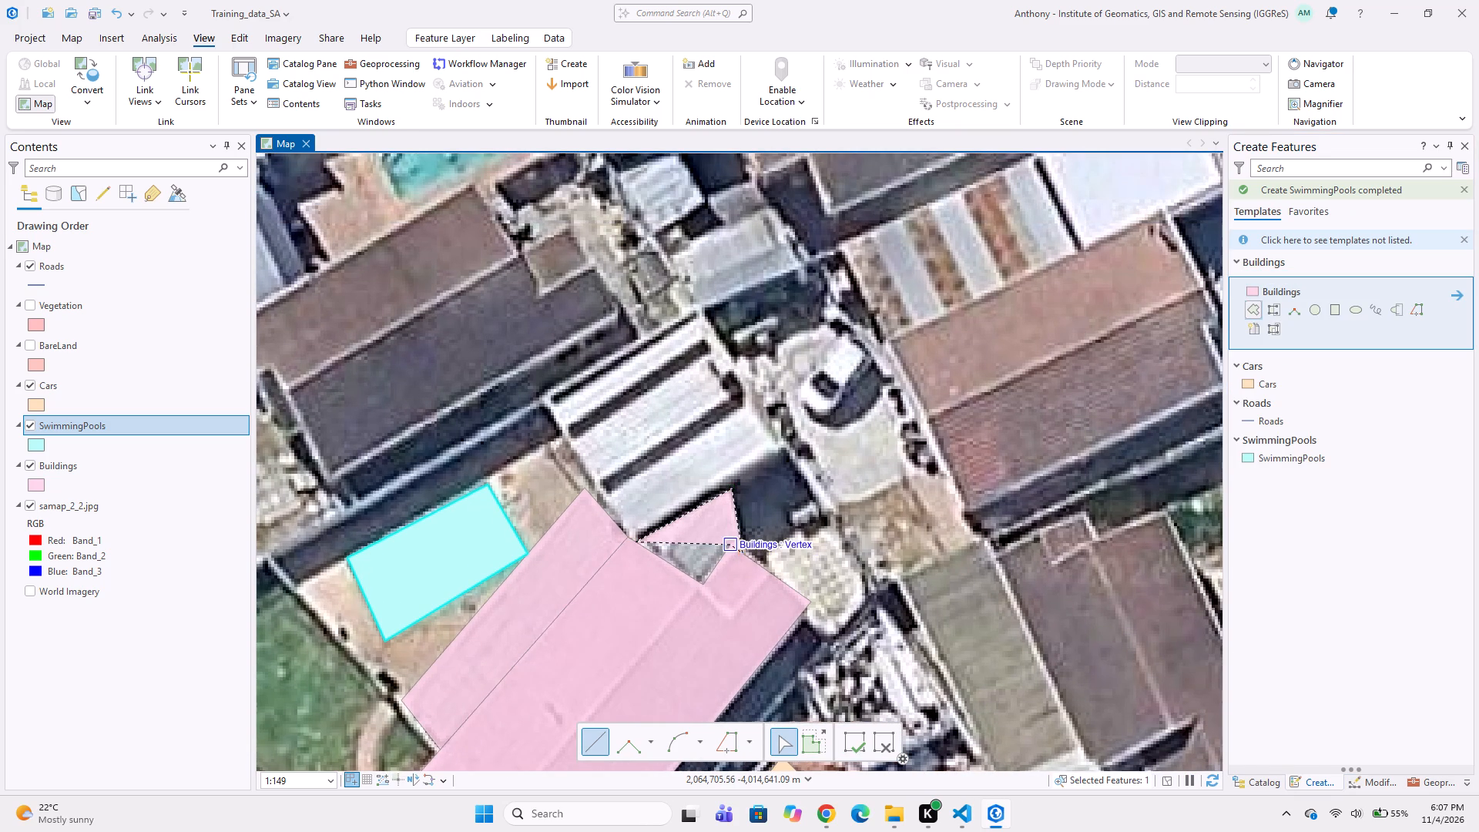
double_click(704, 588)
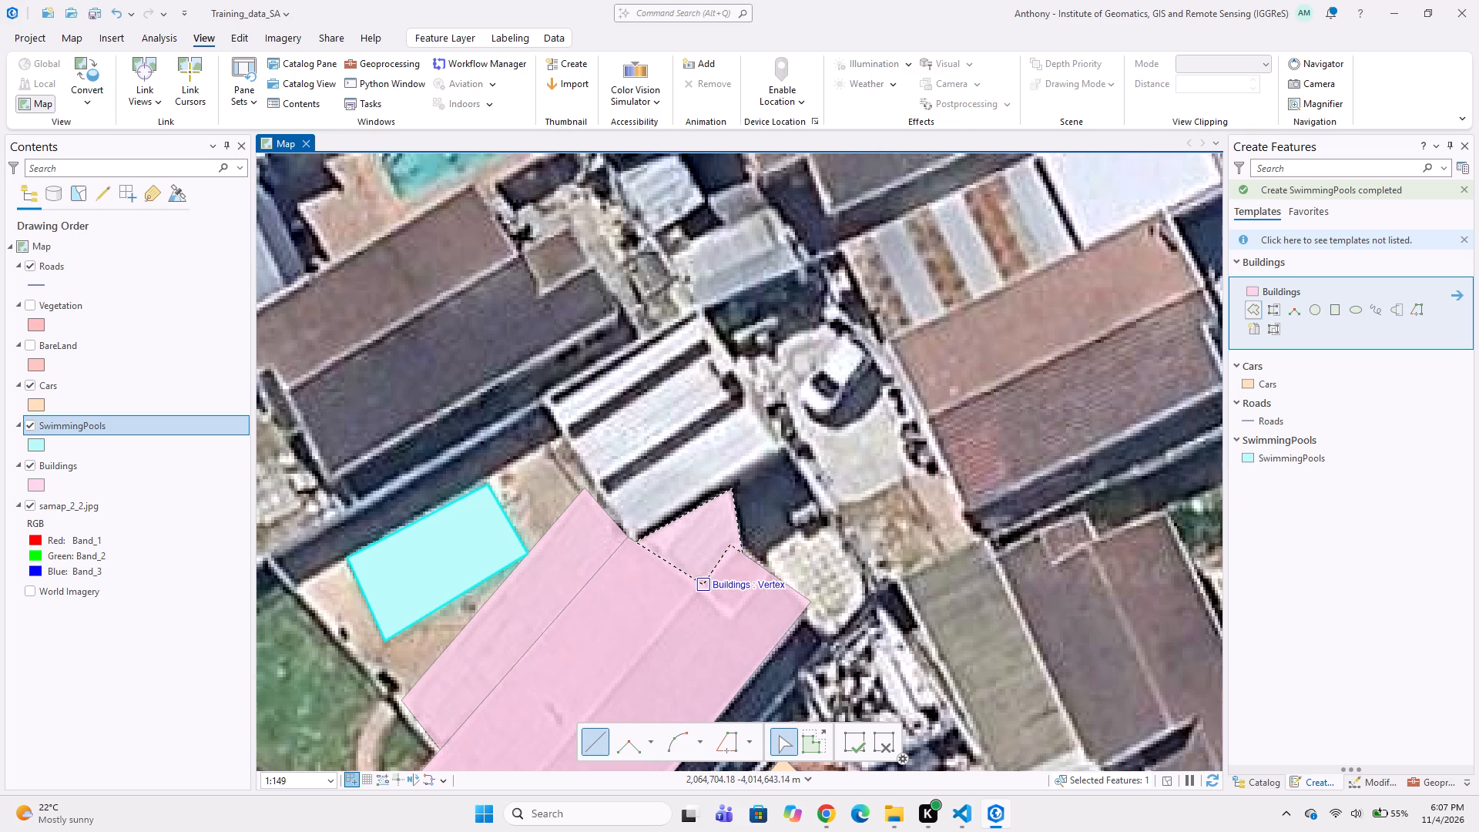
Digitize the white-striped roof directly north of the large house as a five-vertex Buildings polygon adjoining the small grey roof section.
middle_drag(882, 502, 955, 469)
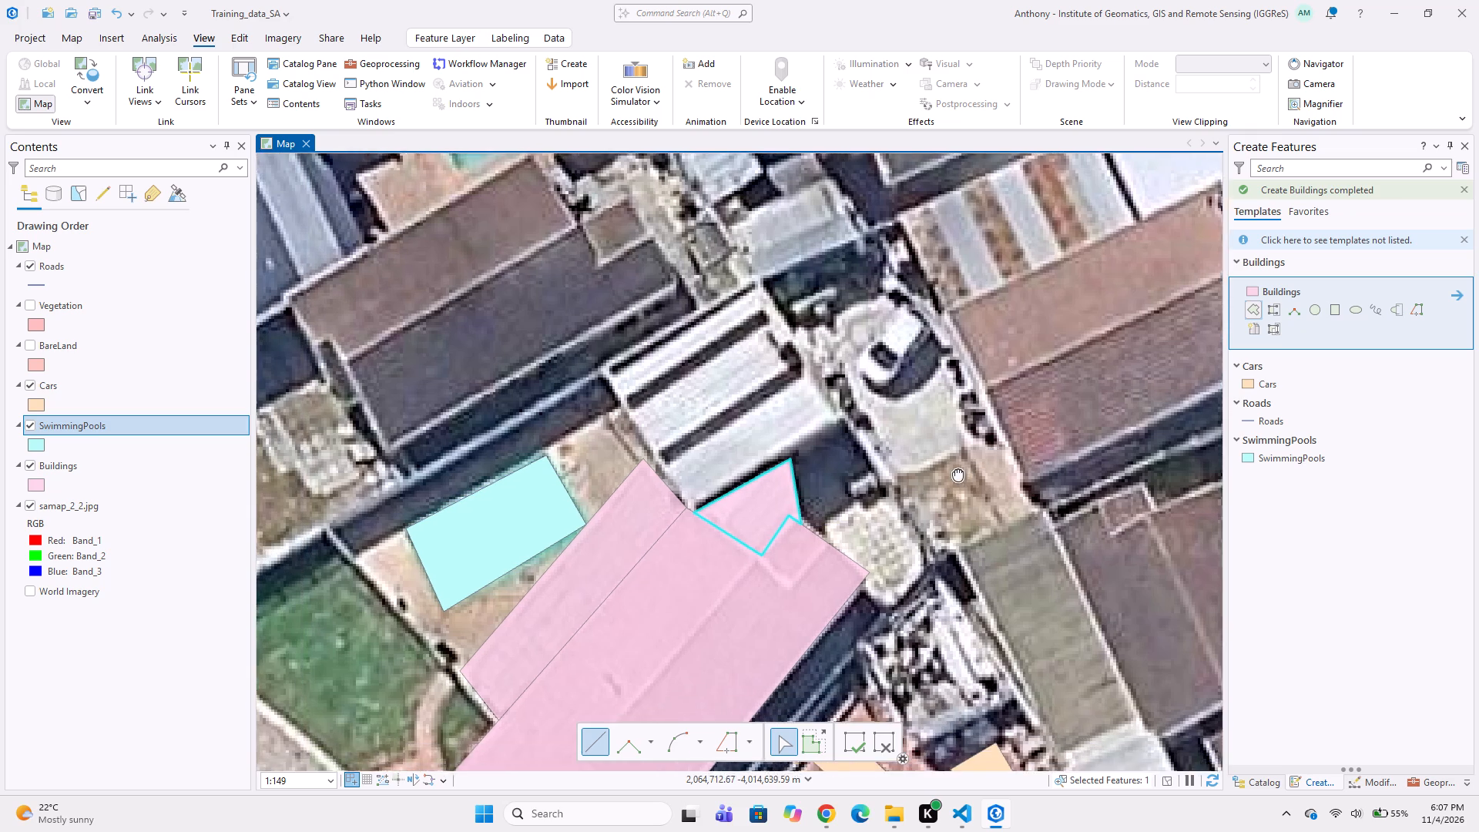
middle_drag(955, 469, 968, 469)
middle_drag(823, 404, 896, 477)
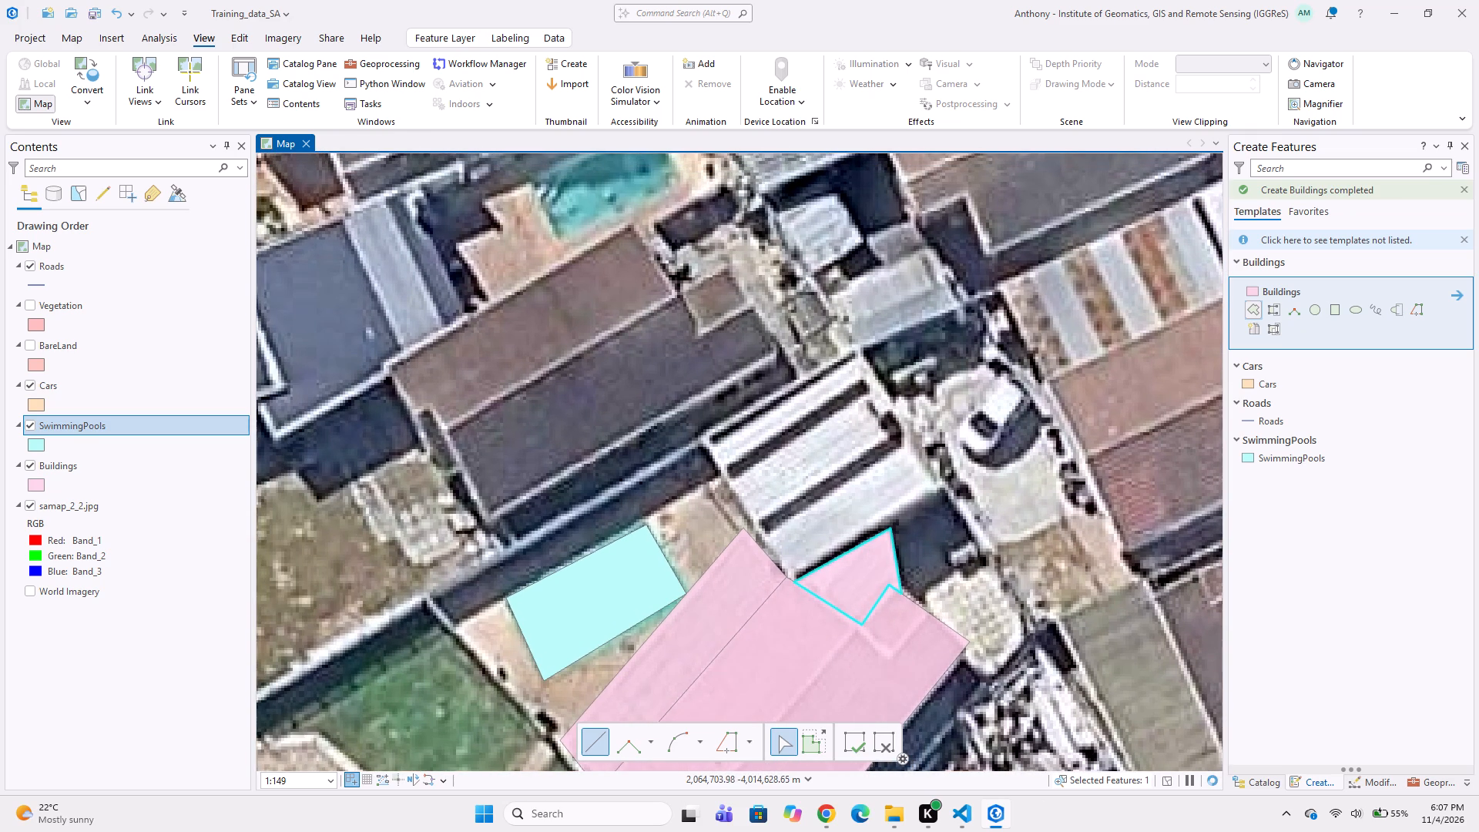
click(855, 340)
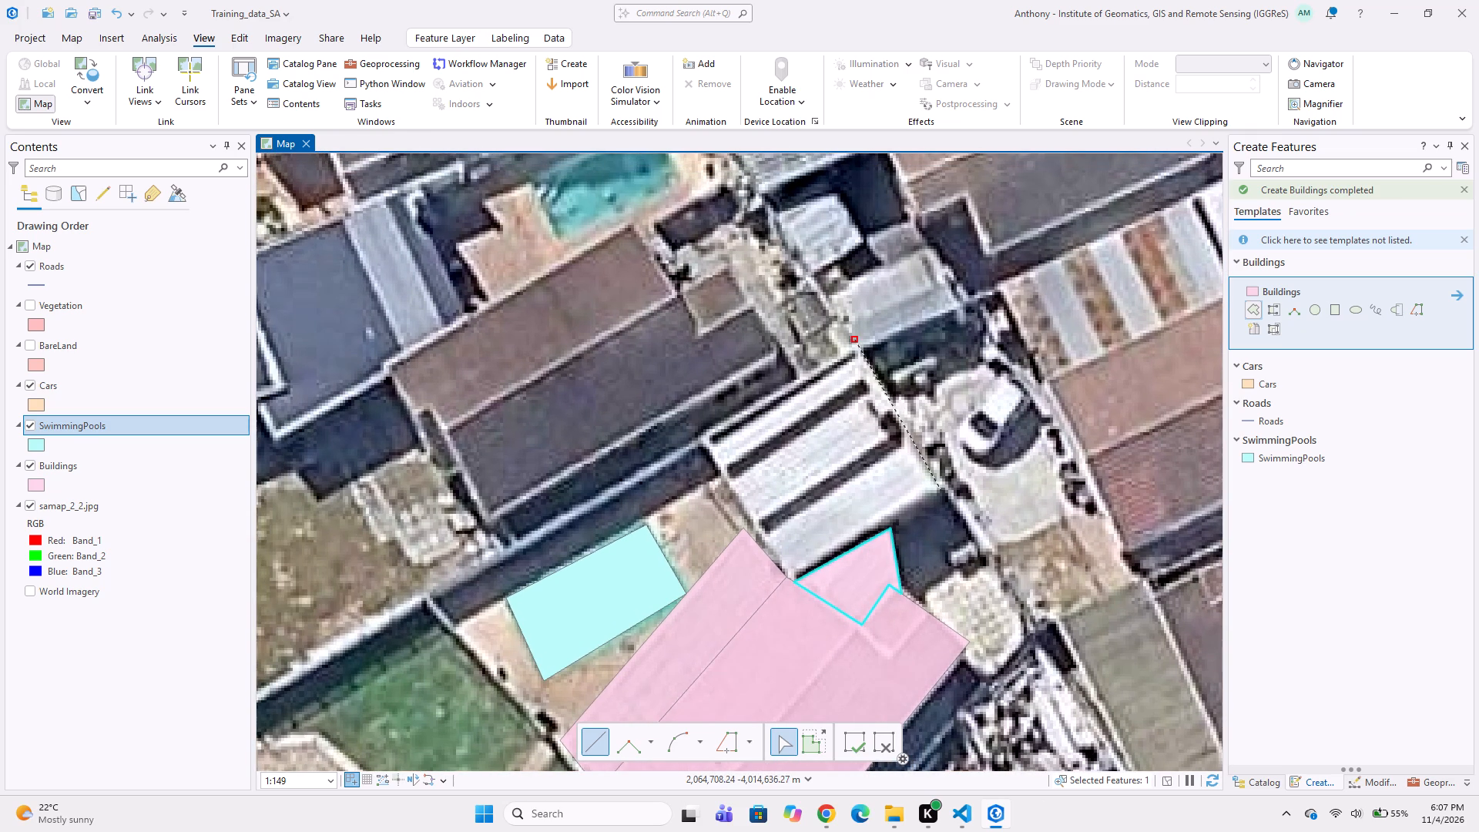
click(941, 485)
click(888, 531)
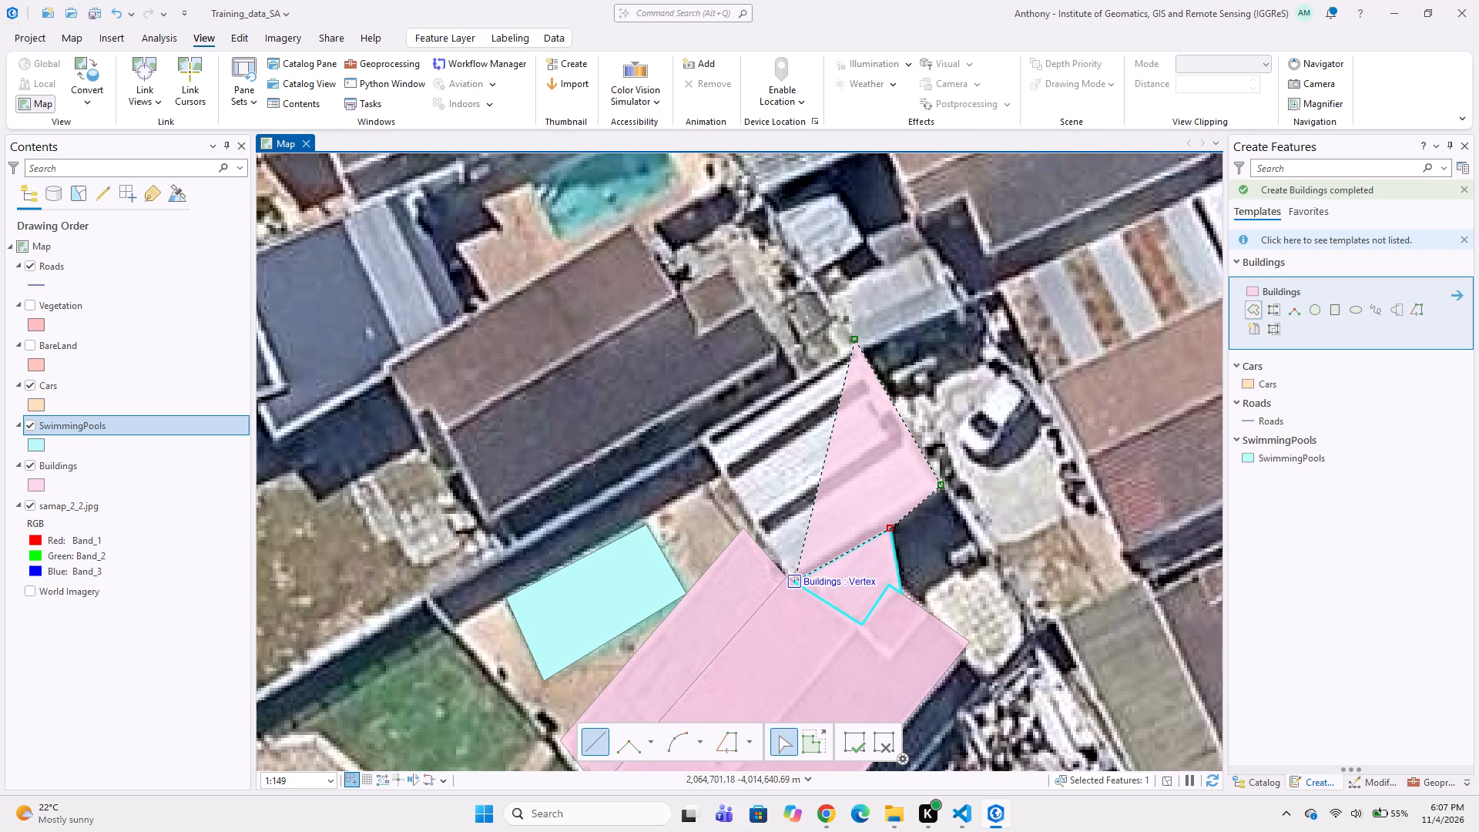
click(793, 579)
double_click(699, 440)
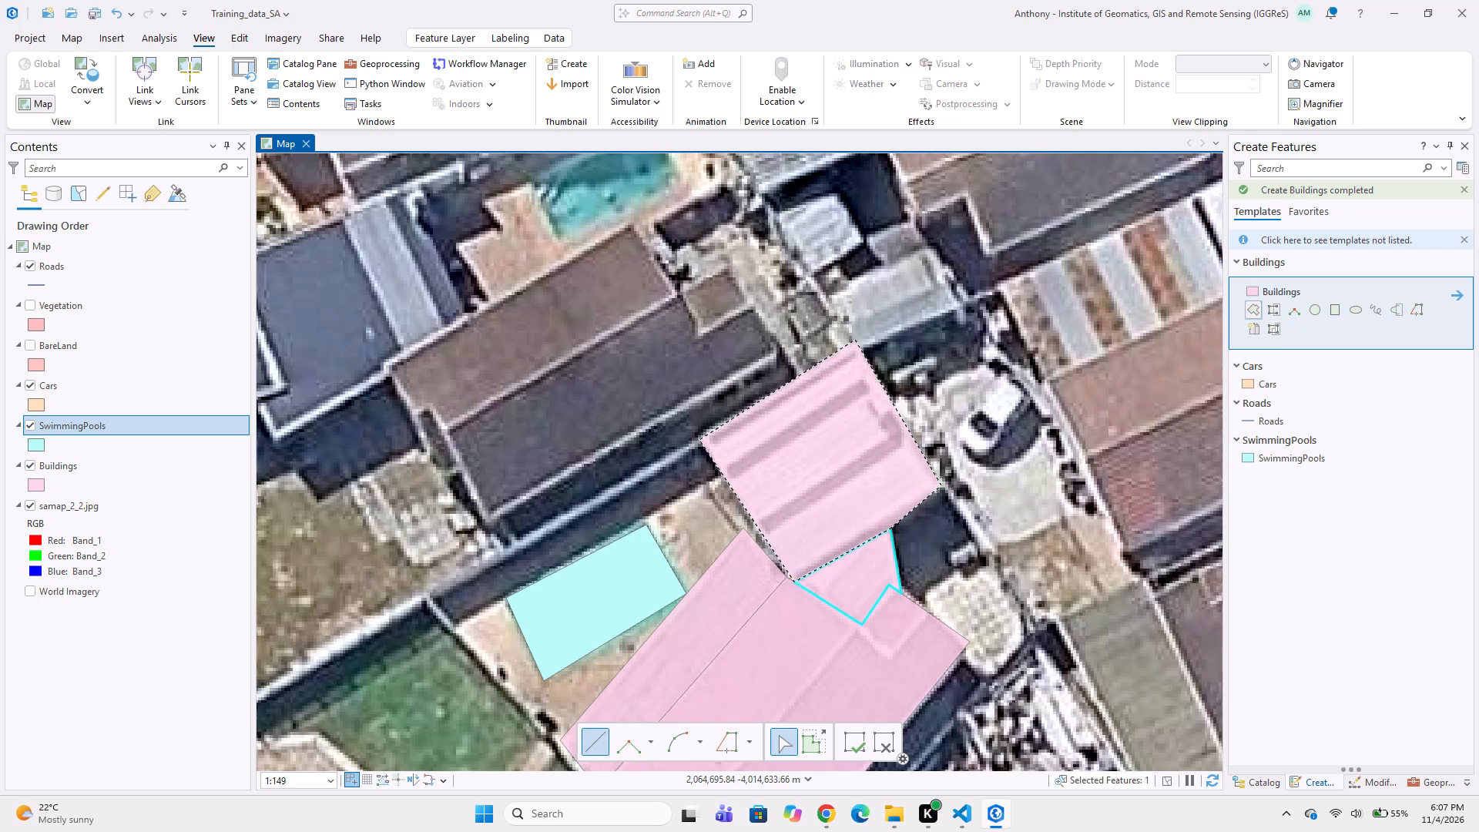
Examine the houses and pool not yet digitized north of the striped-roof building, towards Britannica St.
scroll(718, 498, down, 2)
scroll(718, 504, up, 1)
middle_drag(699, 569, 796, 437)
middle_drag(839, 431, 699, 399)
middle_drag(780, 445, 656, 445)
middle_drag(682, 381, 672, 475)
middle_drag(707, 372, 689, 464)
middle_drag(780, 364, 817, 415)
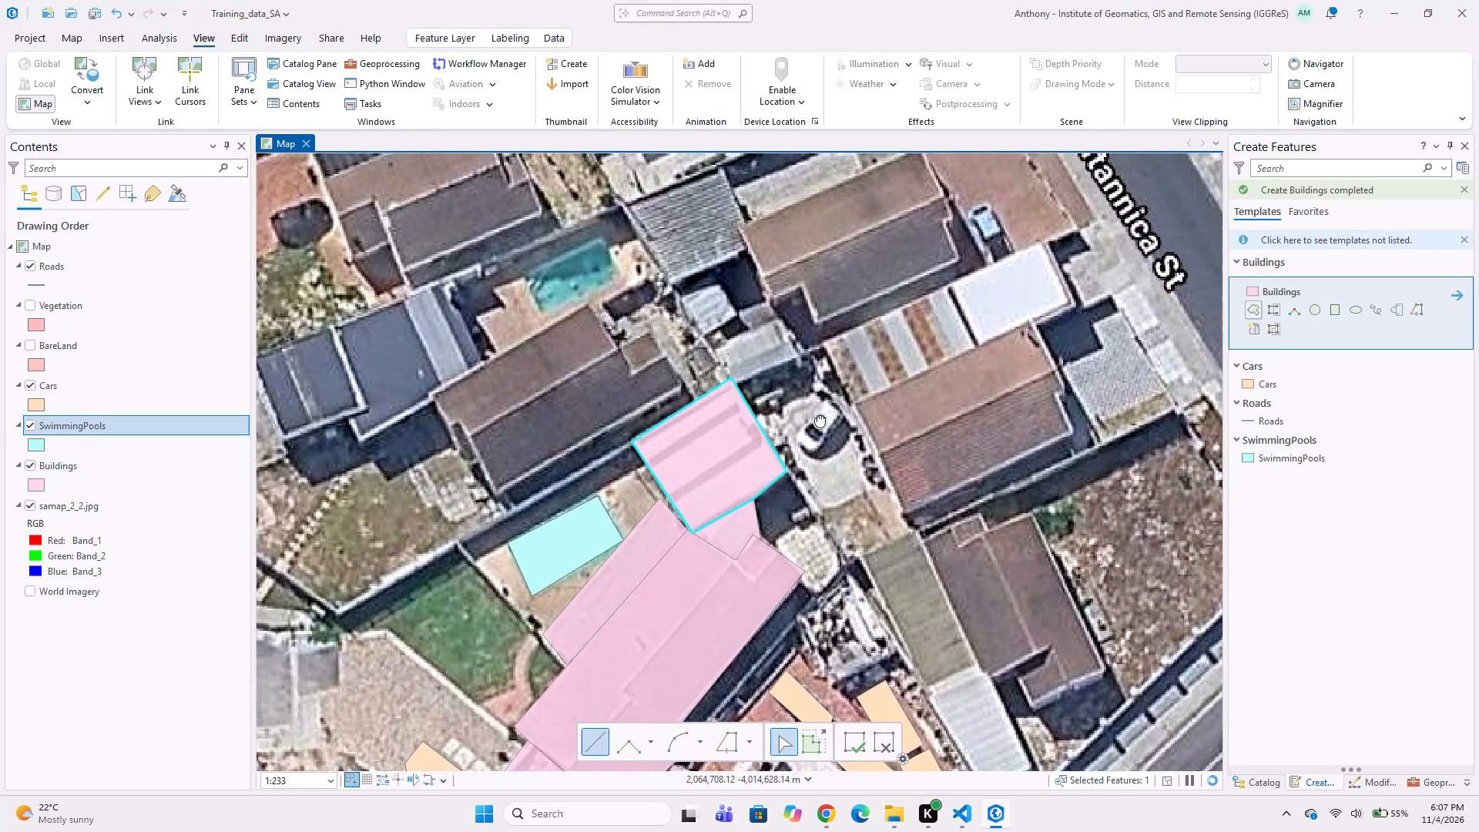
middle_drag(817, 415, 860, 445)
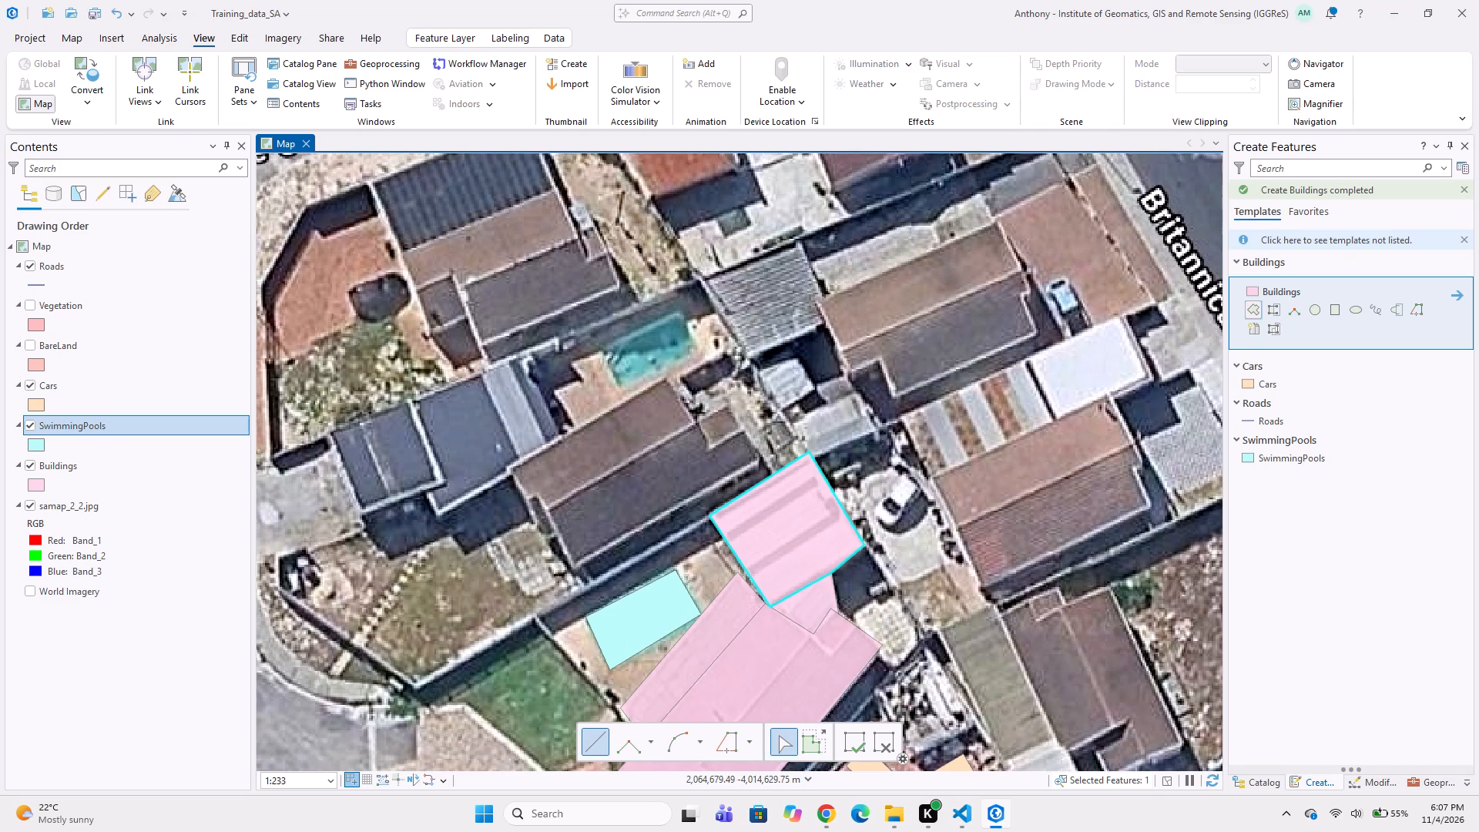
Digitize a Buildings polygon around the stepped brown-roofed house just south of the undigitized swimming pool, following its notched roof outline.
scroll(505, 467, up, 1)
click(510, 469)
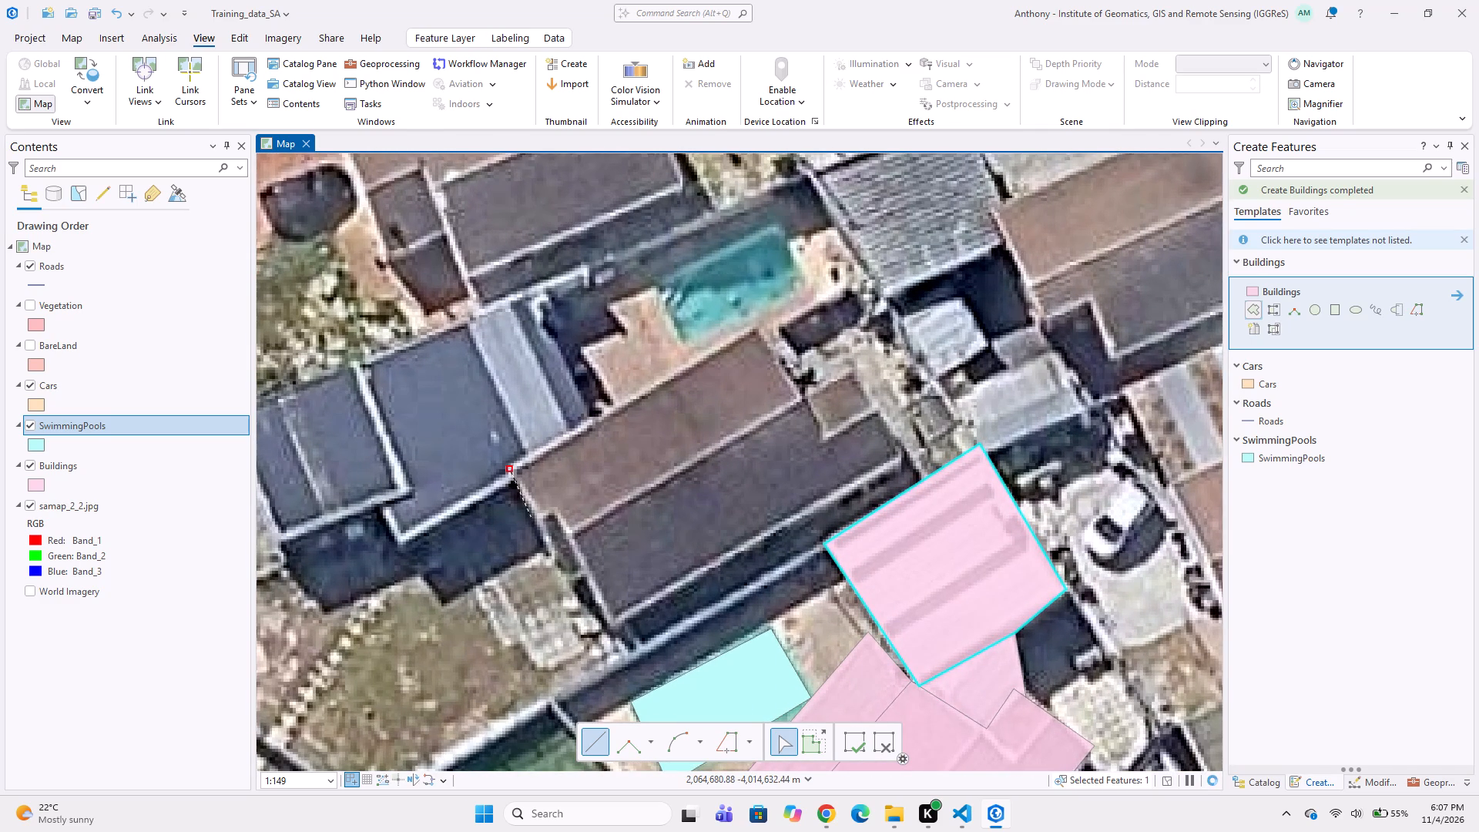
click(532, 520)
click(559, 510)
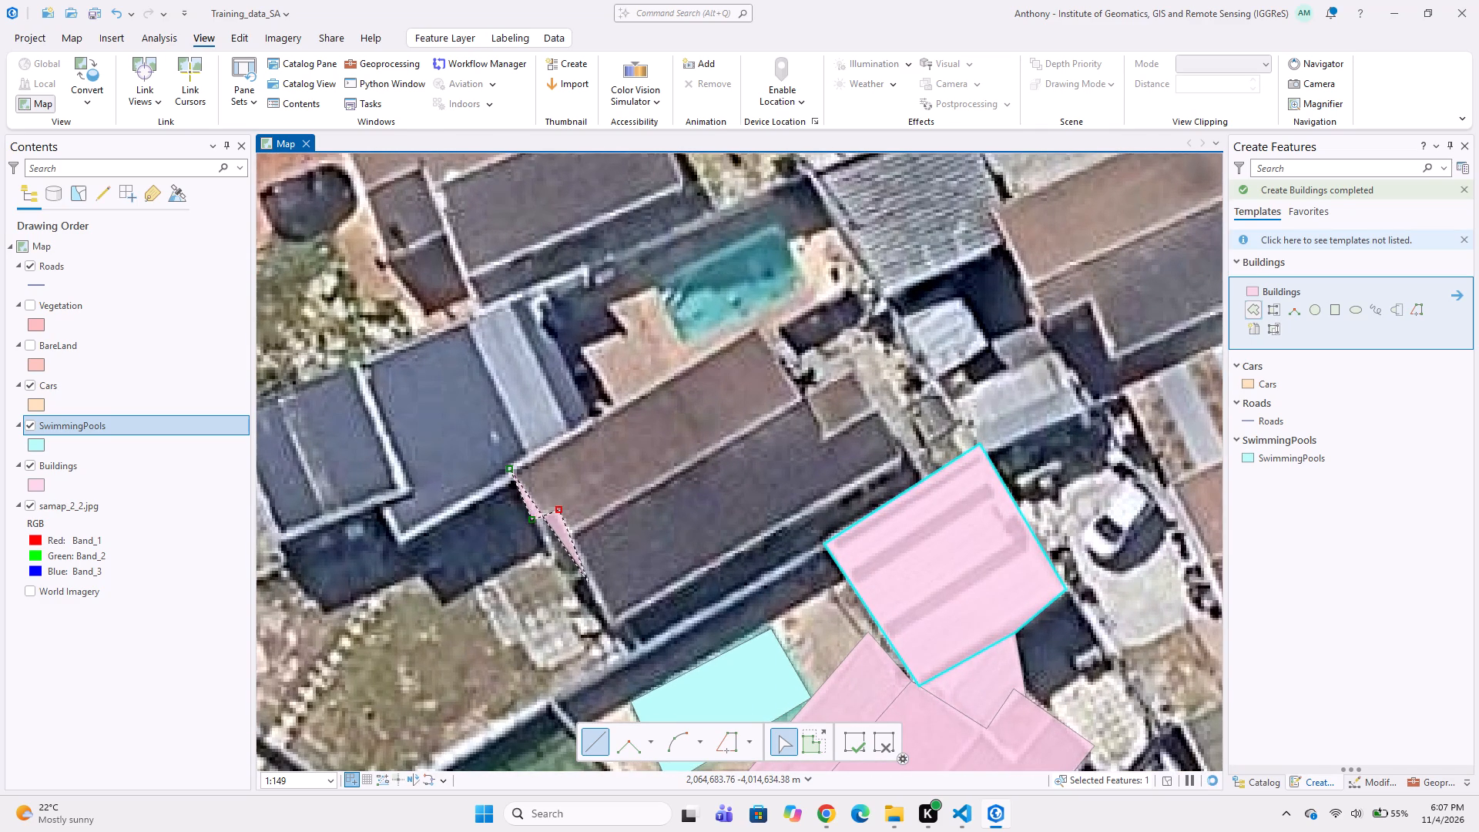
drag(613, 628, 629, 626)
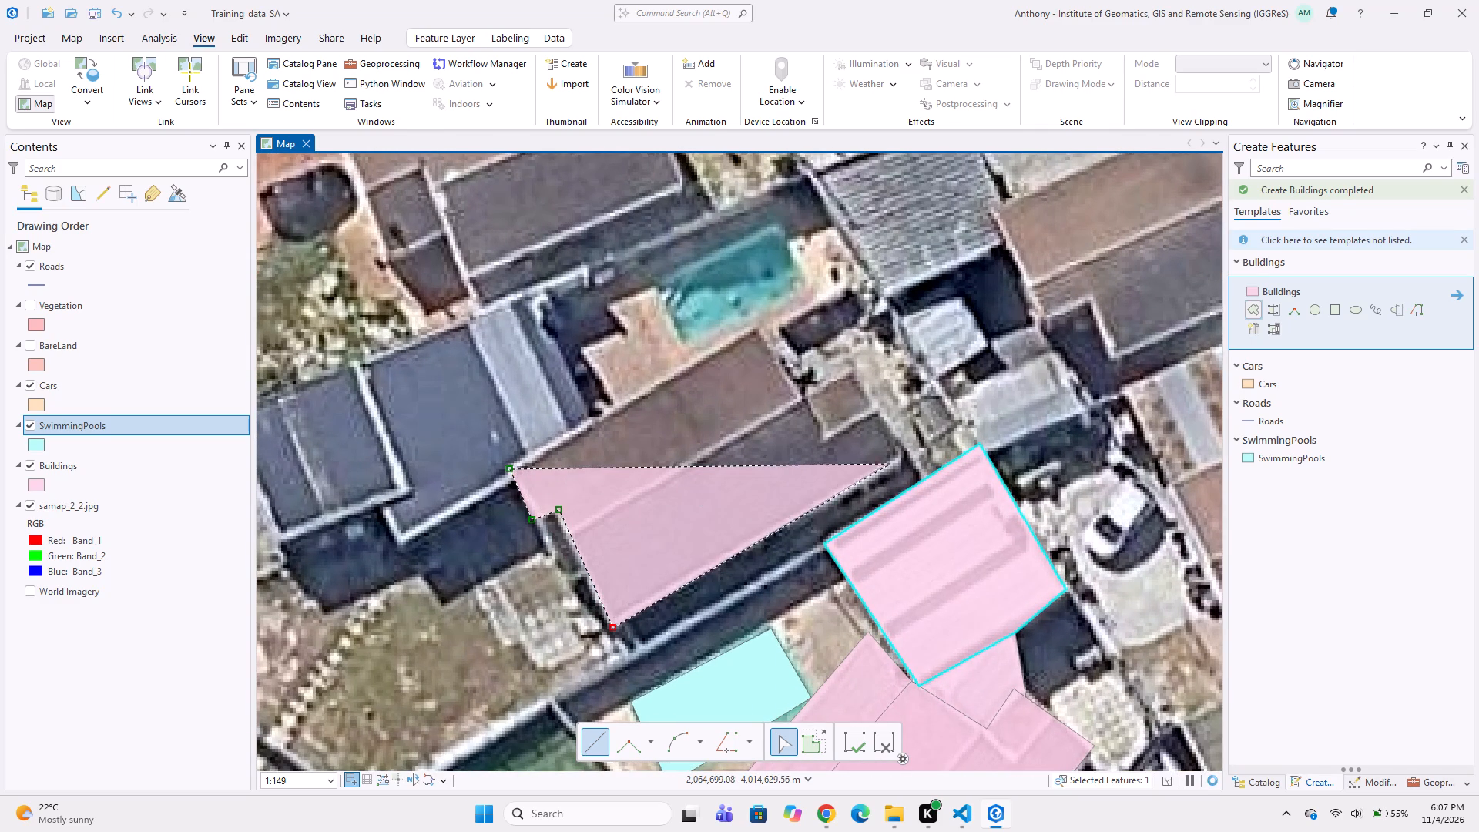
click(904, 464)
click(856, 370)
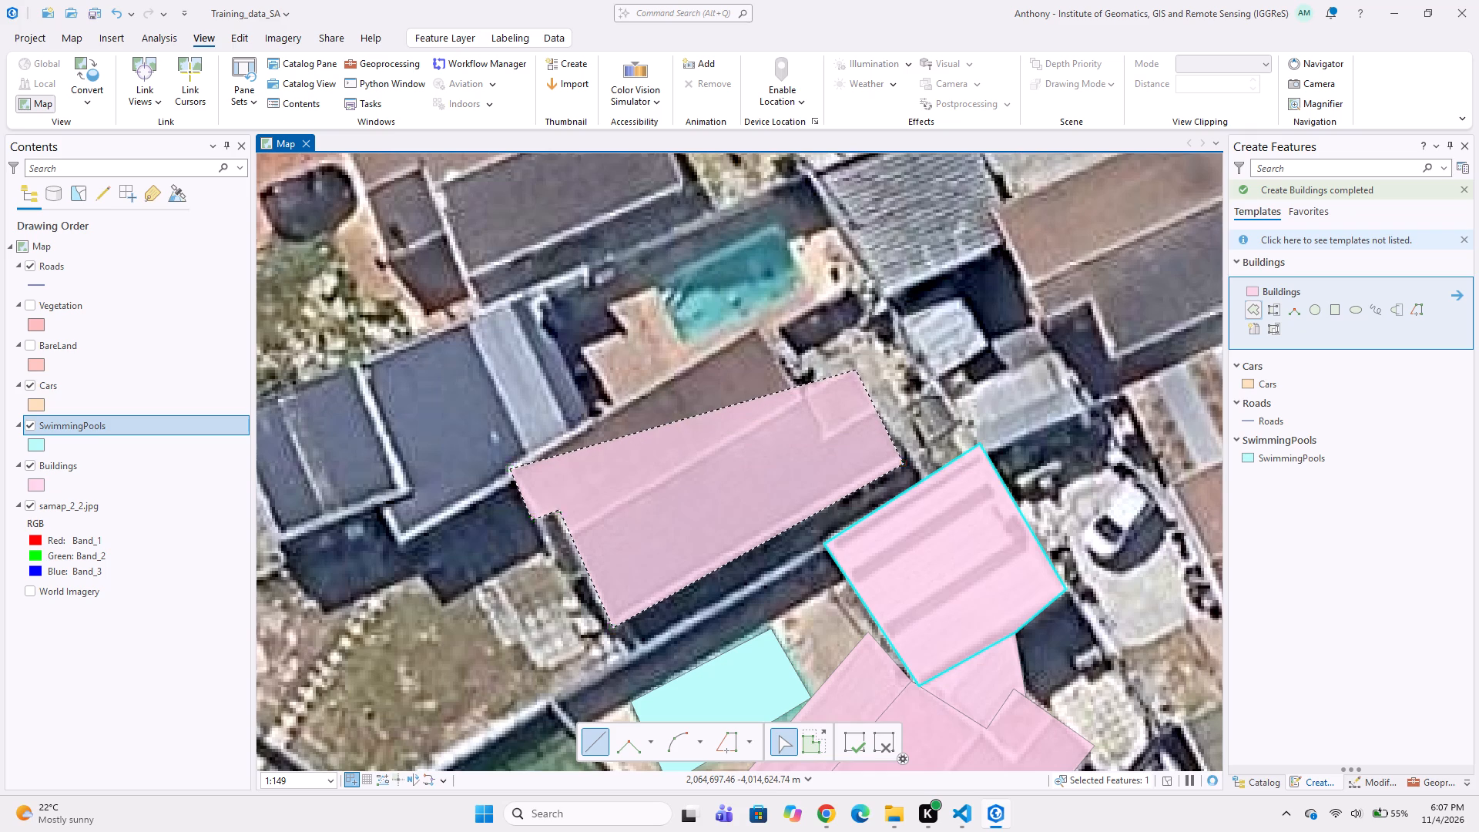
click(807, 394)
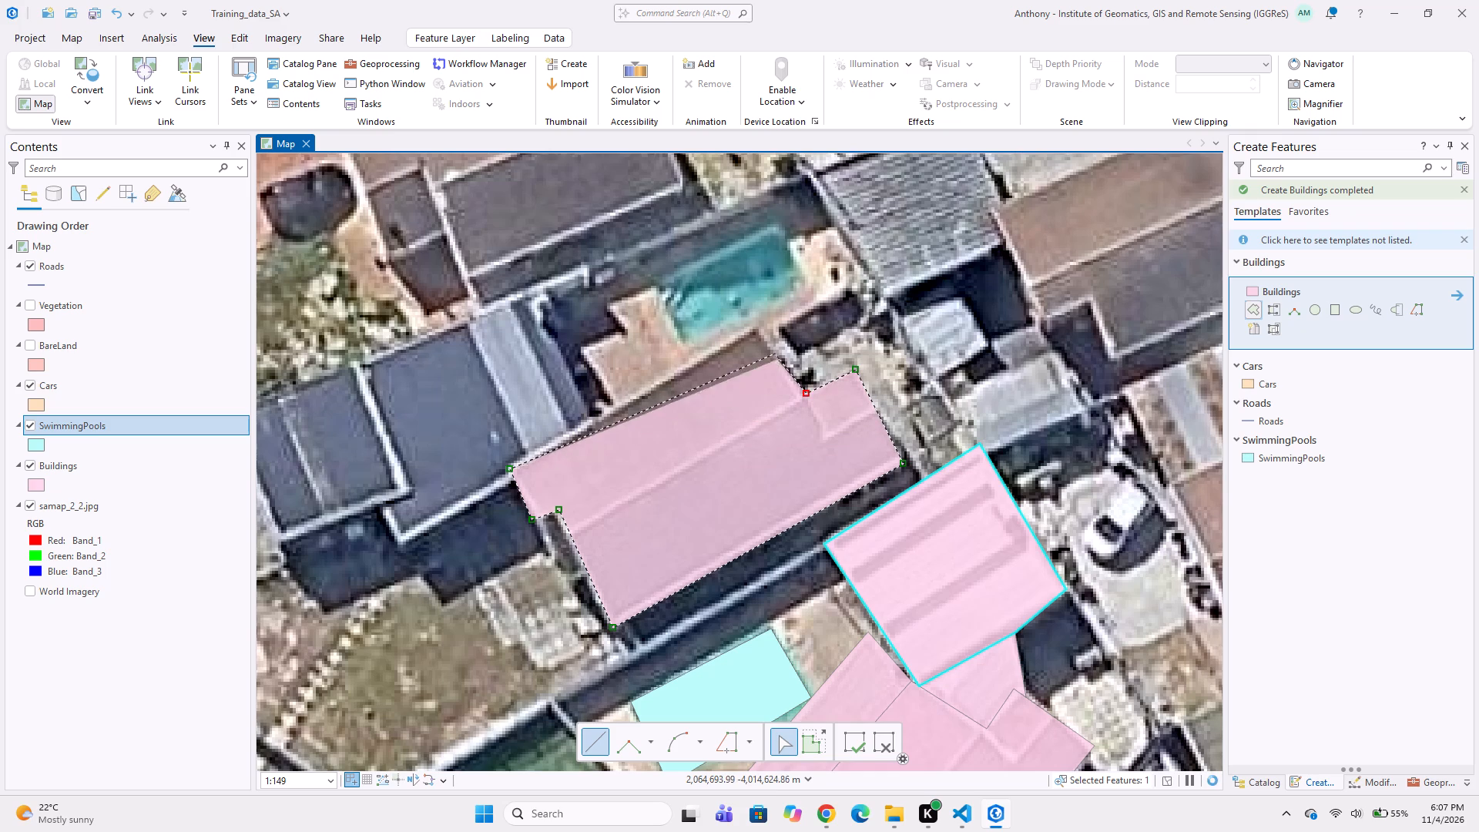
double_click(759, 324)
Digitize a Buildings polygon around the long narrow roof on the west side of the corner house near Britannica St and Wavecrest Ave.
scroll(675, 407, down, 3)
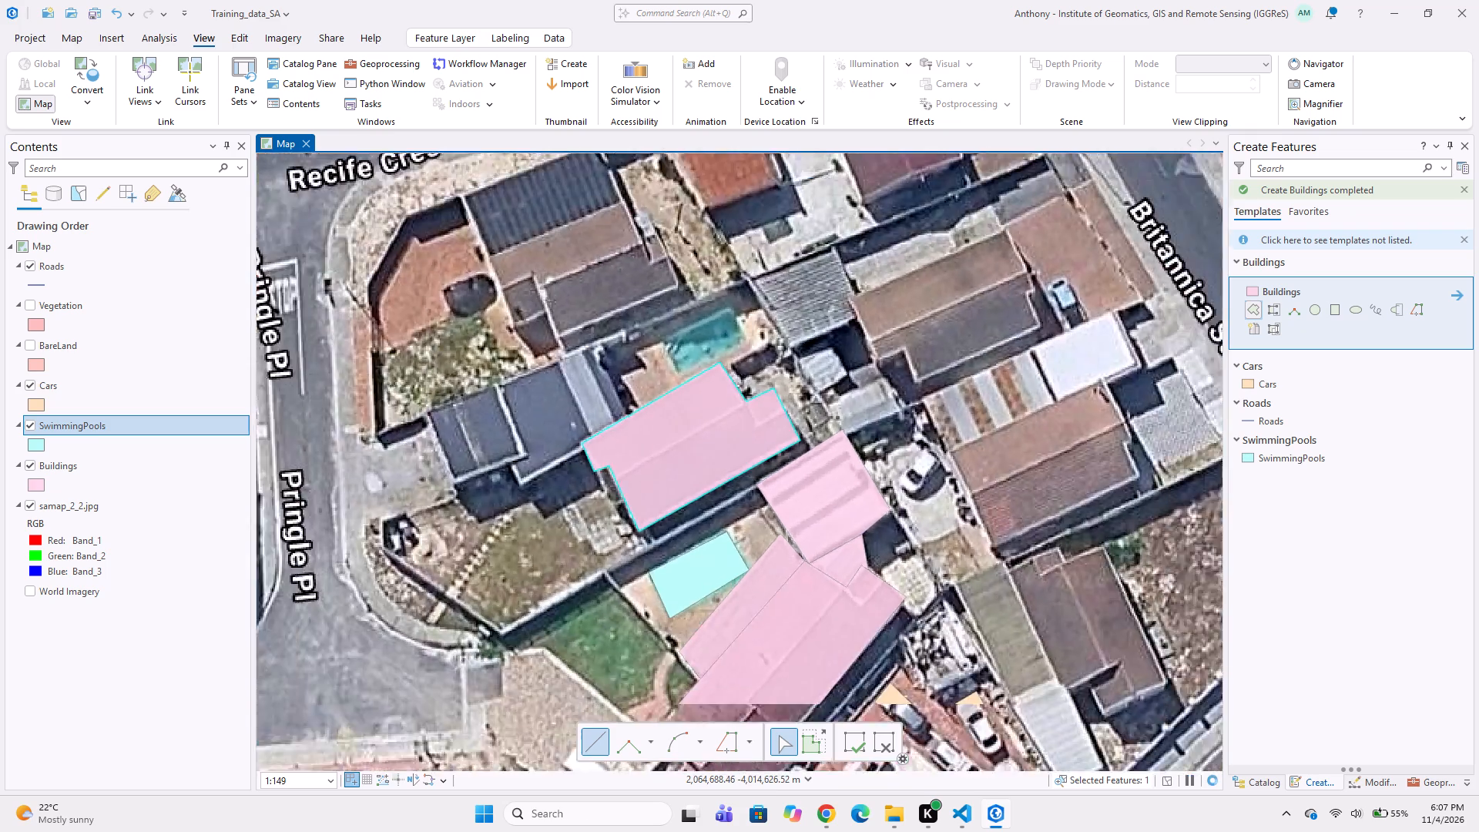
middle_drag(653, 458, 731, 386)
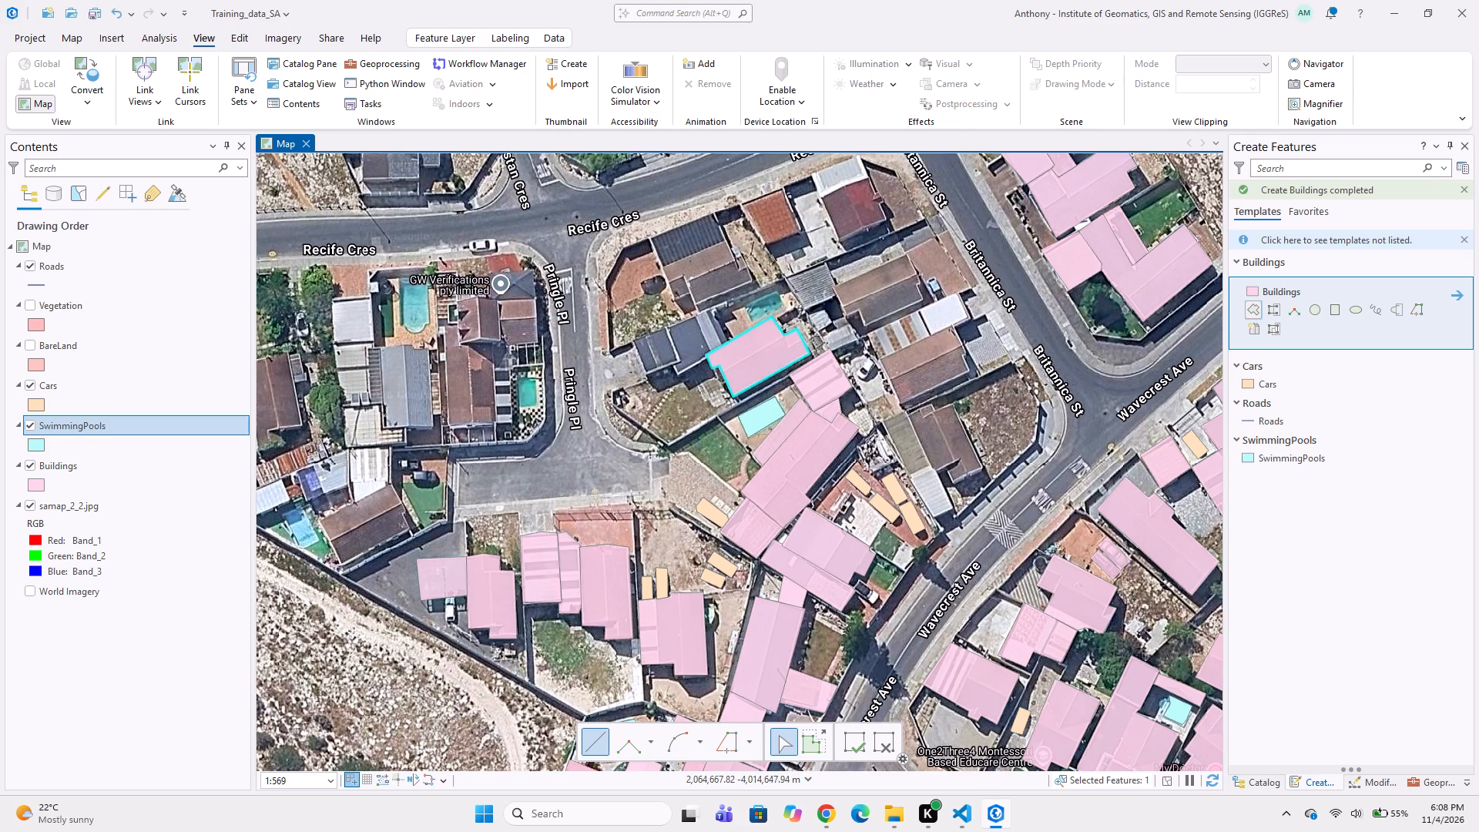
middle_drag(639, 437, 691, 518)
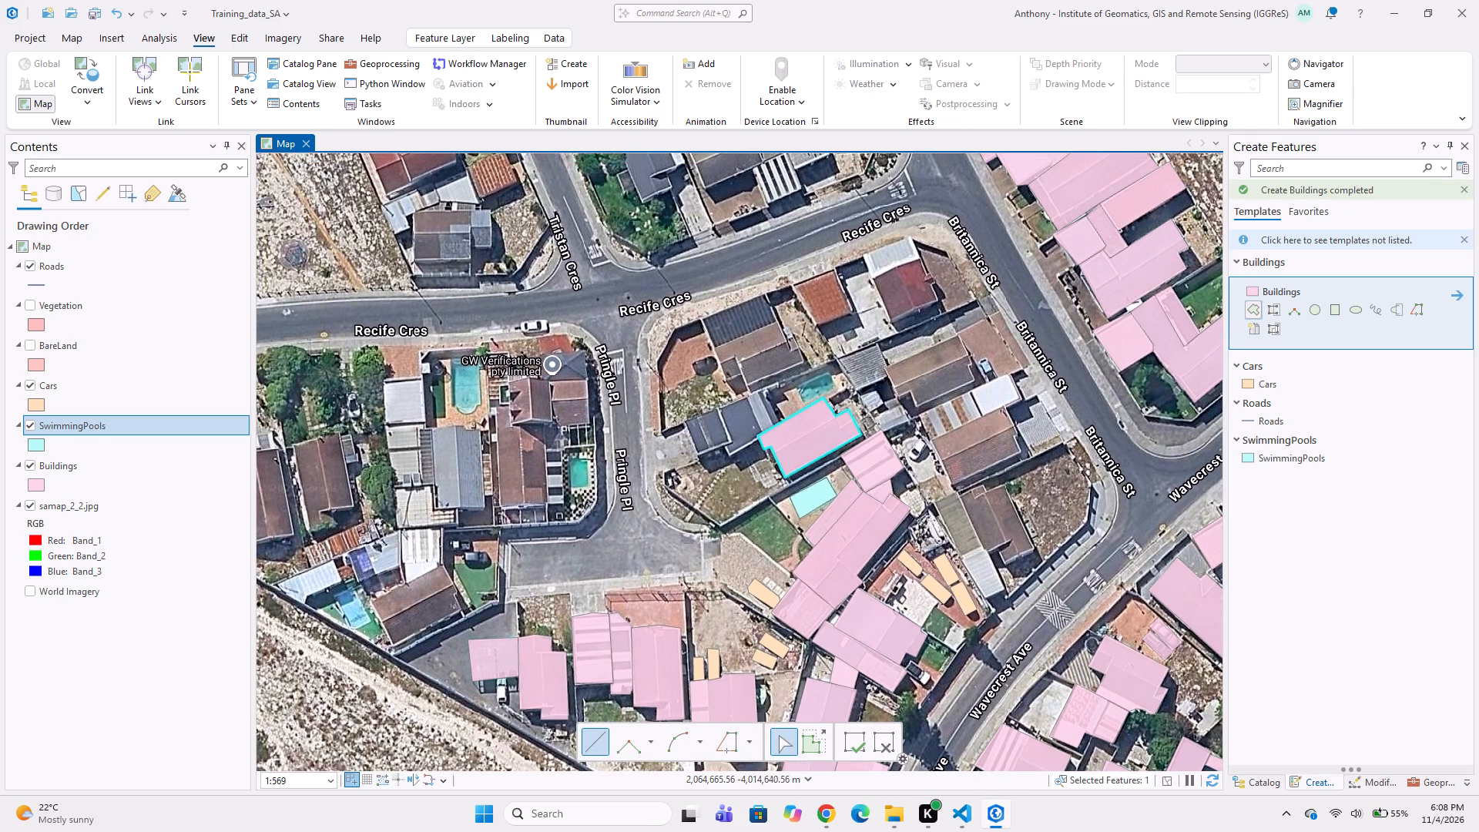
middle_drag(742, 467, 664, 493)
middle_drag(774, 461, 780, 415)
middle_drag(817, 402, 732, 431)
middle_drag(761, 502, 737, 413)
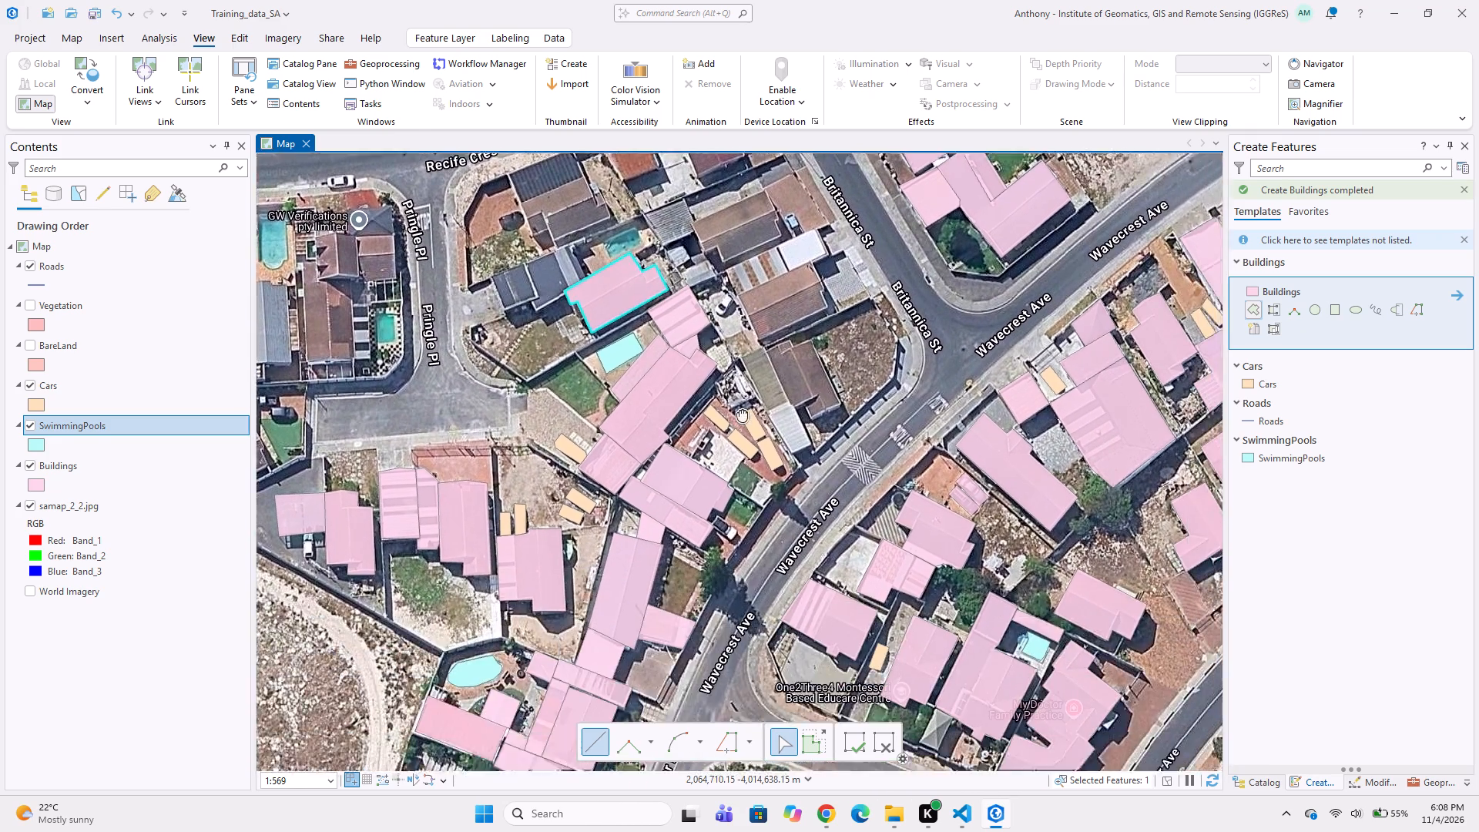
middle_drag(769, 391, 748, 531)
scroll(707, 391, up, 1)
middle_drag(723, 377, 713, 482)
scroll(699, 404, up, 1)
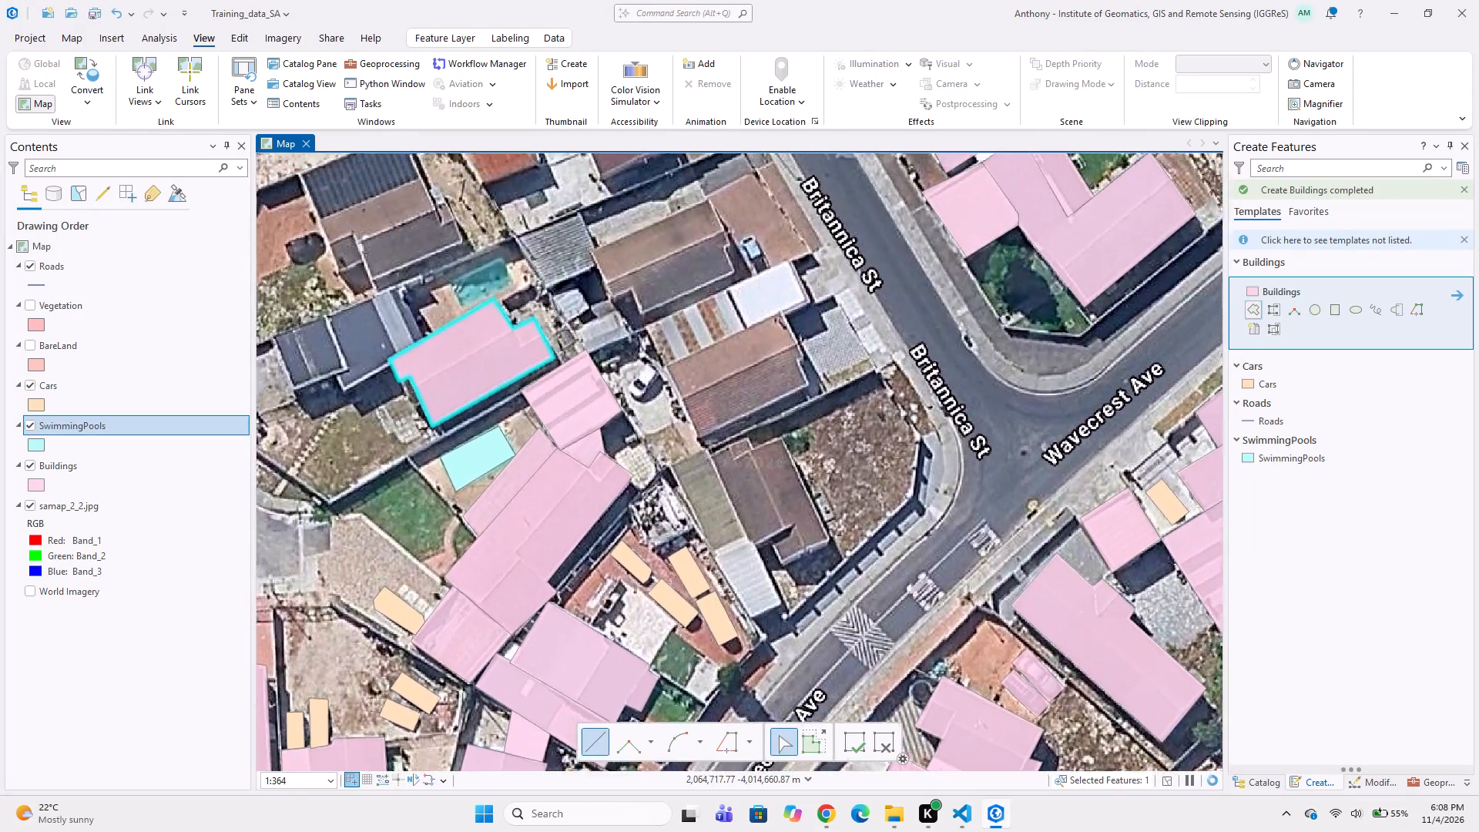
middle_drag(667, 518, 629, 445)
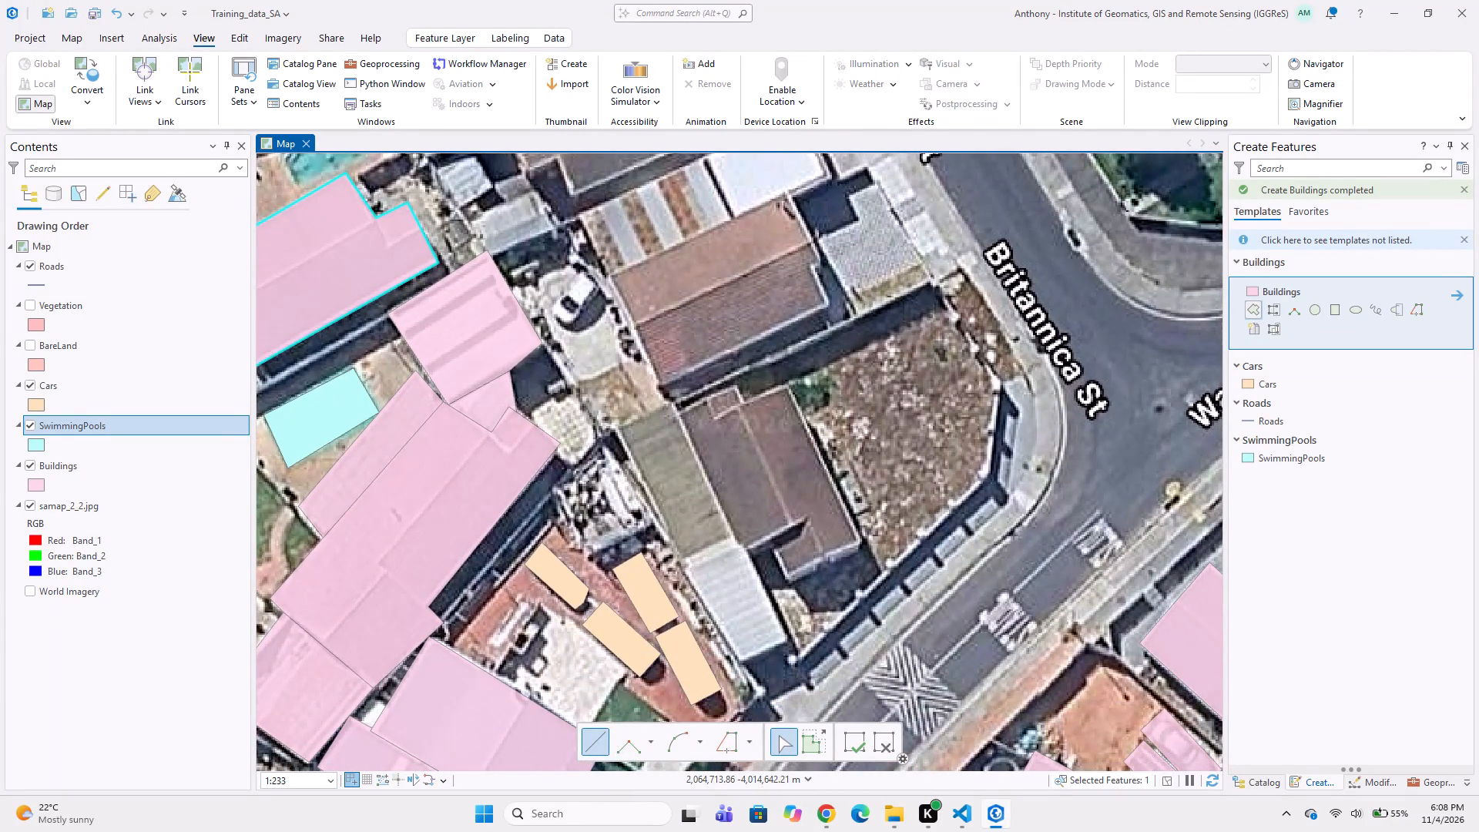
click(612, 421)
click(680, 577)
click(745, 660)
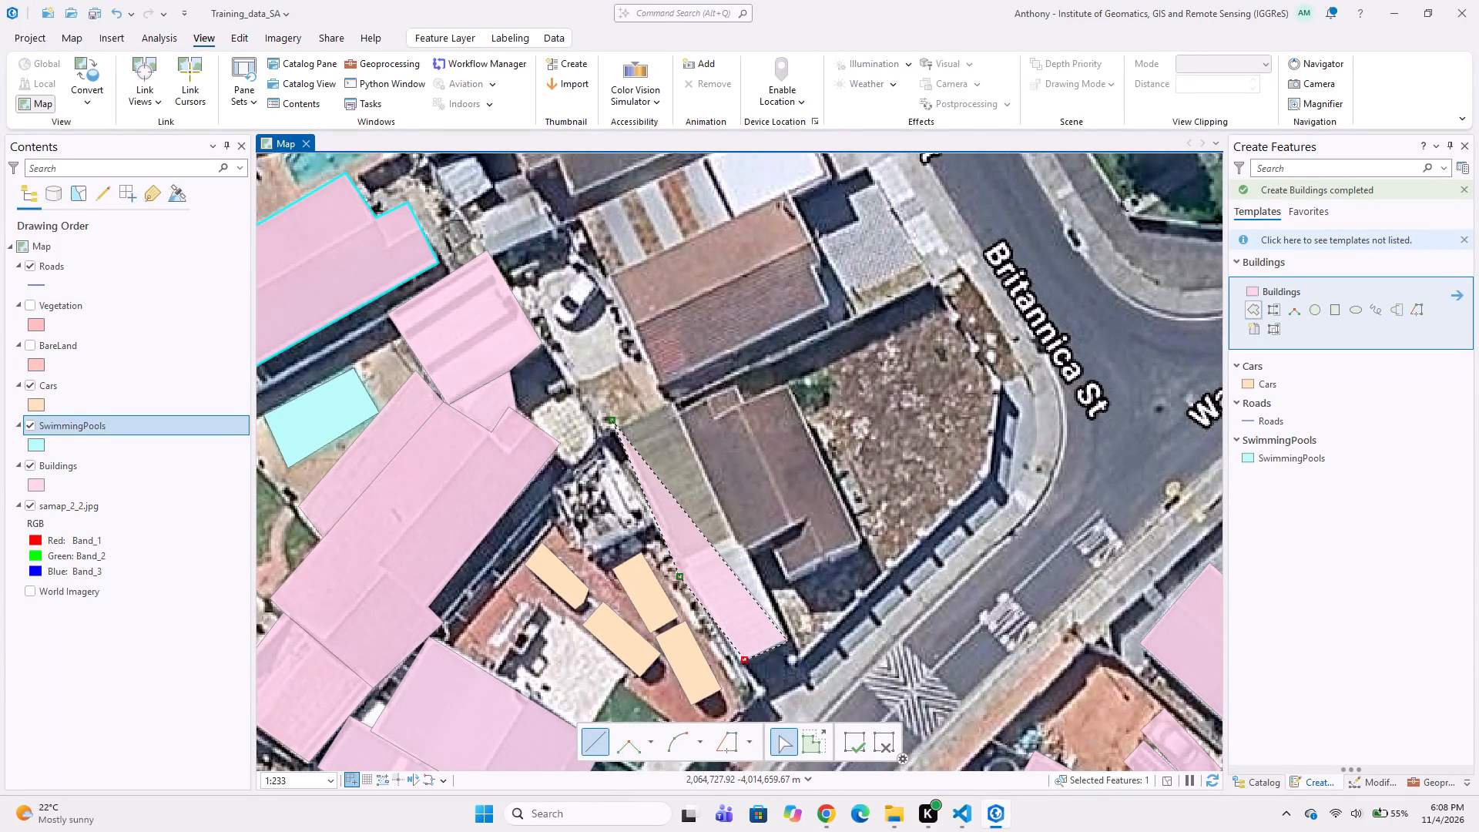
click(788, 647)
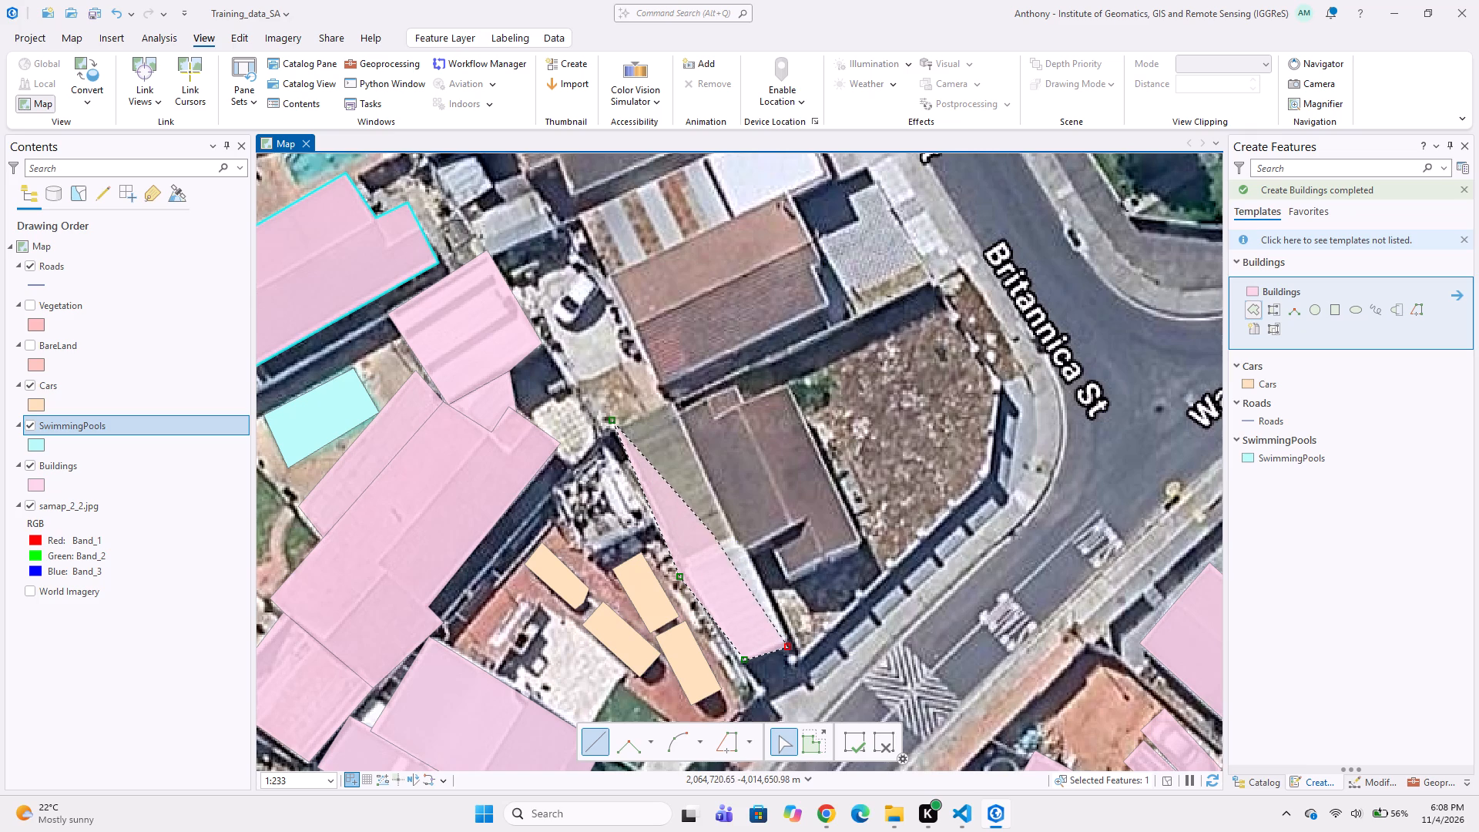
click(750, 552)
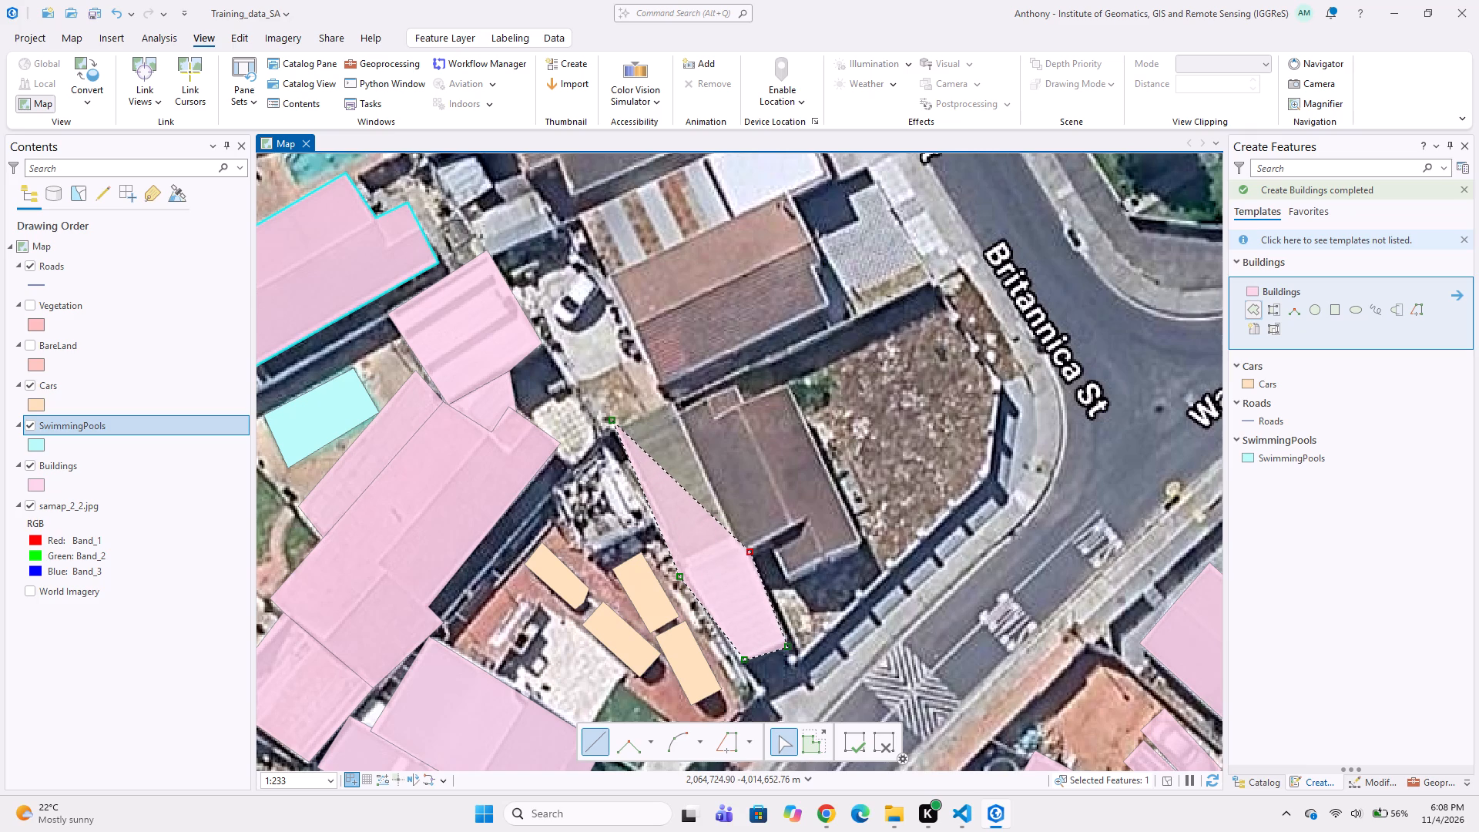
scroll(745, 550, up, 2)
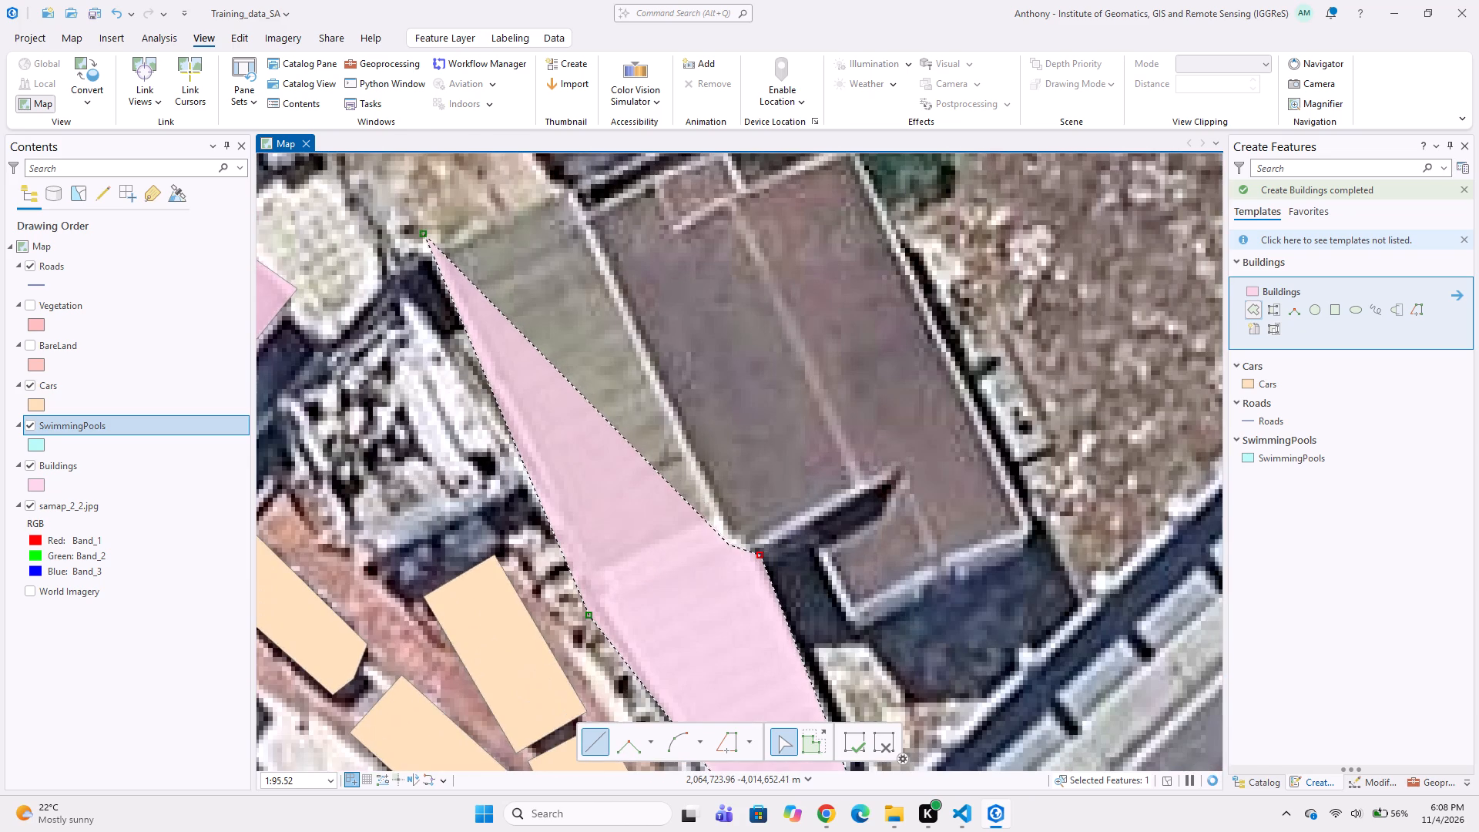
click(732, 532)
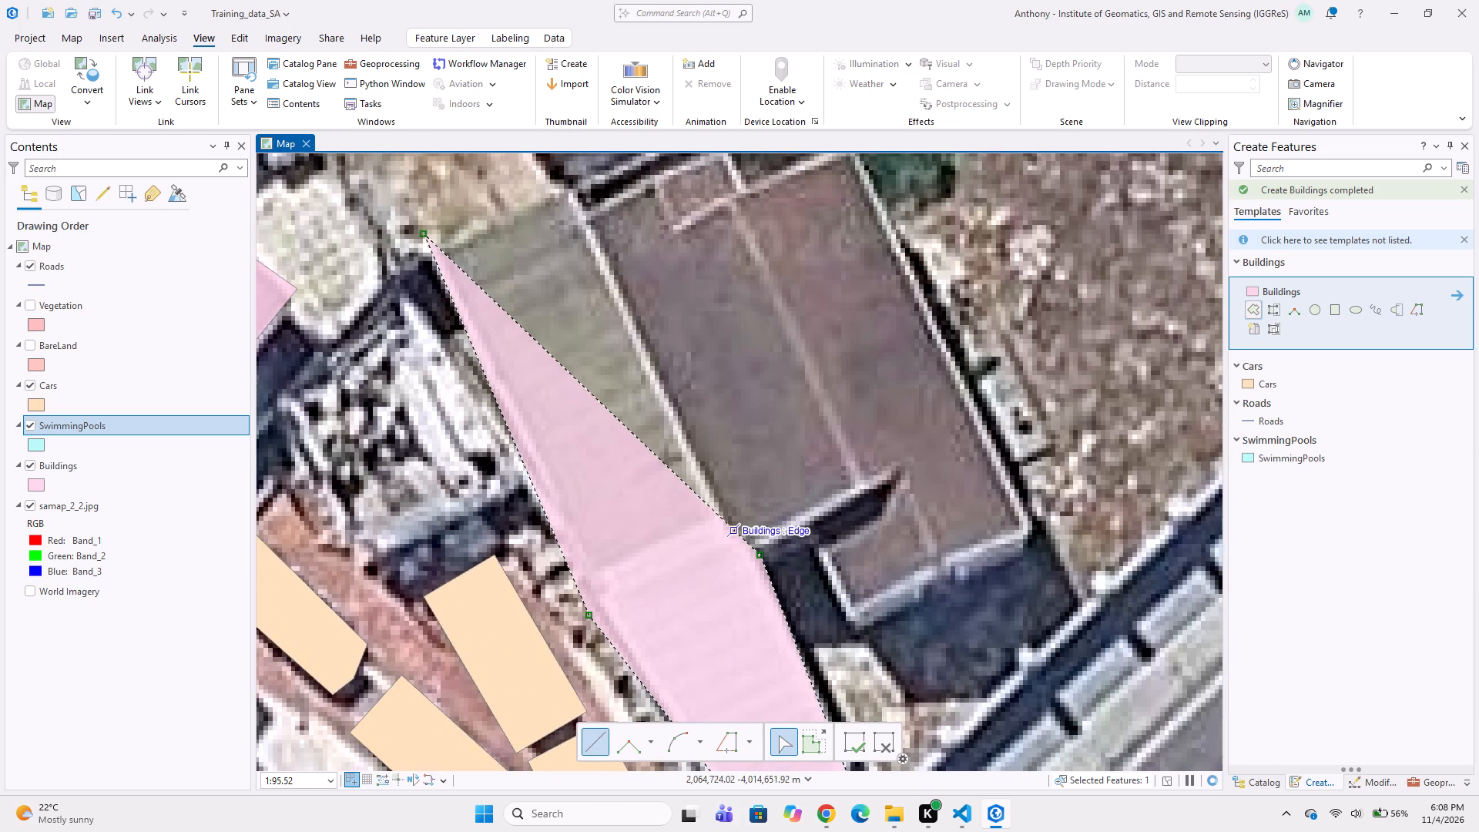
middle_drag(683, 456, 696, 569)
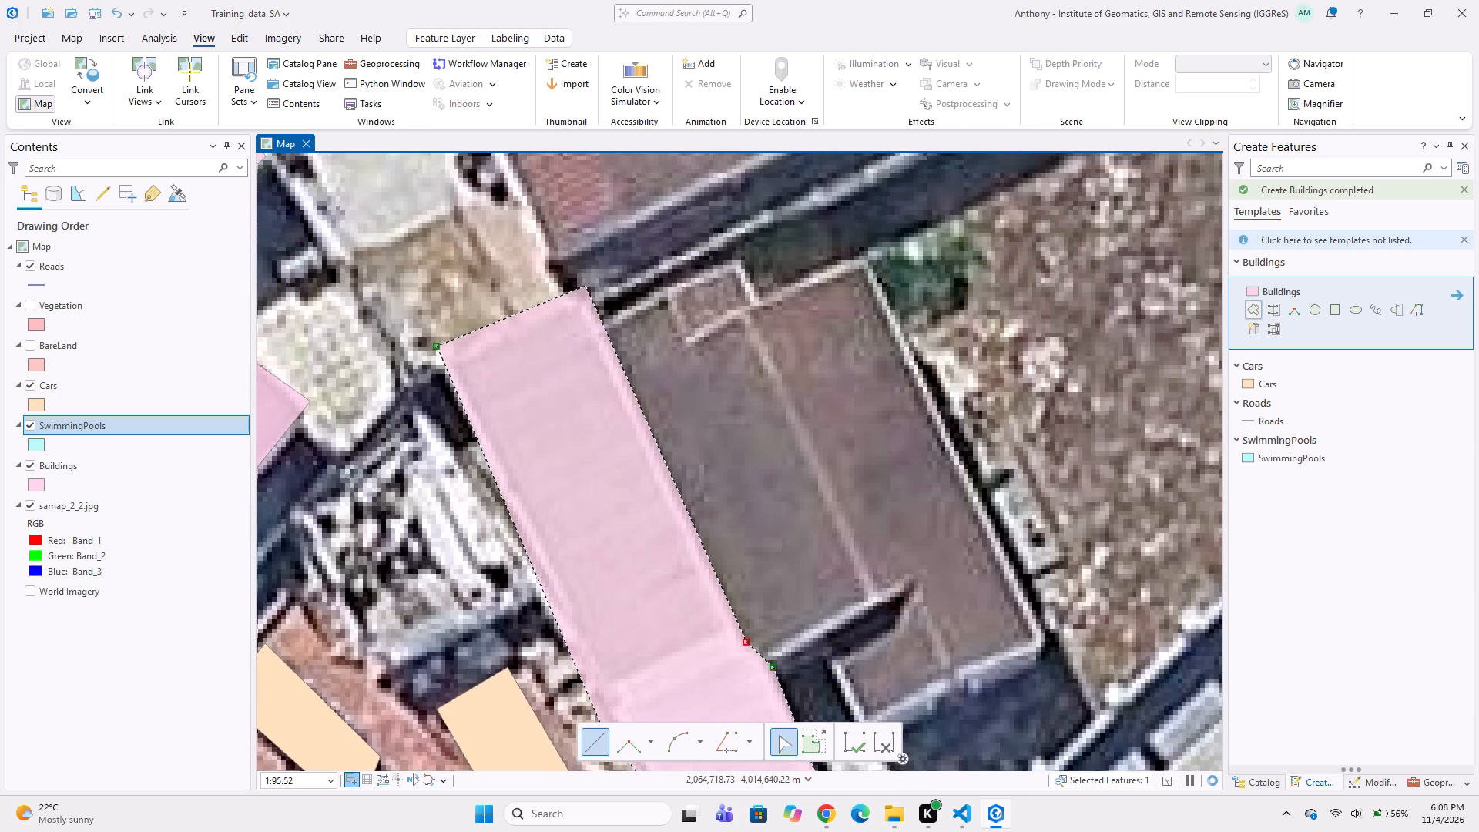
double_click(583, 291)
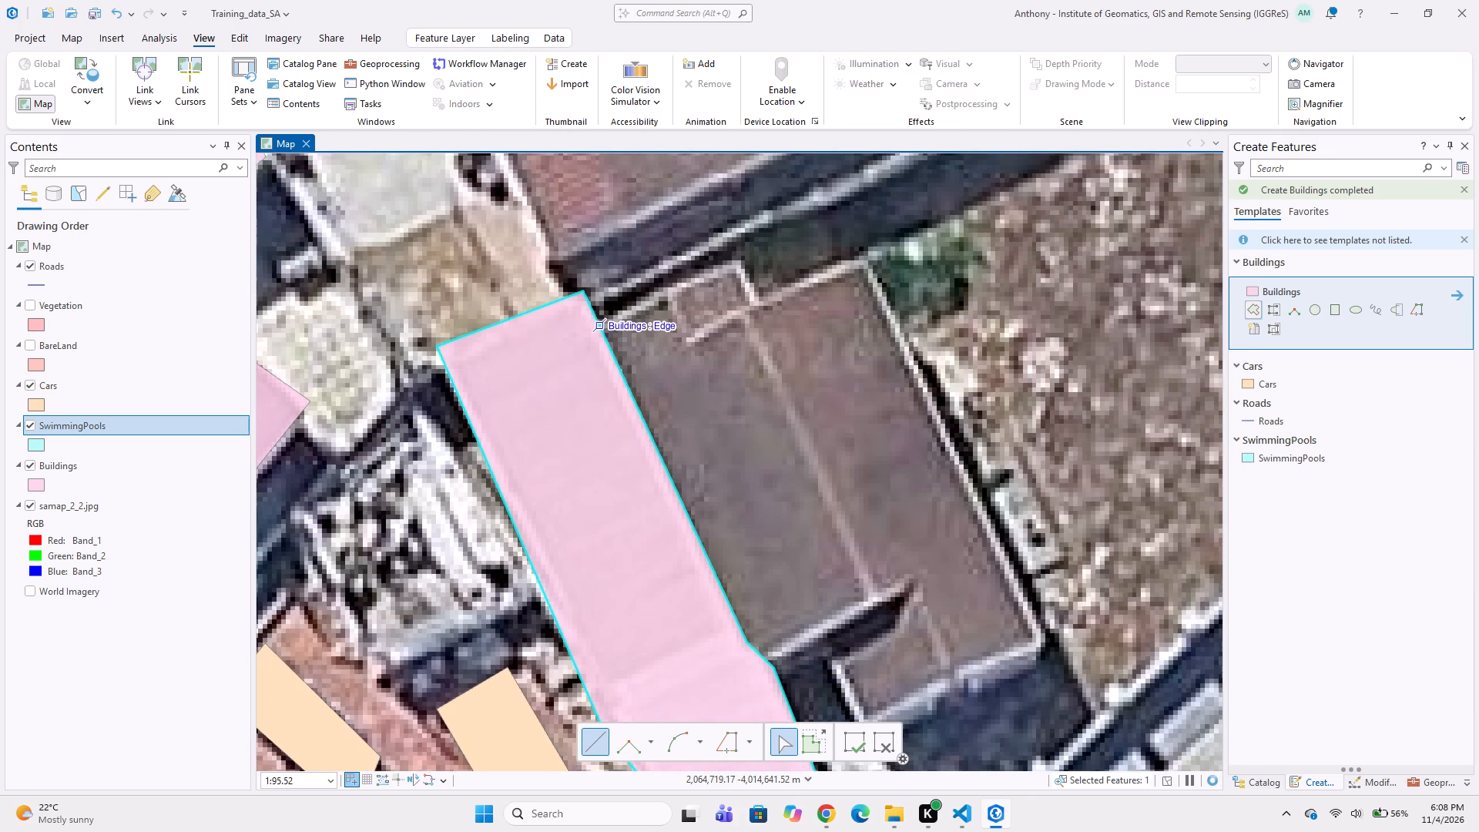
Digitize a Buildings polygon around the corner house's main brown roof, sharing its western edge with the narrow roof polygon.
click(602, 324)
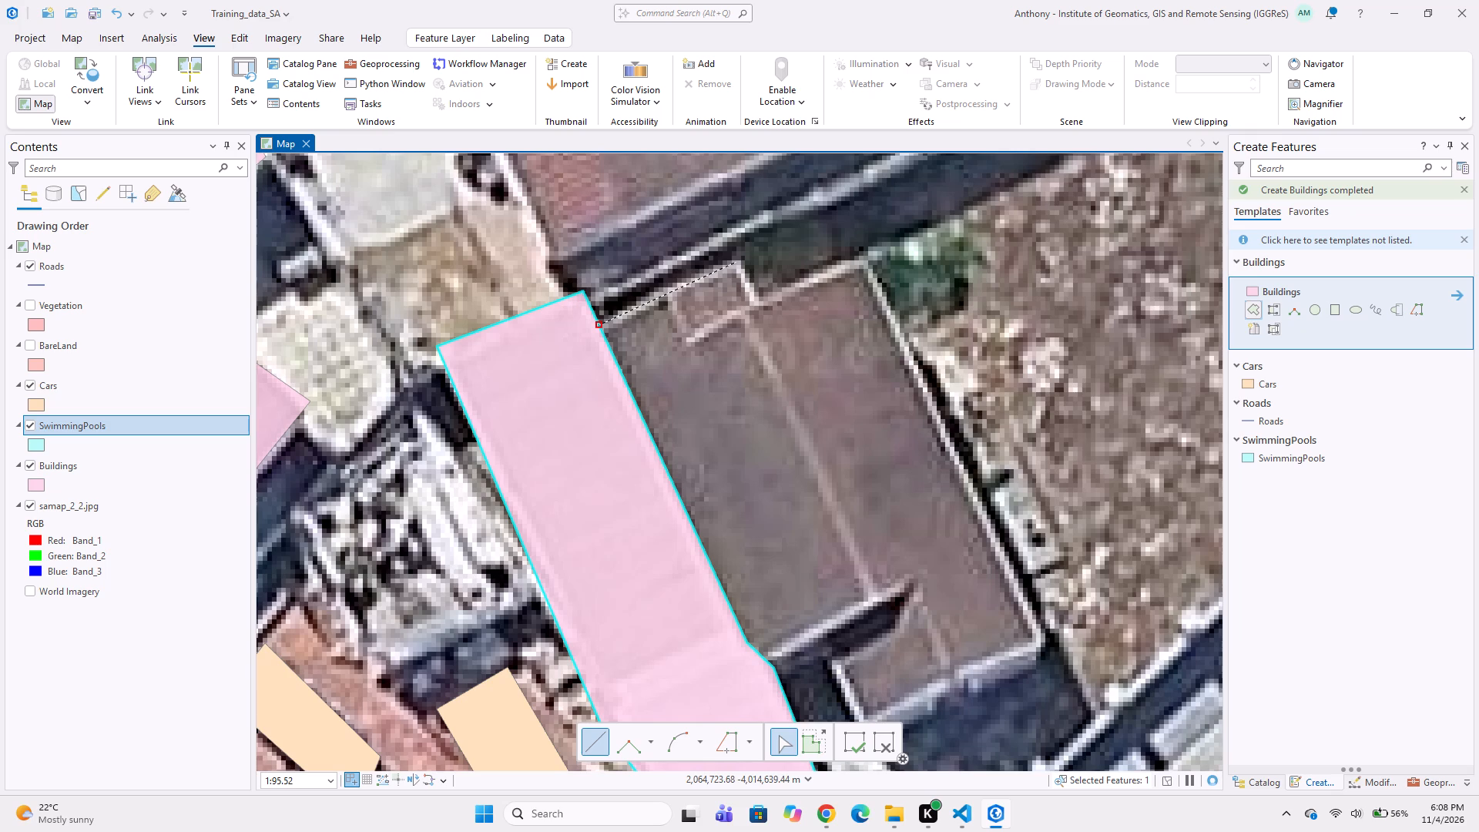
click(736, 262)
click(758, 300)
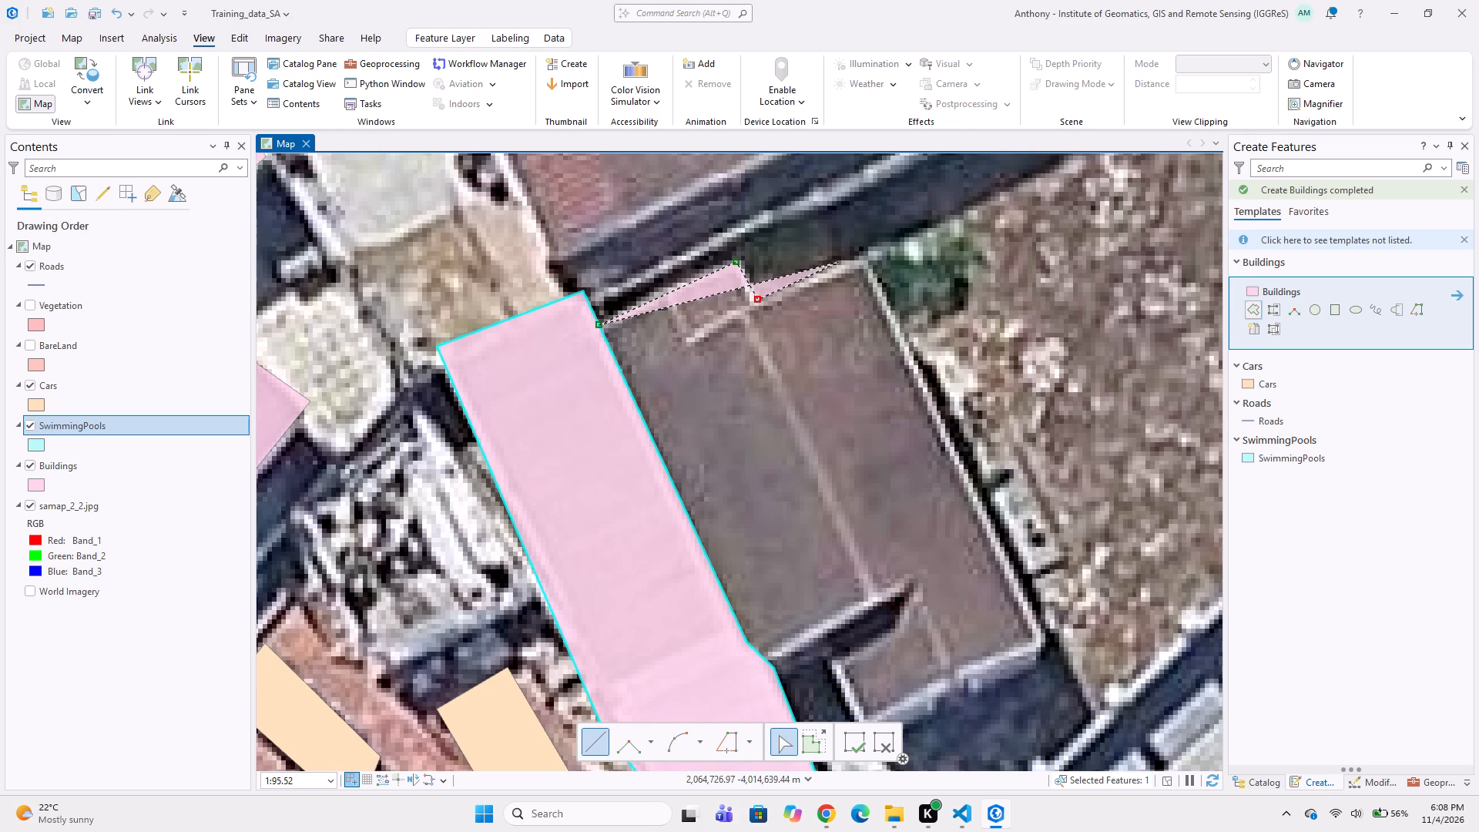
click(860, 253)
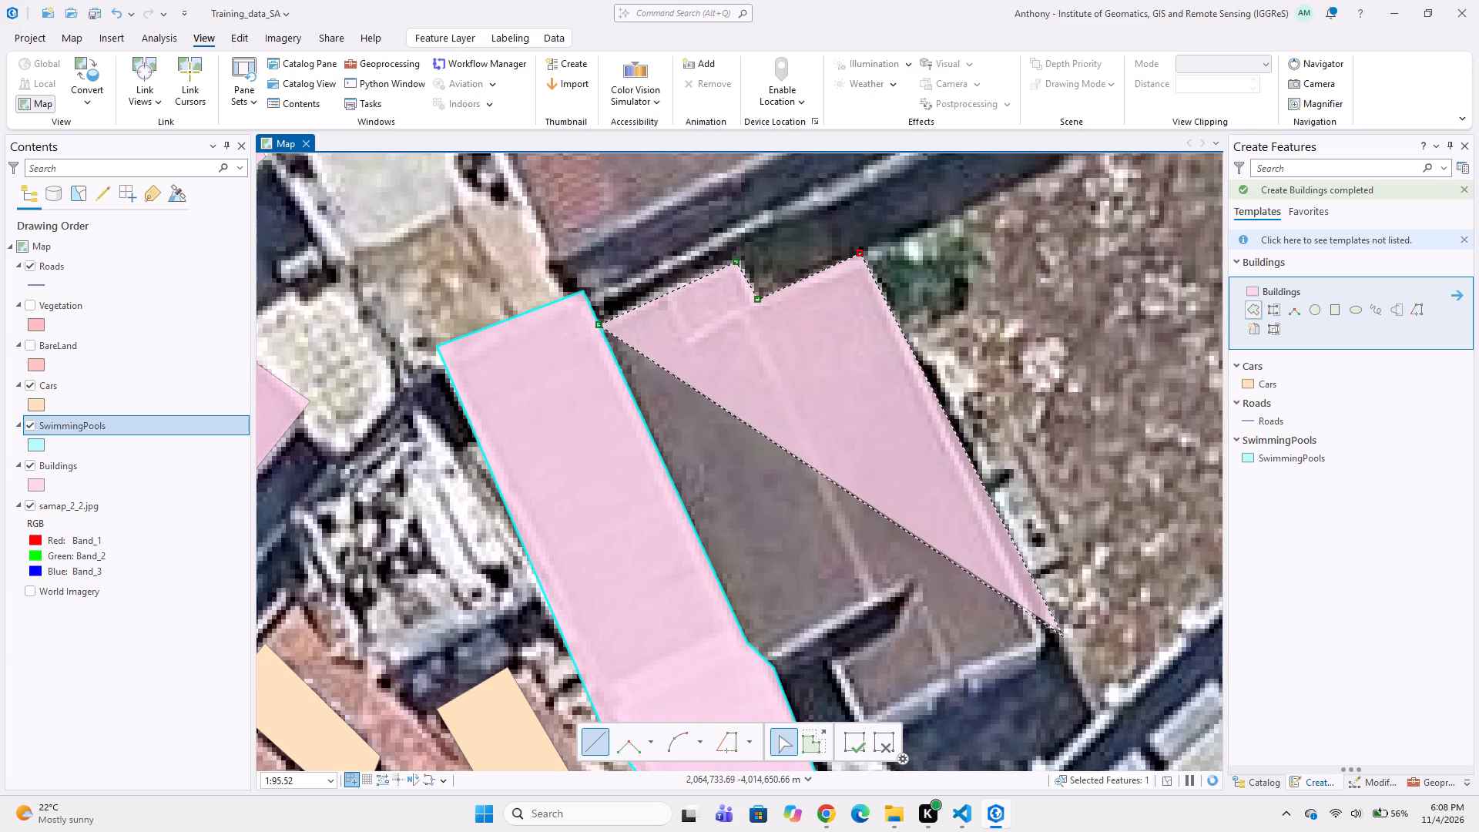
click(1055, 642)
middle_drag(1012, 660, 1041, 499)
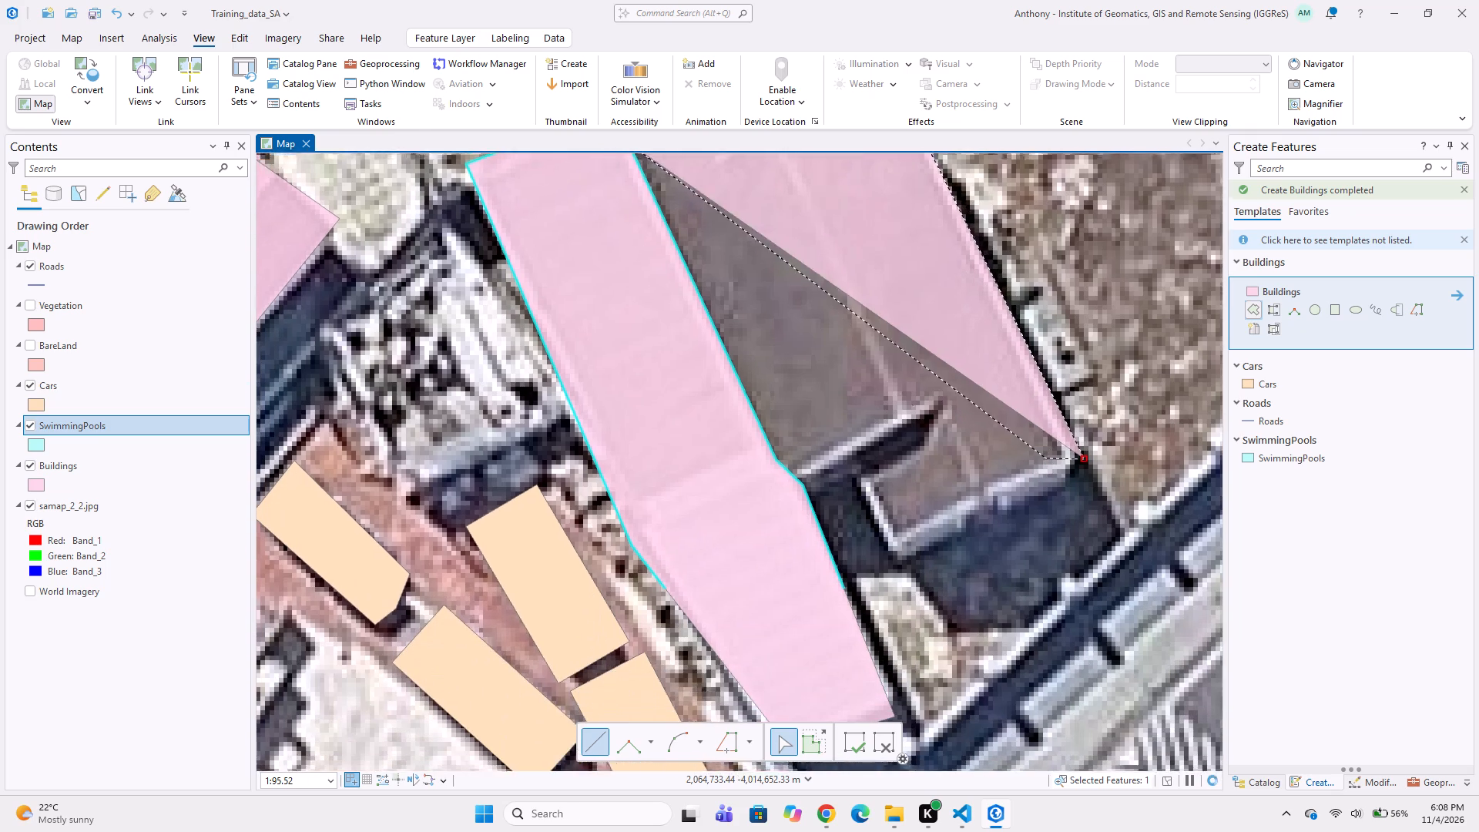
click(898, 505)
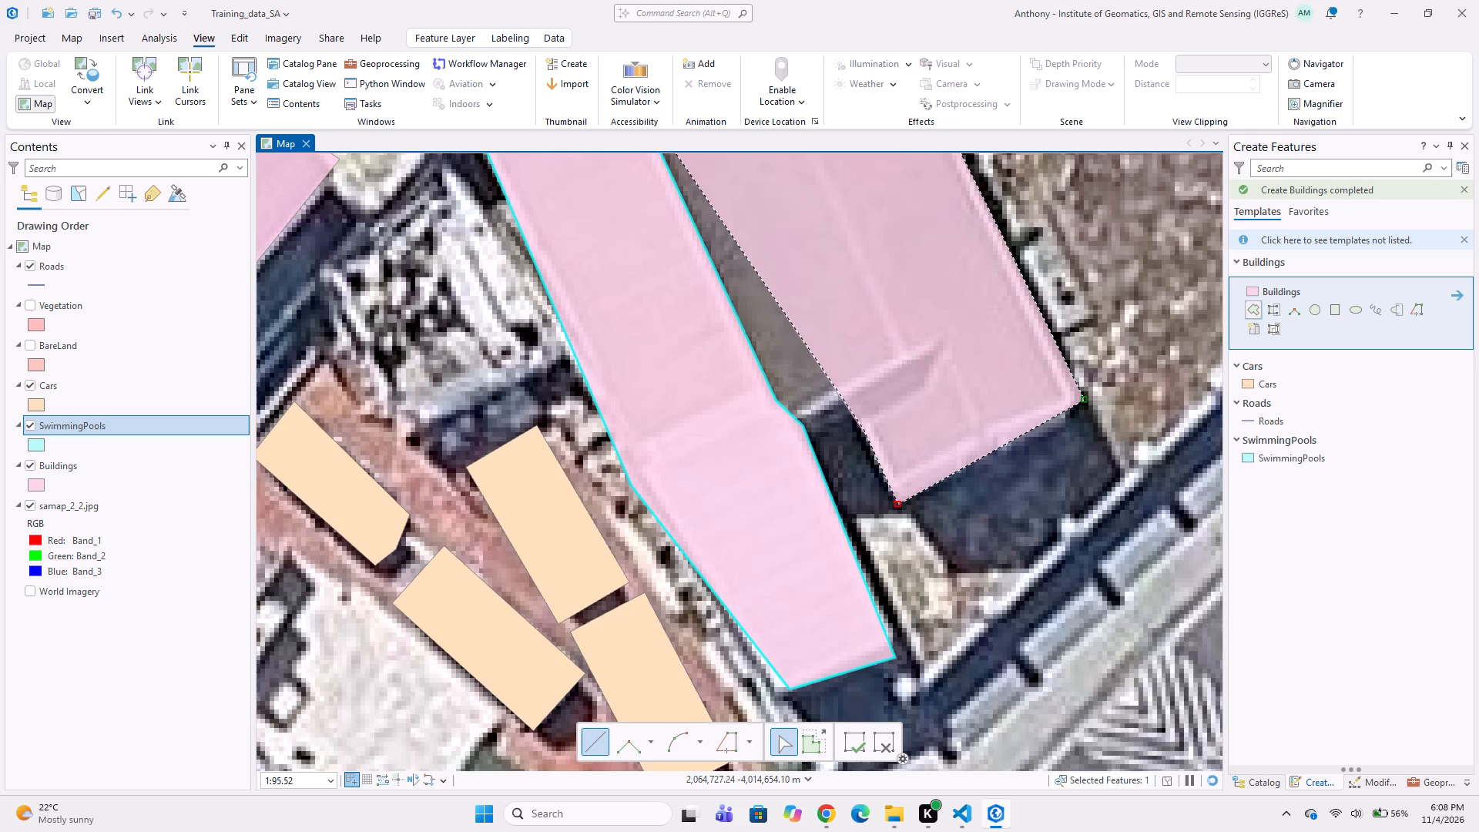
click(856, 418)
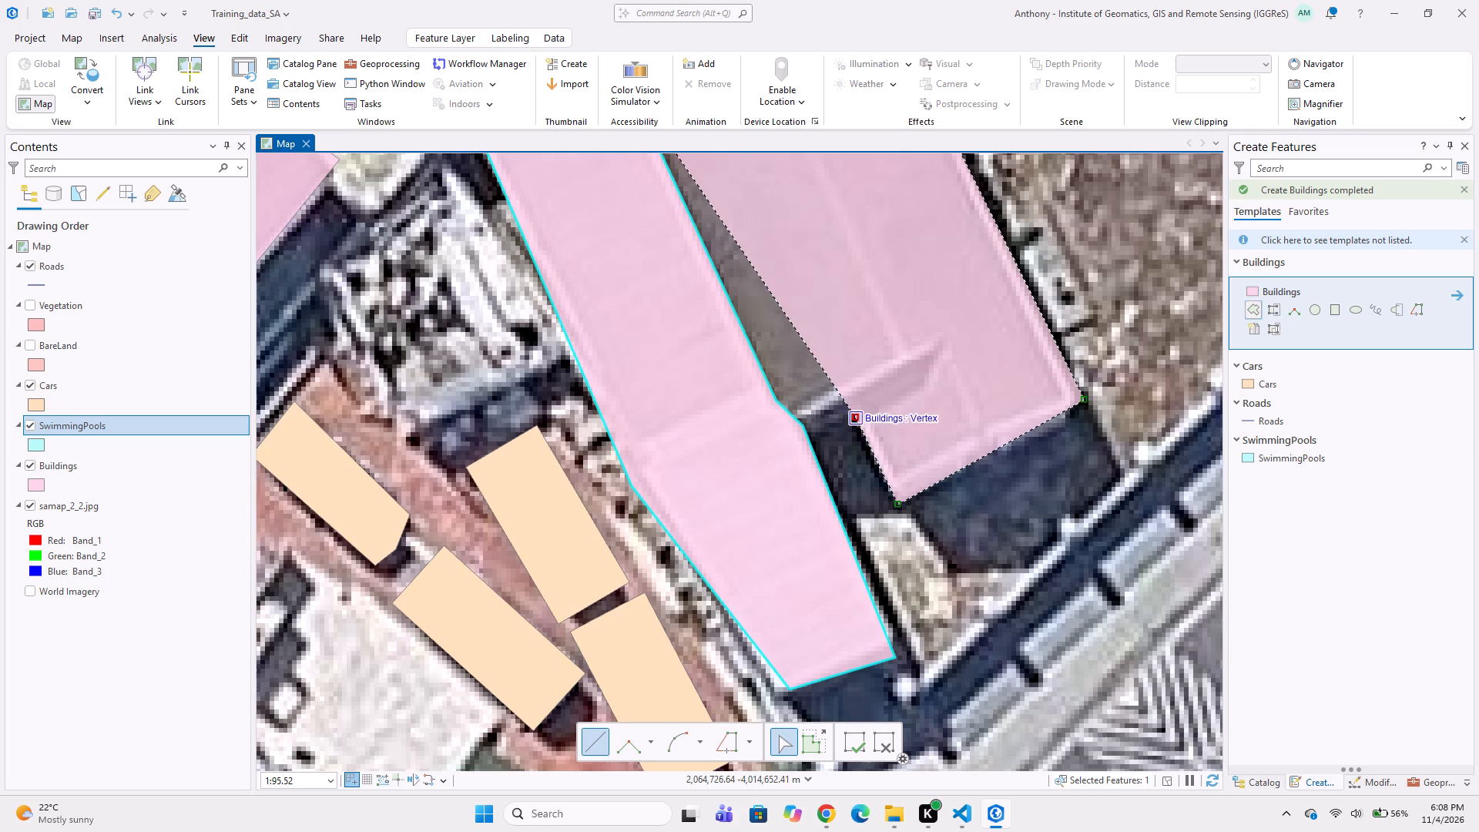
click(802, 423)
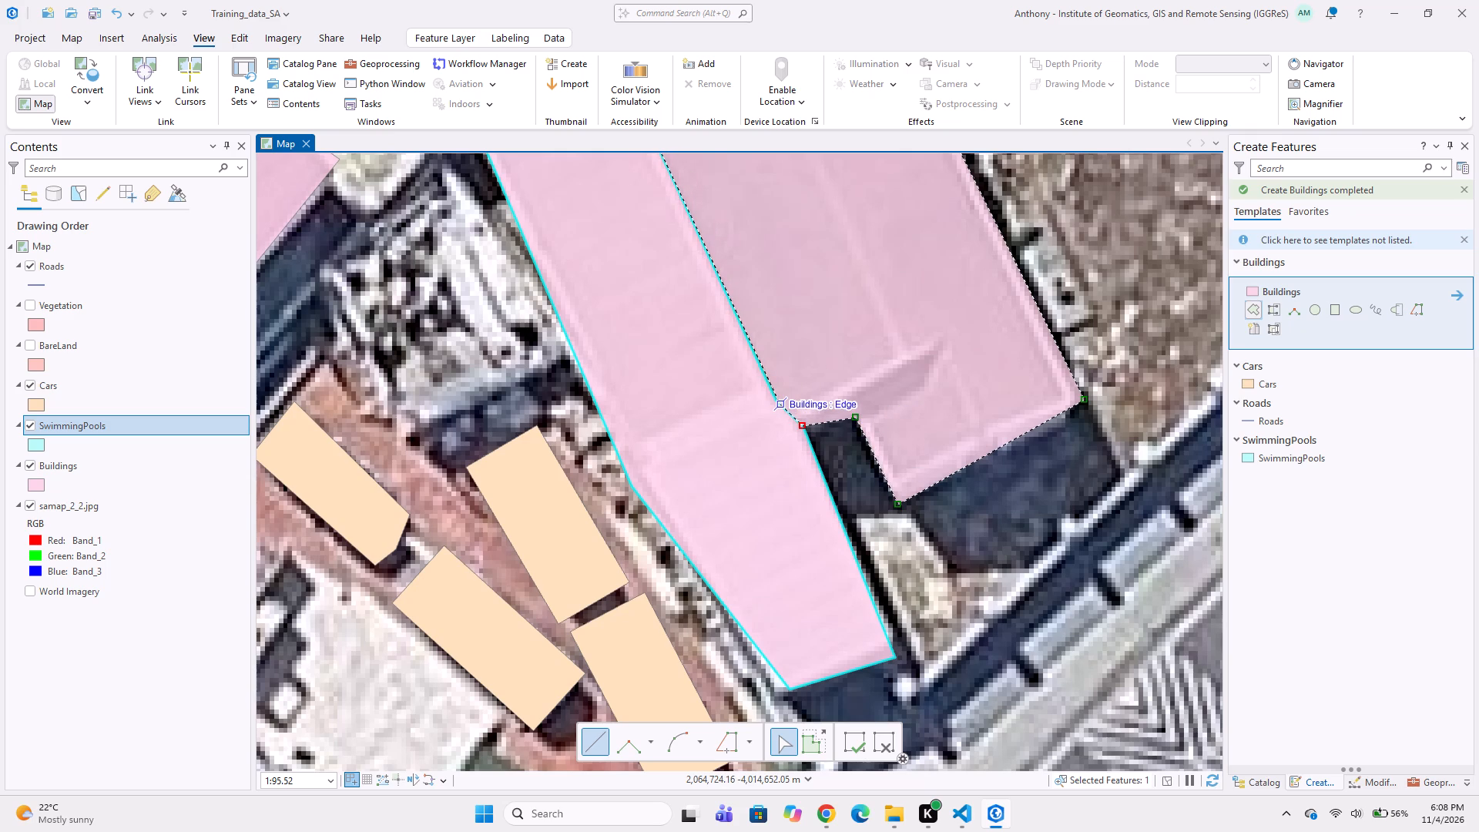
double_click(775, 410)
Digitize a Buildings polygon around the brown-roofed house directly north of the corner house, below the striped paving and white roof.
scroll(699, 504, down, 3)
middle_drag(699, 507, 694, 582)
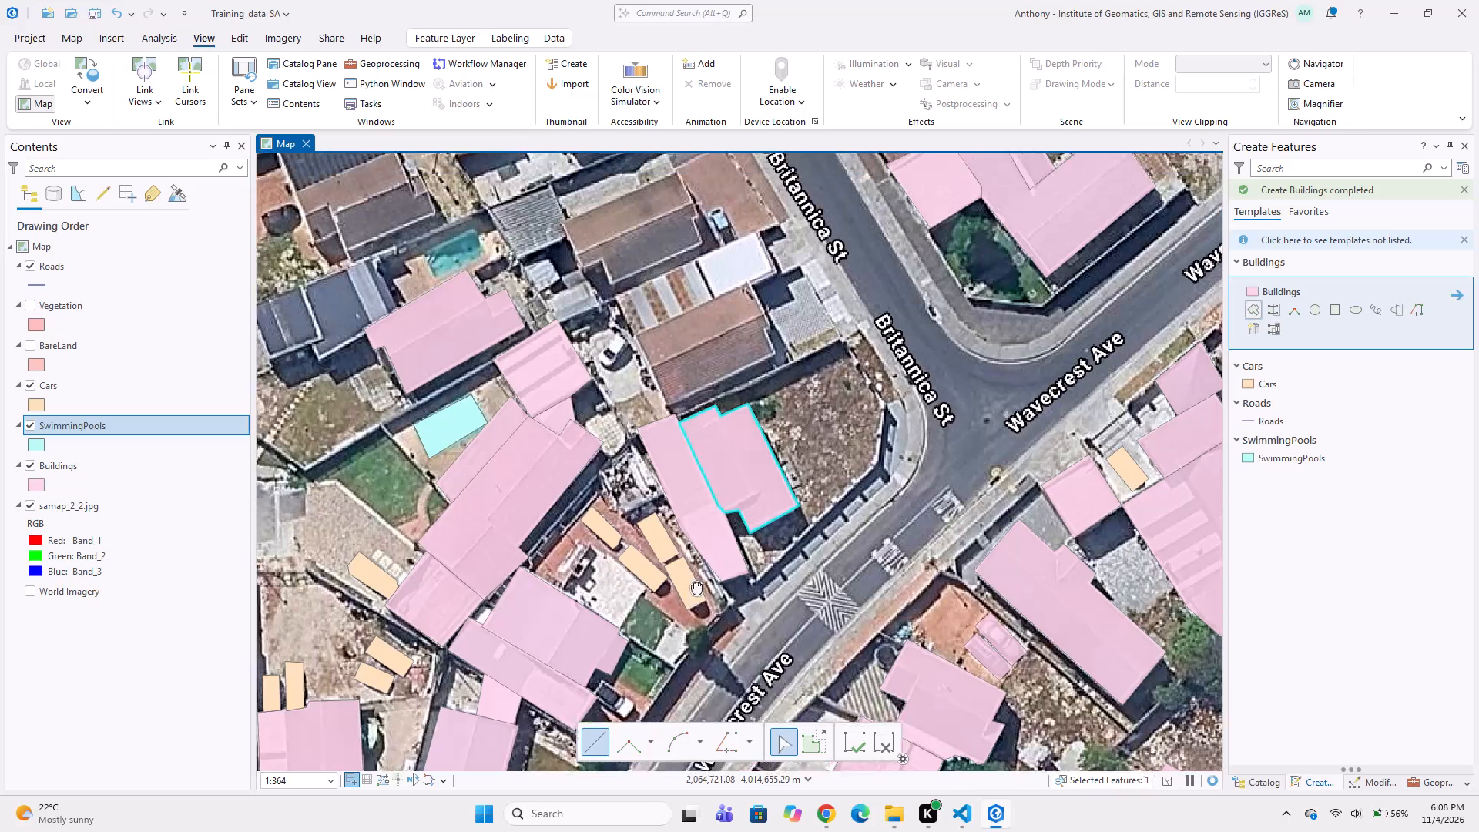
middle_drag(694, 582, 694, 588)
middle_drag(772, 504, 783, 545)
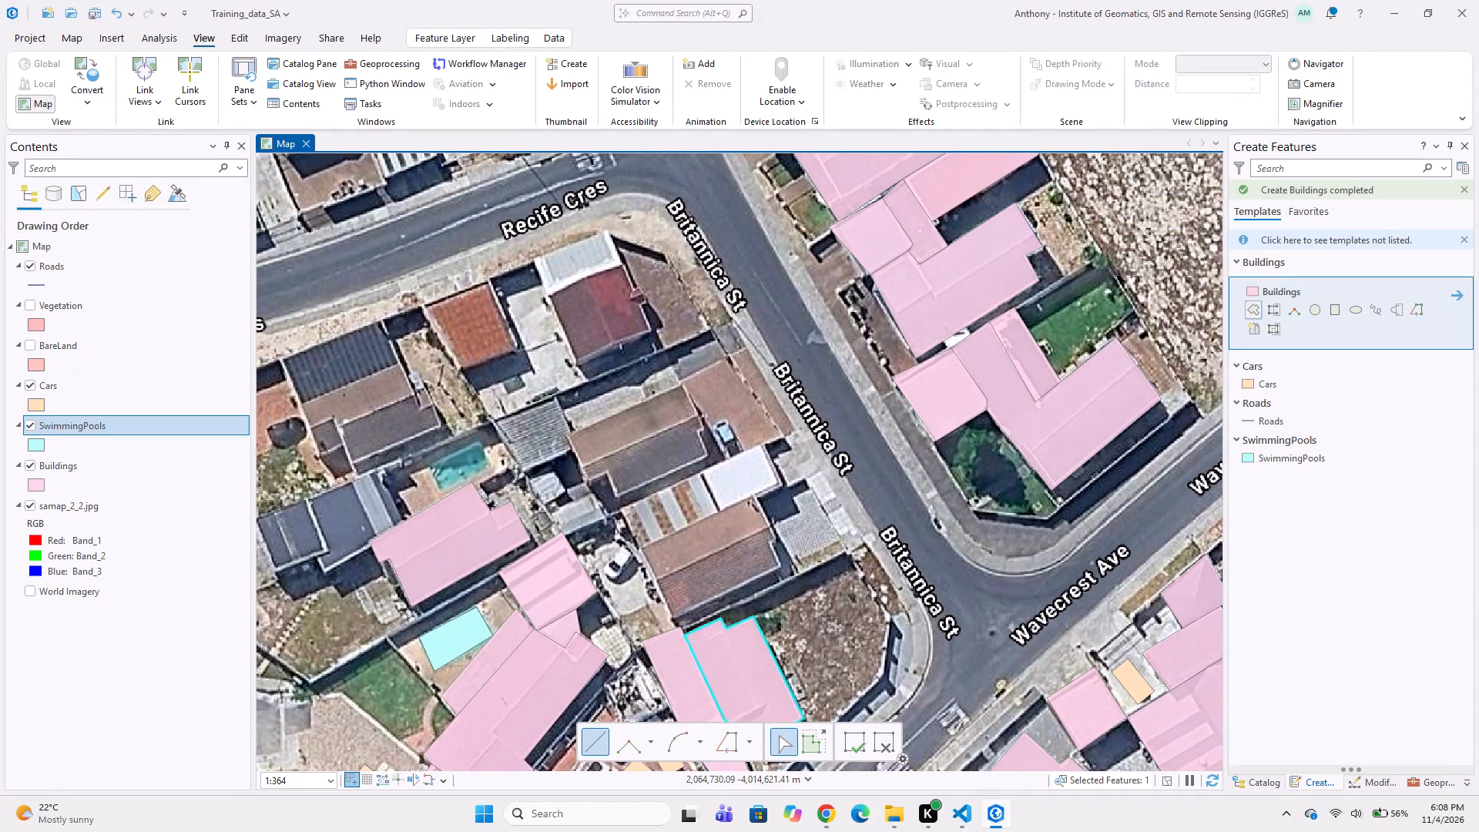
middle_drag(770, 539, 764, 499)
middle_drag(651, 520, 686, 448)
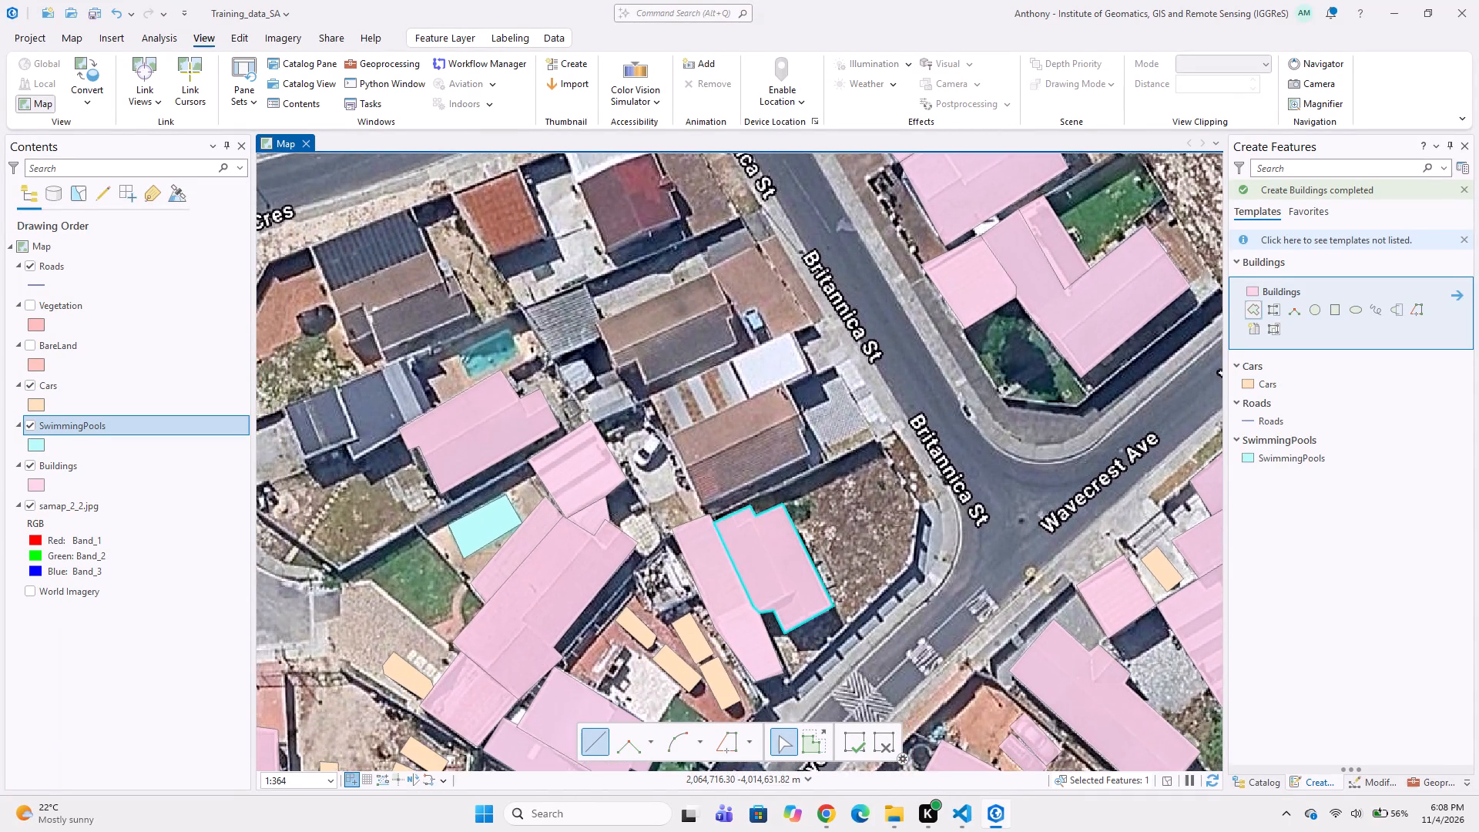
scroll(667, 485, up, 1)
scroll(699, 424, up, 1)
click(653, 394)
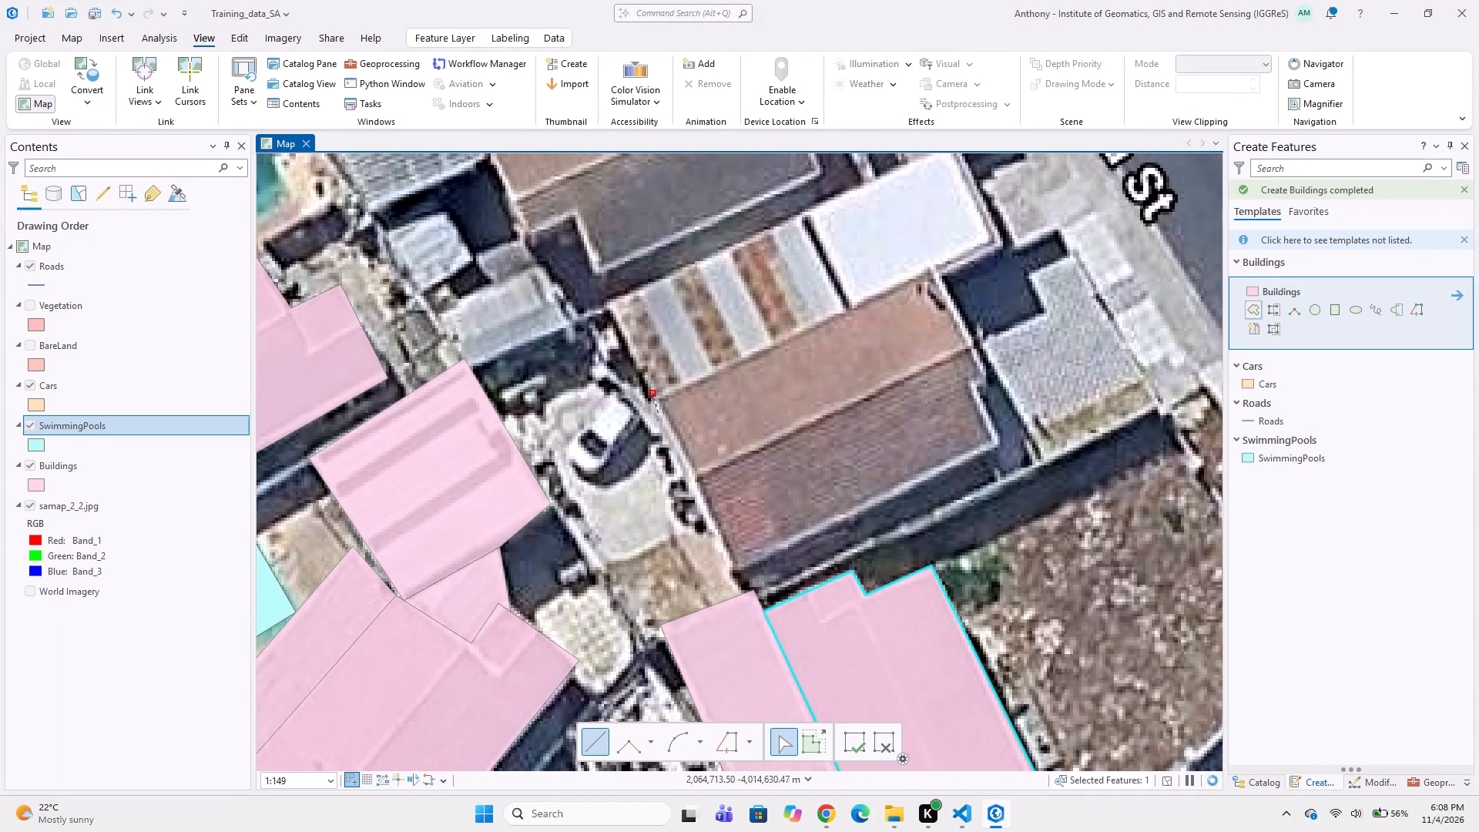
click(734, 572)
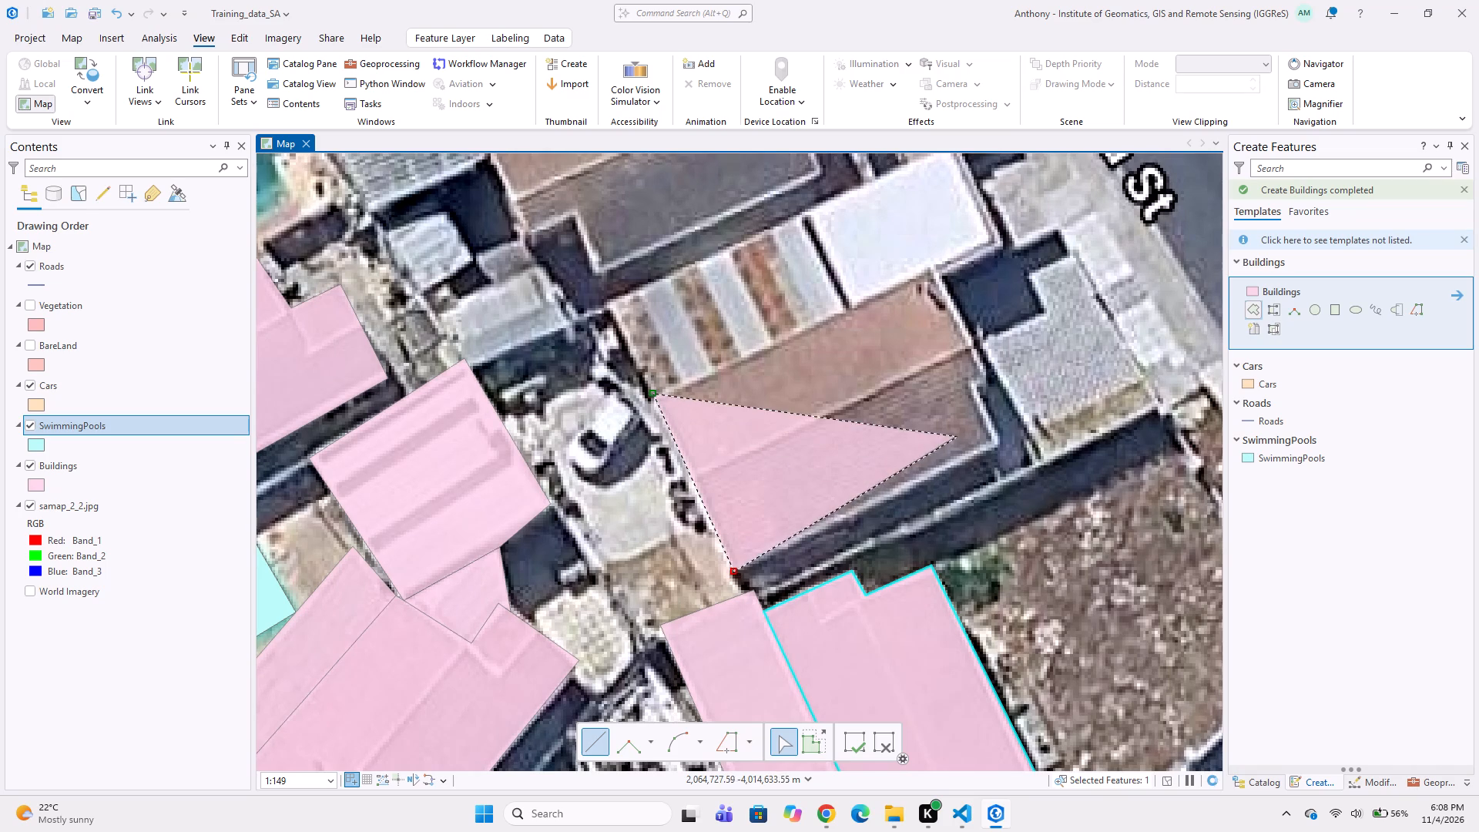
click(1004, 445)
click(977, 391)
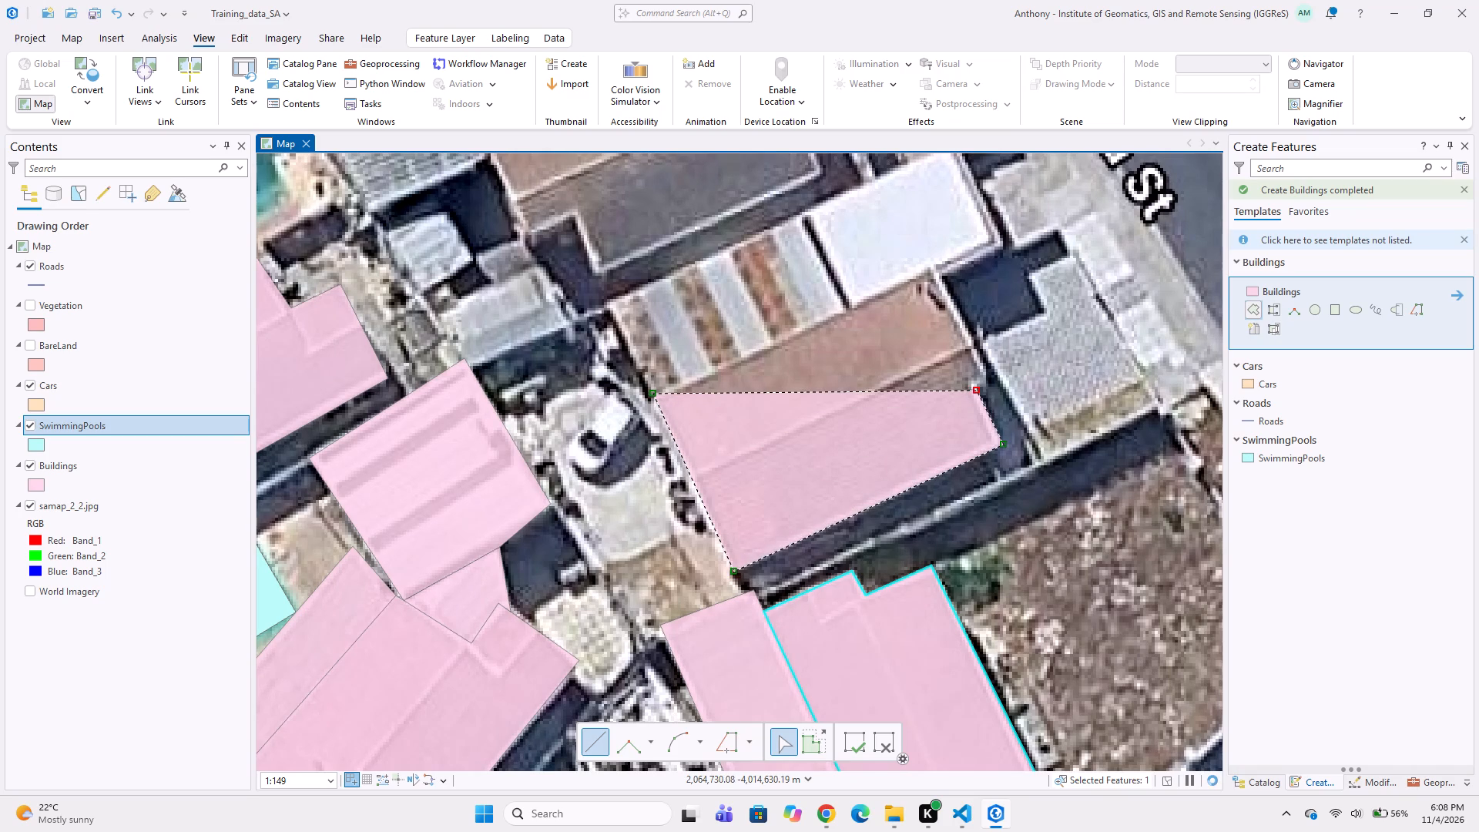
click(990, 381)
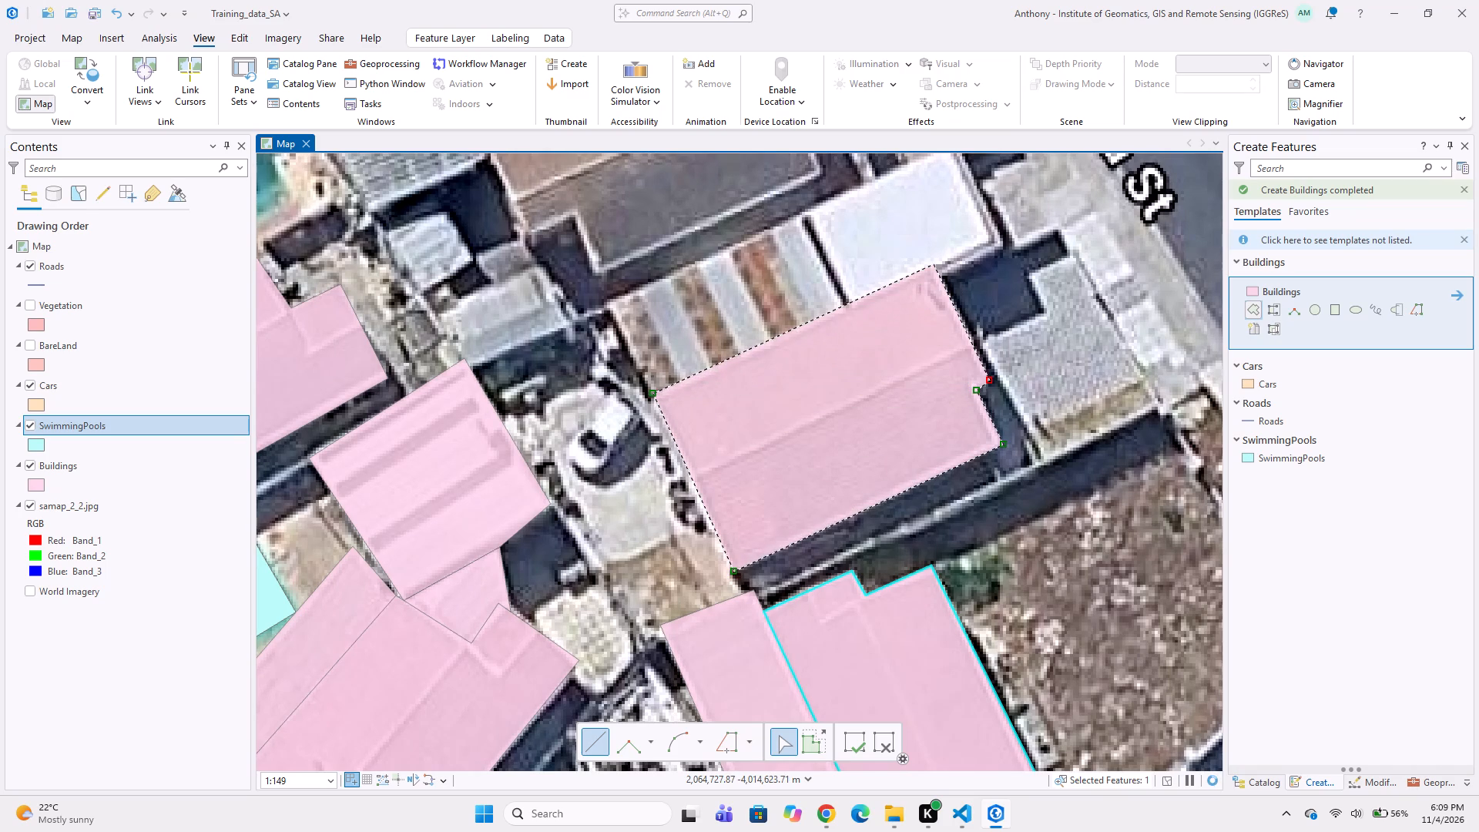
double_click(934, 264)
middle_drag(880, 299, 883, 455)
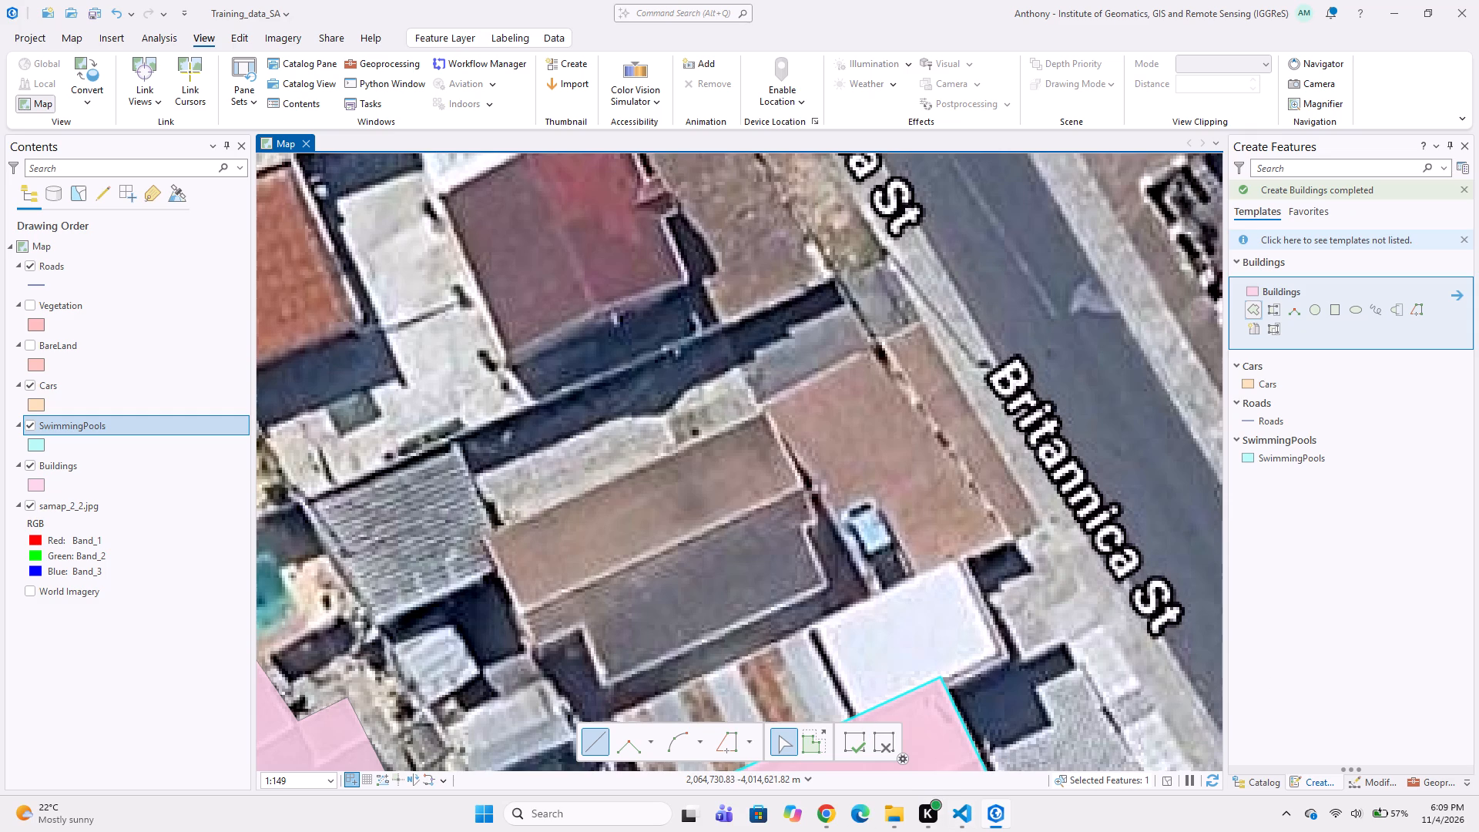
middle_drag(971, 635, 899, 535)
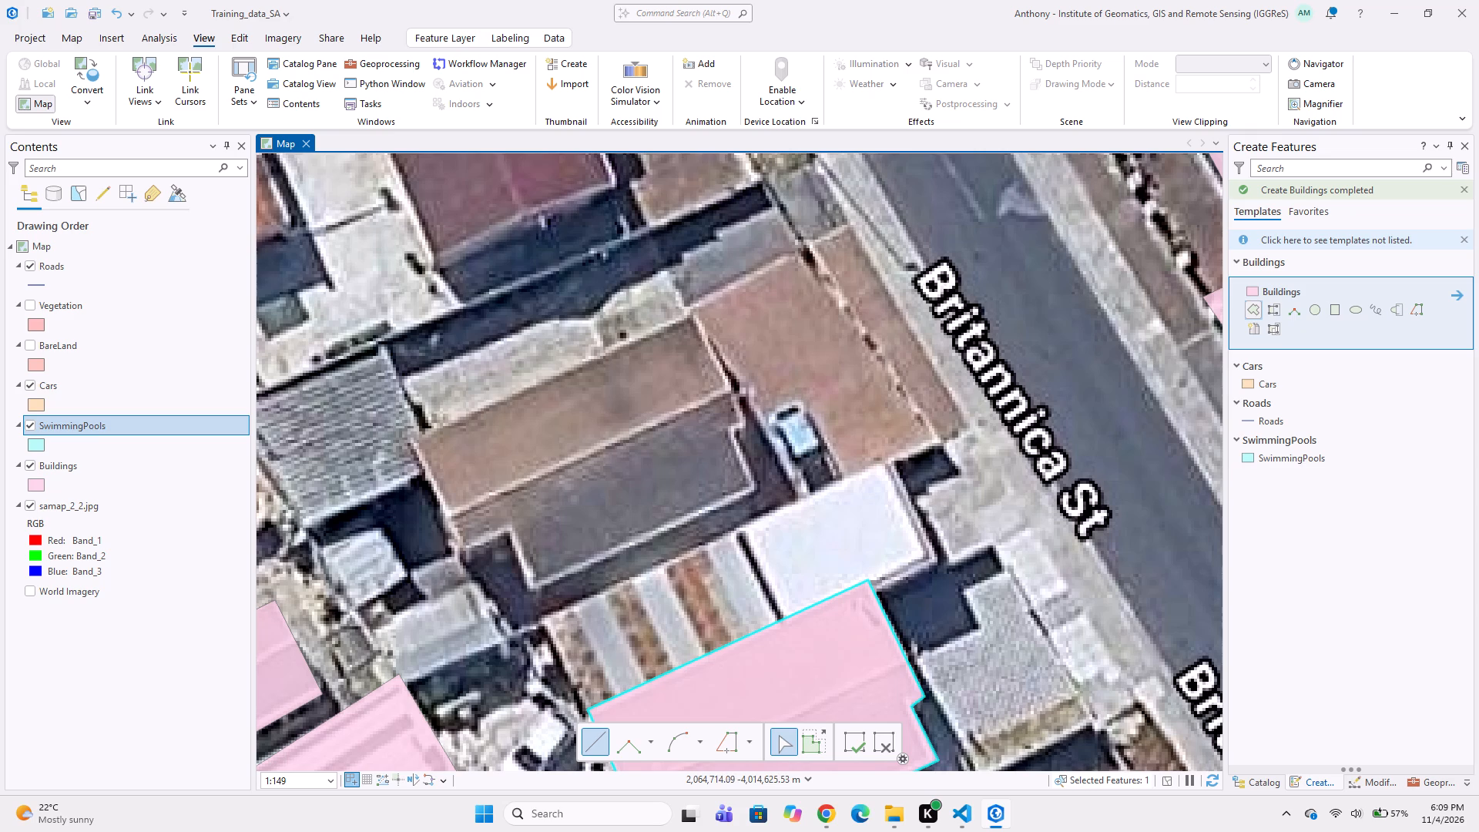
Digitize a Buildings polygon around the striped strip and adjoining white roof, sharing its southern edge with the brown-roofed house polygon.
click(535, 616)
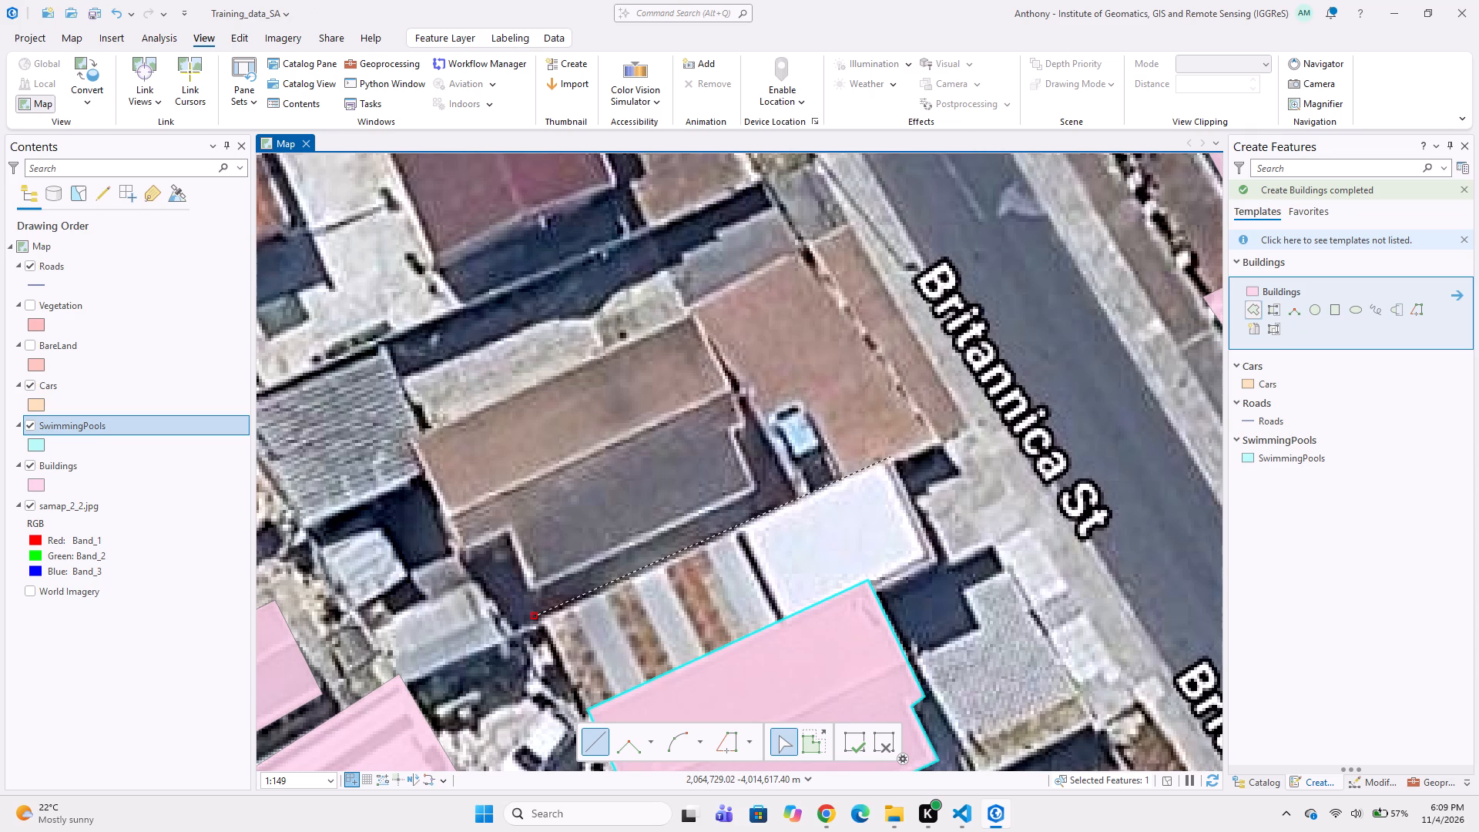
click(893, 457)
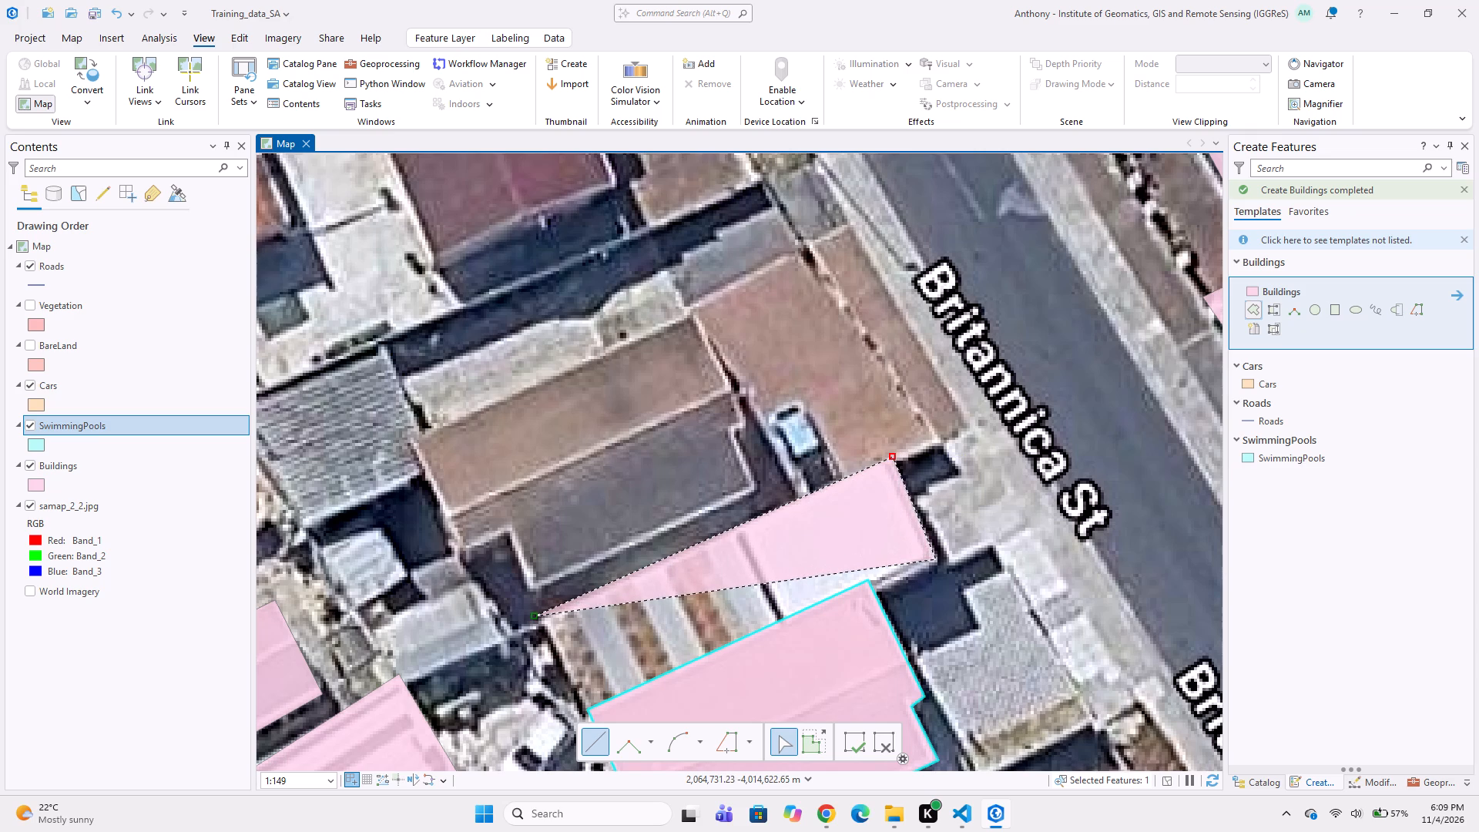
click(936, 559)
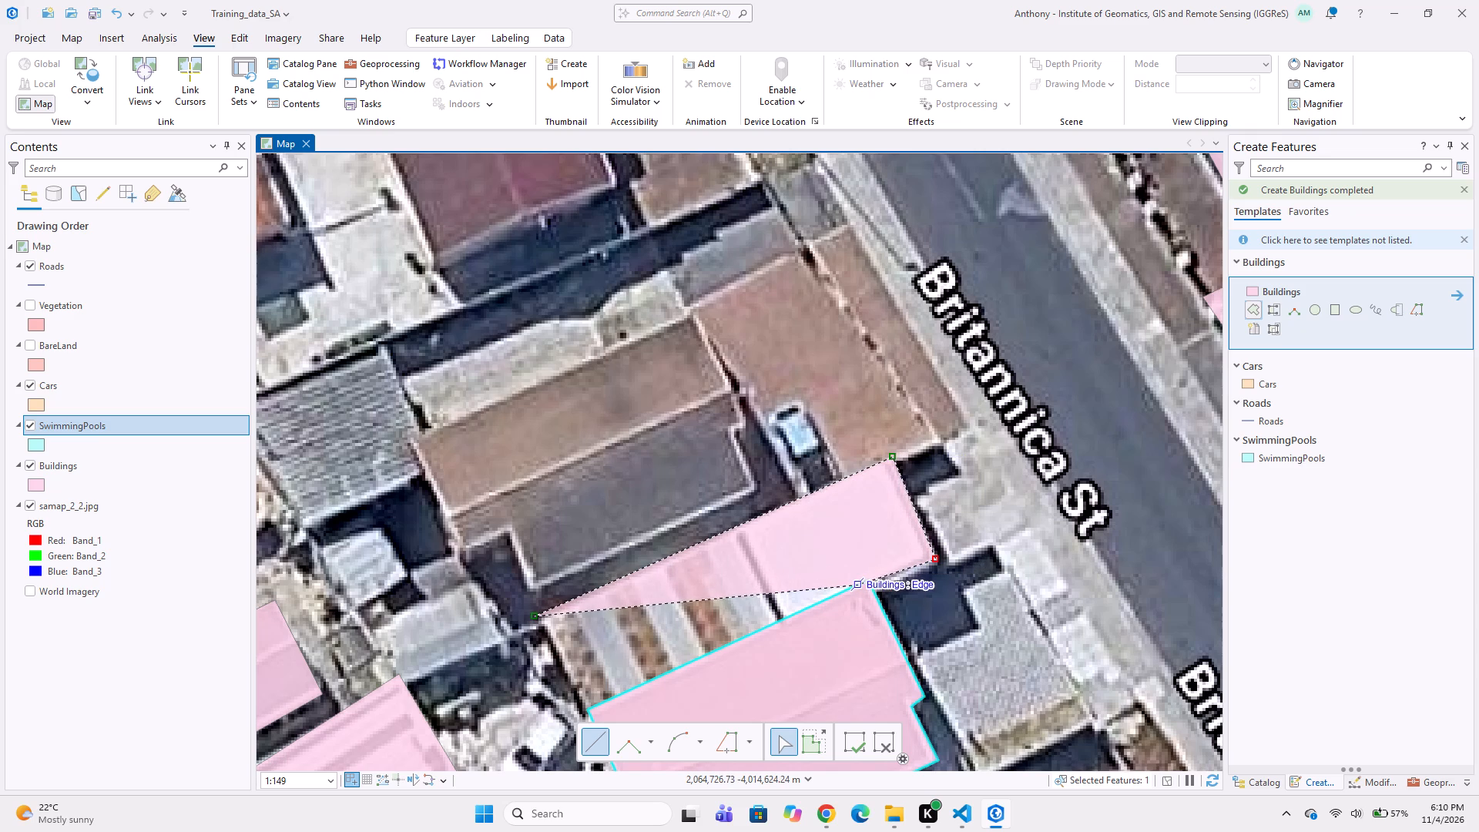
click(860, 586)
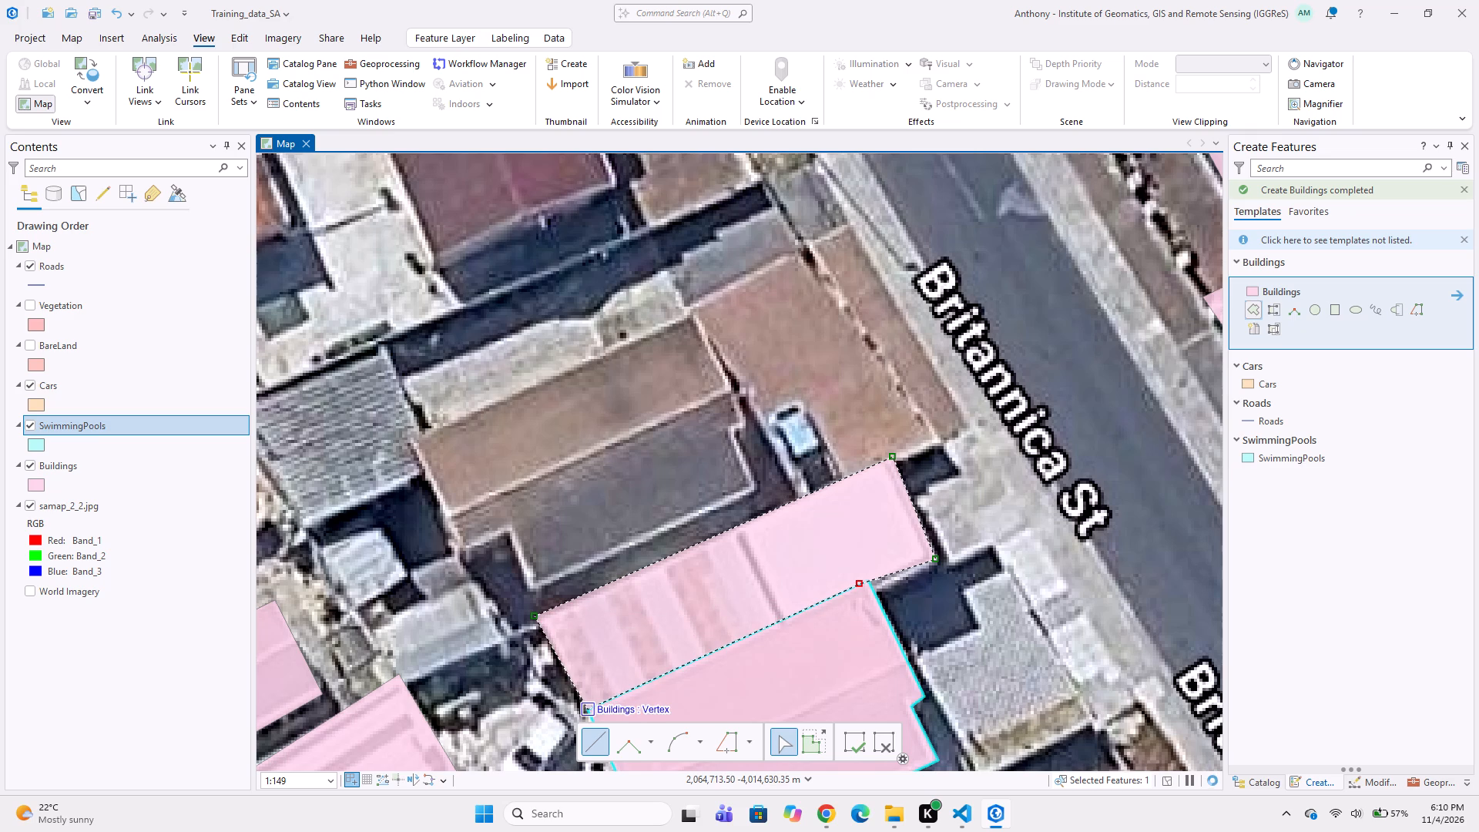
double_click(583, 710)
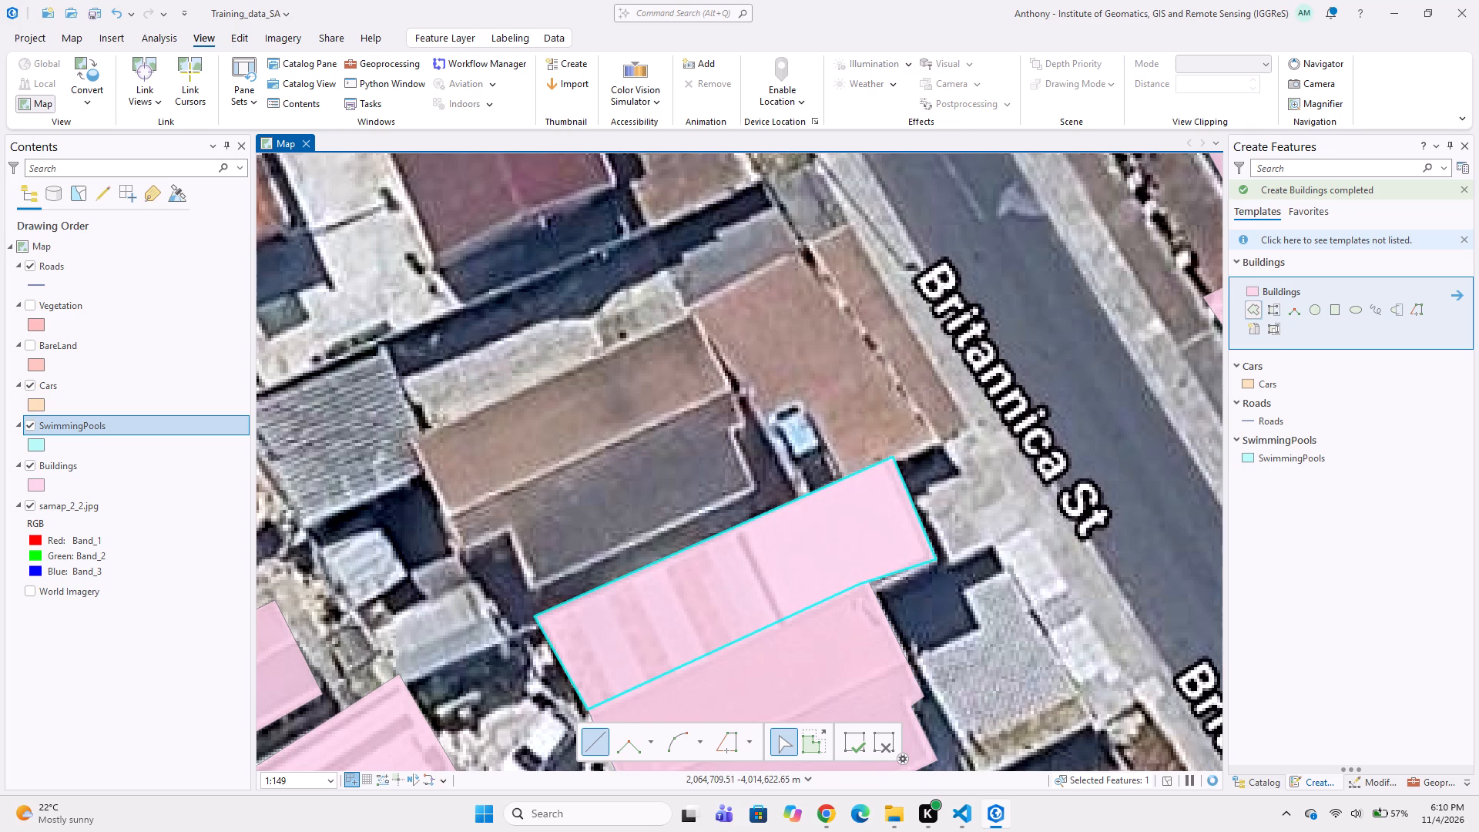
Digitize a Buildings polygon around the brown-and-grey gabled house just north of the striped and white roof, following its notched corners.
click(532, 592)
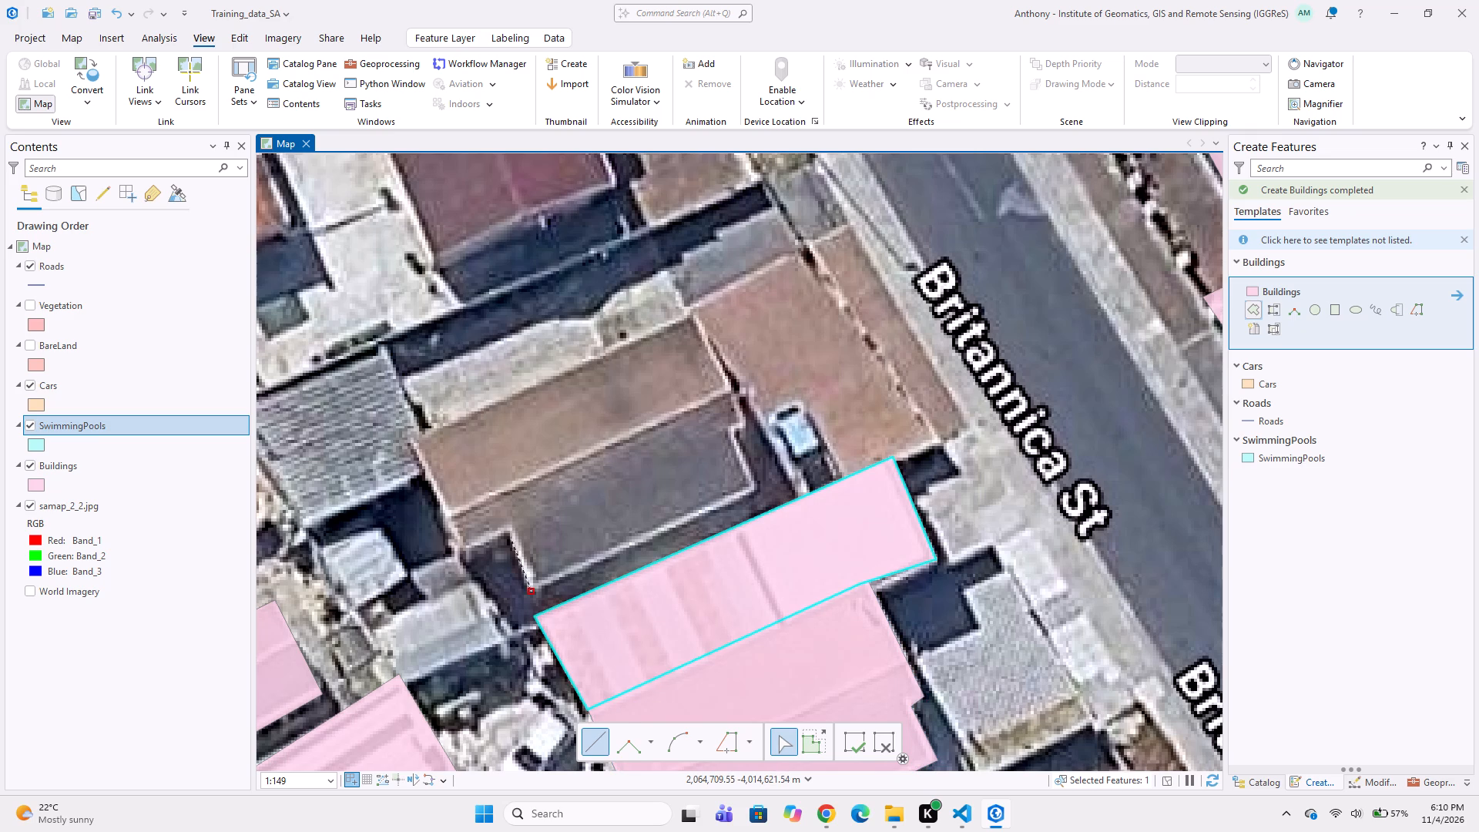
click(511, 538)
click(459, 557)
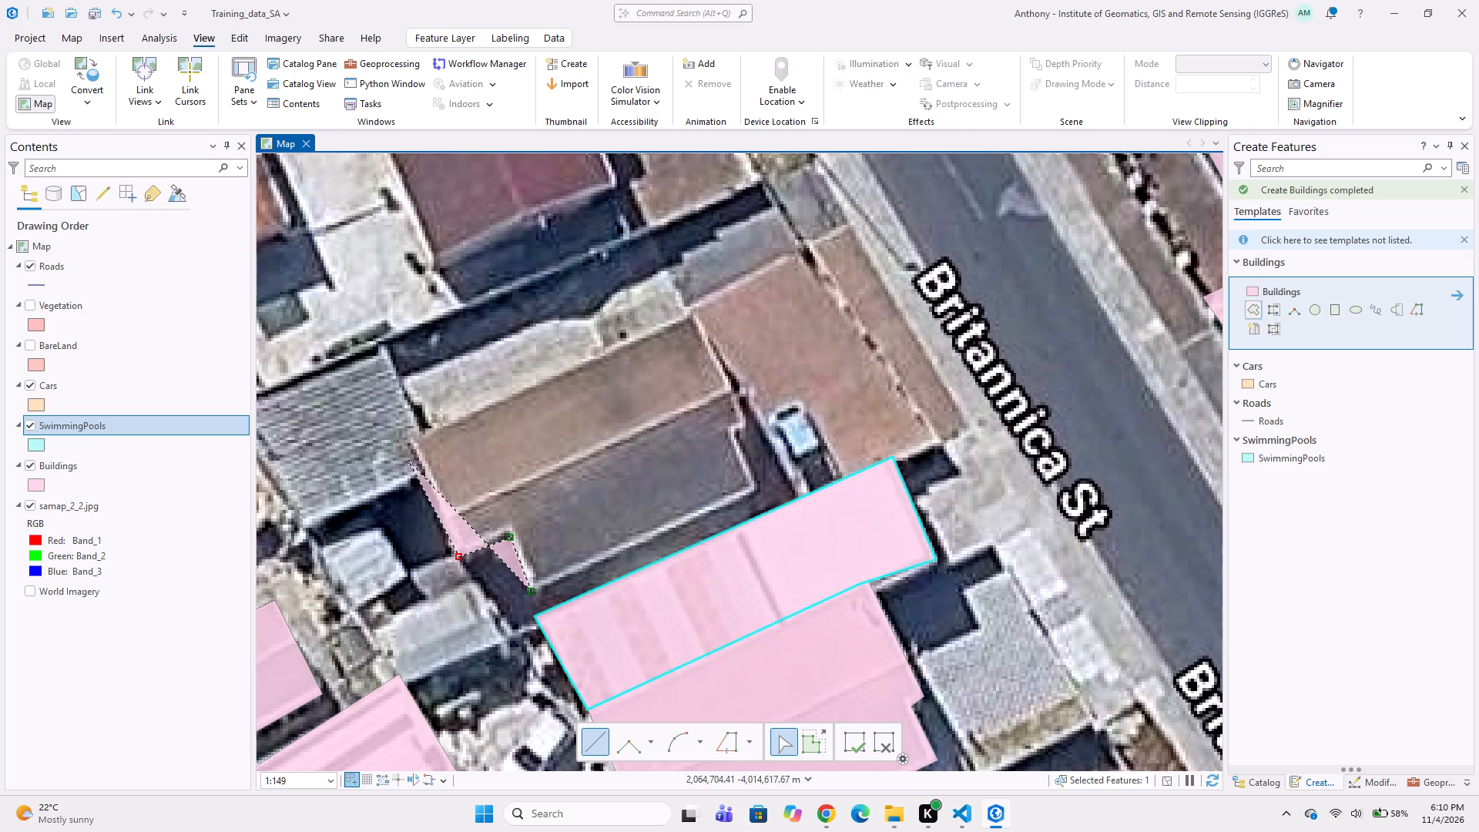
click(413, 441)
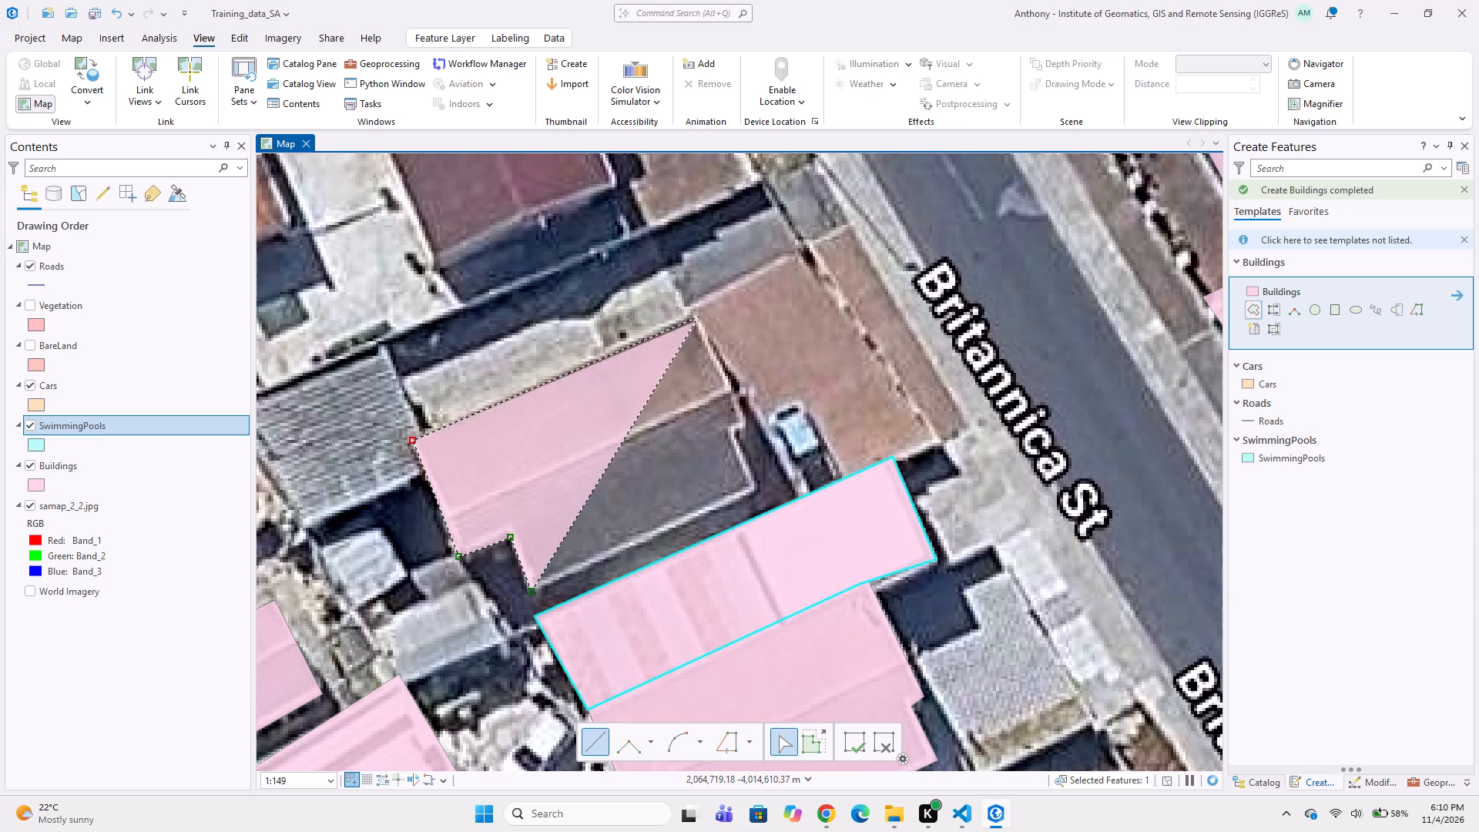
click(691, 306)
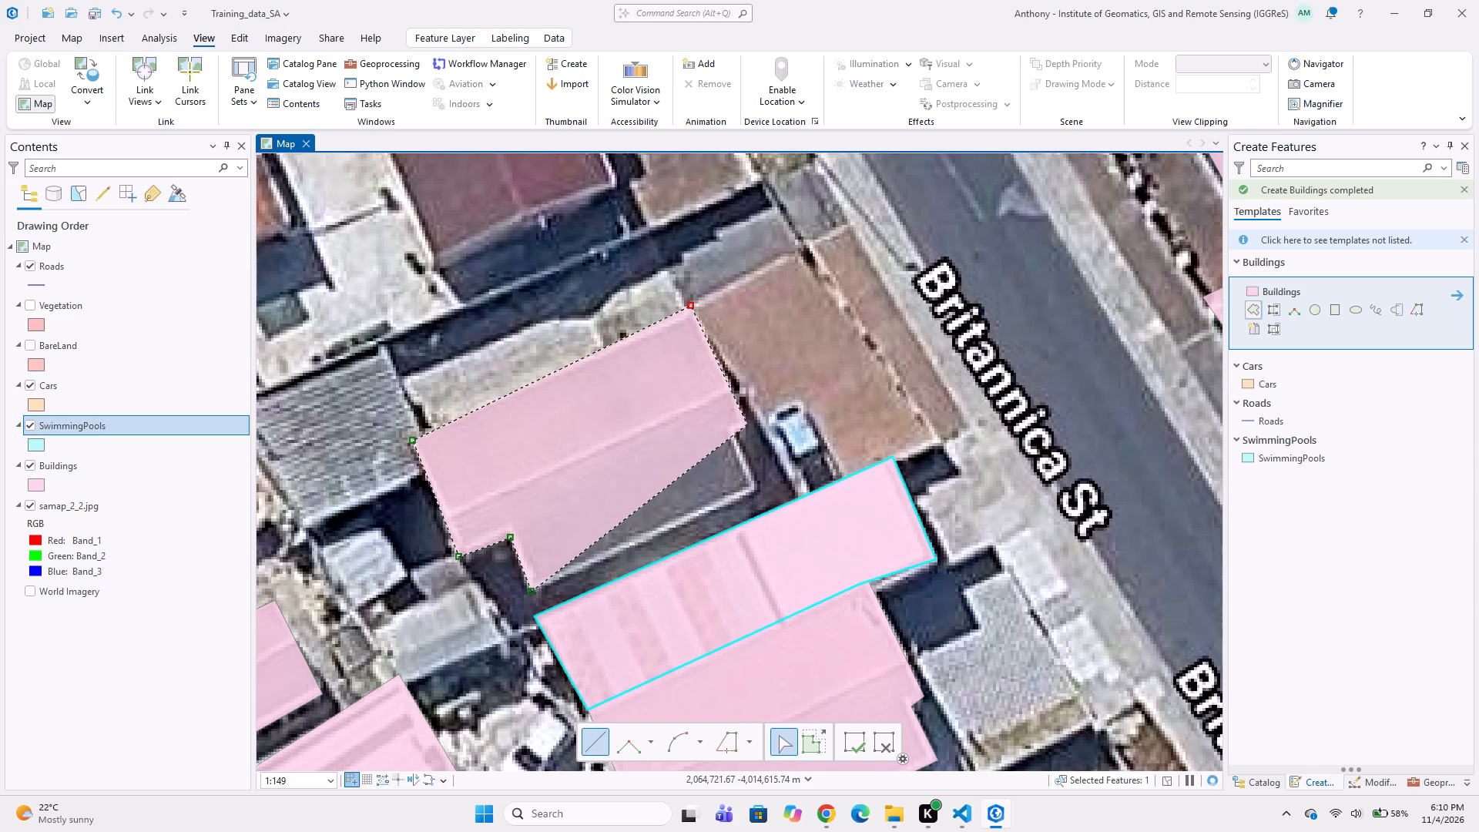
click(747, 424)
click(726, 428)
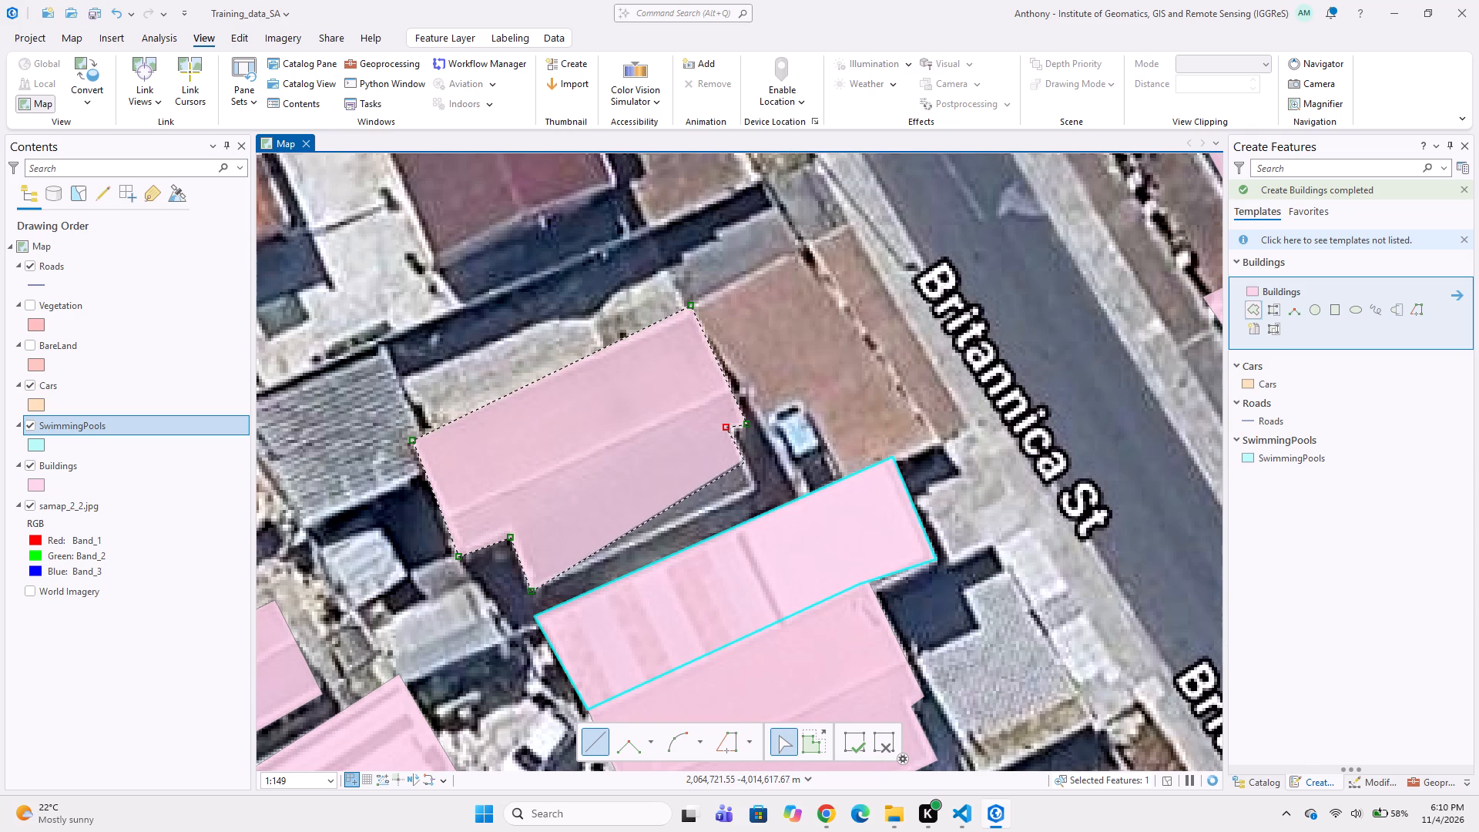
double_click(756, 489)
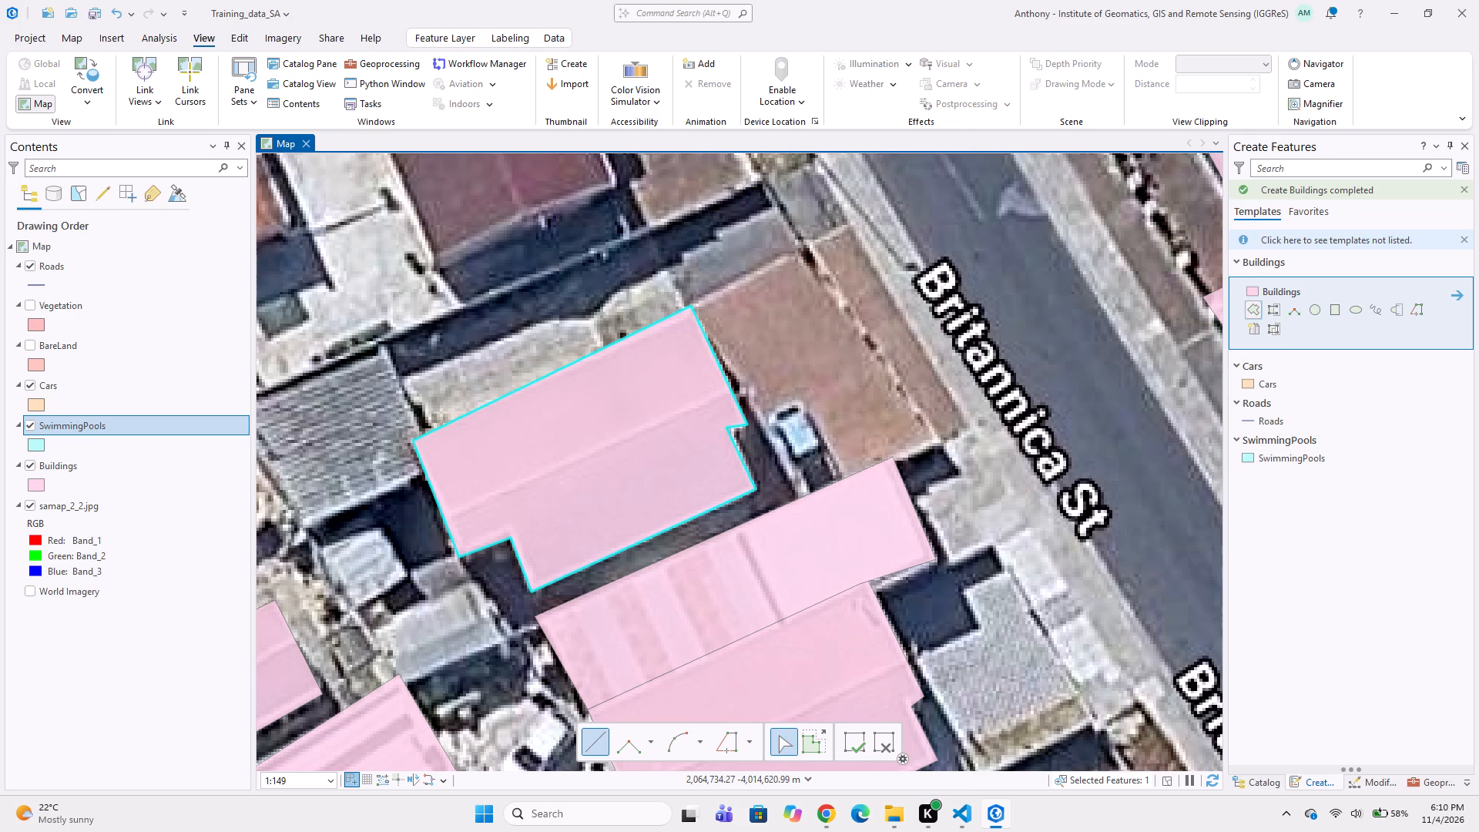
Digitize a Cars polygon around the light-blue vehicle parked between the gabled house and the brown paved yard beside Britannica St.
click(1279, 390)
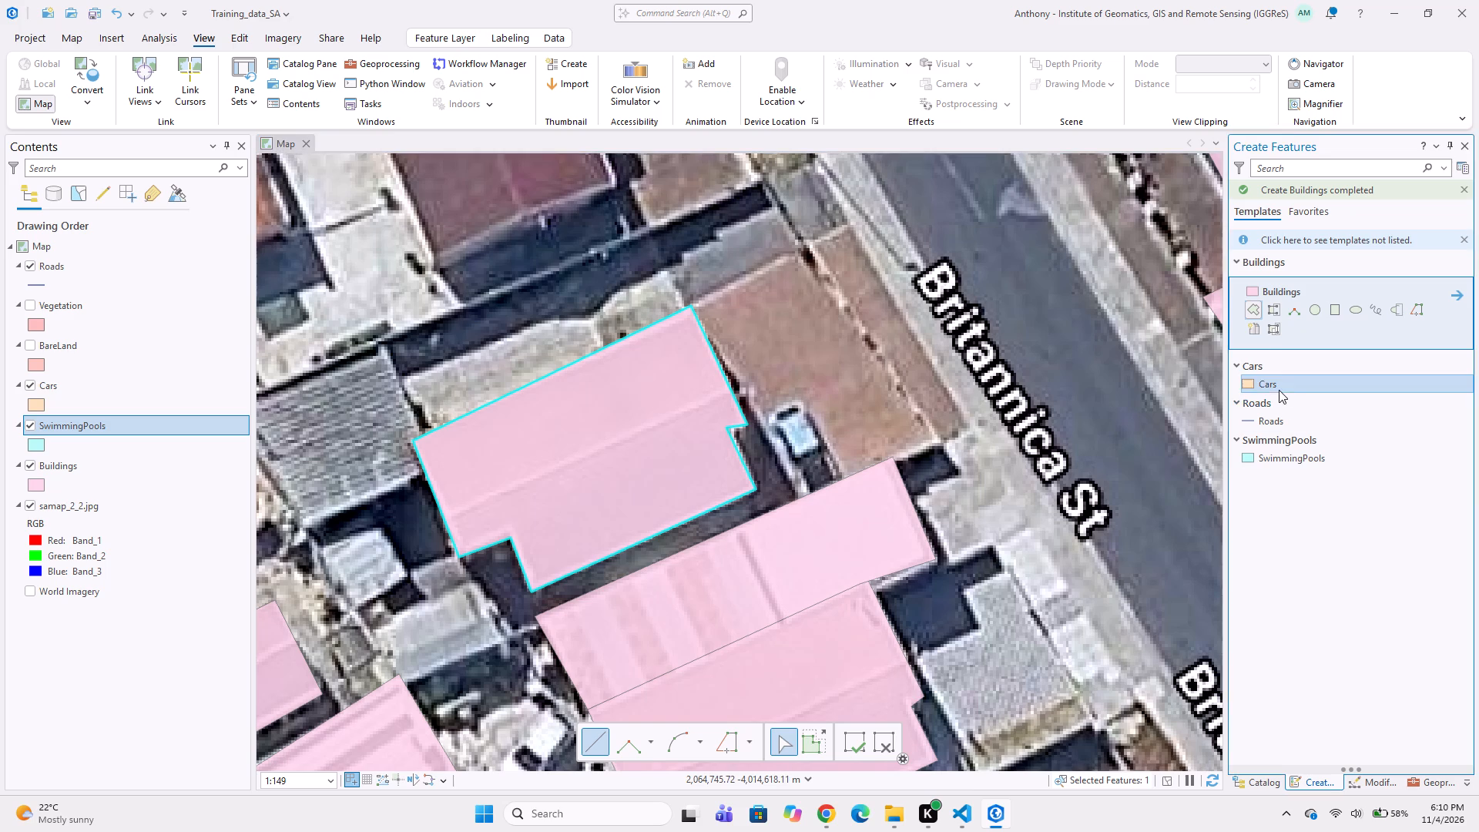
scroll(802, 444, up, 2)
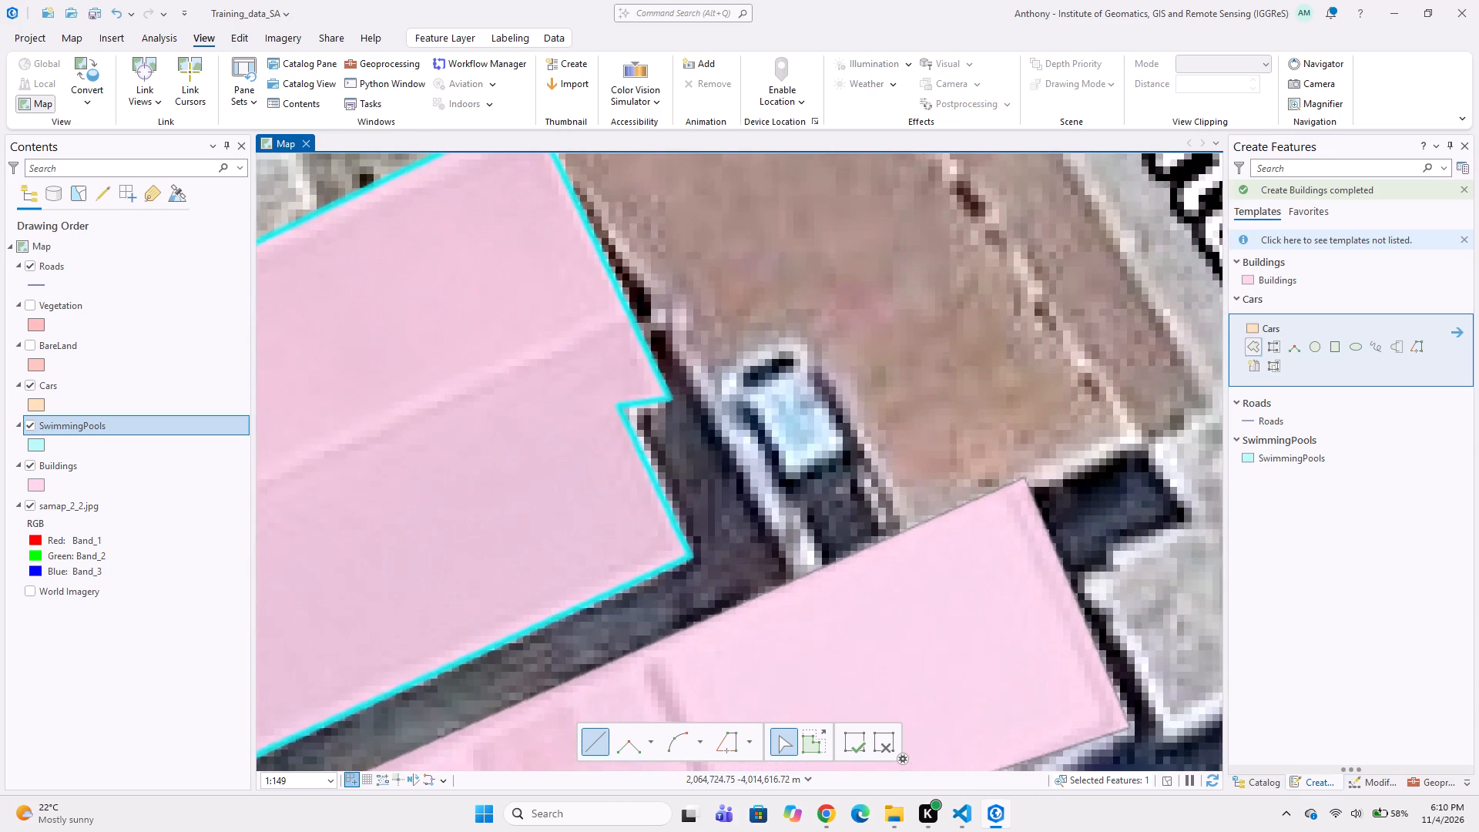
click(799, 322)
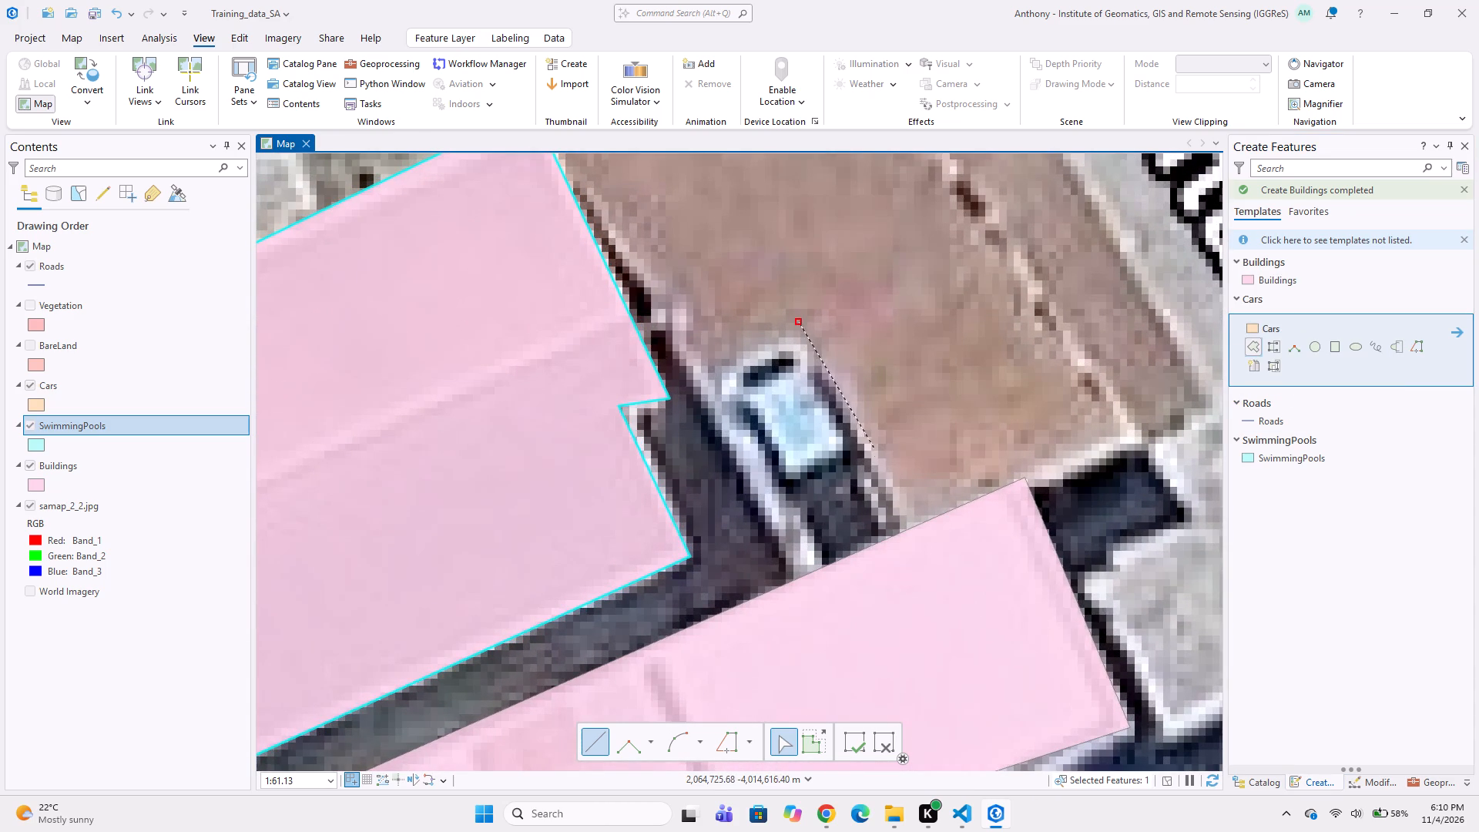
click(914, 529)
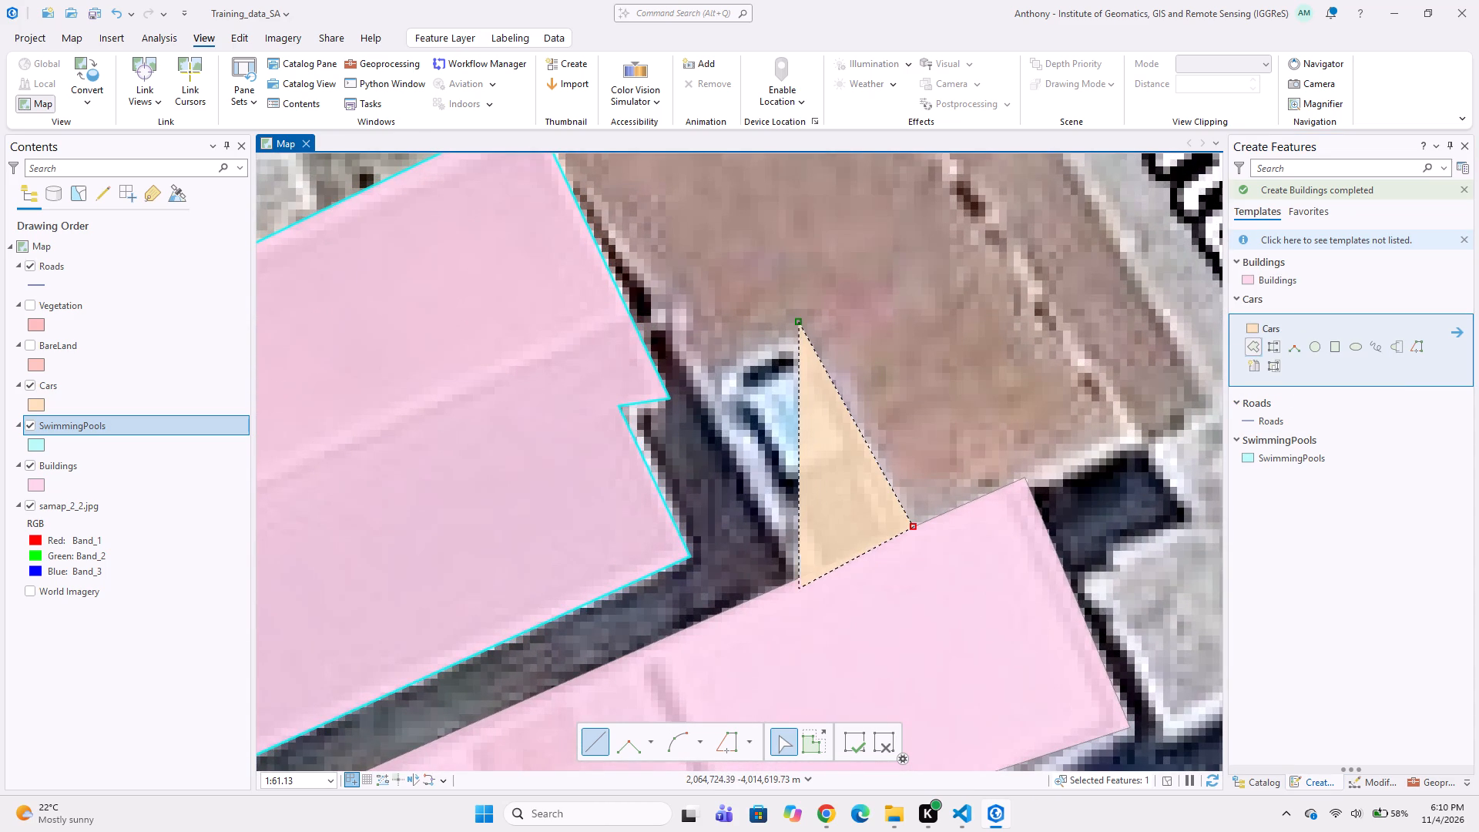
click(793, 586)
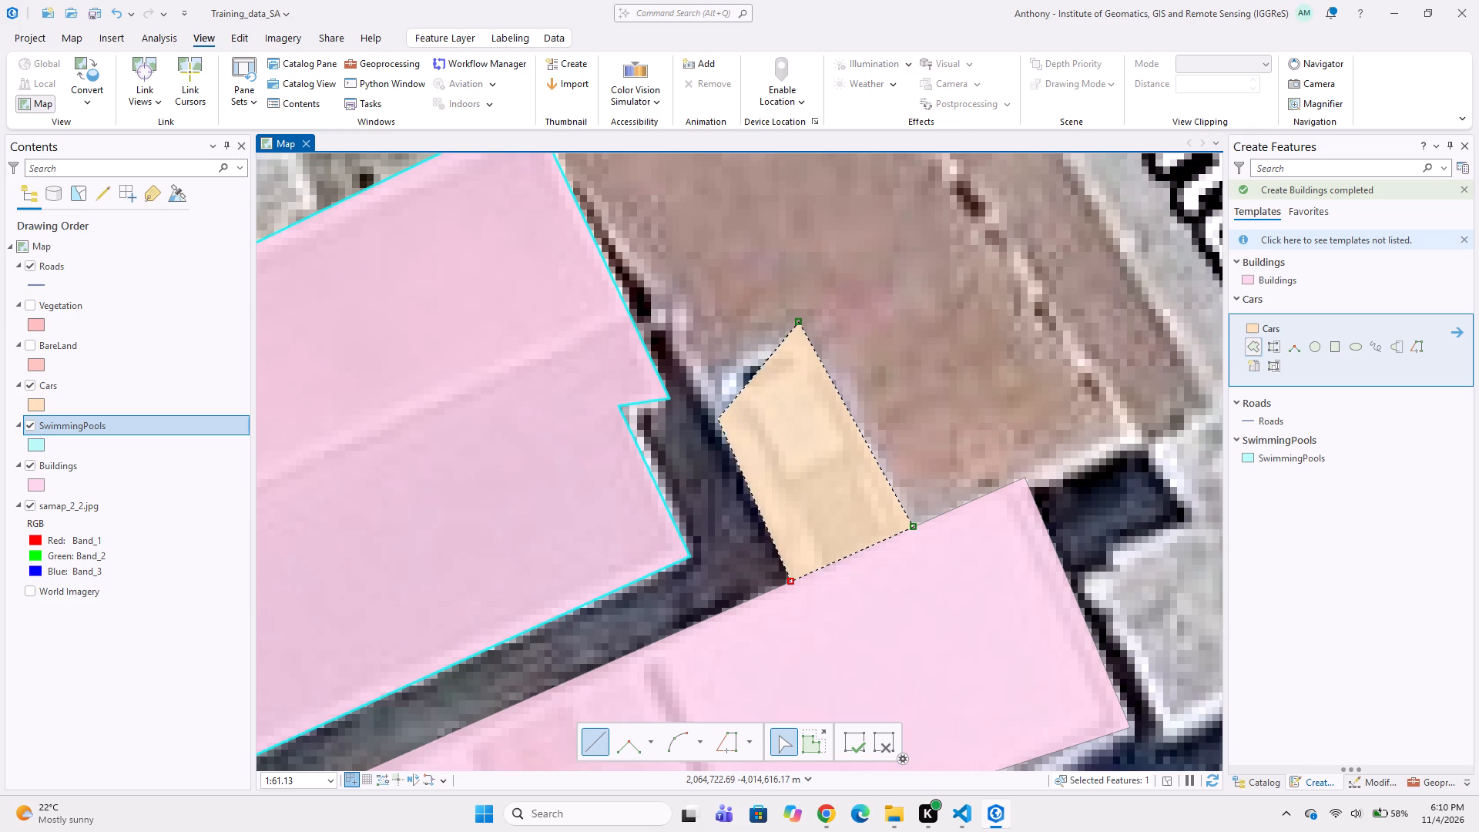
click(716, 419)
drag(707, 387, 705, 379)
click(715, 360)
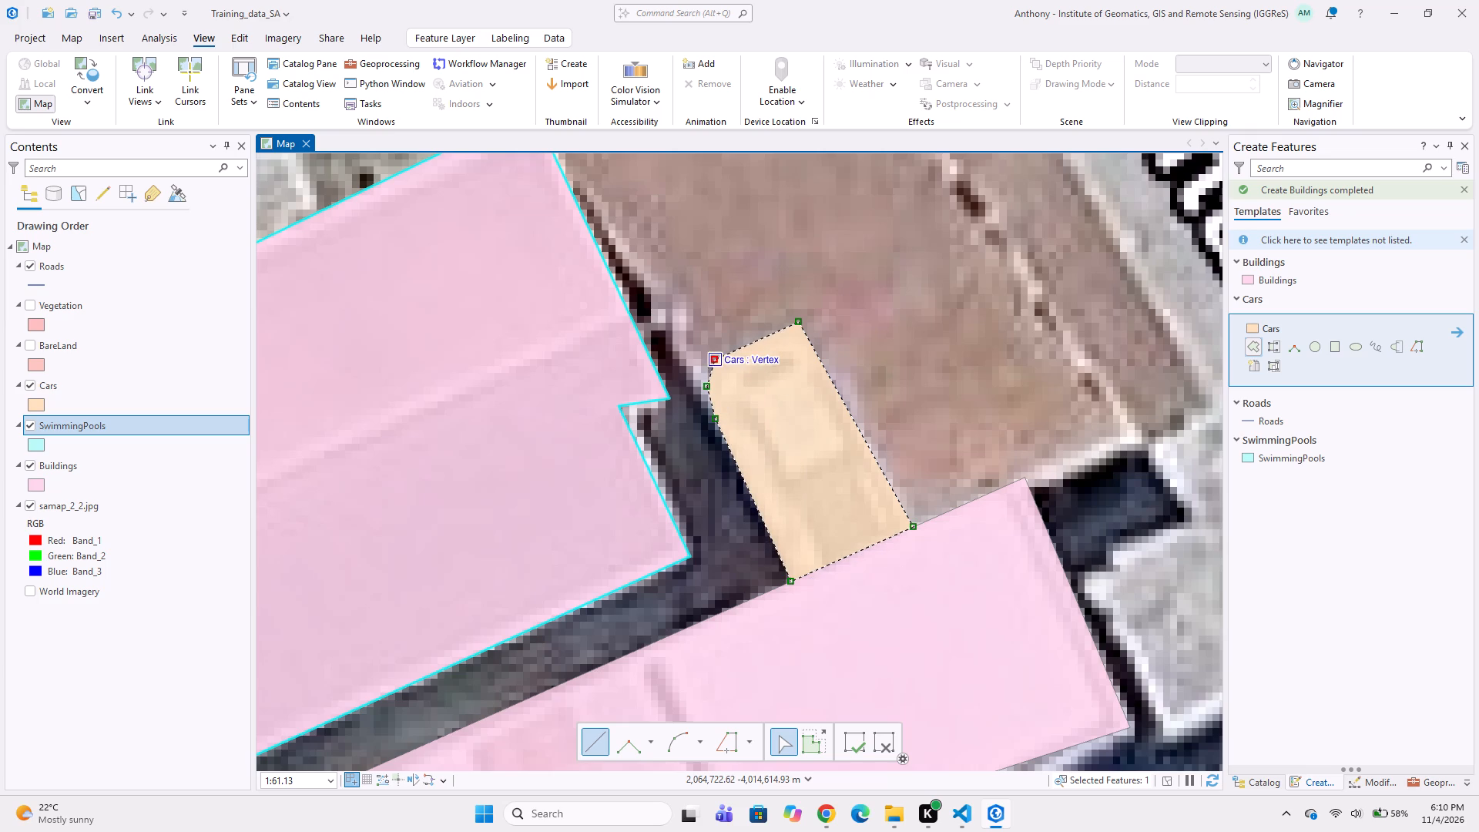
double_click(736, 349)
Digitize a Cars polygon around the white car parked in the yard just west of the brown-roofed house near the striped roof.
scroll(745, 475, down, 3)
middle_drag(742, 527, 753, 487)
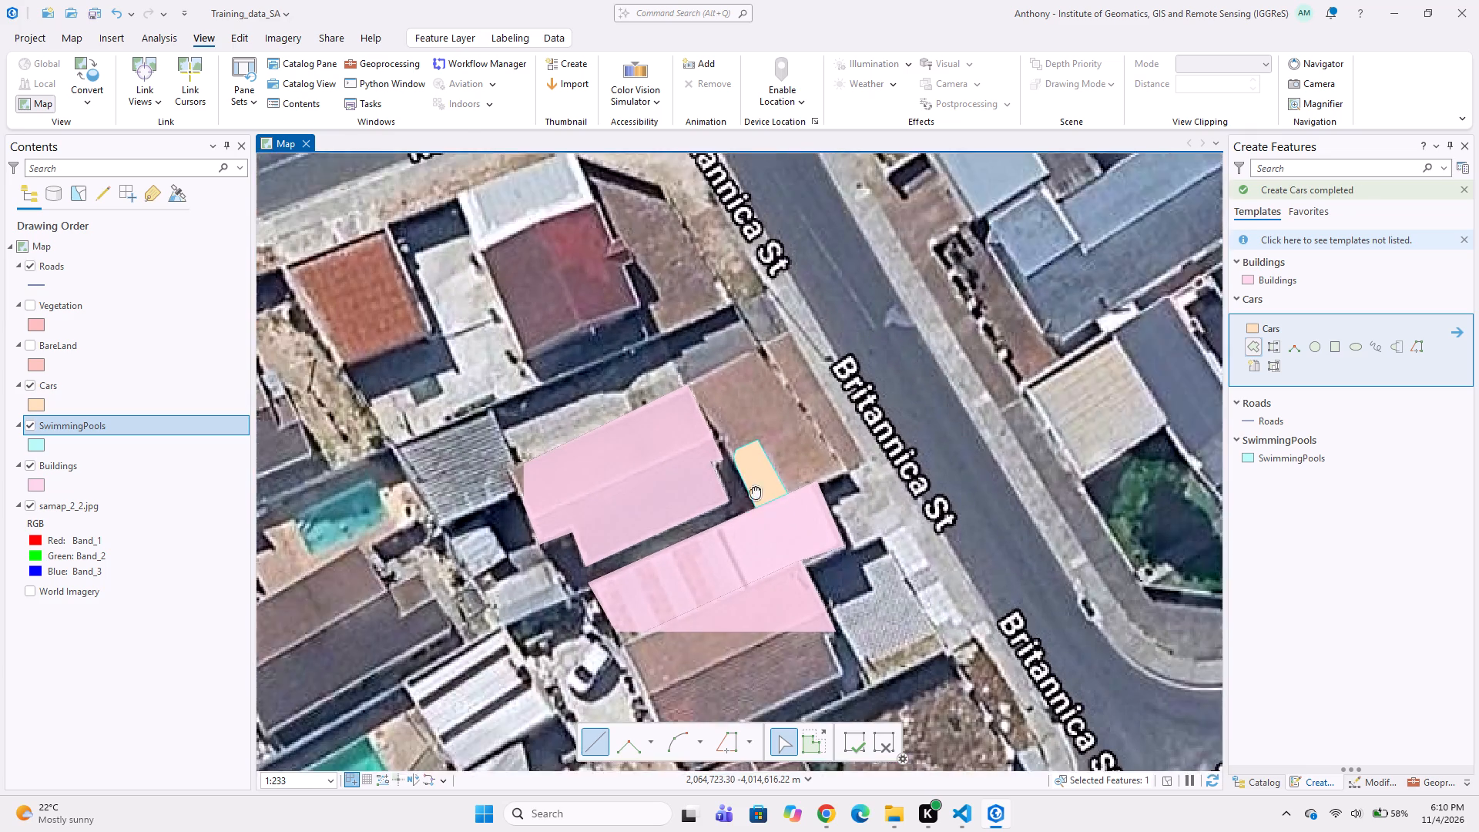
middle_drag(753, 487, 785, 422)
scroll(672, 565, up, 1)
scroll(594, 552, up, 1)
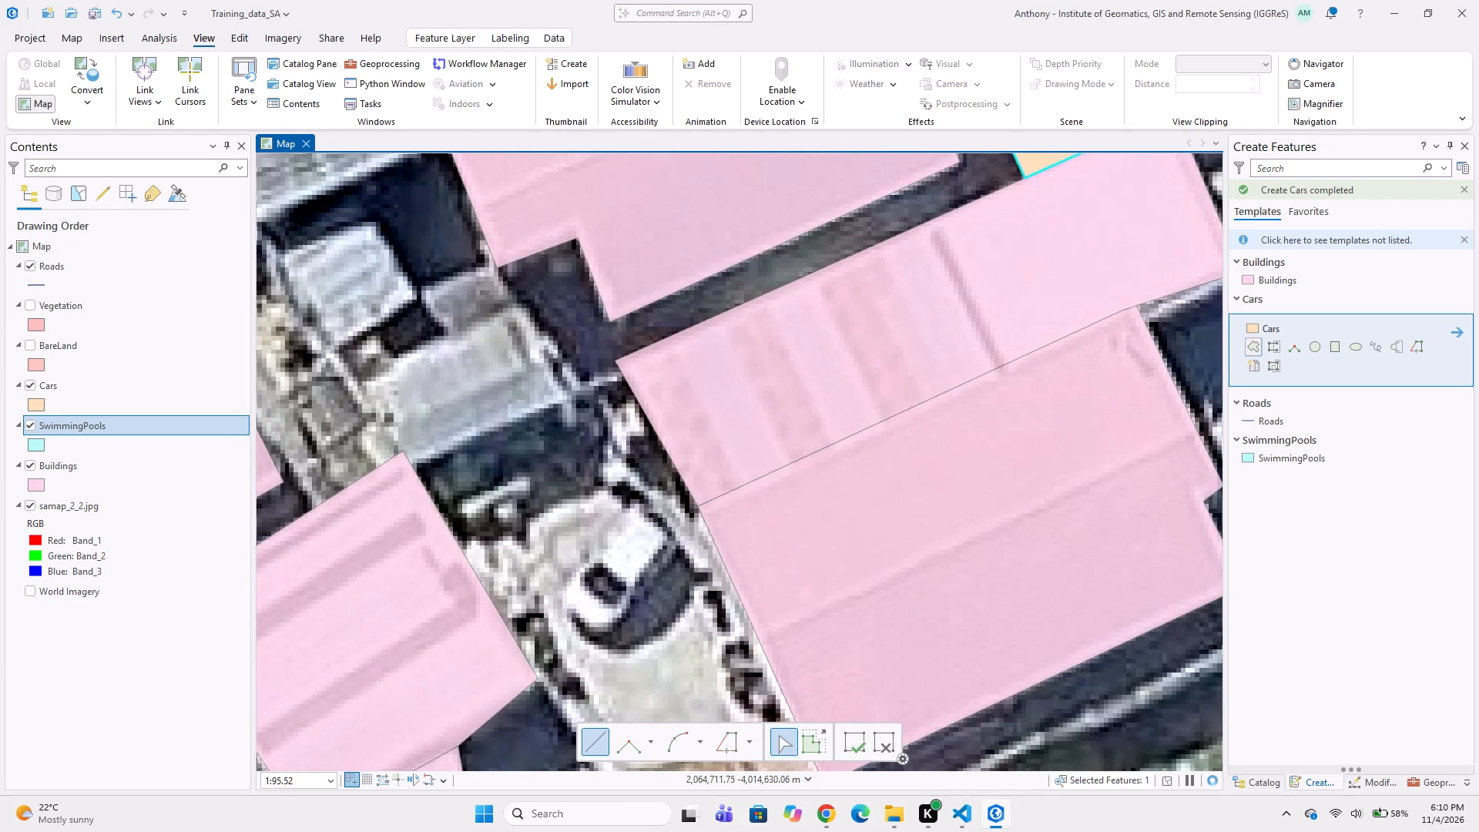
click(642, 484)
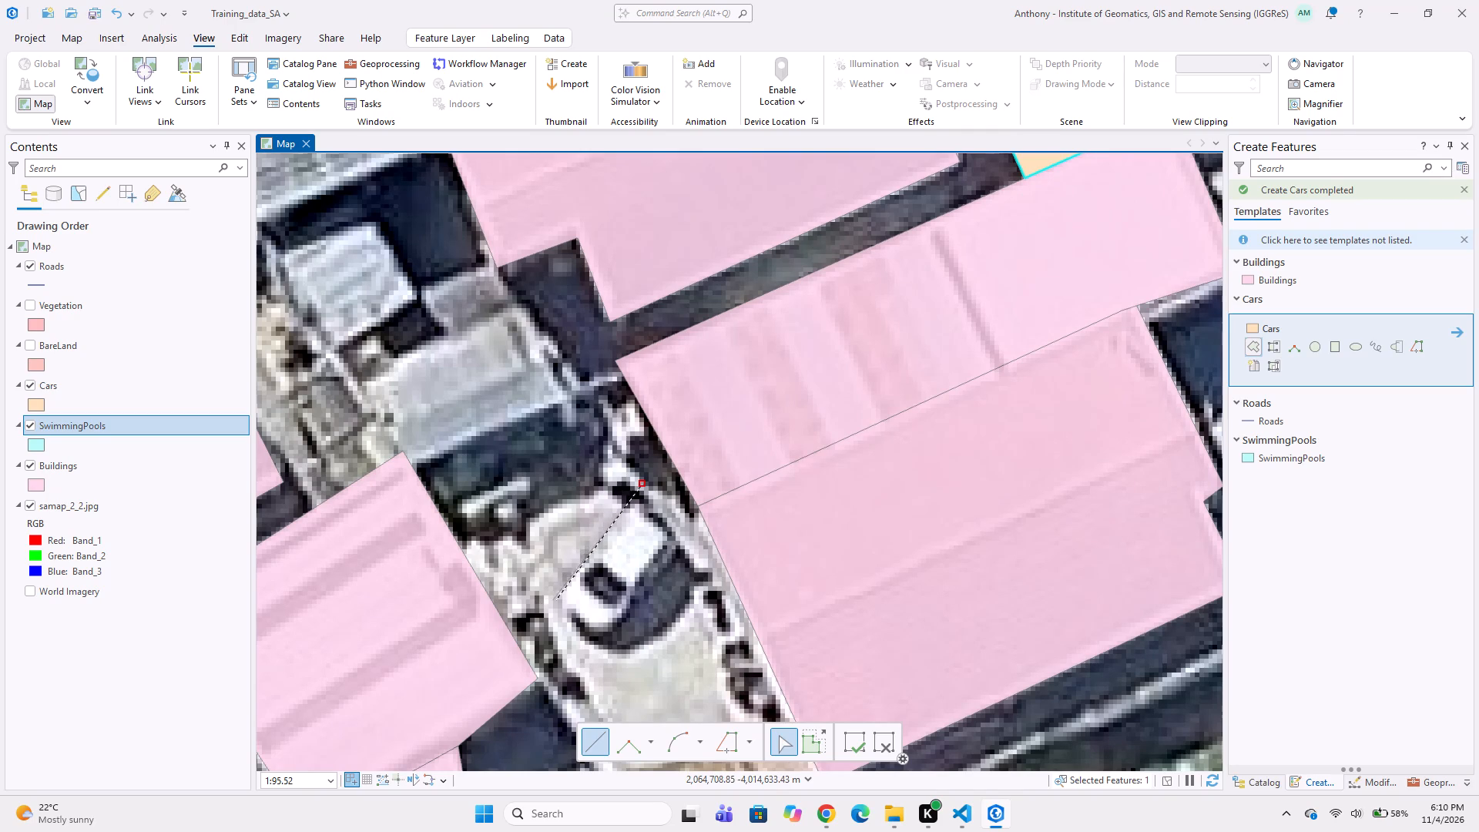
click(556, 600)
click(578, 632)
click(596, 646)
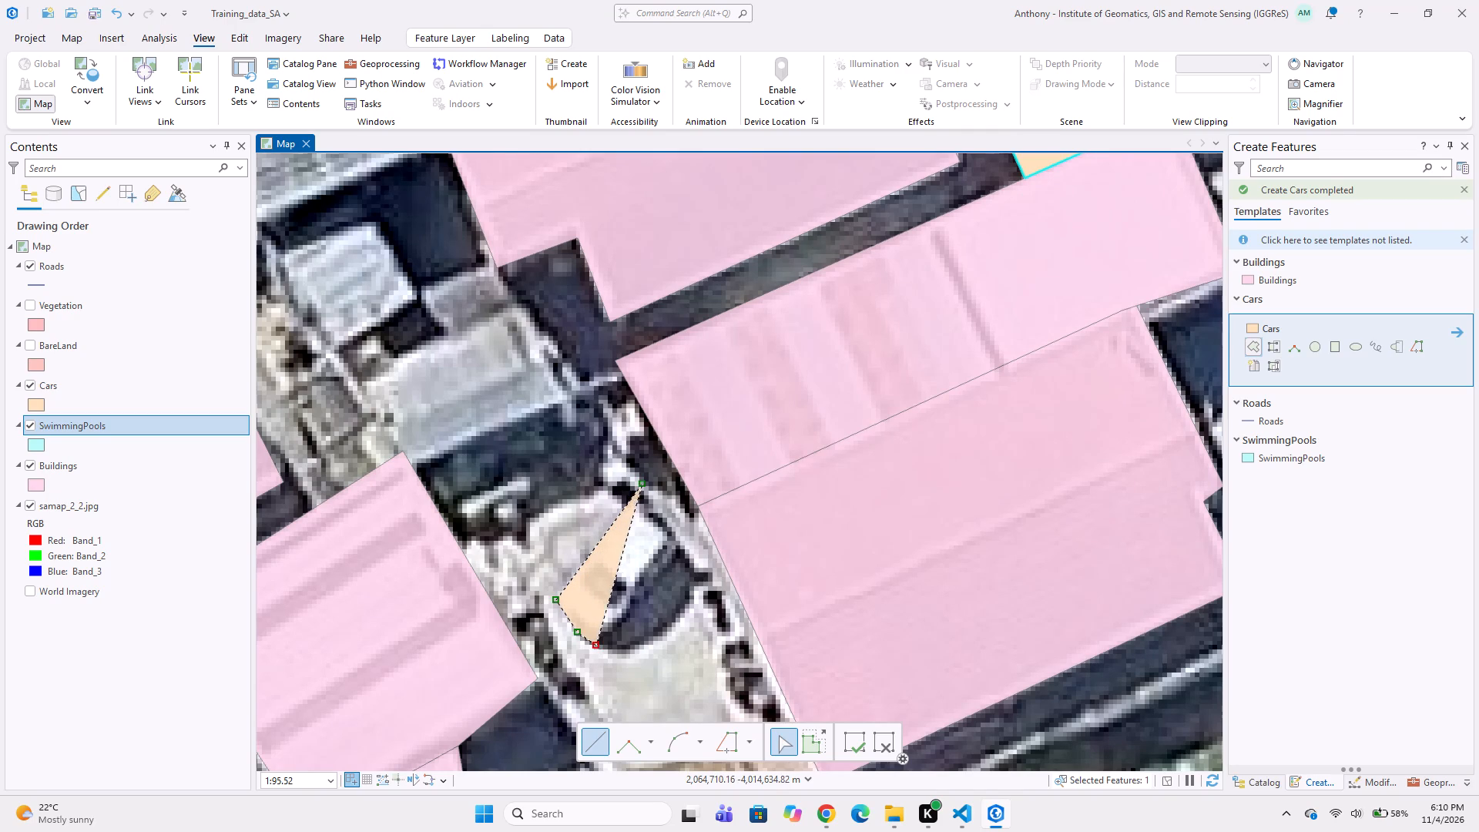
click(618, 632)
double_click(686, 543)
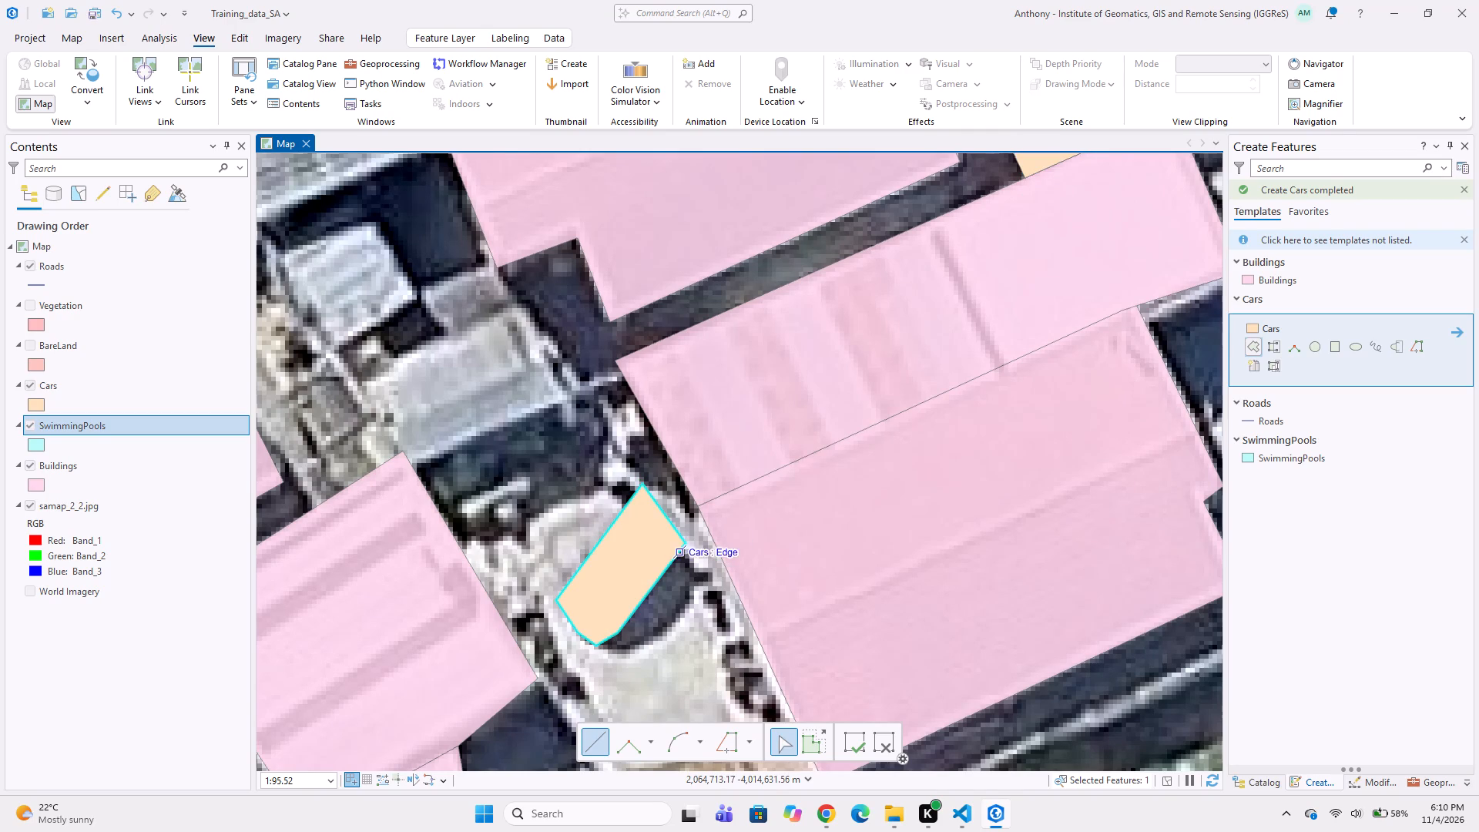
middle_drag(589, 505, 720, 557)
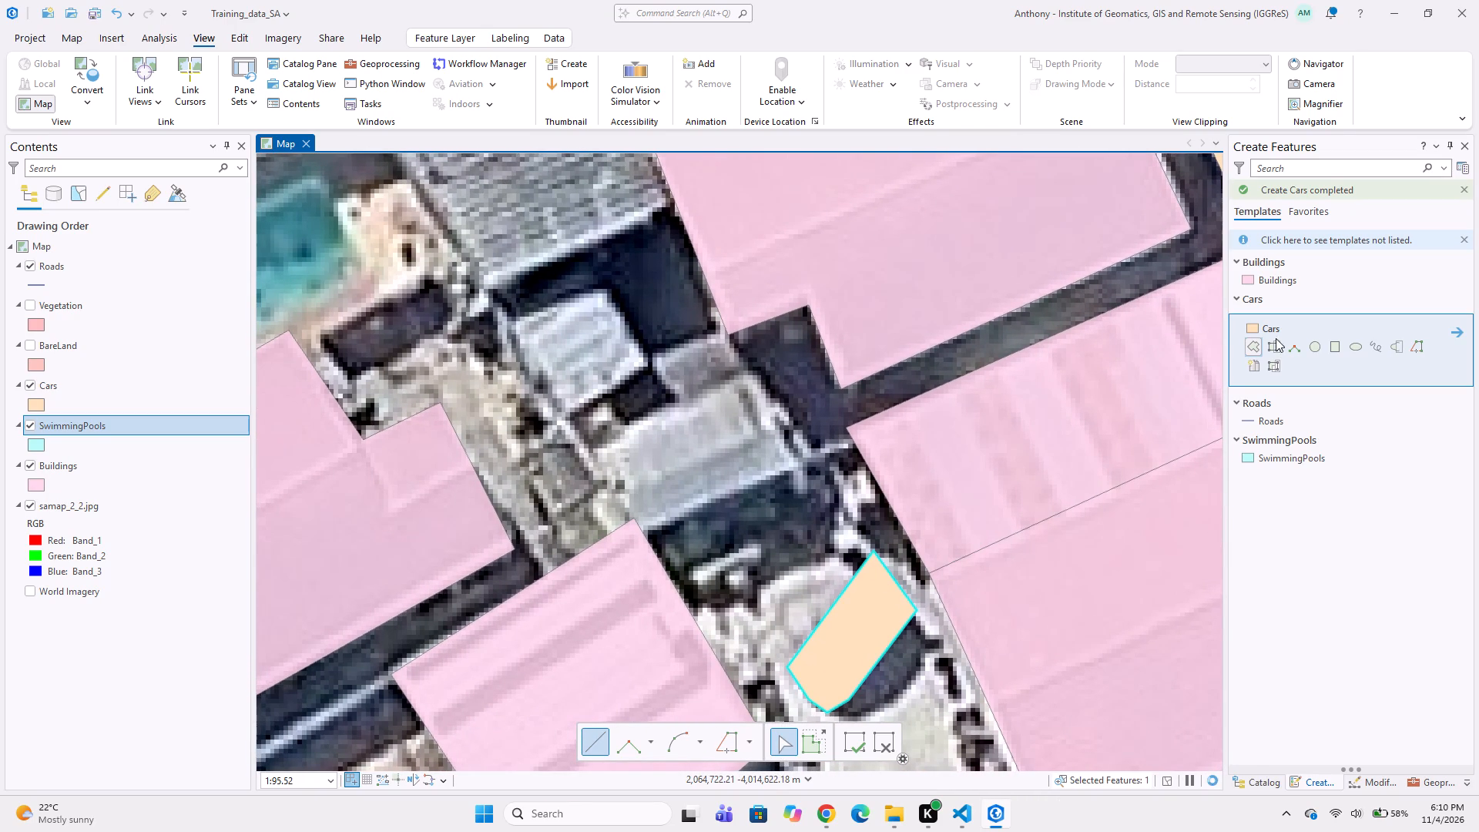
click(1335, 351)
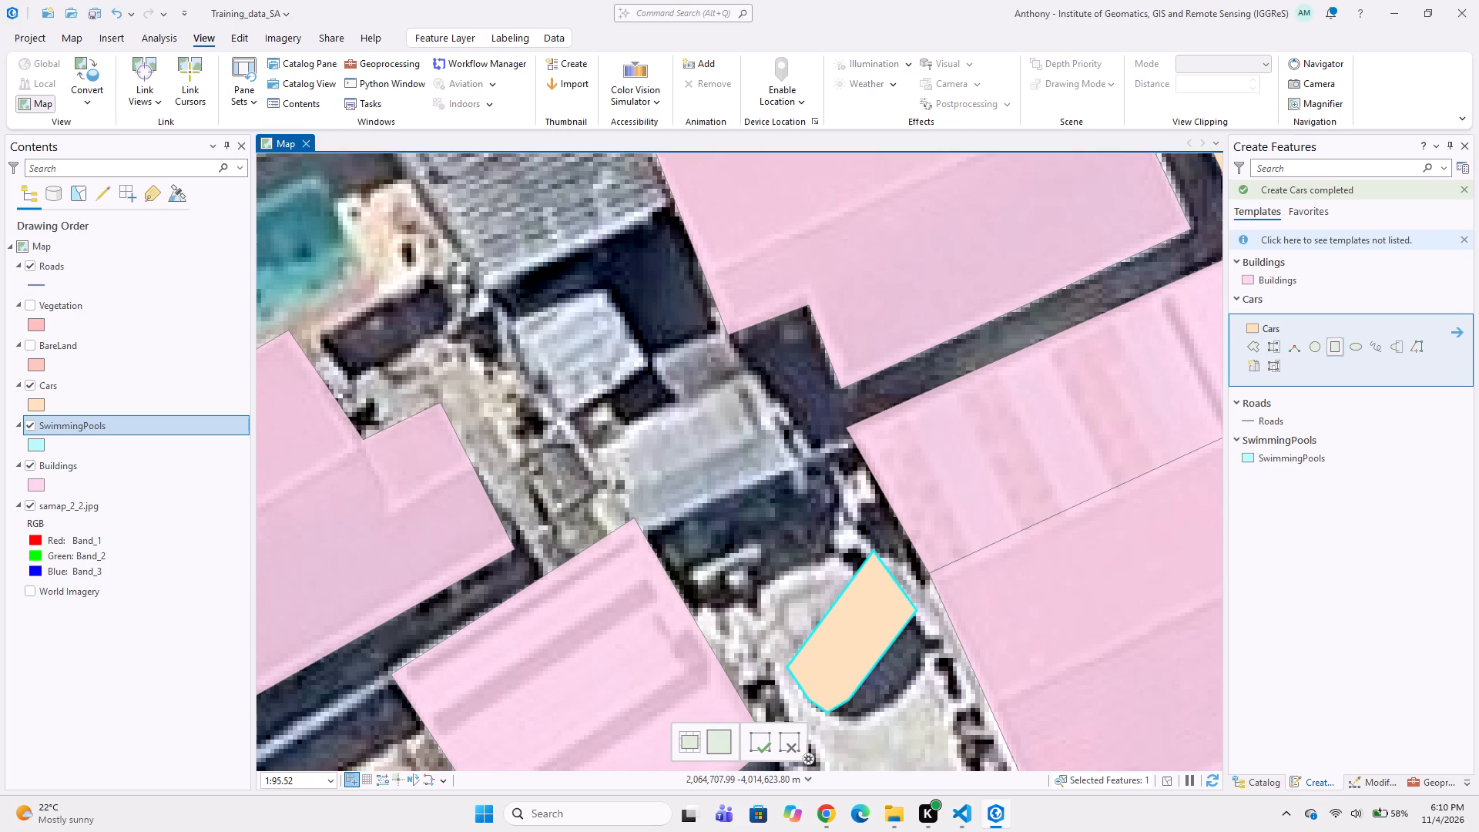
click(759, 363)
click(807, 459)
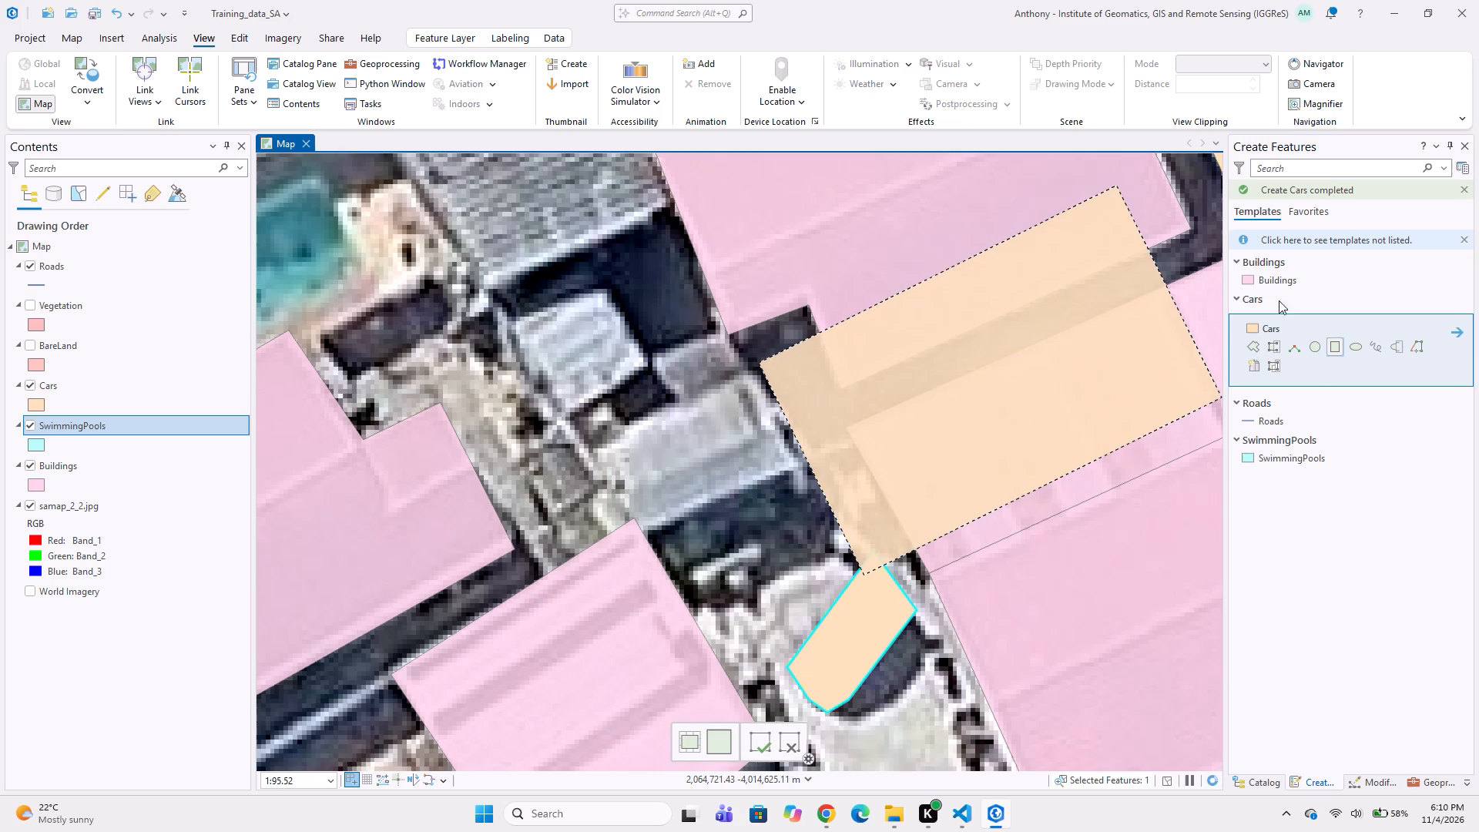
Digitize a Buildings polygon around the grey-roofed outbuilding north of the white car, extending east to the neighbouring house polygons.
click(1279, 277)
click(775, 354)
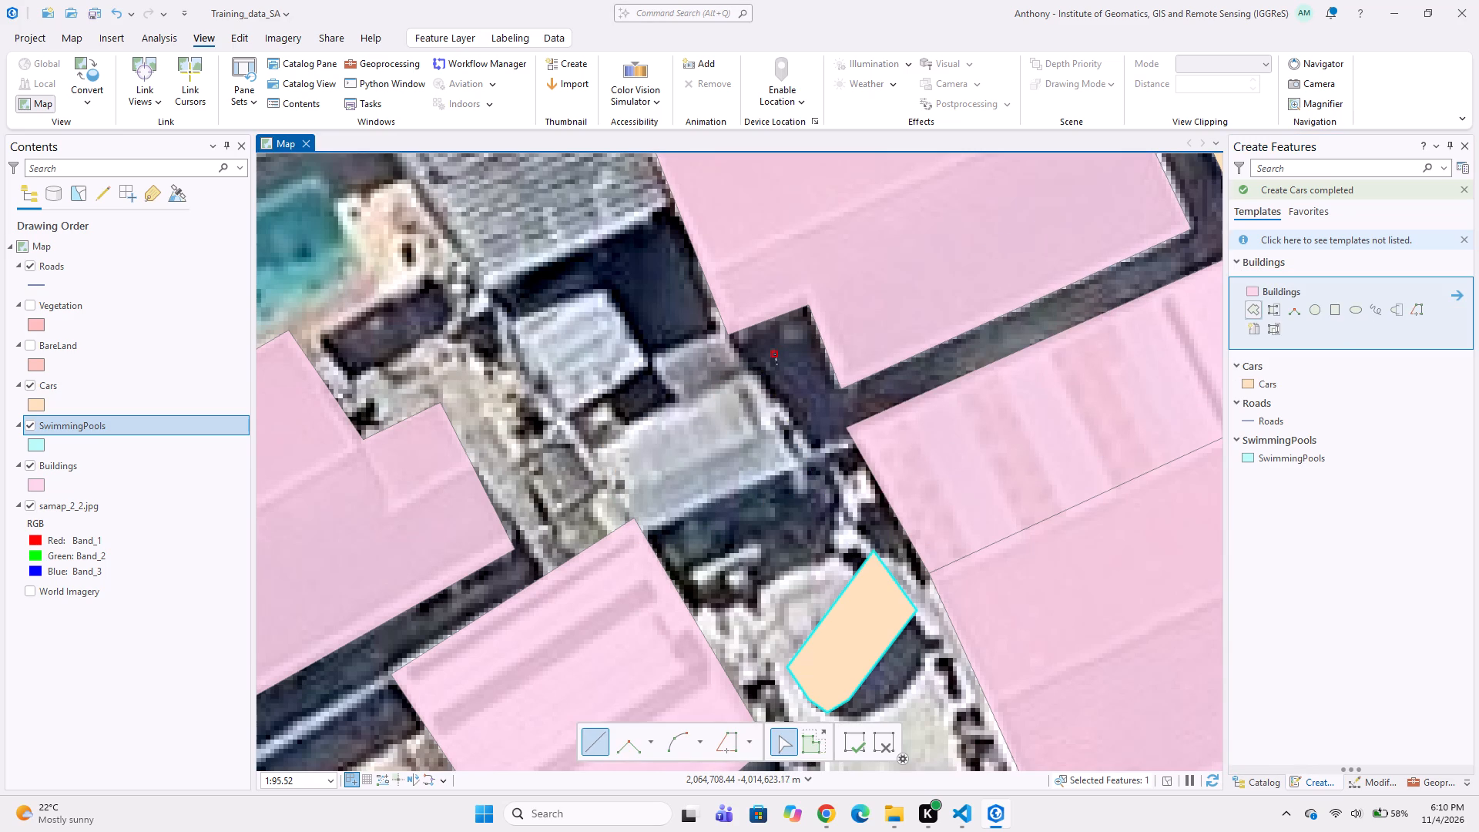
click(823, 335)
click(844, 387)
click(850, 430)
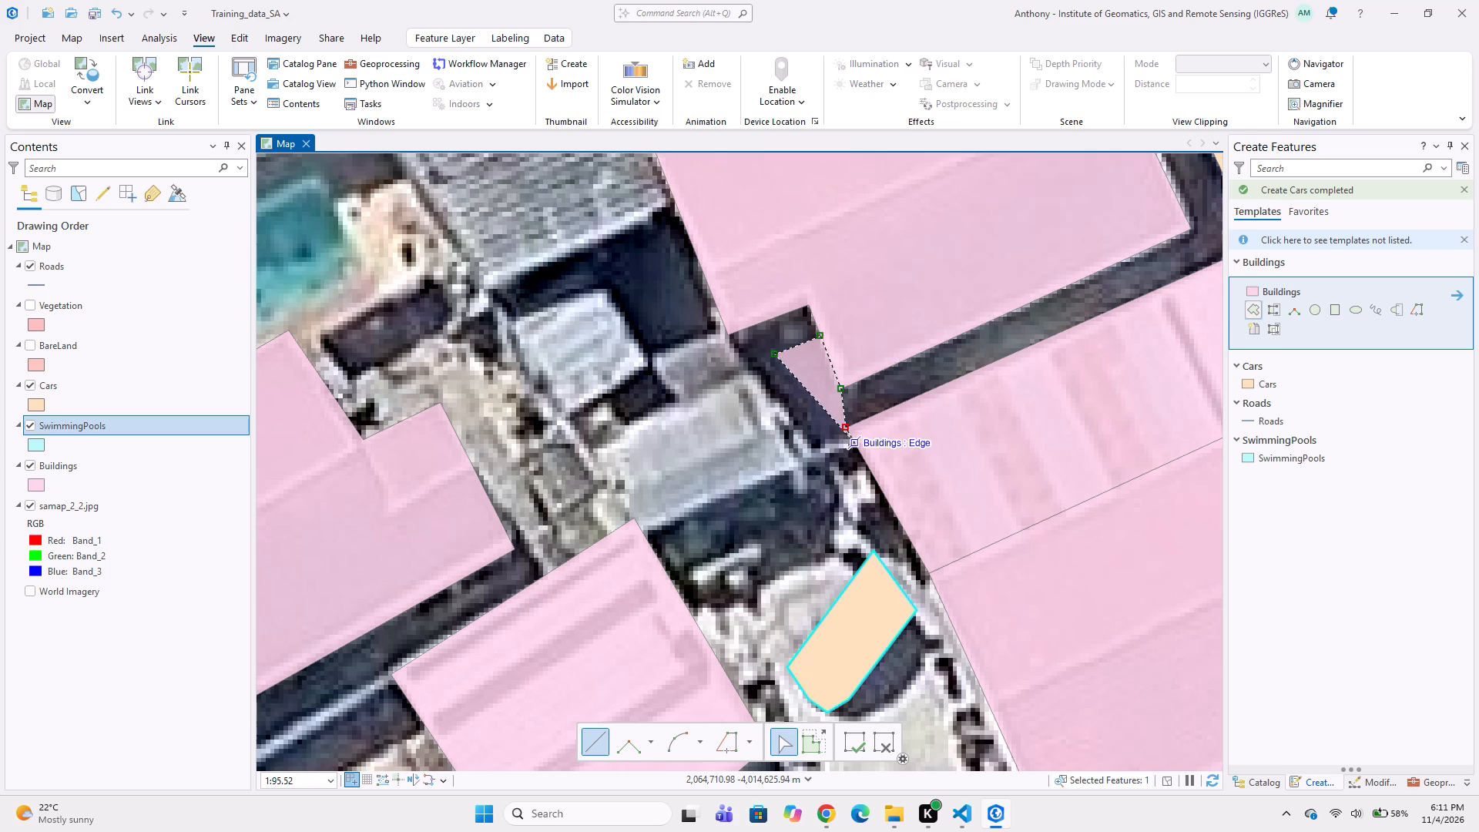
click(858, 441)
click(648, 529)
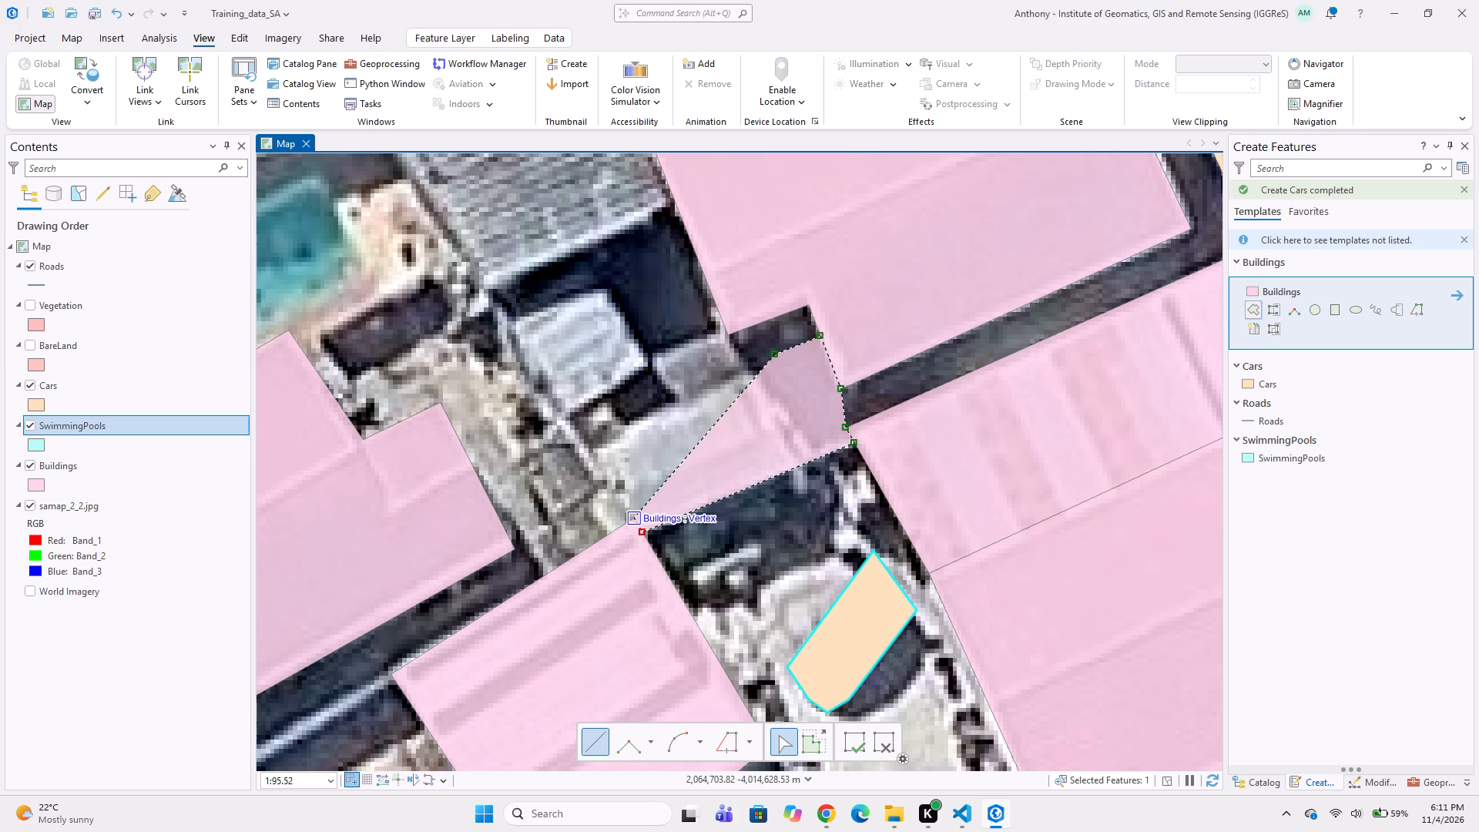
click(635, 522)
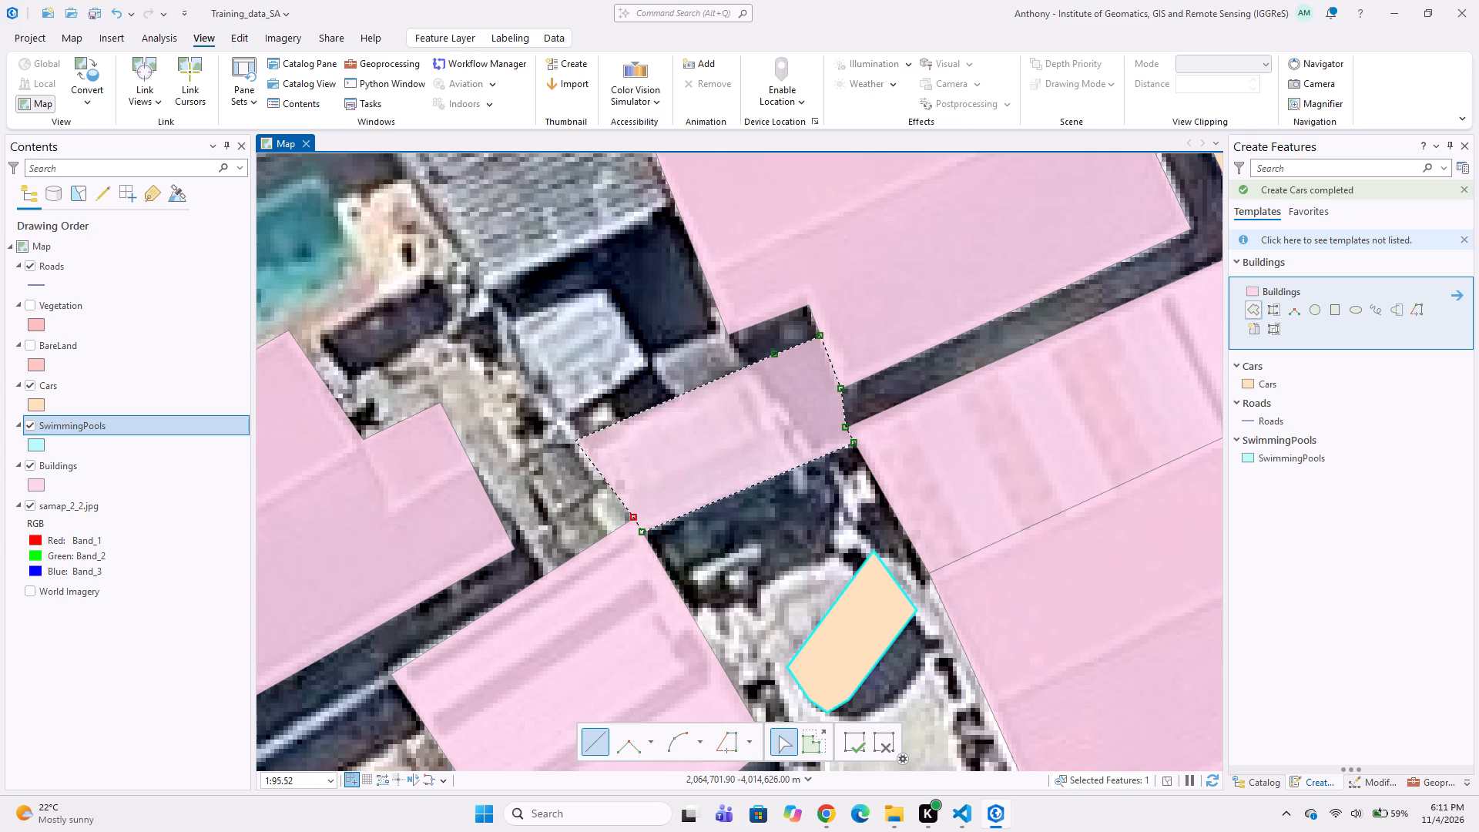
double_click(572, 448)
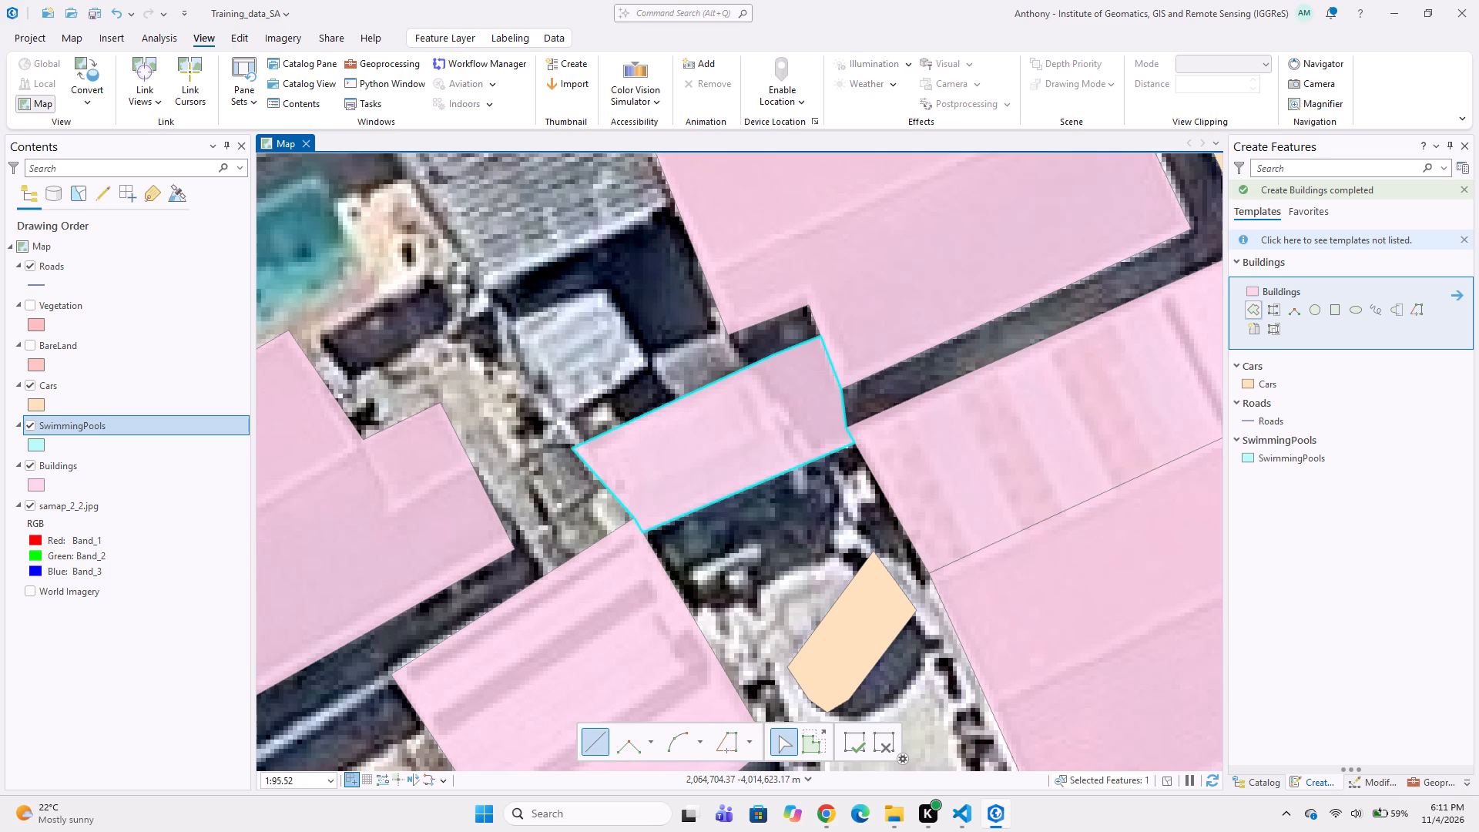
Digitize a Buildings polygon around the small grey roof between the white square roof and the outbuilding polygon, meeting the neighbouring house's edge.
click(646, 360)
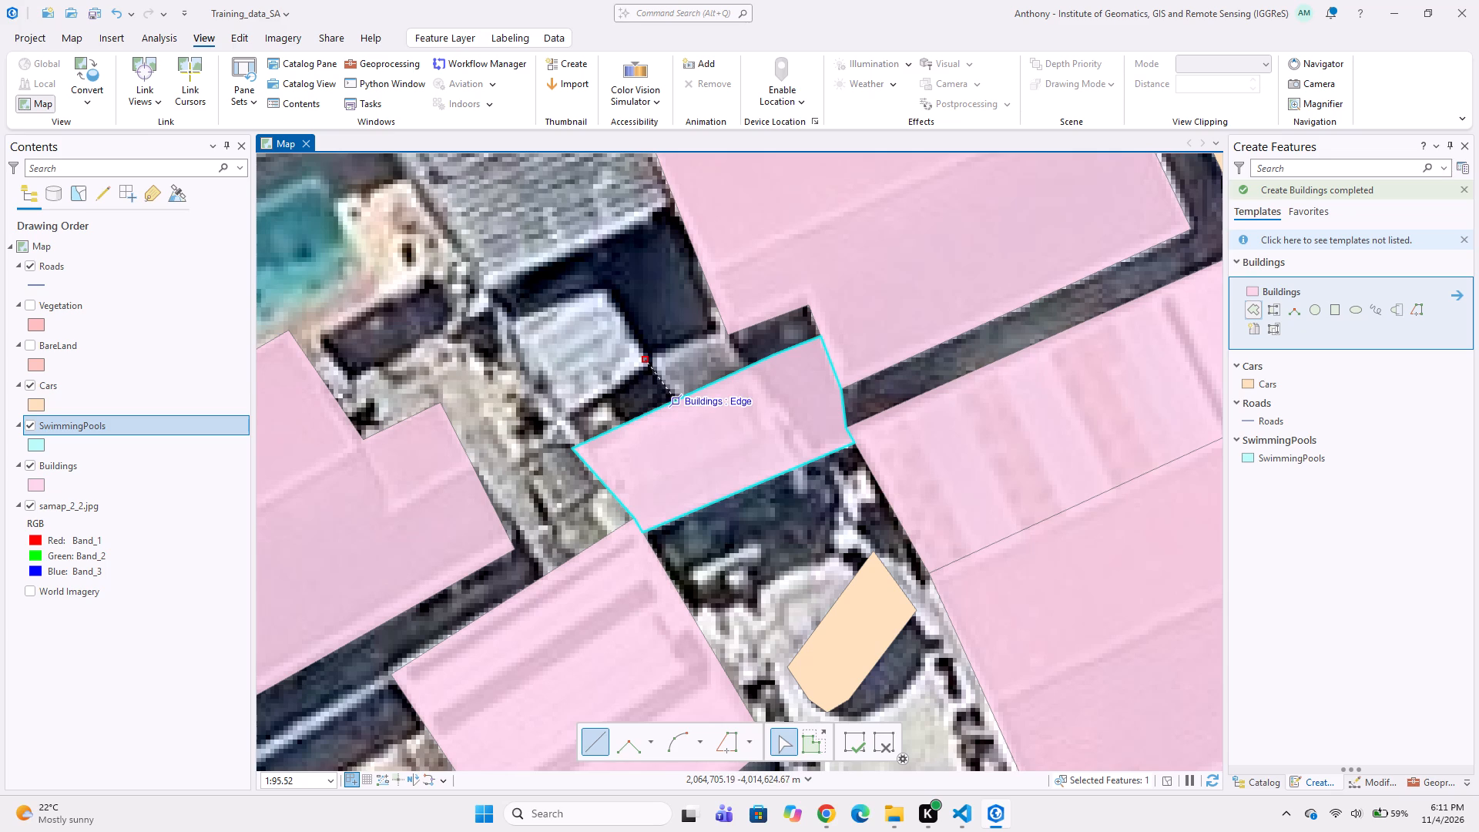
click(677, 403)
click(745, 363)
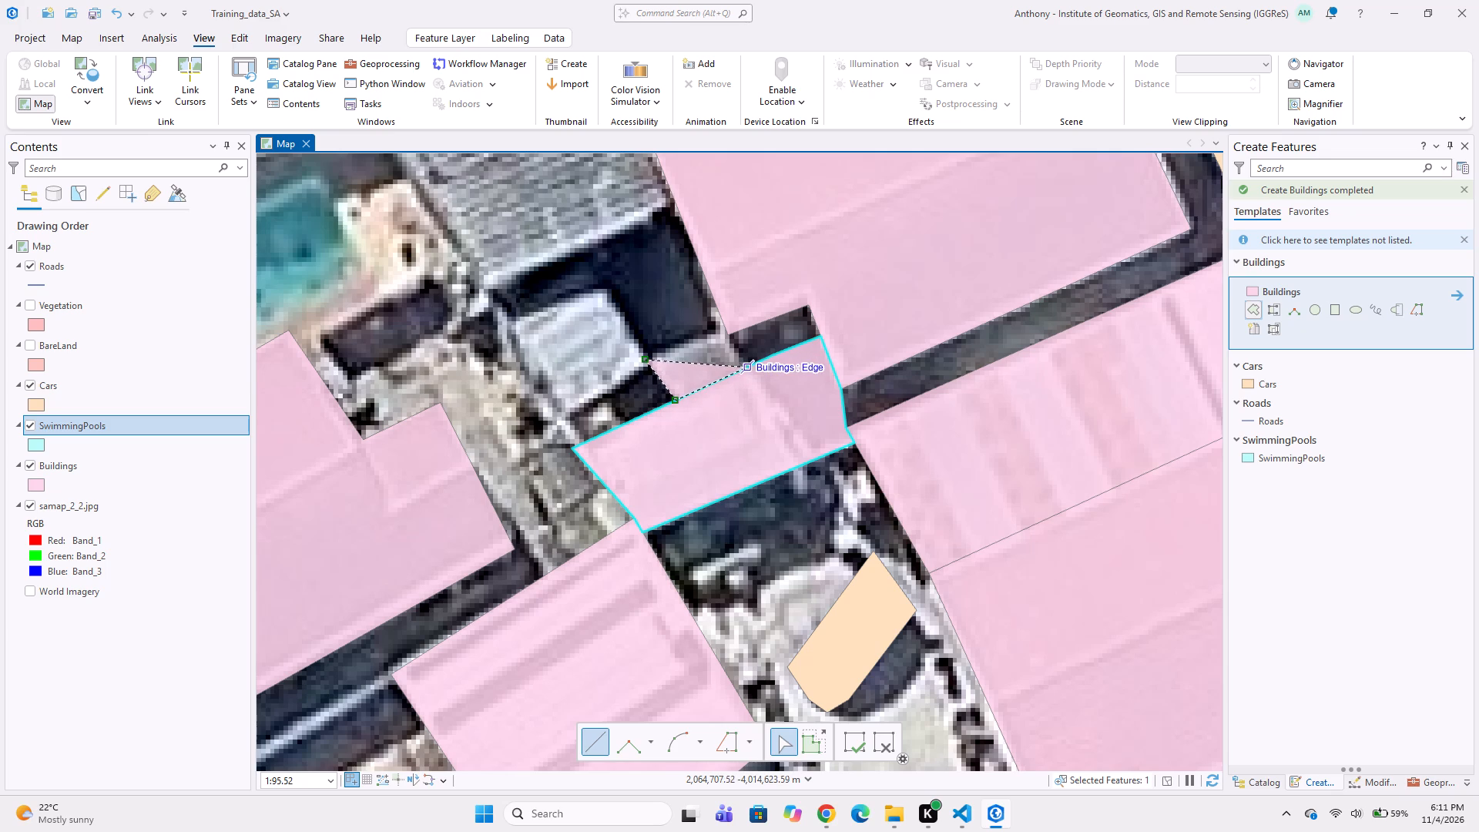
click(729, 338)
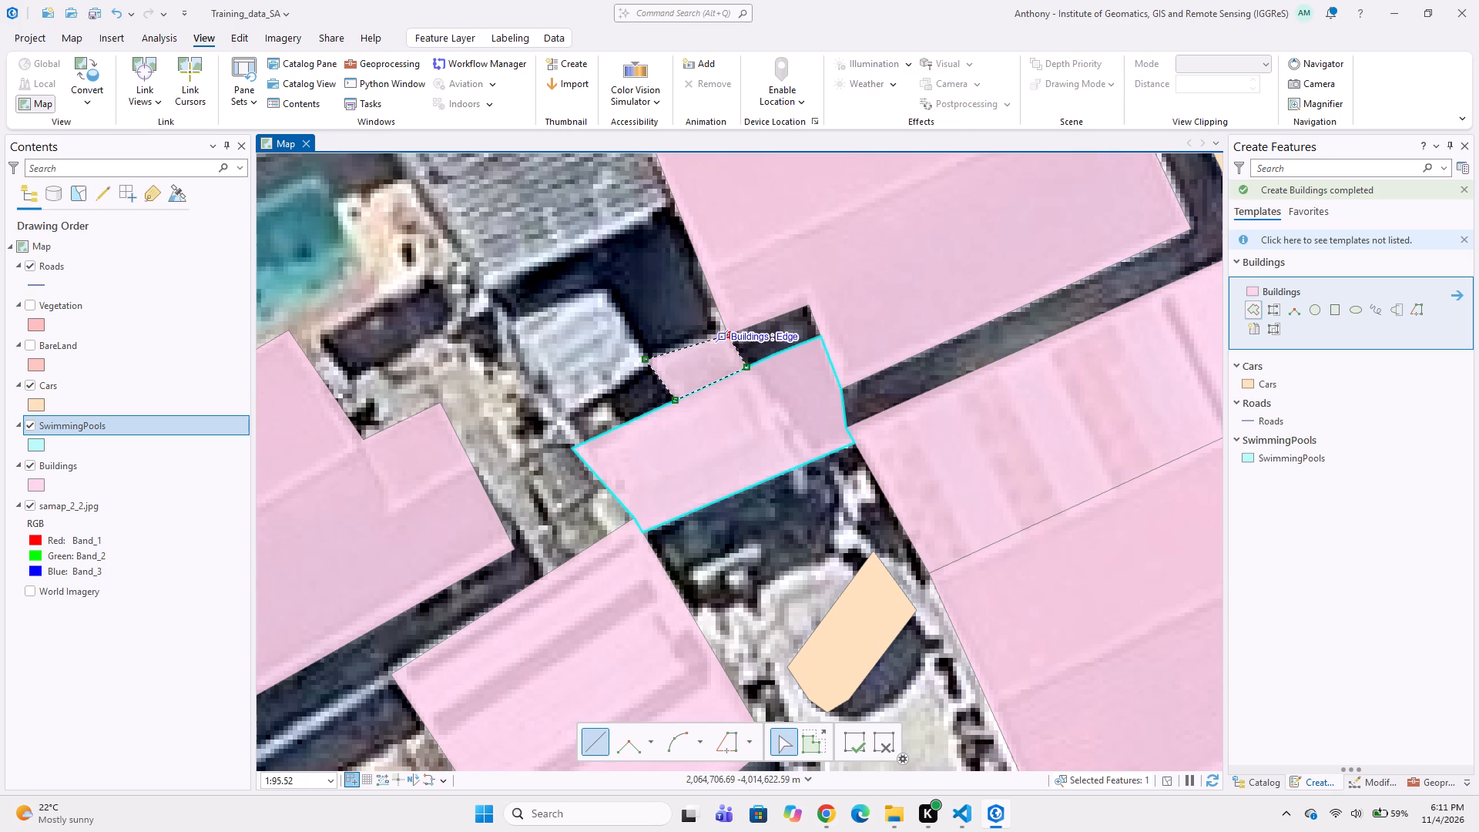
scroll(723, 330, up, 1)
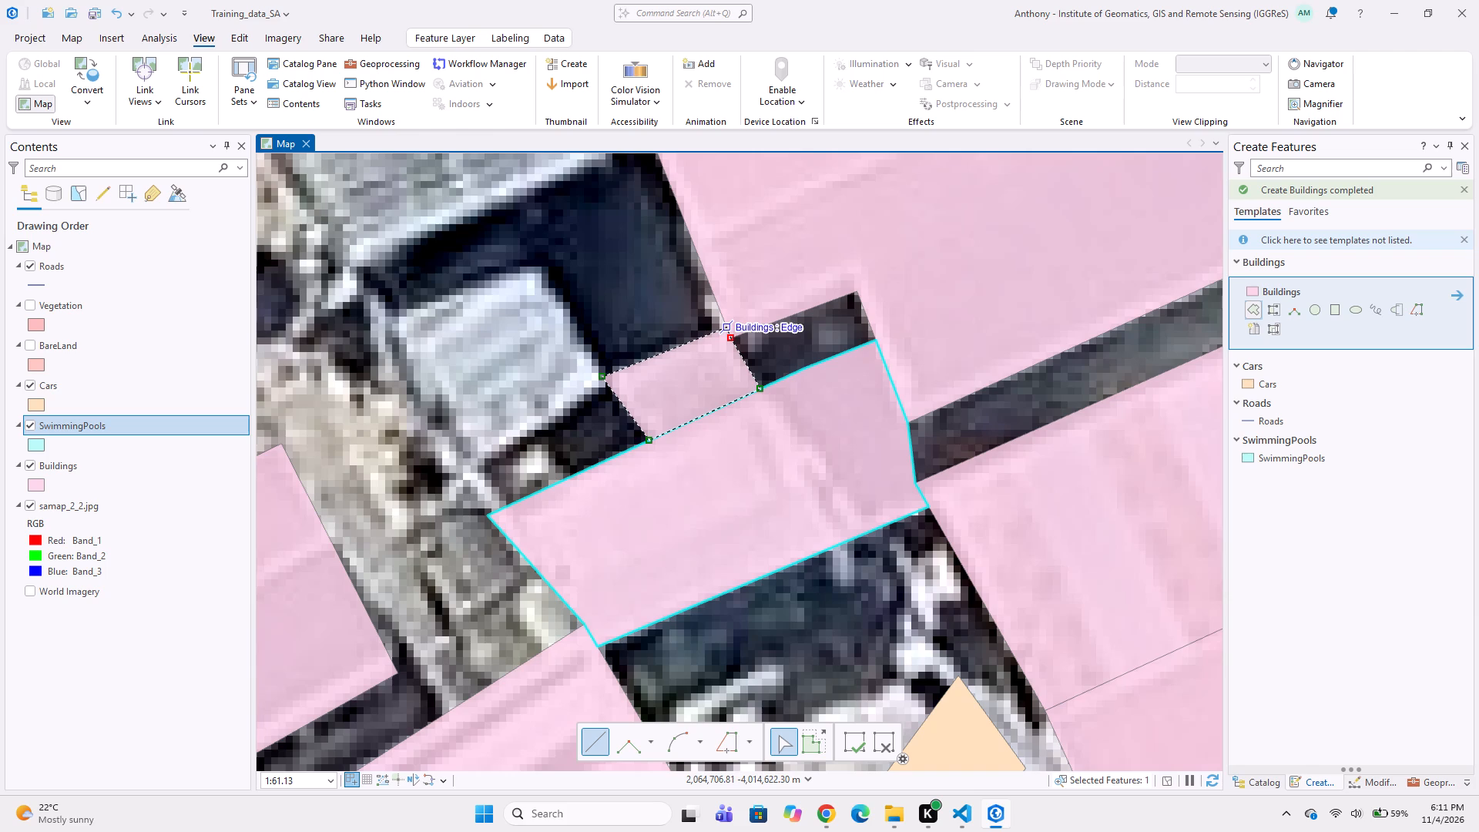
double_click(726, 327)
Digitize a Buildings polygon around the white square-roofed shed just west of the small grey roof.
middle_drag(592, 405, 675, 368)
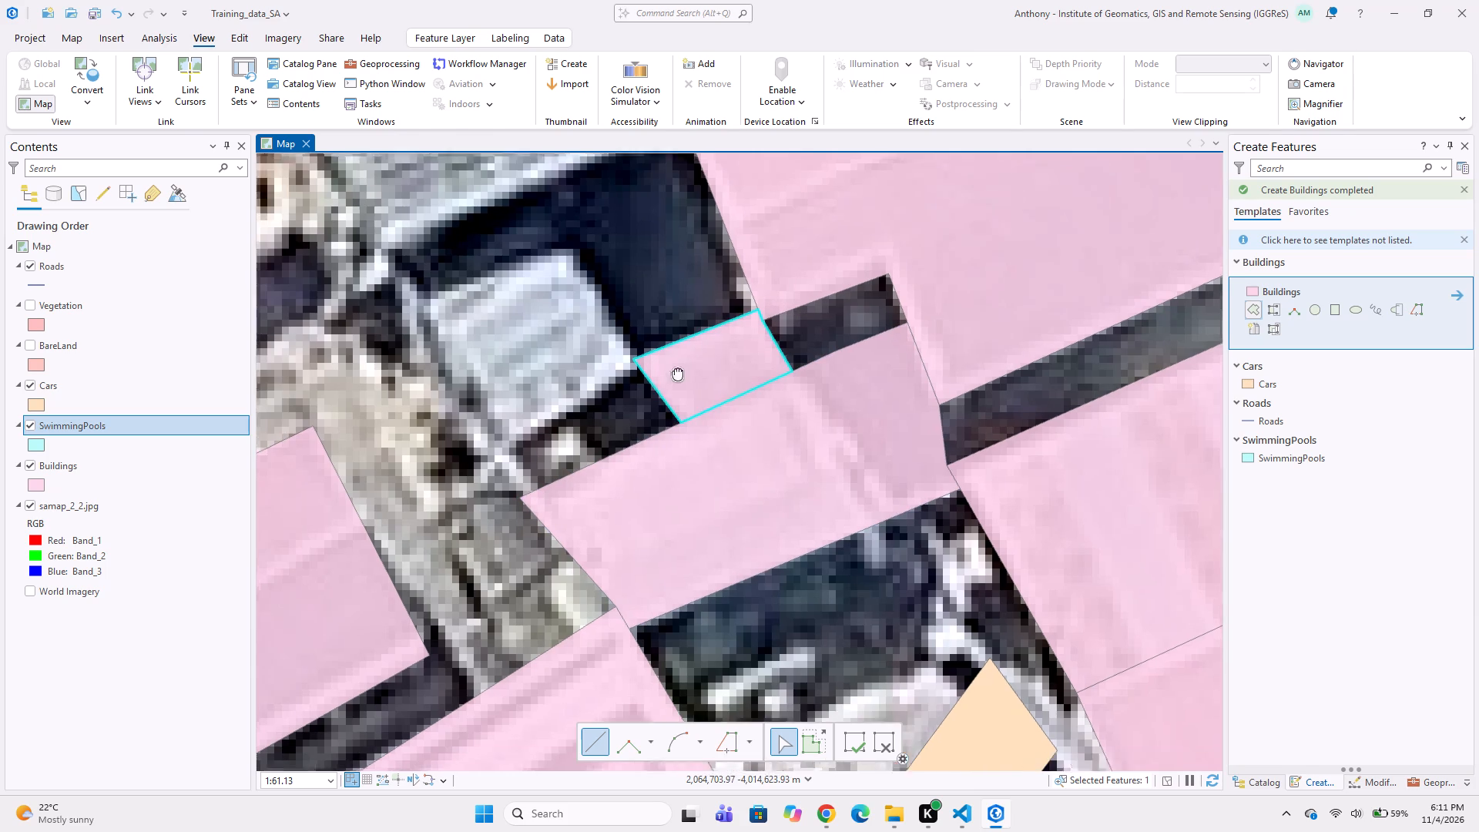
middle_drag(675, 368, 688, 365)
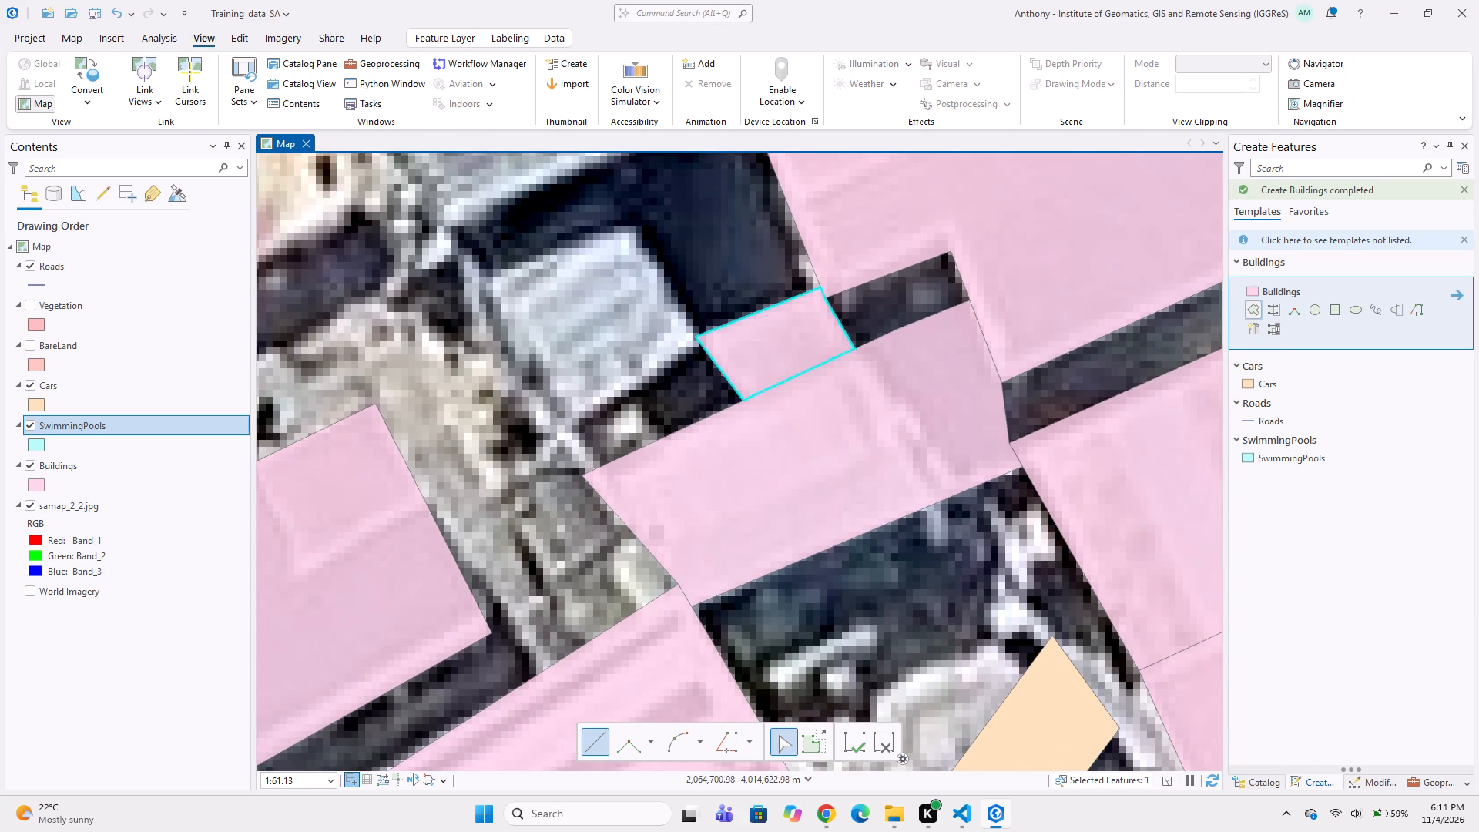
click(484, 273)
click(632, 223)
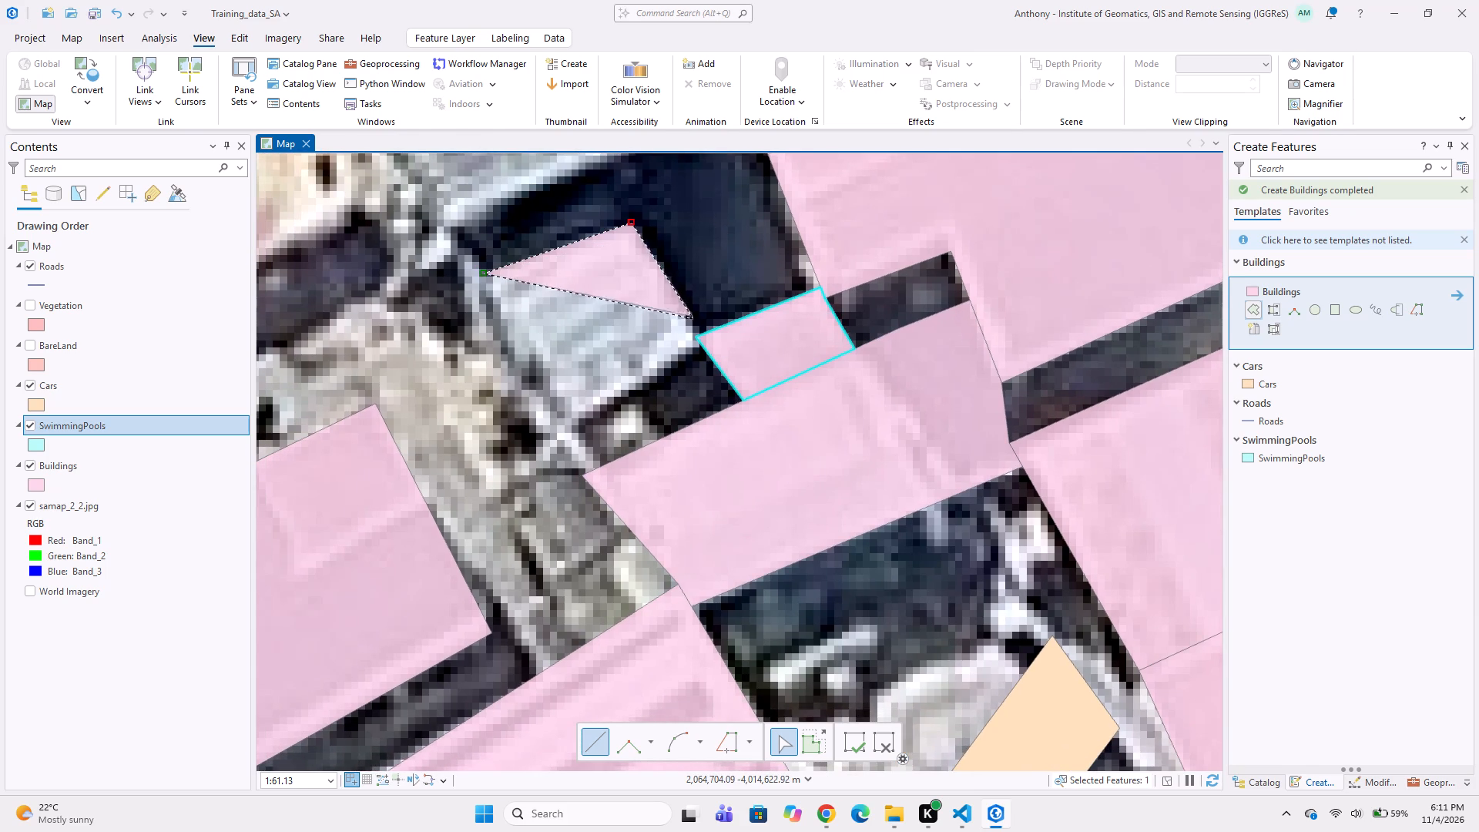
click(699, 333)
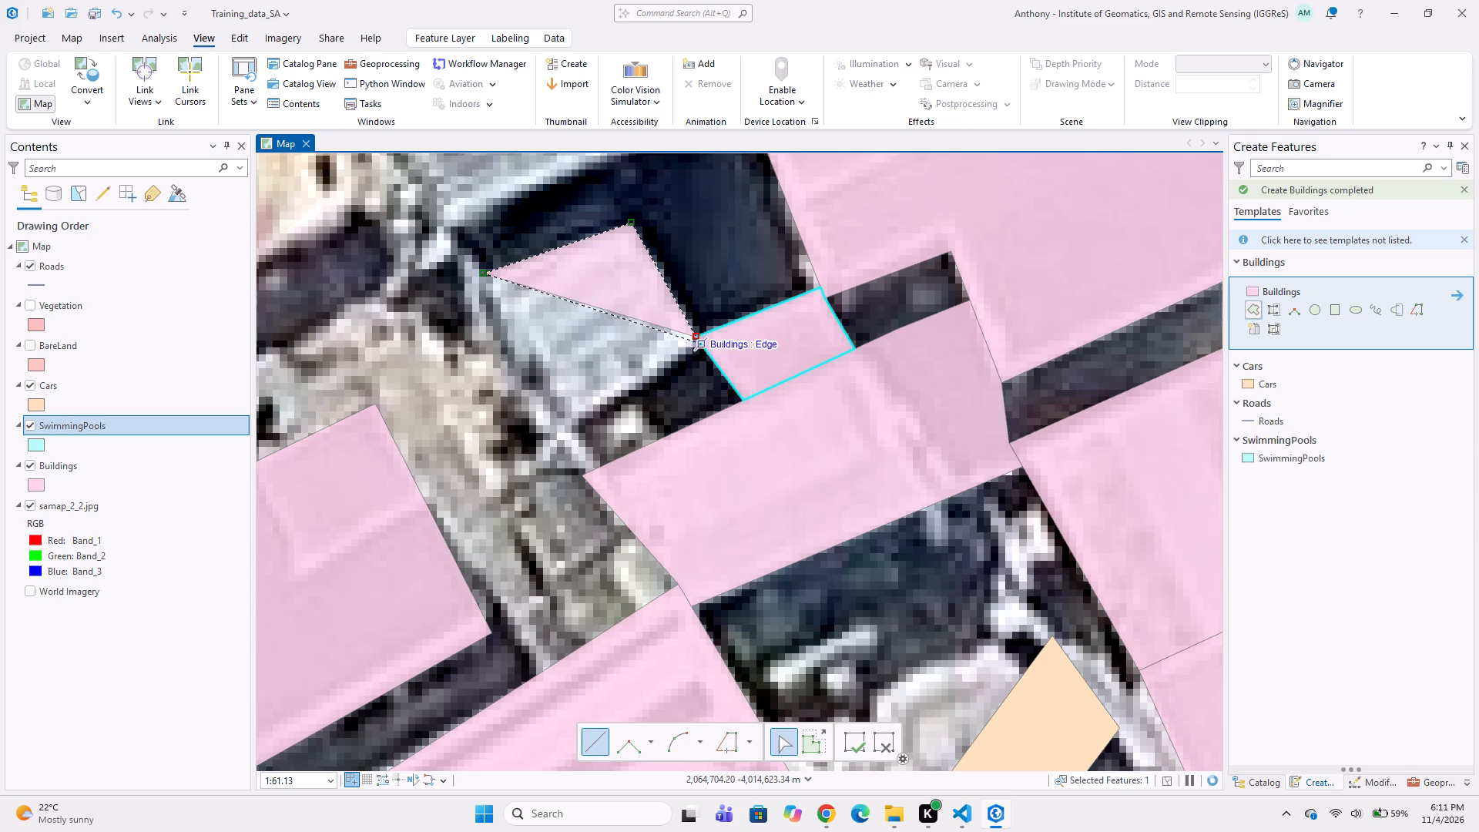
click(704, 346)
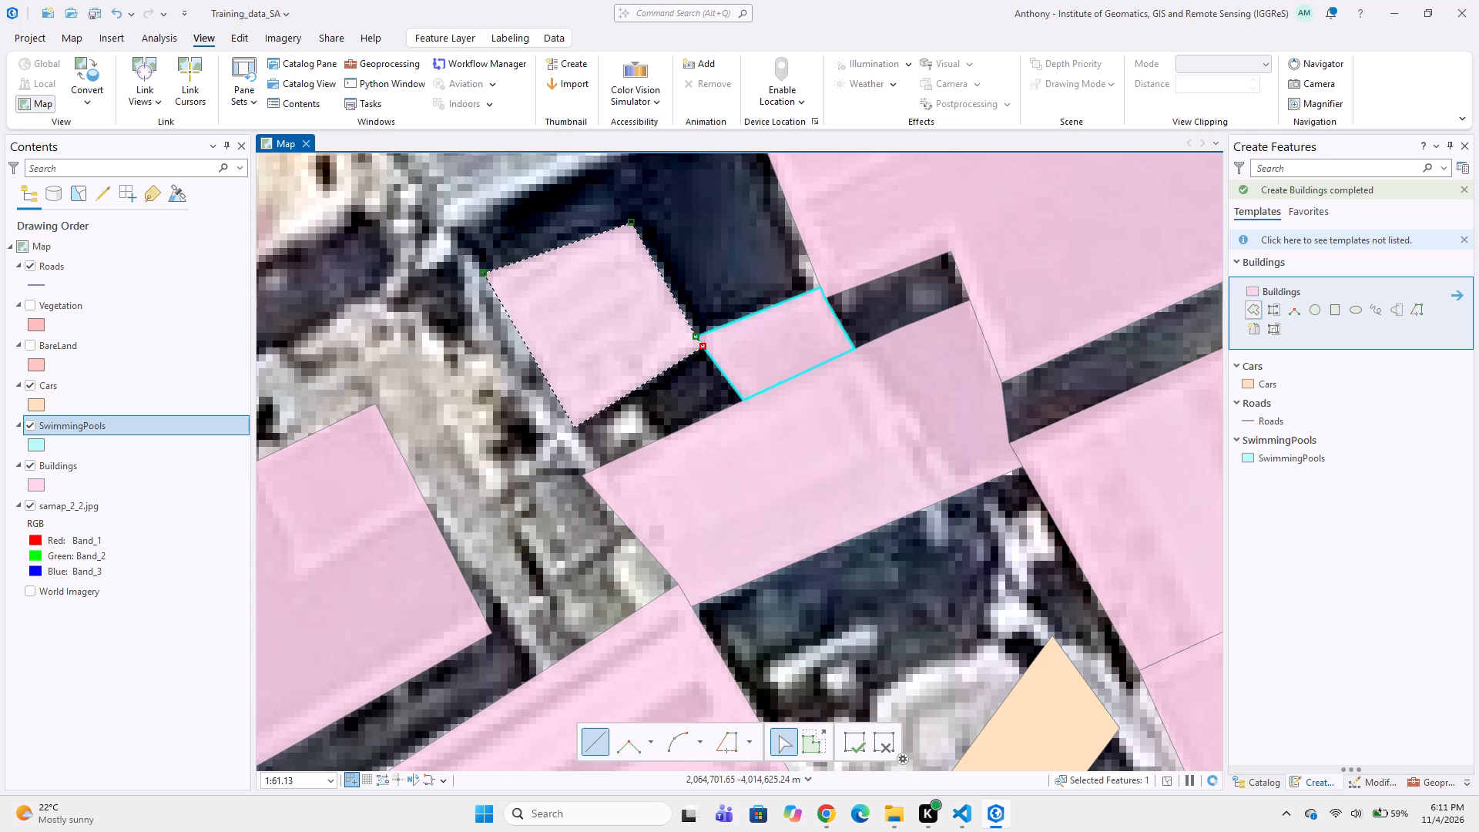
click(575, 428)
click(575, 428)
double_click(565, 403)
Digitize a Buildings polygon around the grey ribbed roof north of the square shed, following the adjoining house polygon's corner.
scroll(522, 401, down, 3)
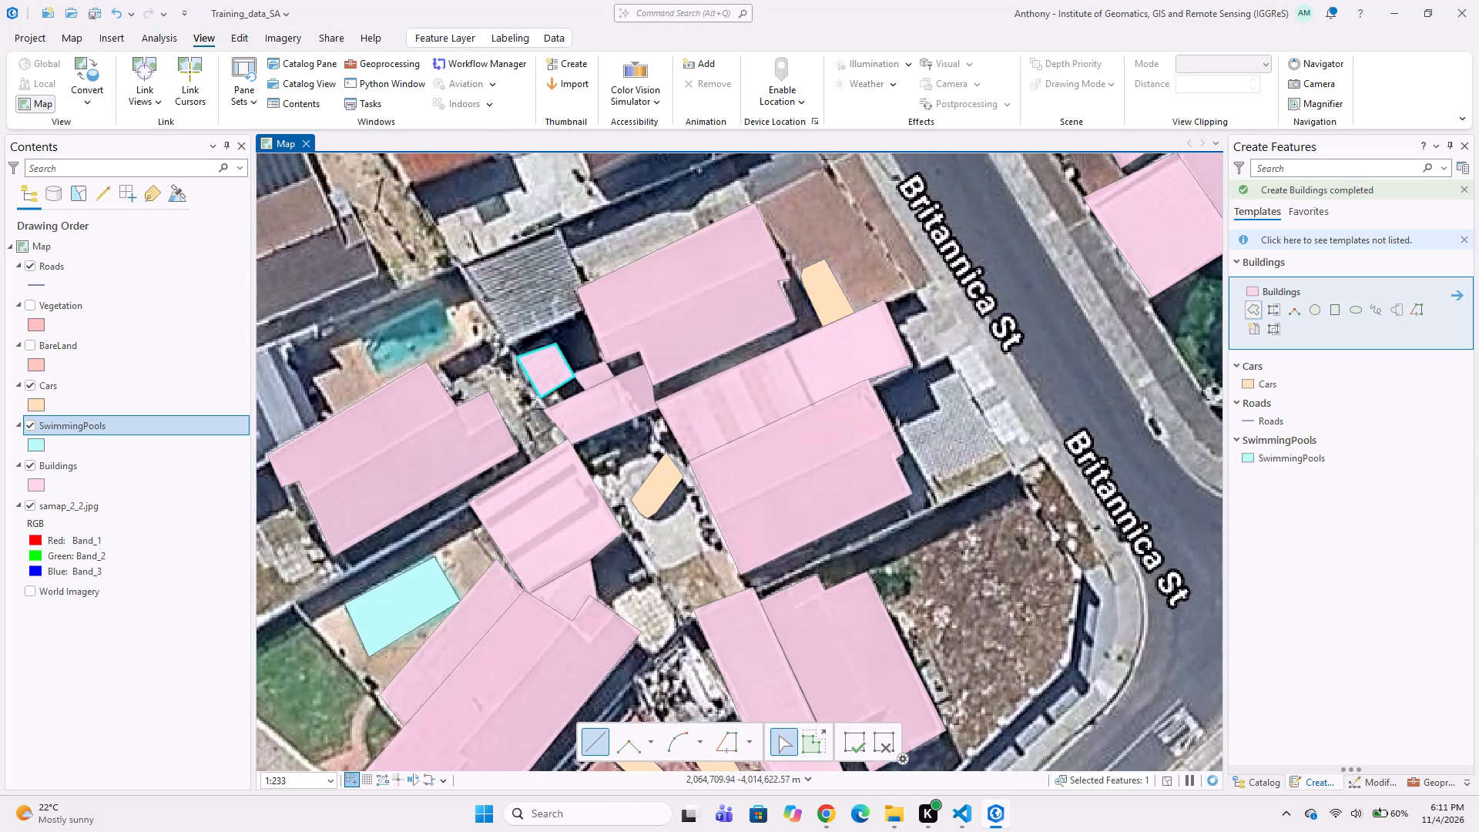
middle_drag(499, 295, 589, 392)
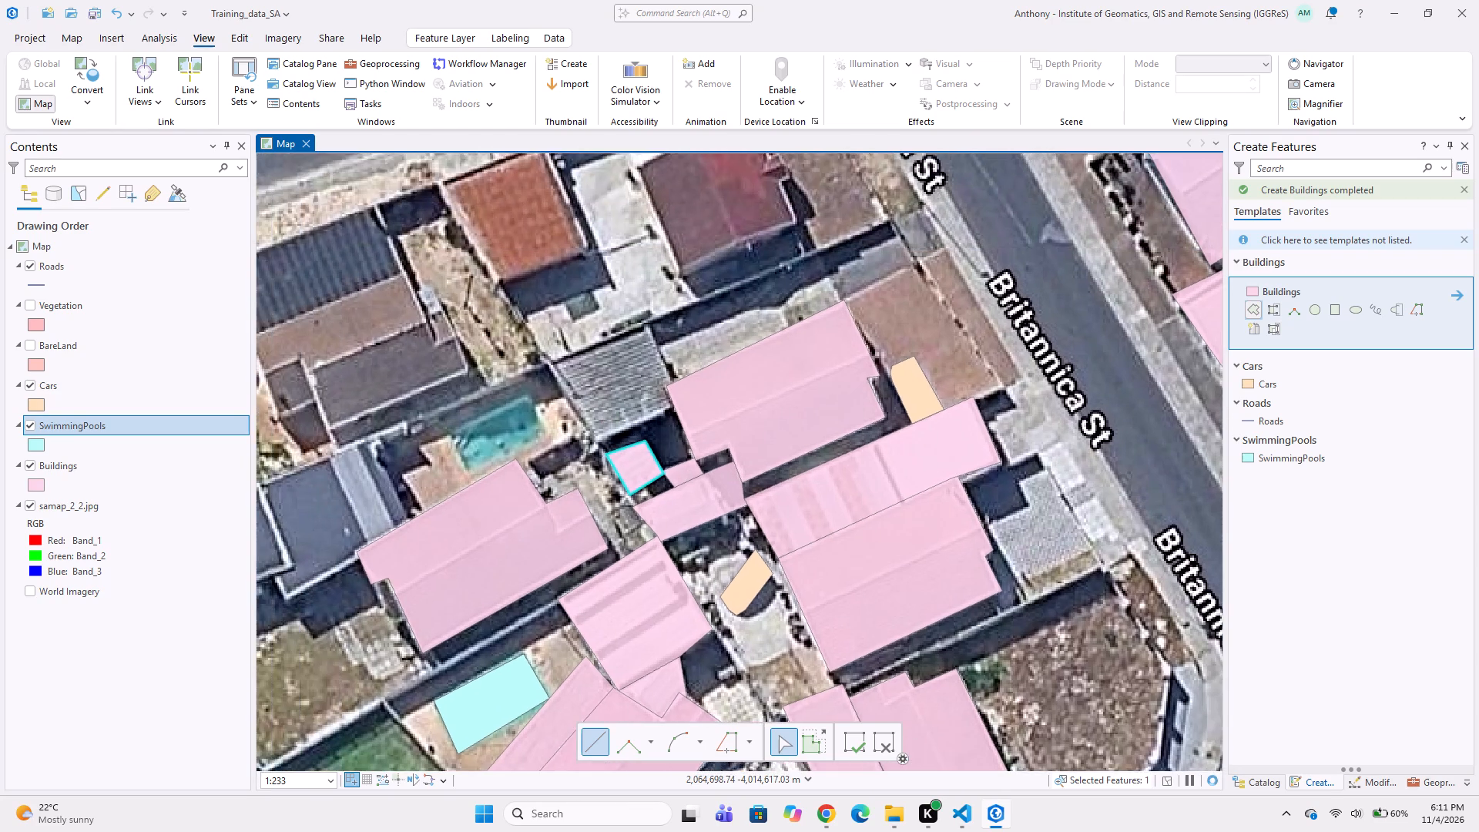
scroll(594, 384, up, 1)
scroll(532, 352, up, 1)
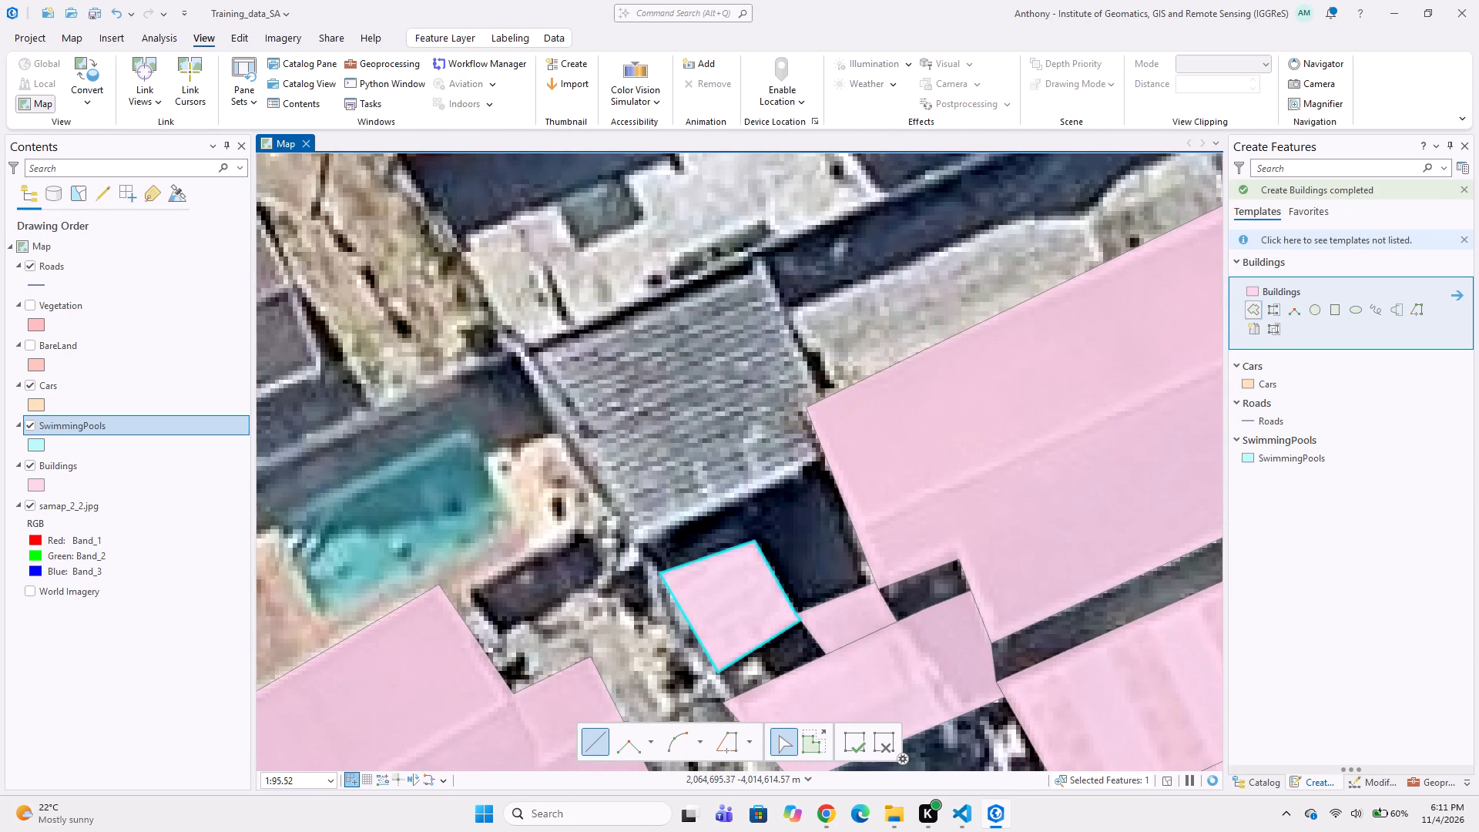
click(527, 347)
drag(629, 545, 637, 543)
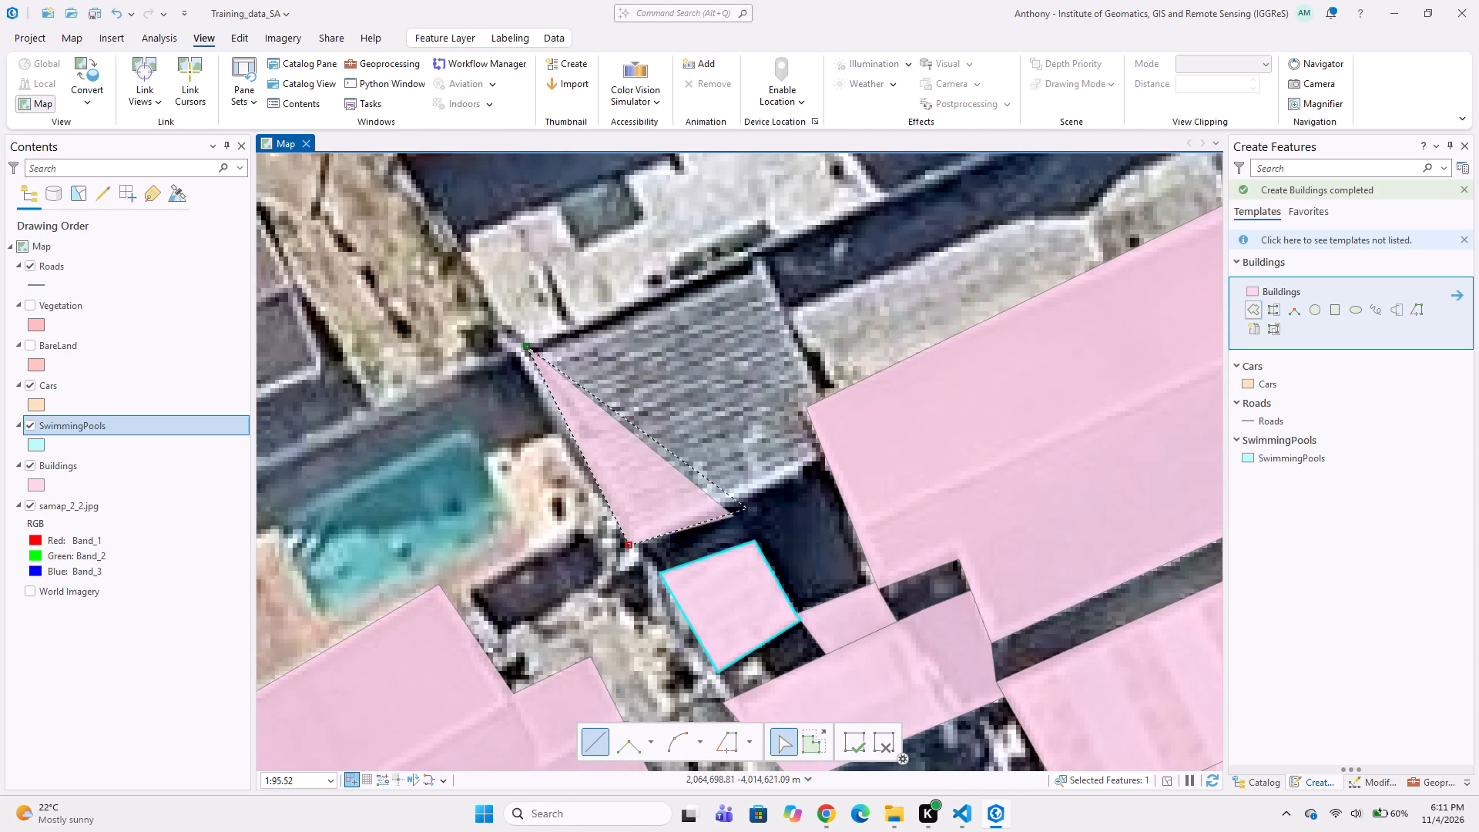
drag(826, 465, 826, 457)
click(810, 411)
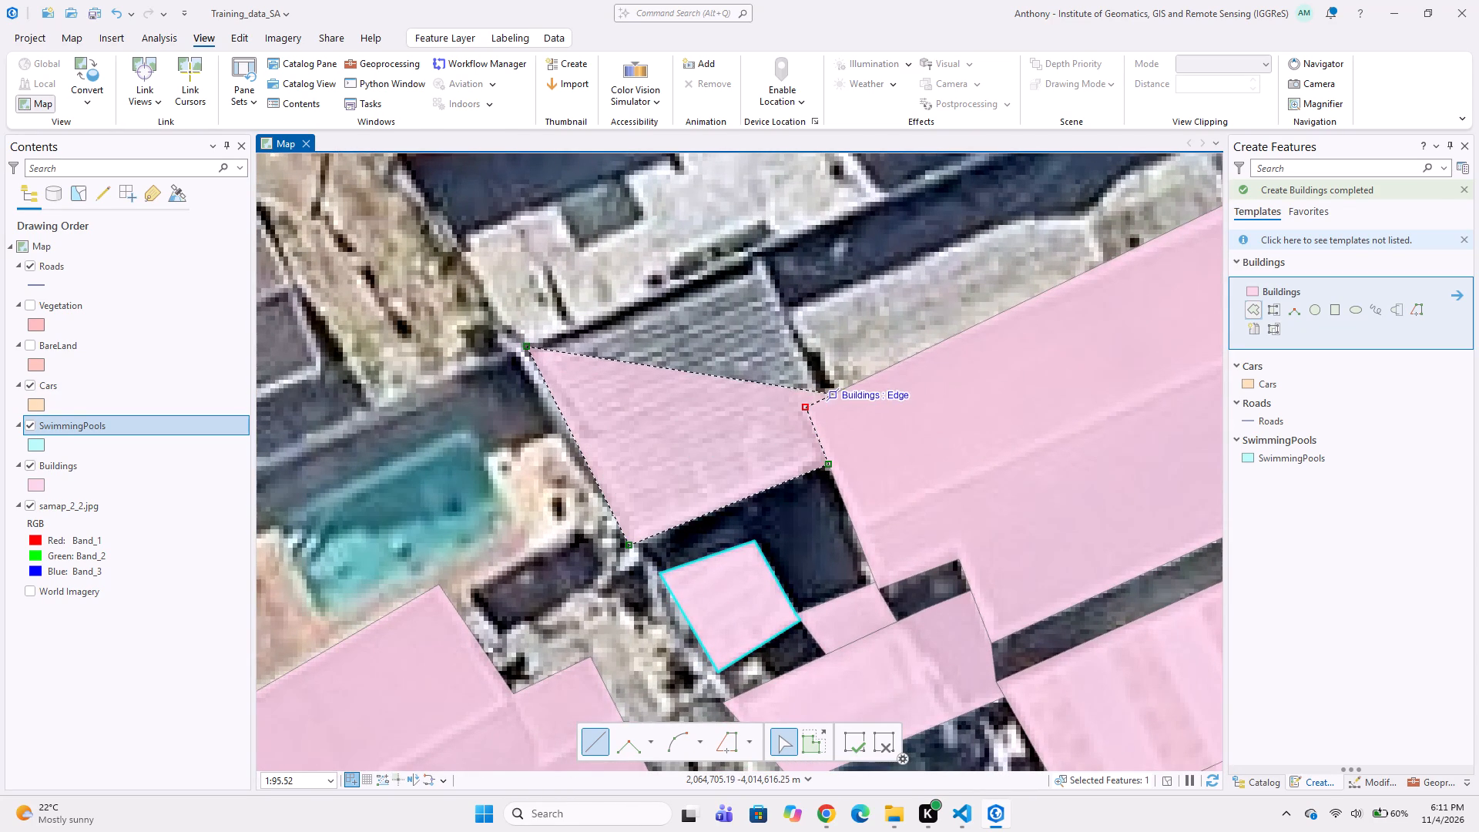
click(829, 398)
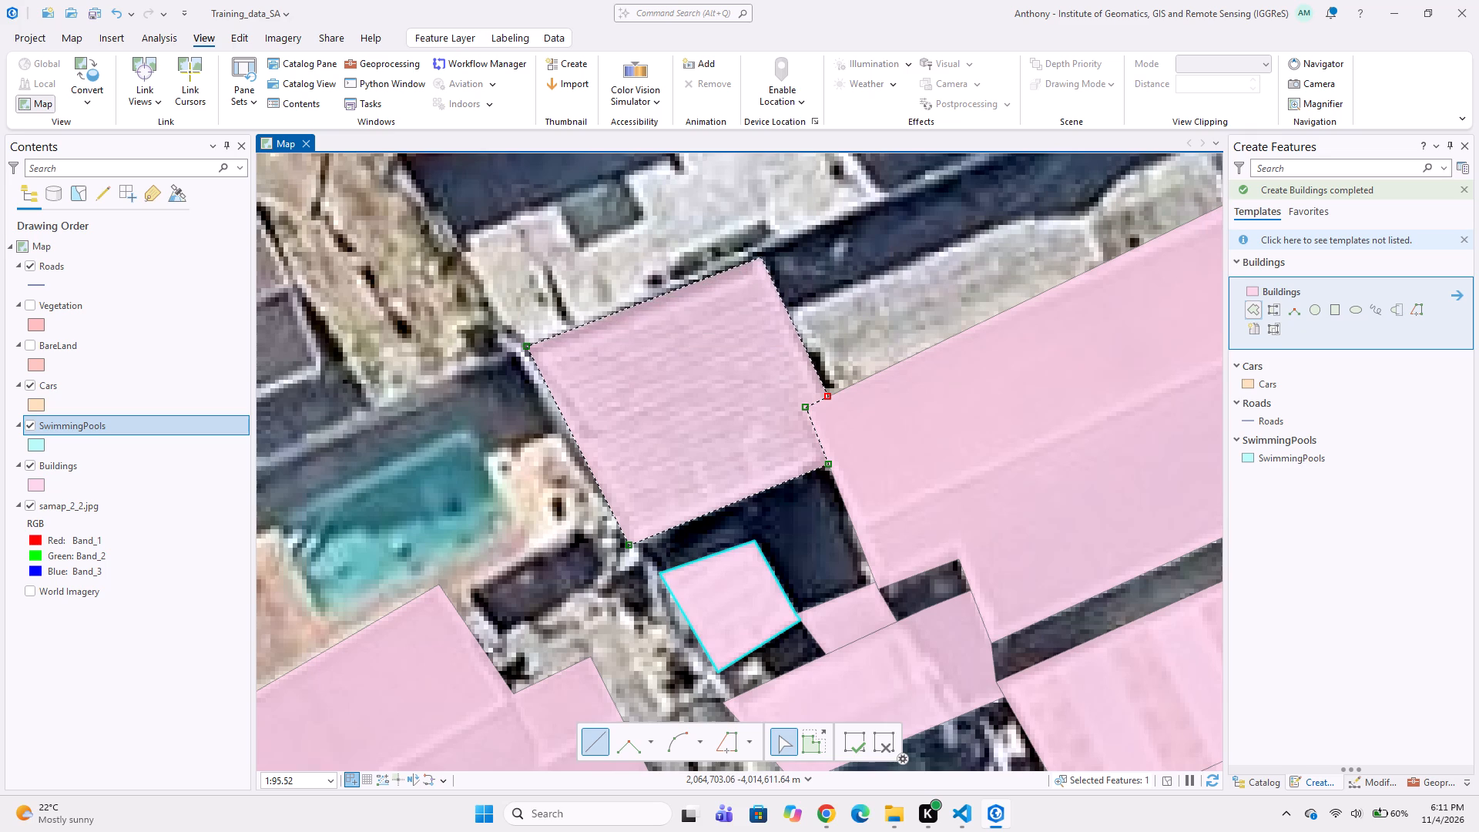
double_click(761, 257)
Digitize a SwimmingPools polygon around the turquoise pool west of the grey ribbed roof, following its rounded eastern end.
middle_drag(597, 349, 709, 298)
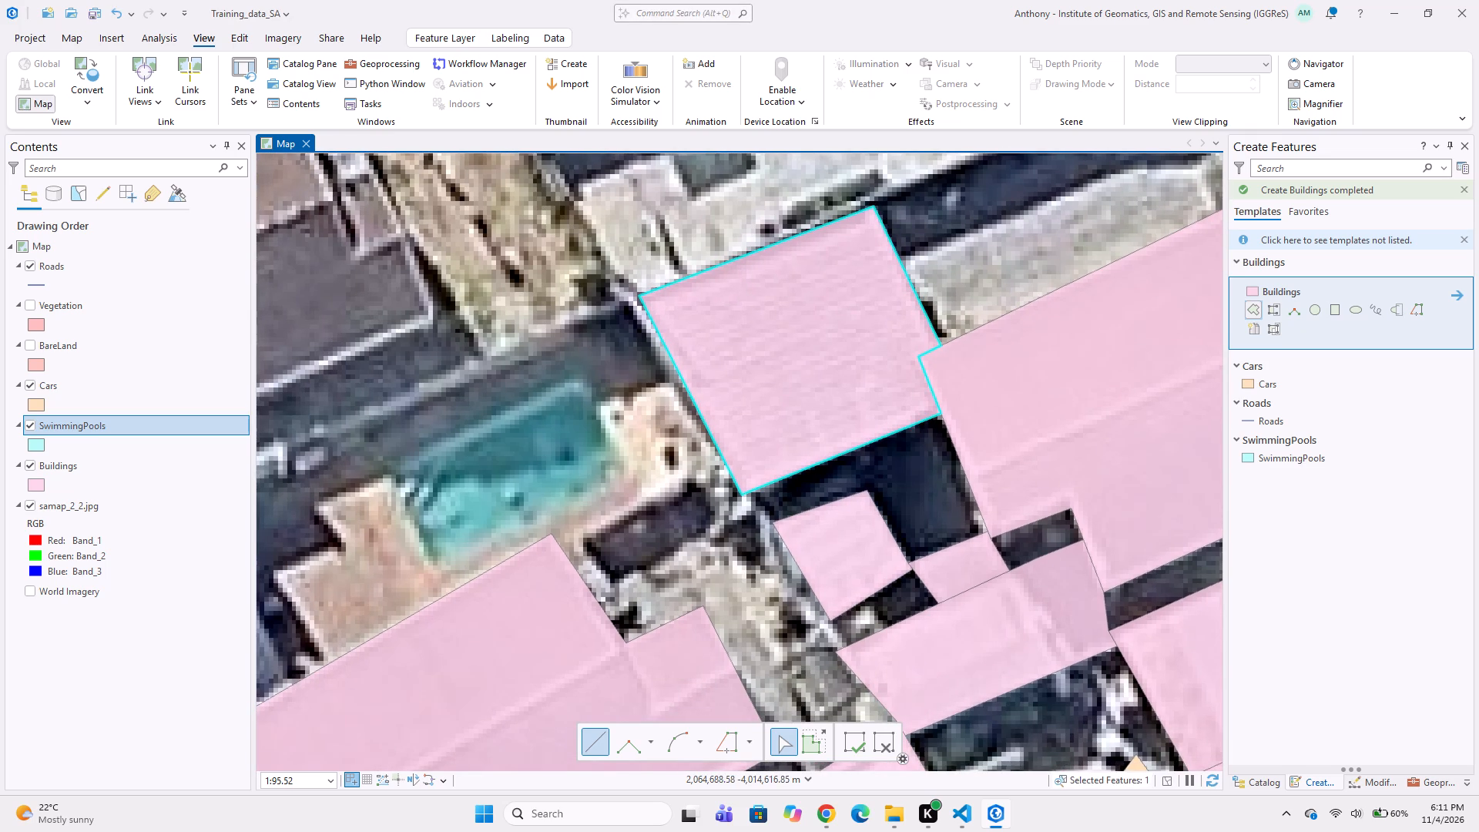
middle_drag(349, 421, 427, 360)
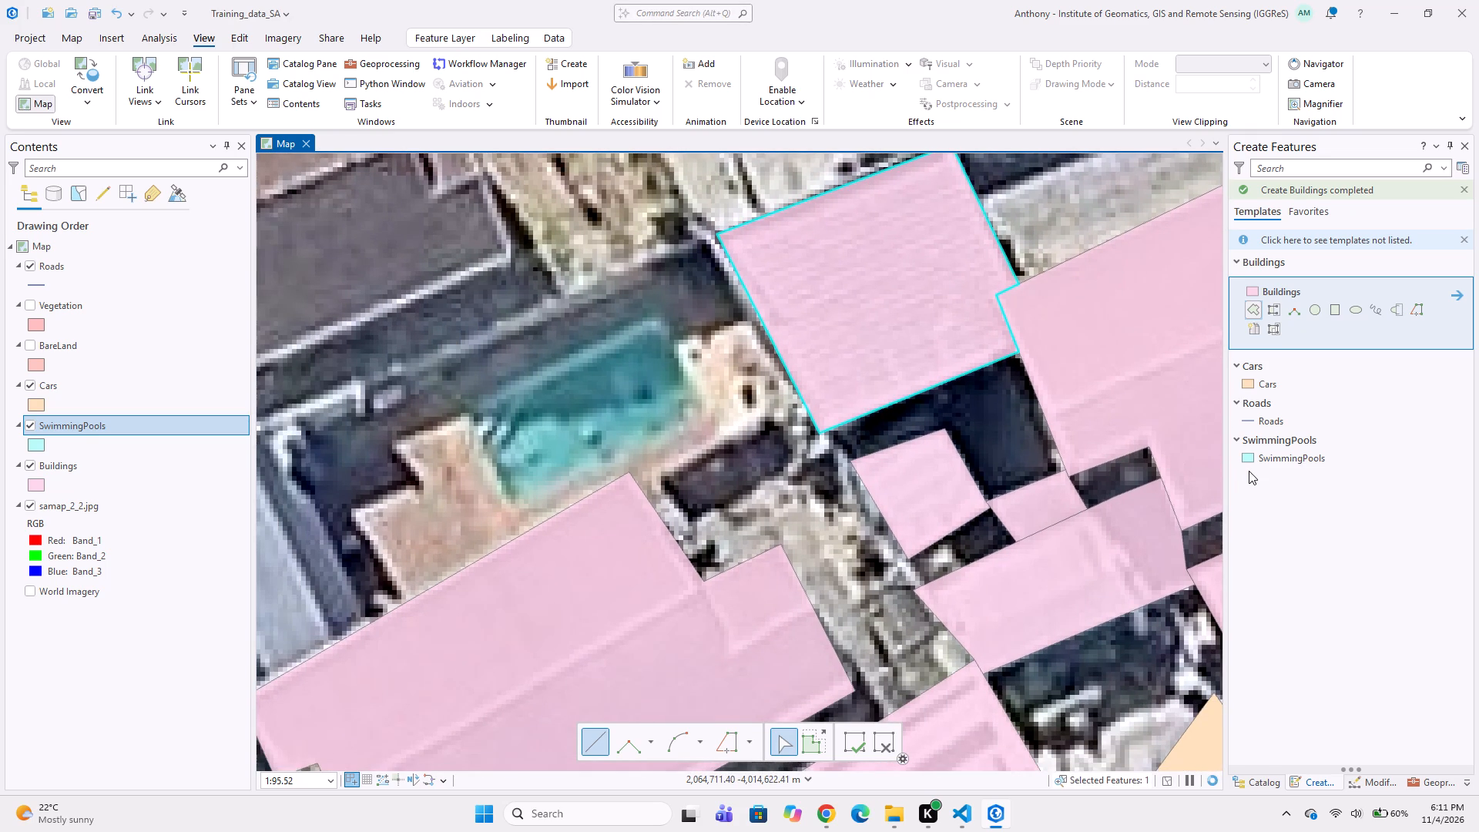
click(1254, 462)
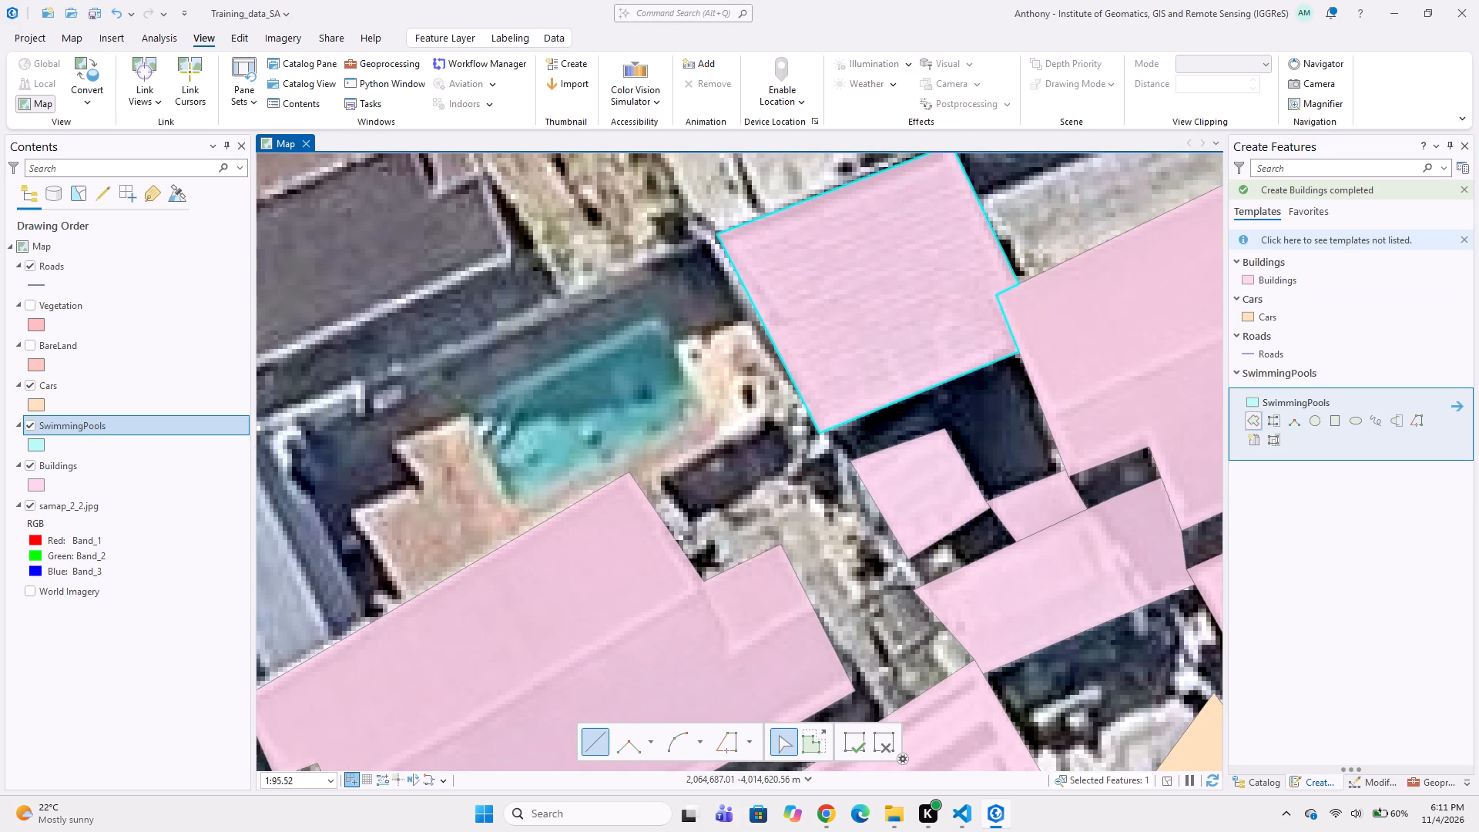
click(464, 401)
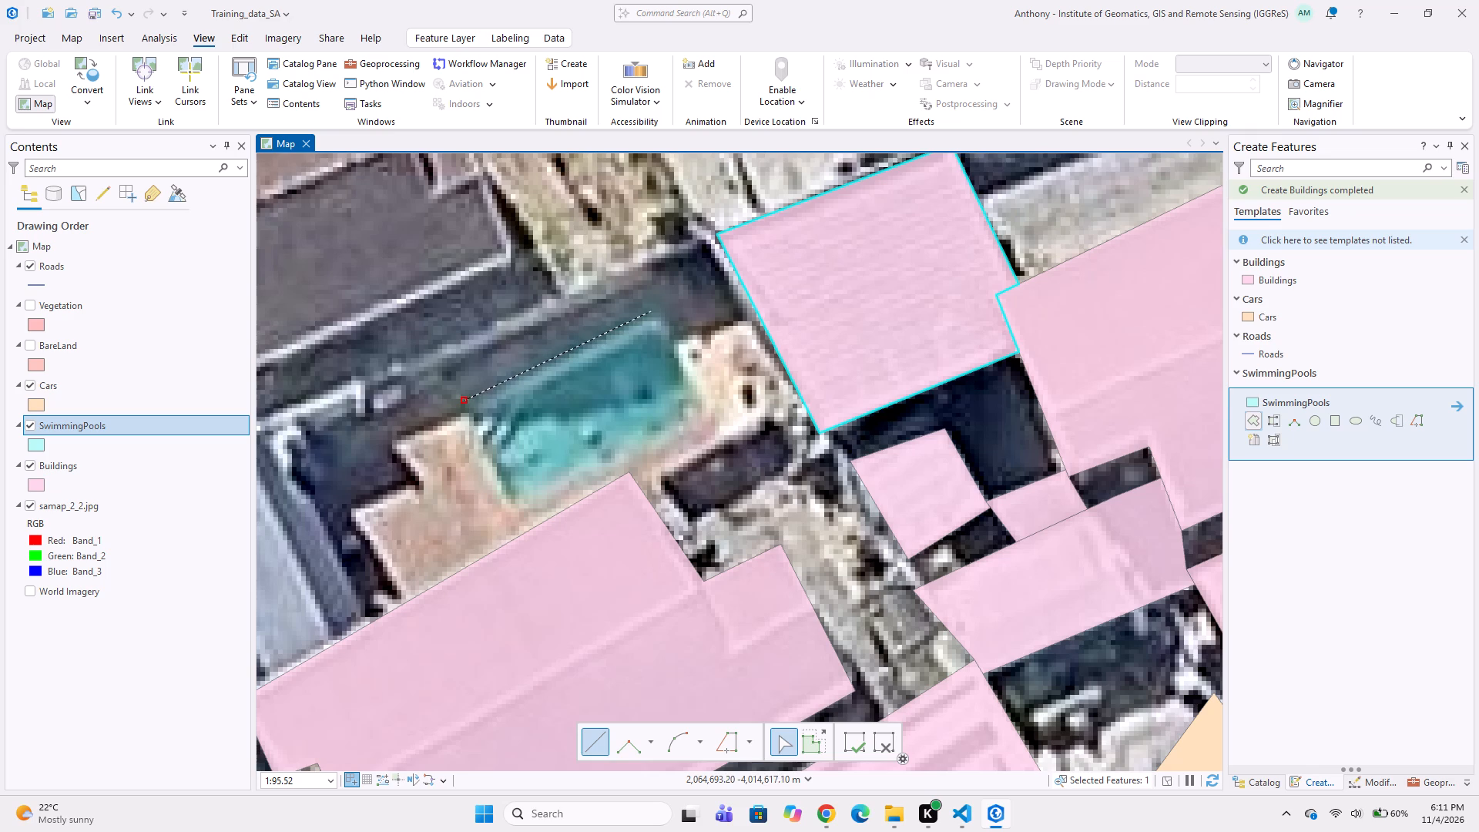
click(651, 311)
click(666, 324)
click(688, 357)
click(704, 400)
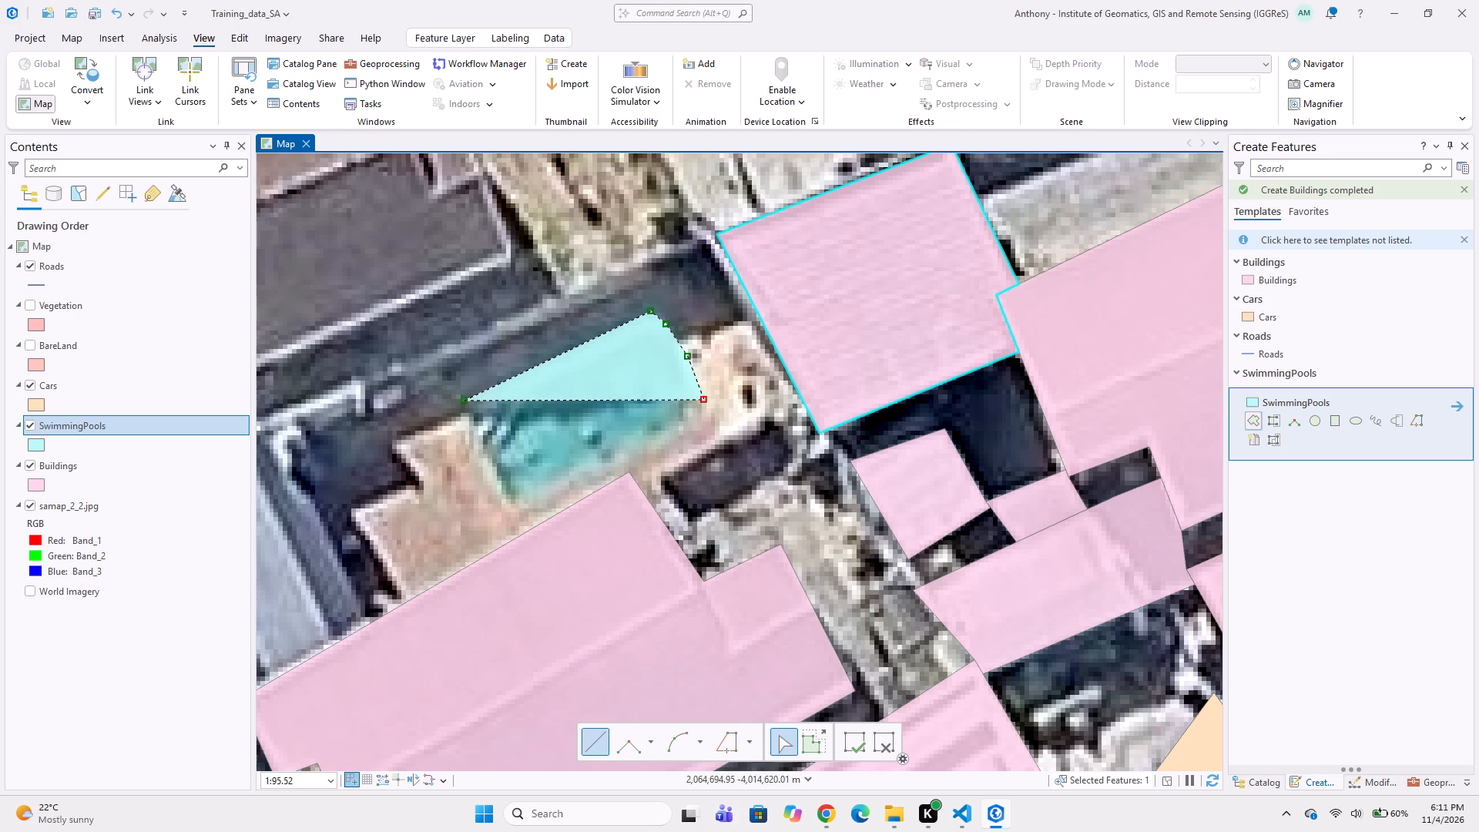
drag(689, 424, 680, 430)
double_click(511, 508)
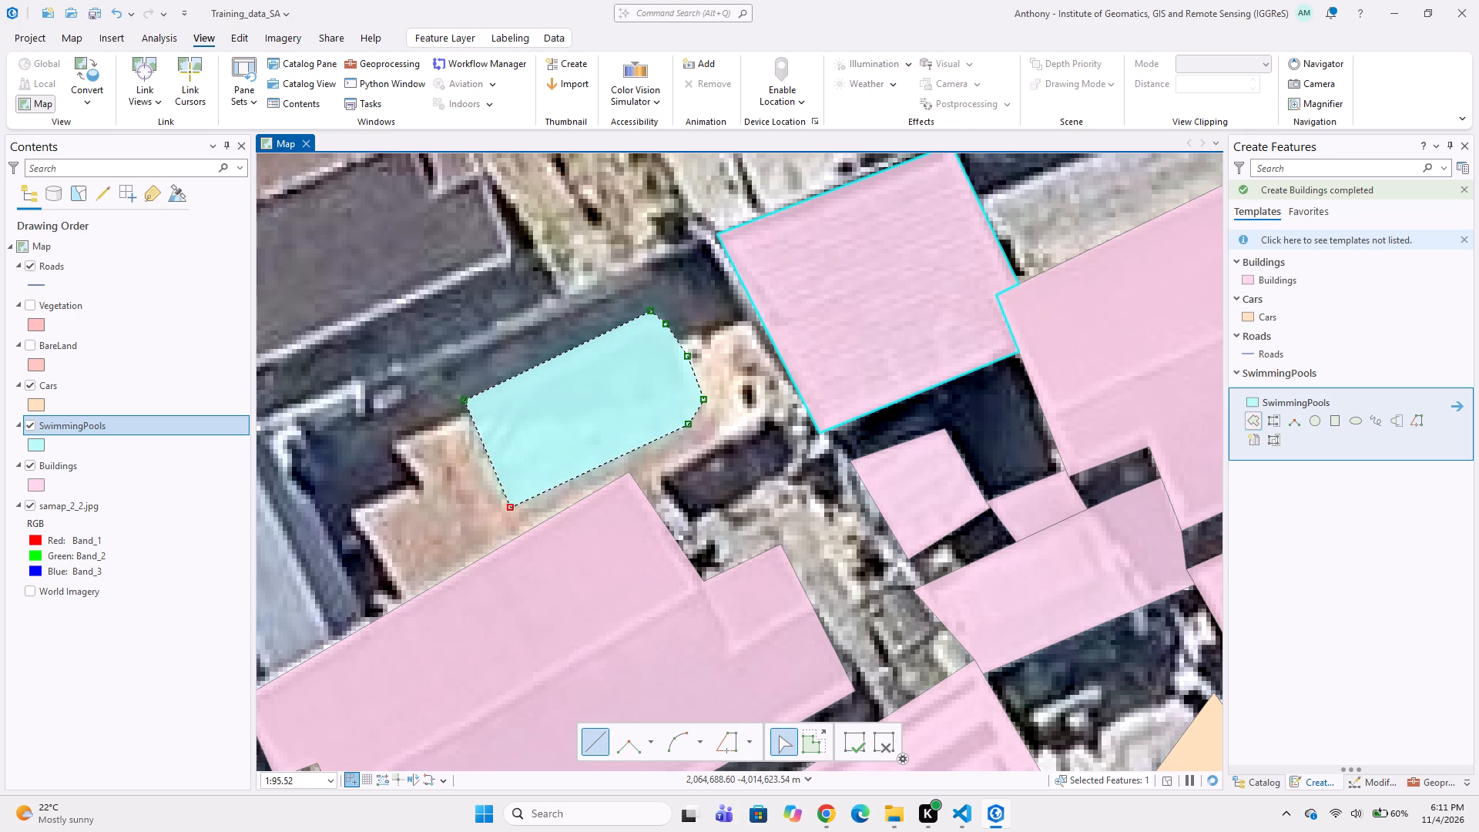
Digitize a Buildings polygon around the dark-roofed house beside Pringle Pl, following its stepped southern side and the adjoining house polygon.
scroll(526, 481, down, 3)
middle_drag(548, 475, 642, 435)
scroll(508, 475, up, 1)
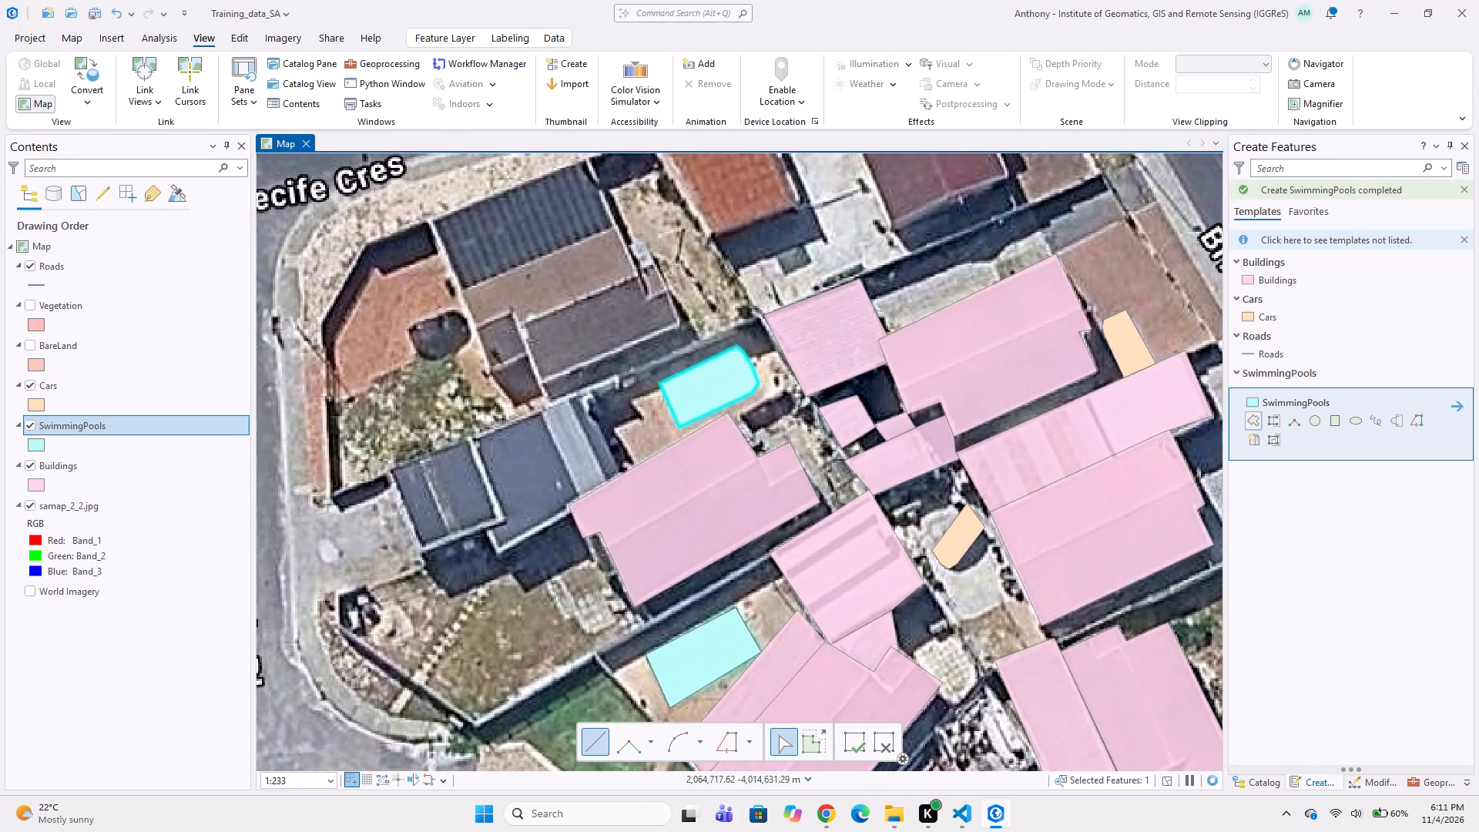
click(1268, 284)
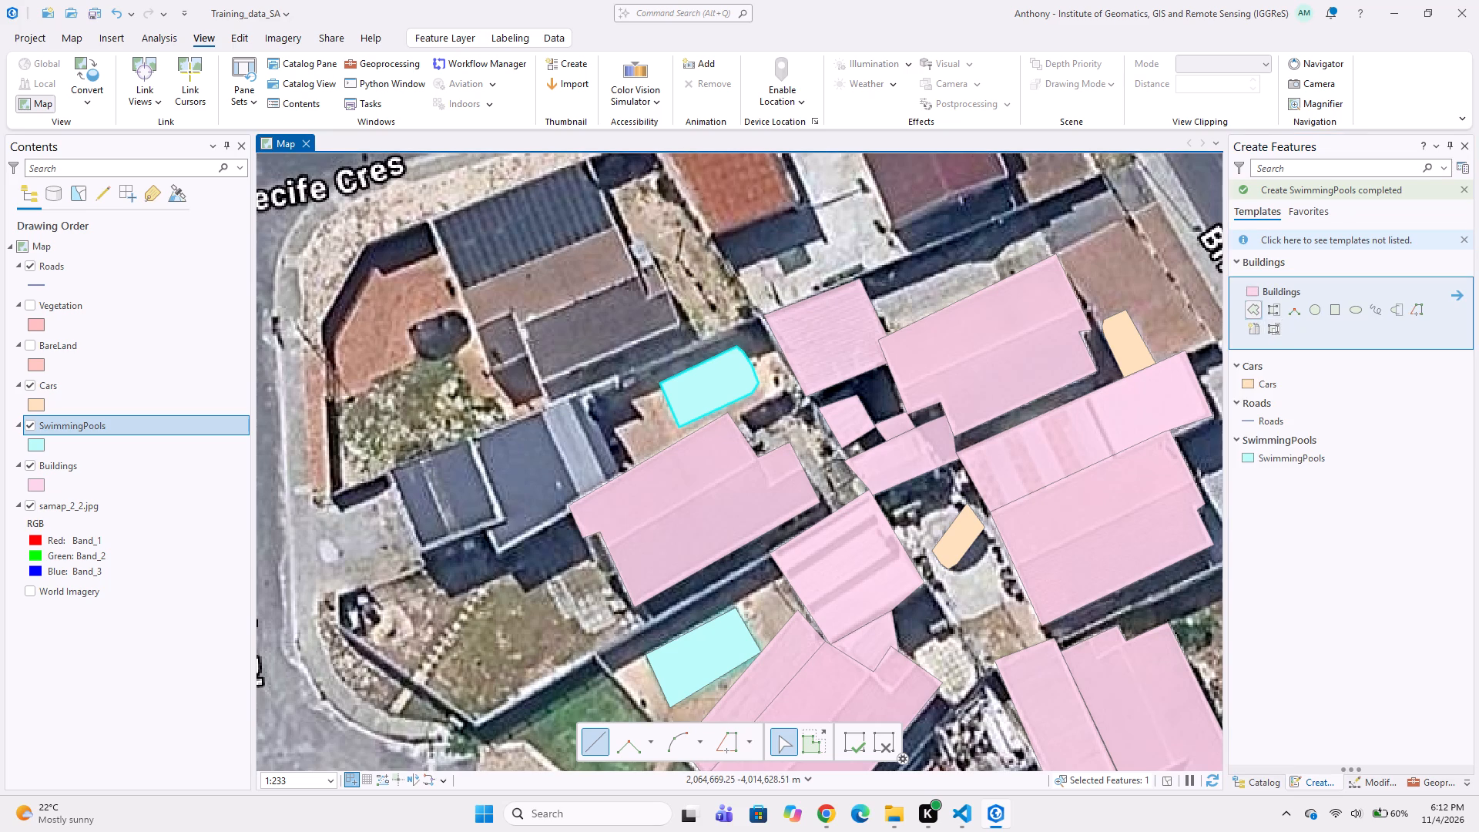
middle_drag(424, 489, 585, 428)
scroll(554, 422, up, 1)
click(542, 398)
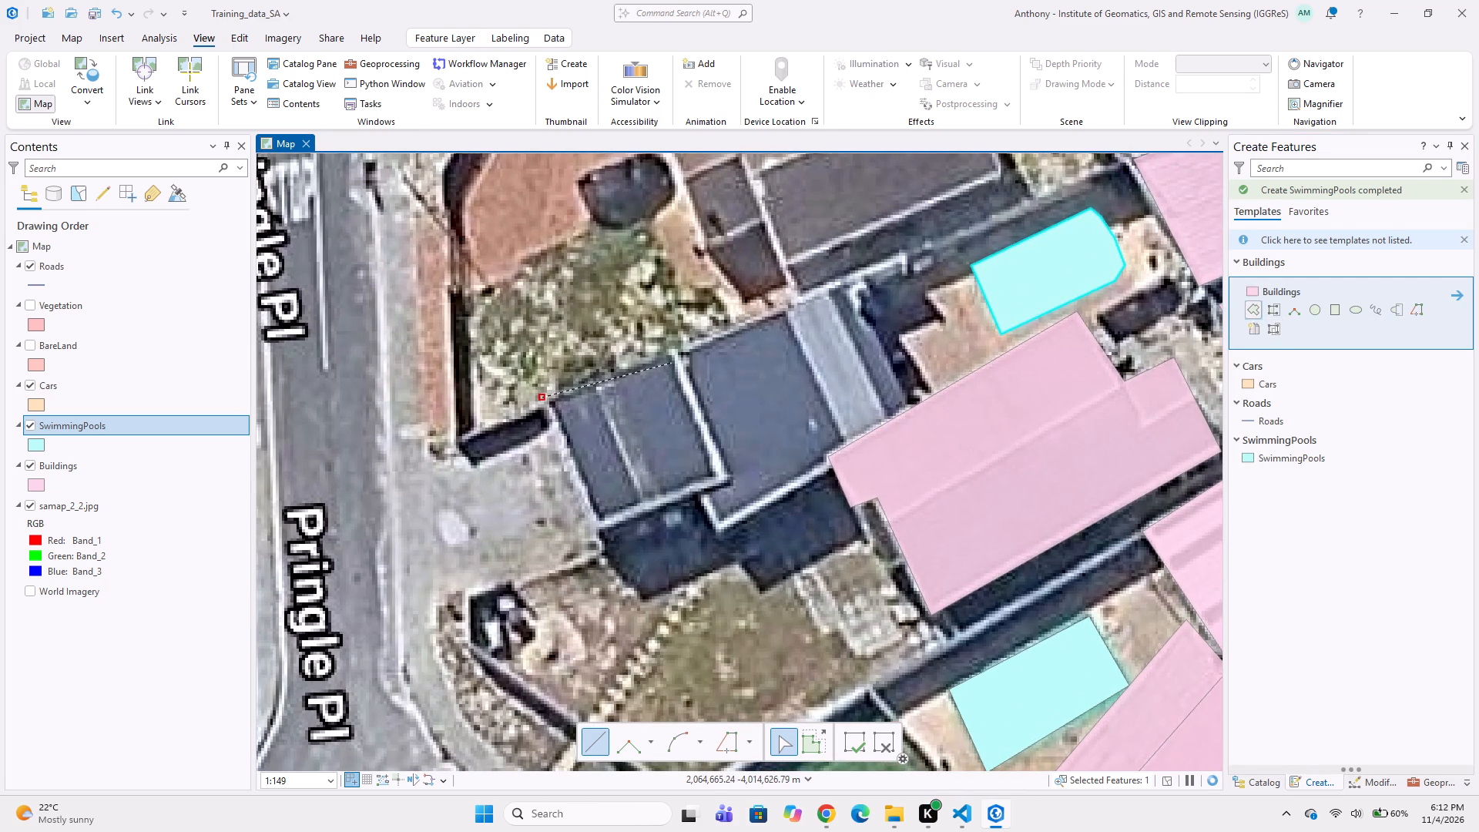
click(850, 279)
click(860, 273)
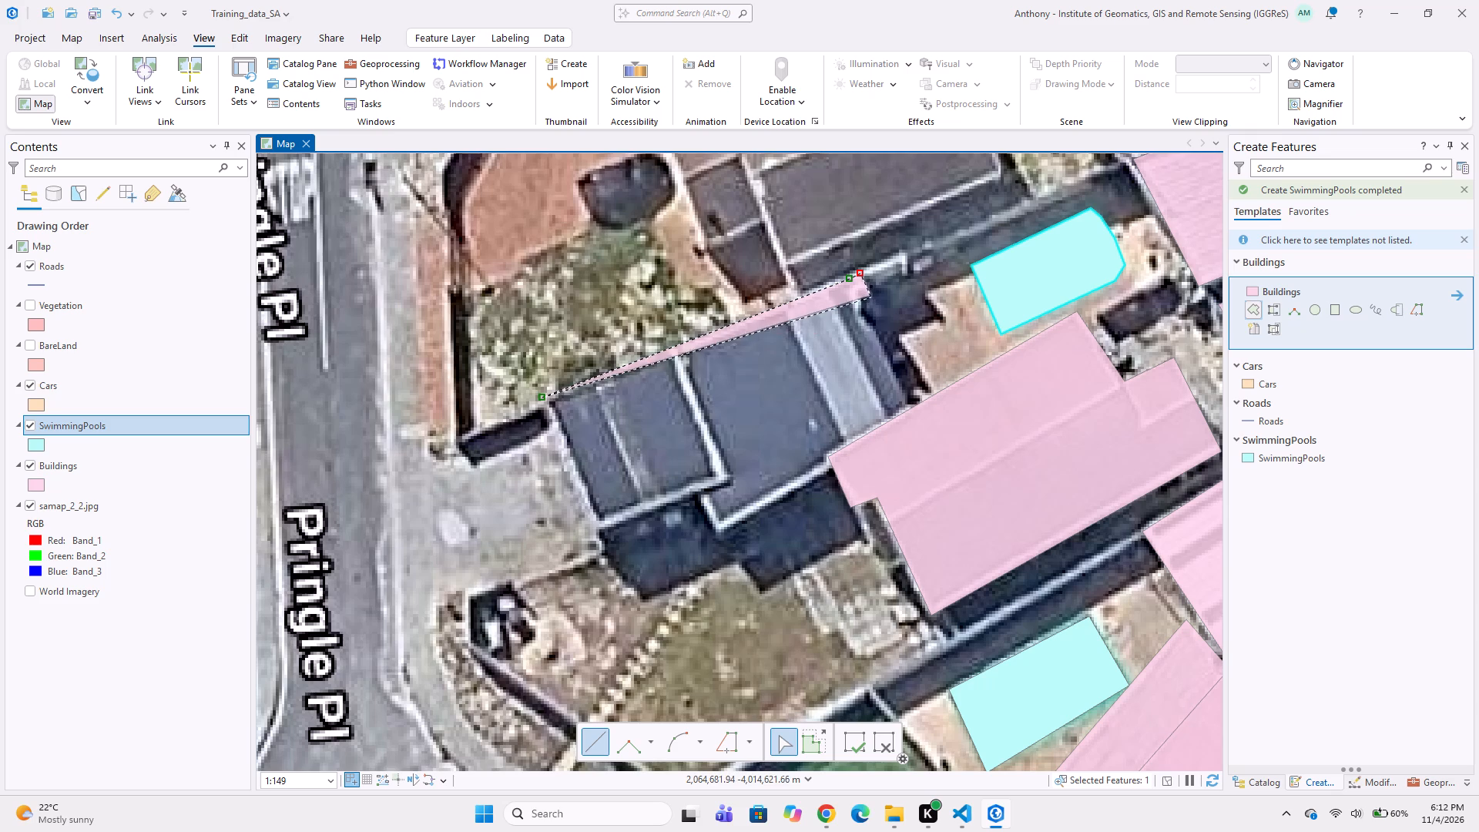
click(912, 405)
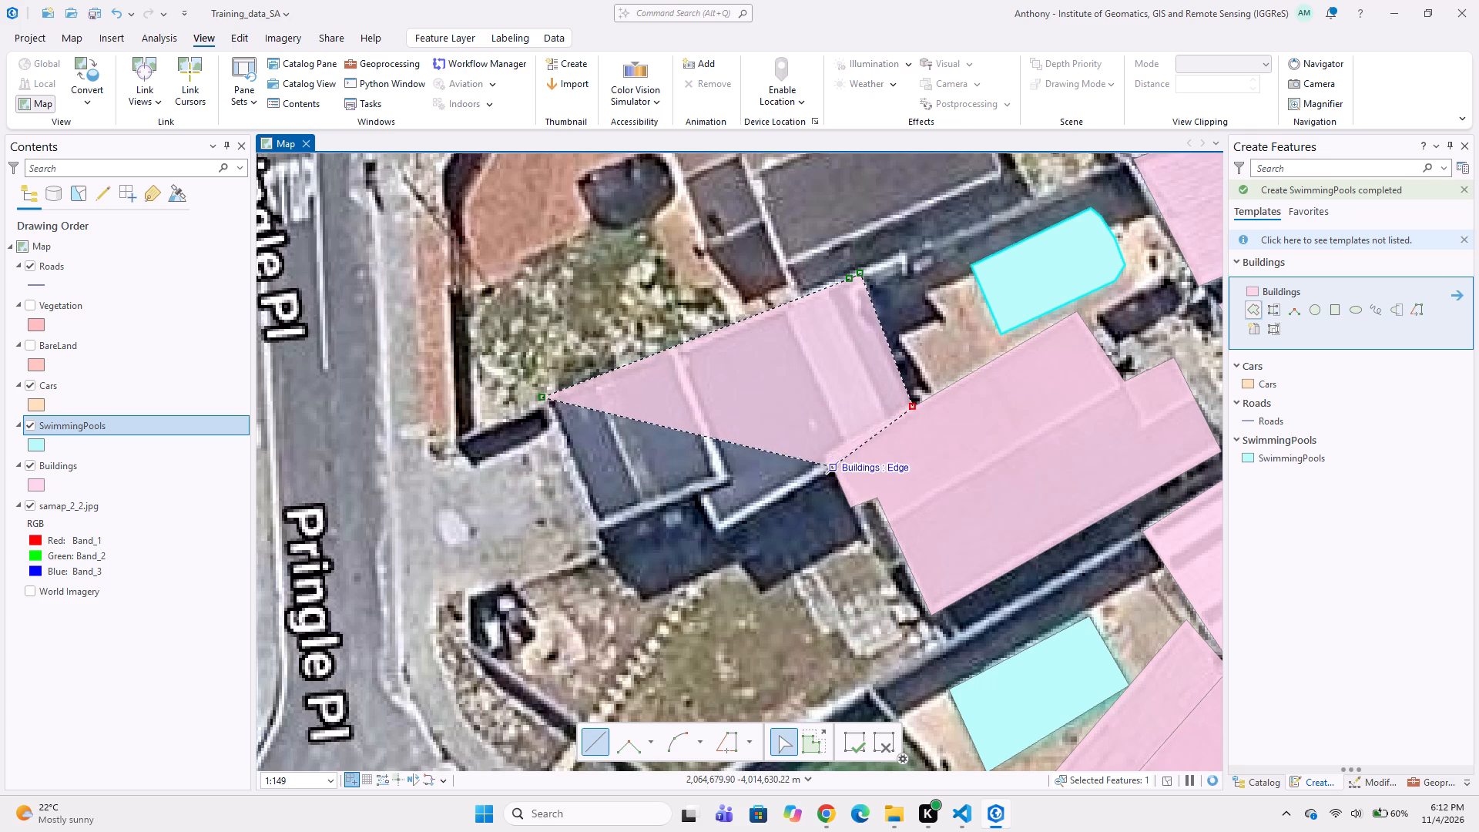
click(829, 462)
click(837, 470)
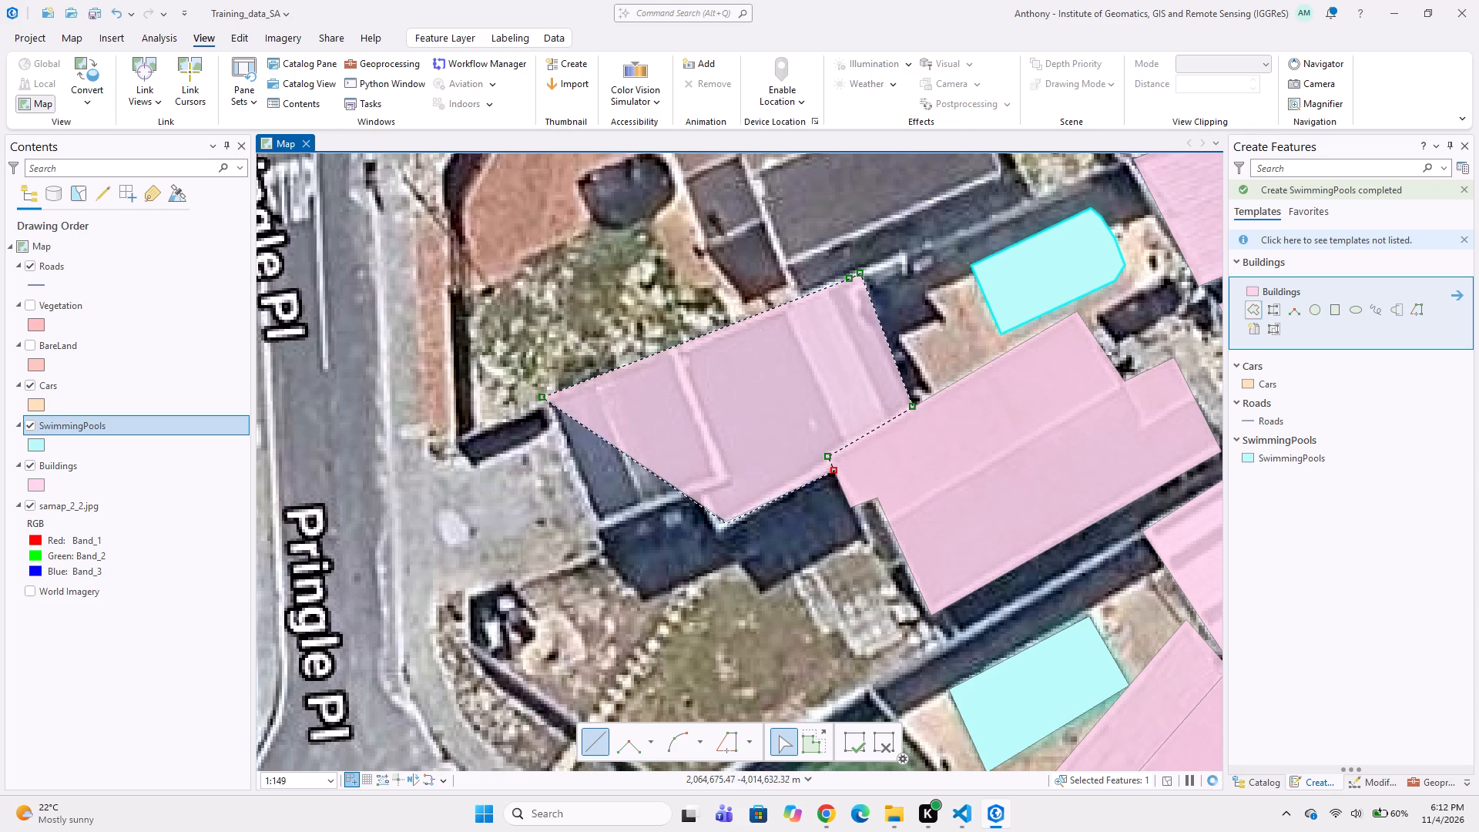
drag(720, 538, 713, 532)
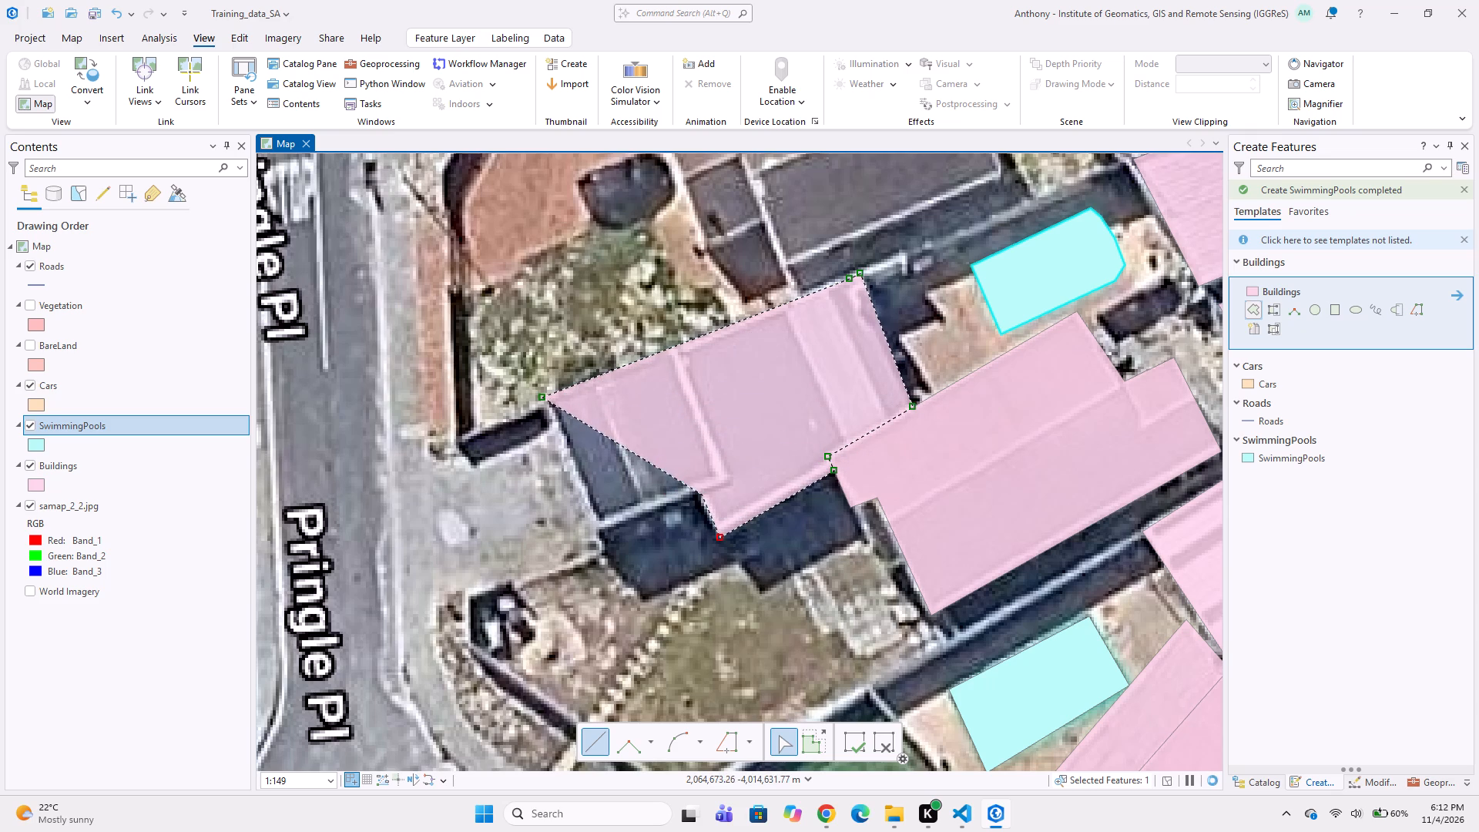
click(702, 497)
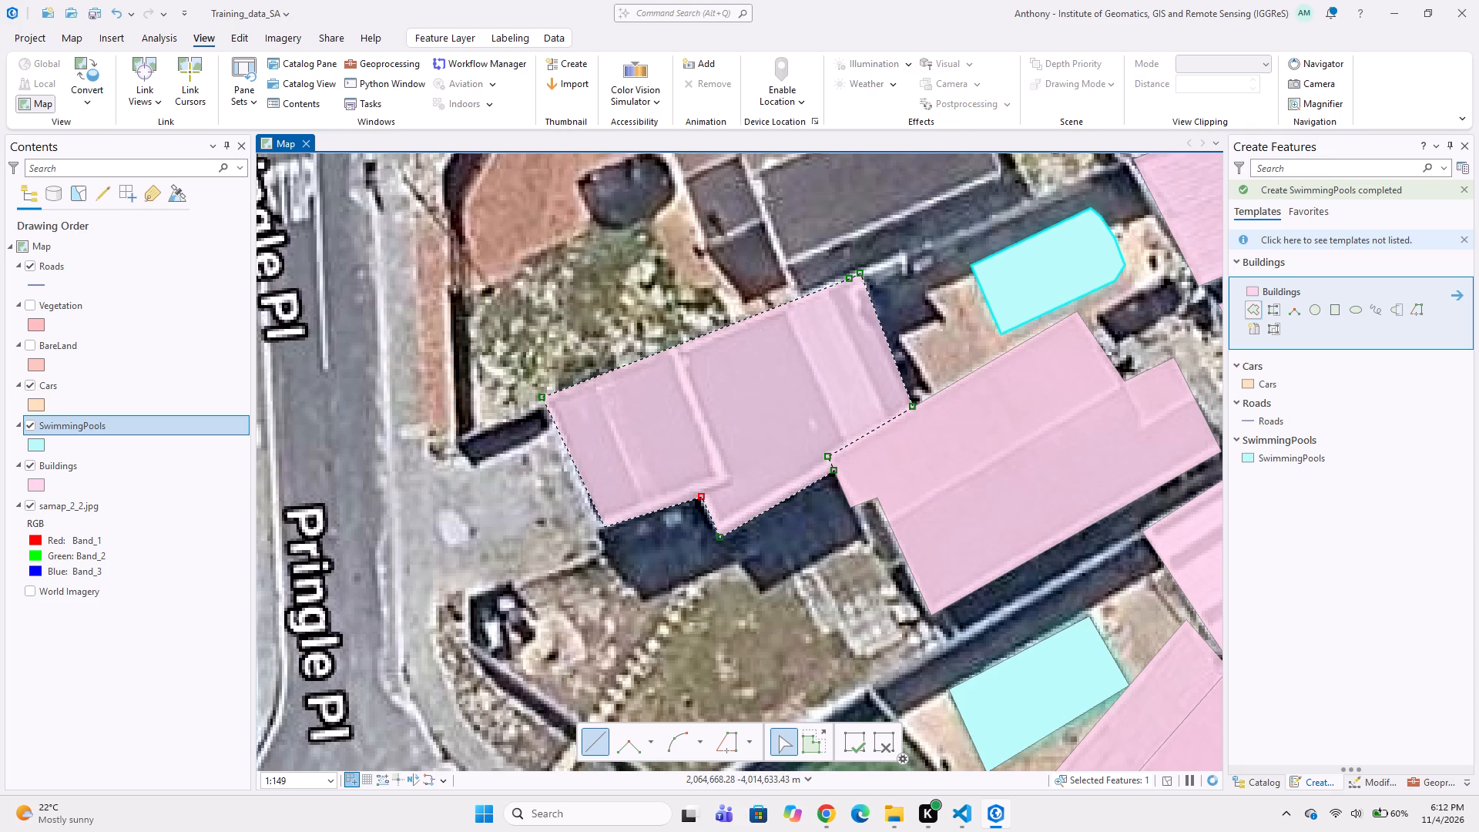
double_click(602, 527)
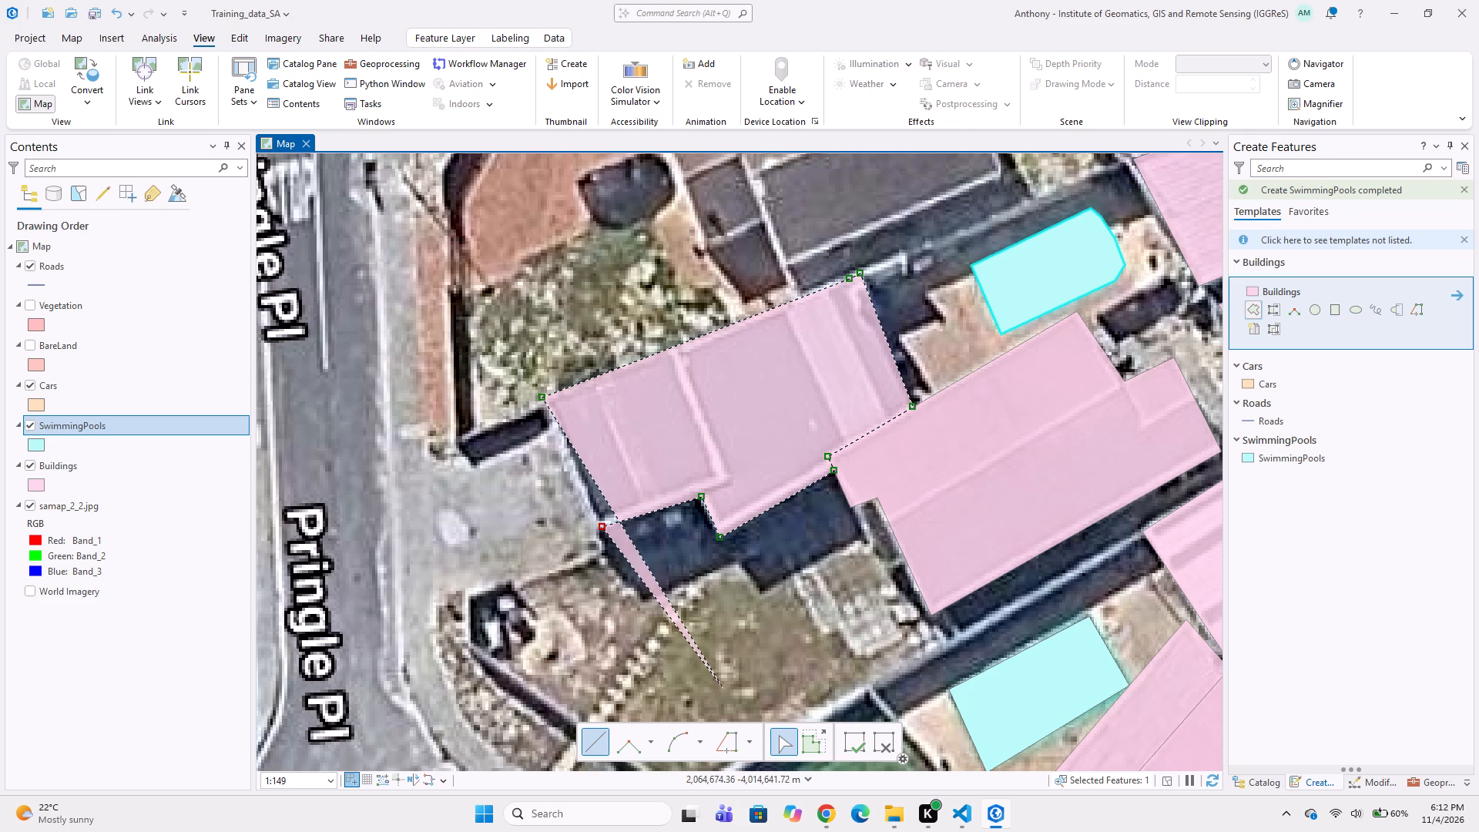
double_click(581, 492)
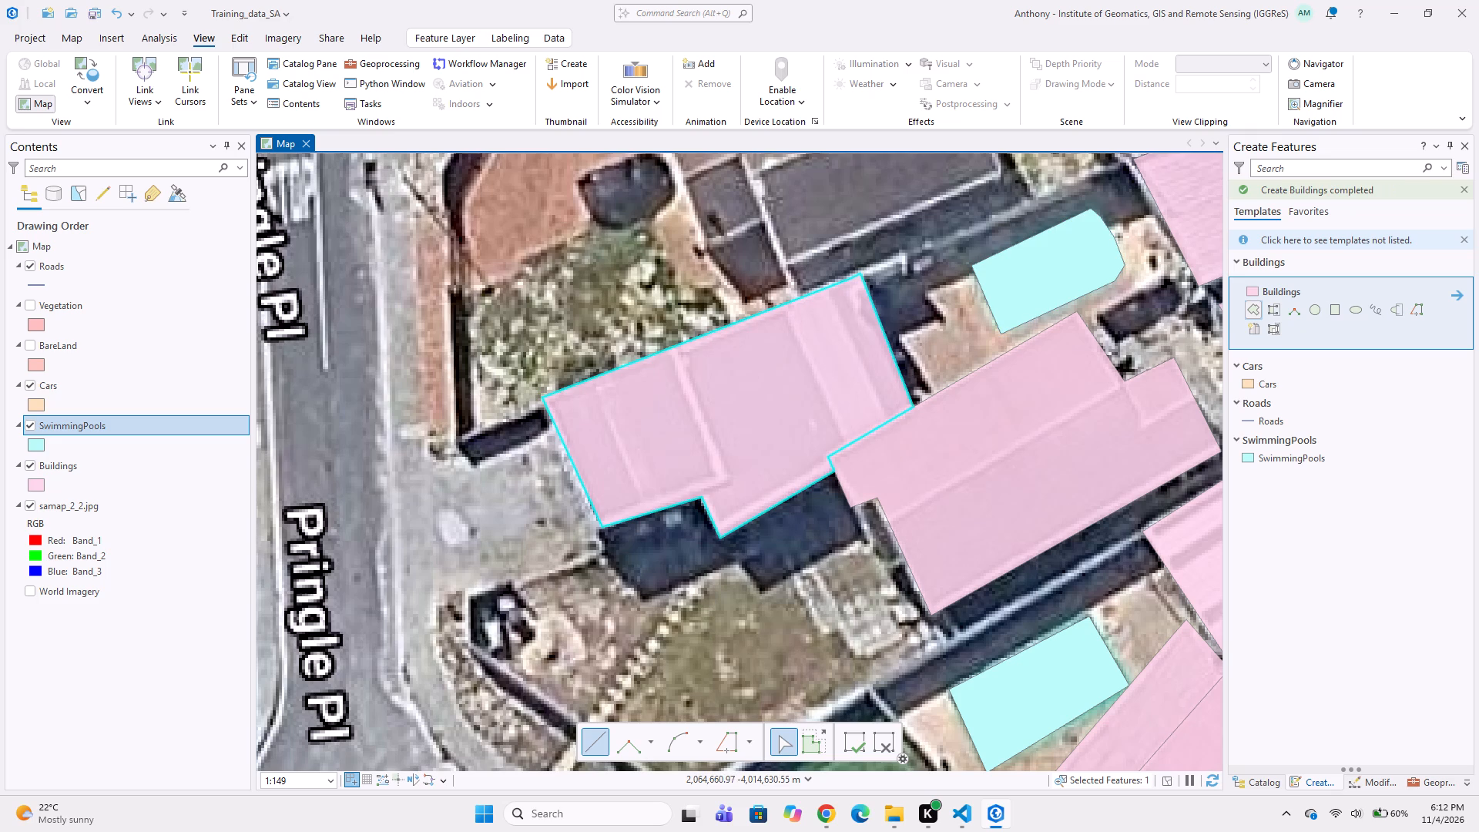
Digitize a Buildings polygon around the dark ribbed and brown-roofed house at the Recife Cres and Pringle Pl corner, following its stepped sides.
scroll(495, 403, down, 2)
middle_drag(567, 421, 548, 478)
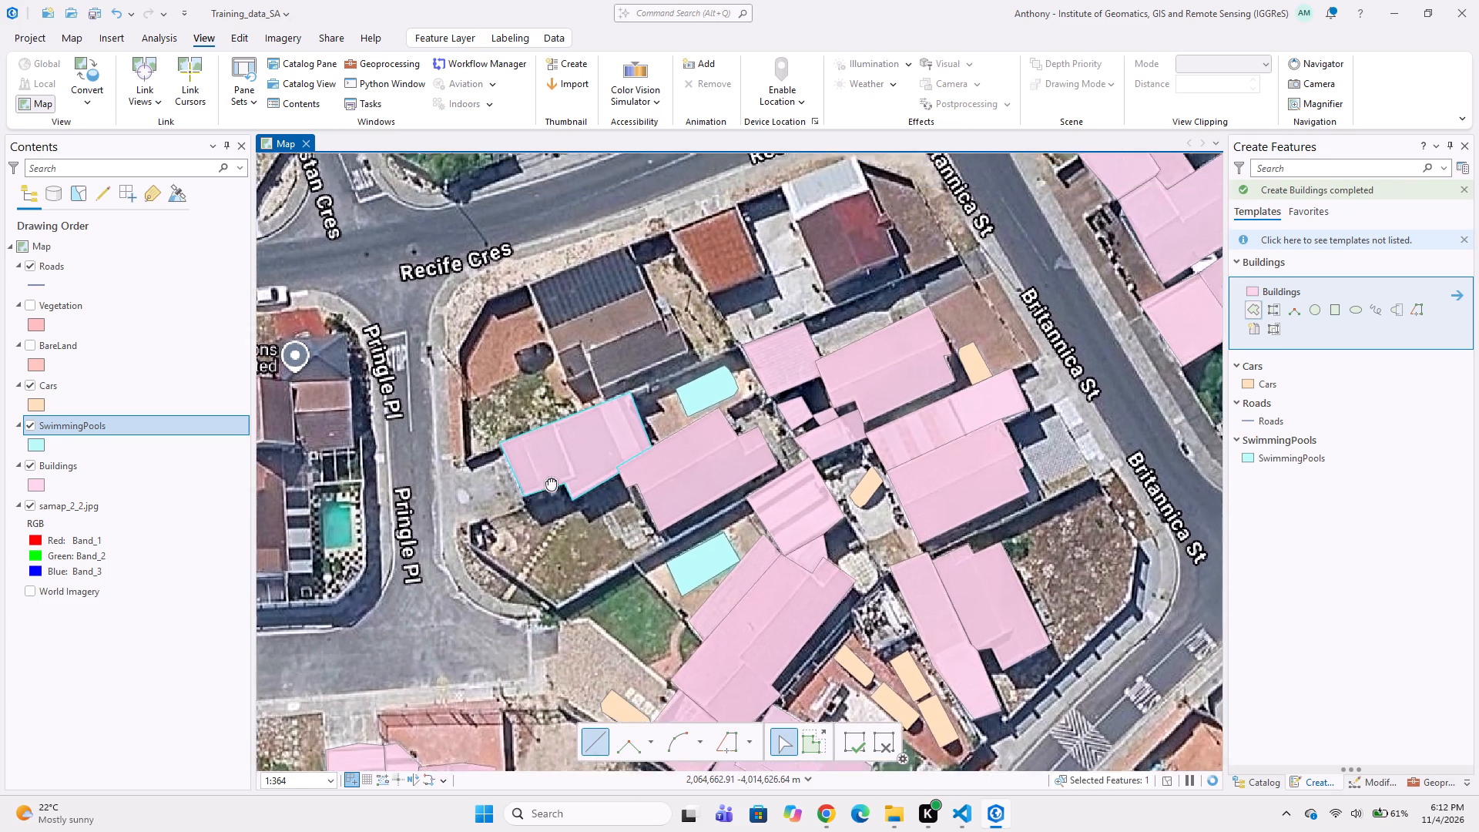
middle_drag(548, 478, 545, 481)
middle_drag(592, 398, 486, 435)
scroll(529, 433, up, 1)
middle_drag(441, 430, 558, 401)
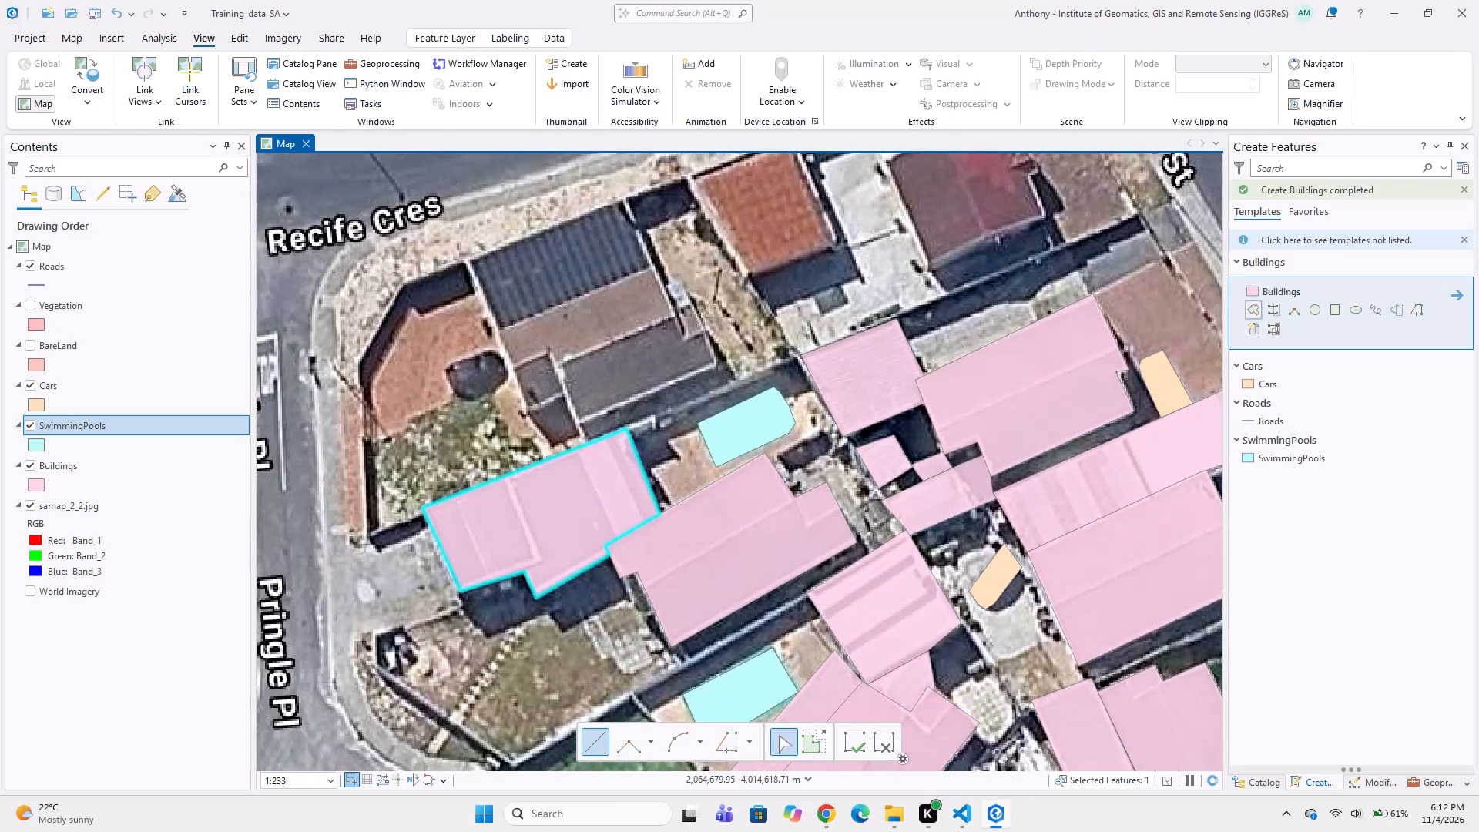
middle_drag(565, 373, 589, 465)
scroll(591, 465, up, 1)
middle_drag(468, 484, 513, 530)
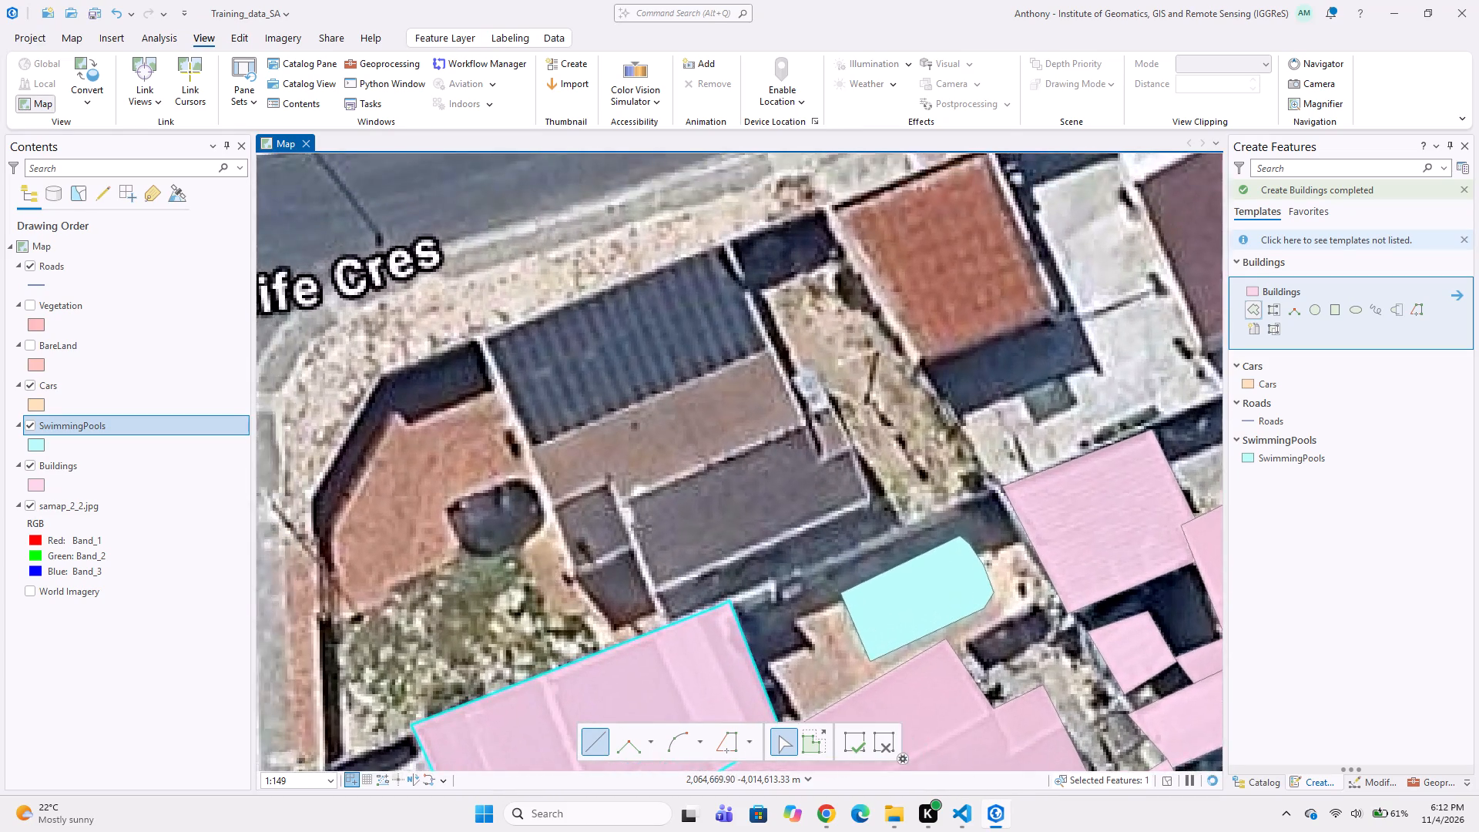
scroll(521, 419, up, 1)
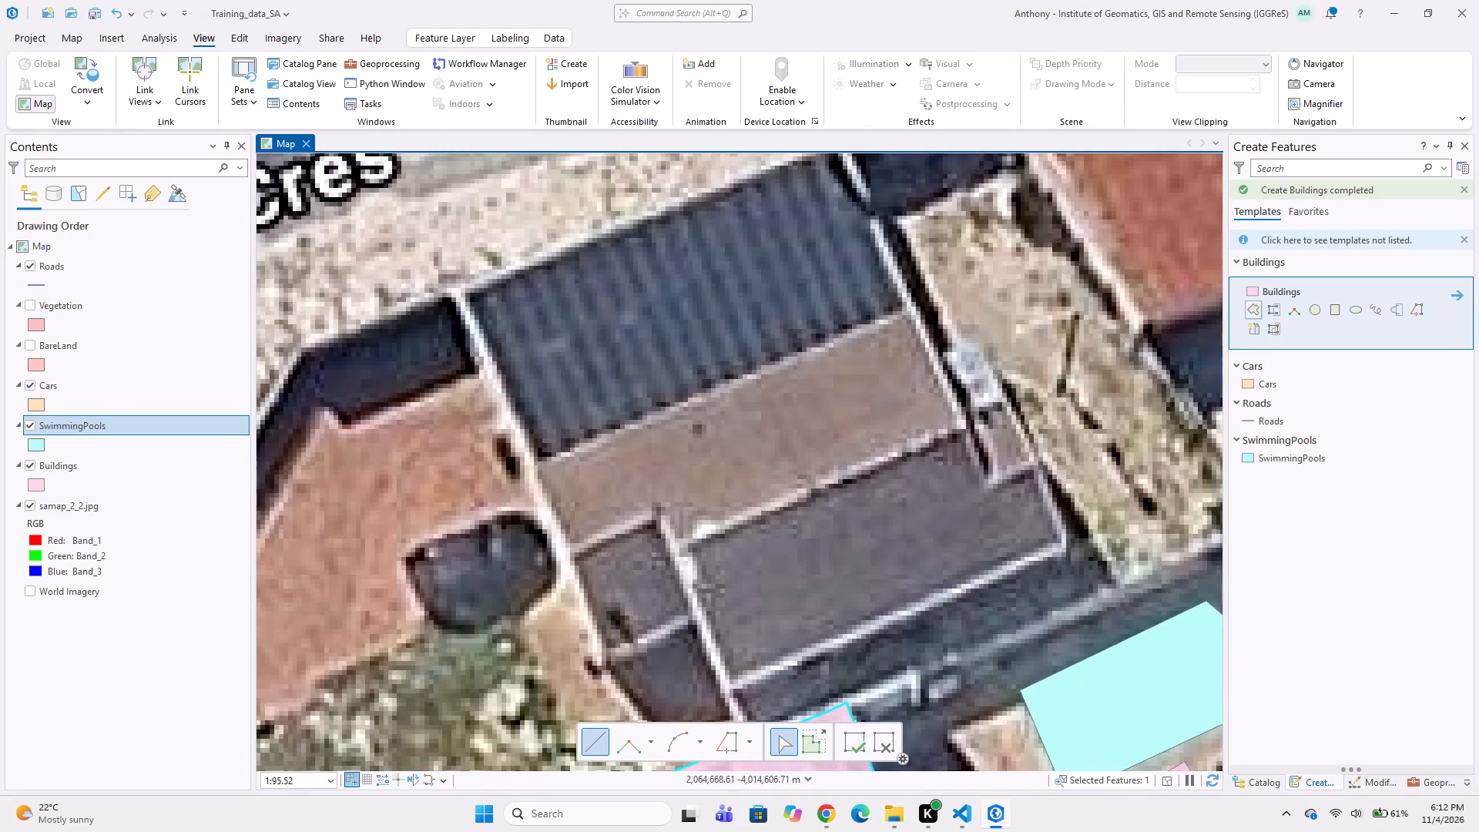
click(446, 287)
click(591, 667)
click(691, 624)
middle_drag(686, 592, 651, 514)
drag(648, 525, 661, 516)
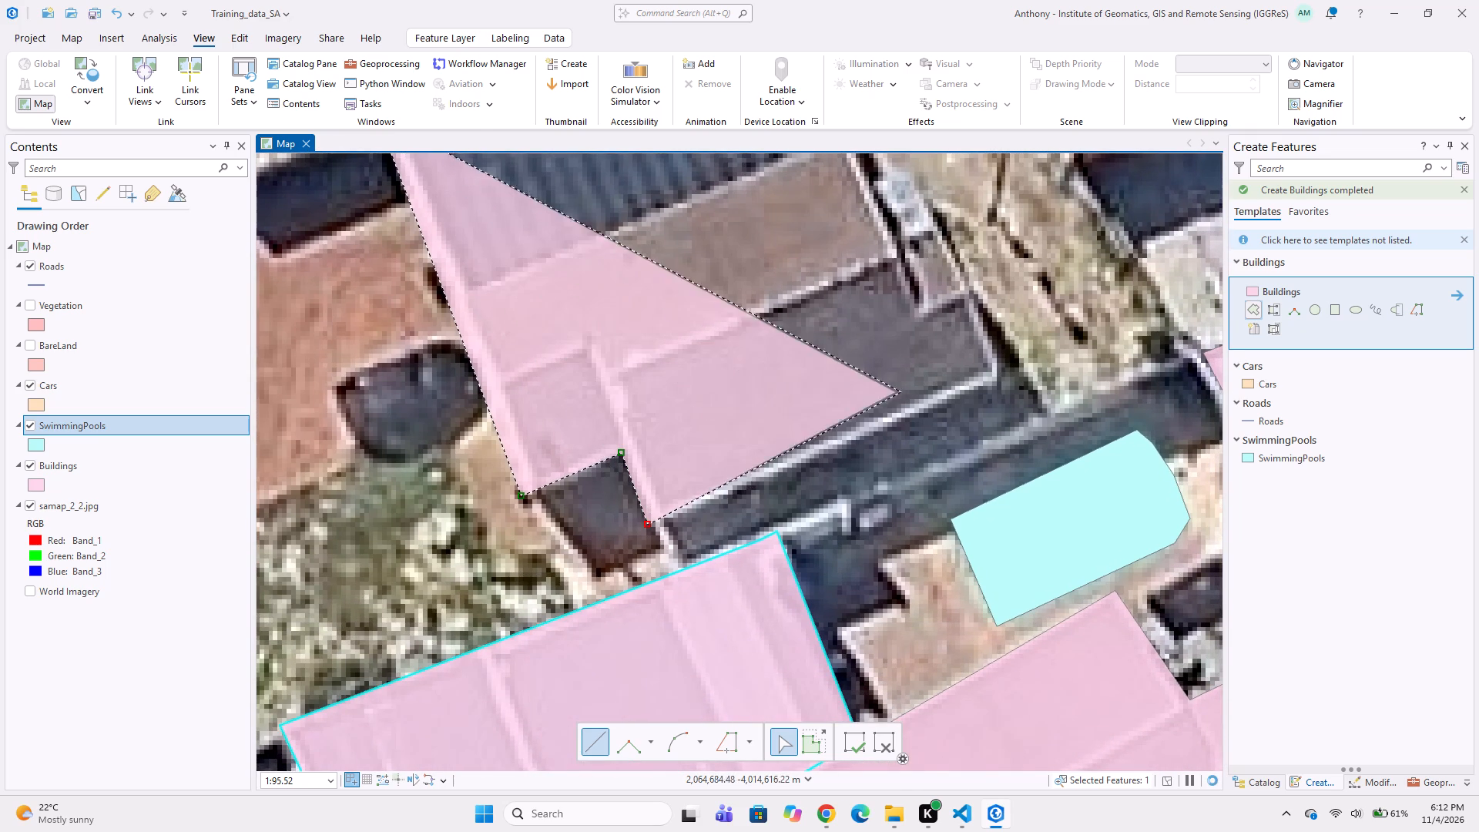
click(1001, 384)
click(1006, 365)
middle_drag(991, 365, 931, 524)
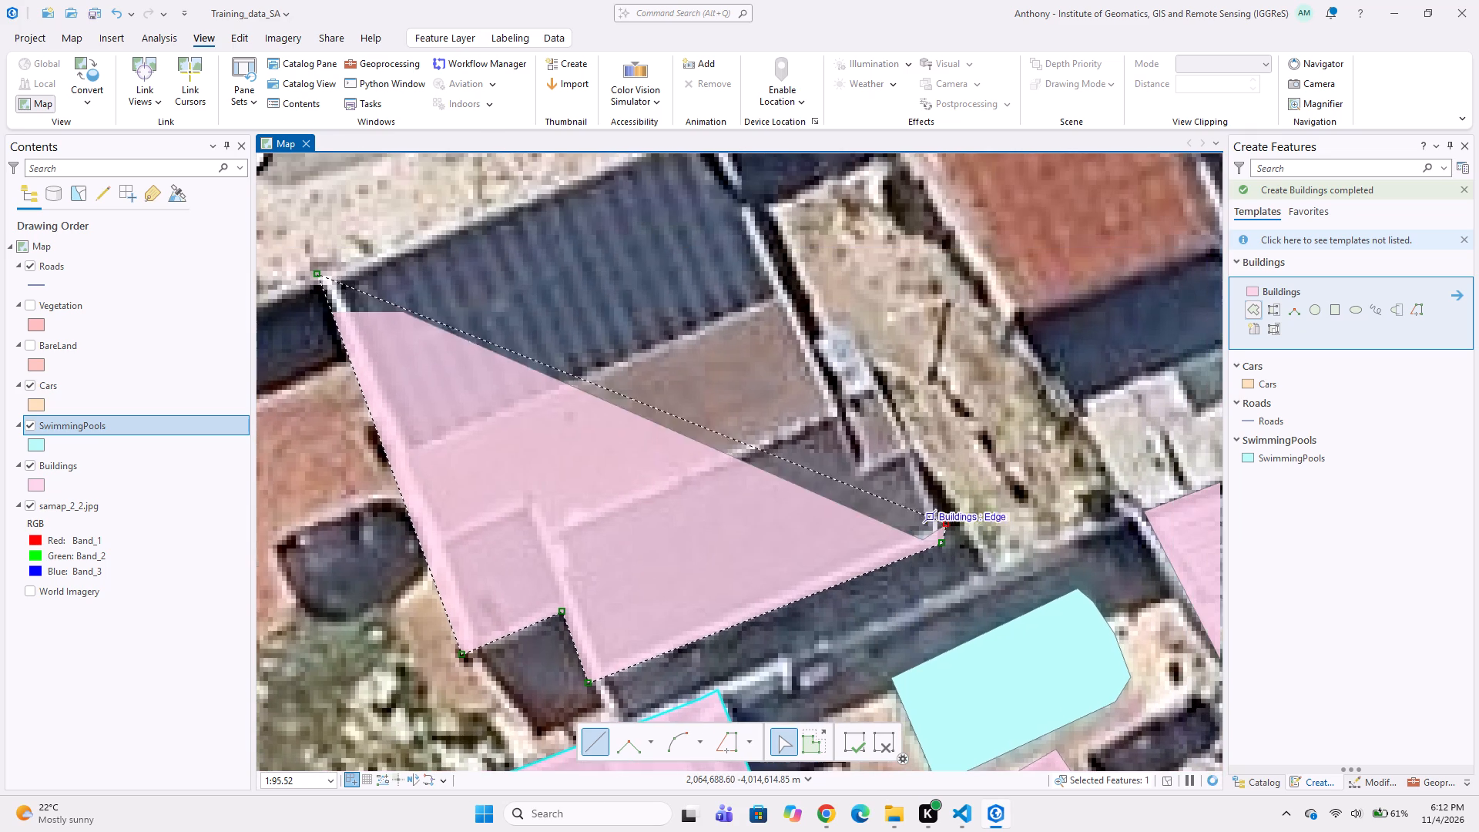
click(880, 387)
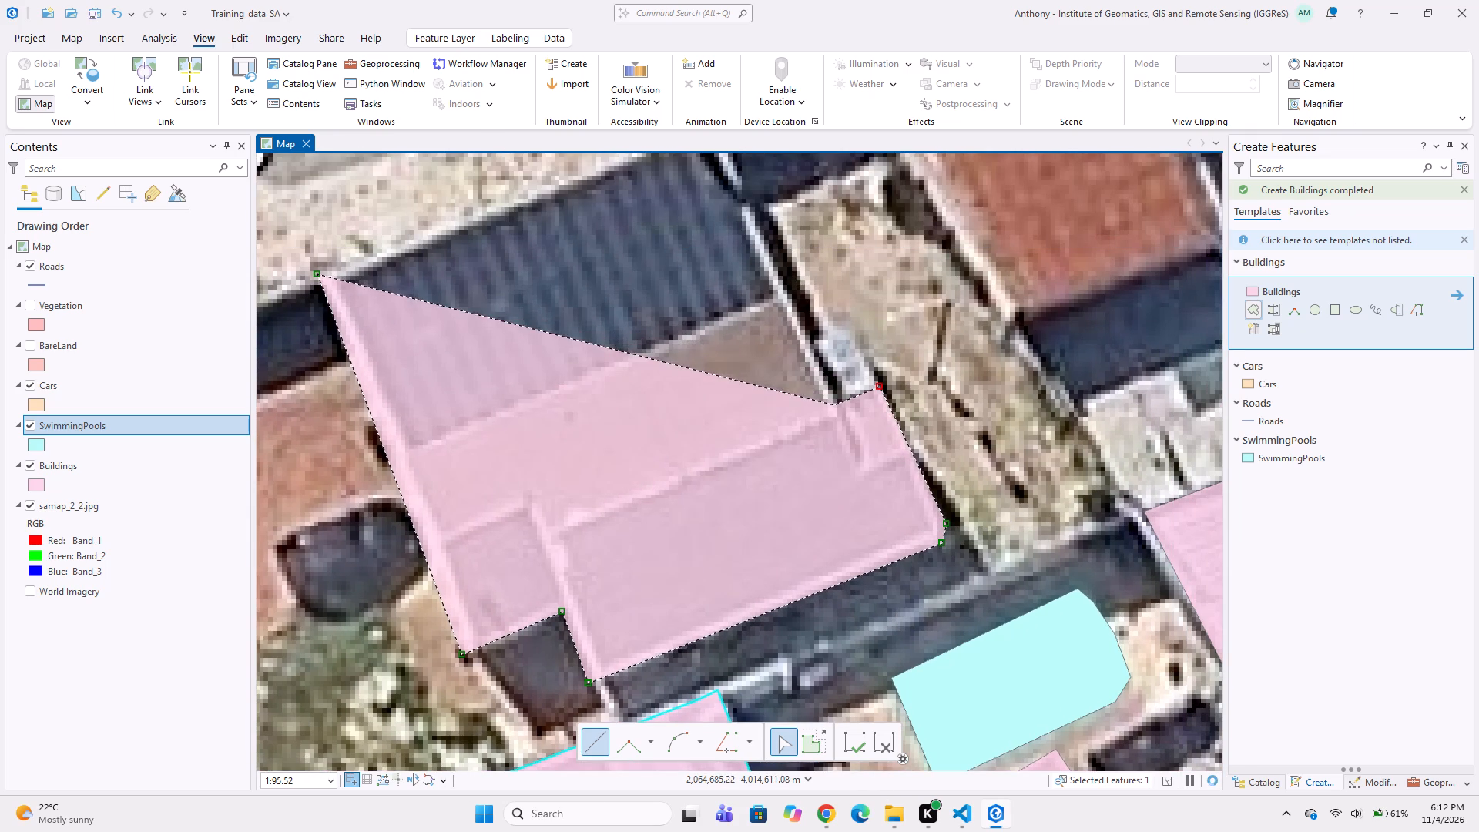
click(834, 405)
middle_drag(807, 349, 828, 491)
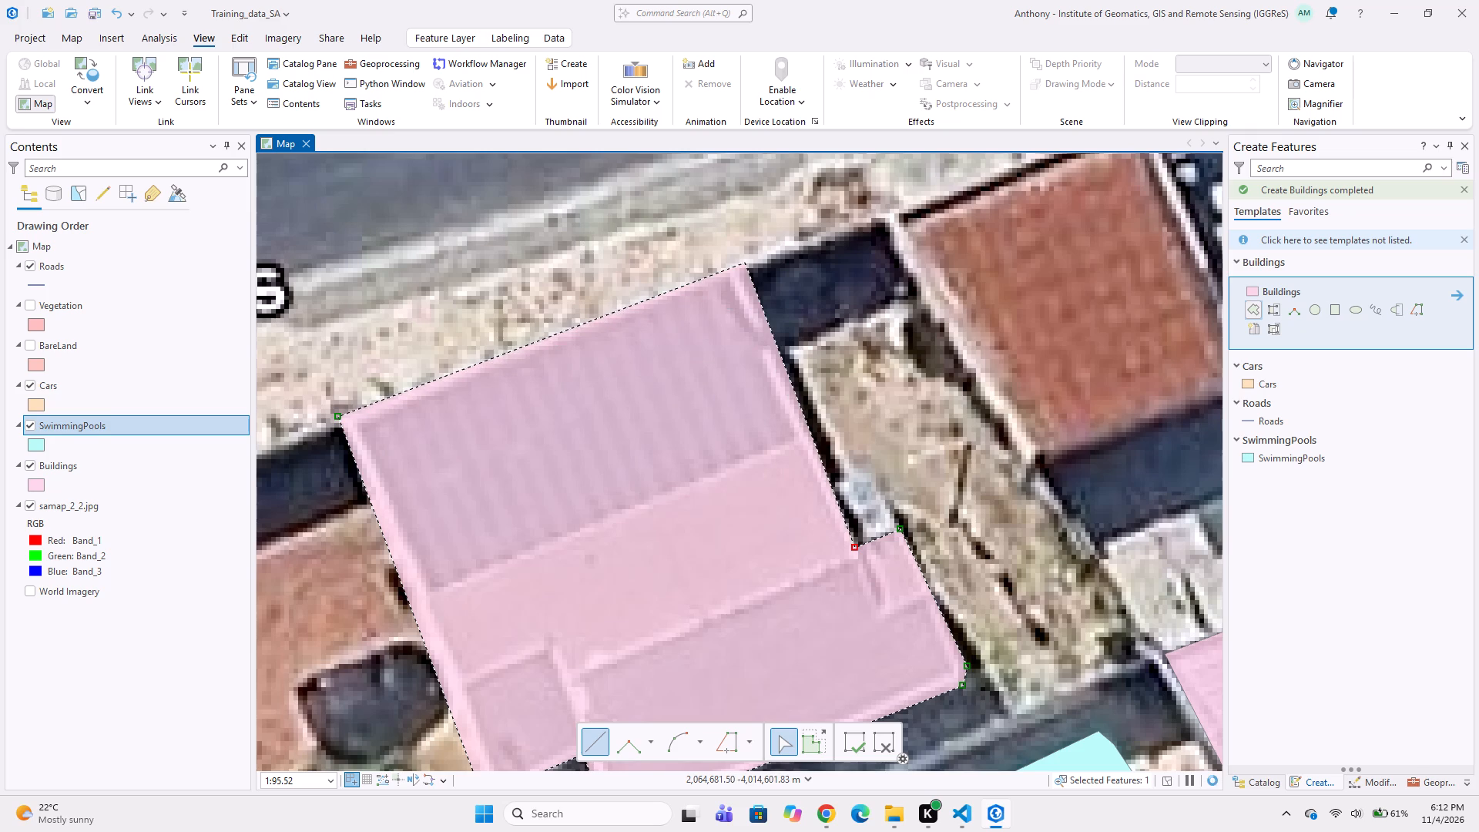
double_click(743, 263)
Digitize a four-cornered Cars polygon over the dark object on the brick paving just west of the corner house polygon.
scroll(508, 448, down, 2)
middle_drag(562, 457, 650, 387)
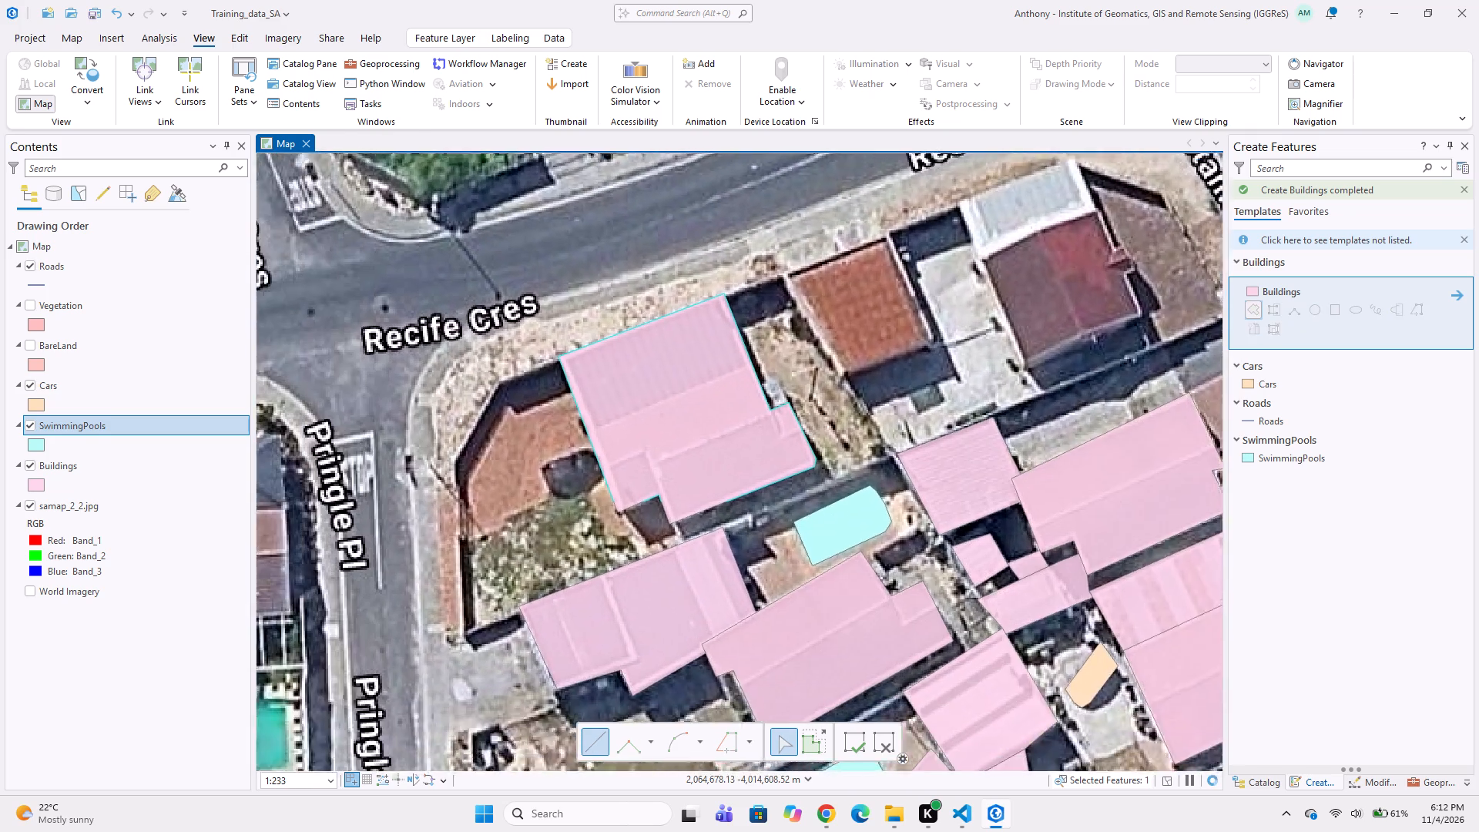
scroll(545, 459, up, 1)
click(1249, 381)
scroll(753, 449, up, 1)
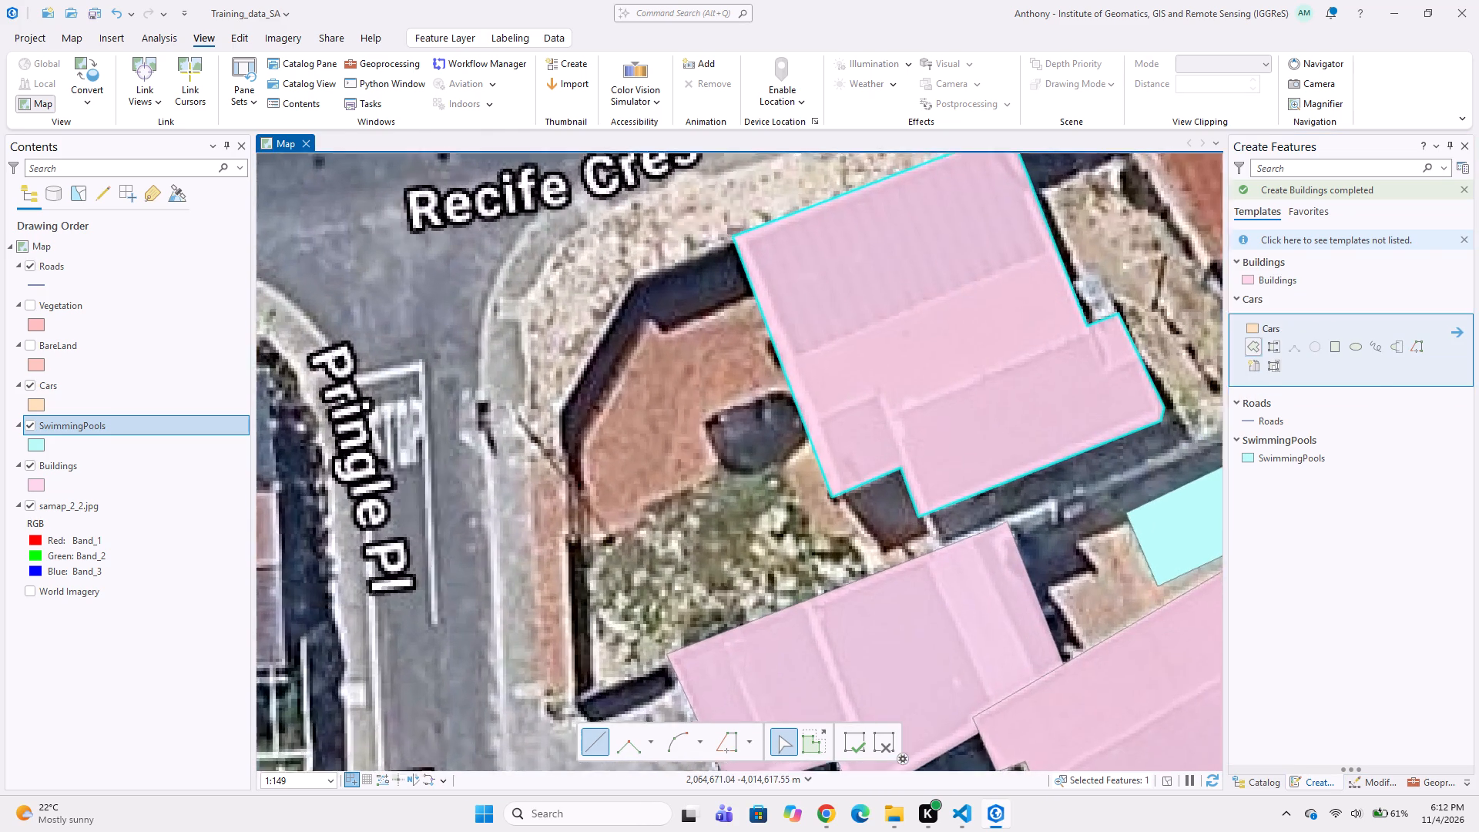
click(664, 406)
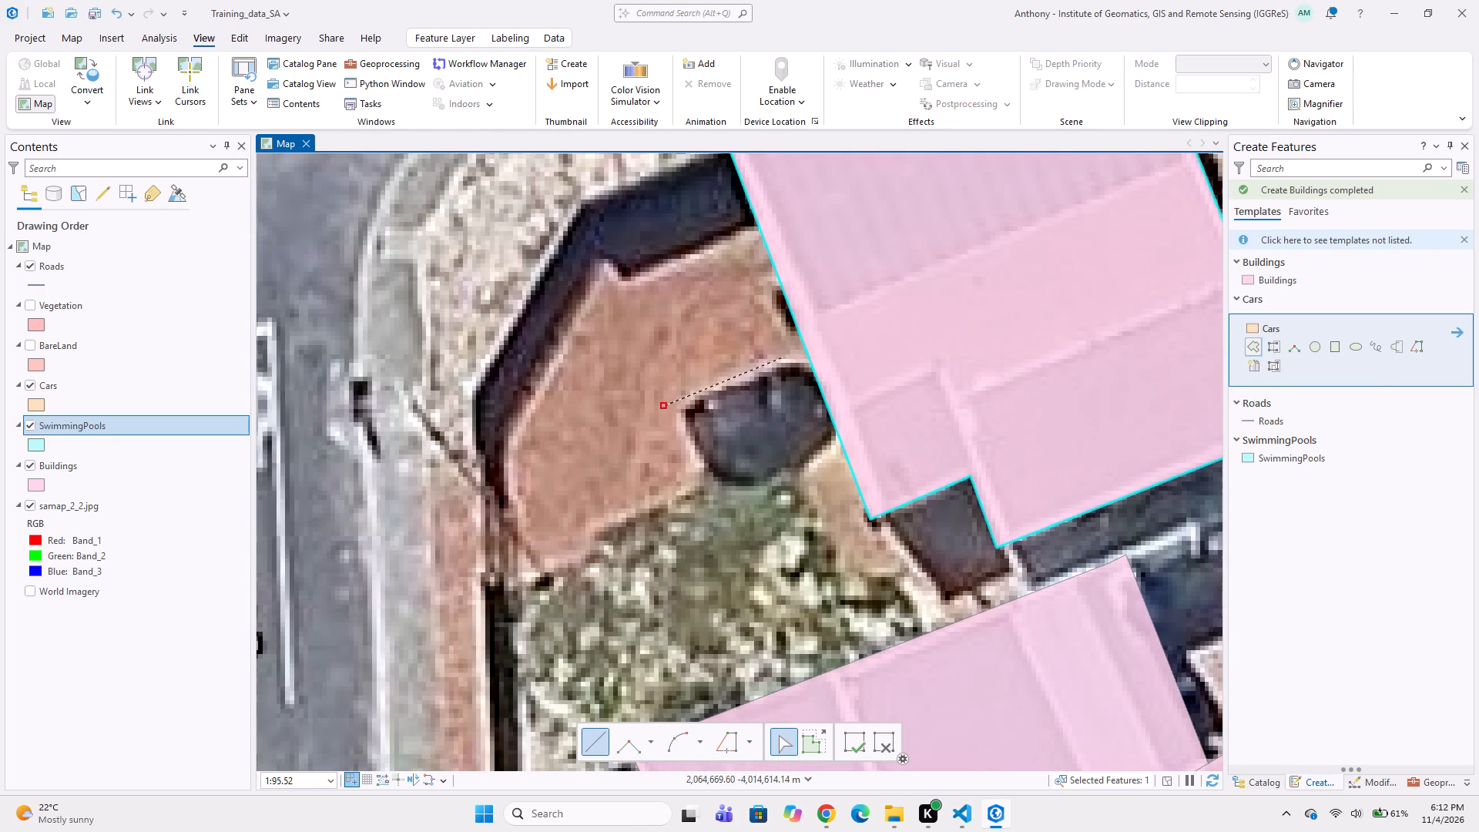
click(801, 349)
click(831, 408)
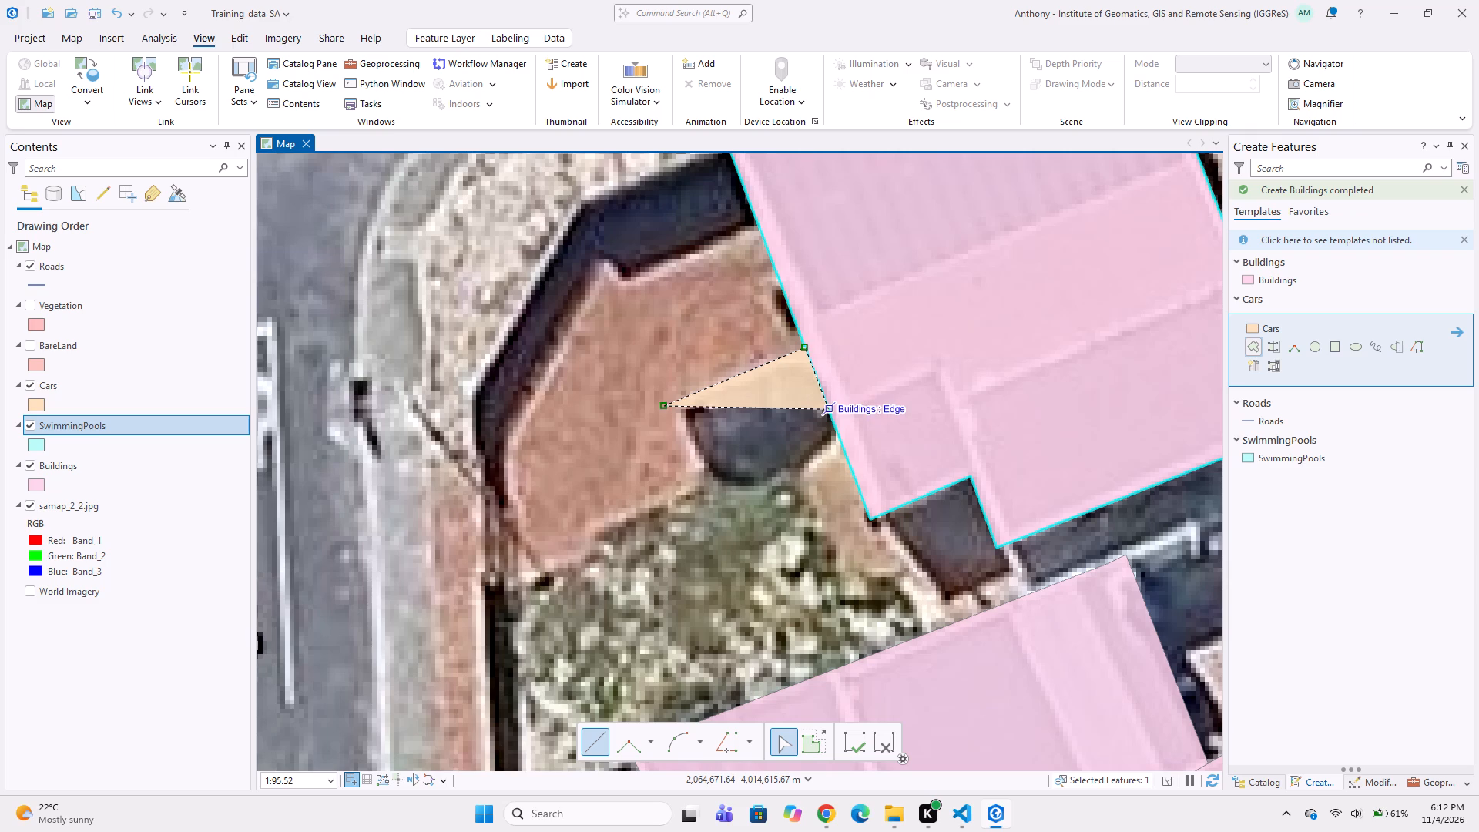
double_click(705, 478)
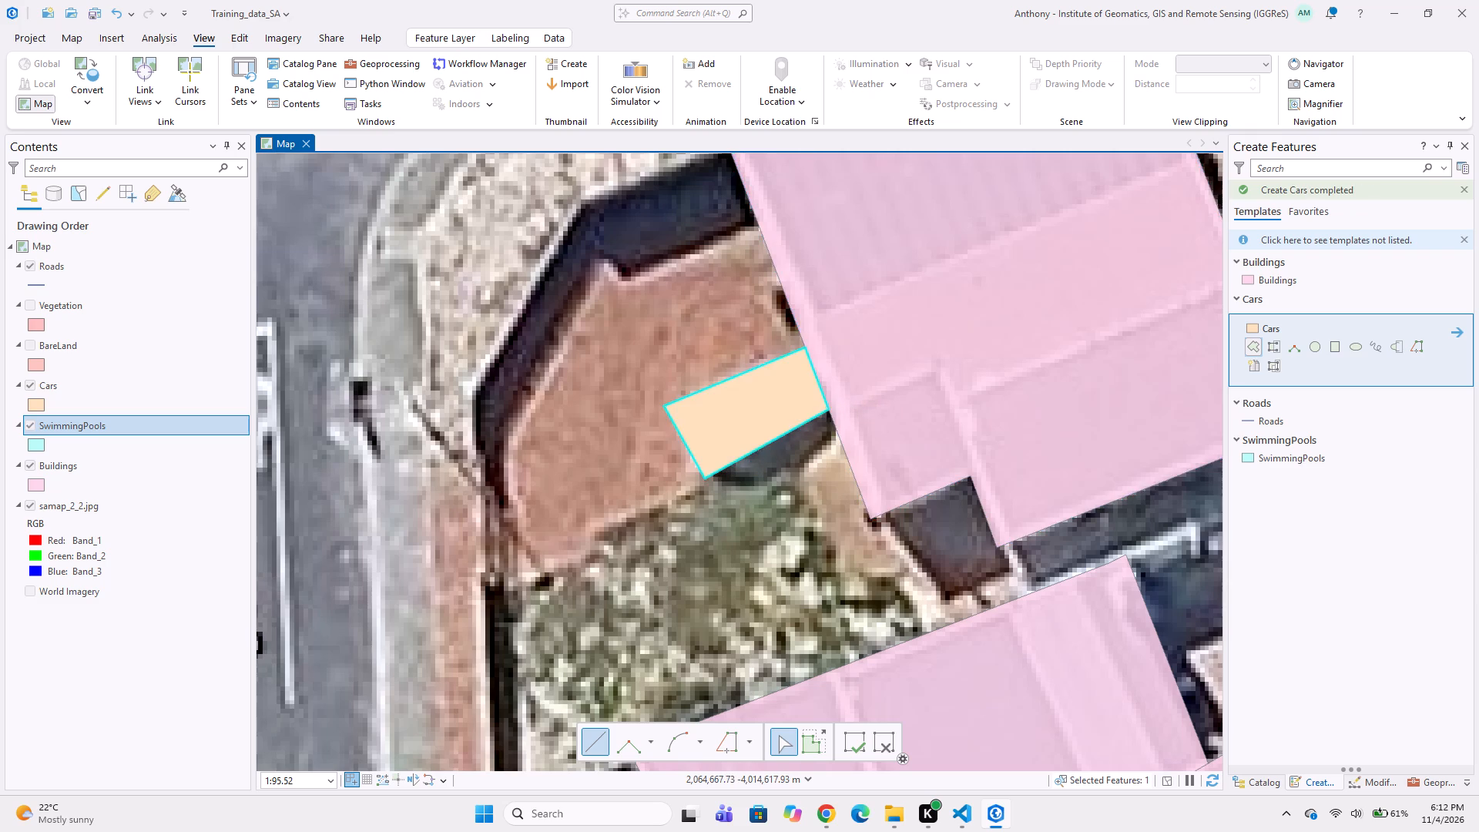
Digitize a four-cornered Buildings polygon around the red-tiled roof along Recife Cres, east of the corner house.
scroll(823, 513, down, 3)
middle_drag(917, 406, 729, 470)
scroll(833, 438, up, 1)
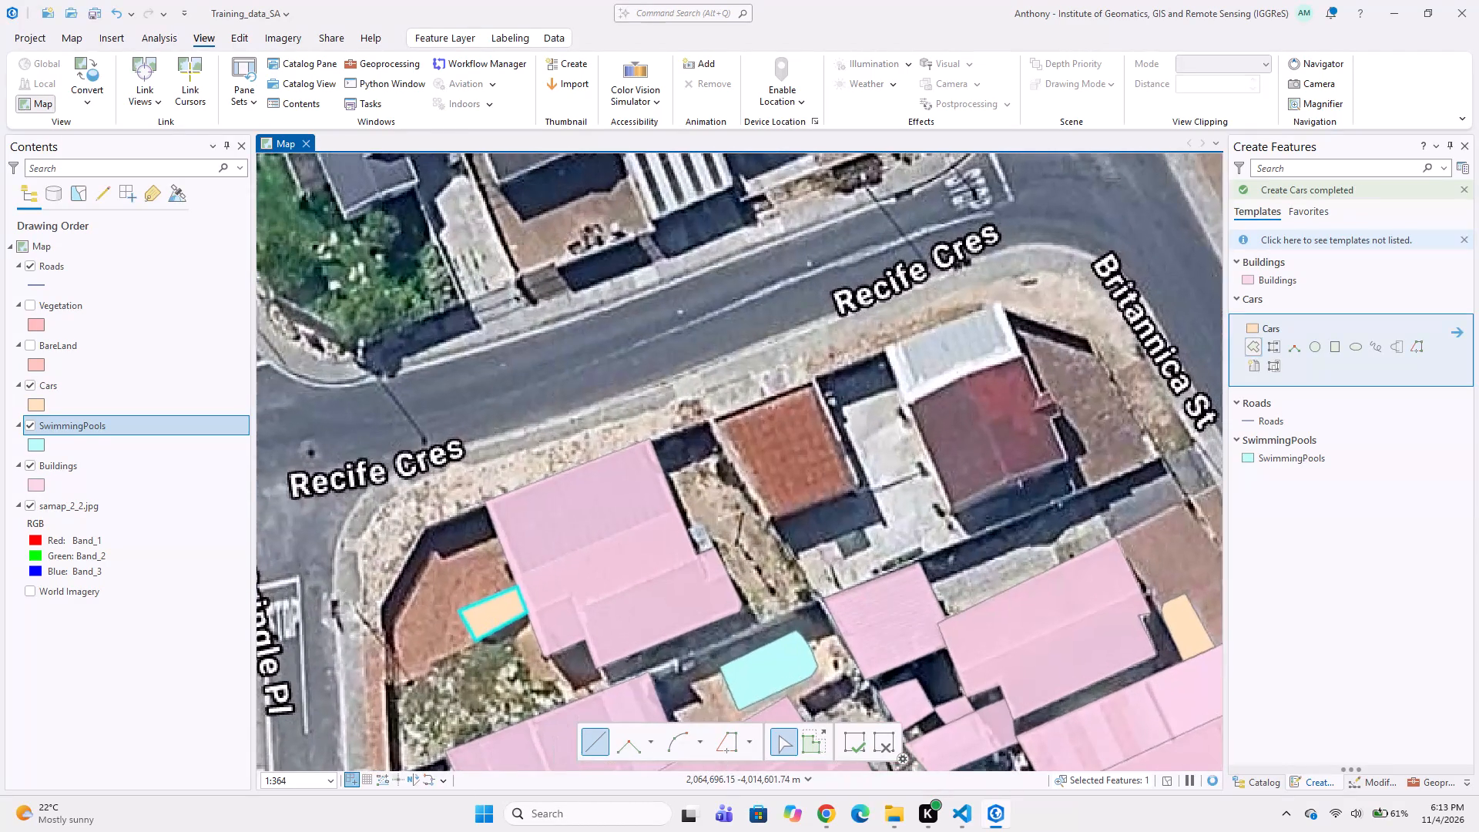
click(1293, 290)
click(1293, 282)
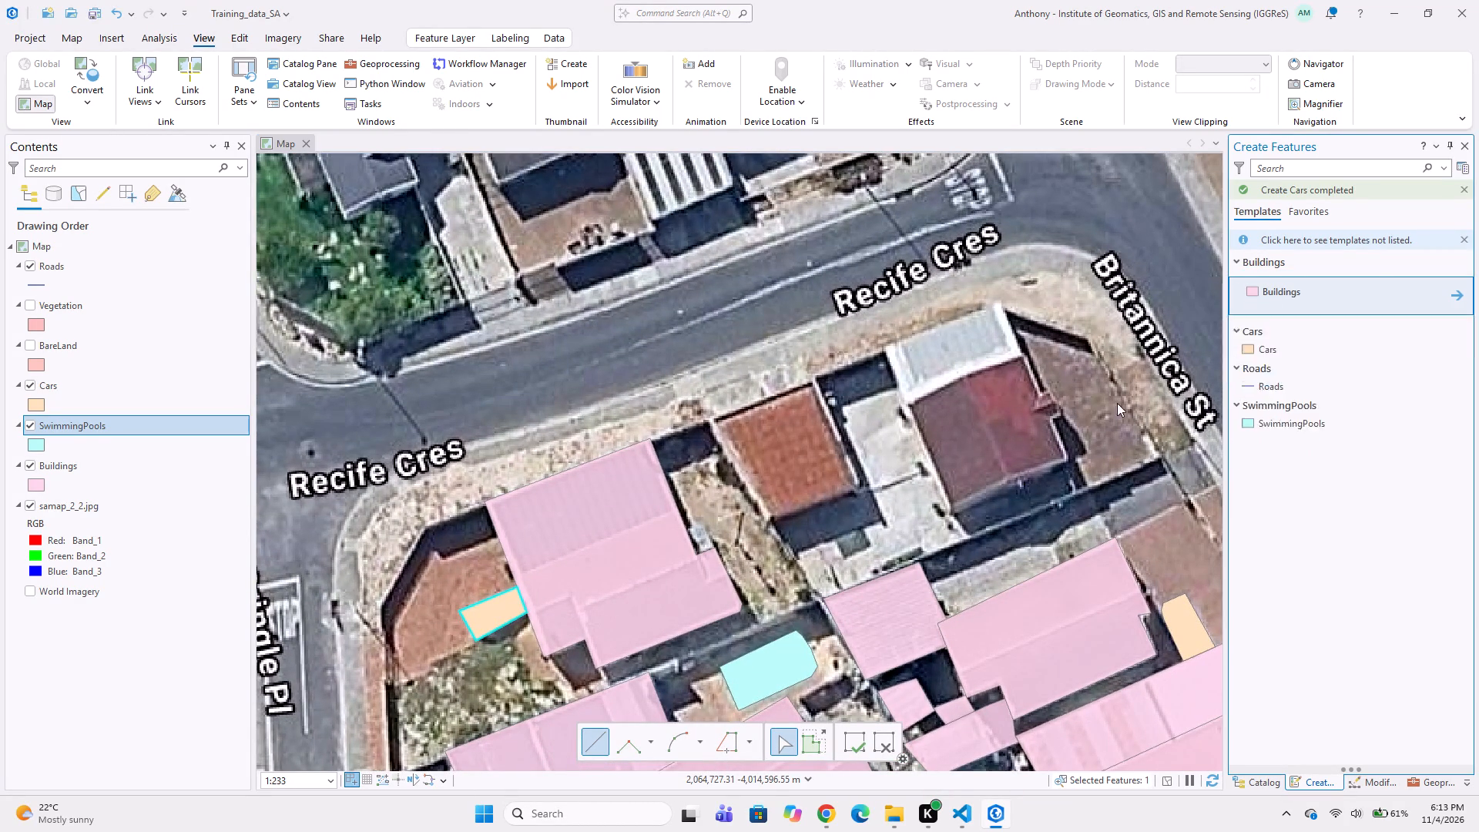
scroll(640, 424, up, 1)
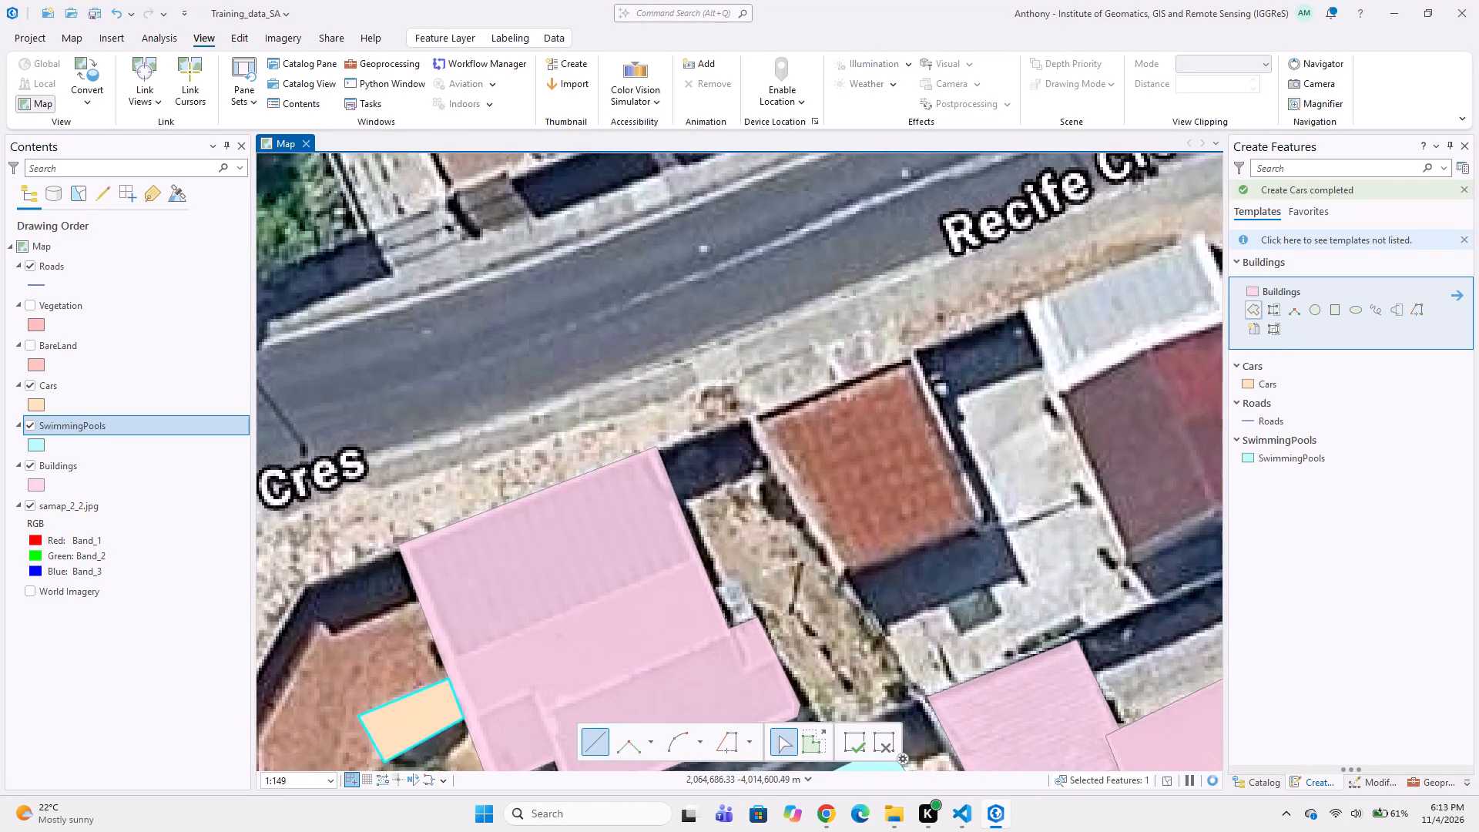
click(743, 417)
click(837, 572)
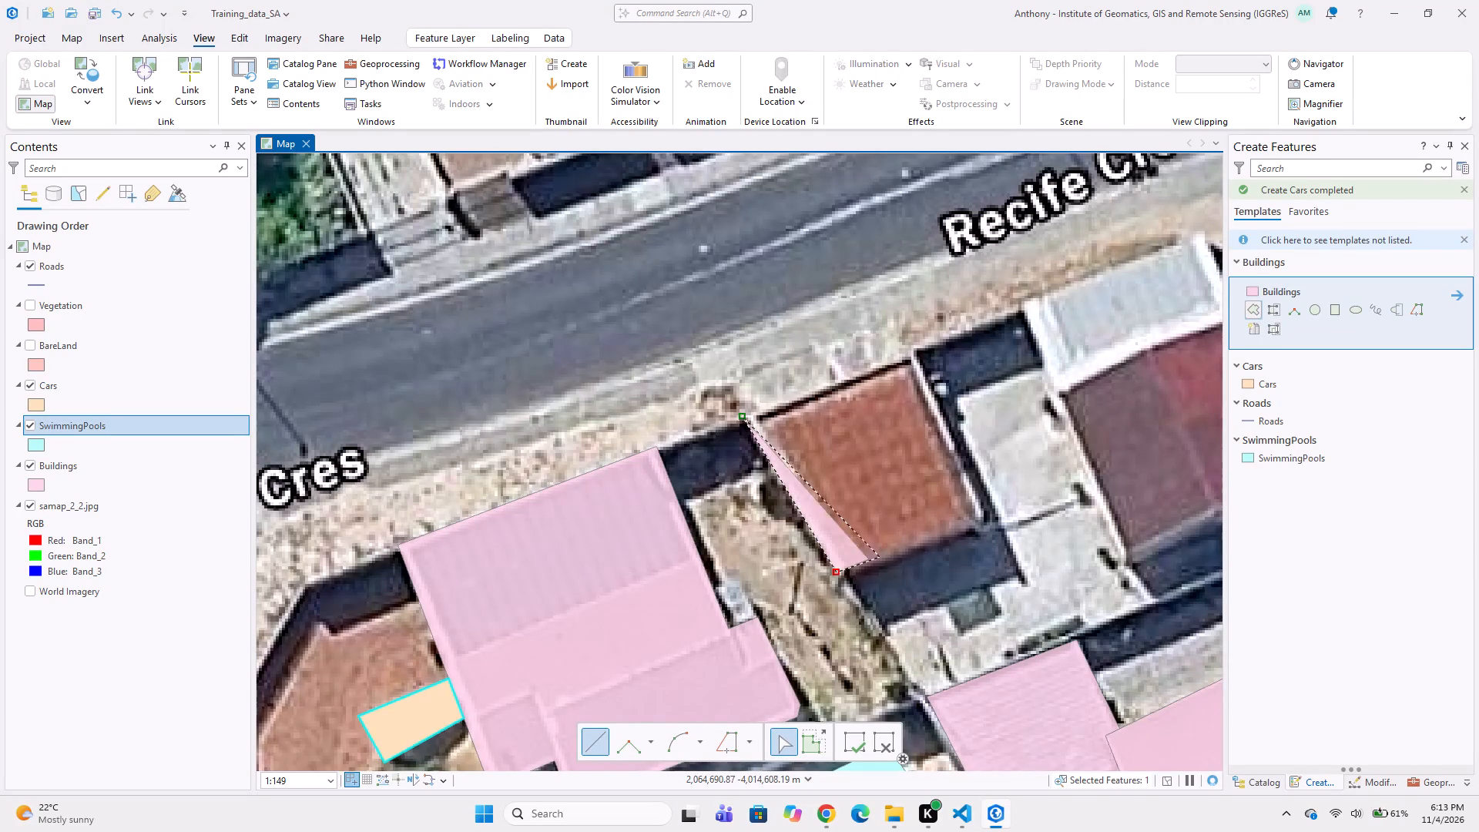
click(980, 527)
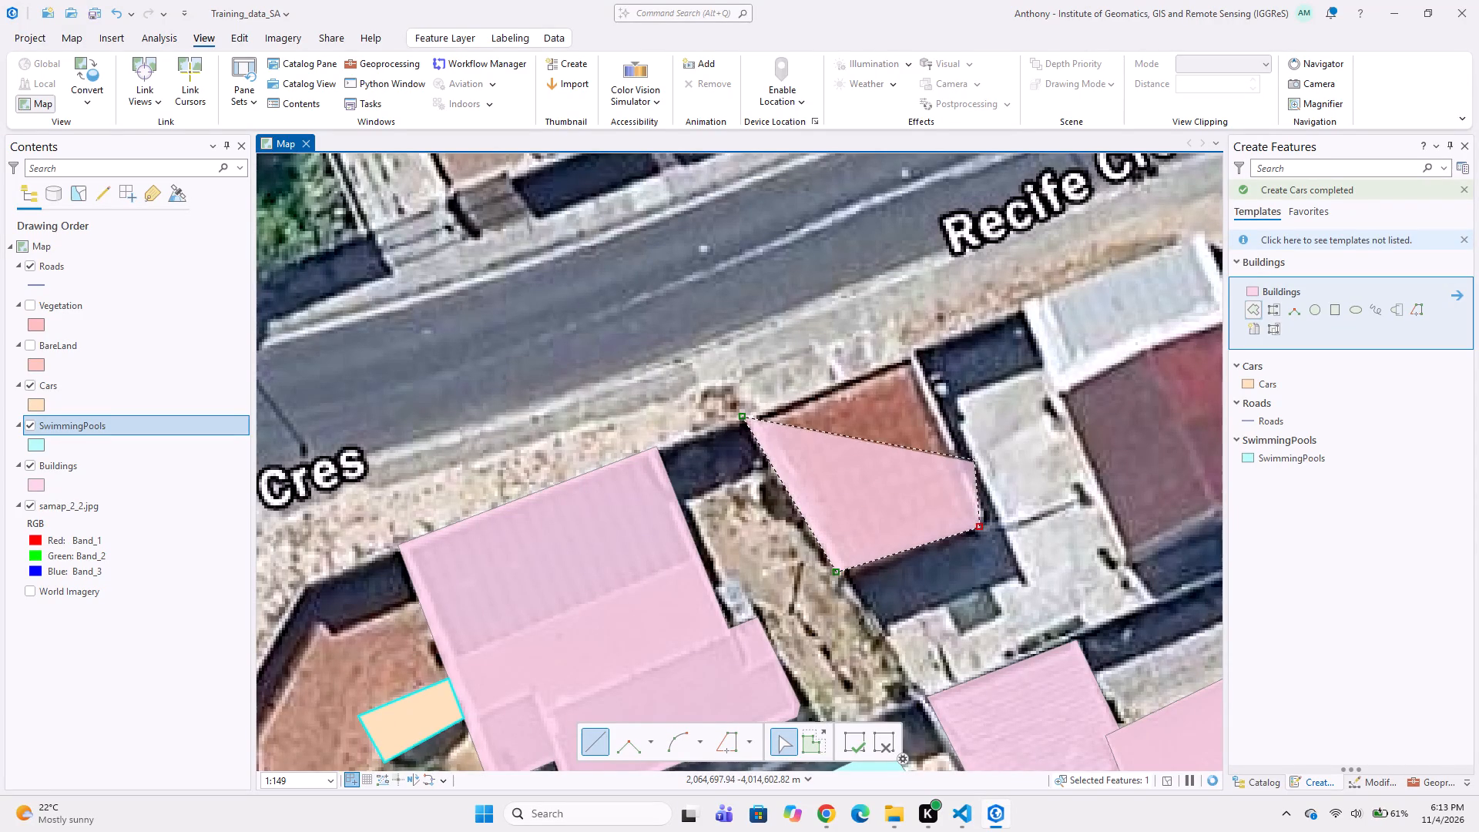
double_click(915, 357)
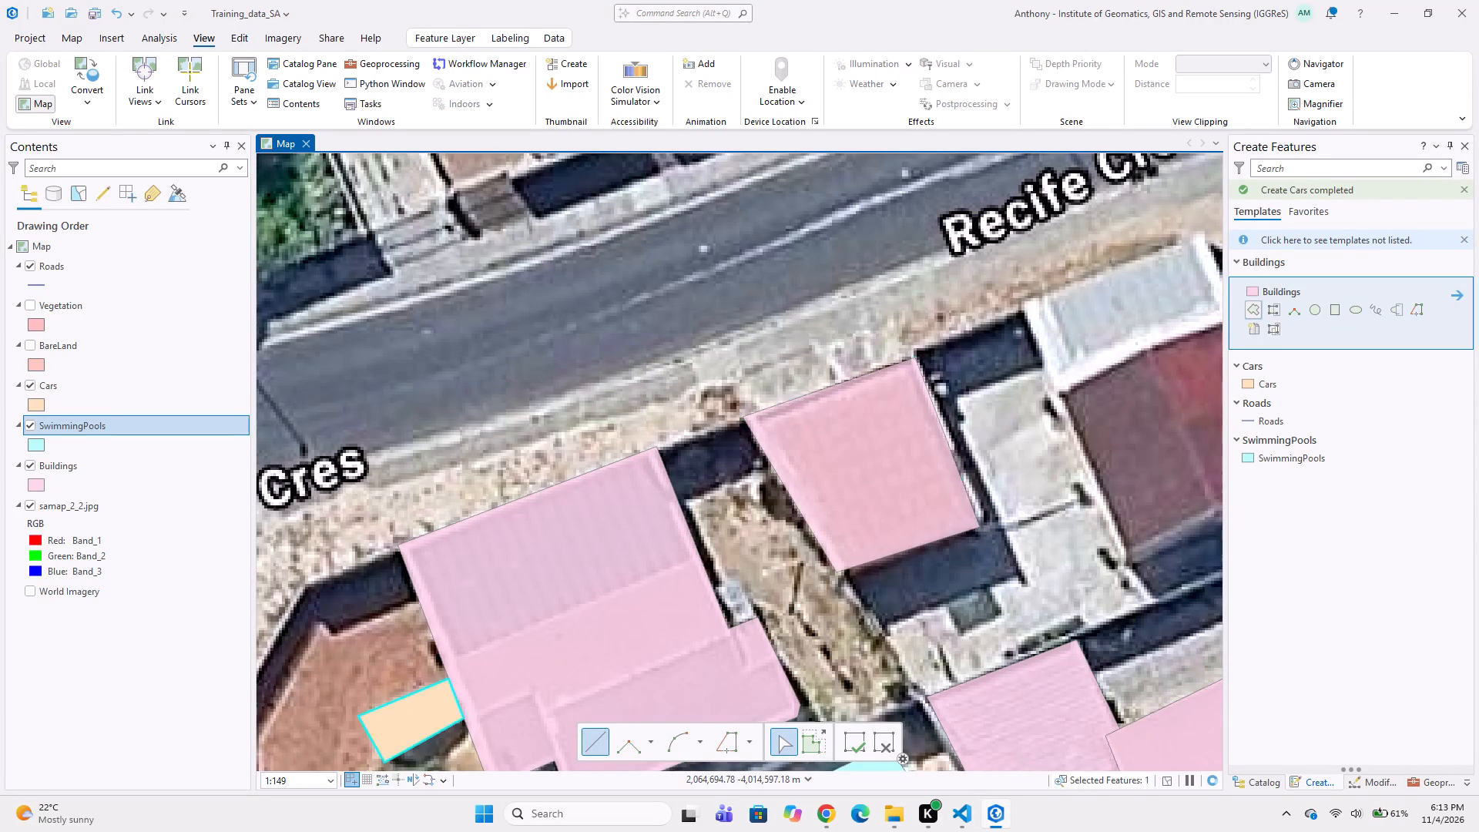
Digitize a Buildings polygon around the white-roofed section facing Recife Cres, on the north side of the maroon-roofed house.
middle_drag(880, 405, 847, 414)
middle_drag(993, 395, 813, 414)
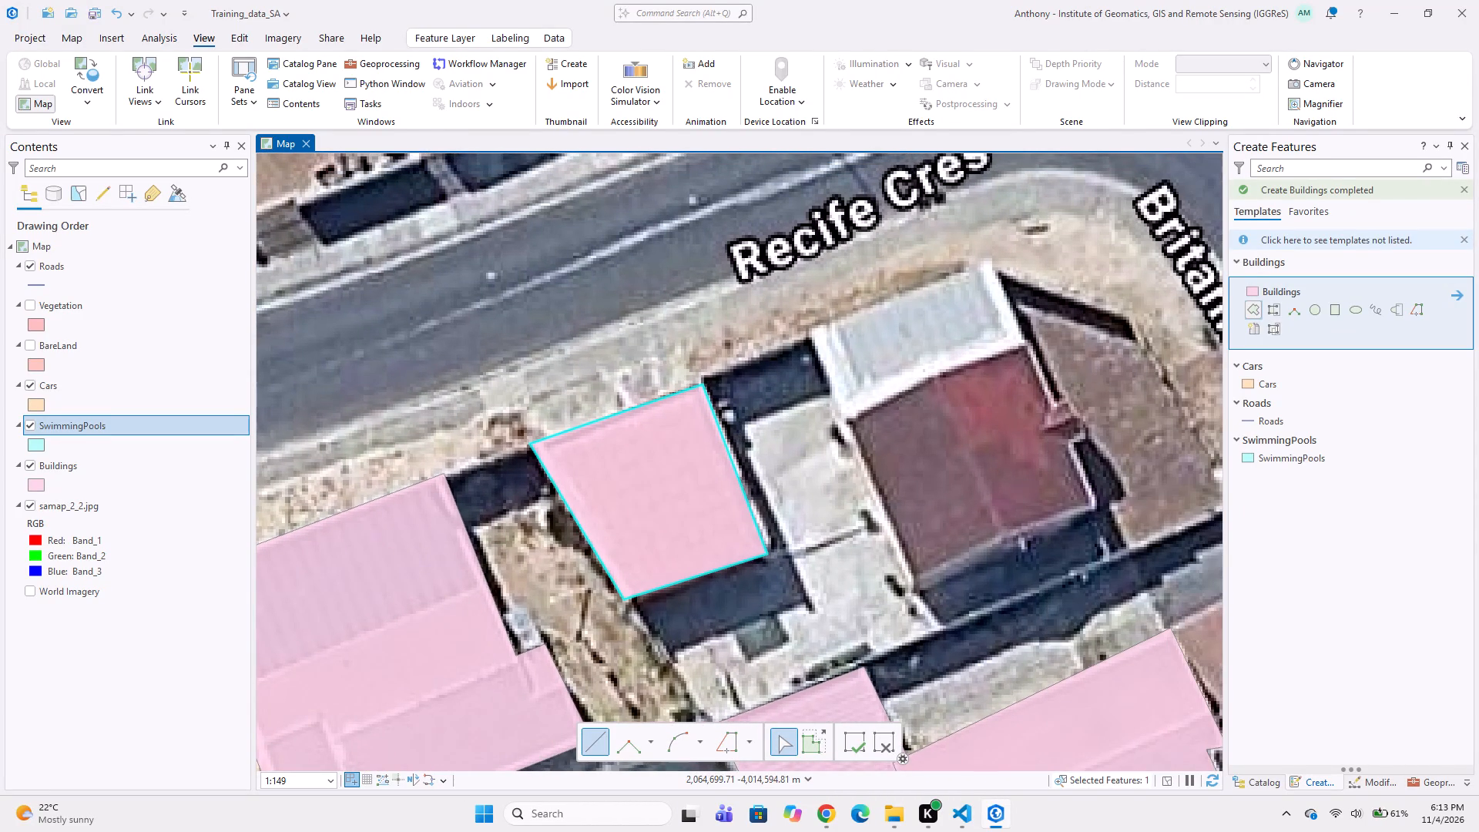
drag(842, 419, 853, 419)
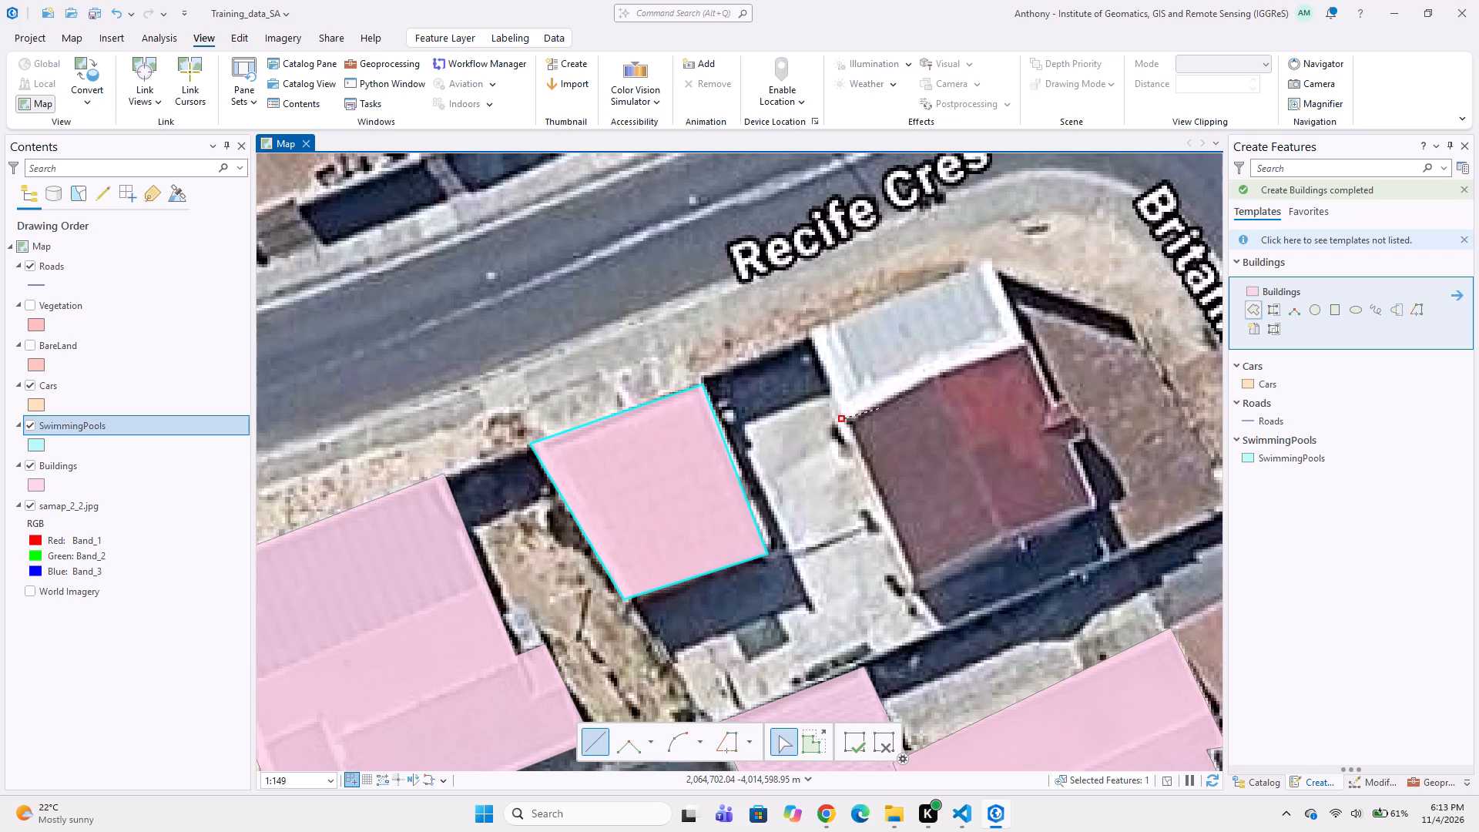
click(1025, 341)
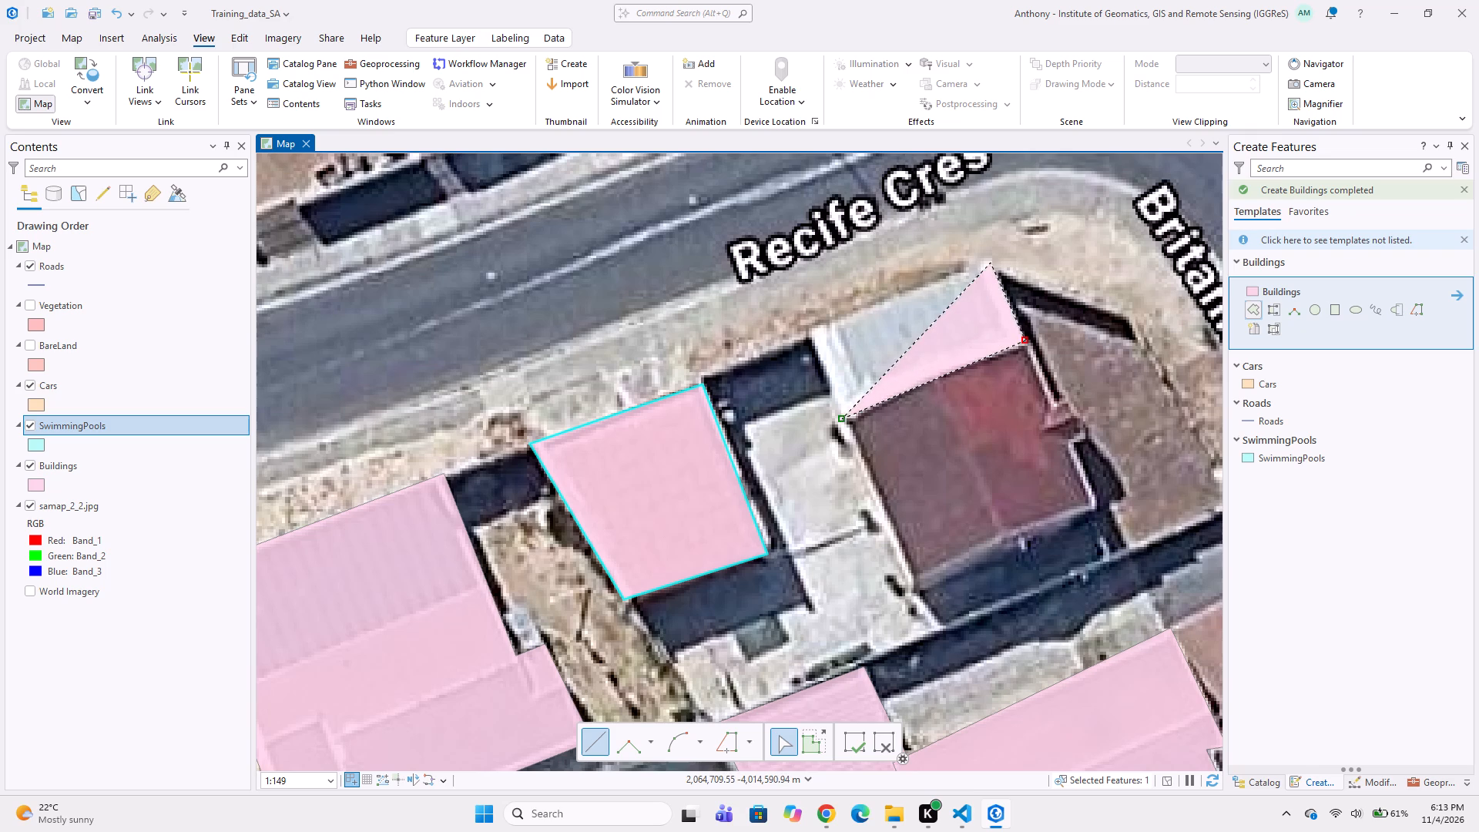
click(993, 260)
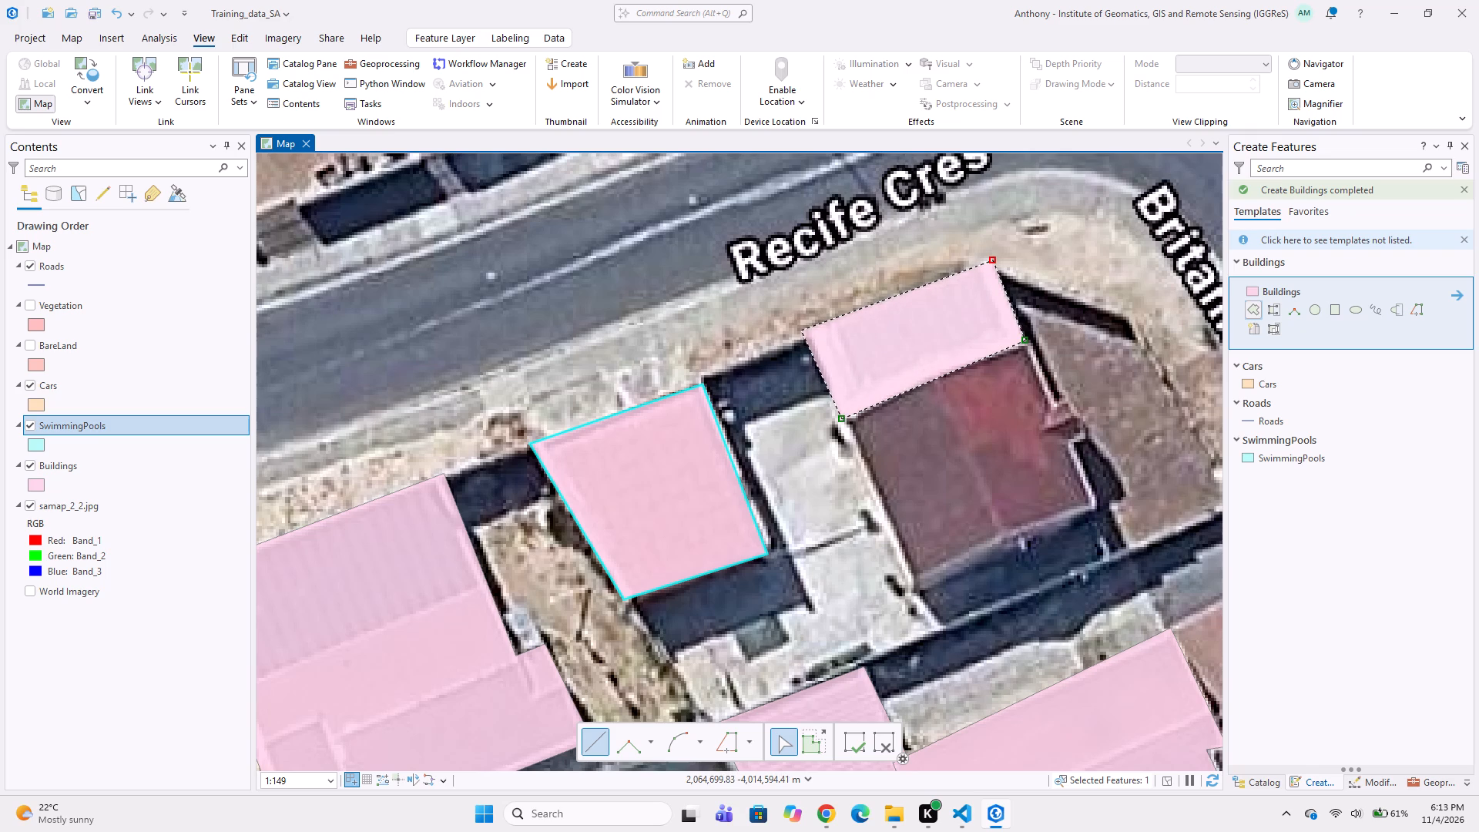
double_click(804, 330)
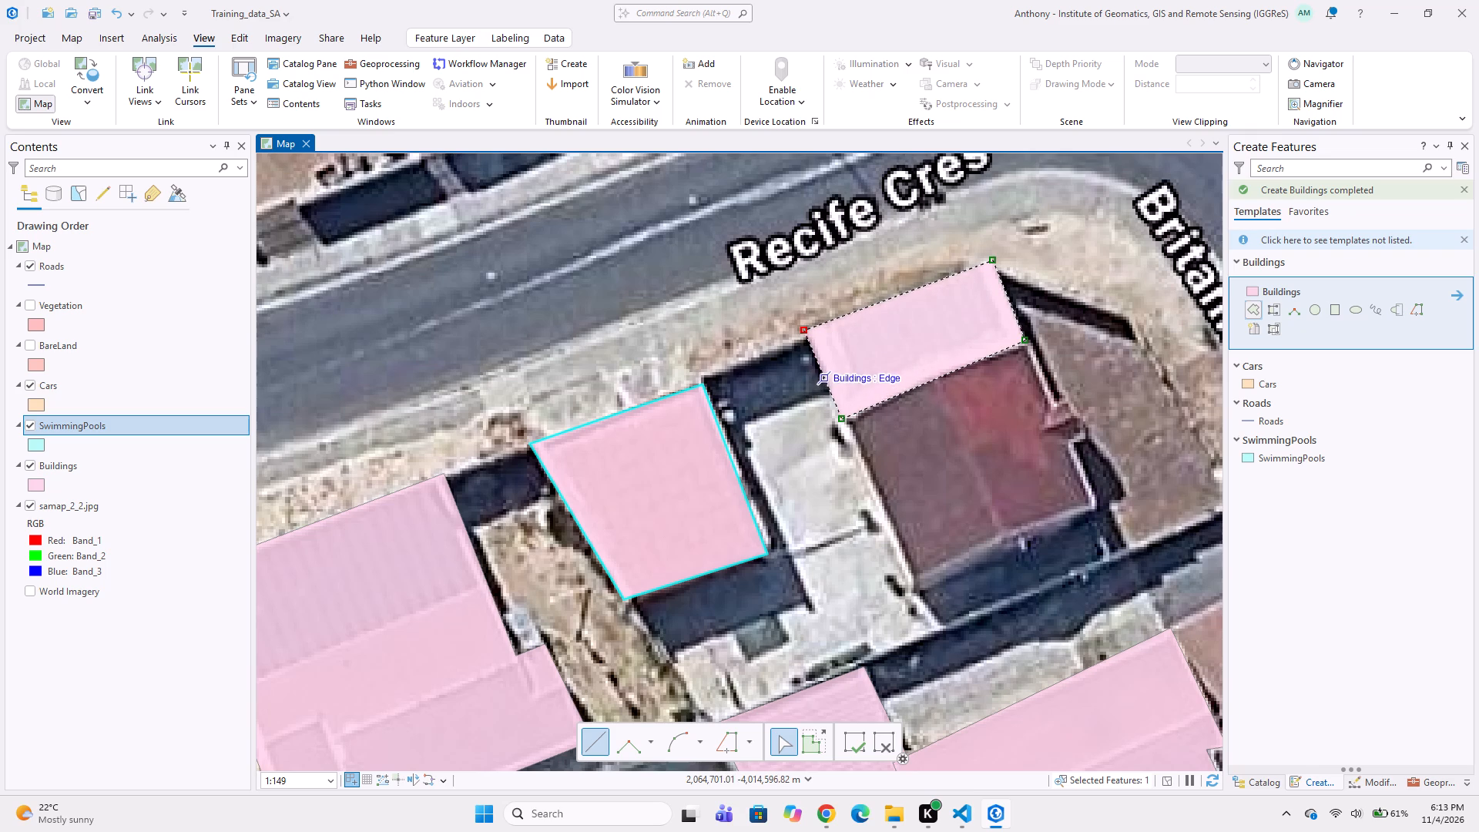
double_click(820, 379)
Digitize a Buildings polygon around the maroon roof, including its small eastern projection and meeting the white-roofed section's polygon.
click(850, 419)
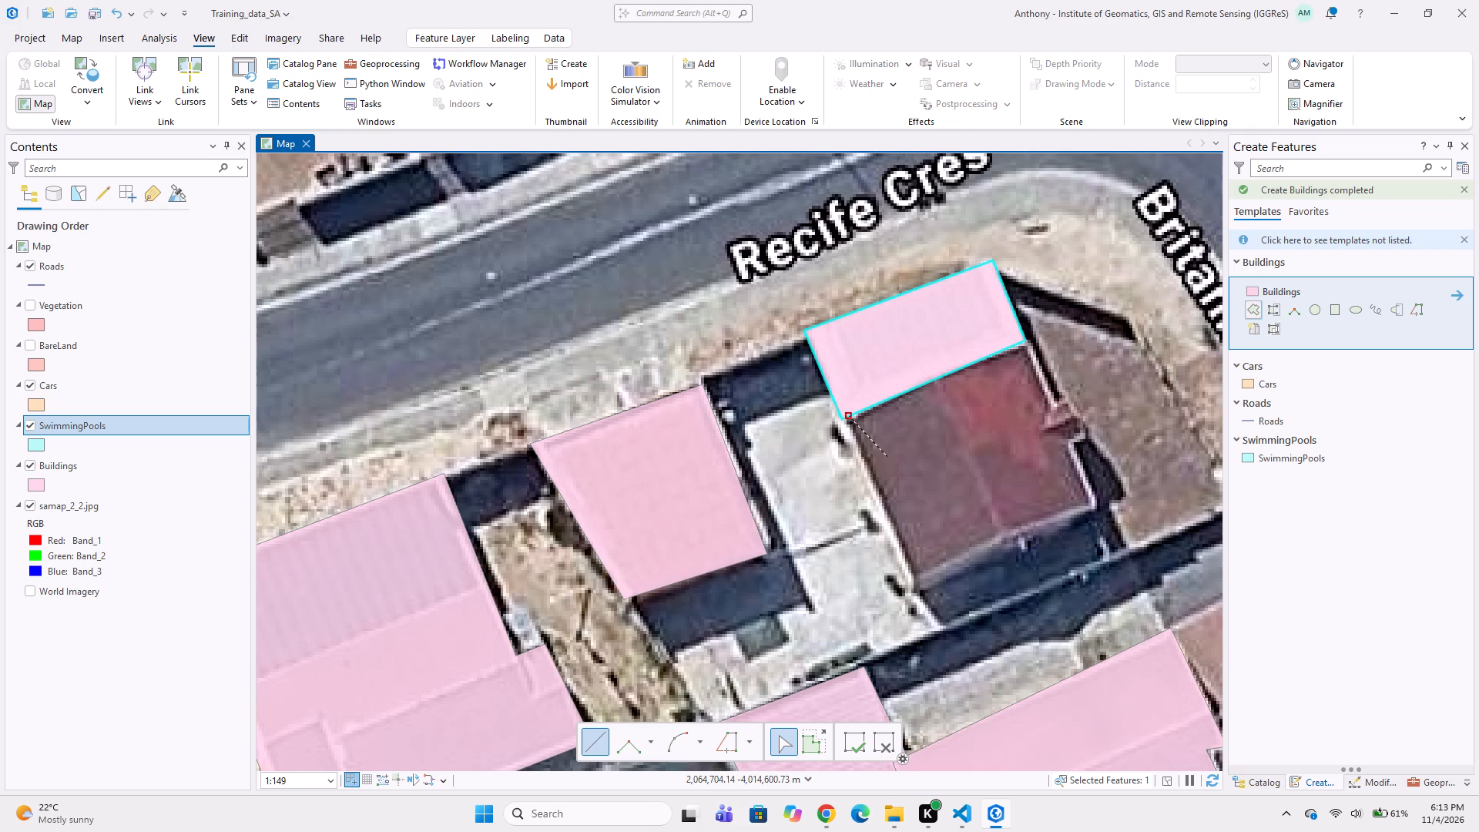
click(915, 594)
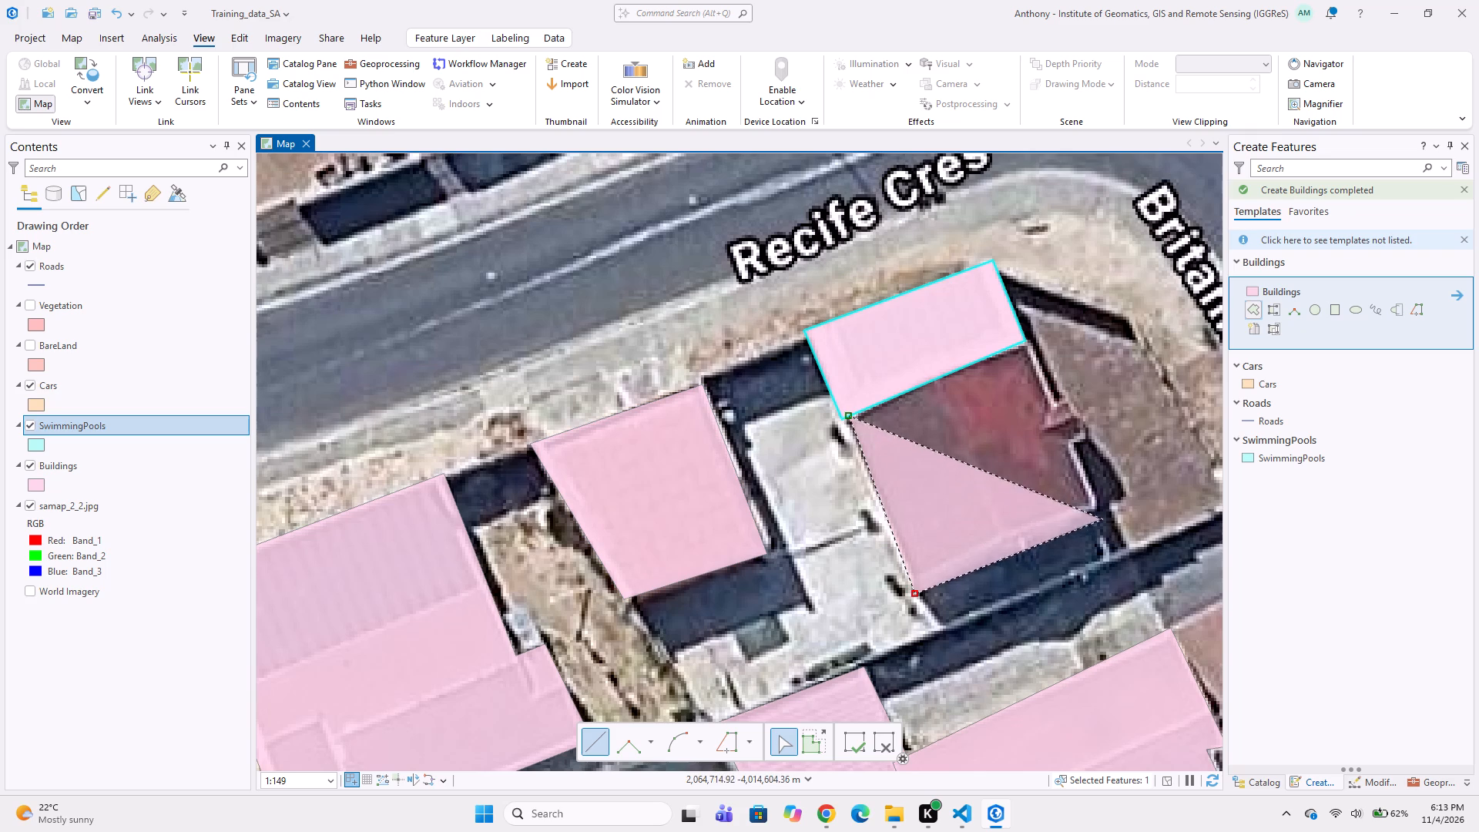
click(1095, 519)
click(1098, 500)
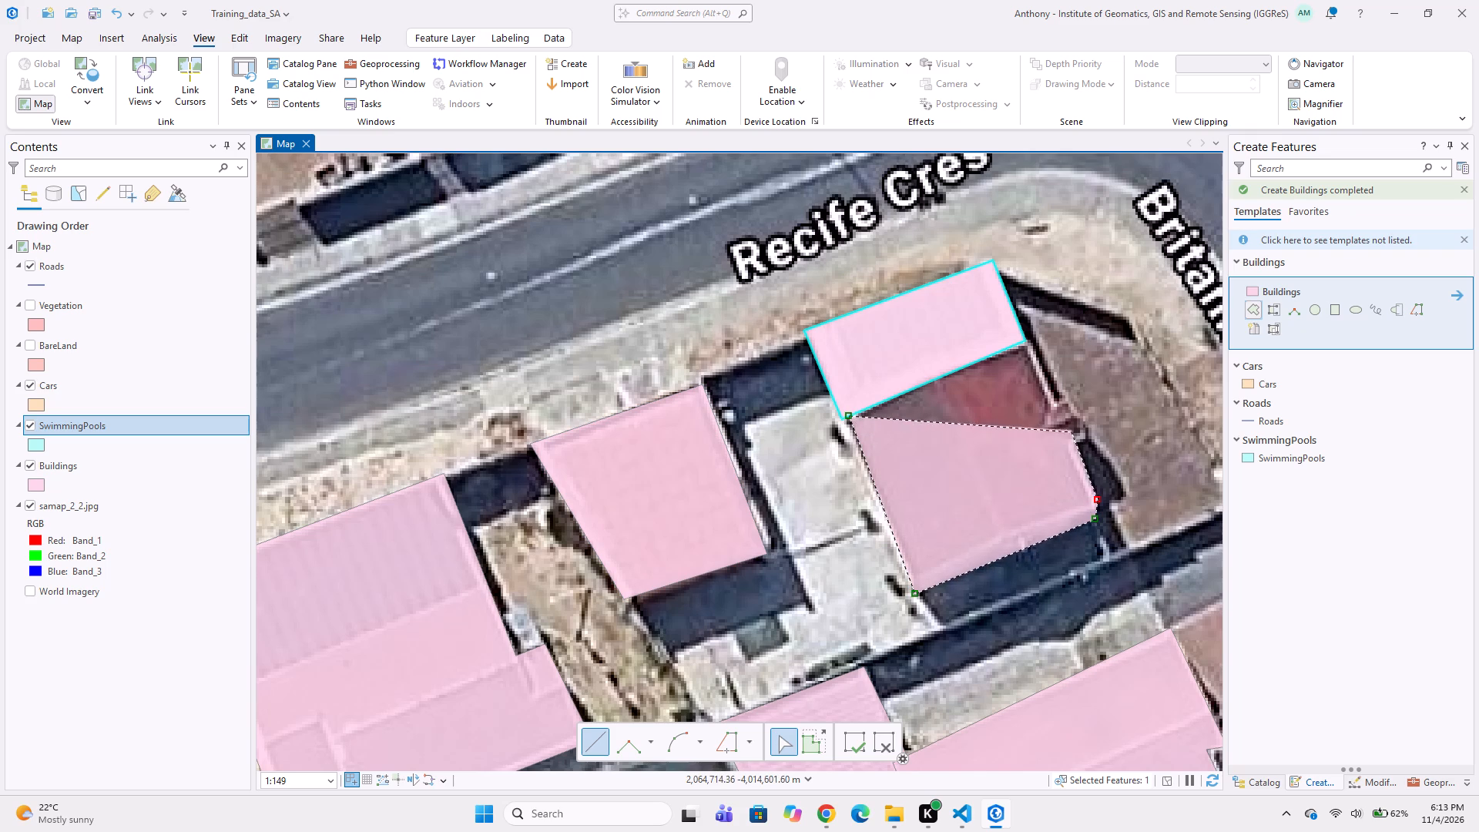
click(1072, 446)
click(1085, 433)
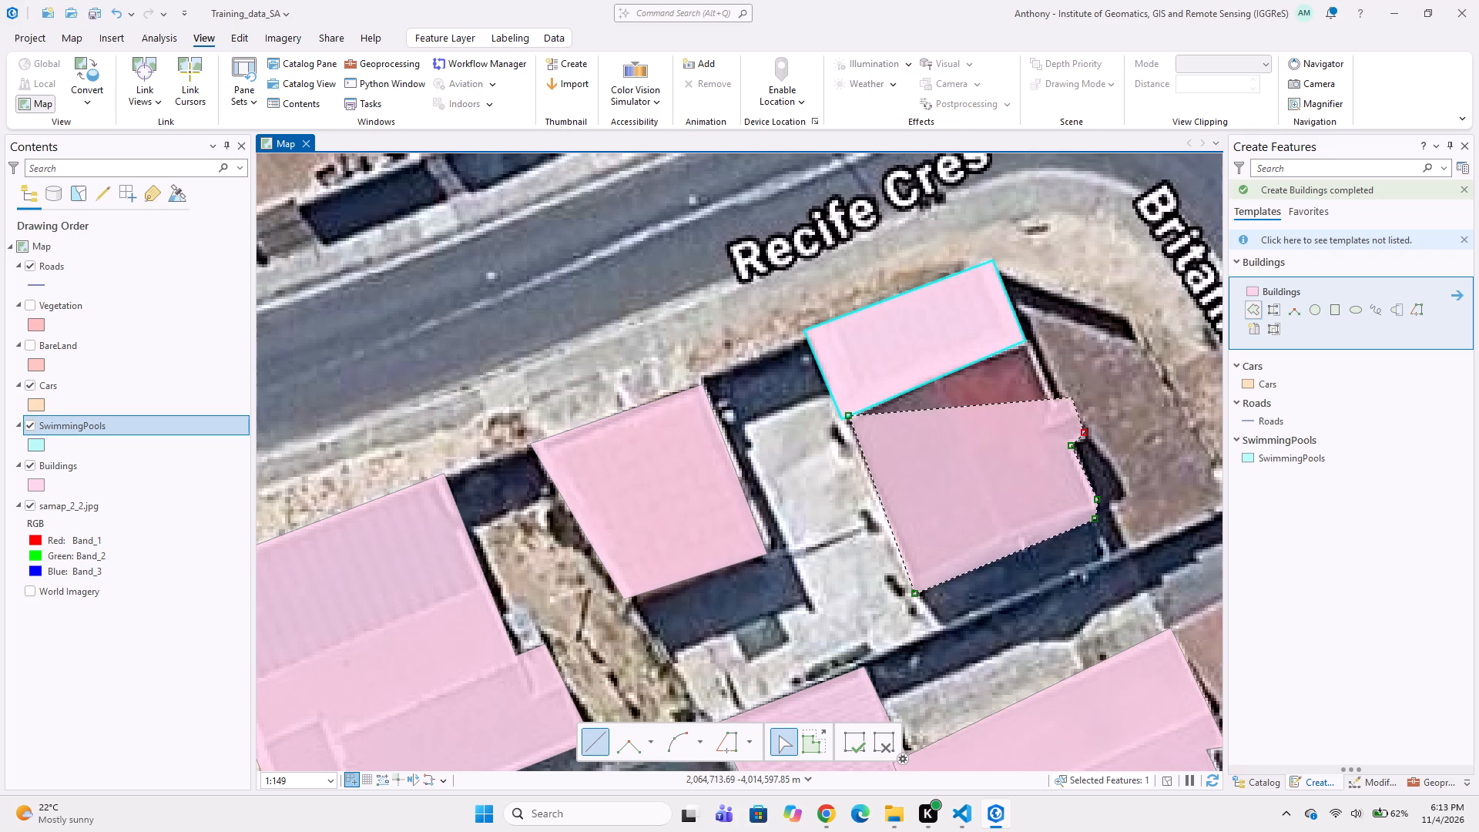
click(1068, 398)
click(1052, 405)
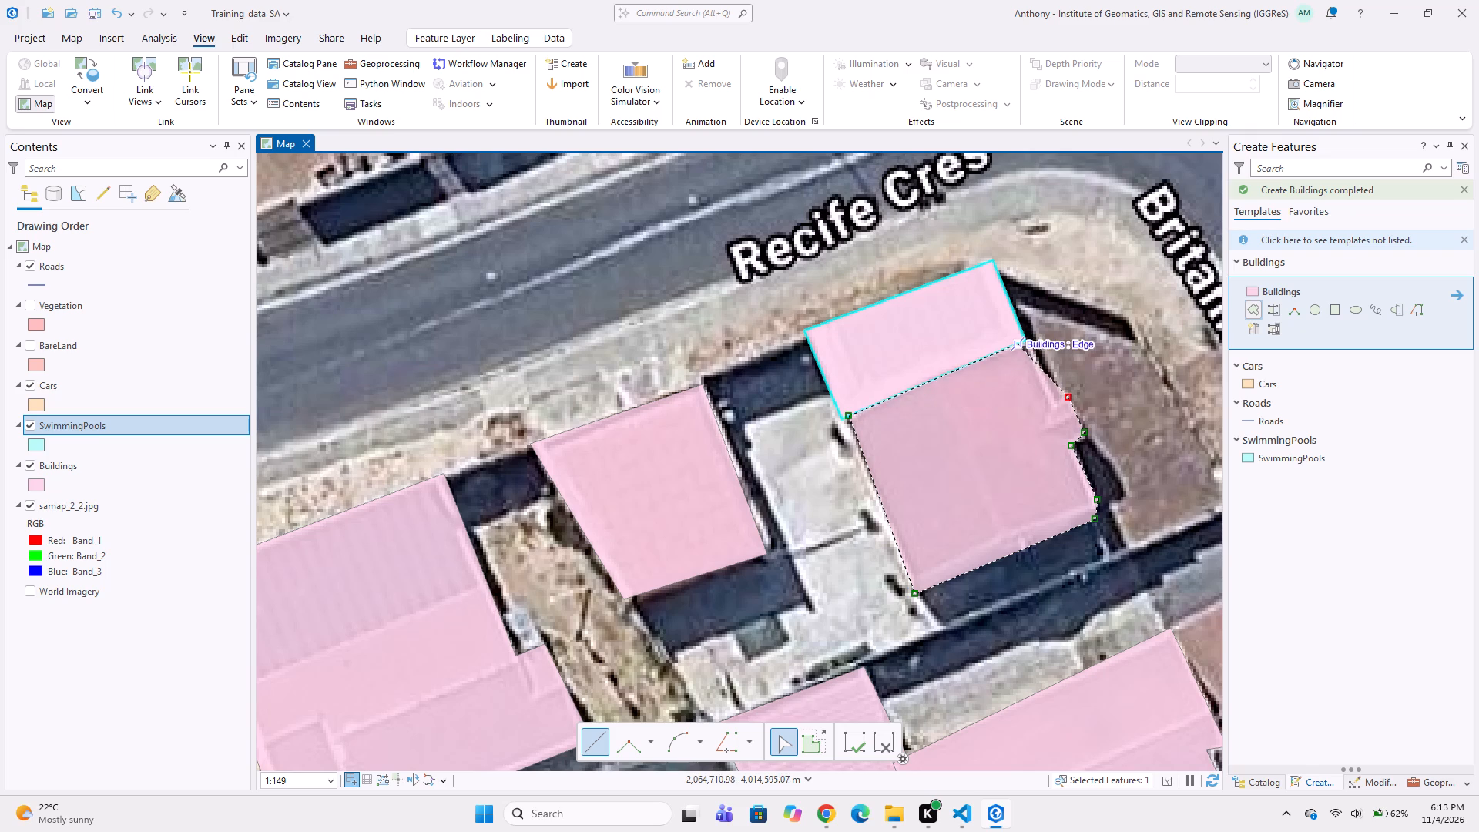
scroll(1049, 408, up, 2)
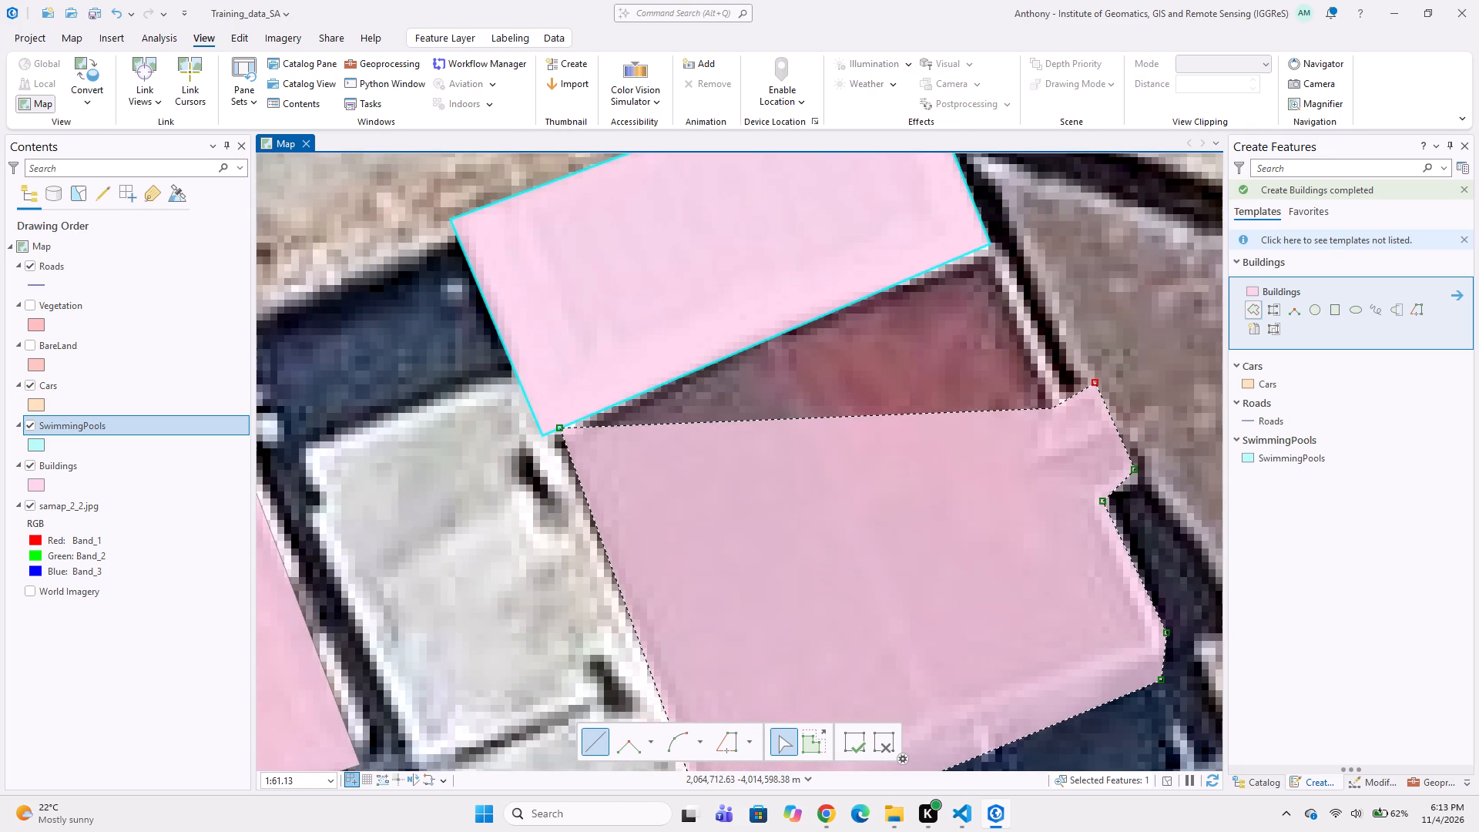
click(1052, 411)
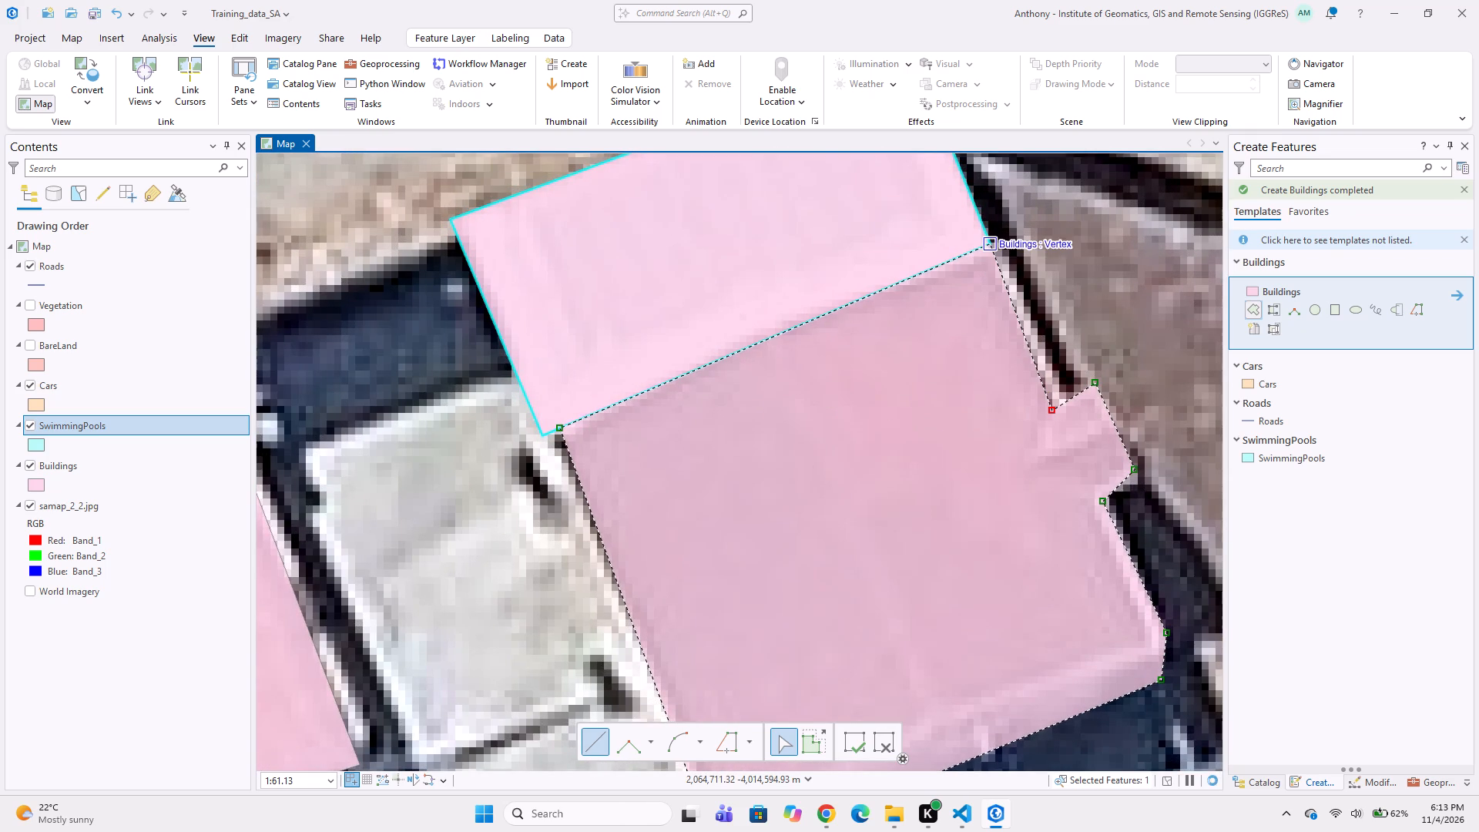
double_click(984, 244)
Look over the digitized blocks and the undigitized houses along Recife Cres west of Pringle Pl.
scroll(804, 454, down, 4)
middle_drag(734, 408, 718, 330)
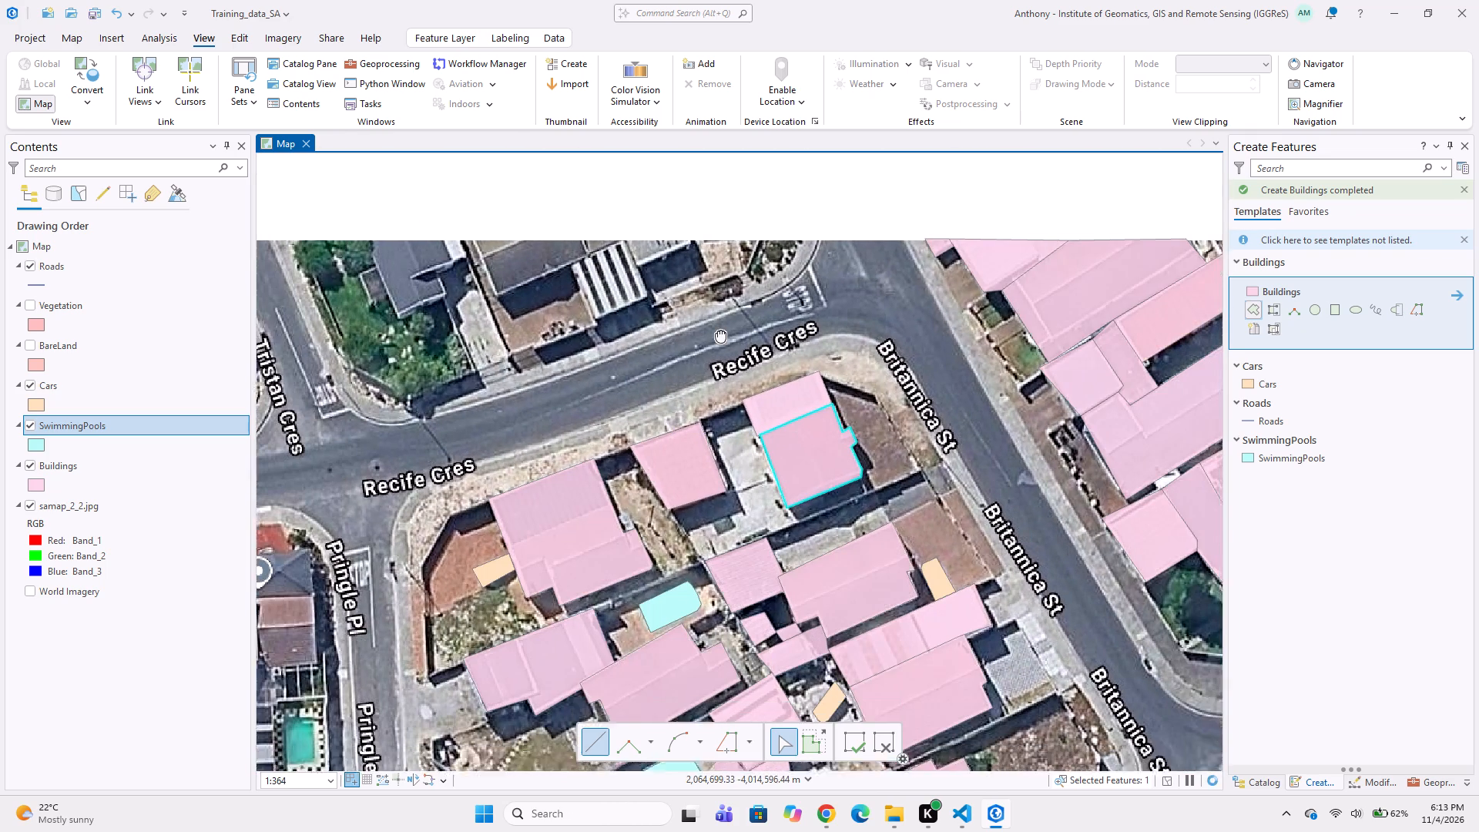
middle_drag(718, 330, 718, 327)
scroll(502, 470, down, 1)
middle_drag(535, 470, 691, 421)
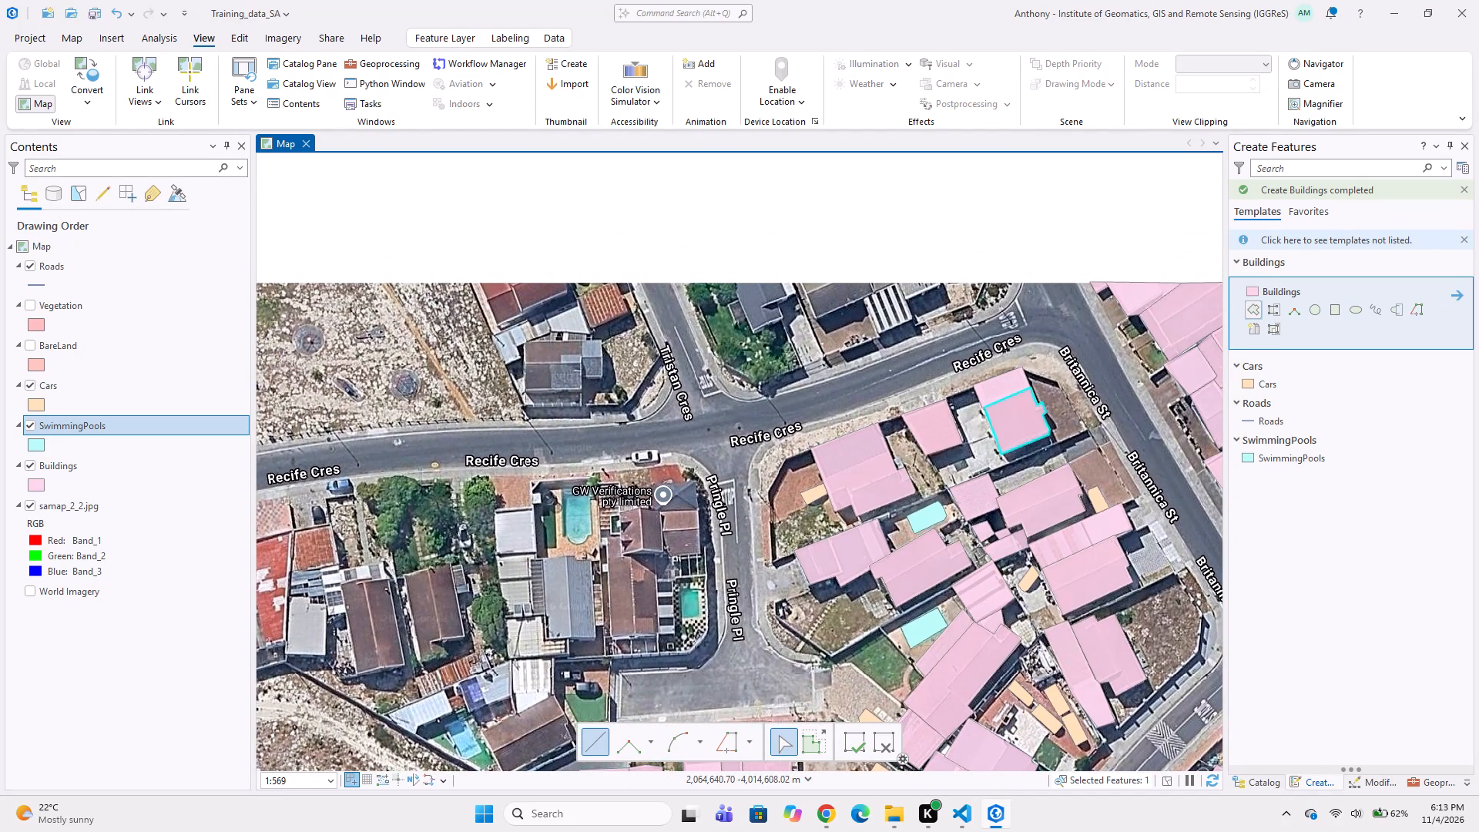
middle_drag(758, 522, 850, 460)
middle_drag(648, 489, 742, 465)
scroll(683, 486, down, 1)
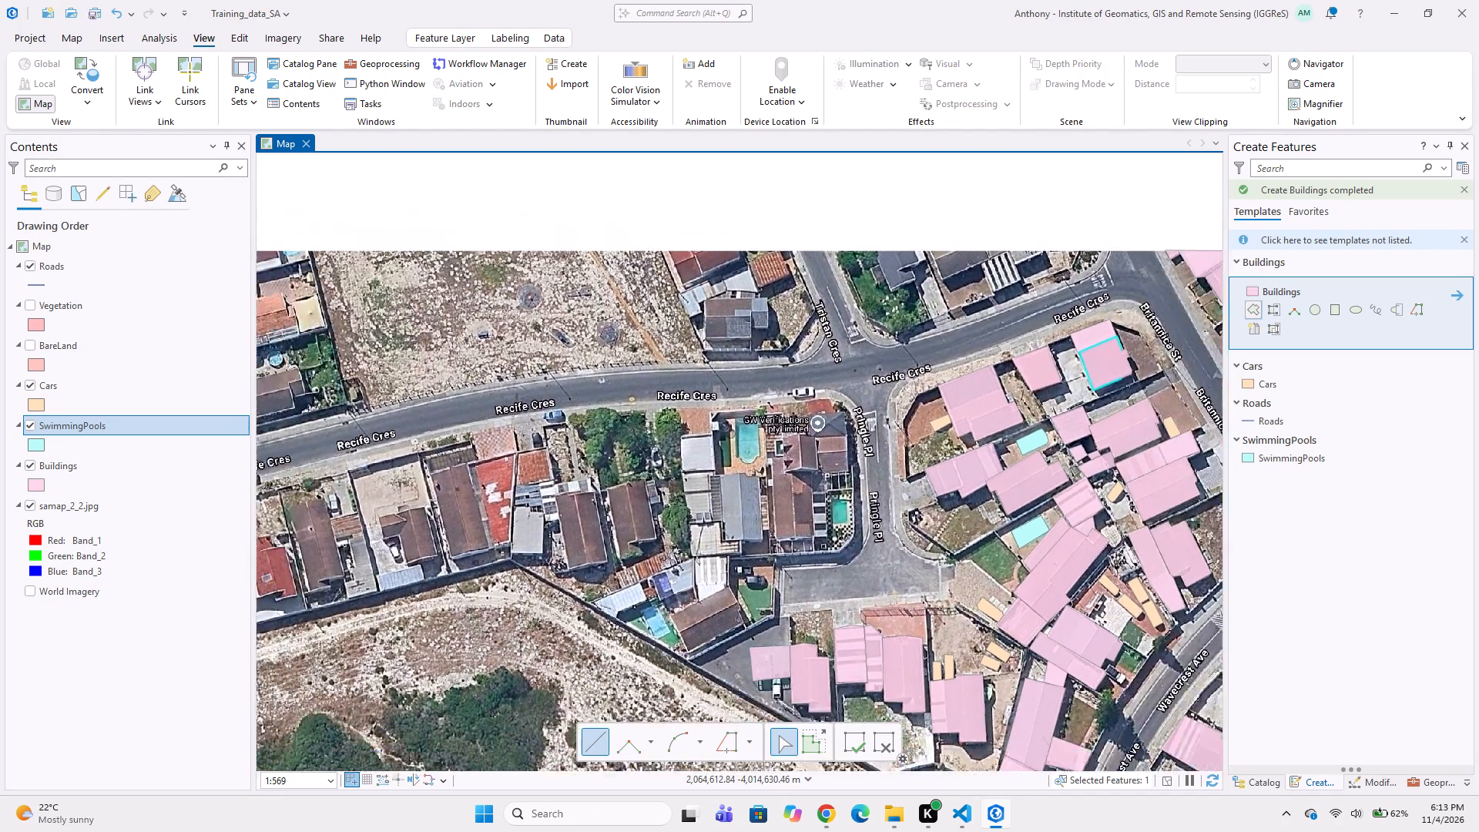
middle_drag(709, 524, 570, 478)
middle_drag(691, 465, 624, 567)
scroll(585, 525, down, 1)
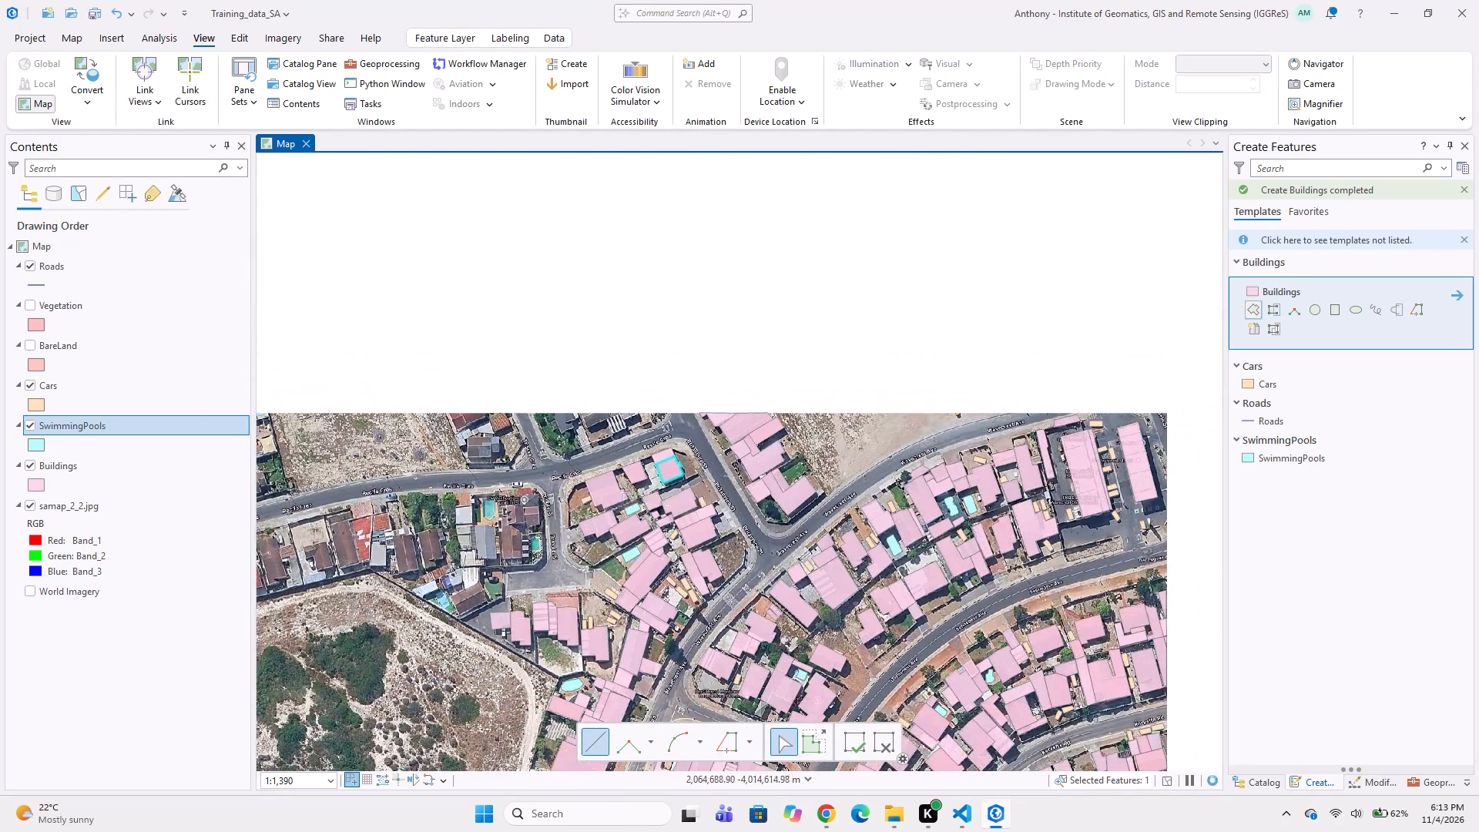
middle_drag(583, 498, 753, 438)
middle_drag(565, 527, 599, 395)
middle_drag(618, 498, 613, 446)
middle_drag(750, 346, 680, 475)
middle_drag(626, 379, 642, 495)
middle_drag(737, 417, 667, 502)
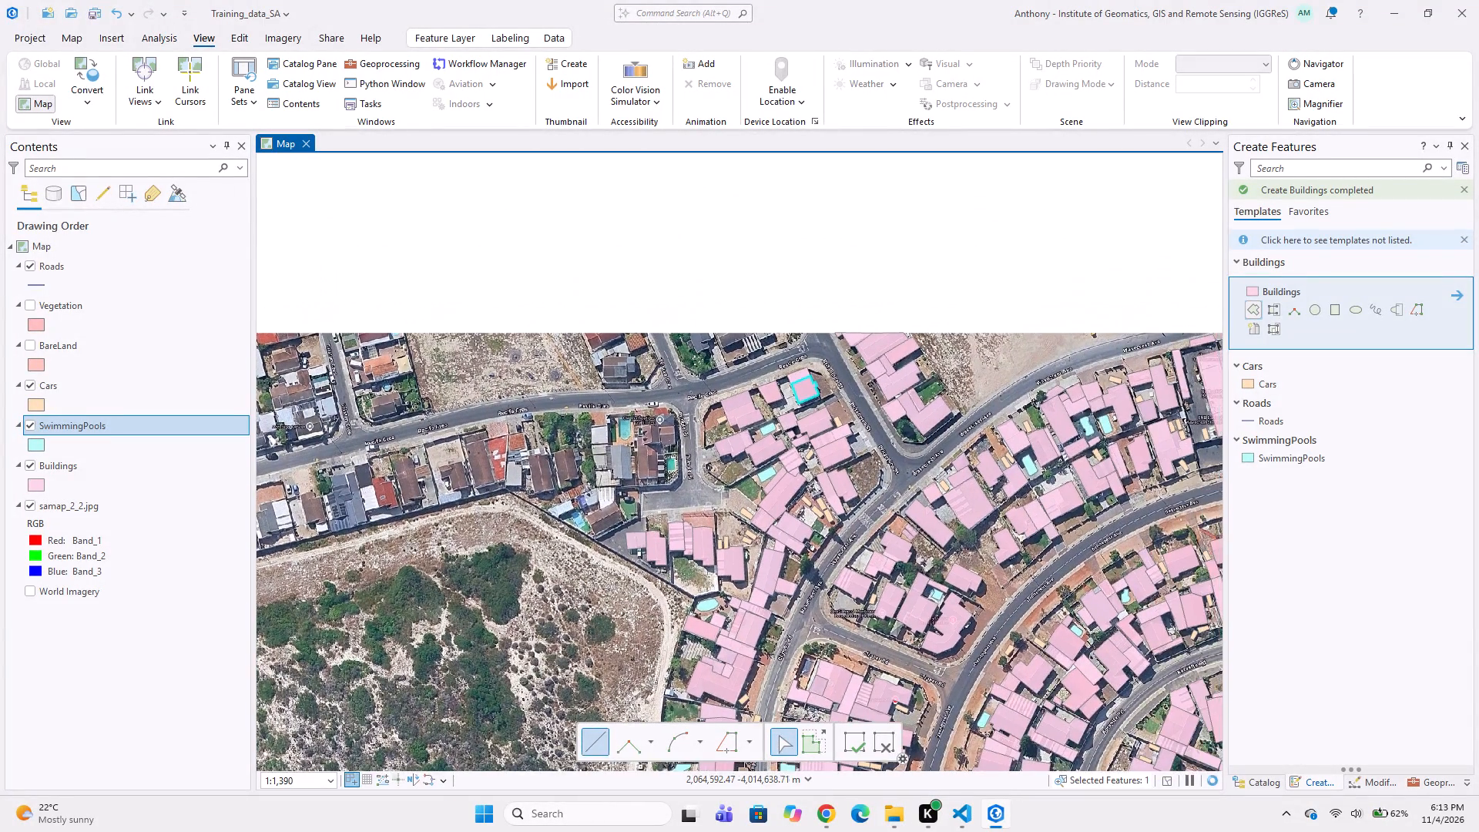
Digitize a five-vertex Buildings polygon around the brown gabled roof section just southwest of the GW Verifications marker, including its northern ridge point.
scroll(543, 462, up, 1)
scroll(680, 462, up, 3)
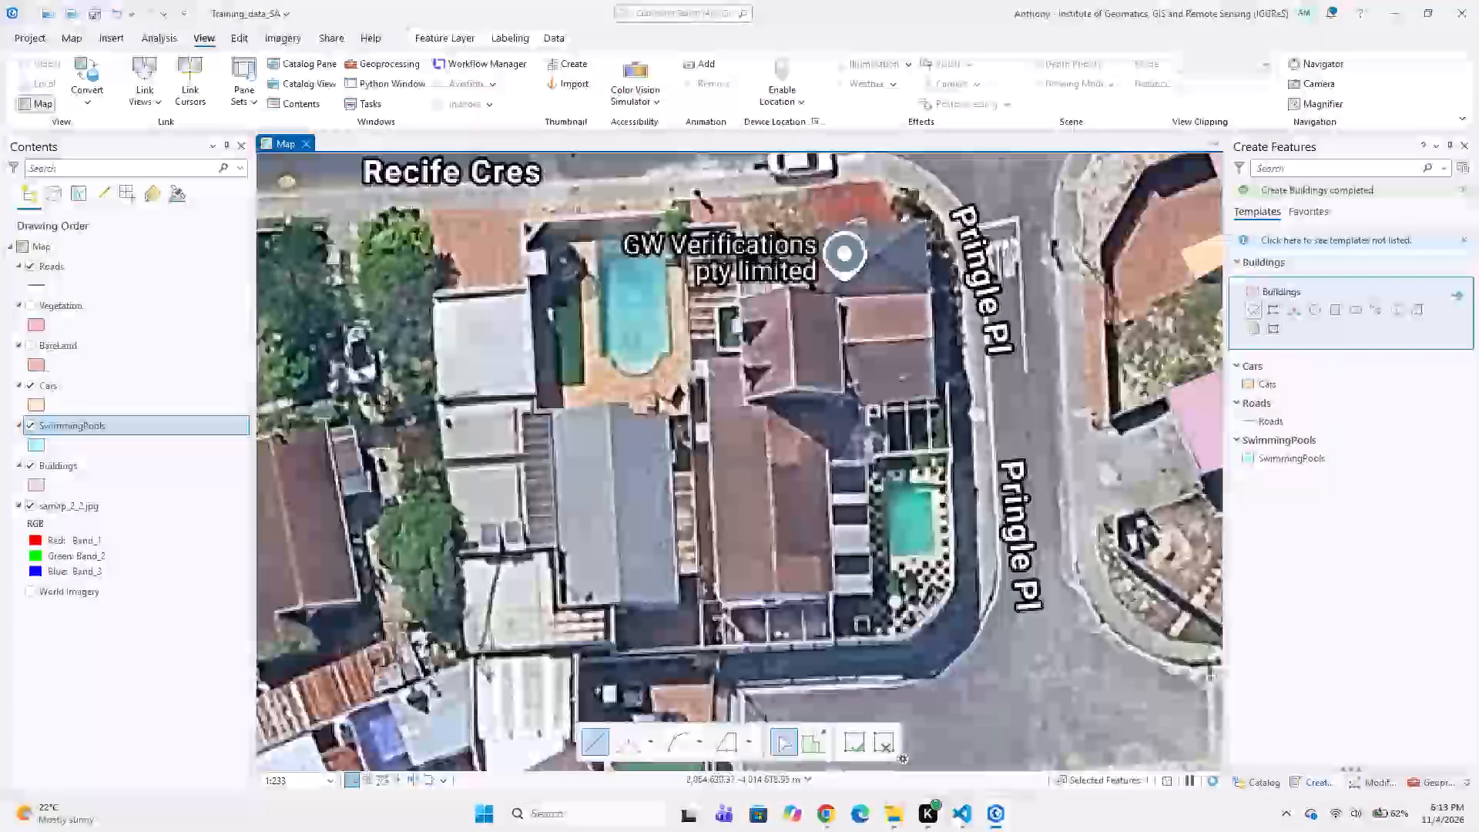
scroll(745, 287, up, 1)
click(734, 300)
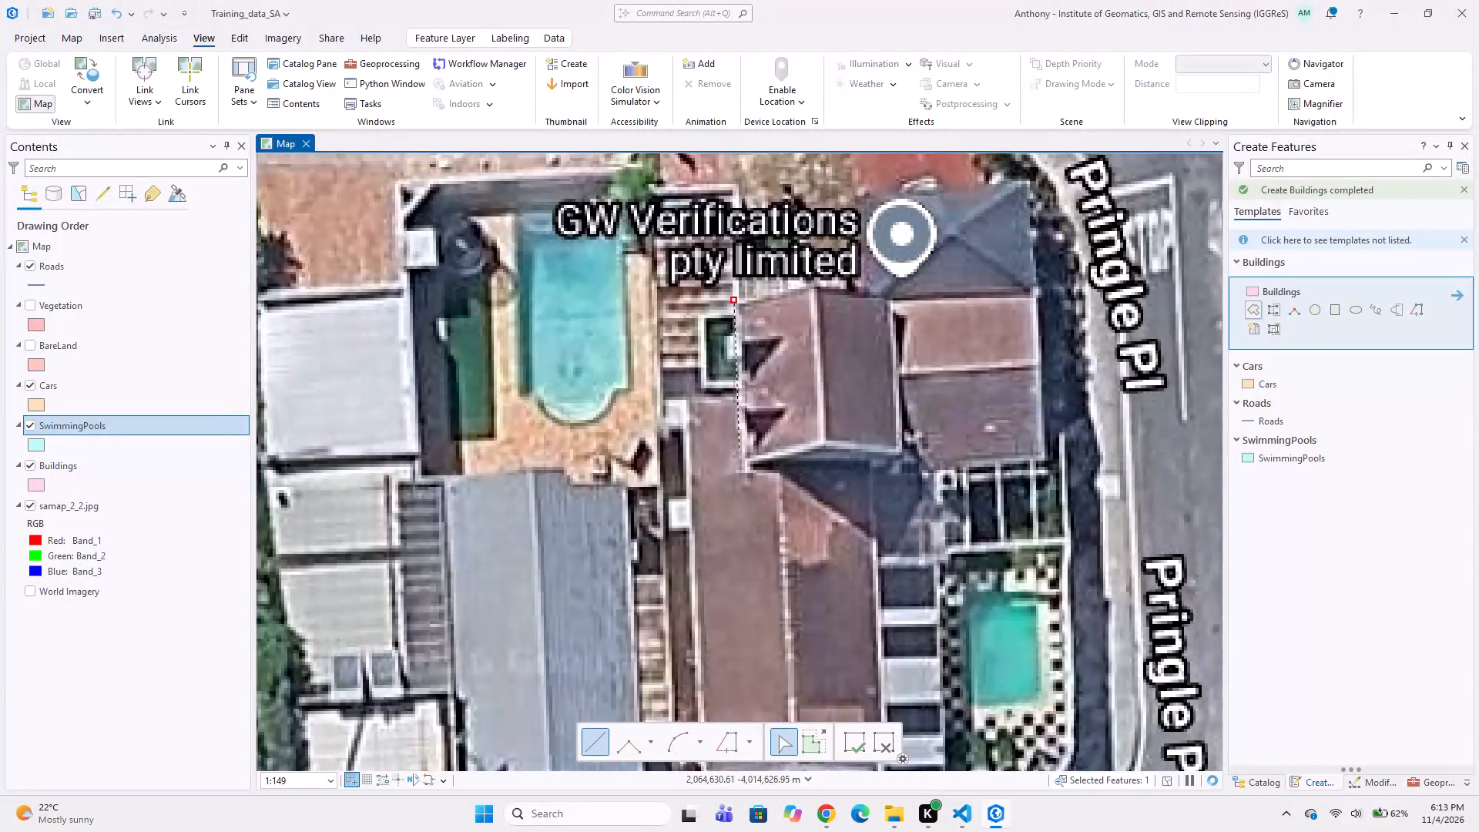
click(737, 465)
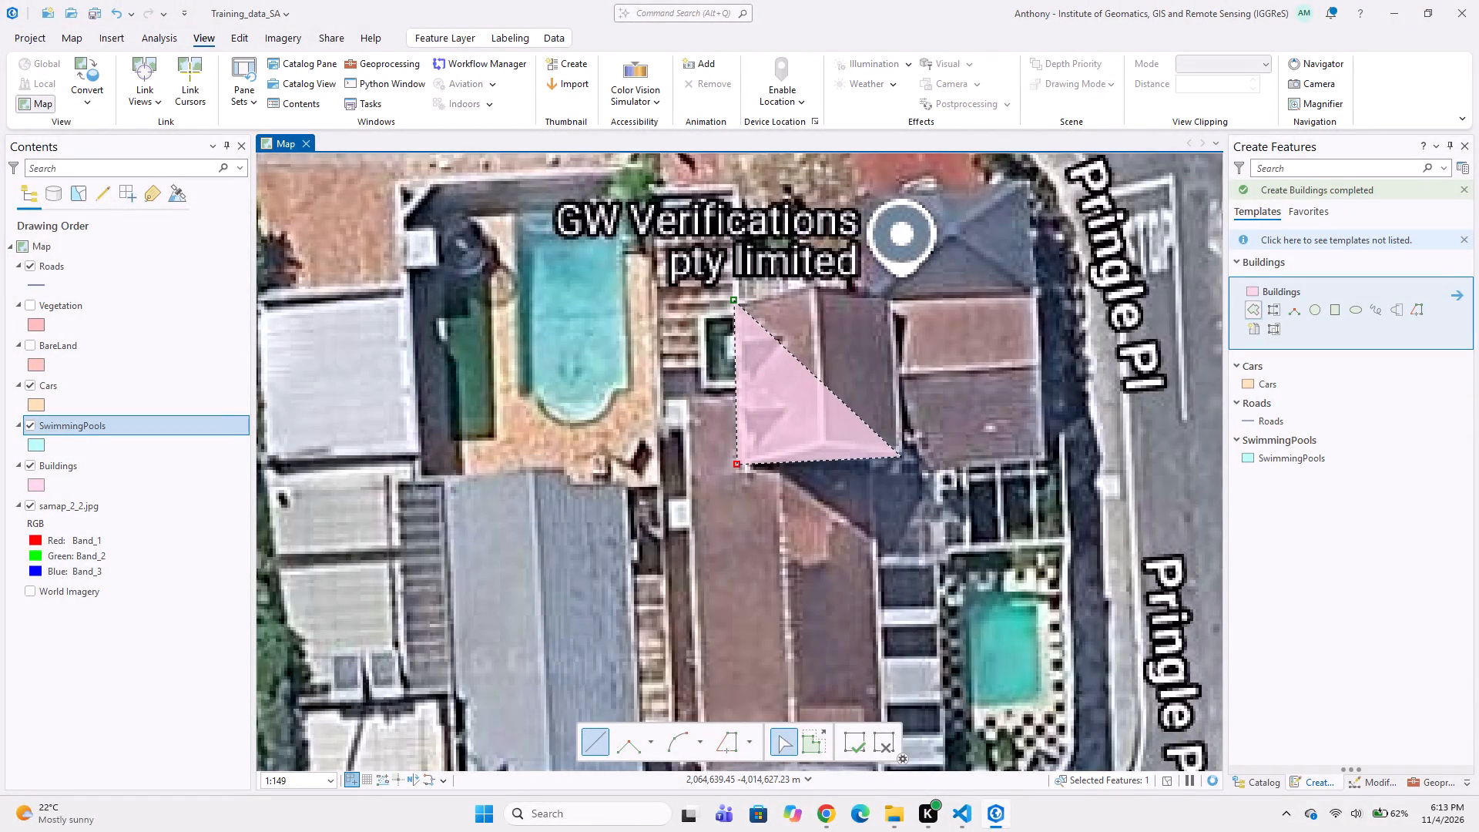
click(901, 457)
click(890, 298)
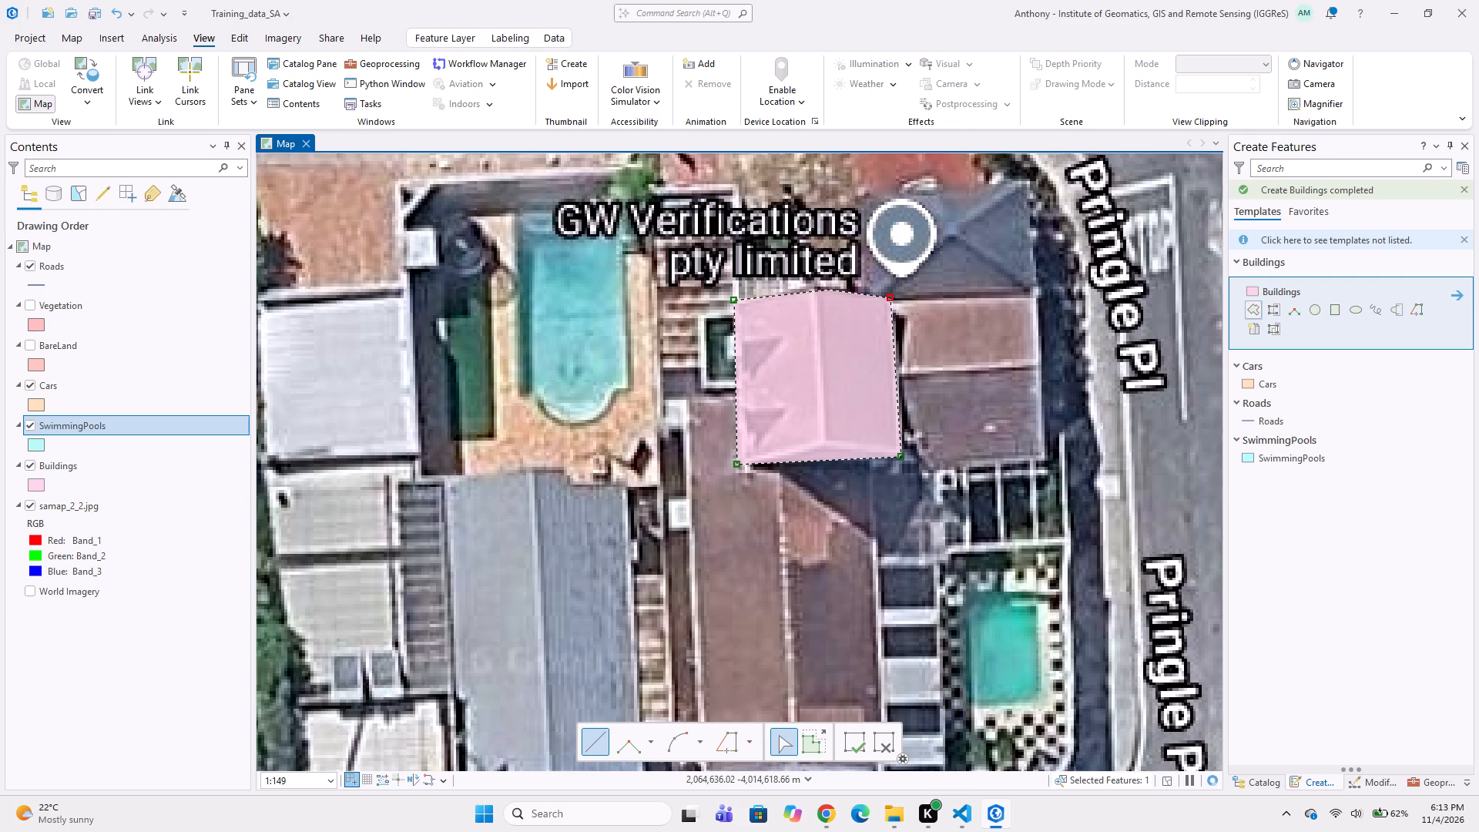
double_click(810, 287)
Digitize a four-cornered Buildings polygon around the adjoining brown roof section on the Pringle Pl side, sharing the gabled section's eastern edge.
click(893, 292)
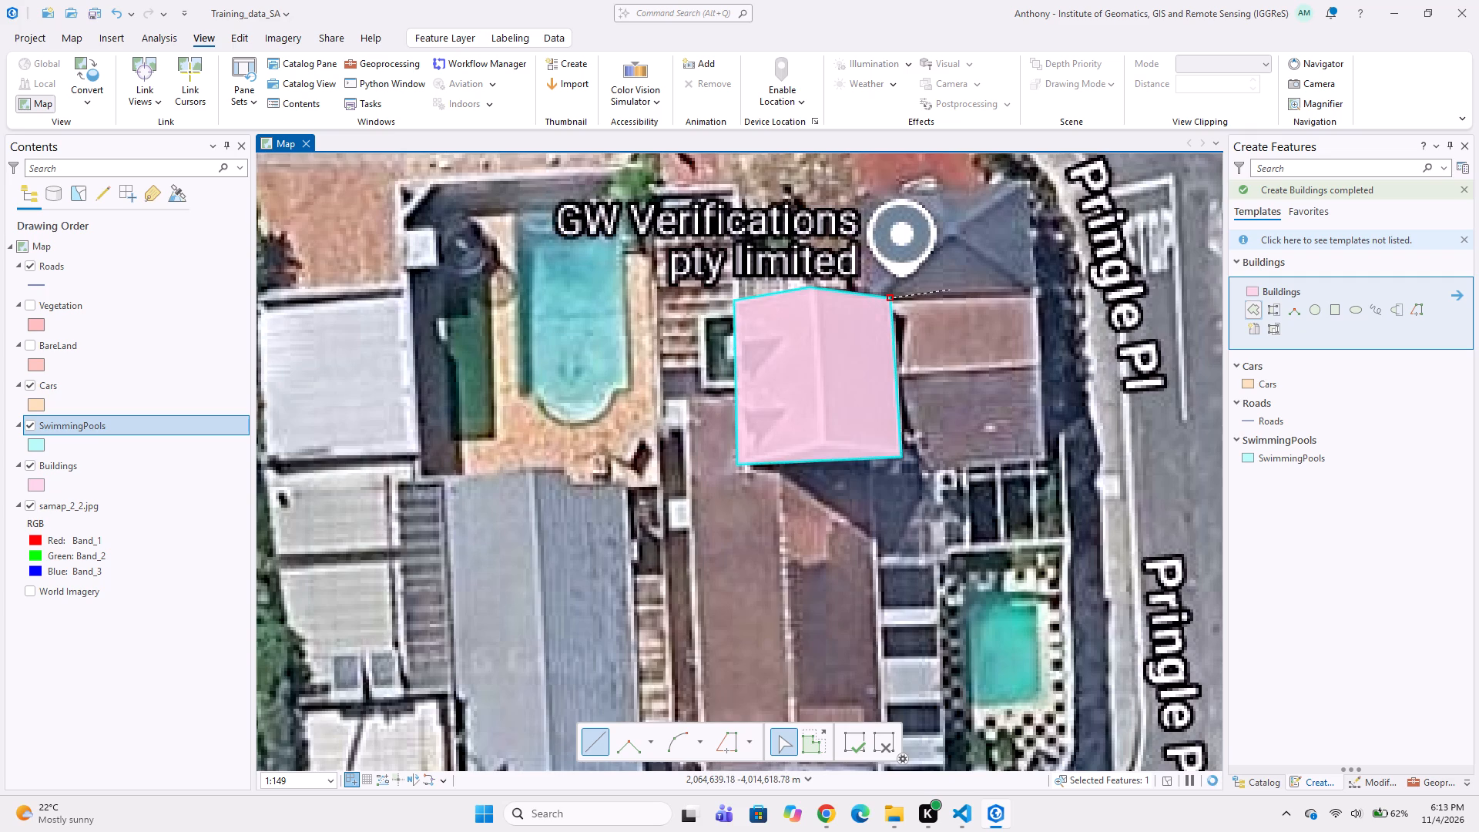
click(1036, 287)
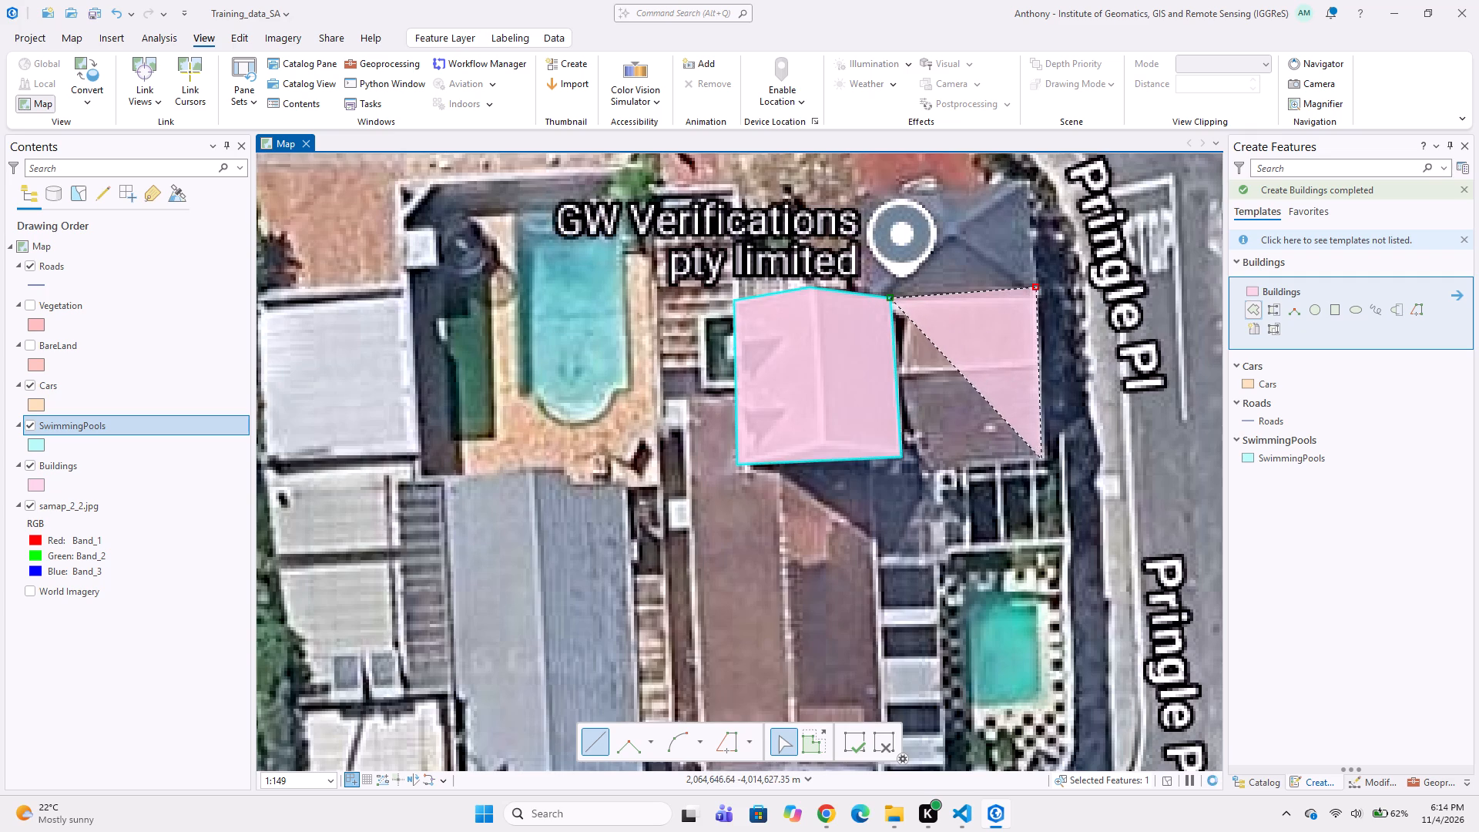
click(1044, 459)
double_click(904, 462)
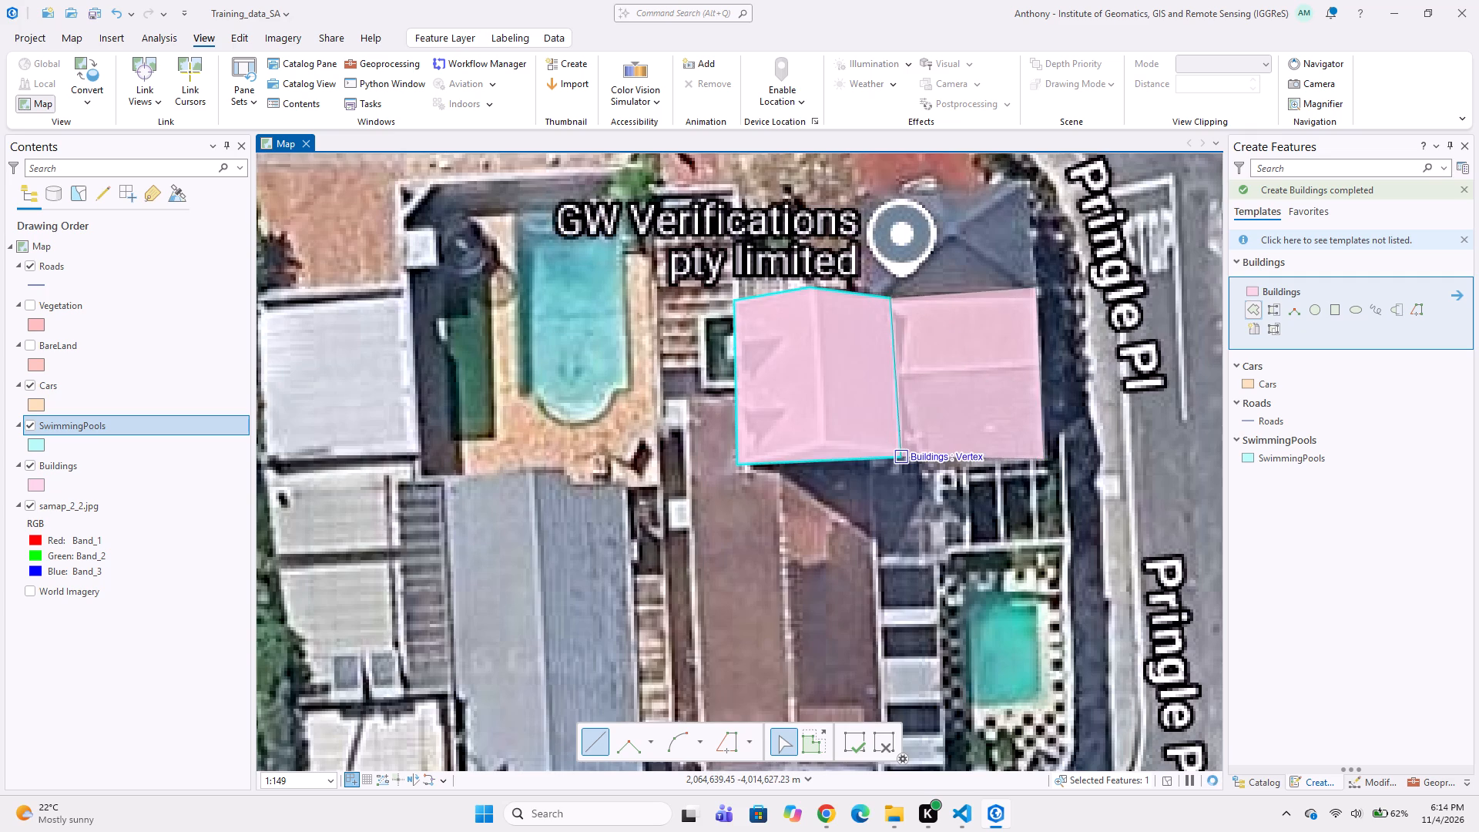
Digitize a Buildings polygon around the long brown roof running south, including its narrow northwestern strip and meeting the gabled section's polygon.
middle_drag(867, 557, 882, 408)
middle_drag(942, 349, 888, 491)
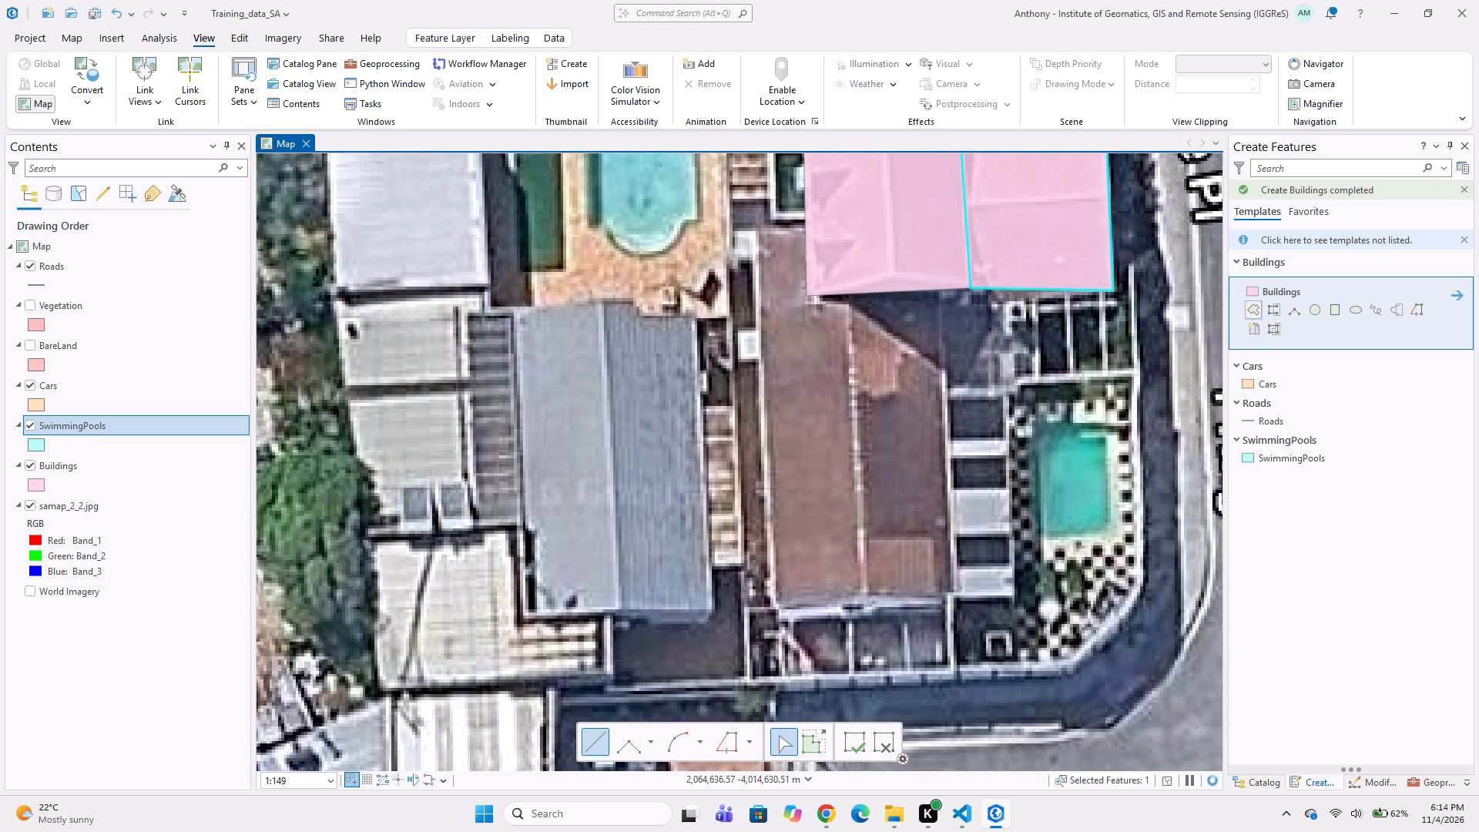
click(939, 295)
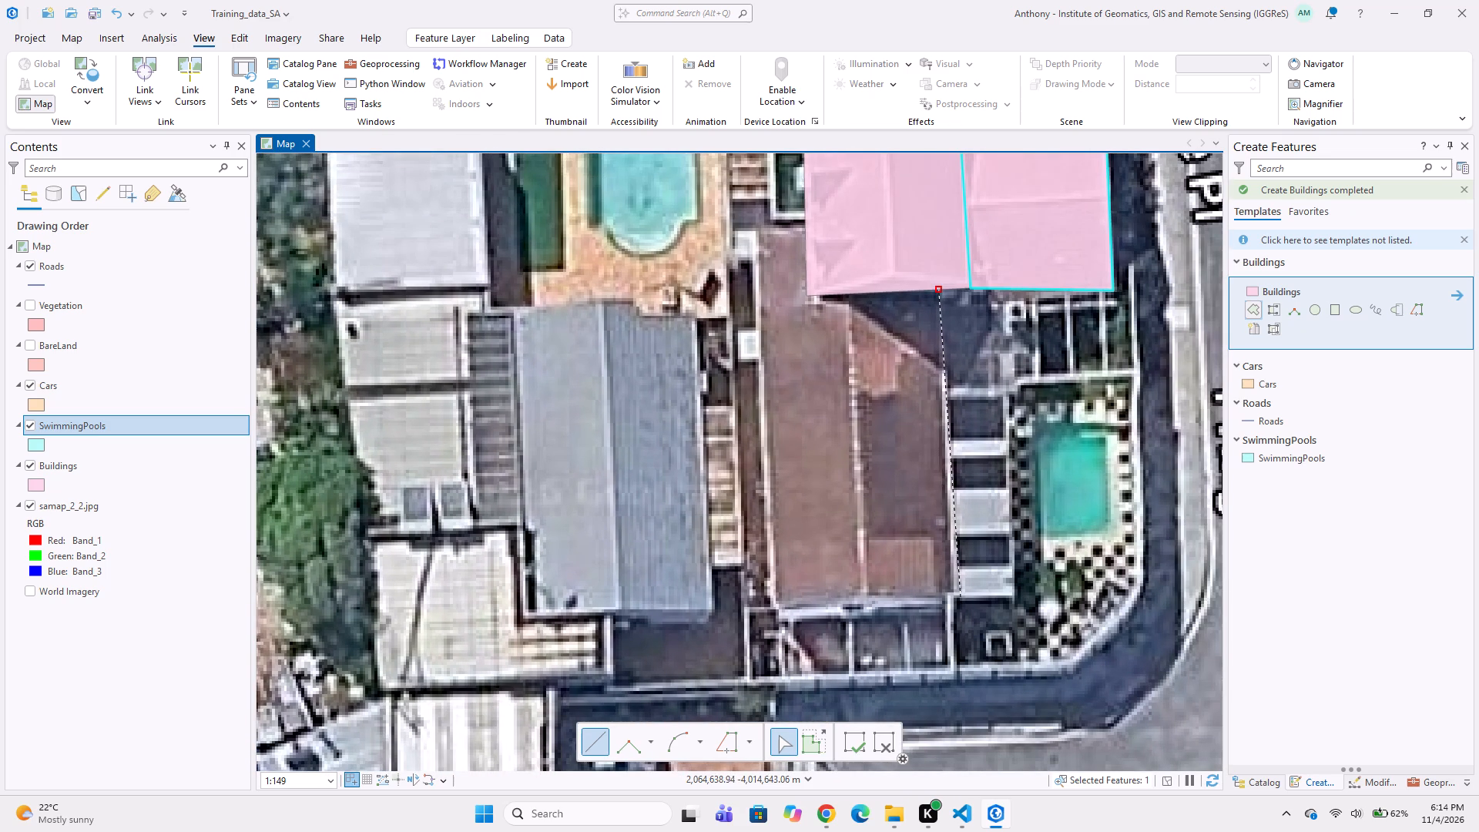
click(955, 599)
click(772, 610)
middle_drag(716, 462, 713, 624)
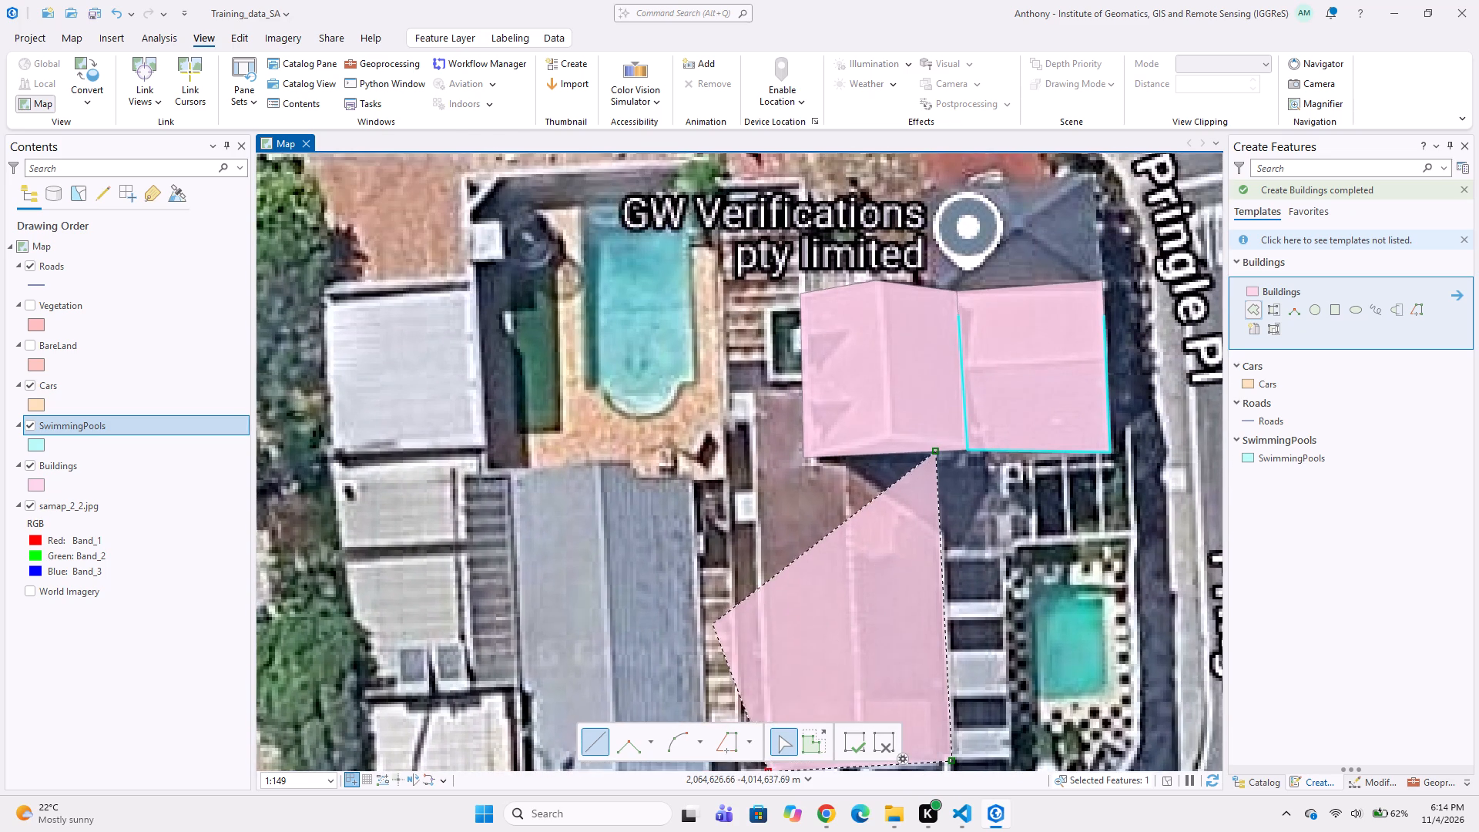
click(750, 384)
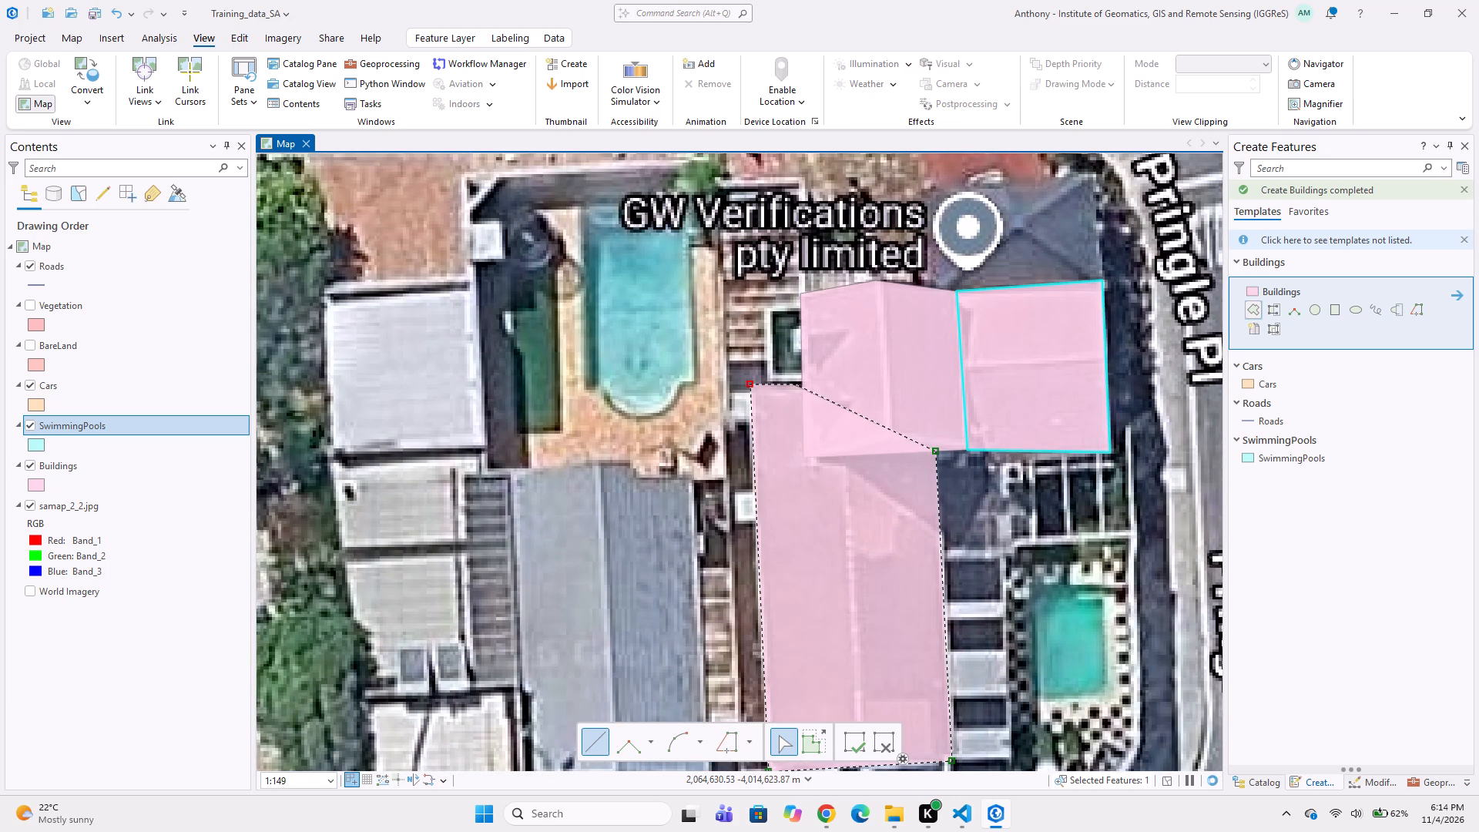
click(799, 387)
click(812, 454)
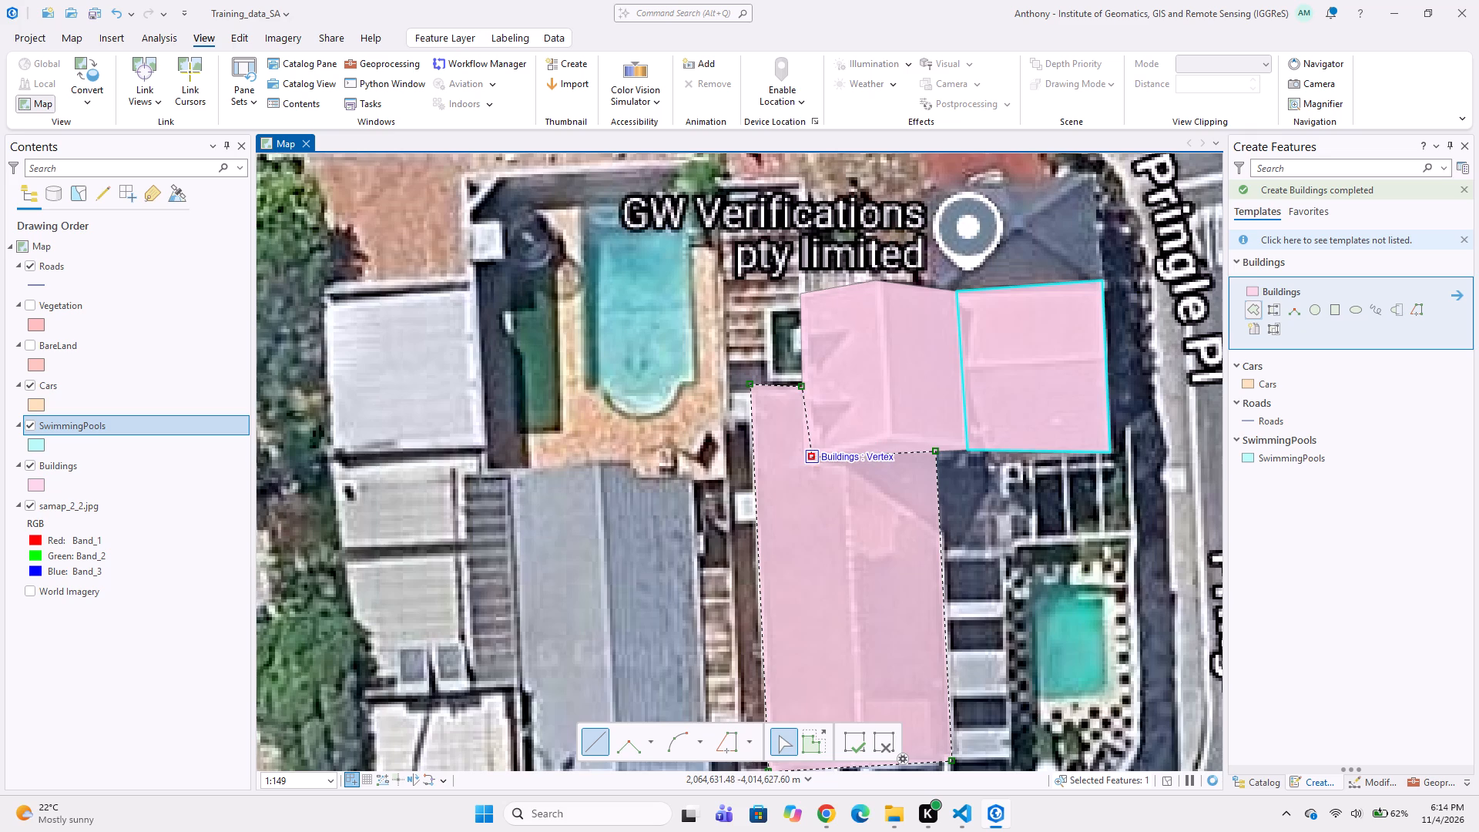
key(ctrl+z)
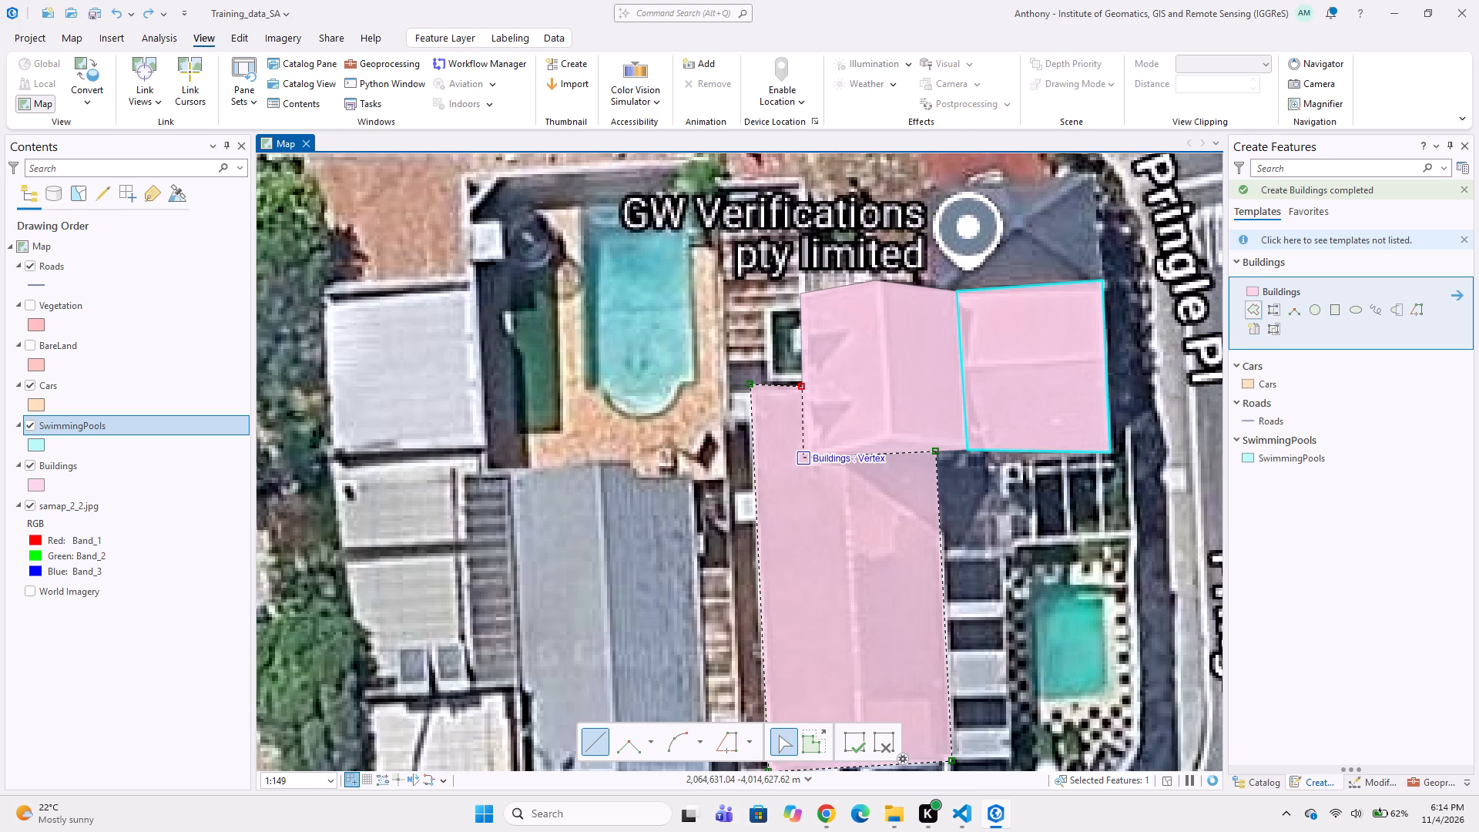
double_click(807, 451)
Digitize a SwimmingPools polygon around the pool on the checkered paving east of the long brown roof, with angled vertices at its eastern corners.
scroll(739, 459, down, 2)
middle_drag(777, 486, 764, 471)
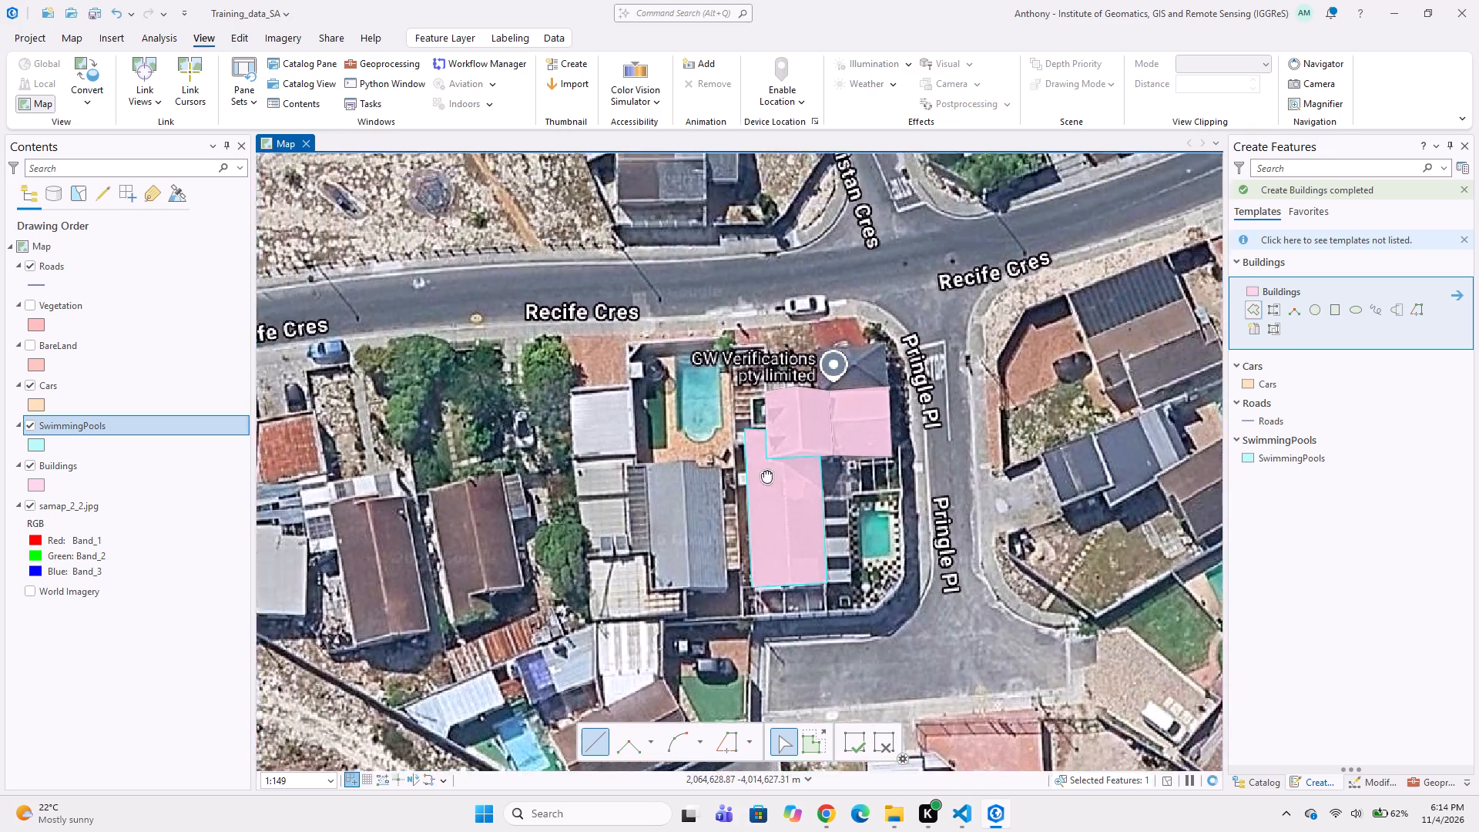
middle_drag(764, 471, 705, 408)
scroll(817, 451, up, 1)
click(1281, 459)
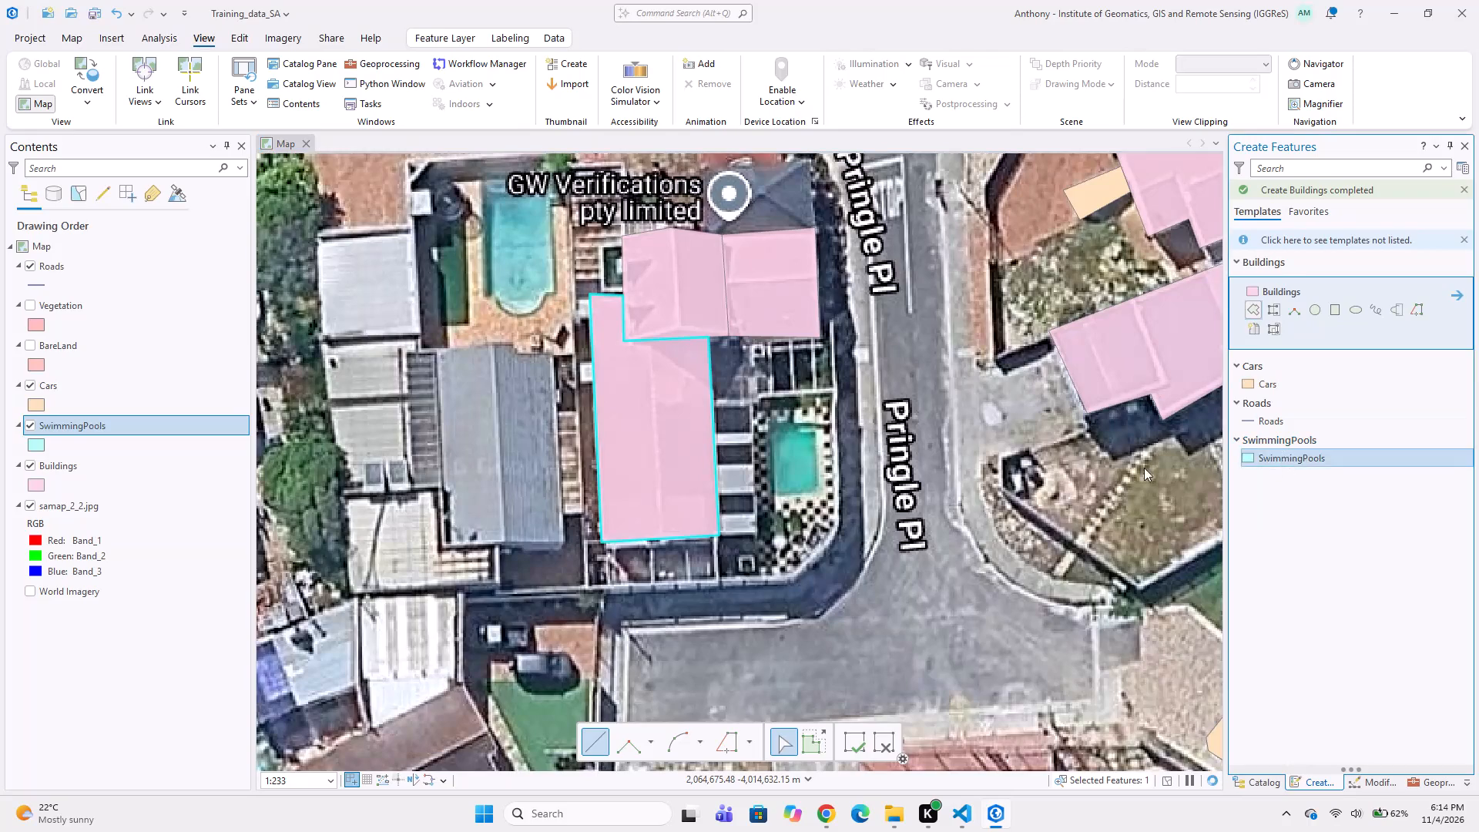
scroll(823, 484, up, 2)
scroll(764, 433, up, 1)
click(675, 284)
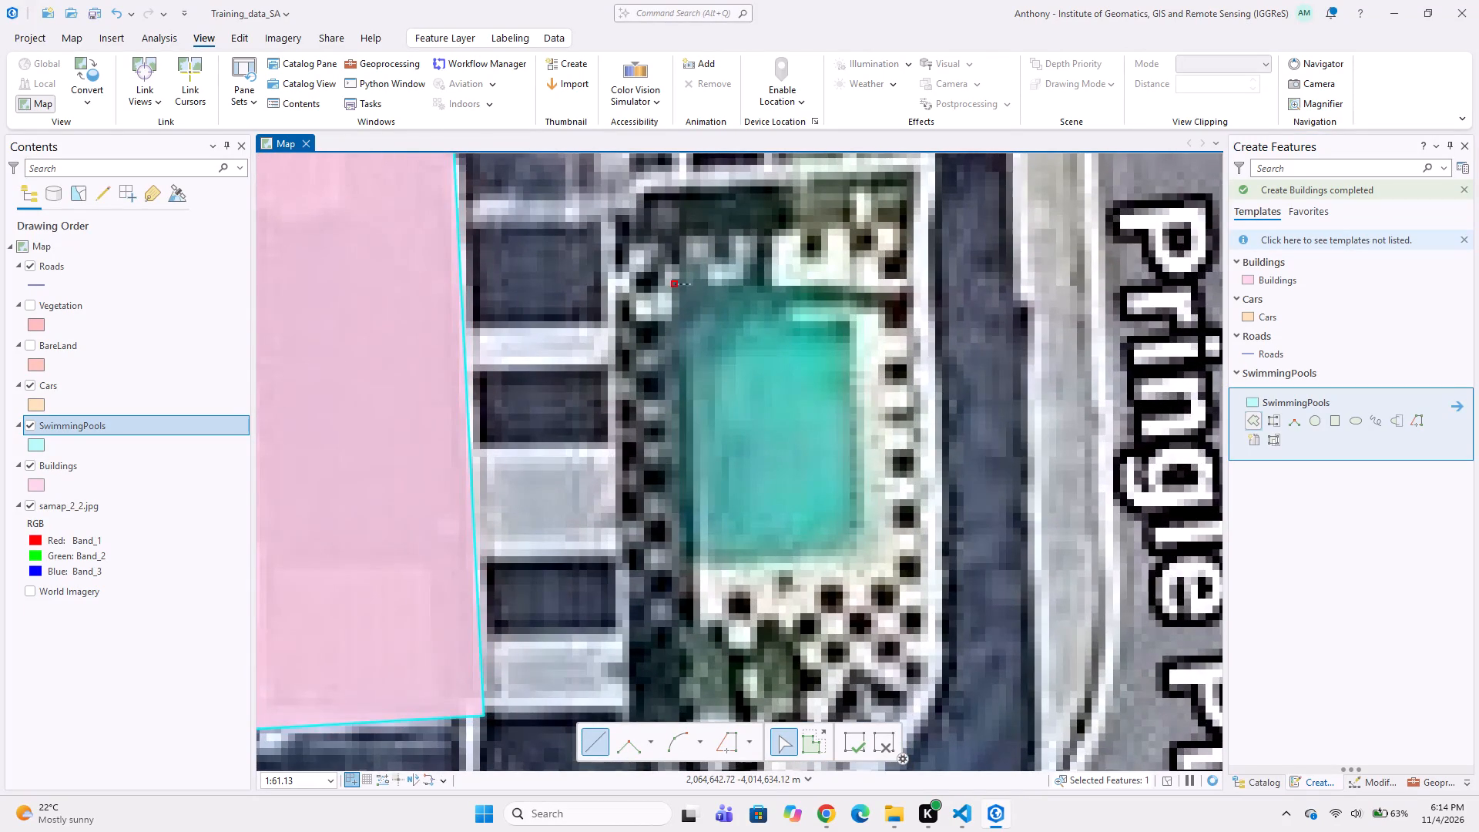
drag(742, 284, 756, 284)
click(788, 284)
drag(831, 311, 853, 311)
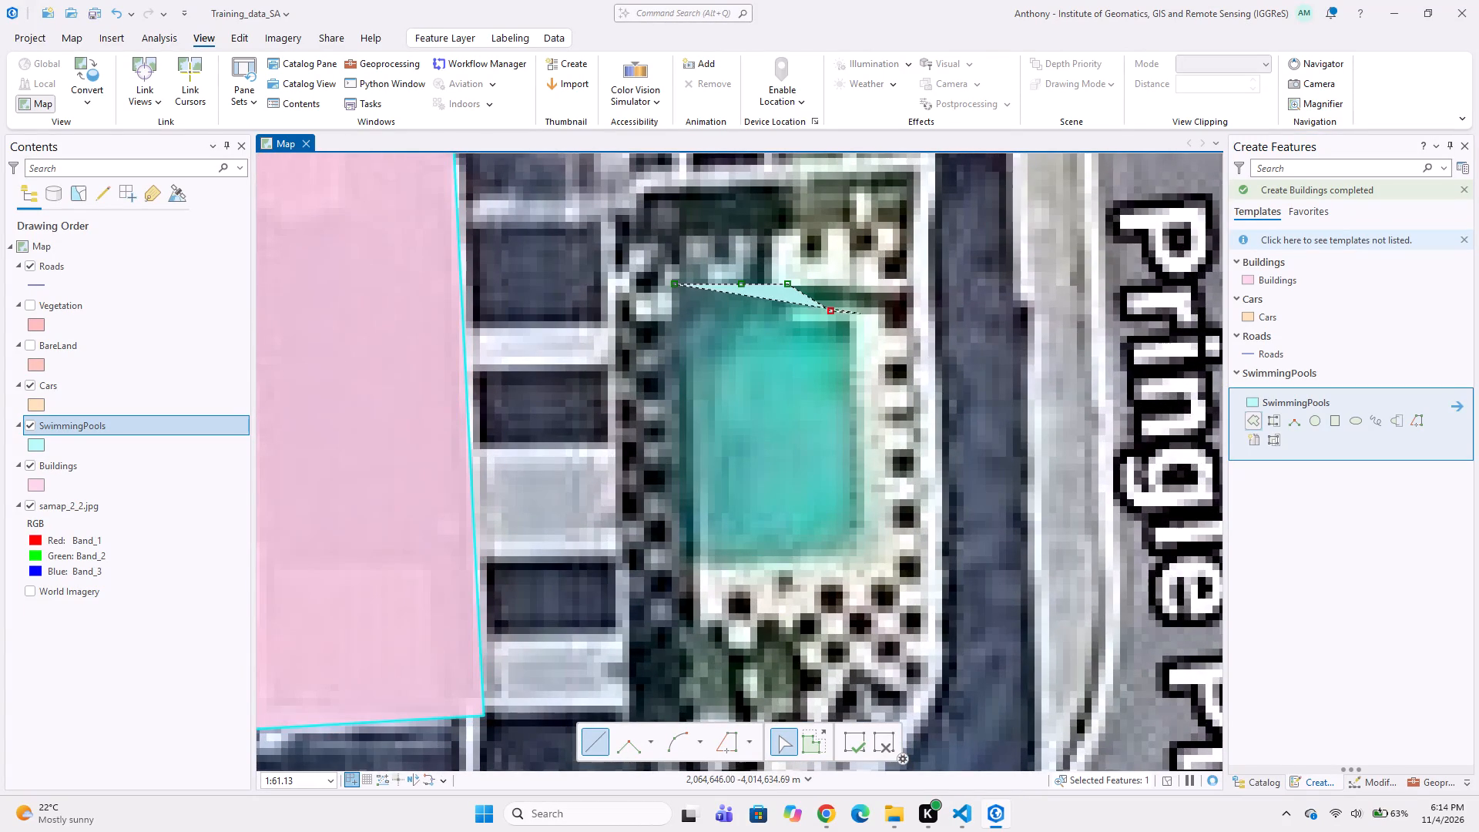
click(847, 330)
click(861, 519)
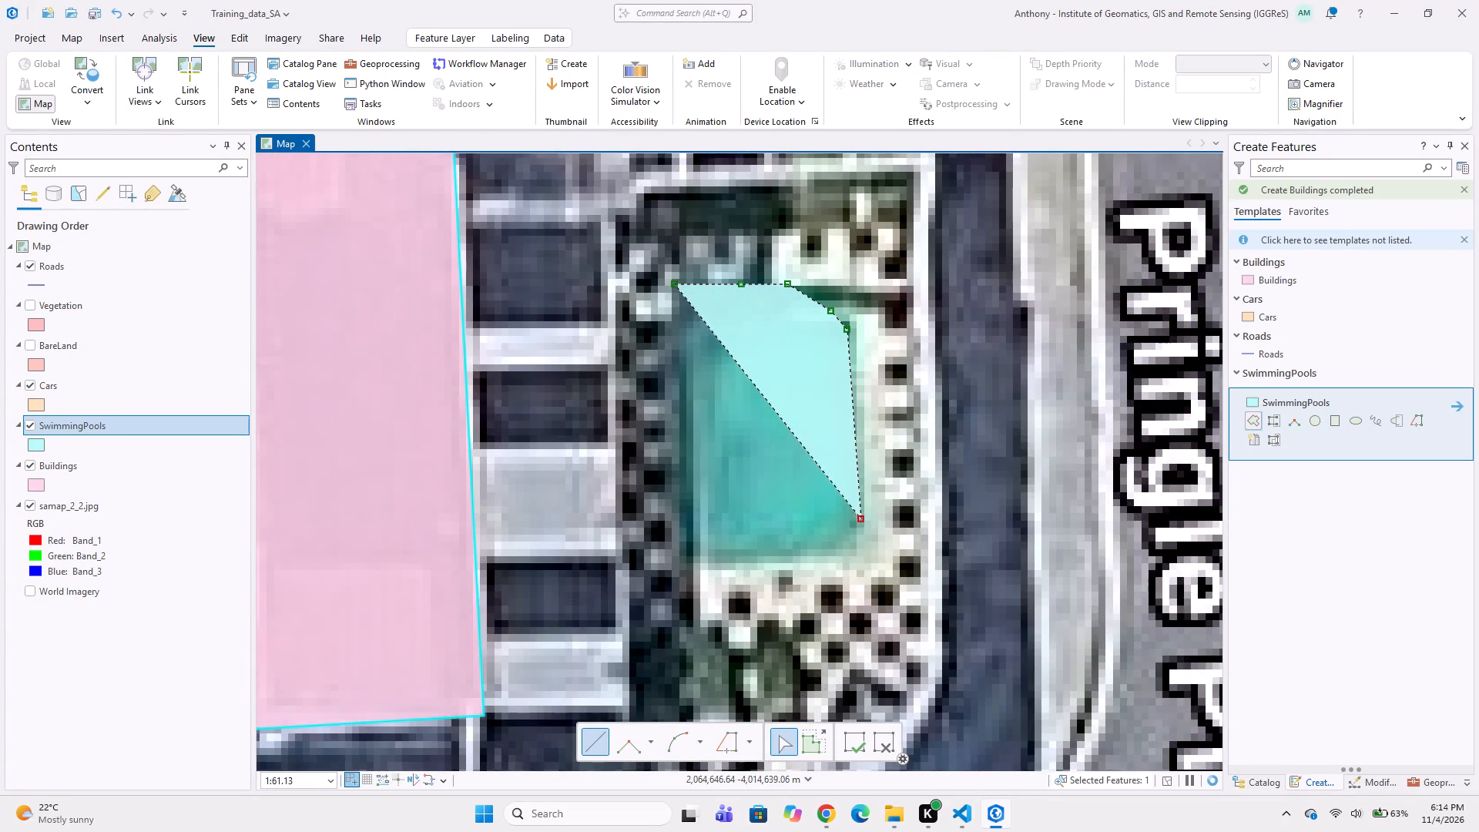
drag(829, 559, 820, 562)
double_click(689, 567)
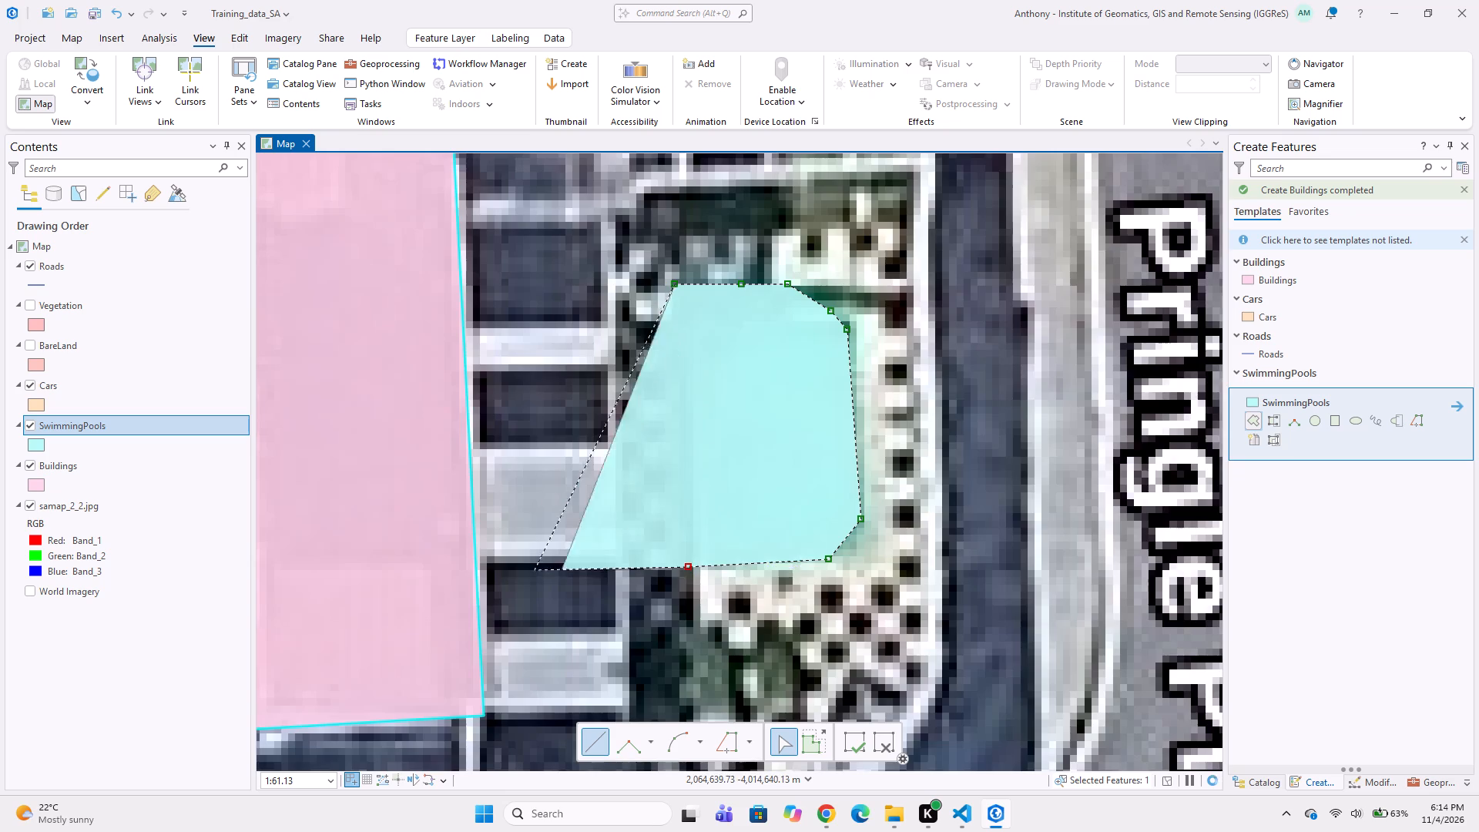
scroll(500, 570, down, 3)
double_click(558, 543)
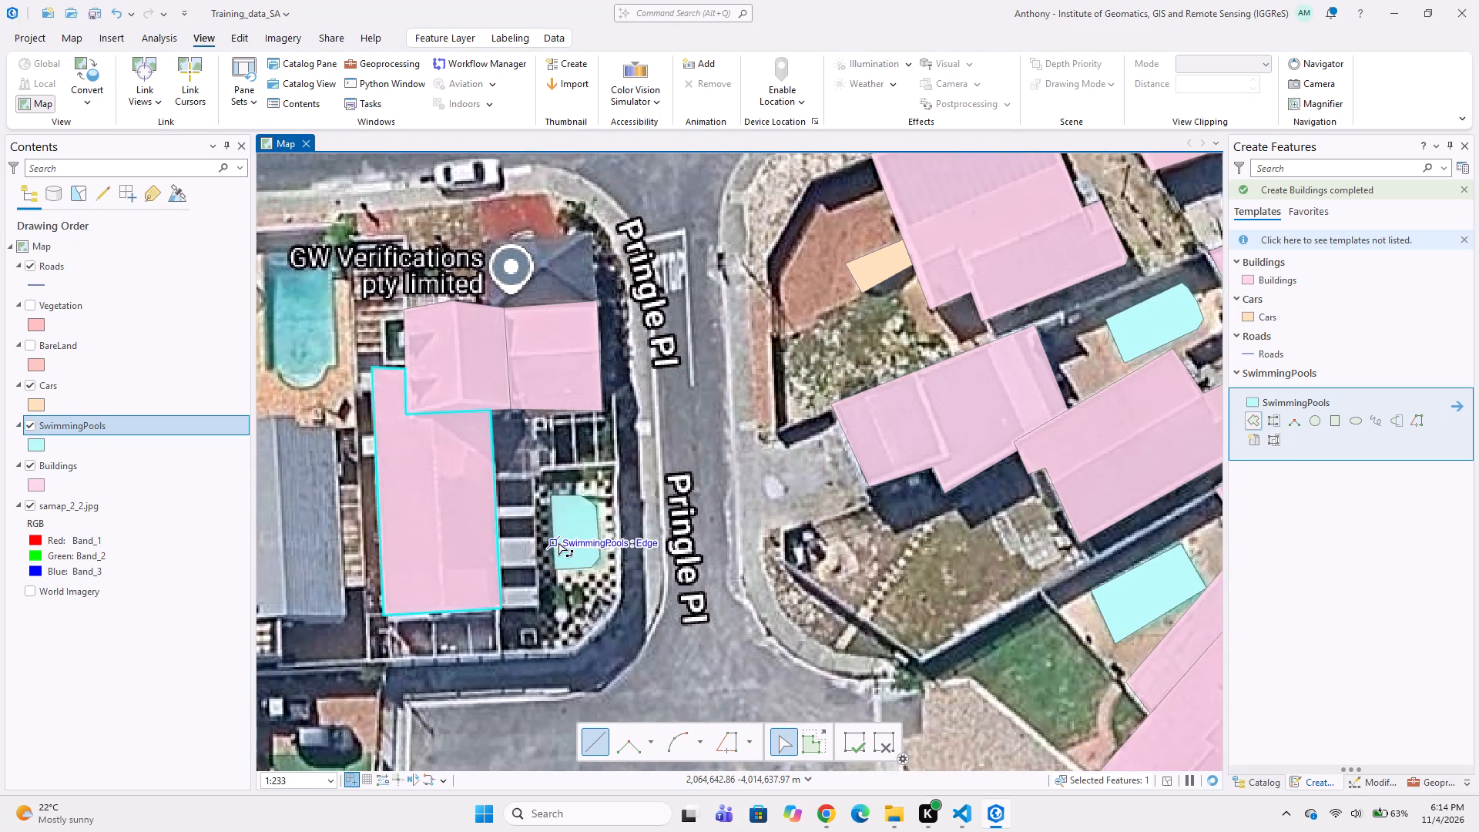
Digitize a SwimmingPools polygon around the long pool west of the gabled house, tracing its rounded southern end.
middle_drag(367, 559, 605, 492)
middle_drag(632, 327, 599, 511)
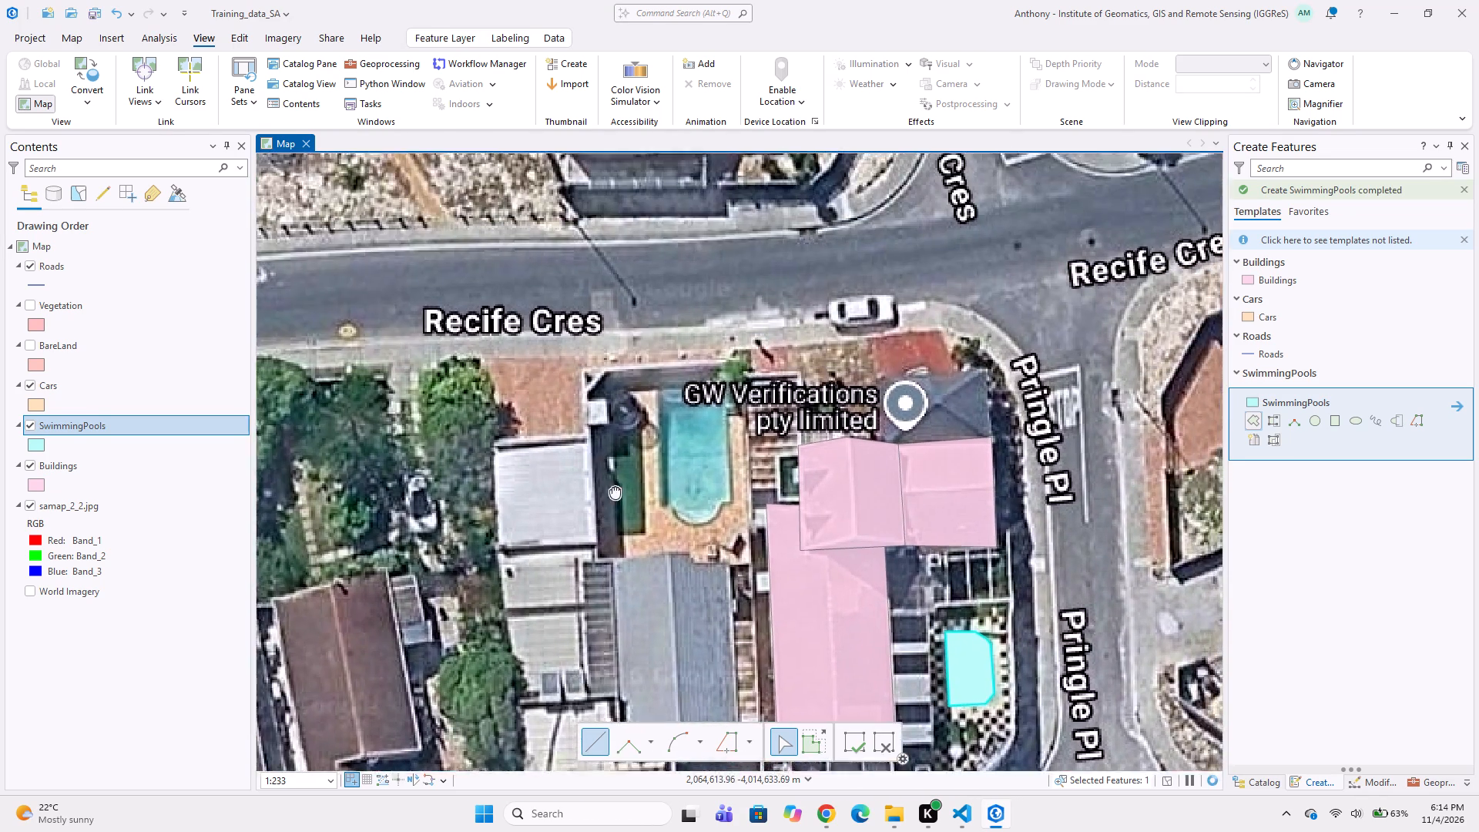
scroll(637, 428, up, 1)
middle_drag(664, 516, 640, 457)
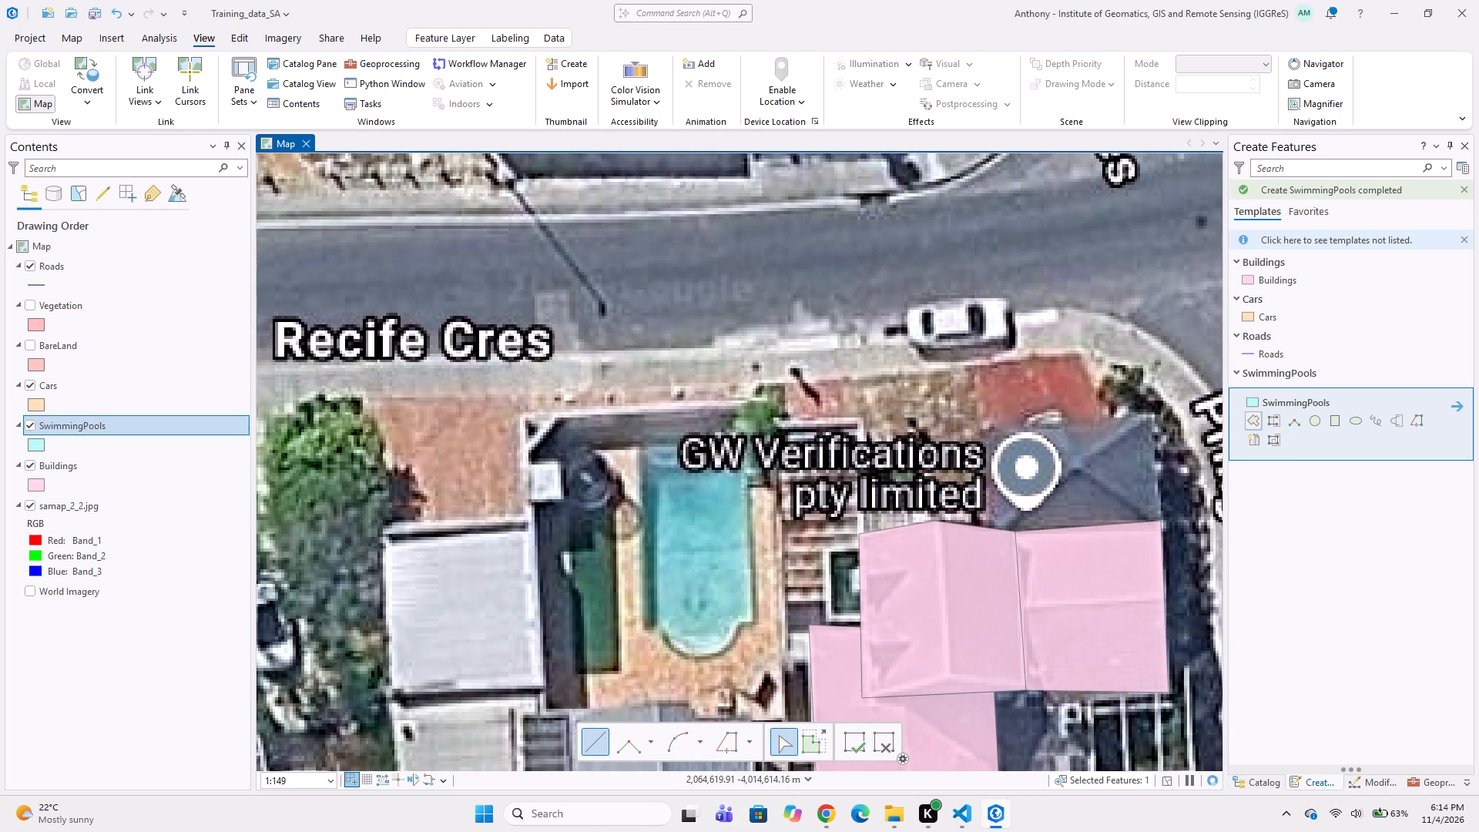
click(637, 438)
click(742, 430)
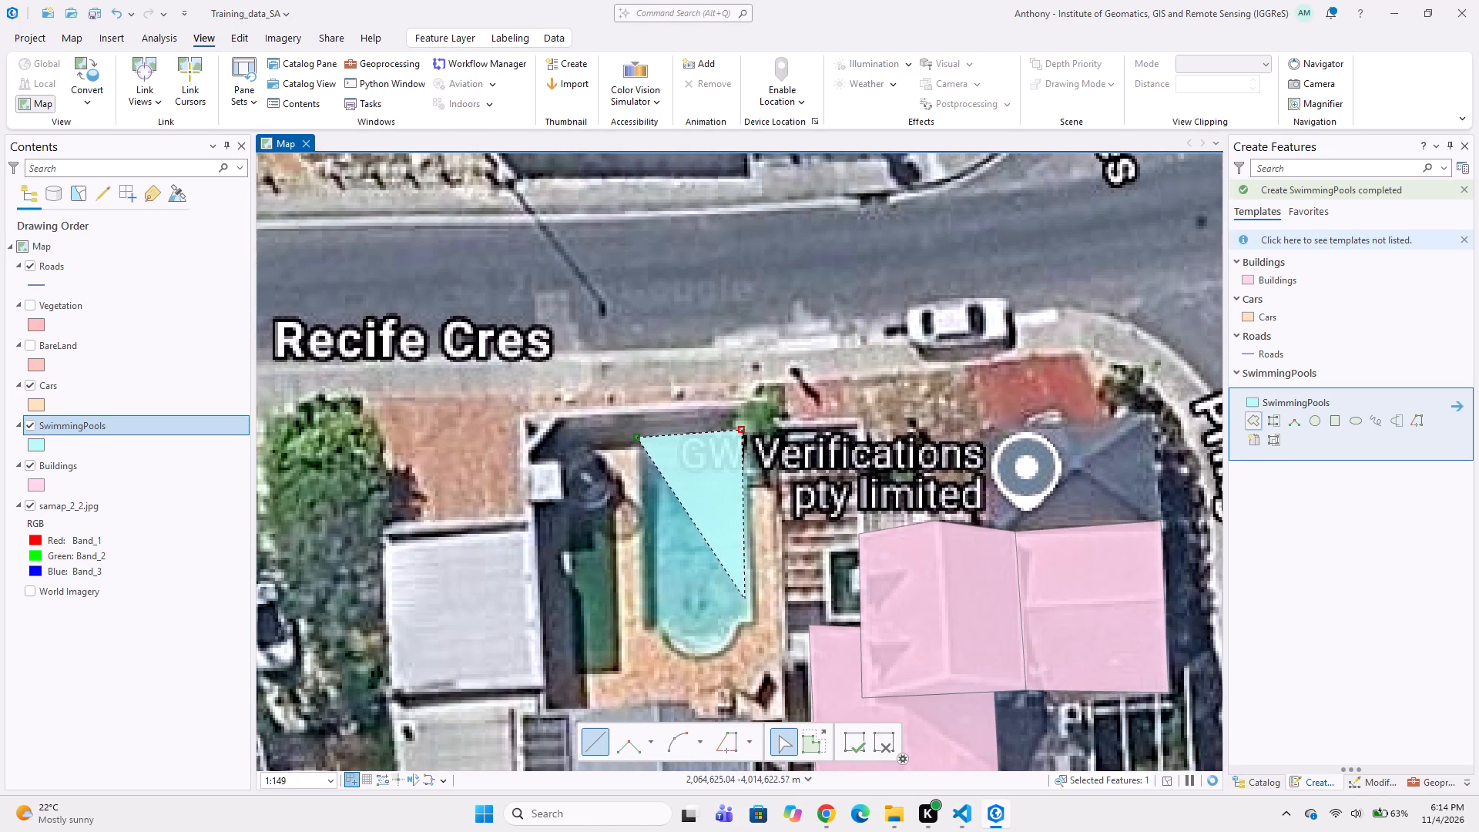
scroll(763, 619, up, 1)
click(747, 621)
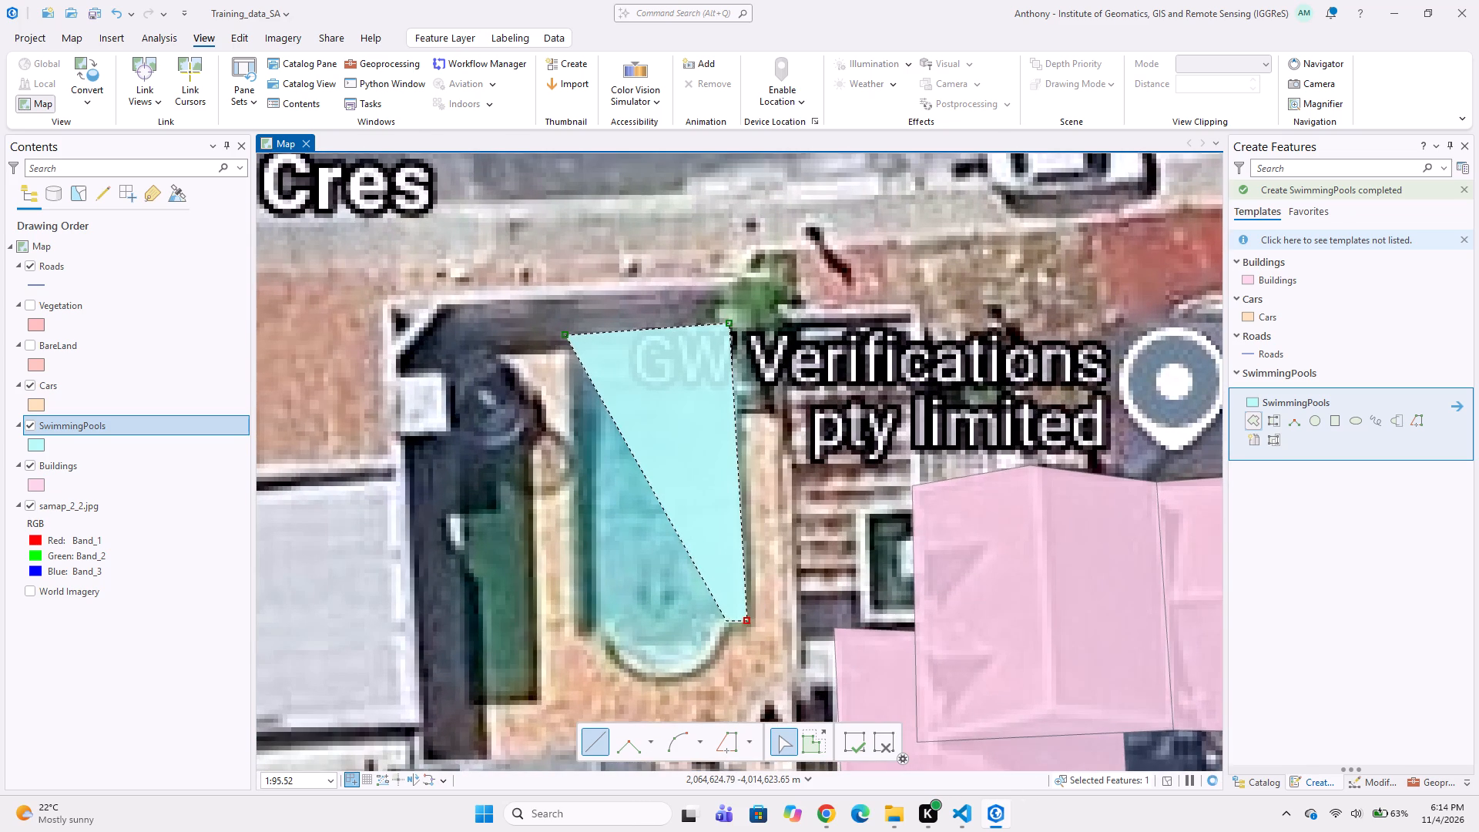
click(726, 621)
click(707, 648)
click(680, 675)
click(632, 667)
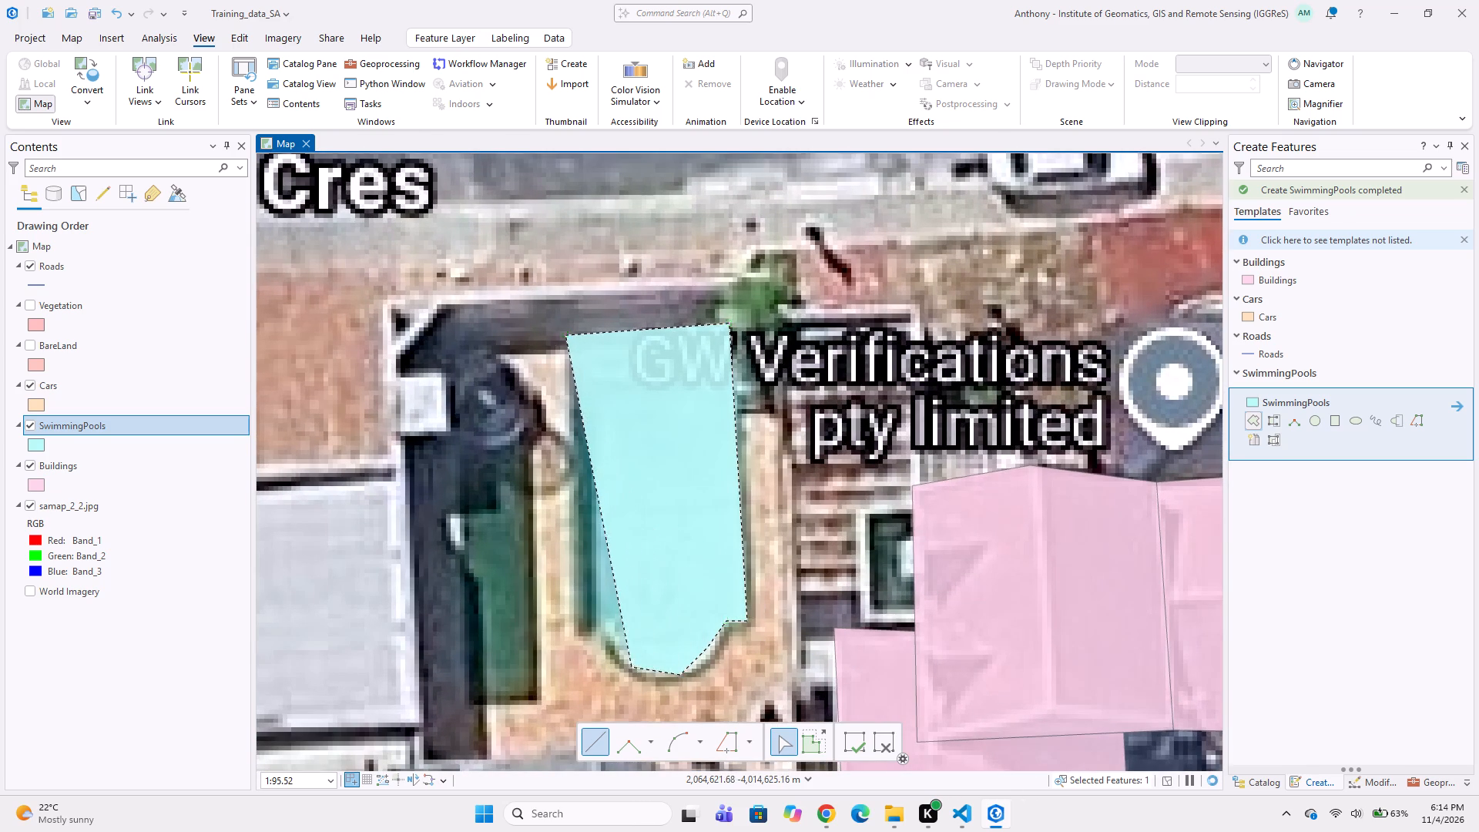
click(610, 643)
click(580, 635)
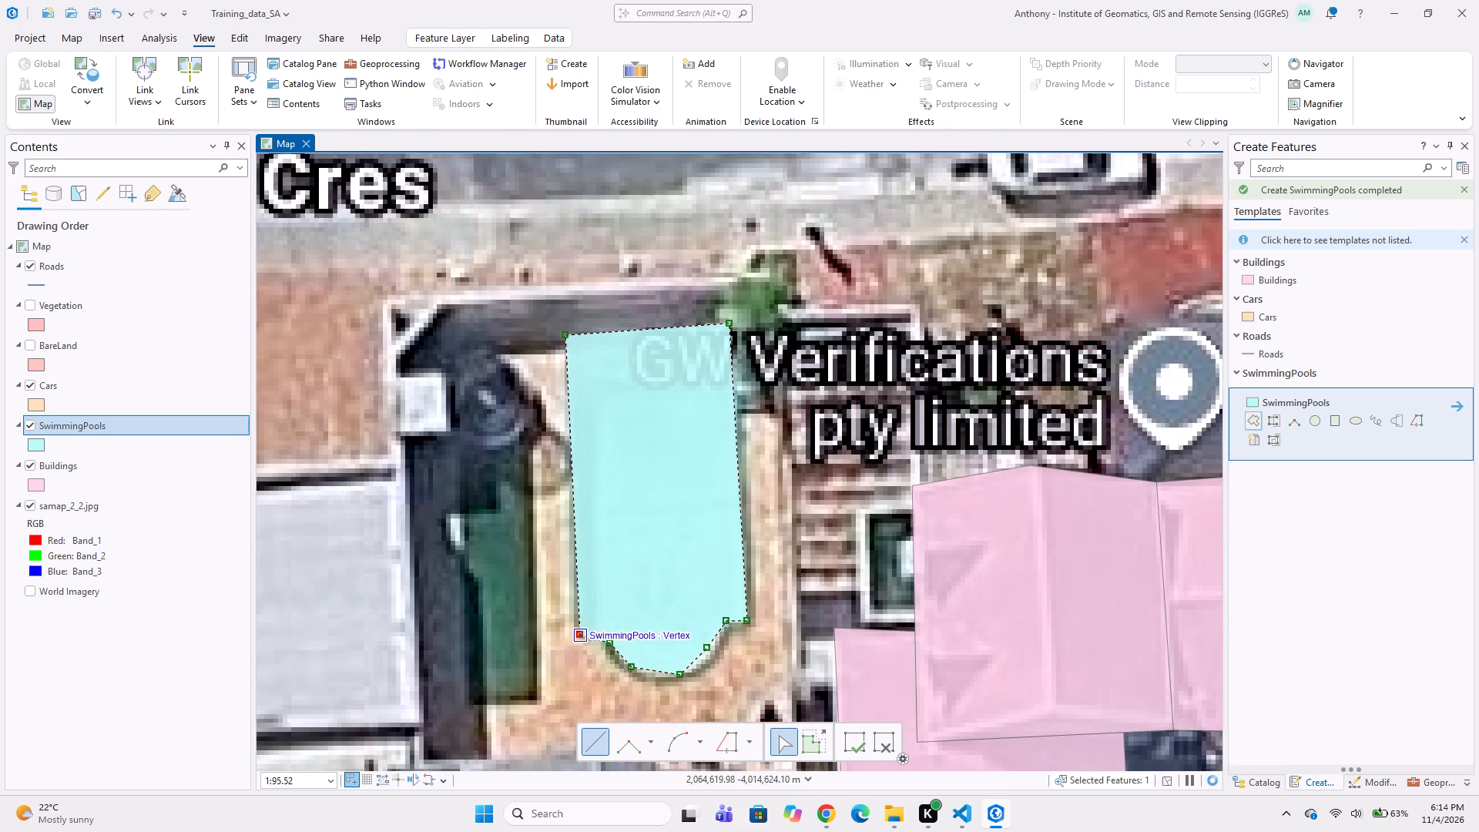
double_click(589, 565)
Digitize a Buildings polygon around the grey gabled roof directly south of the long pool, including the small notch in its northern edge.
scroll(505, 562, down, 2)
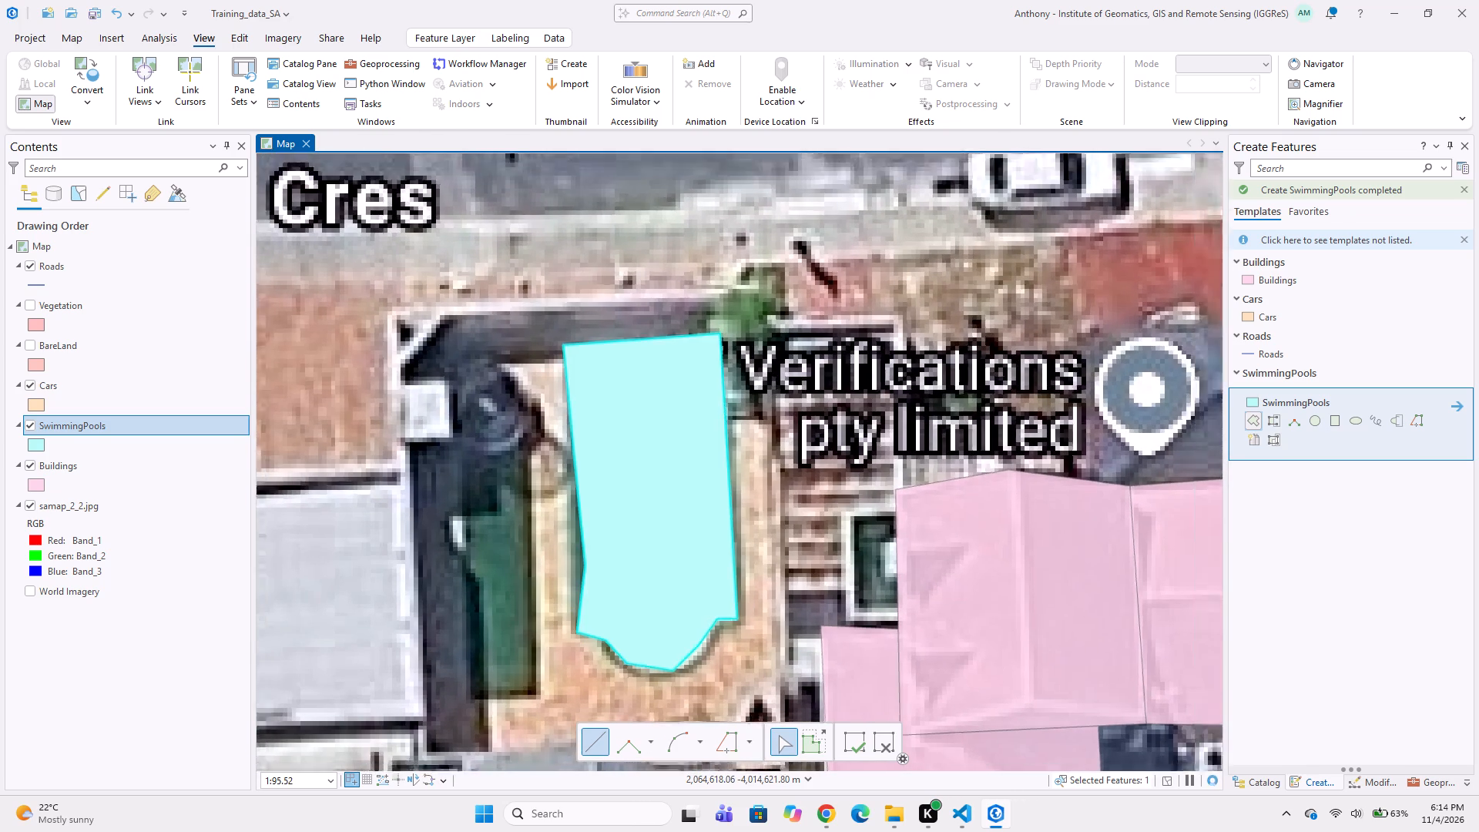
scroll(508, 557, down, 1)
middle_drag(489, 554, 661, 428)
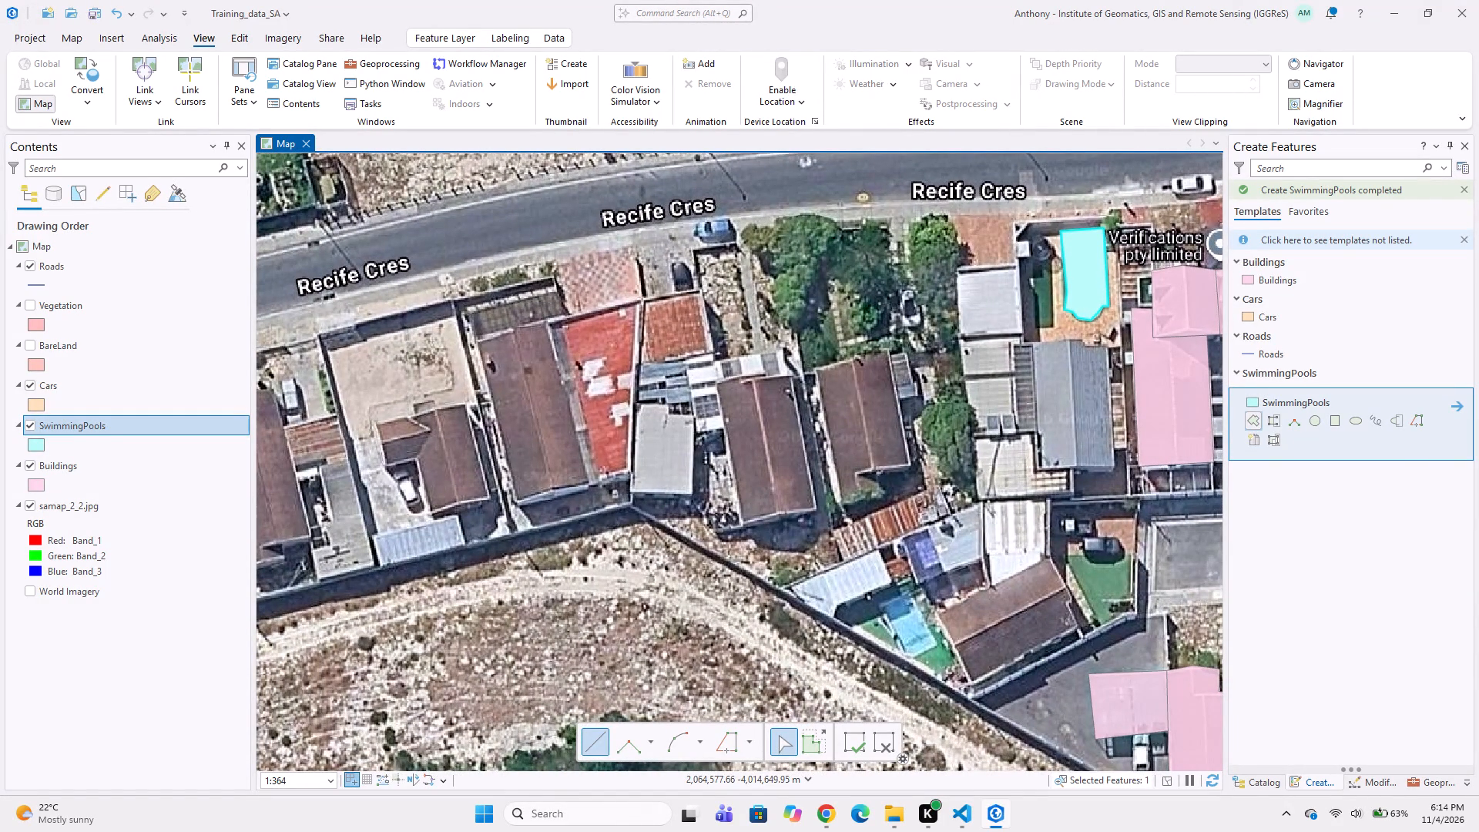
middle_drag(864, 433, 662, 398)
scroll(683, 306, up, 2)
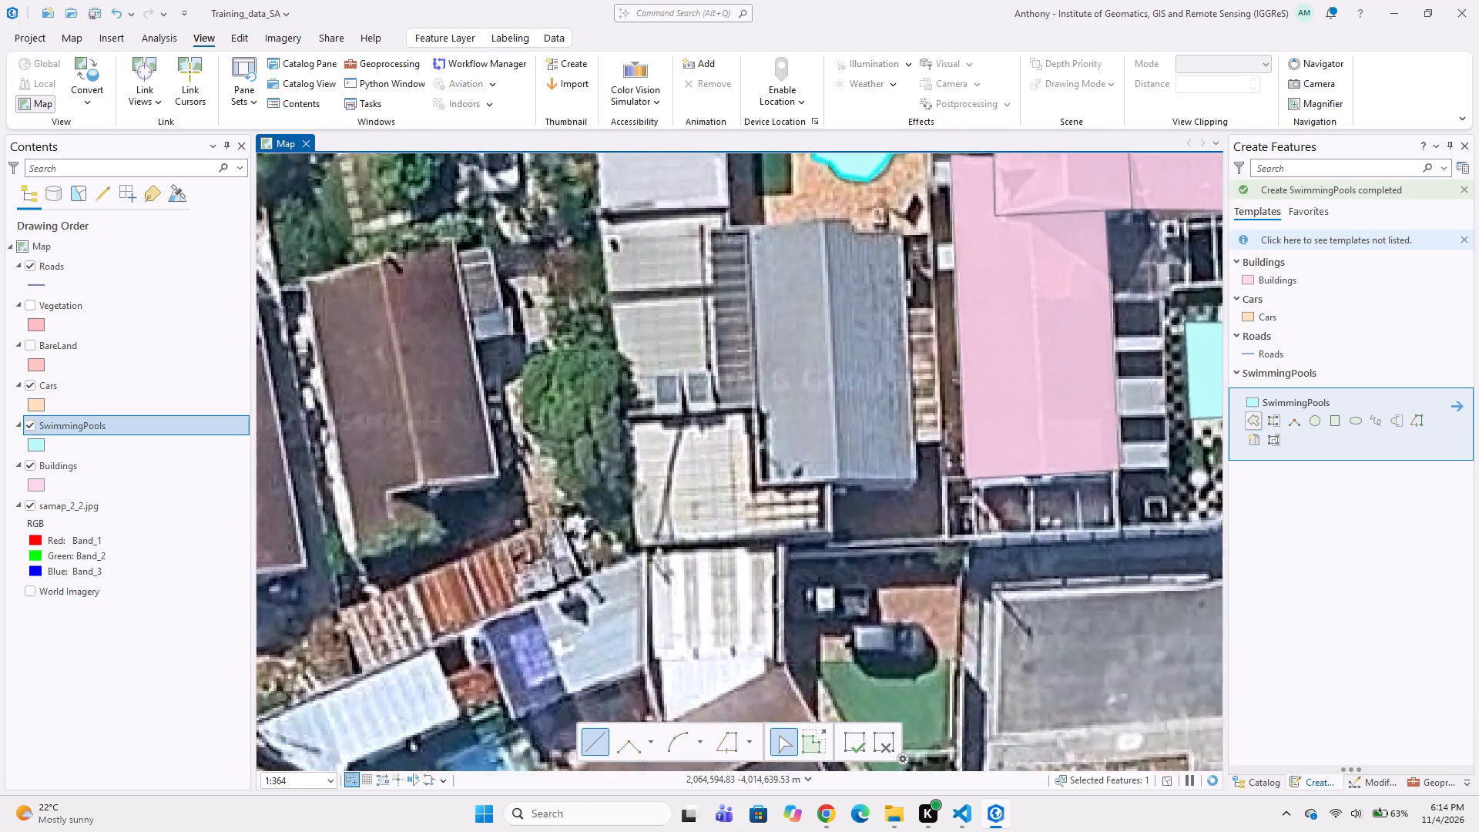
middle_drag(834, 281, 823, 362)
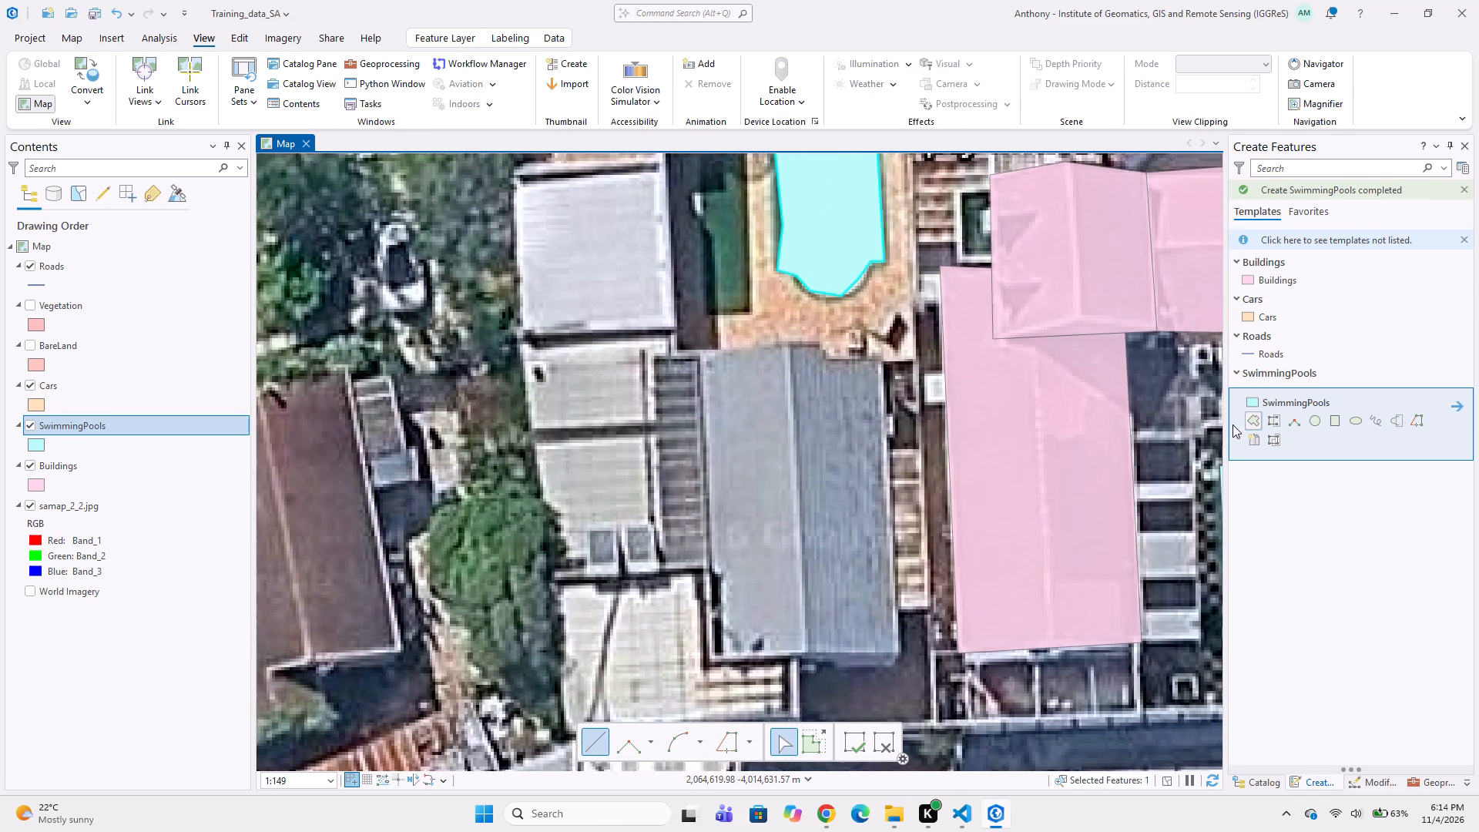
click(1252, 419)
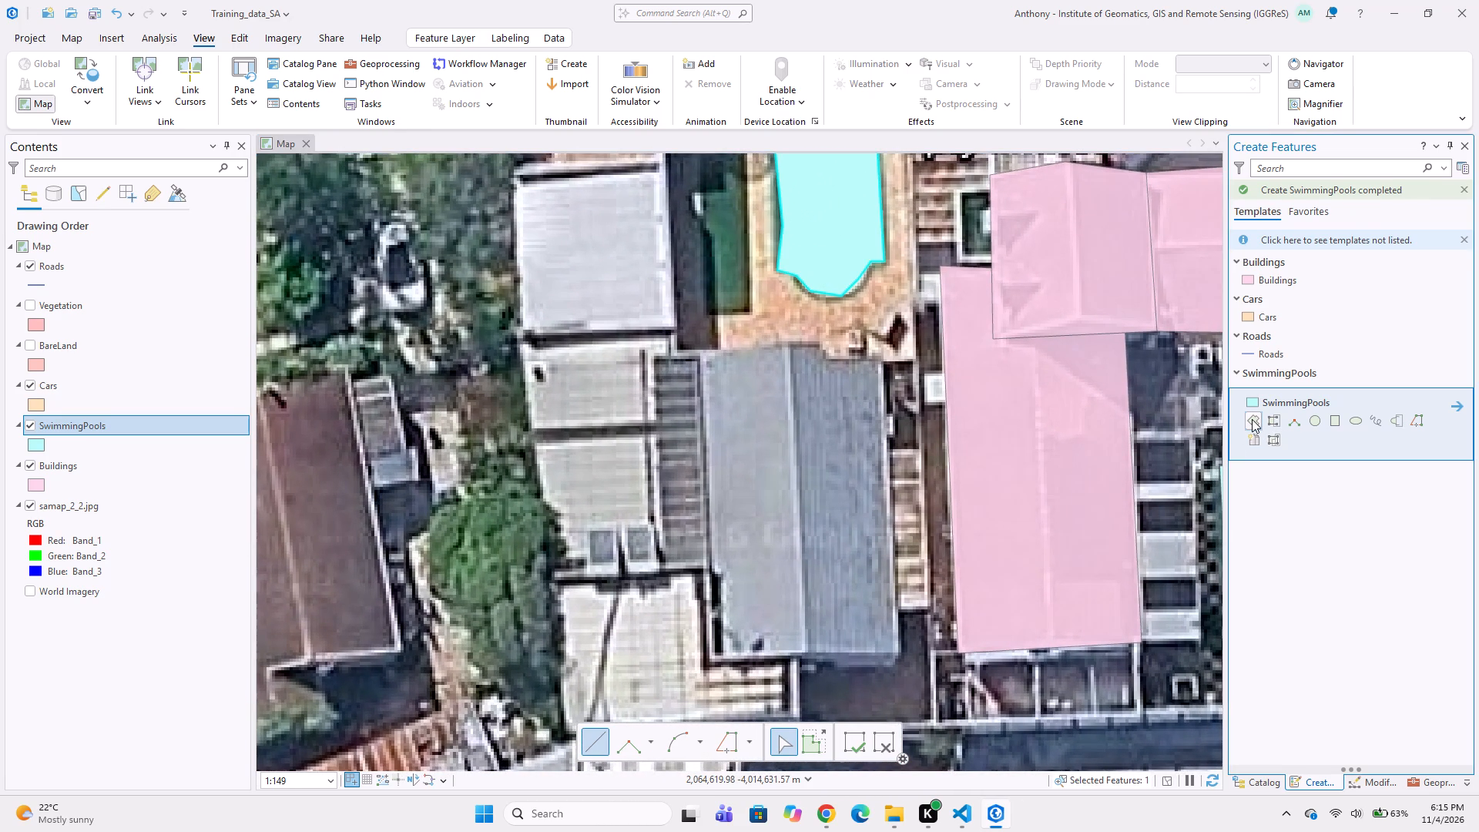
click(1276, 277)
click(1246, 306)
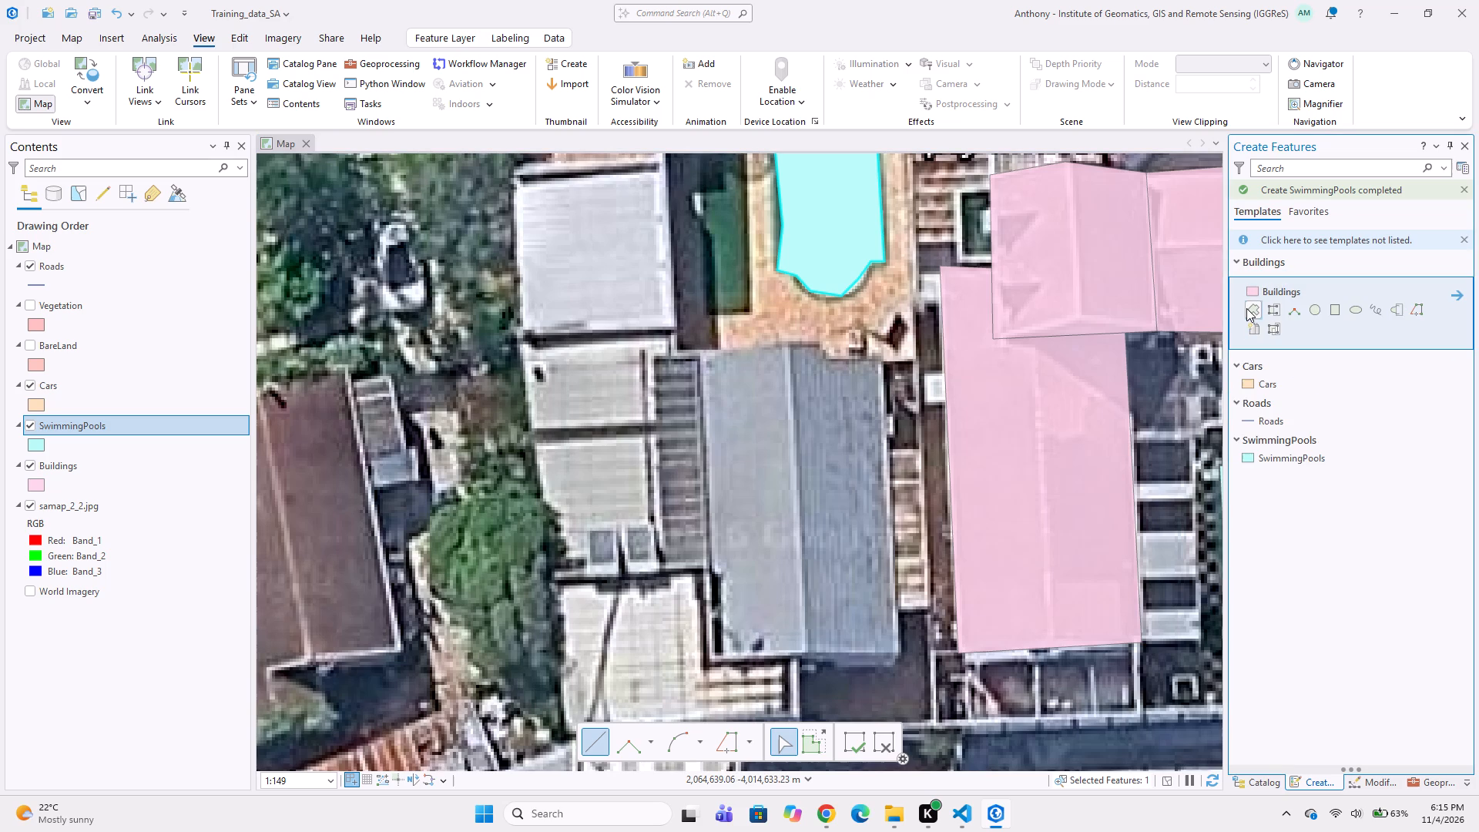
click(694, 357)
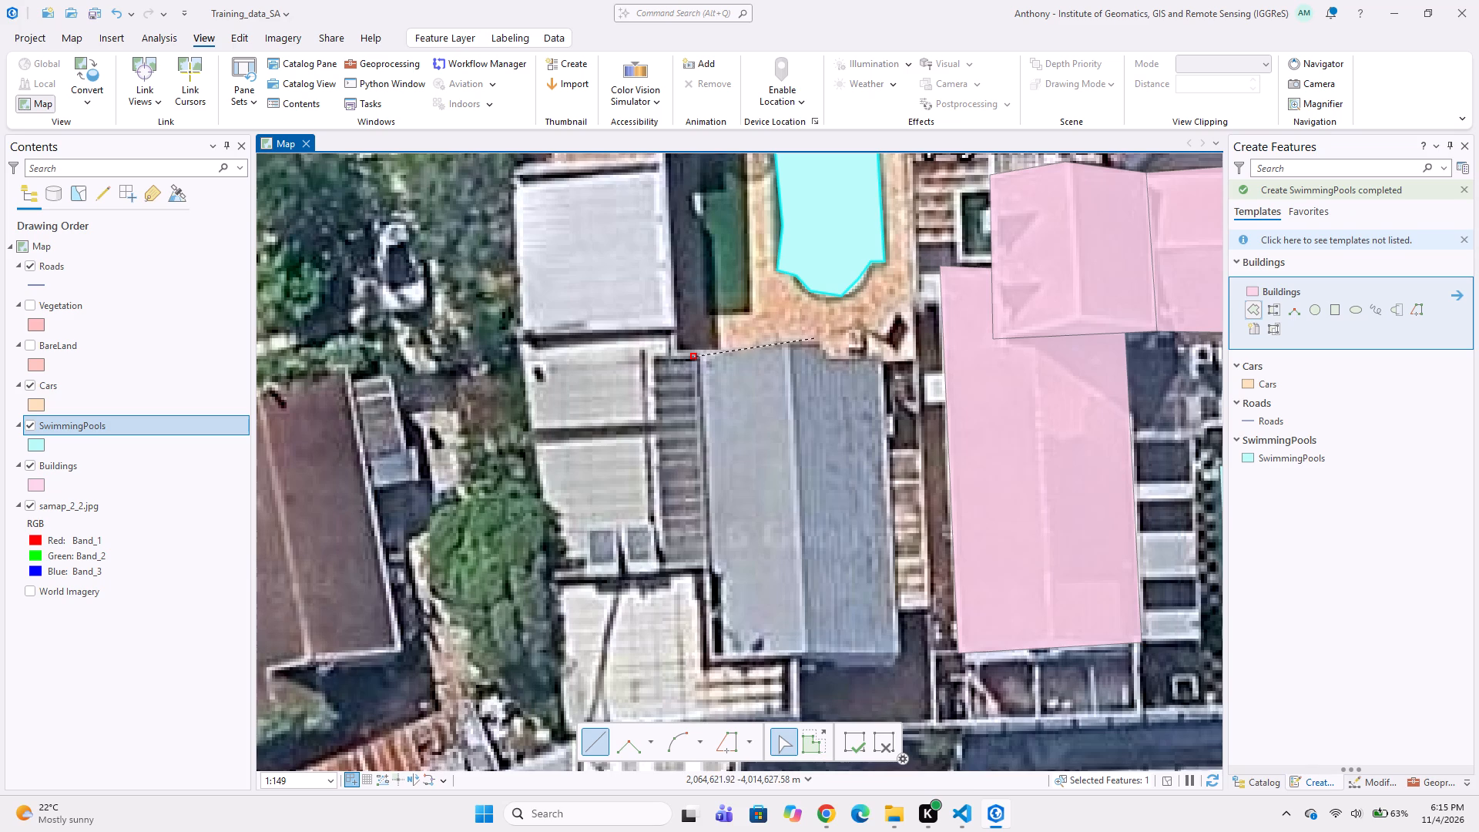
click(820, 338)
click(826, 351)
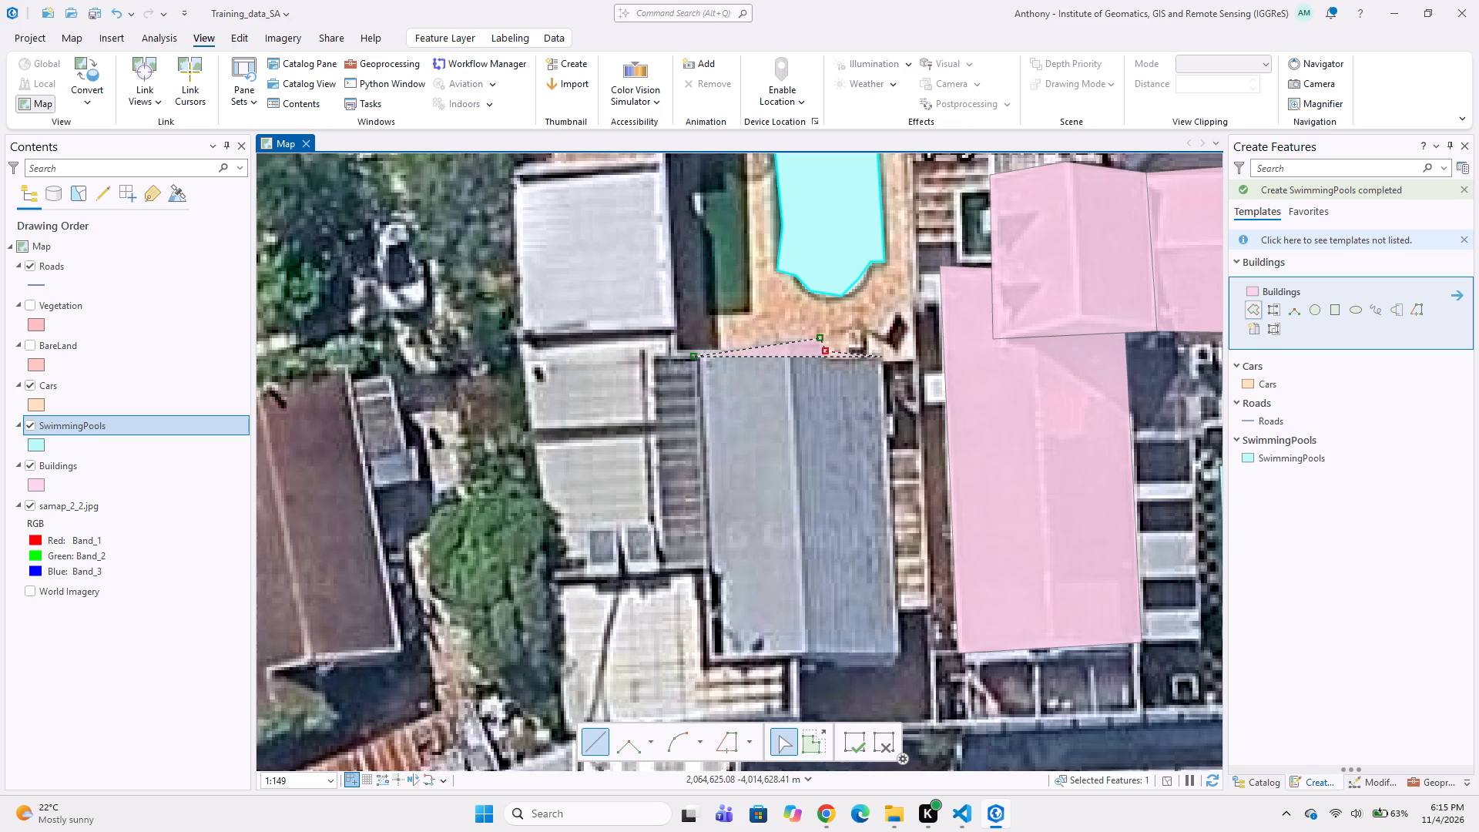
click(882, 360)
click(901, 653)
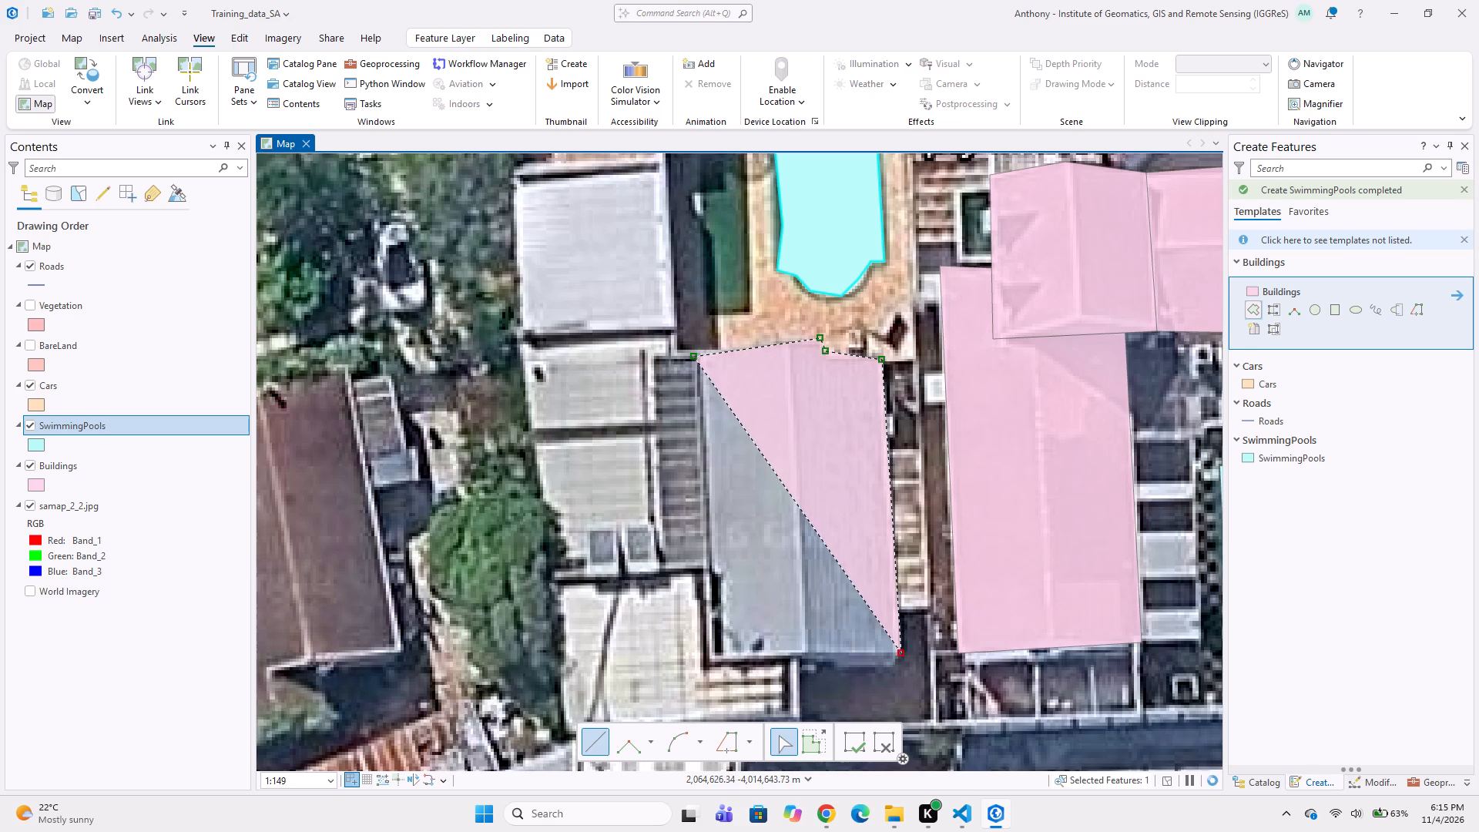
double_click(704, 662)
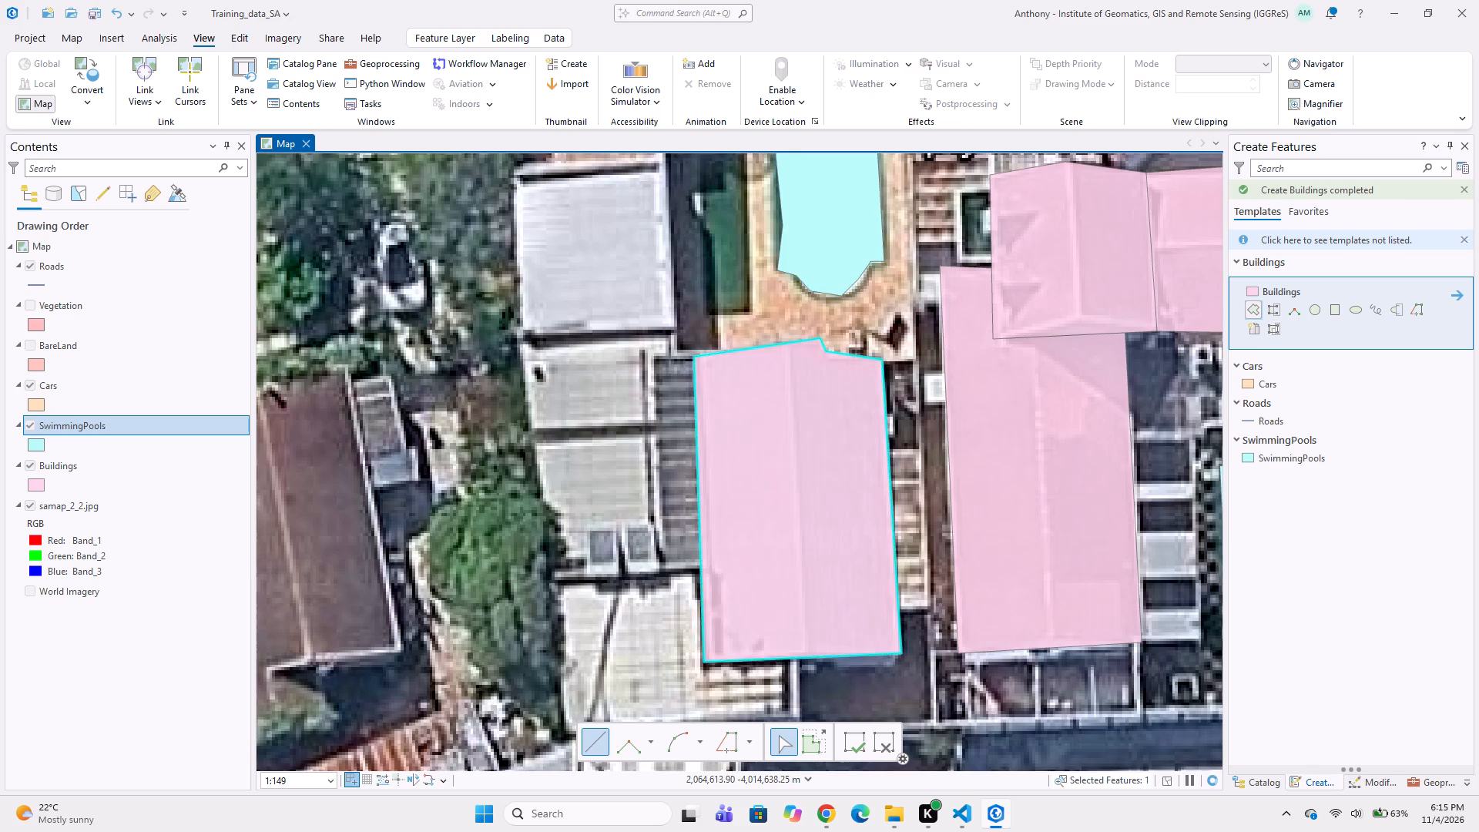
Digitize a four-cornered Buildings polygon around the light grey roof west of the long pool.
middle_drag(632, 505, 880, 595)
middle_drag(952, 448, 696, 406)
middle_drag(853, 424, 974, 470)
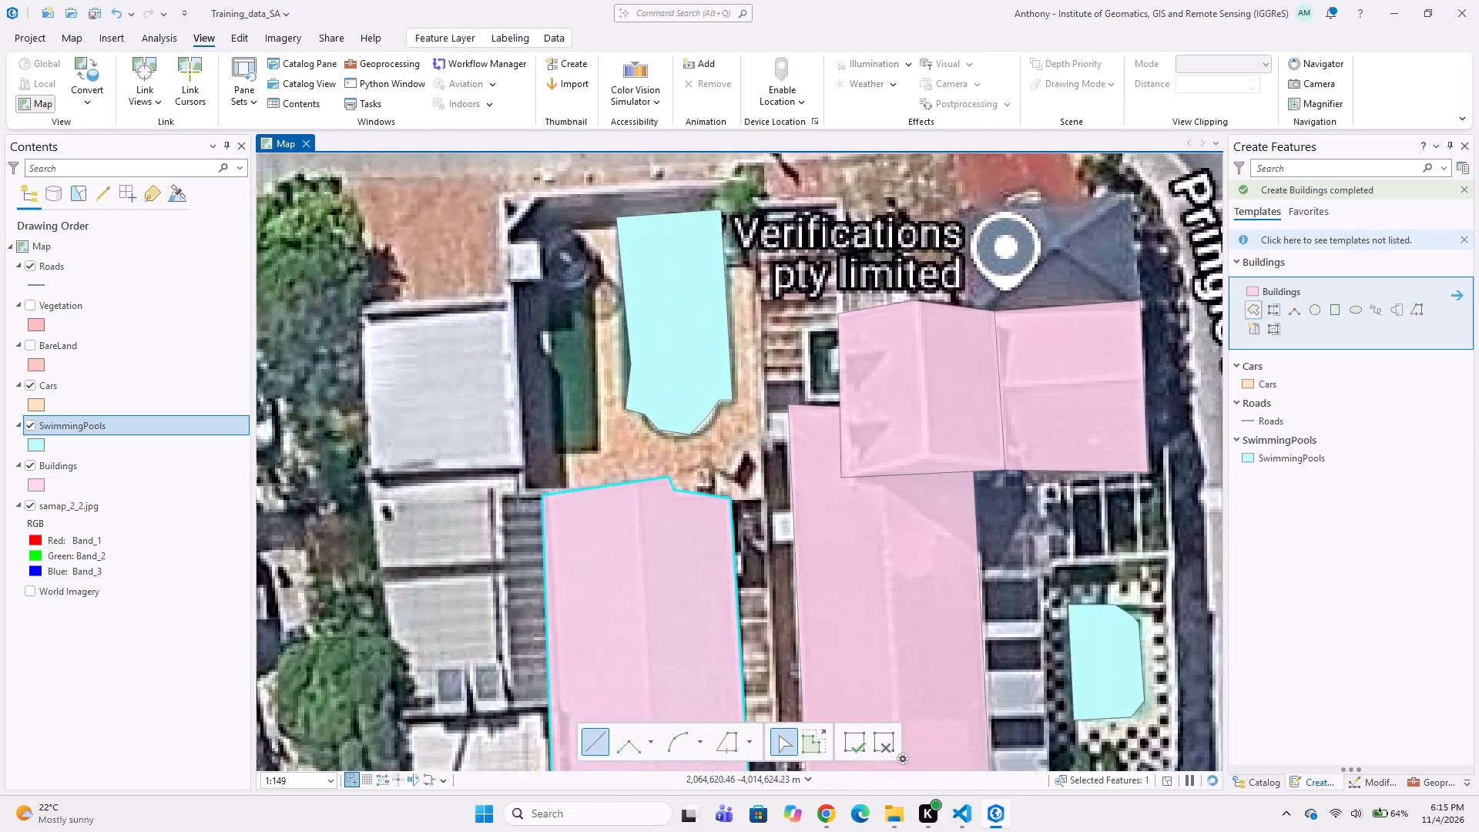
click(357, 308)
click(508, 290)
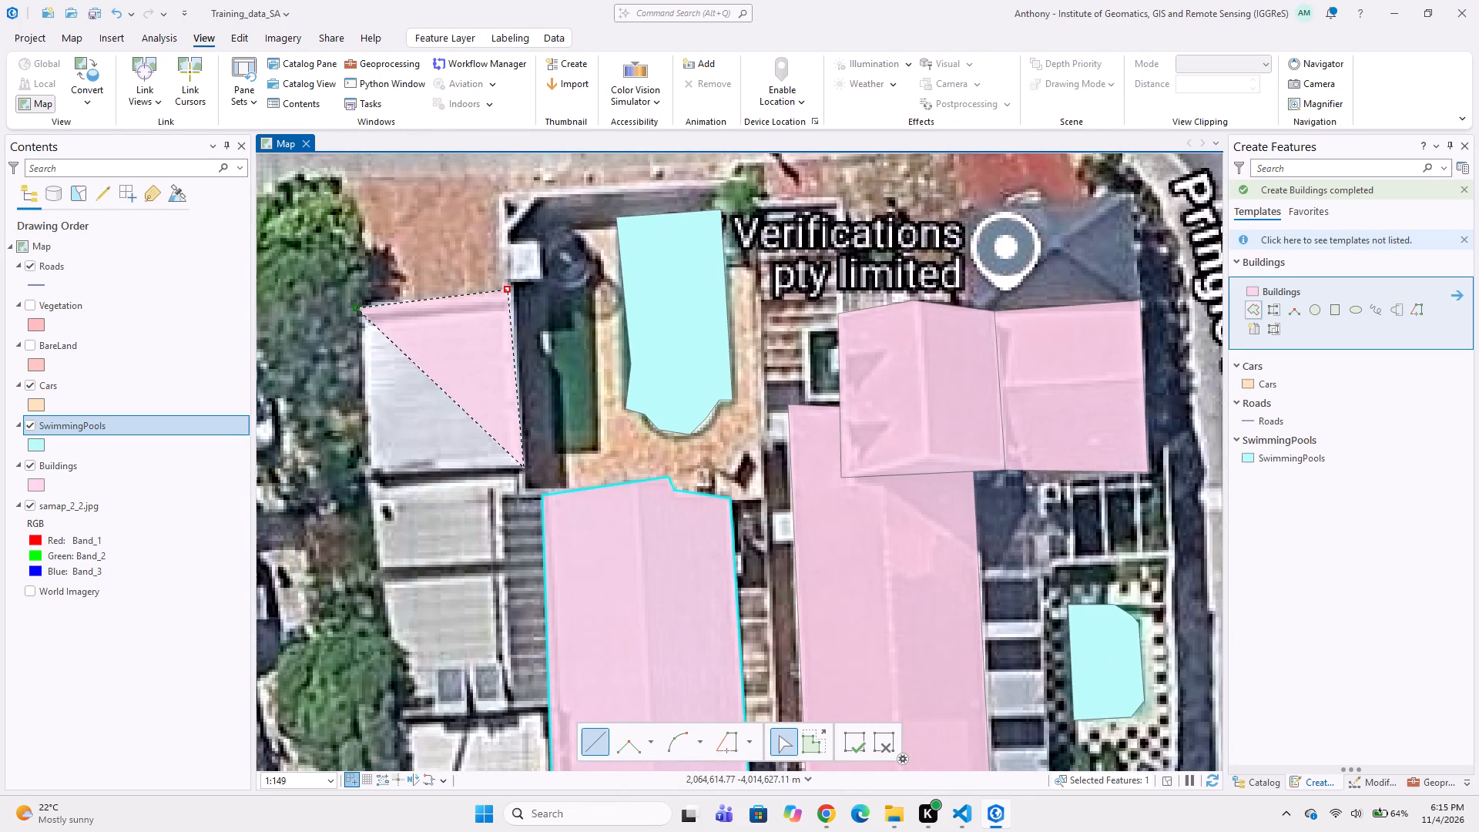
click(524, 468)
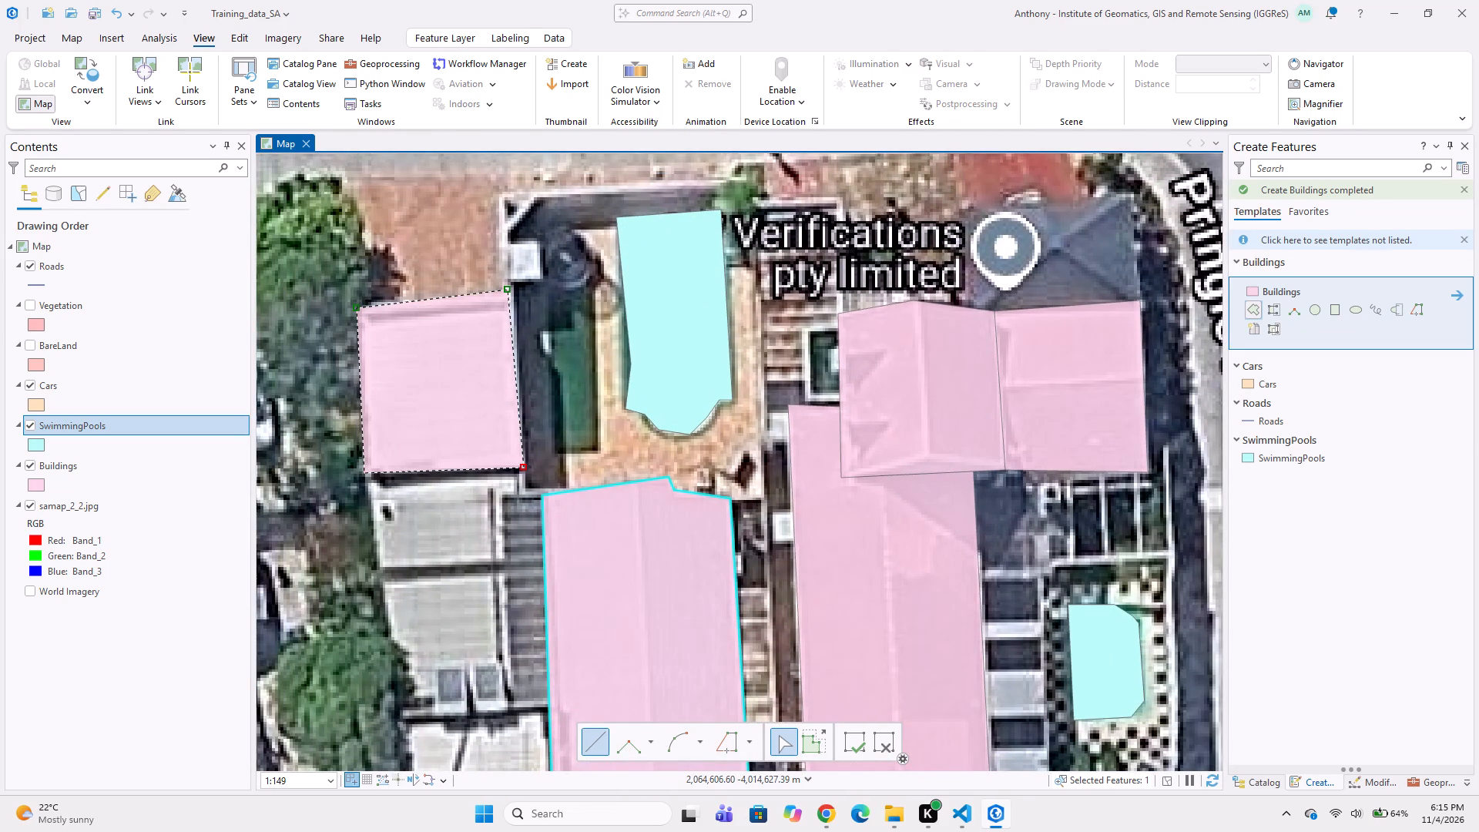
double_click(364, 473)
Digitize a Buildings polygon around the pale roof with two skylights, sharing the southern edge of the light grey roof's polygon and following its stepped corners.
click(367, 476)
middle_drag(386, 648, 378, 581)
click(378, 567)
click(391, 586)
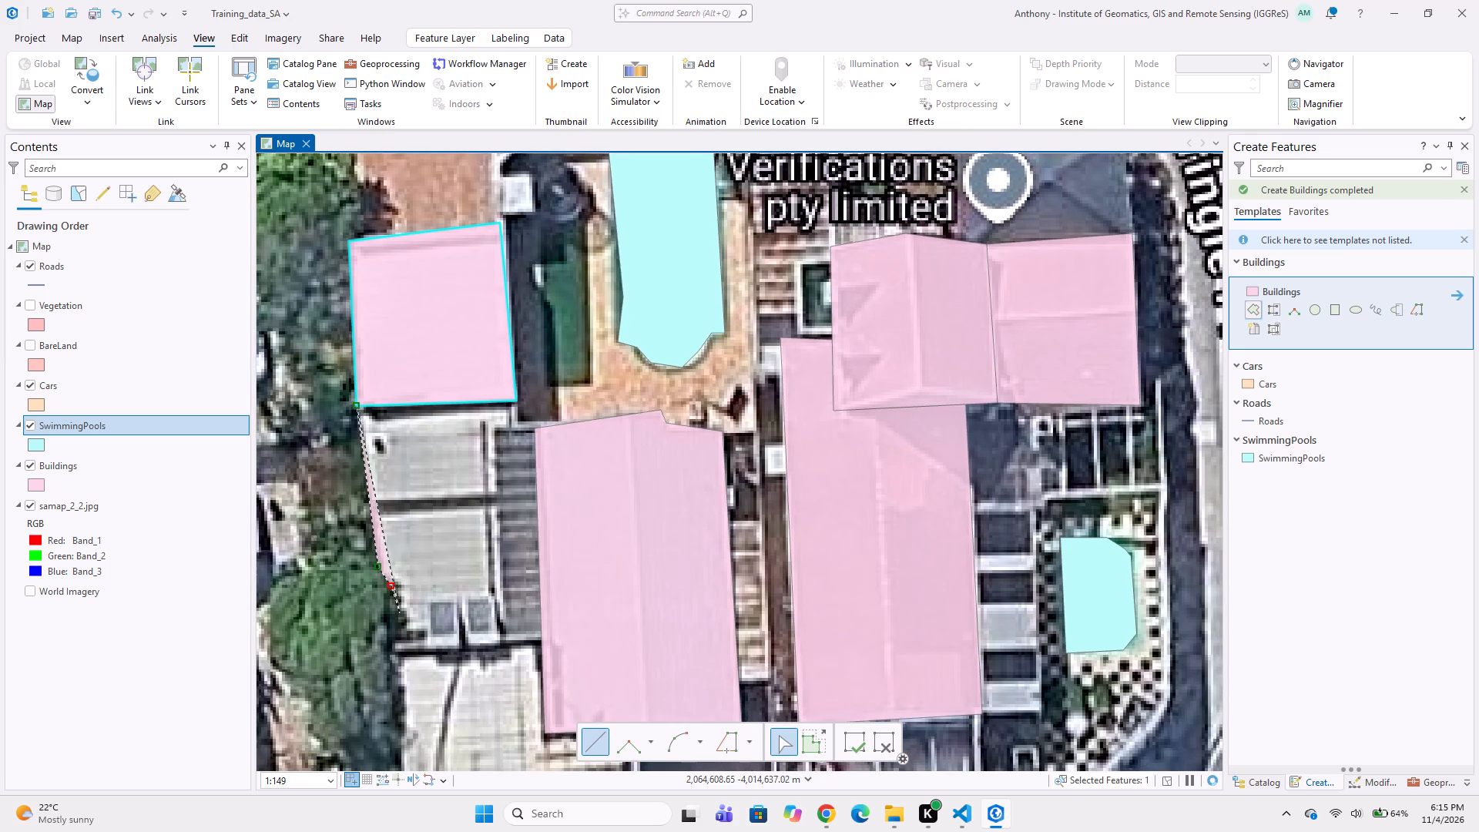
click(407, 624)
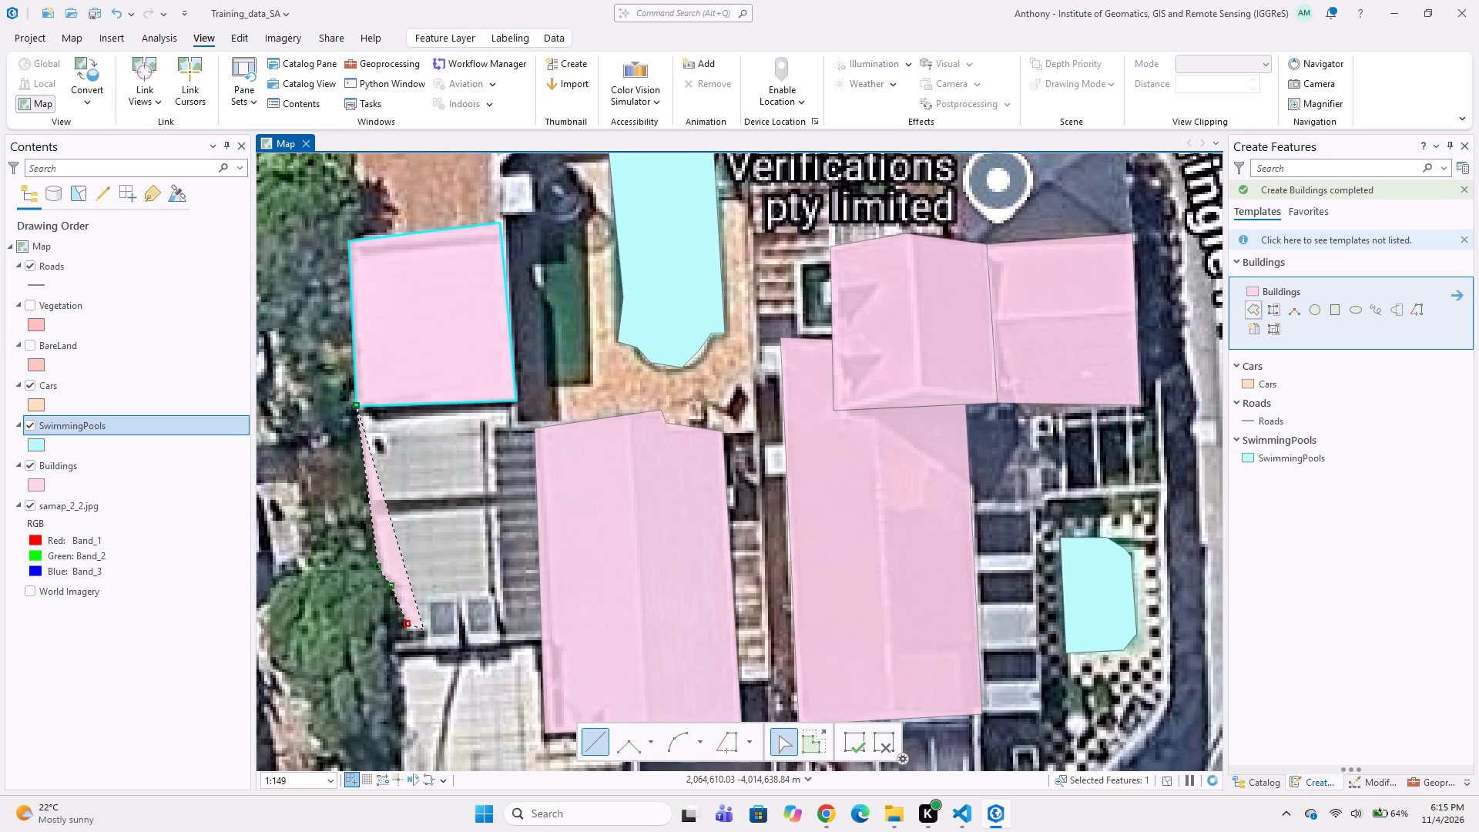
click(427, 629)
click(427, 653)
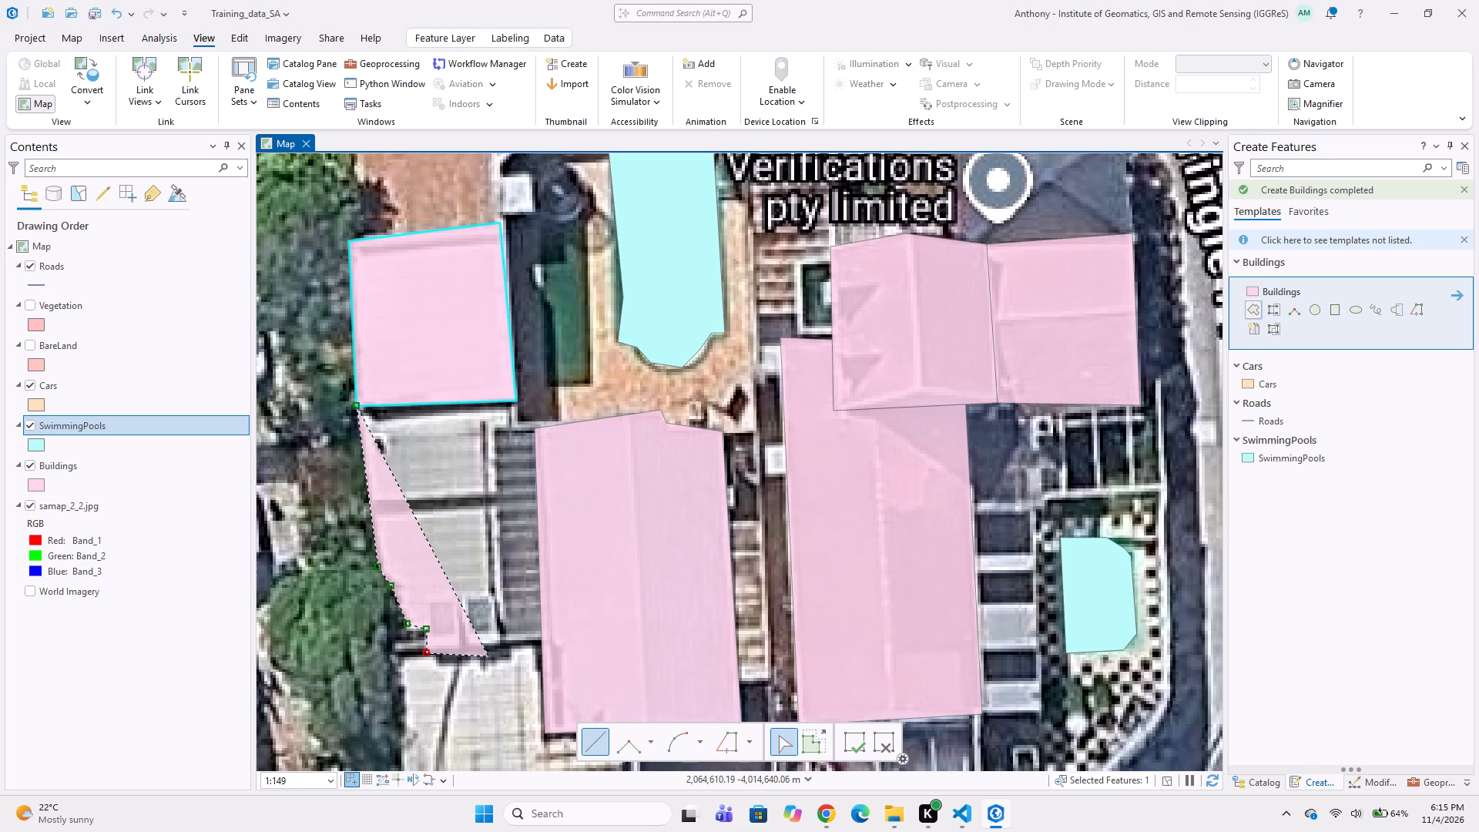
click(497, 643)
click(495, 597)
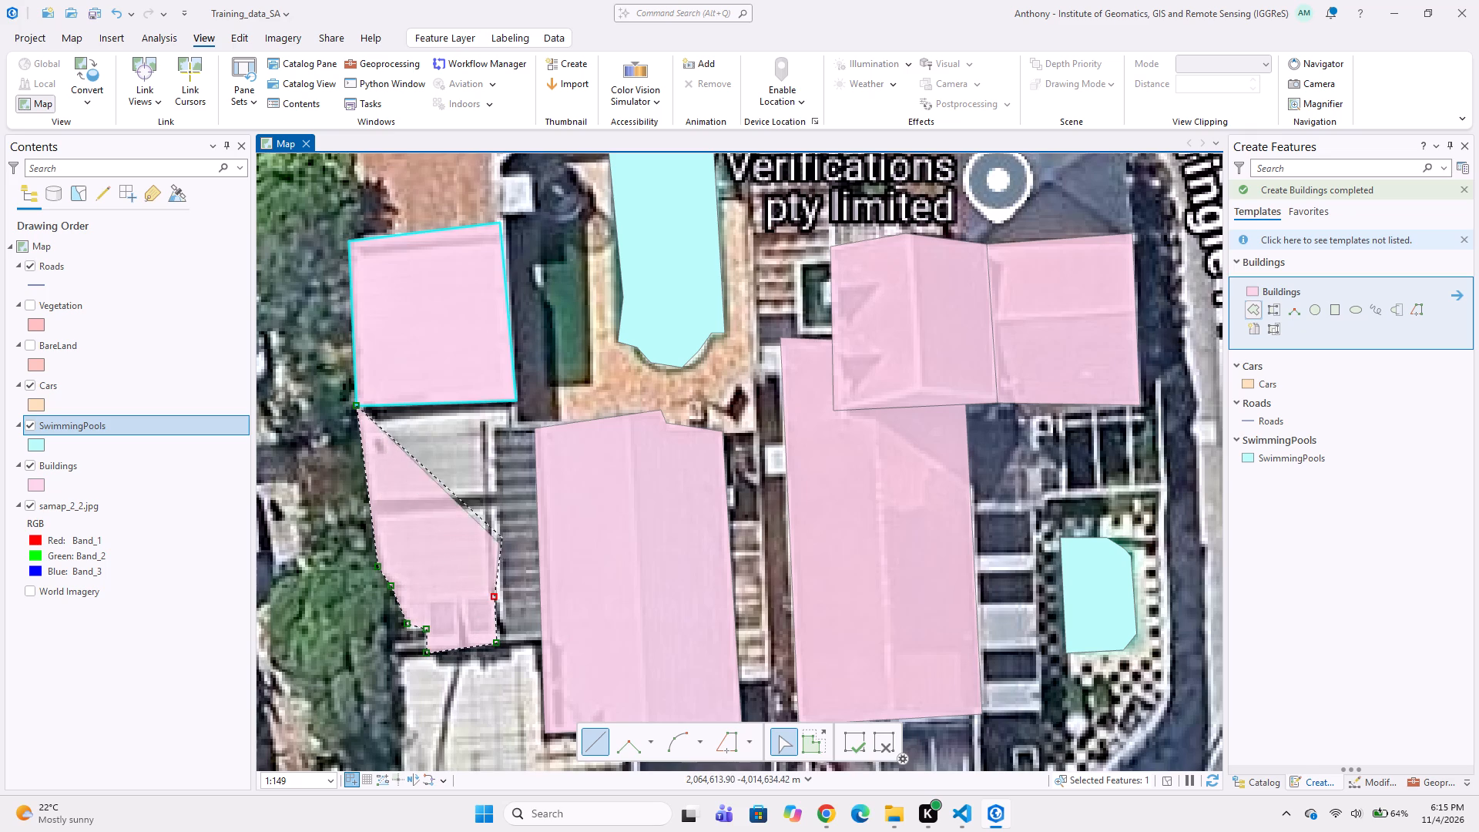
click(488, 430)
click(510, 424)
double_click(510, 408)
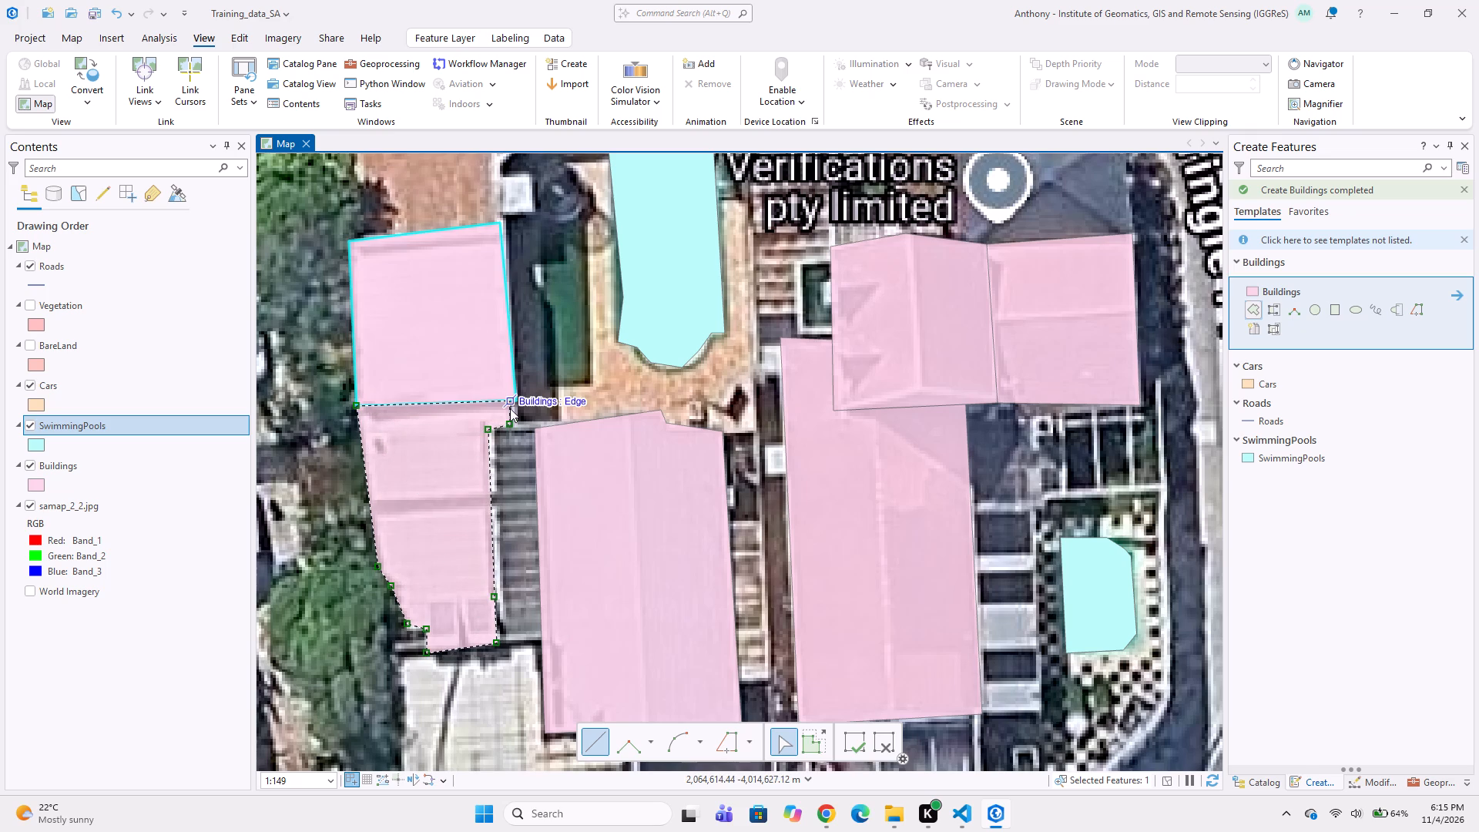
Digitize a Buildings polygon around the narrow slatted strip between the skylight roof and the grey gabled roof, meeting both polygons.
click(513, 424)
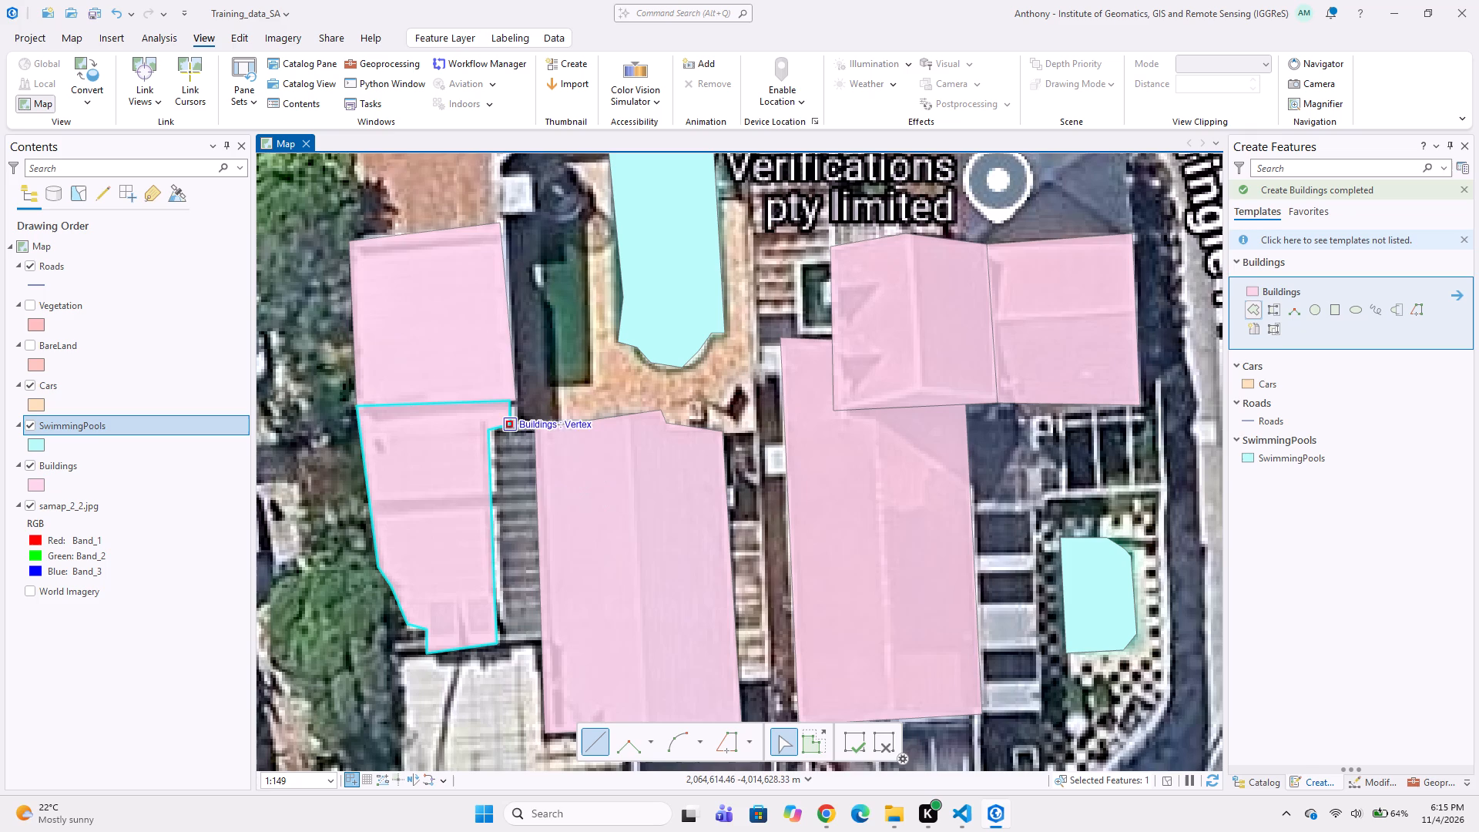
click(535, 422)
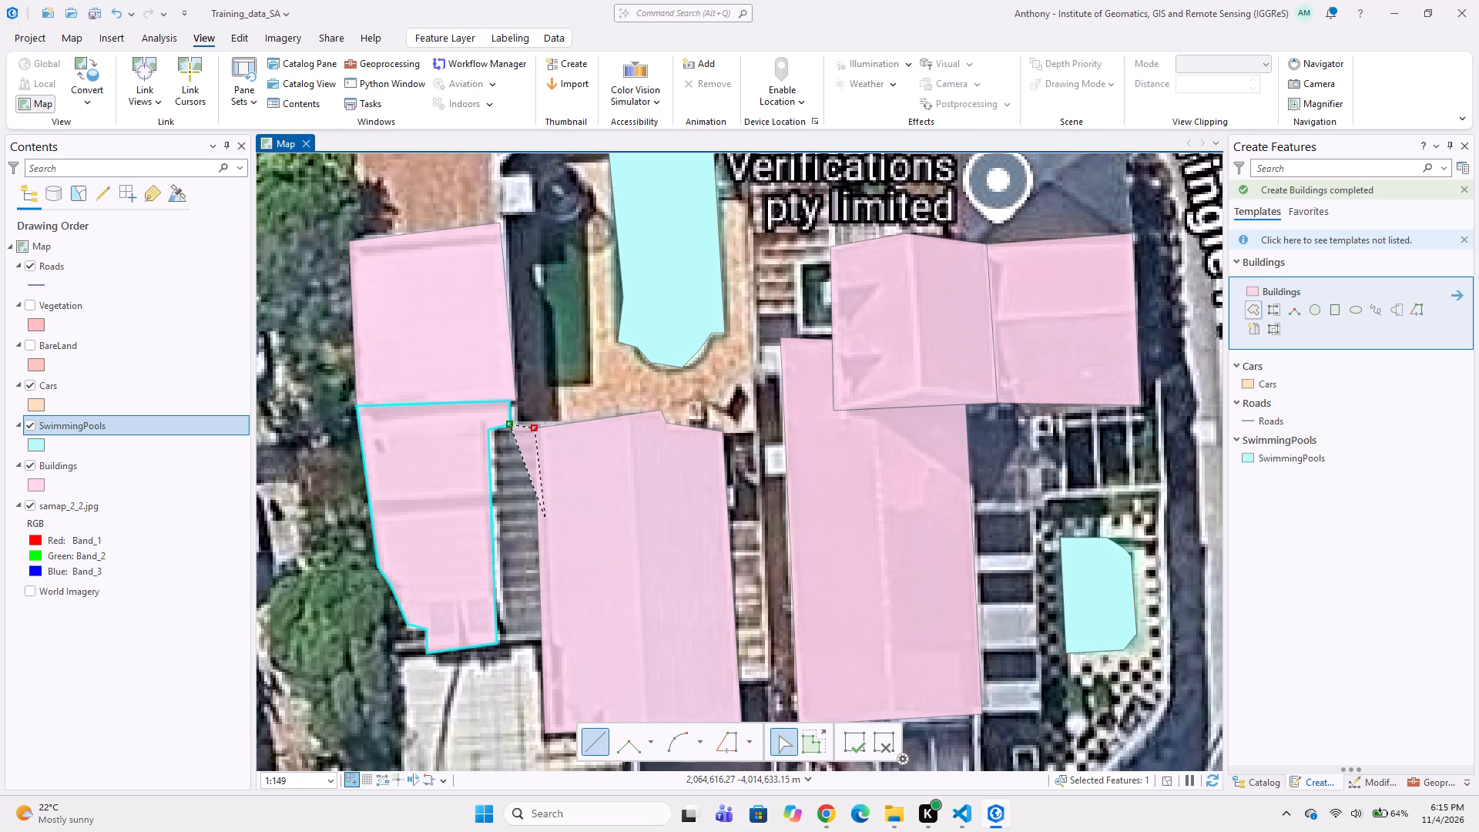
click(537, 638)
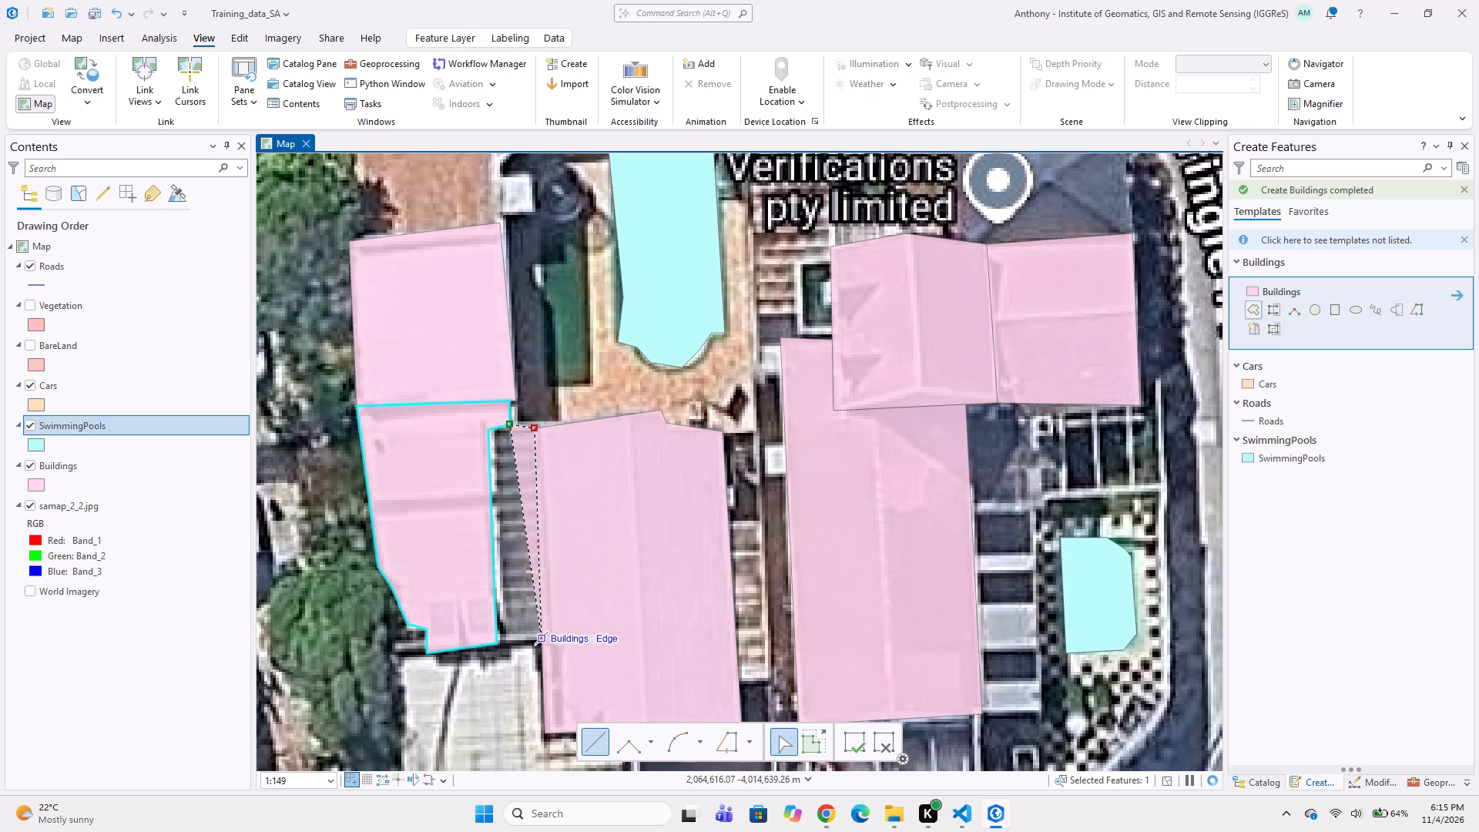
click(495, 640)
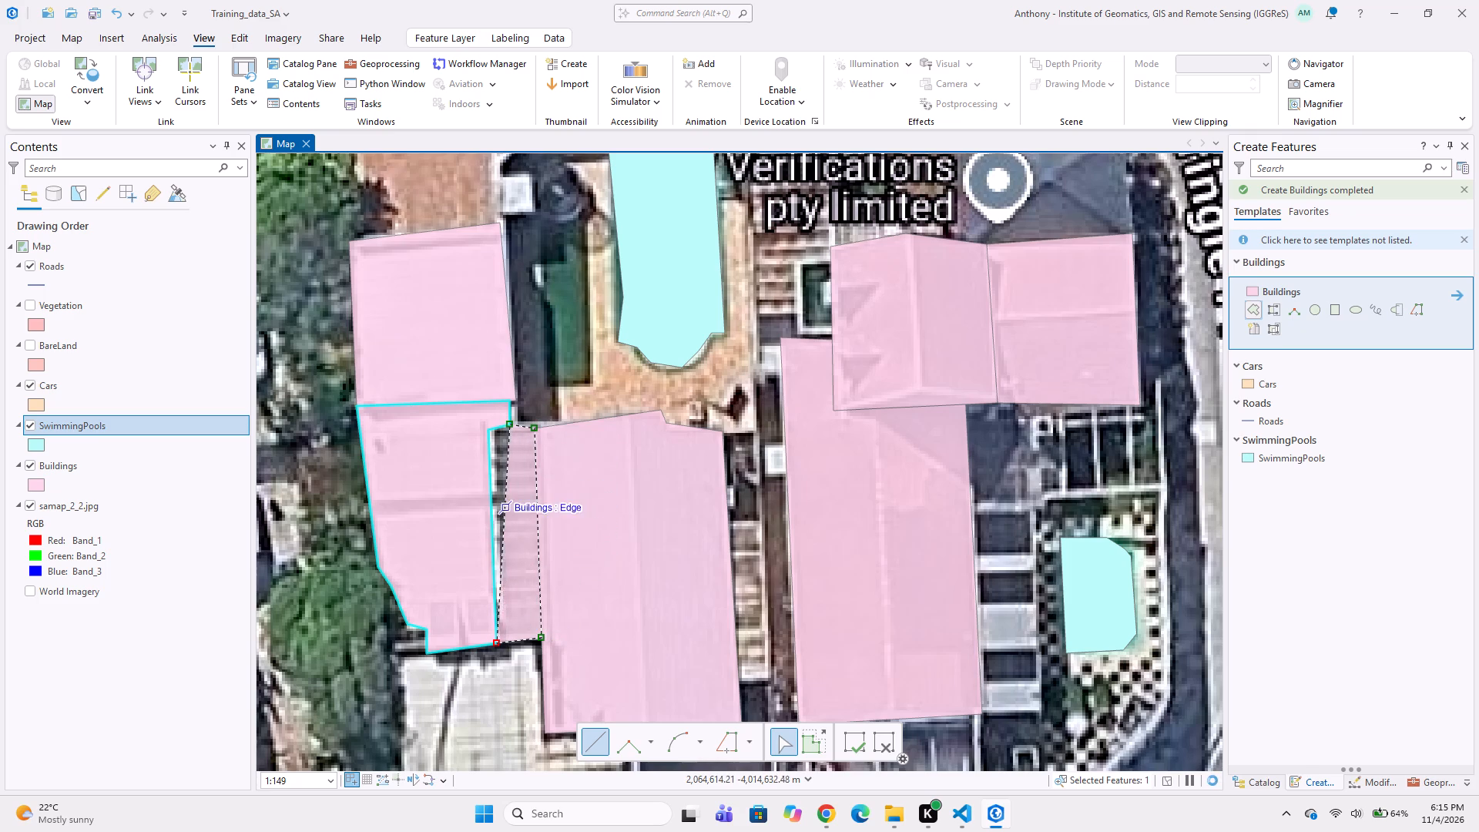
double_click(484, 428)
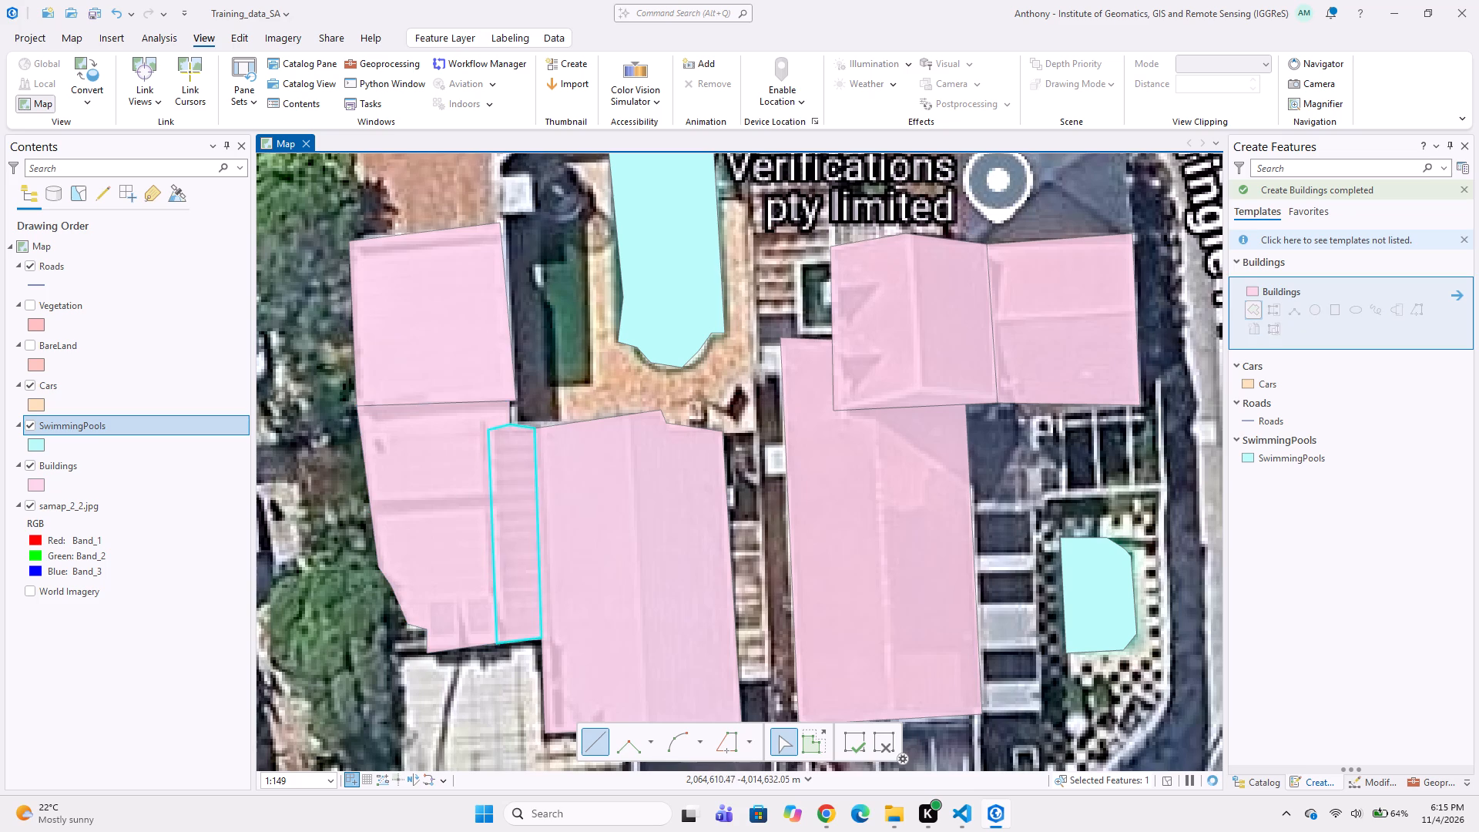
Digitize an L-shaped Buildings polygon around the pale roof south of the skylight roof, wrapping the grey gabled roof's southwestern corner.
scroll(548, 518, down, 2)
middle_drag(502, 516, 599, 403)
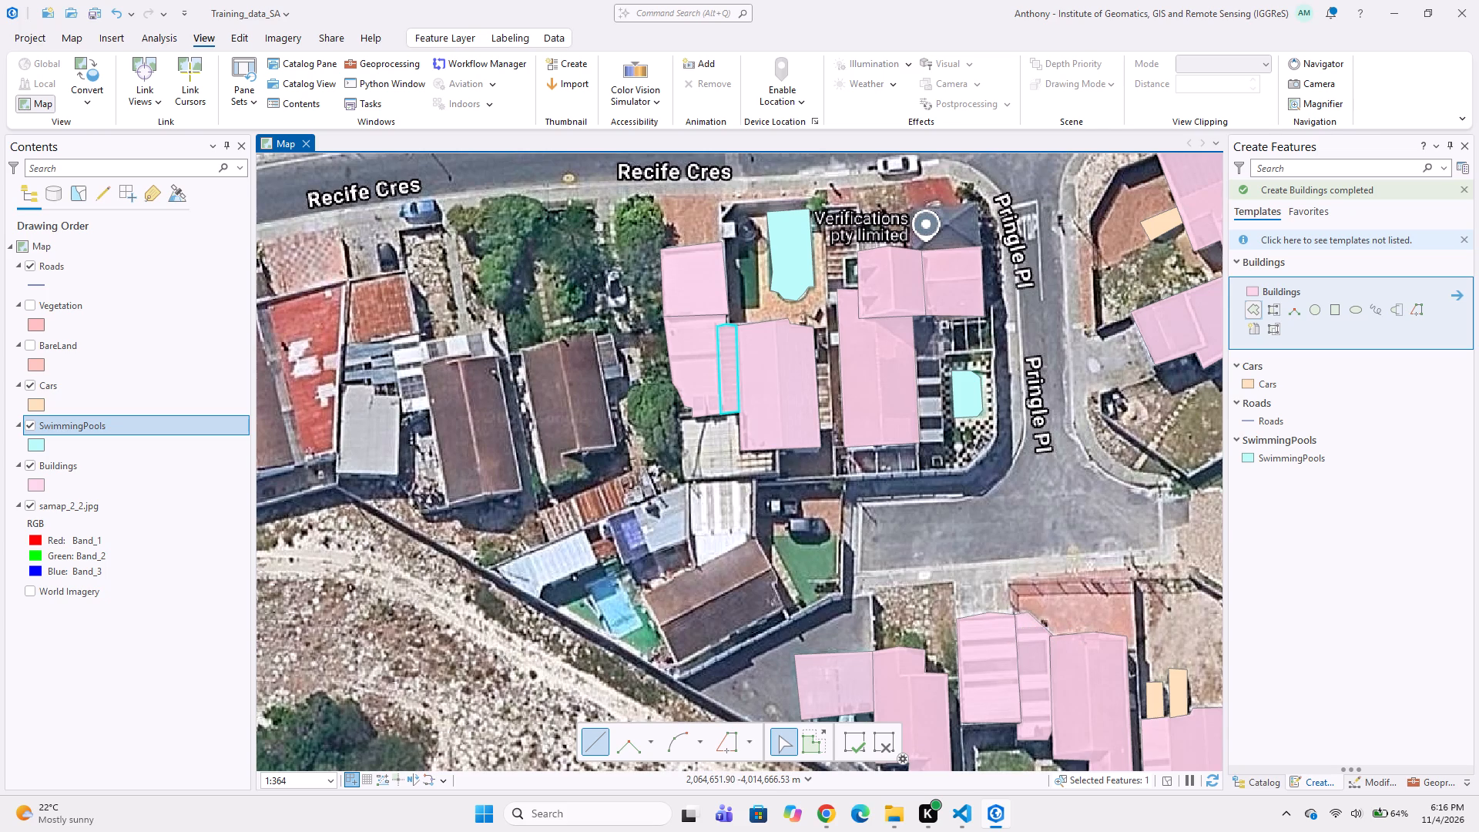
scroll(1033, 627, down, 1)
scroll(860, 535, up, 4)
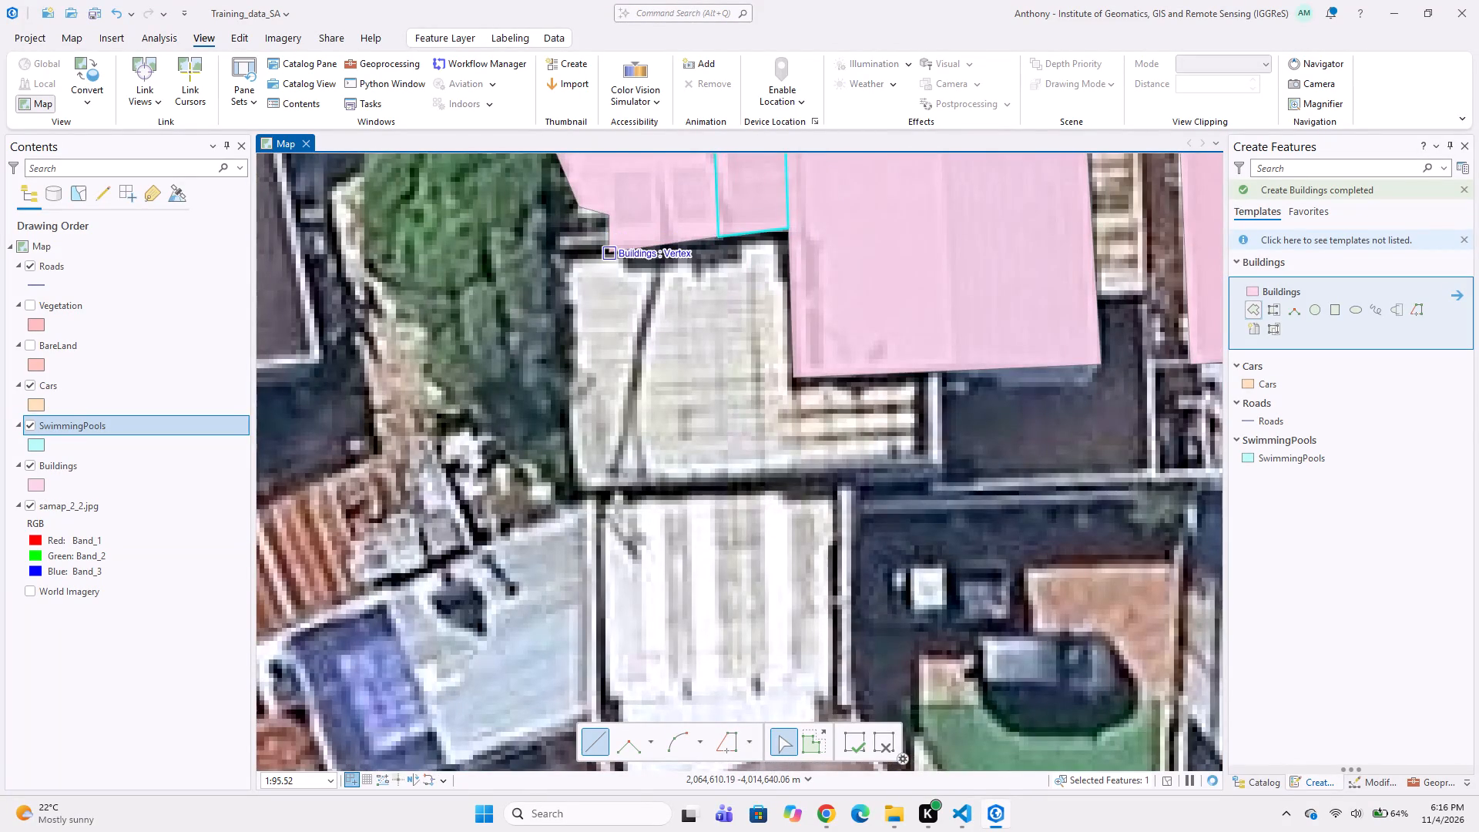
click(607, 249)
click(570, 254)
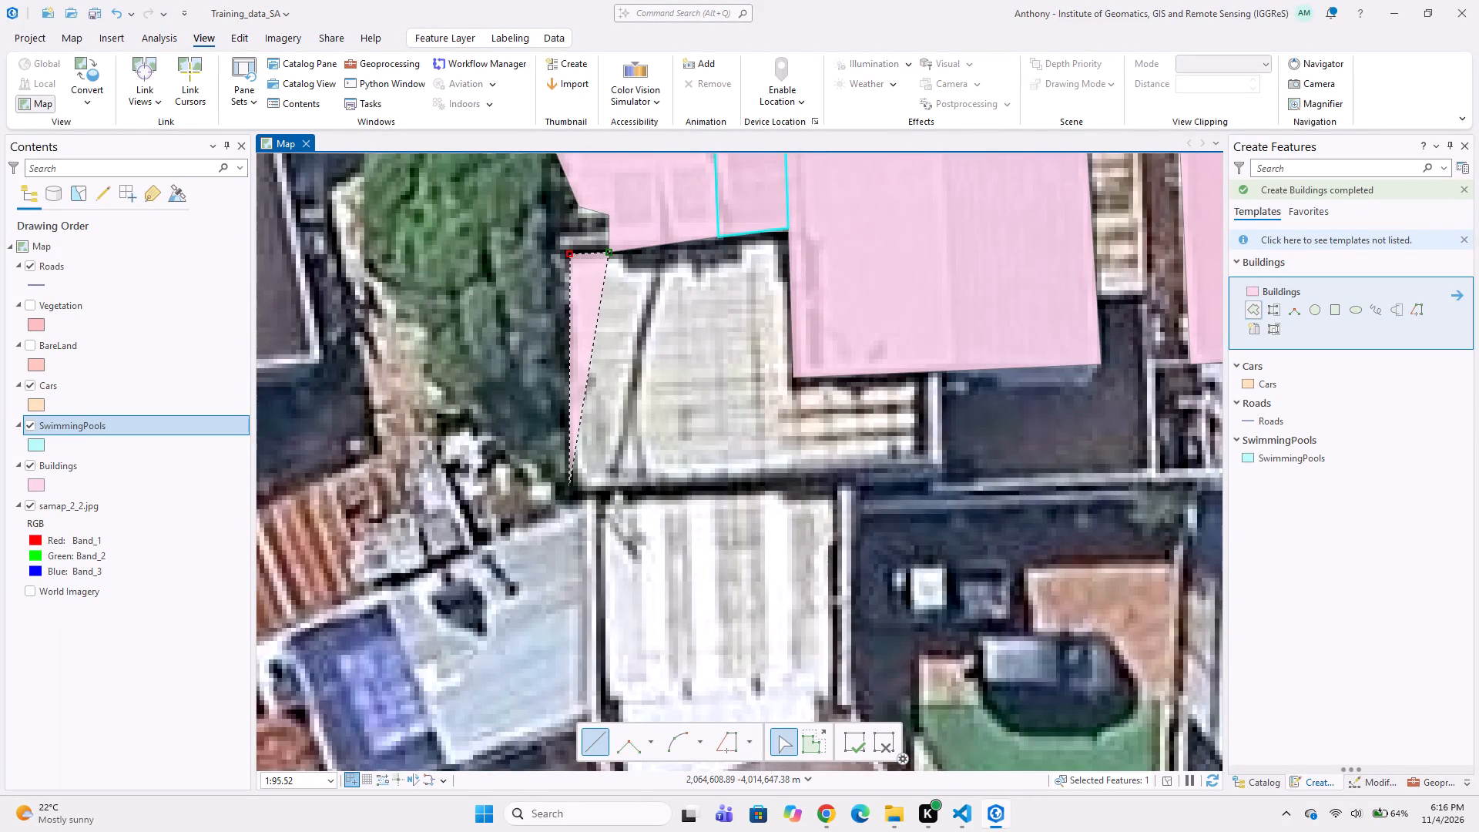
click(569, 486)
click(941, 475)
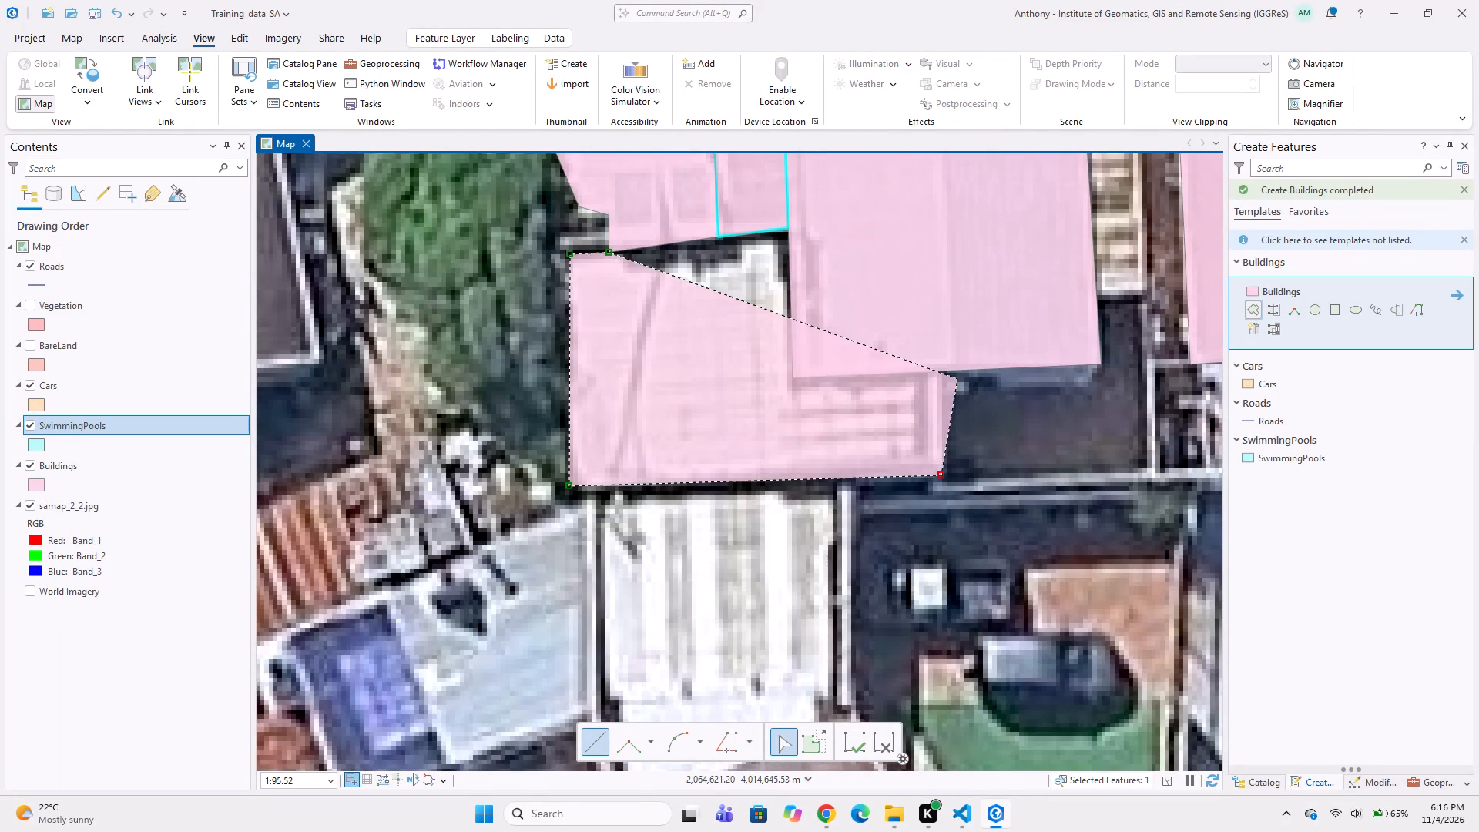
click(942, 371)
click(788, 379)
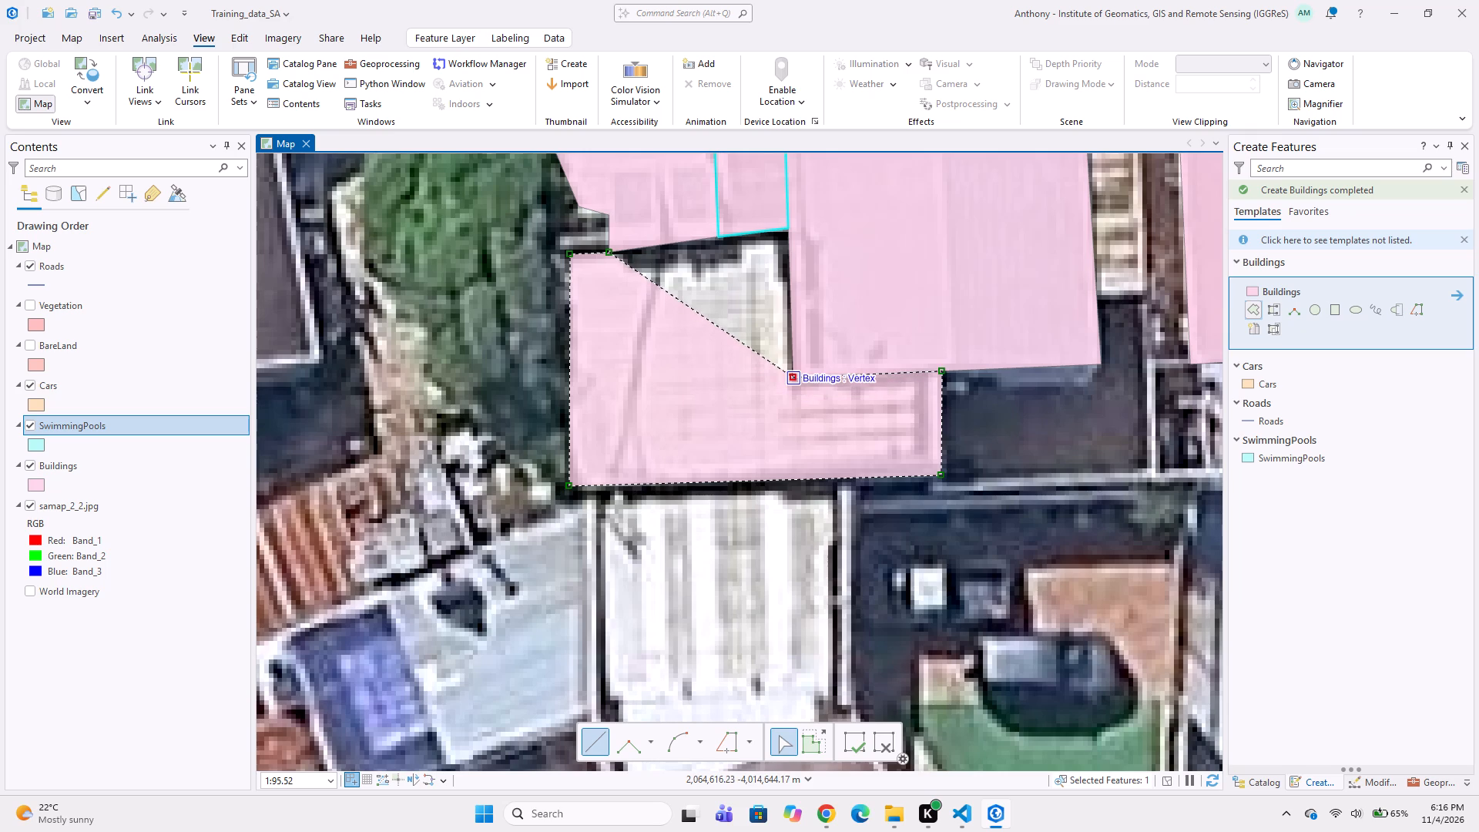
click(788, 223)
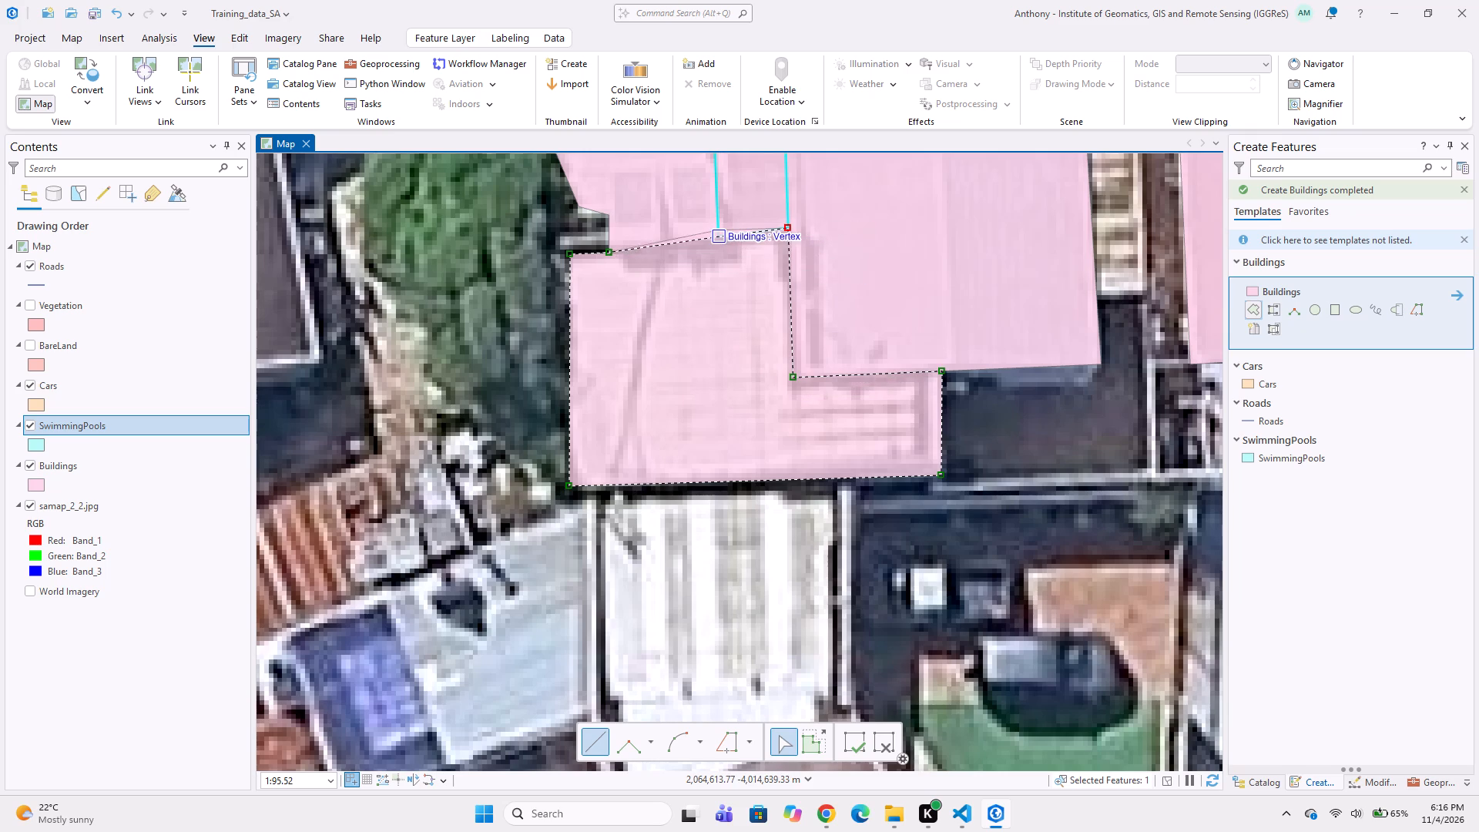
double_click(718, 236)
Digitize a Buildings polygon around the white roof between the L-shaped polygon and the brown gabled roof, following the slanted southern edge.
scroll(661, 491, down, 2)
middle_drag(656, 583, 753, 460)
scroll(810, 511, up, 1)
middle_drag(855, 455, 716, 545)
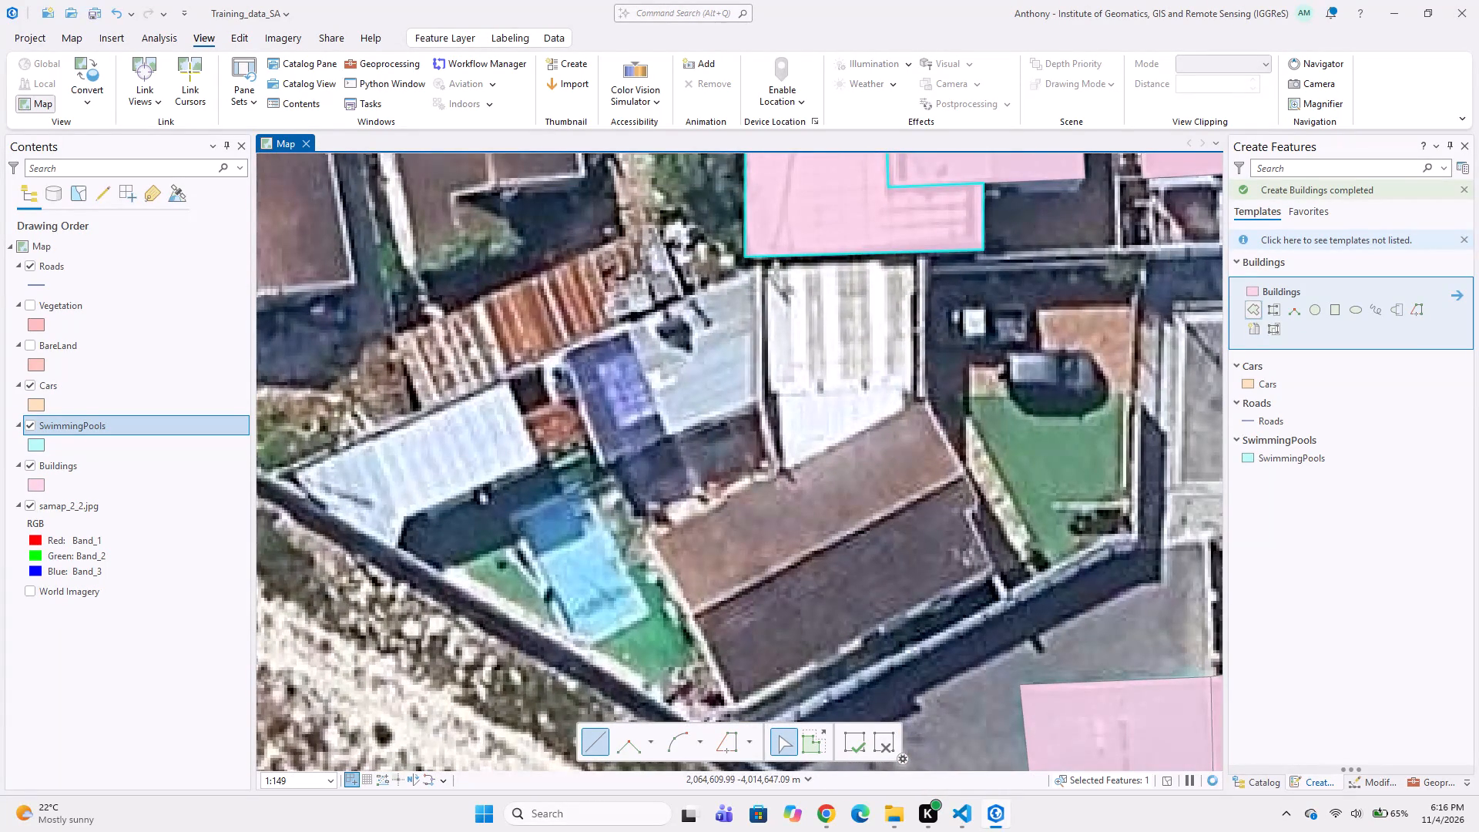
click(761, 252)
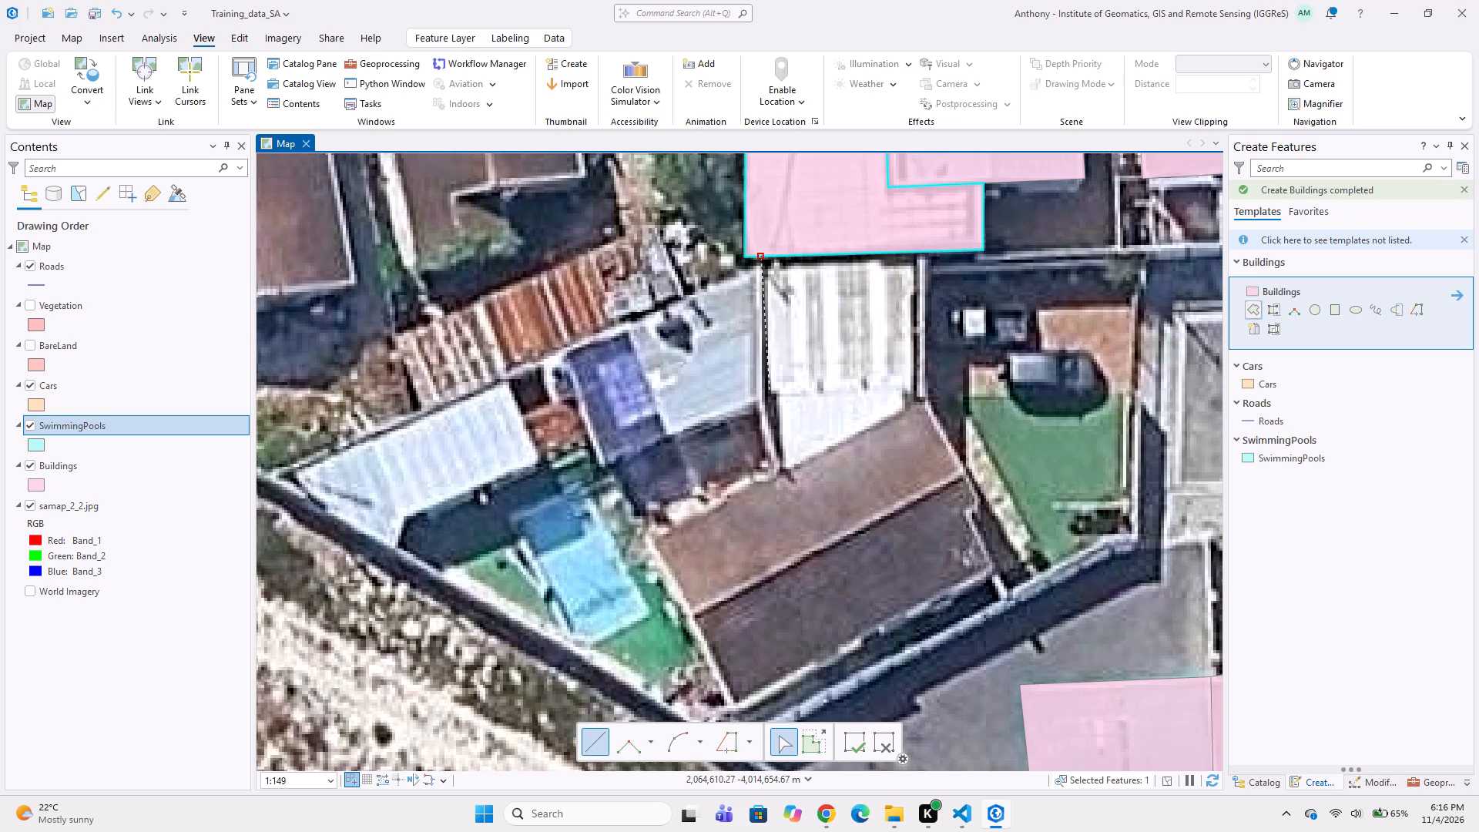
click(764, 392)
click(774, 403)
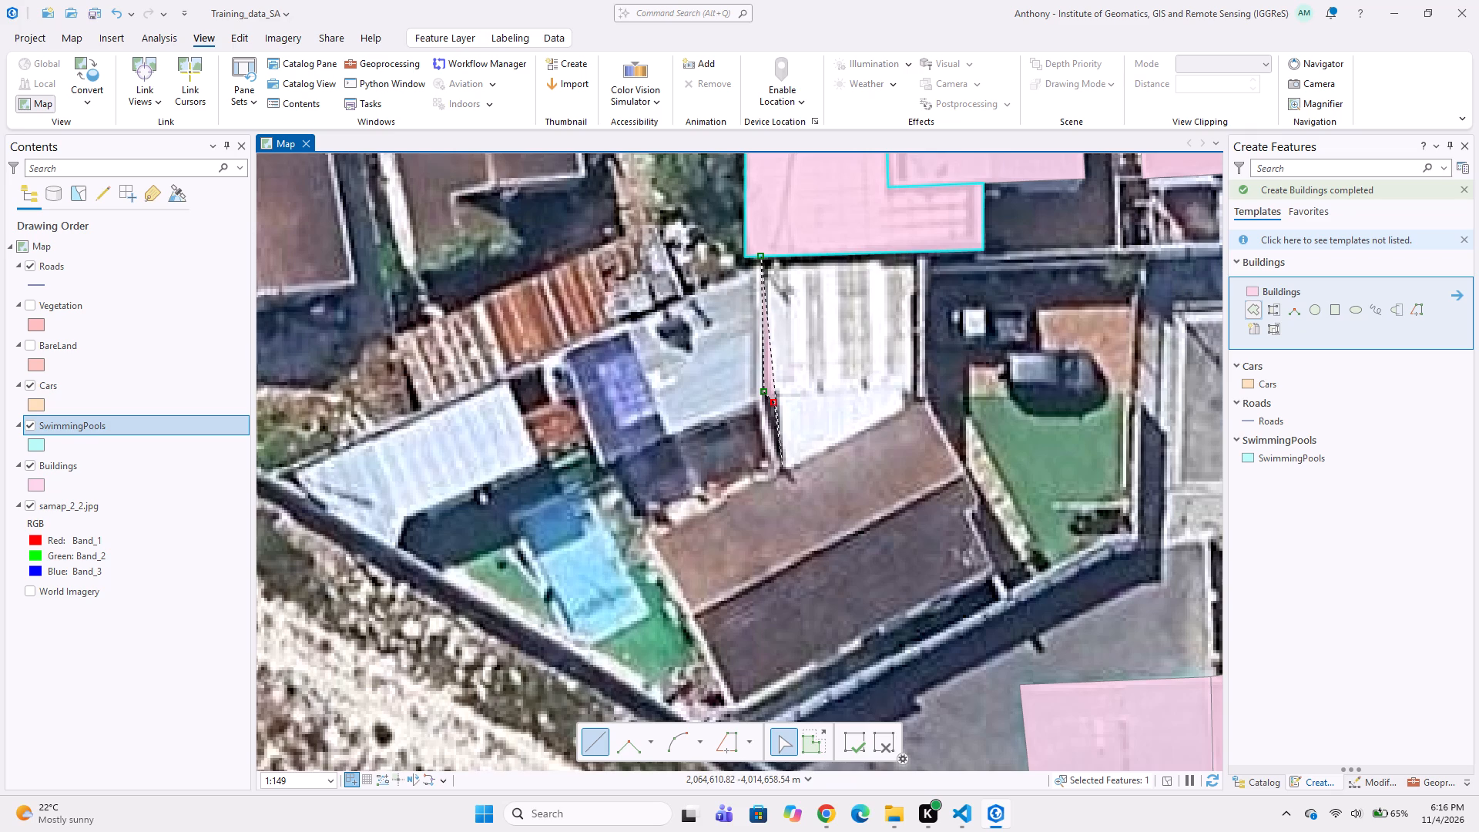
click(783, 468)
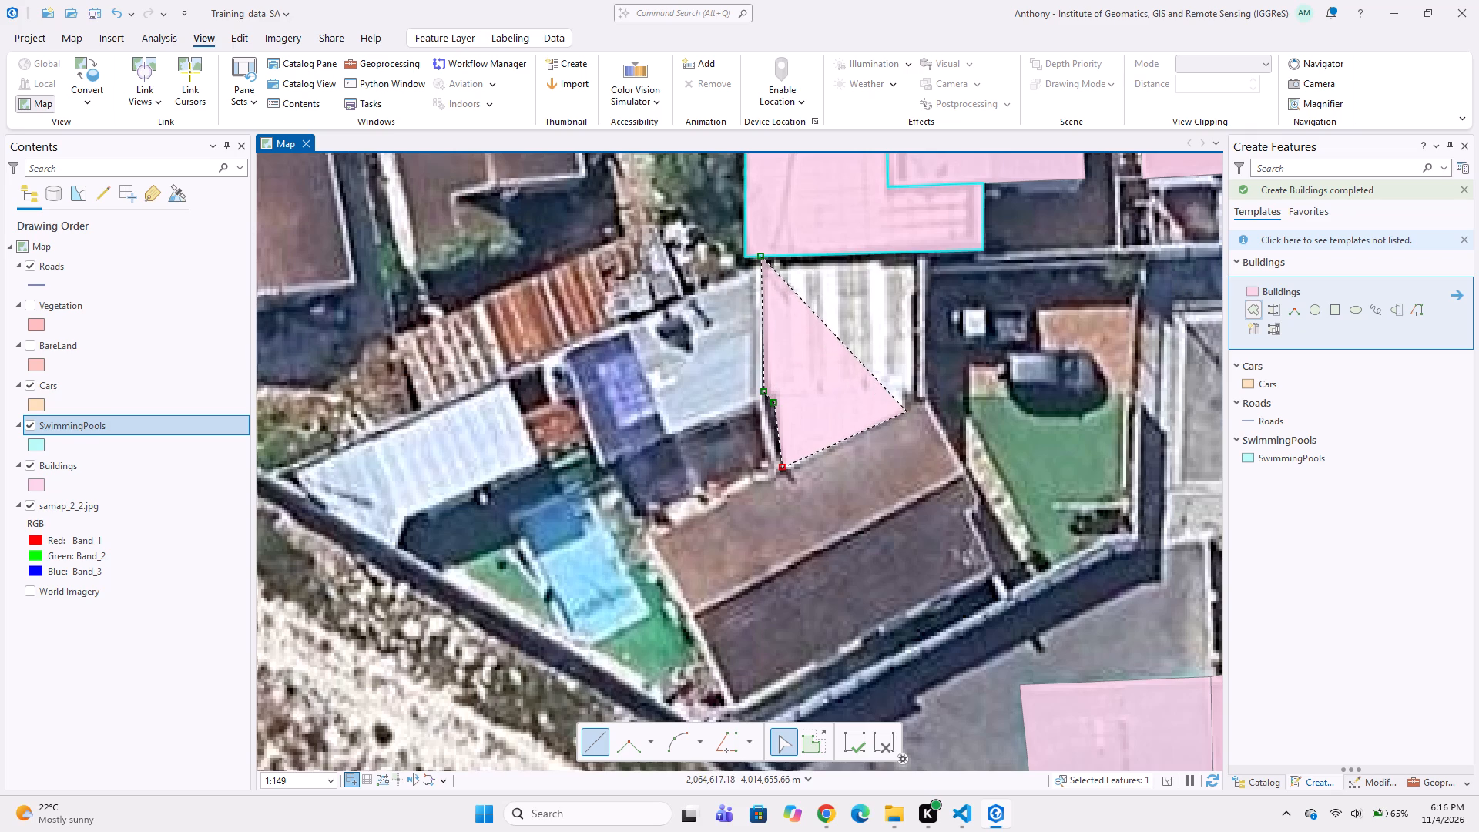
click(907, 411)
click(928, 401)
double_click(925, 247)
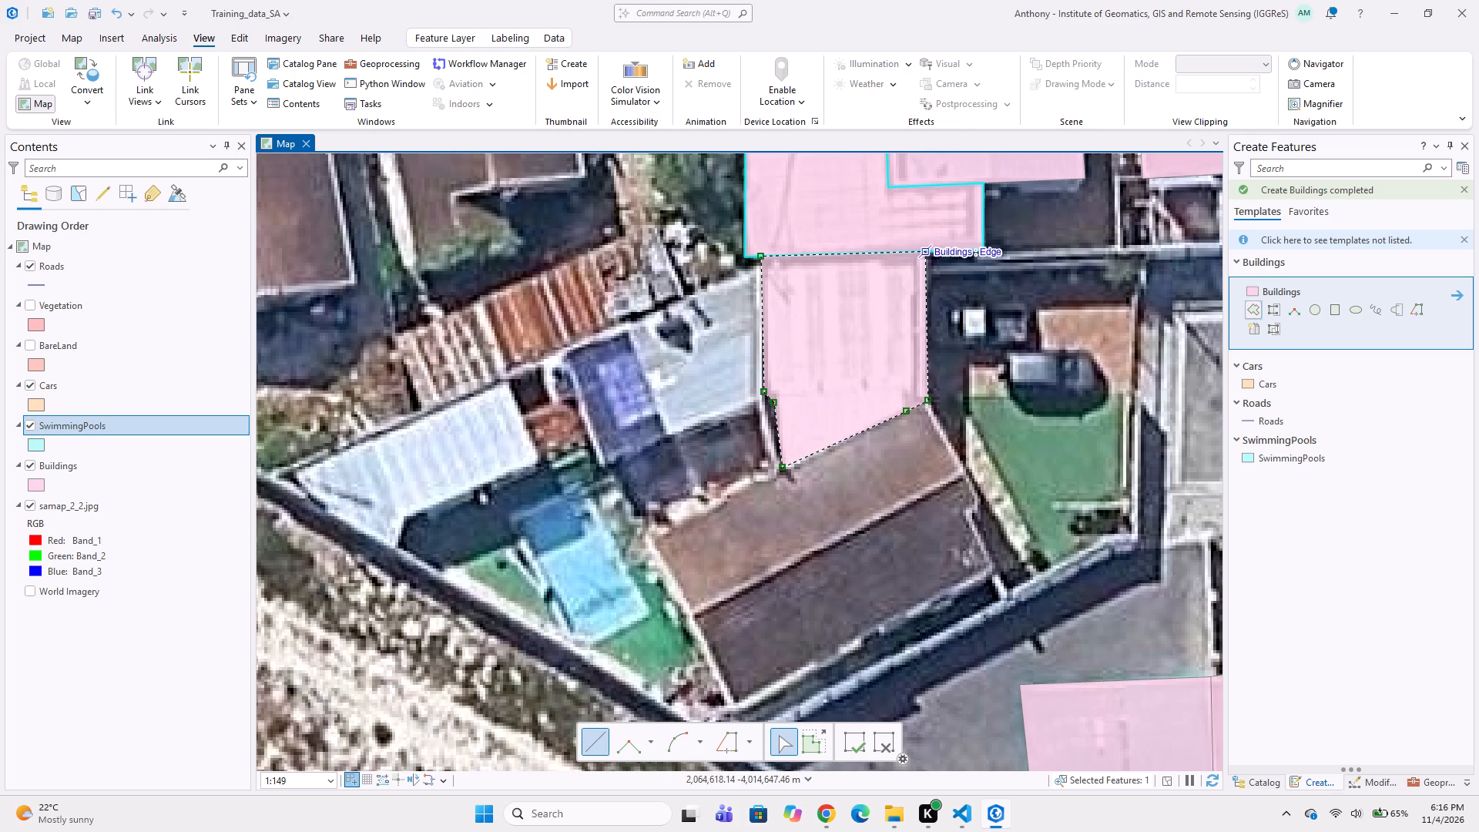
Digitize a Buildings polygon around the blue-and-grey roof west of the previous white roof's polygon, sharing that polygon's western edge.
click(758, 263)
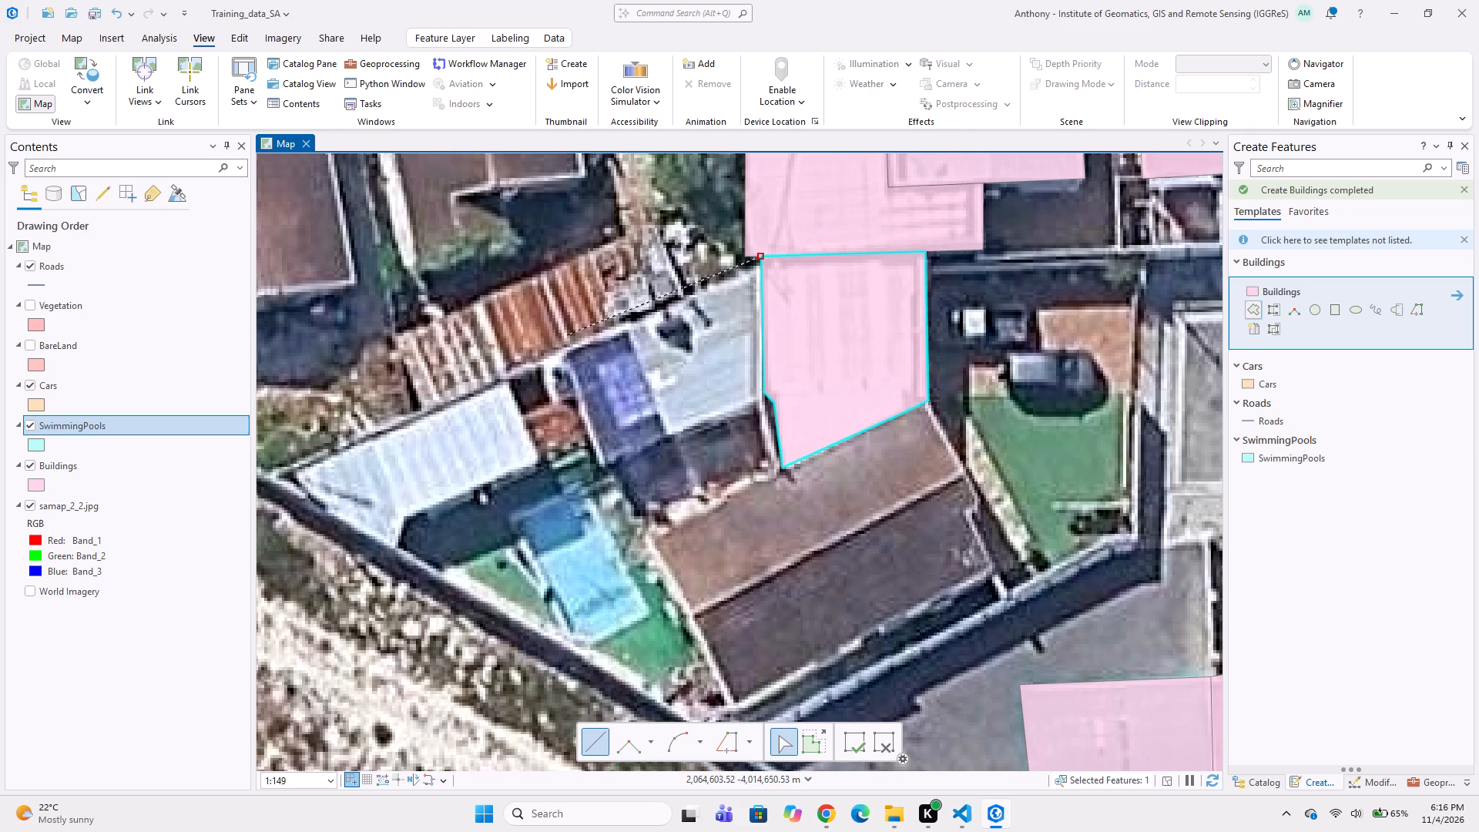
click(559, 354)
click(605, 478)
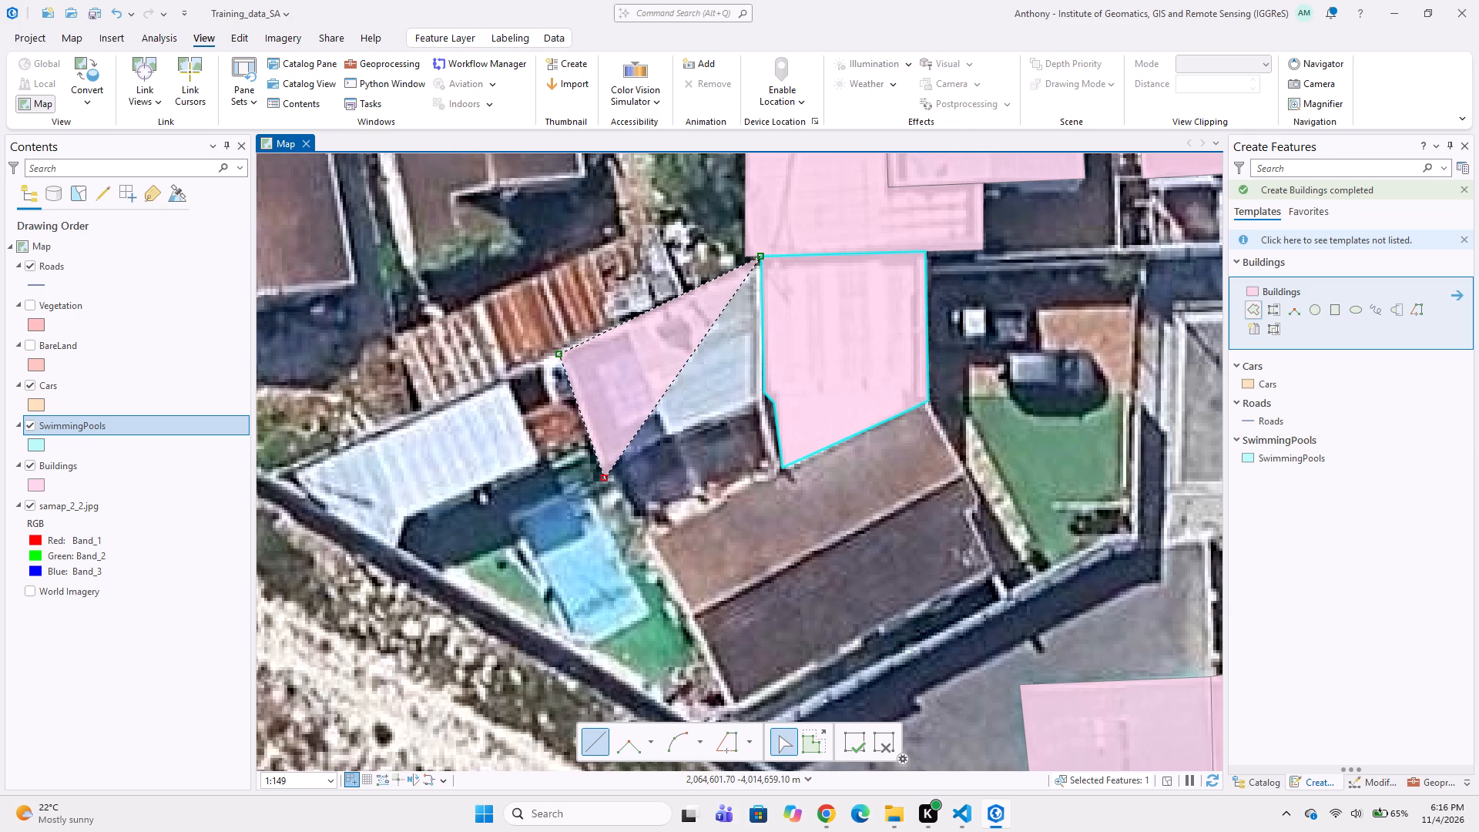
double_click(764, 392)
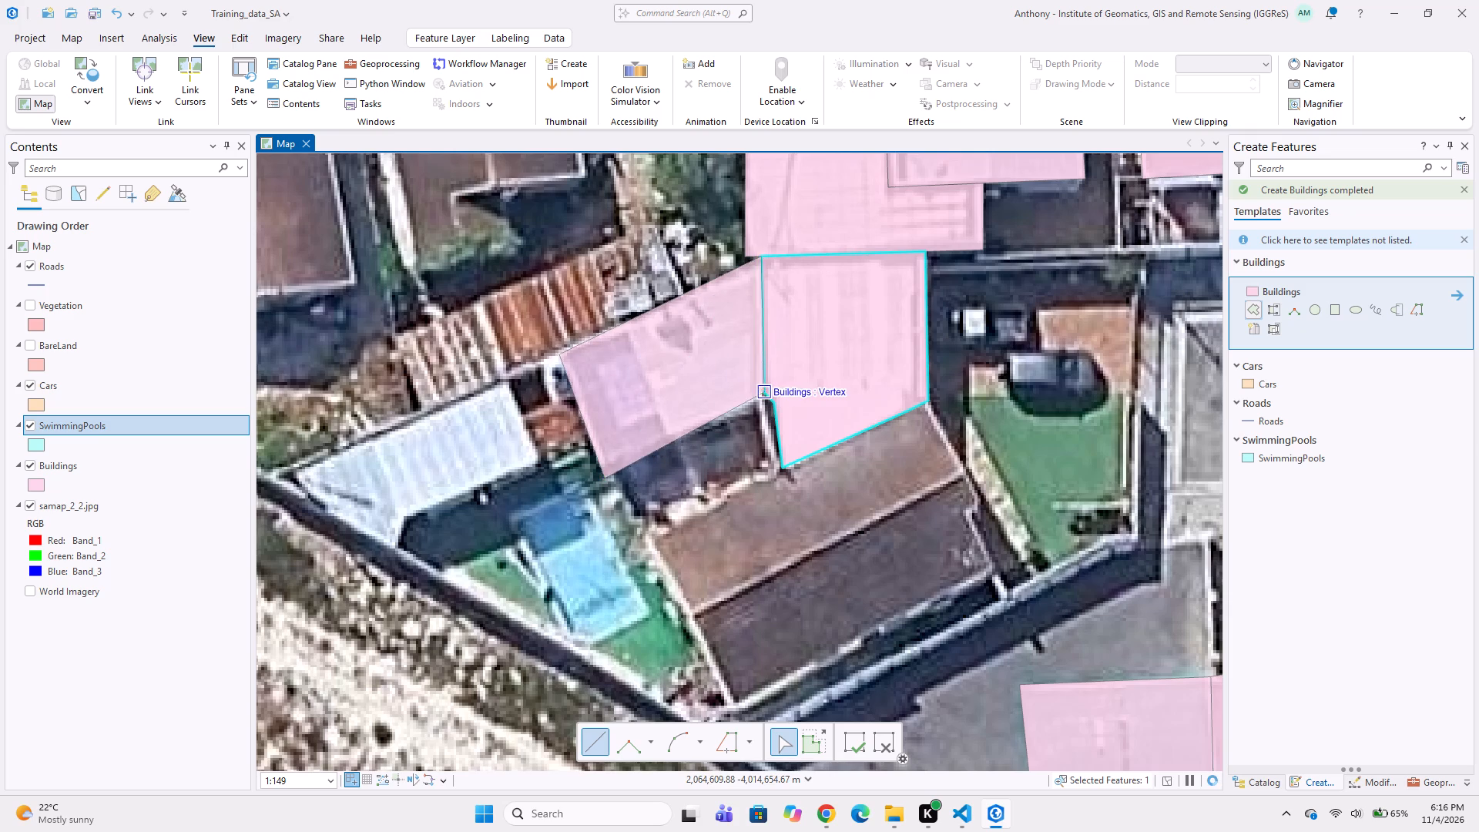
Digitize a Buildings polygon around the white corrugated roof at the plot's western corner, following its angled end along the boundary wall.
click(505, 379)
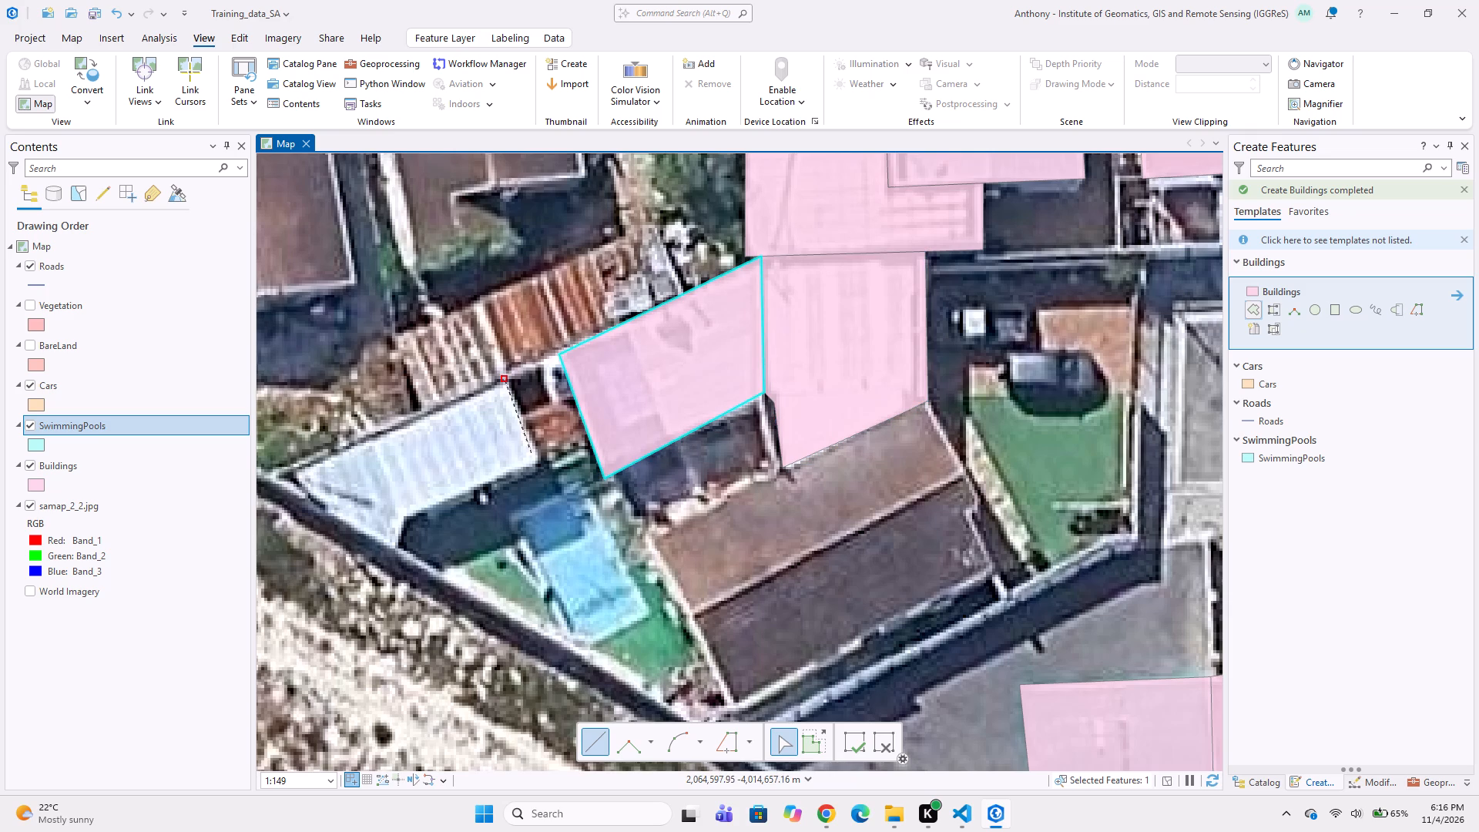
click(540, 455)
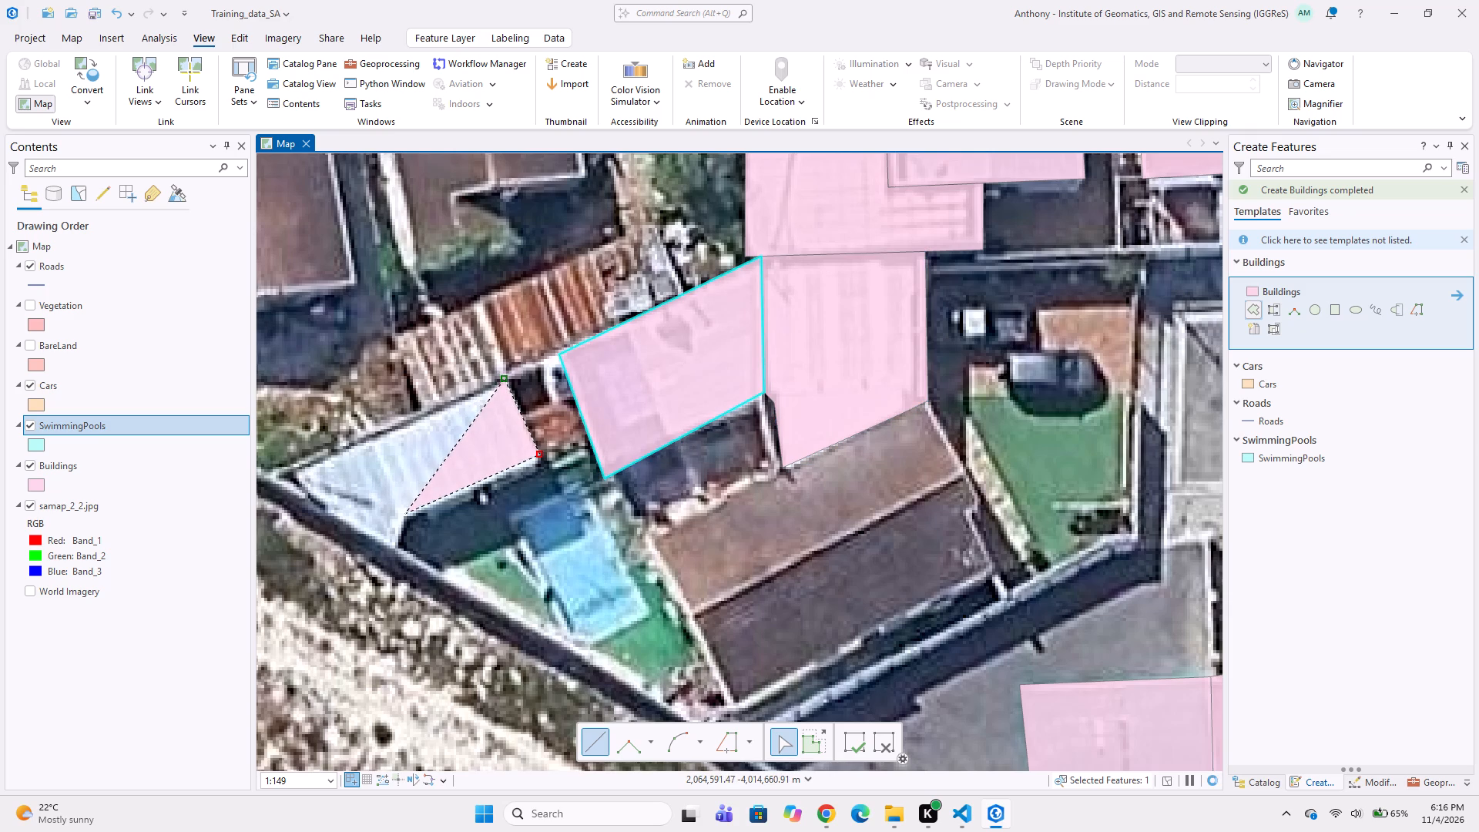
click(407, 514)
click(394, 549)
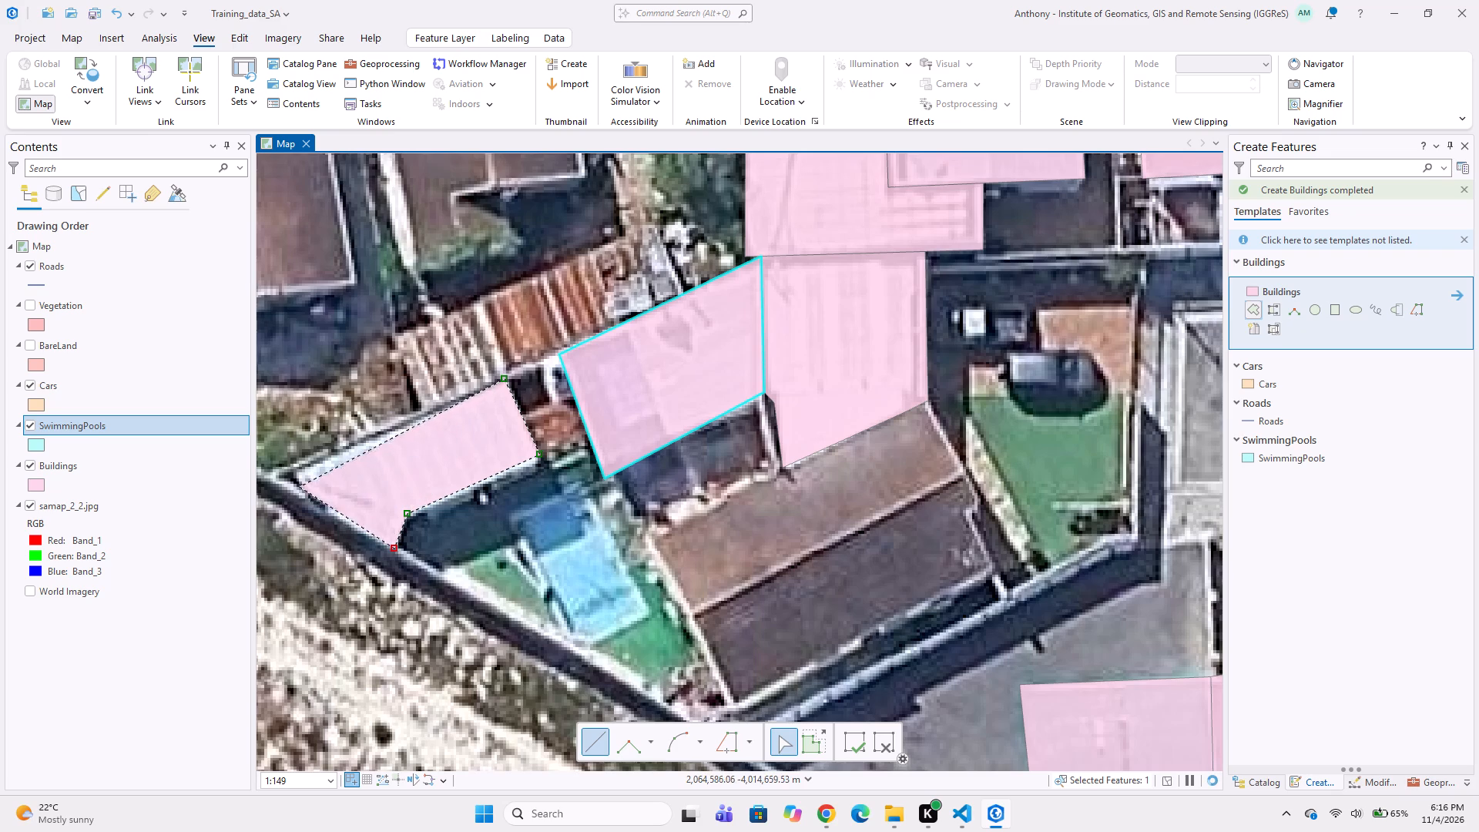
click(324, 511)
double_click(292, 471)
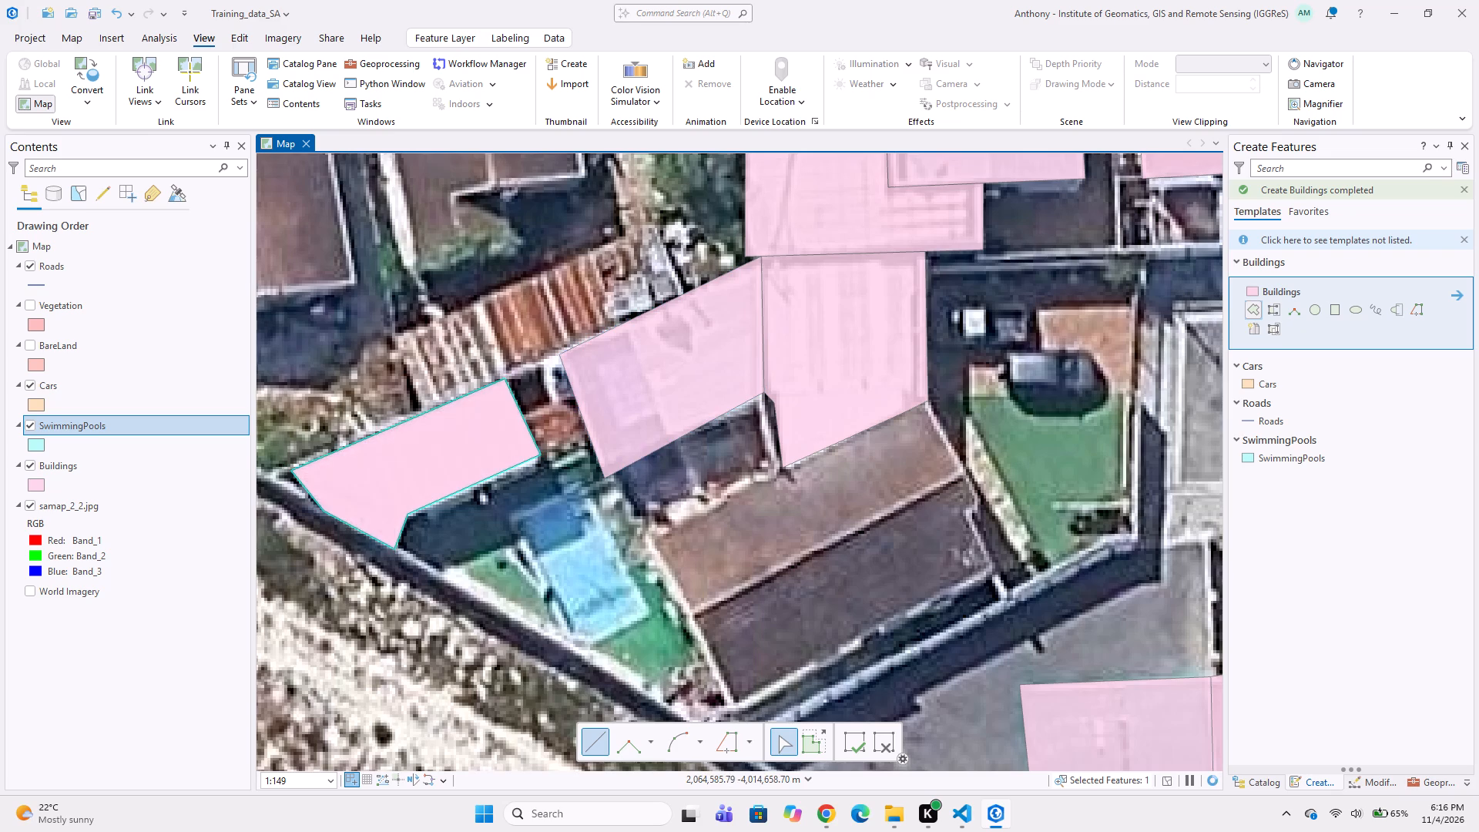
Digitize a SwimmingPools polygon around the blue pool on the green lawn south of the white corrugated roof.
click(1259, 457)
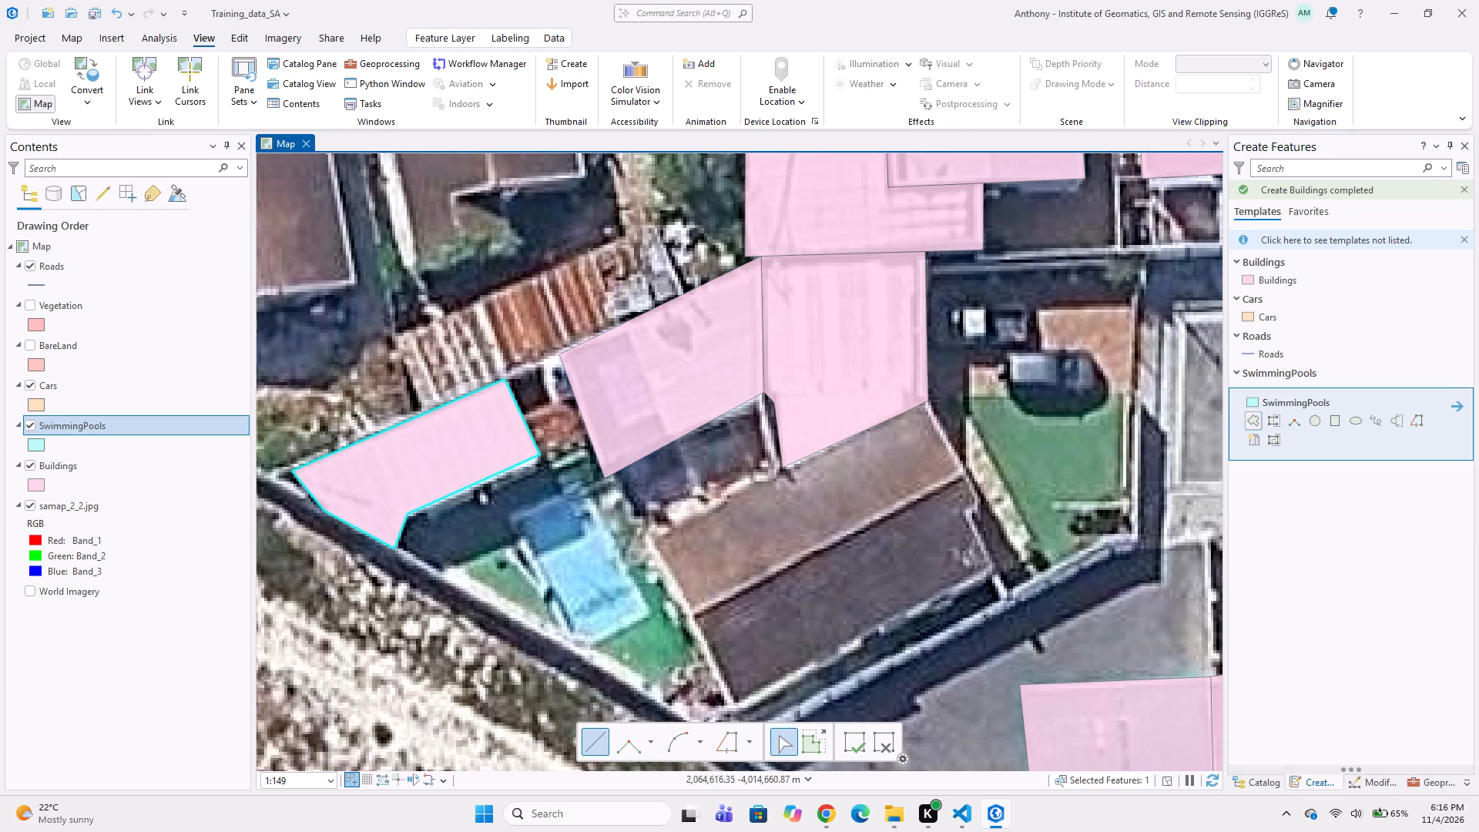
click(505, 513)
click(580, 481)
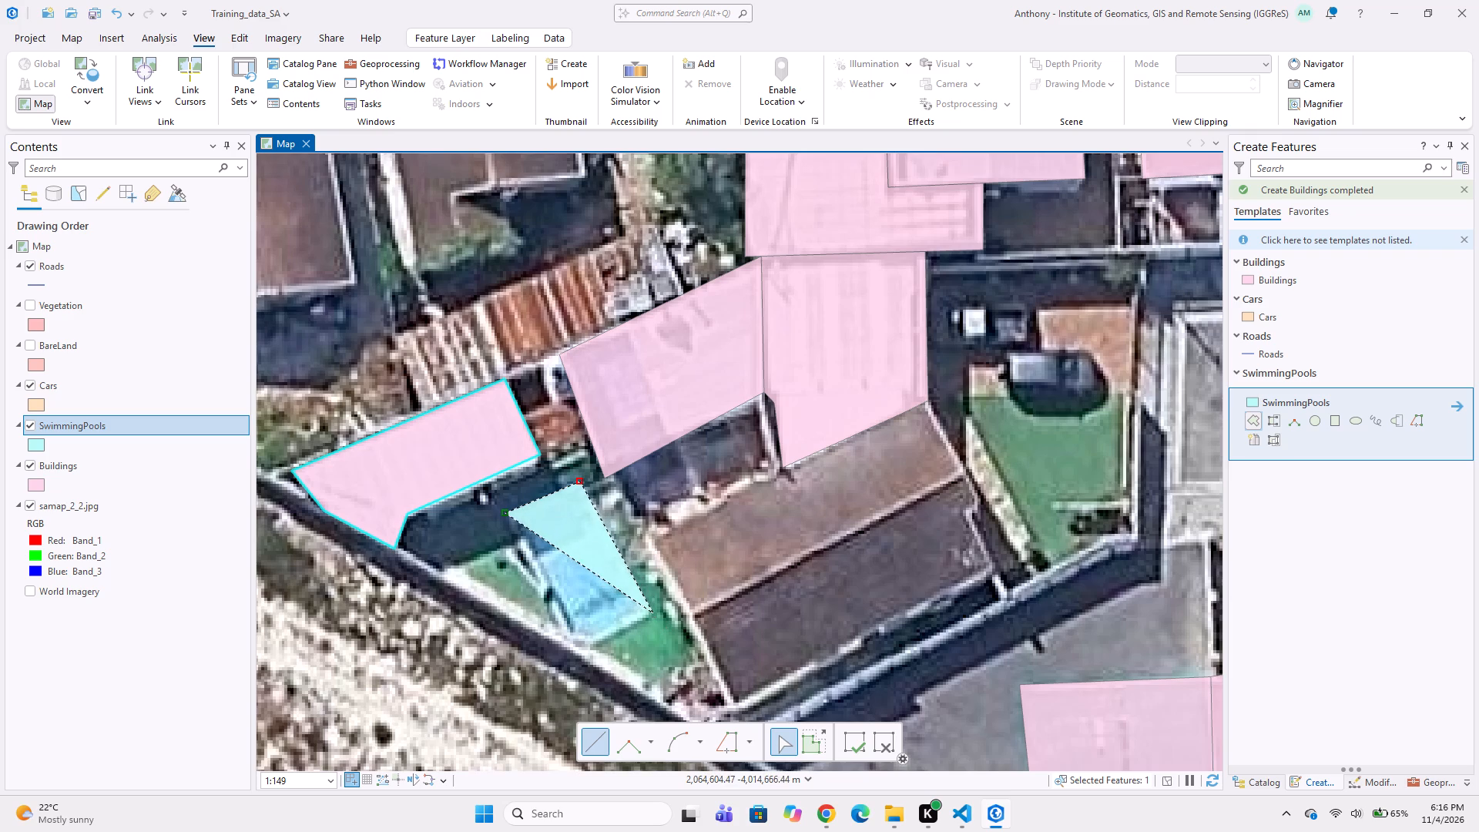
click(653, 613)
click(592, 648)
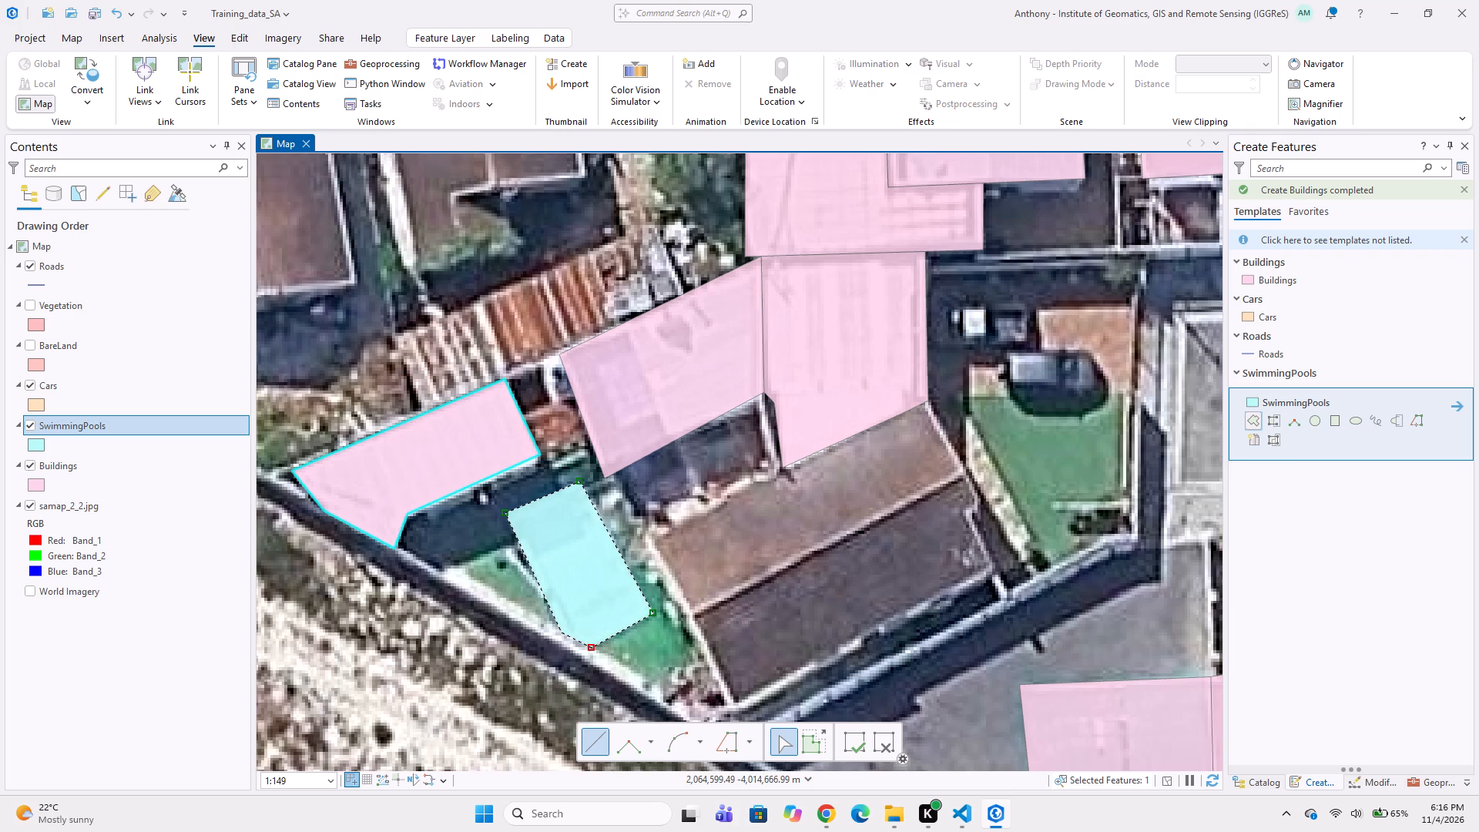
double_click(562, 632)
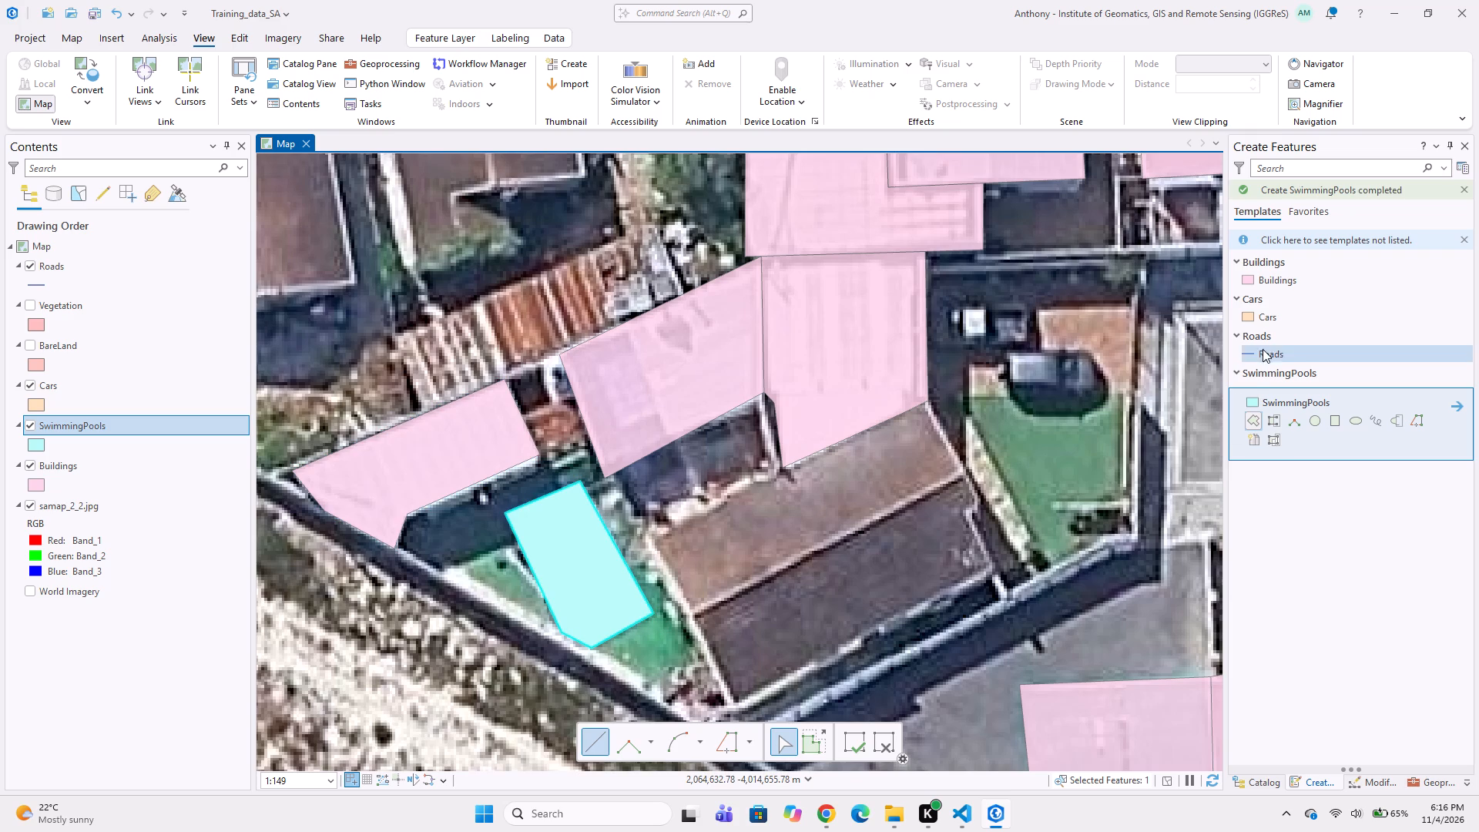
Digitize a Buildings polygon around the brown gabled roof, including its eastern notch and sharing the white roof polygon's slanted southern edge.
click(1295, 277)
click(926, 394)
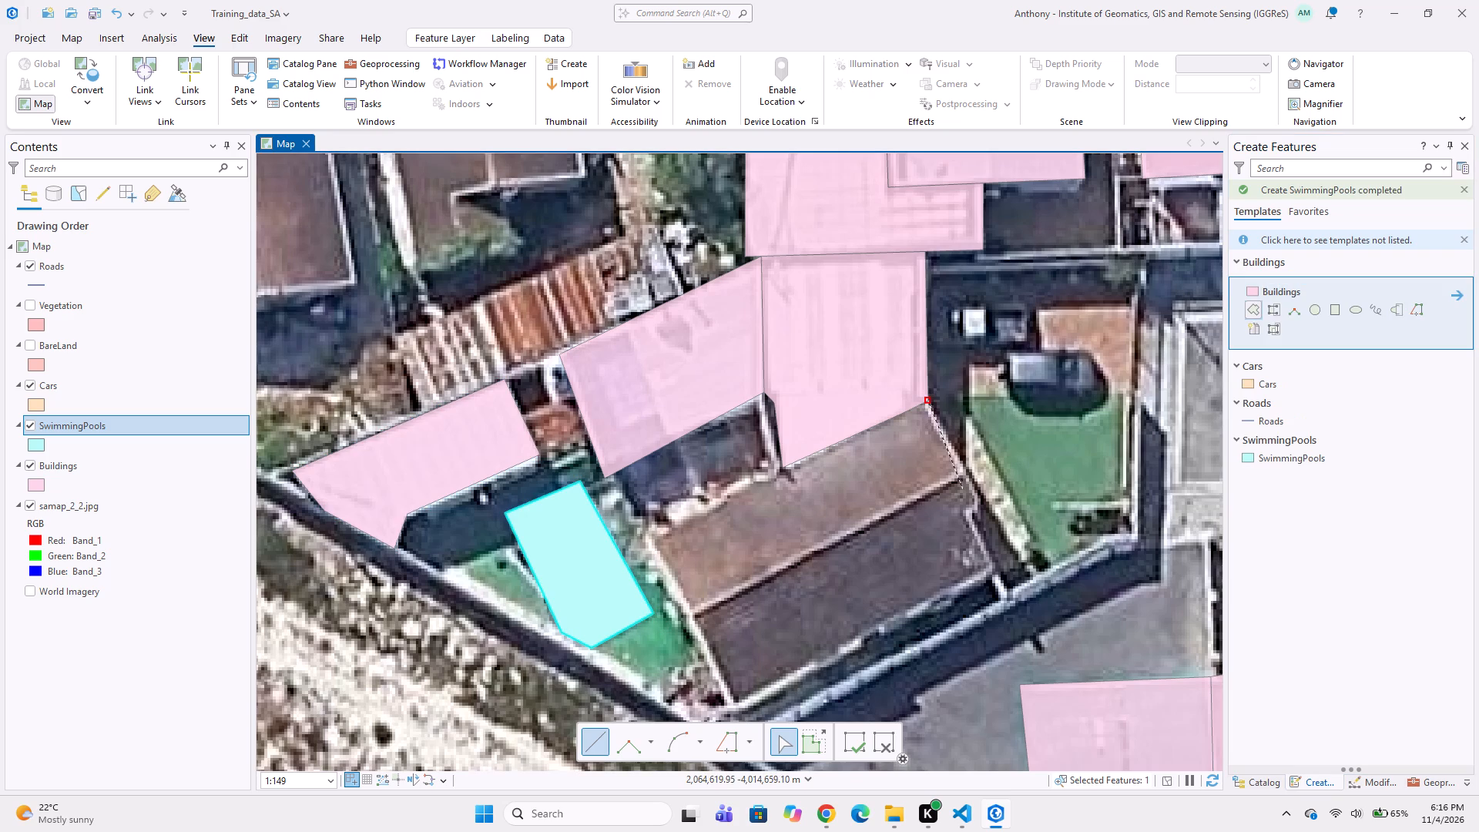
click(982, 502)
click(968, 514)
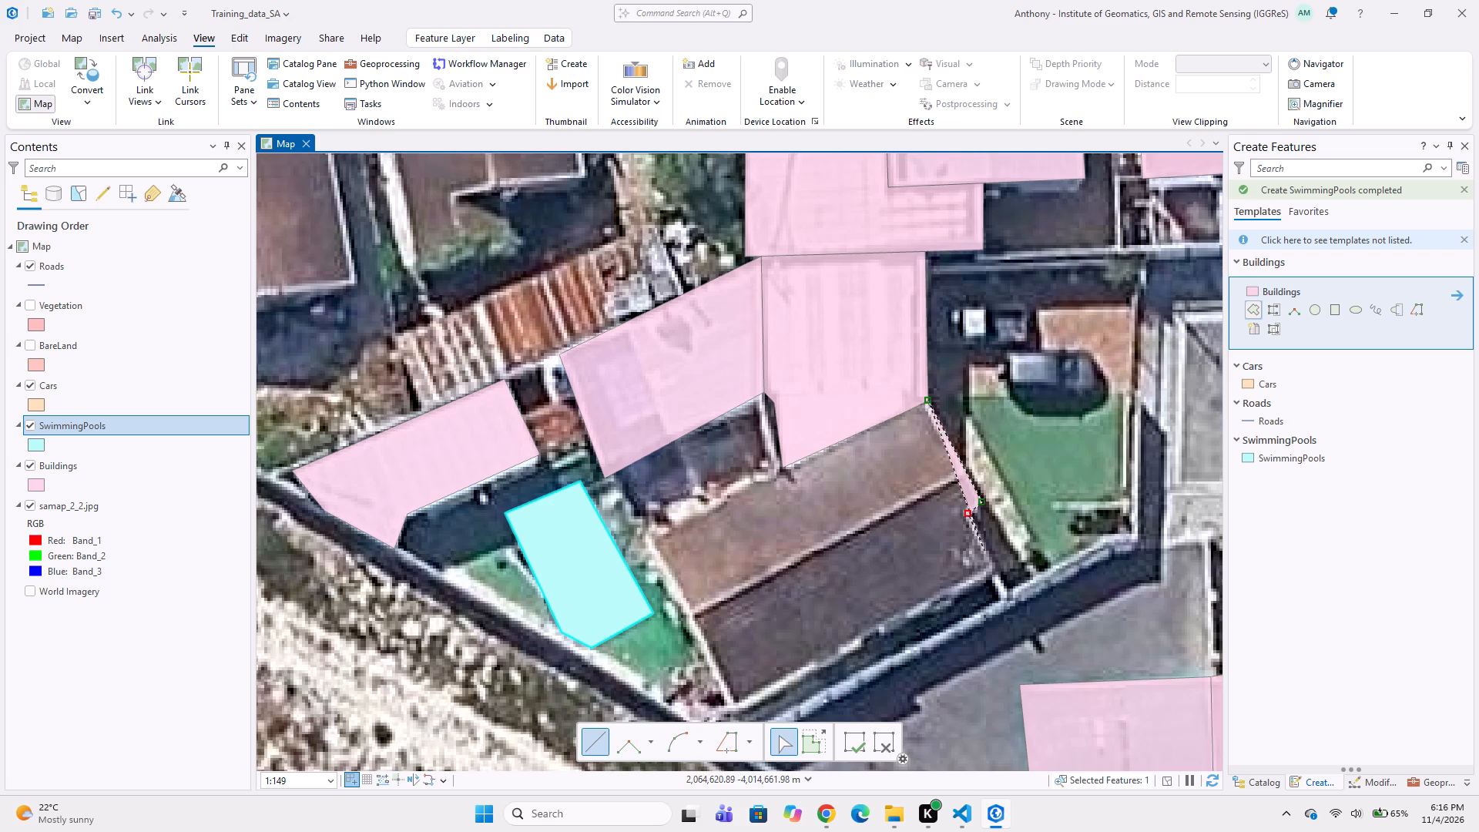
click(996, 575)
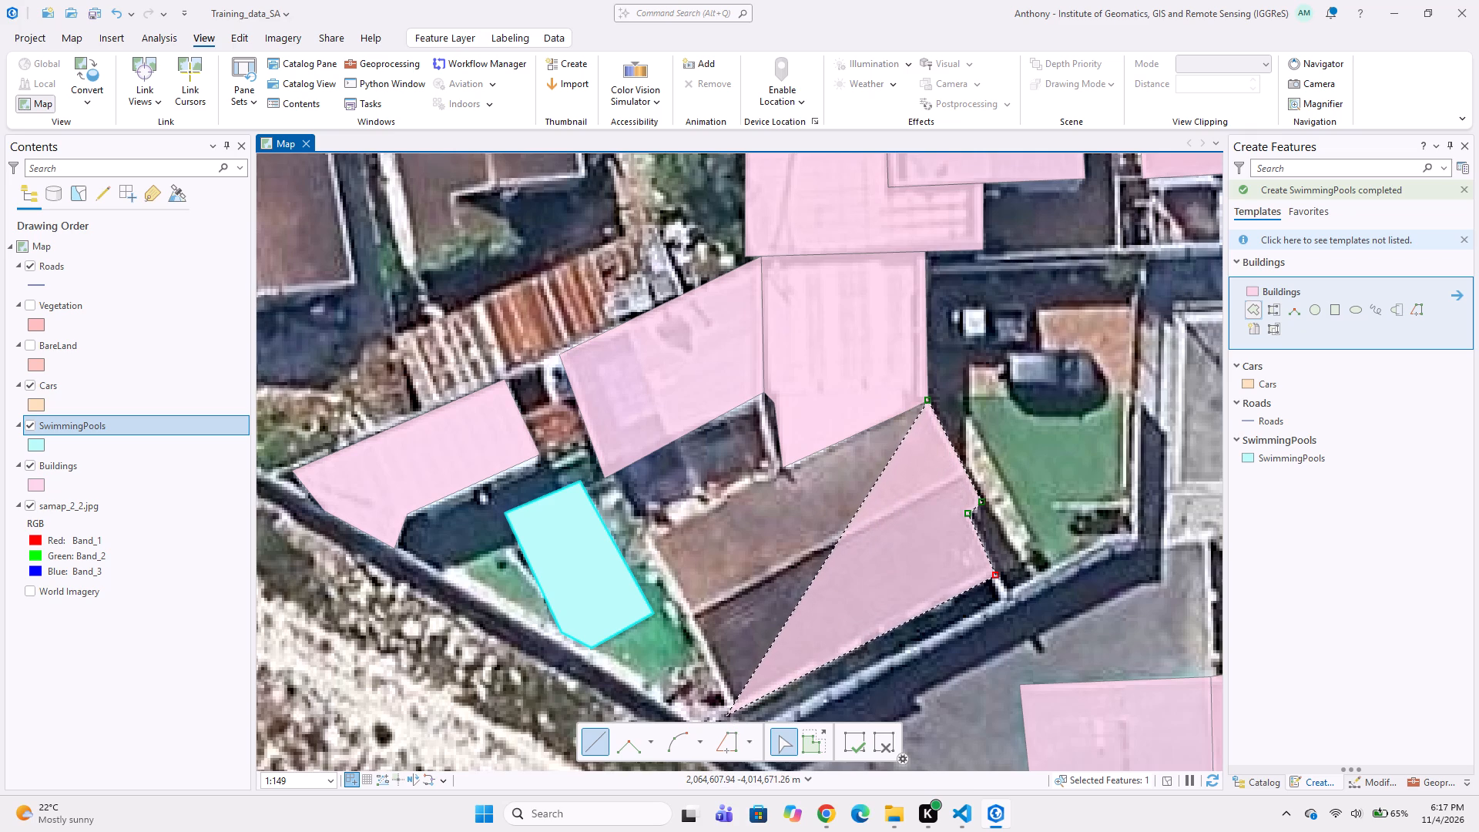
click(726, 716)
drag(642, 538, 648, 538)
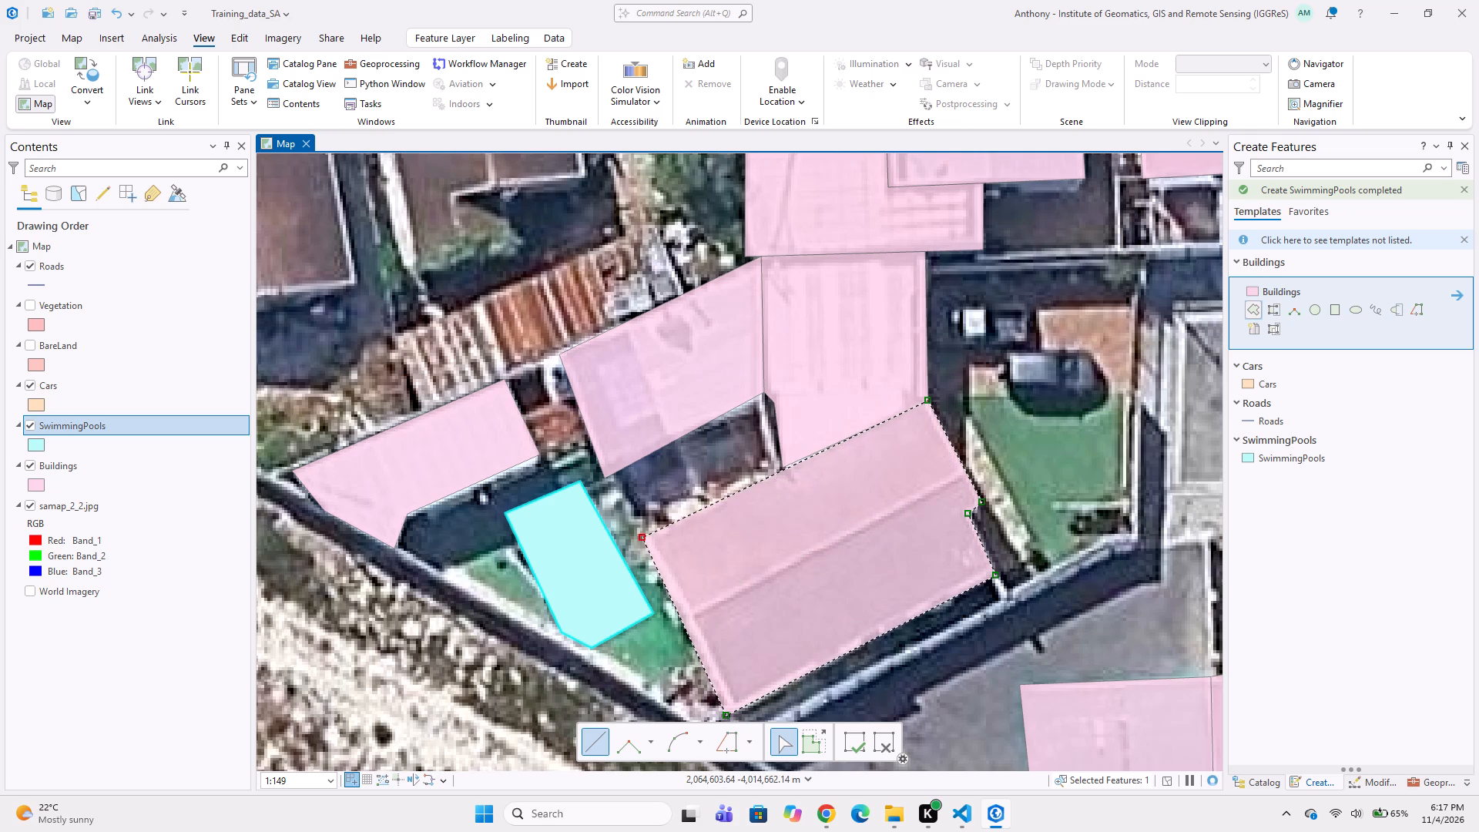
drag(648, 538, 650, 535)
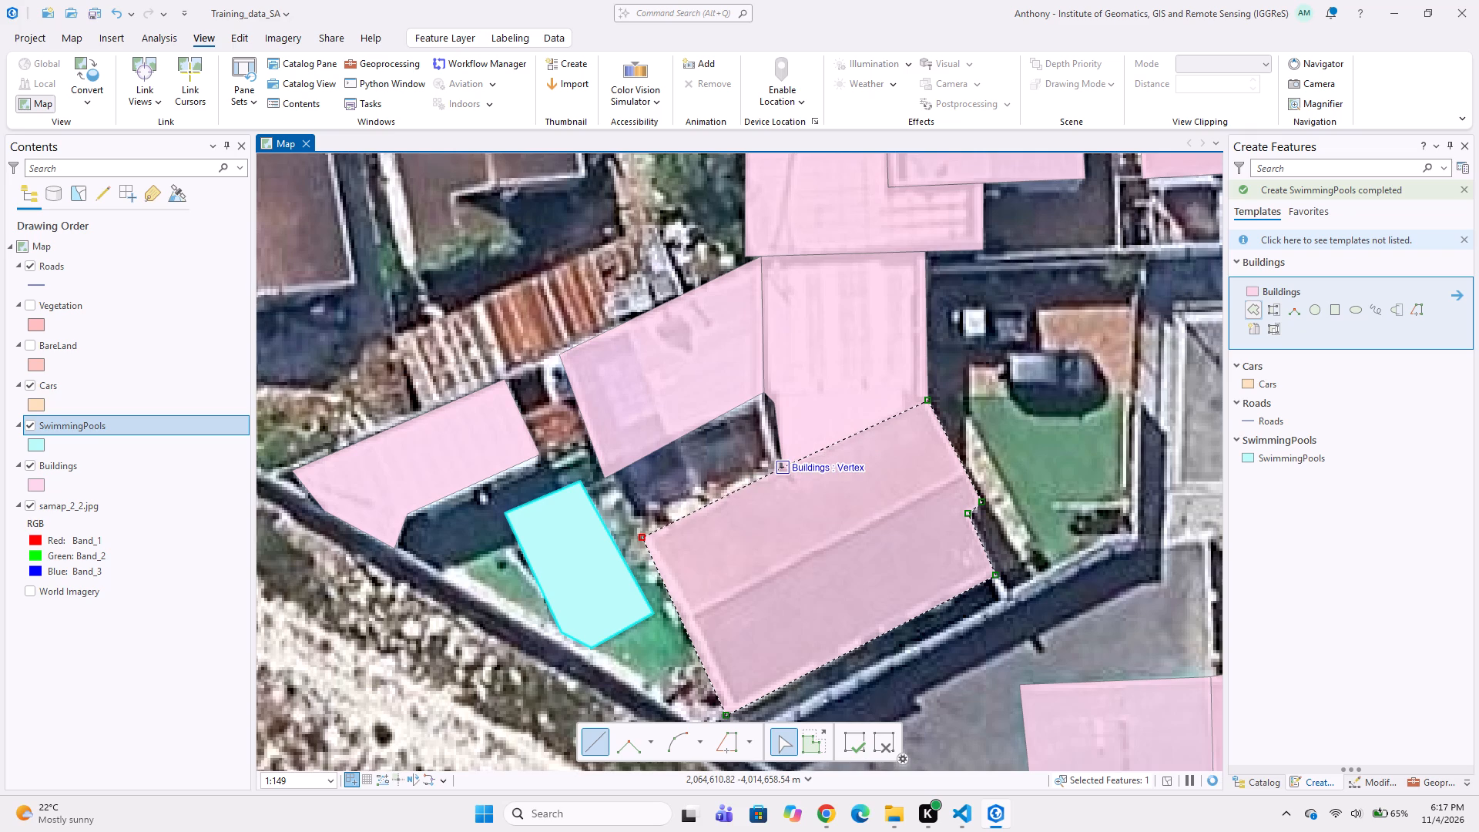
double_click(786, 462)
Digitize a Cars polygon around the dark car parked at the northern end of the lawn, east of the brown gabled roof.
middle_drag(914, 481, 788, 524)
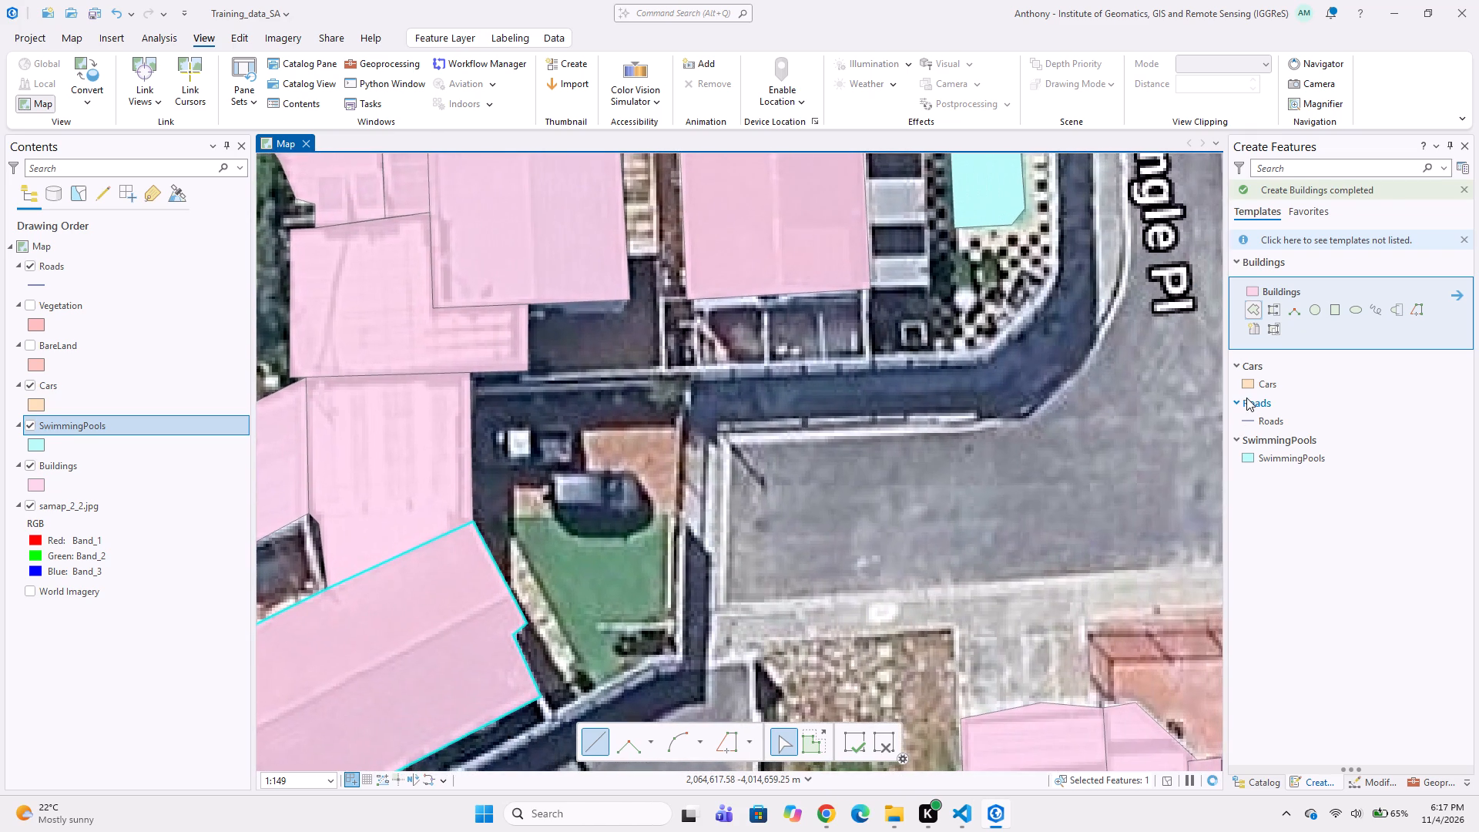
click(1252, 390)
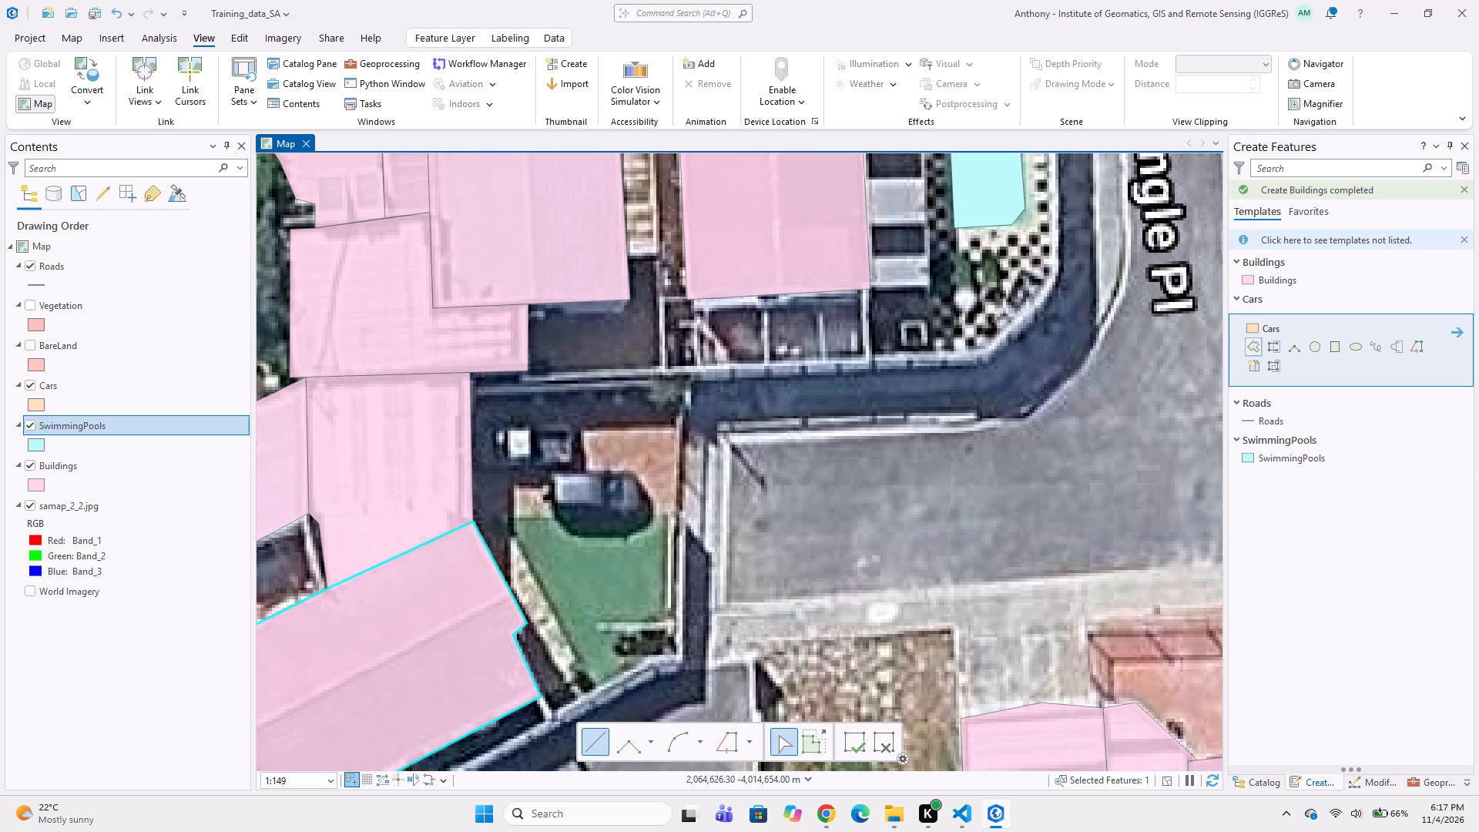
scroll(594, 511, up, 2)
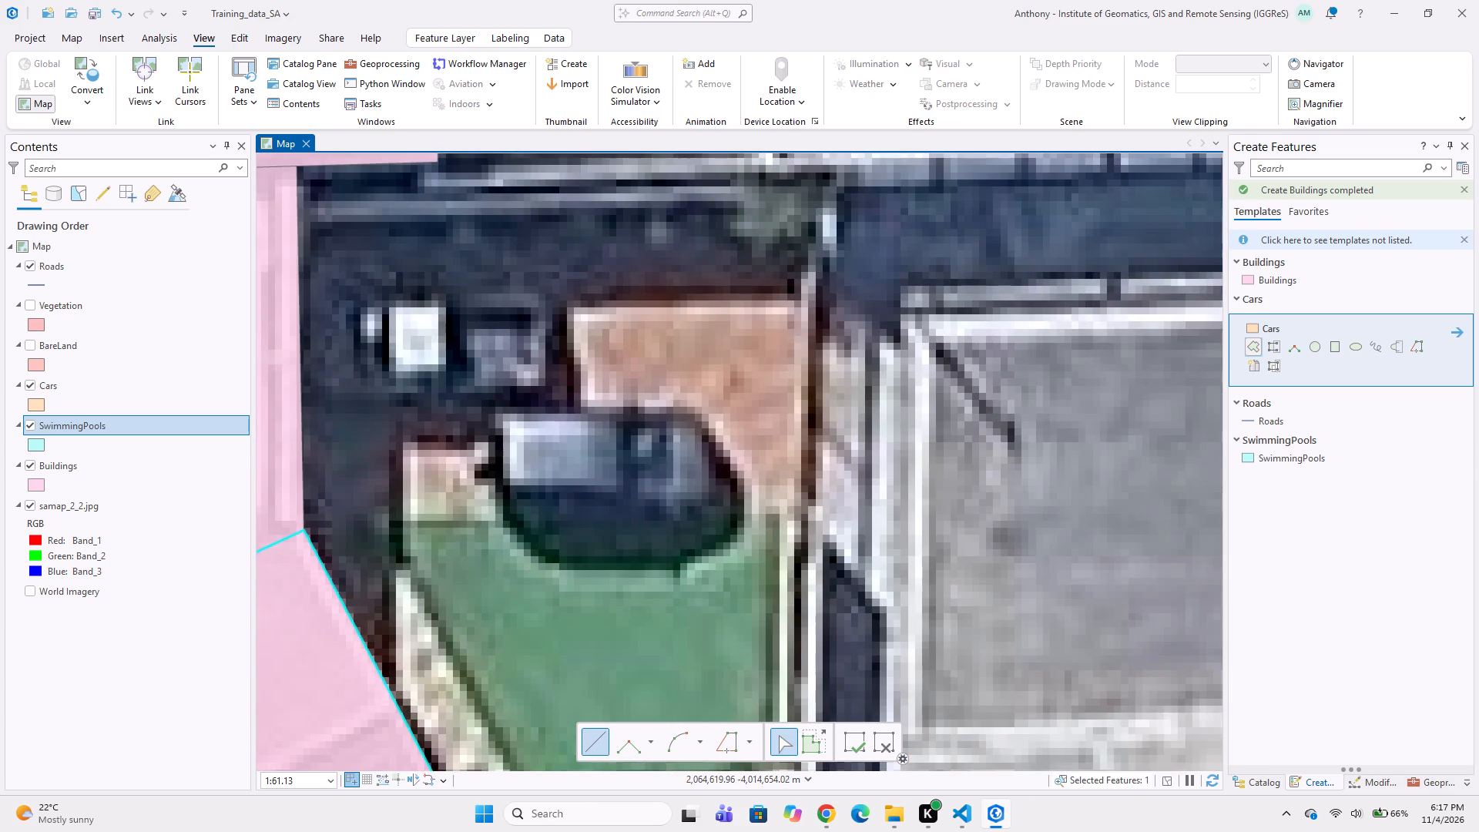
click(478, 403)
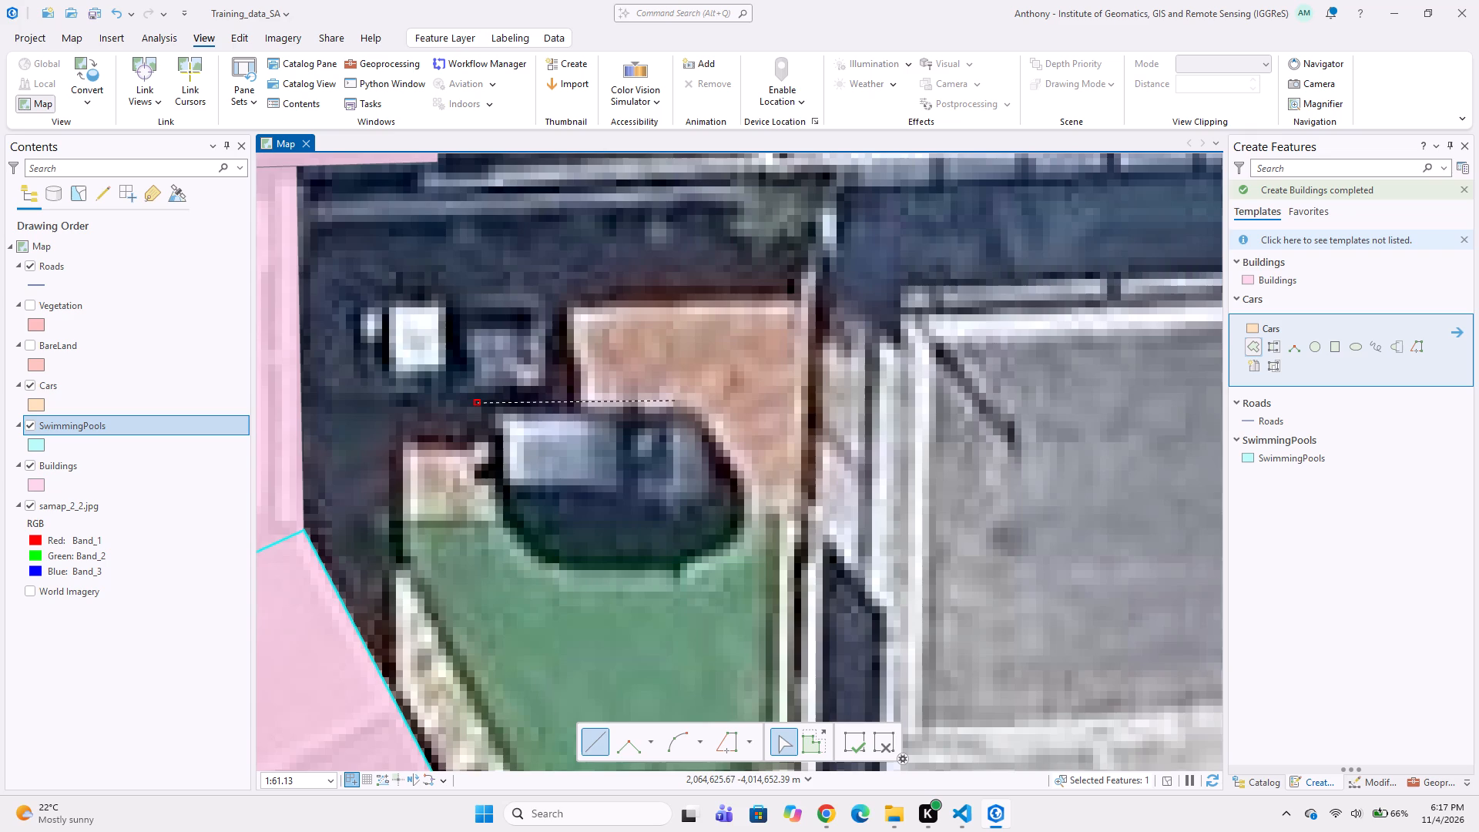
click(718, 398)
click(736, 424)
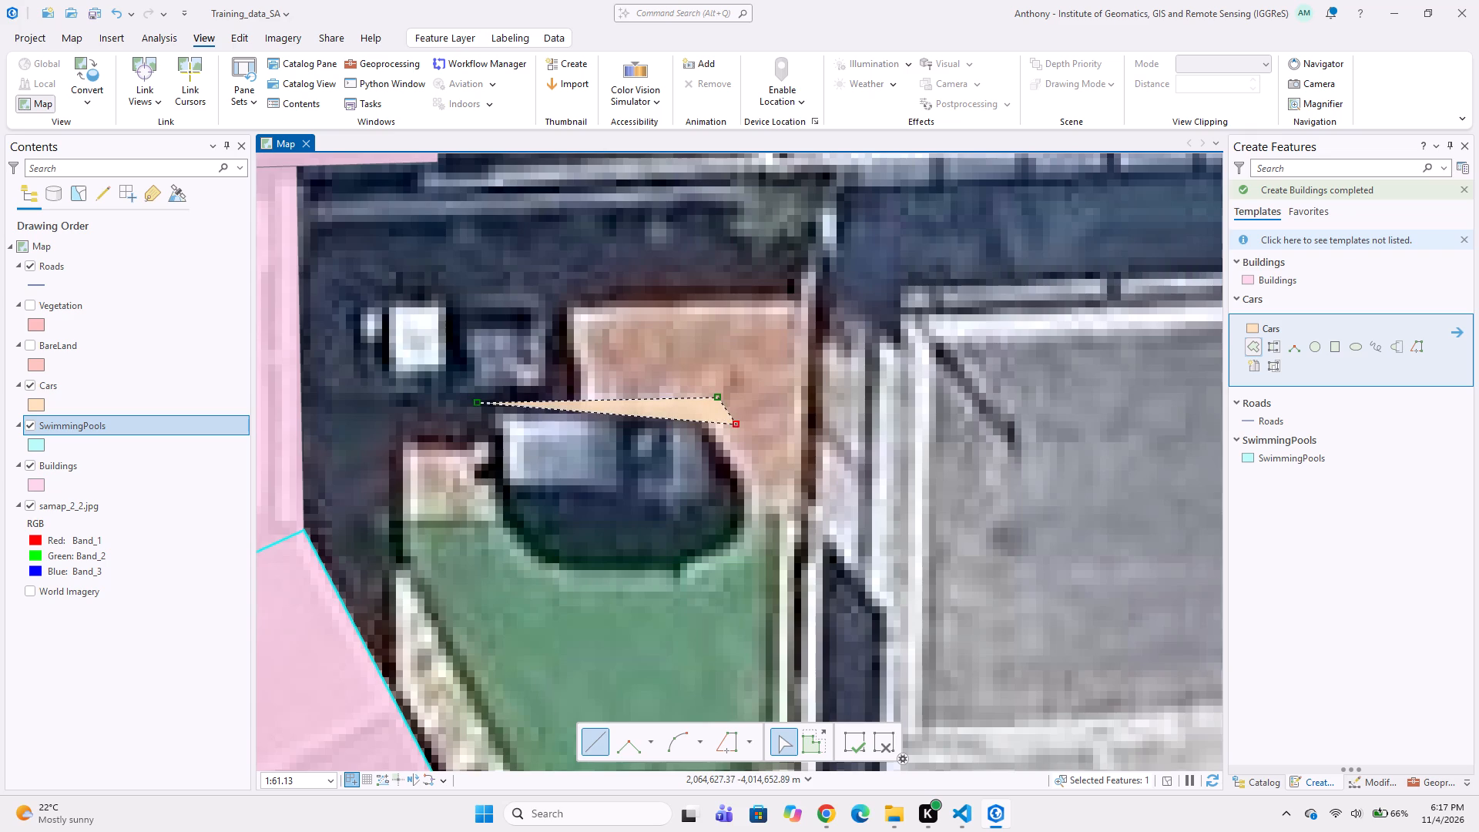
drag(747, 470, 747, 481)
drag(734, 508, 723, 516)
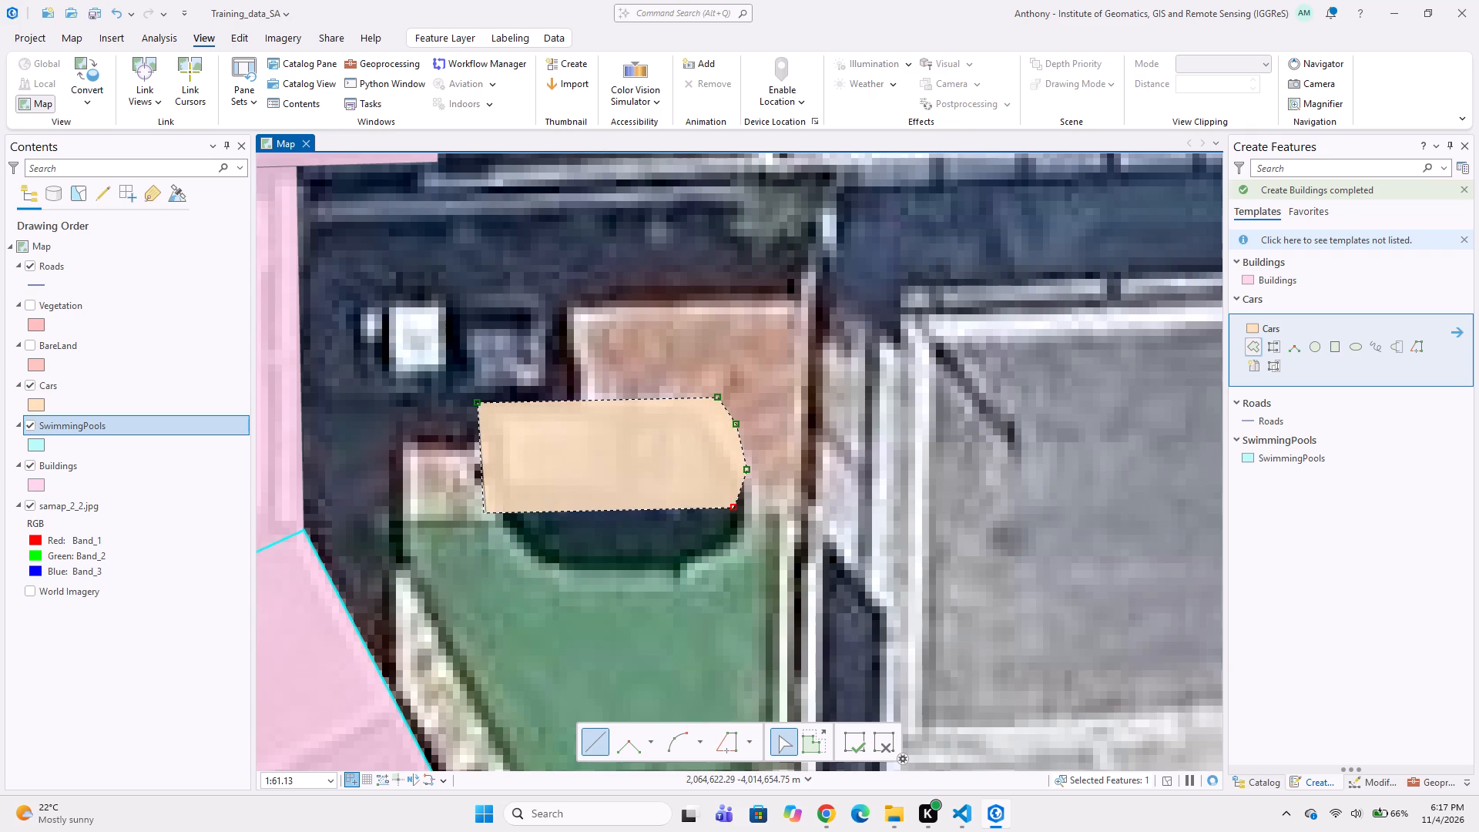
click(481, 518)
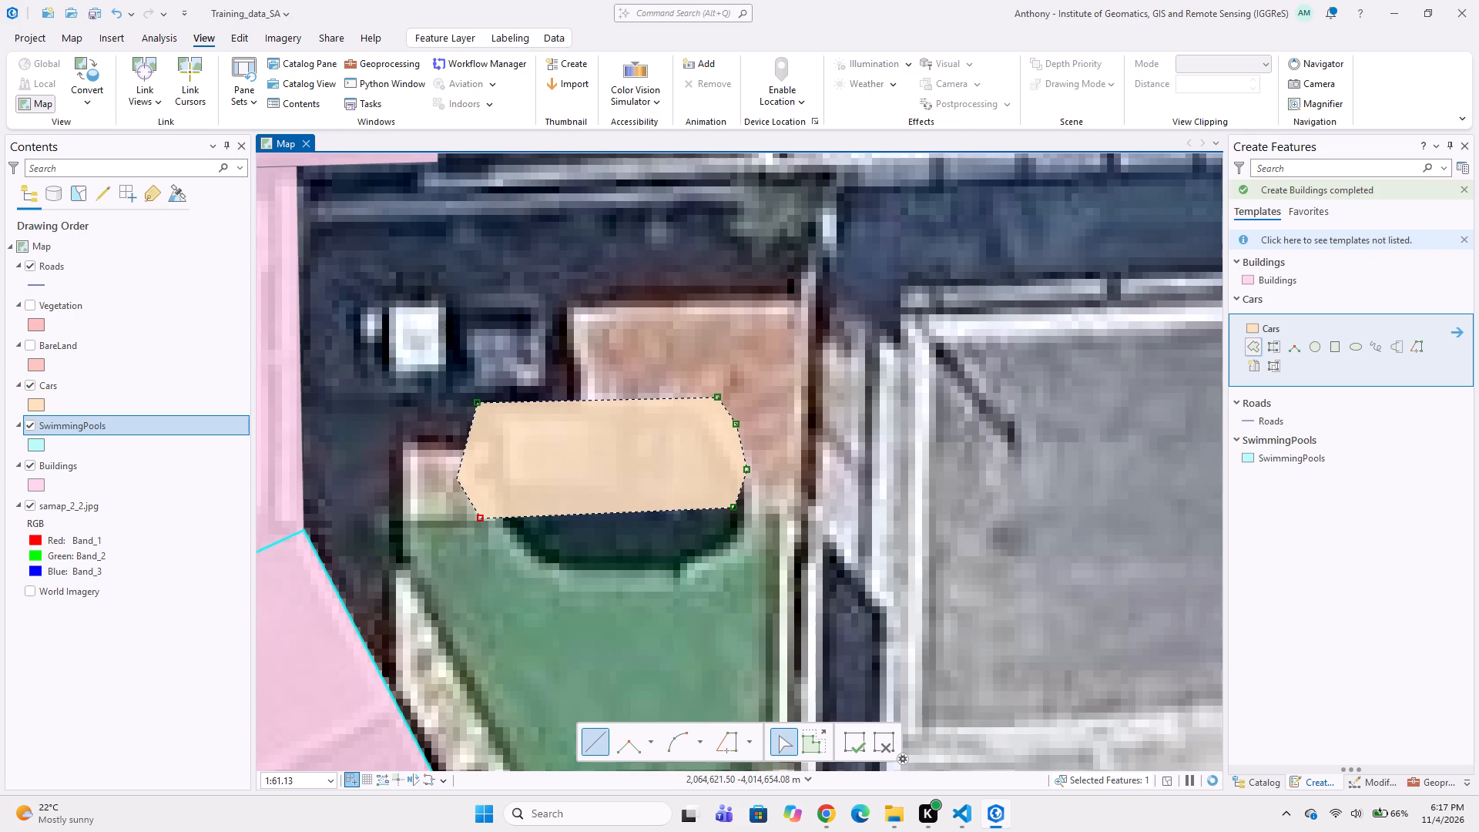
double_click(457, 476)
Digitize a Cars polygon around the shaded vehicle with the white patch, just northwest of the dark car.
click(330, 284)
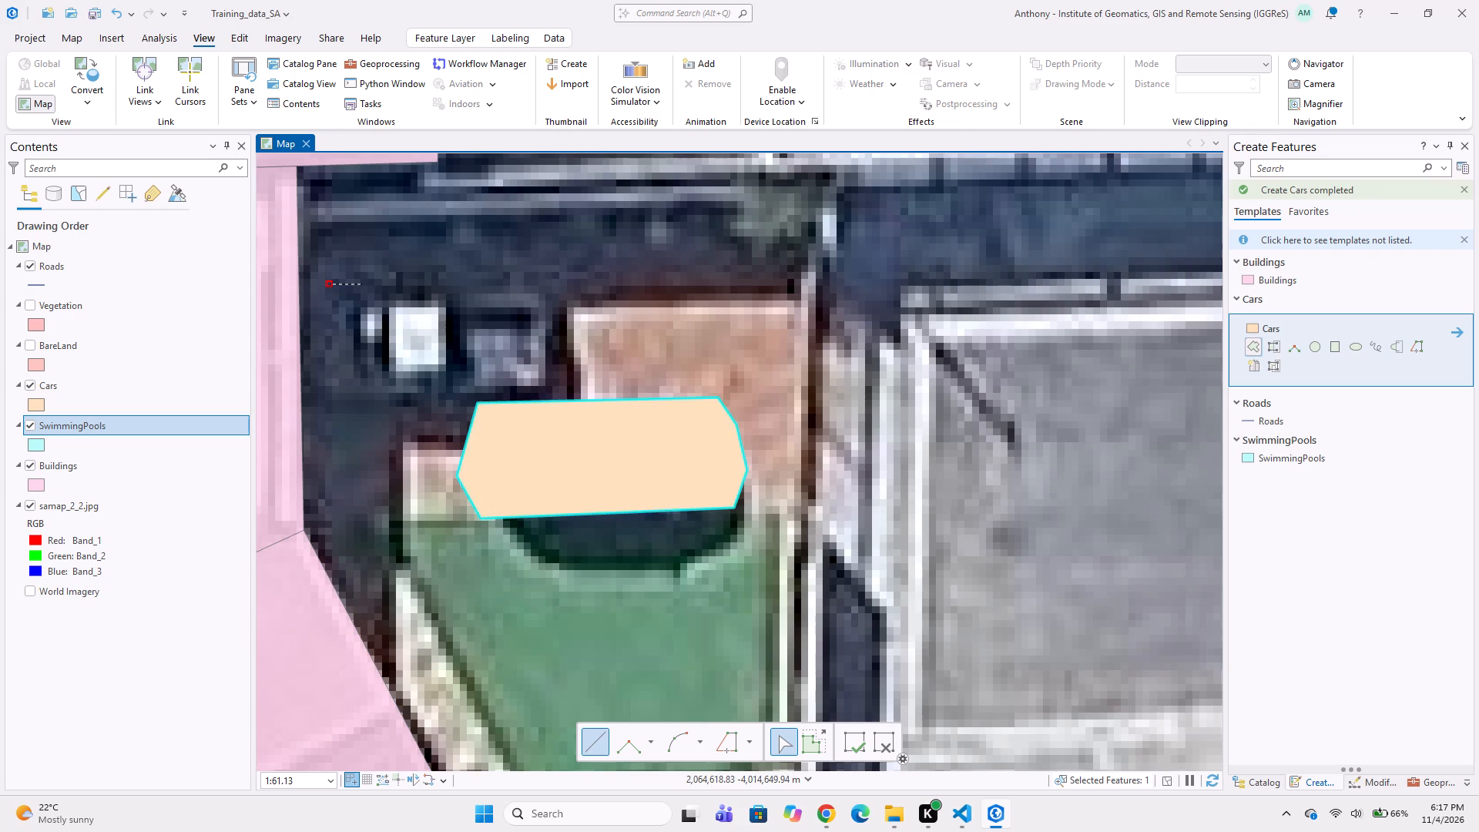
click(545, 282)
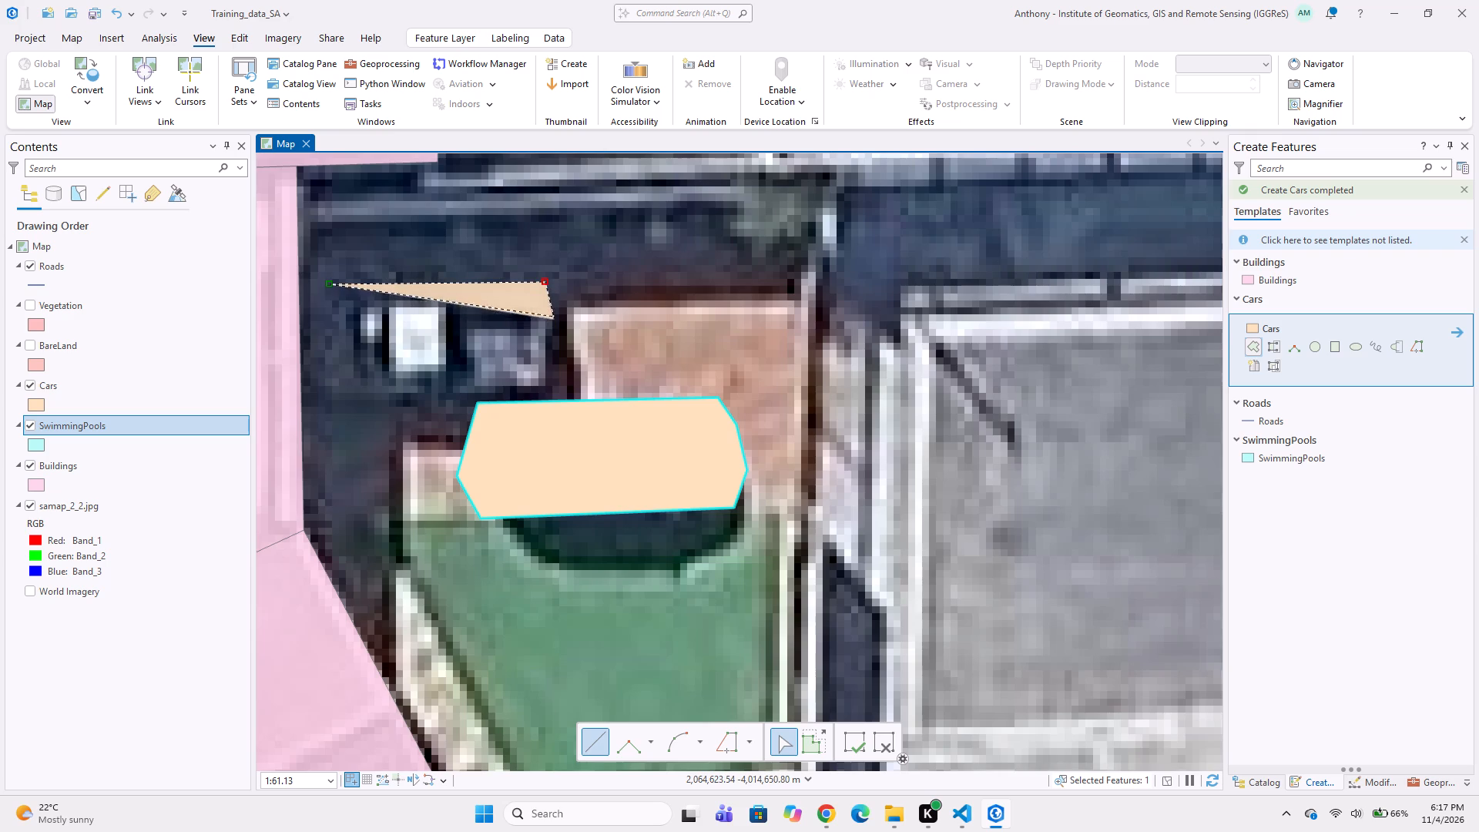
click(554, 309)
click(548, 389)
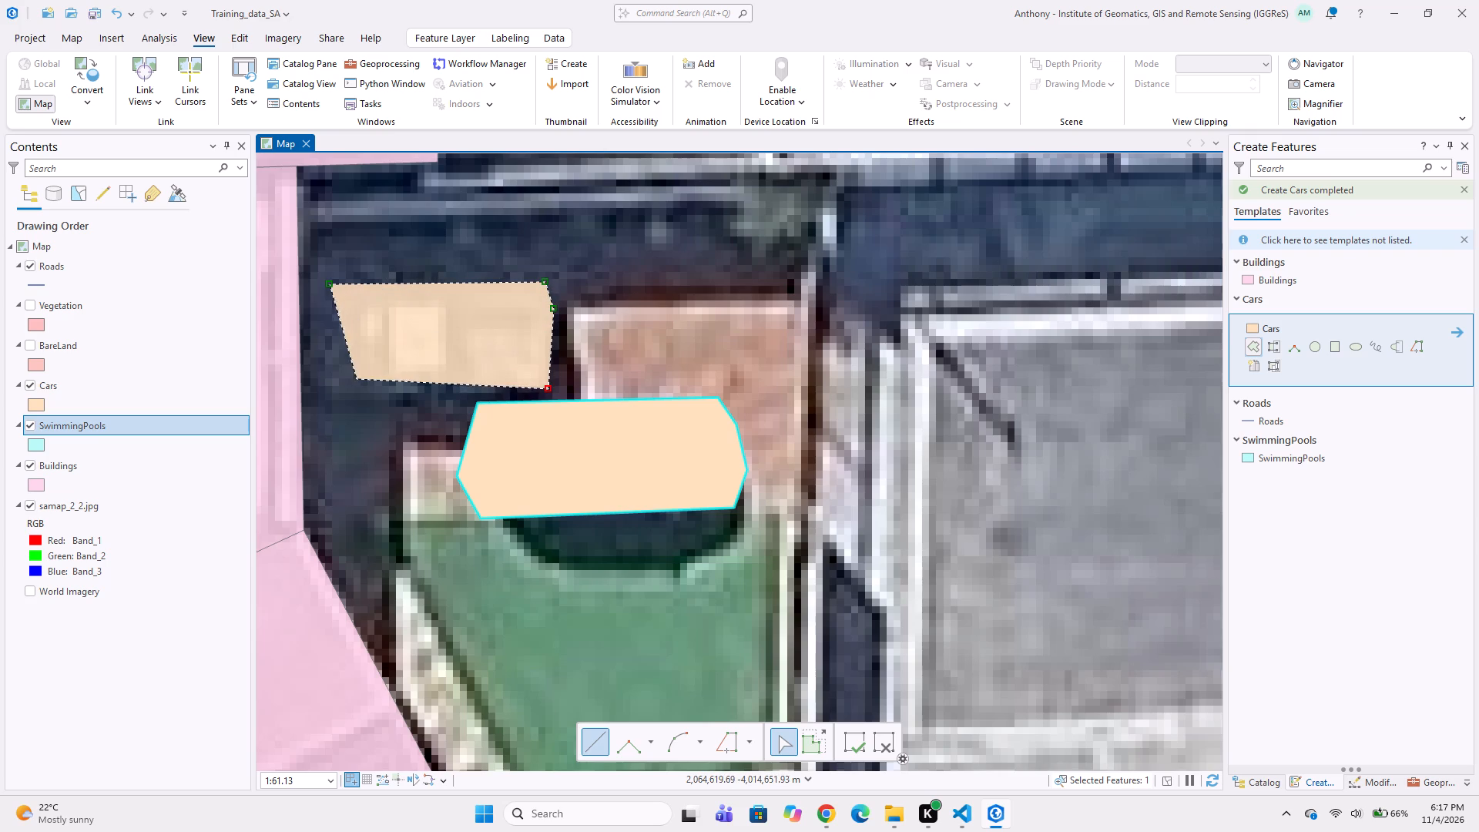
double_click(335, 394)
Digitize a Buildings polygon around the narrow stepped structure just east of the large swimming pool, leaving out the small dark recess on its eastern side.
scroll(478, 435, down, 3)
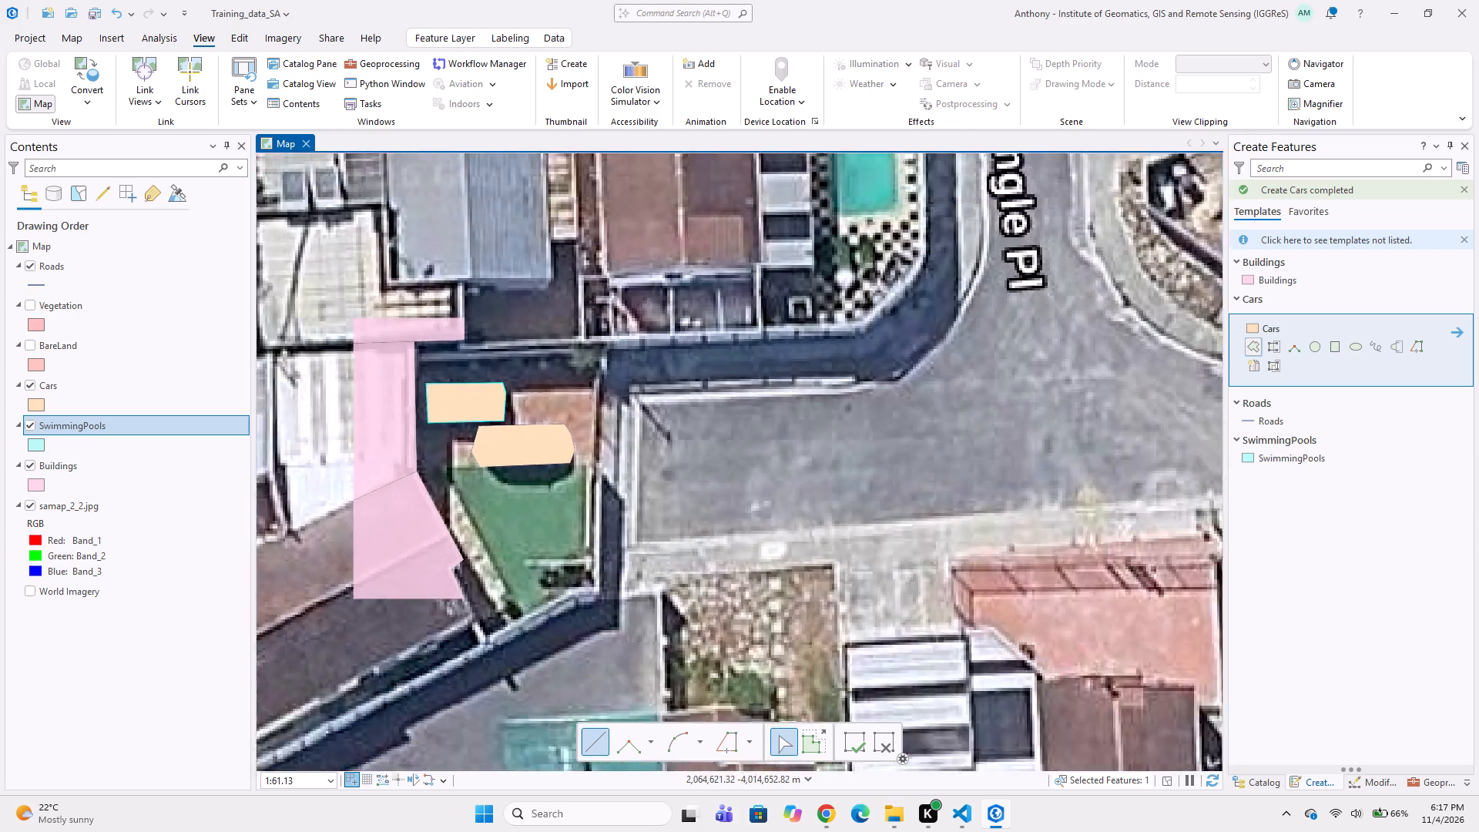
middle_drag(486, 457, 521, 562)
middle_drag(502, 562, 726, 441)
middle_drag(637, 457, 619, 545)
middle_drag(532, 529, 699, 556)
middle_drag(745, 498, 680, 599)
scroll(804, 543, down, 2)
scroll(882, 476, up, 2)
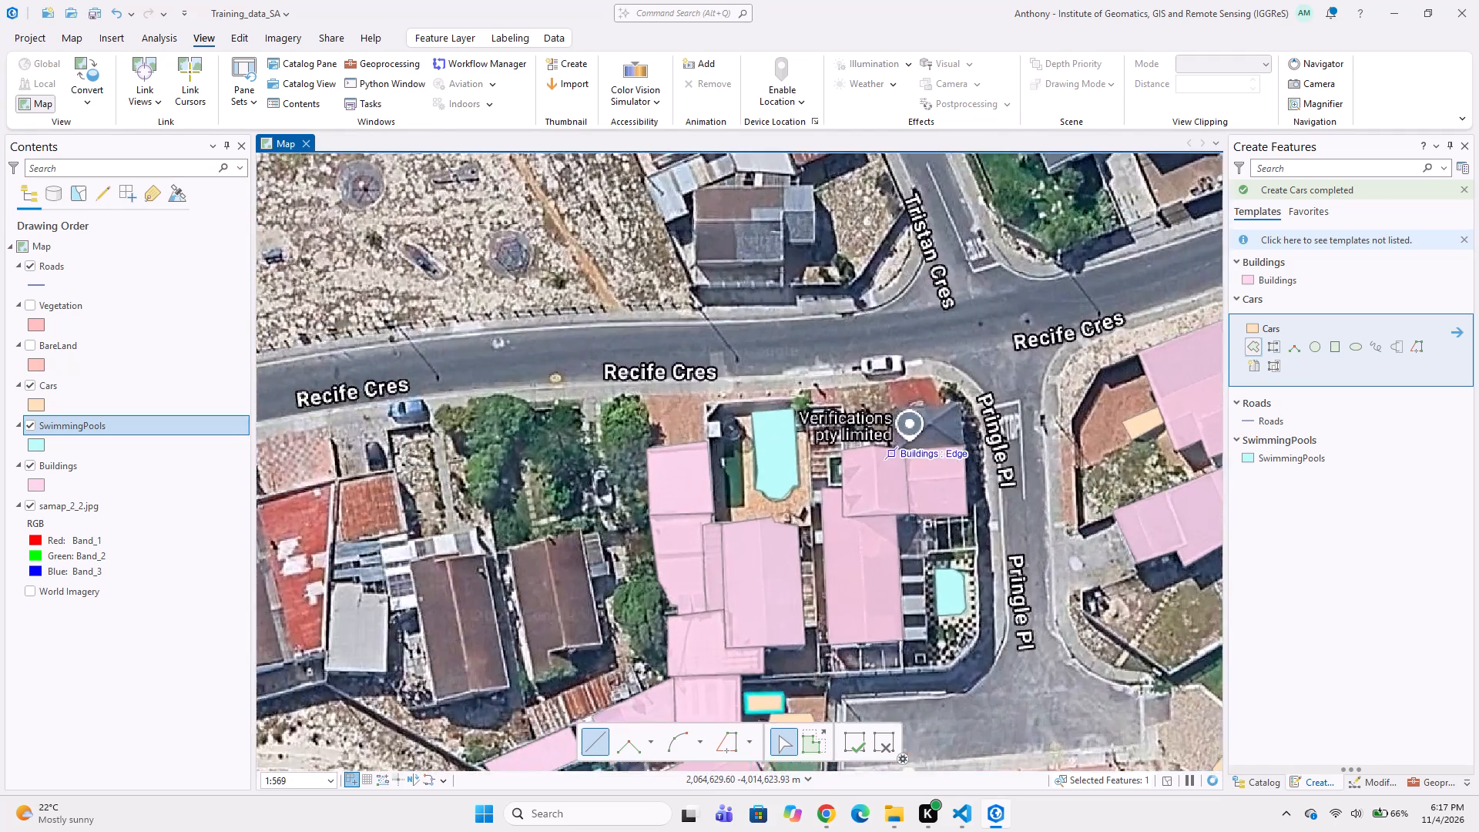
scroll(944, 430, up, 1)
middle_drag(995, 419, 890, 448)
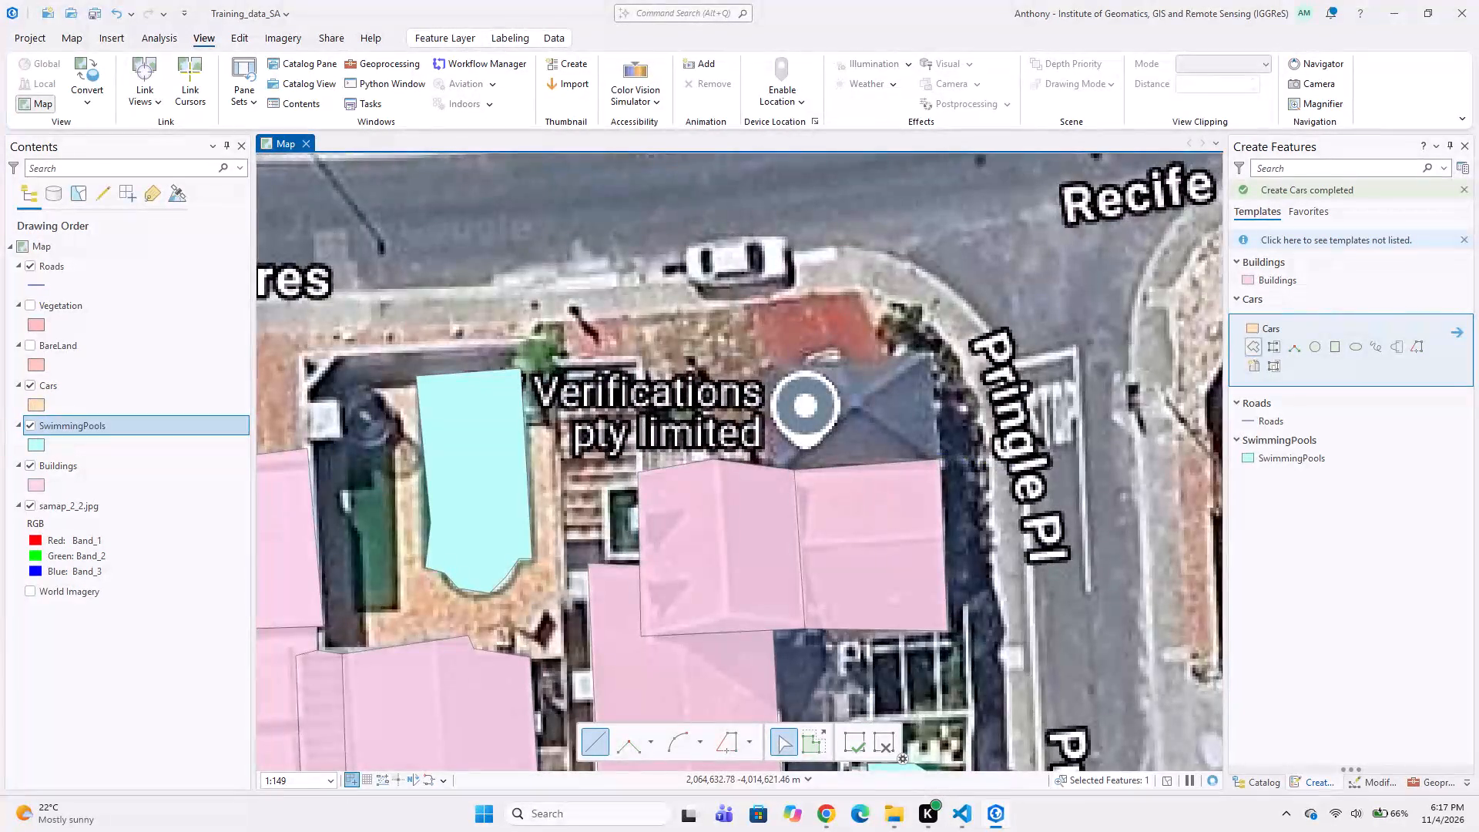
click(1284, 273)
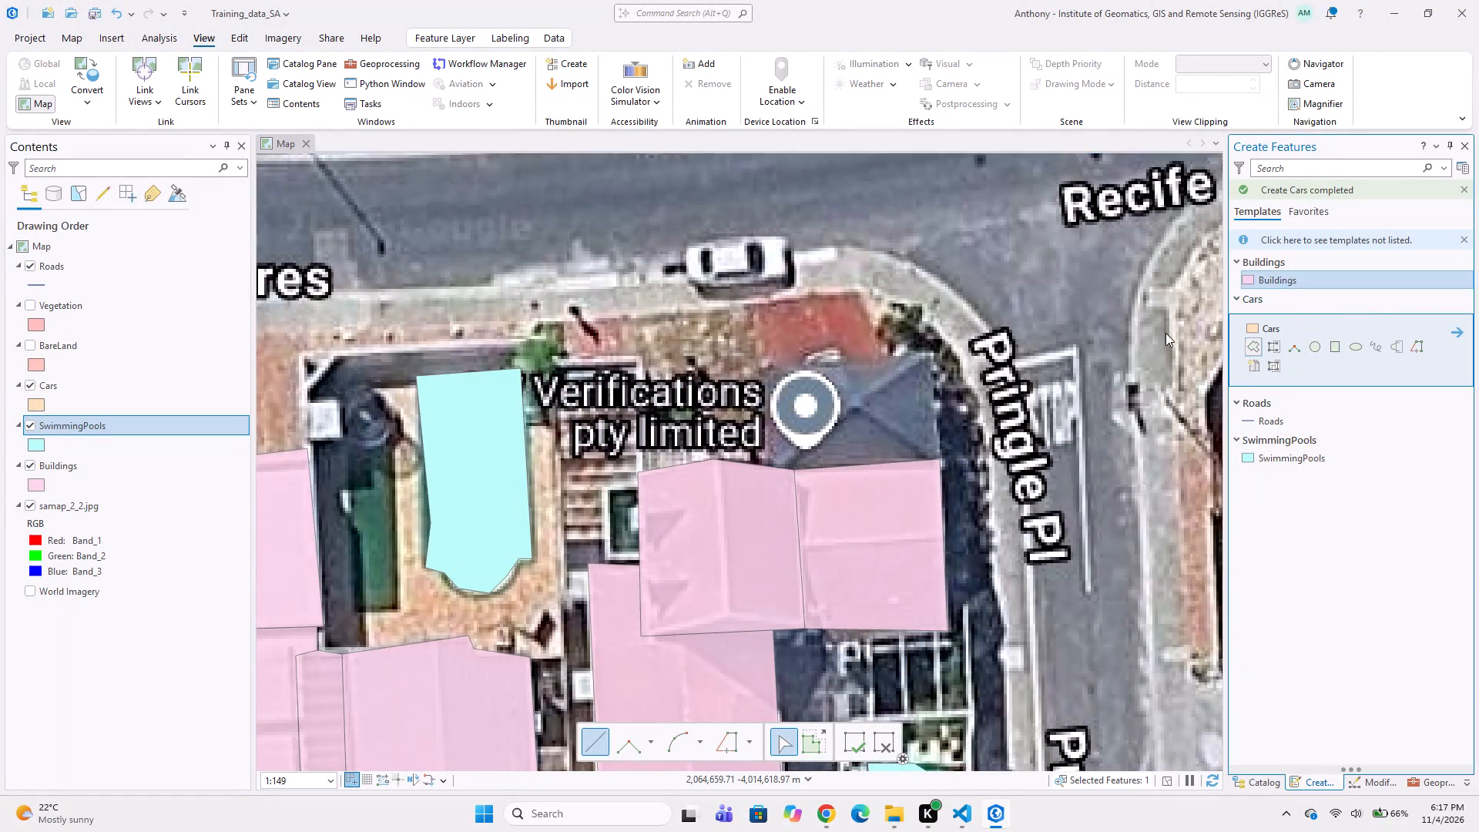
click(551, 357)
click(646, 354)
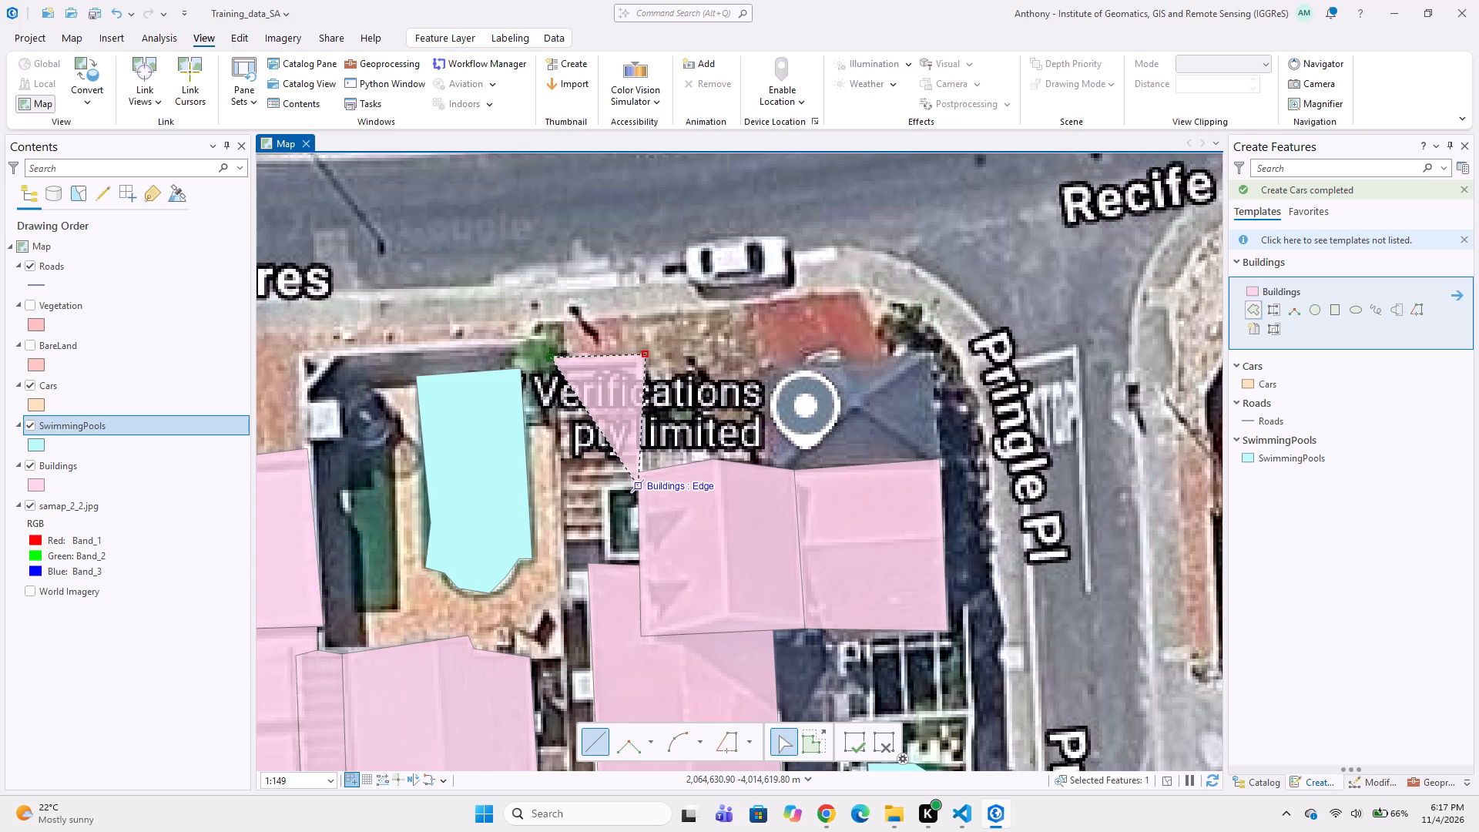
click(639, 473)
click(645, 489)
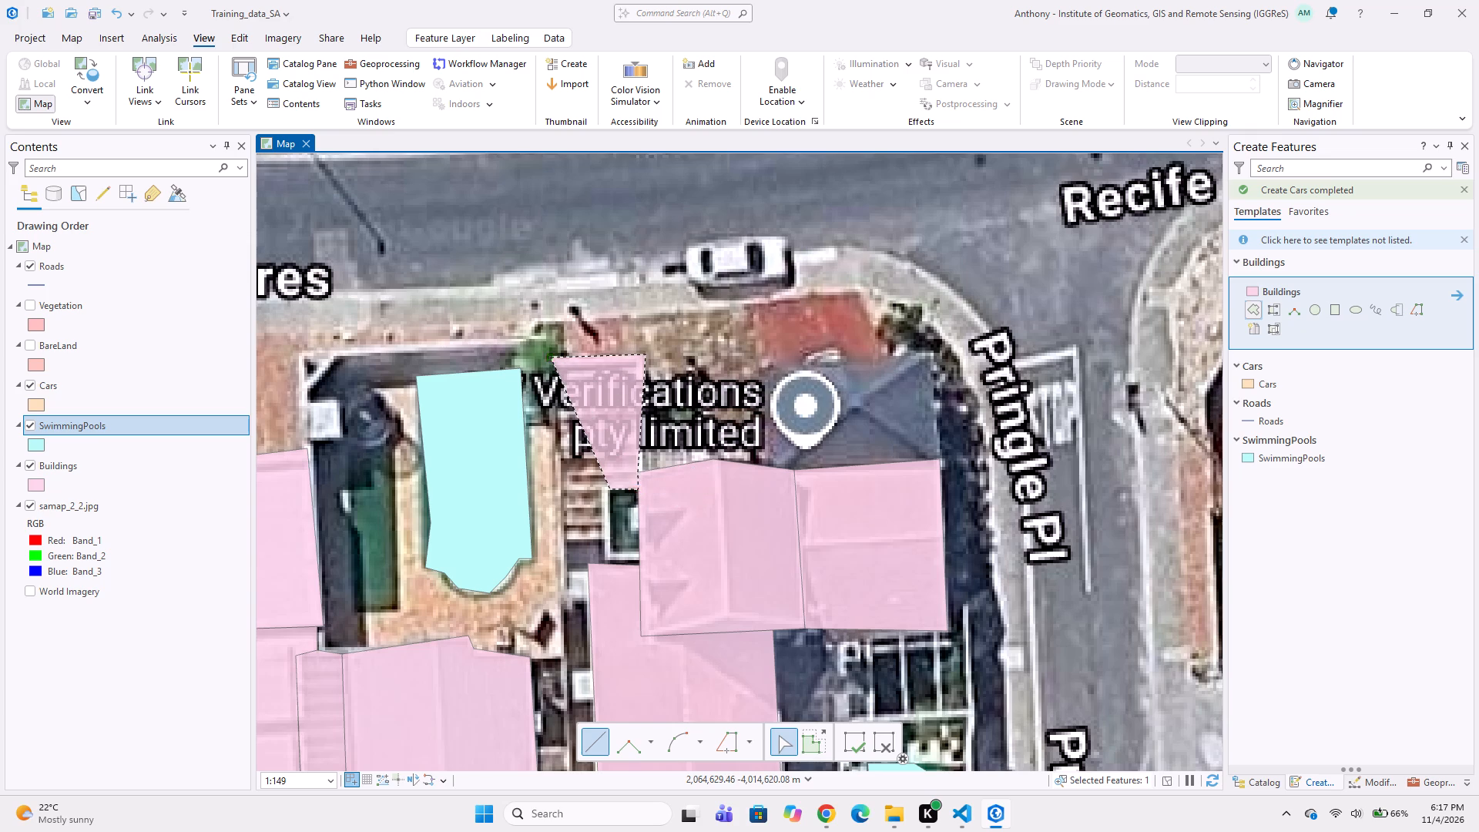
click(610, 489)
click(608, 562)
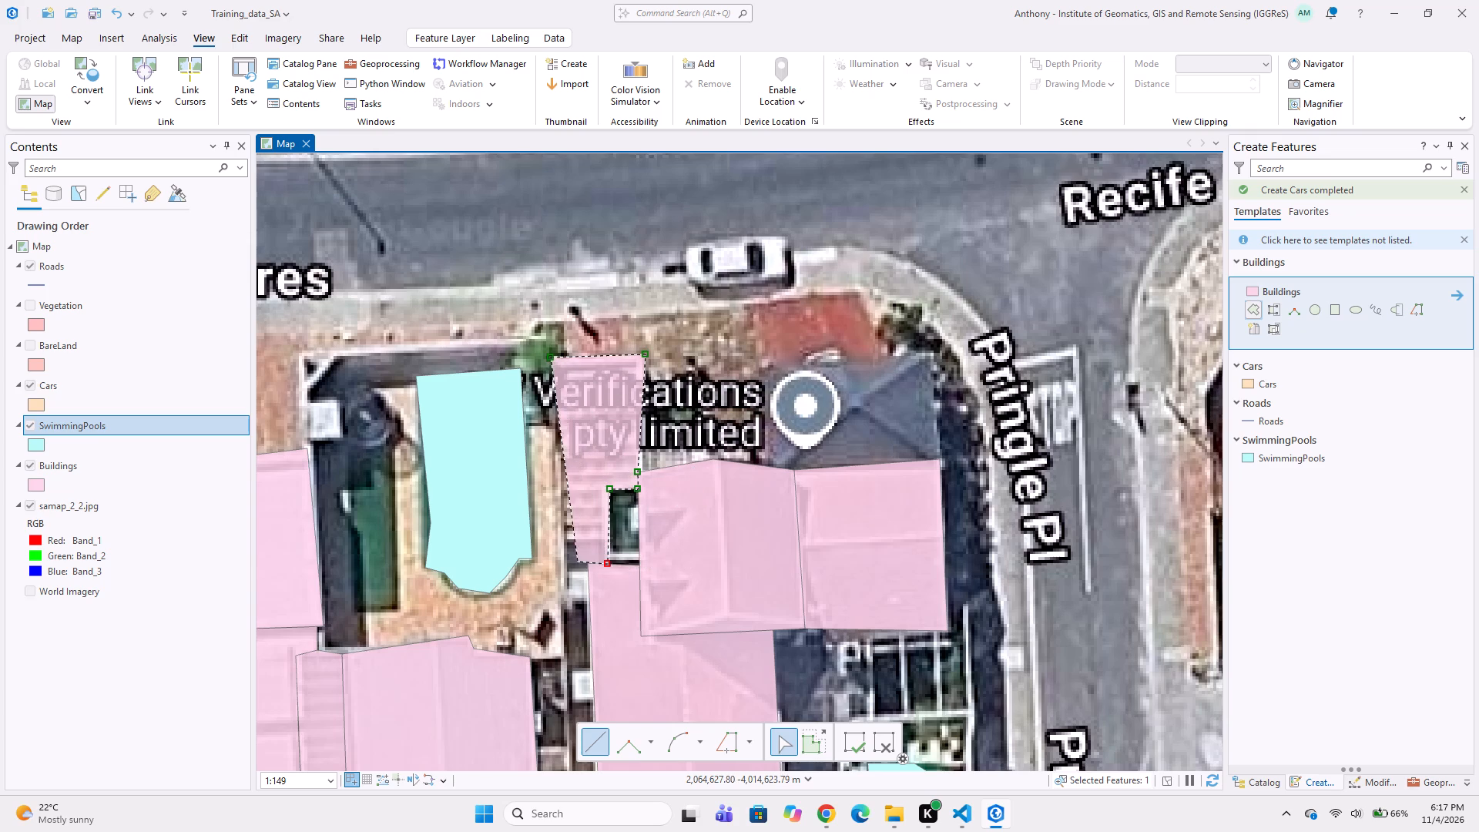
click(585, 562)
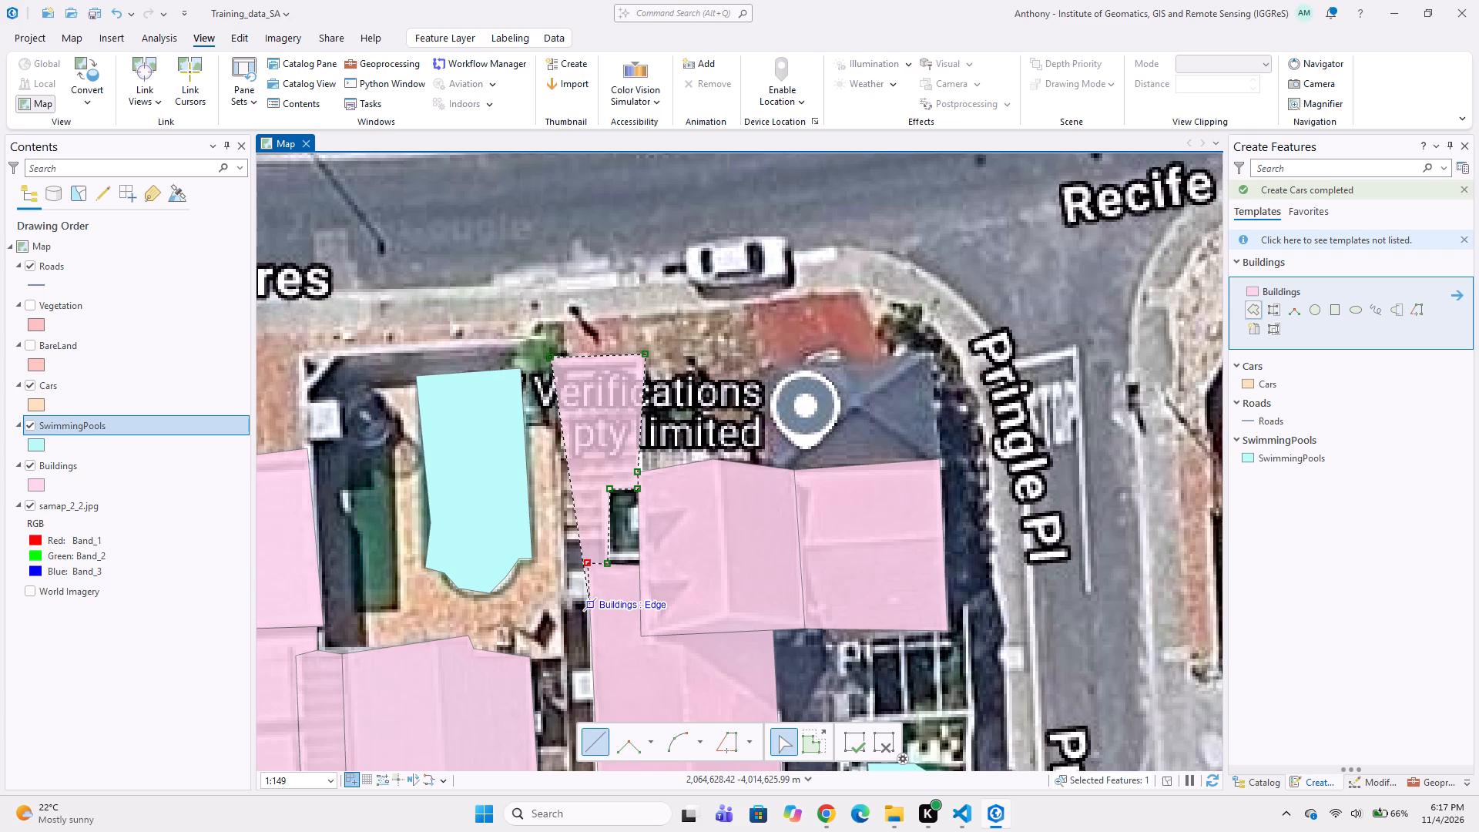
click(583, 605)
double_click(558, 602)
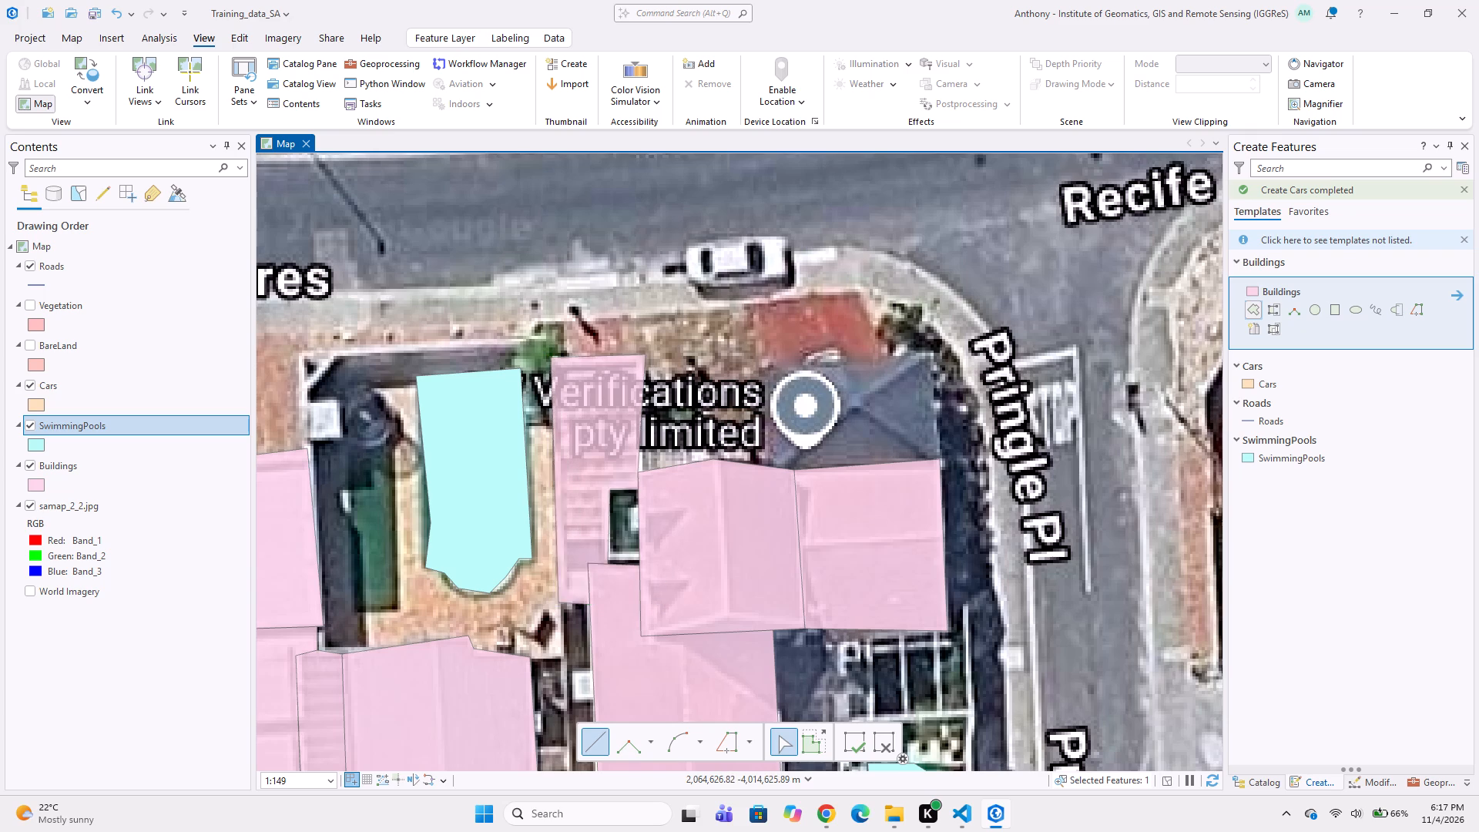
Digitize a Buildings polygon around the dark hipped roof at the Recife Cres and Pringle Pl corner, adjoining the existing building polygons to its south.
middle_drag(707, 554, 642, 616)
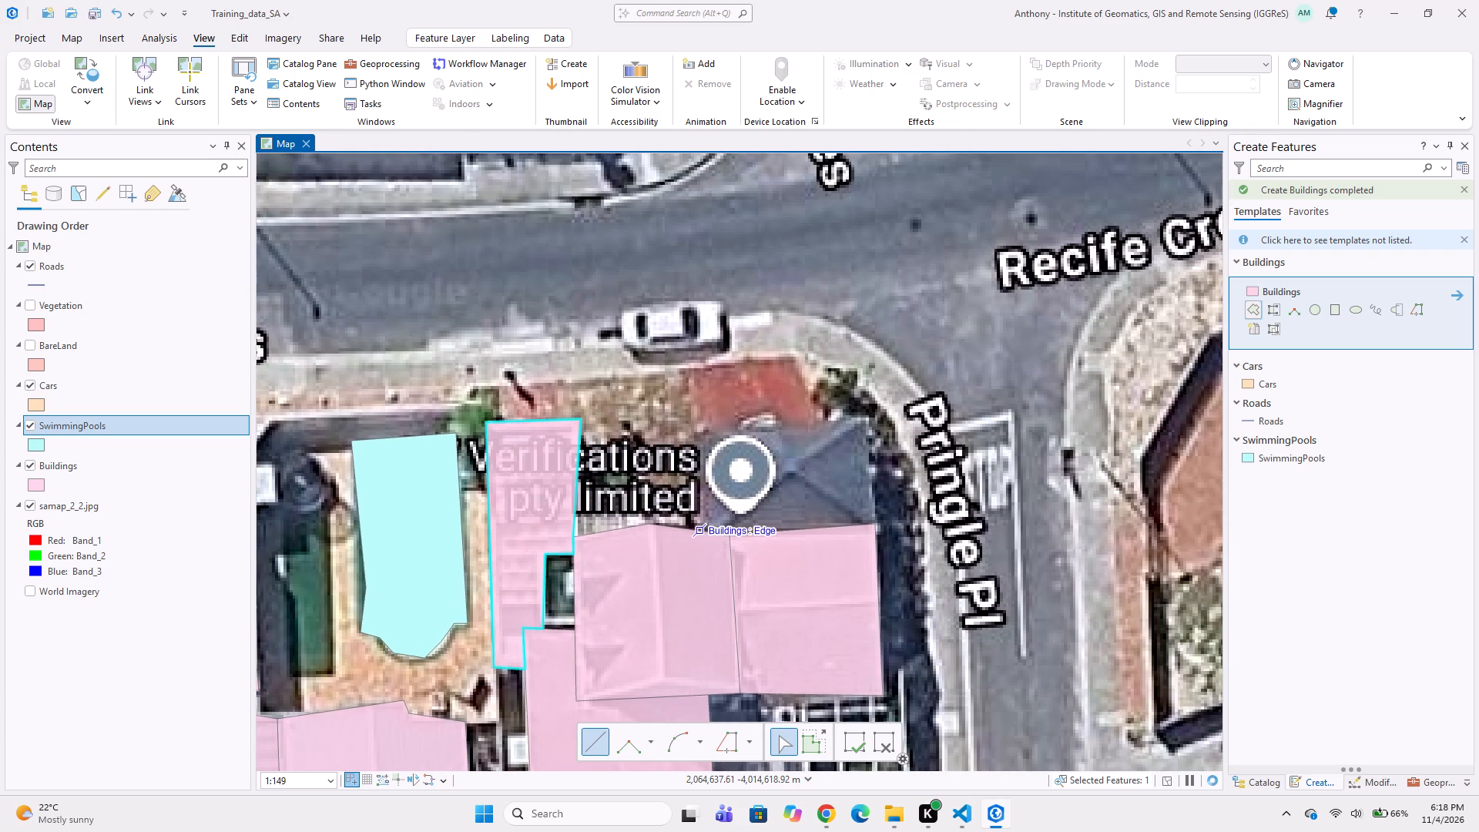
click(699, 532)
click(702, 435)
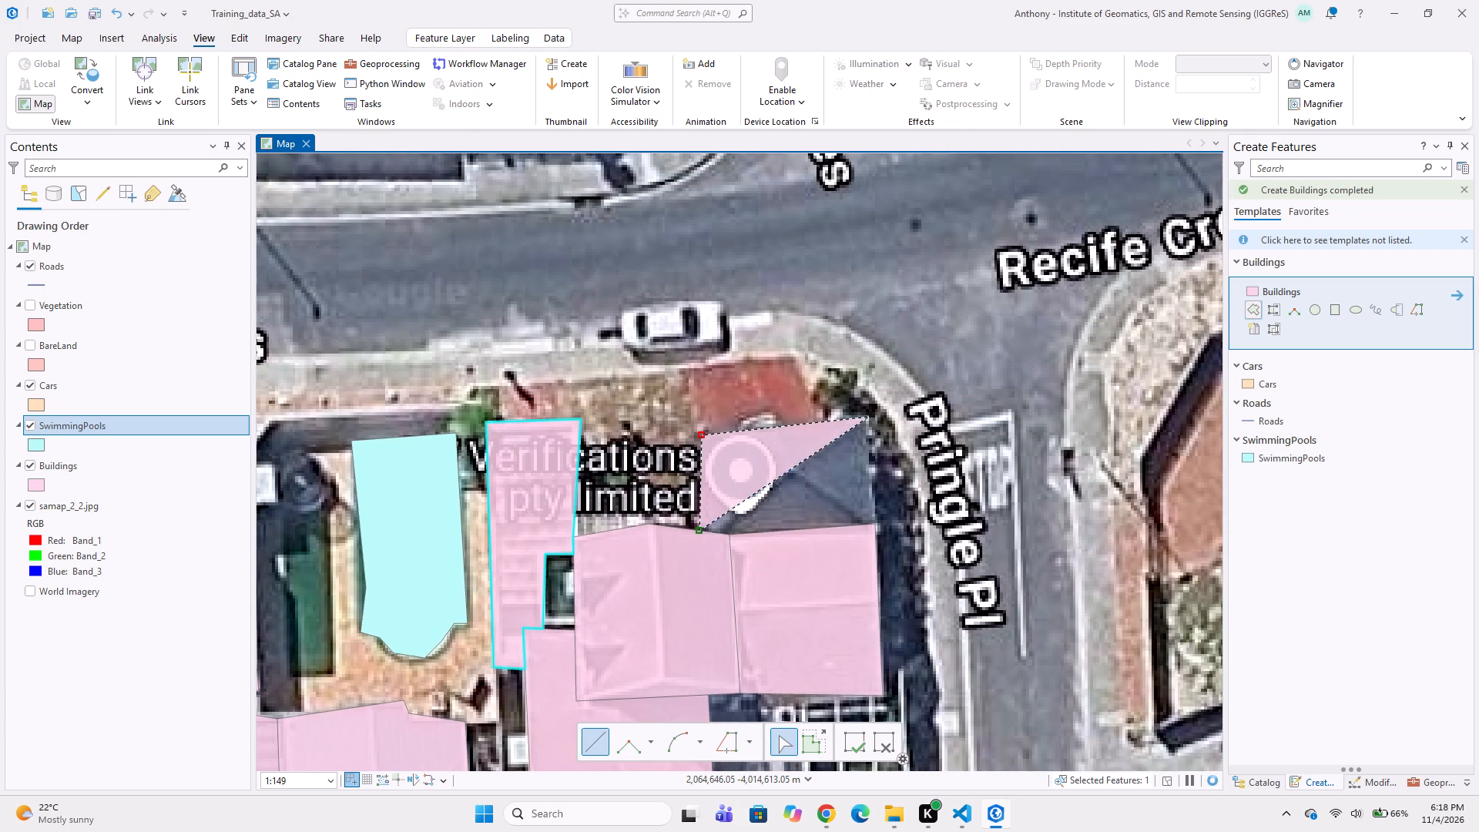
click(869, 417)
click(874, 518)
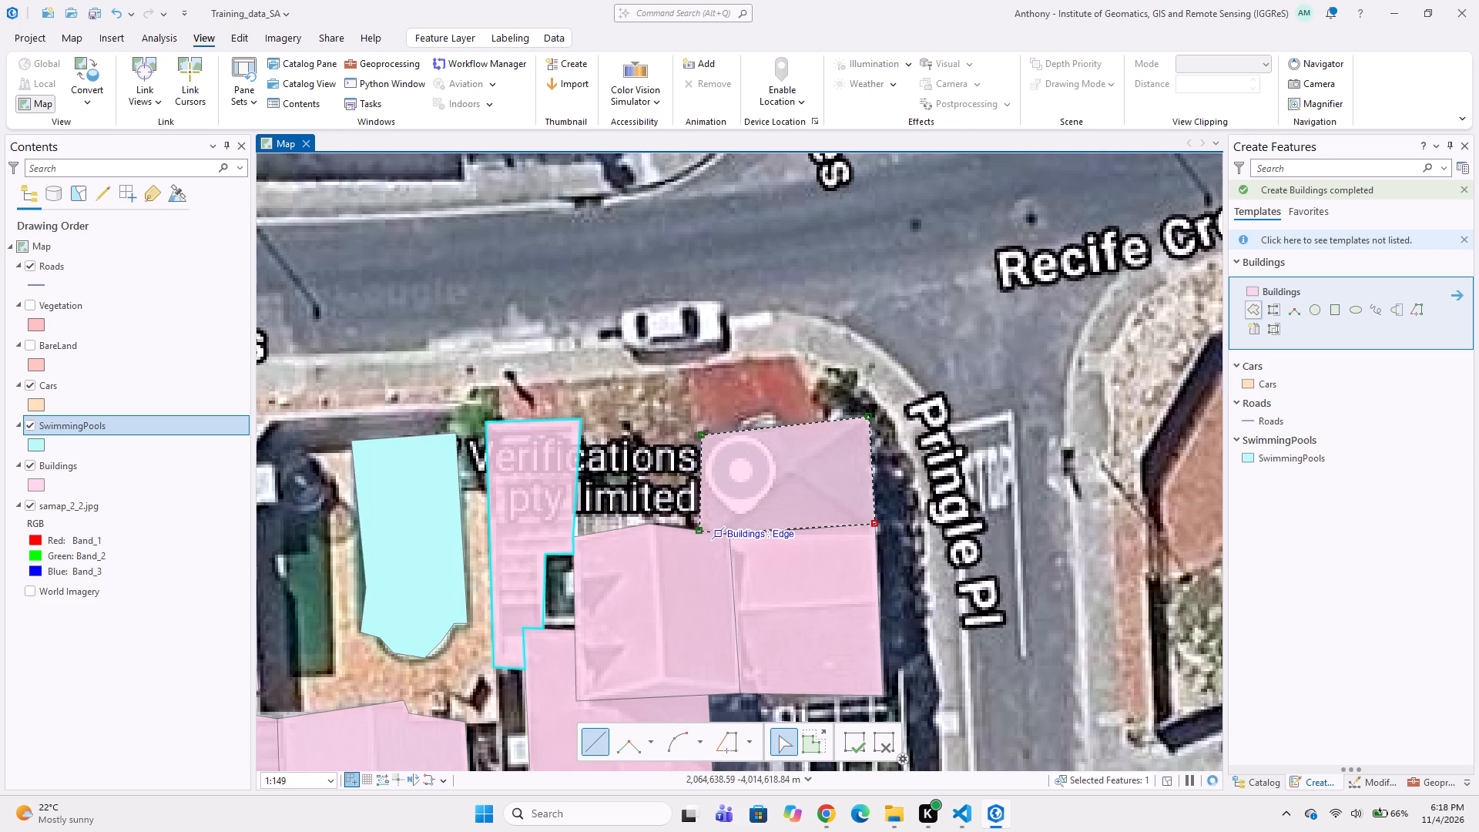
double_click(729, 535)
Digitize a Cars rectangle around the white car parked on Recife Cres, north of the corner building.
middle_drag(753, 414, 753, 448)
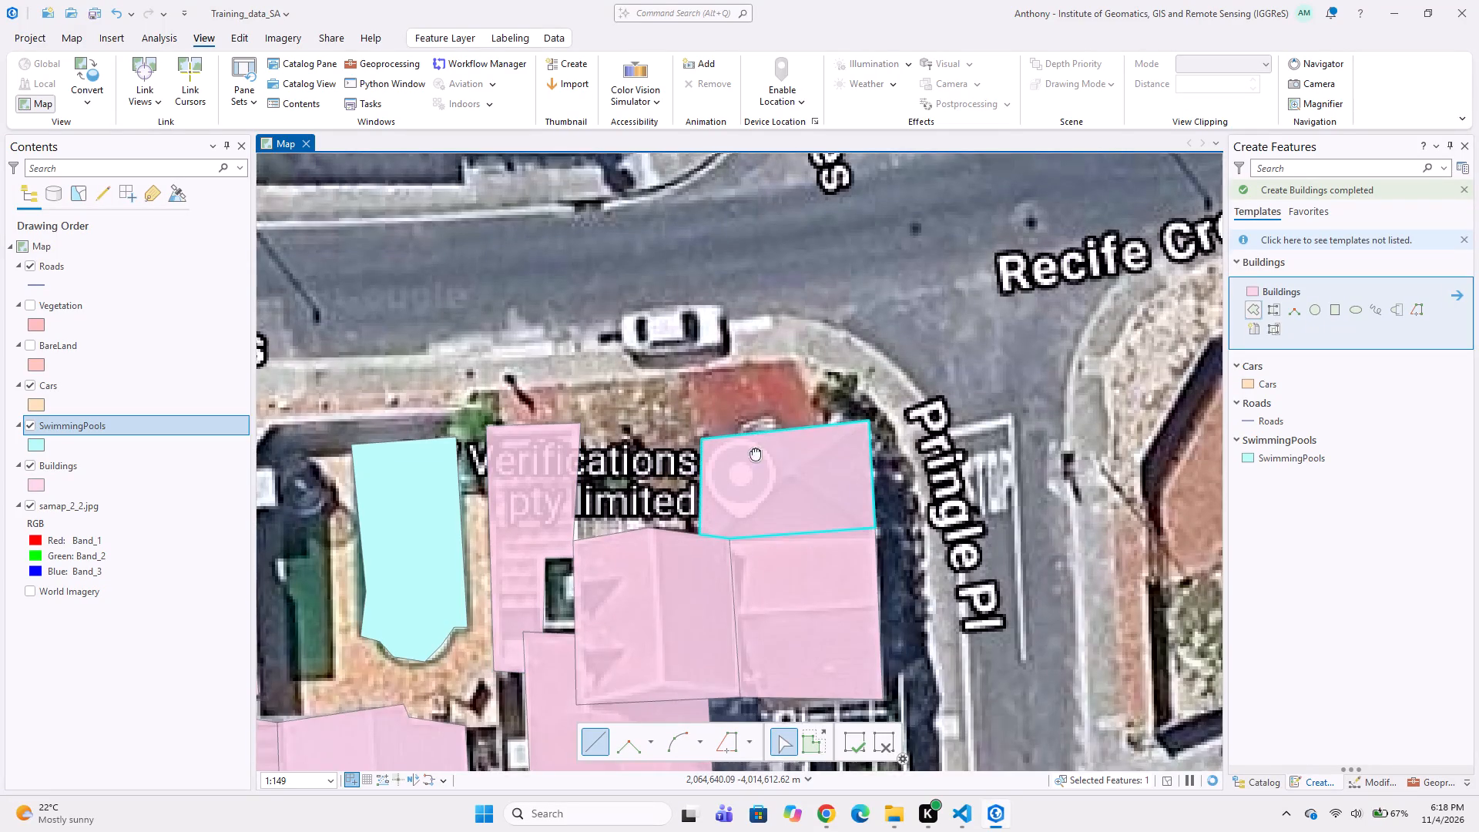
middle_drag(753, 448, 743, 505)
scroll(680, 446, up, 1)
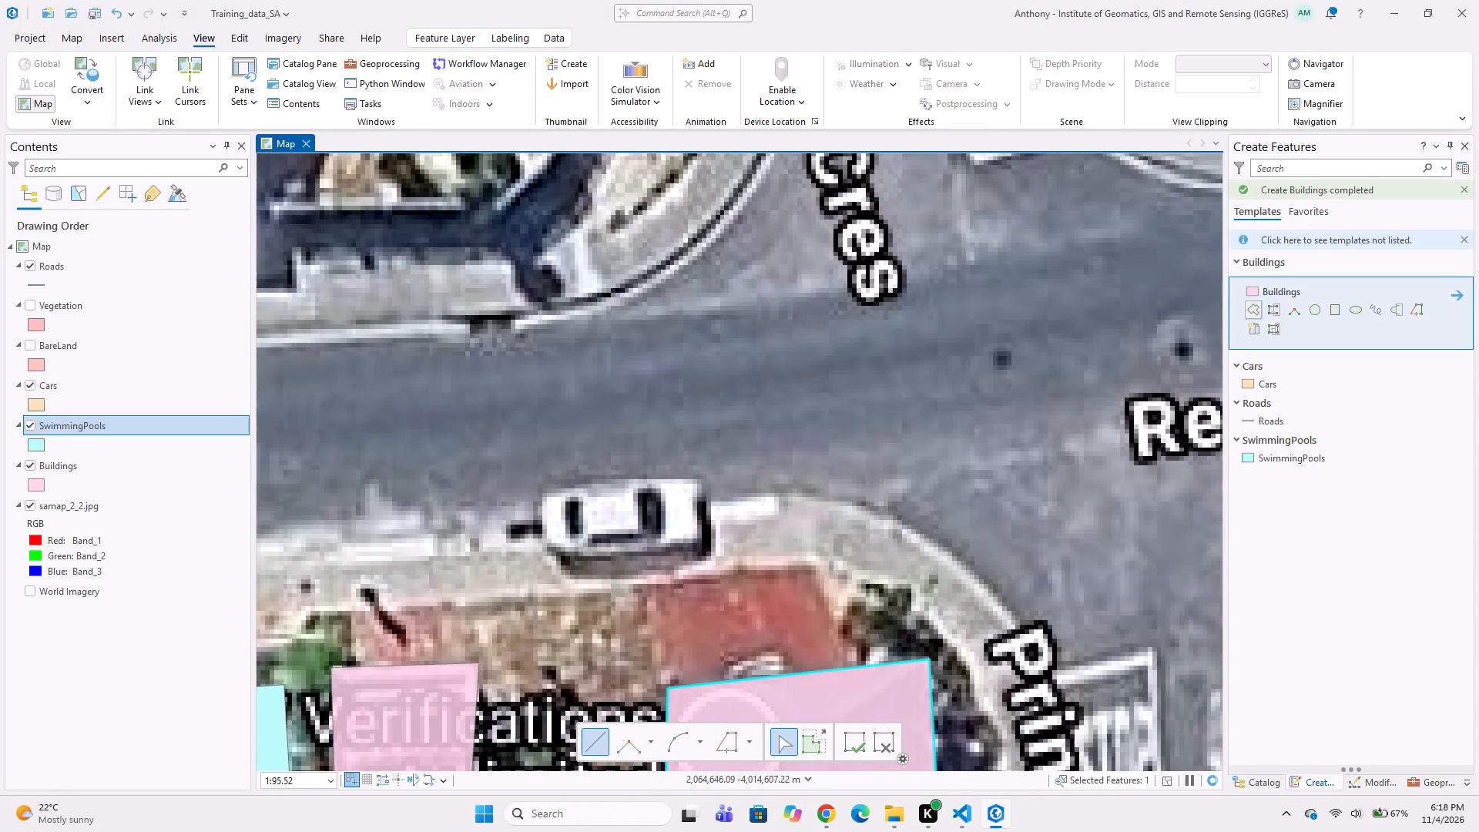
click(1341, 311)
click(1271, 384)
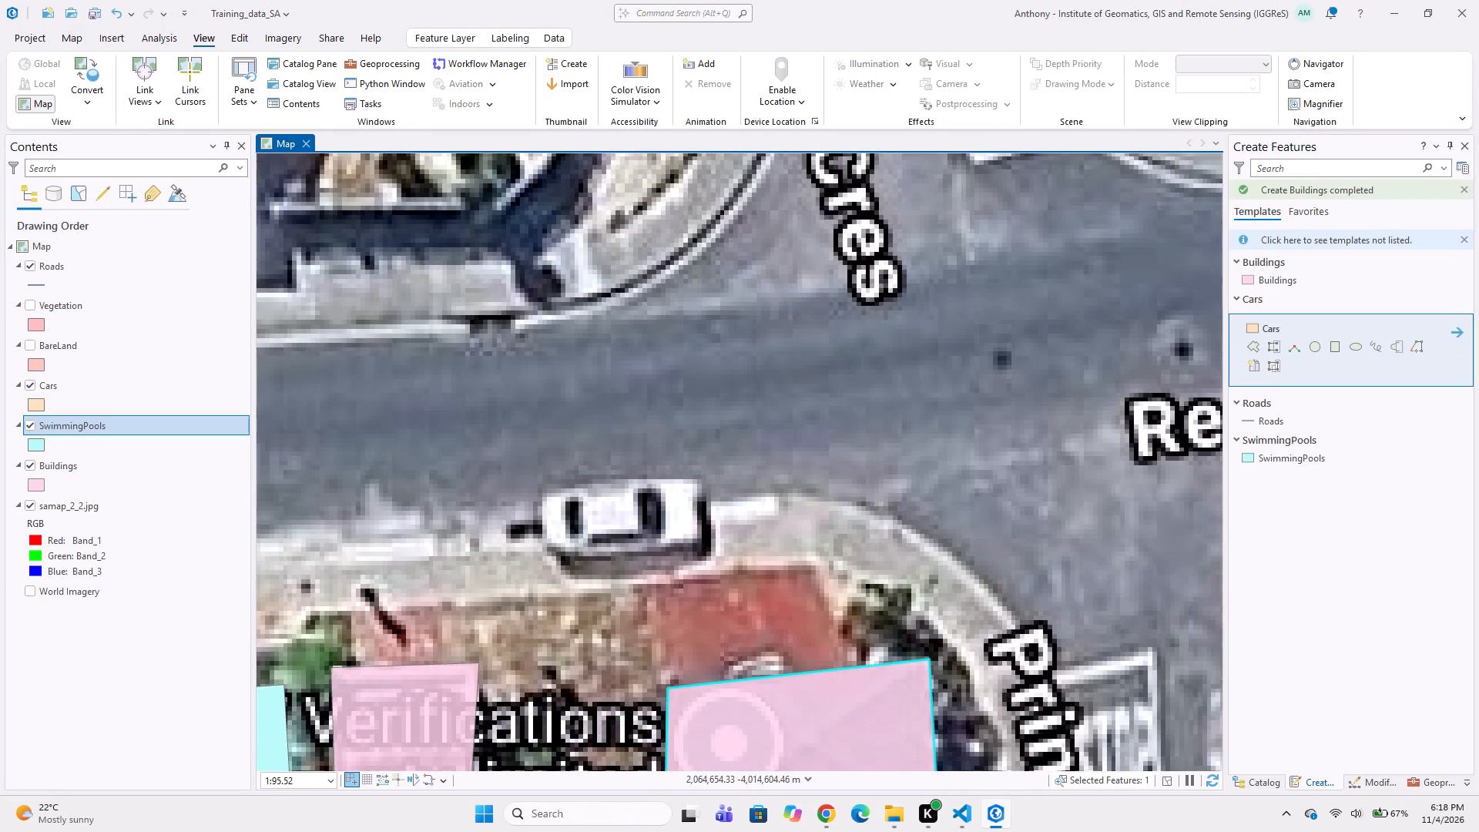
click(1330, 347)
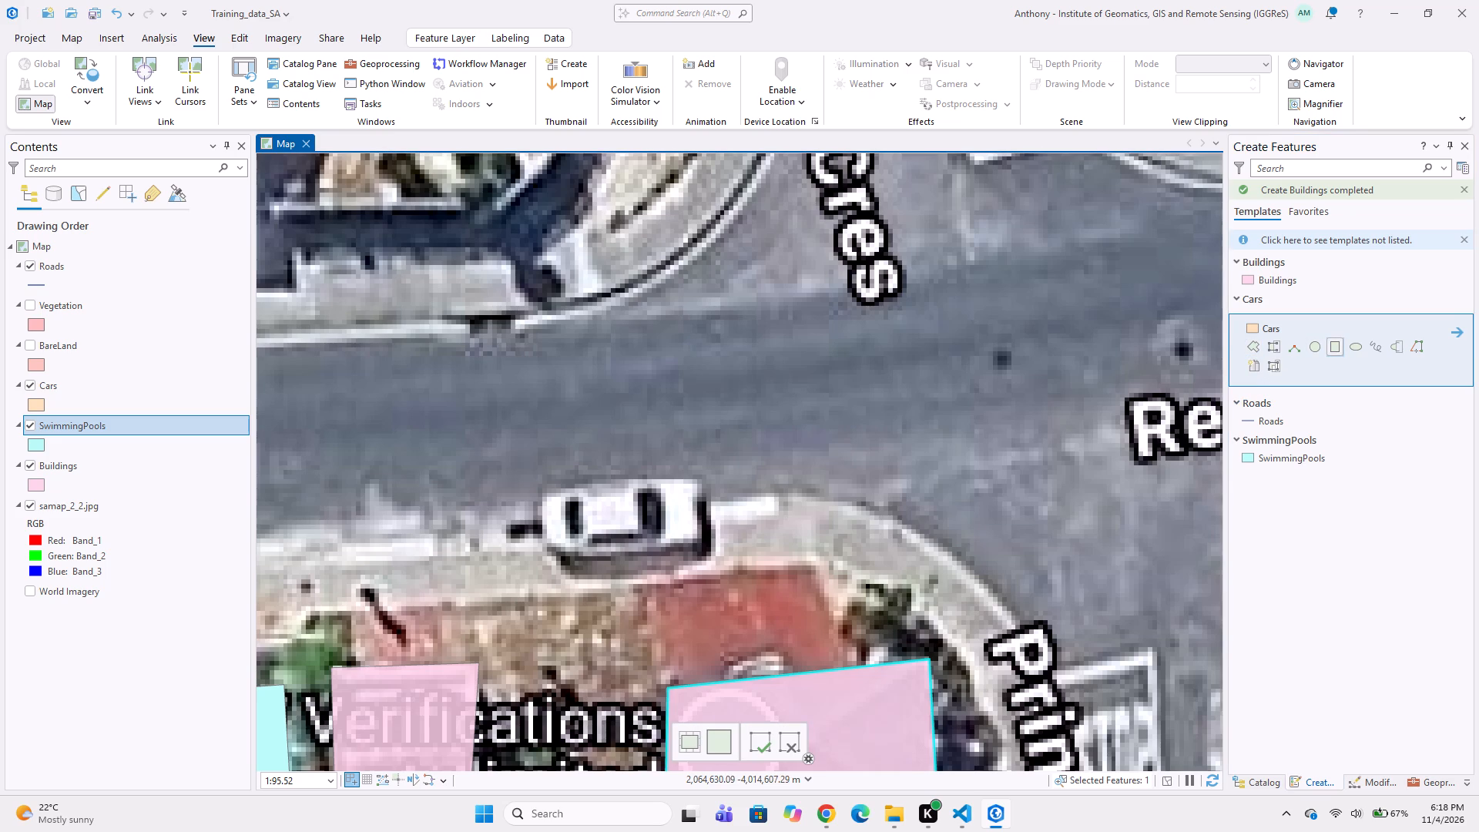
click(535, 481)
click(707, 470)
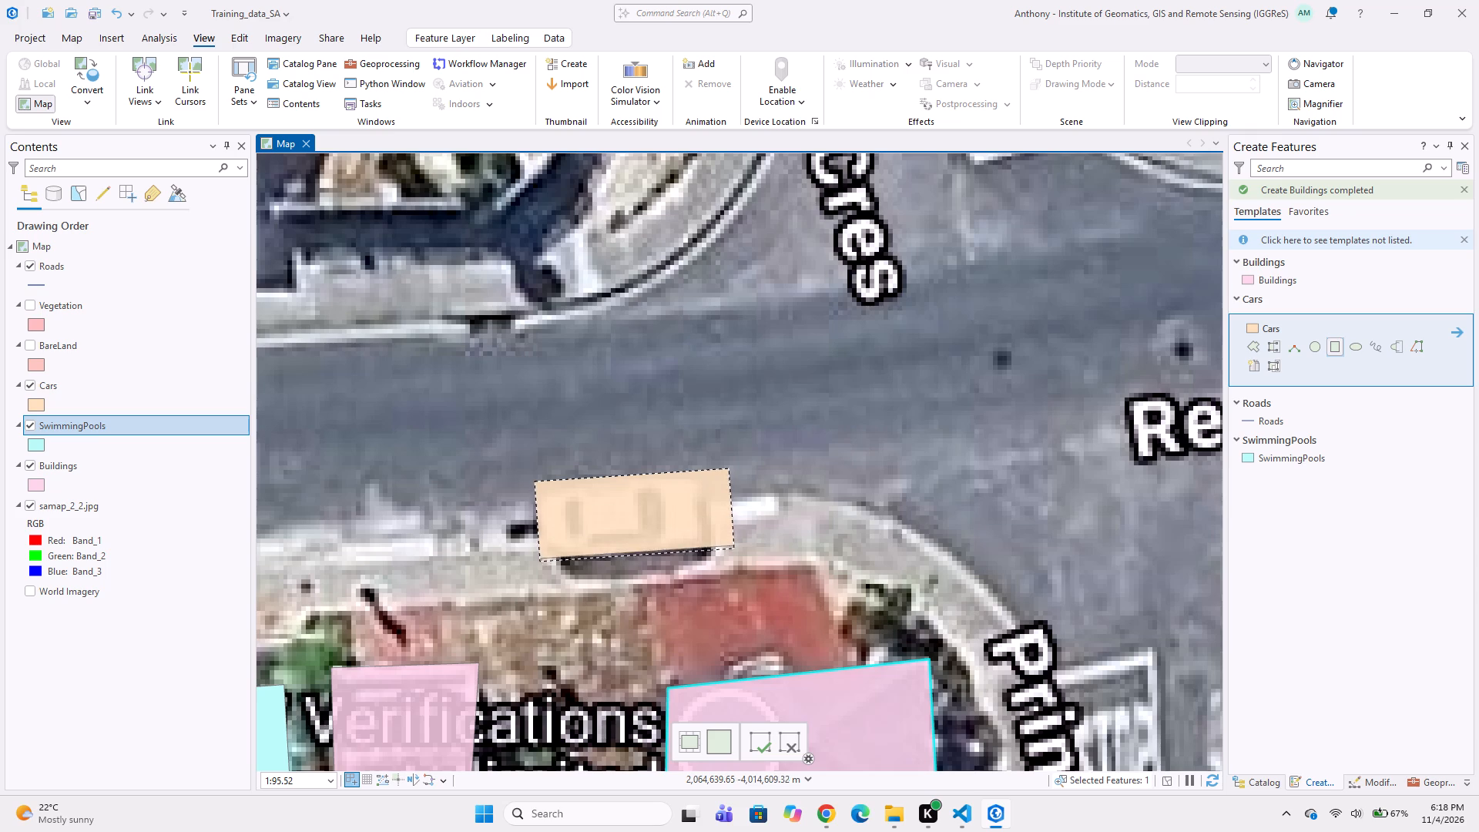
click(726, 562)
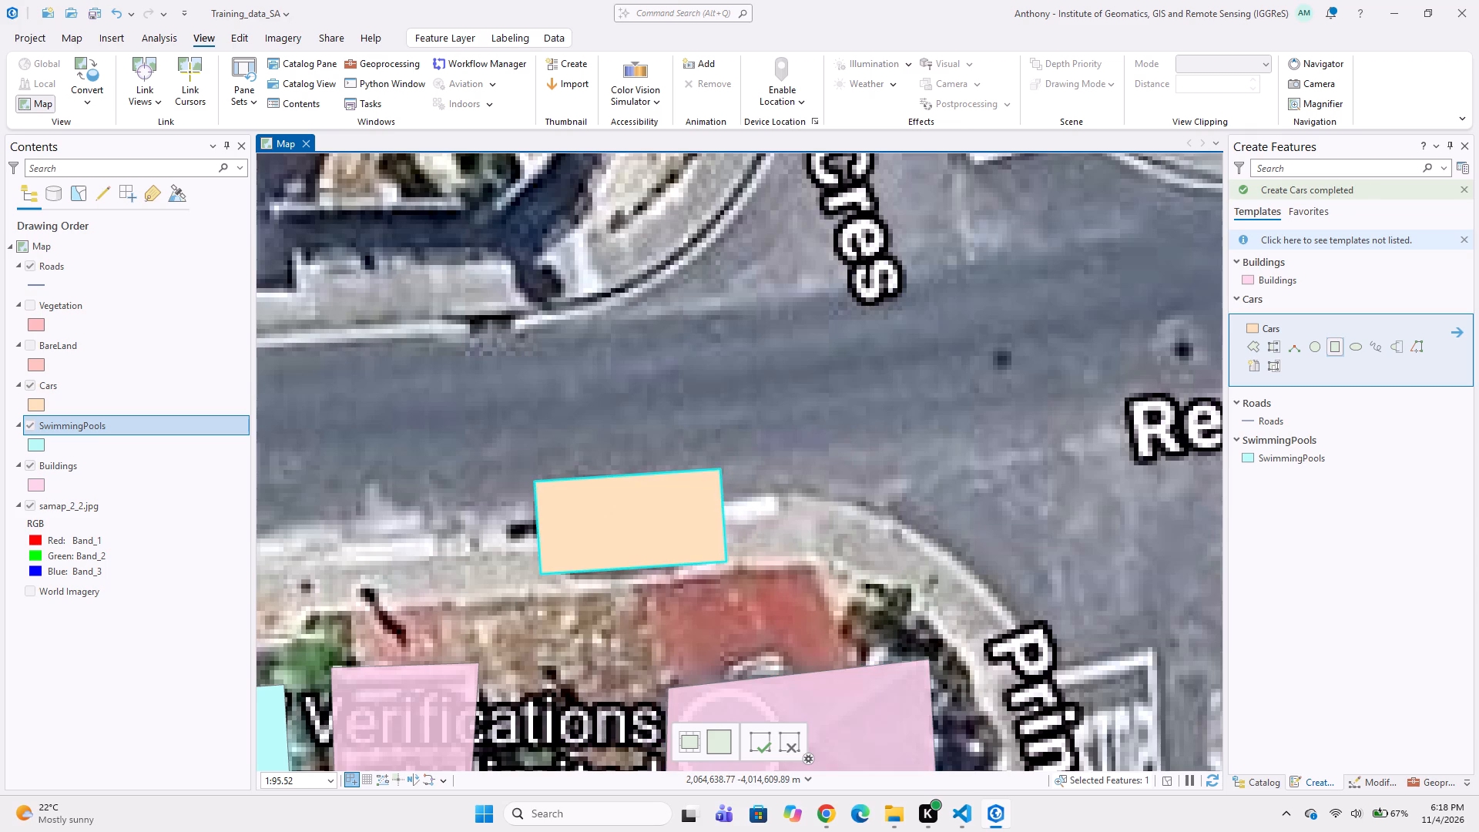
Digitize a Buildings polygon around the brown-and-grey roof north of Recife Cres, west of Tristan Cres, including its eastern extension.
scroll(562, 476, down, 1)
middle_drag(688, 473, 704, 471)
middle_drag(434, 513, 736, 424)
scroll(632, 543, down, 1)
middle_drag(562, 551, 661, 519)
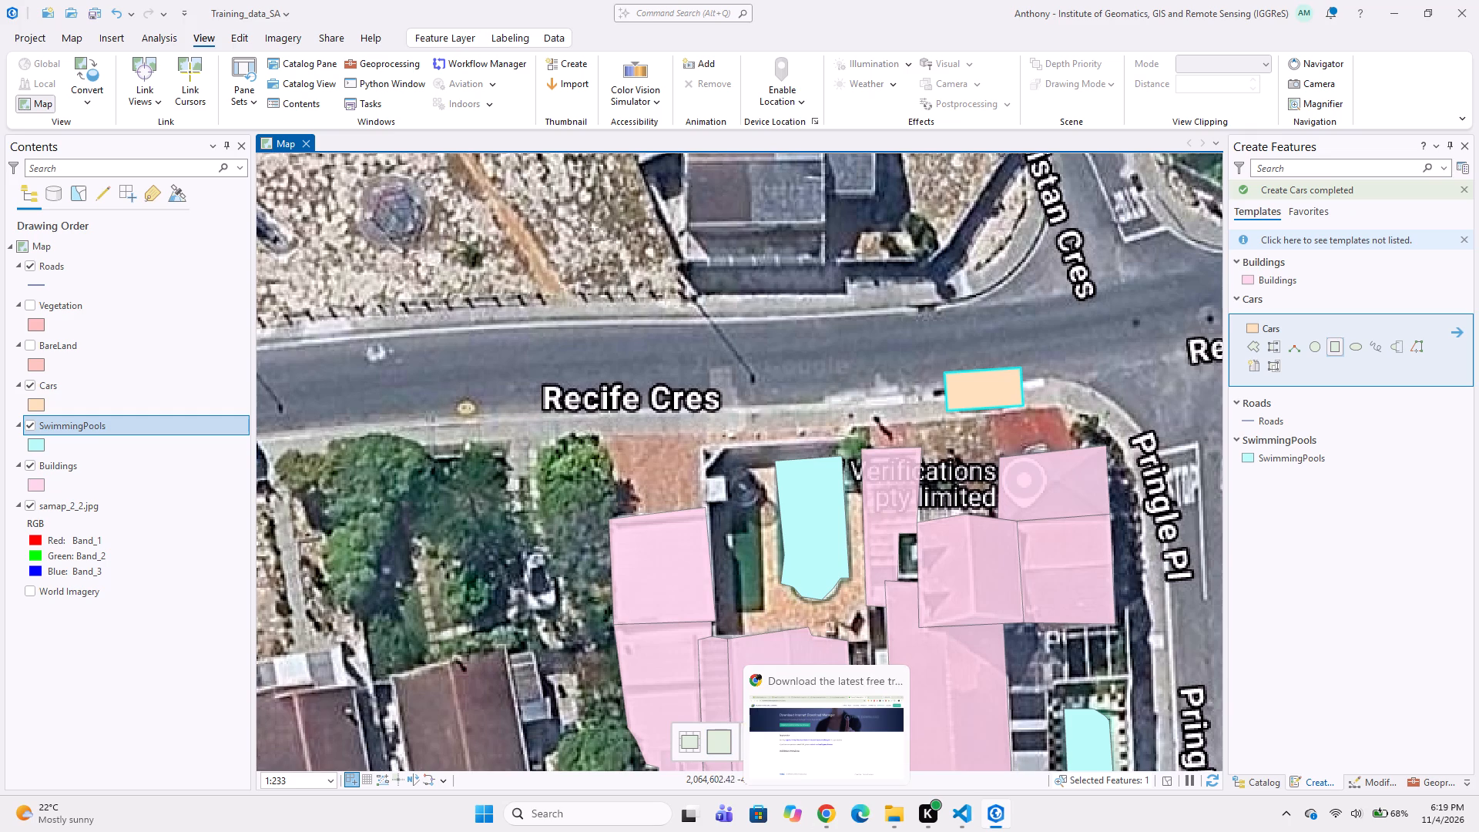
middle_drag(858, 653, 871, 756)
middle_drag(804, 432, 793, 521)
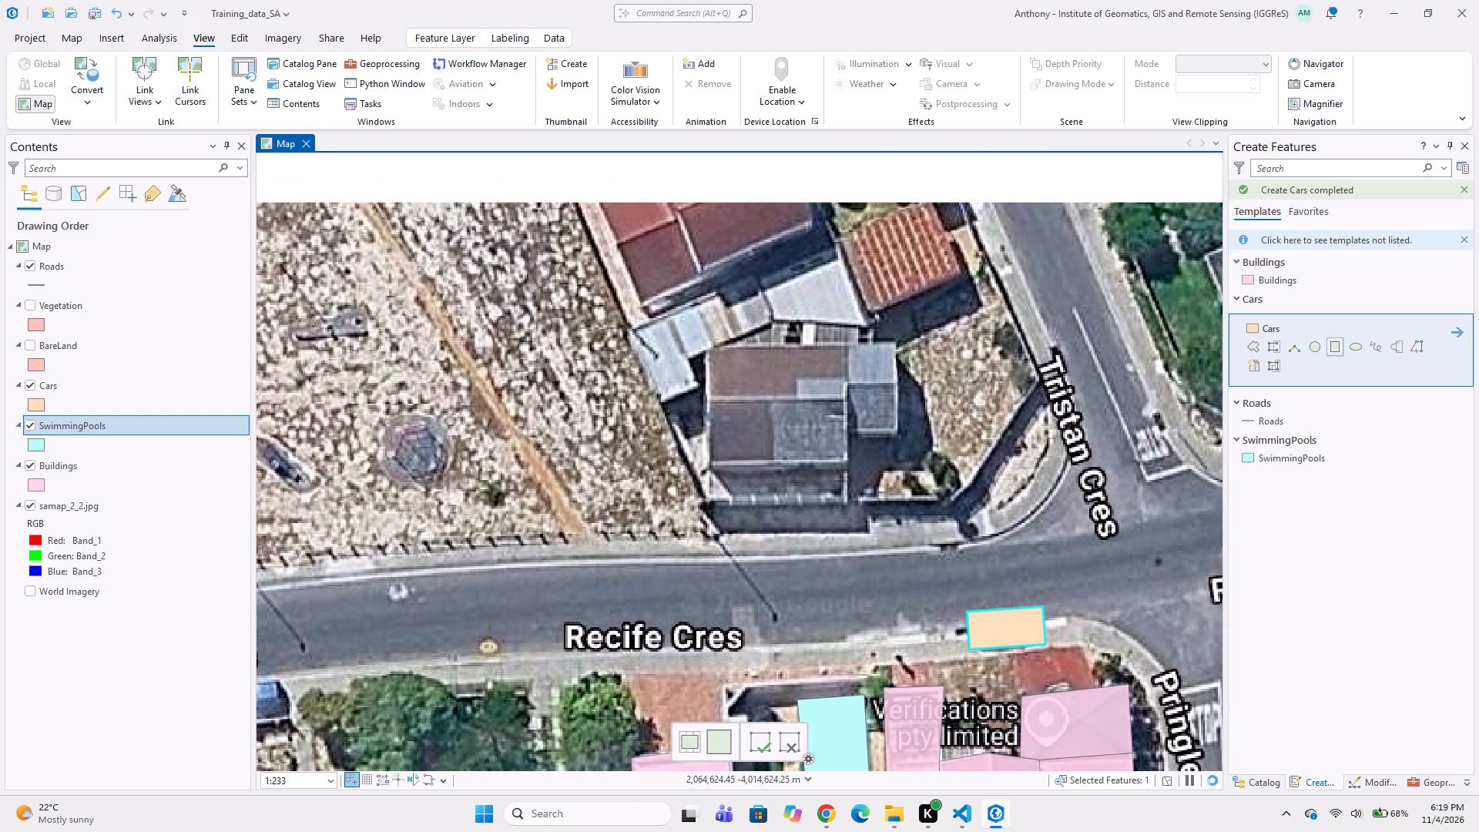
scroll(709, 459, up, 1)
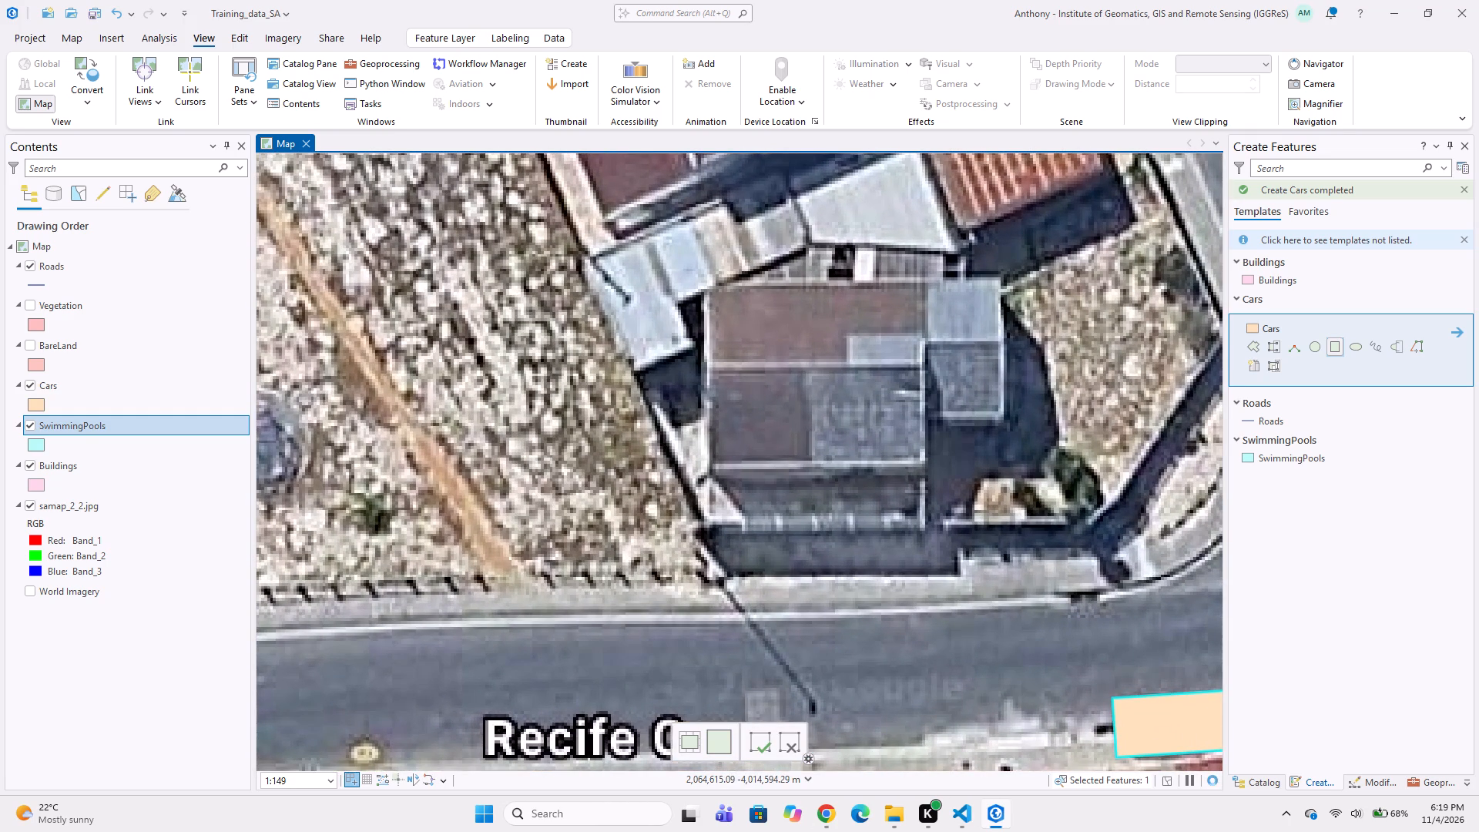
click(702, 287)
click(995, 279)
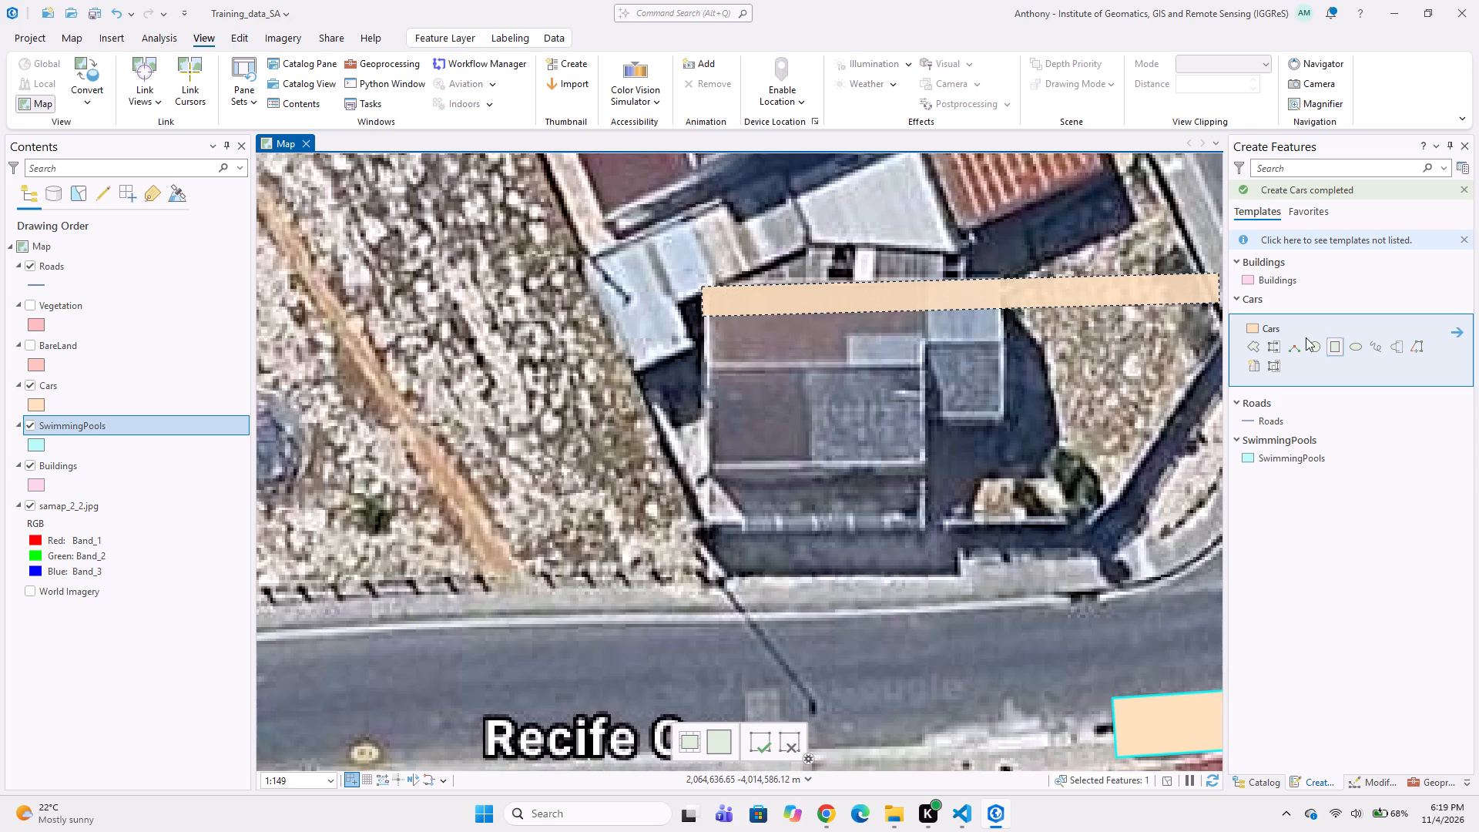
click(1257, 344)
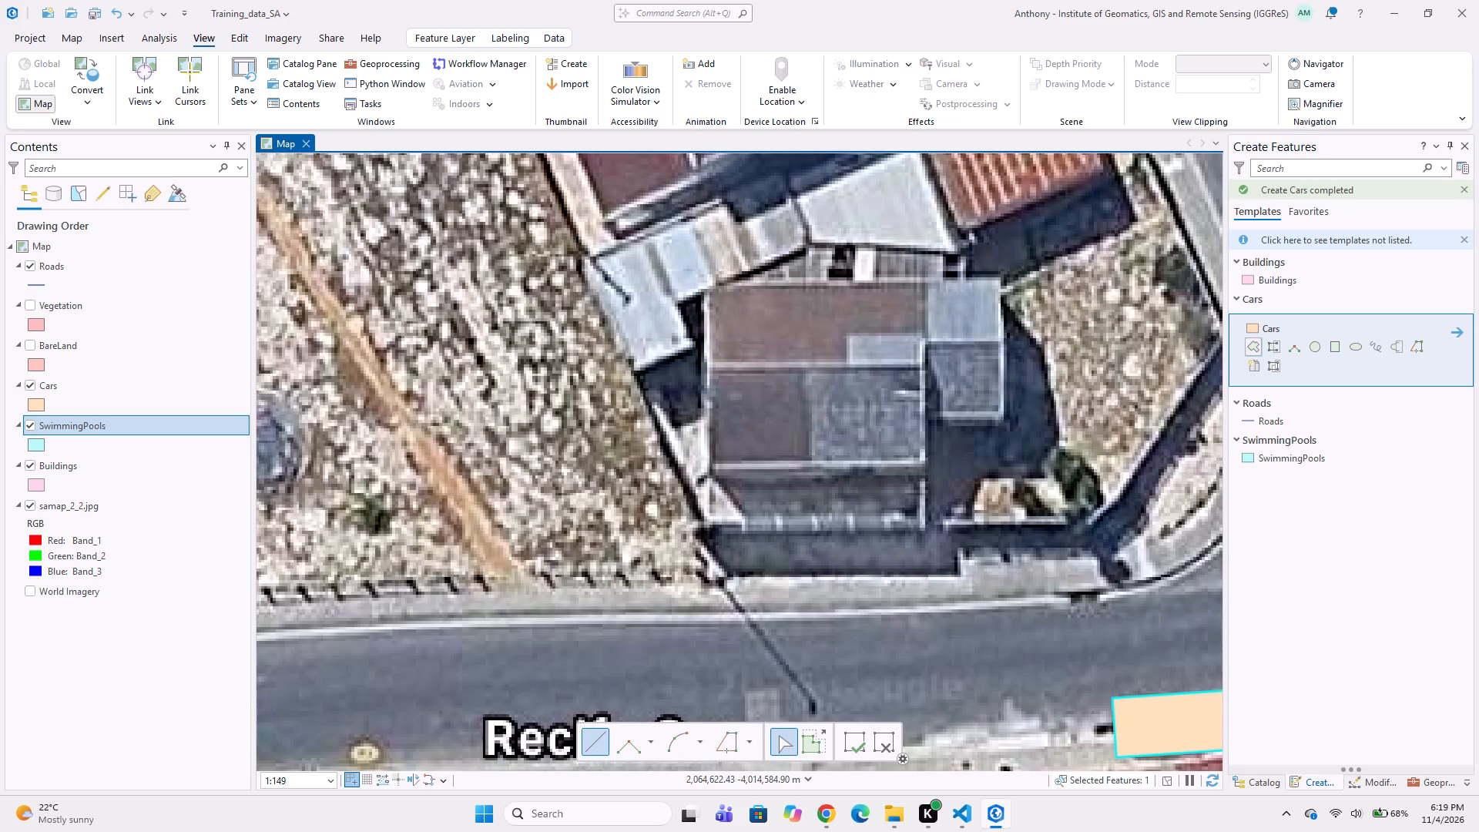
click(702, 290)
click(709, 284)
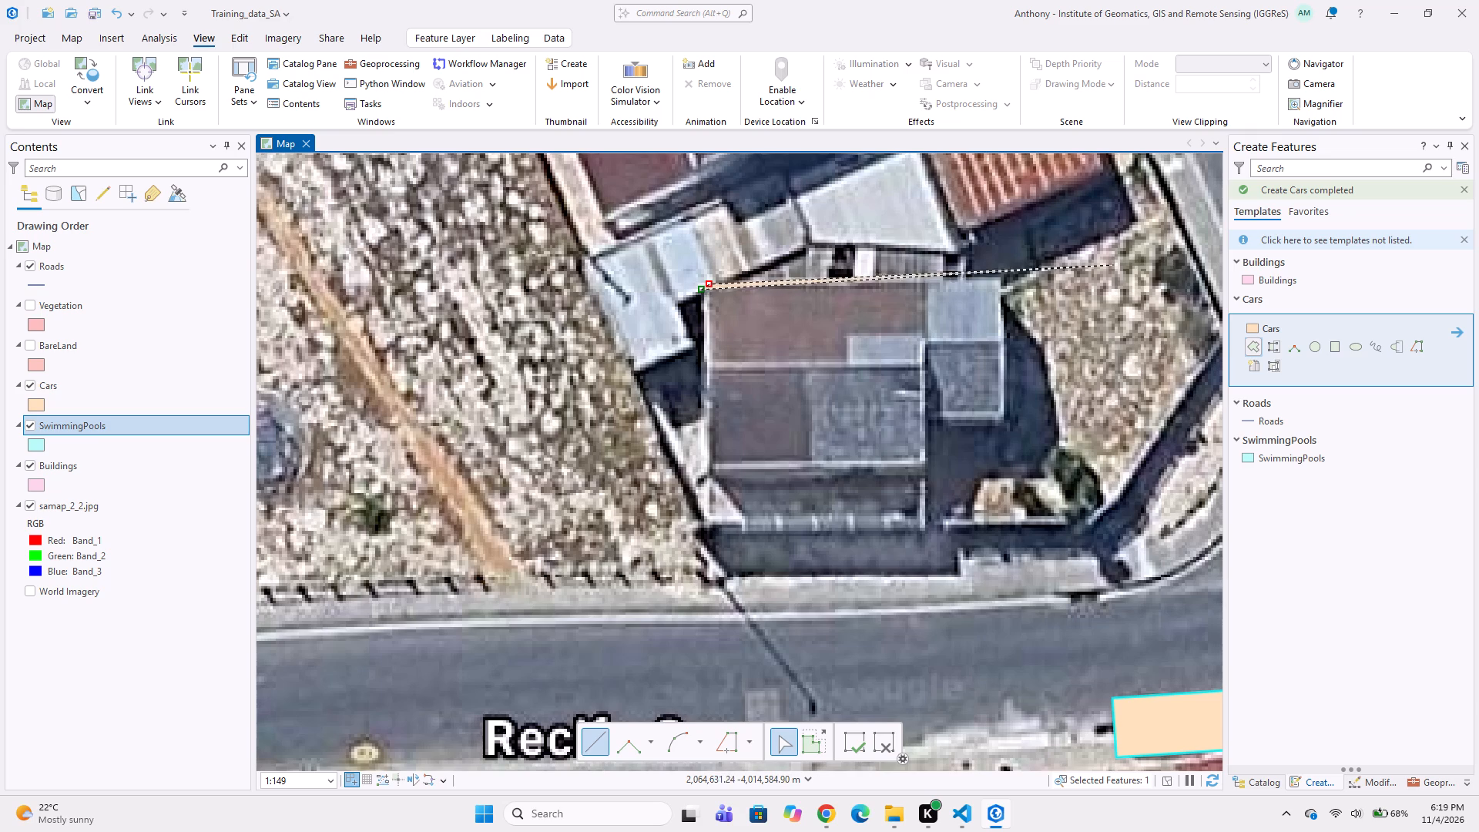
click(1252, 284)
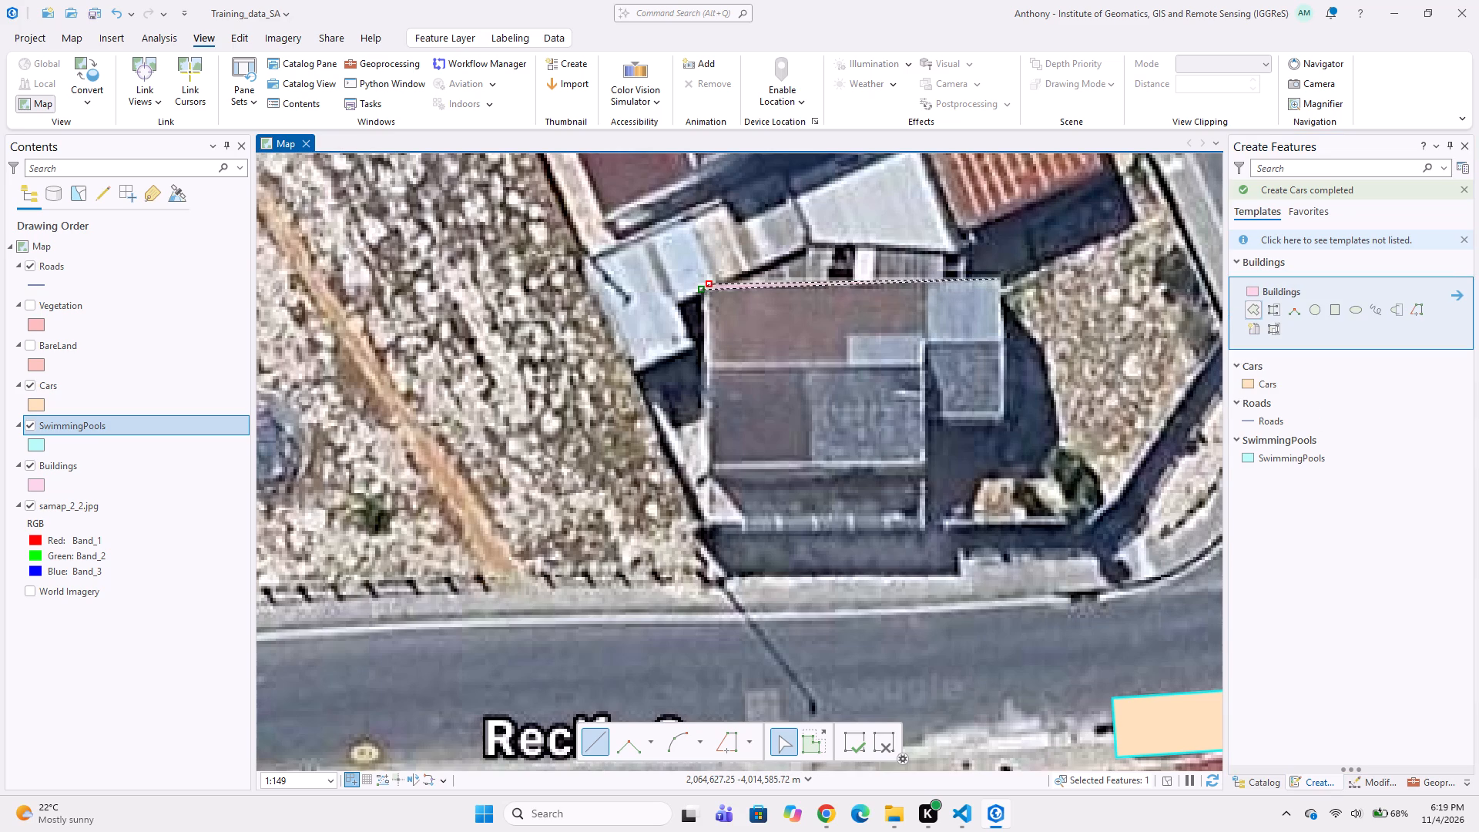
click(998, 276)
click(1007, 421)
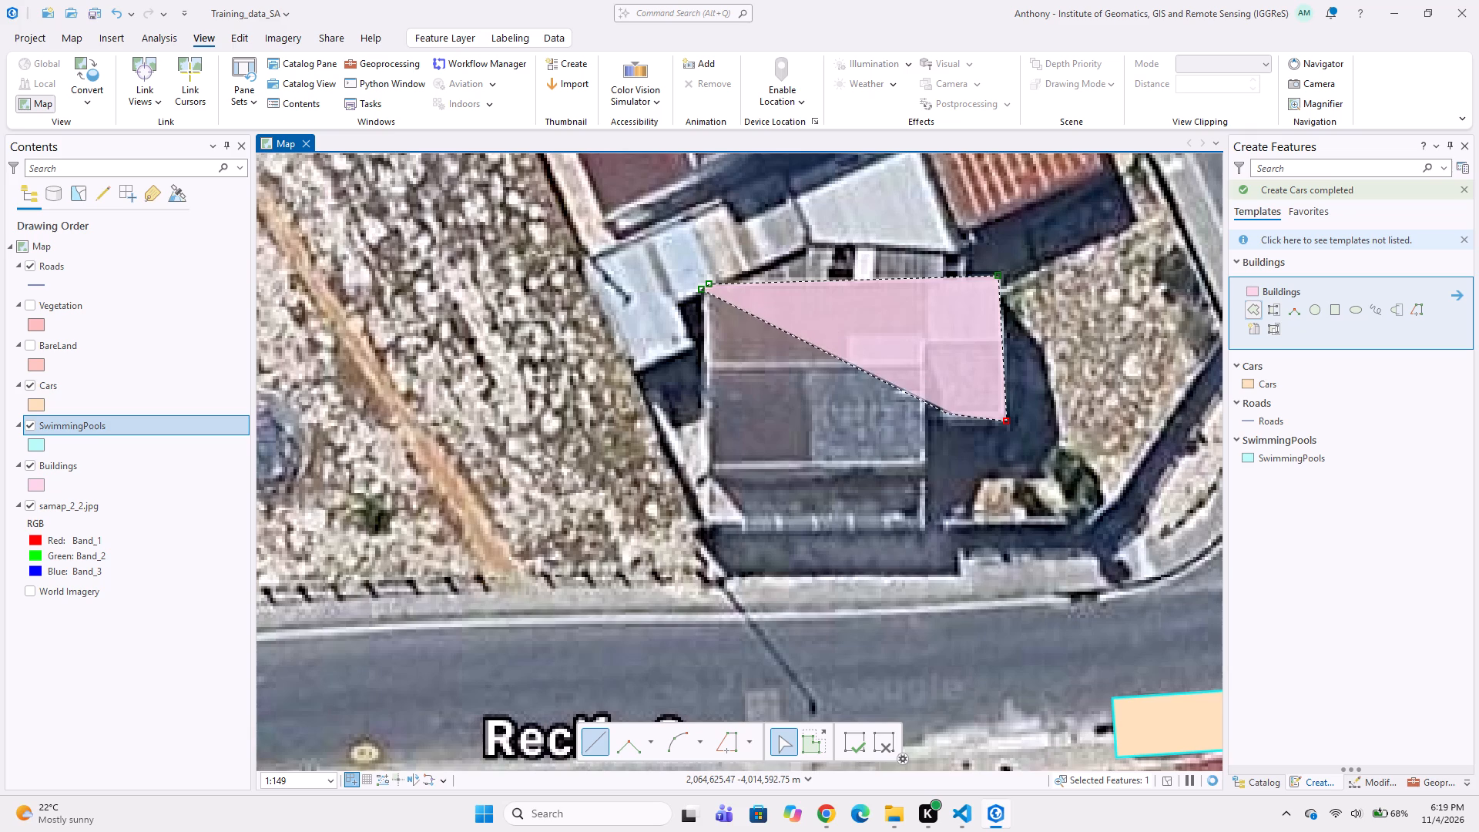
click(931, 421)
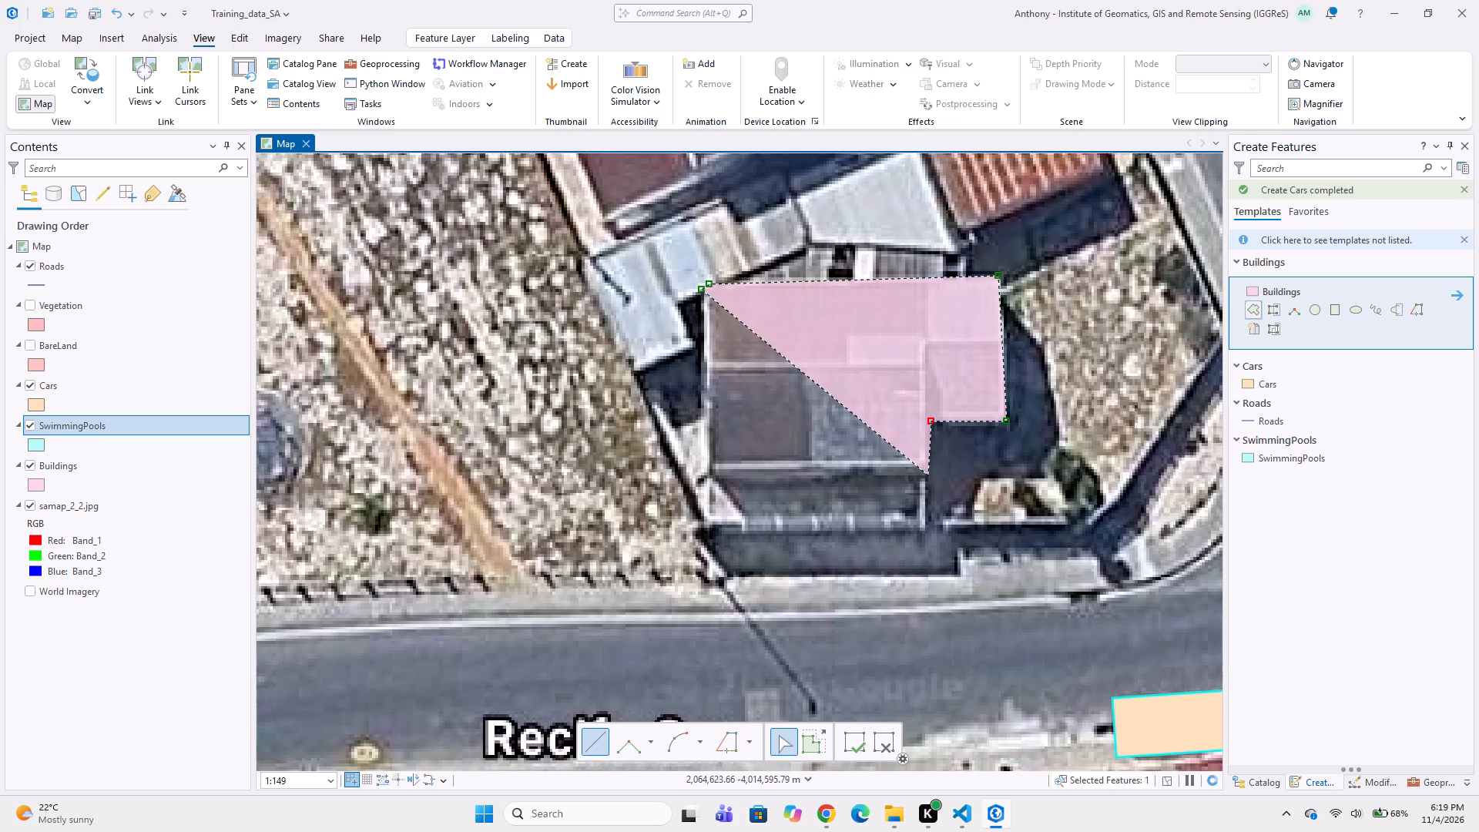
click(928, 475)
click(704, 481)
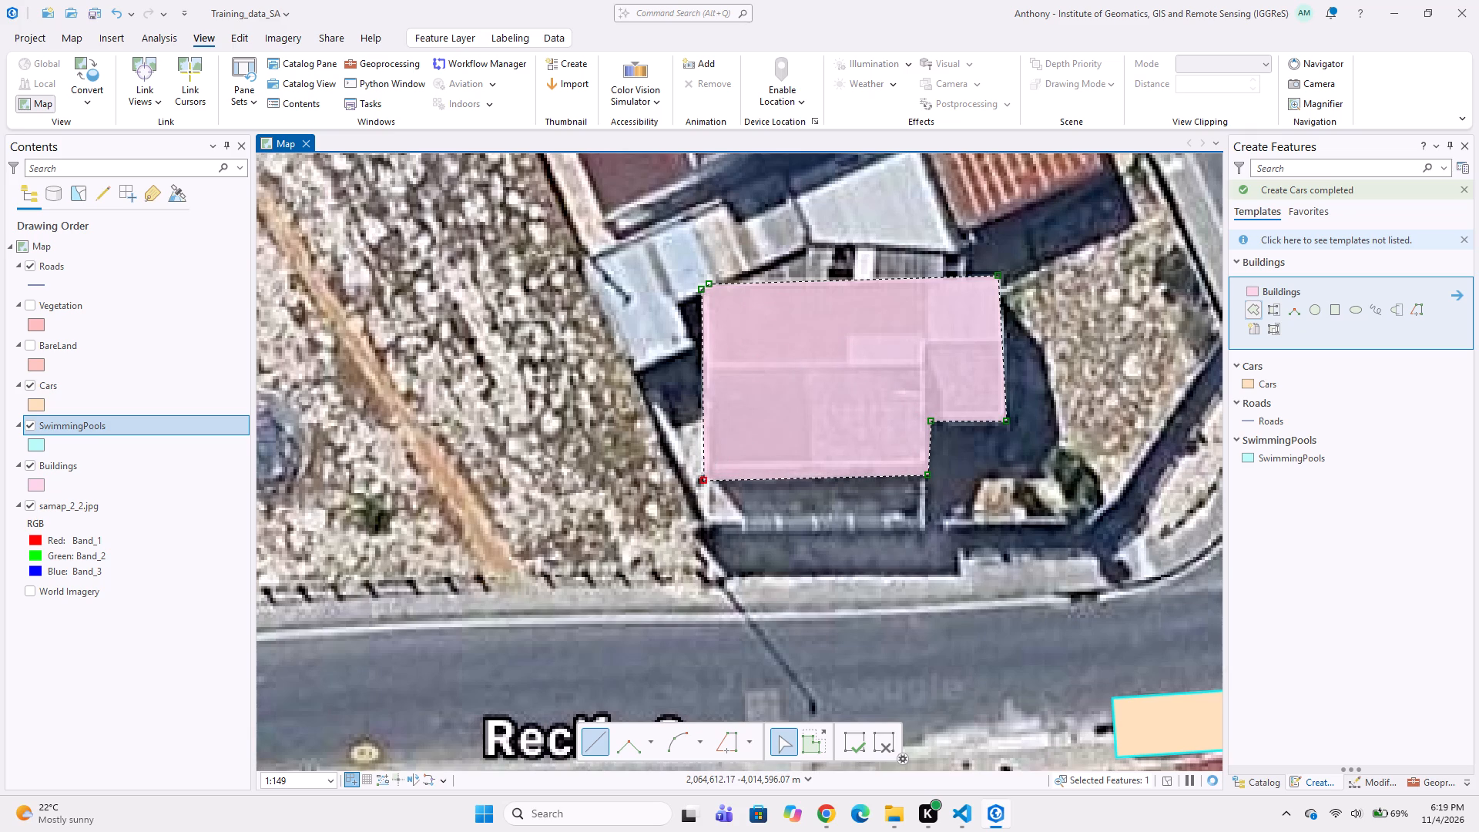
click(704, 481)
Digitize a Buildings polygon around the L-shaped light blue-grey roof northwest of the last digitized building, including its small eastern extension.
middle_drag(691, 470, 699, 586)
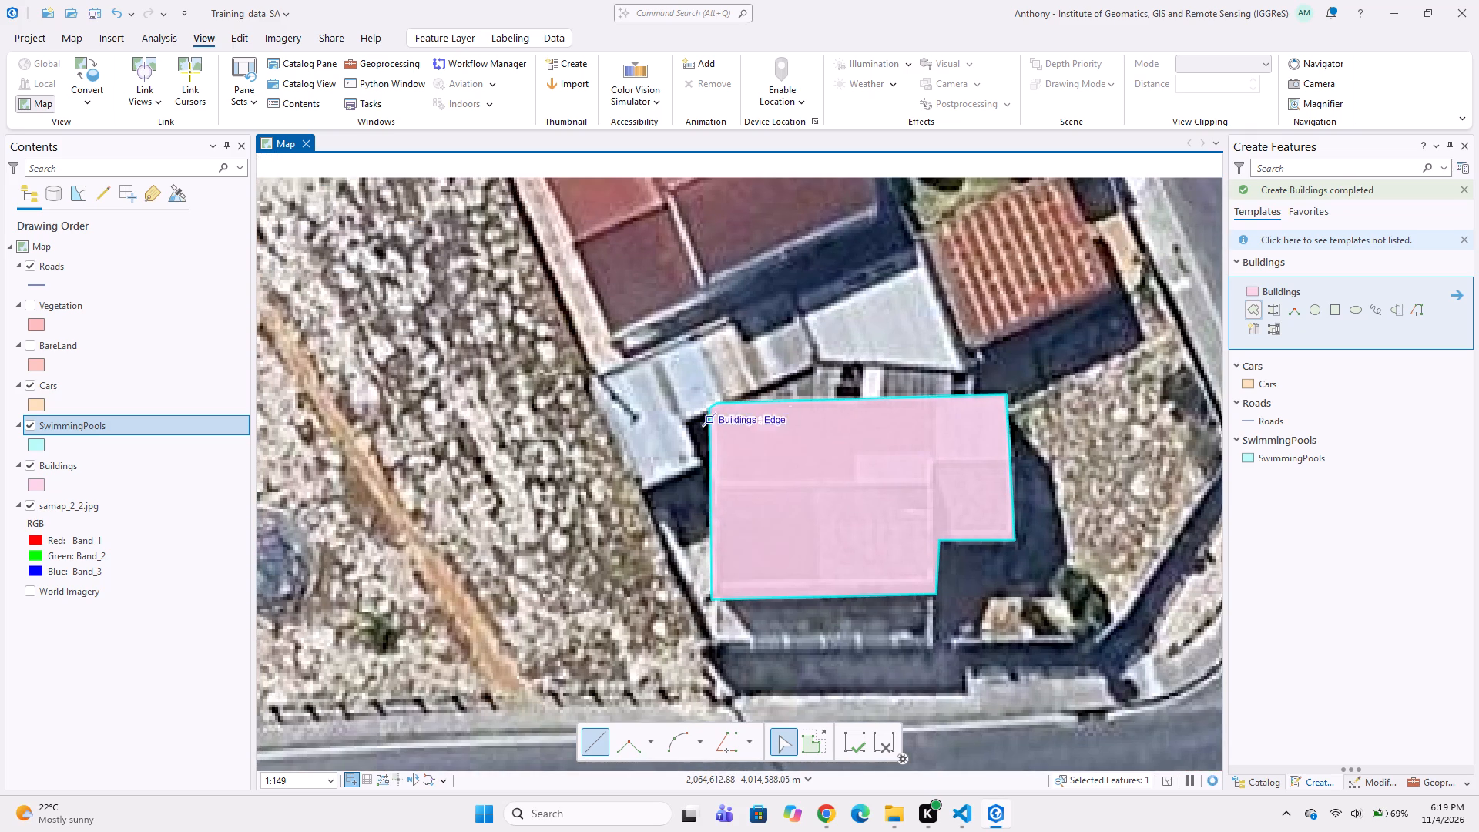
scroll(702, 400, up, 1)
click(726, 403)
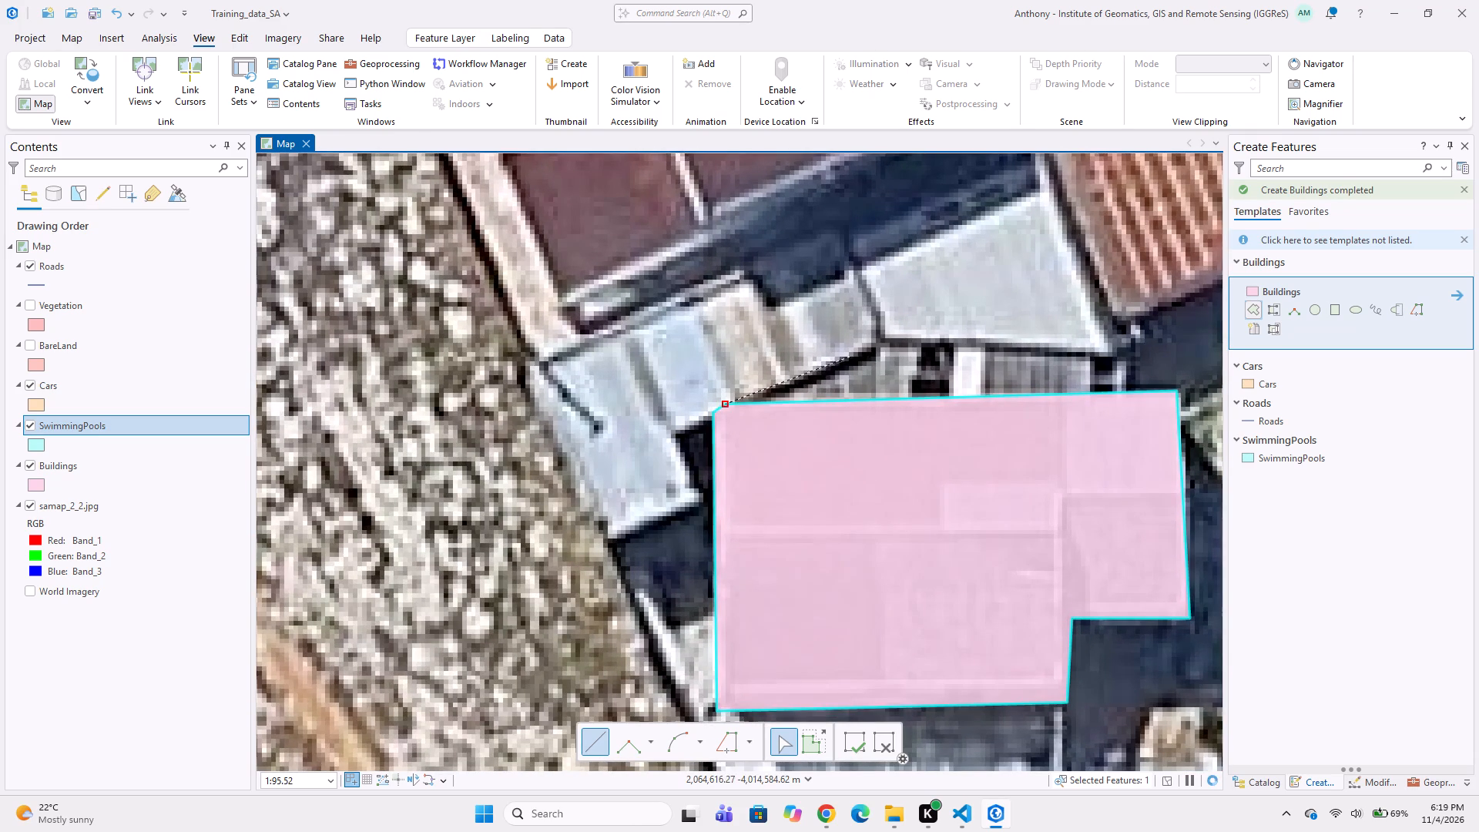
click(880, 349)
click(882, 324)
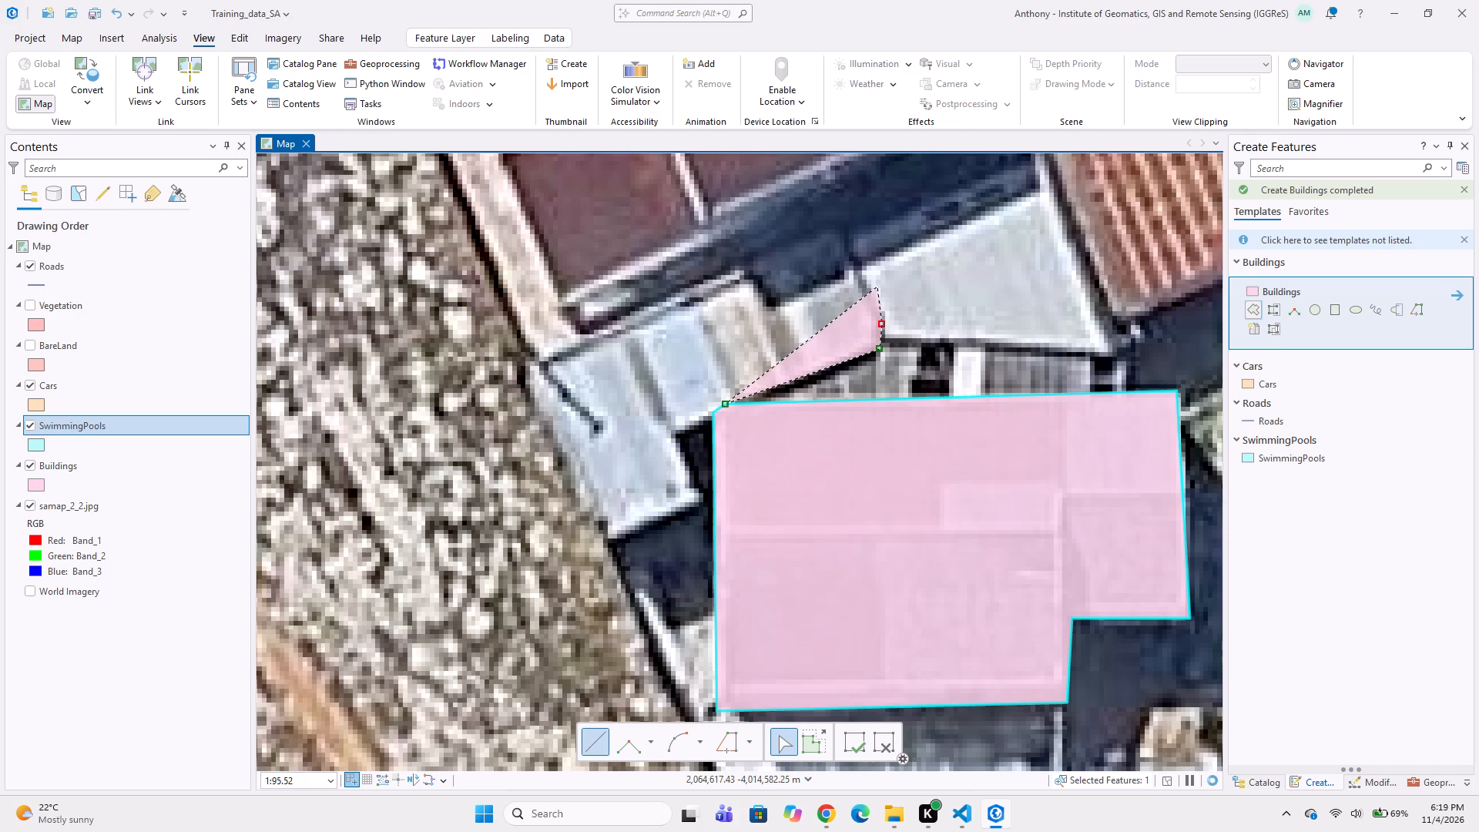
click(858, 263)
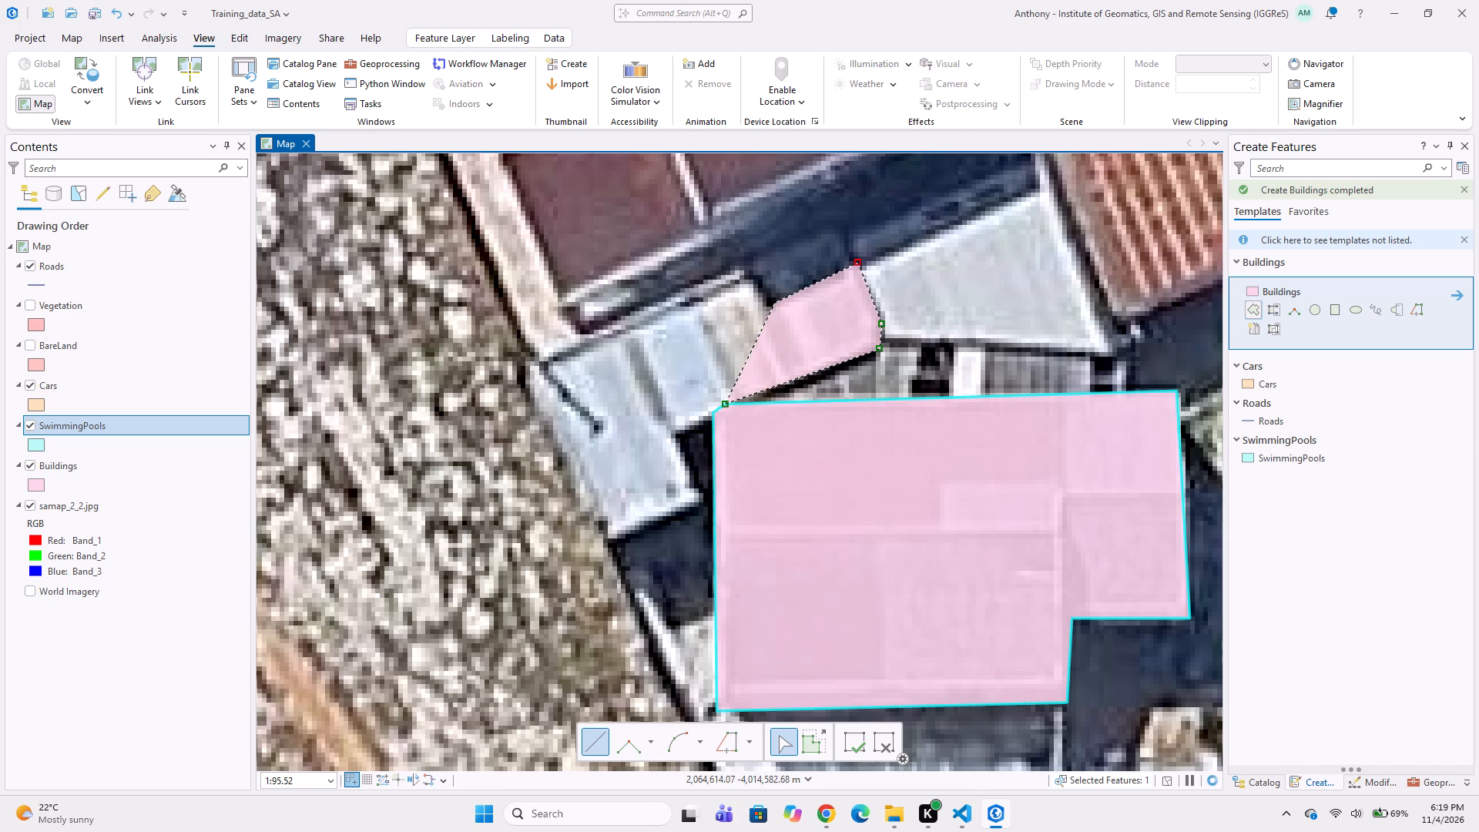
click(775, 303)
click(750, 257)
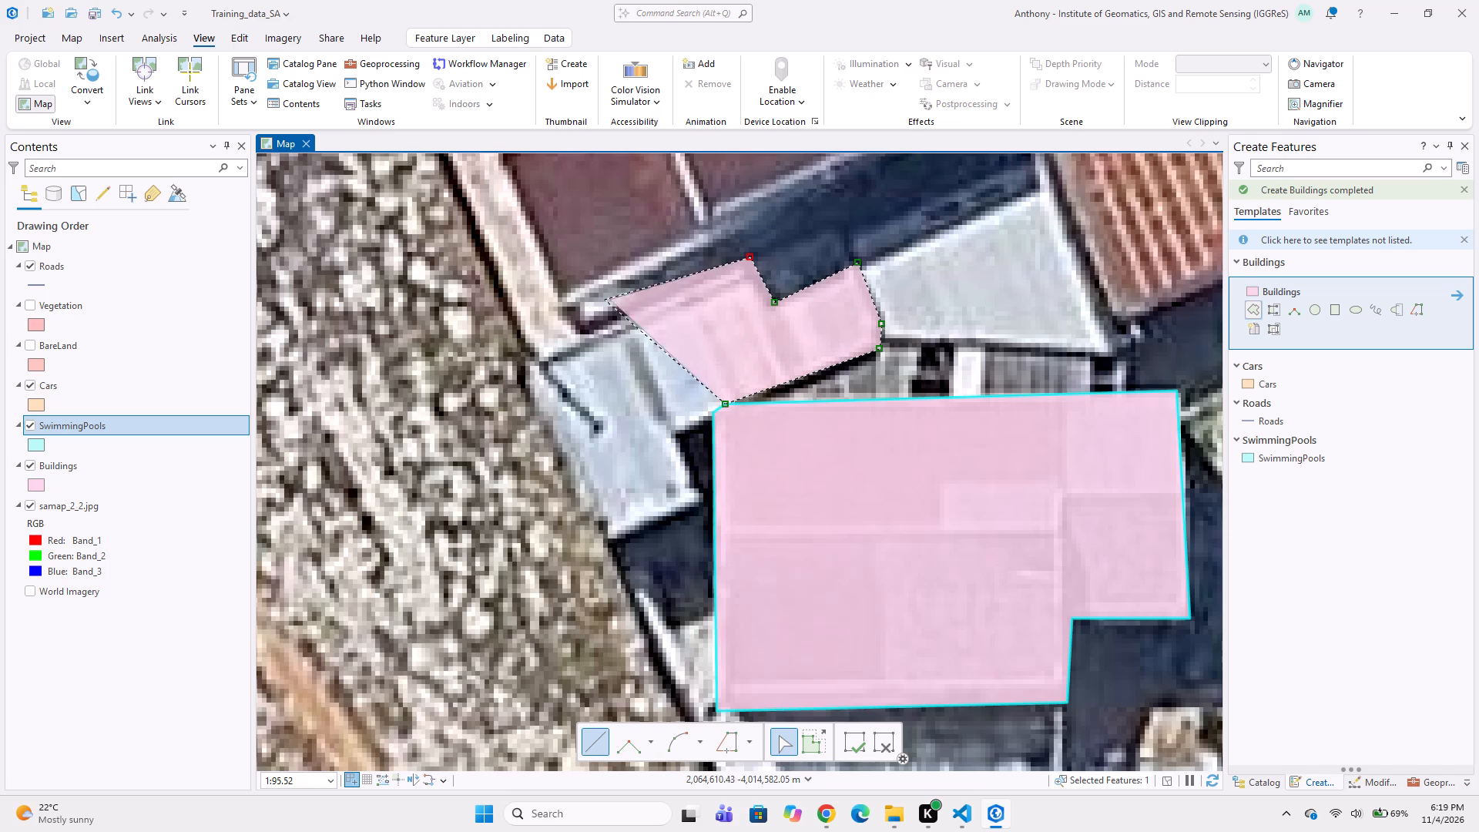
click(515, 359)
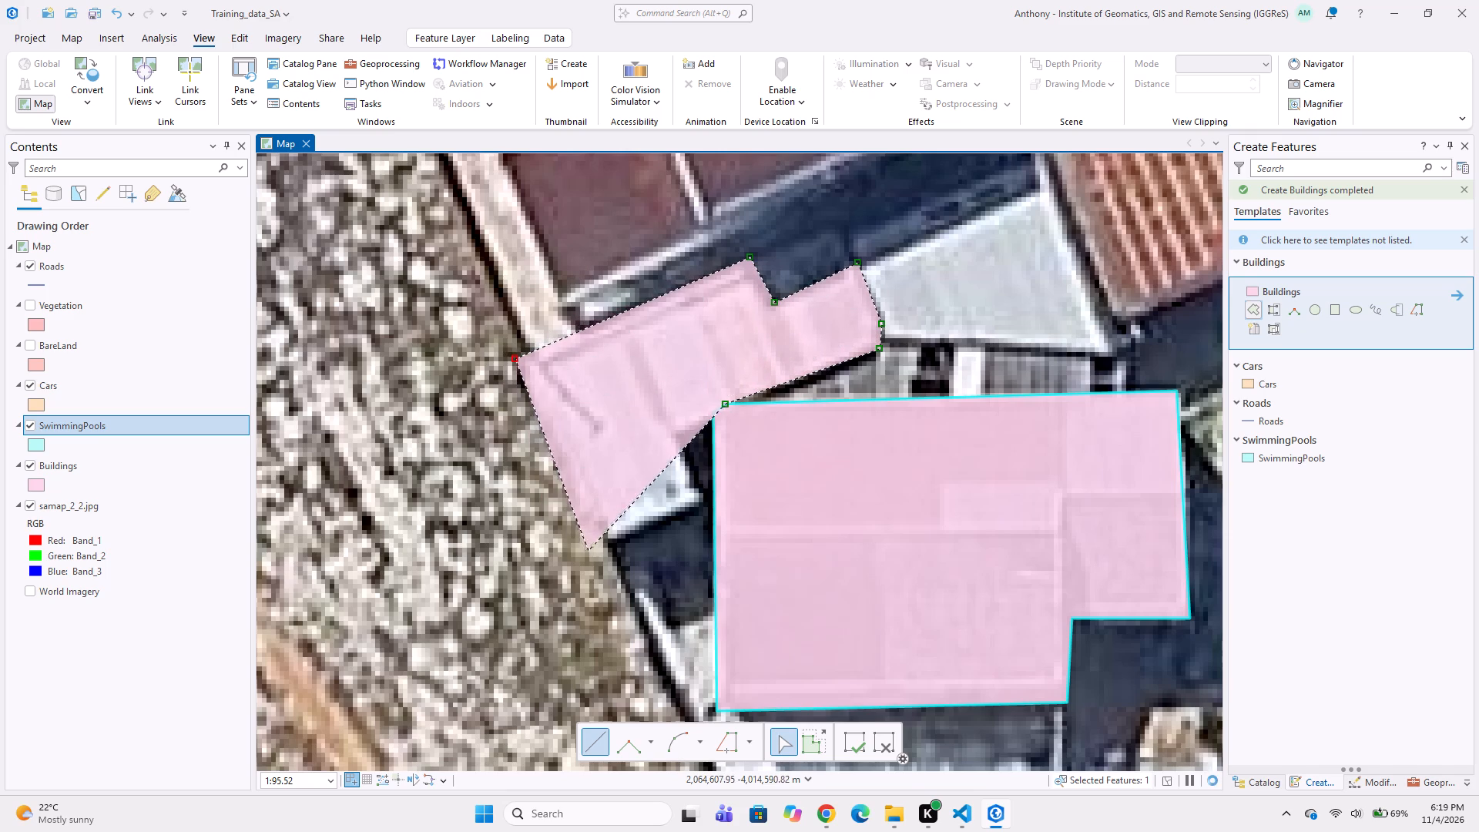
click(607, 554)
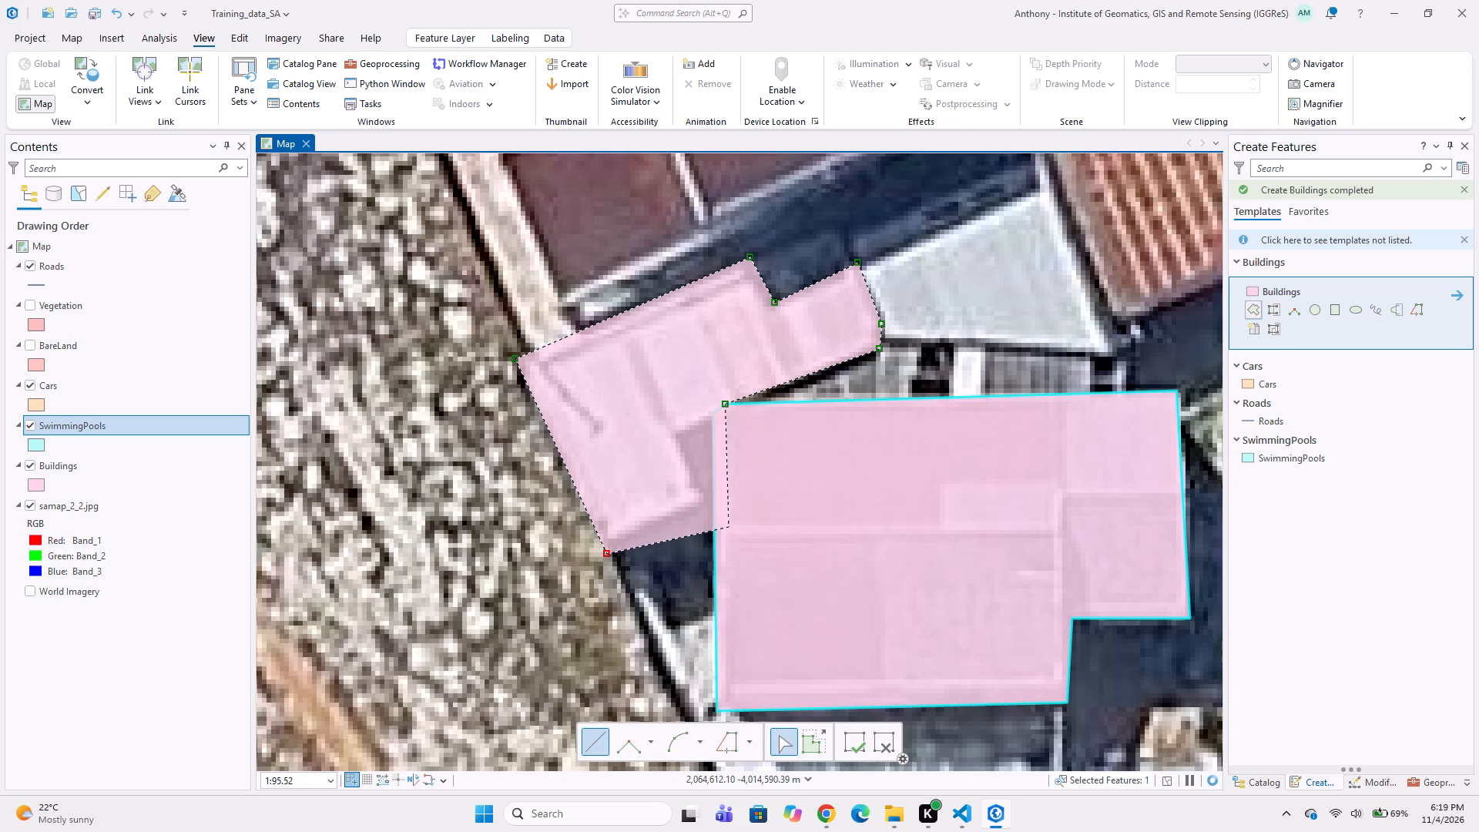
click(699, 499)
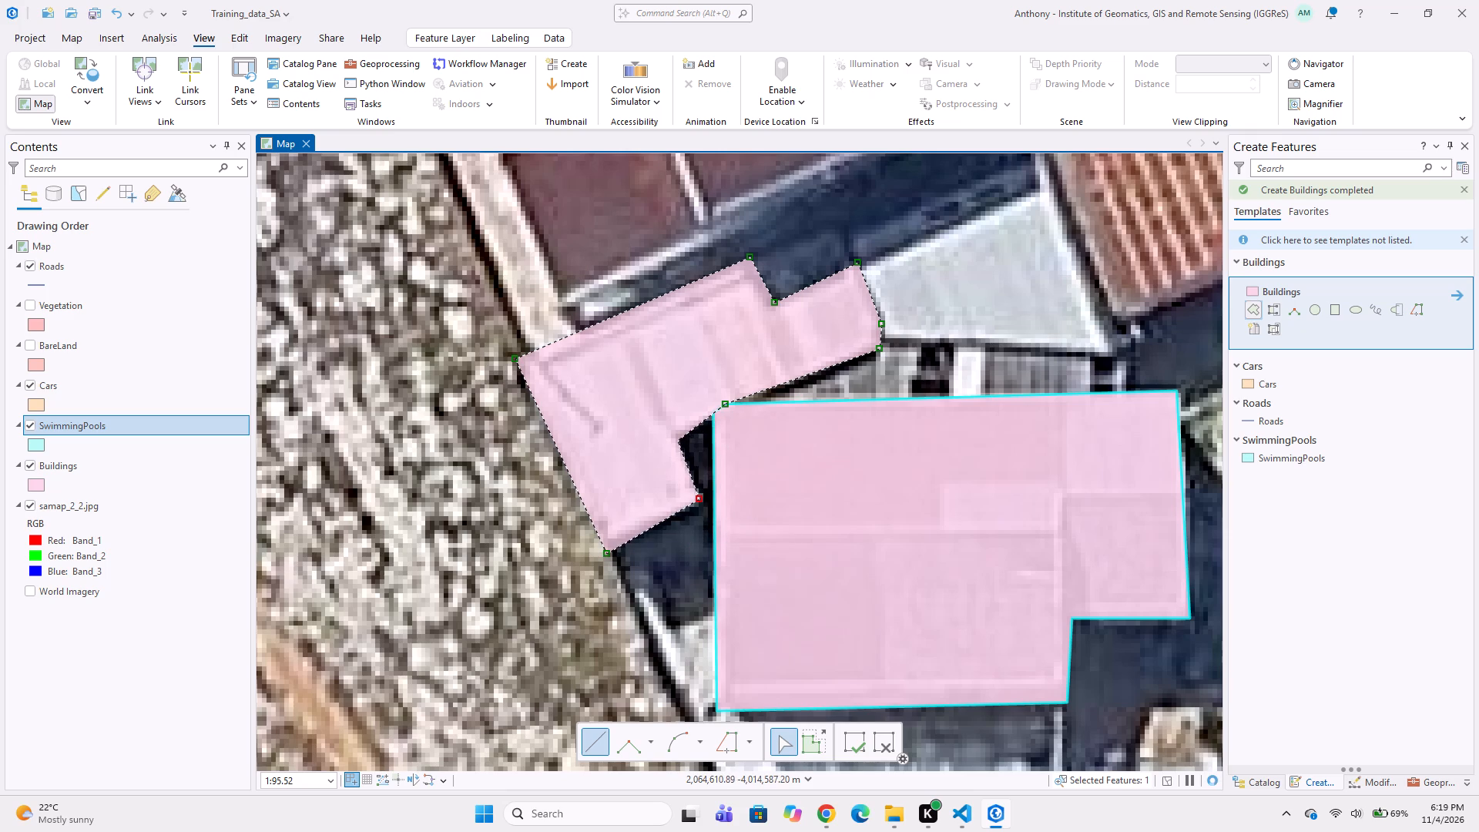
click(669, 434)
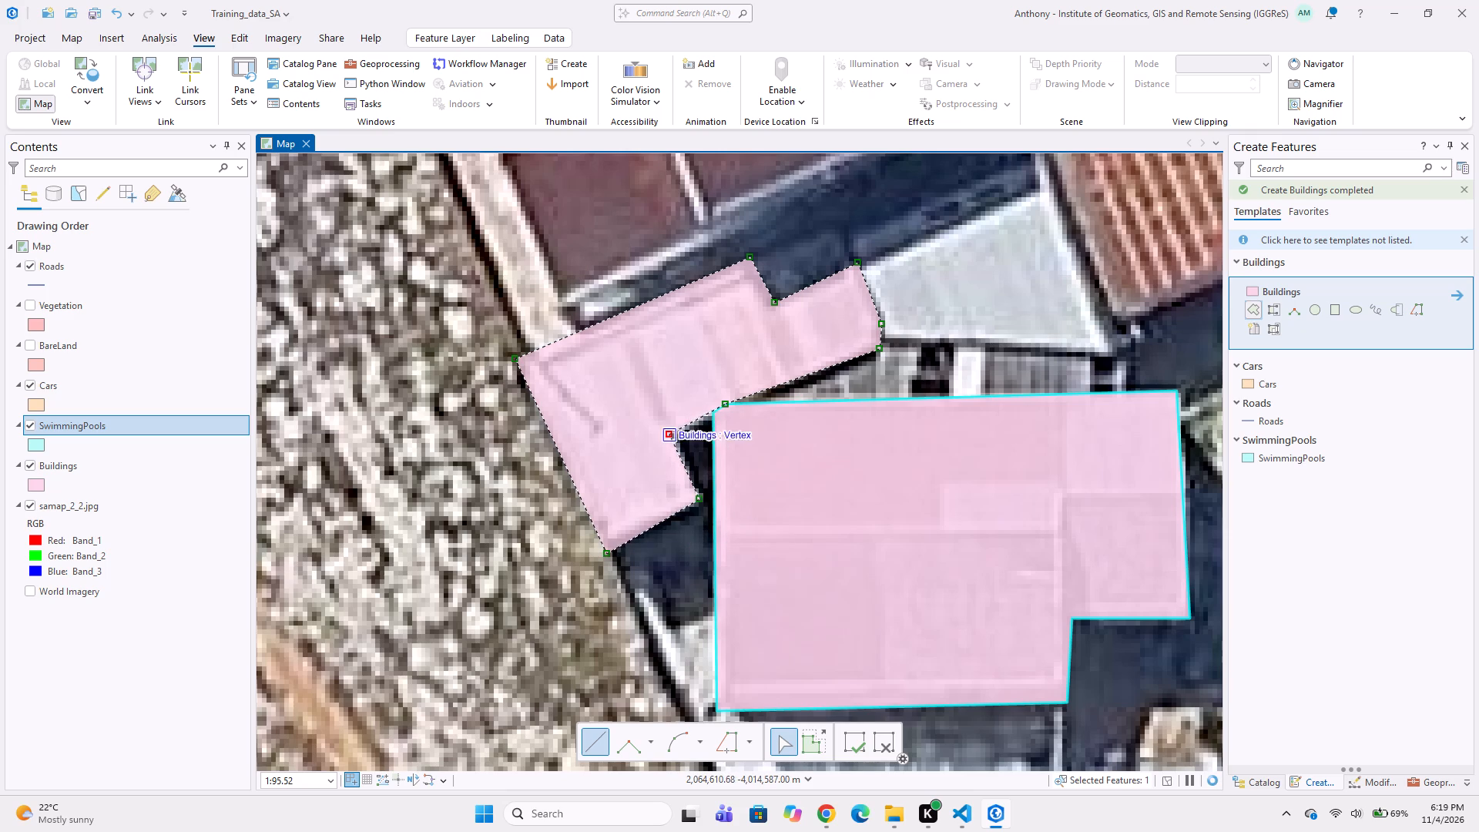
double_click(720, 414)
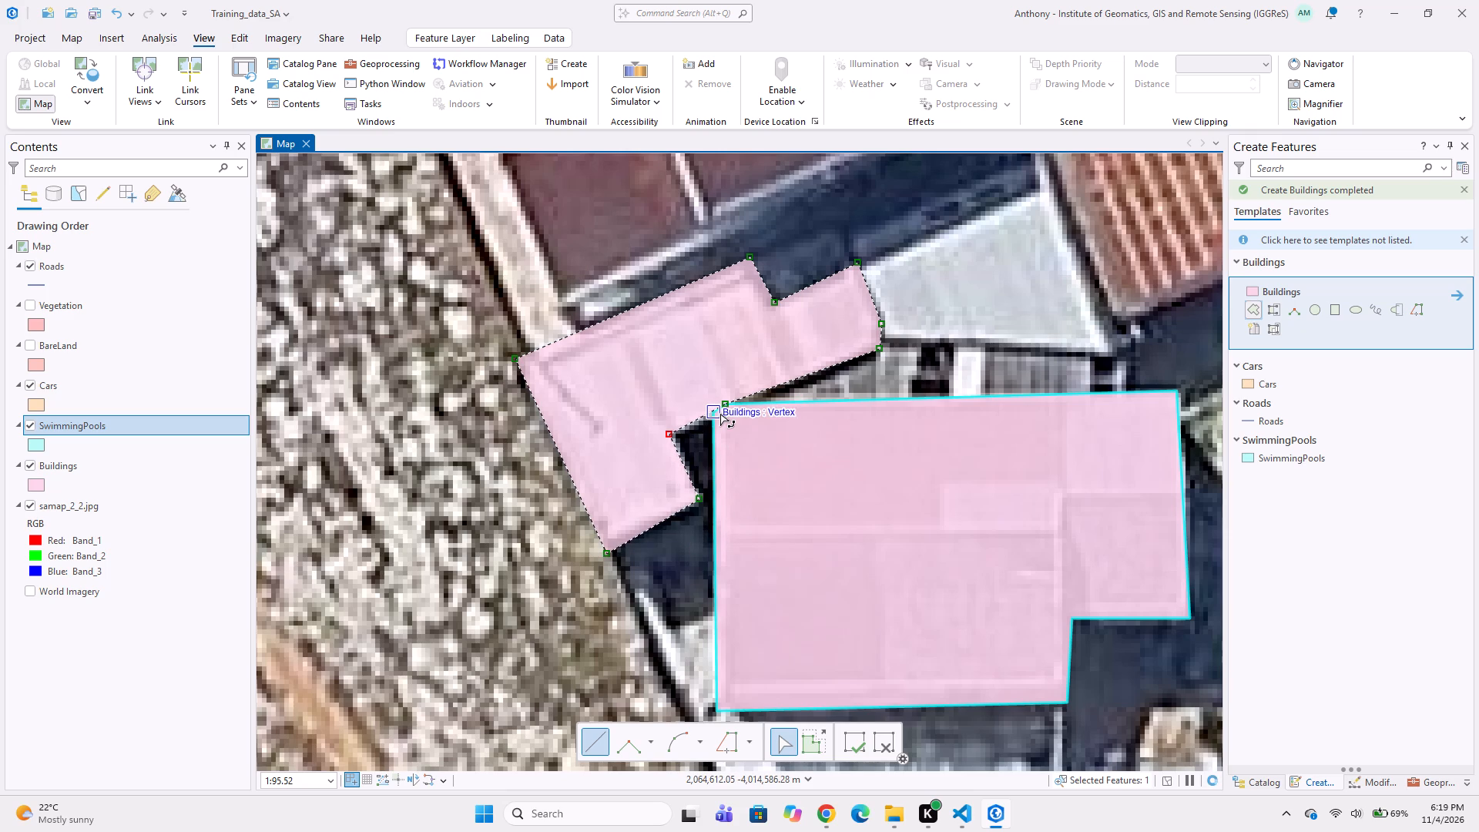
Digitize a Buildings polygon over the narrow tapering roof strip between the L-shaped roof and the large building to its south.
click(885, 346)
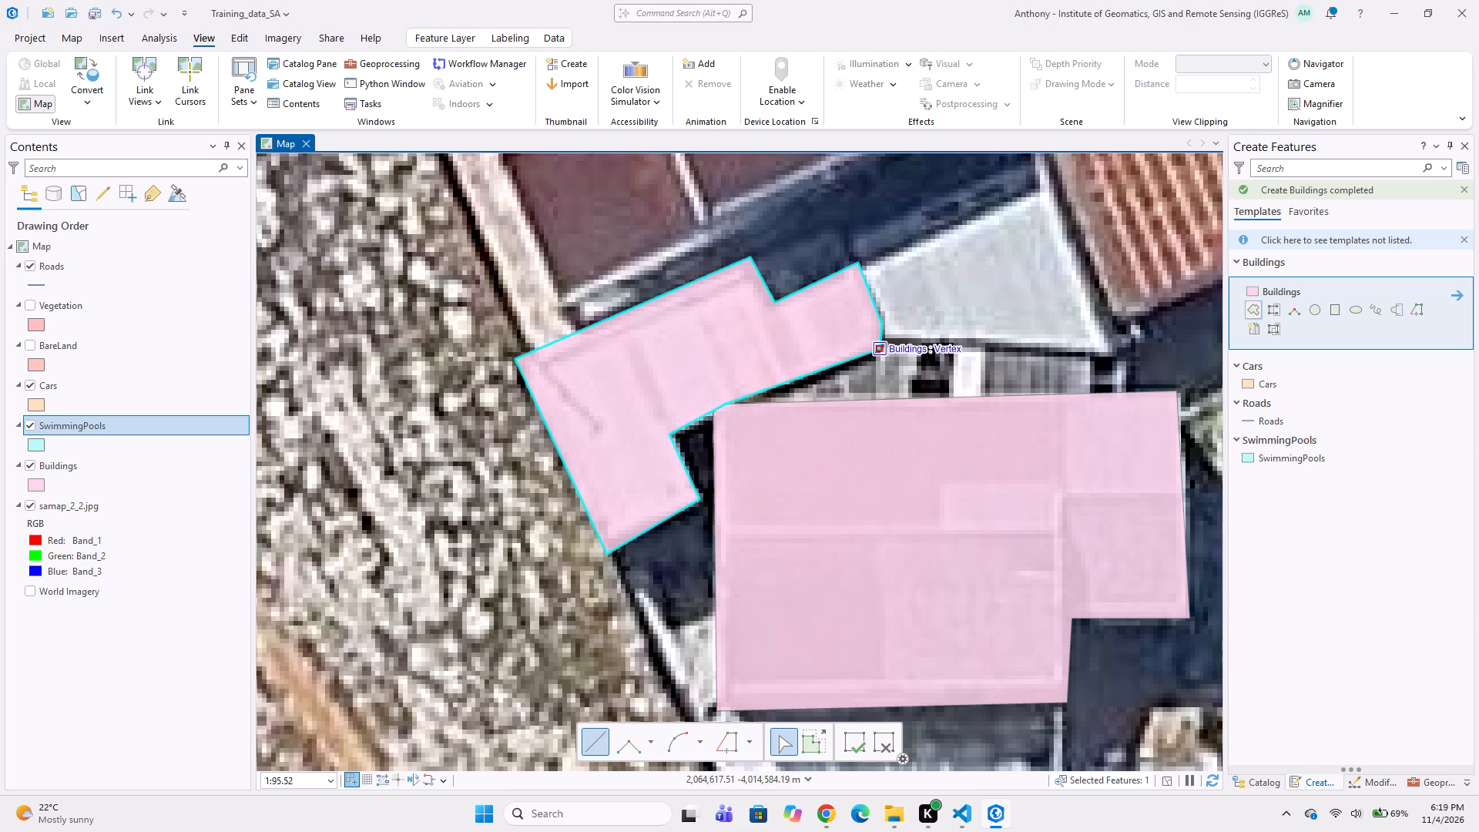
click(1122, 354)
click(1130, 357)
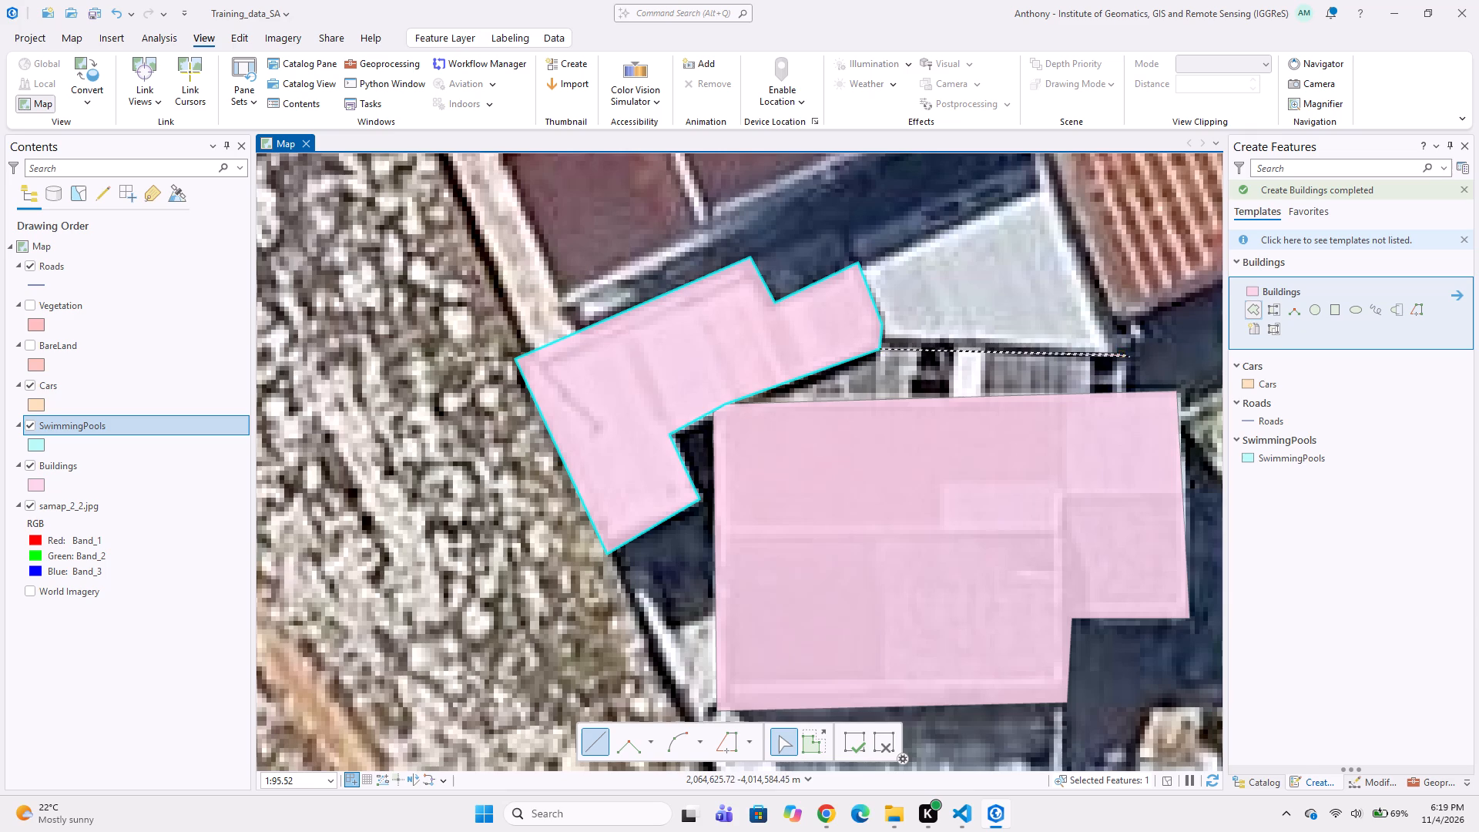
click(1125, 389)
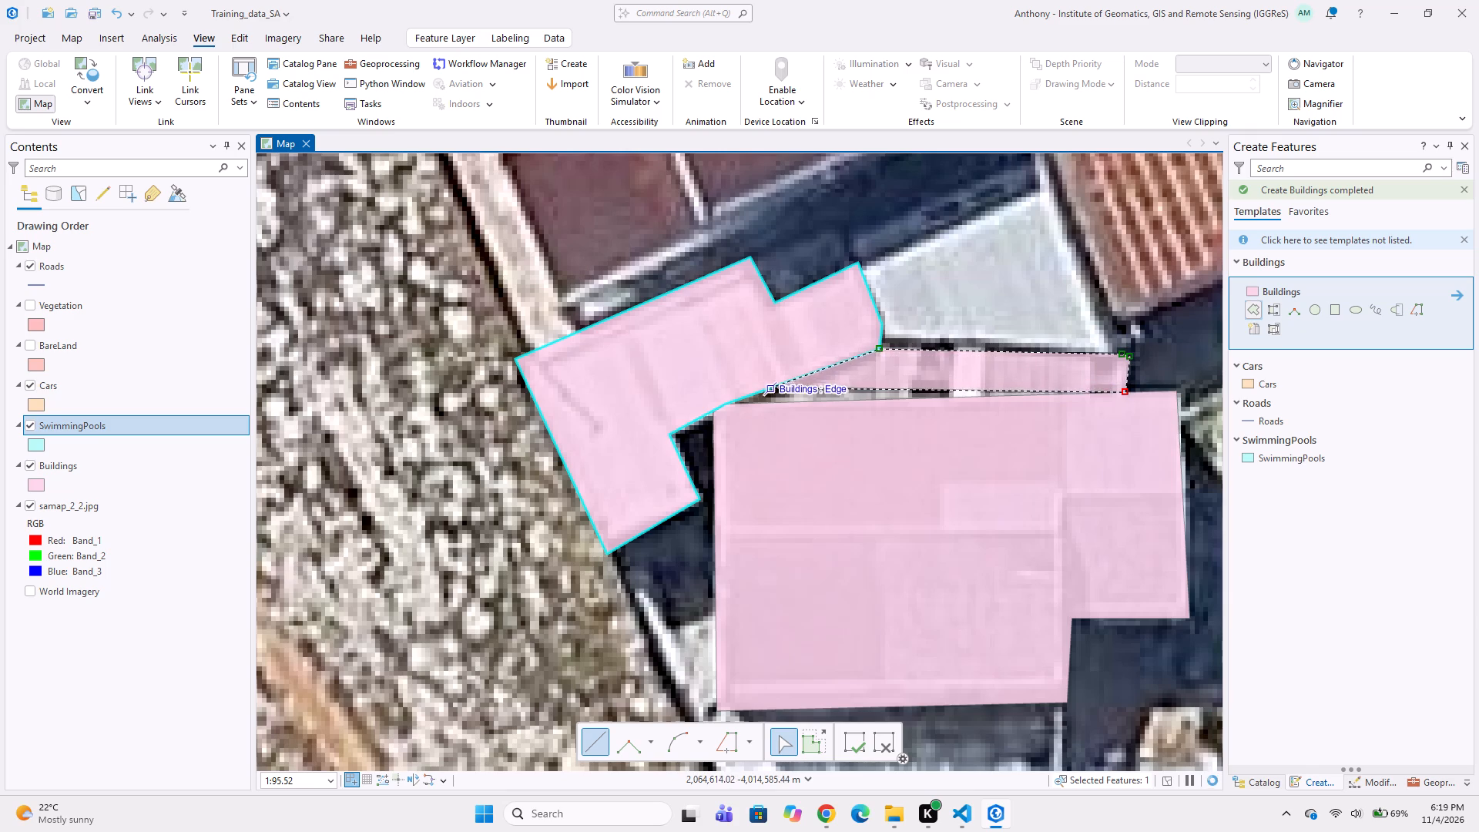
double_click(729, 405)
Digitize a Buildings polygon around the light grey four-sided roof east of the L-shaped building, adjoining the narrow strip to its south.
middle_drag(931, 375, 850, 456)
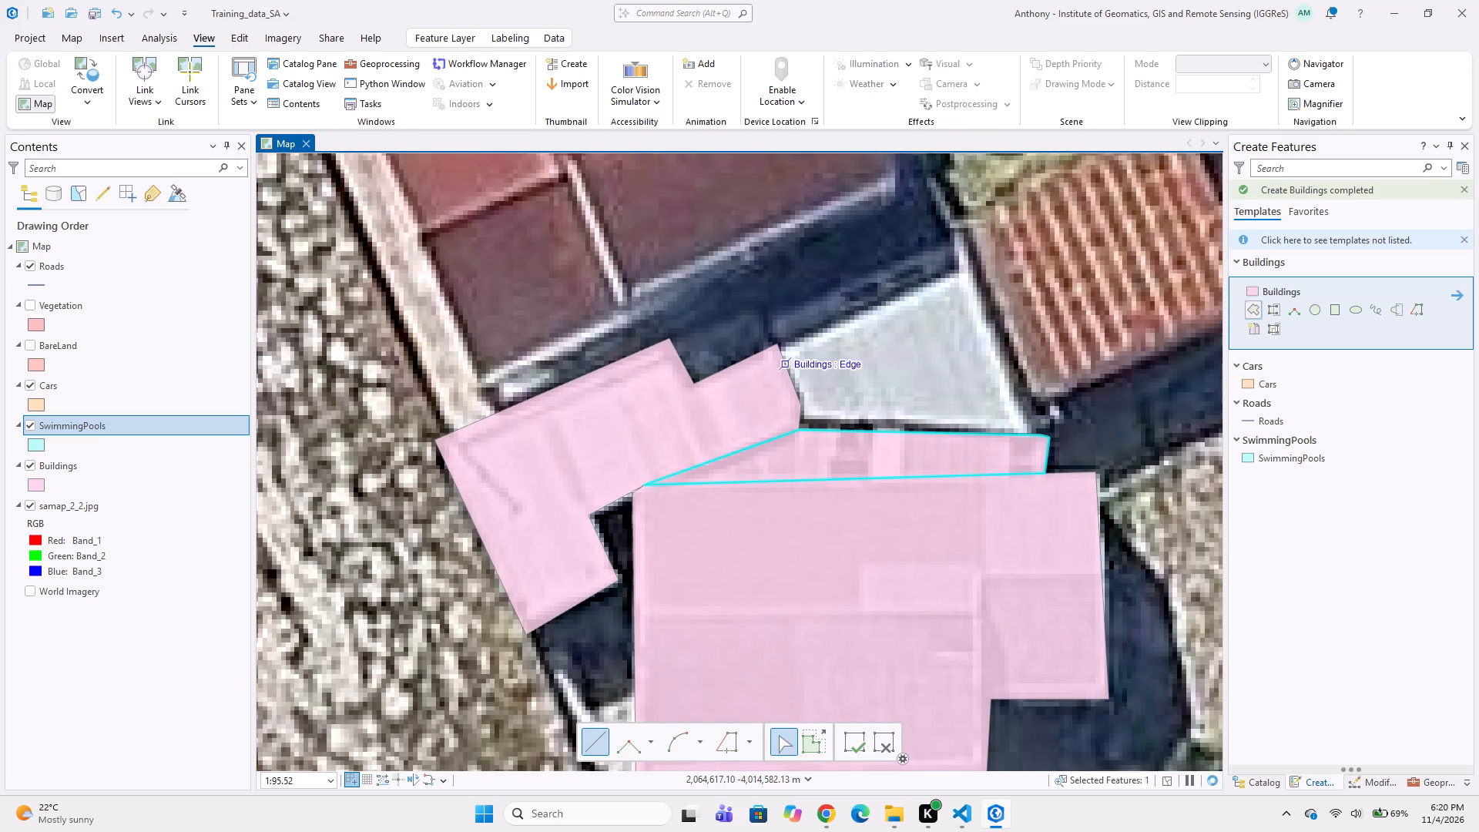
click(783, 349)
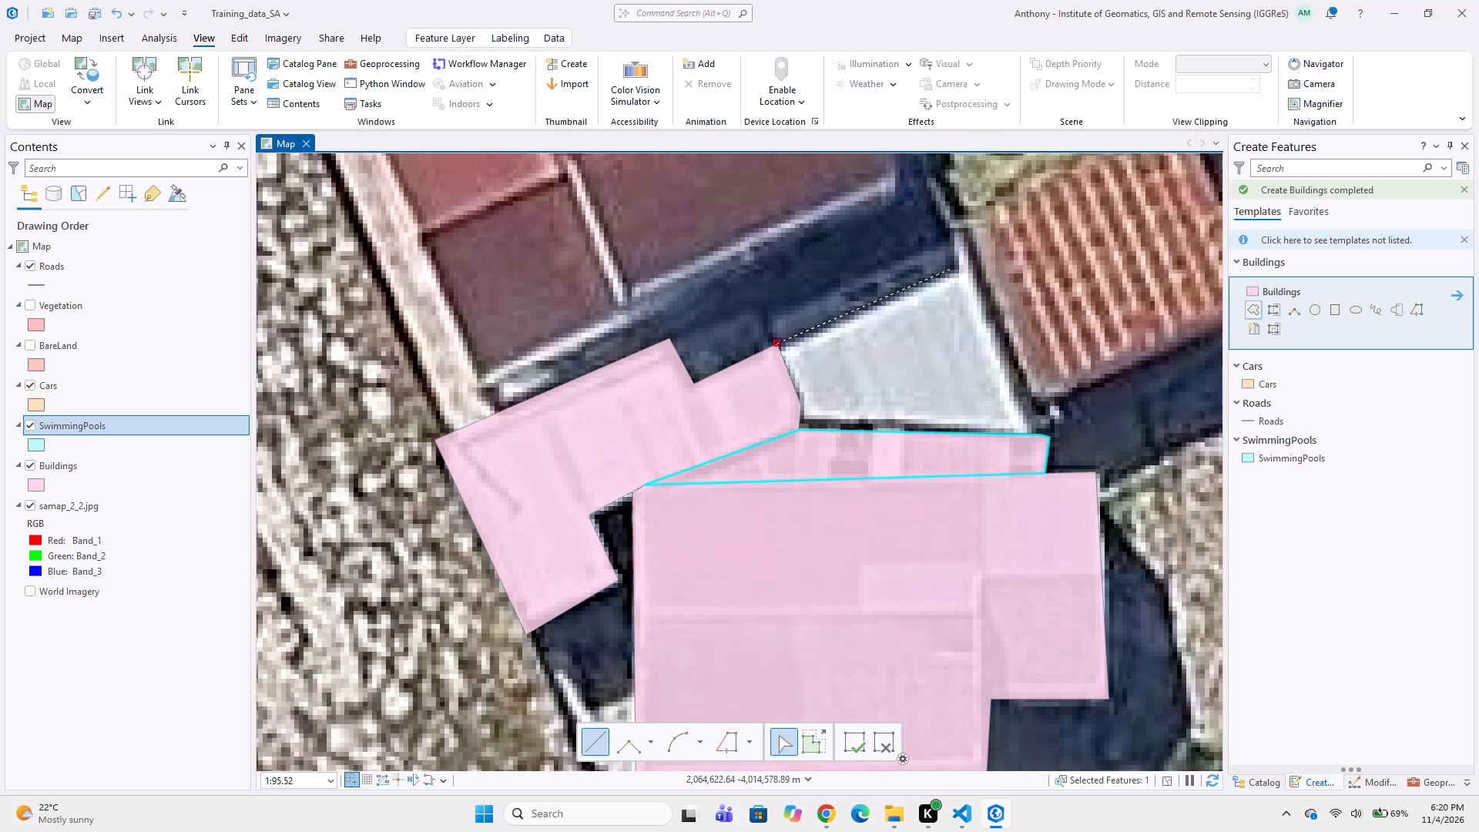
click(955, 268)
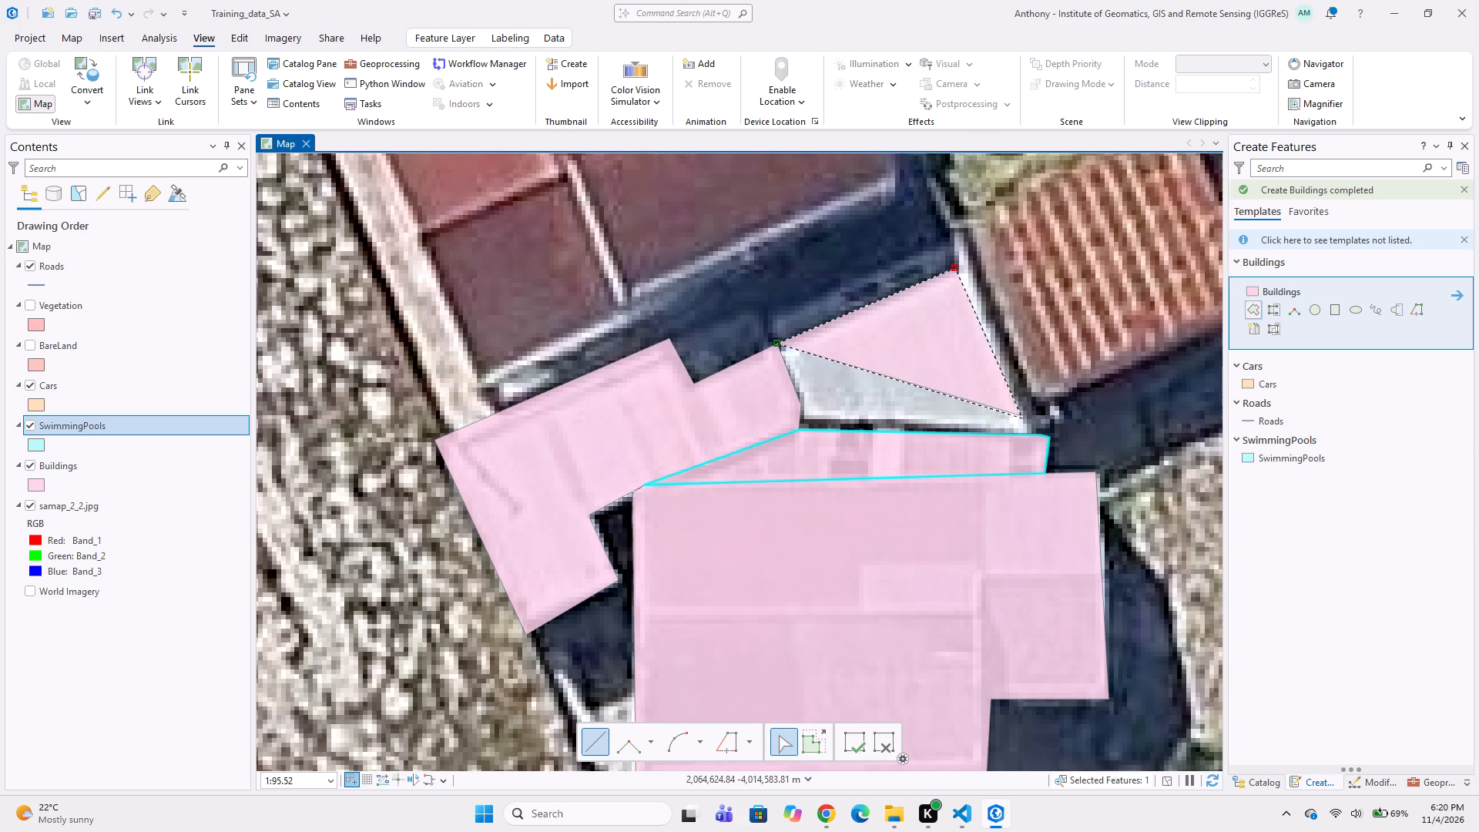
click(1031, 432)
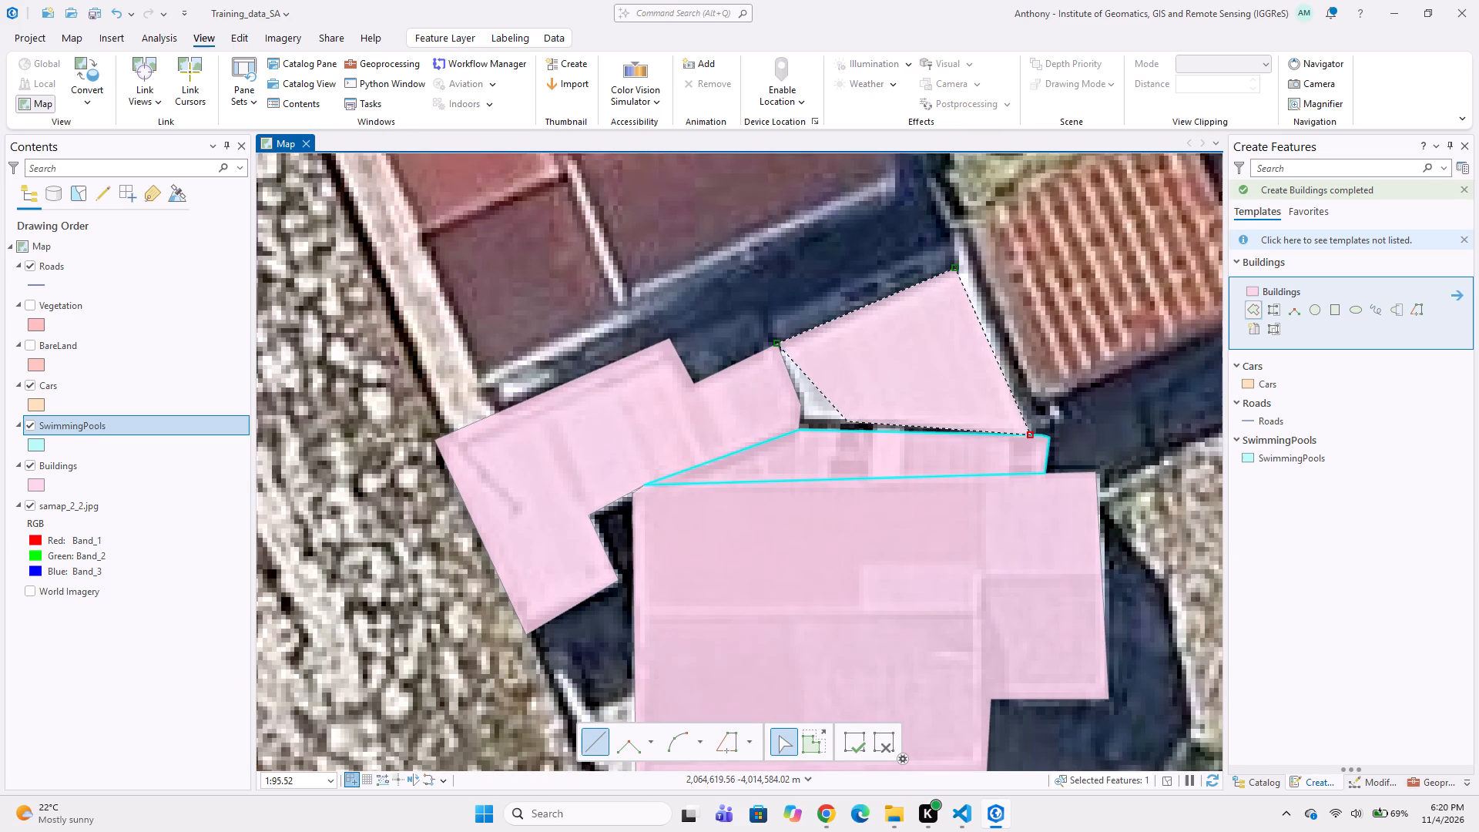
click(799, 429)
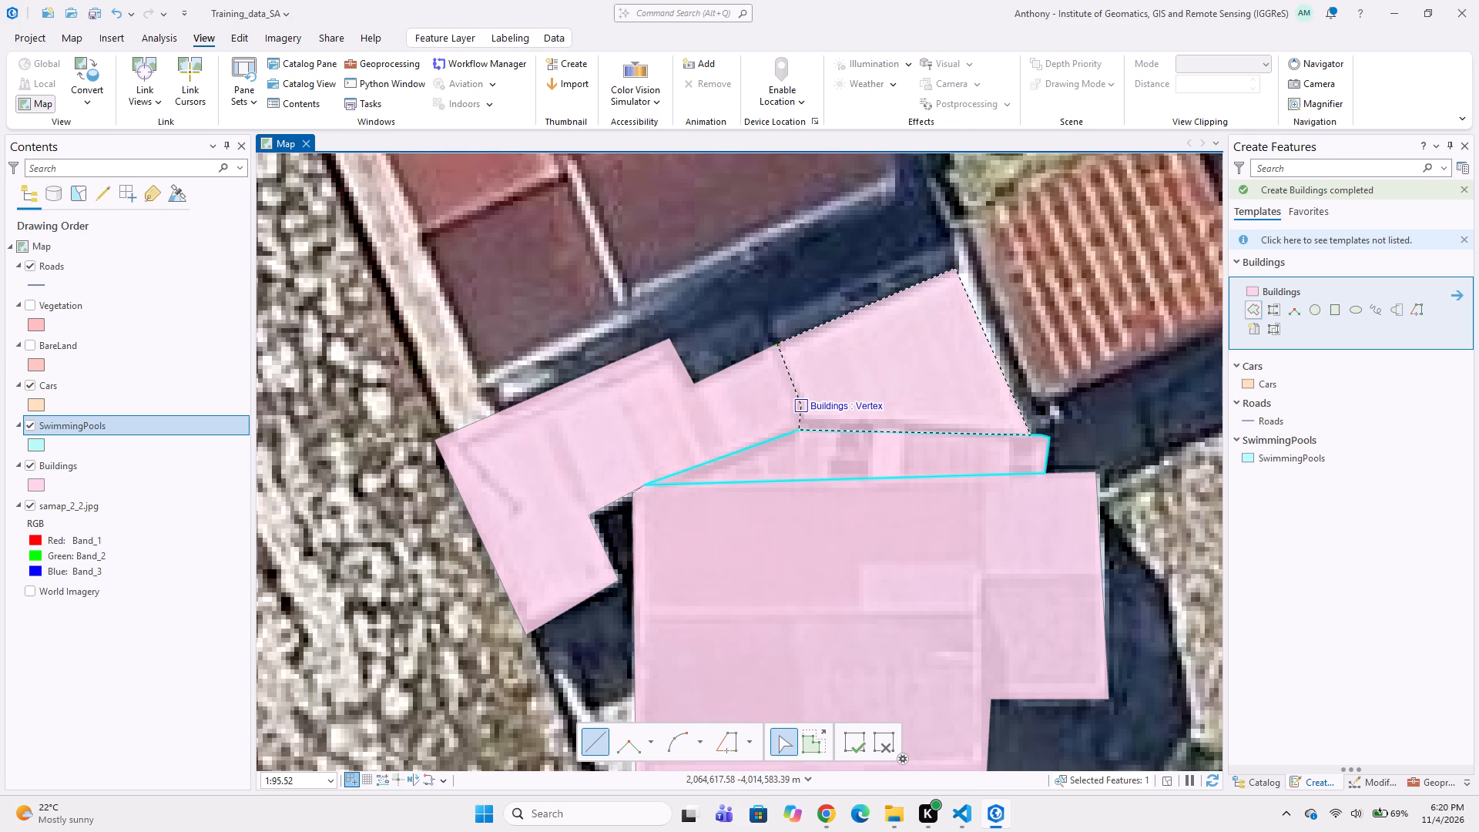
double_click(807, 408)
Digitize a Buildings polygon around the ribbed orange roof west of Tristan Cres, northeast of the light grey roof.
middle_drag(686, 402, 780, 481)
scroll(790, 451, down, 2)
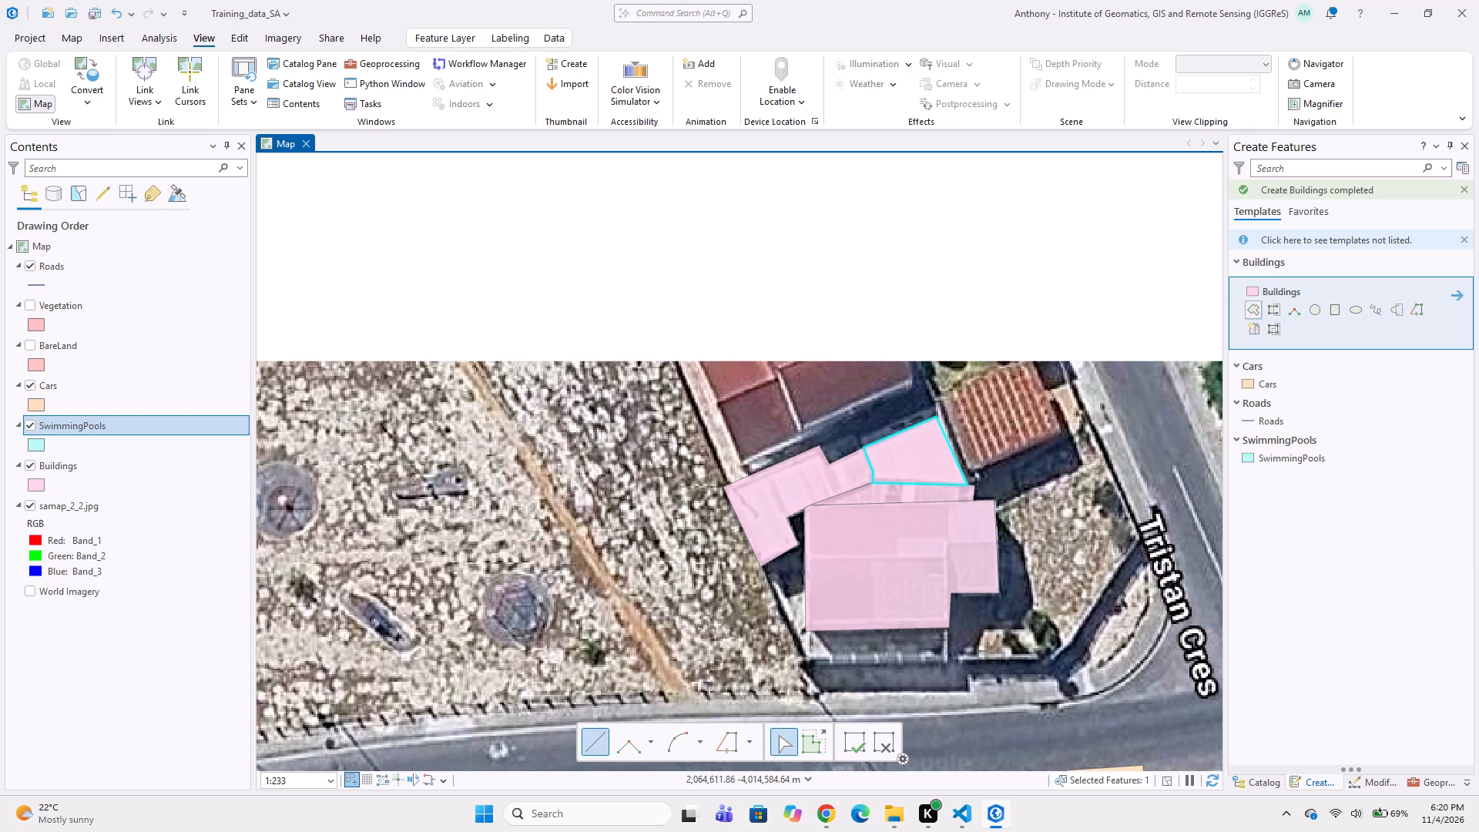
middle_drag(925, 446, 842, 508)
scroll(858, 491, up, 1)
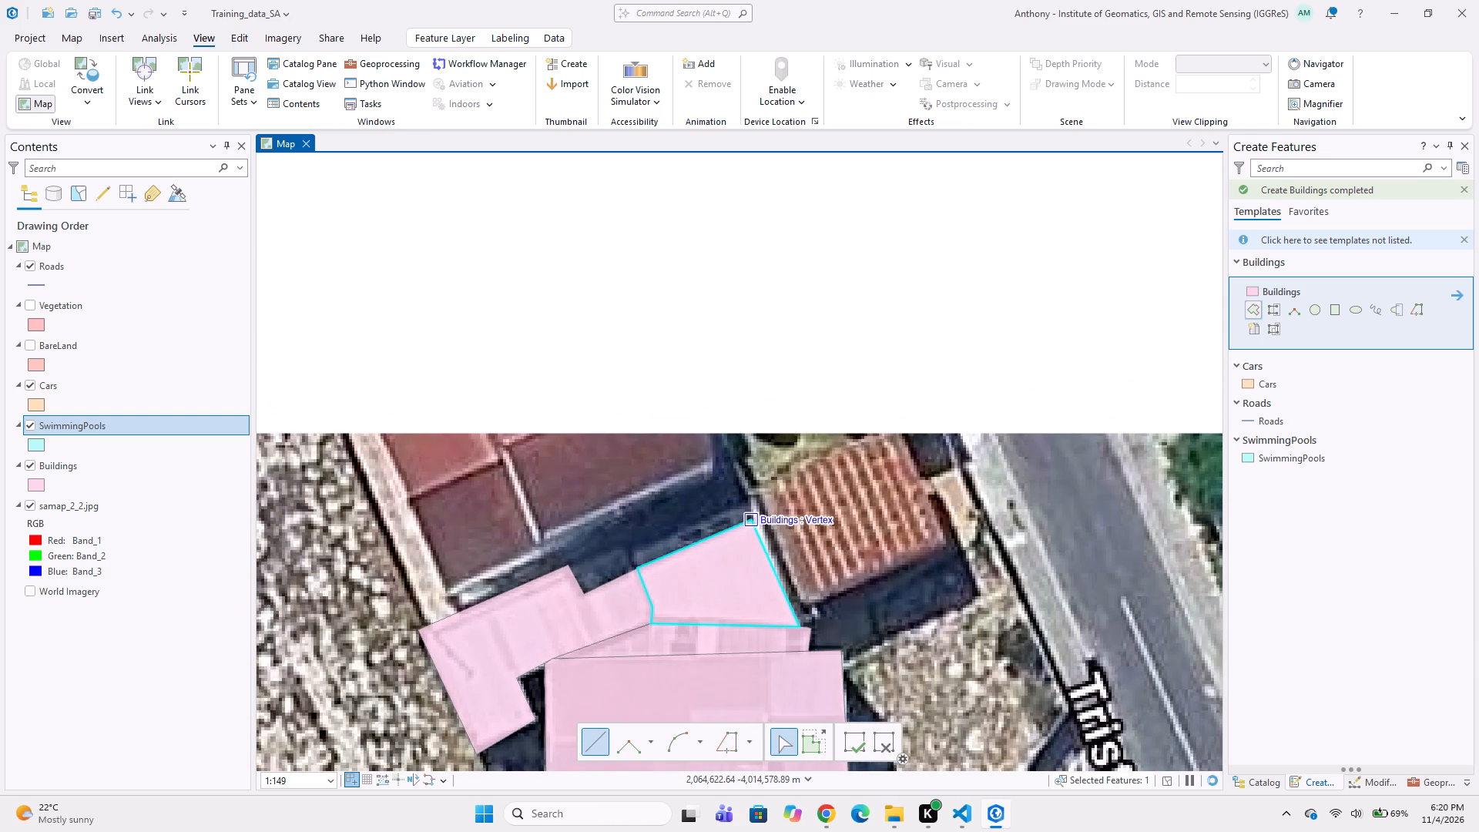
click(753, 518)
click(761, 484)
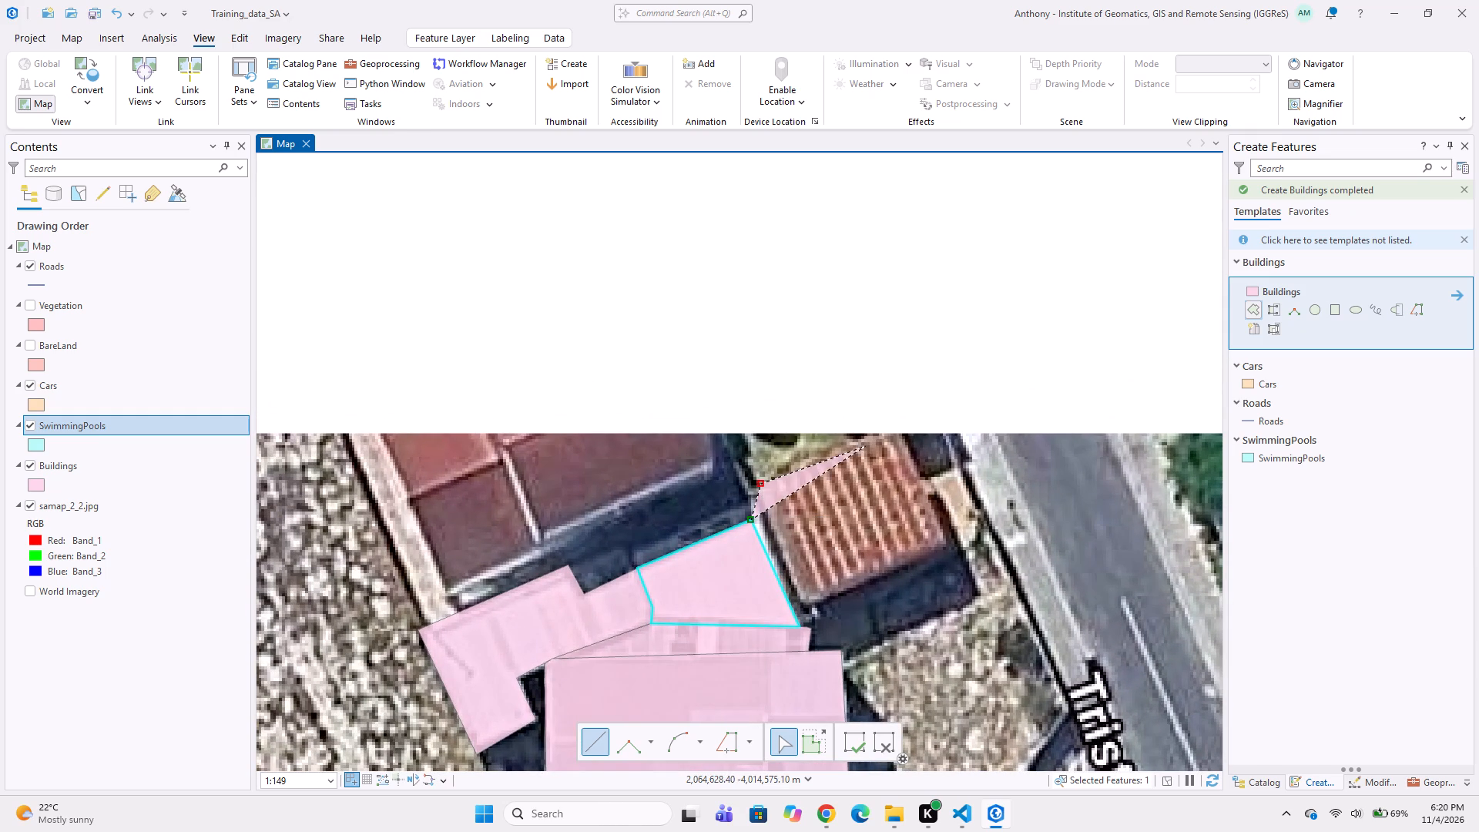
middle_drag(866, 451, 853, 483)
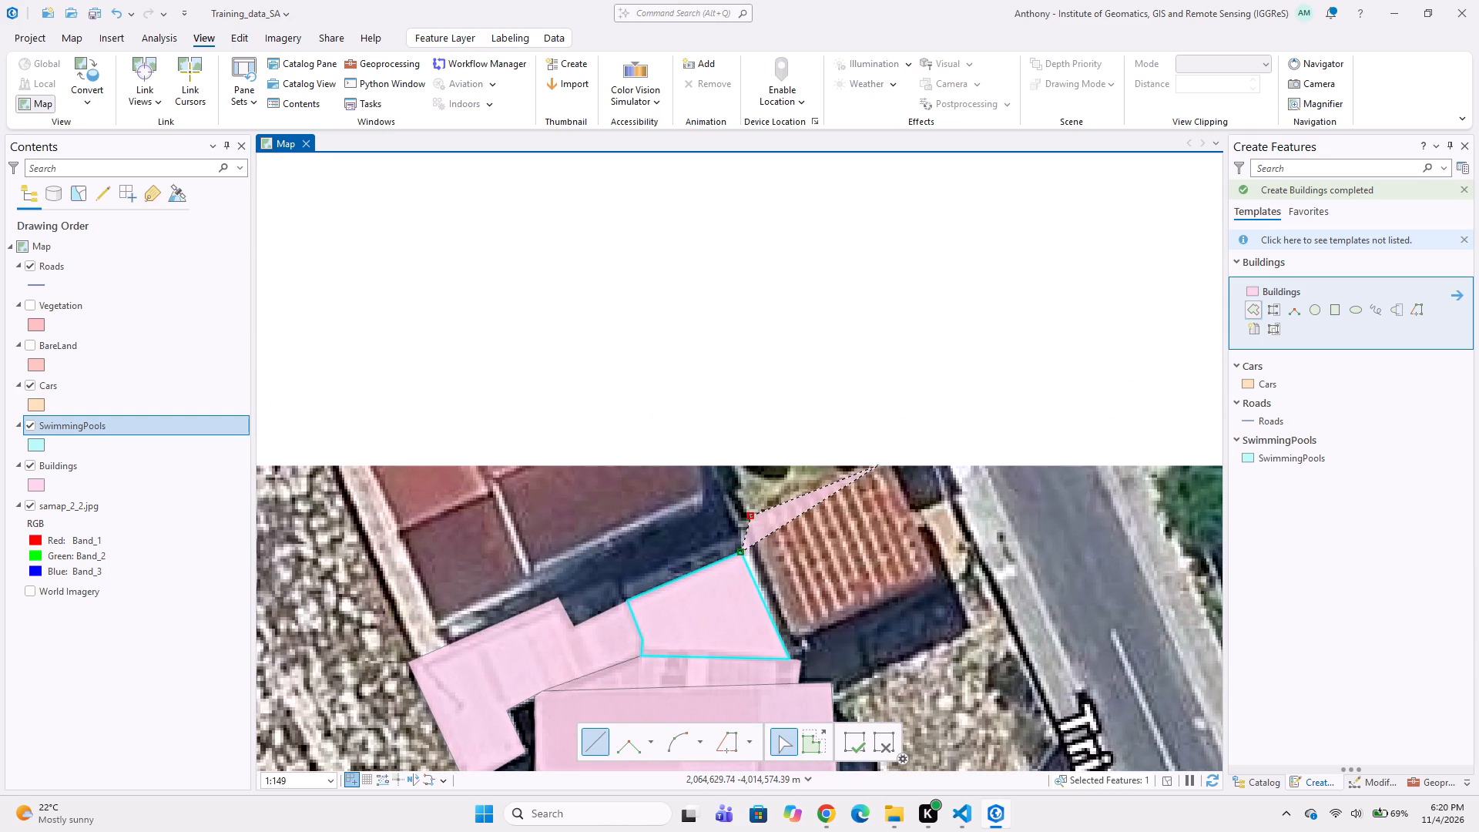
click(874, 465)
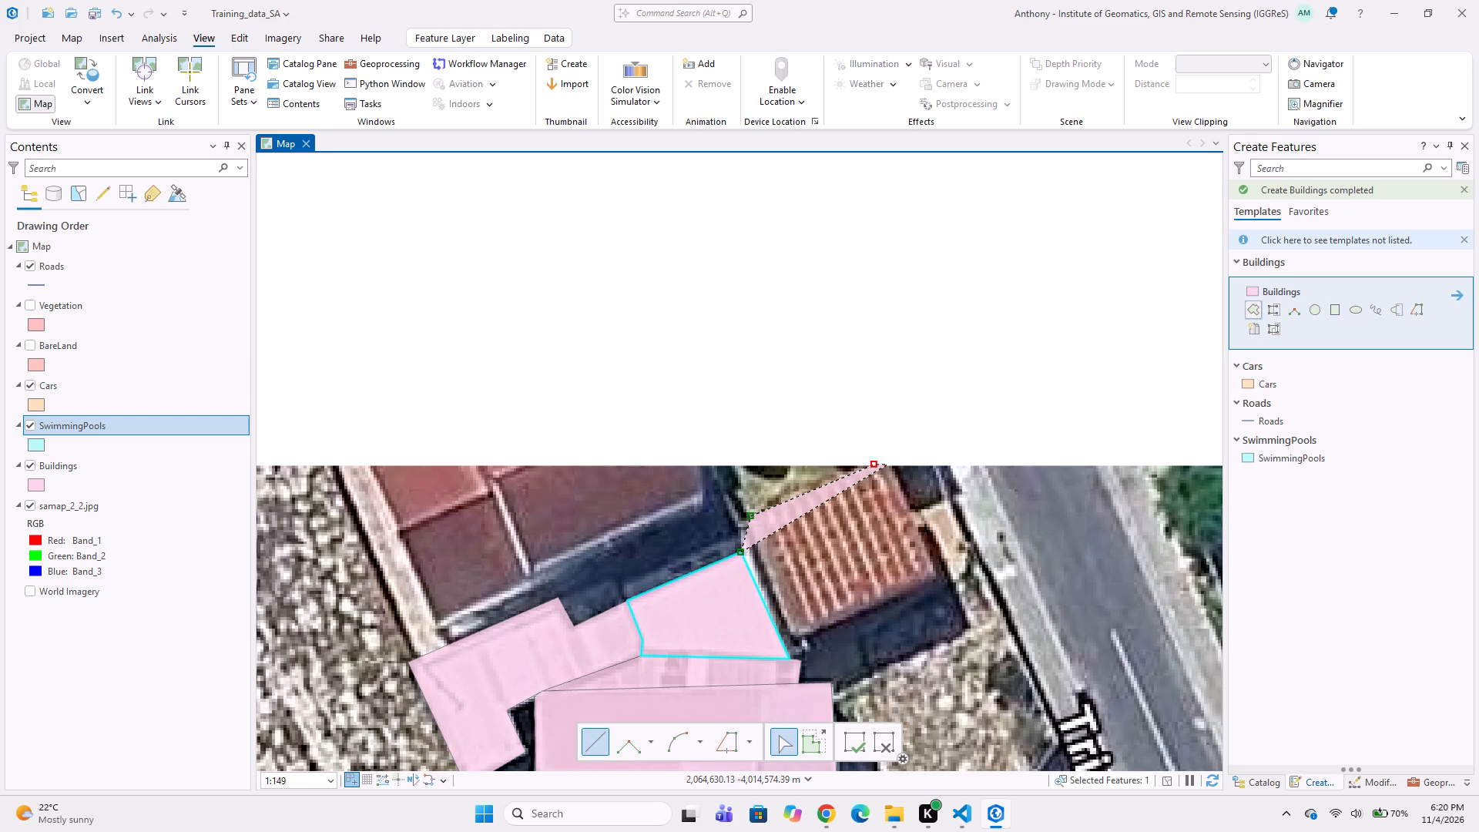
click(887, 465)
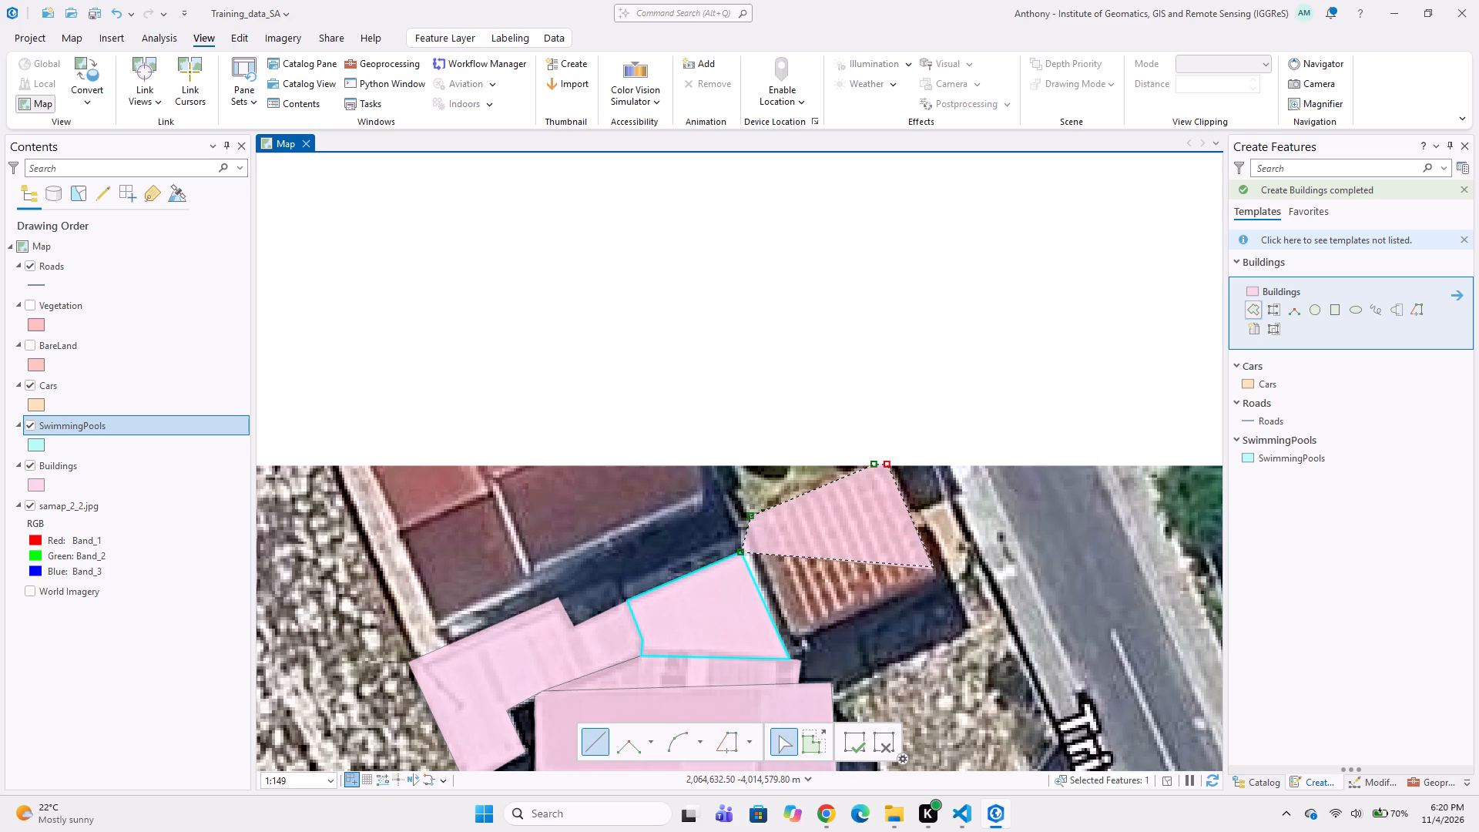
click(920, 524)
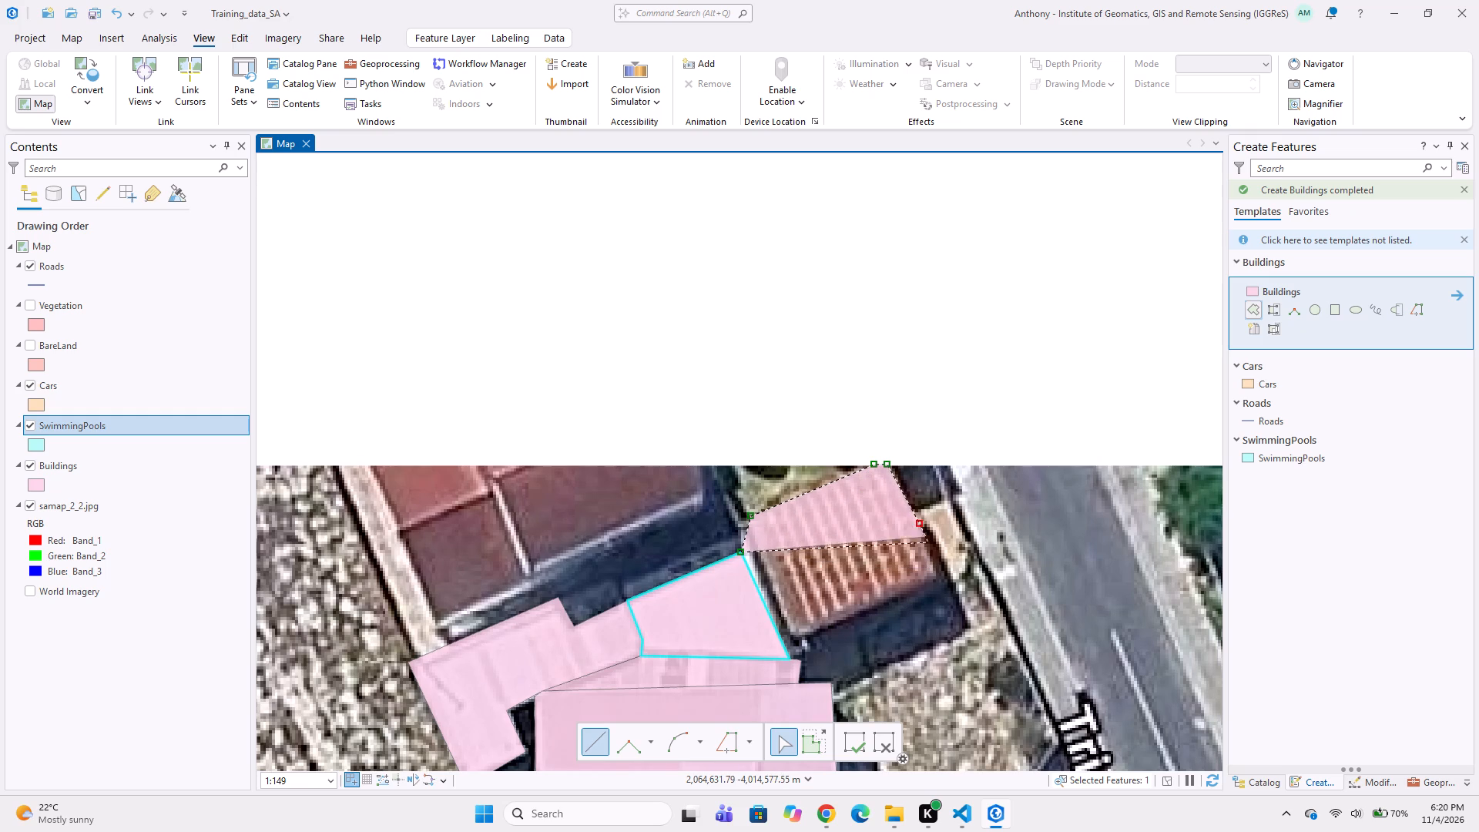
click(934, 572)
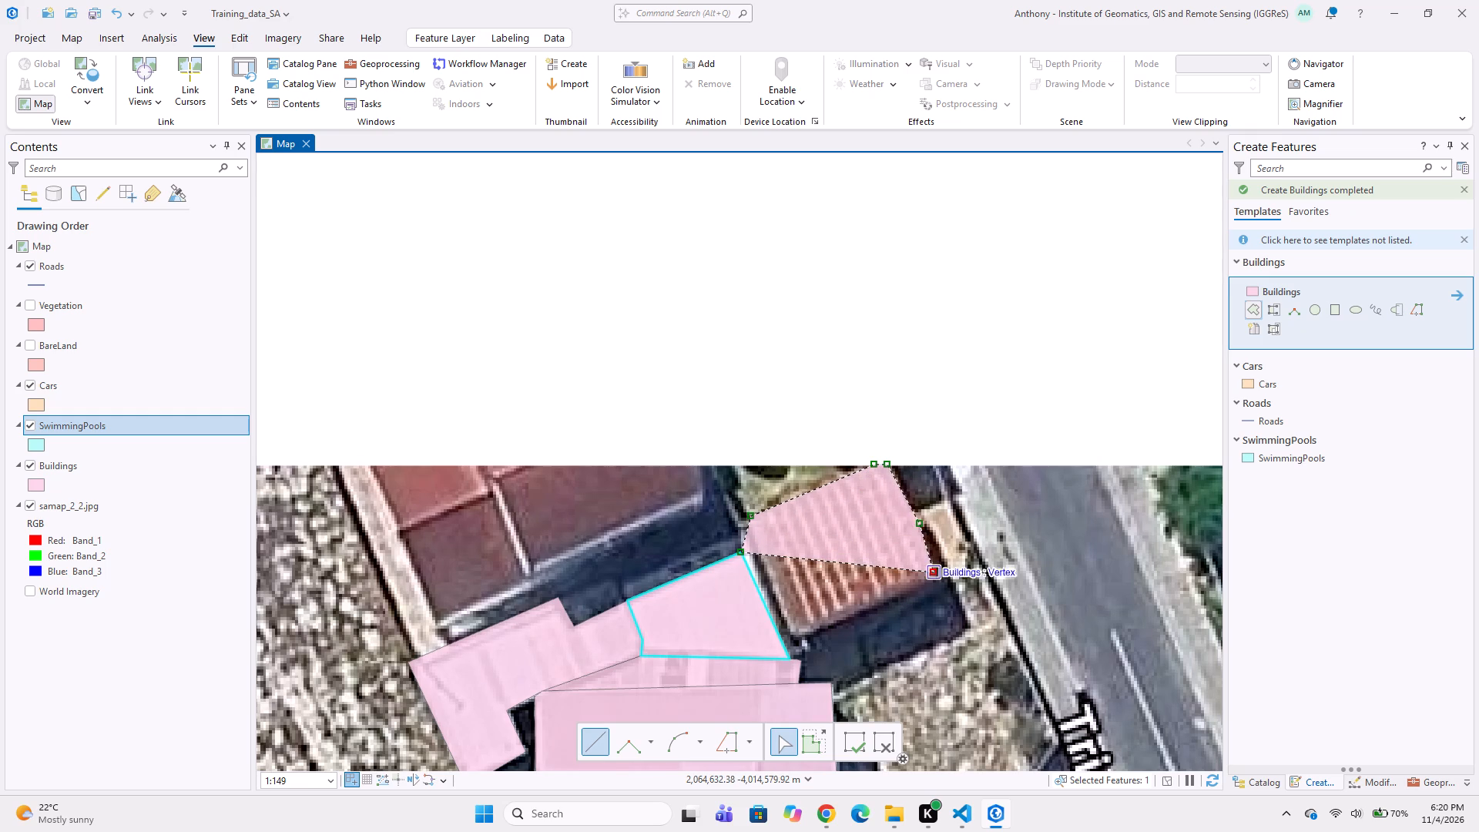
click(802, 639)
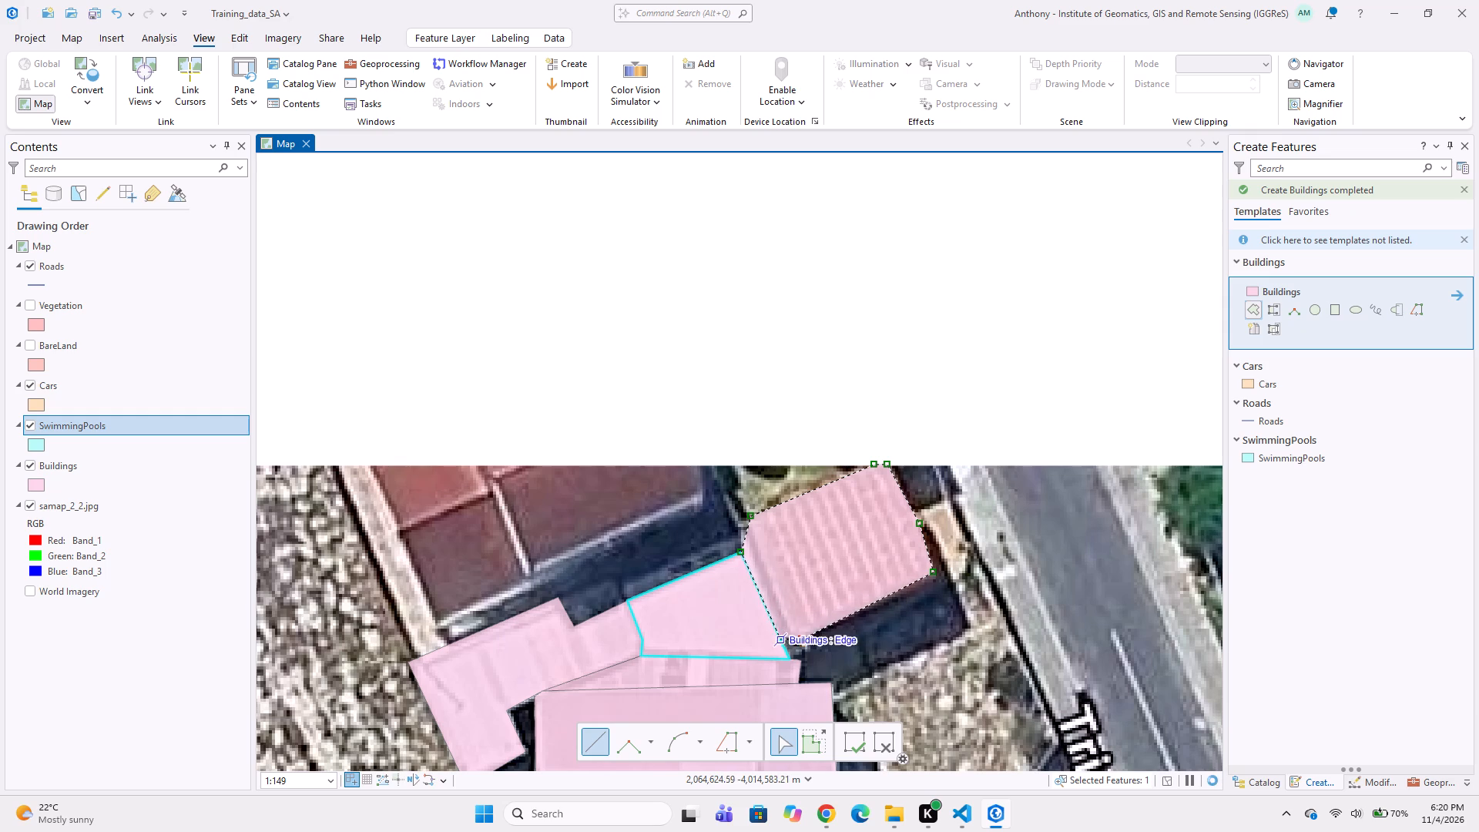
double_click(790, 637)
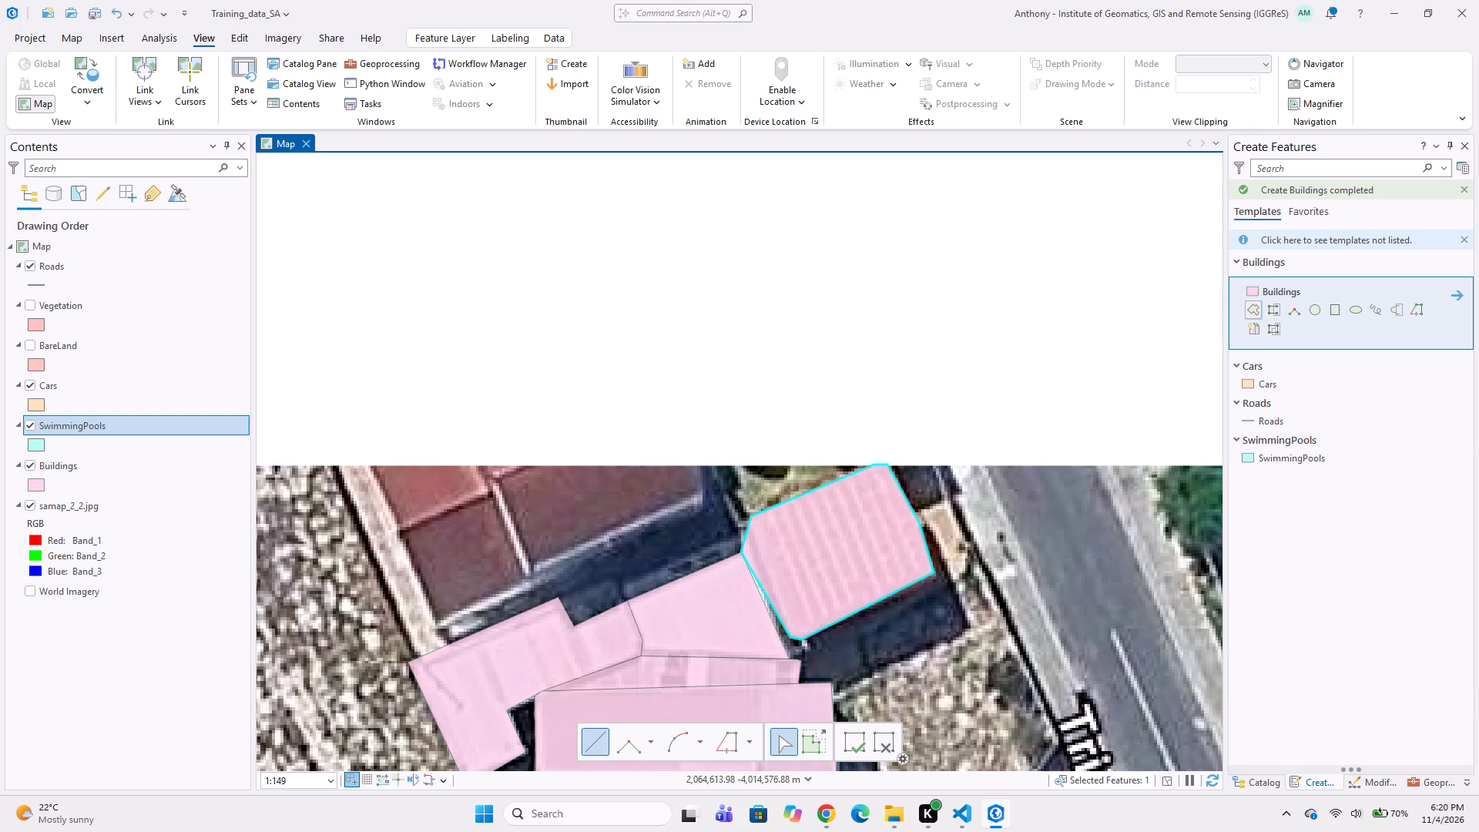
Digitize a Buildings polygon around the red-brown roof north of the L-shaped building, ending it at the image's northern edge.
scroll(572, 513, down, 1)
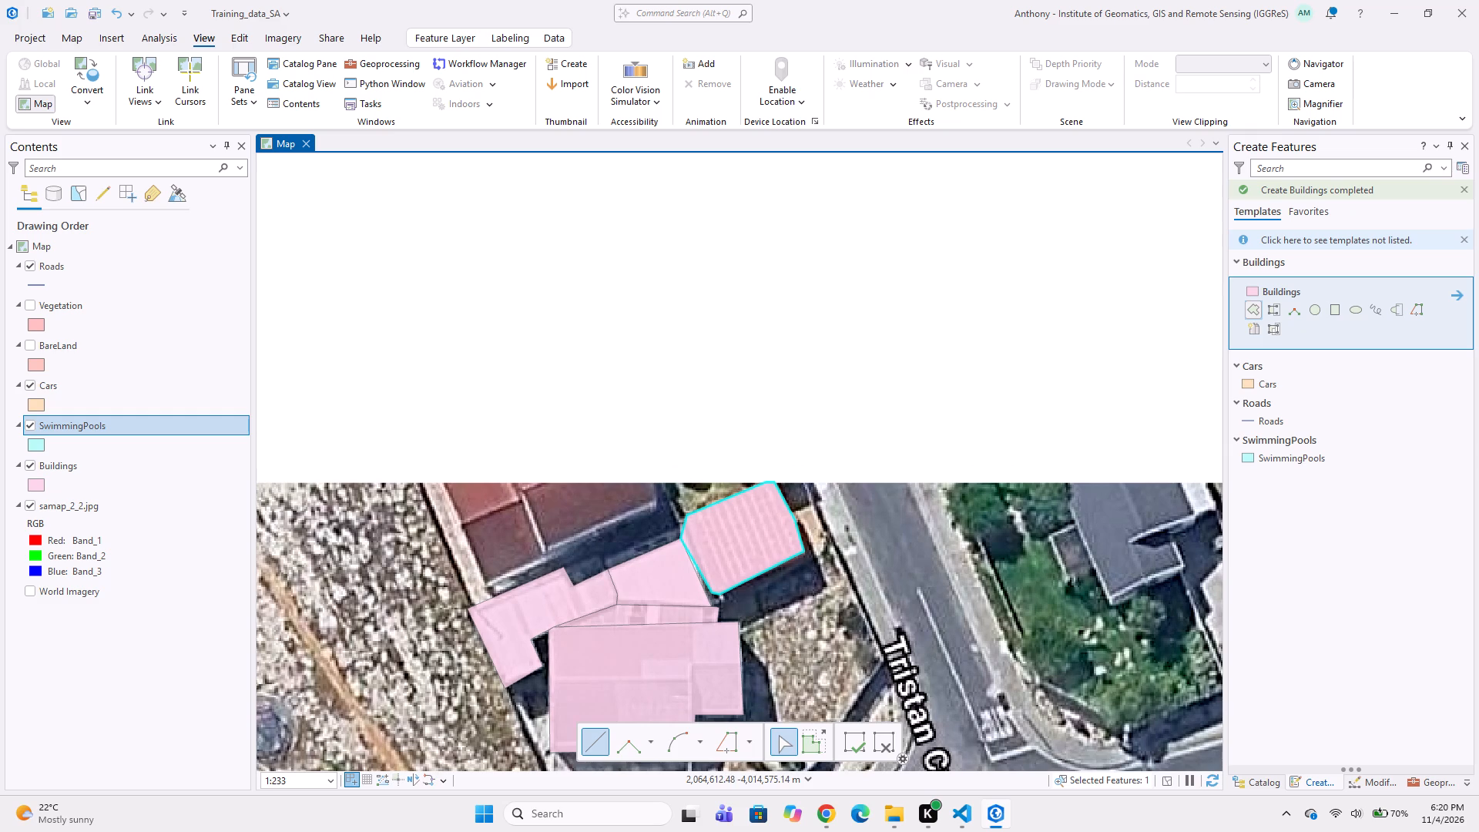
scroll(634, 459, down, 1)
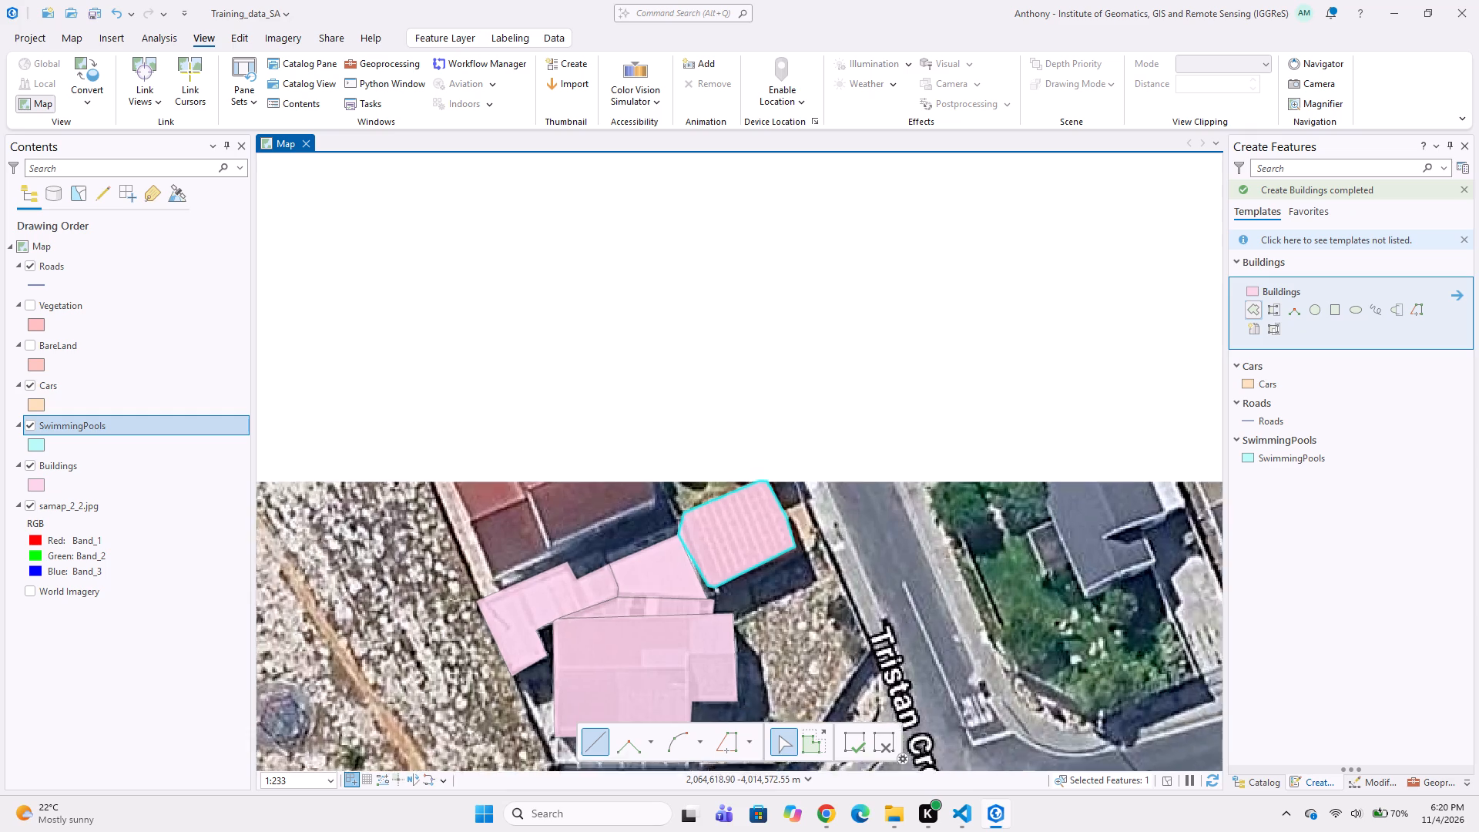
middle_drag(648, 535, 801, 529)
scroll(793, 529, up, 2)
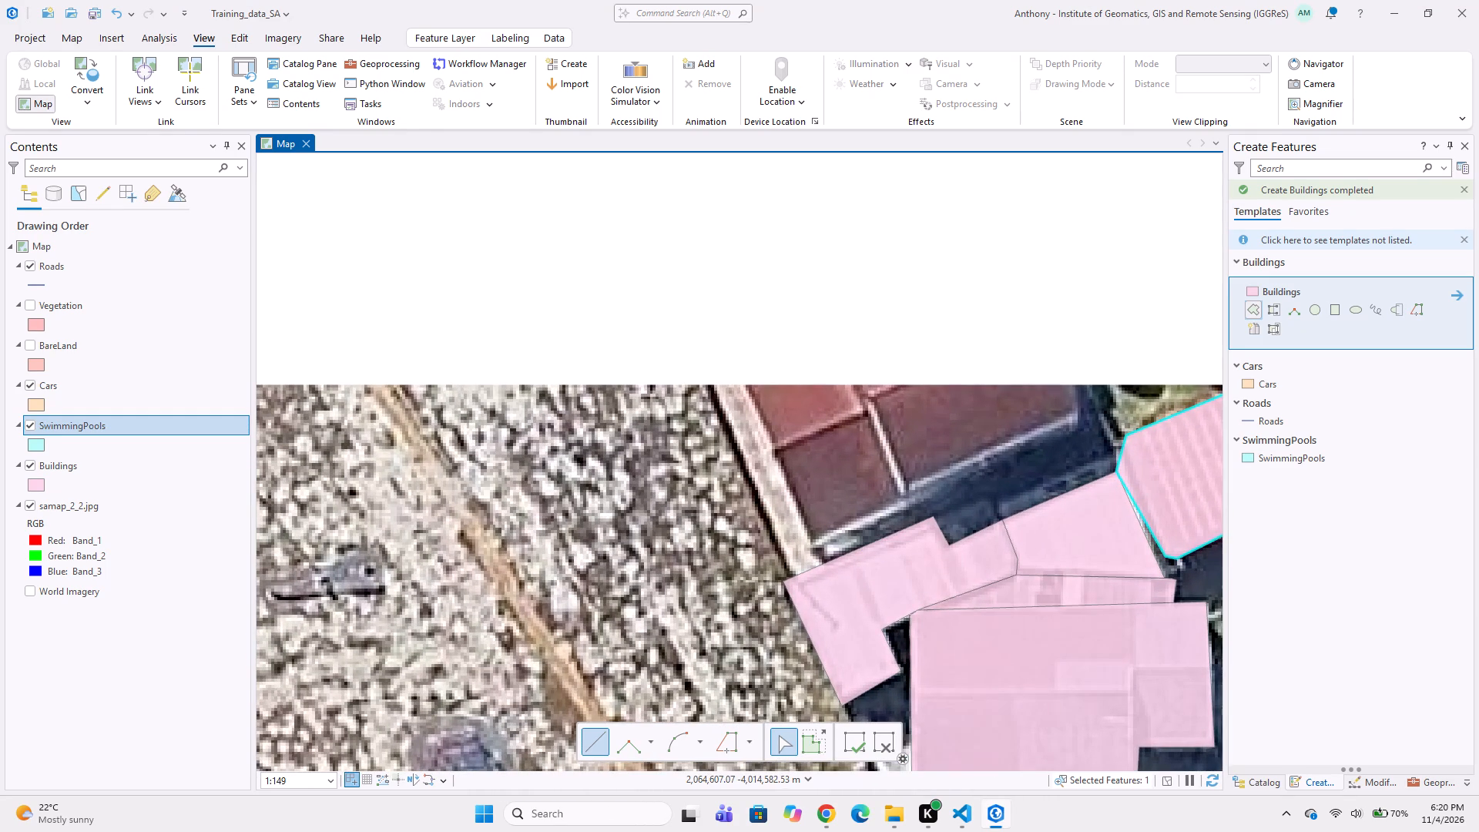
click(813, 545)
click(1082, 416)
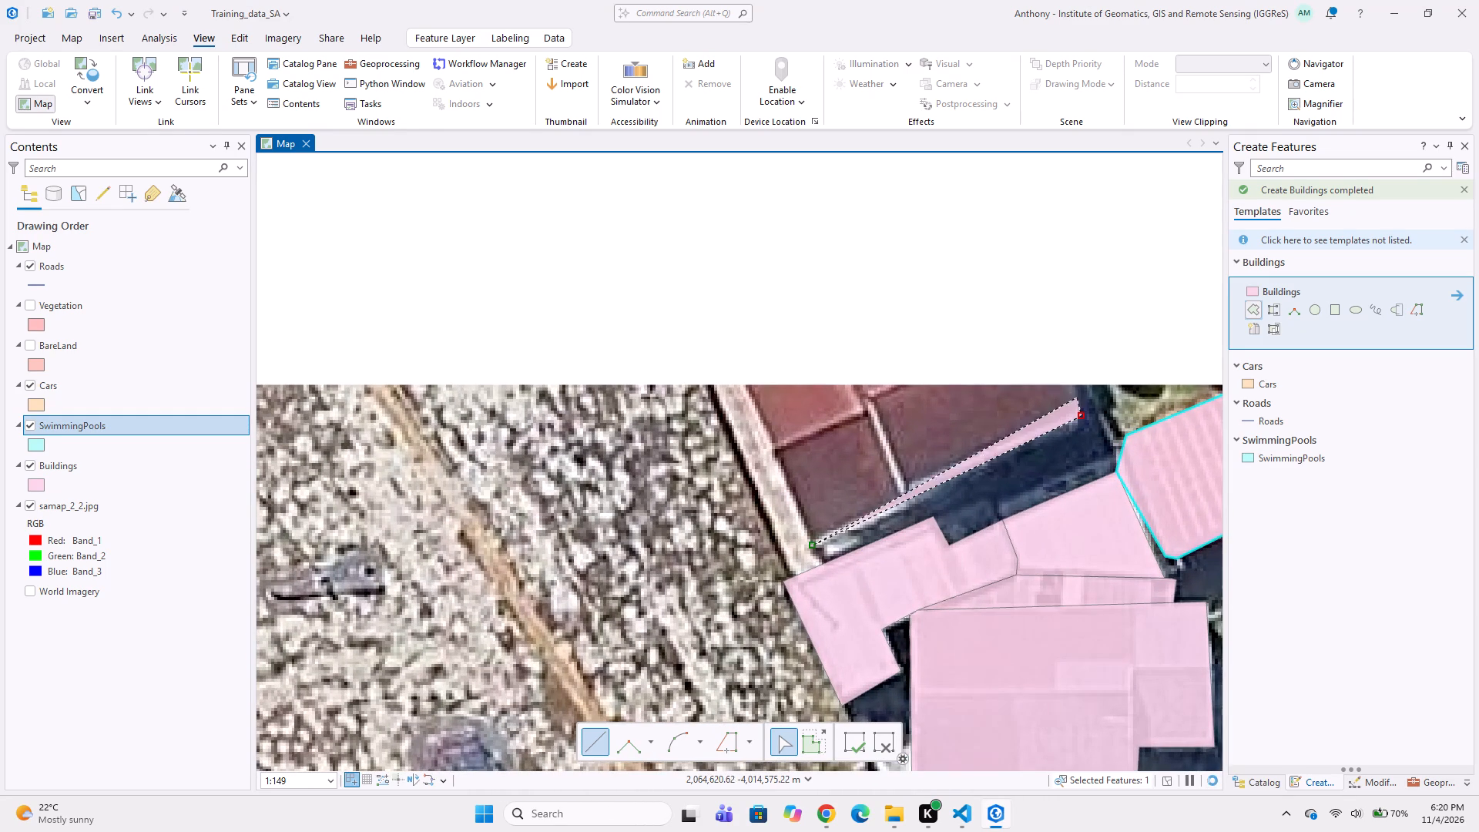
click(1072, 381)
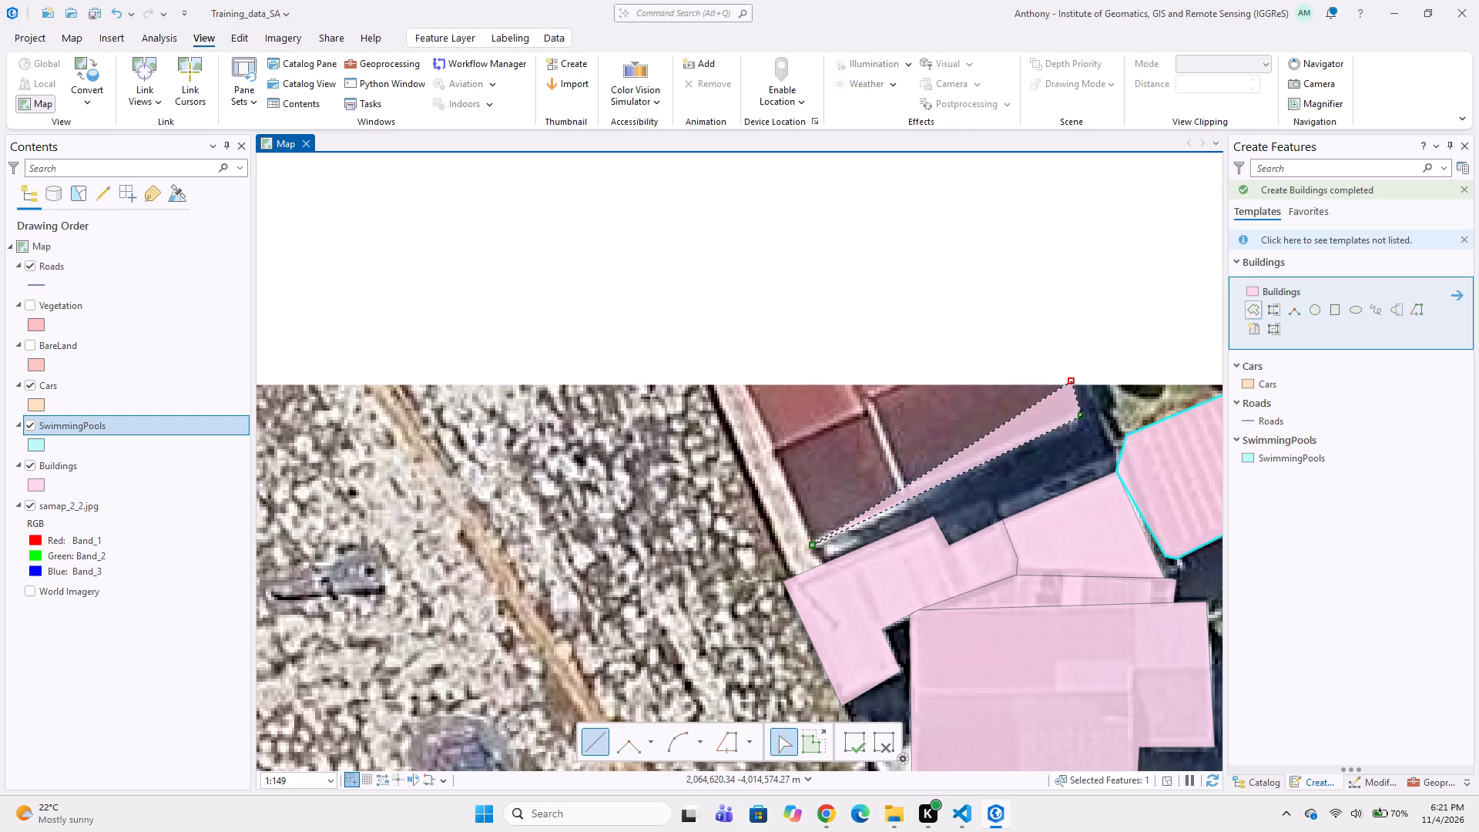
double_click(745, 384)
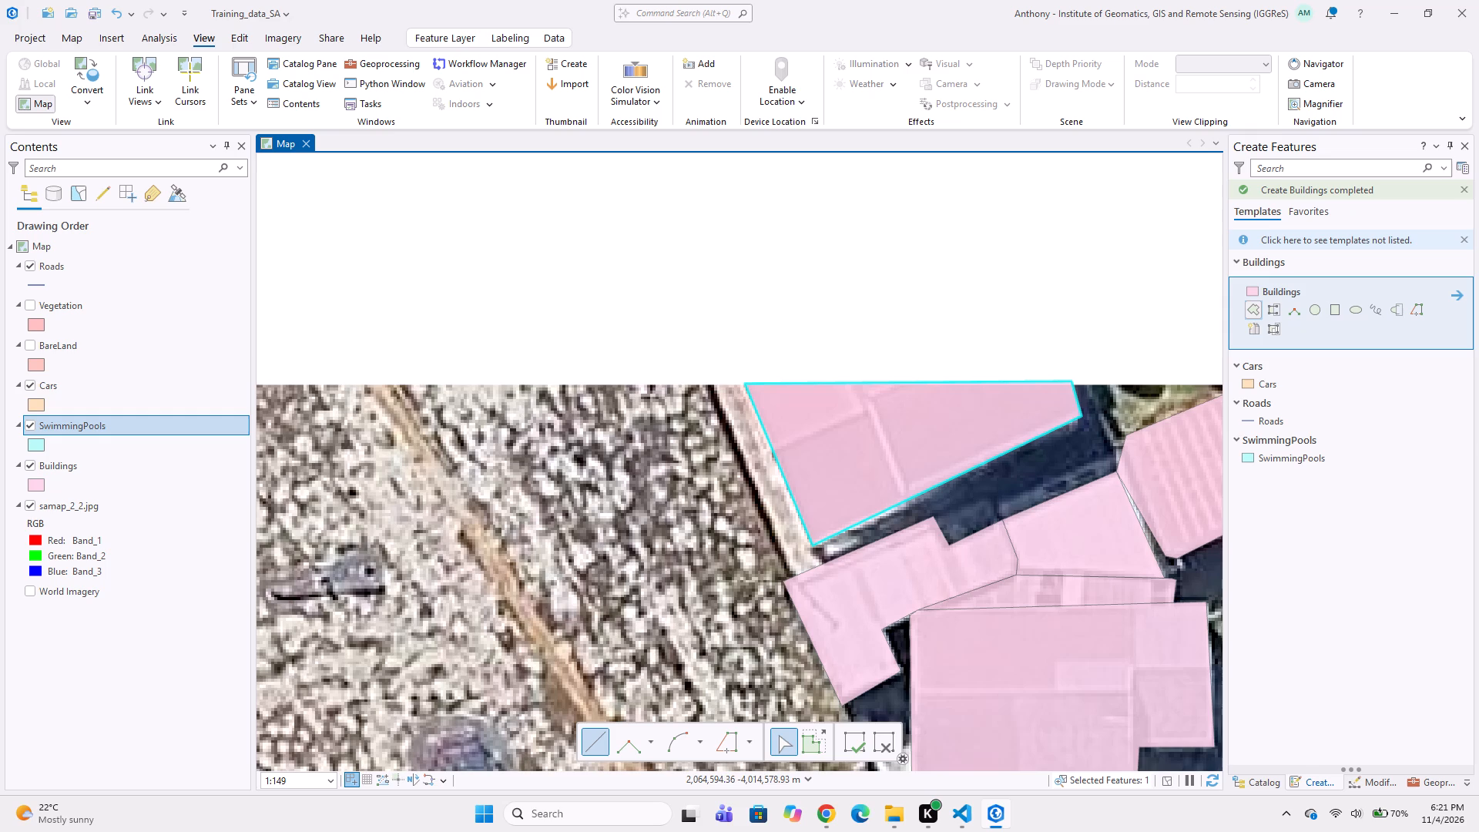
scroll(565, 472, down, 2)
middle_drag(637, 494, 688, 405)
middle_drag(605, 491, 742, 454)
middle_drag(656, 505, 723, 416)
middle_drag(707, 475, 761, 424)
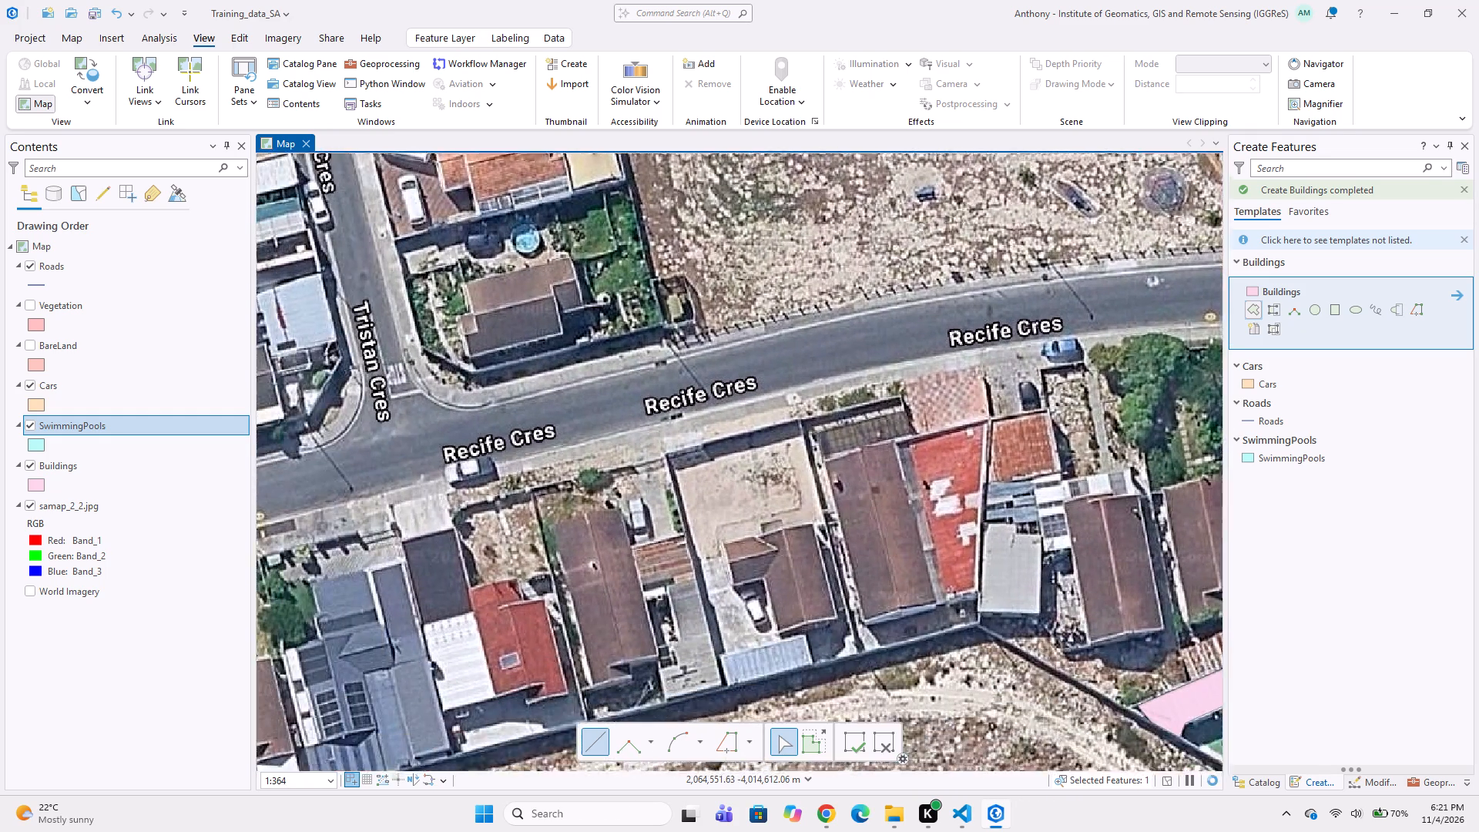
Digitize a Buildings polygon around the rusty corrugated roof strip south of the two brown roofs, adjoining the existing building polygons.
scroll(770, 427, down, 1)
scroll(880, 443, down, 1)
middle_drag(971, 467, 818, 448)
scroll(896, 478, up, 1)
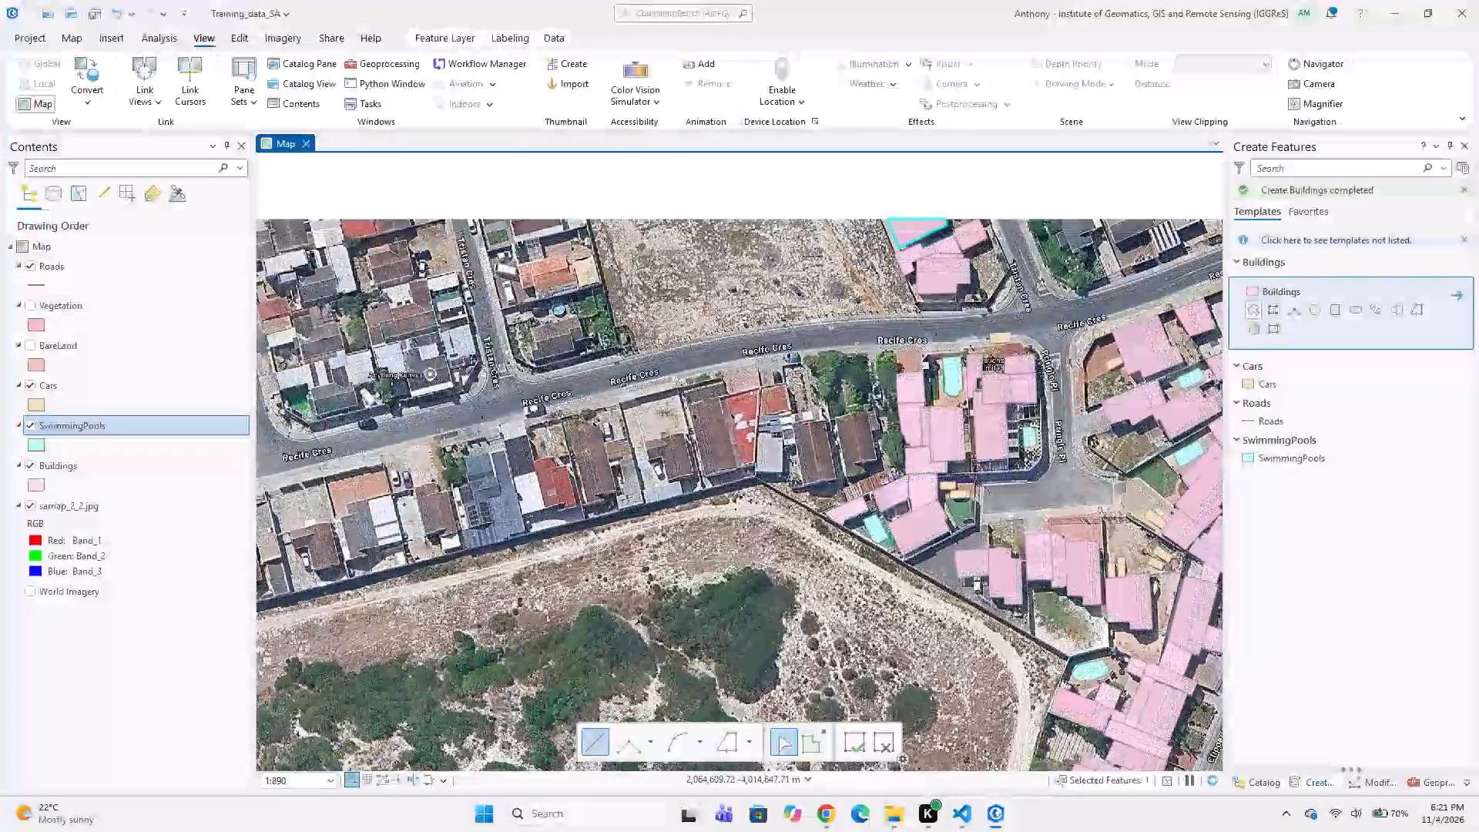
scroll(847, 475, up, 1)
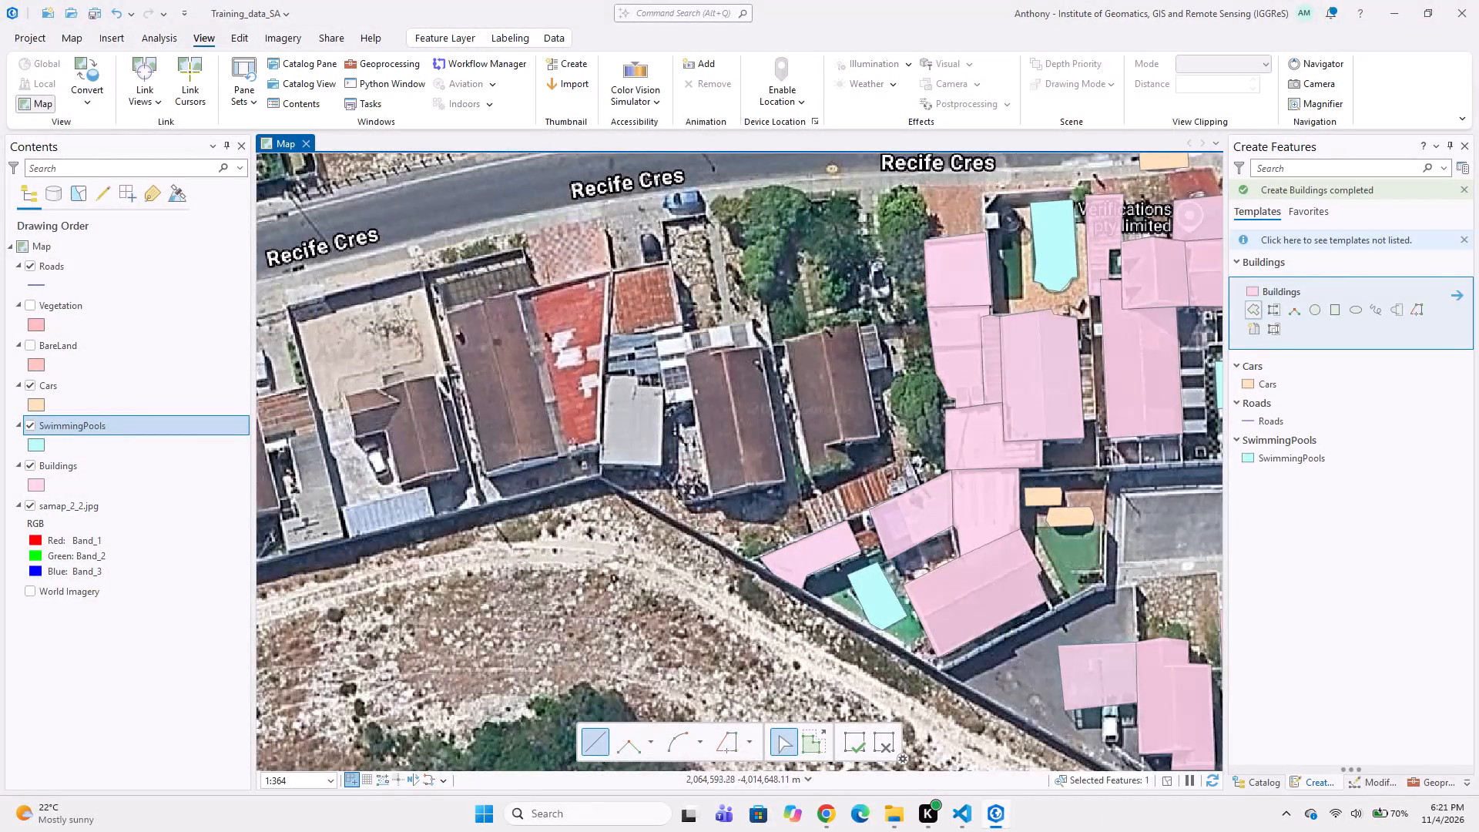
scroll(855, 446, up, 1)
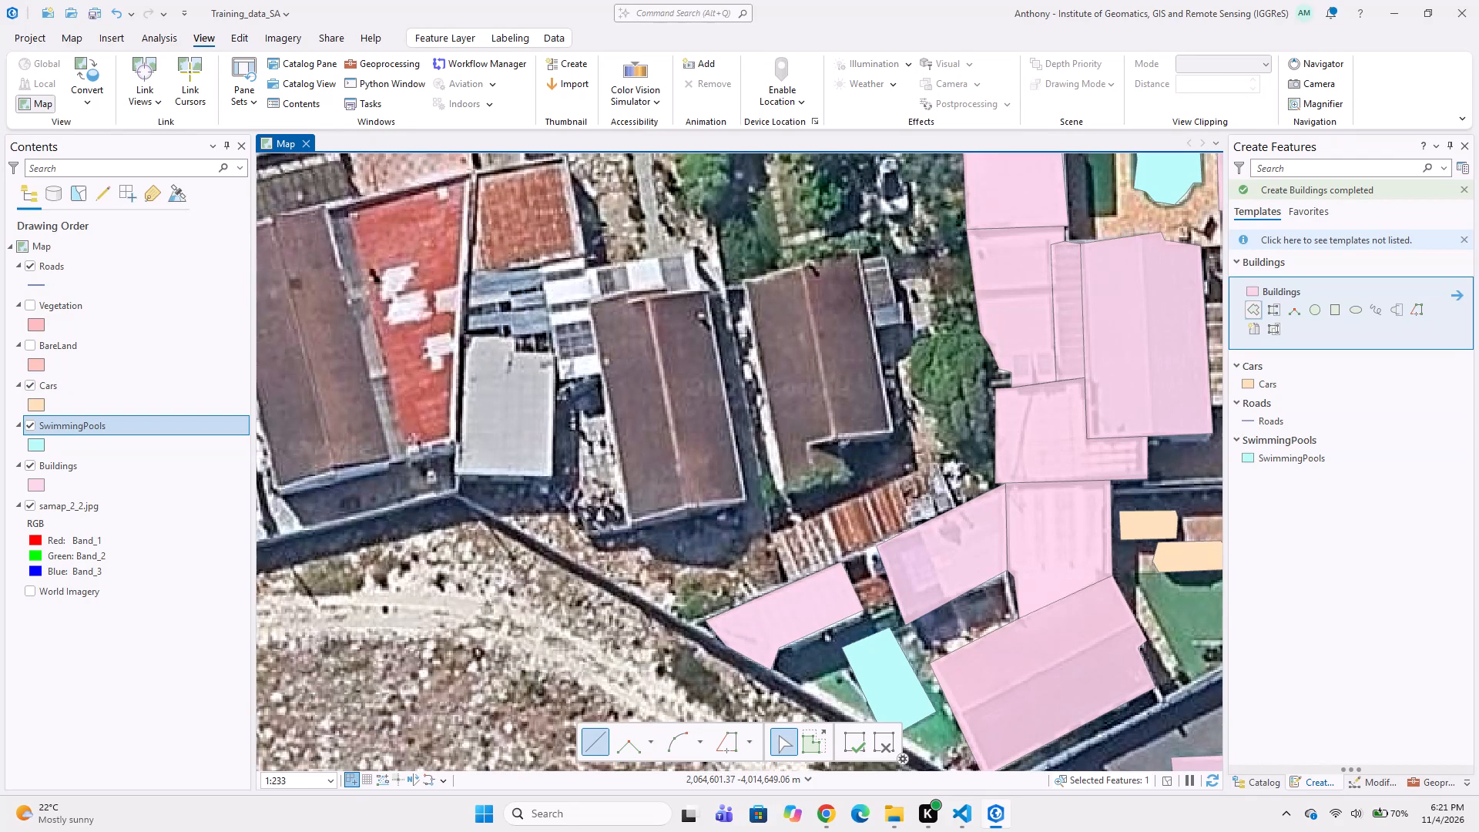
scroll(904, 497, up, 1)
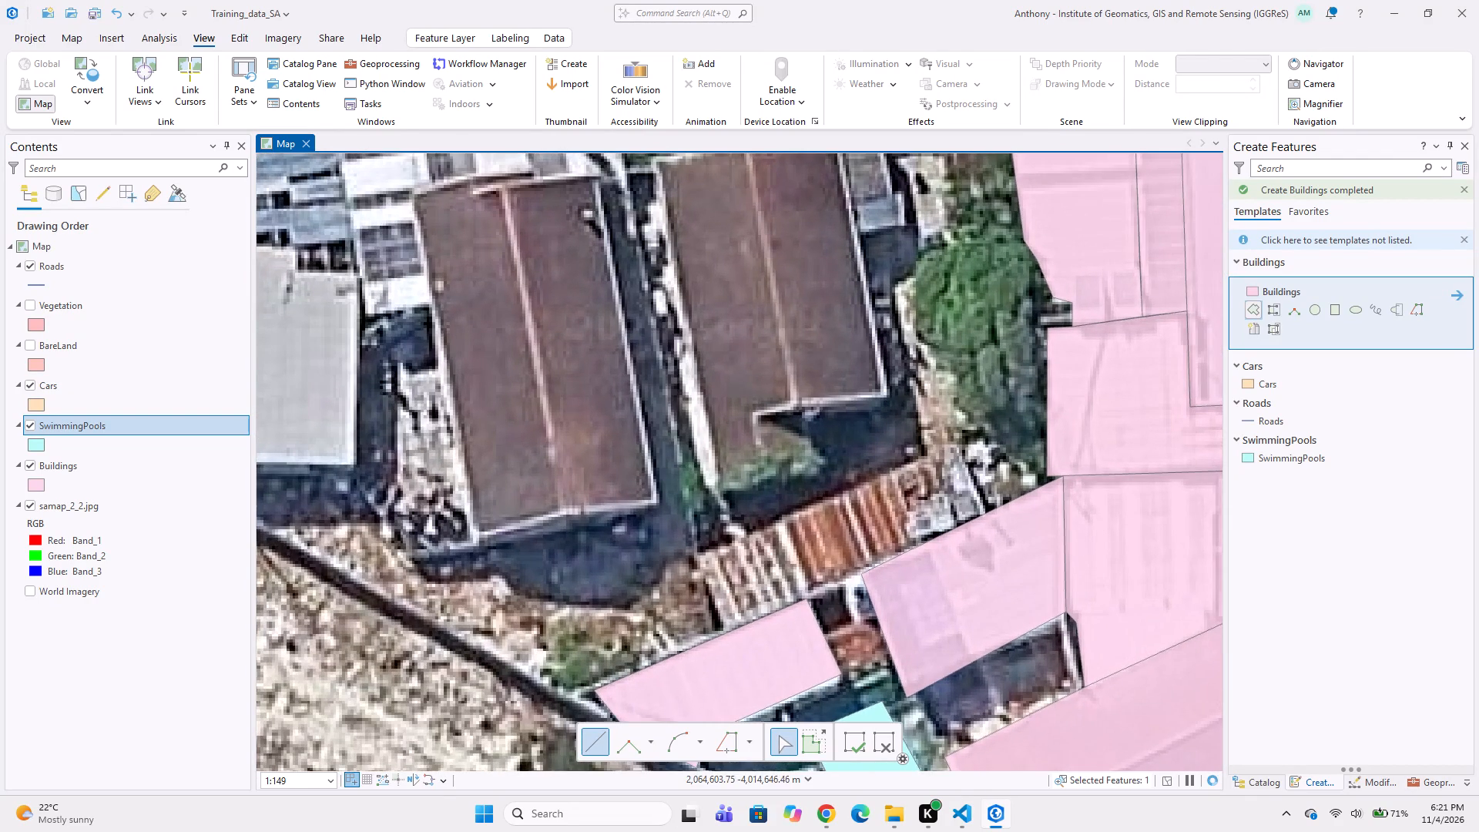
click(953, 441)
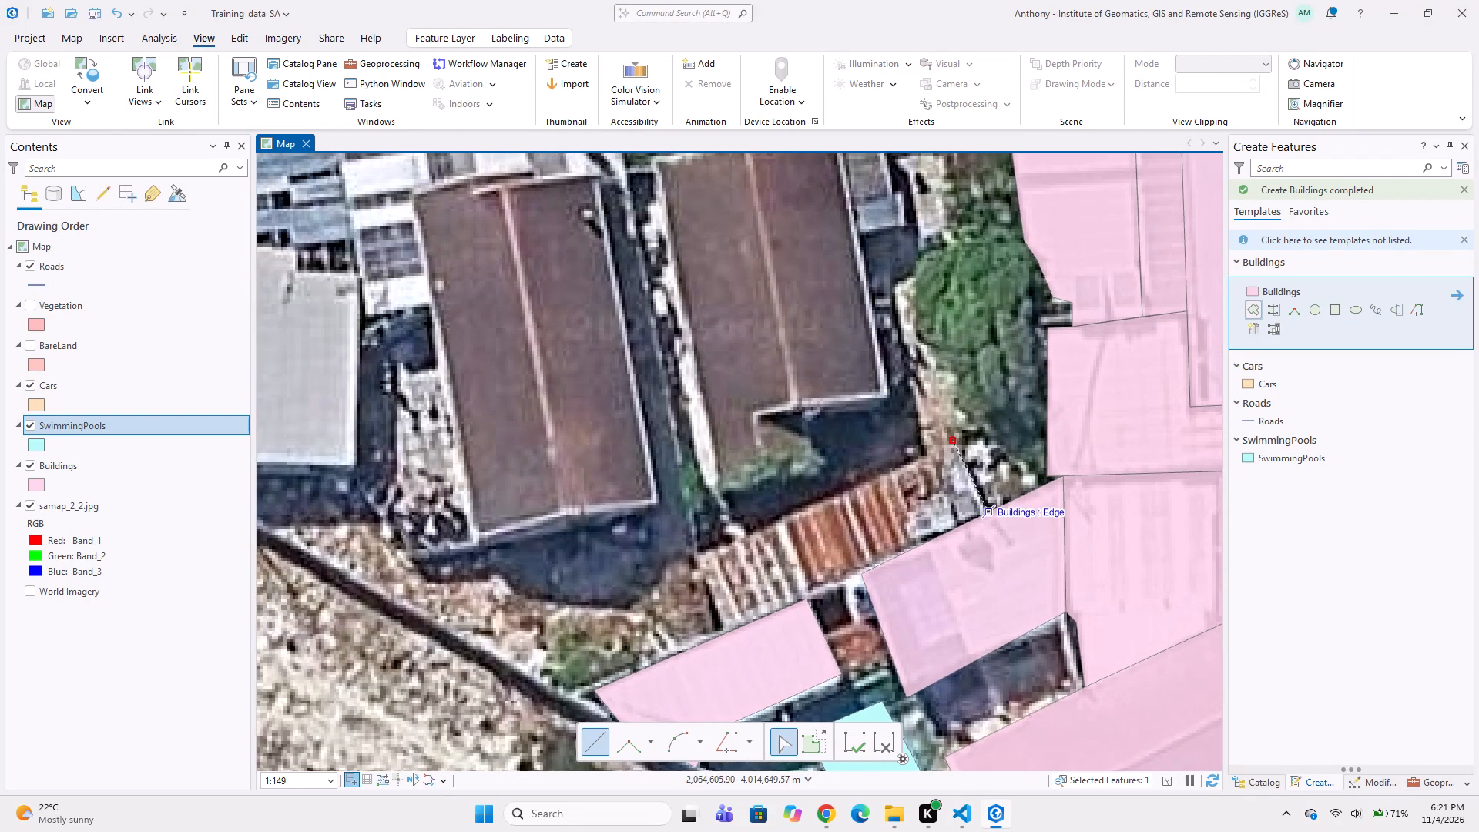
click(988, 510)
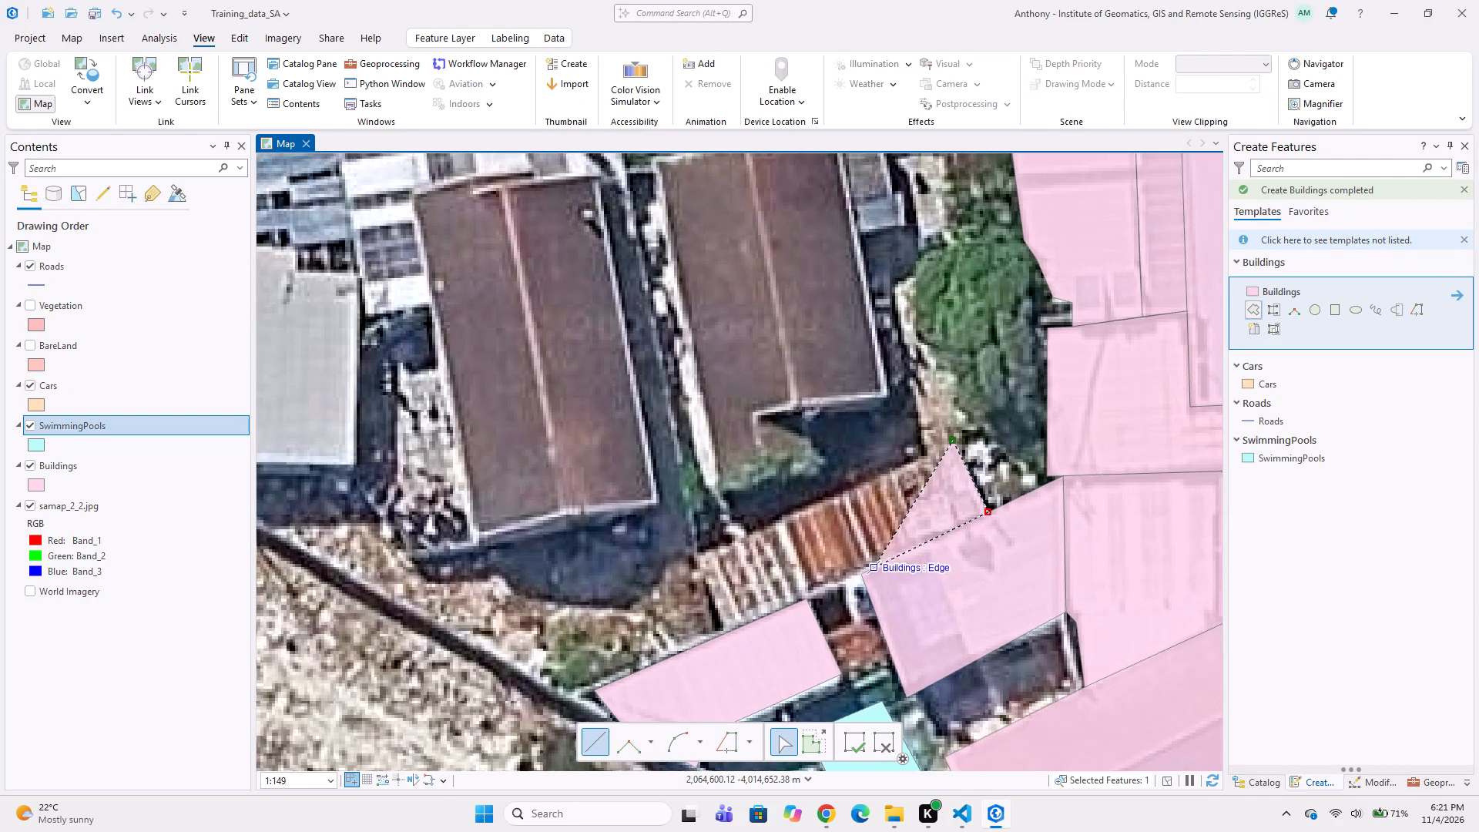
click(864, 572)
click(802, 602)
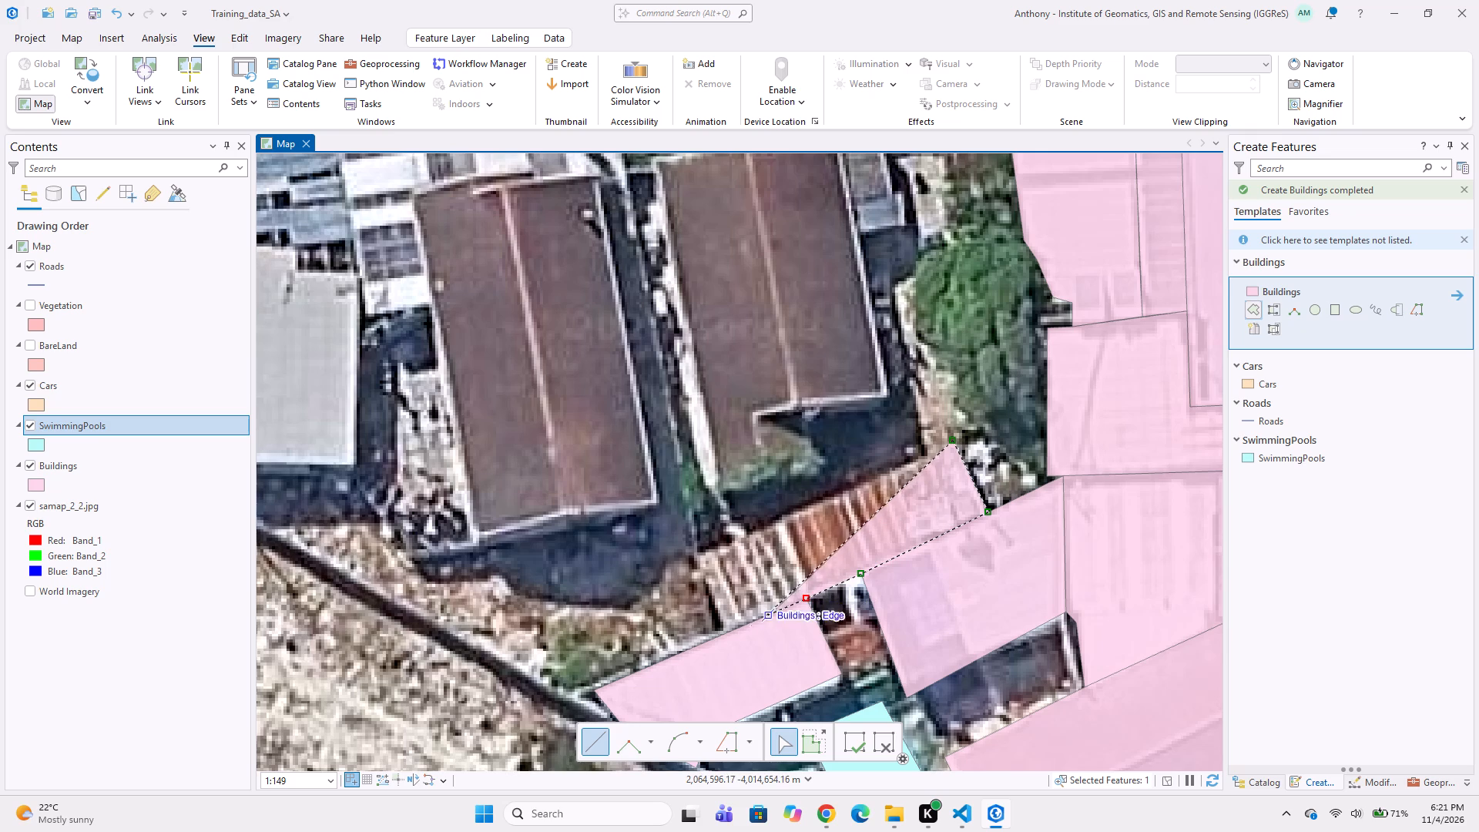
click(729, 632)
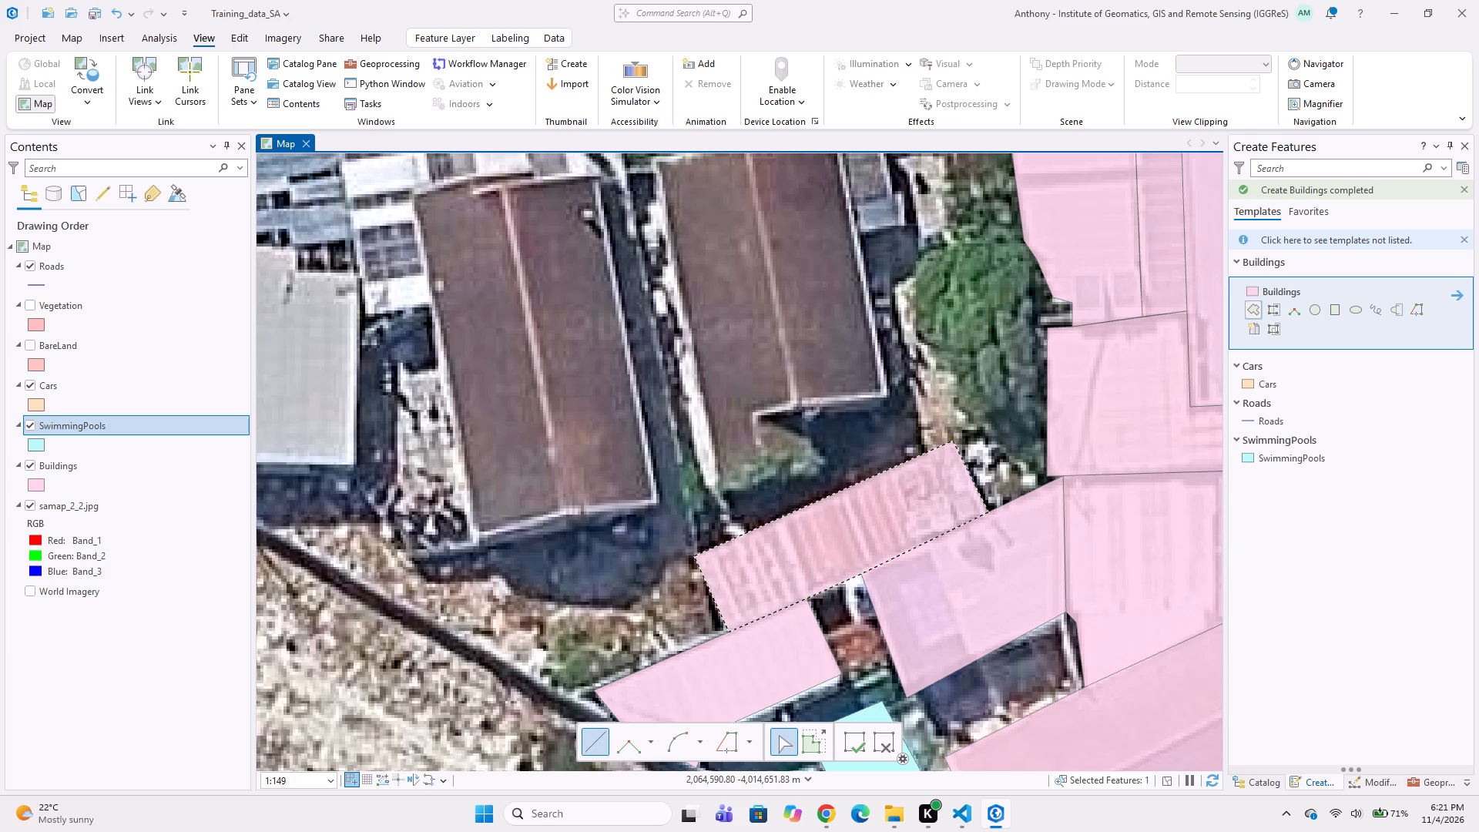
double_click(694, 556)
Digitize a Buildings polygon around the western of the two brown gabled roofs, just east of the light grey roof.
middle_drag(797, 538, 936, 553)
middle_drag(818, 354, 802, 438)
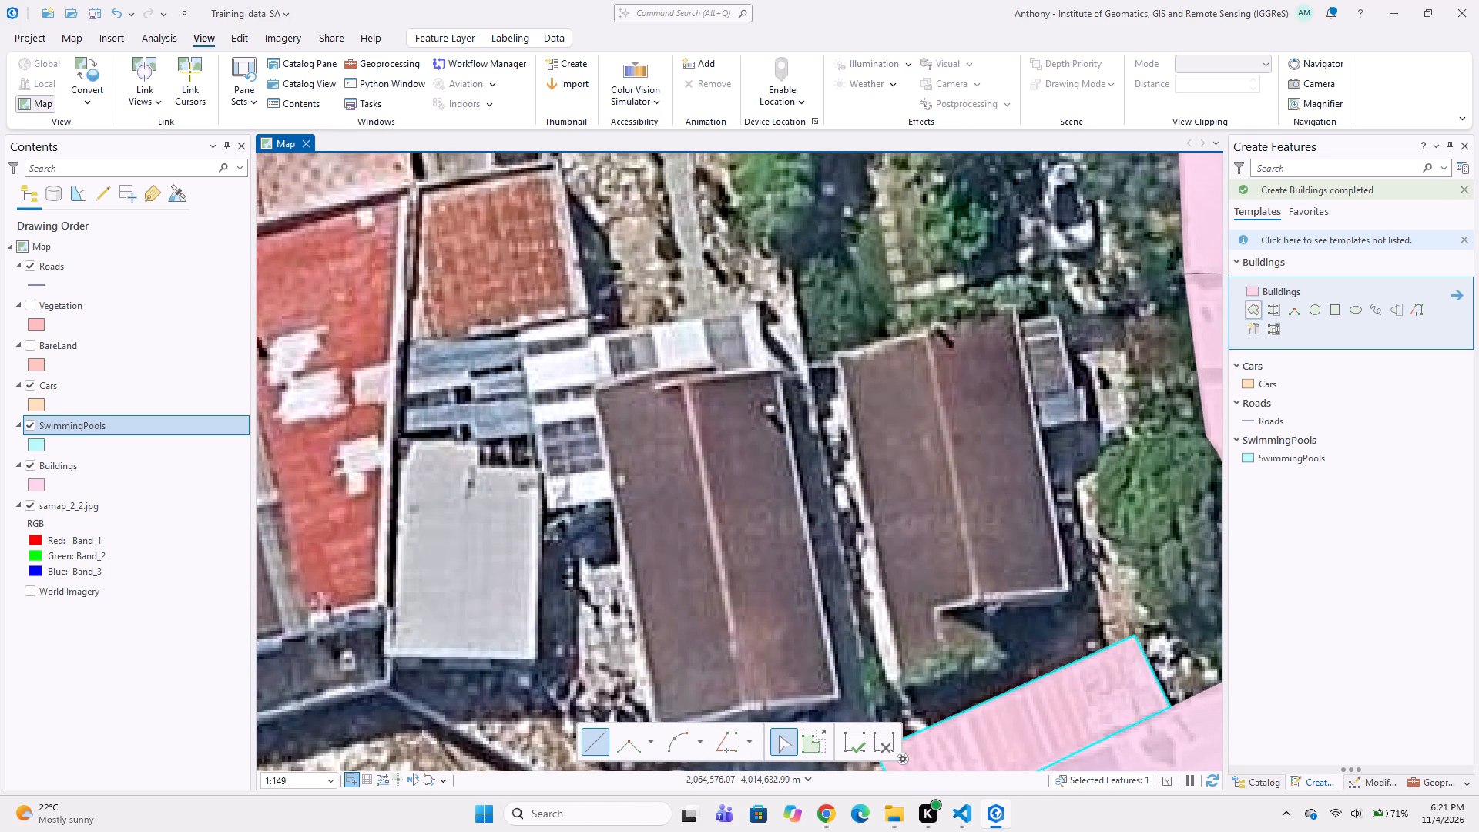
click(591, 384)
click(715, 362)
click(715, 371)
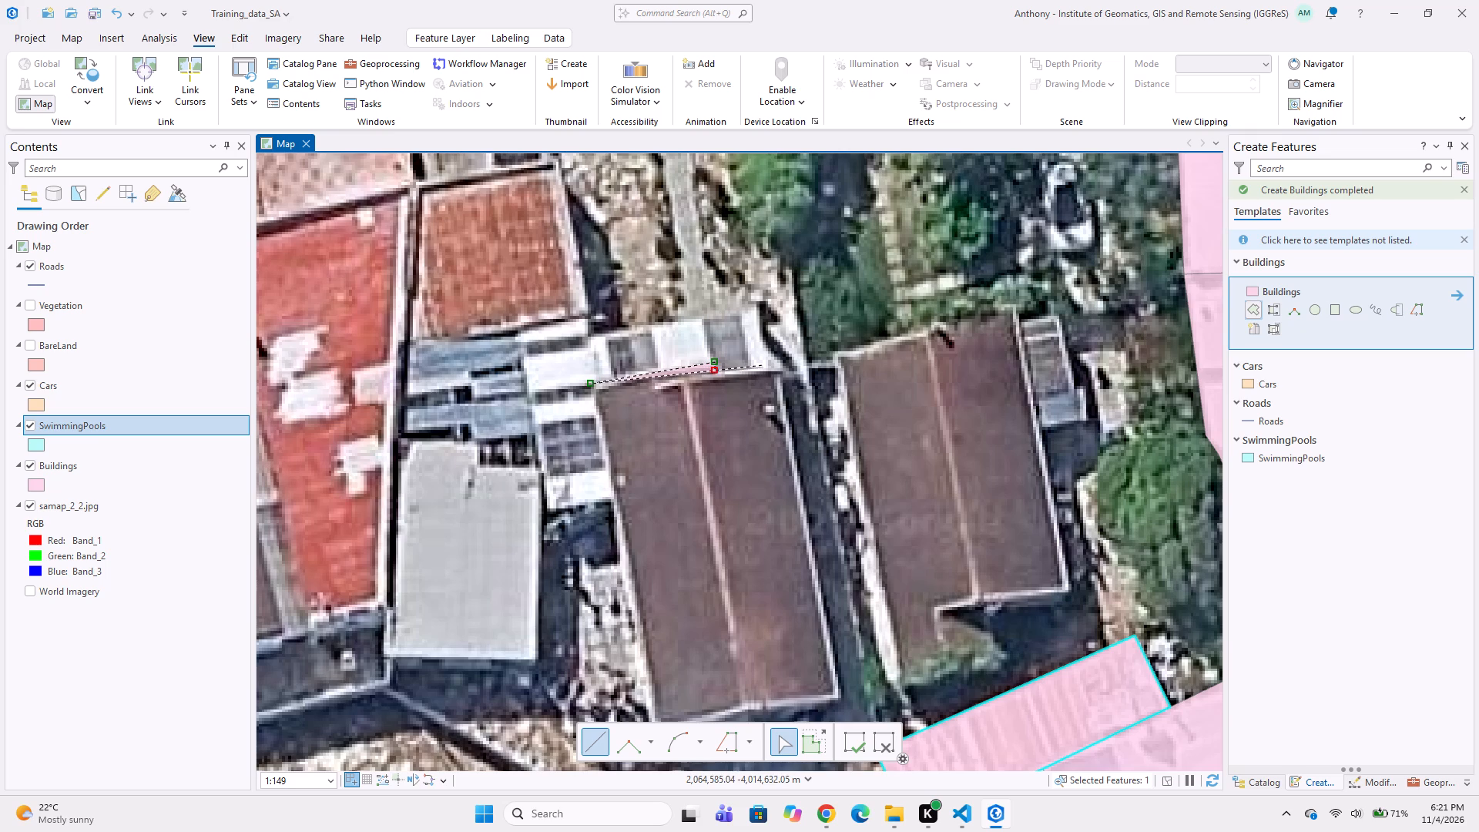
click(783, 365)
middle_drag(807, 448, 801, 357)
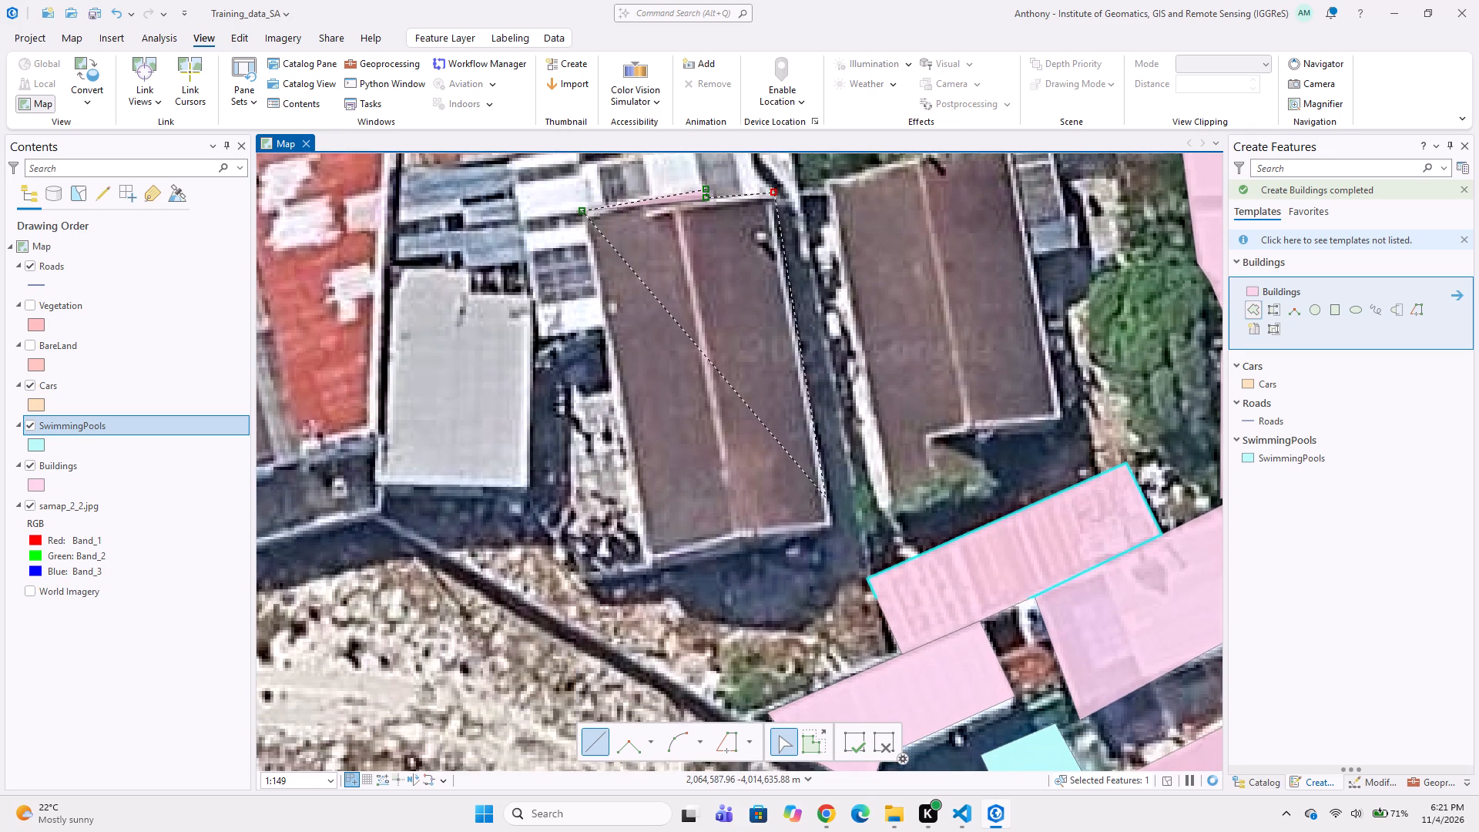
click(831, 522)
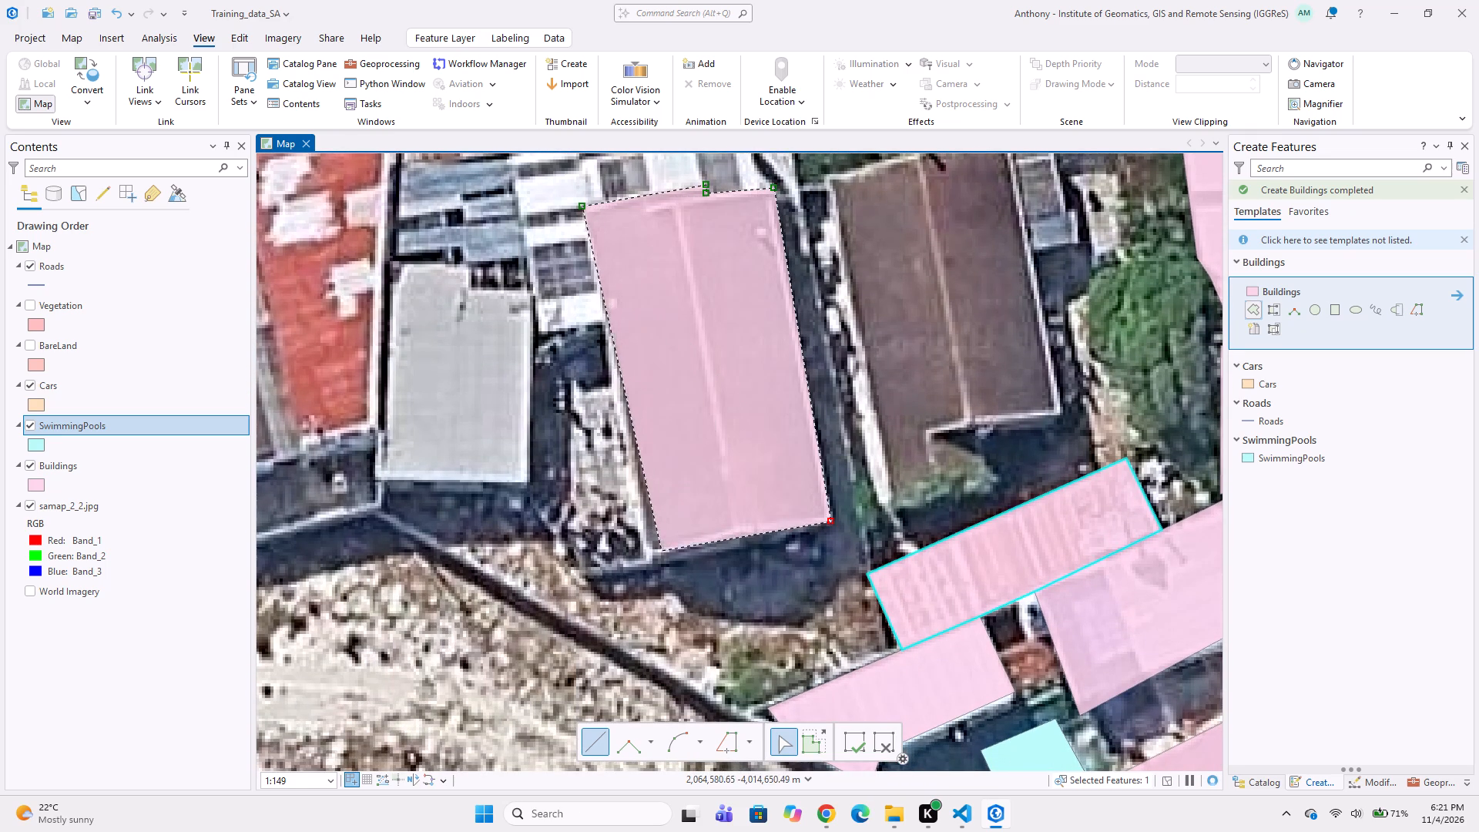
double_click(648, 559)
Digitize a Buildings polygon around the eastern brown gabled roof, following the notch at its southeast corner.
middle_drag(774, 484, 705, 564)
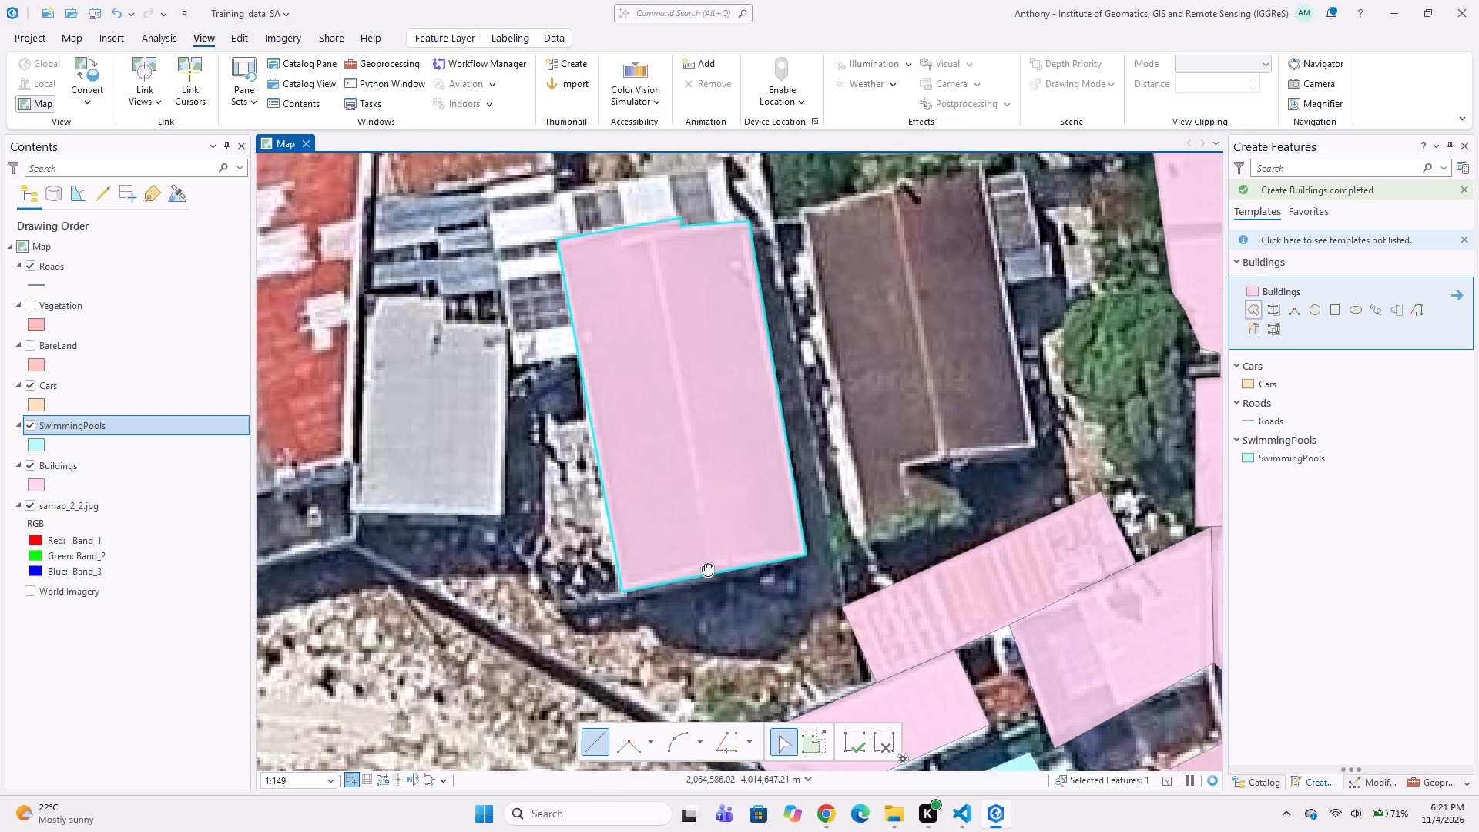
middle_drag(705, 564, 707, 559)
click(759, 252)
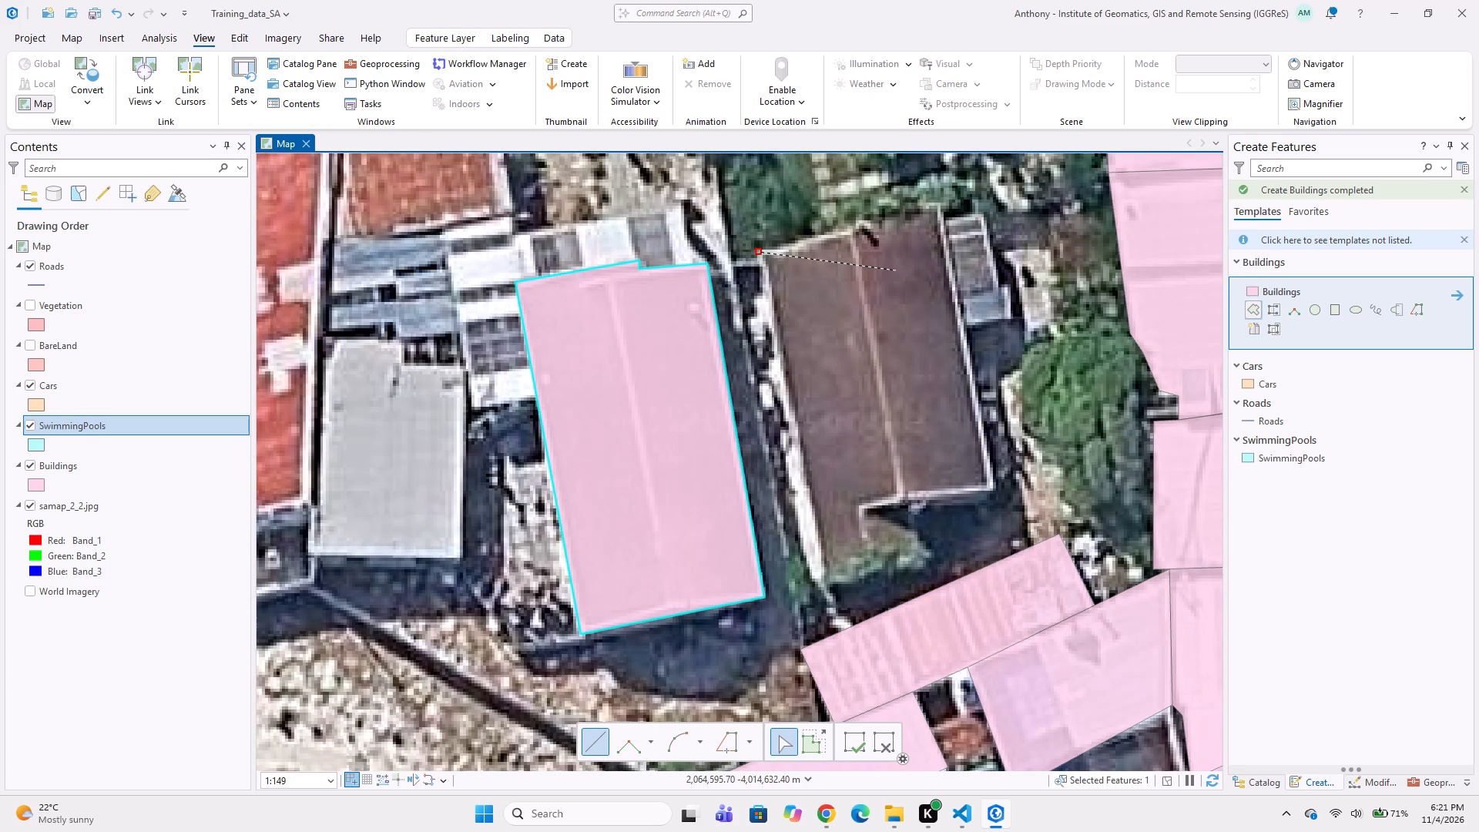
click(939, 203)
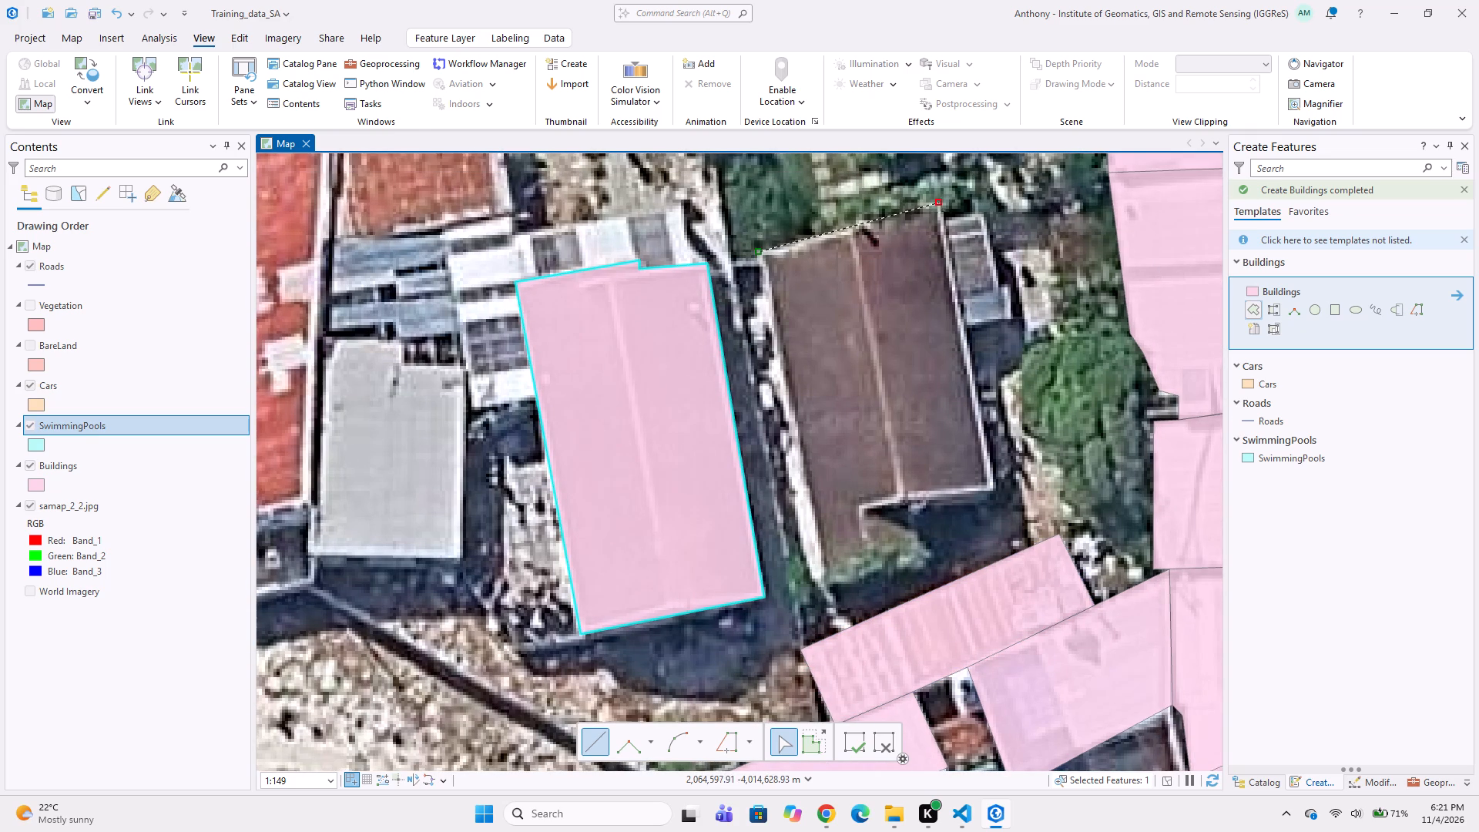
click(998, 489)
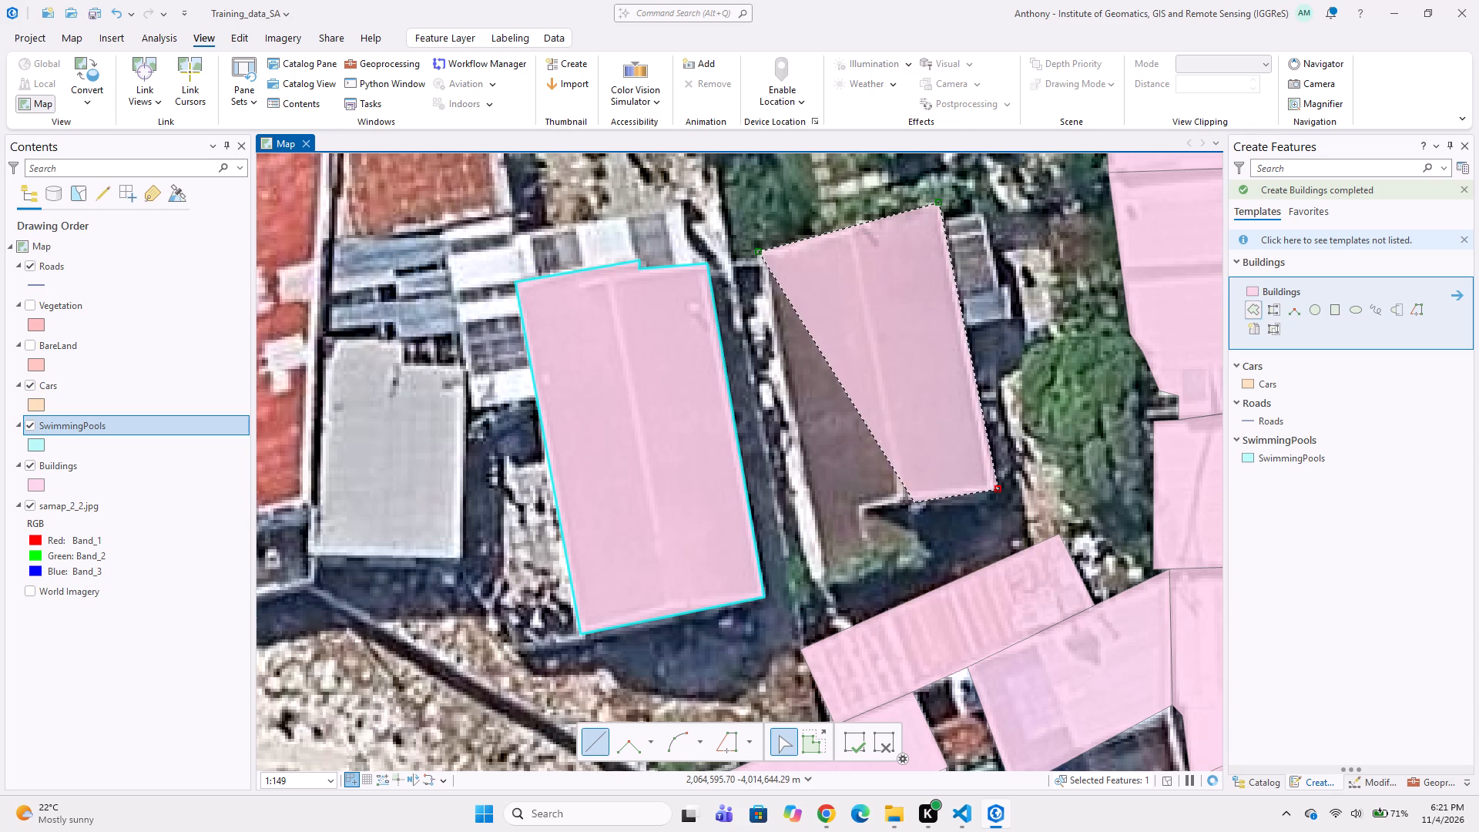
click(914, 508)
click(923, 564)
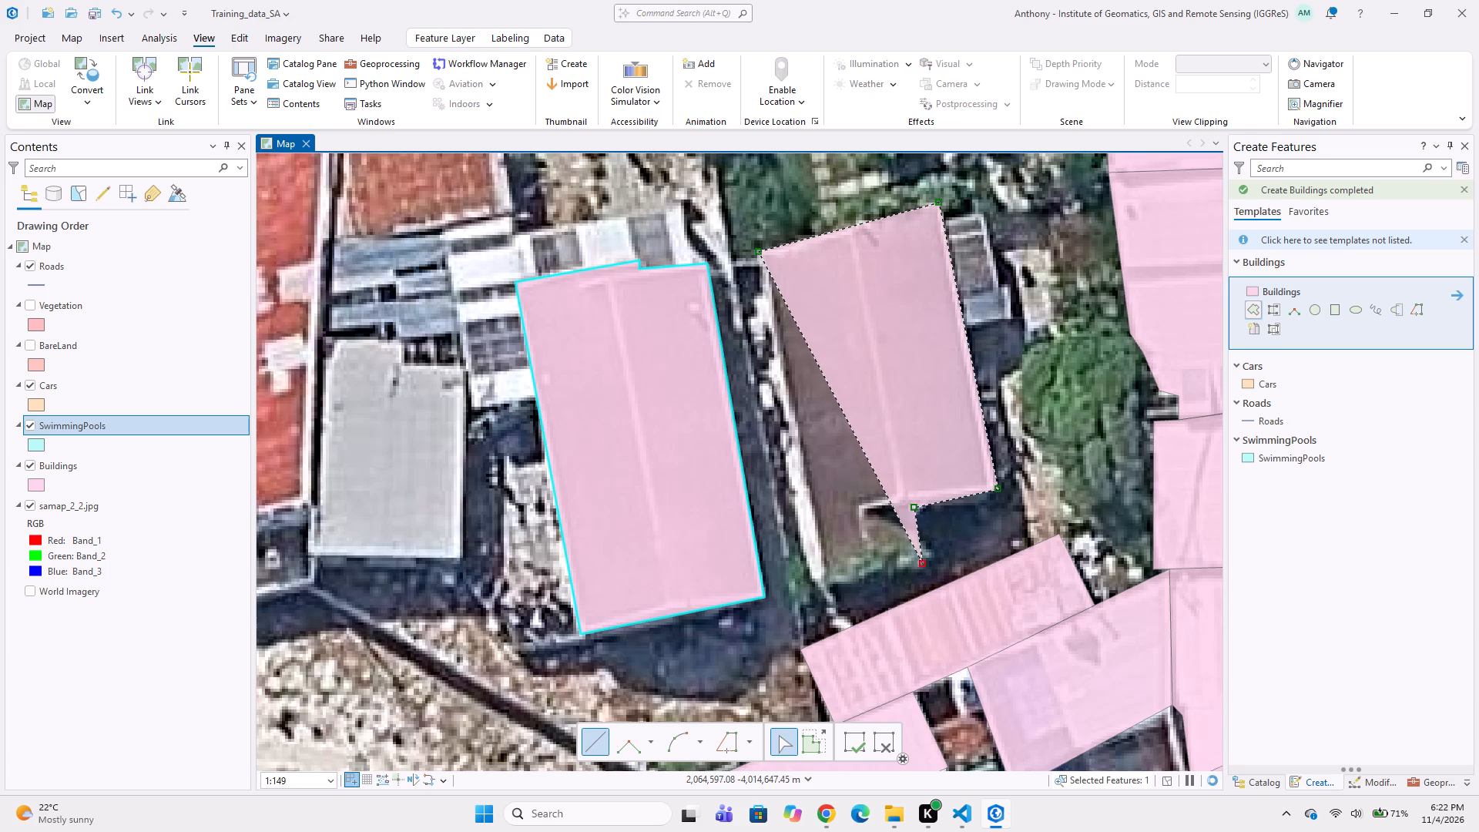
double_click(823, 580)
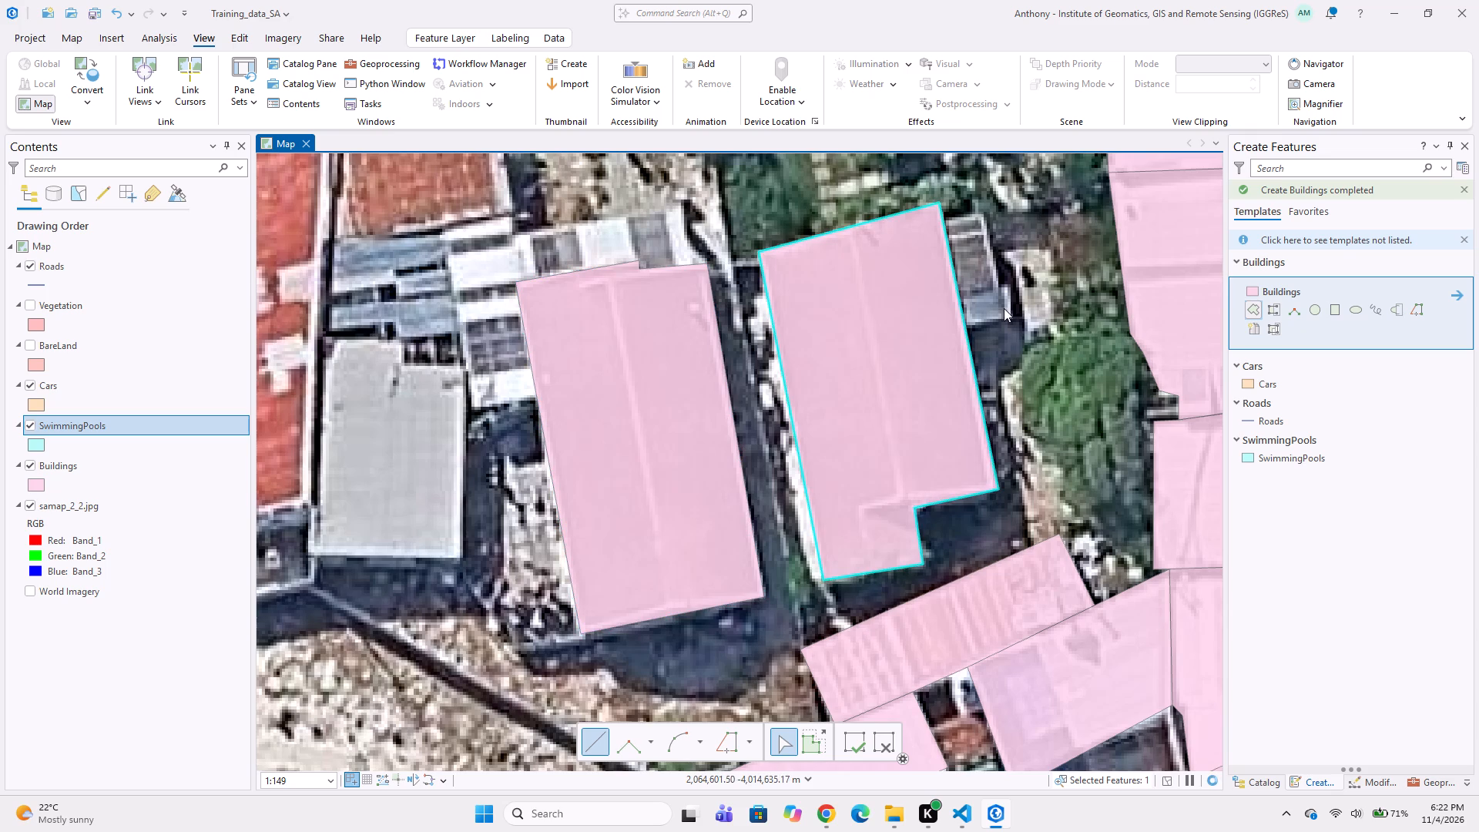
Digitize a Buildings polygon over the small annex against the northeast side of the eastern brown-roofed house.
middle_drag(1001, 321, 899, 445)
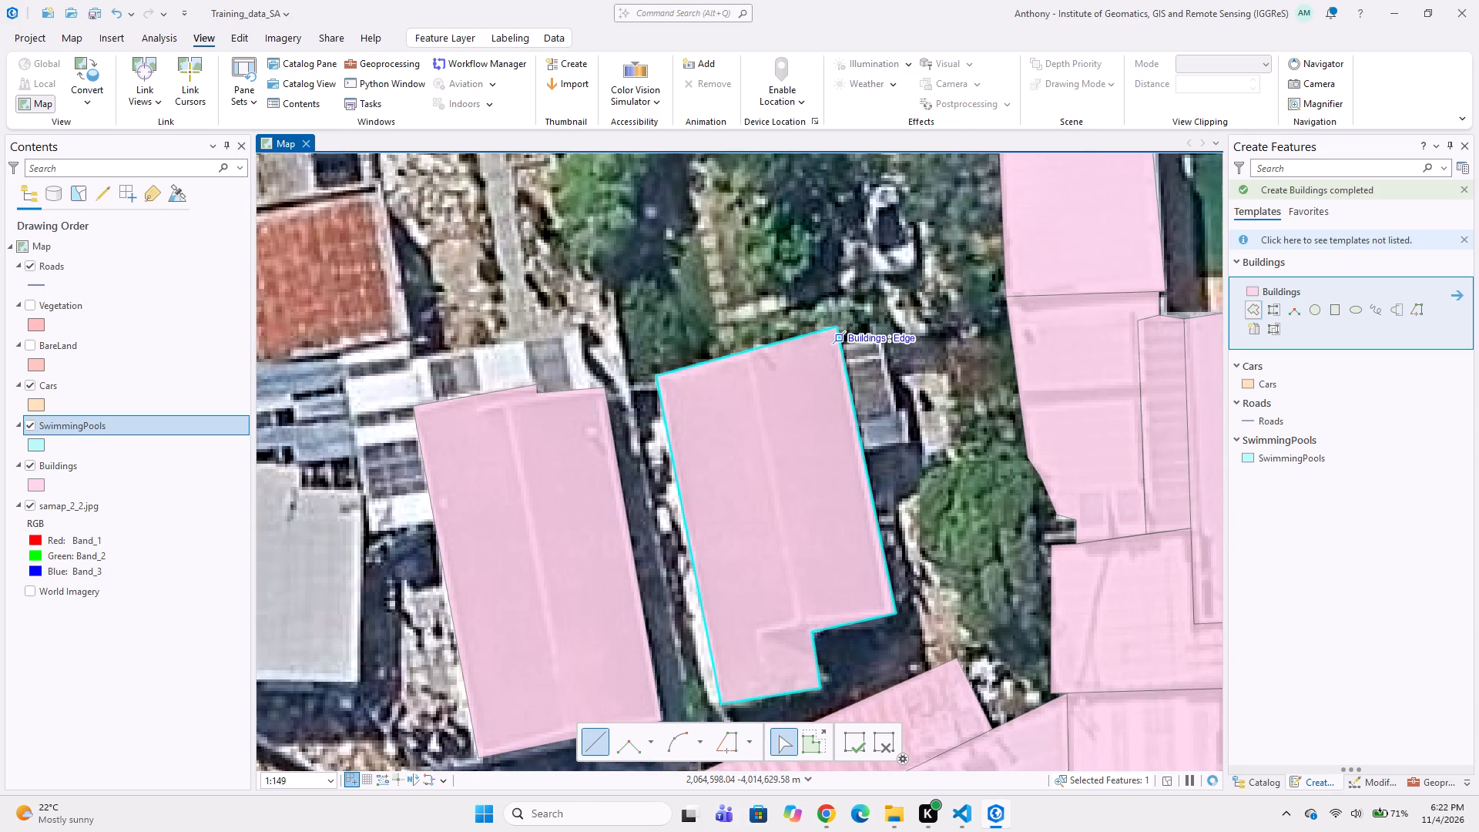
click(839, 338)
click(882, 335)
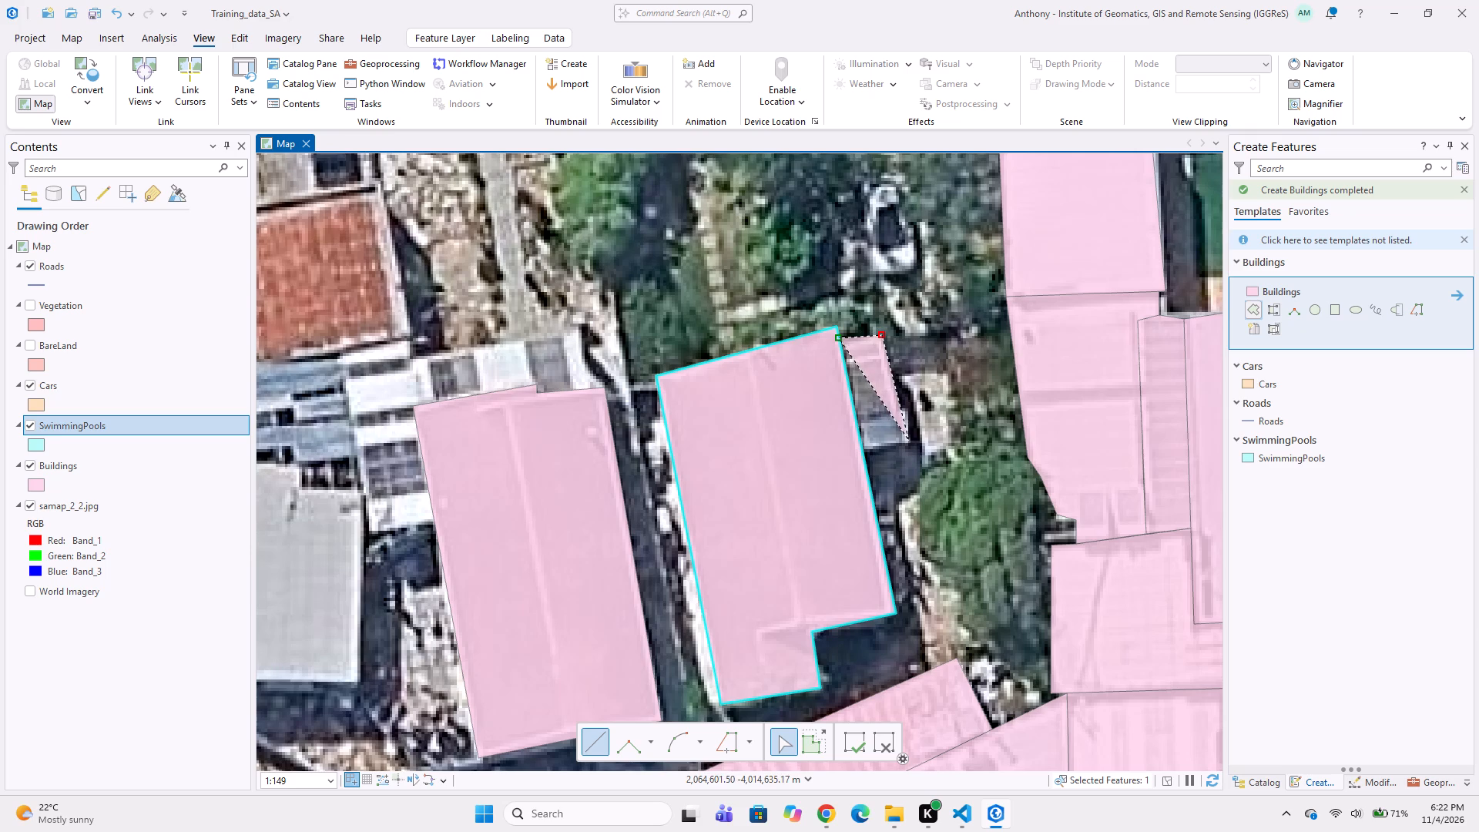
click(909, 443)
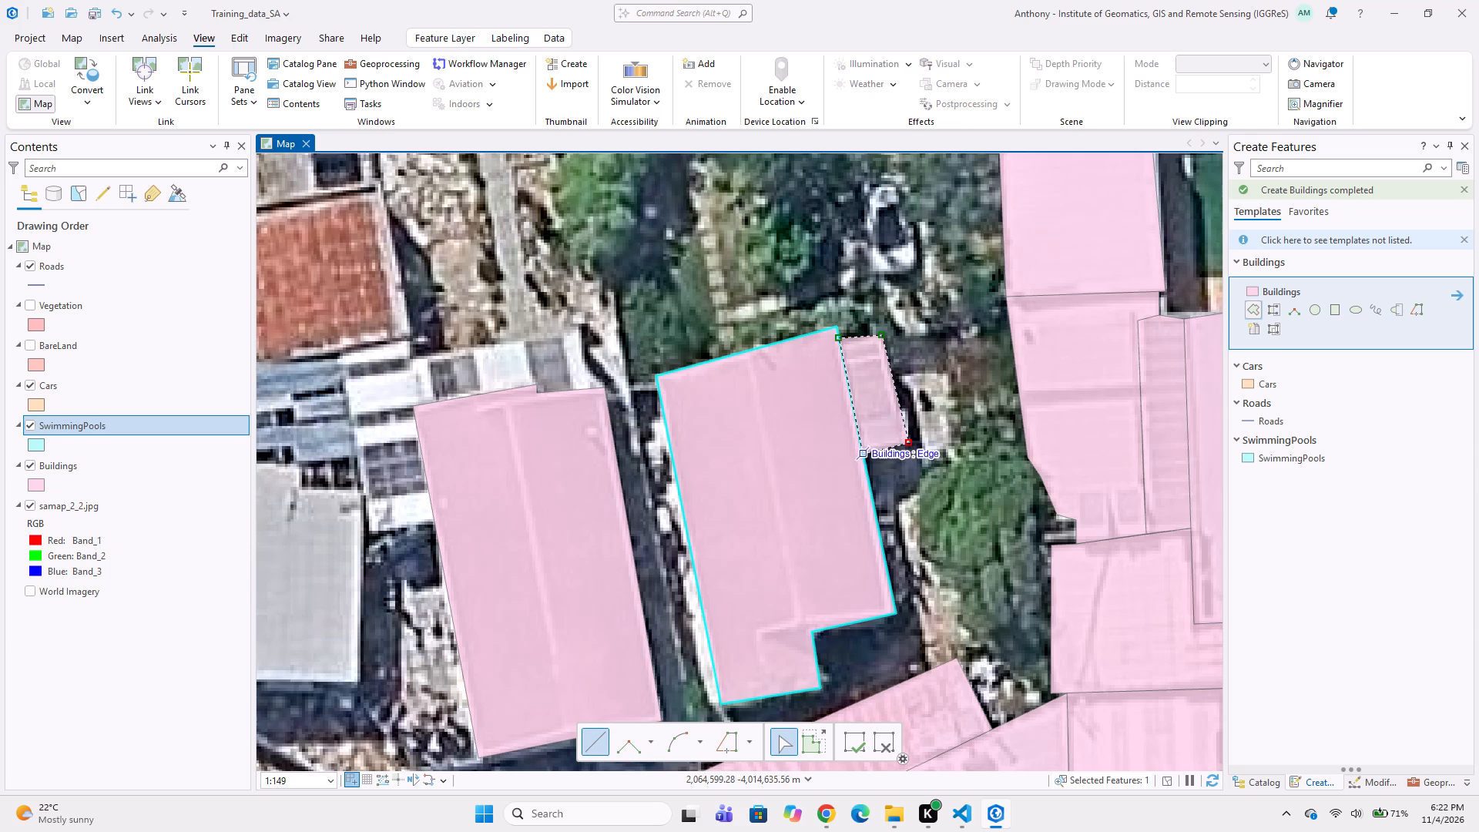
double_click(864, 454)
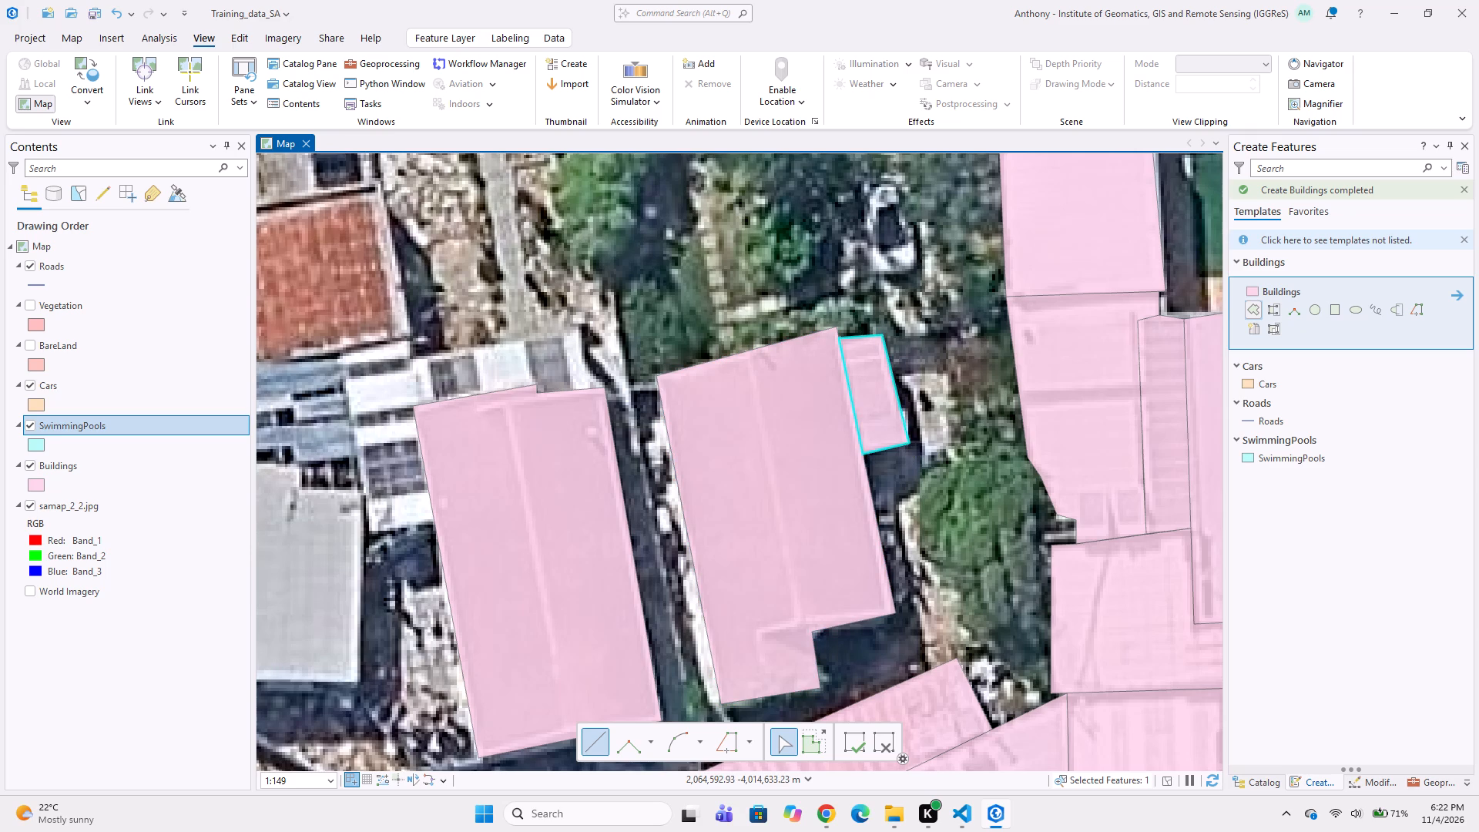
Digitize a four-sided Cars polygon around the white car parked between the trees north of the small annex.
scroll(761, 373, down, 1)
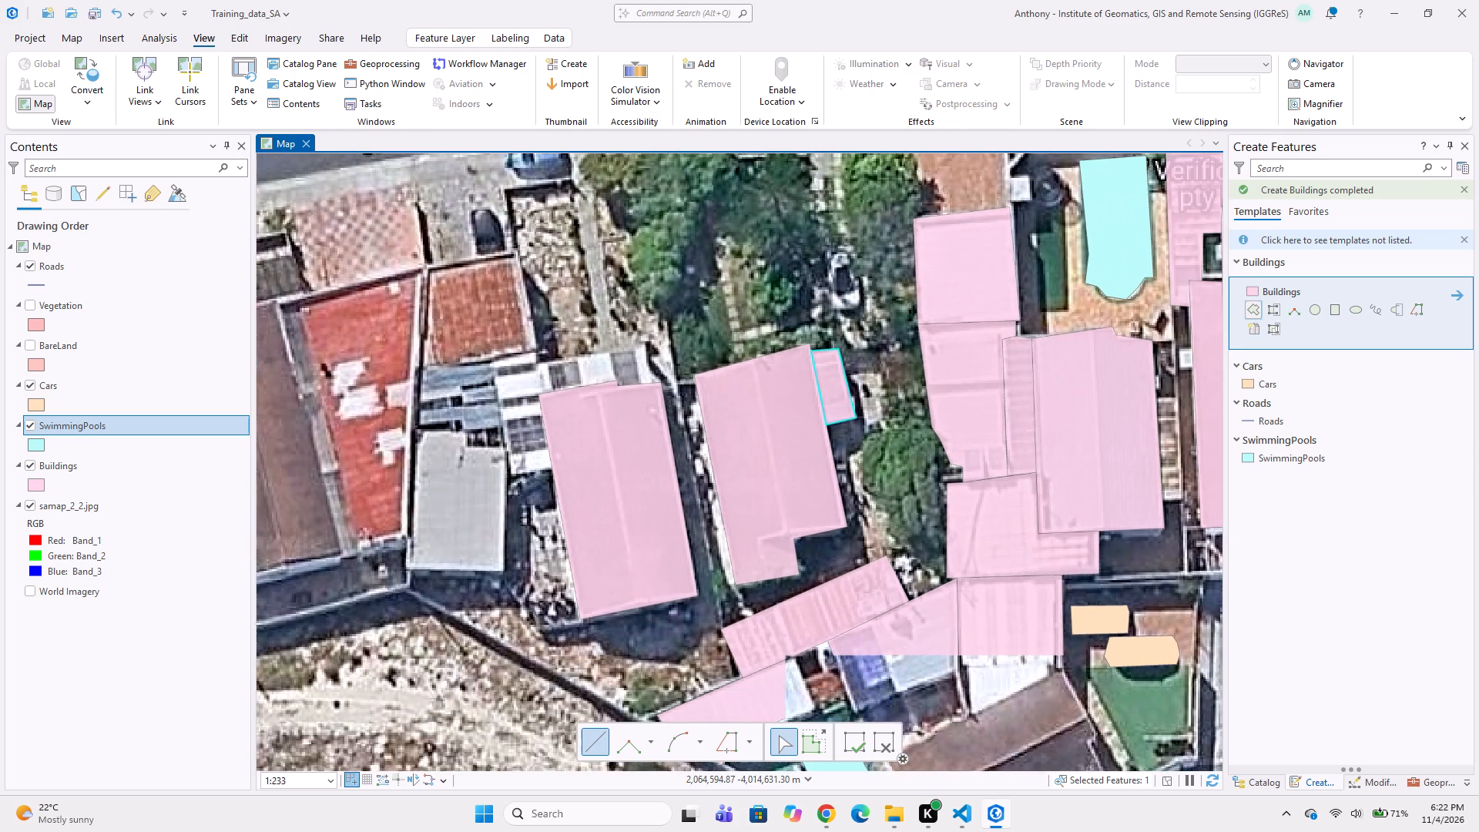
middle_drag(874, 341, 861, 435)
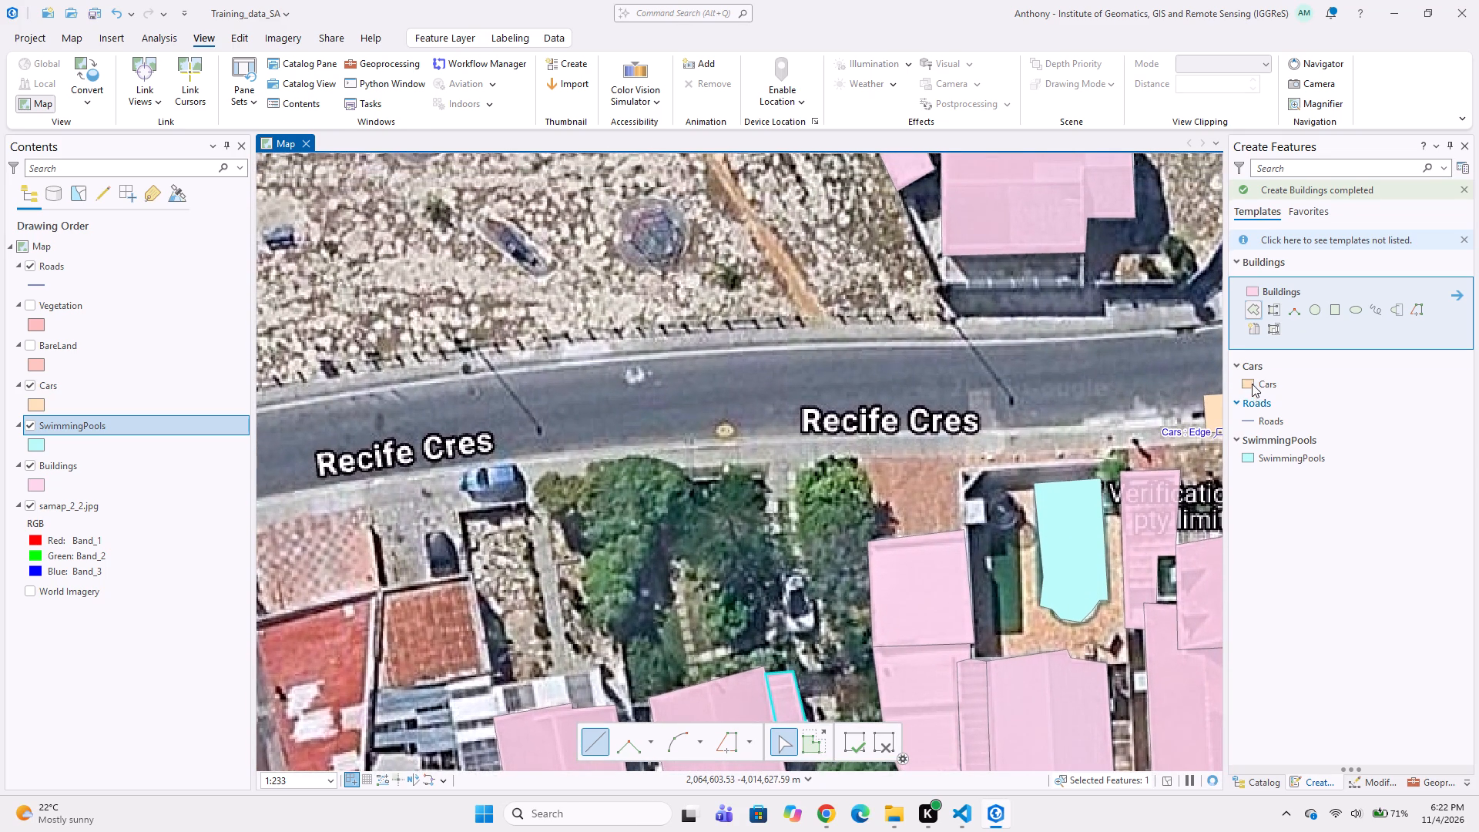
click(1270, 384)
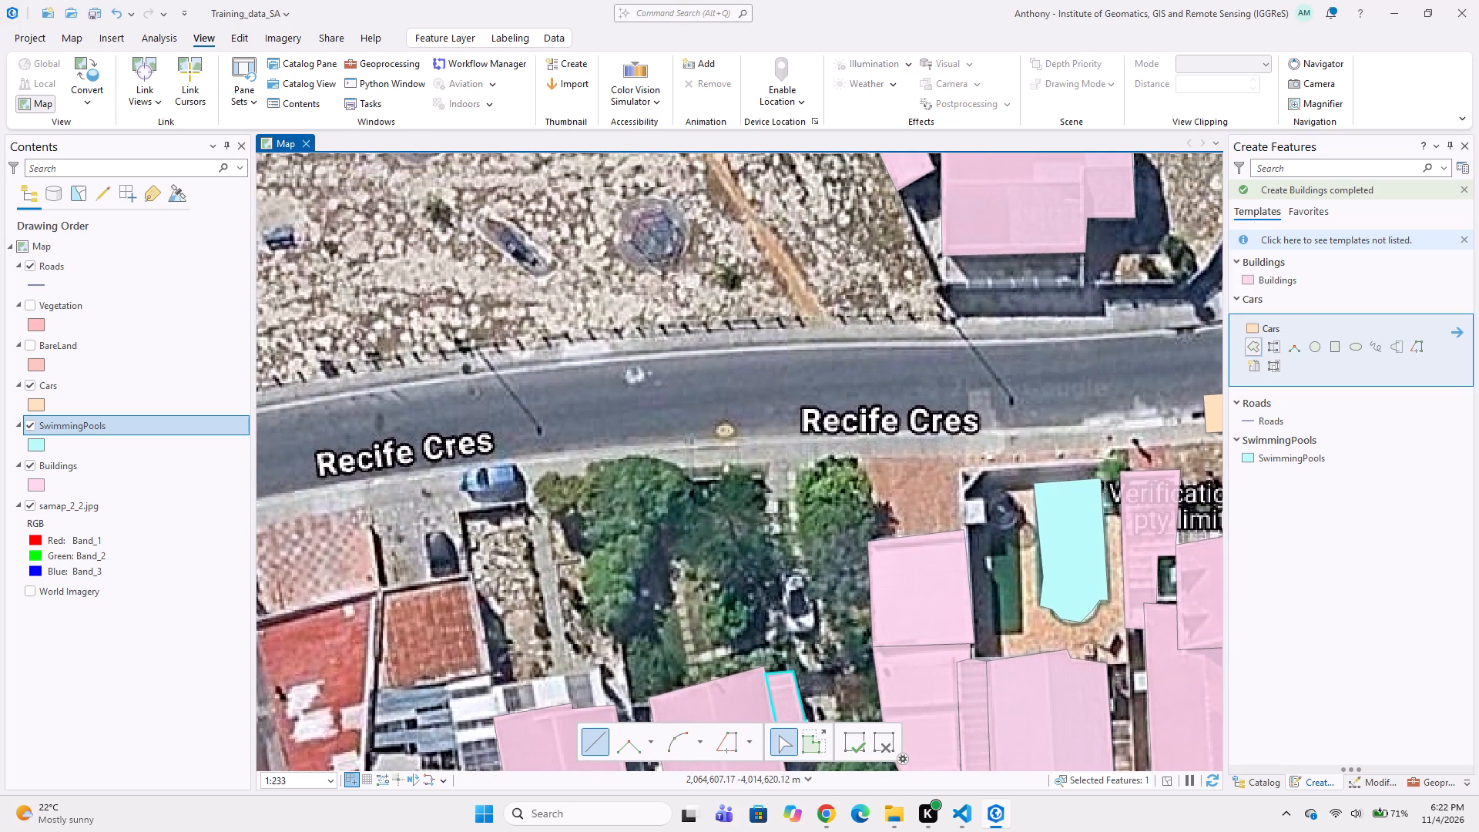
scroll(810, 594, up, 1)
click(807, 543)
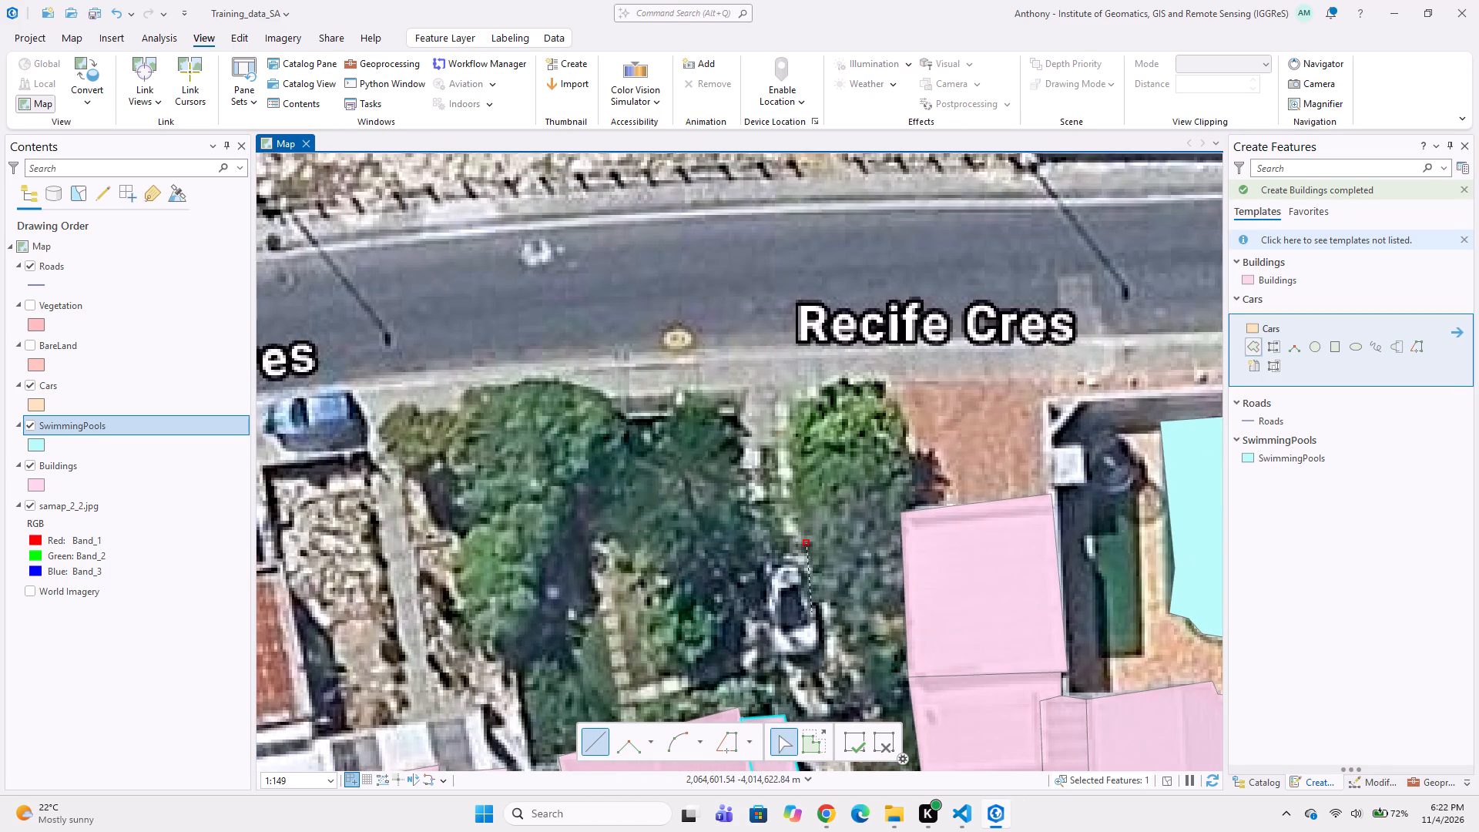
click(823, 648)
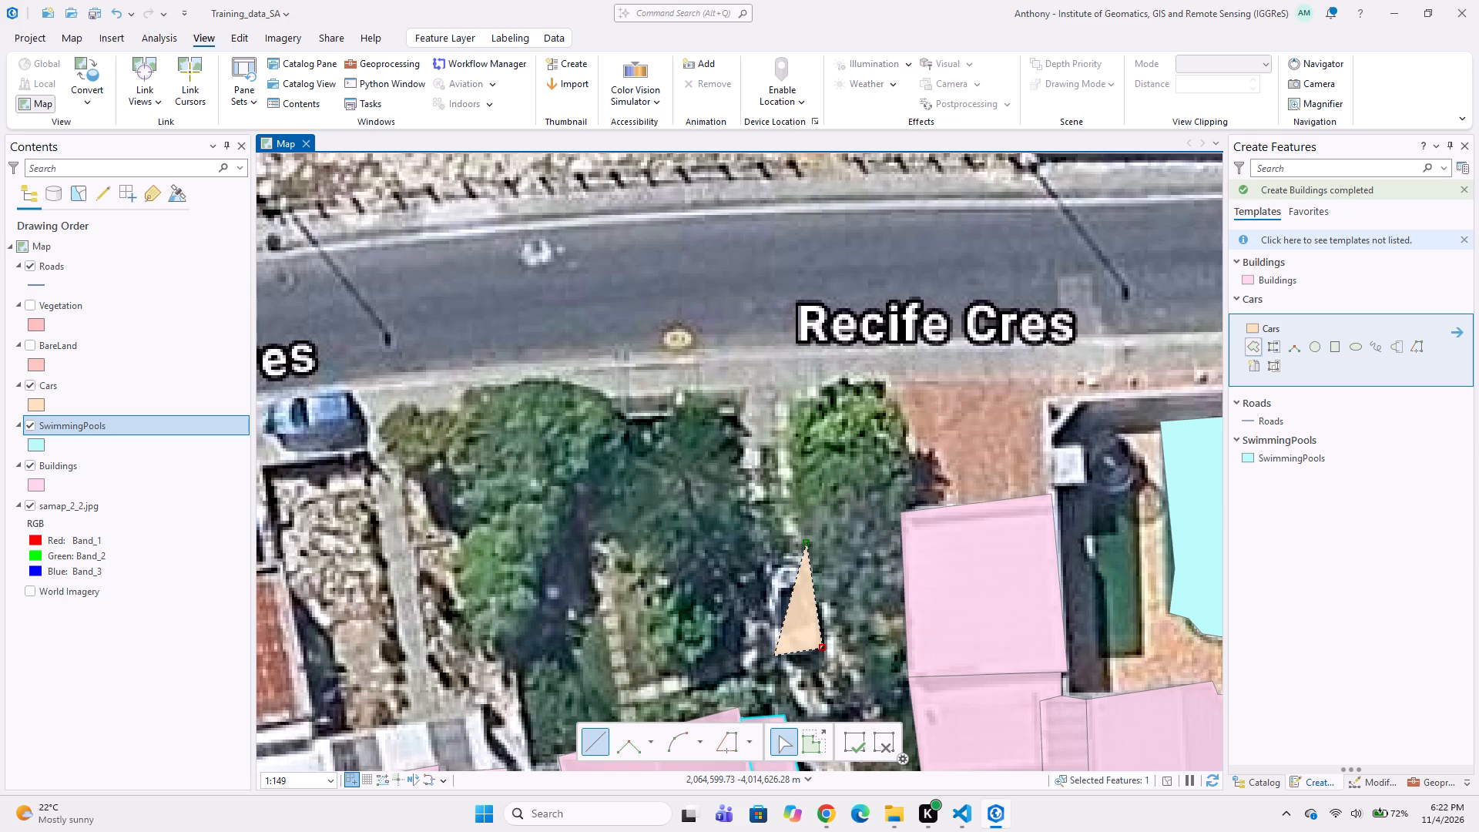
click(774, 656)
double_click(761, 562)
Examine the remaining undigitized houses south of Recife Cres, west of the completed building polygons.
scroll(720, 559, down, 2)
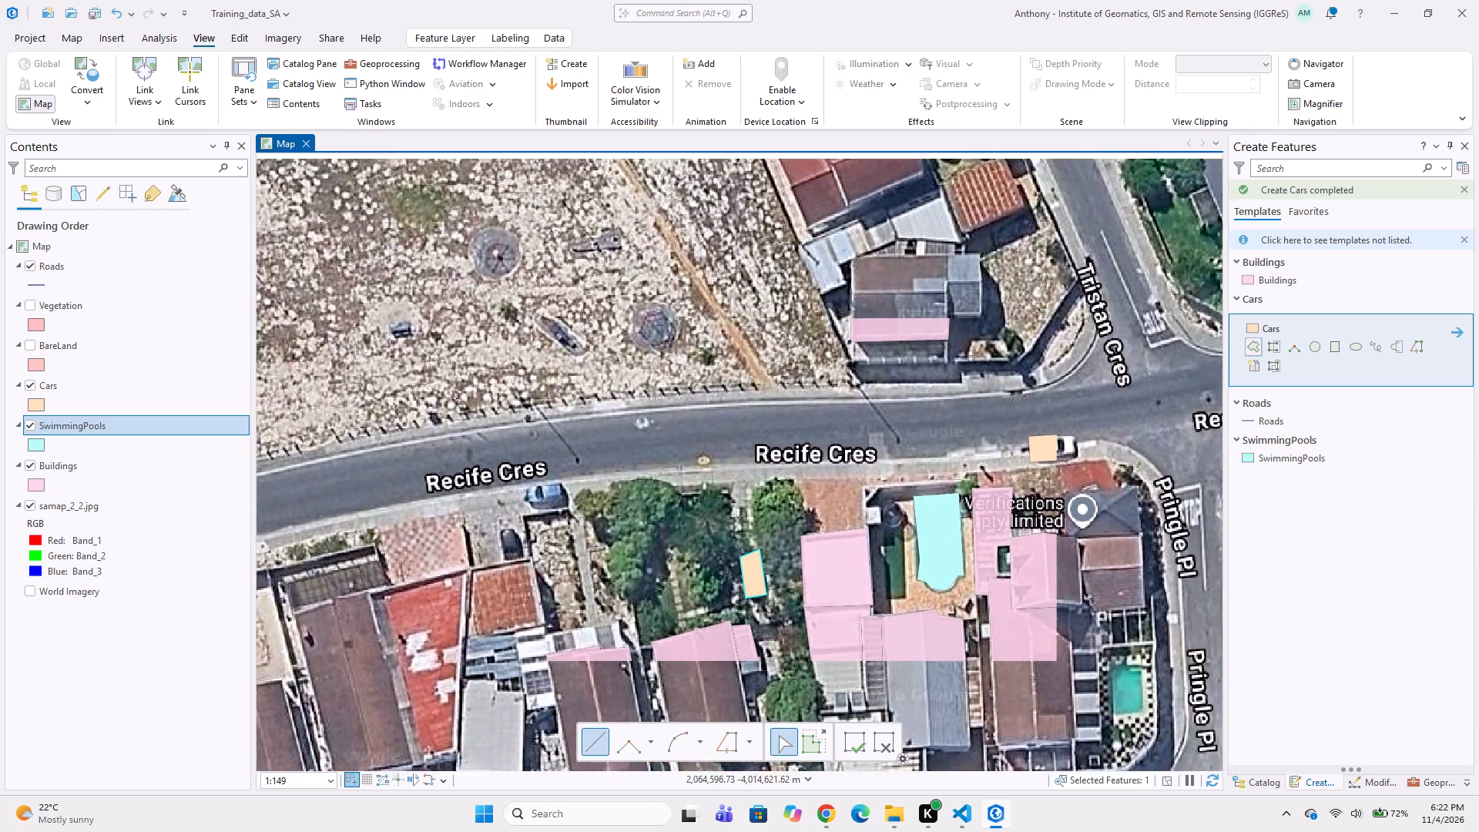
middle_drag(739, 548, 833, 462)
middle_drag(739, 462, 815, 405)
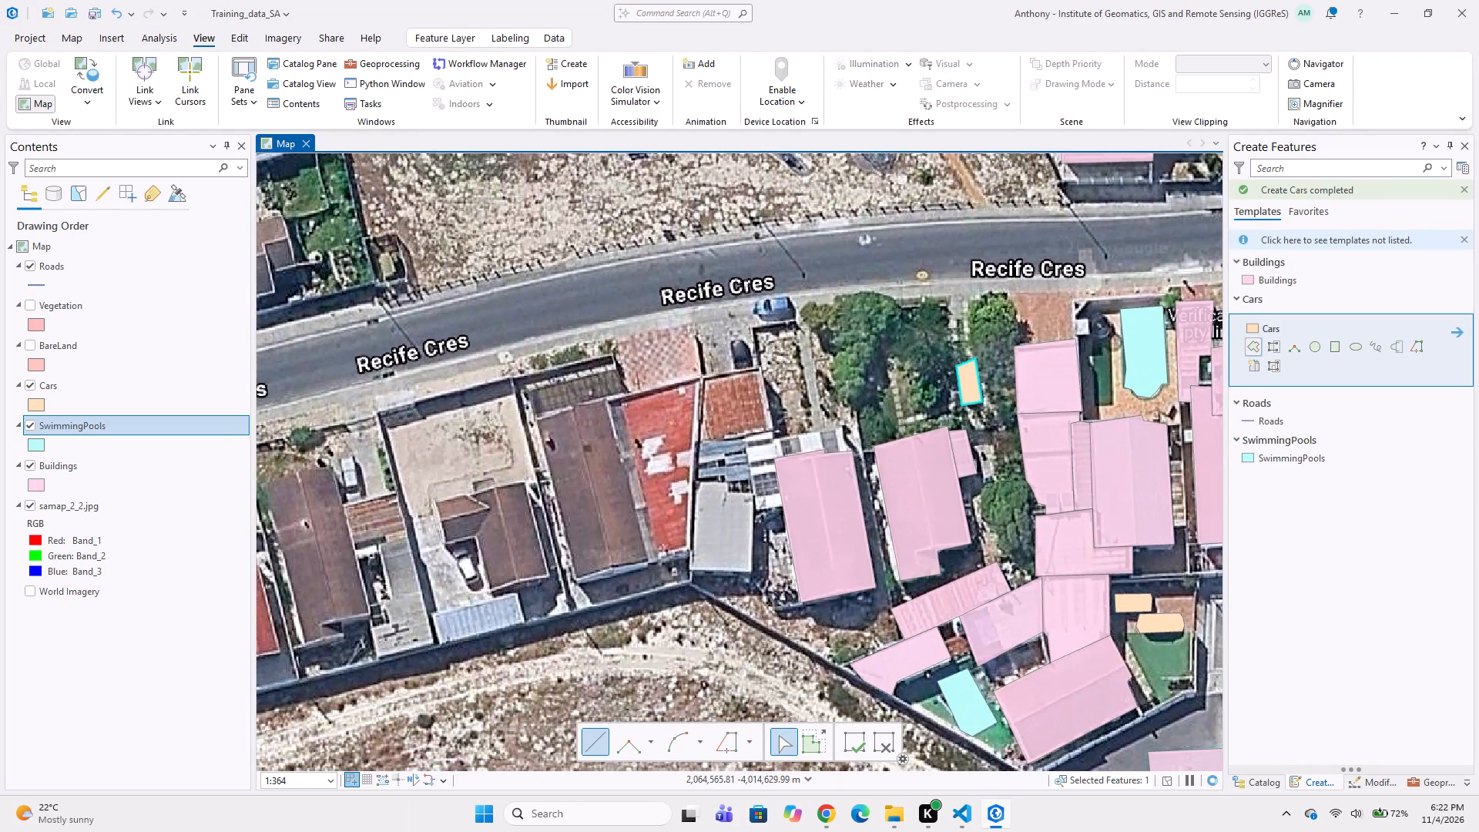
scroll(736, 457, down, 3)
middle_drag(675, 529, 783, 441)
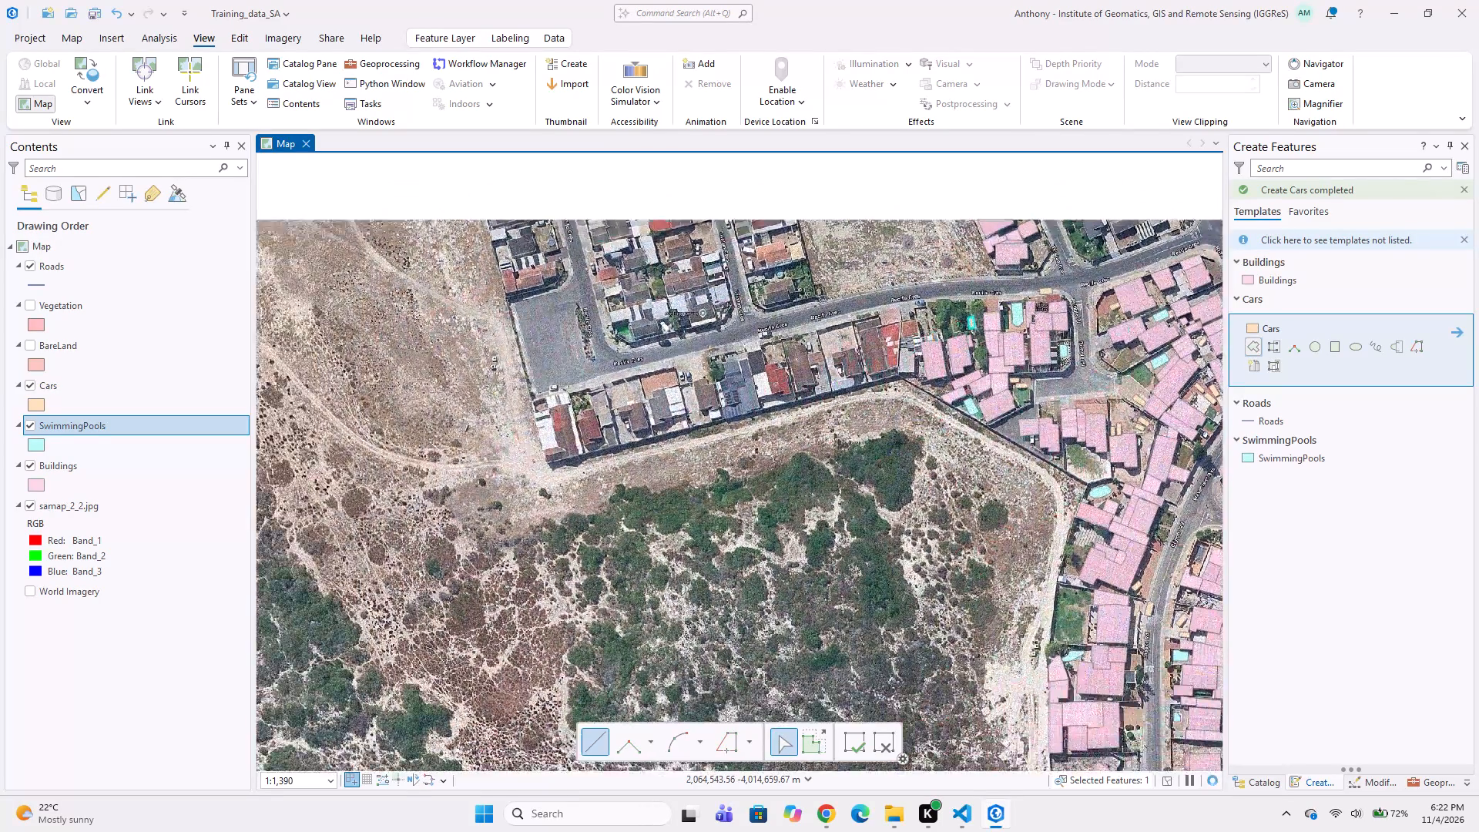
middle_drag(796, 448, 659, 494)
scroll(745, 389, up, 1)
middle_drag(934, 362, 890, 397)
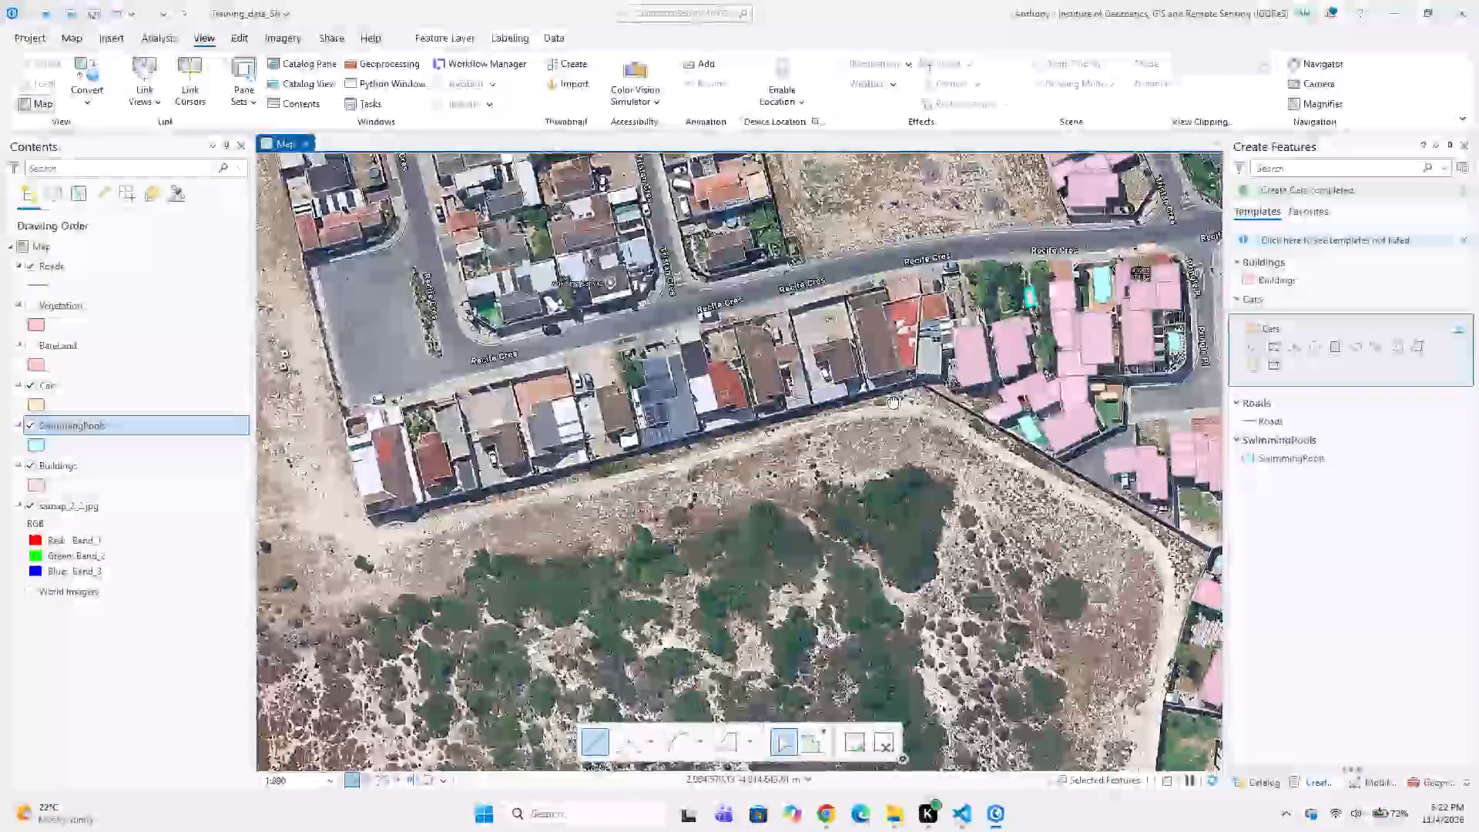
middle_drag(890, 397, 877, 405)
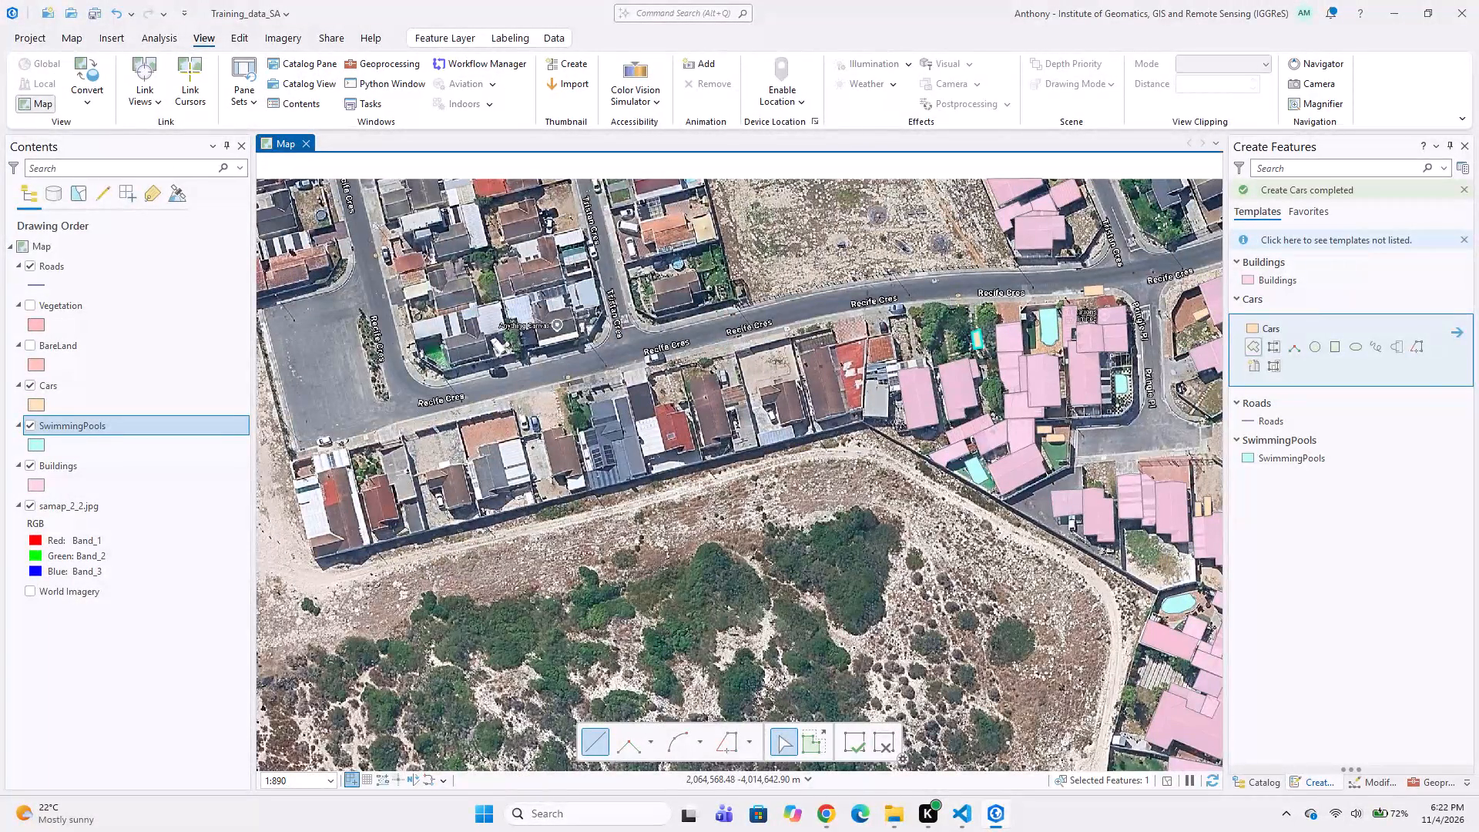
scroll(1022, 346, up, 1)
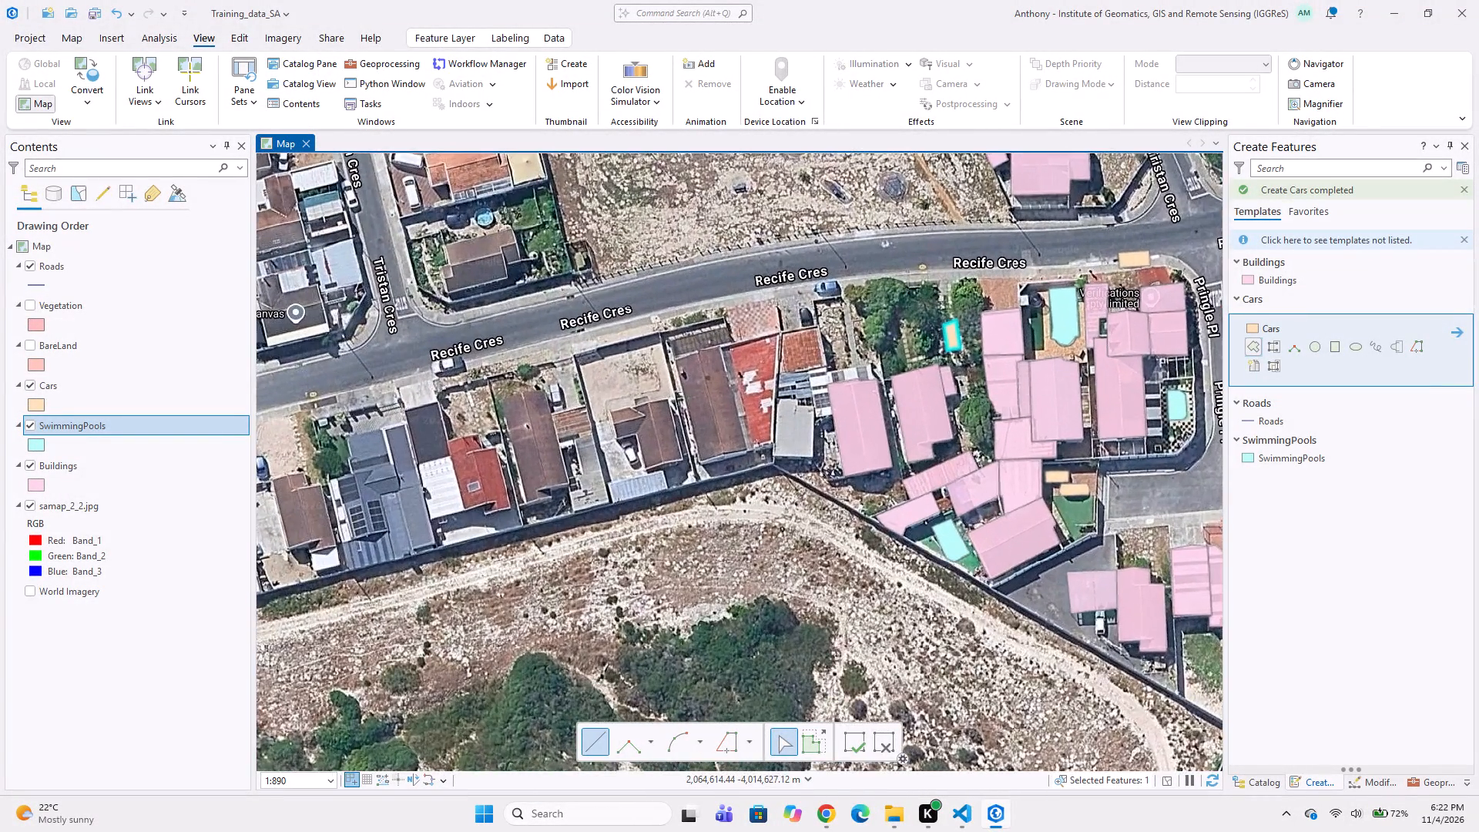
scroll(850, 367, up, 2)
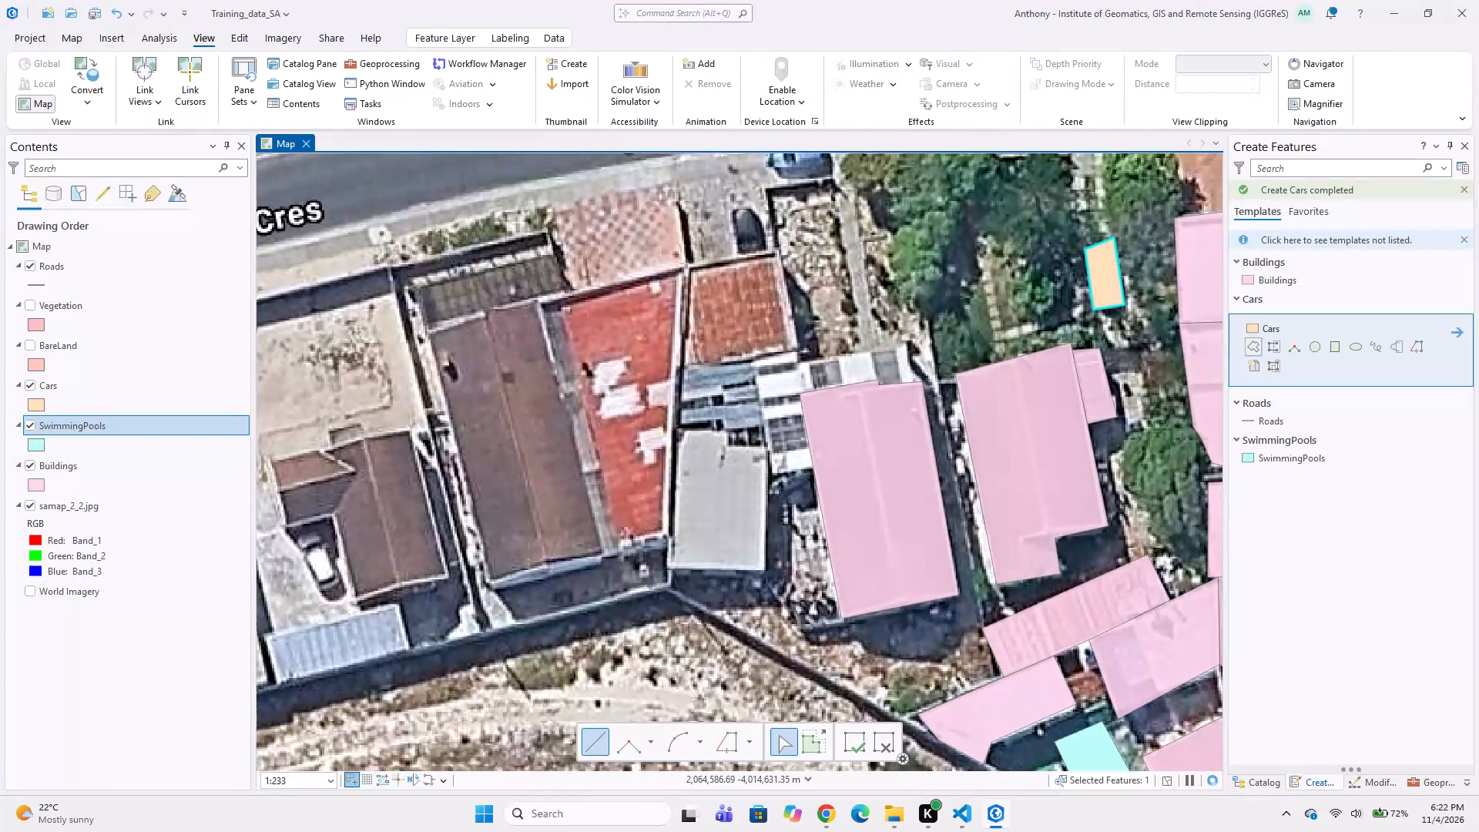
Digitize an L-shaped Buildings polygon over the pale corrugated roof wrapping the north and west sides of the westernmost completed building.
click(926, 381)
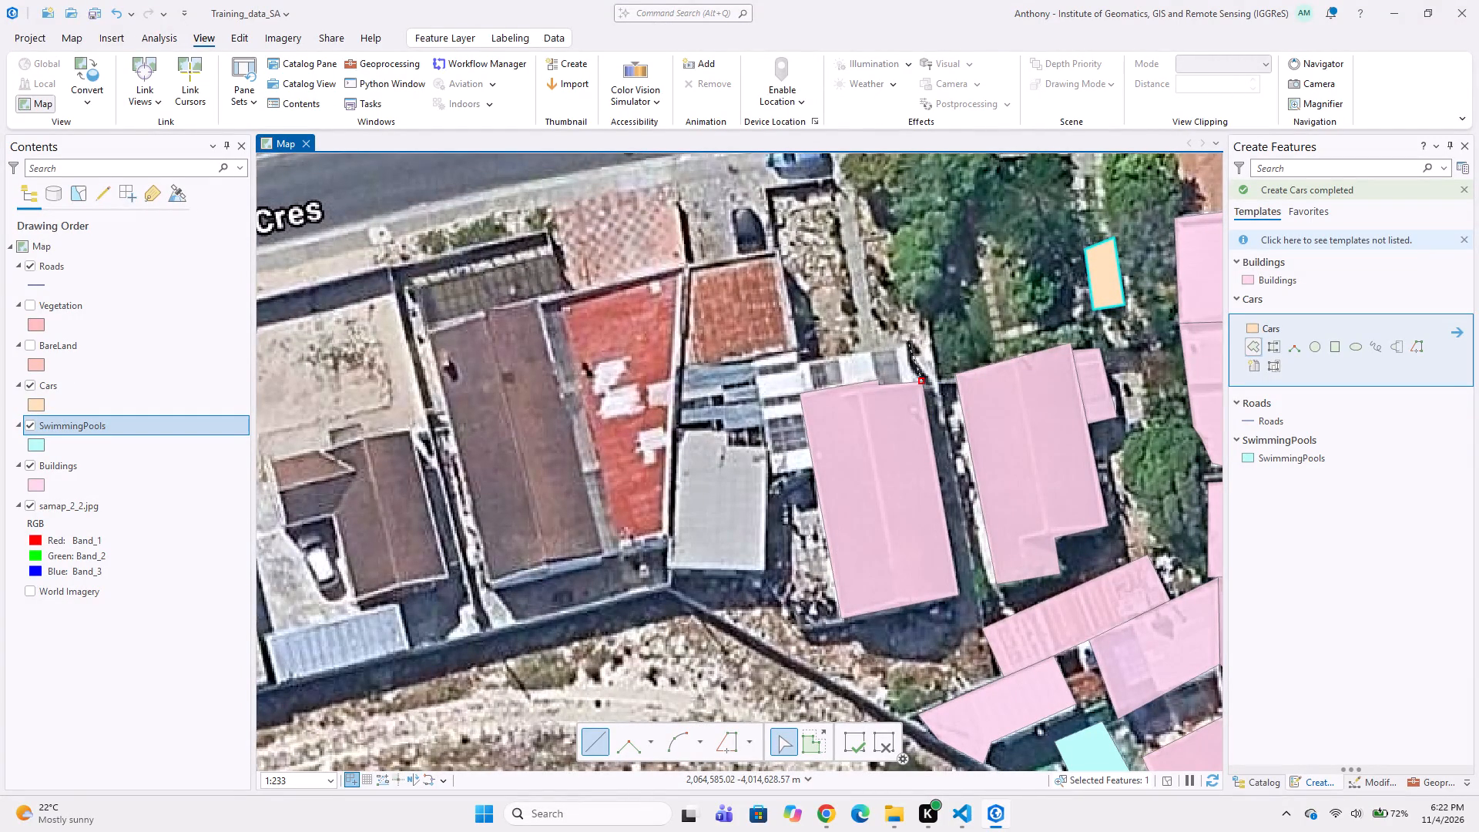
click(907, 338)
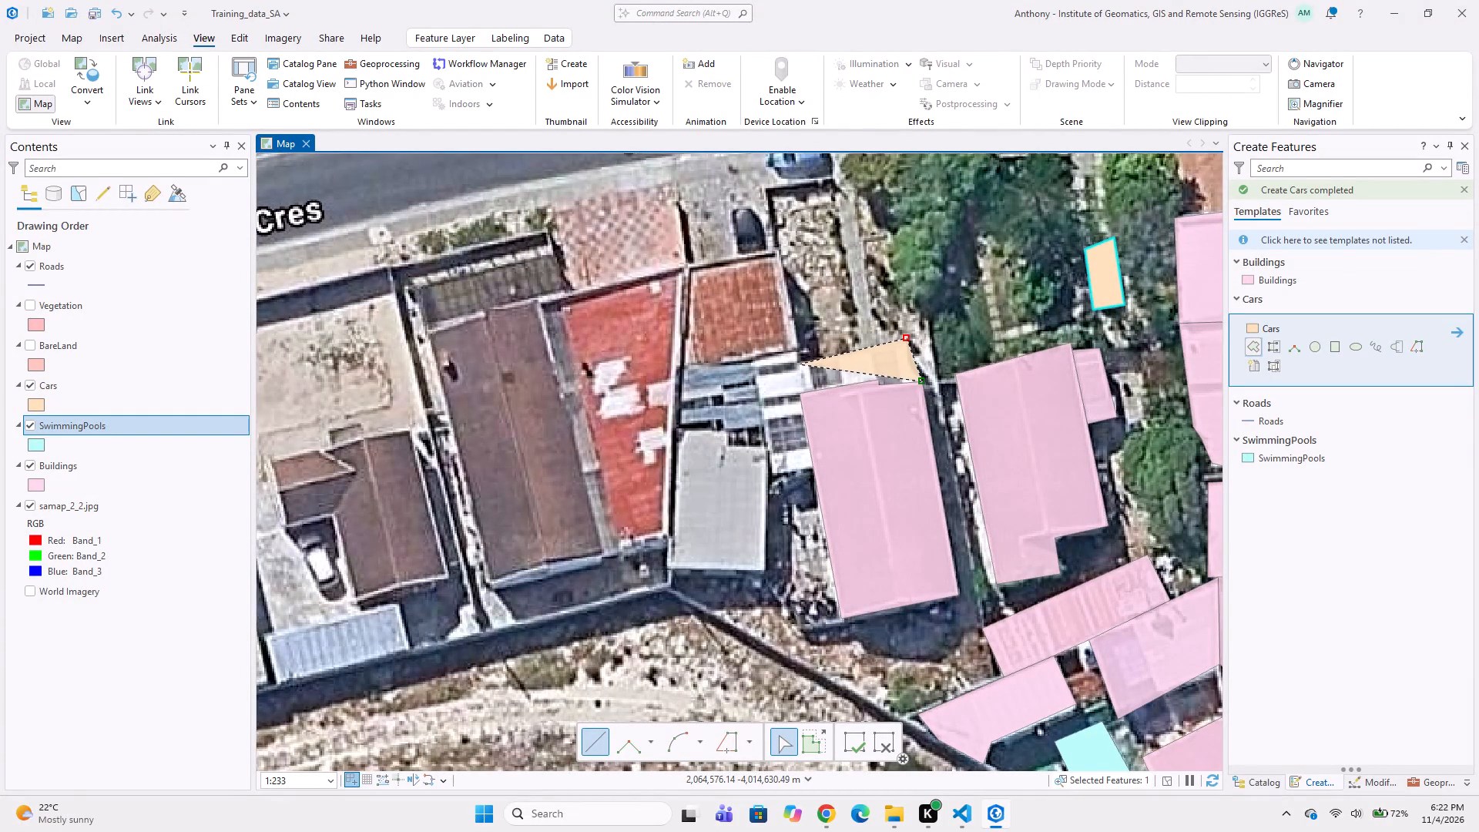
click(799, 364)
click(799, 351)
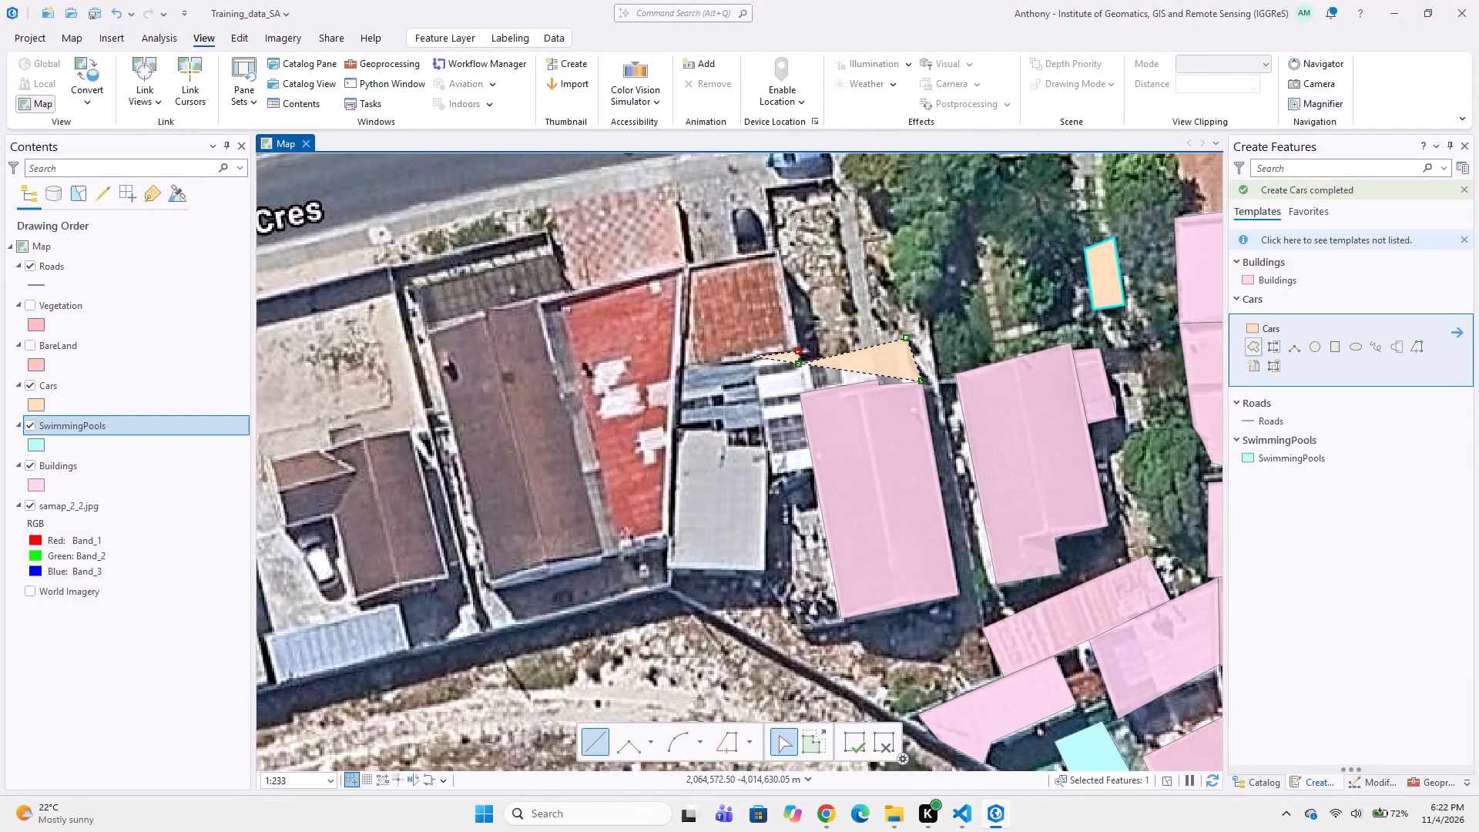
click(753, 357)
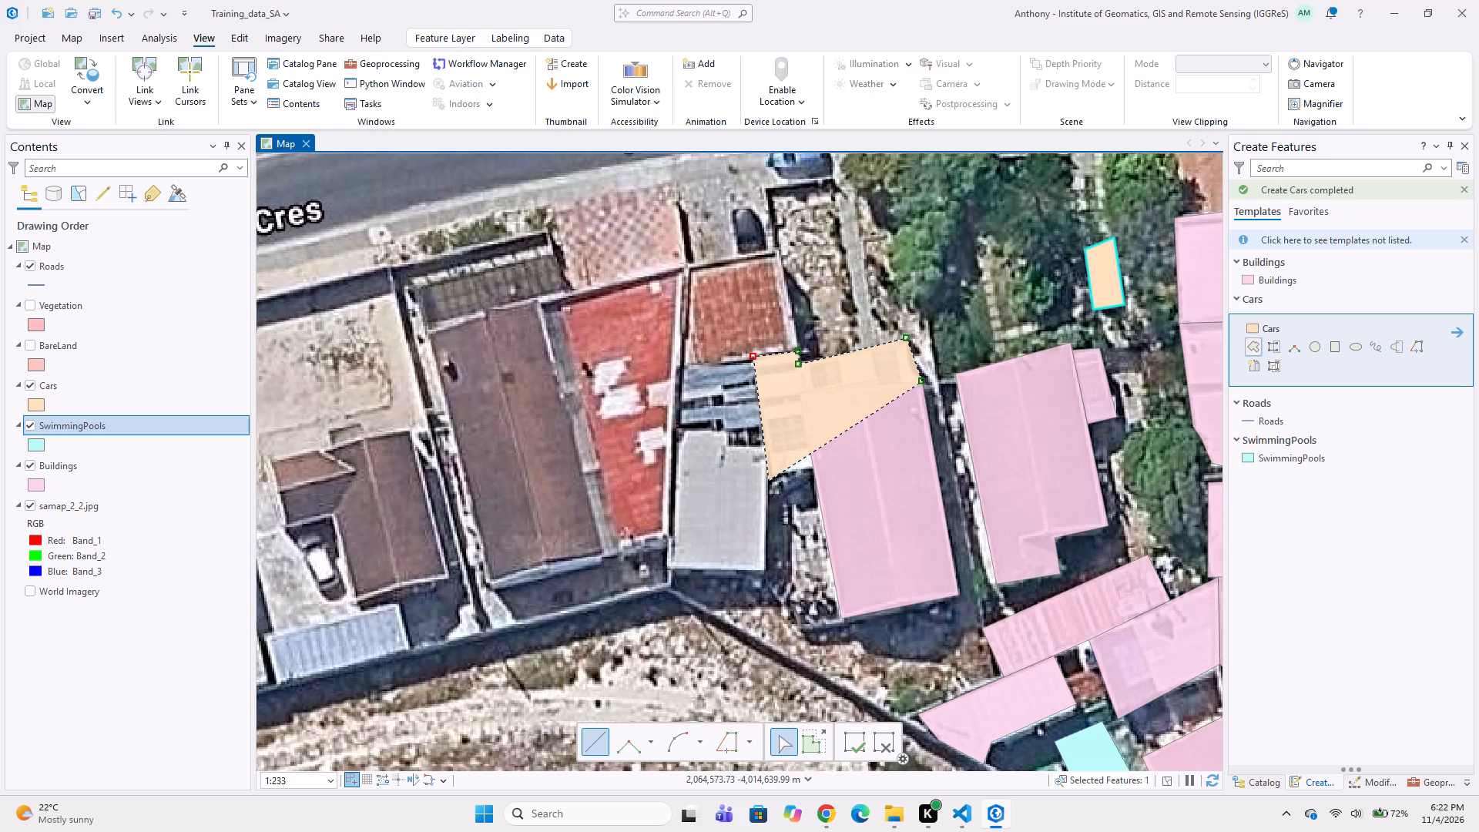
click(774, 481)
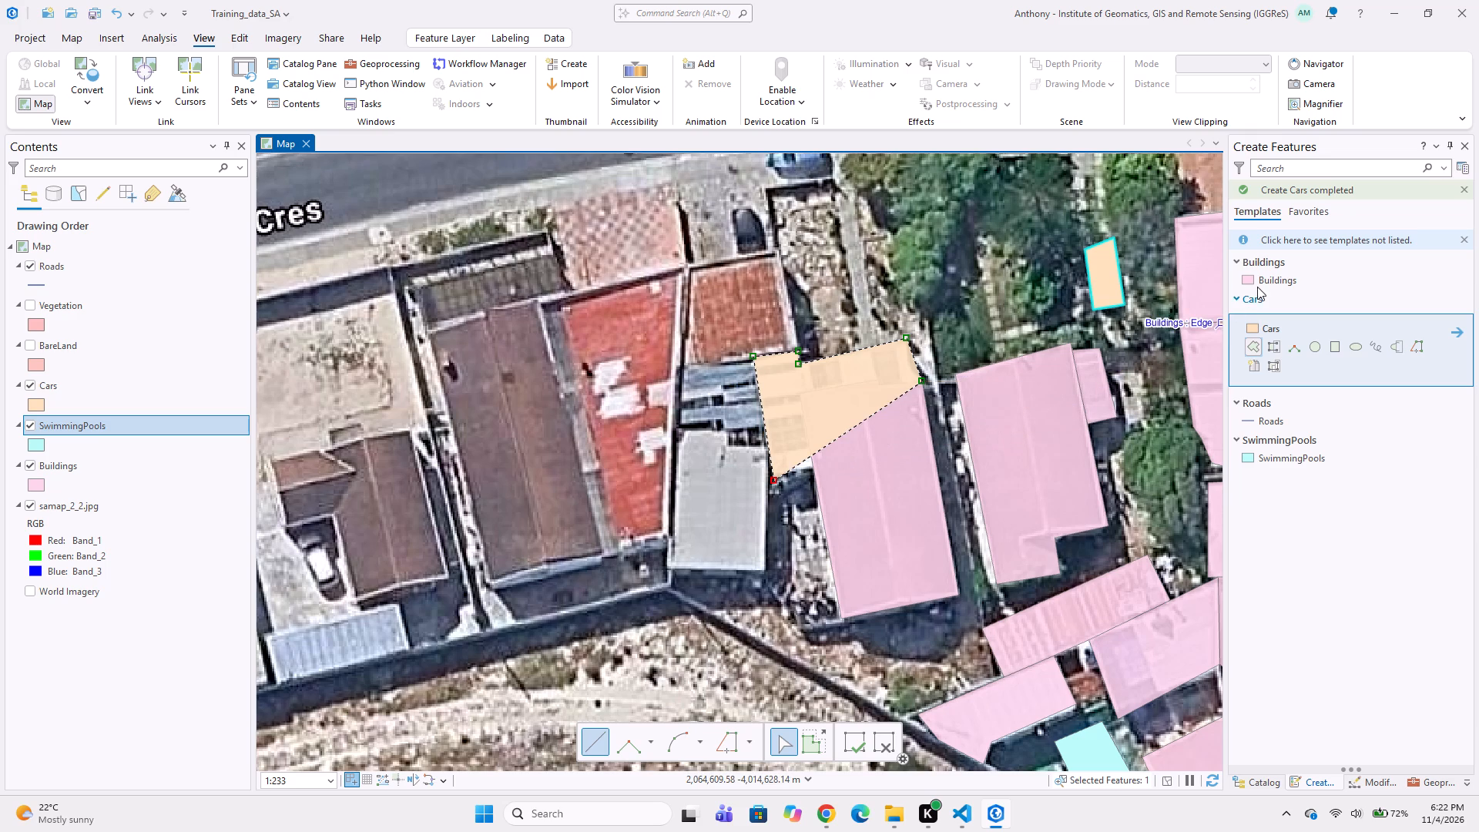
click(1265, 279)
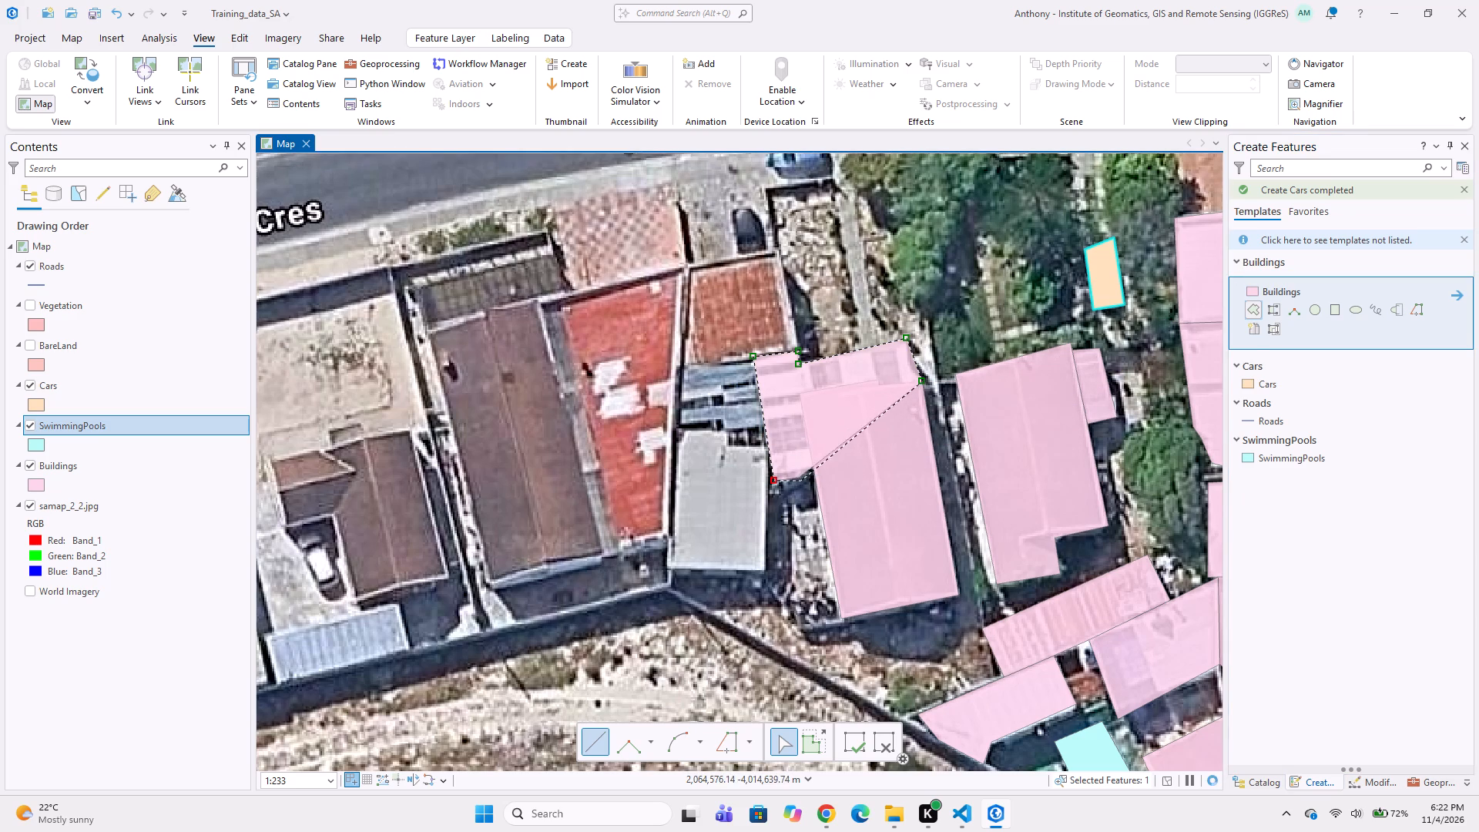
click(810, 470)
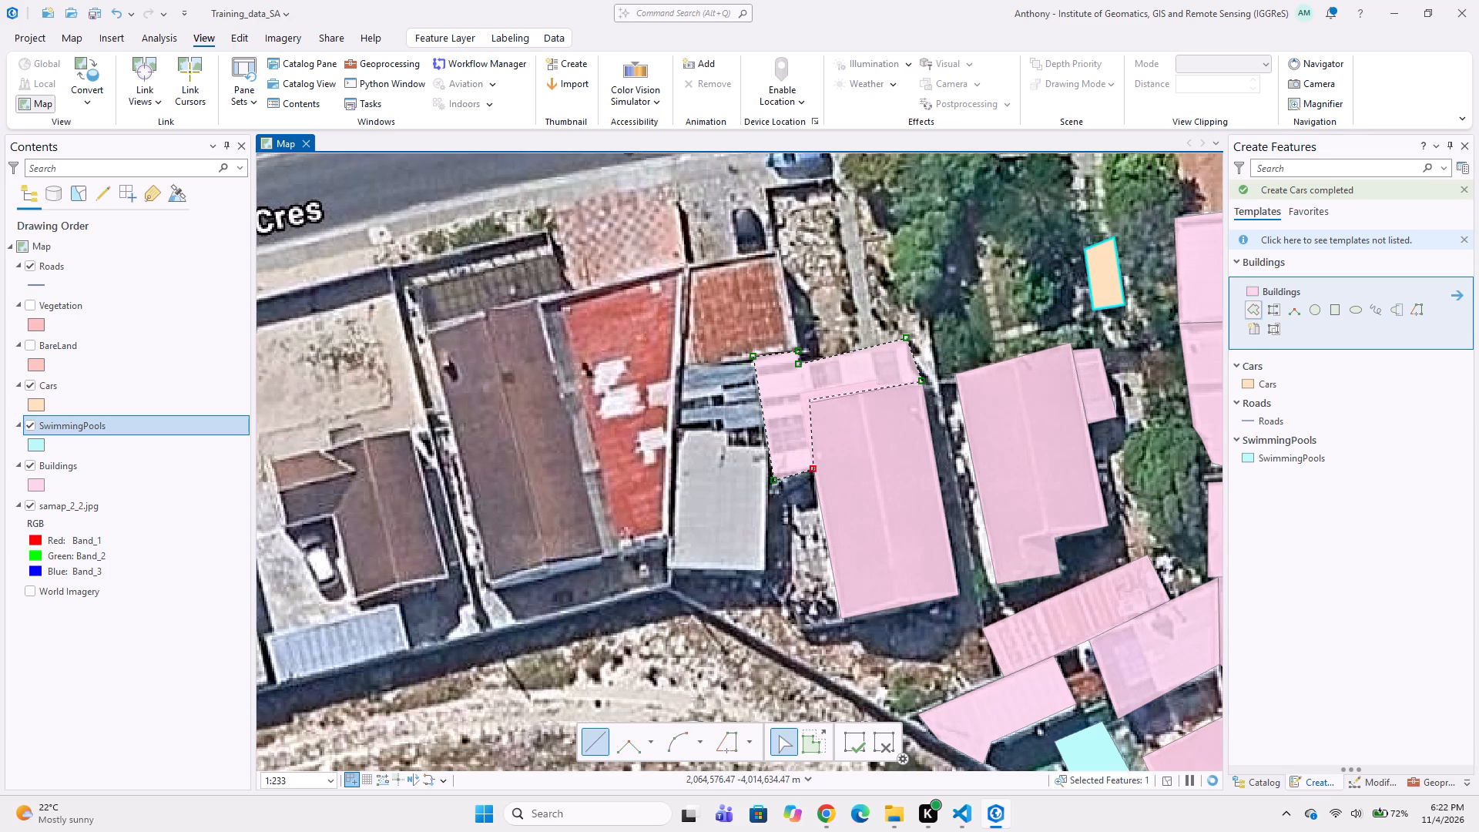
click(802, 394)
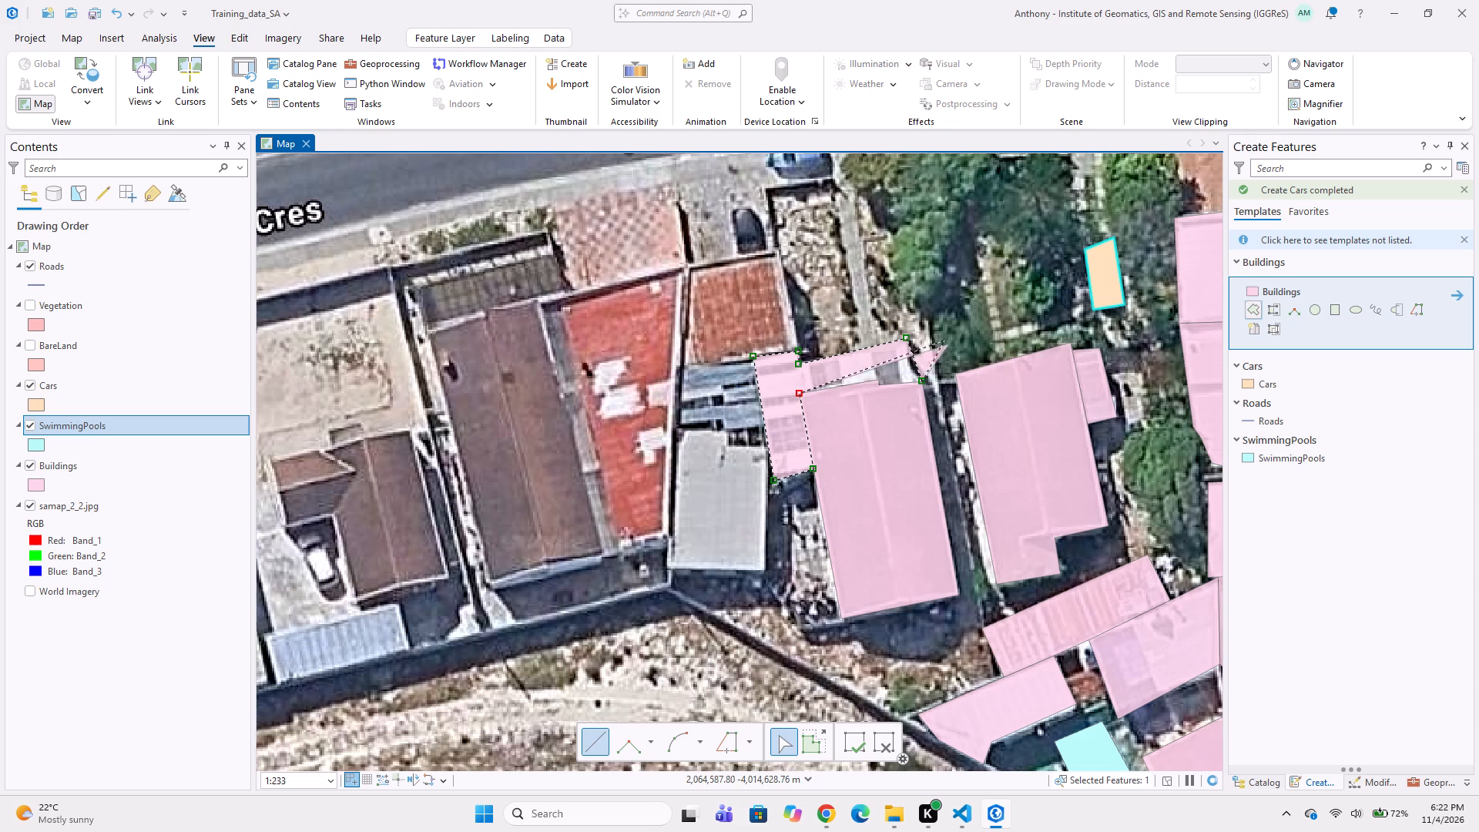
click(874, 375)
scroll(893, 400, up, 2)
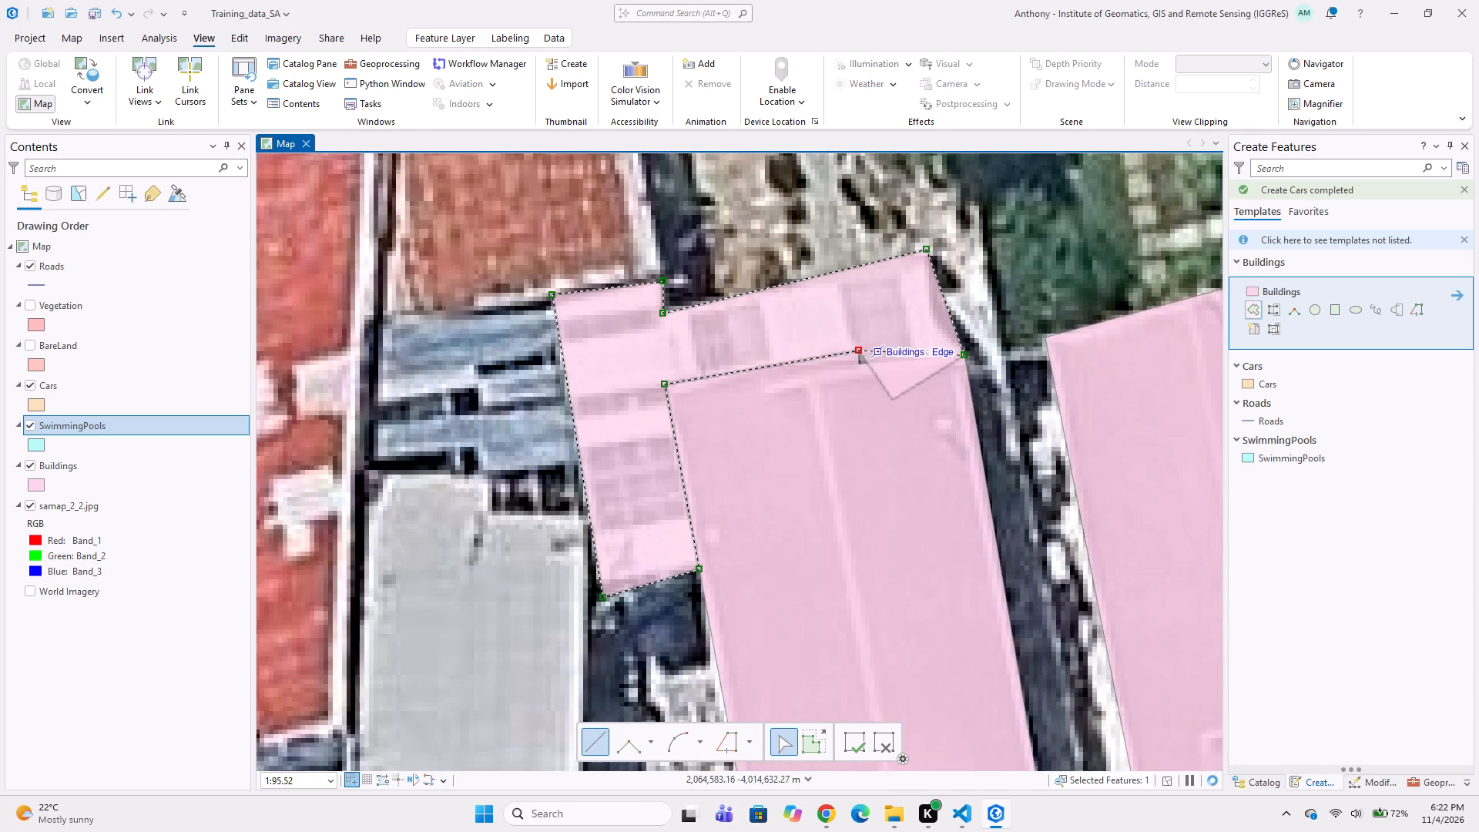
click(864, 362)
double_click(864, 362)
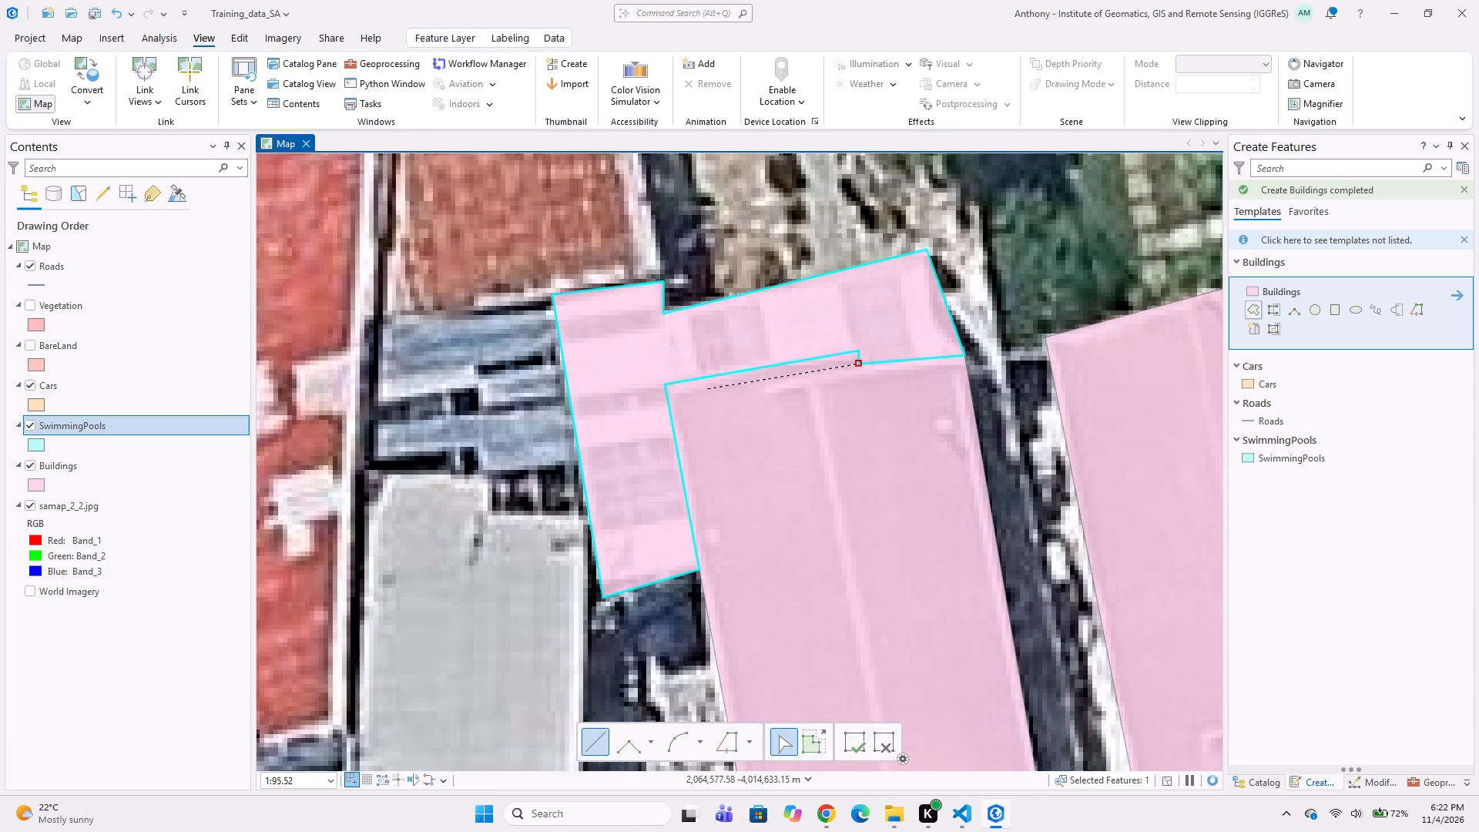
scroll(702, 391, down, 2)
middle_drag(621, 421, 753, 381)
middle_drag(921, 416, 675, 424)
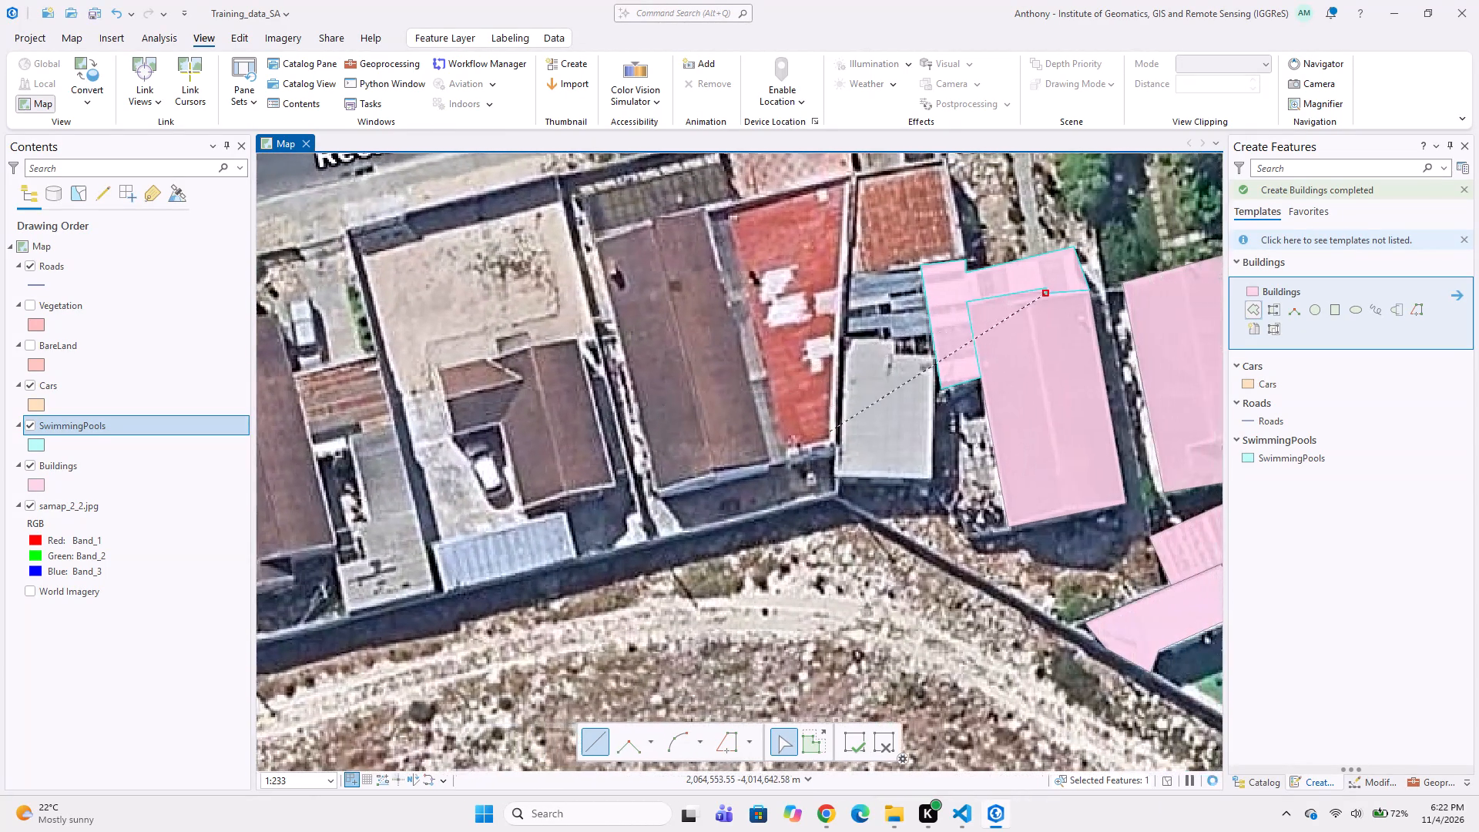
key(Escape)
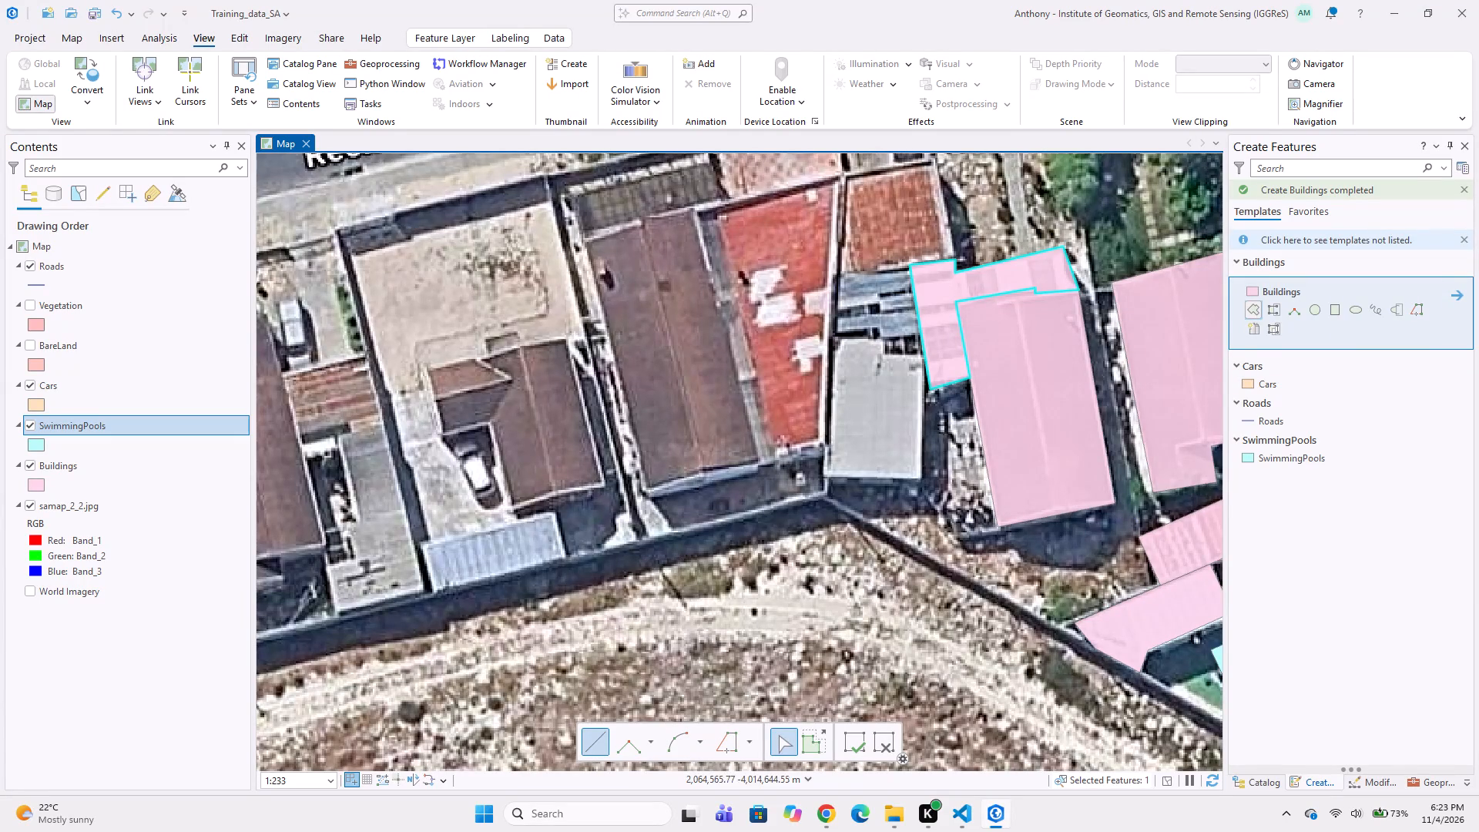
Digitize a Buildings polygon around the light grey roof west of the L-shaped polygon, following the notch at its northeast corner.
scroll(823, 389, down, 1)
scroll(837, 391, up, 3)
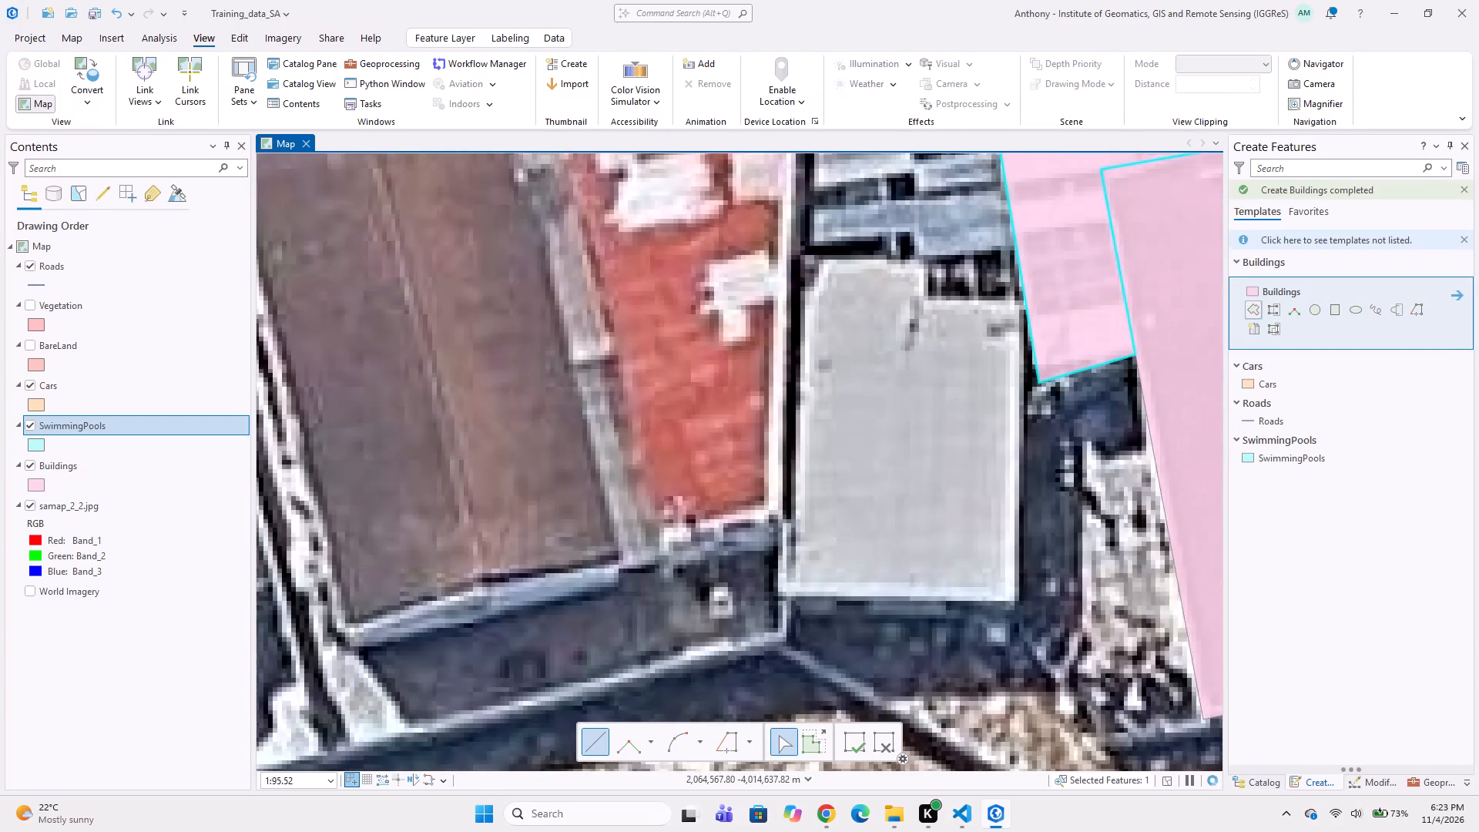
click(793, 257)
click(920, 260)
click(923, 297)
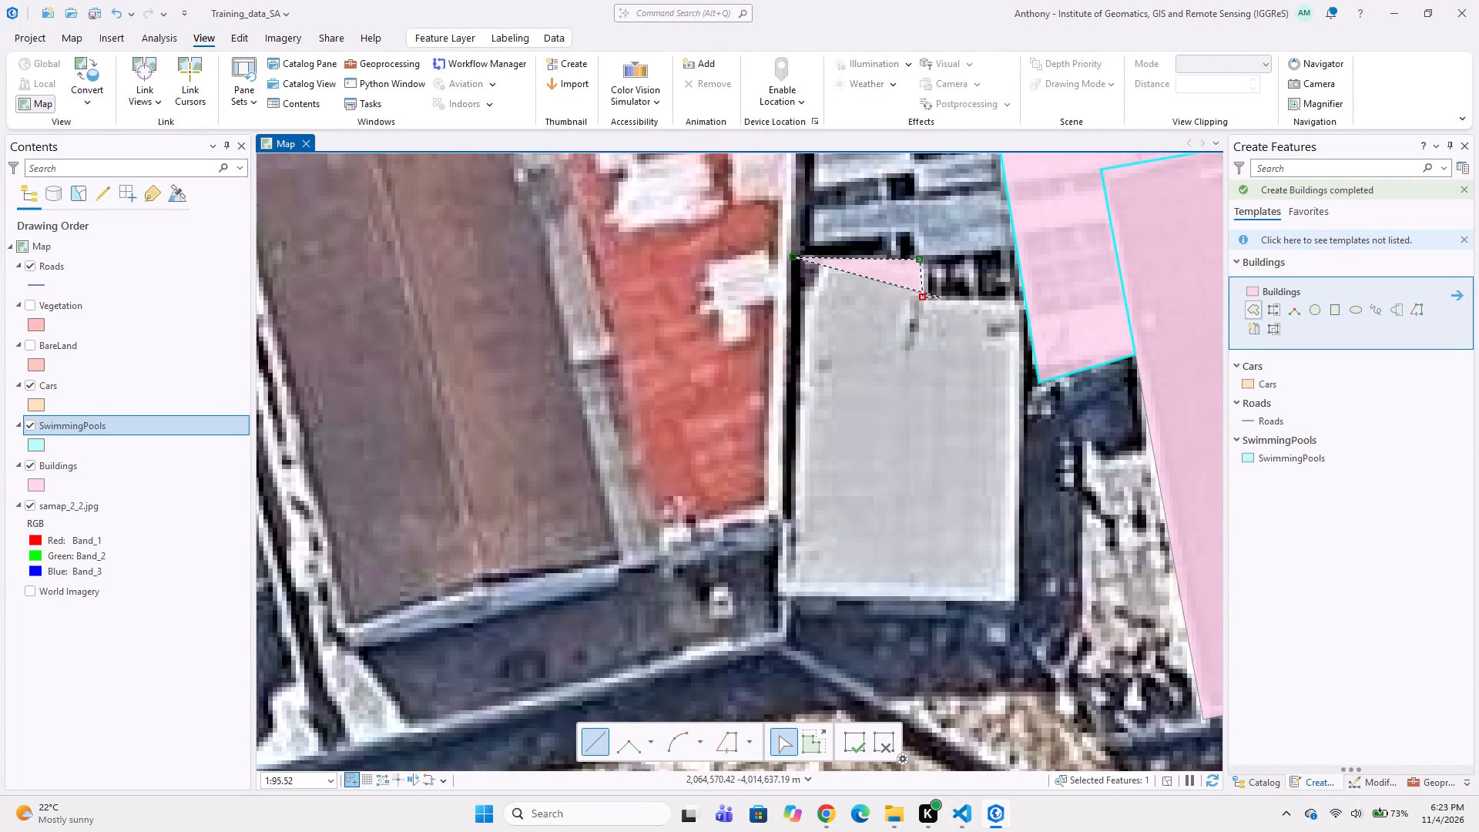
click(1022, 305)
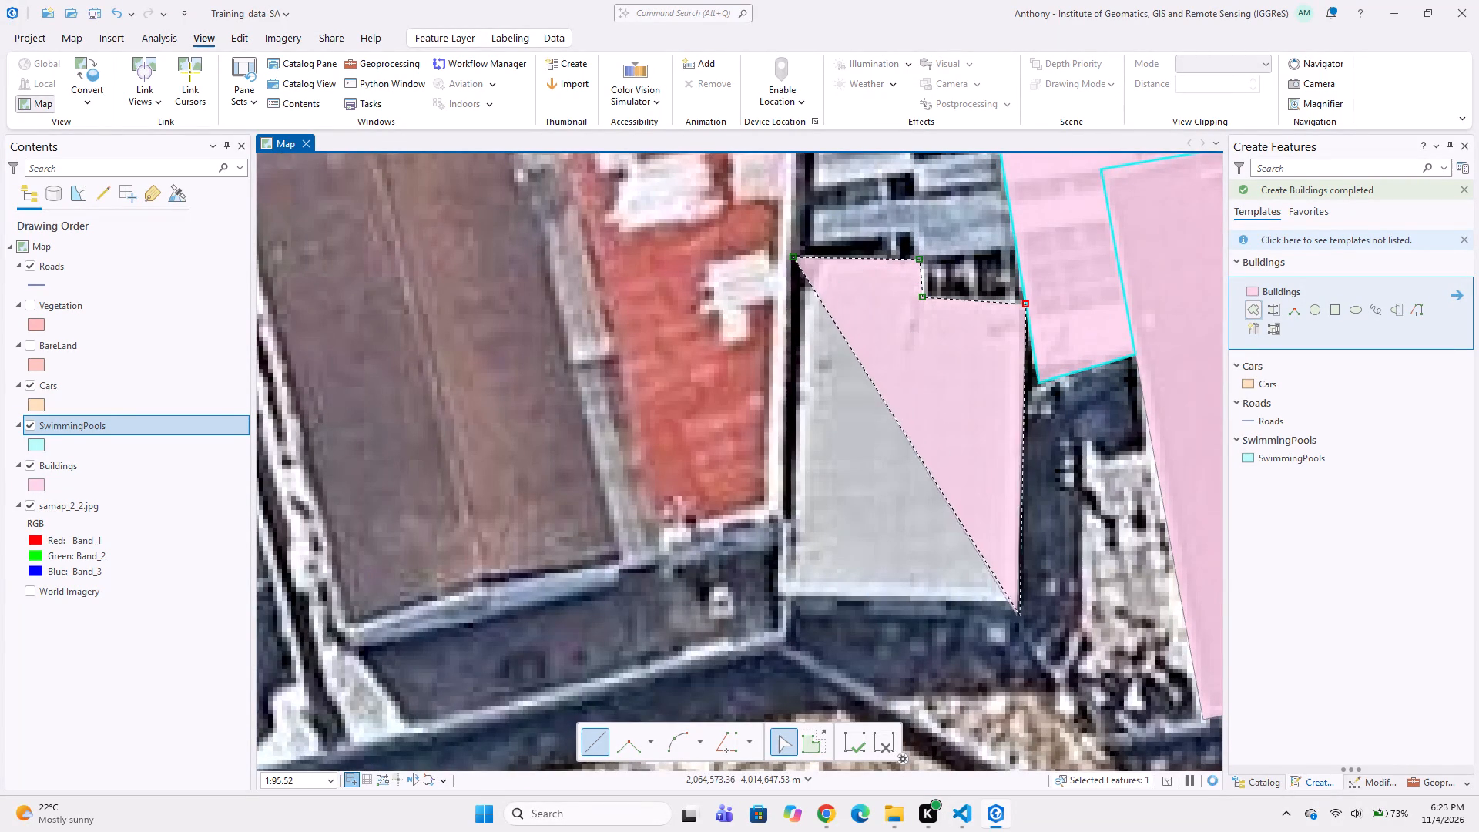
click(1020, 608)
double_click(775, 602)
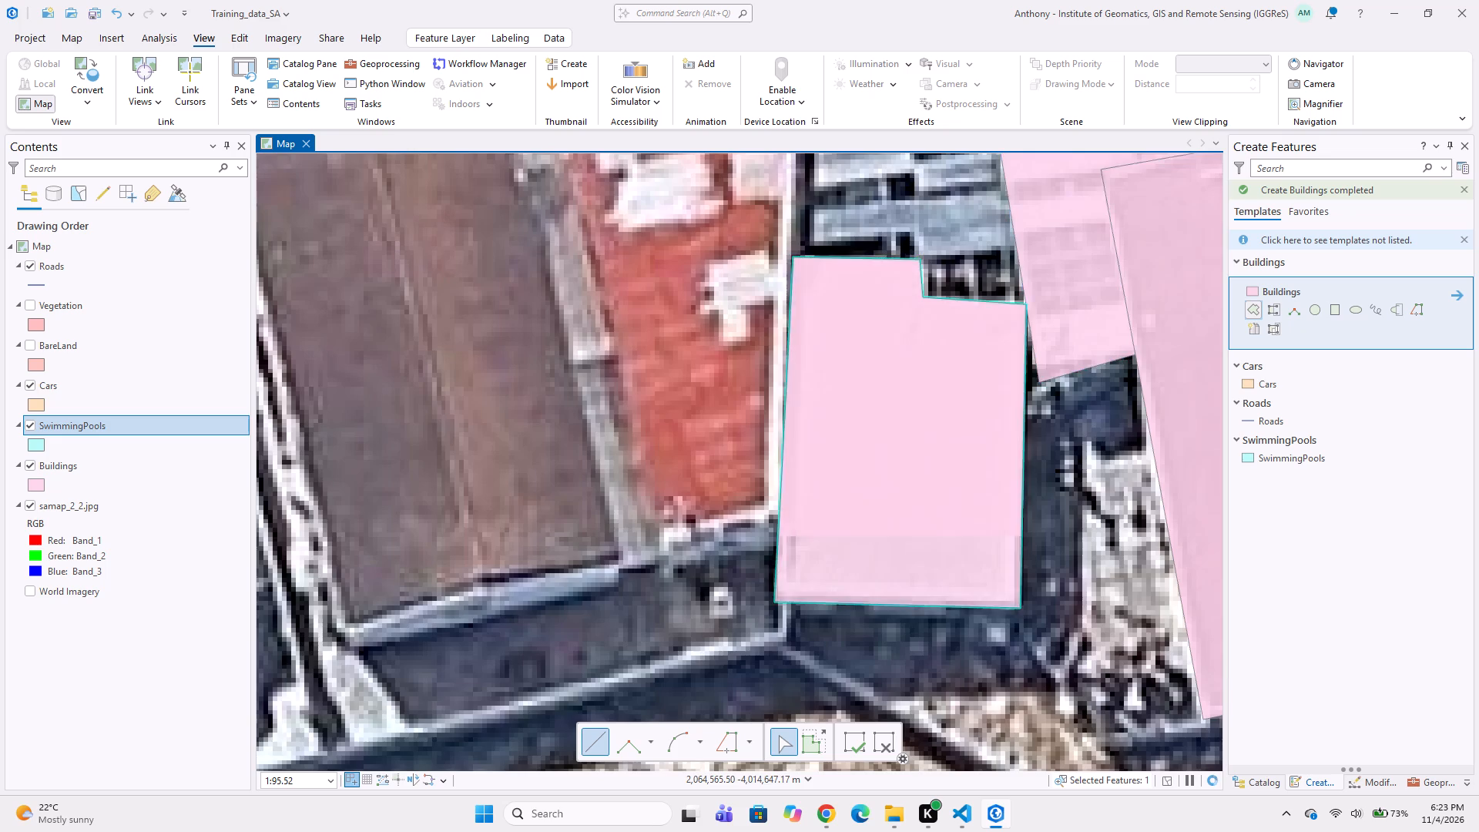
Digitize a Buildings polygon over the blue-grey corrugated roof between the grey building and the rust-red roof, sharing the L-shaped polygon's west edge.
scroll(783, 556, down, 3)
middle_drag(797, 478, 750, 562)
scroll(785, 497, up, 2)
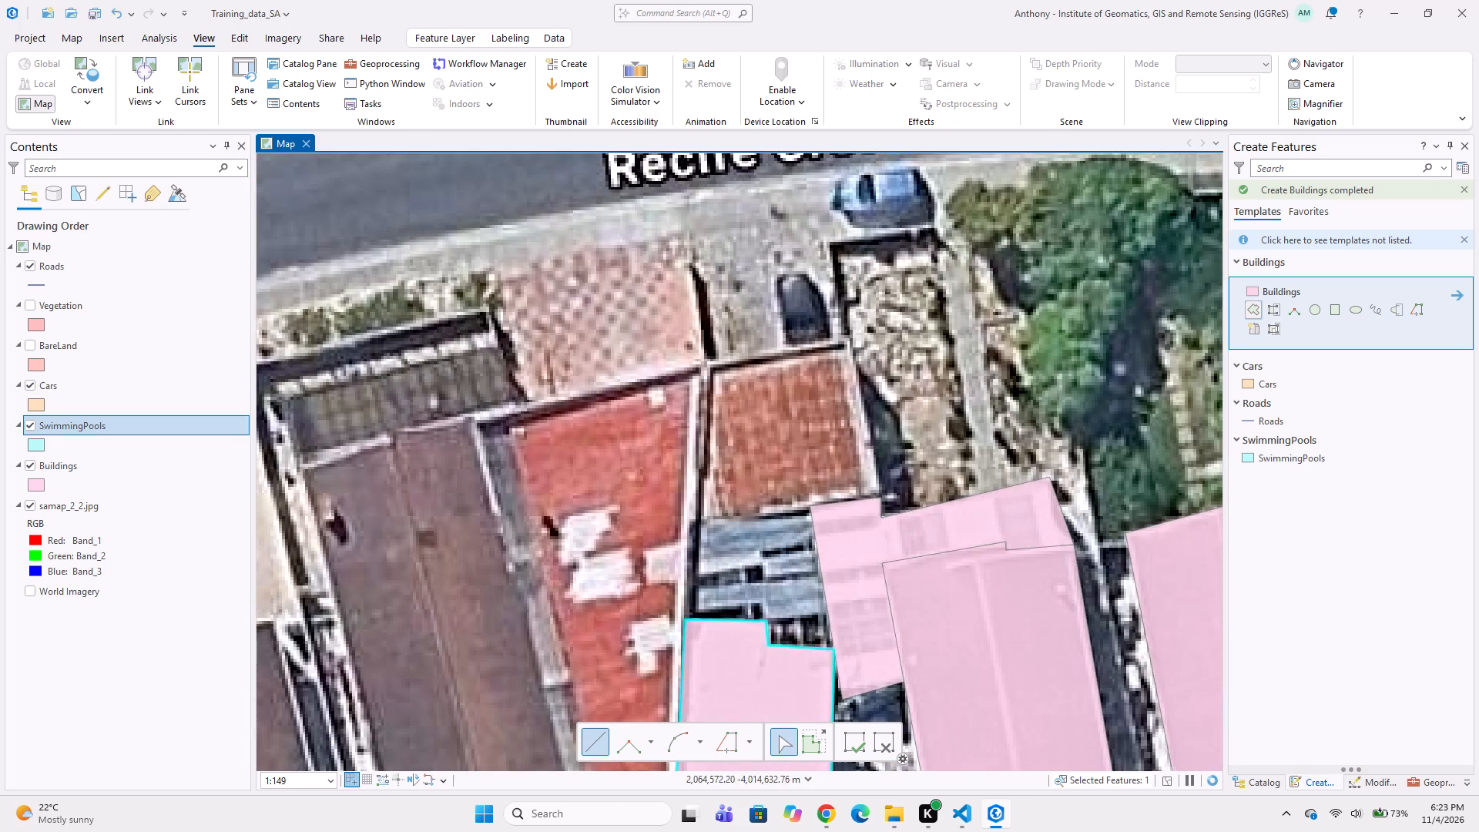
click(812, 513)
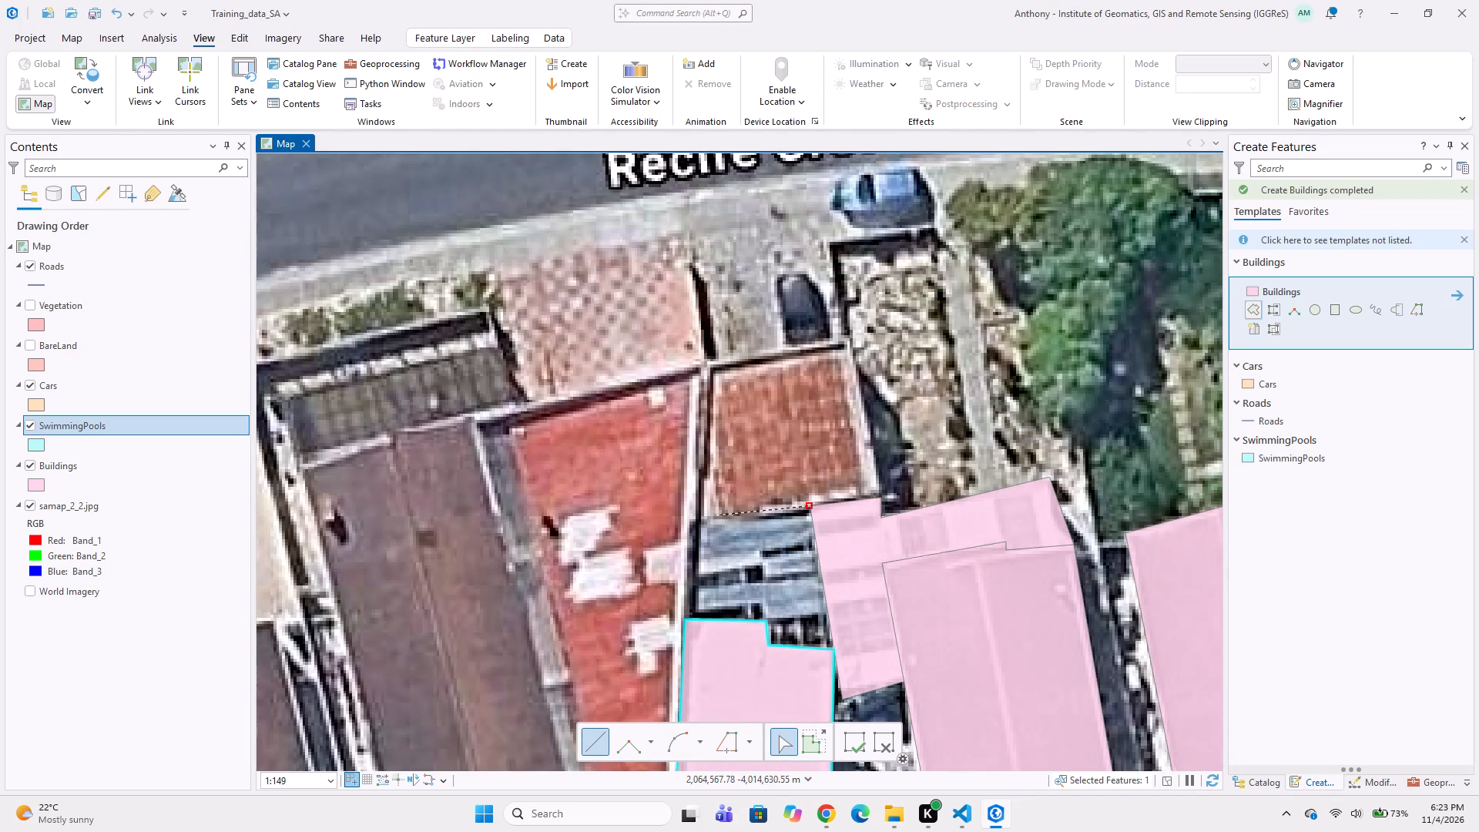
click(696, 518)
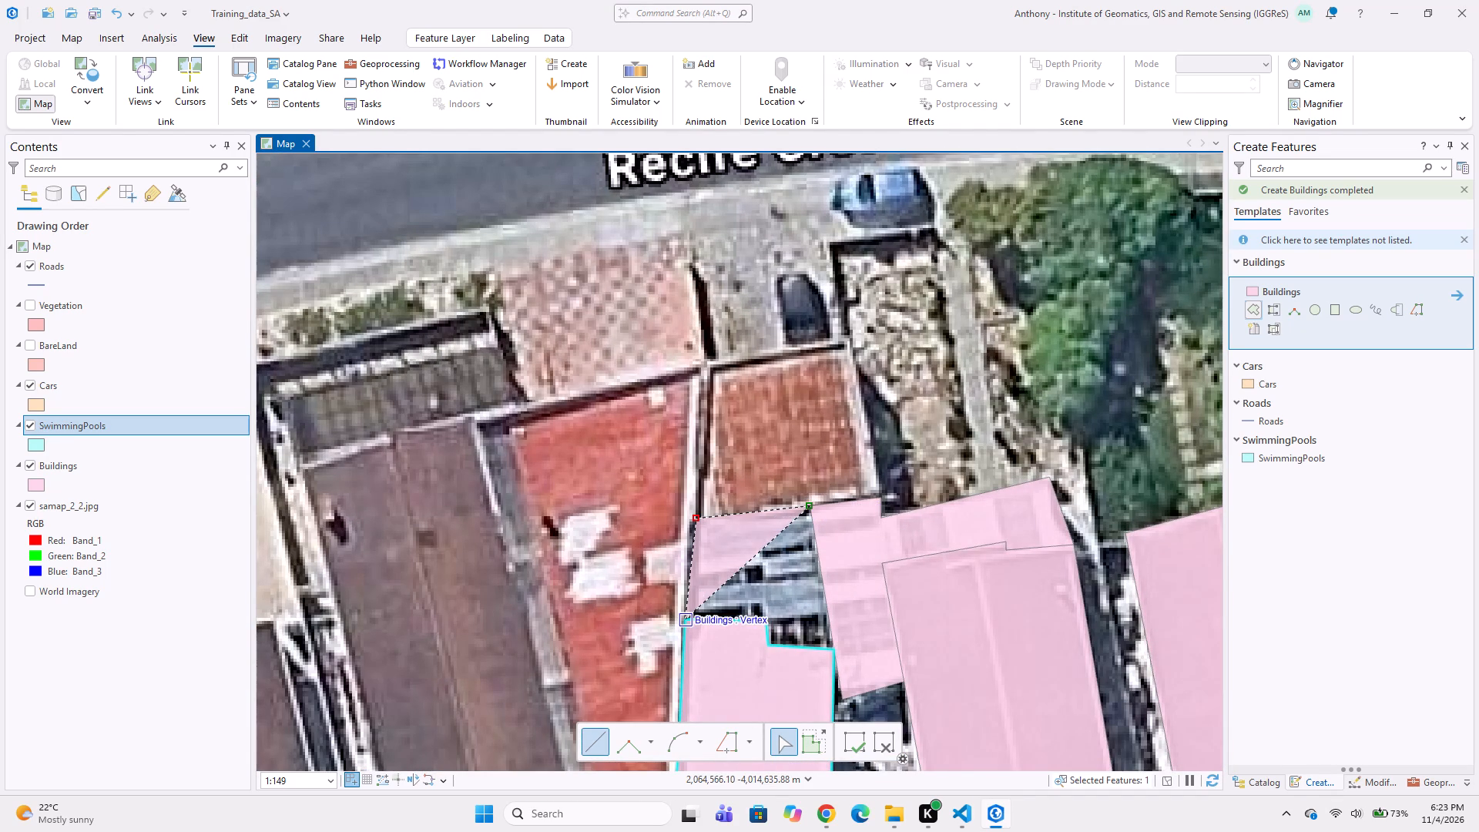
click(678, 621)
click(772, 624)
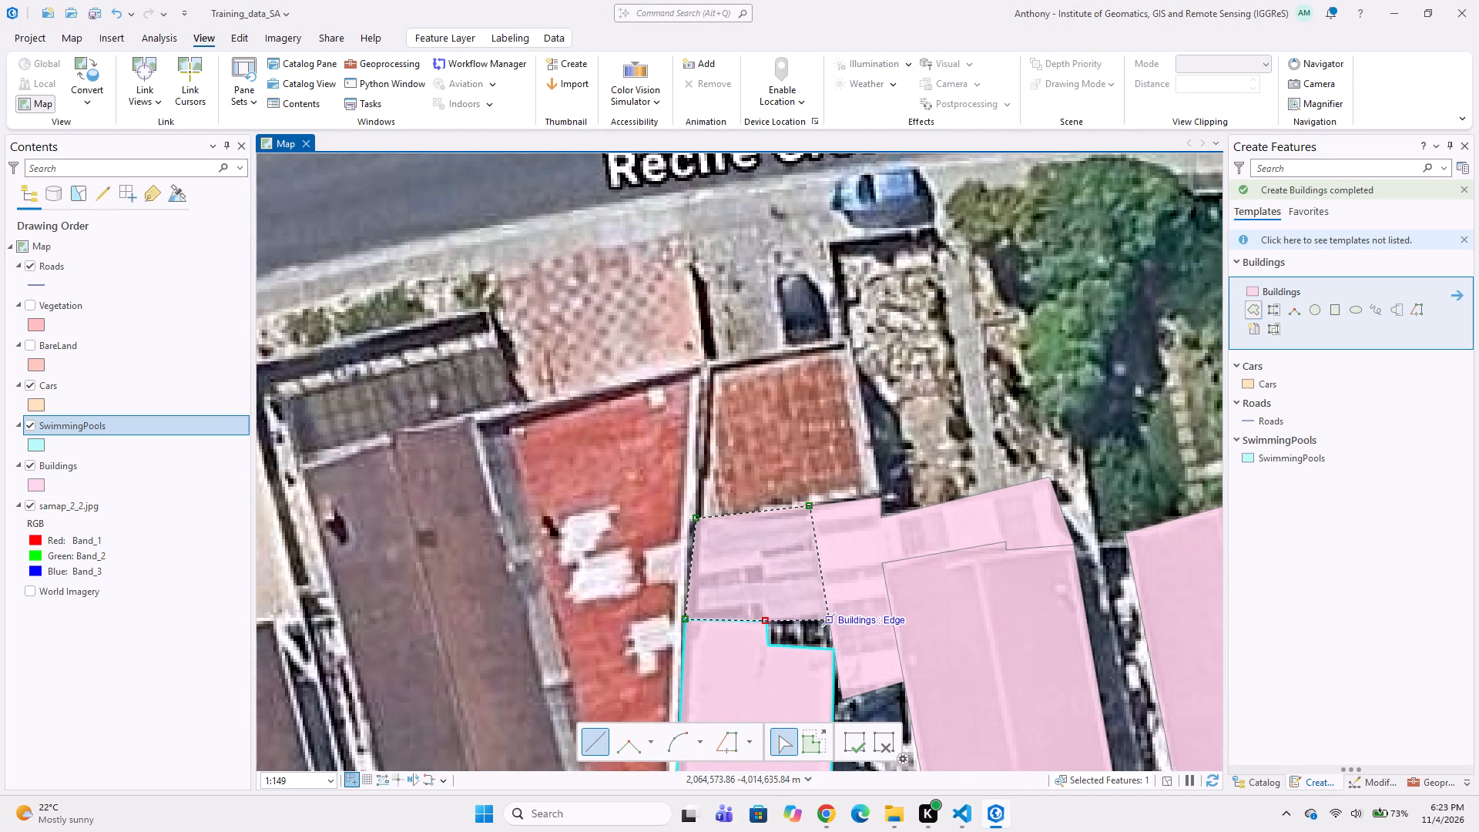
double_click(837, 619)
Digitize a Buildings polygon around the rust-red roof south of the black parked car, sharing its south edge with the adjoining polygons.
click(716, 371)
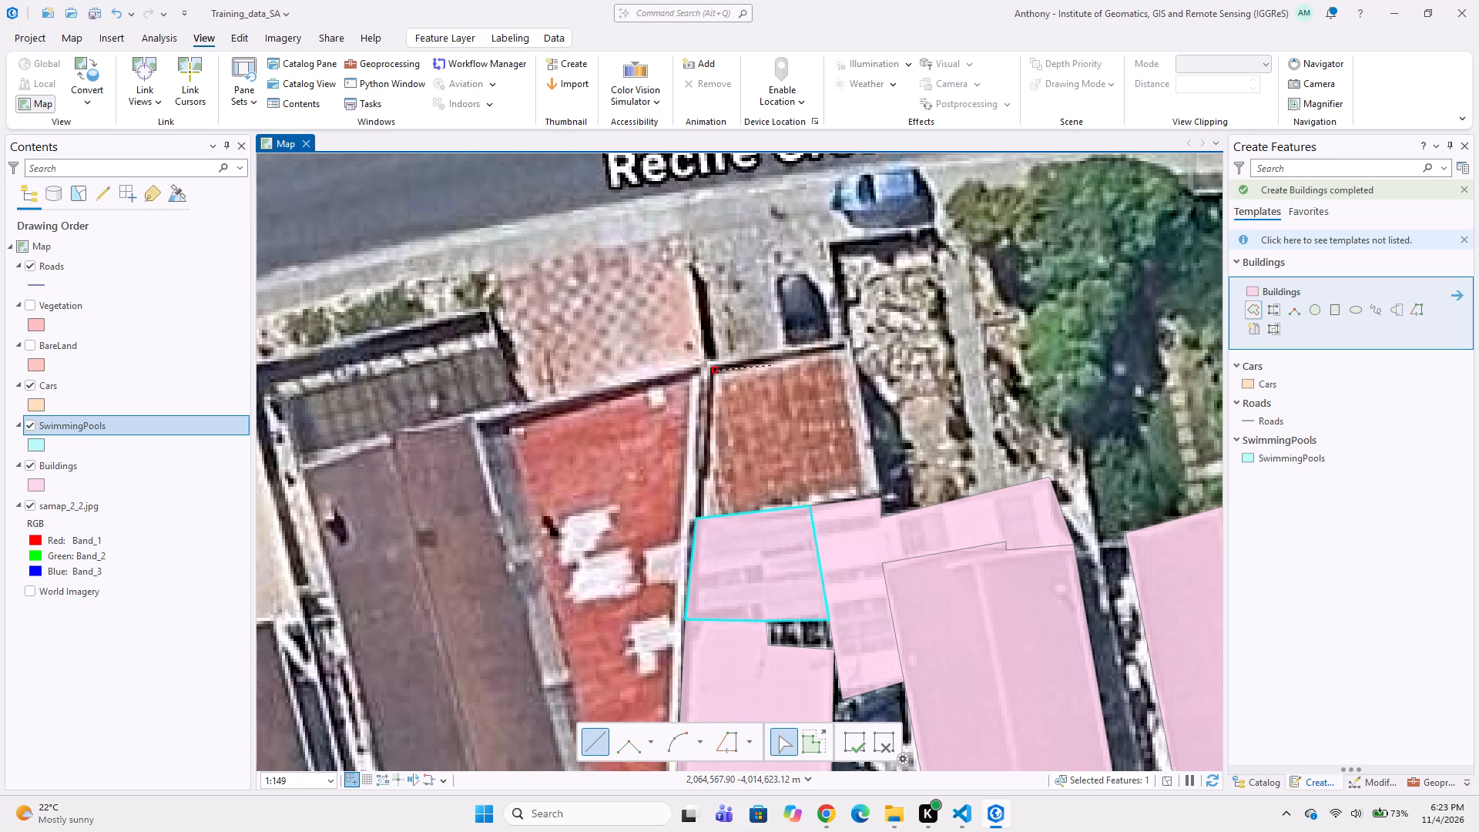
click(850, 346)
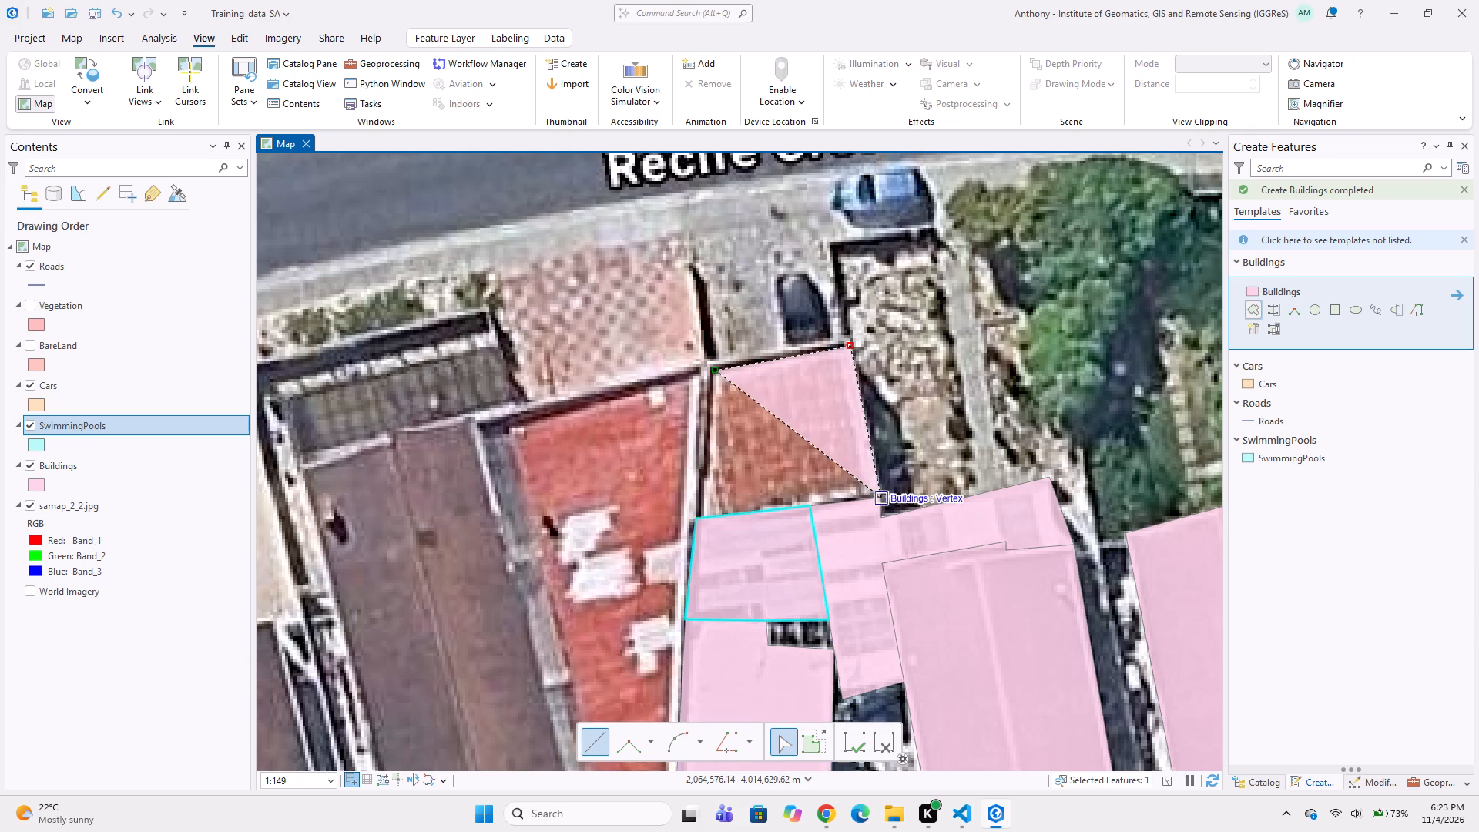
click(882, 494)
click(813, 502)
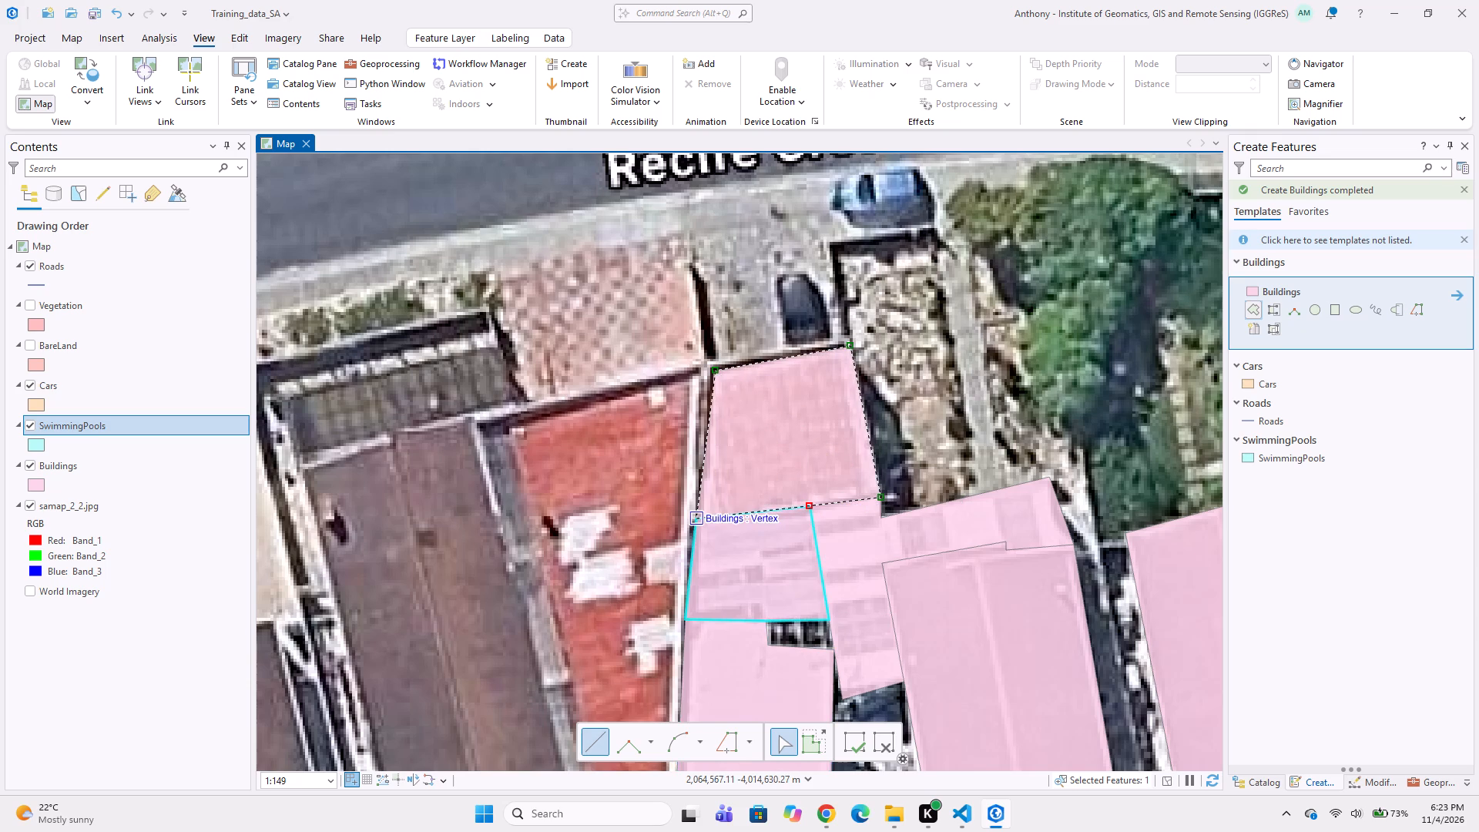
double_click(699, 515)
Digitize a four-sided Buildings polygon around the tapering bright red roof with white patches, west of the completed polygons.
middle_drag(818, 532, 804, 596)
middle_drag(731, 475, 753, 526)
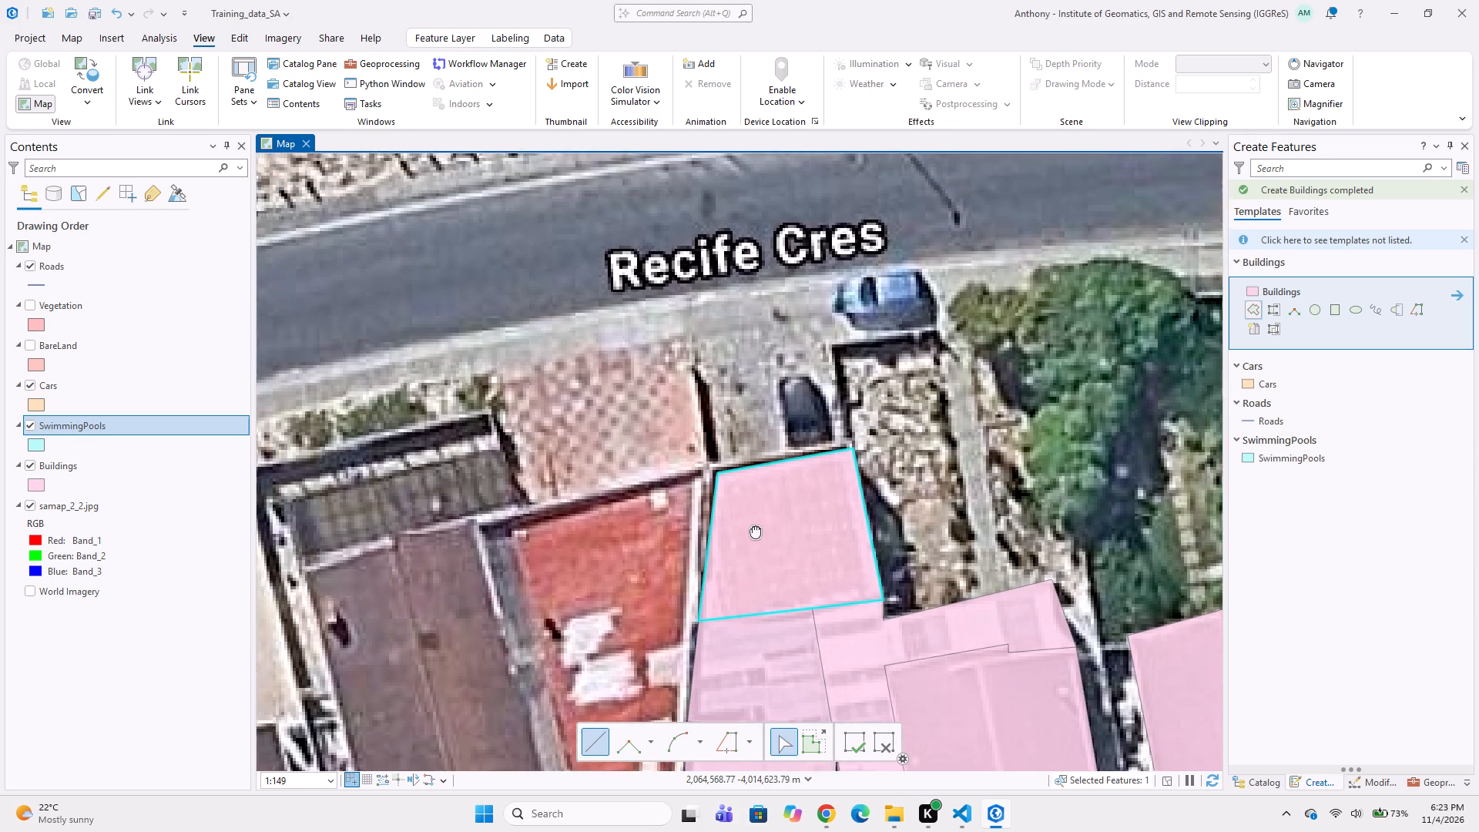
middle_drag(753, 526, 858, 394)
click(683, 341)
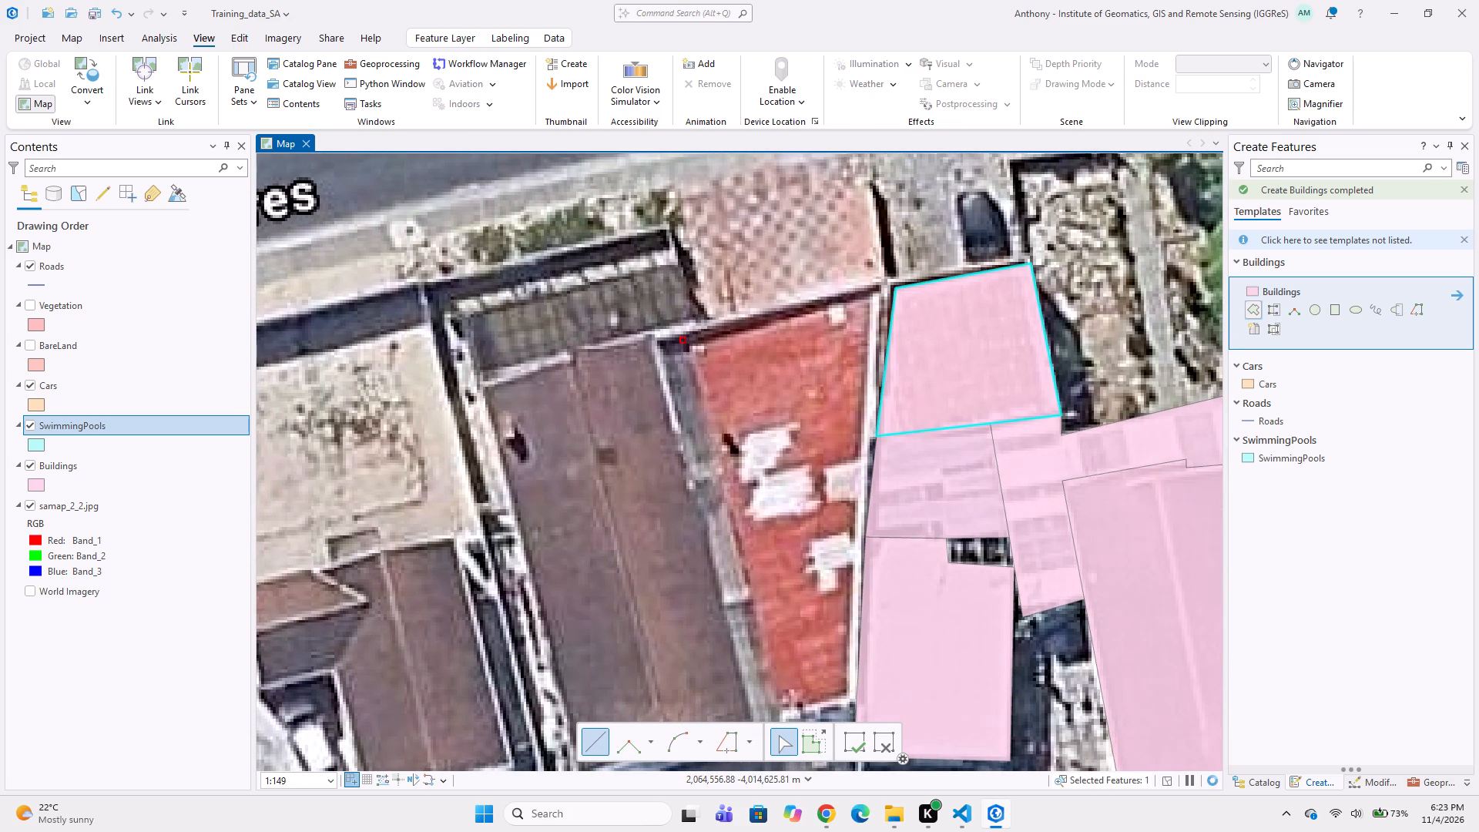
click(882, 290)
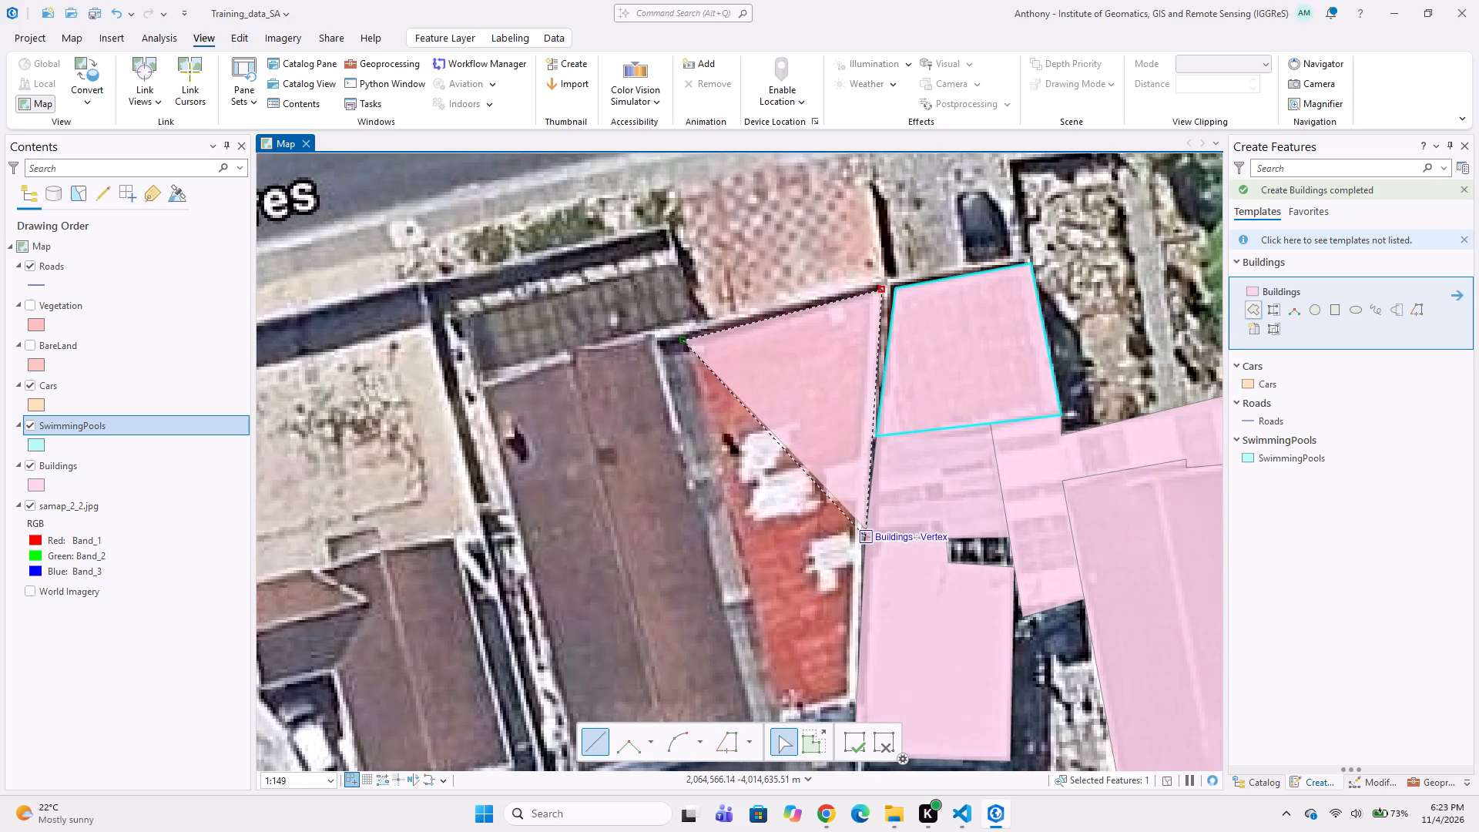
middle_drag(853, 575, 855, 478)
click(864, 524)
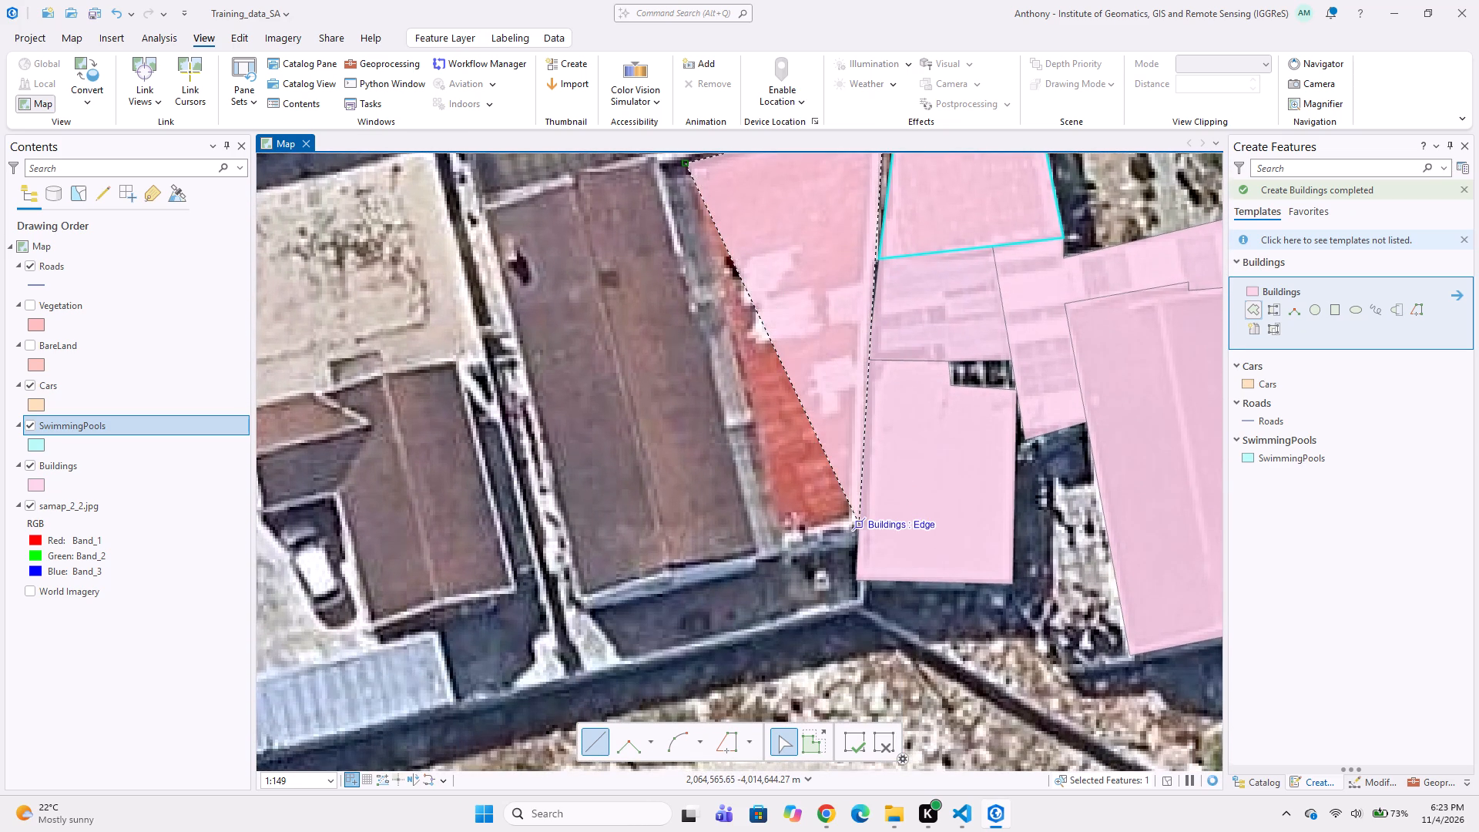
double_click(777, 542)
Digitize a four-sided Buildings polygon around the long brown gabled roof directly west of the bright red roof.
middle_drag(729, 537, 783, 623)
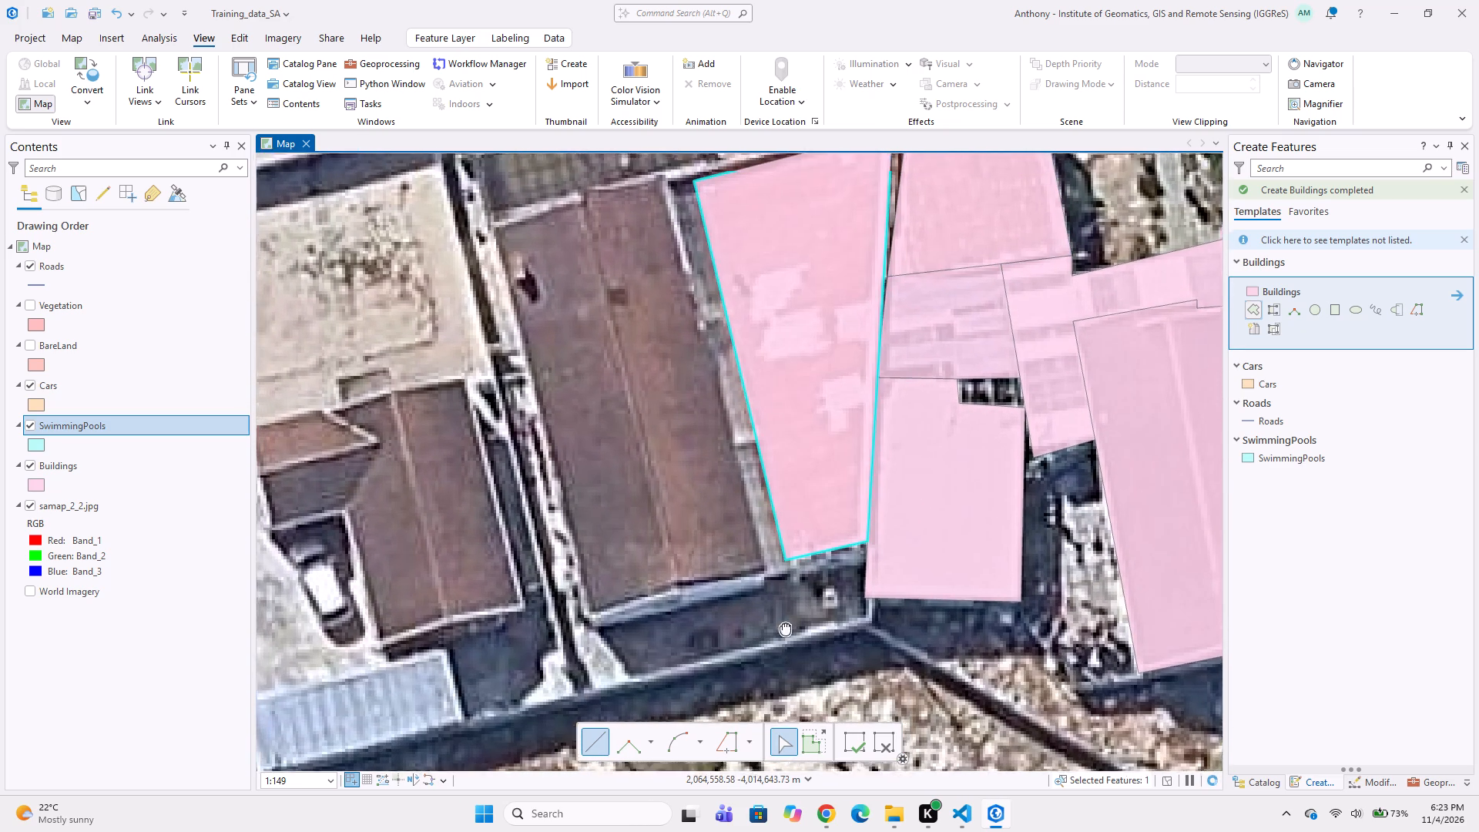
middle_drag(783, 623, 788, 626)
click(871, 416)
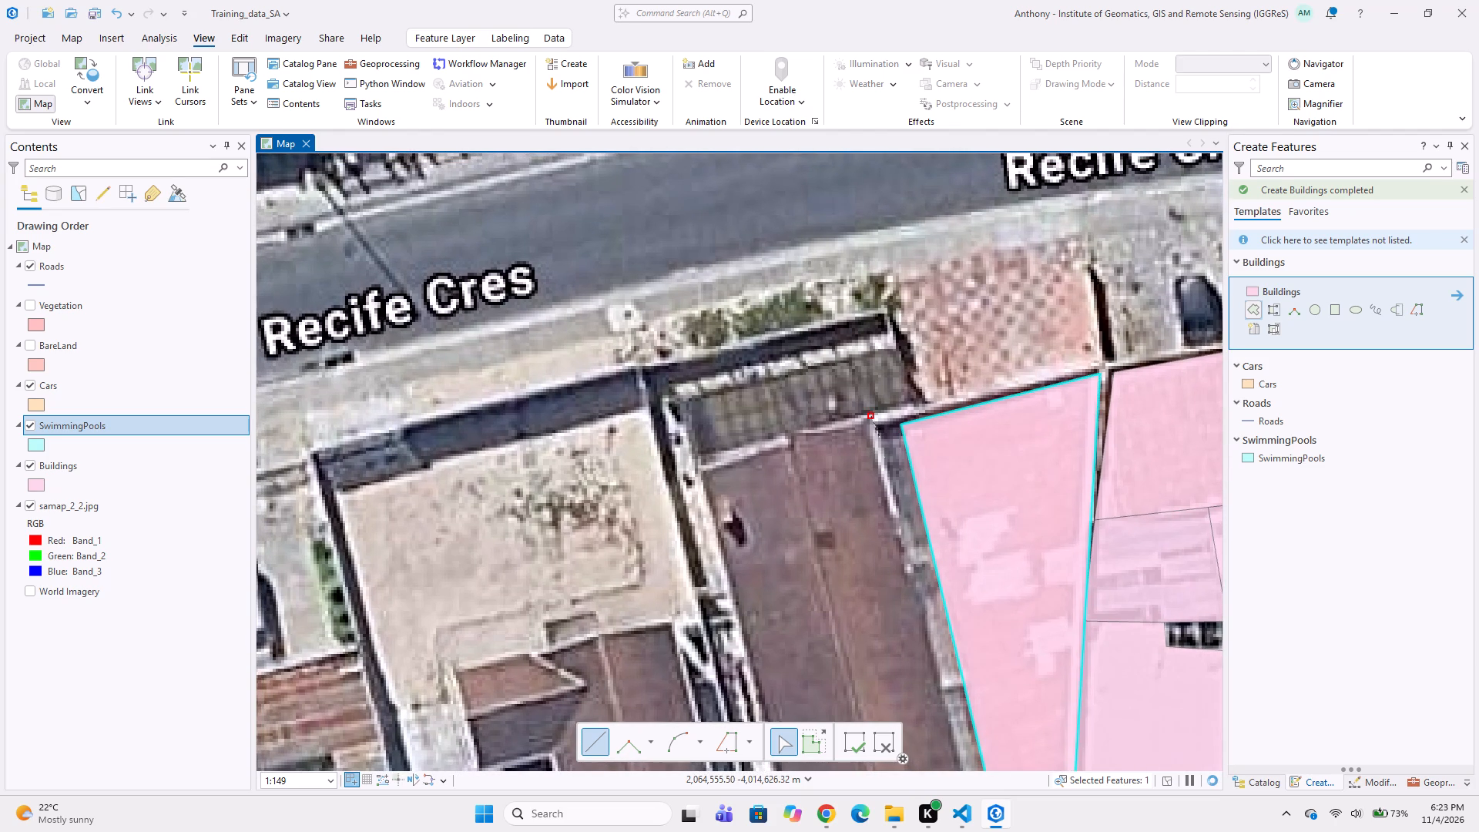
middle_drag(887, 486, 837, 405)
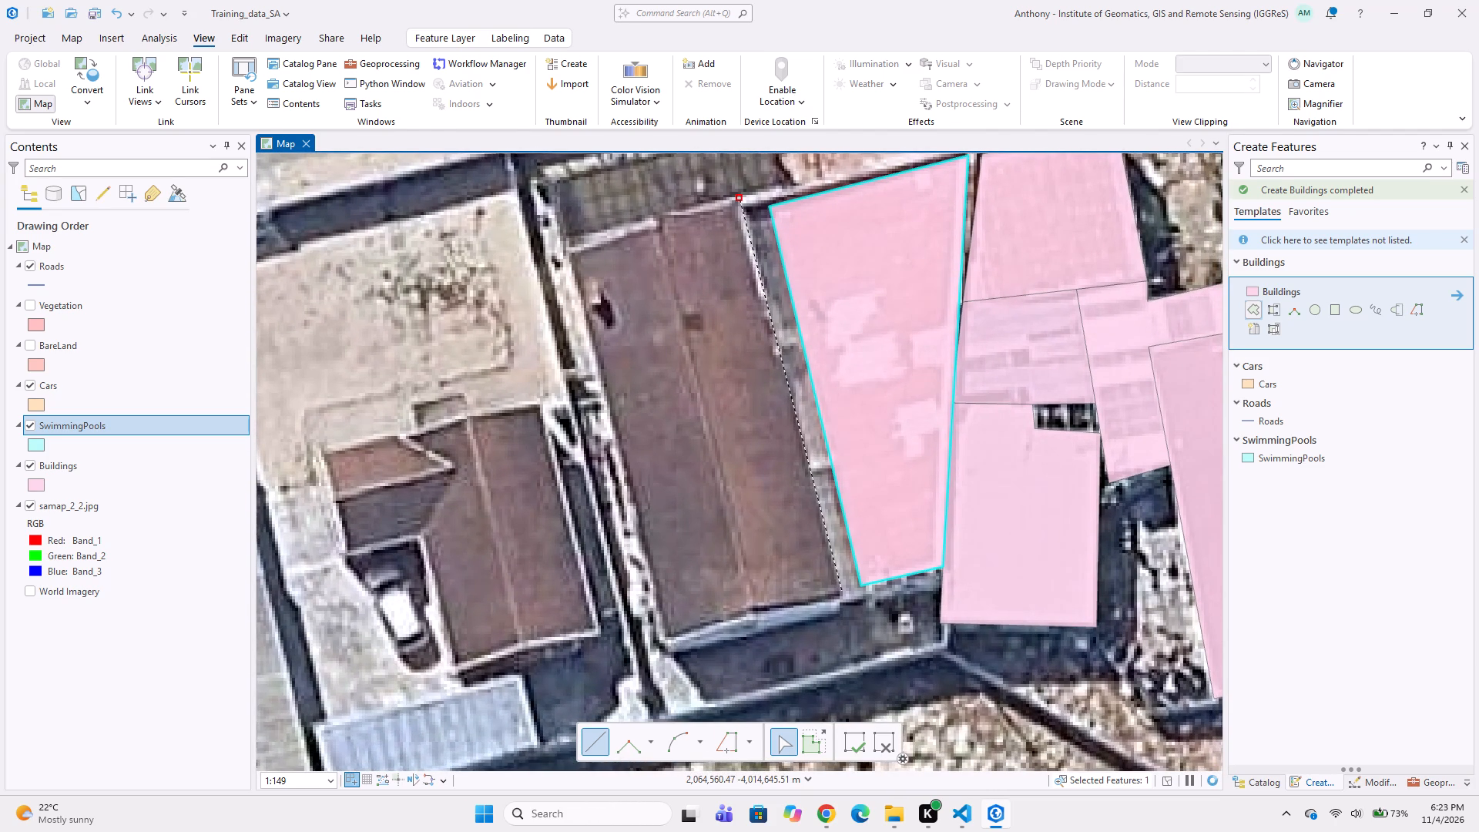
click(842, 591)
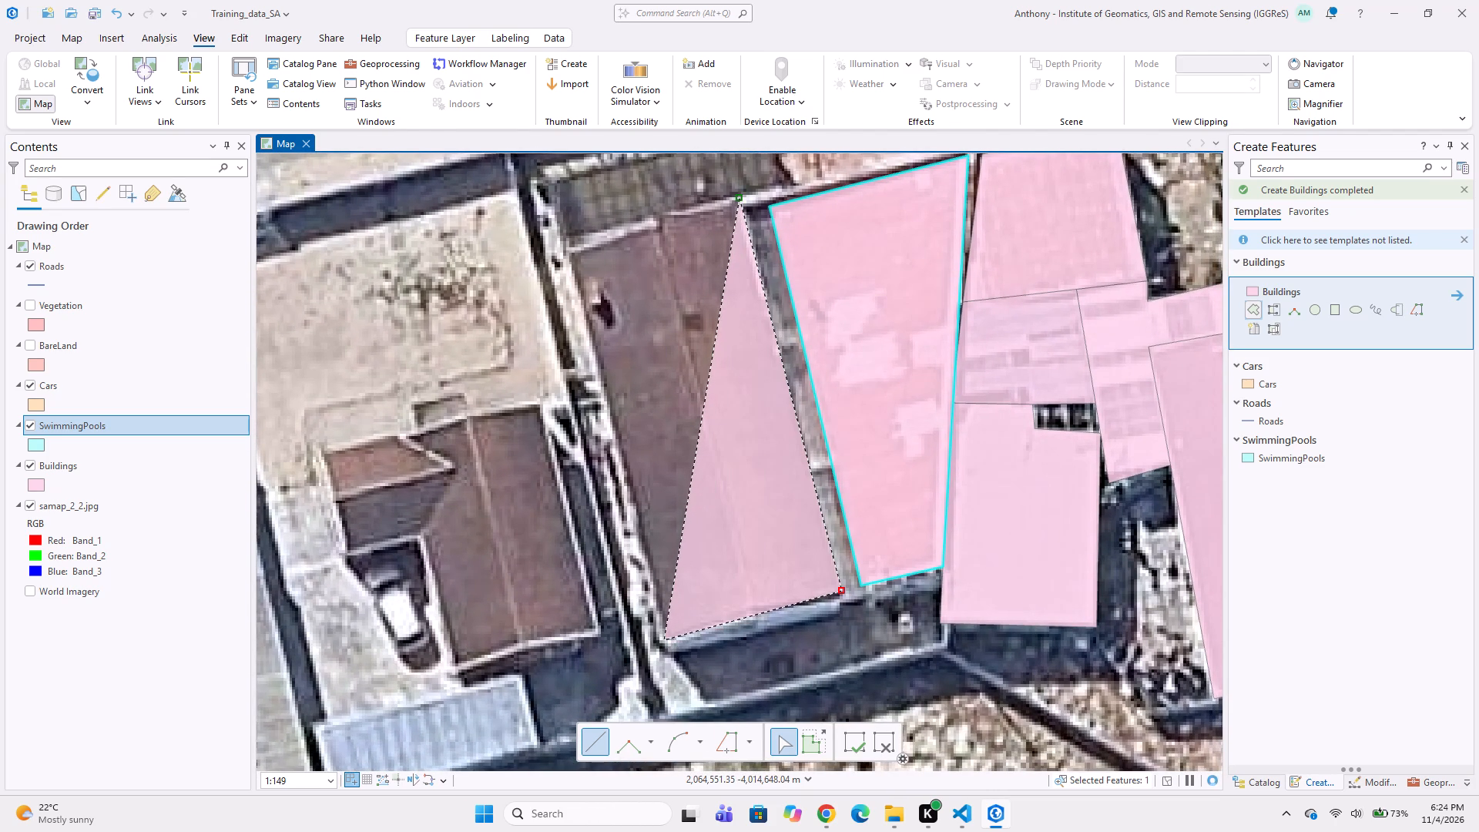
click(664, 640)
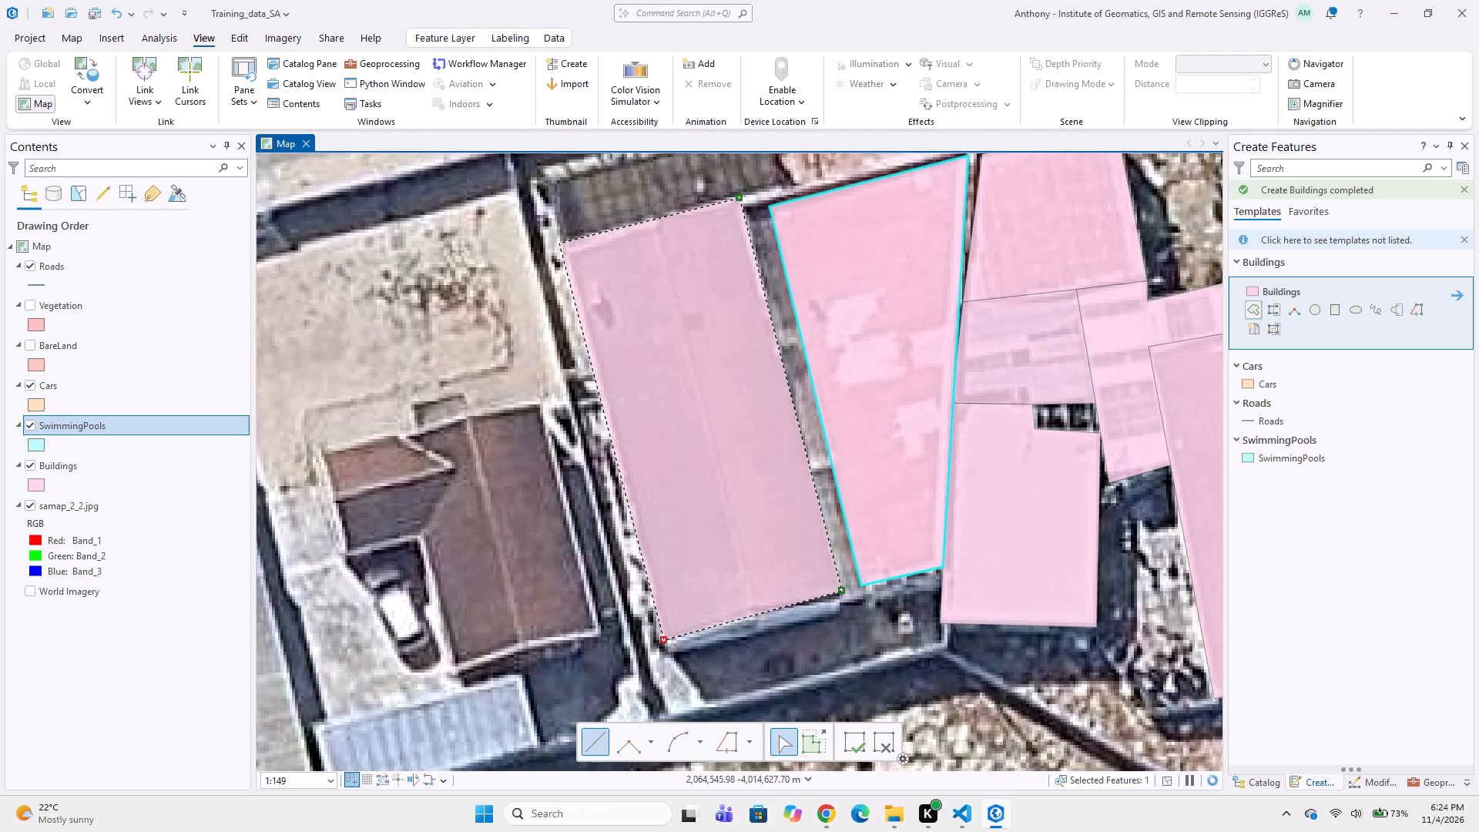
double_click(559, 249)
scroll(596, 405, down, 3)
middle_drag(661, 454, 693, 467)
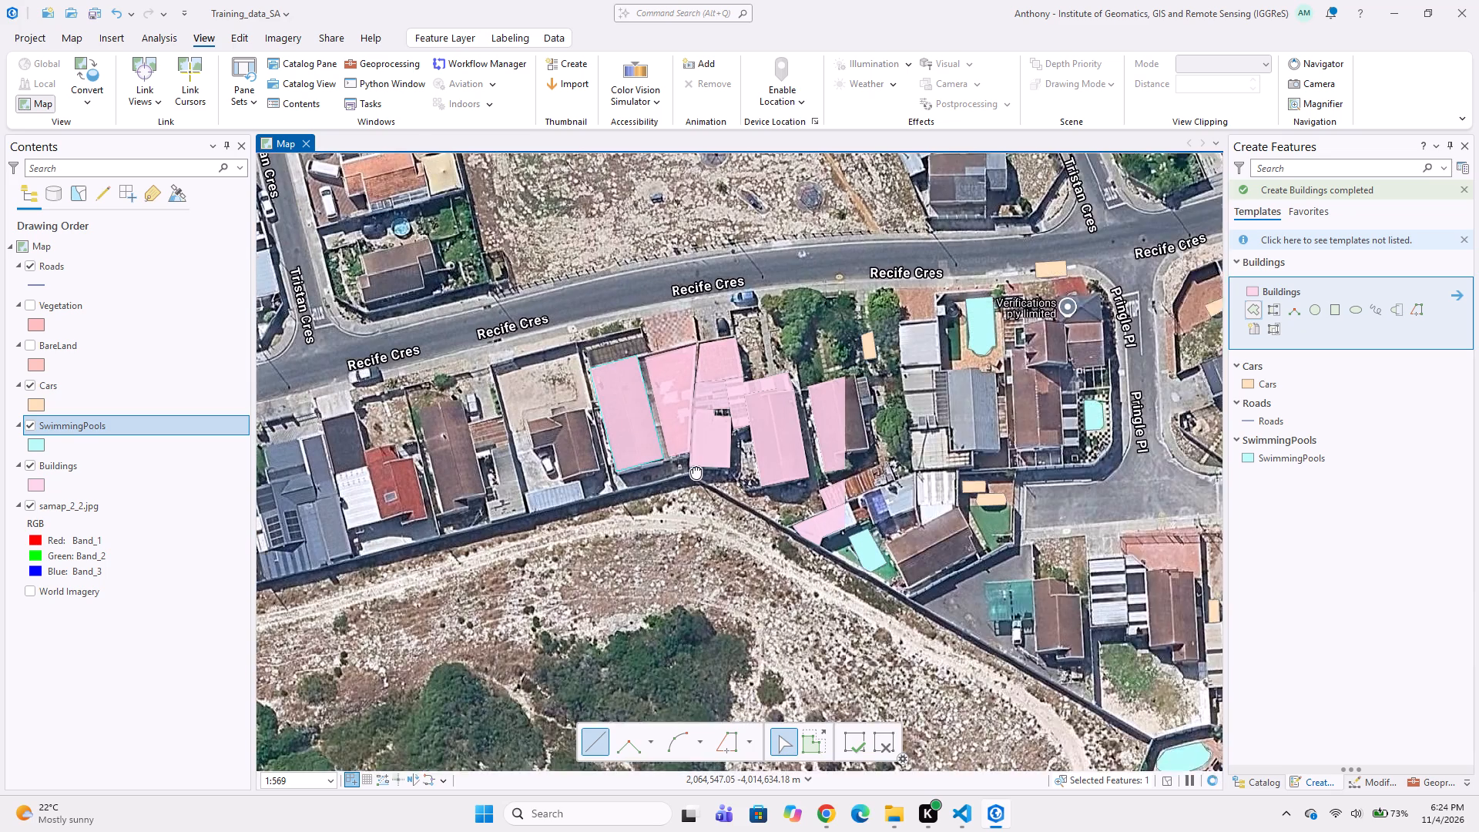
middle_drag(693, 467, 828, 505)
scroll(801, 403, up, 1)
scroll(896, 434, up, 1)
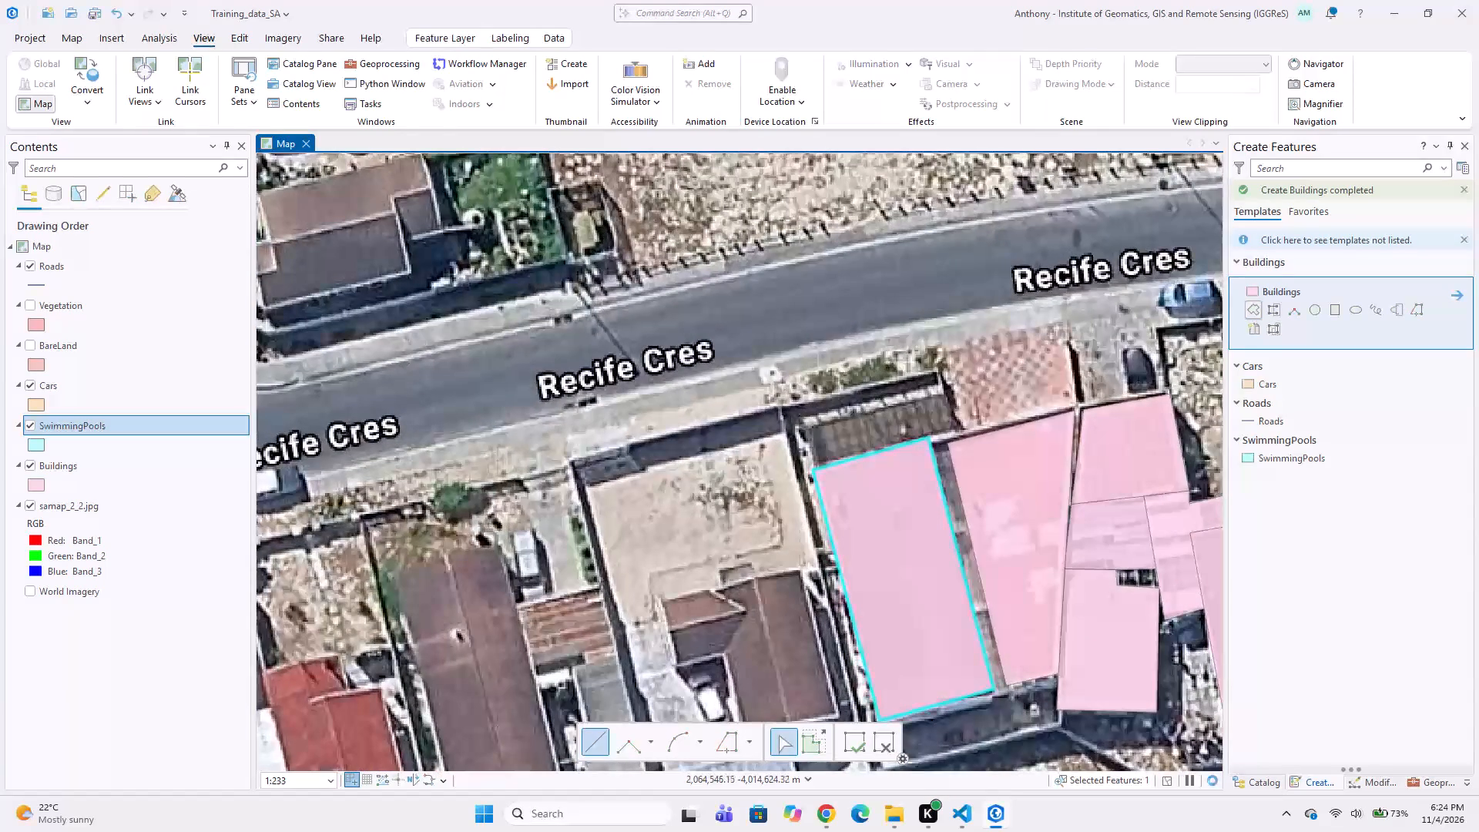
Digitize a Buildings polygon over the narrow dark slatted roof adjoining the north end of the long building polygon completed last.
click(802, 421)
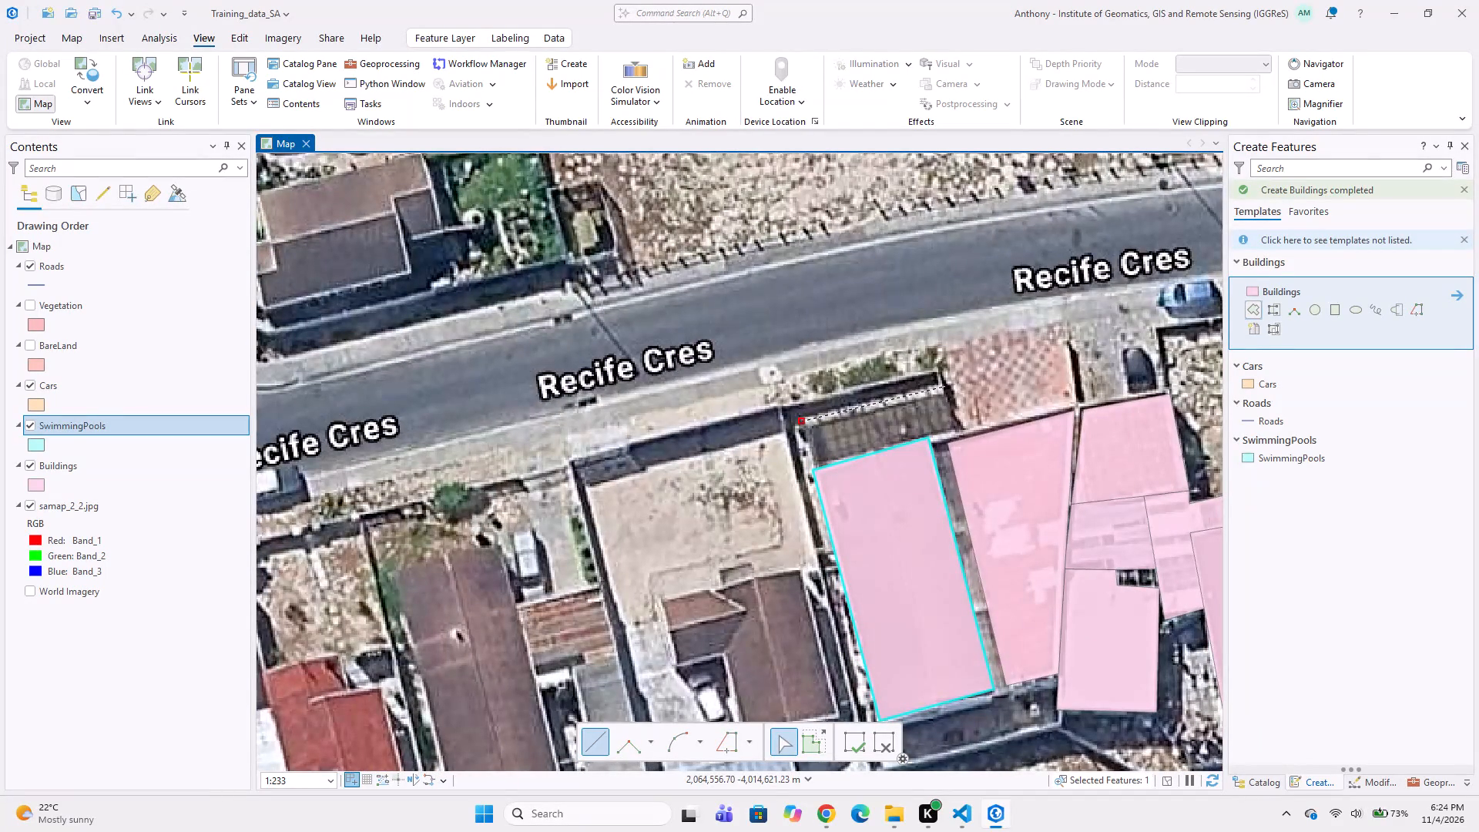
click(947, 386)
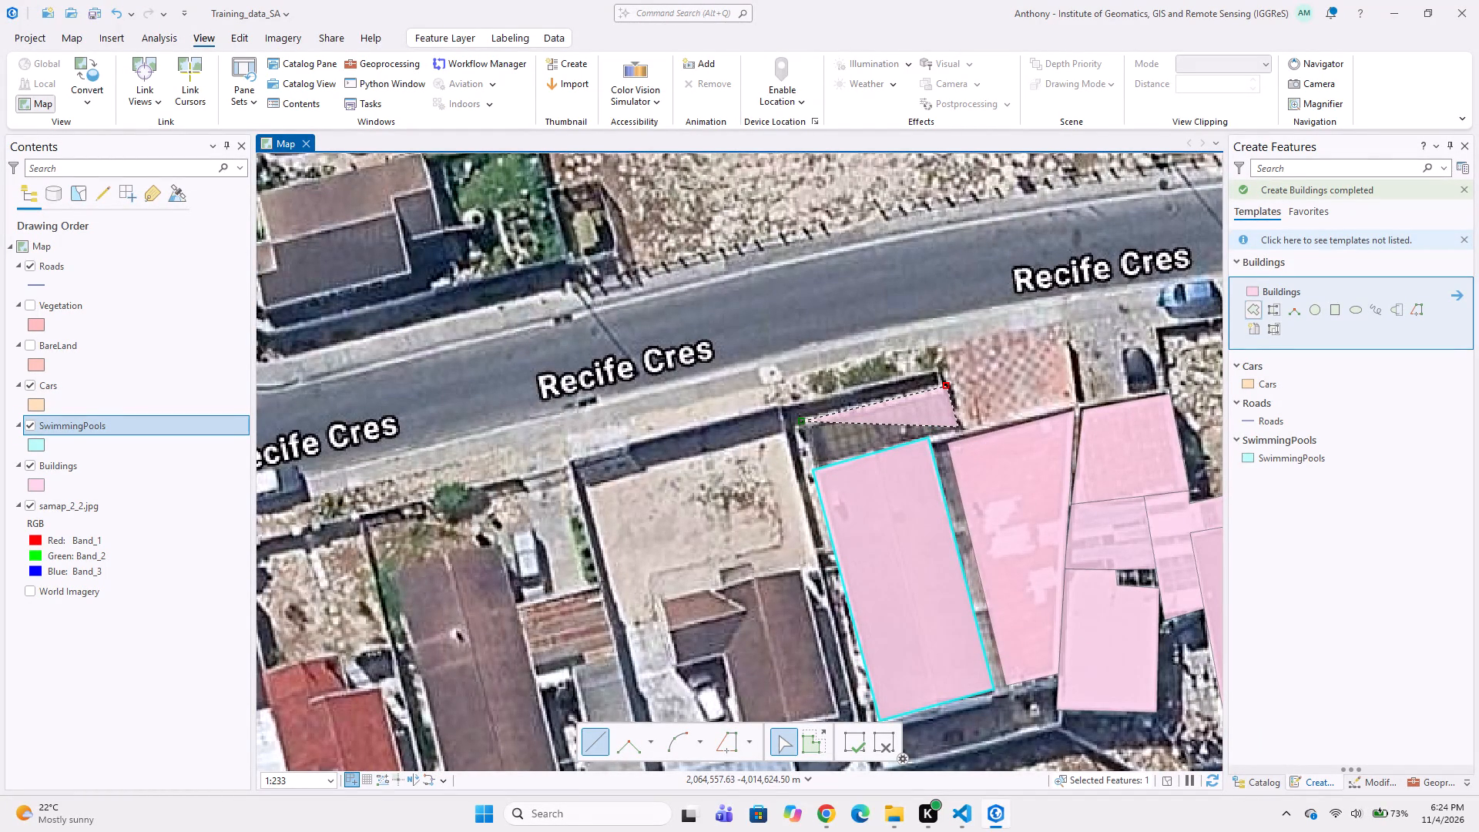
click(958, 427)
click(923, 434)
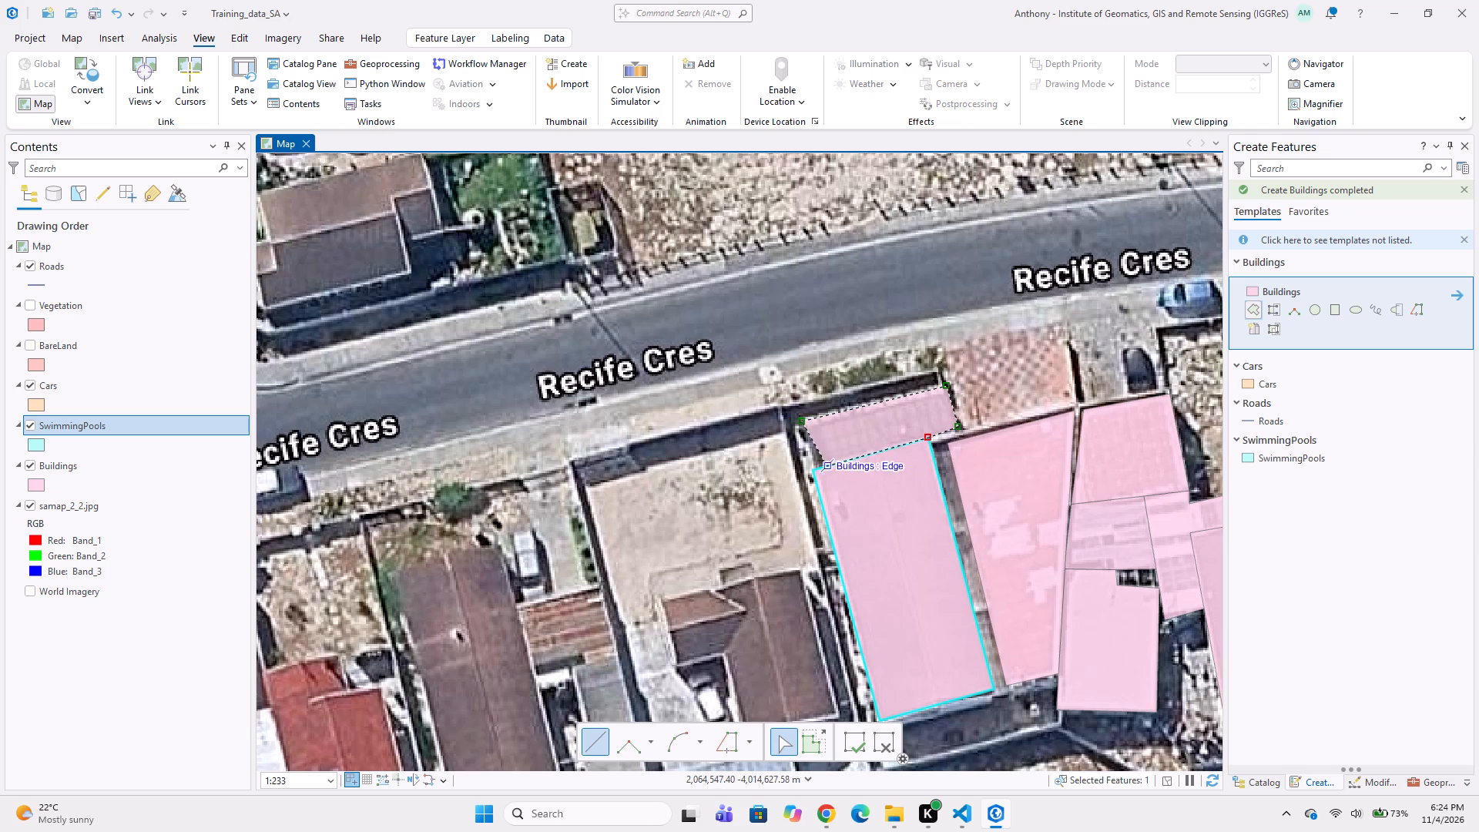
click(815, 470)
double_click(815, 470)
scroll(880, 508, down, 2)
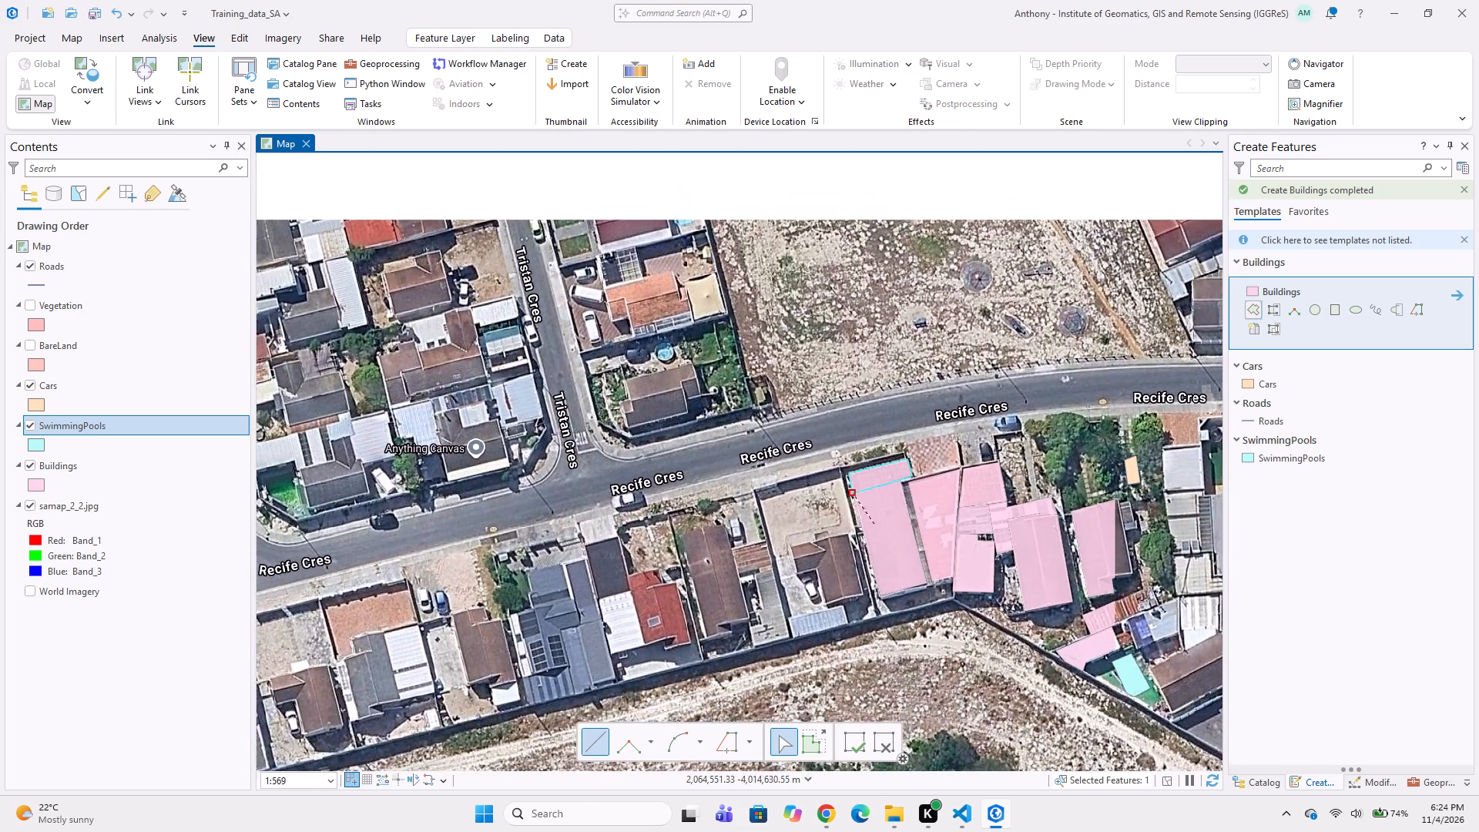
scroll(840, 524, up, 1)
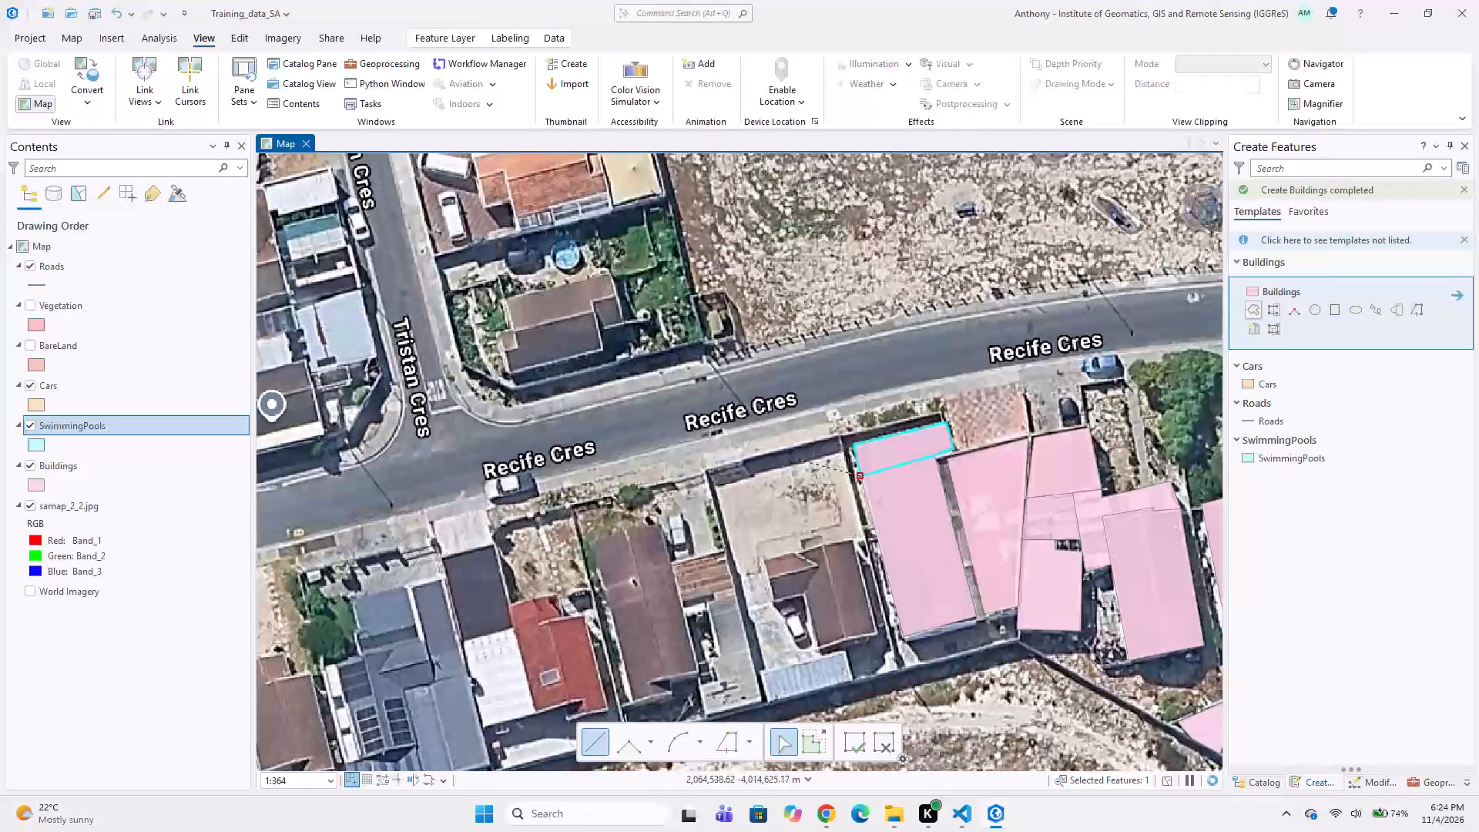
scroll(826, 562, up, 2)
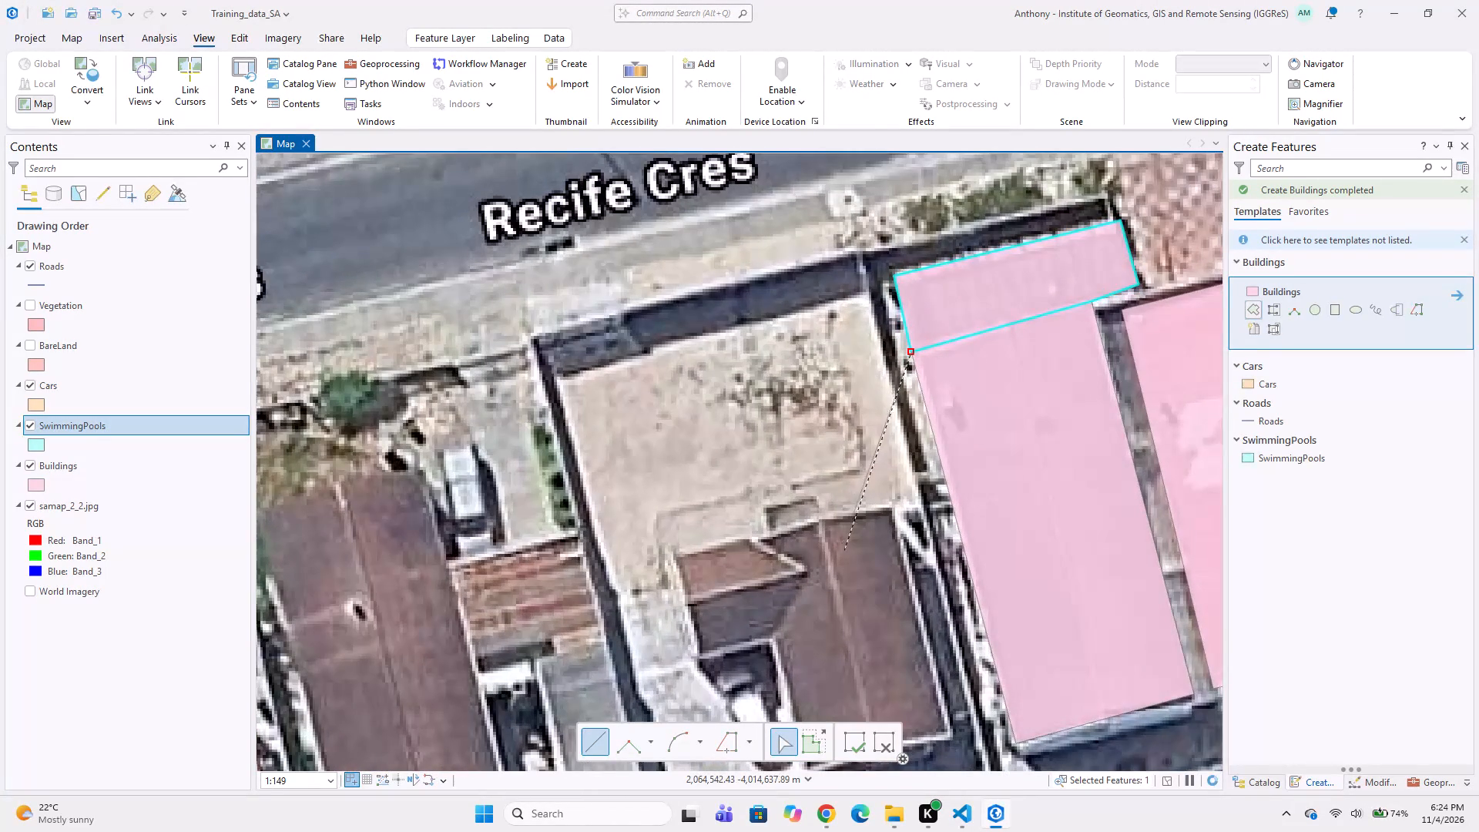
key(Escape)
Digitize an L-shaped Buildings polygon around the brown gabled roof south of the bare sandy yard, leaving out the parked white car.
middle_drag(810, 572, 790, 457)
scroll(796, 457, up, 1)
click(914, 348)
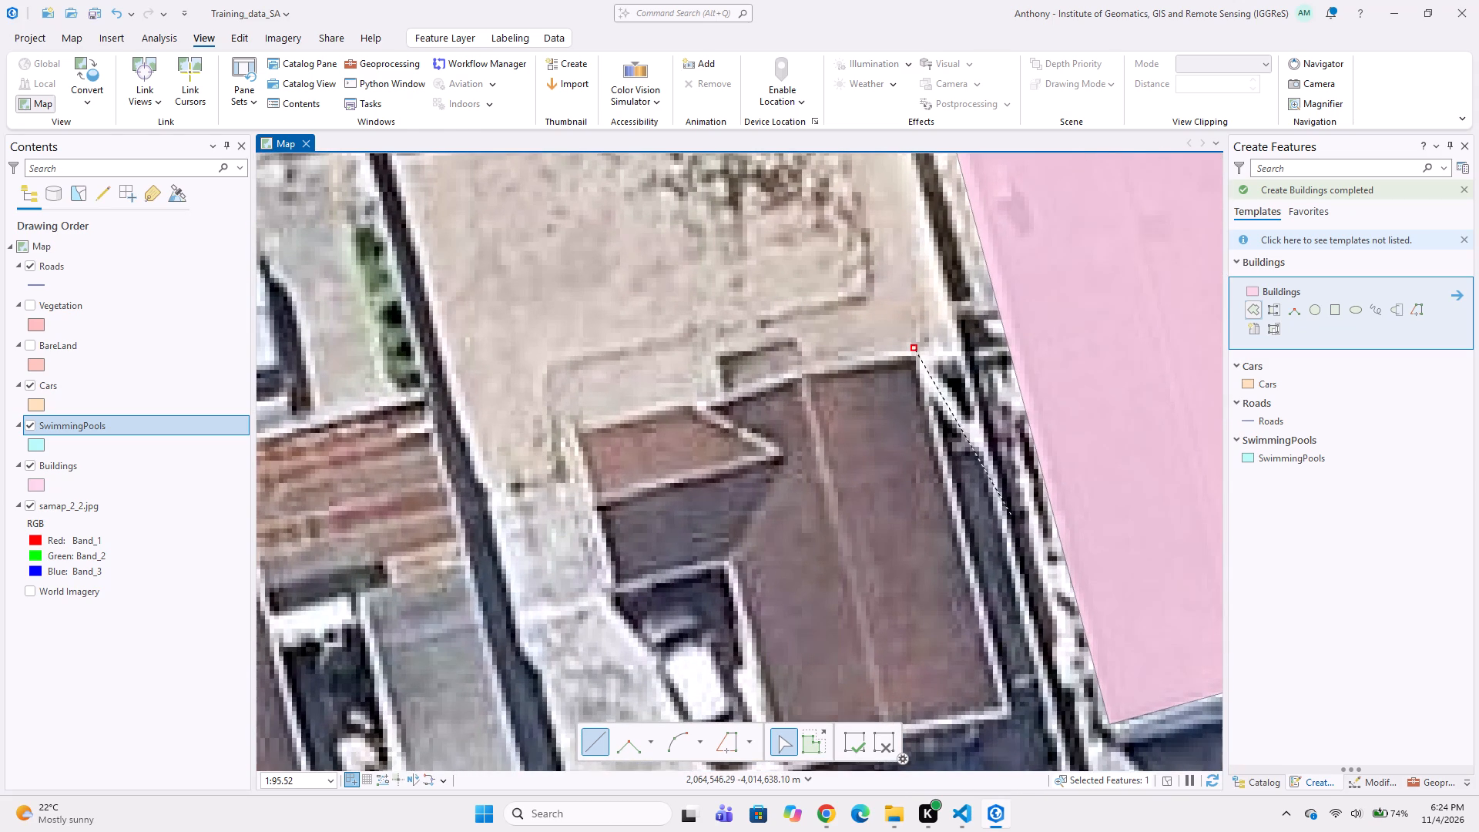
middle_drag(1009, 513, 971, 424)
click(950, 521)
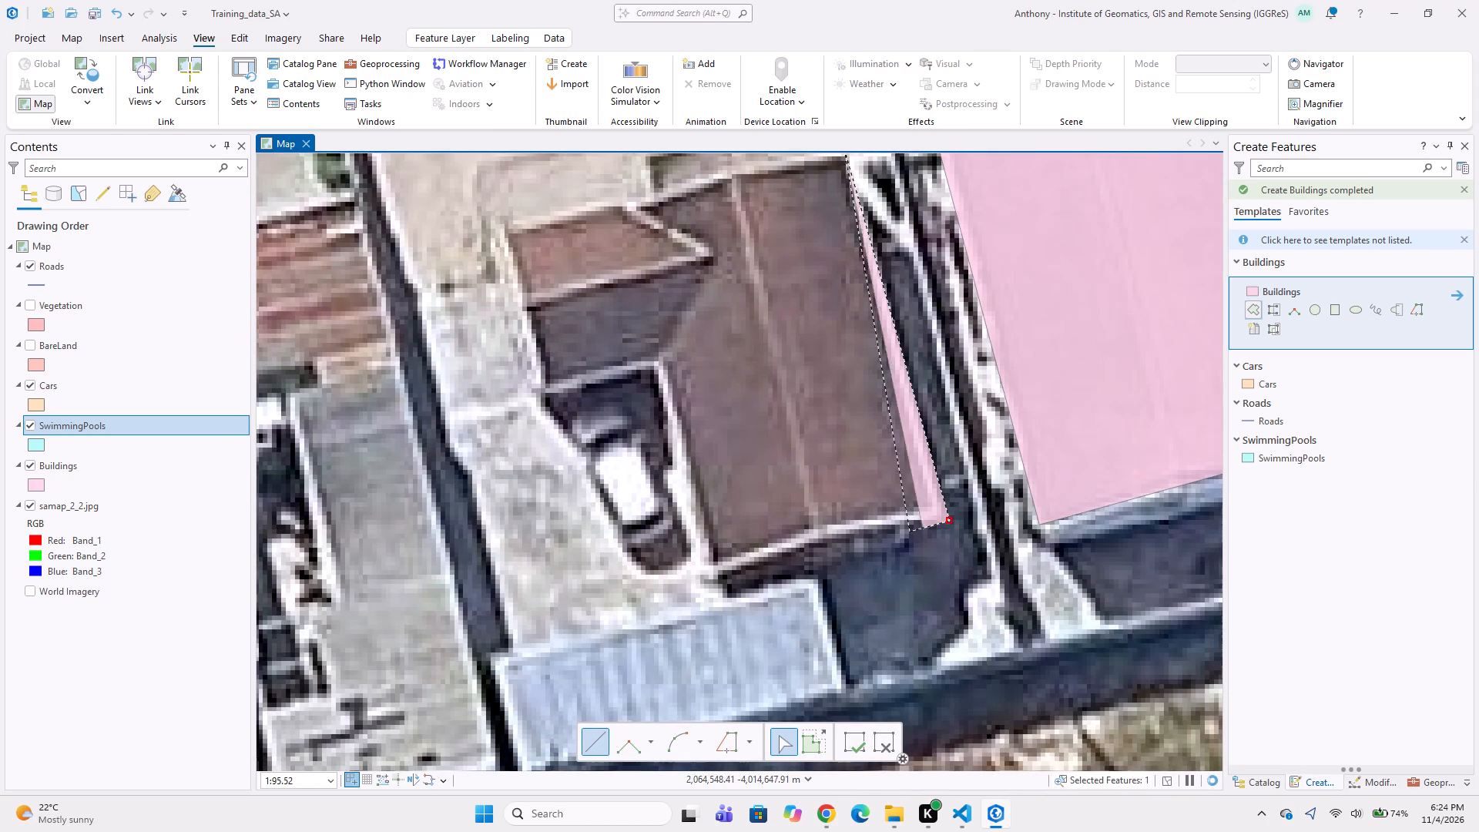
click(721, 589)
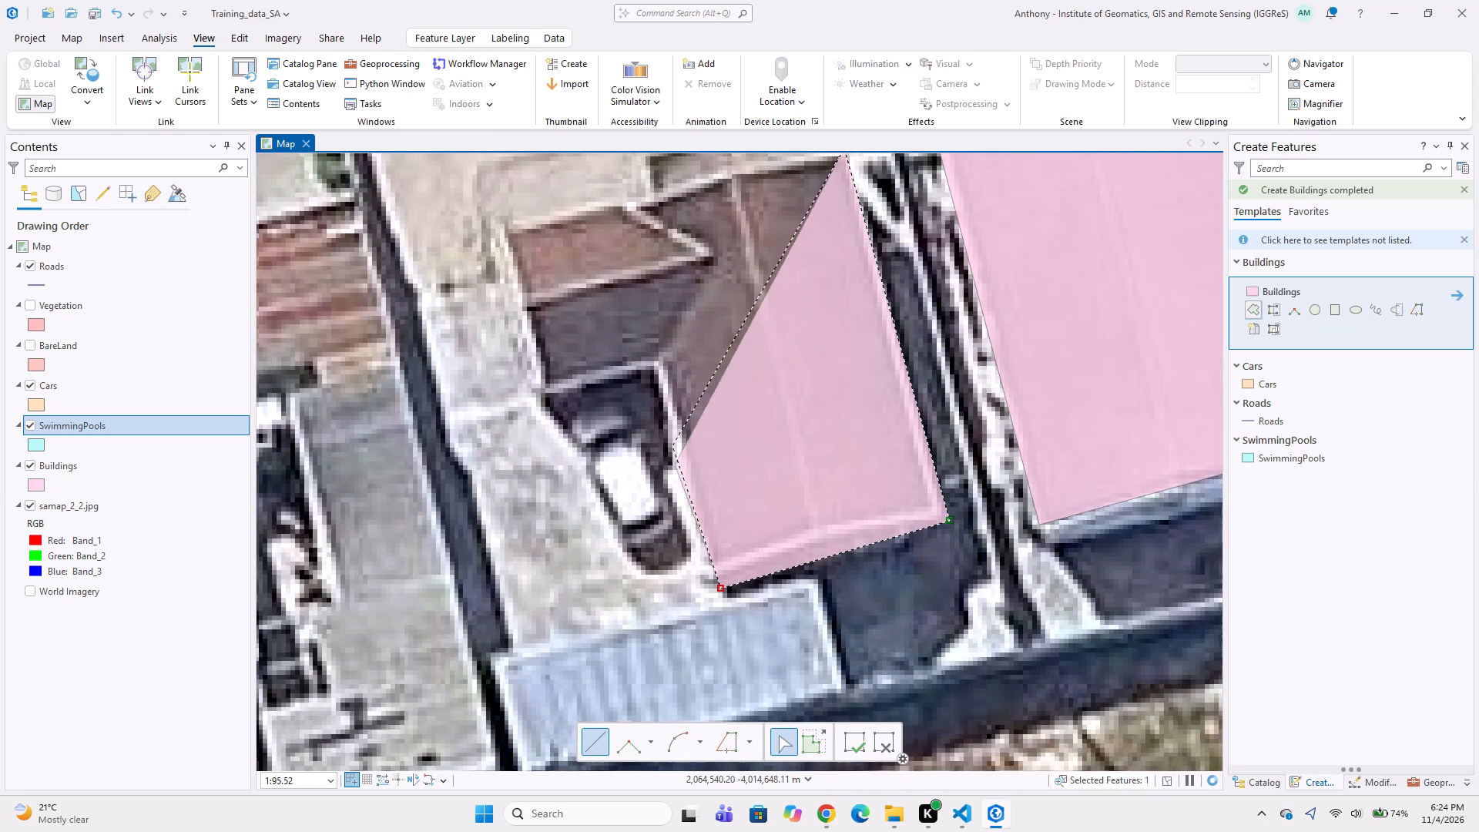
click(659, 373)
click(545, 397)
middle_drag(535, 367, 591, 470)
click(548, 327)
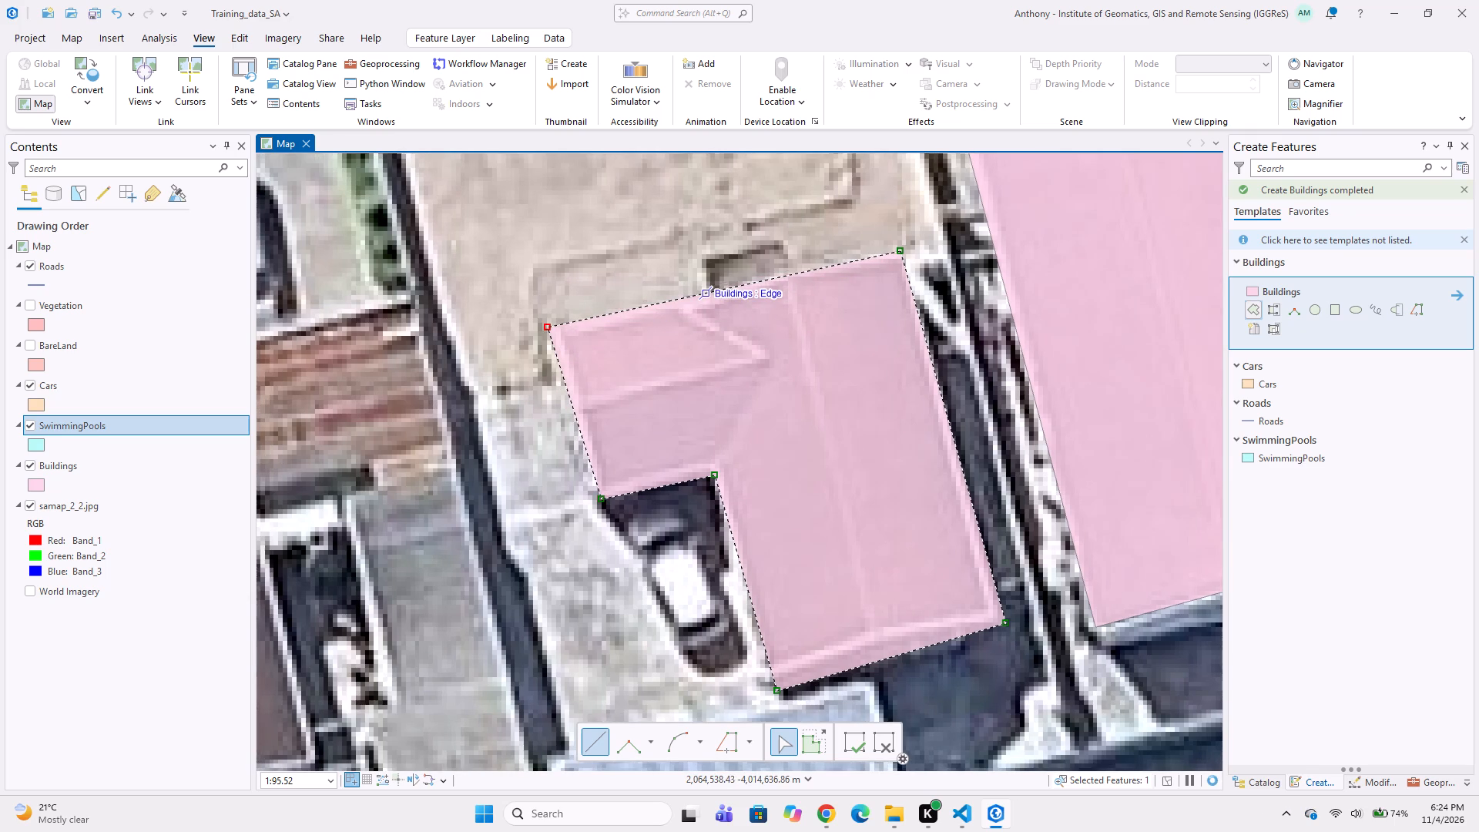
double_click(704, 287)
Digitize a four-sided Cars polygon around the white car parked in the notch of the L-shaped building.
scroll(619, 381, down, 2)
middle_drag(589, 405, 734, 324)
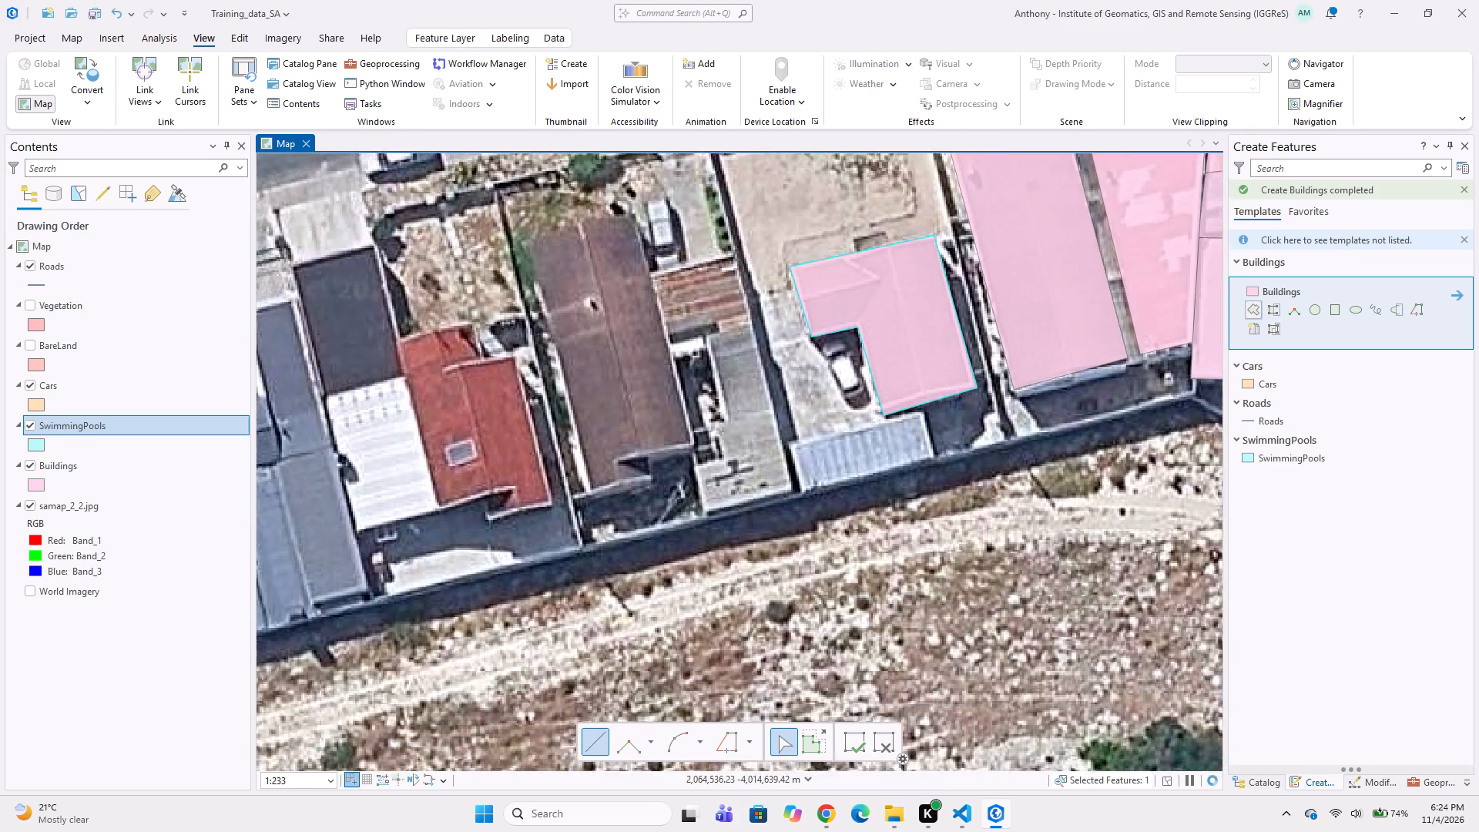
middle_drag(815, 378, 716, 397)
scroll(745, 416, up, 2)
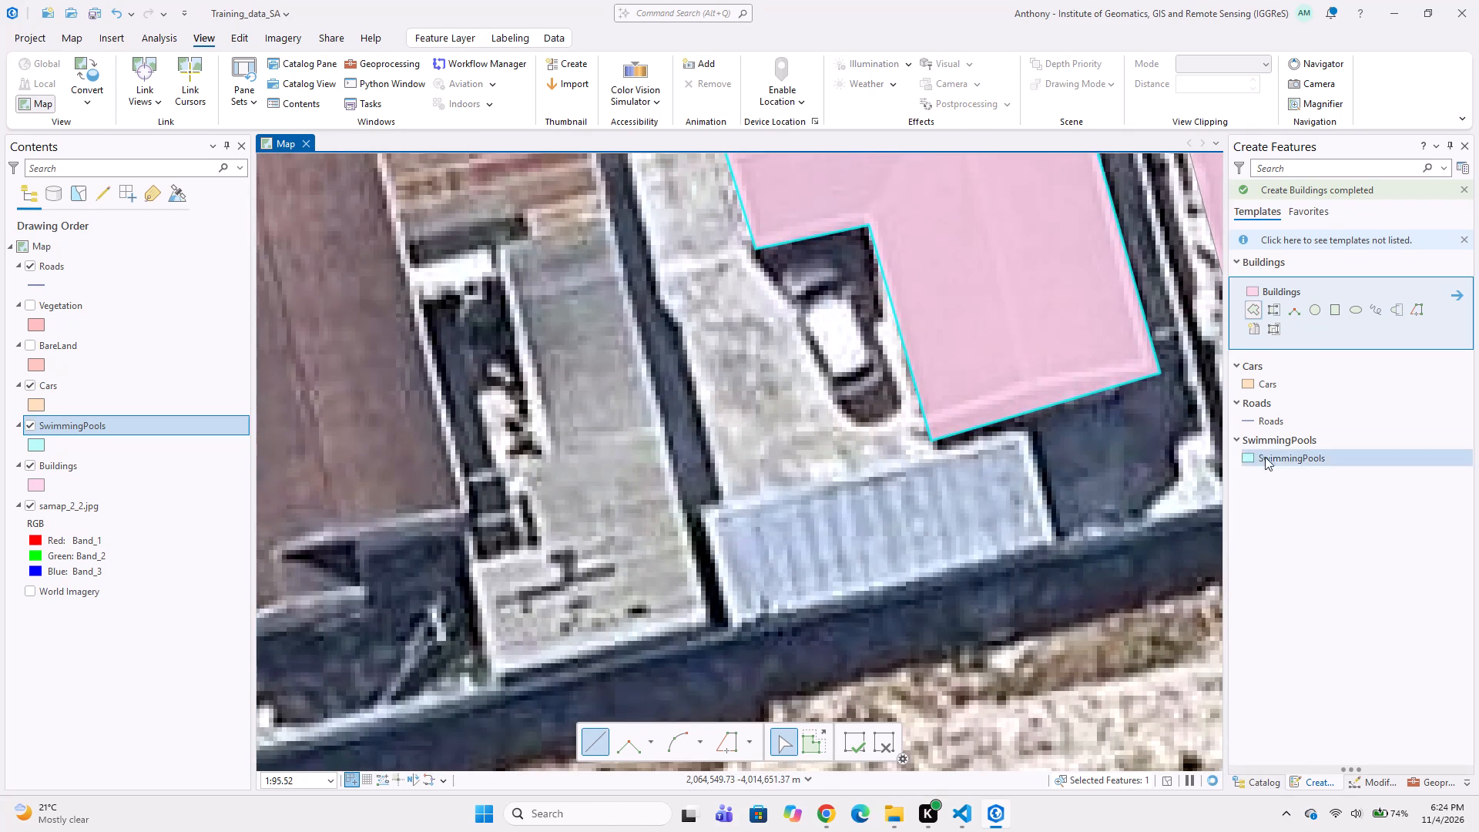
click(1268, 381)
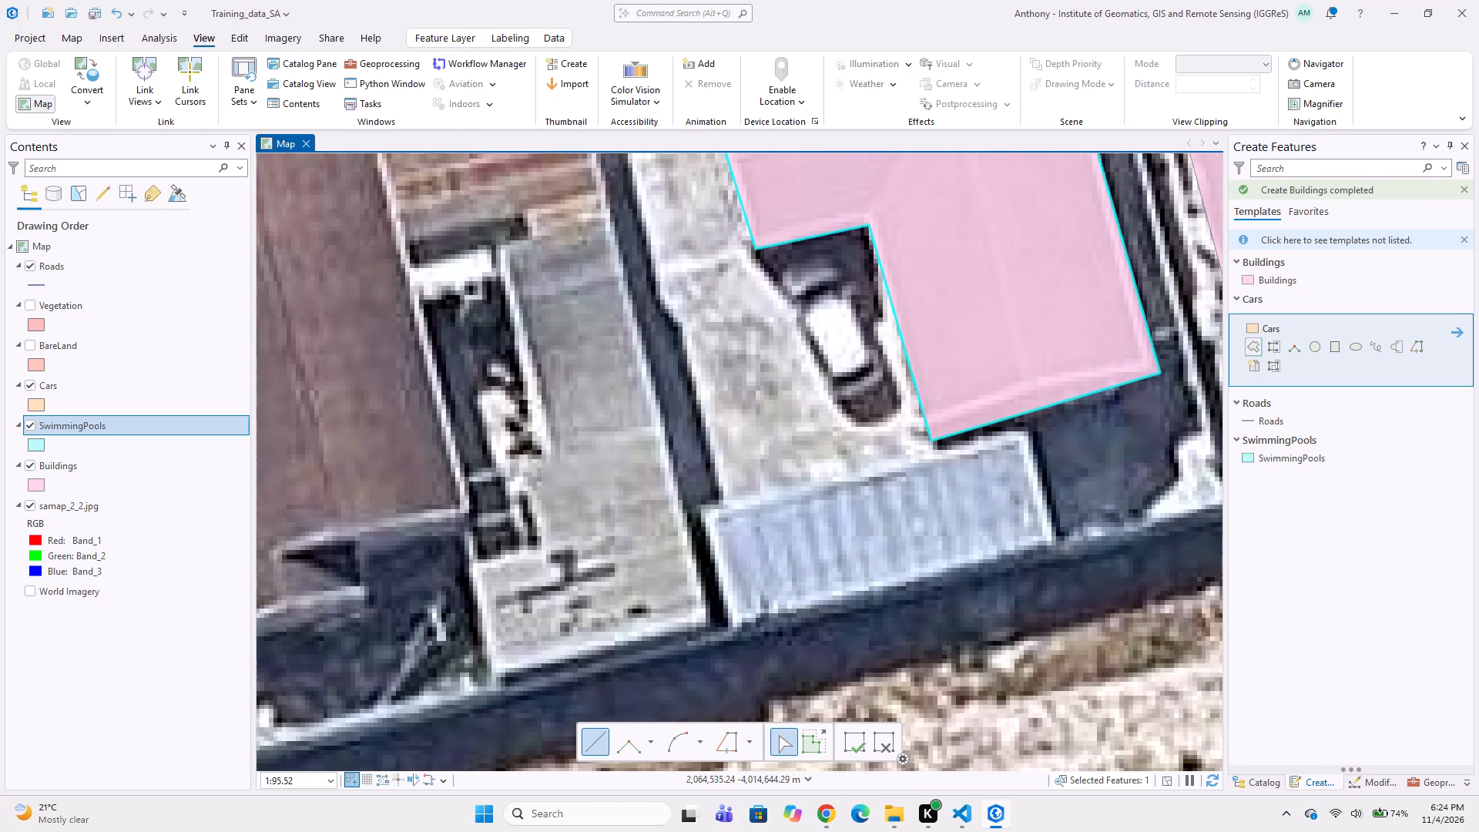
drag(763, 263, 763, 270)
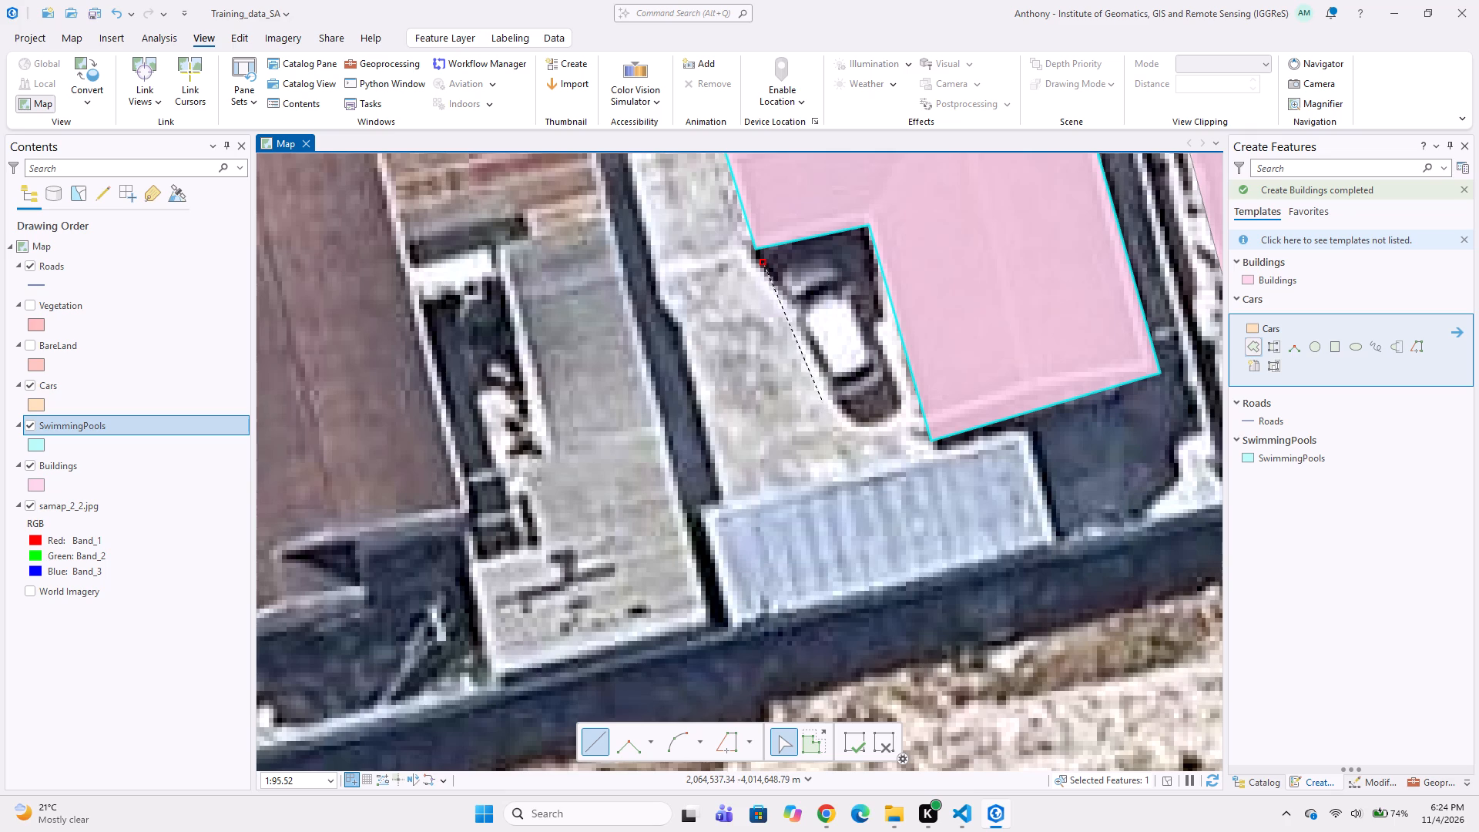
click(823, 402)
click(896, 381)
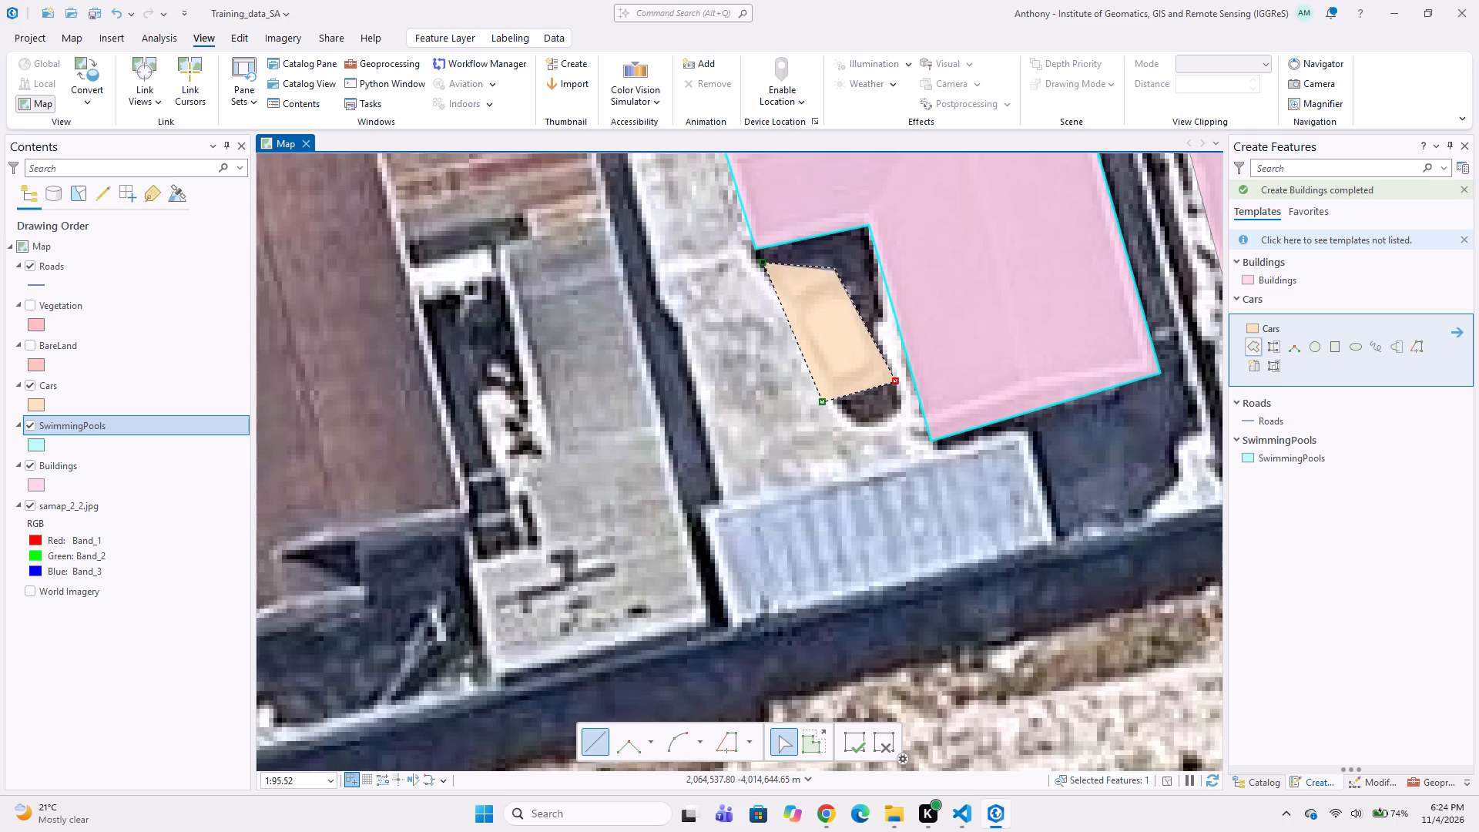
double_click(844, 249)
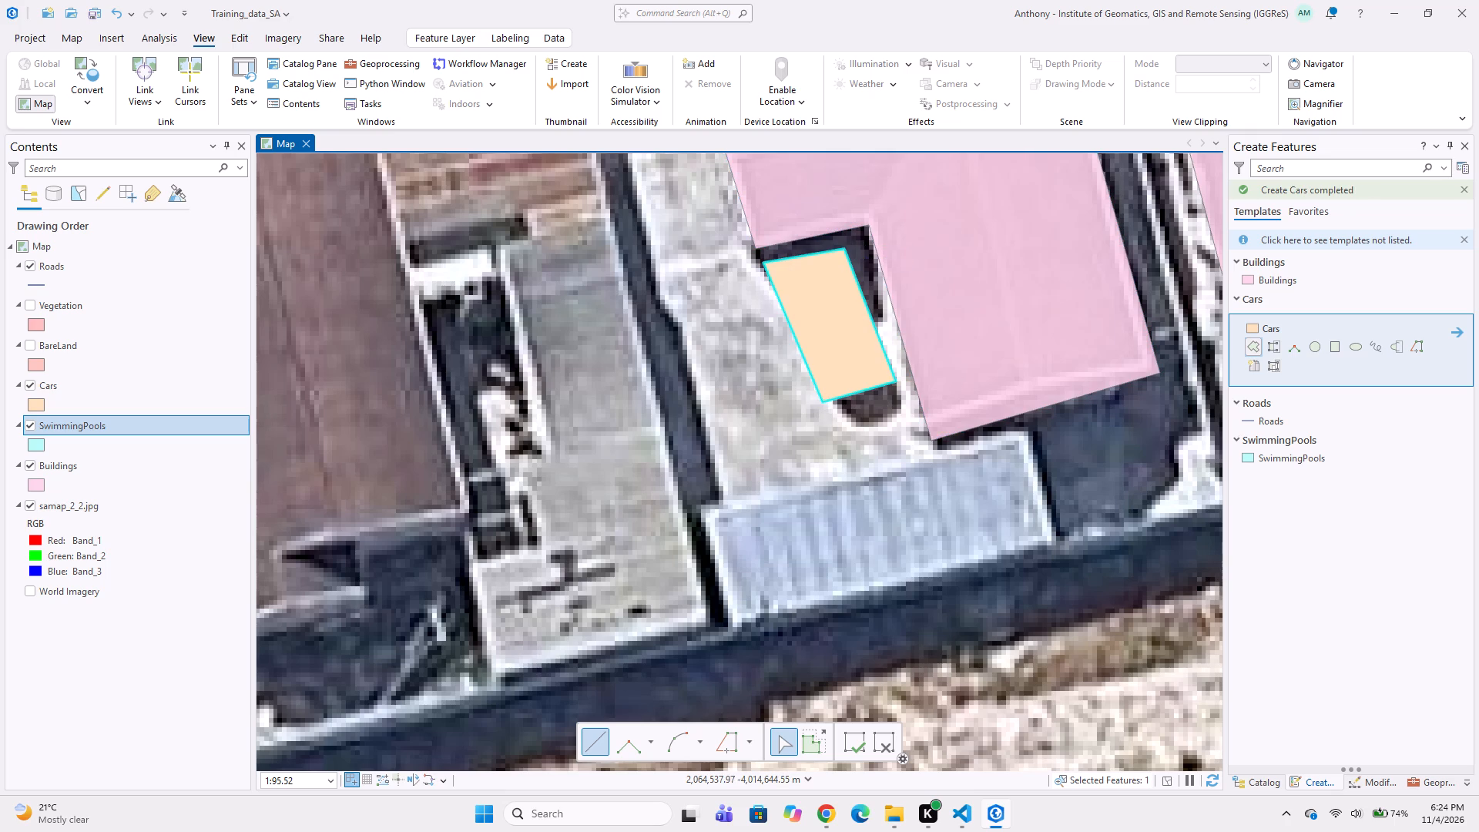
Digitize a four-sided Buildings polygon over the light blue corrugated roof south of the parked car, beside the boundary wall.
middle_drag(783, 362, 890, 314)
scroll(867, 324, down, 1)
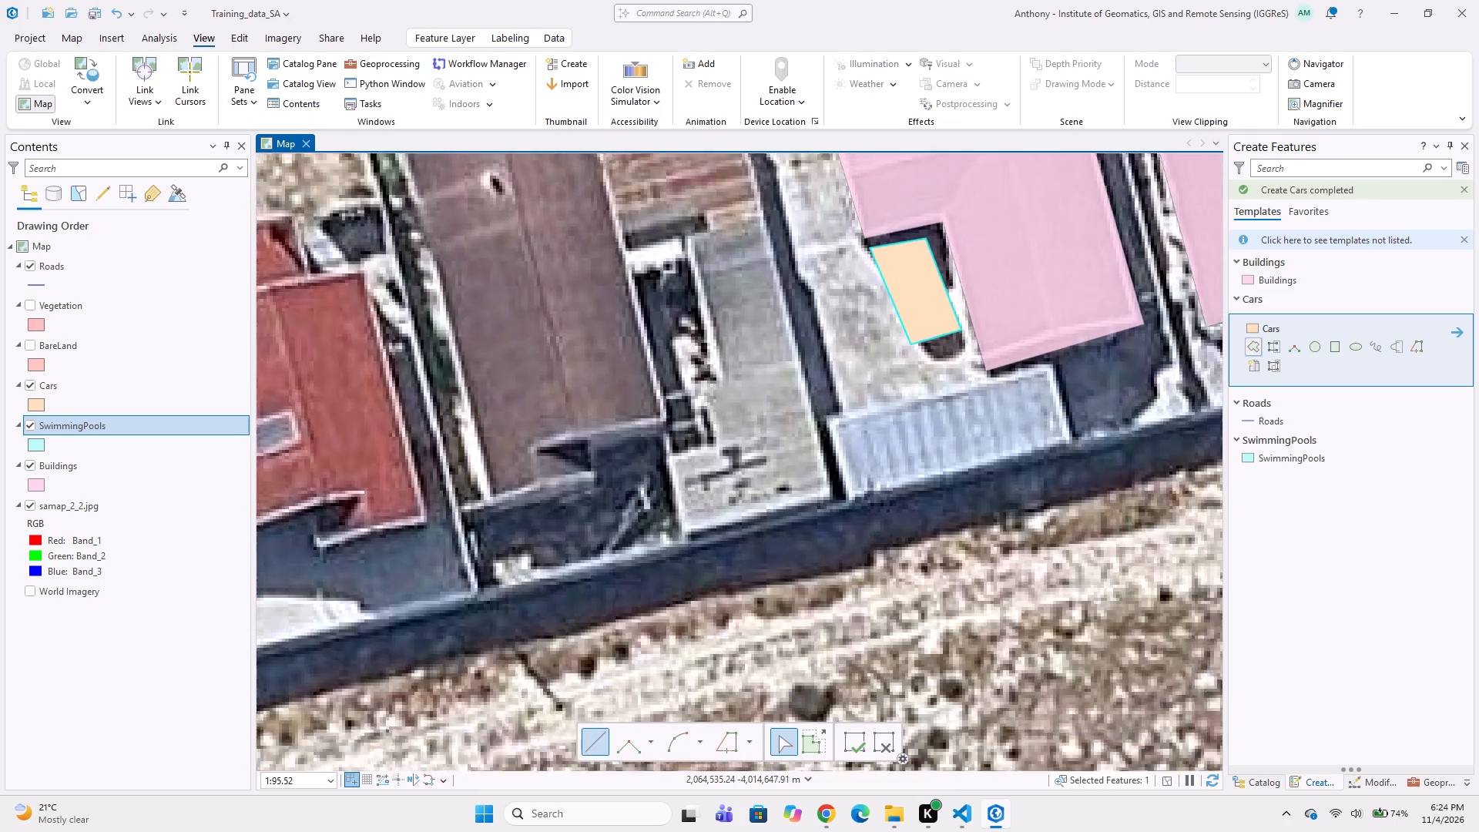
scroll(861, 346, down, 1)
middle_drag(907, 348, 925, 381)
scroll(1031, 418, up, 1)
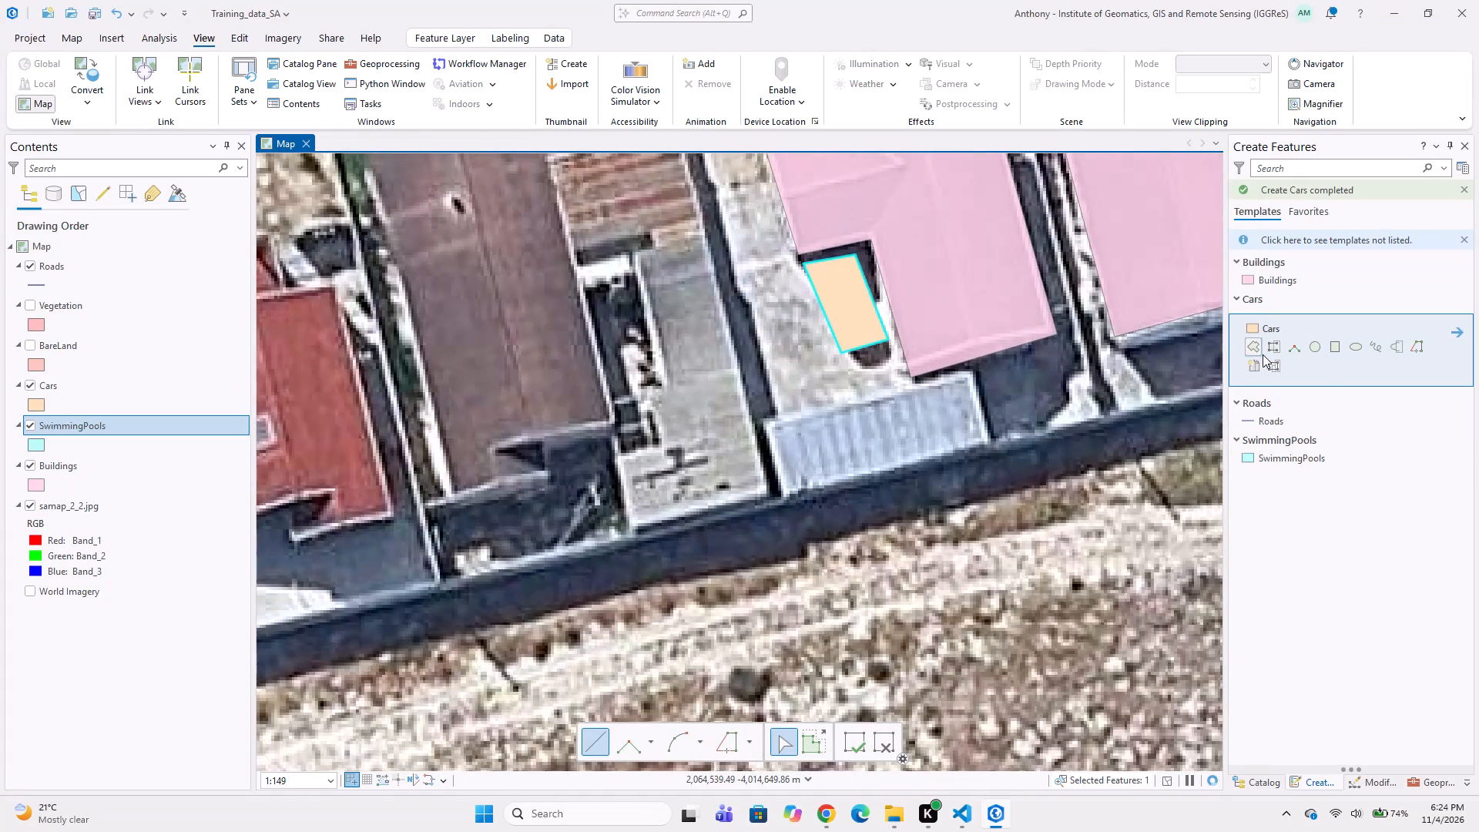
click(1268, 287)
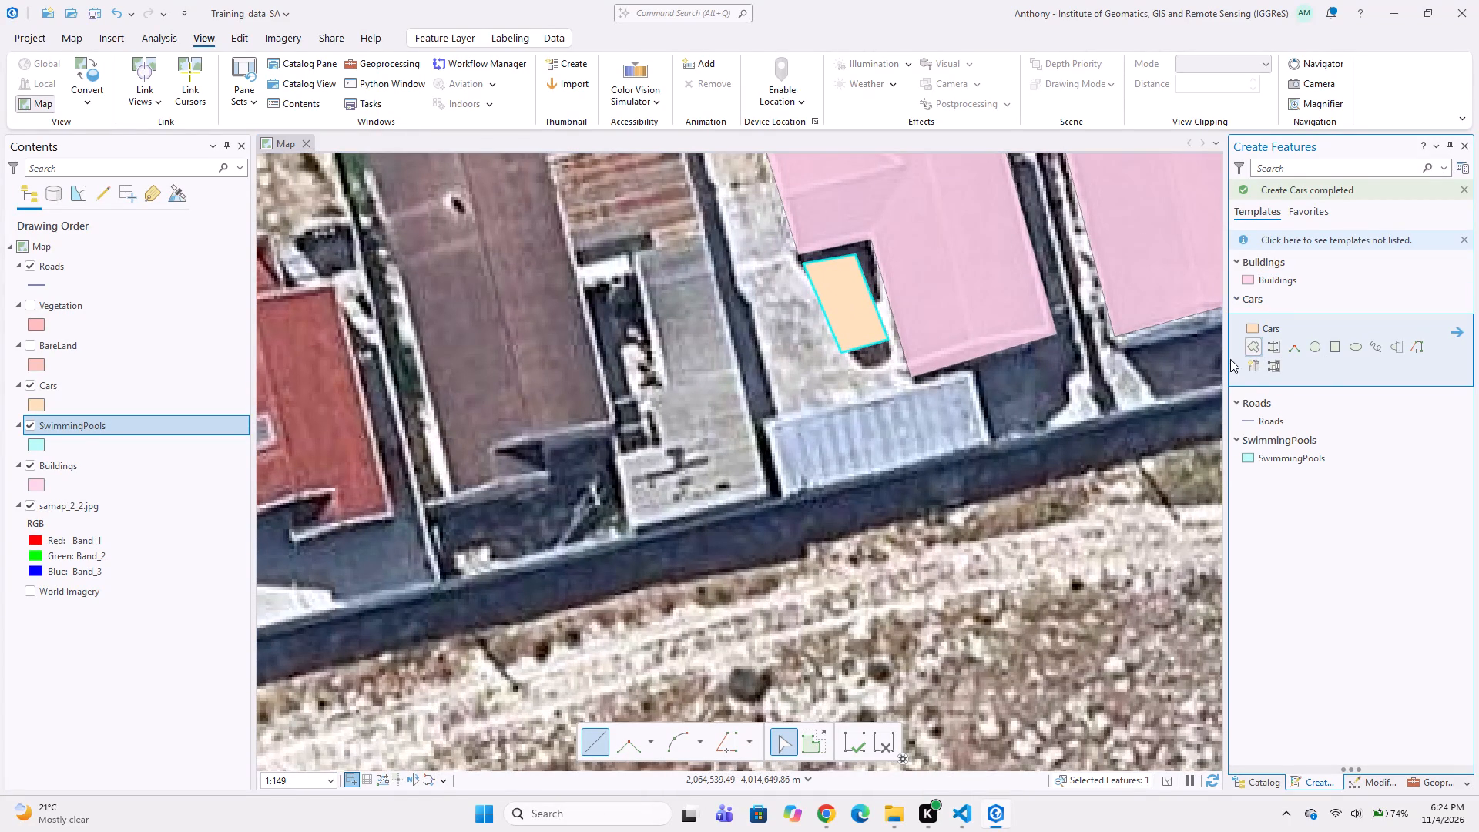
click(1270, 281)
click(1252, 306)
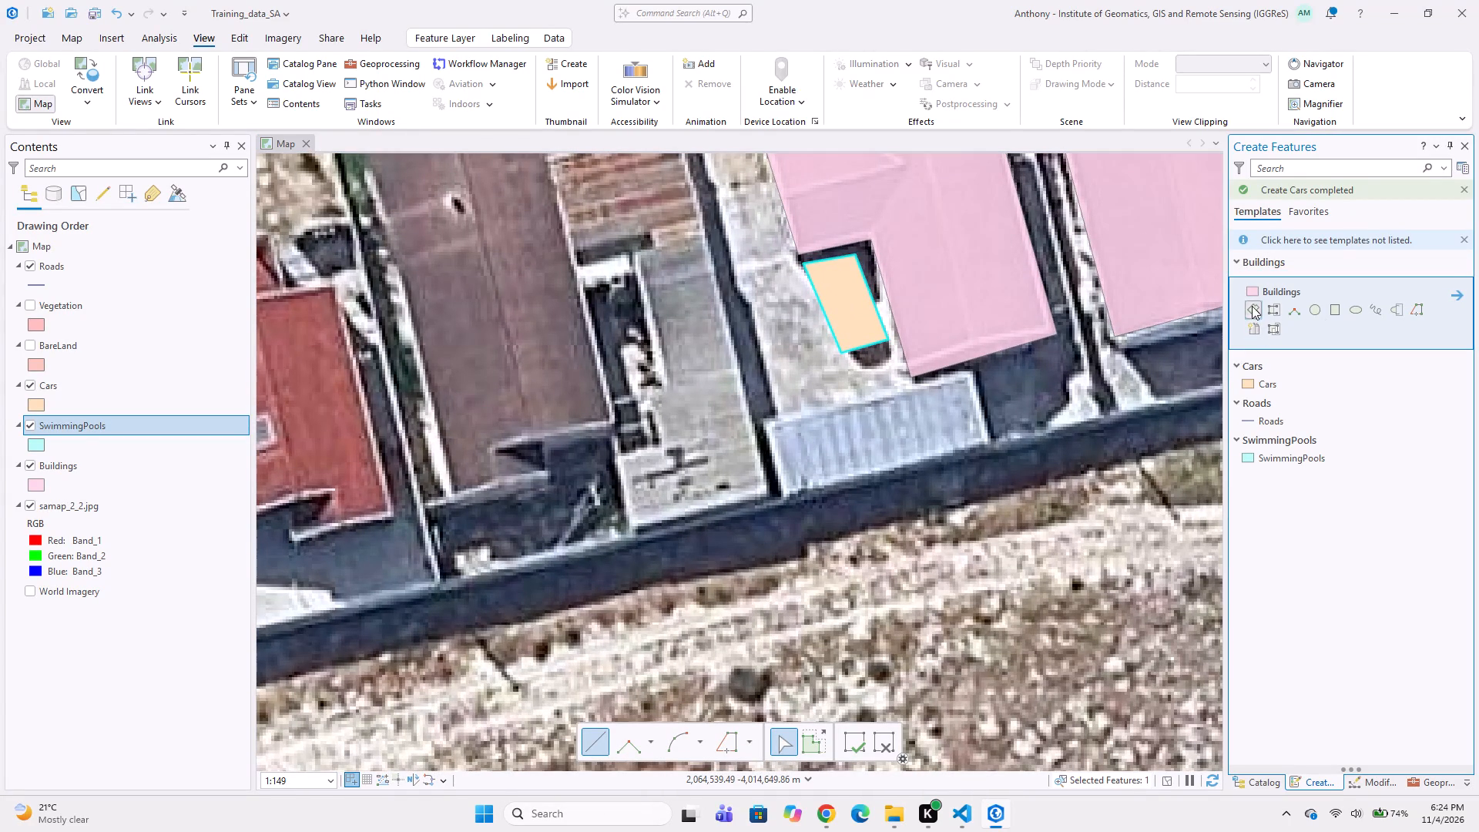
click(974, 367)
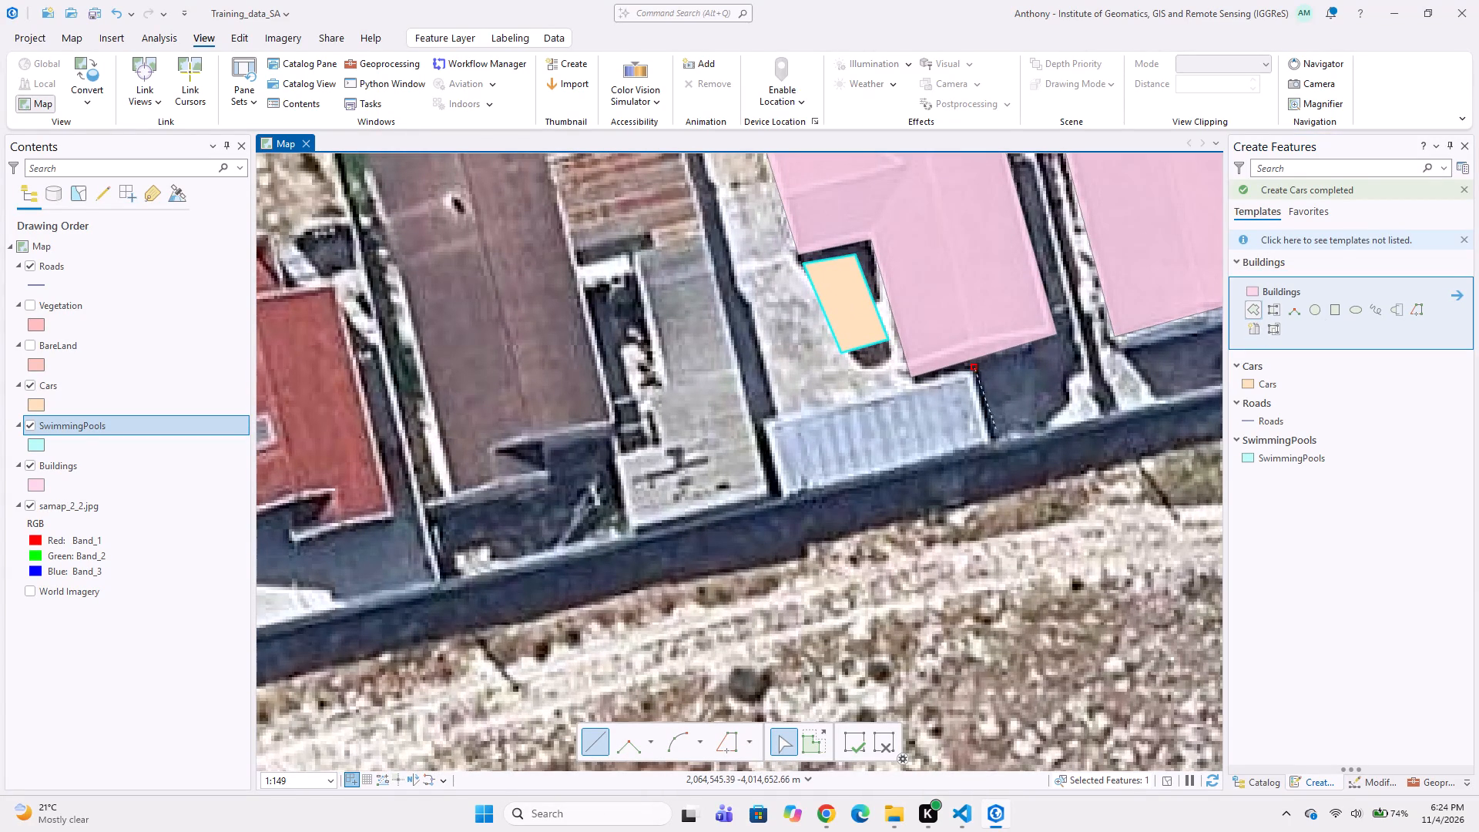
click(993, 438)
click(783, 500)
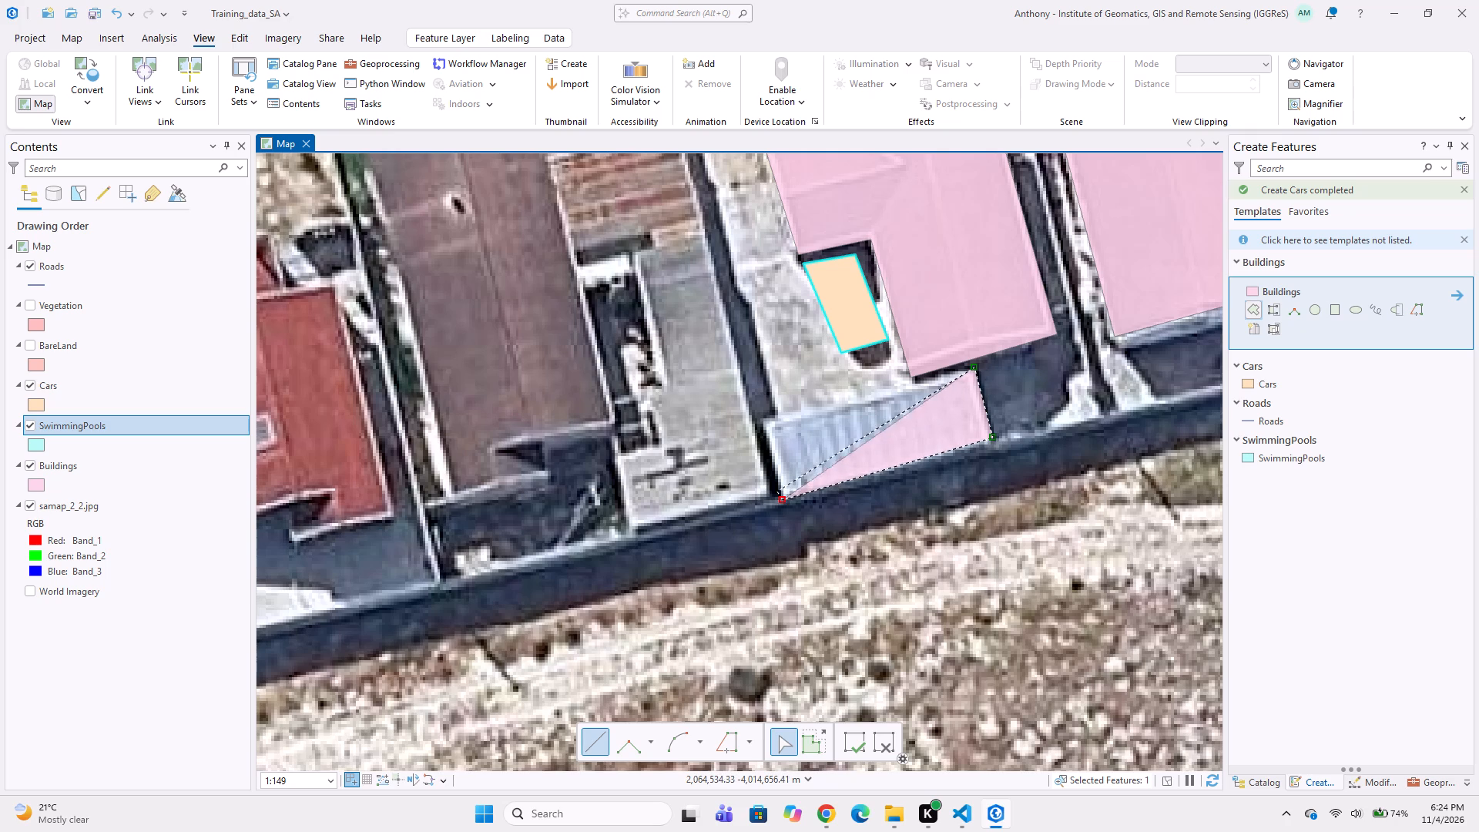
double_click(761, 419)
Digitize an L-shaped Buildings polygon around the narrow grey roof west of the driveway, south of the rusty striped roof.
middle_drag(683, 481, 847, 462)
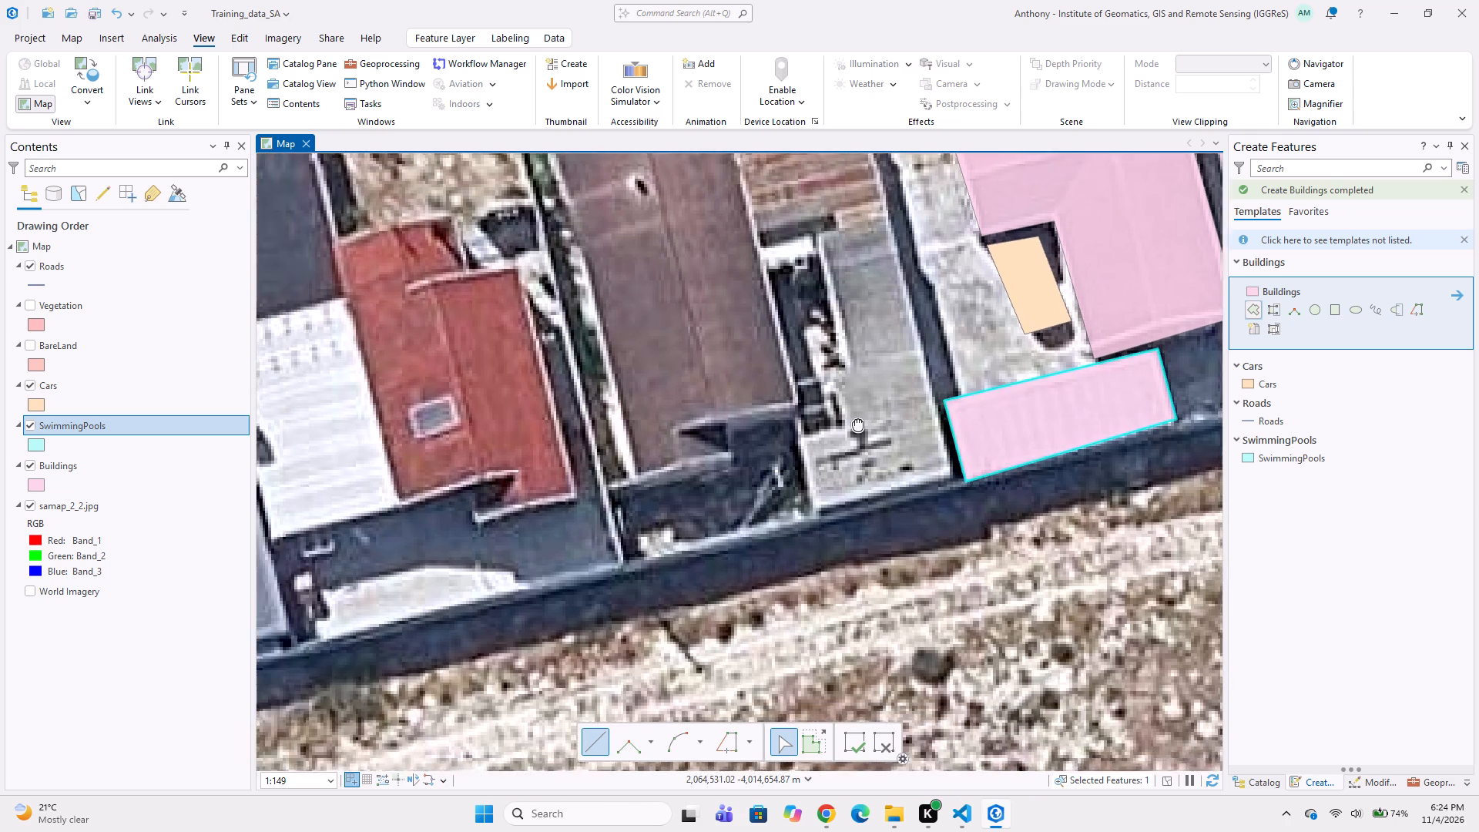
middle_drag(855, 419, 807, 491)
click(723, 346)
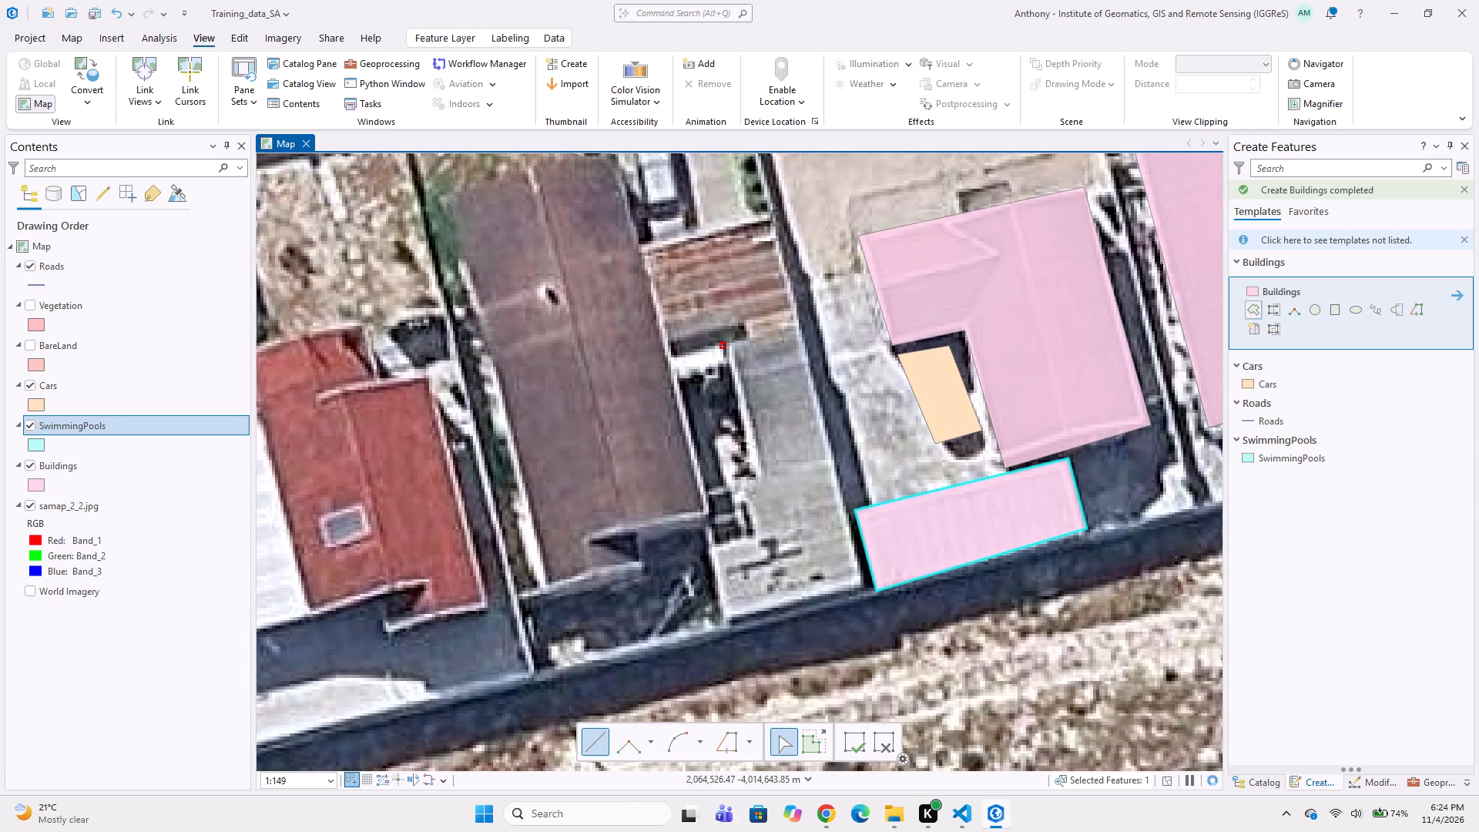
click(793, 324)
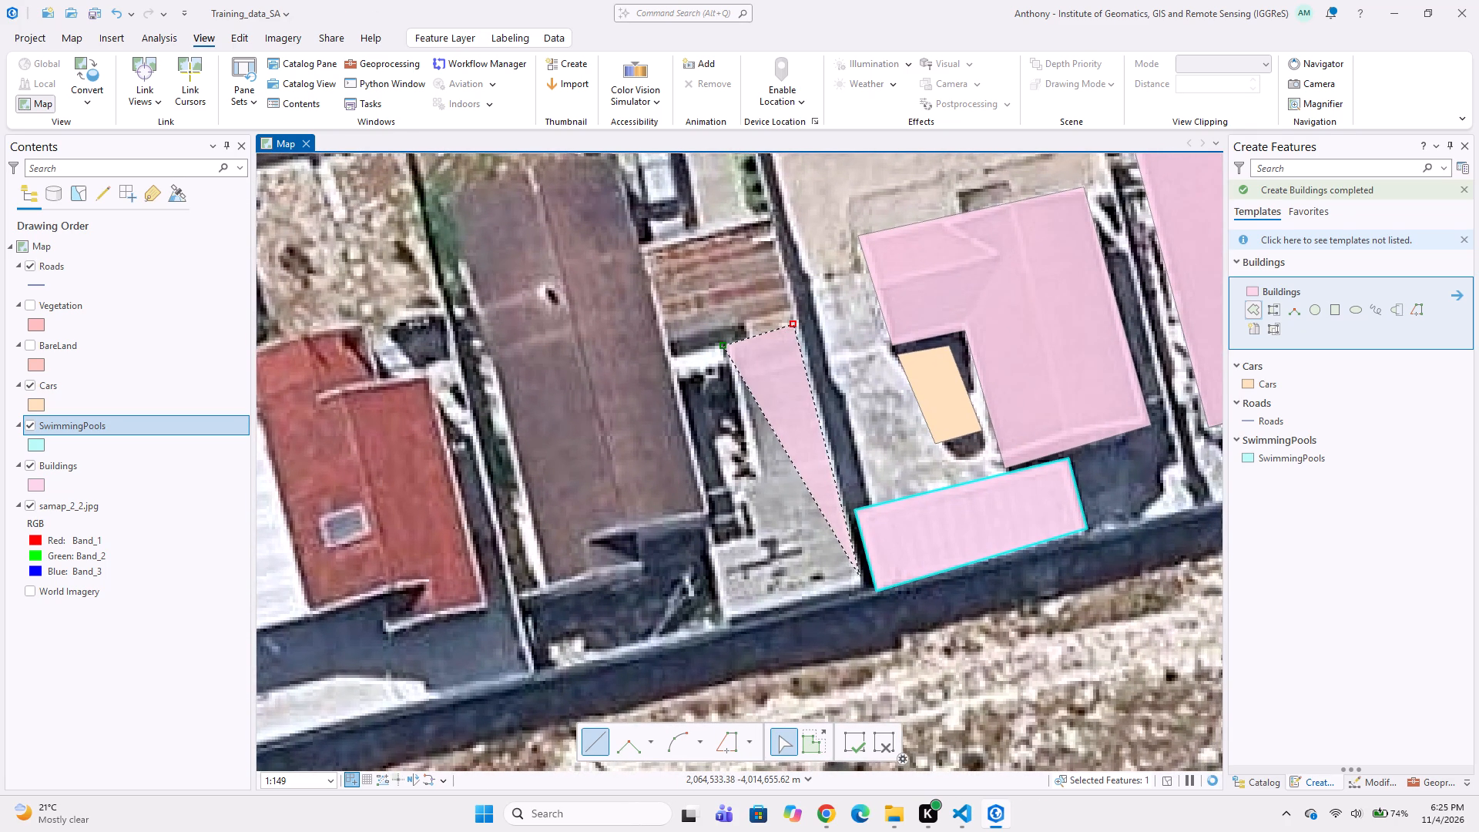
click(860, 580)
drag(726, 623, 723, 616)
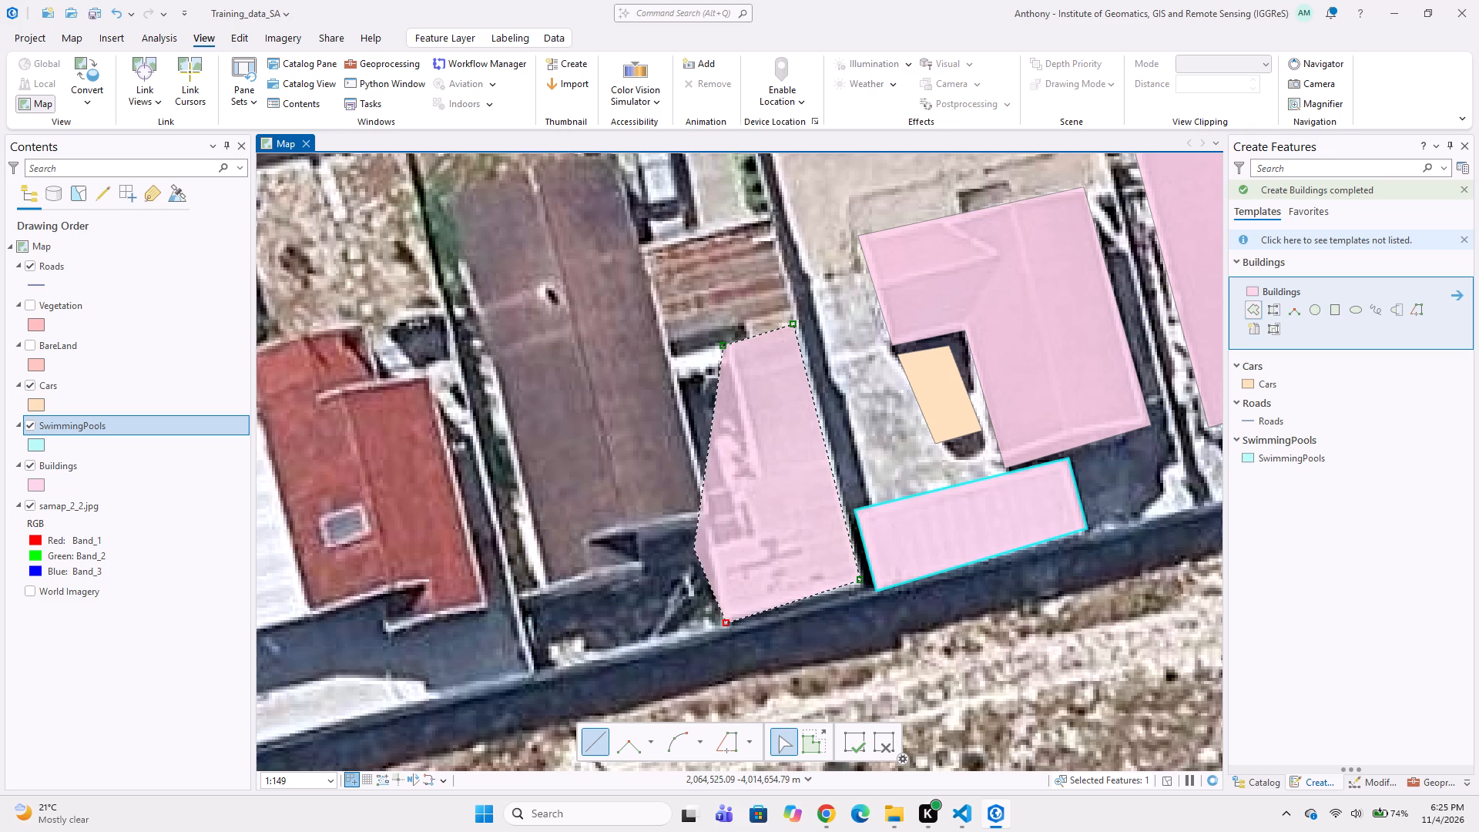
click(704, 548)
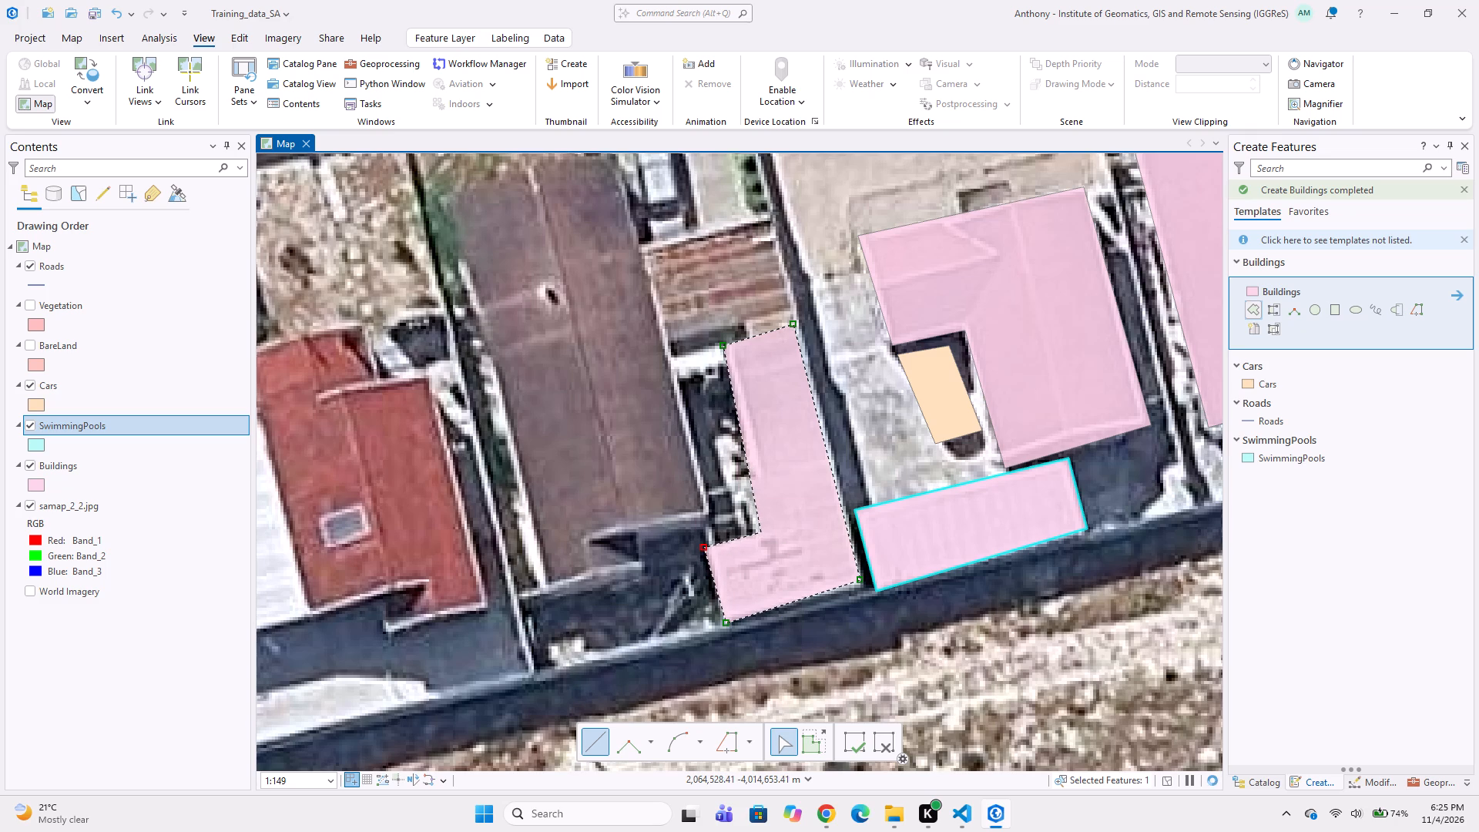
double_click(761, 532)
Digitize a Buildings polygon around the long dark brown gabled roof west of the grey roof, following the notch at its southeast corner.
click(707, 516)
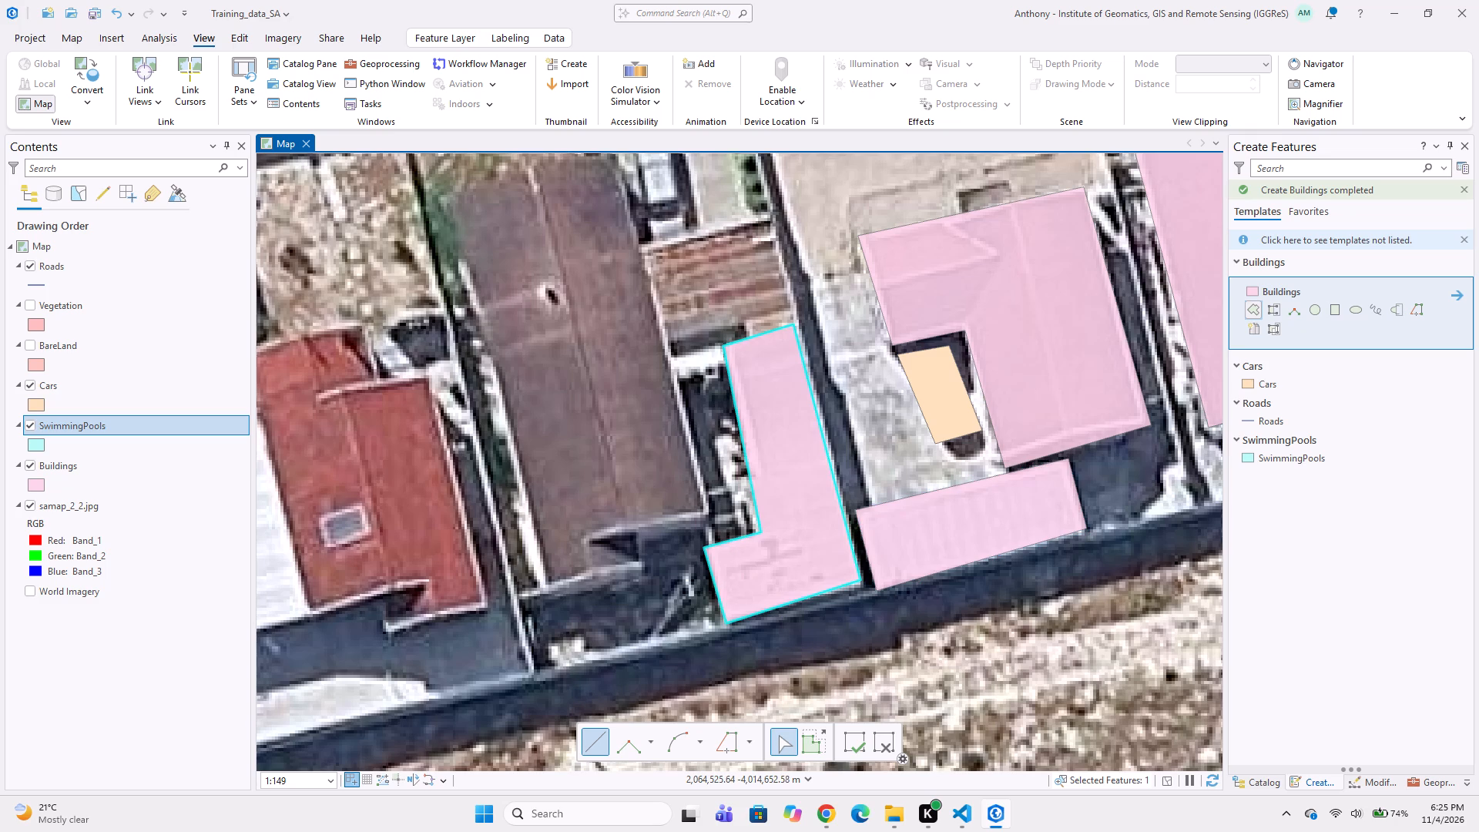
click(642, 532)
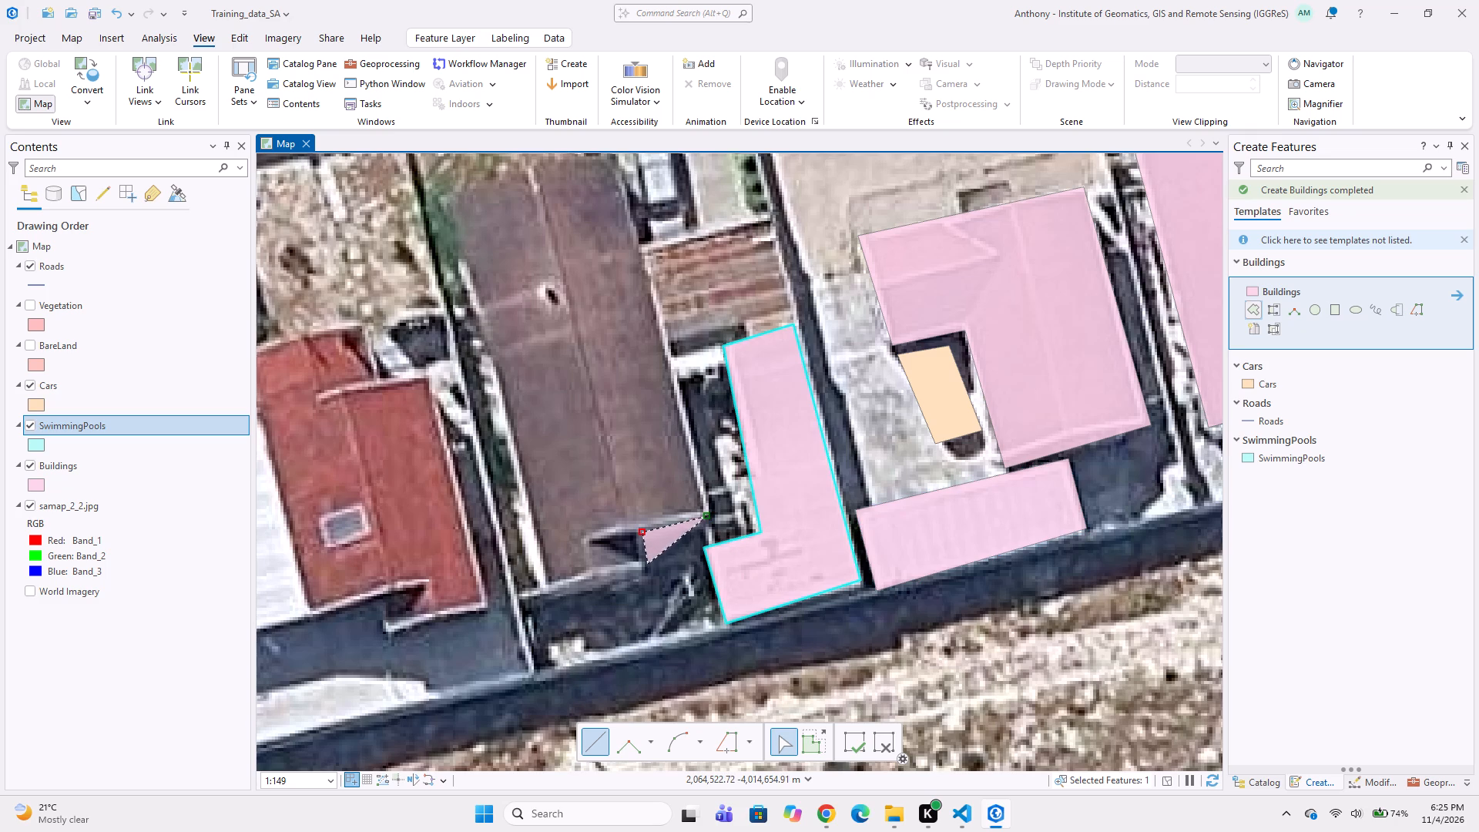
click(648, 569)
click(545, 594)
middle_drag(500, 384, 518, 478)
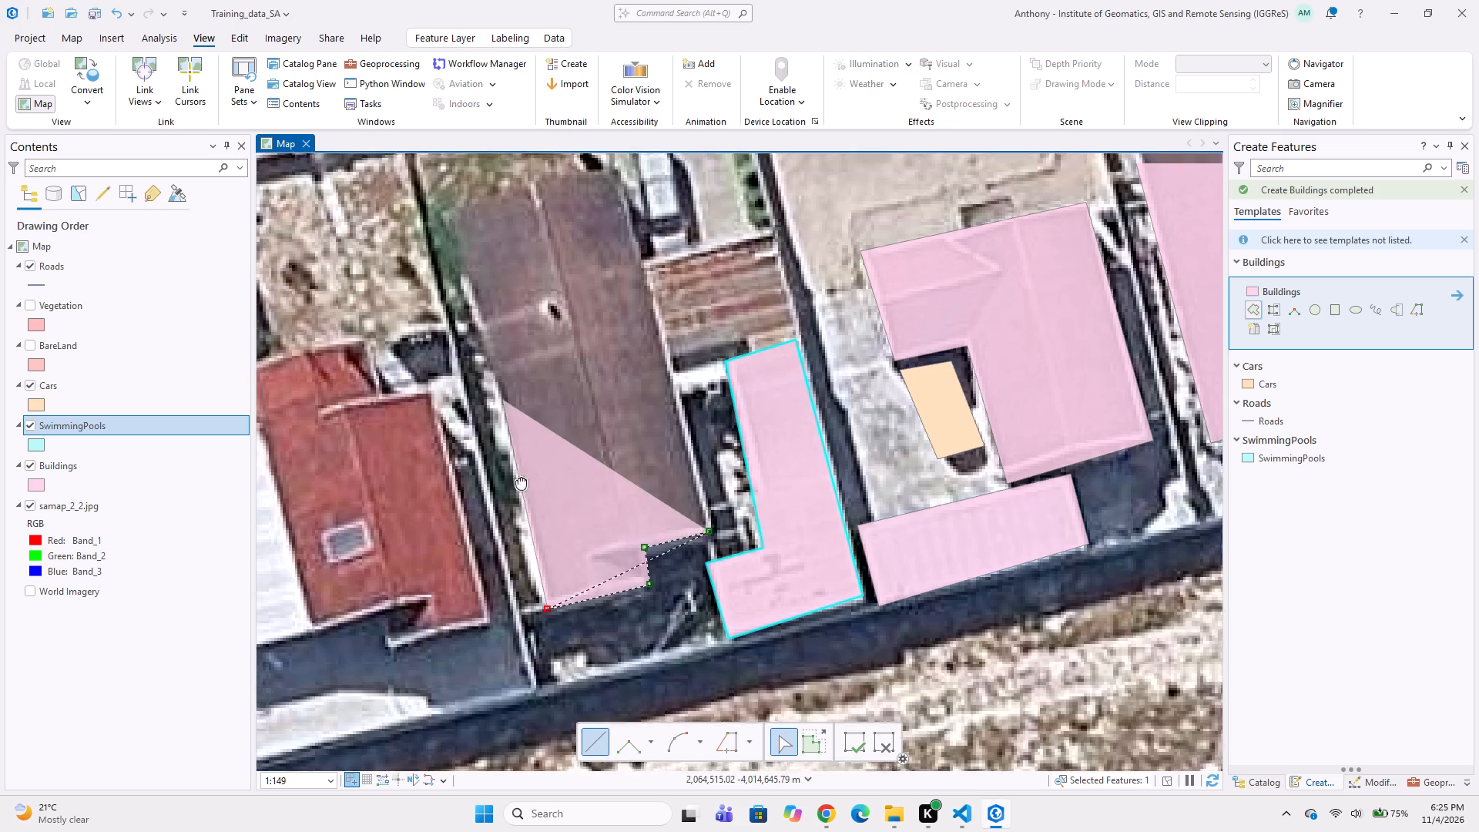
middle_drag(518, 478, 526, 532)
click(470, 338)
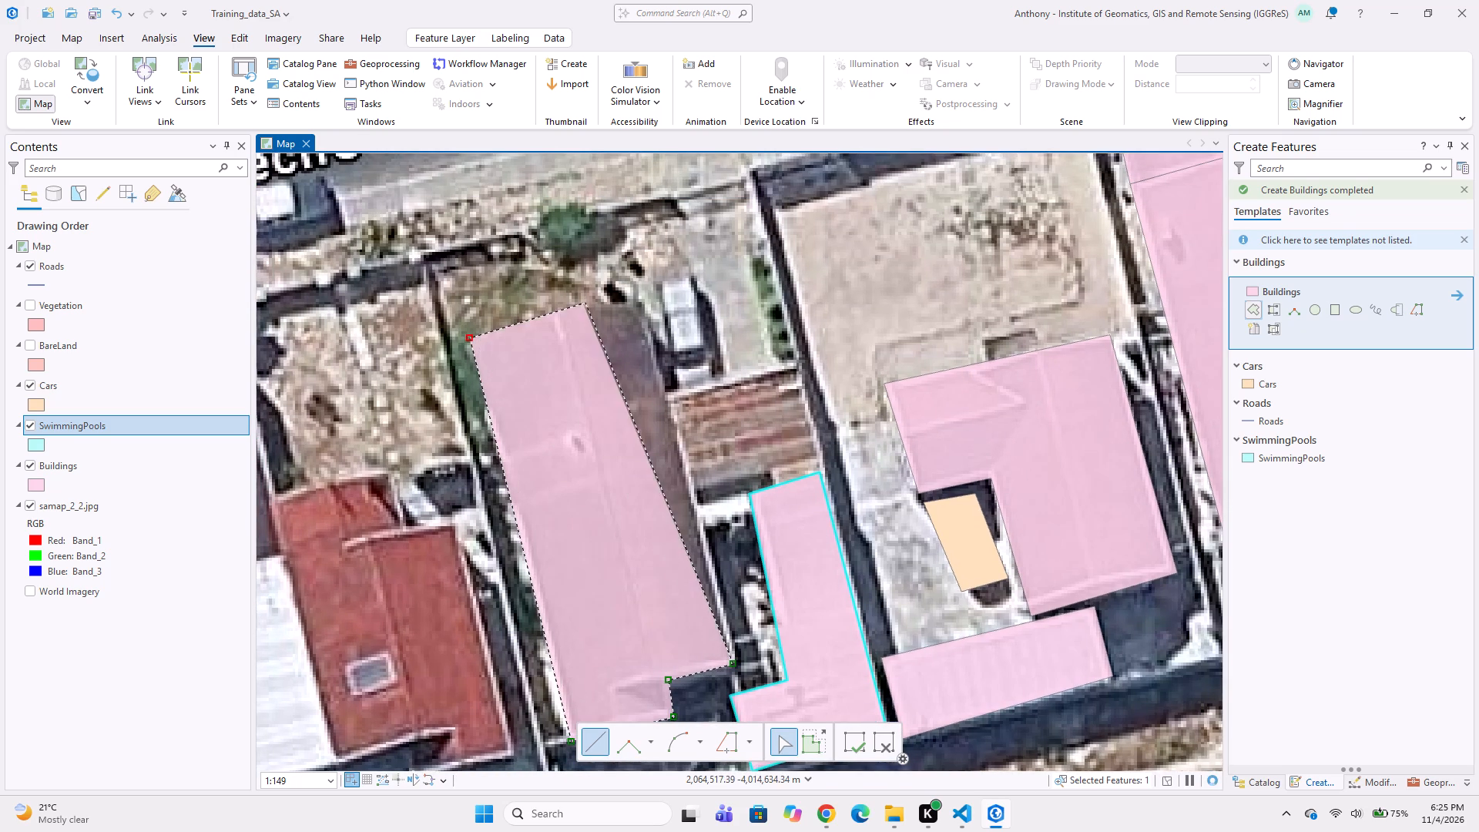
click(567, 305)
double_click(646, 292)
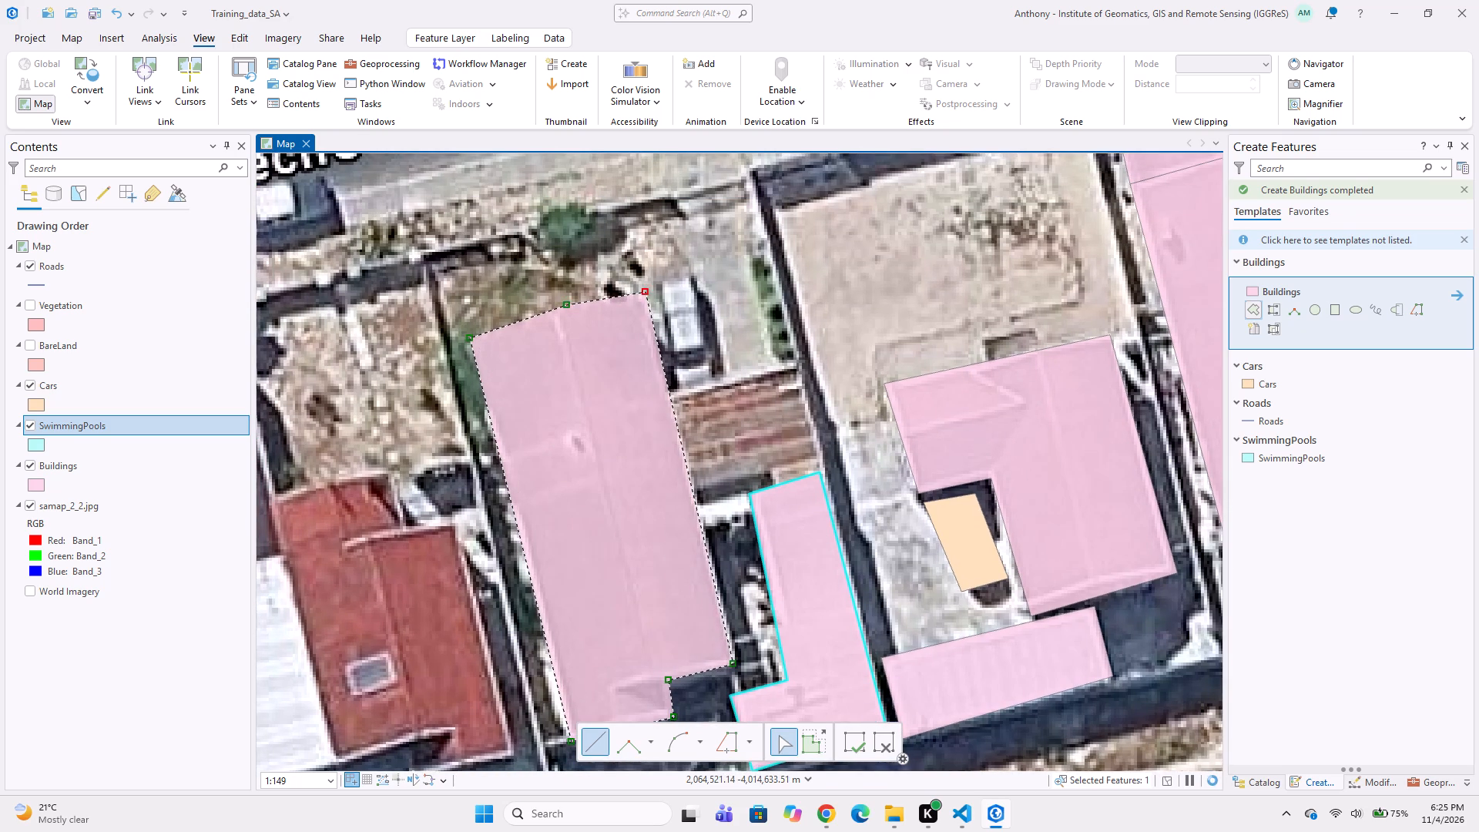
Digitize a six-sided Buildings polygon around the rusty striped roof east of the long gabled building, following the small step in its south edge.
middle_drag(745, 402, 662, 462)
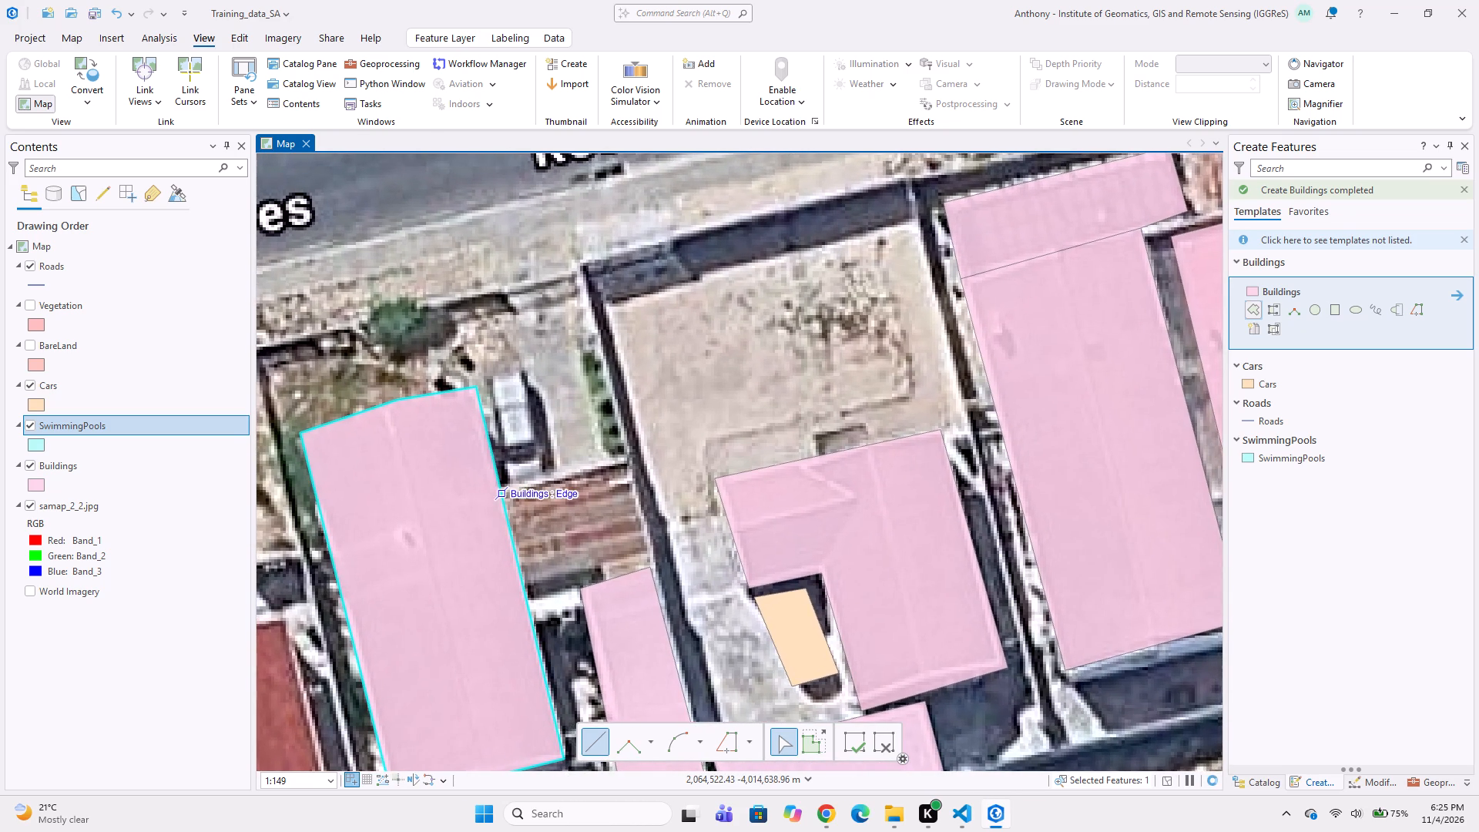
click(508, 491)
click(626, 457)
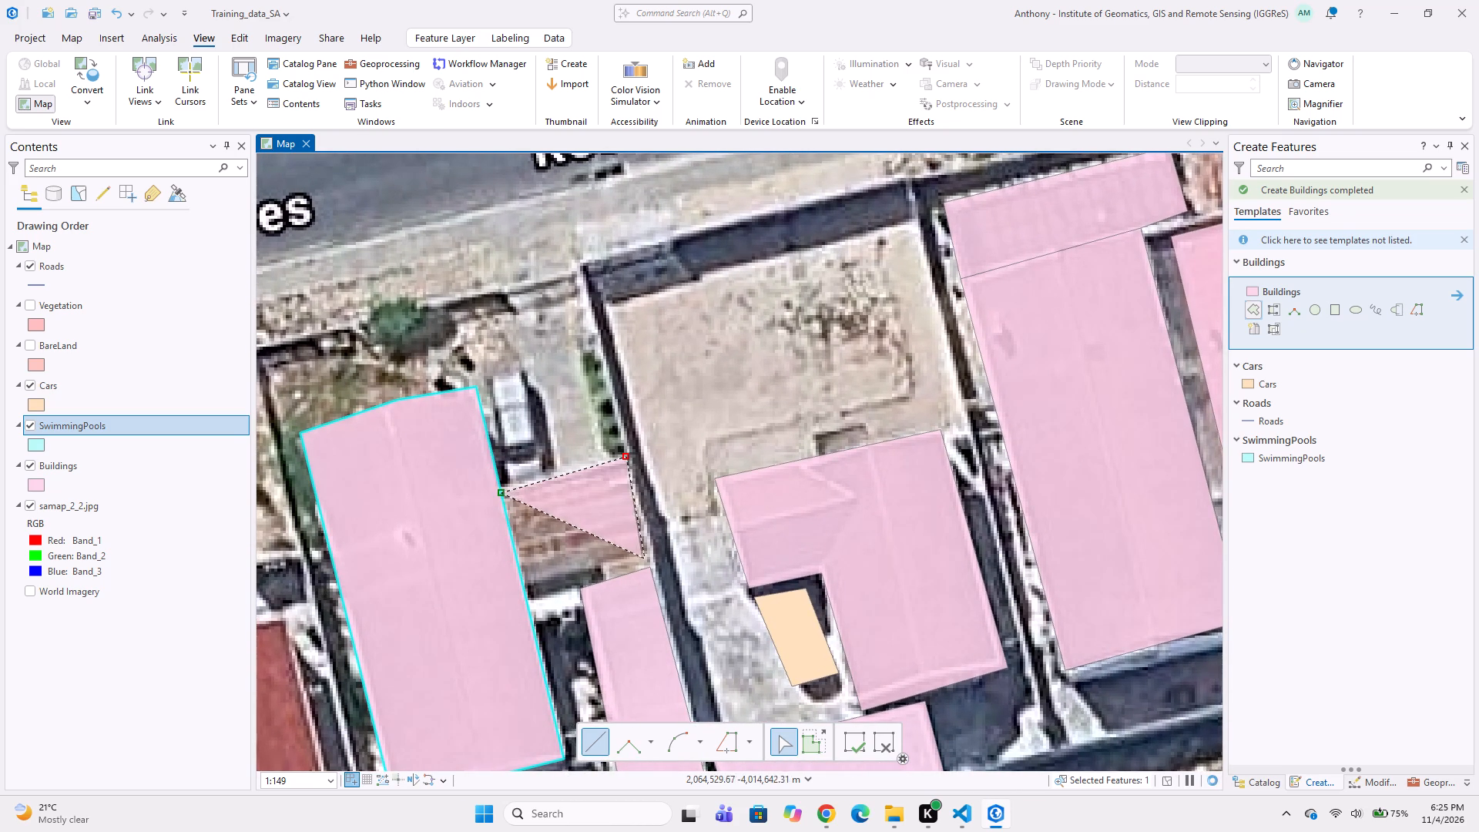
click(648, 564)
click(602, 580)
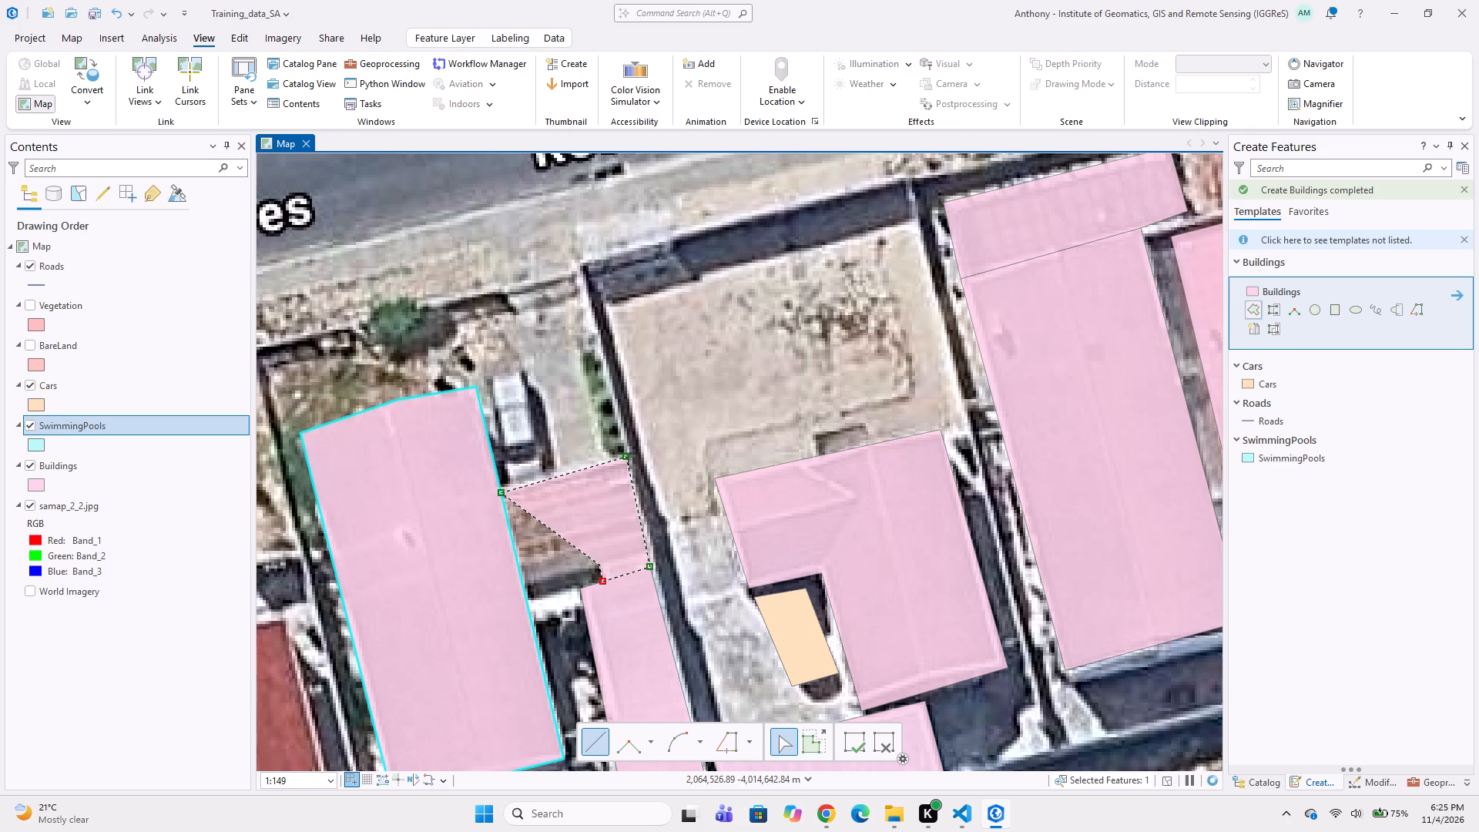
click(599, 565)
double_click(527, 583)
Digitize a four-sided Cars polygon around the white car parked in the driveway just north of the striped roof.
middle_drag(564, 446, 575, 529)
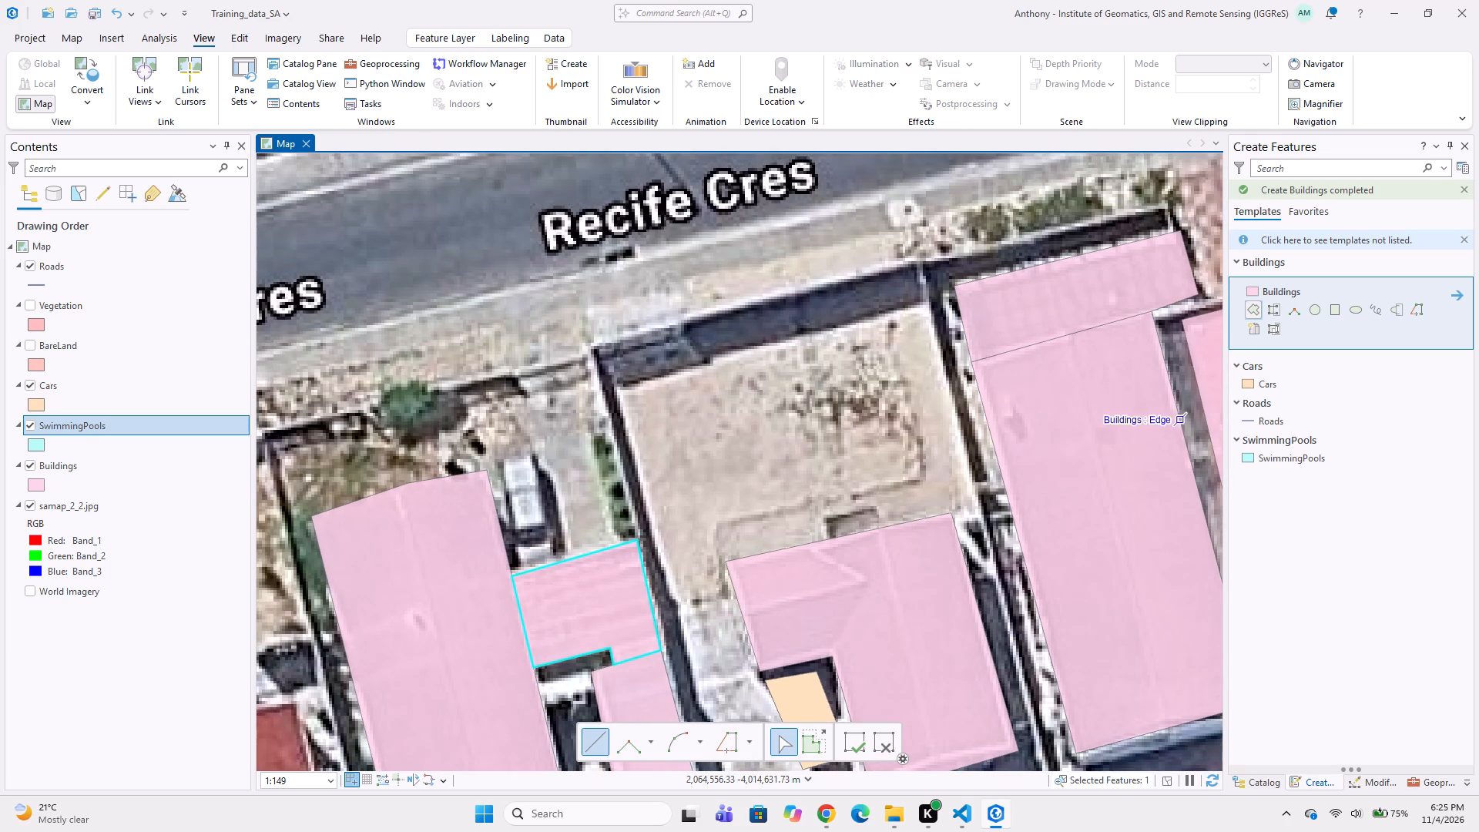
click(1273, 378)
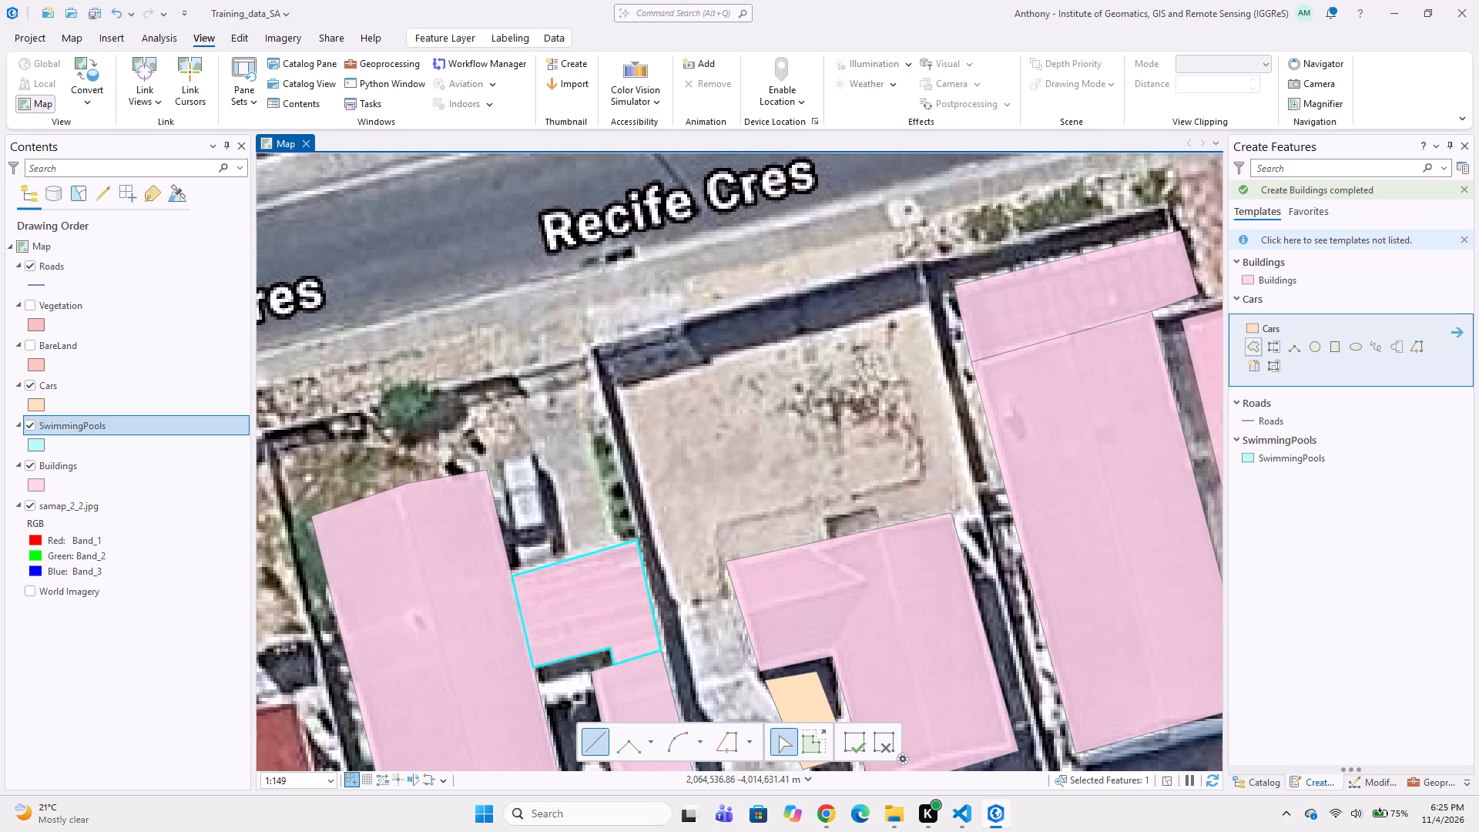
click(540, 446)
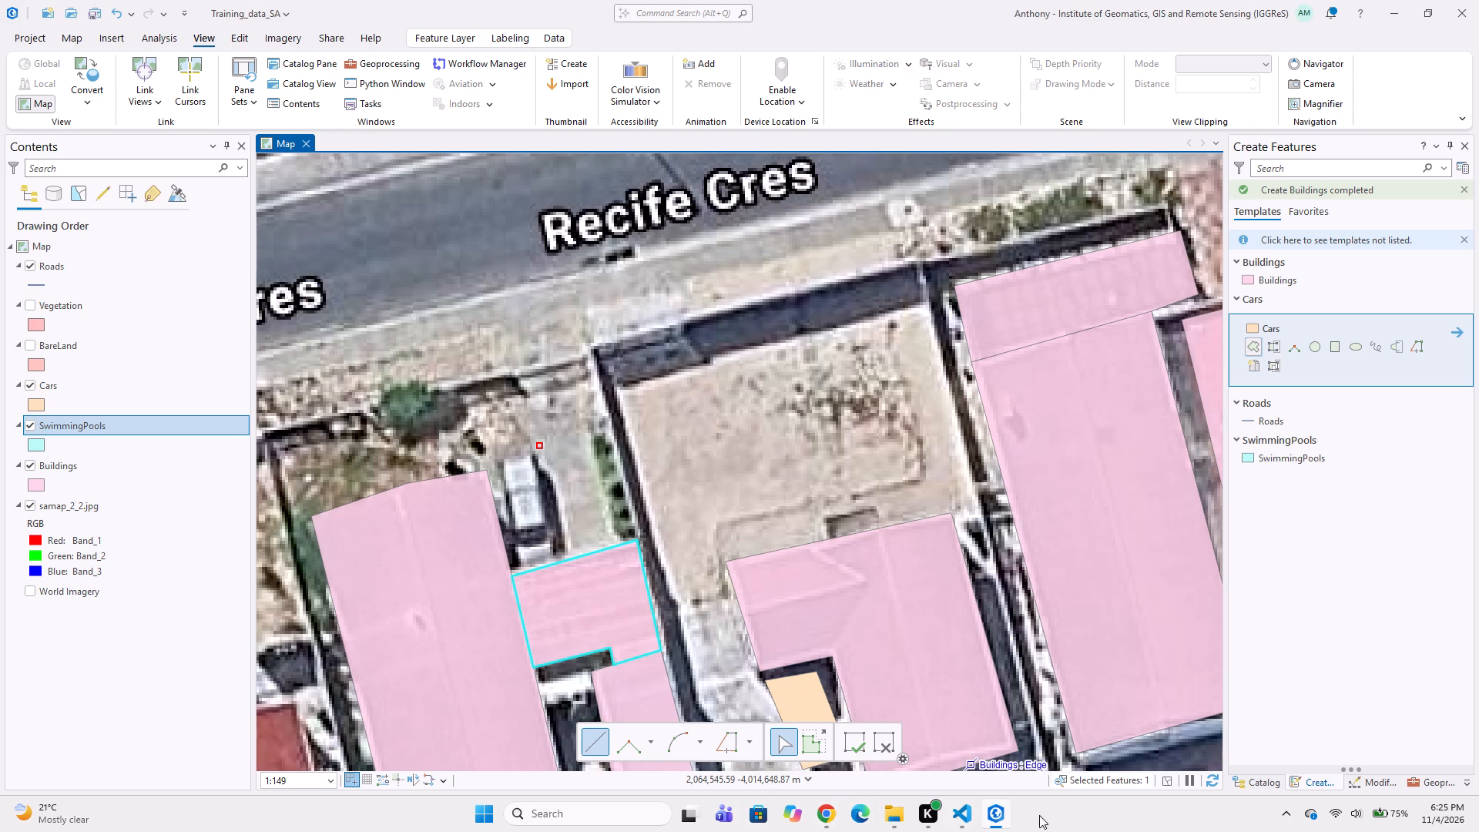
click(554, 556)
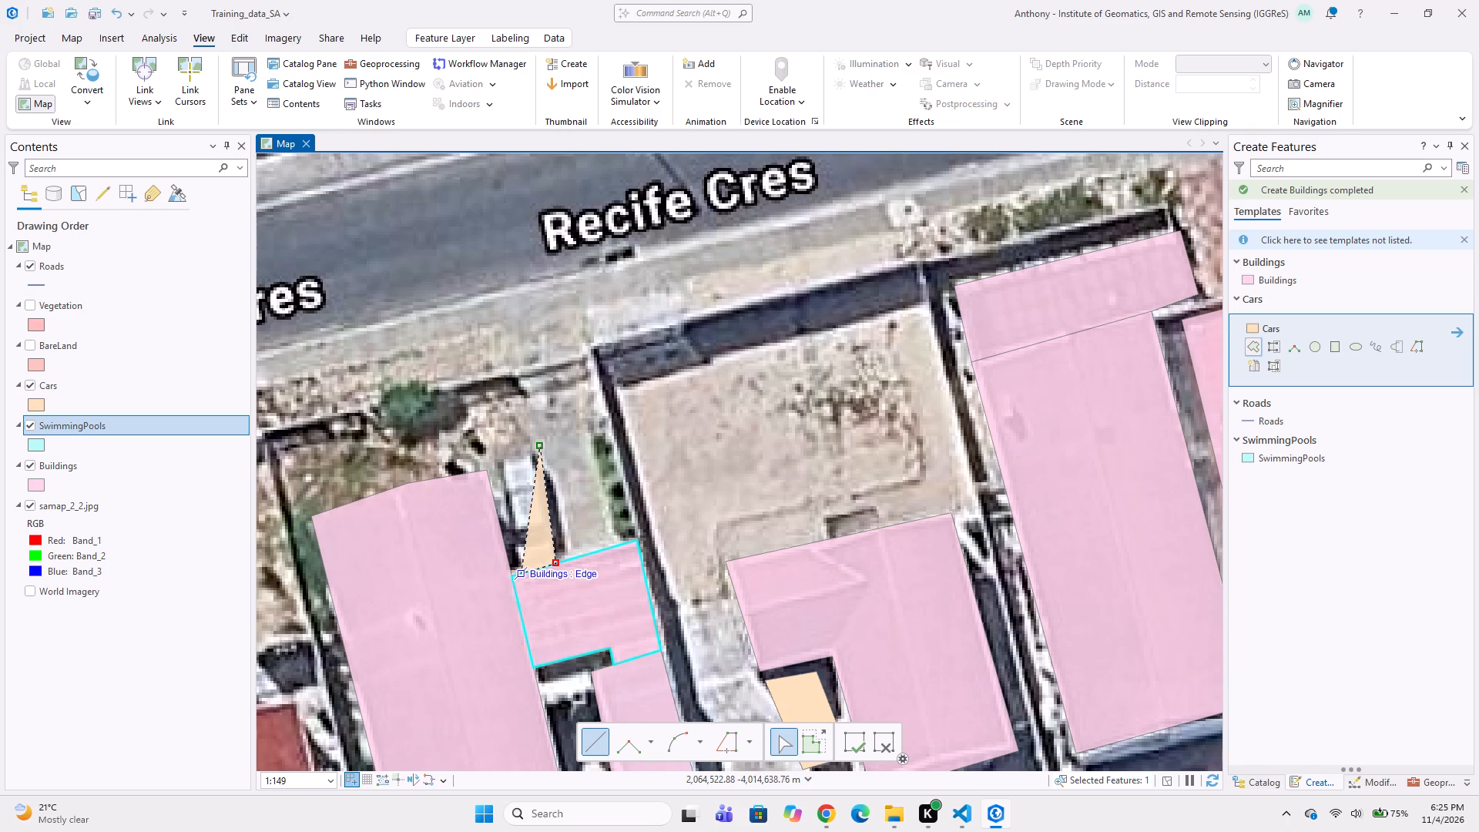
click(521, 572)
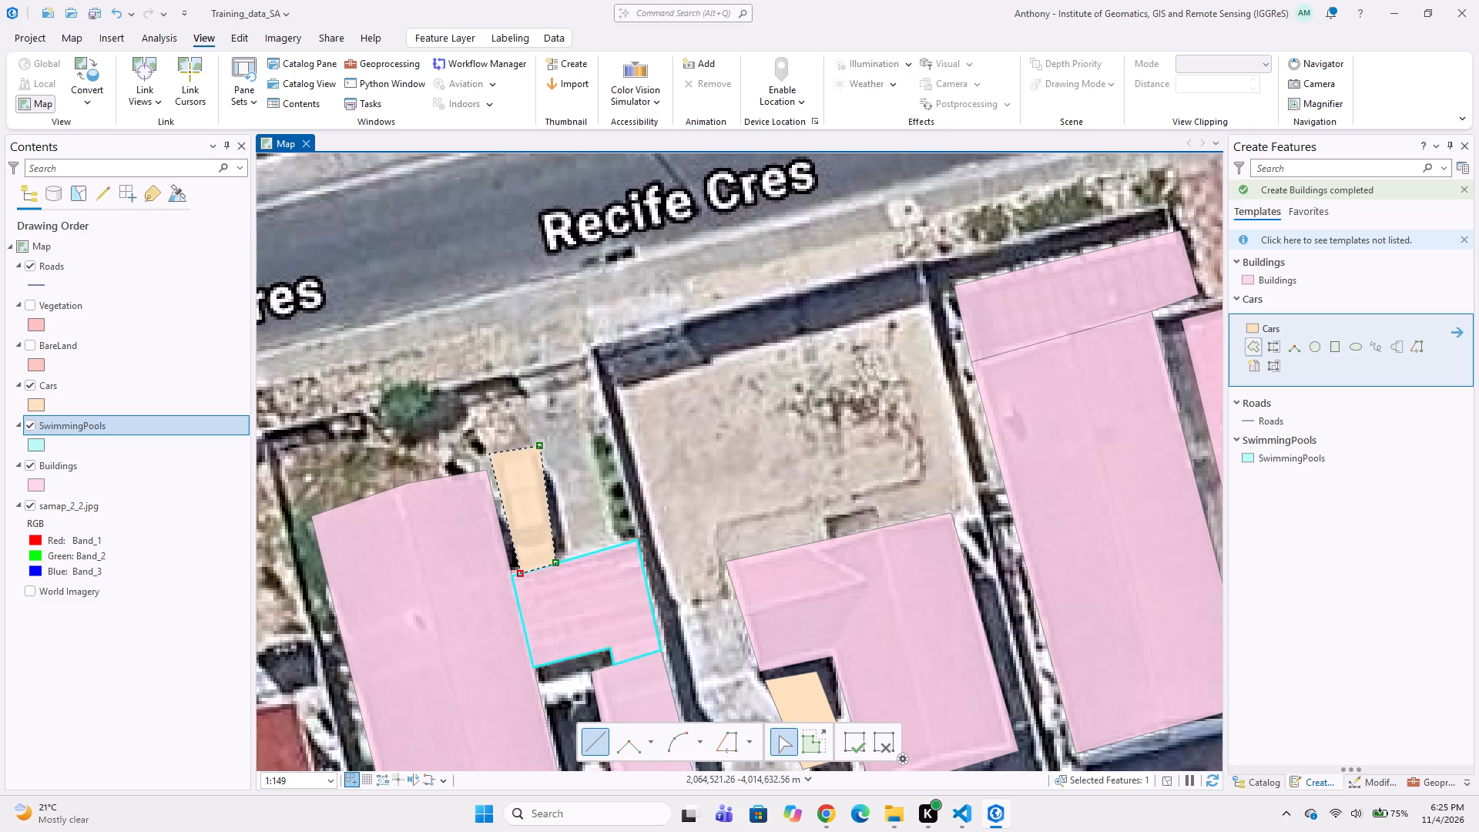
double_click(491, 454)
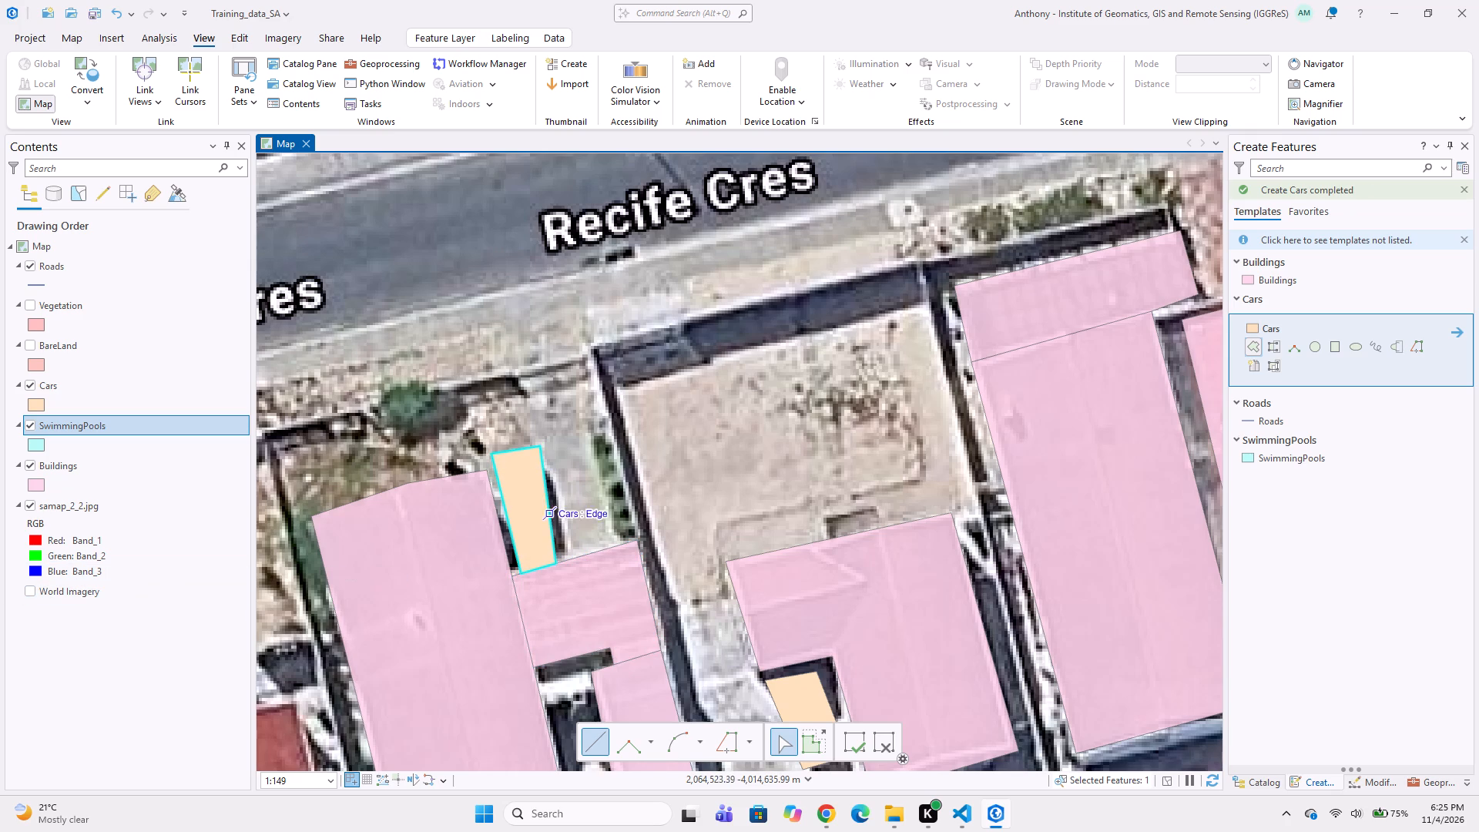
Digitize a four-sided Cars polygon around the dark car parked east of the red-paved yard, just south of Recife Cres.
scroll(595, 475, down, 1)
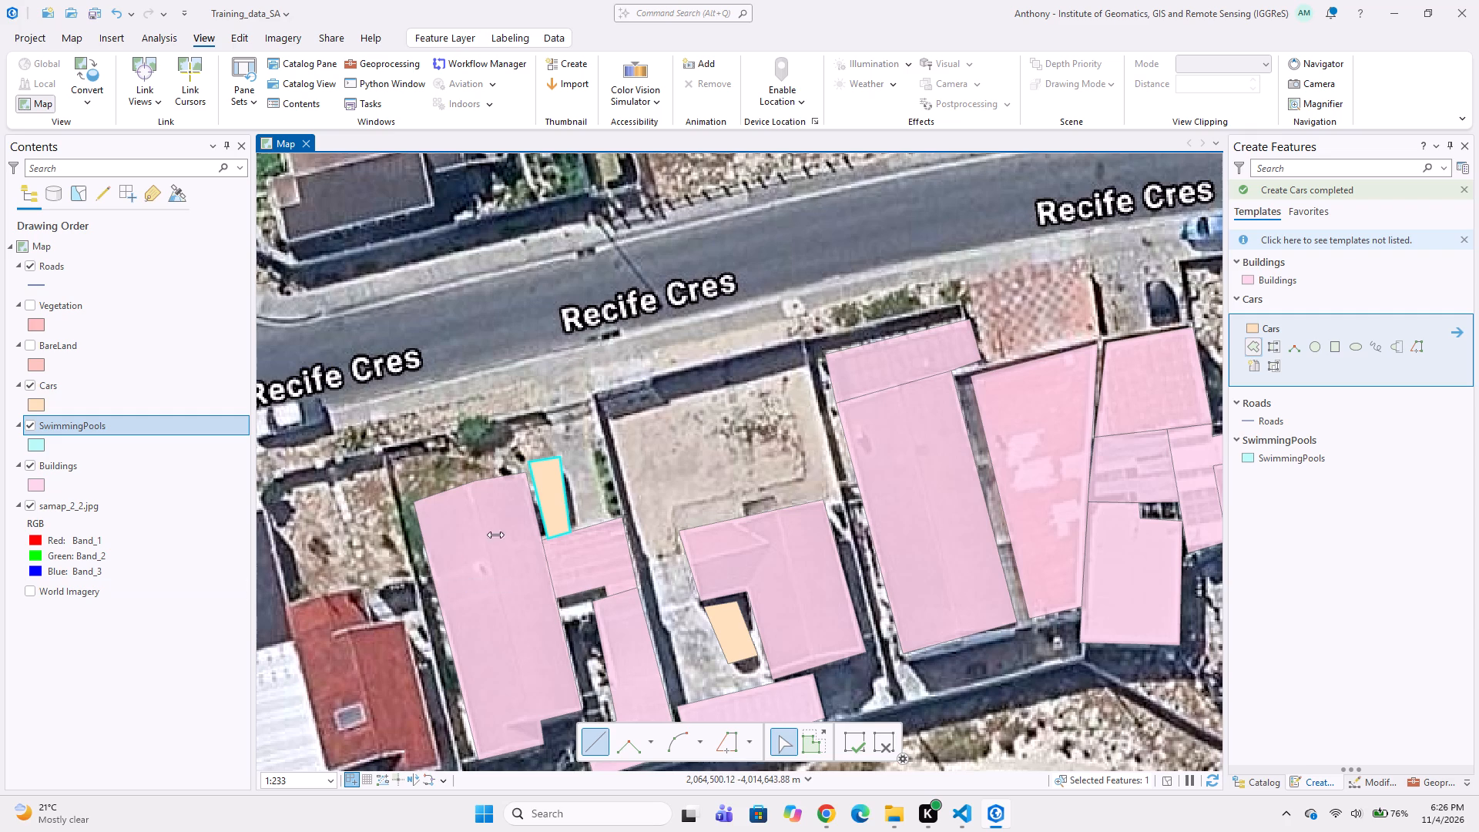
scroll(520, 511, down, 2)
middle_drag(528, 513, 693, 473)
middle_drag(693, 491, 491, 545)
middle_drag(773, 478, 534, 578)
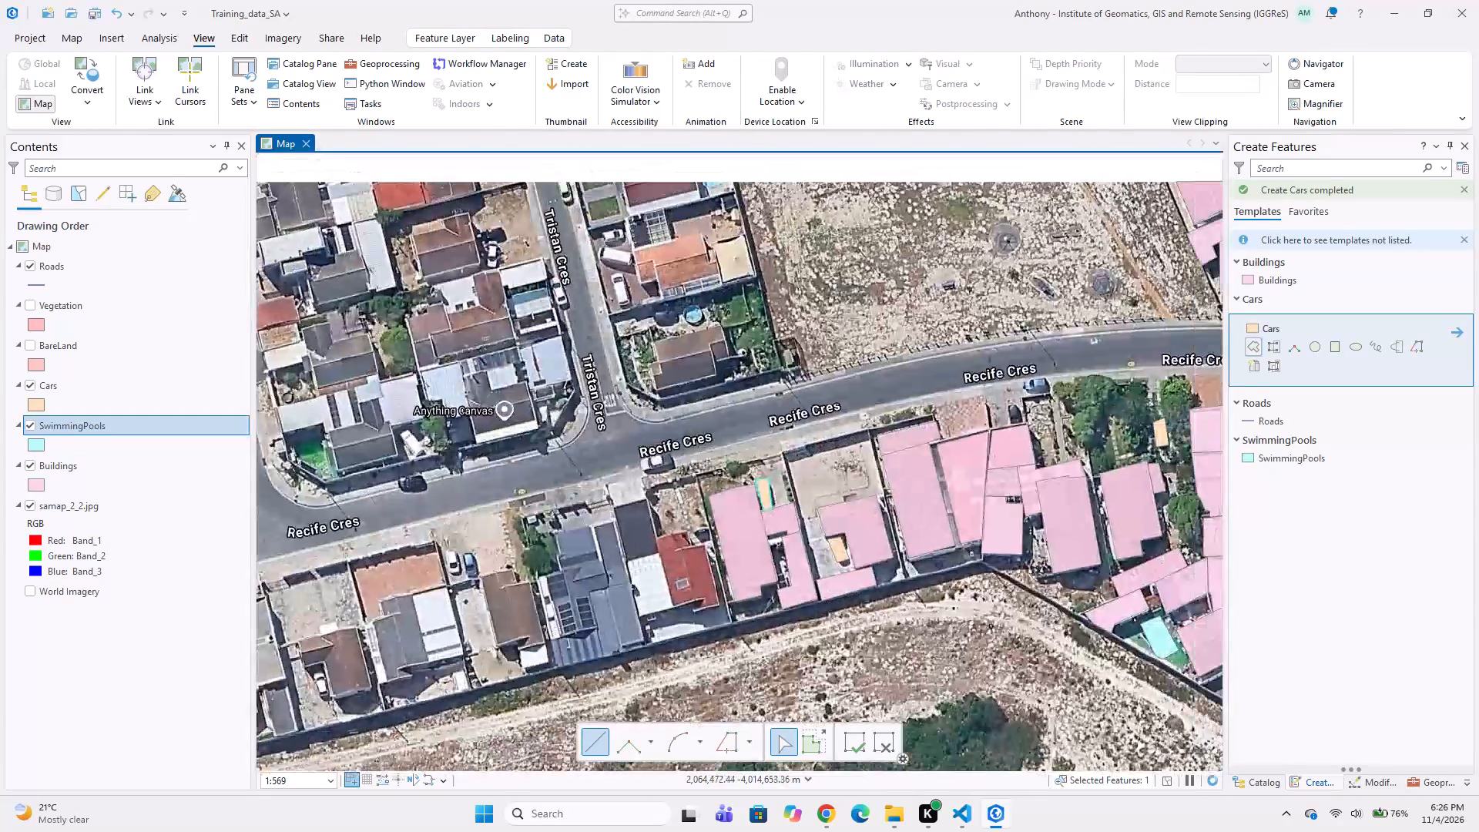
scroll(948, 438, up, 1)
middle_drag(987, 416, 814, 459)
middle_drag(865, 488, 930, 416)
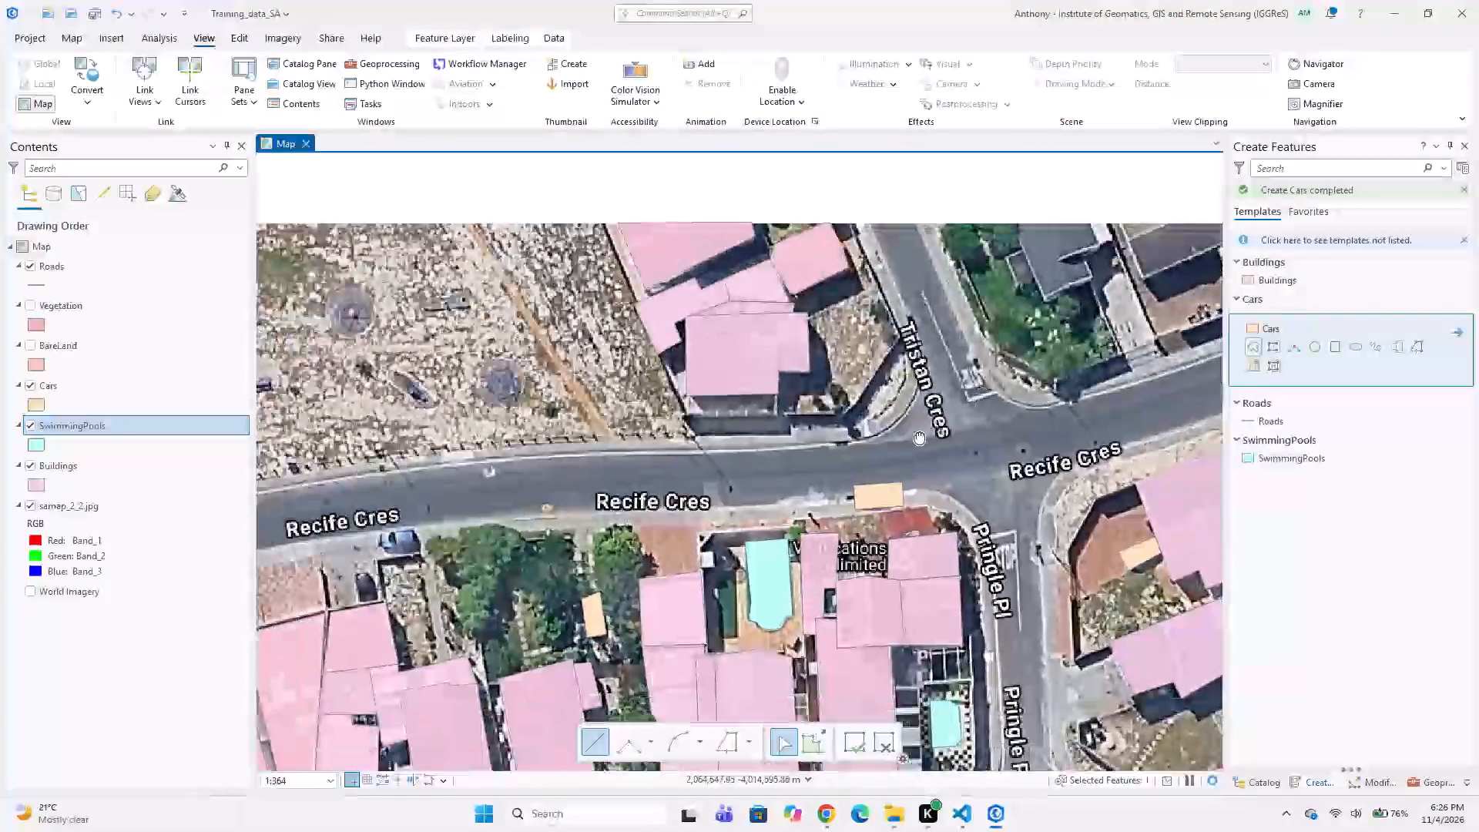
middle_drag(838, 473, 905, 430)
scroll(766, 384, up, 2)
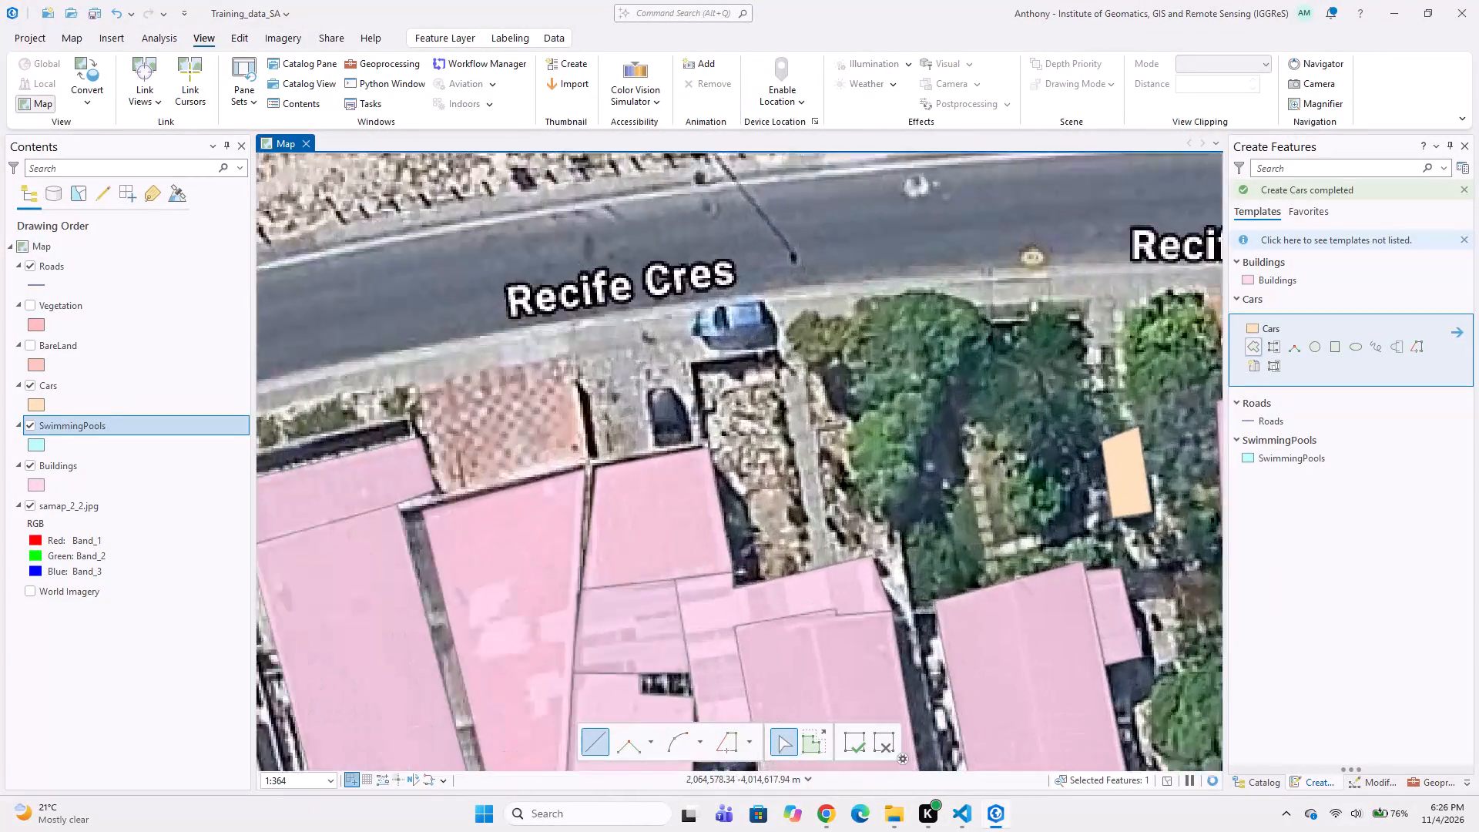
scroll(682, 434, up, 1)
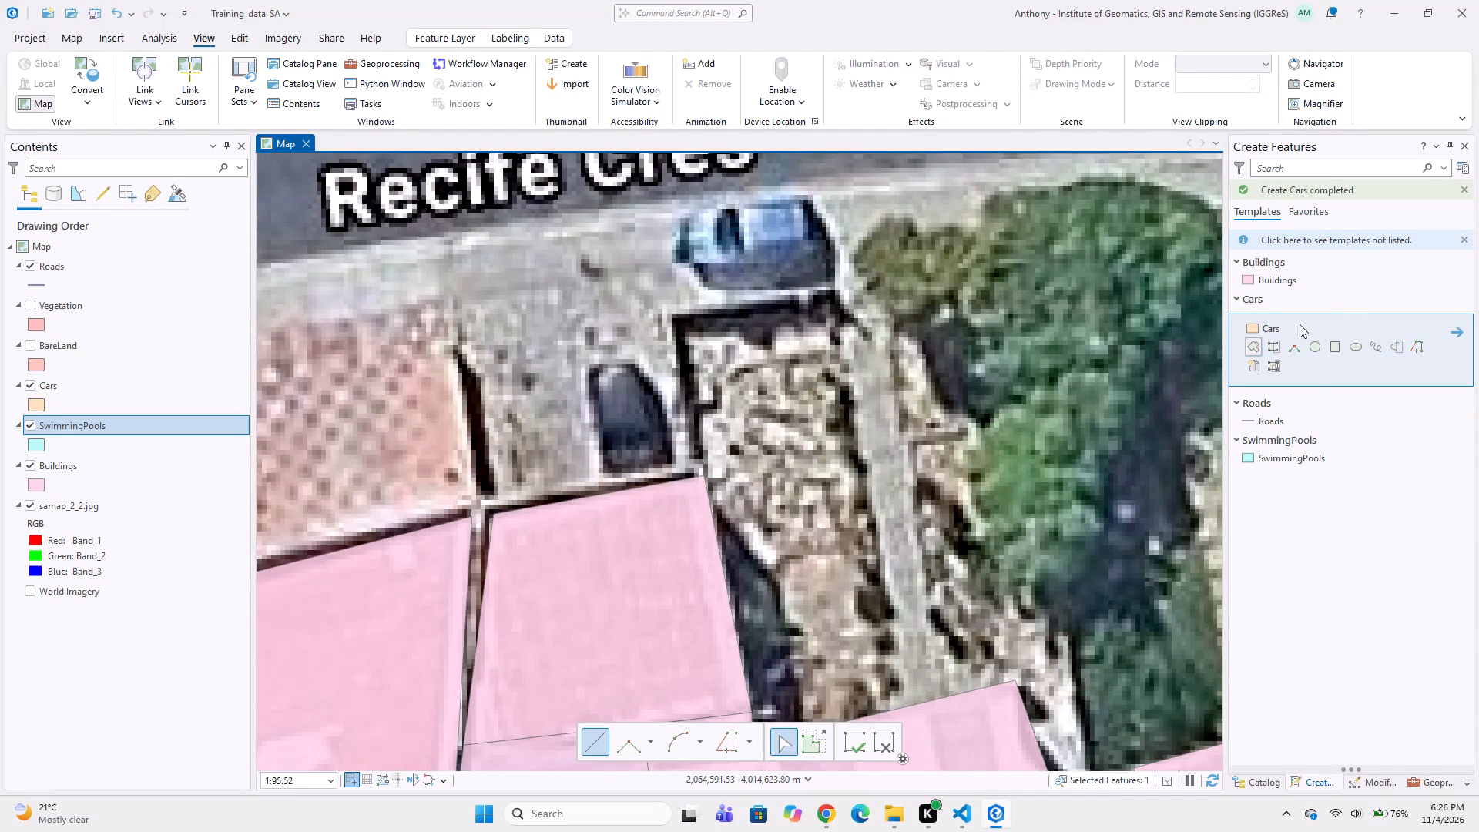
click(1251, 346)
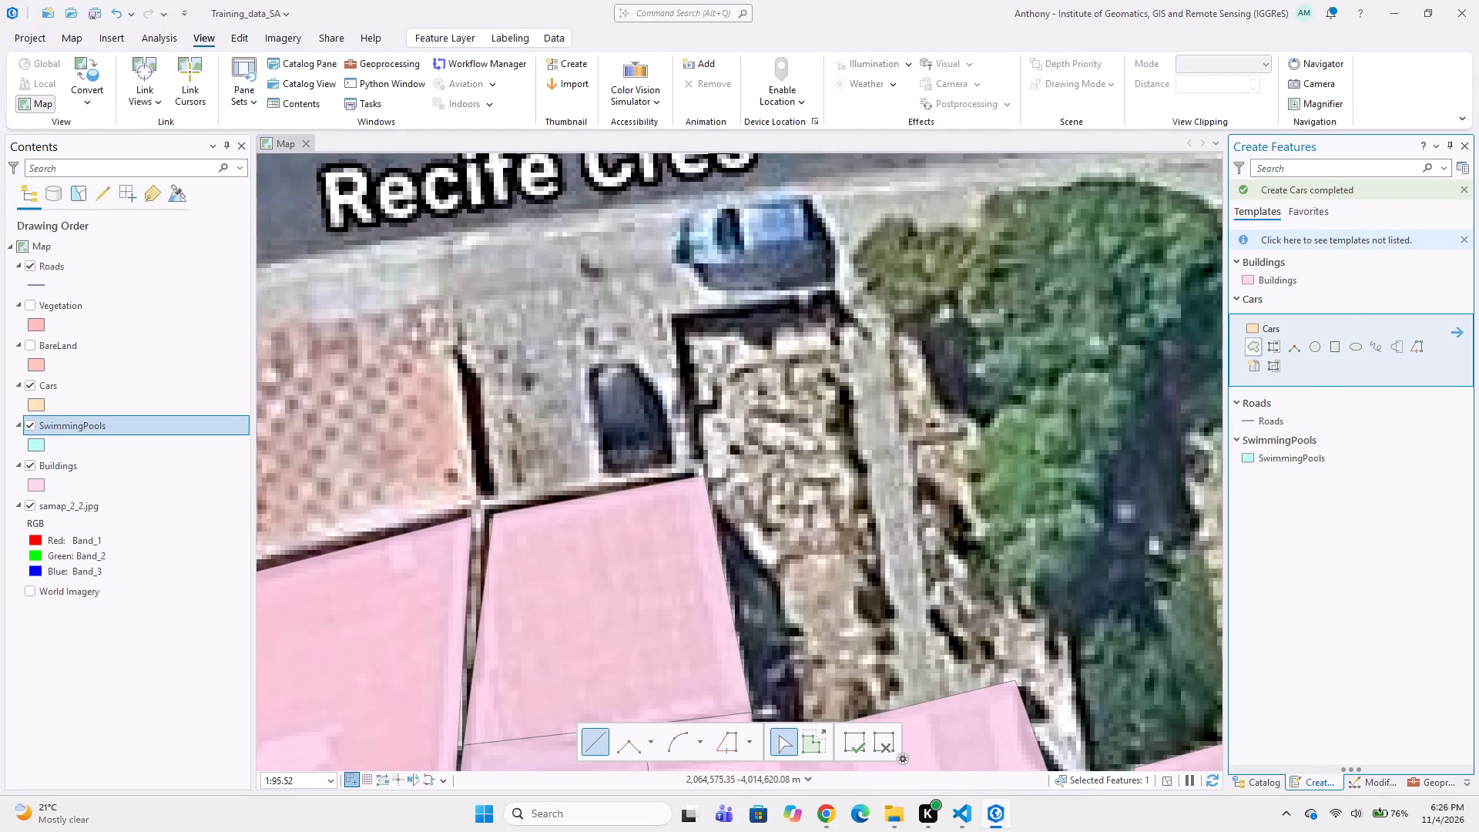
click(582, 357)
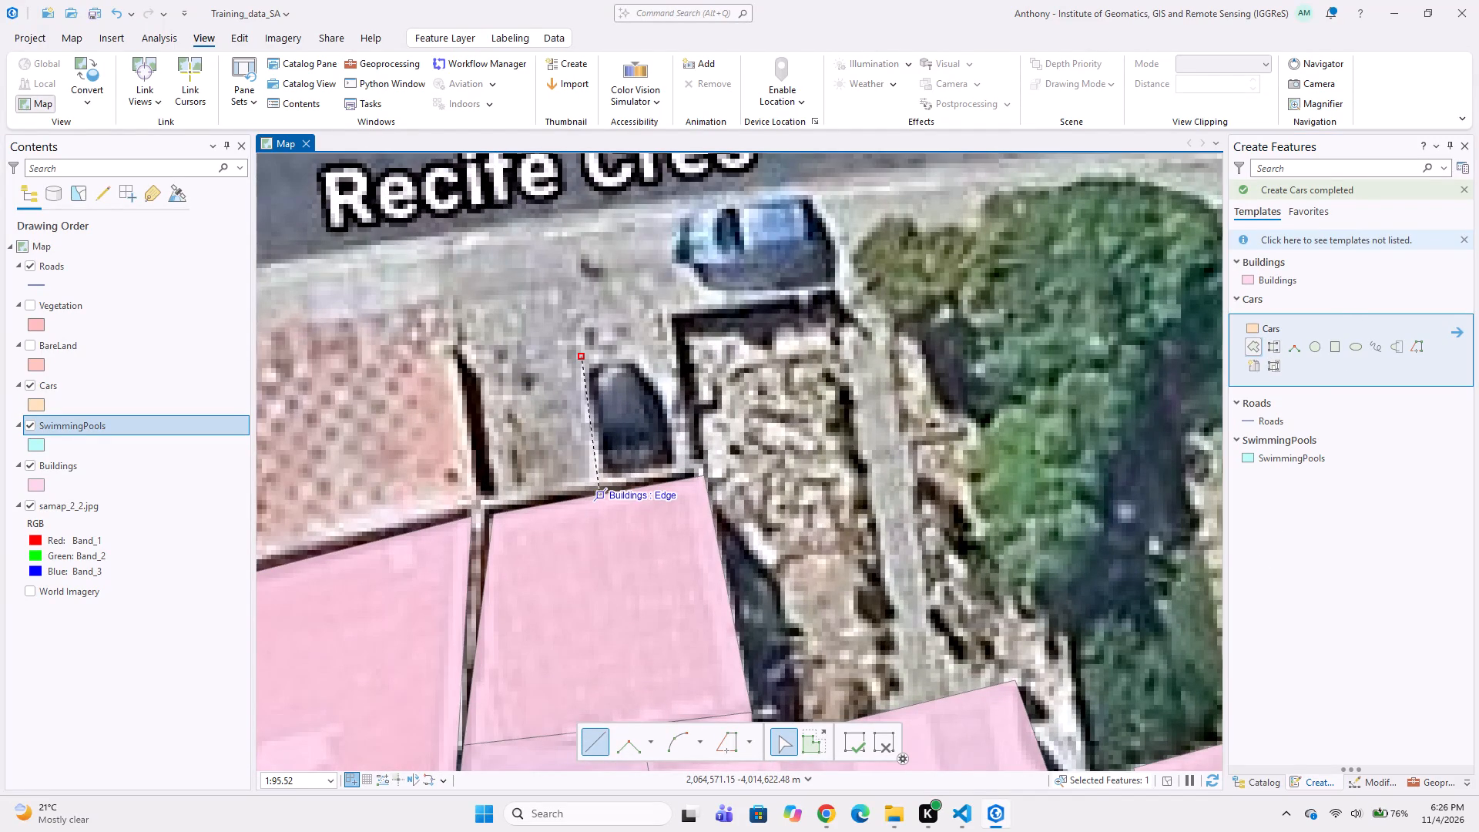
click(601, 473)
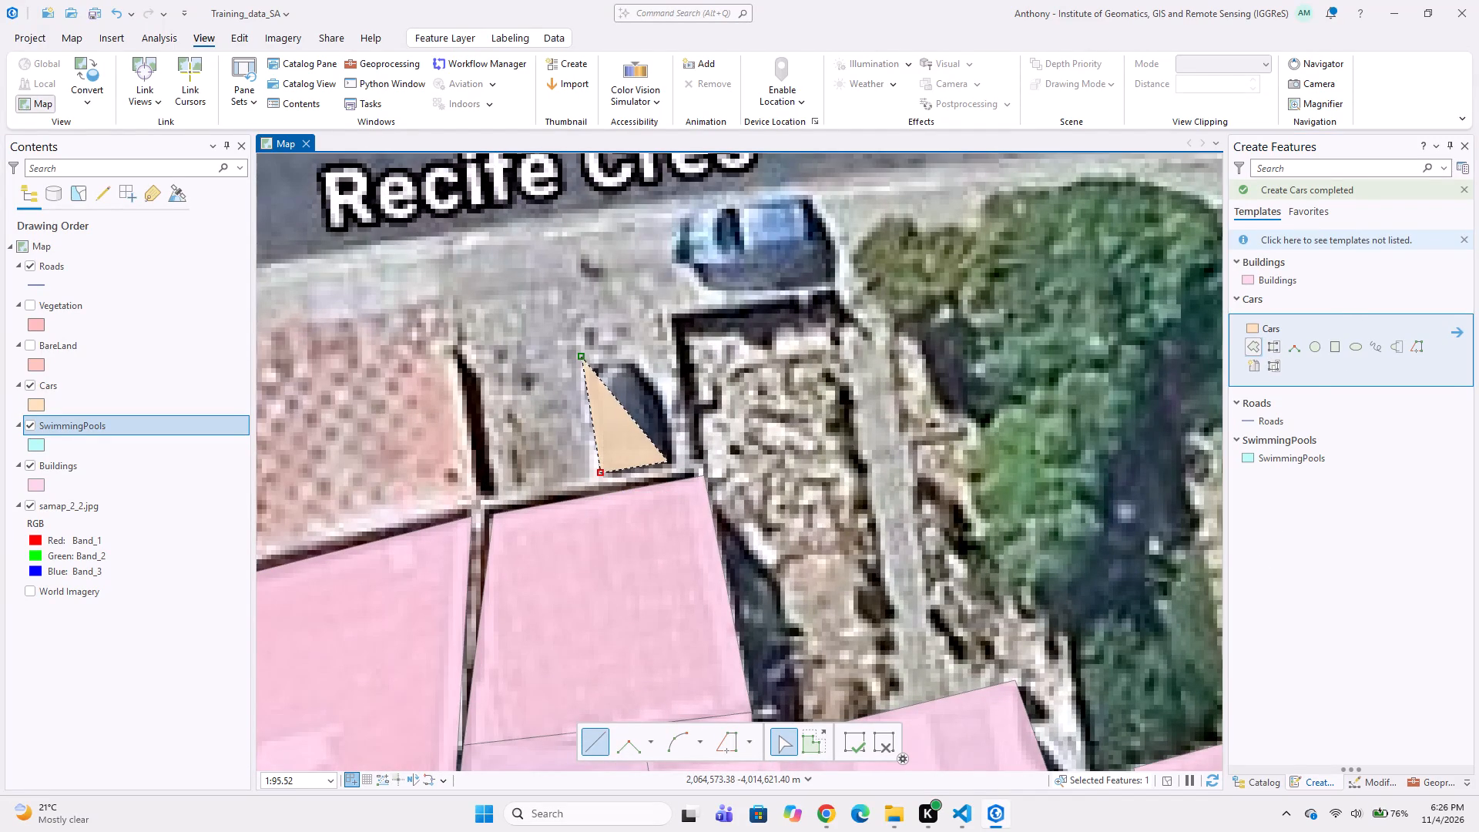
click(668, 465)
double_click(646, 359)
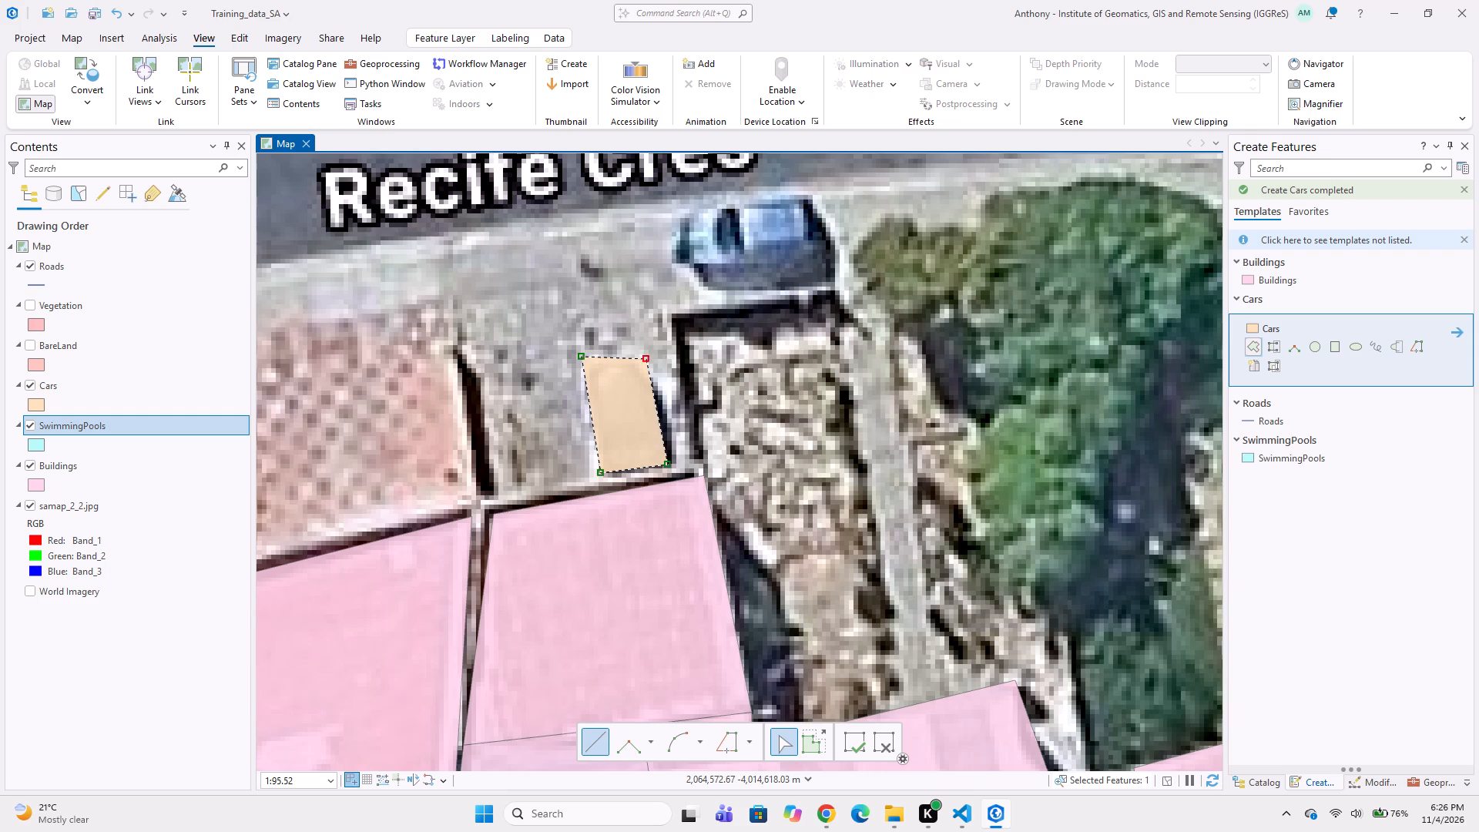
Digitize a seven-sided Cars polygon around the blue car parked on the verge of Recife Cres, following its rounded western end.
middle_drag(679, 341, 622, 438)
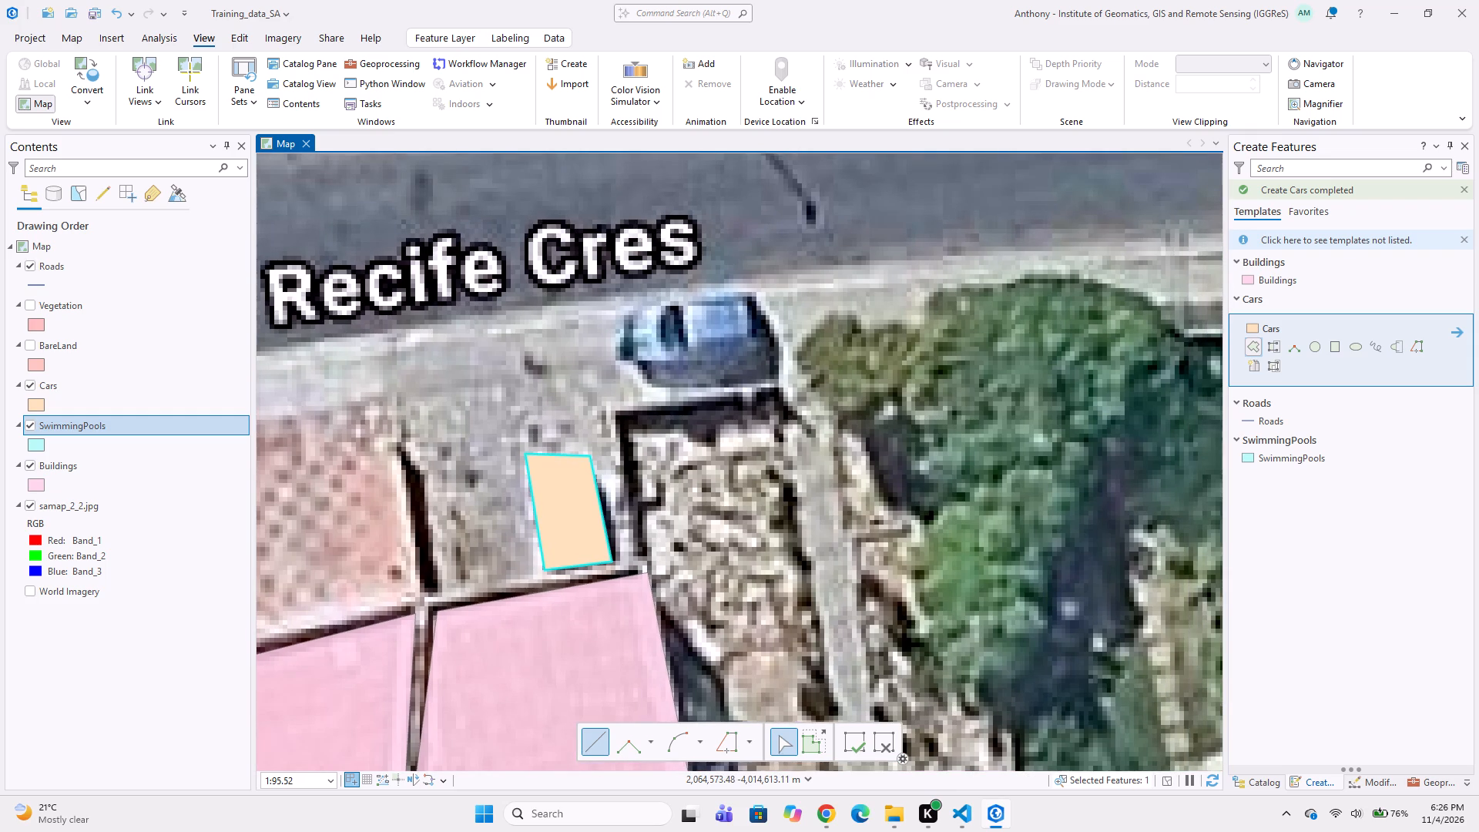
click(615, 306)
click(598, 348)
click(622, 373)
click(658, 389)
drag(760, 381, 770, 378)
click(776, 371)
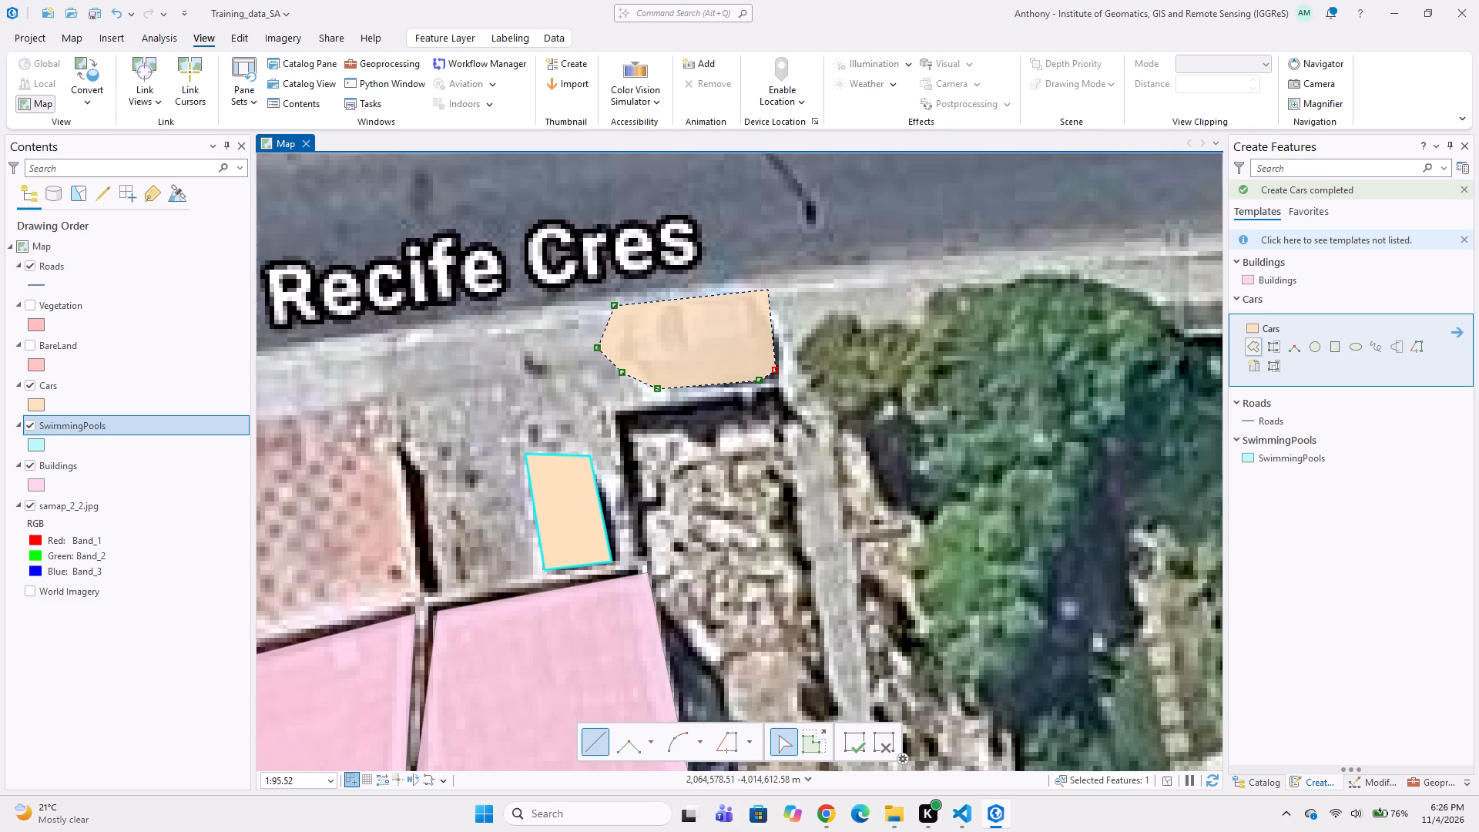
double_click(768, 290)
Digitize an eight-sided Buildings polygon around the red roof west of the long gabled building, following its northeast and southwest notches.
scroll(555, 384, down, 3)
middle_drag(539, 402, 700, 365)
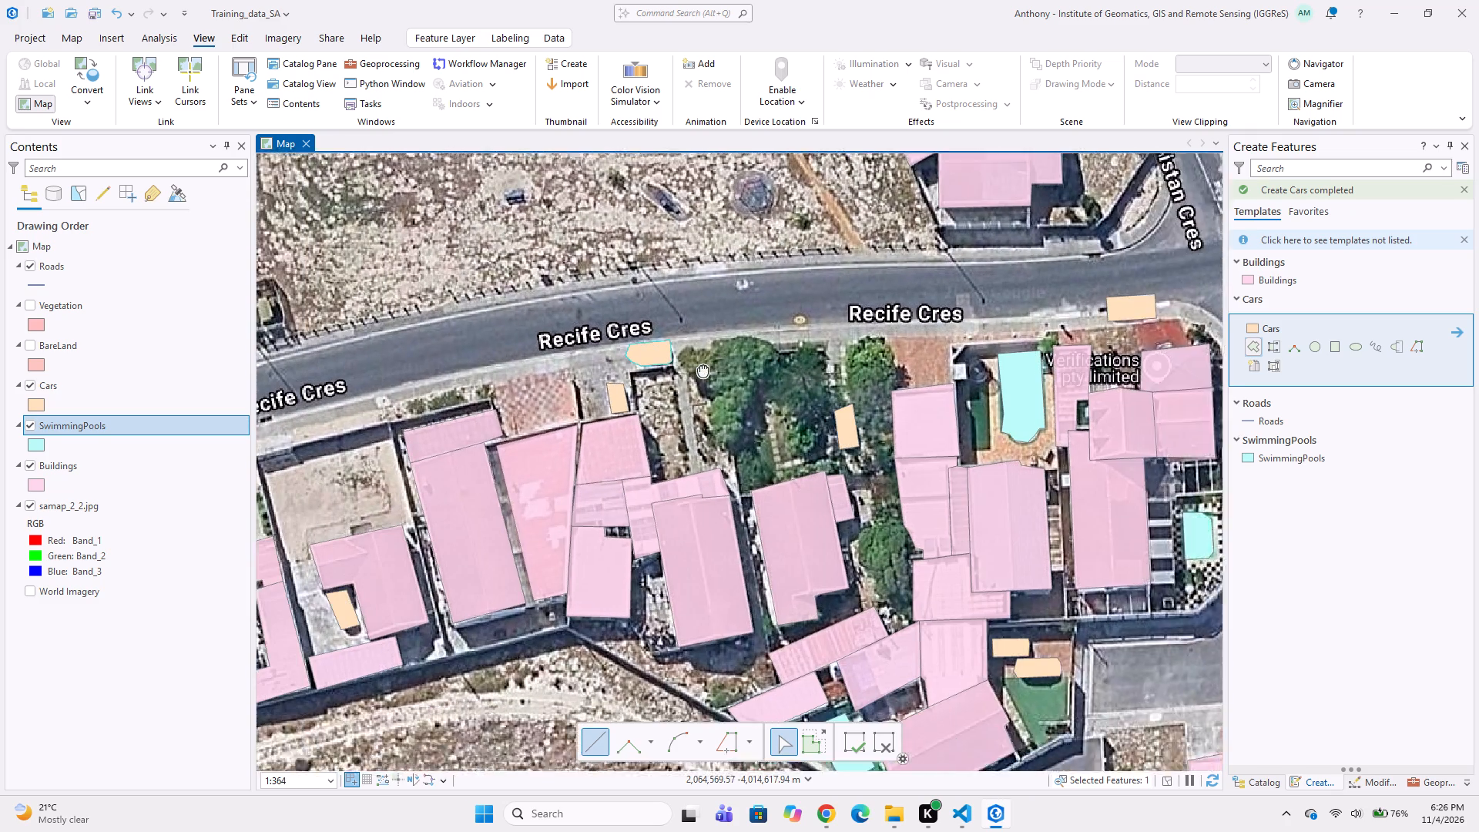
middle_drag(700, 365, 709, 365)
scroll(561, 467, up, 1)
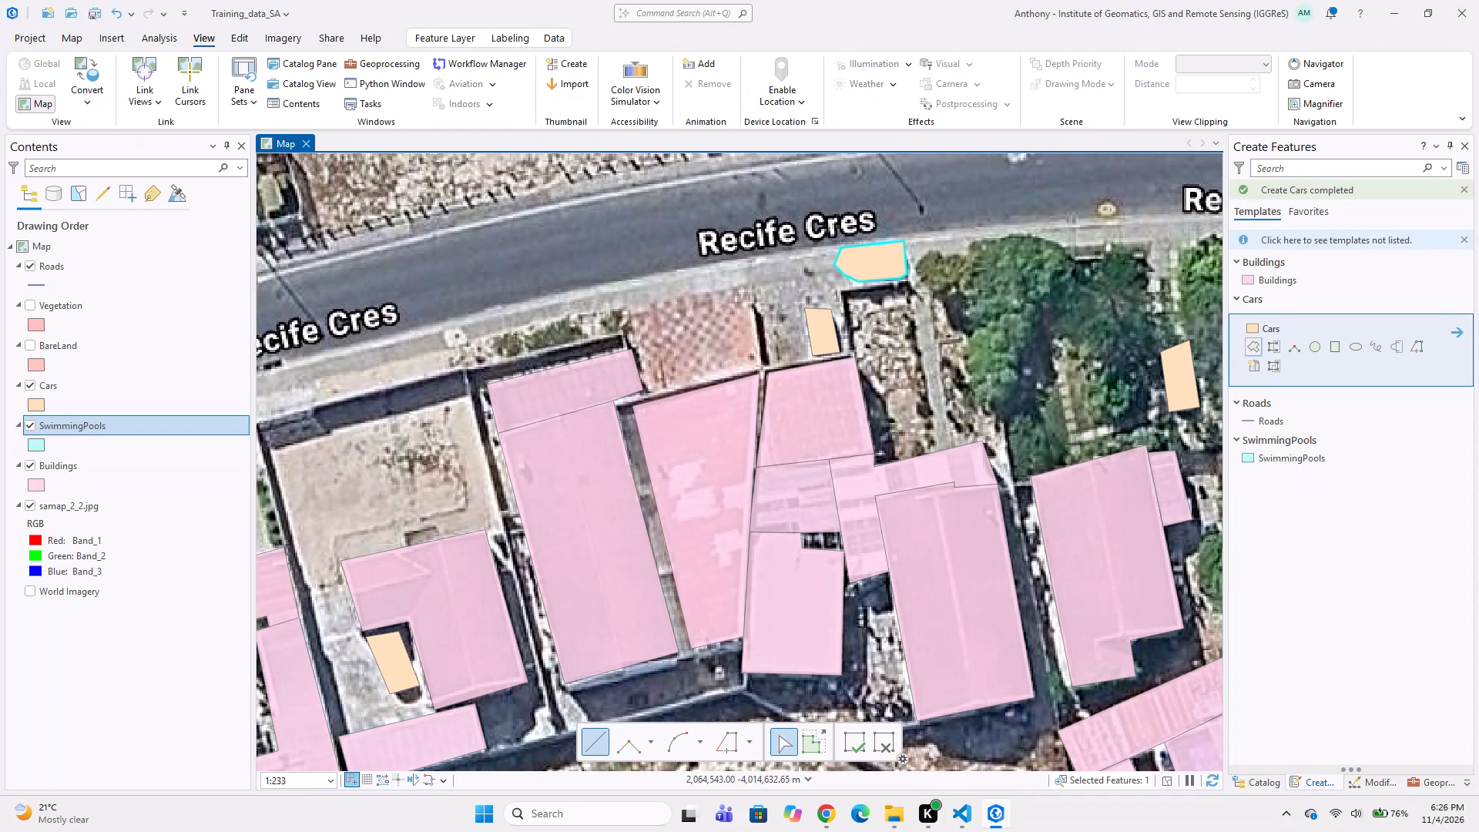
middle_drag(625, 510, 754, 448)
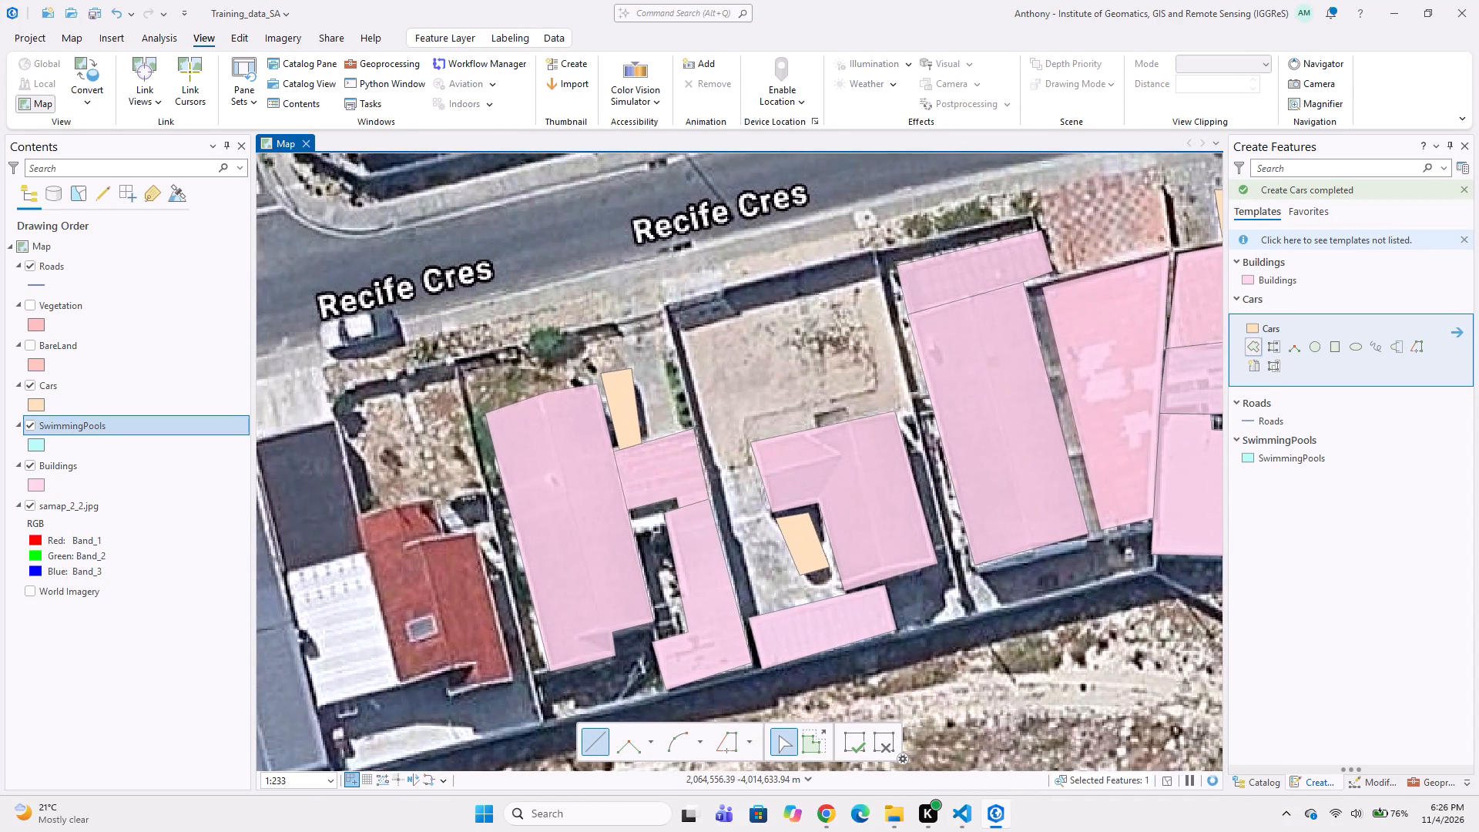
middle_drag(491, 535, 568, 502)
scroll(477, 524, up, 1)
middle_drag(466, 529, 474, 518)
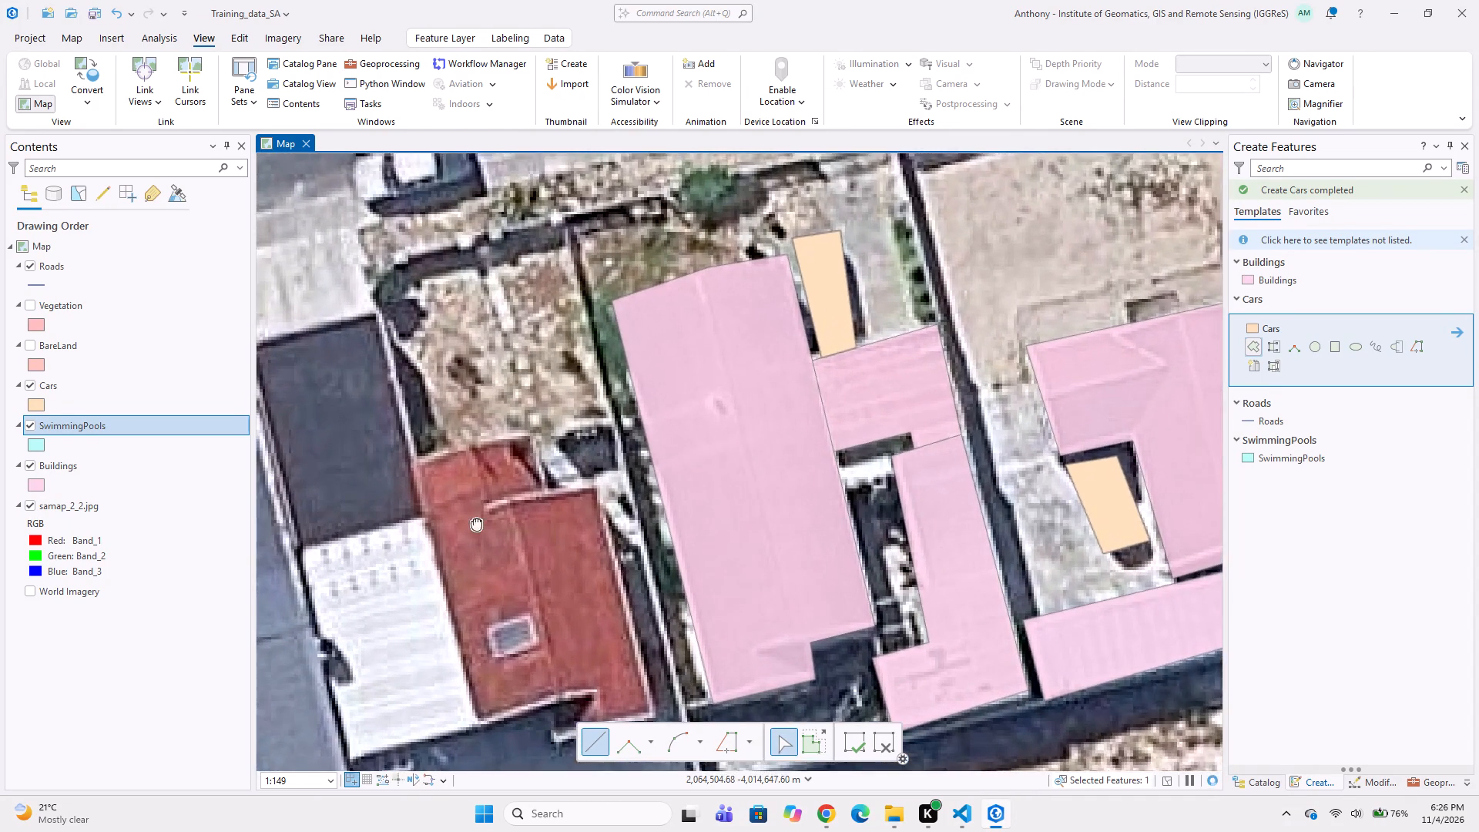
middle_drag(474, 518, 520, 484)
click(1277, 276)
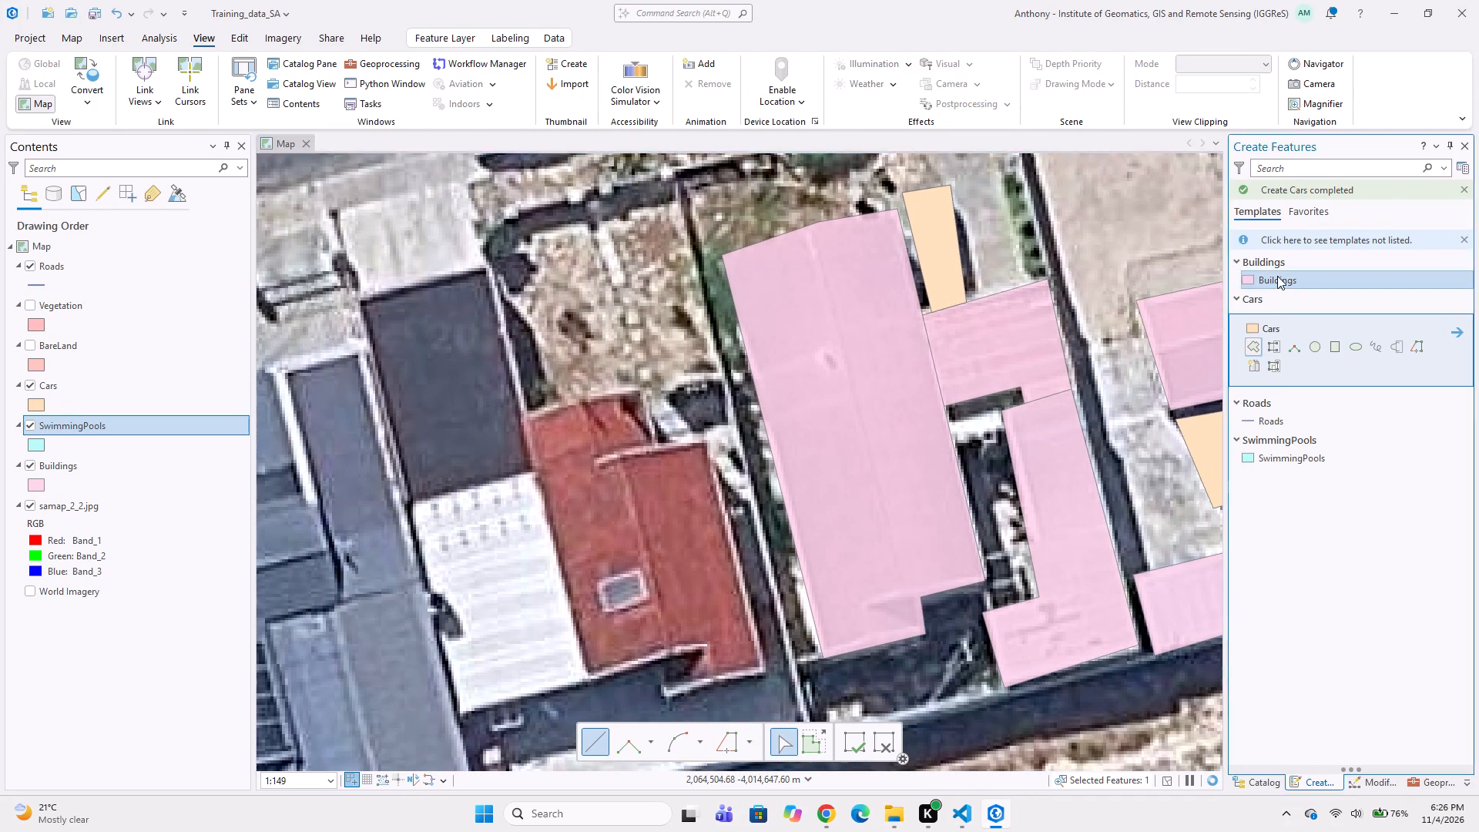
scroll(528, 430, up, 1)
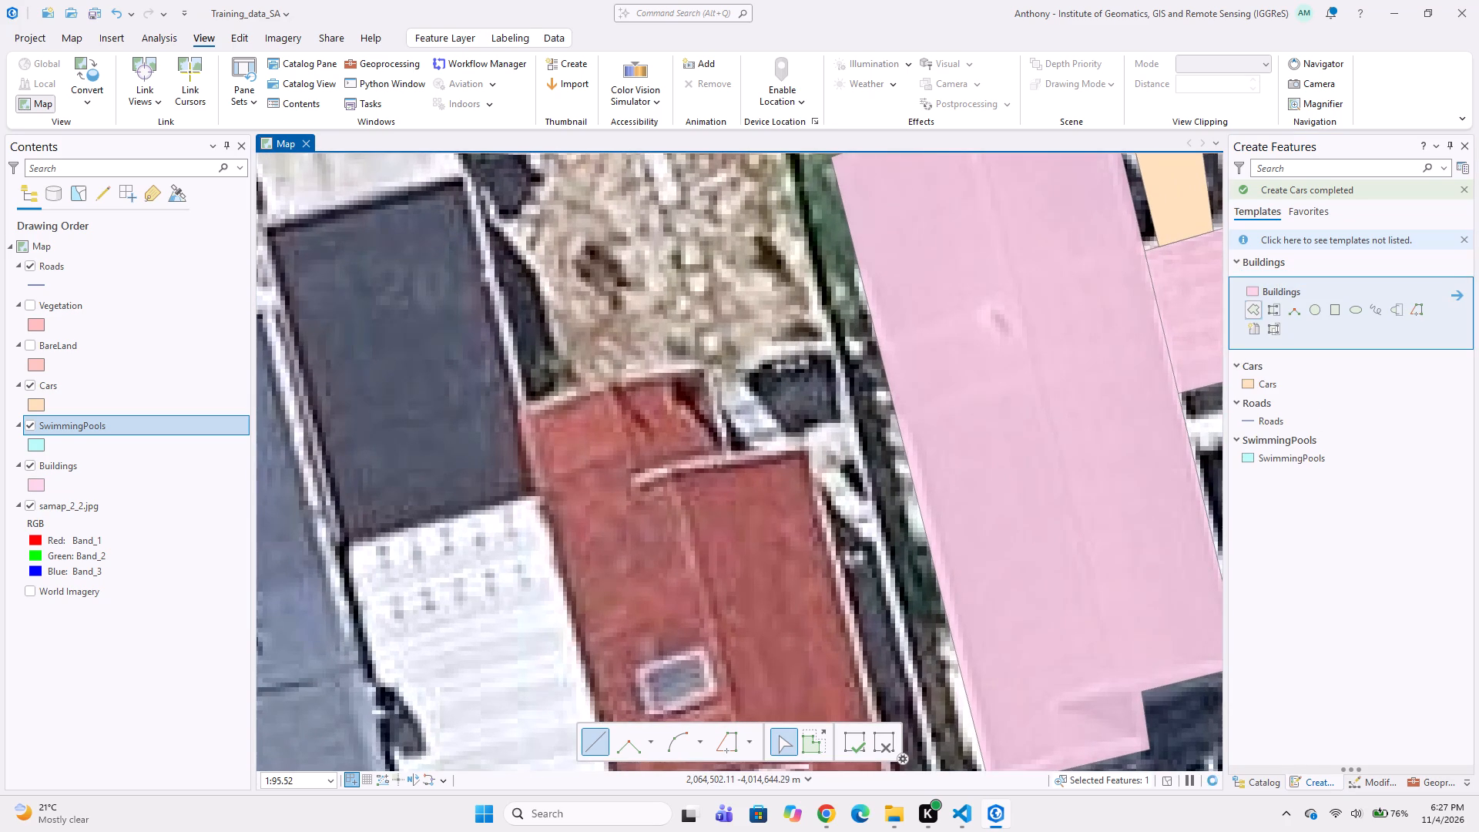
click(520, 400)
middle_drag(534, 524, 528, 408)
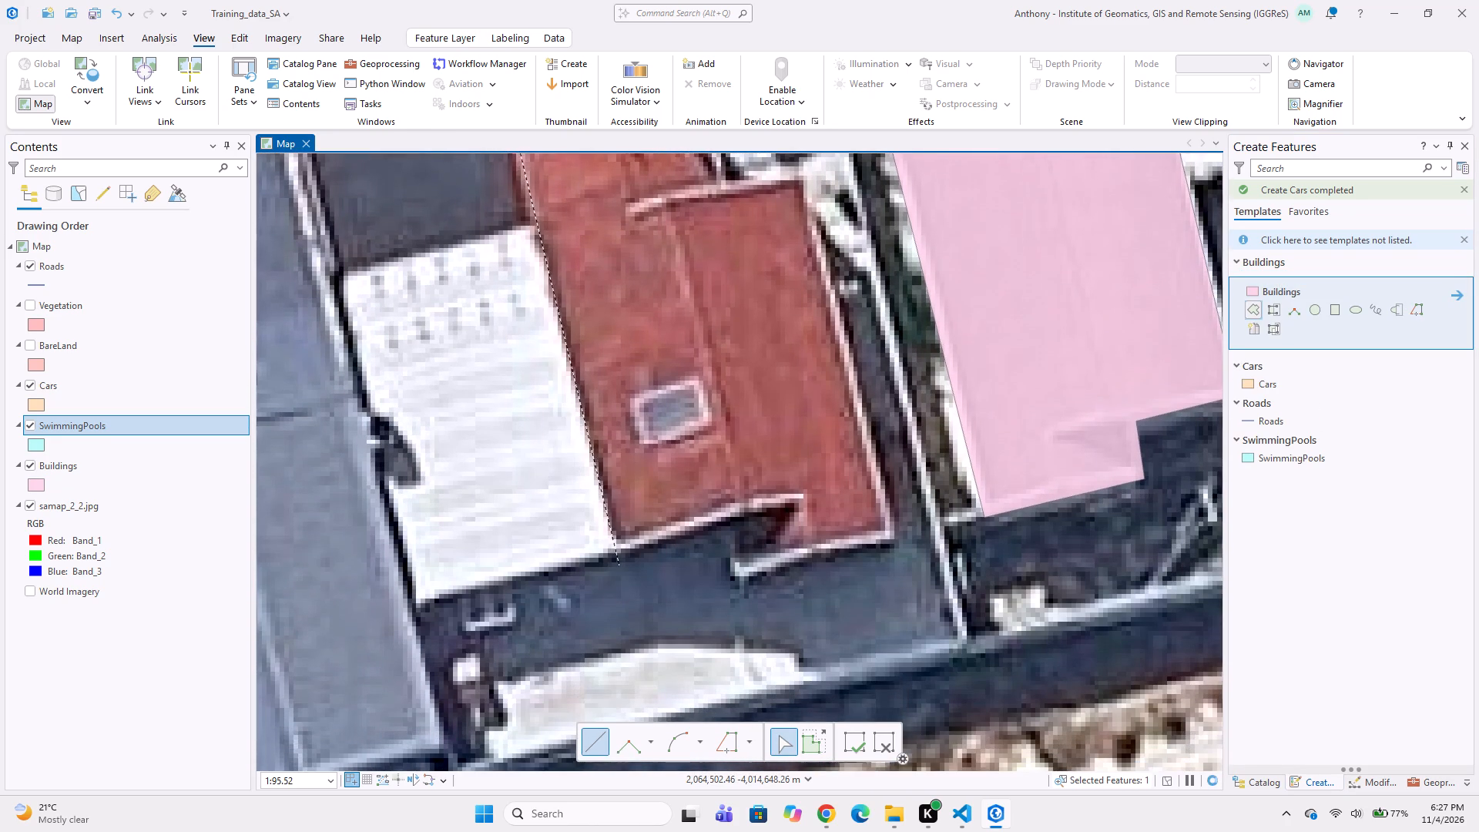
click(612, 540)
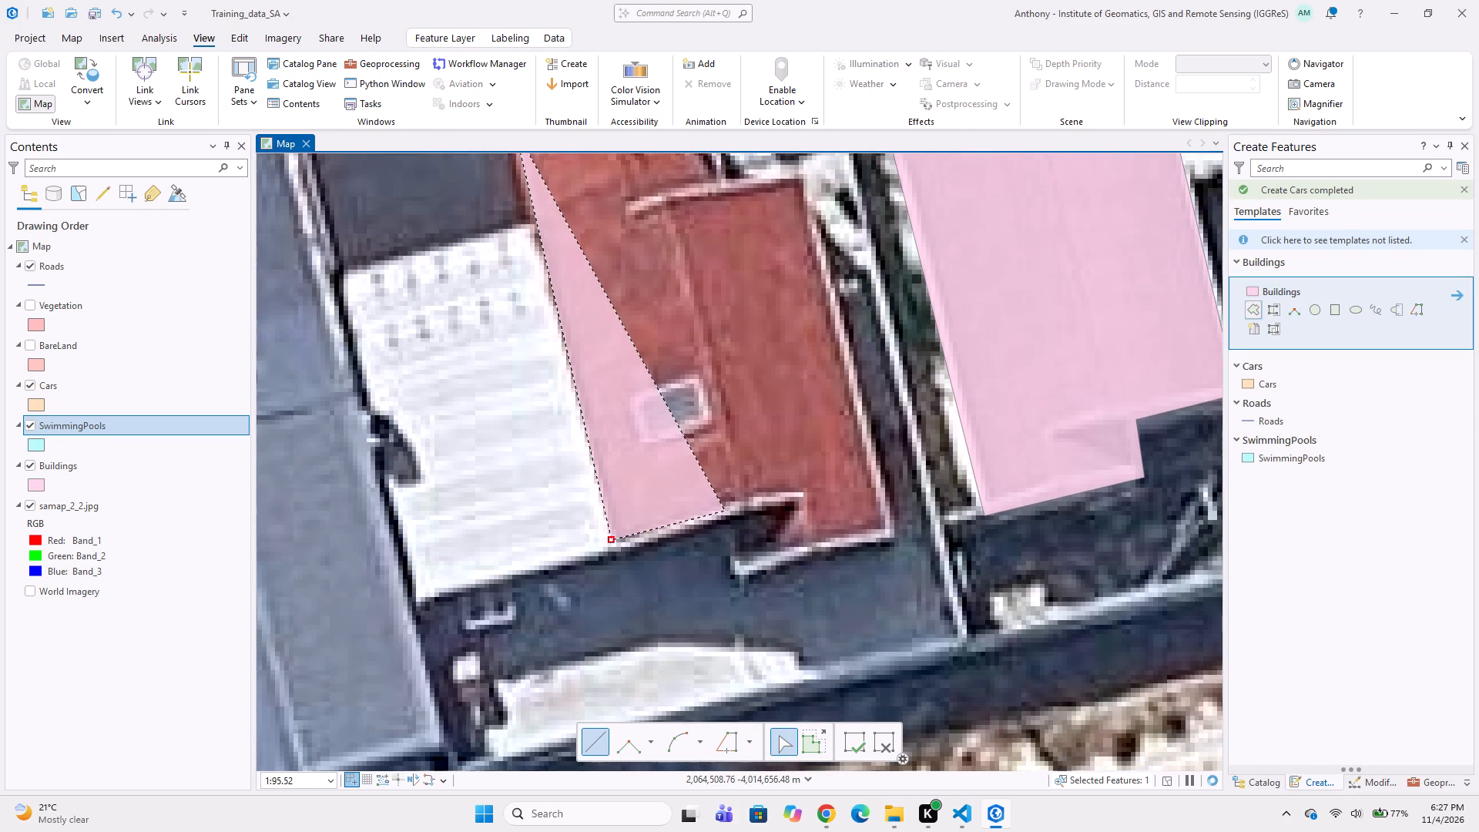
click(727, 511)
click(736, 578)
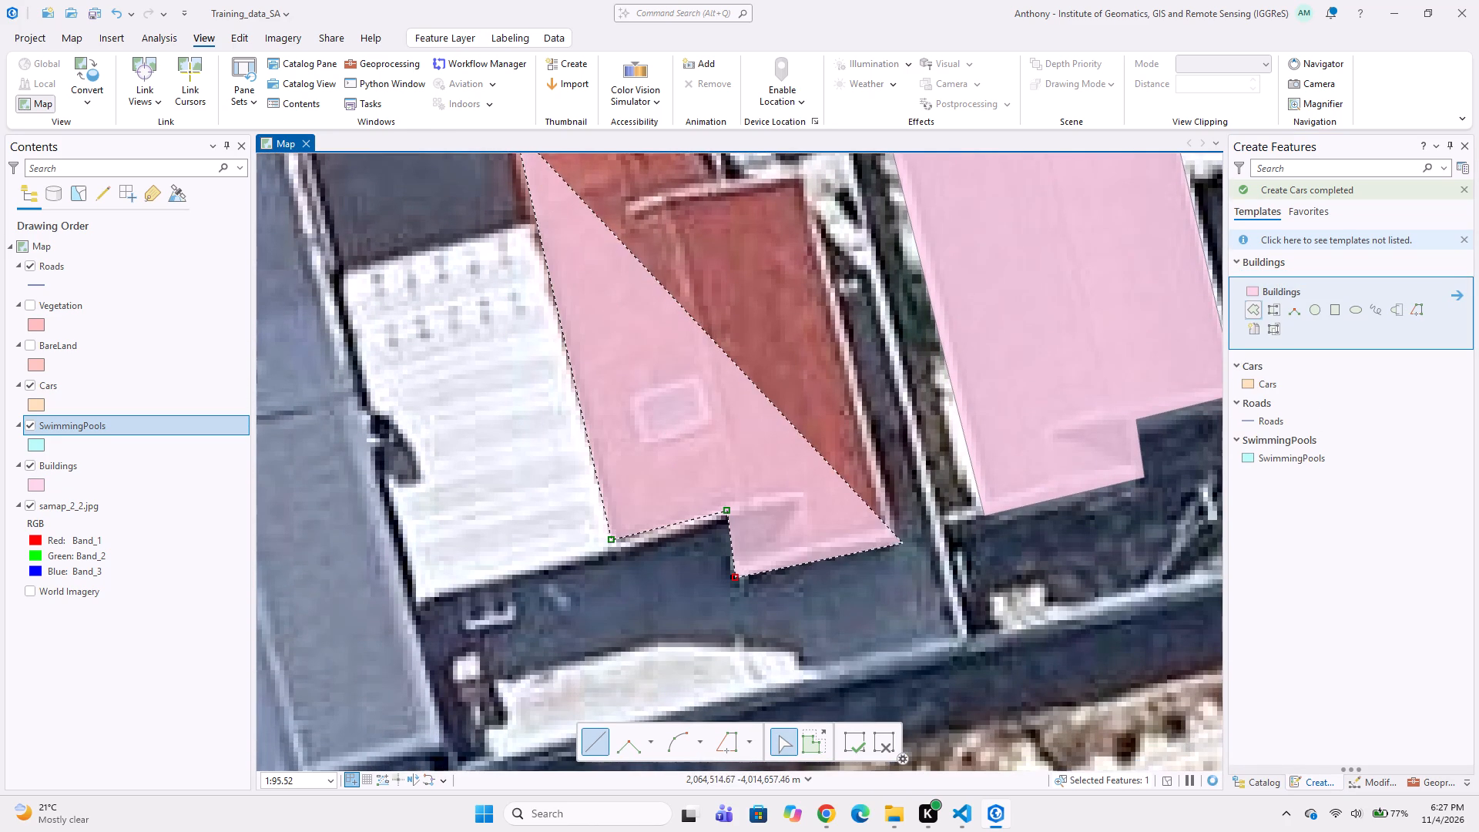
click(895, 540)
middle_drag(890, 475, 881, 556)
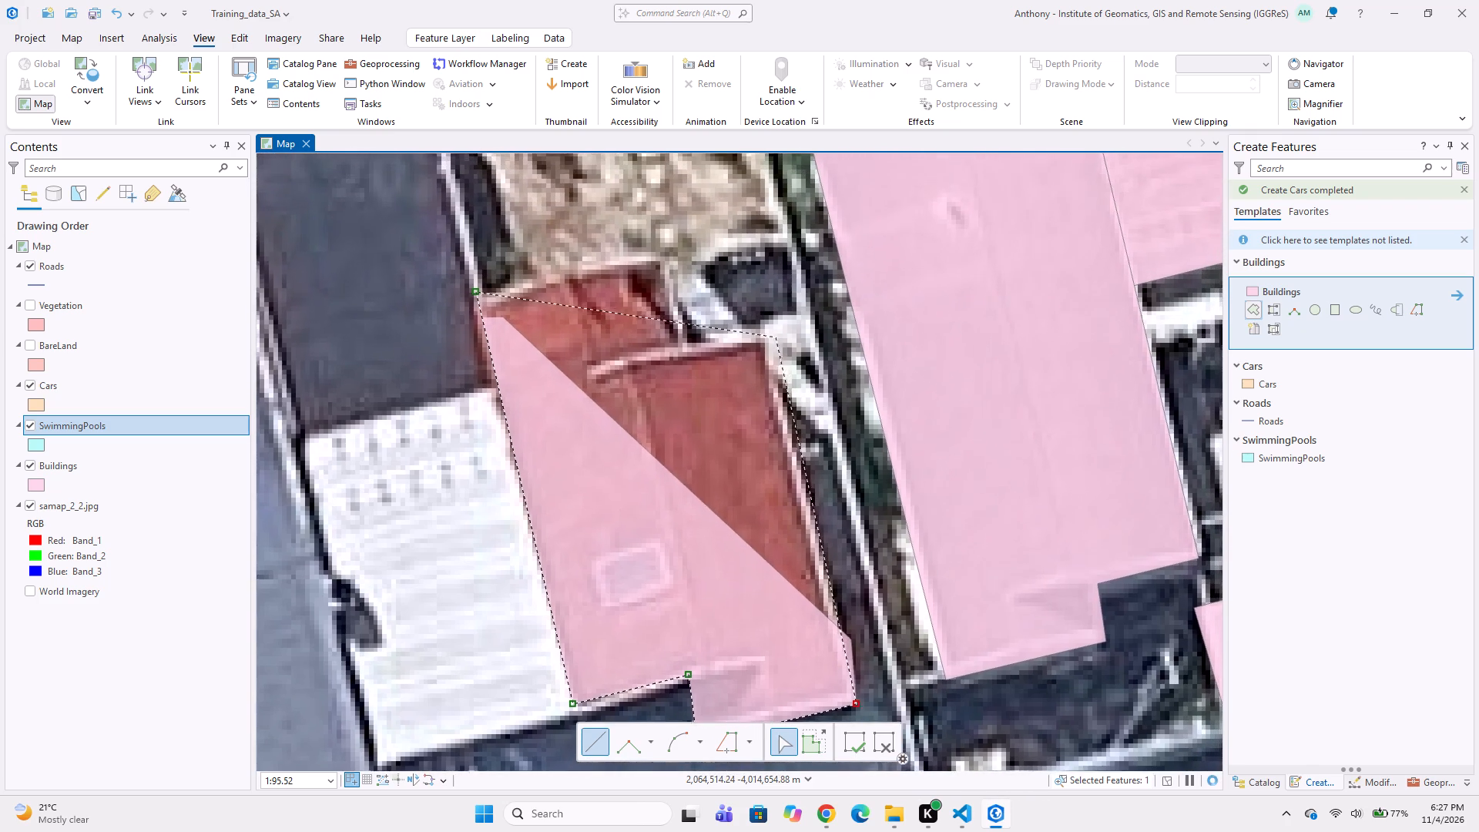
click(768, 341)
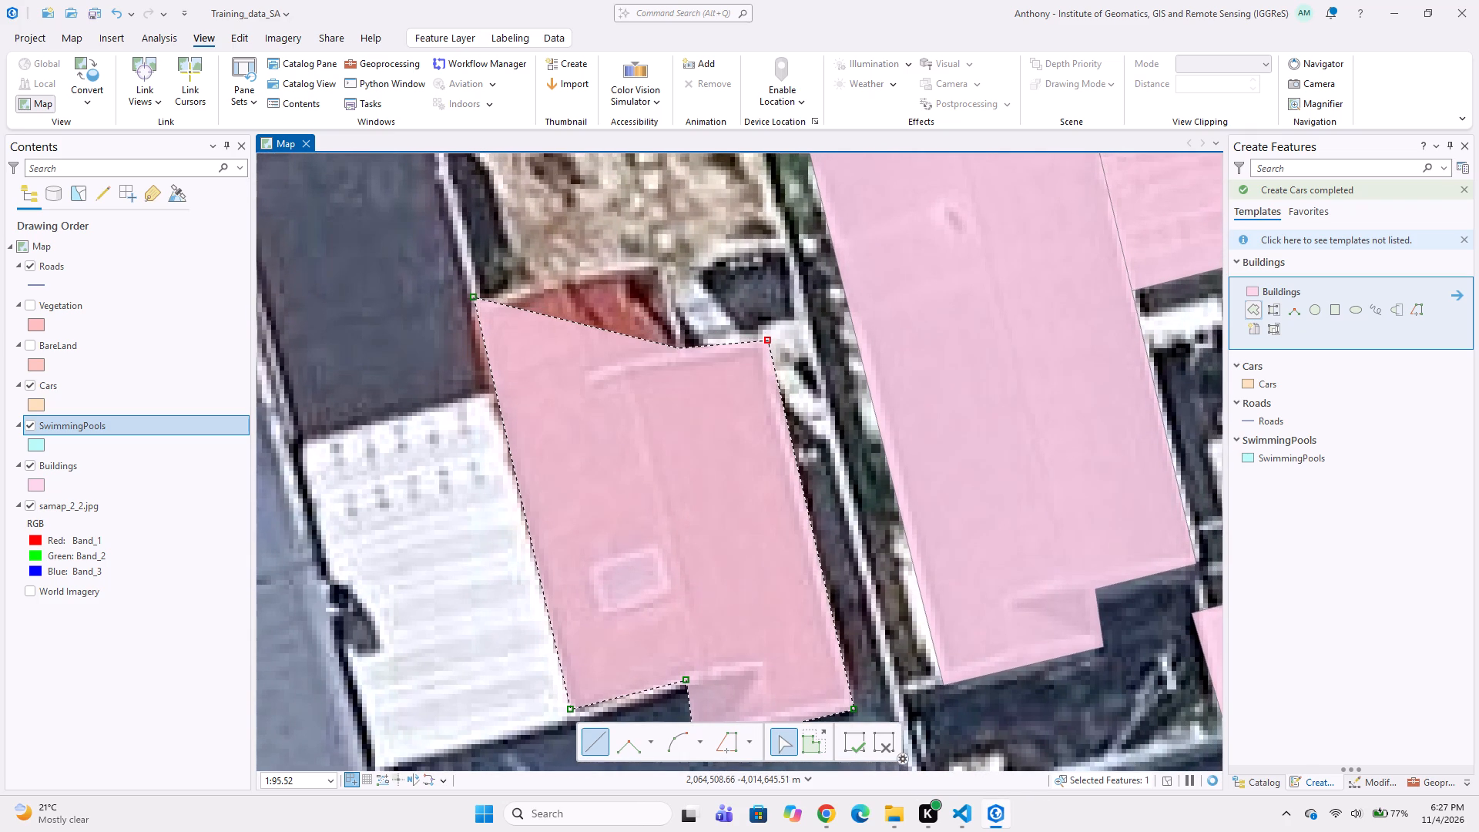
click(682, 348)
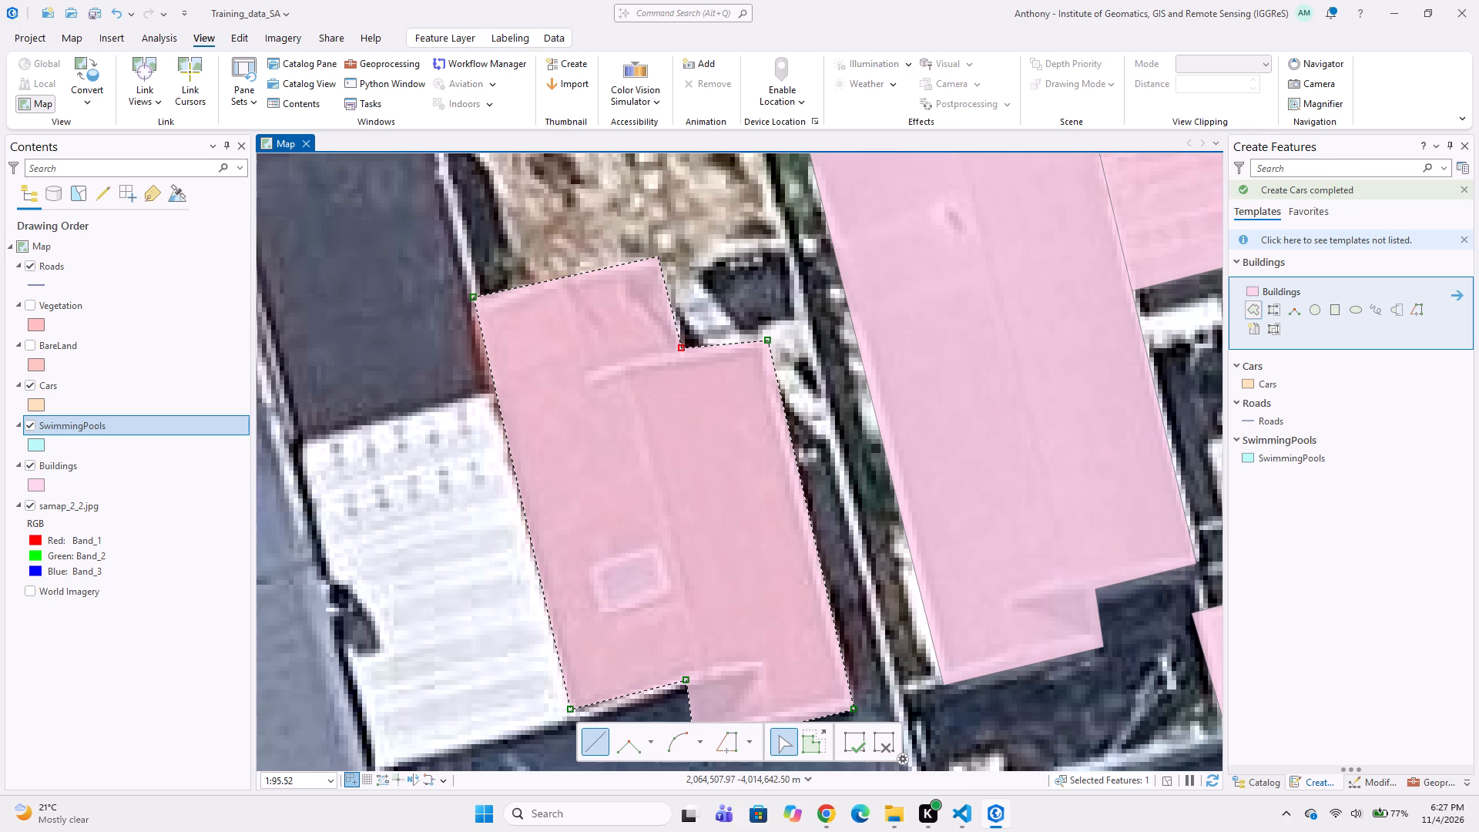
double_click(658, 257)
Digitize a four-sided Buildings polygon around the white roof adjoining the west side of the notched red-roofed building.
middle_drag(428, 462, 576, 381)
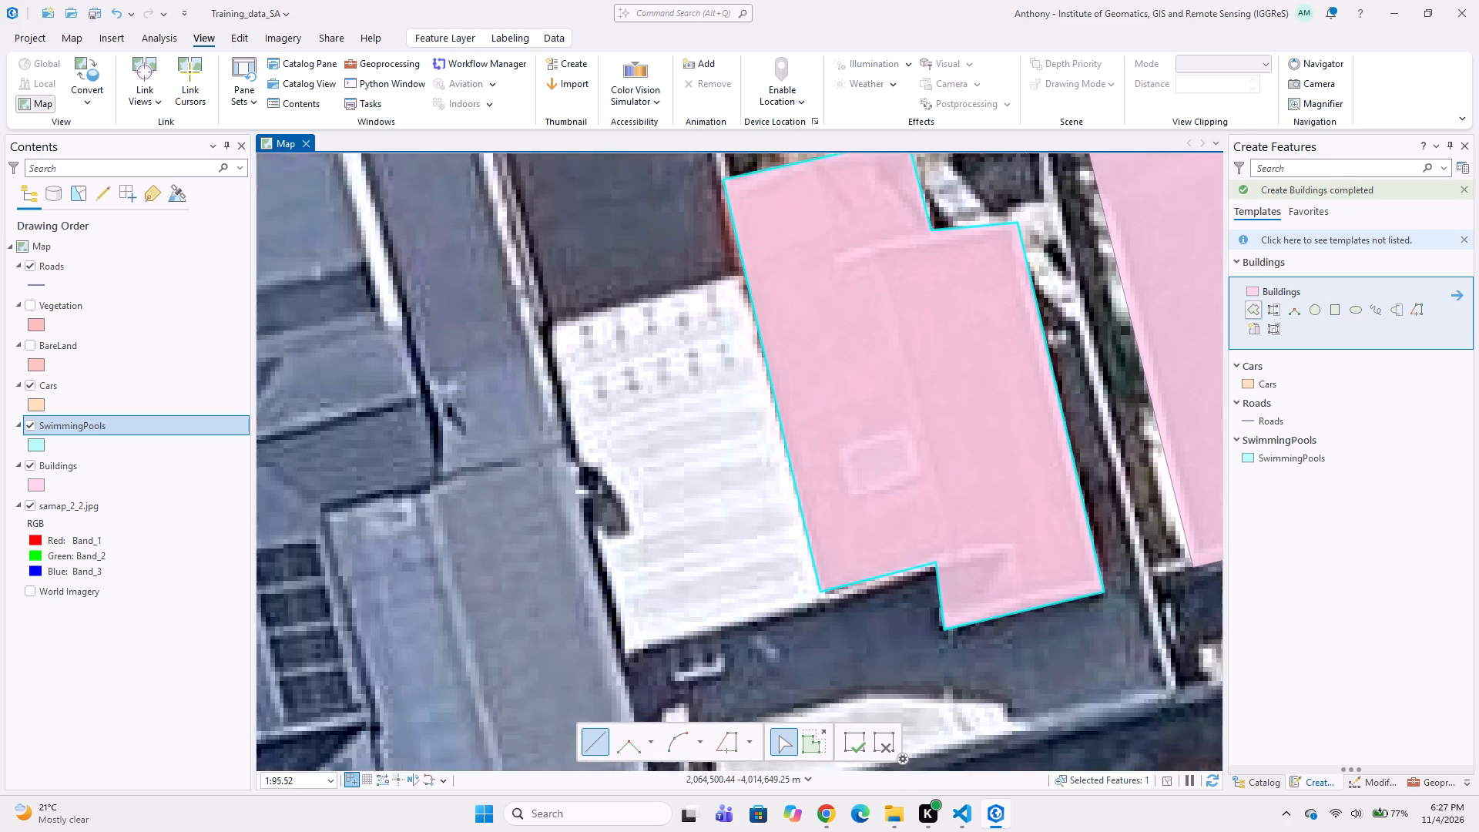
middle_drag(746, 330, 744, 397)
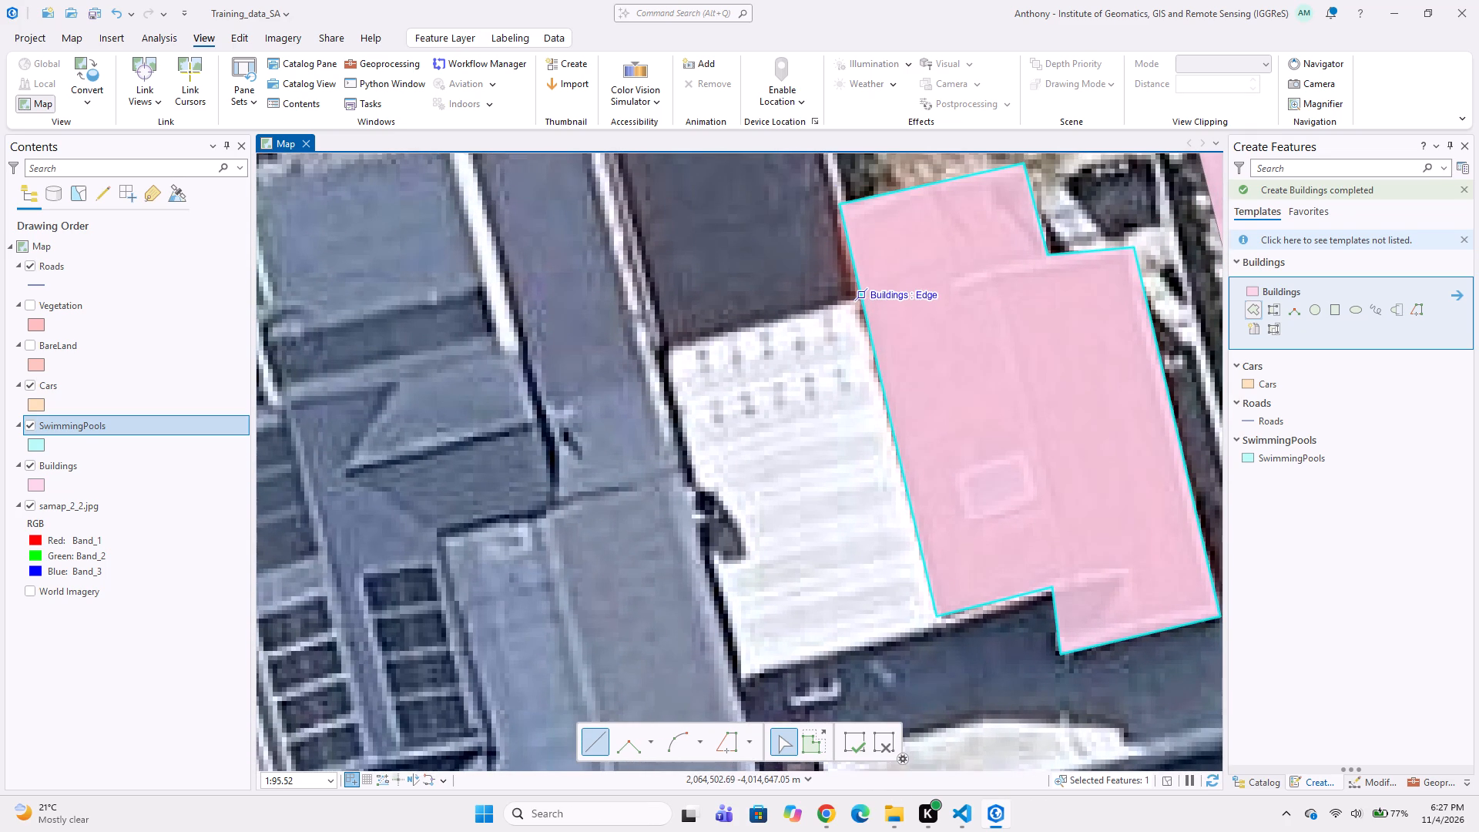
click(860, 292)
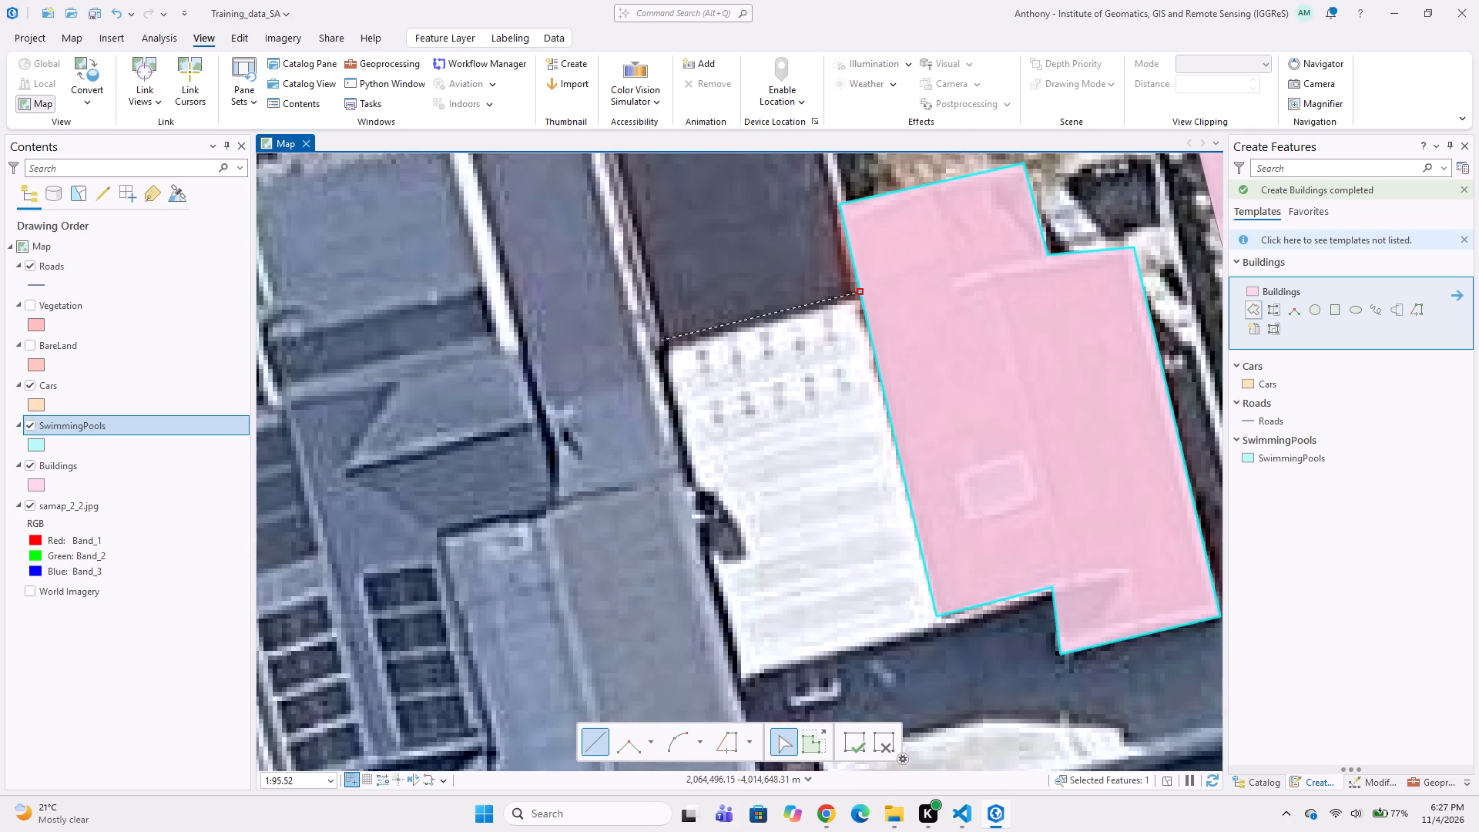
click(660, 341)
click(741, 686)
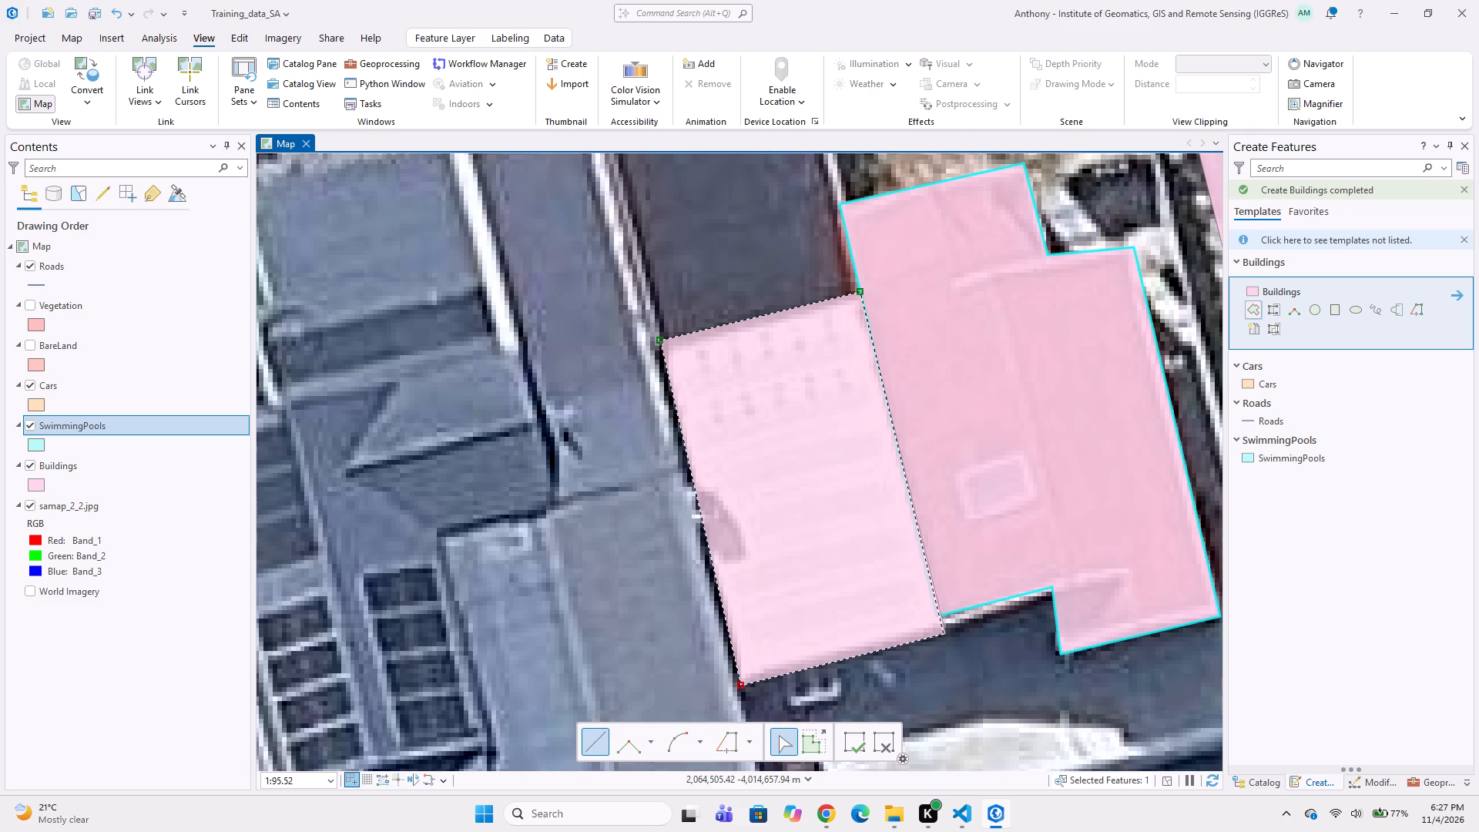
drag(944, 634, 944, 626)
double_click(938, 610)
Digitize a five-point Buildings polygon around the dark roof directly north of the white roof, sharing its edge and the neighbouring building's edge.
scroll(744, 613, down, 3)
middle_drag(827, 626, 870, 522)
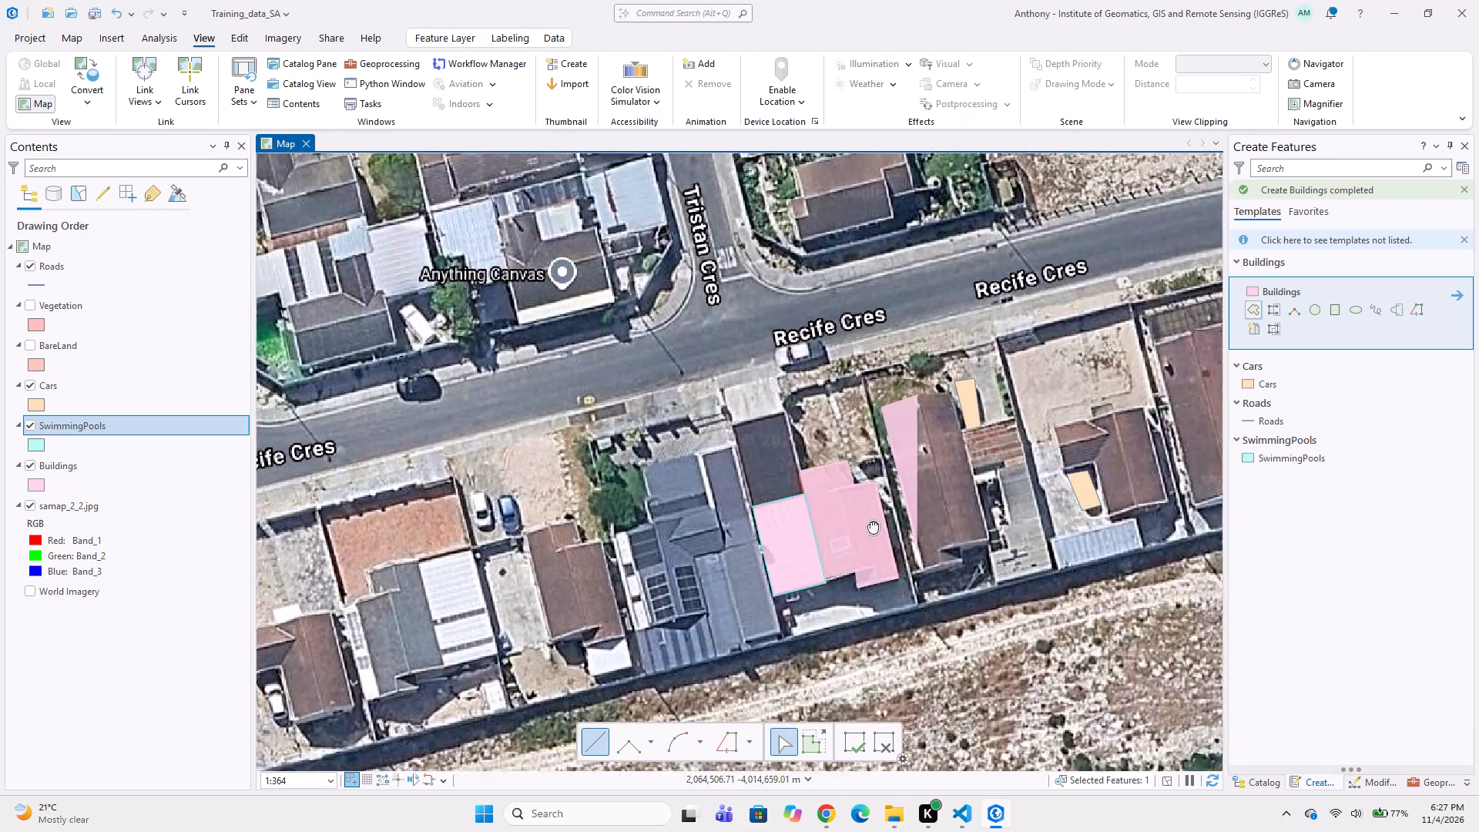
middle_drag(870, 522, 876, 513)
scroll(900, 556, up, 2)
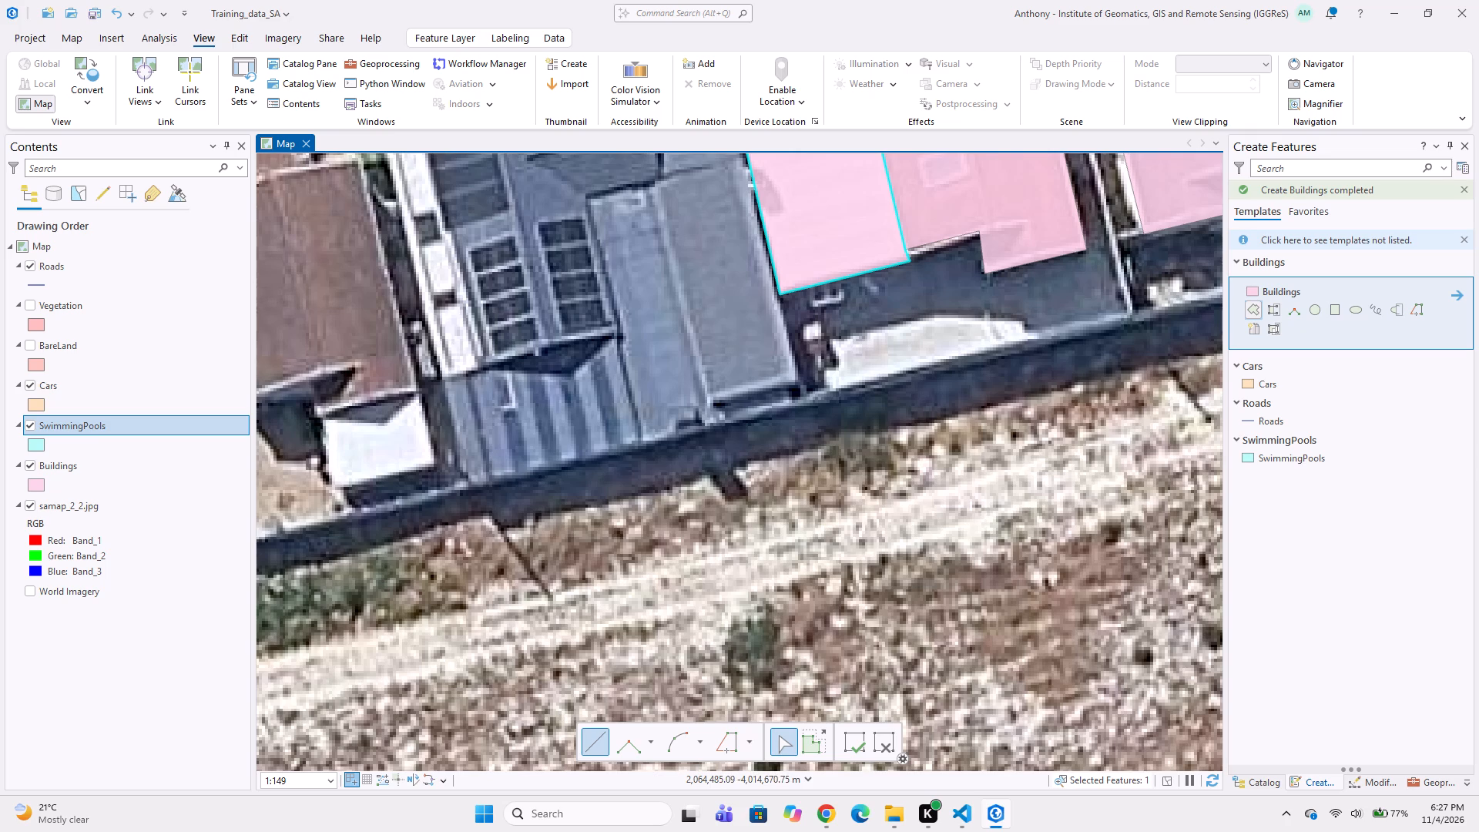
middle_drag(509, 505, 649, 524)
middle_drag(771, 457, 647, 578)
middle_drag(601, 524, 609, 585)
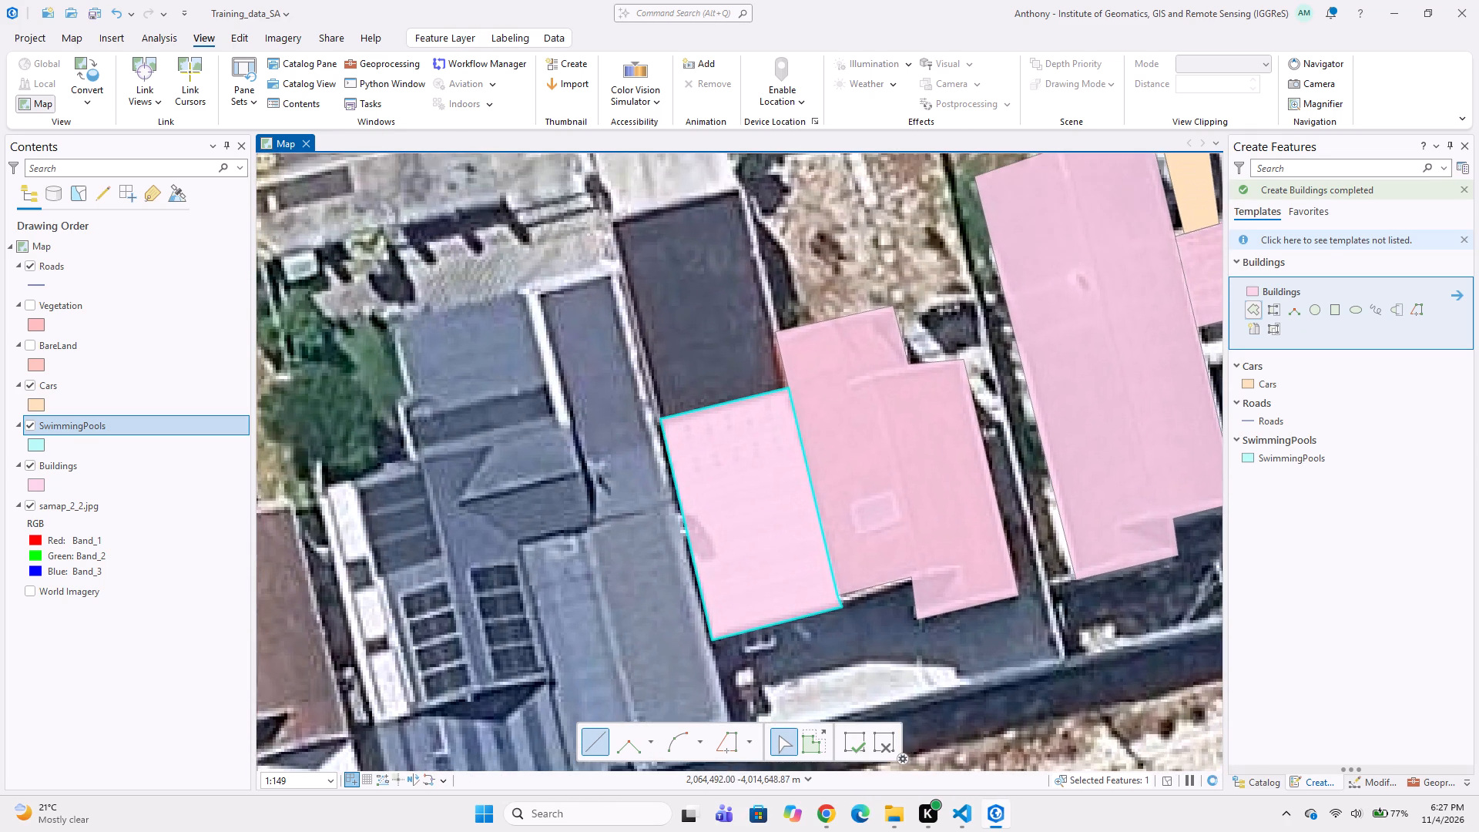
scroll(652, 373, up, 1)
middle_drag(571, 364, 582, 524)
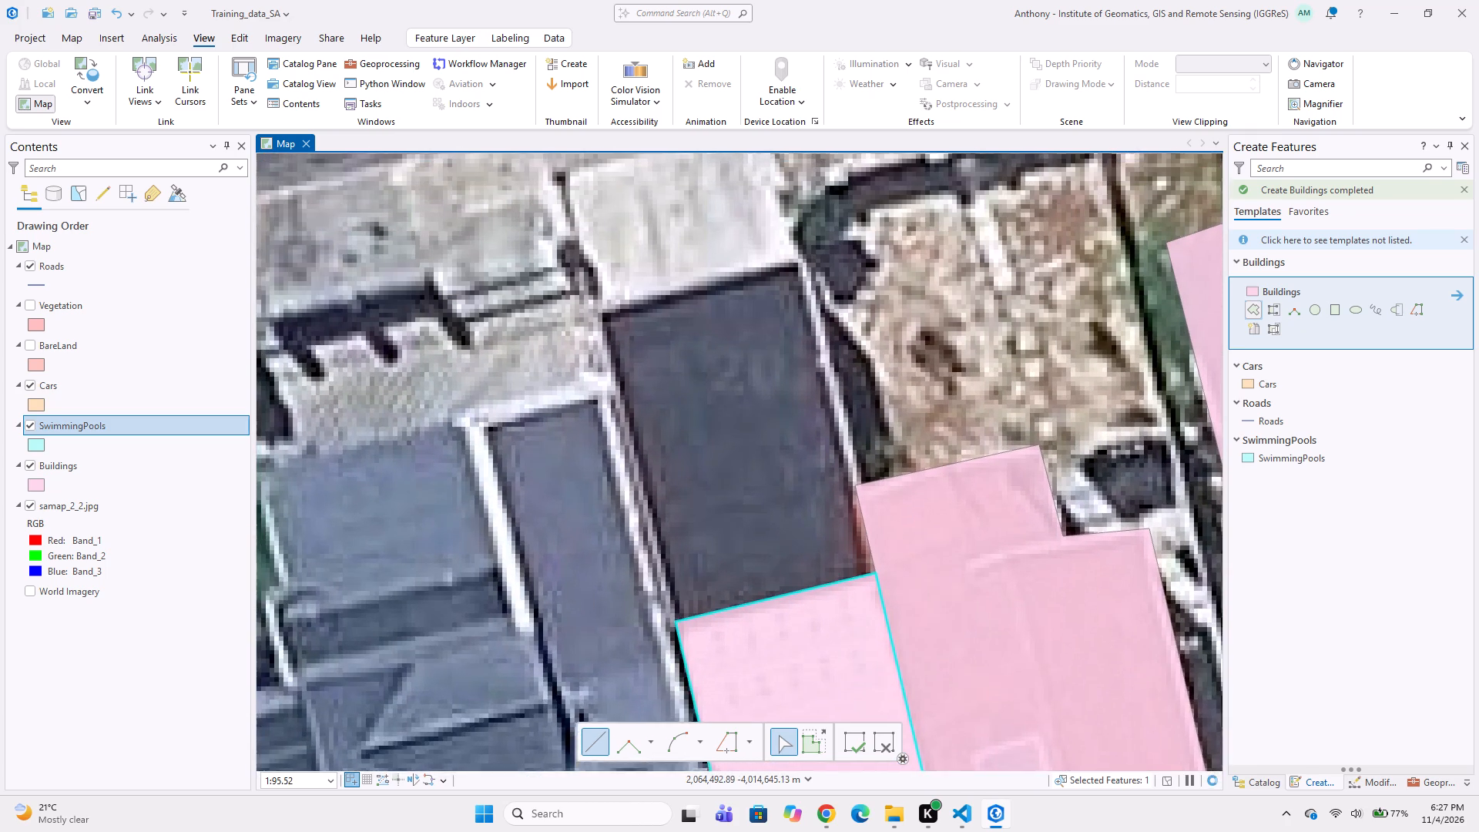
middle_drag(588, 387, 574, 435)
click(579, 381)
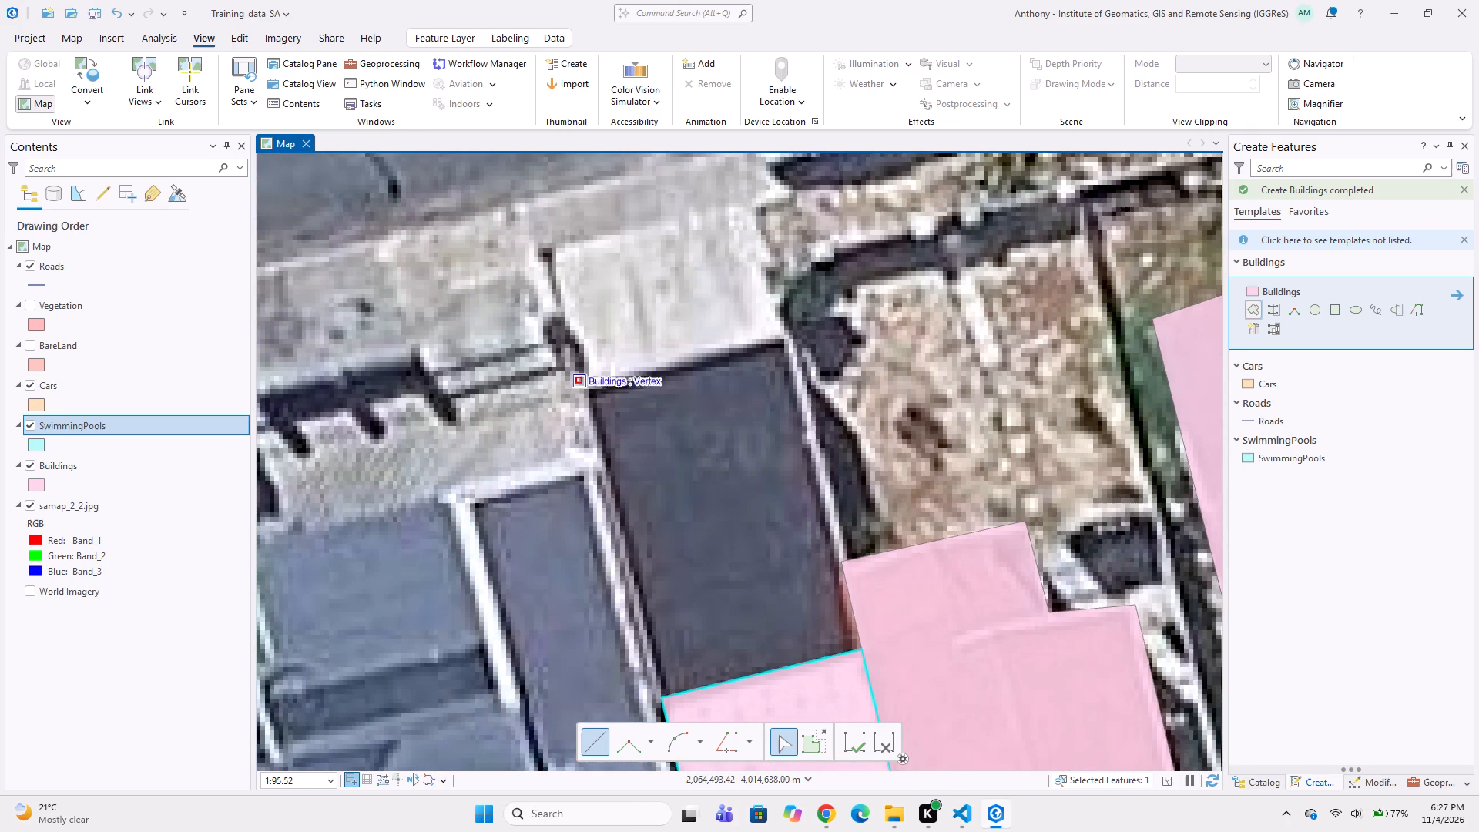
click(660, 699)
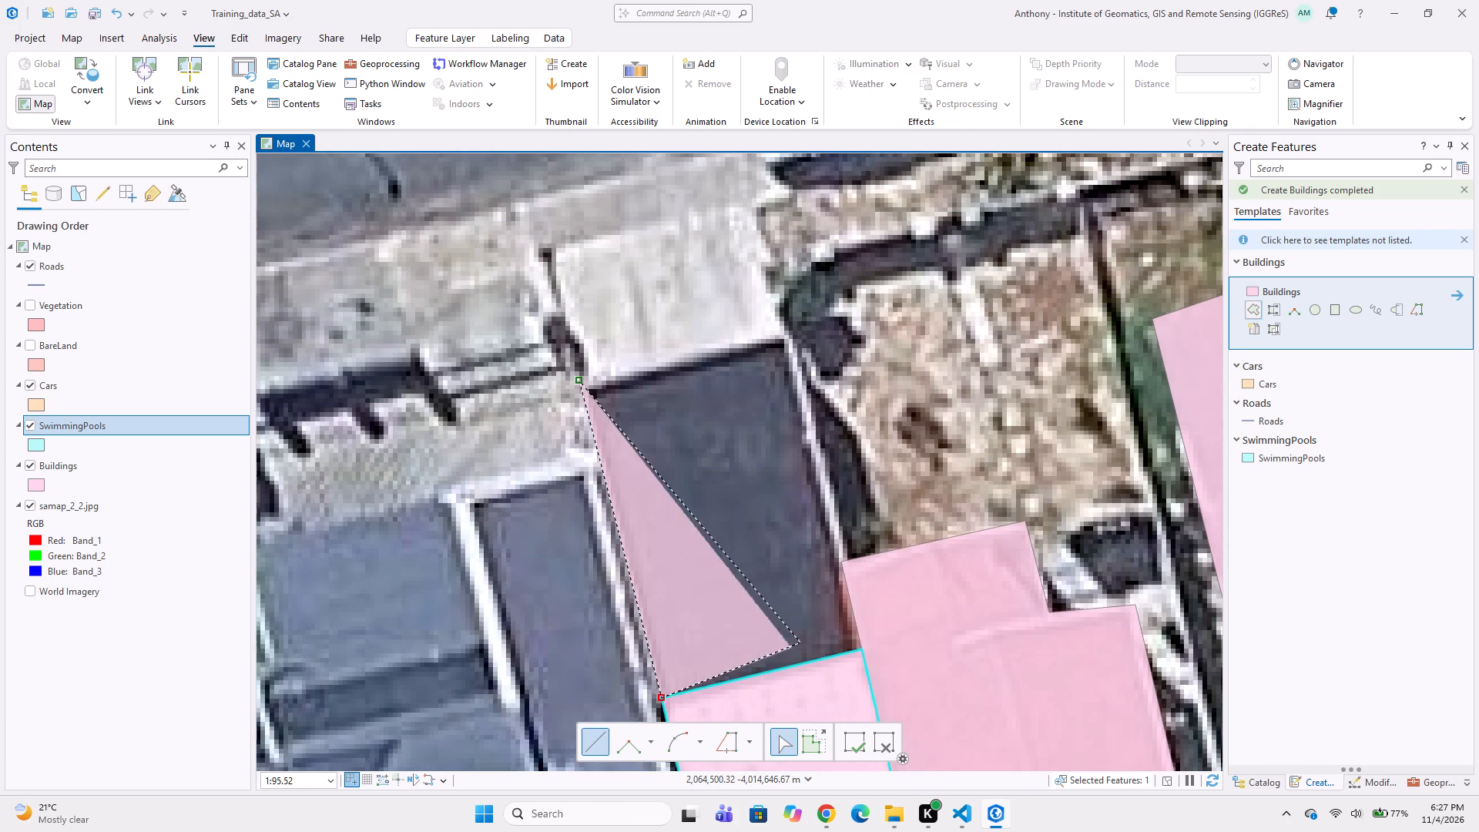
click(873, 648)
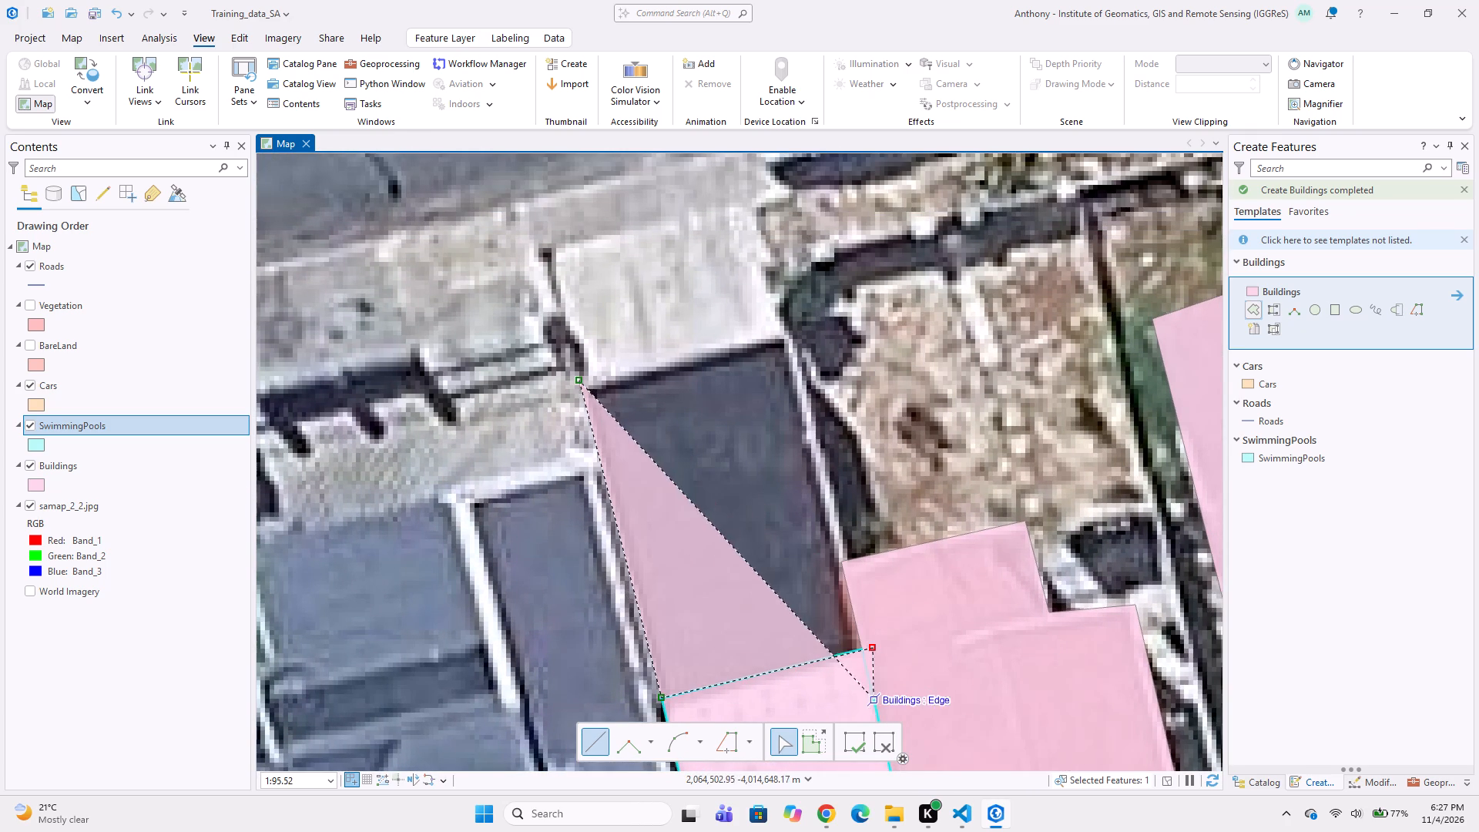
key(ctrl+z)
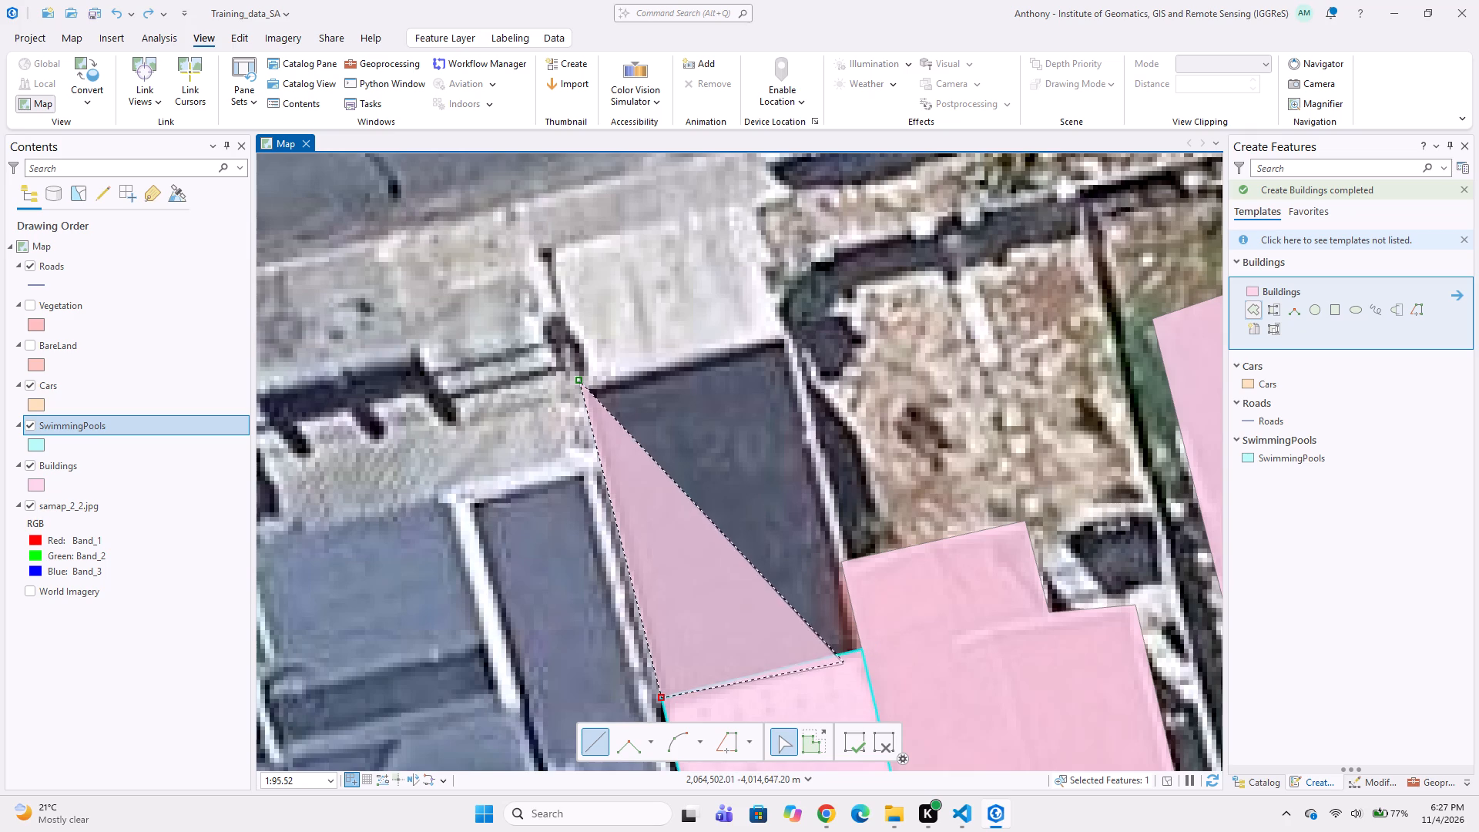
click(868, 650)
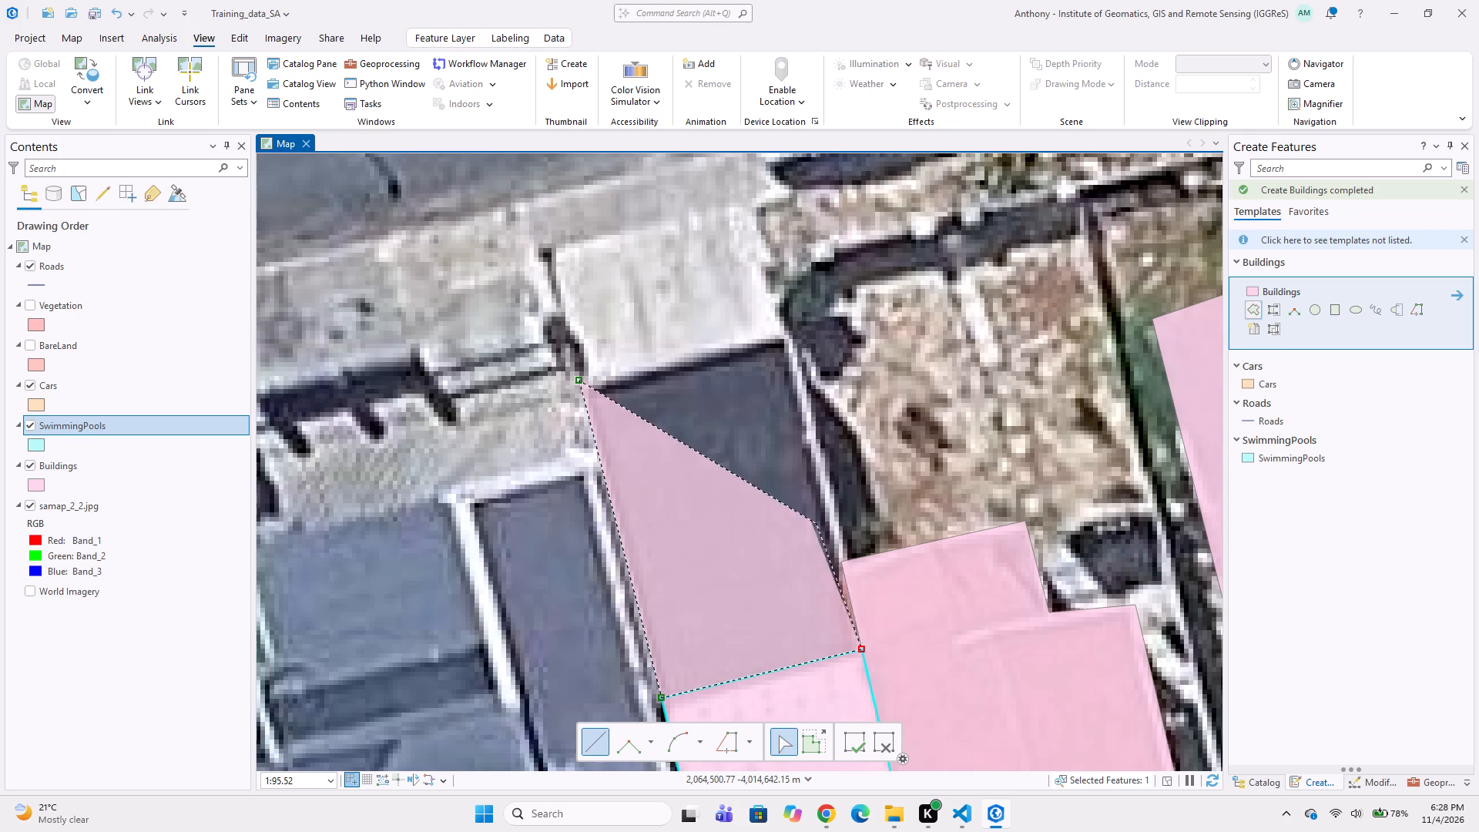
click(847, 562)
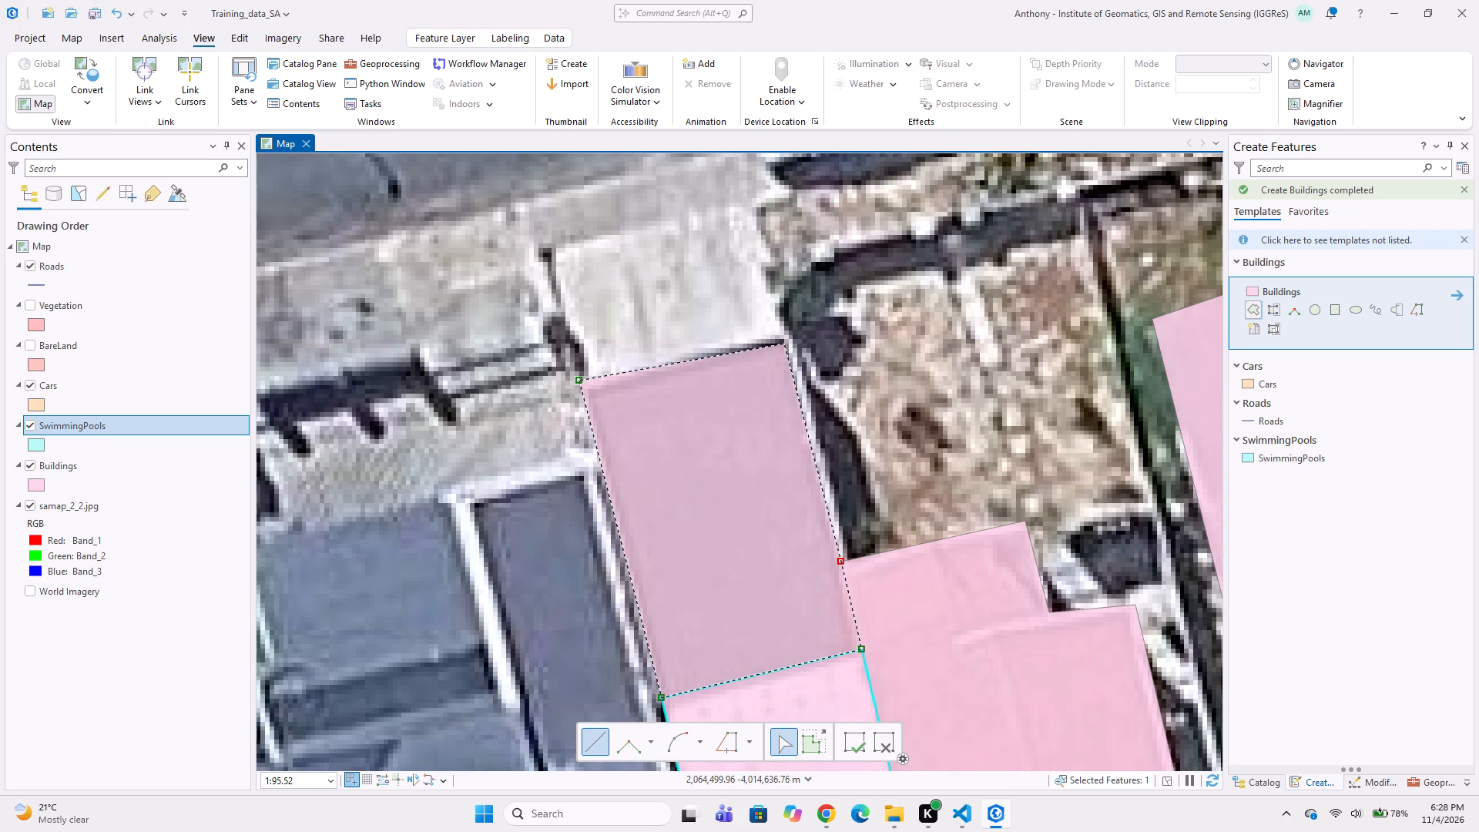
double_click(786, 330)
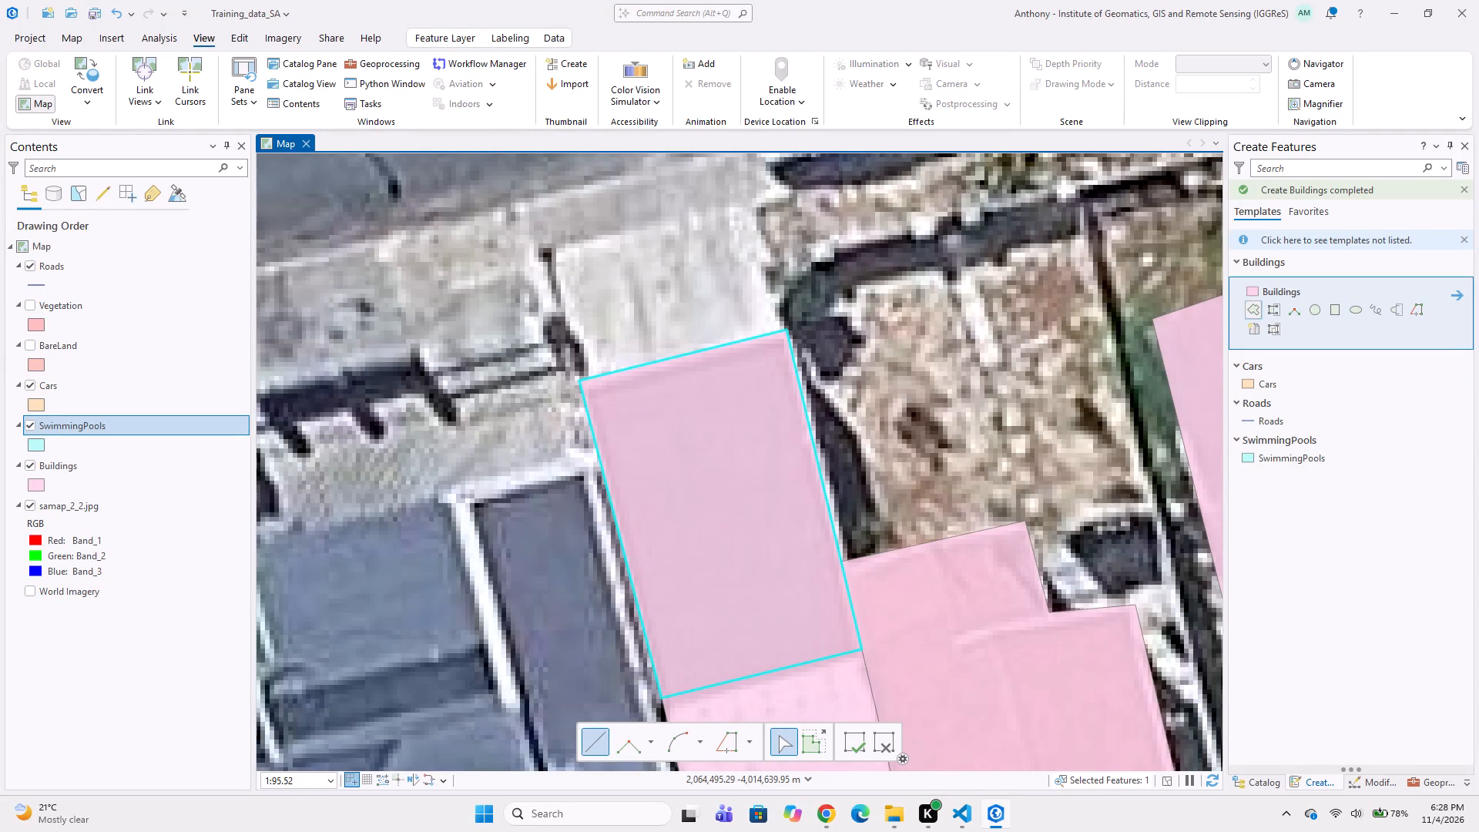
Digitize an eleven-point Buildings polygon around the large grey roof complex with solar panels, following its stepped northwest side and southeast corner notch.
middle_drag(609, 535, 673, 465)
middle_drag(693, 394, 588, 432)
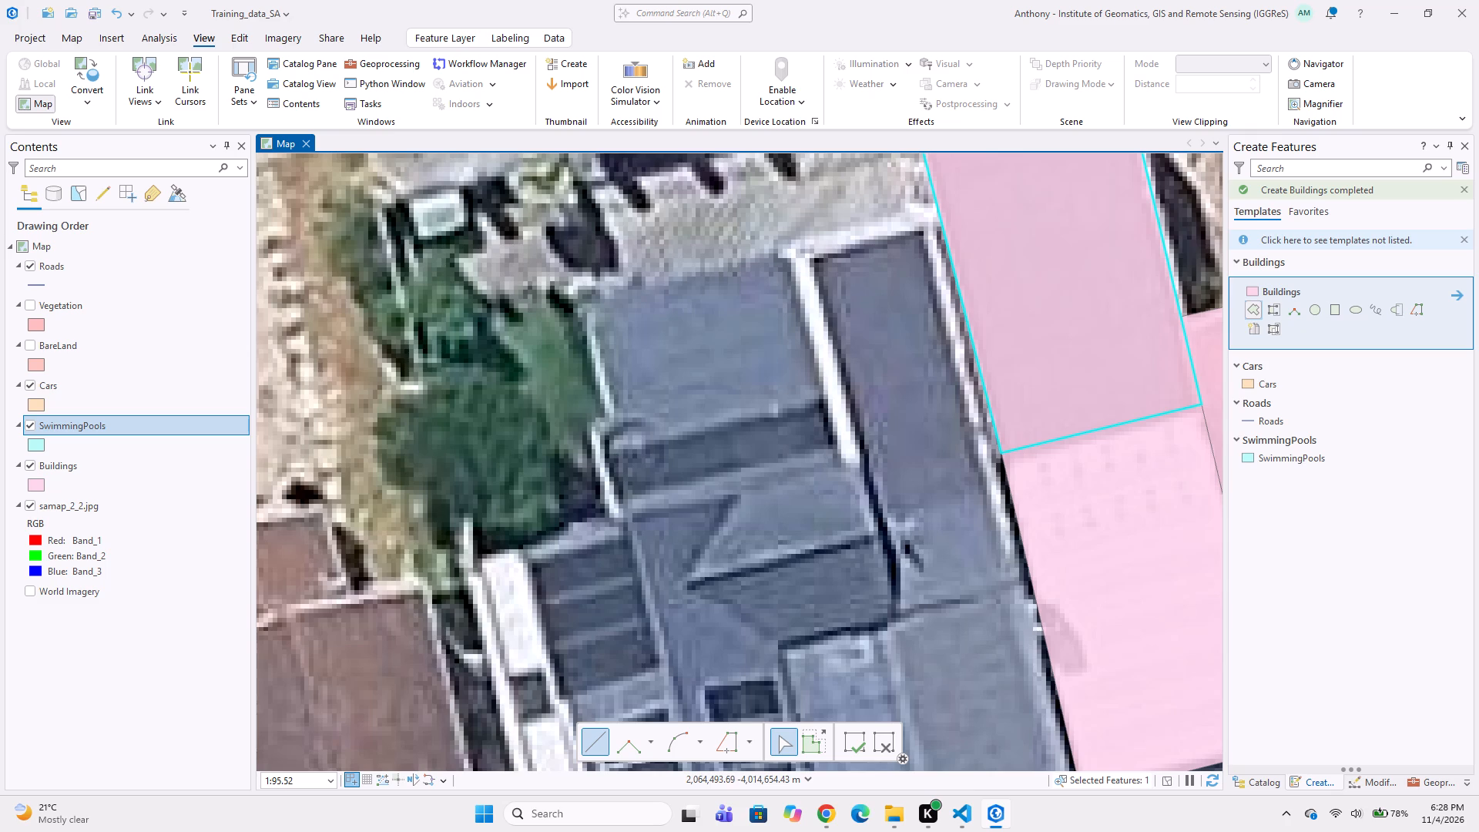
click(941, 198)
click(579, 297)
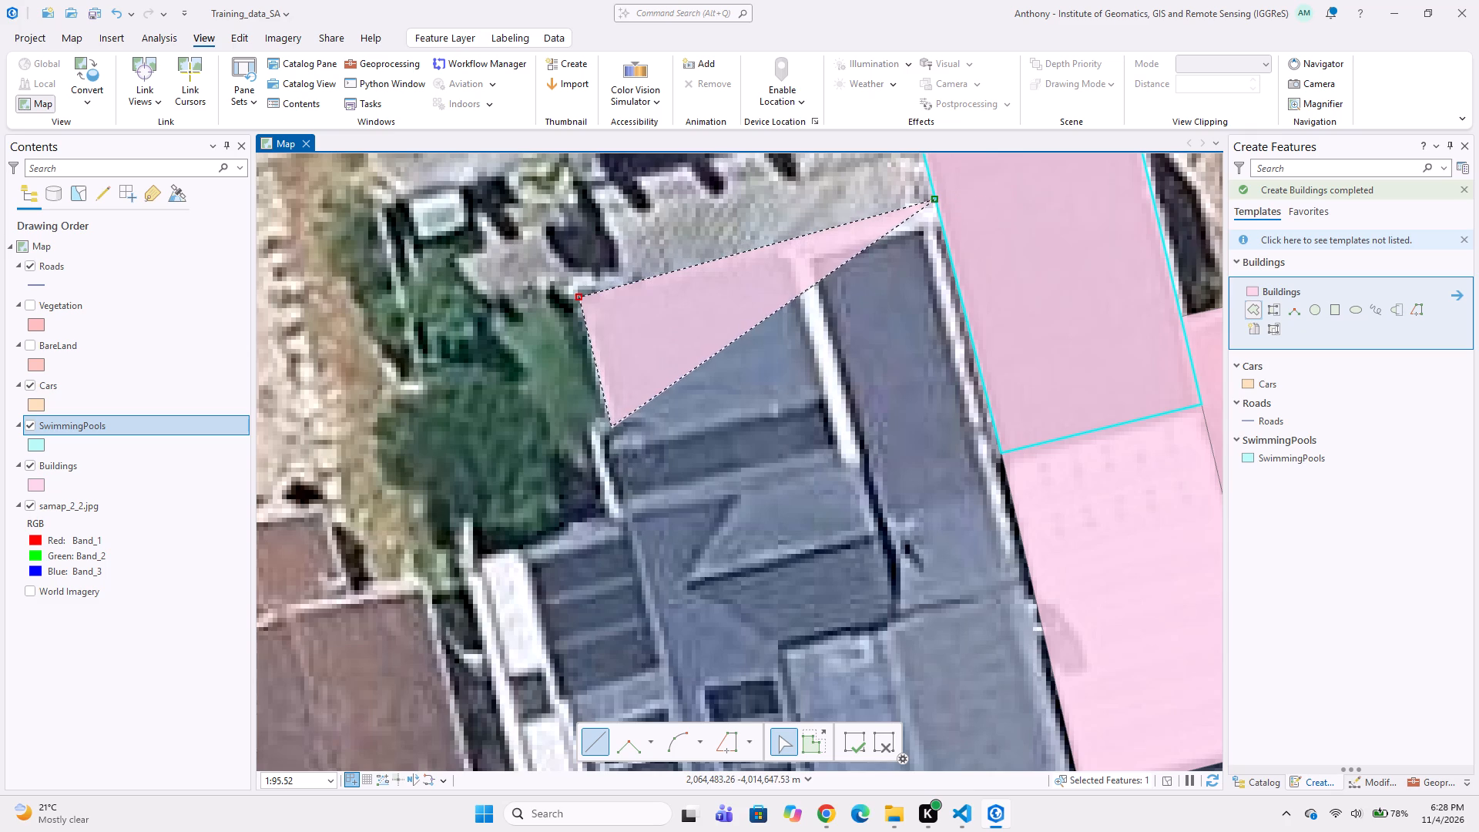
click(606, 416)
click(585, 424)
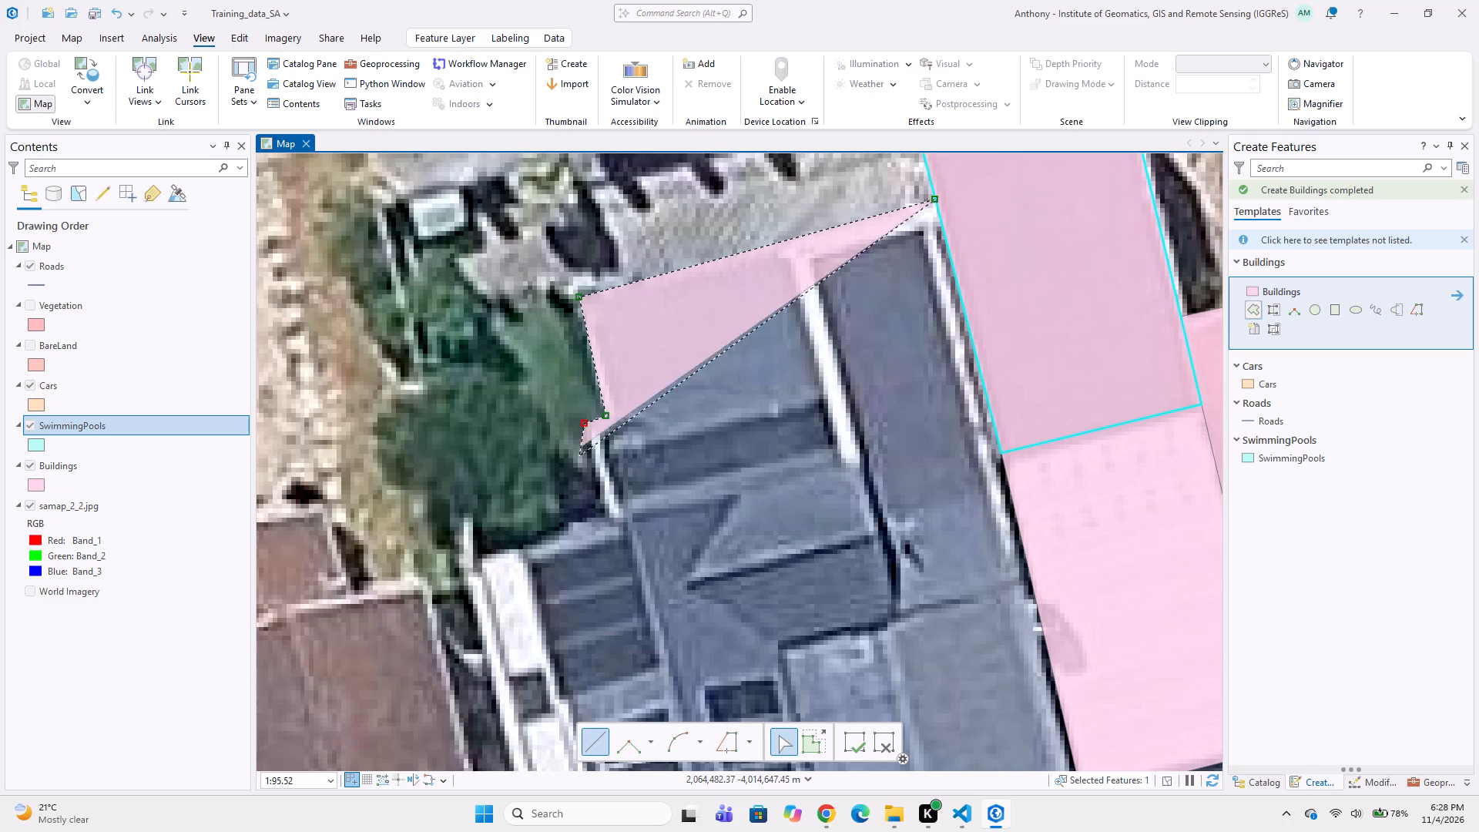
middle_drag(595, 510, 545, 381)
middle_drag(512, 354, 517, 432)
click(518, 354)
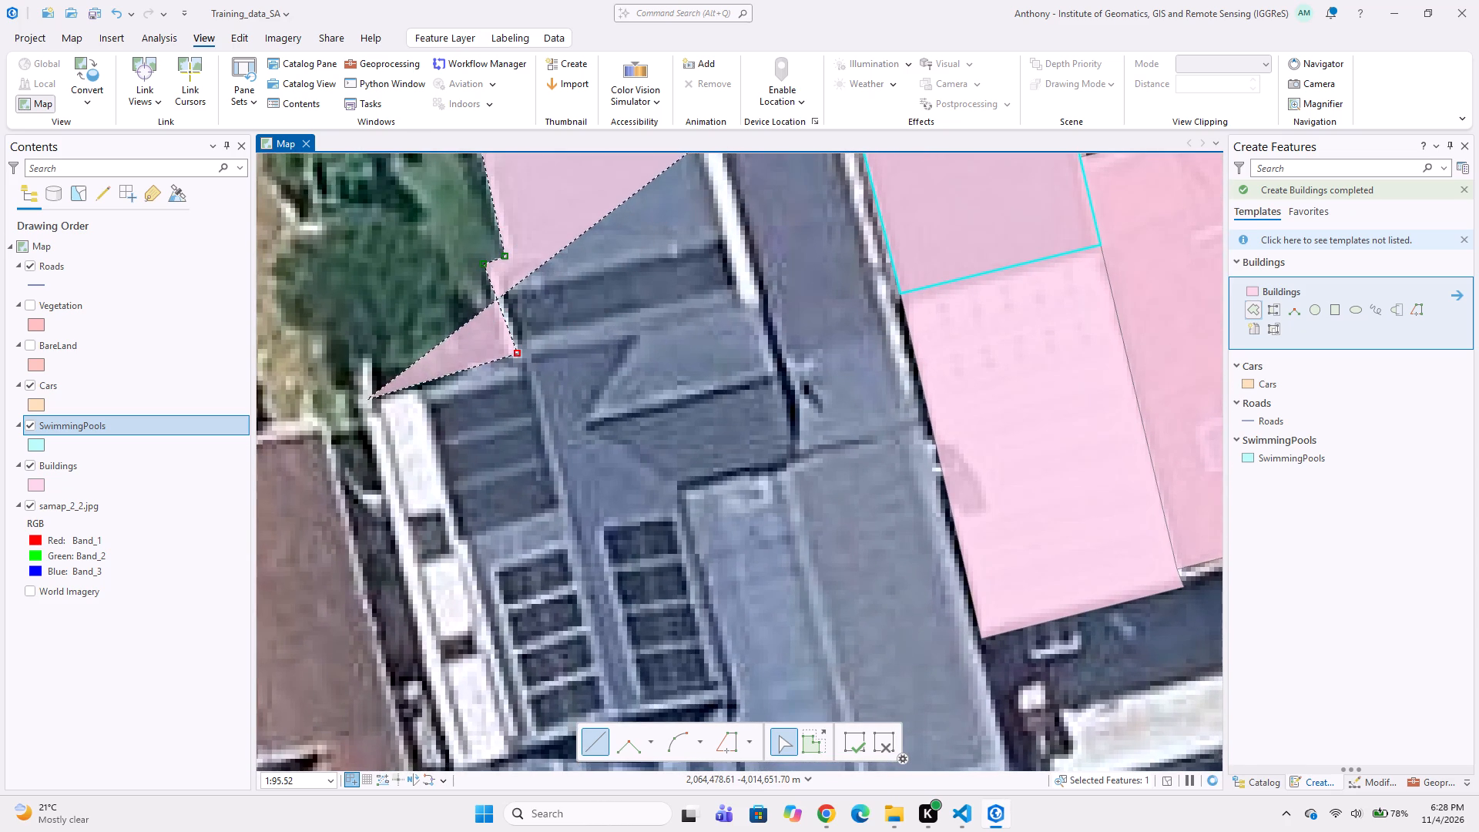
click(361, 400)
middle_drag(396, 454, 420, 351)
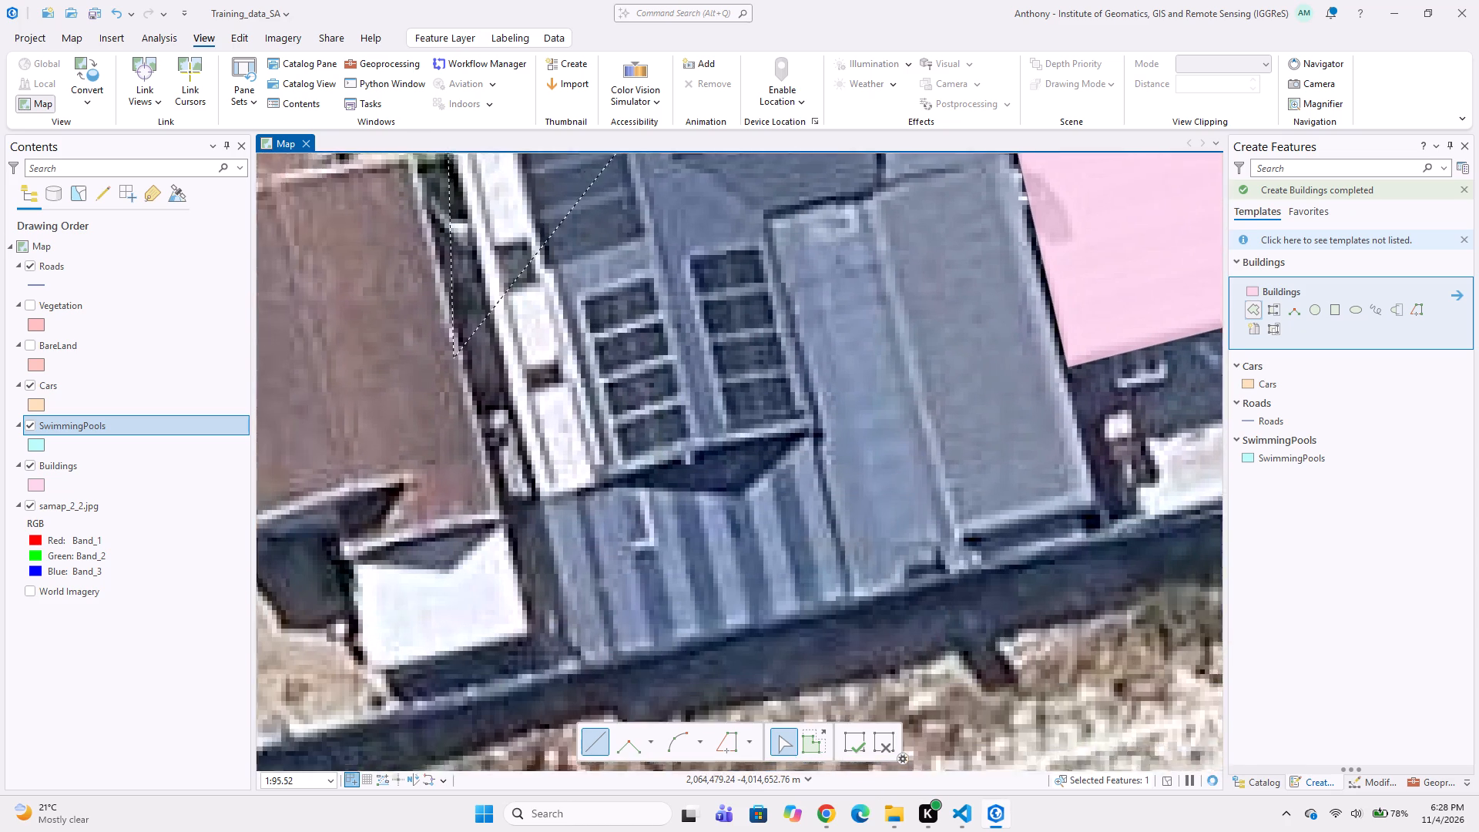
click(587, 612)
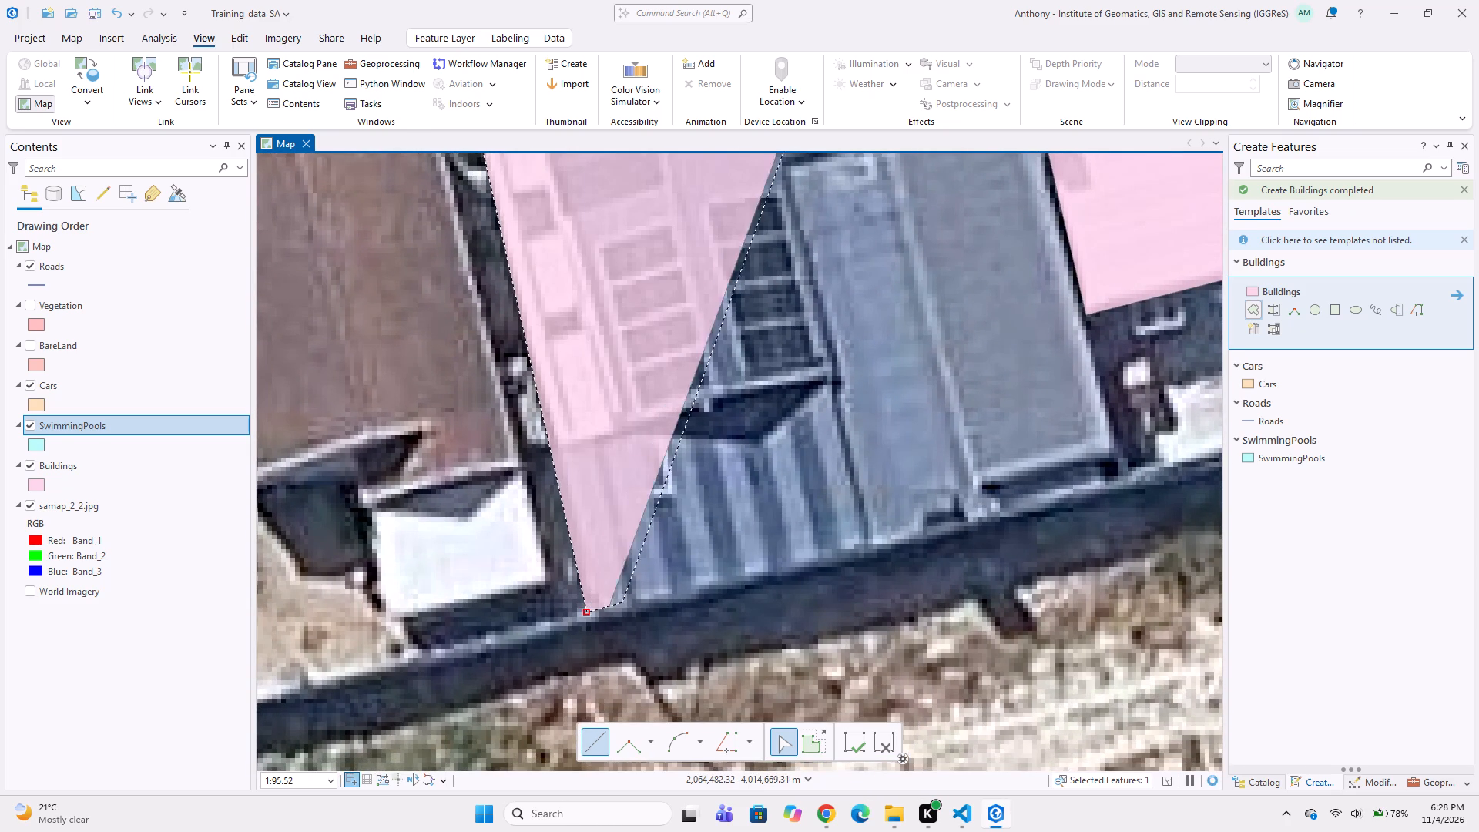
click(1108, 488)
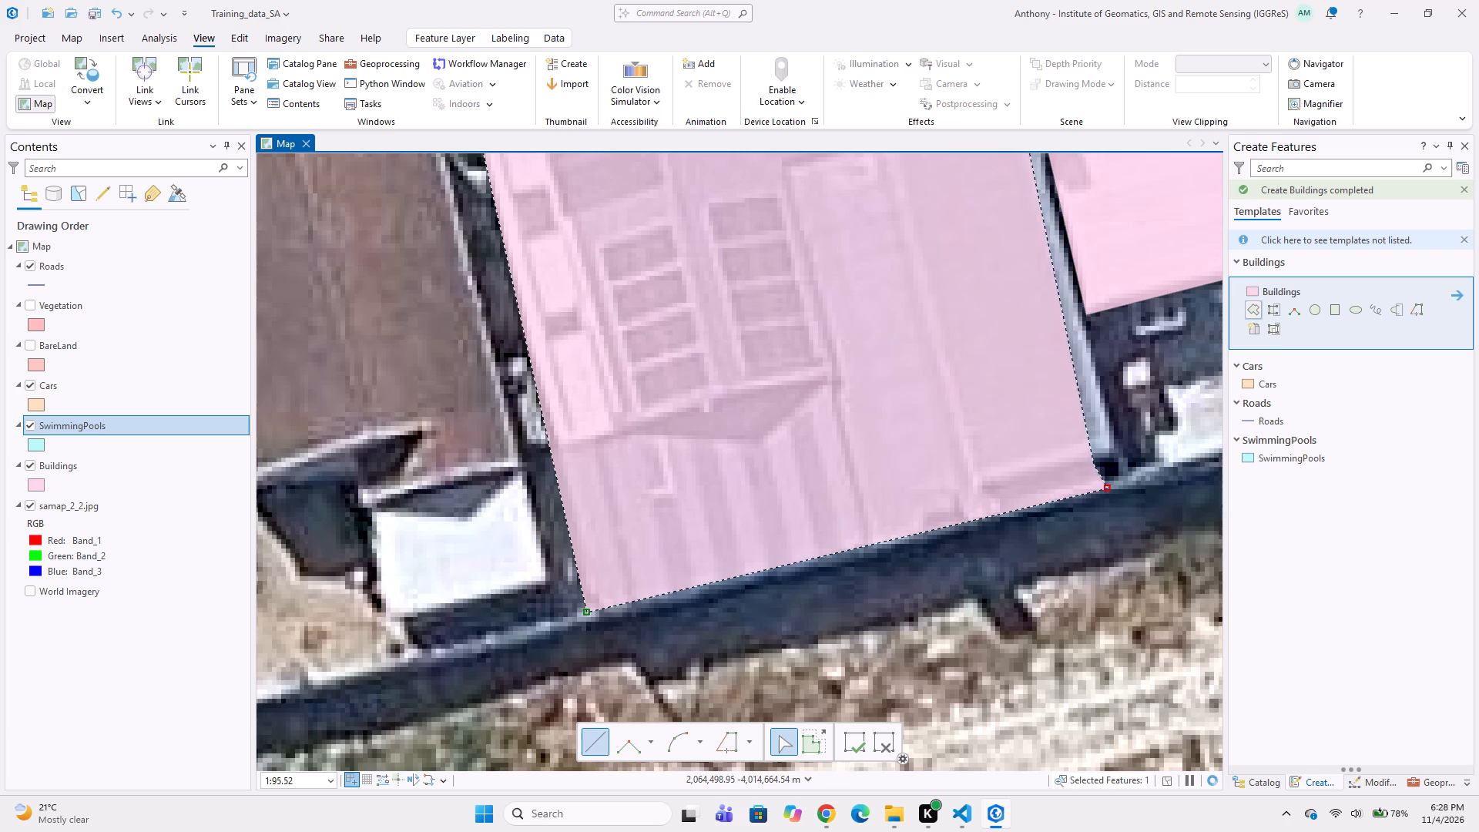
click(1097, 465)
click(1118, 454)
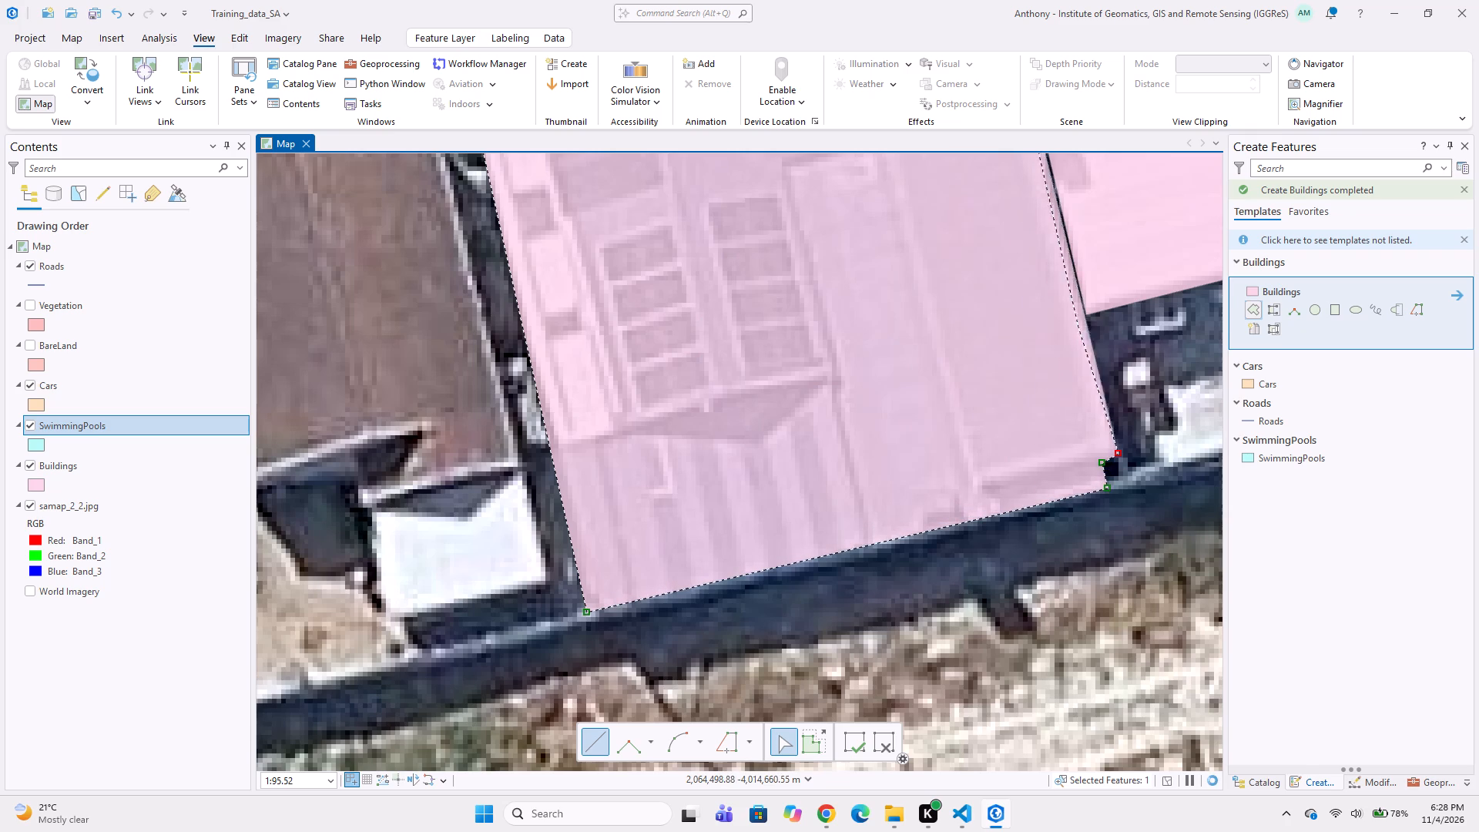
double_click(1086, 314)
Digitize an eight-sided Buildings polygon around the brown roof west of the solar-panel building, including its white southern extension and northeast notch.
scroll(917, 330, down, 4)
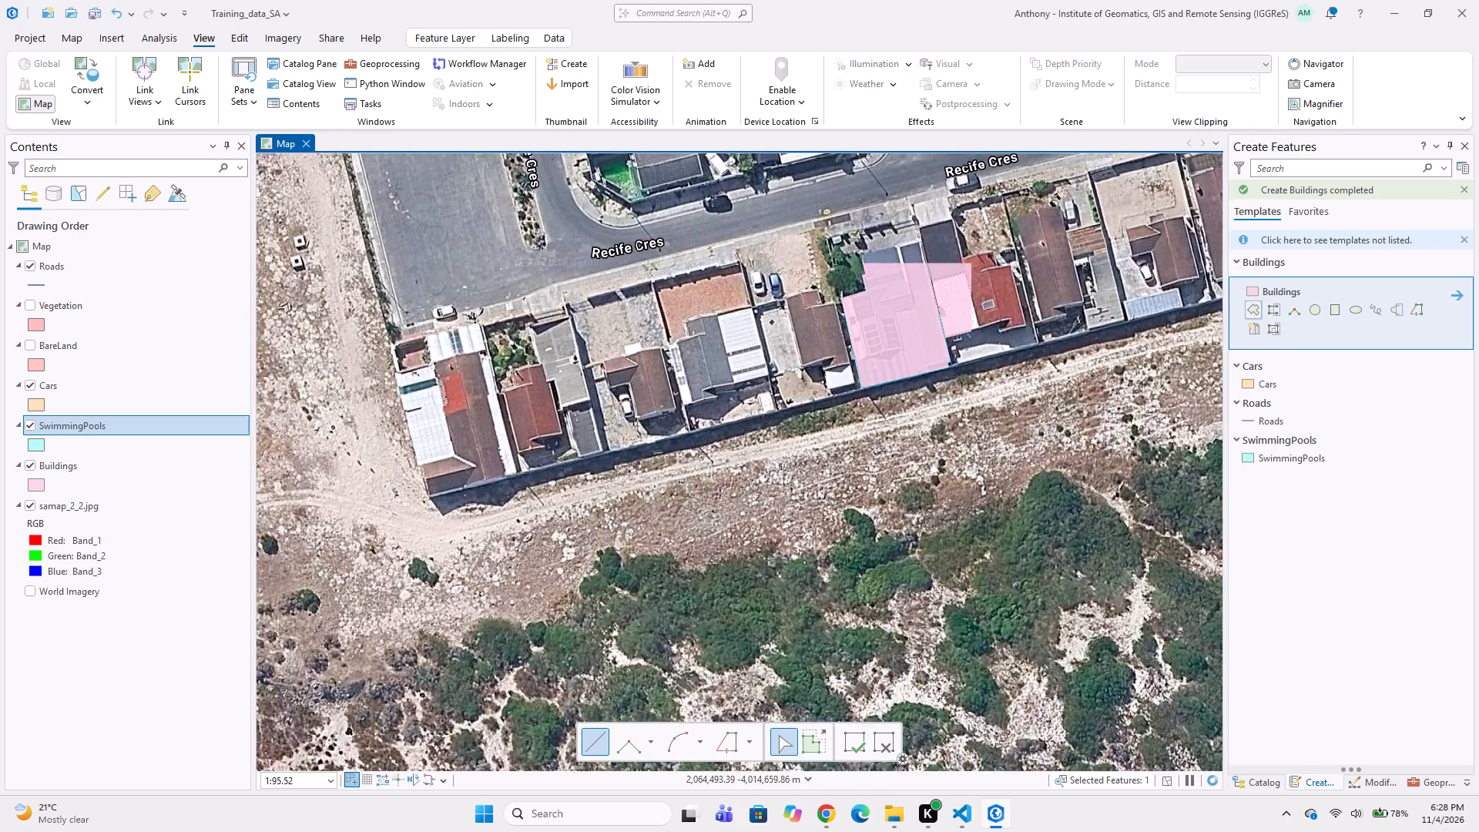
middle_drag(892, 324, 879, 456)
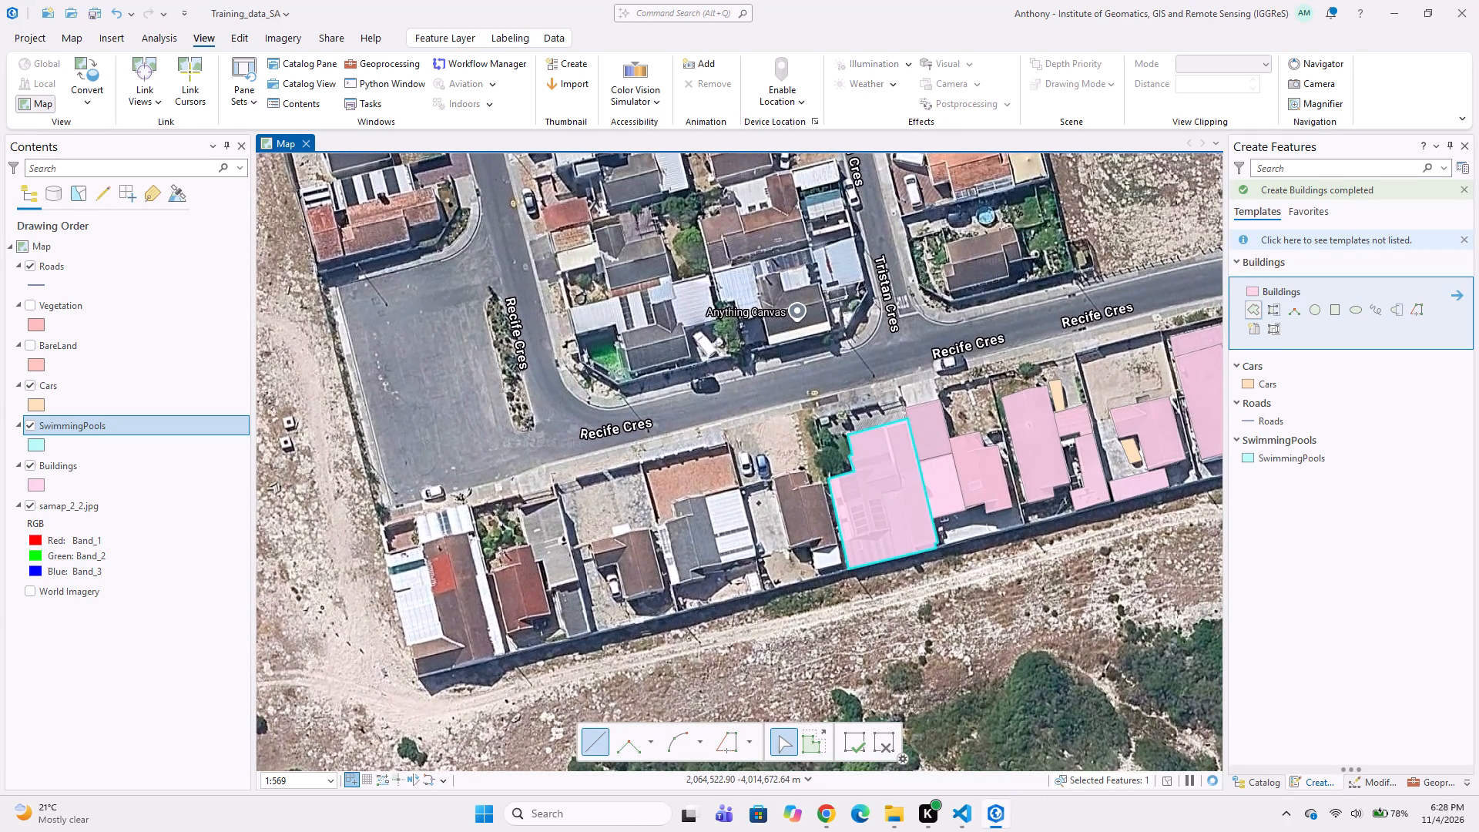
scroll(784, 556, up, 2)
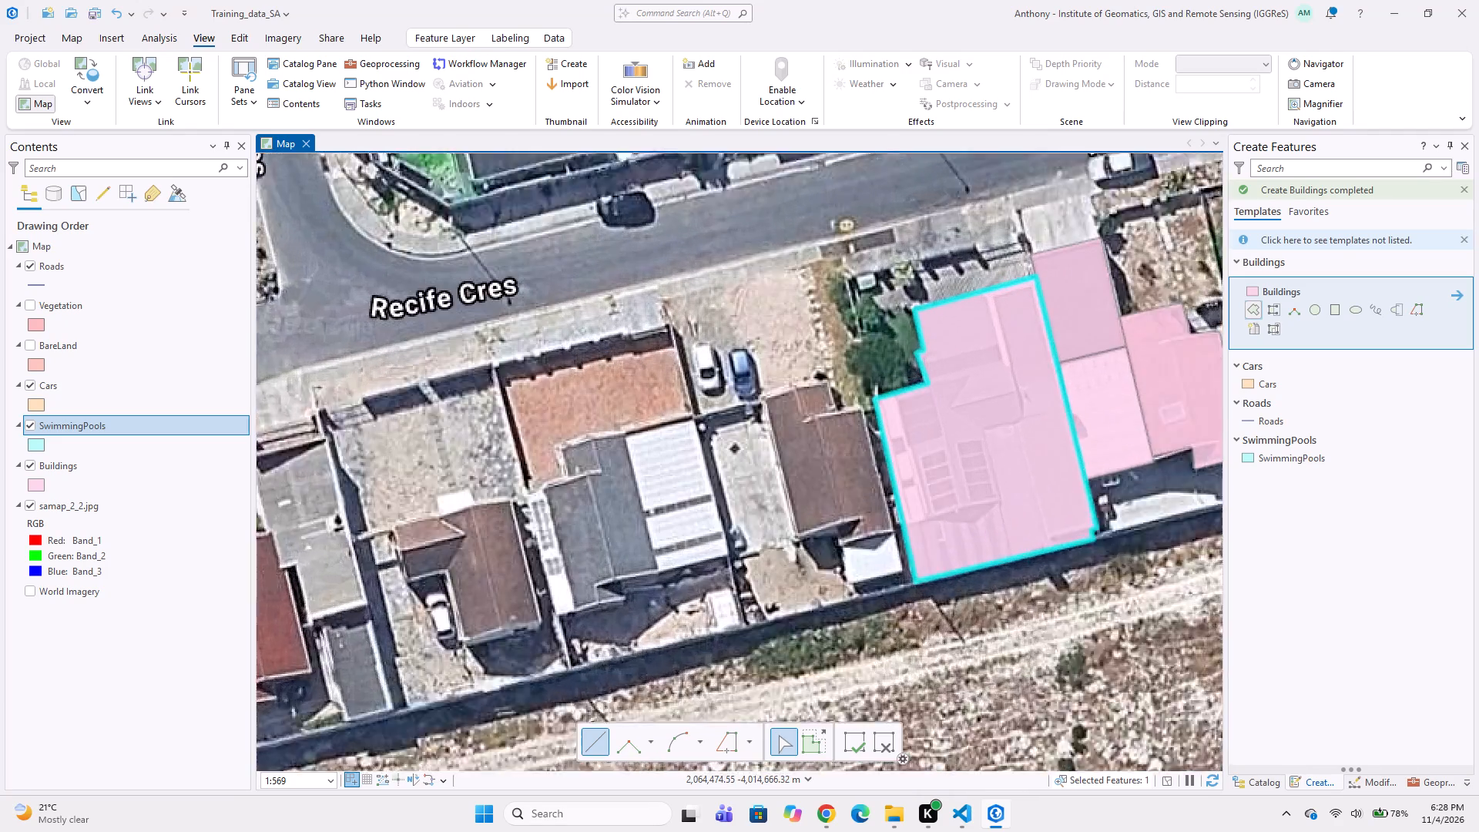
middle_drag(838, 443, 709, 594)
right_drag(577, 575, 582, 586)
middle_drag(571, 599, 652, 500)
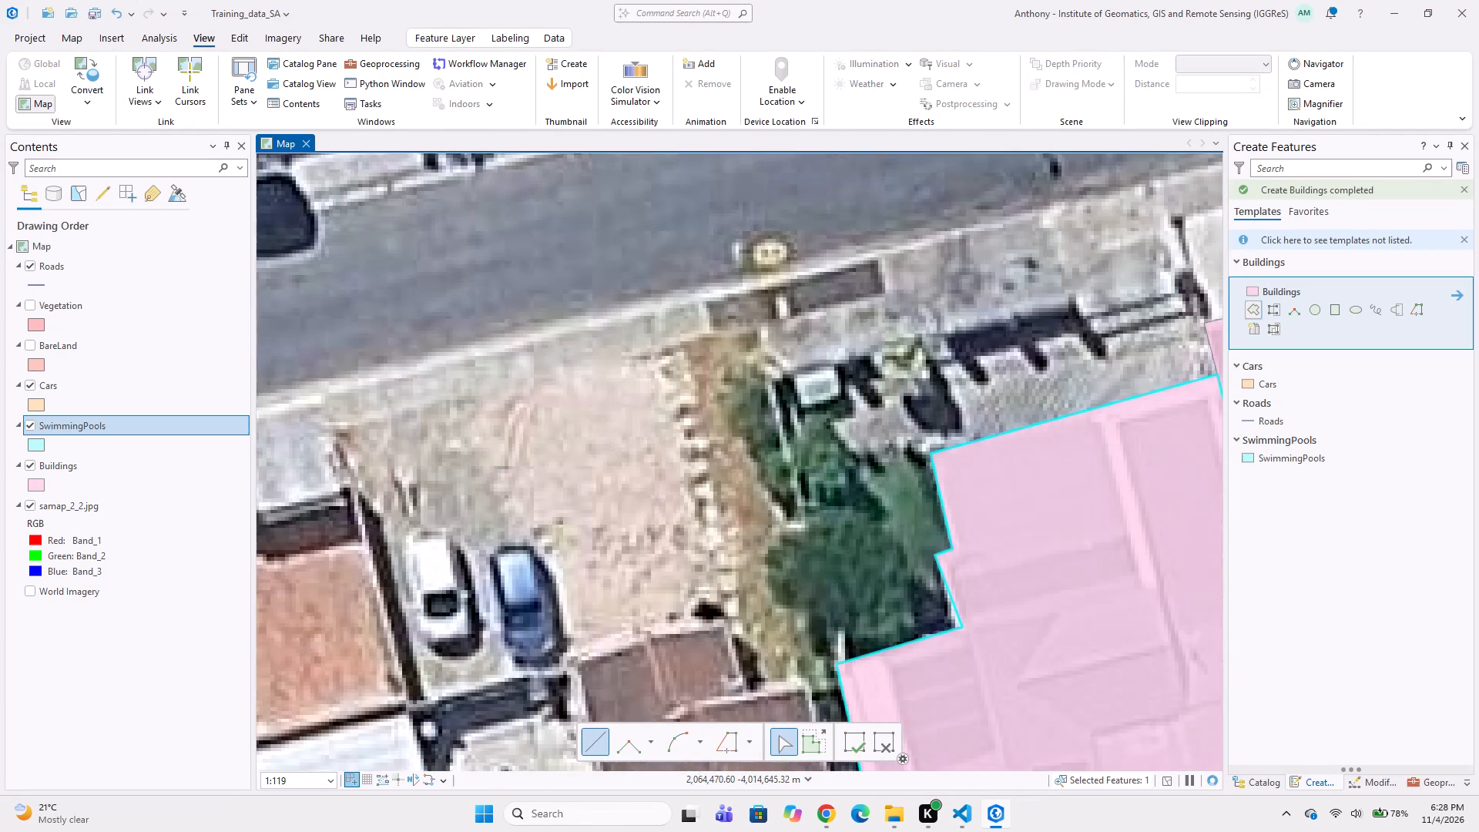
middle_drag(633, 537, 689, 398)
middle_drag(730, 354, 719, 391)
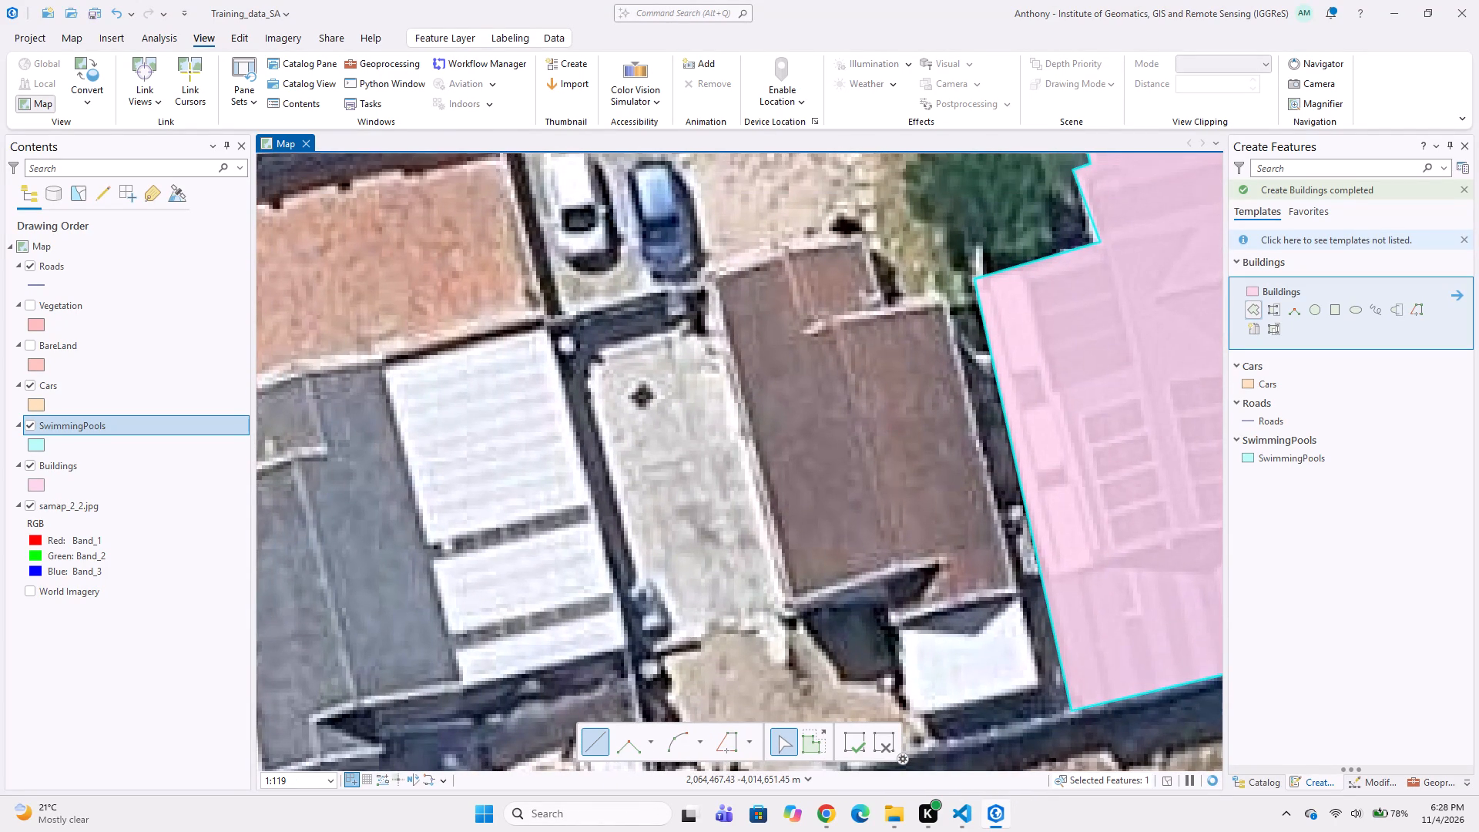
click(706, 265)
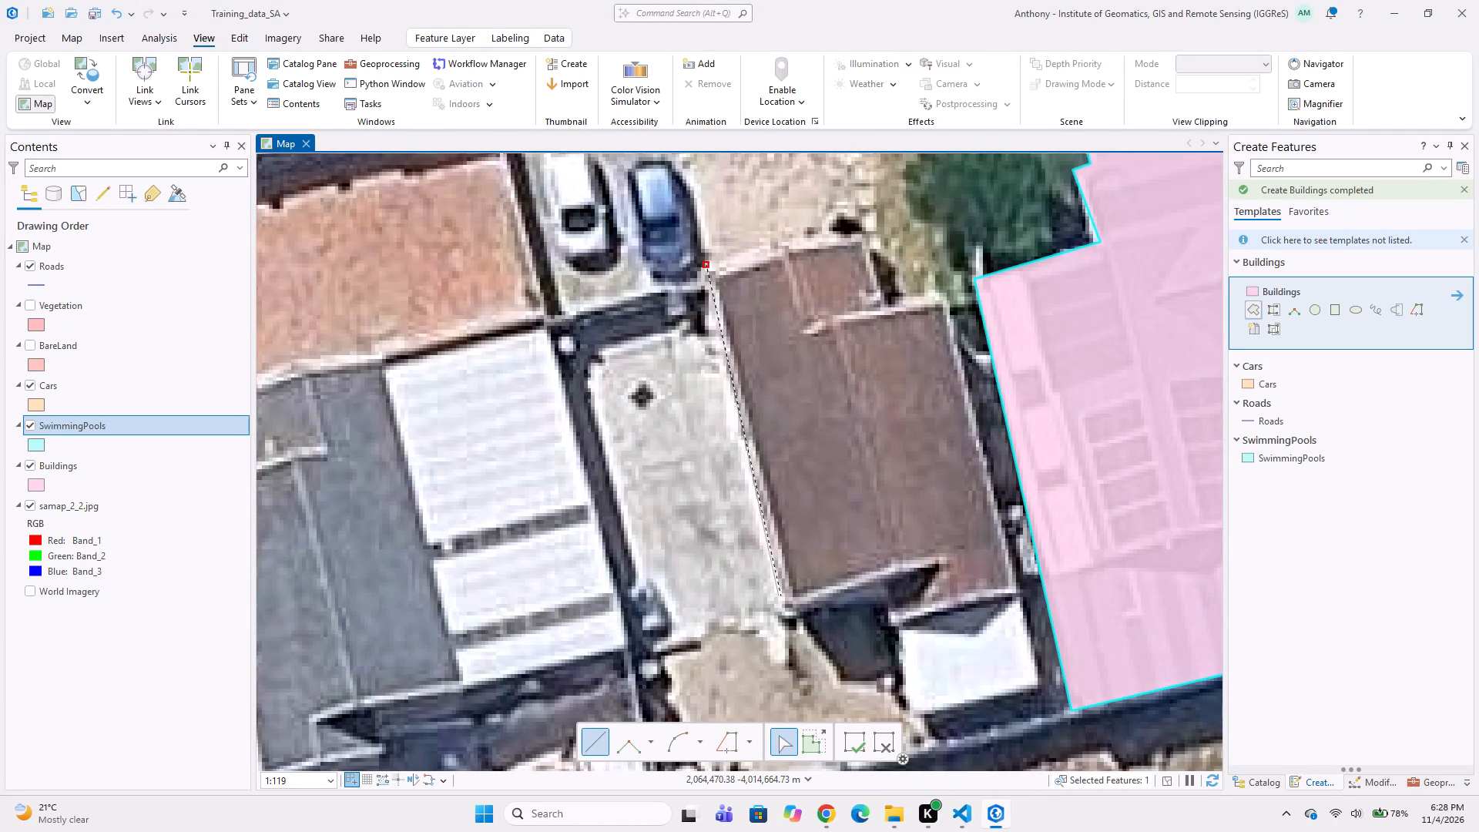
click(790, 605)
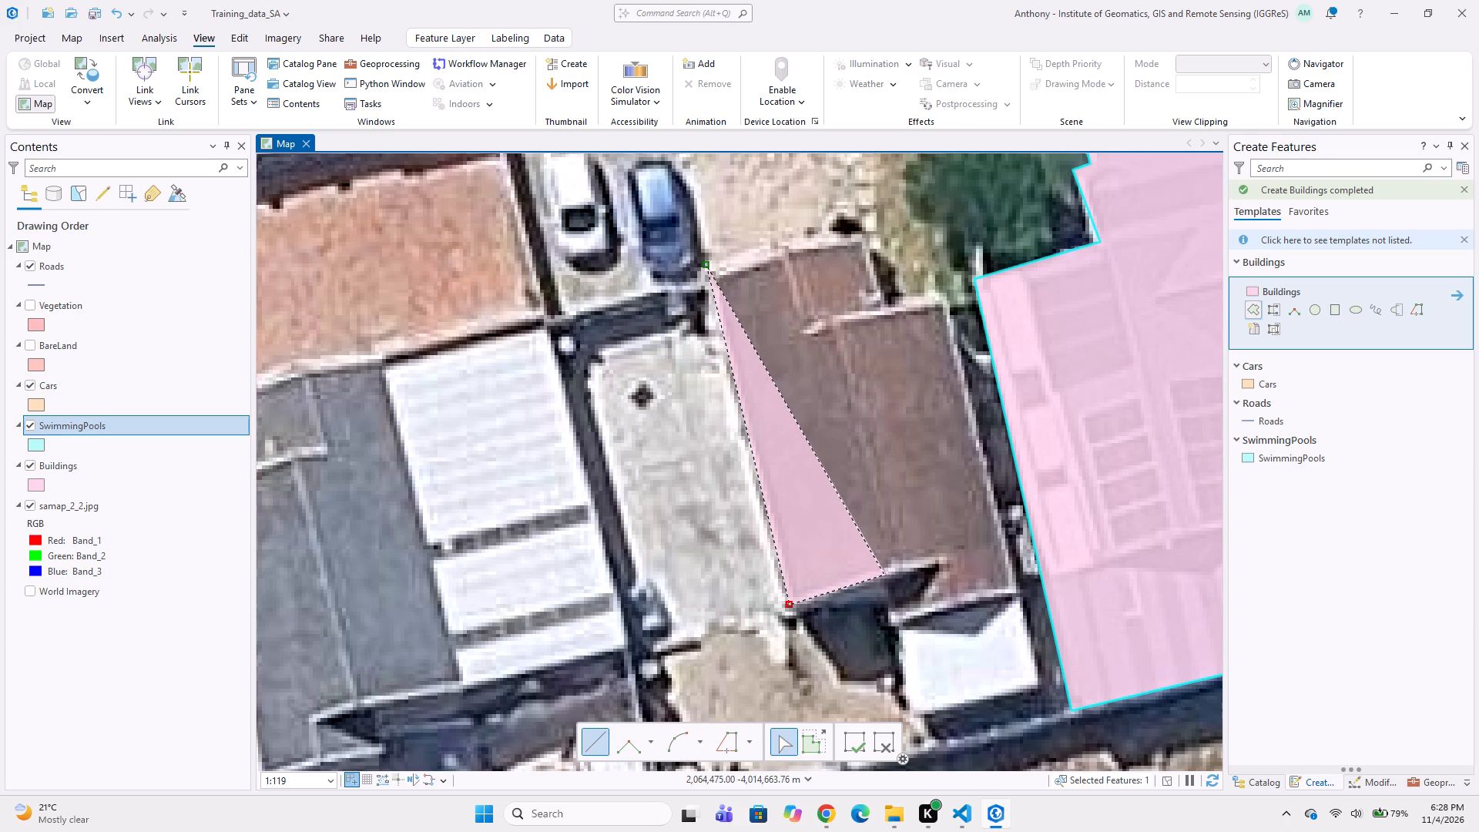
click(881, 578)
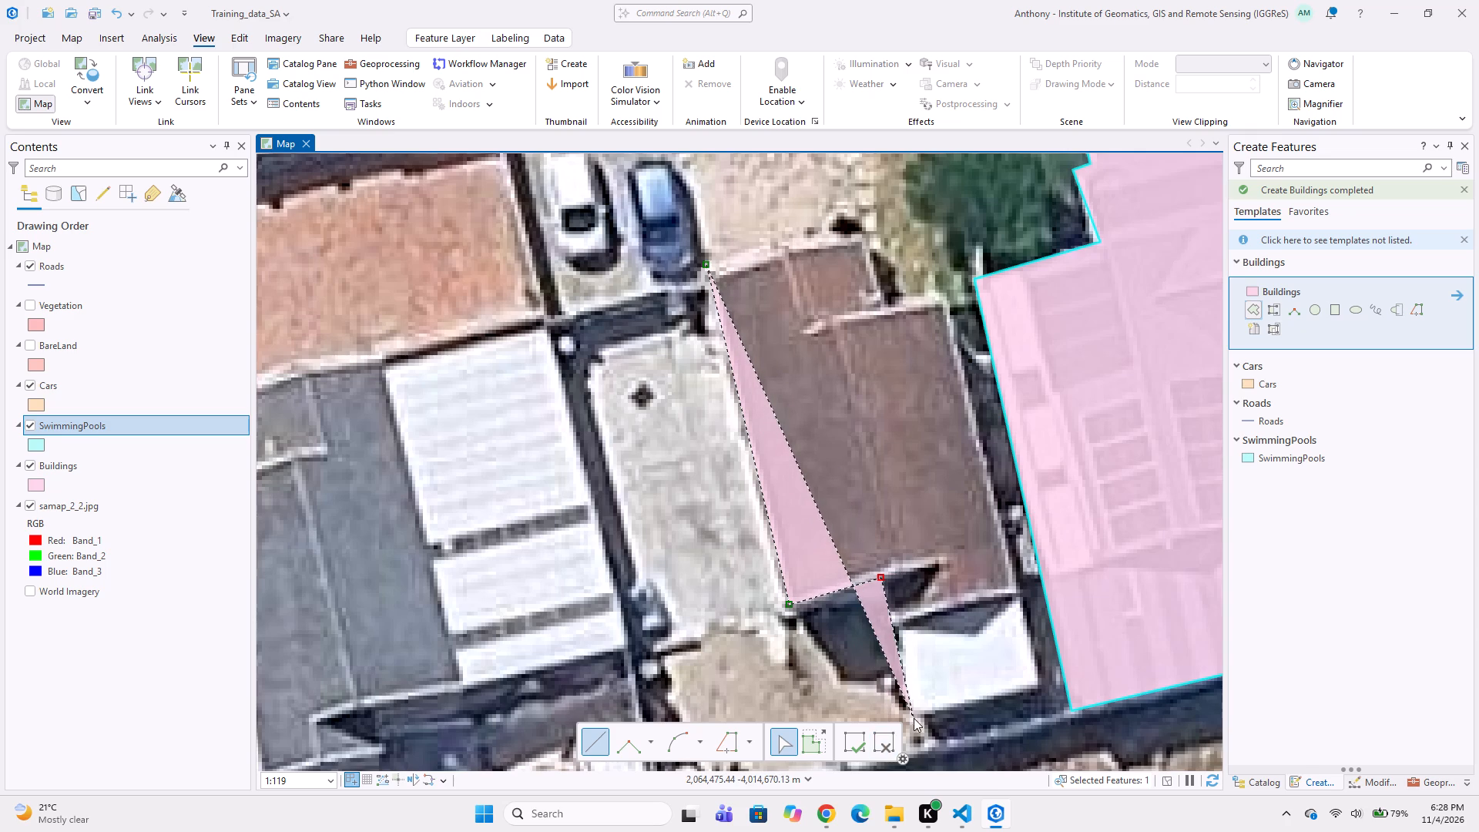
click(914, 718)
click(1046, 689)
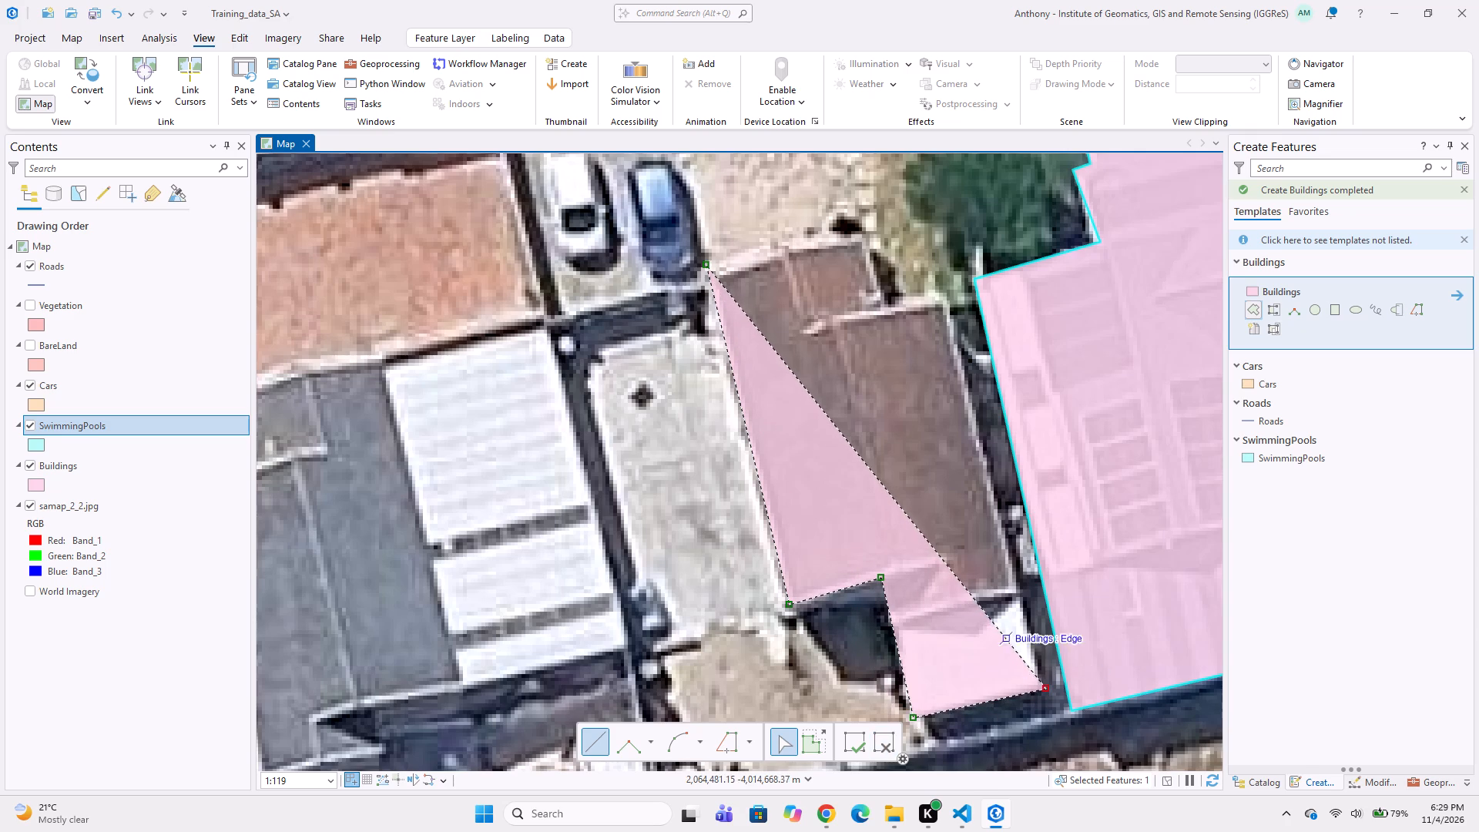
drag(946, 297, 938, 297)
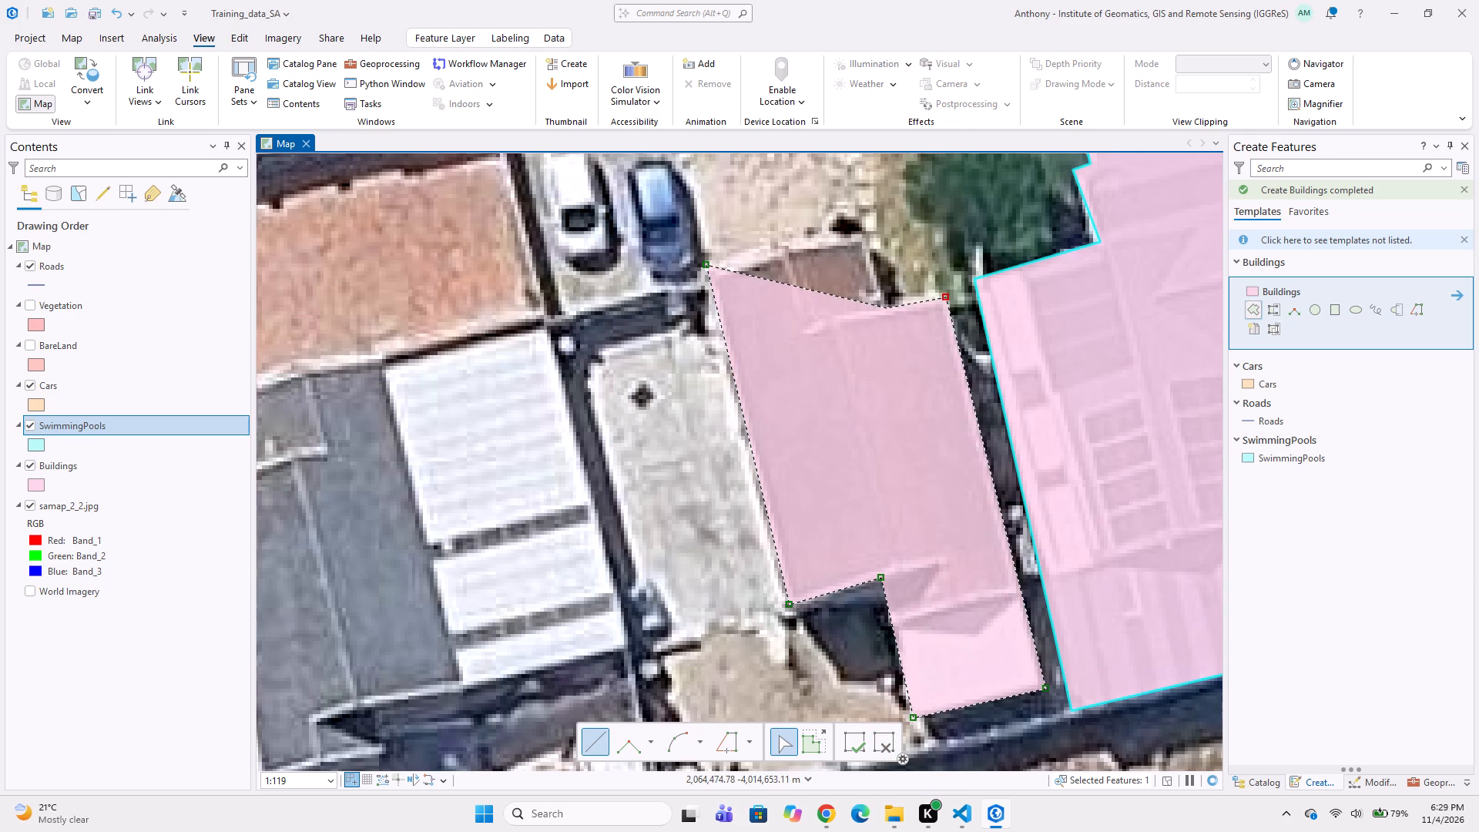
click(887, 308)
double_click(867, 233)
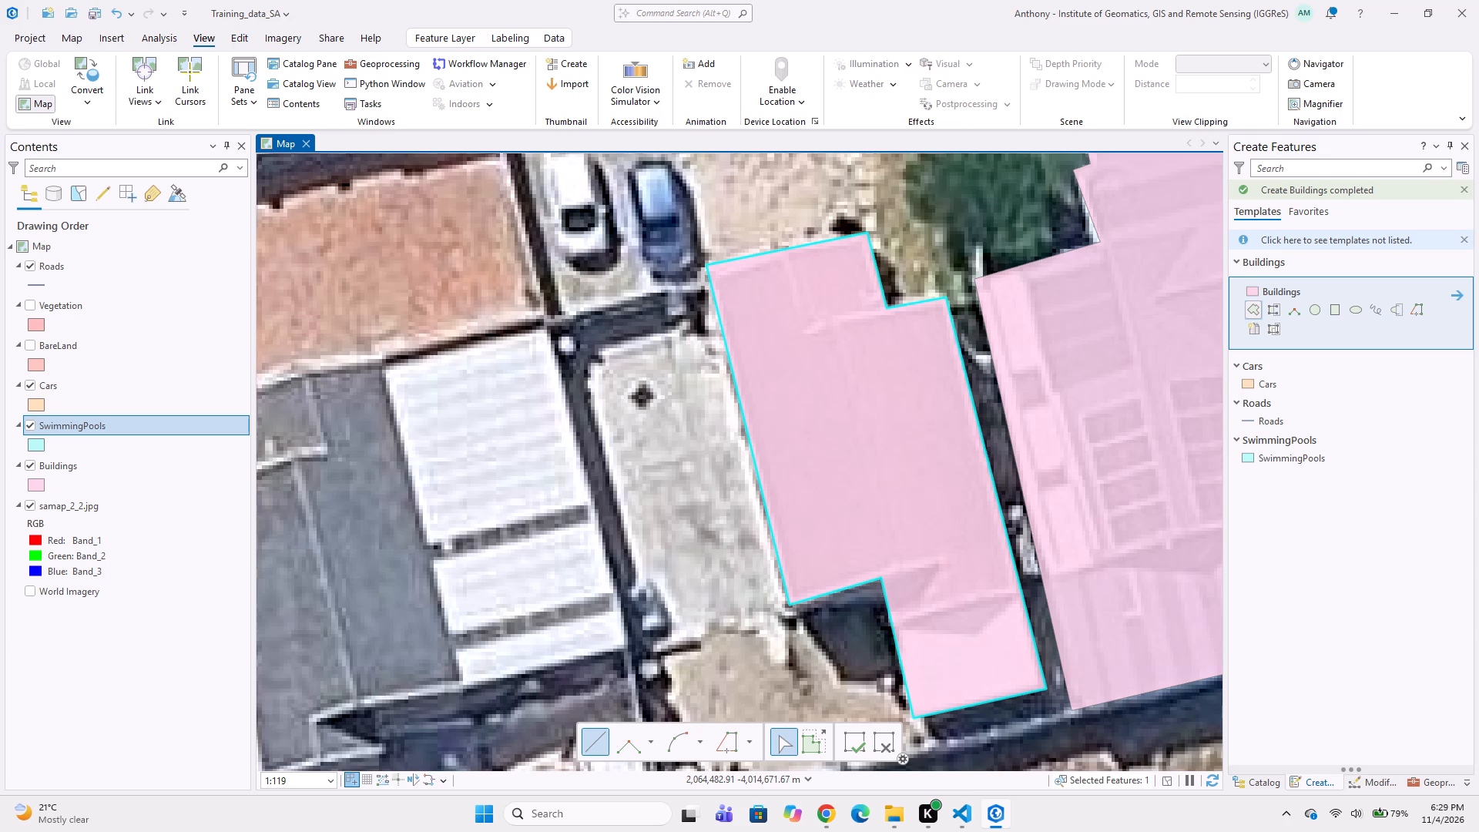
Digitize a four-sided Buildings polygon around the white striped roof attached to the east side of the grey-roofed house.
middle_drag(507, 427, 598, 398)
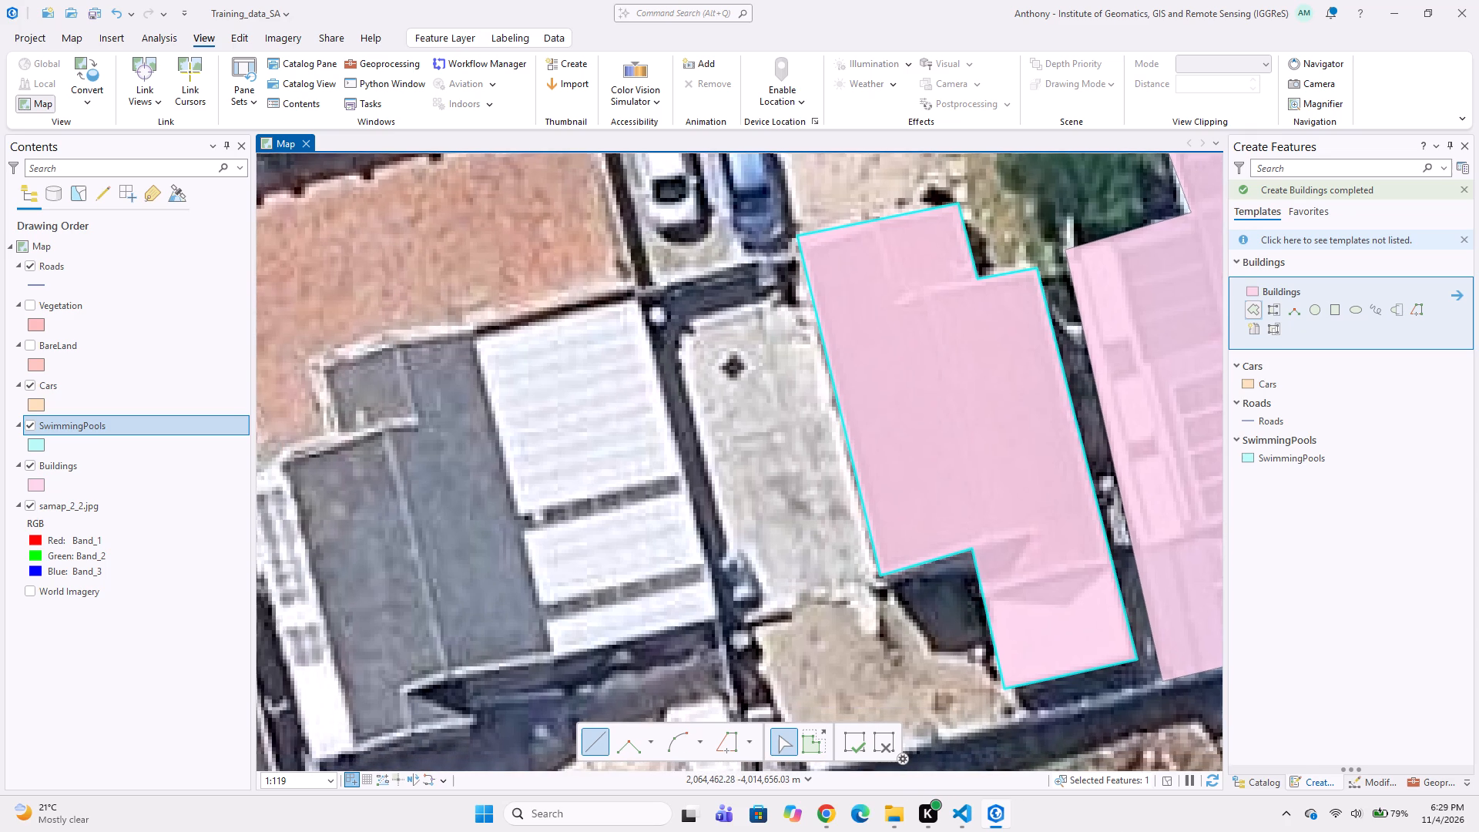
click(639, 295)
click(725, 618)
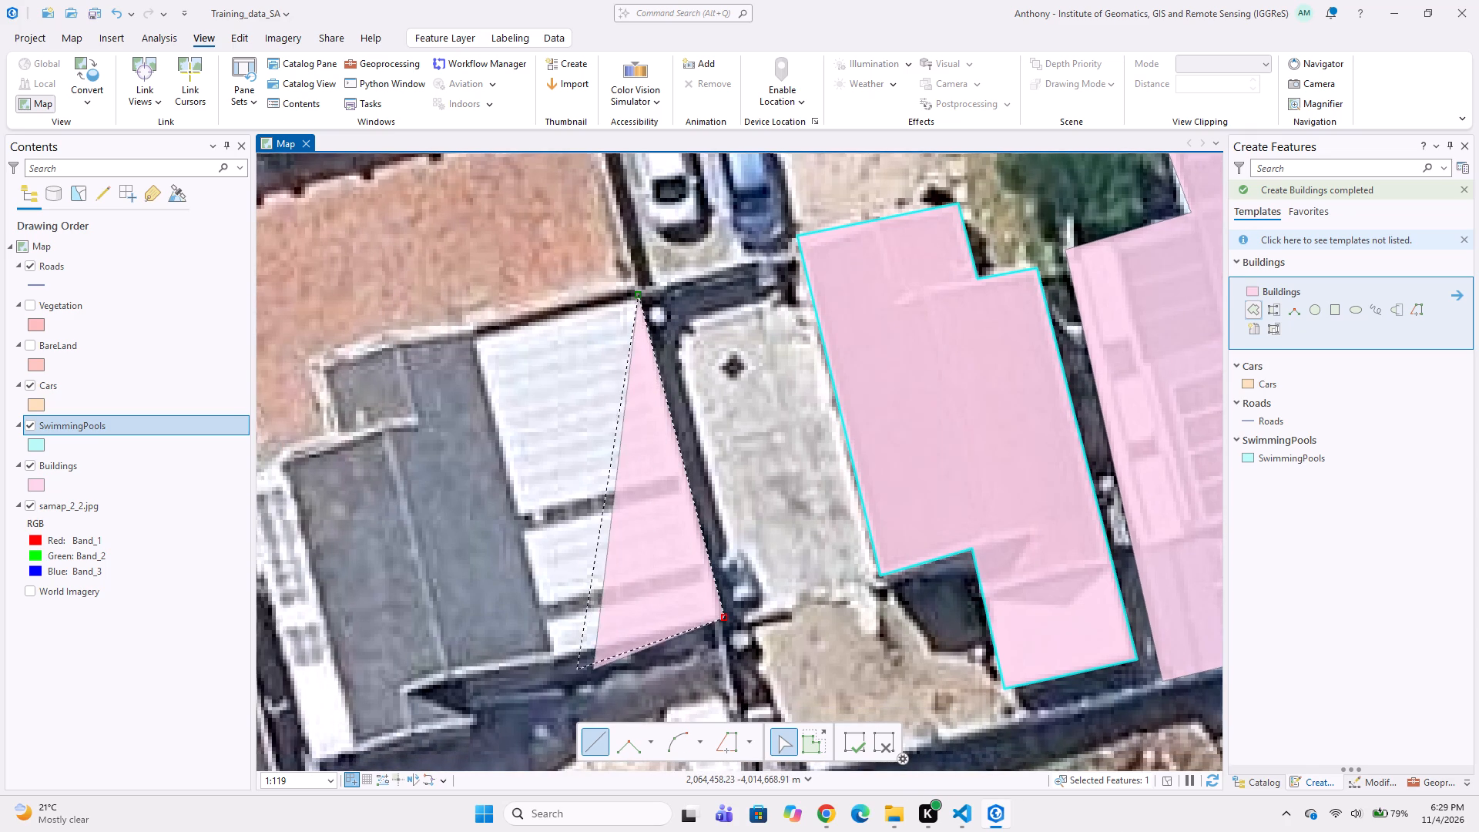
drag(549, 656, 549, 648)
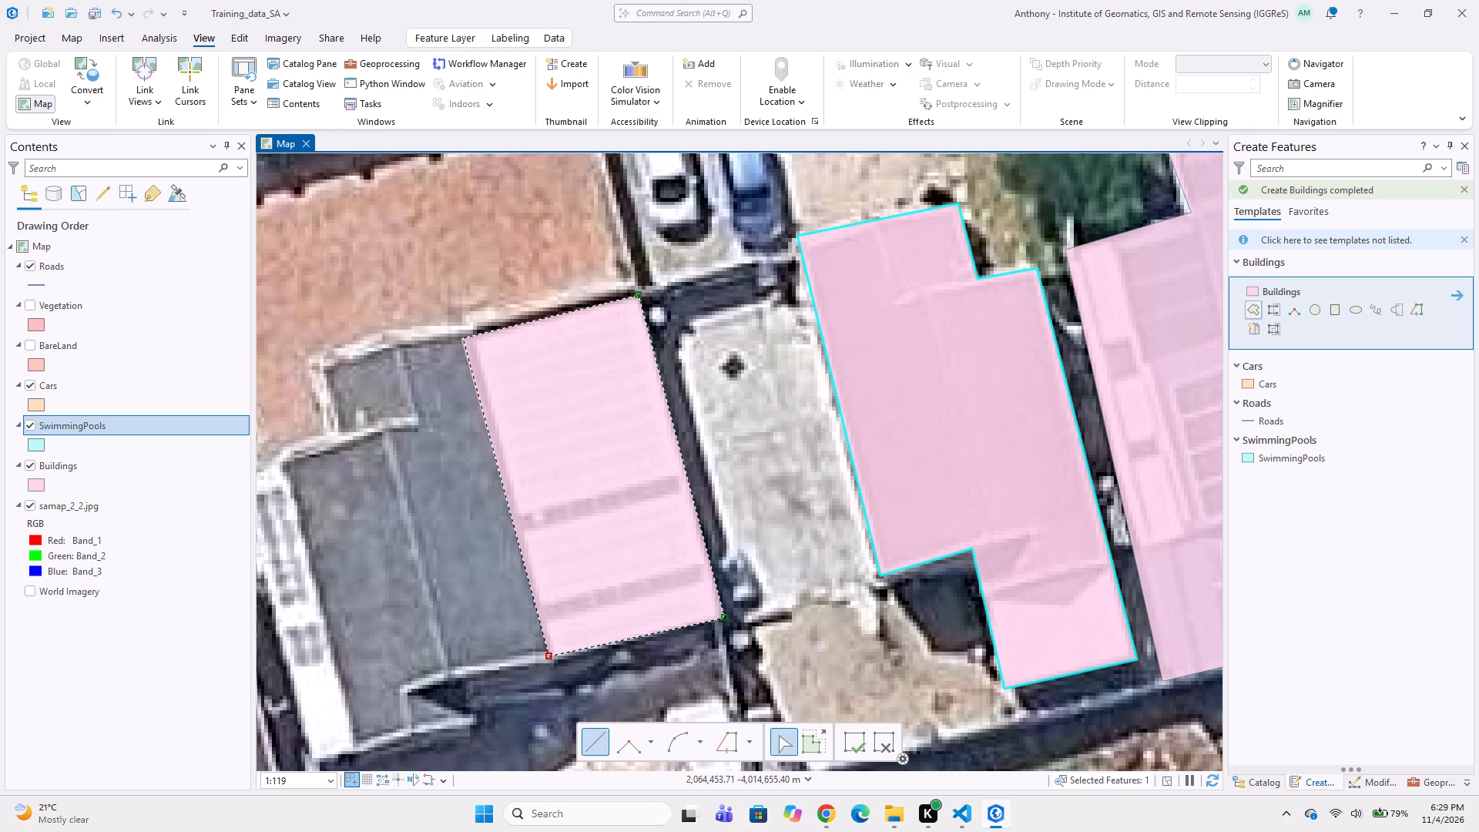
double_click(471, 338)
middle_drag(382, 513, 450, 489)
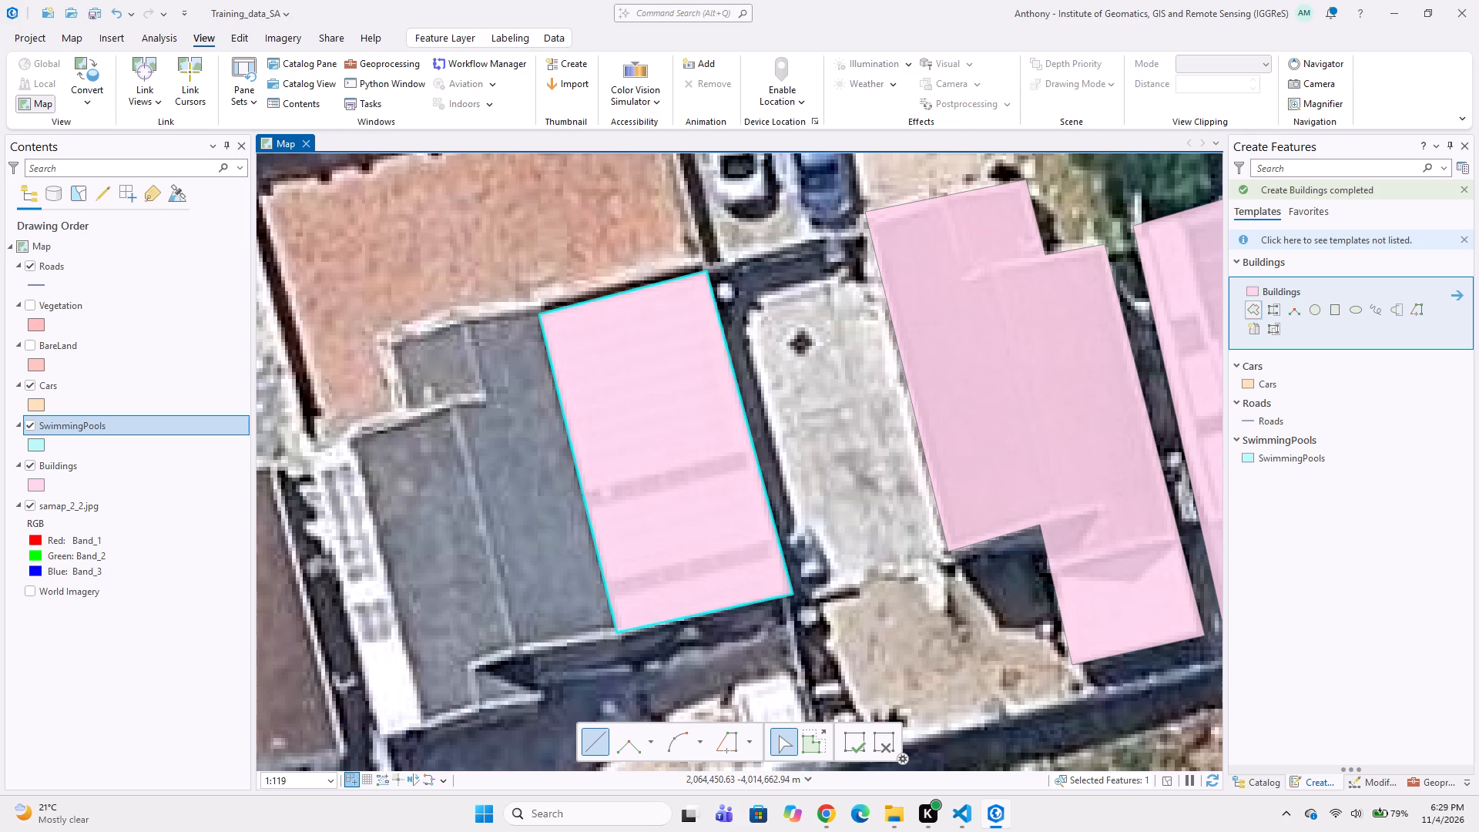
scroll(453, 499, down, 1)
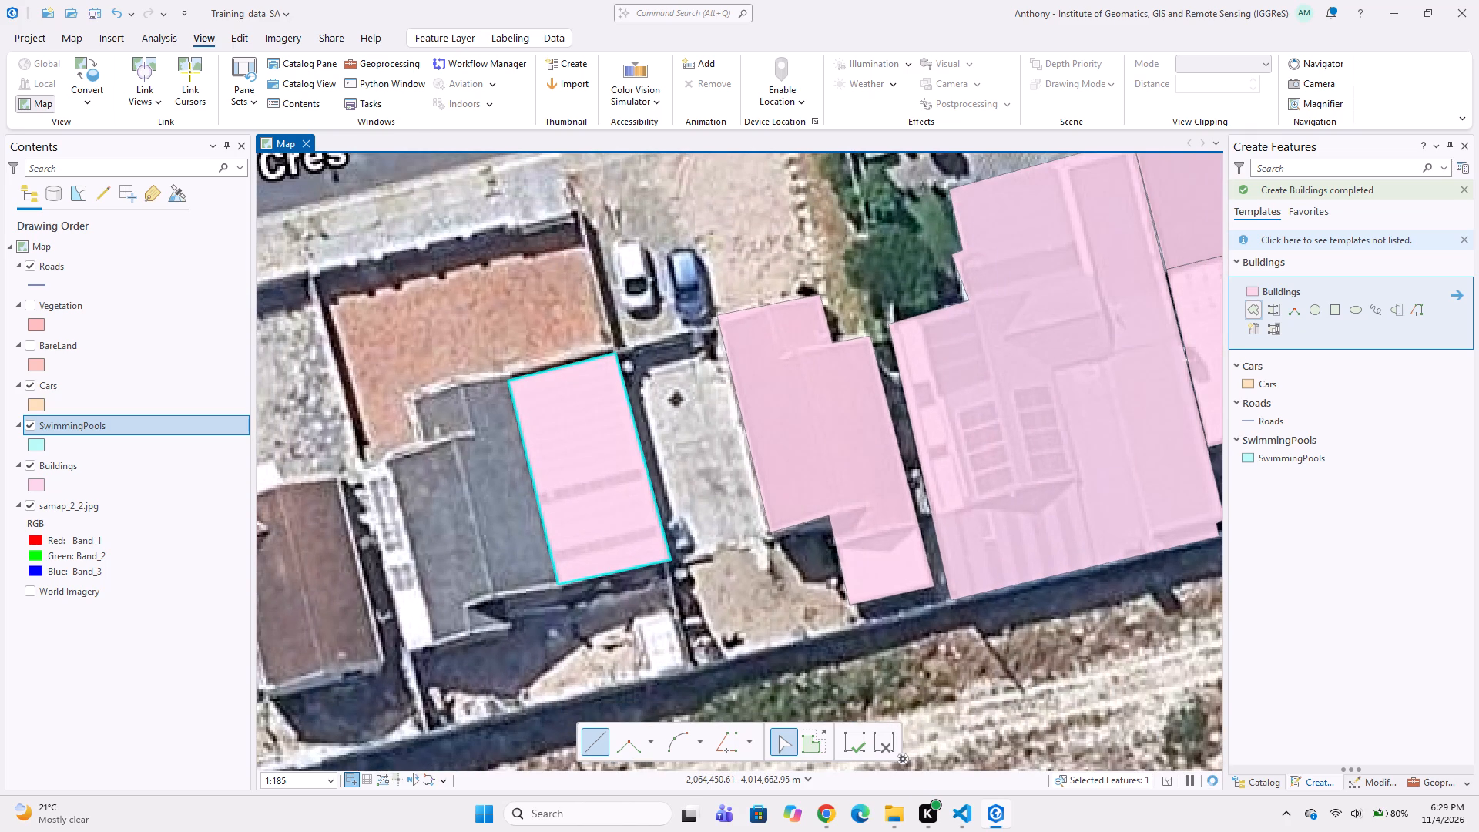
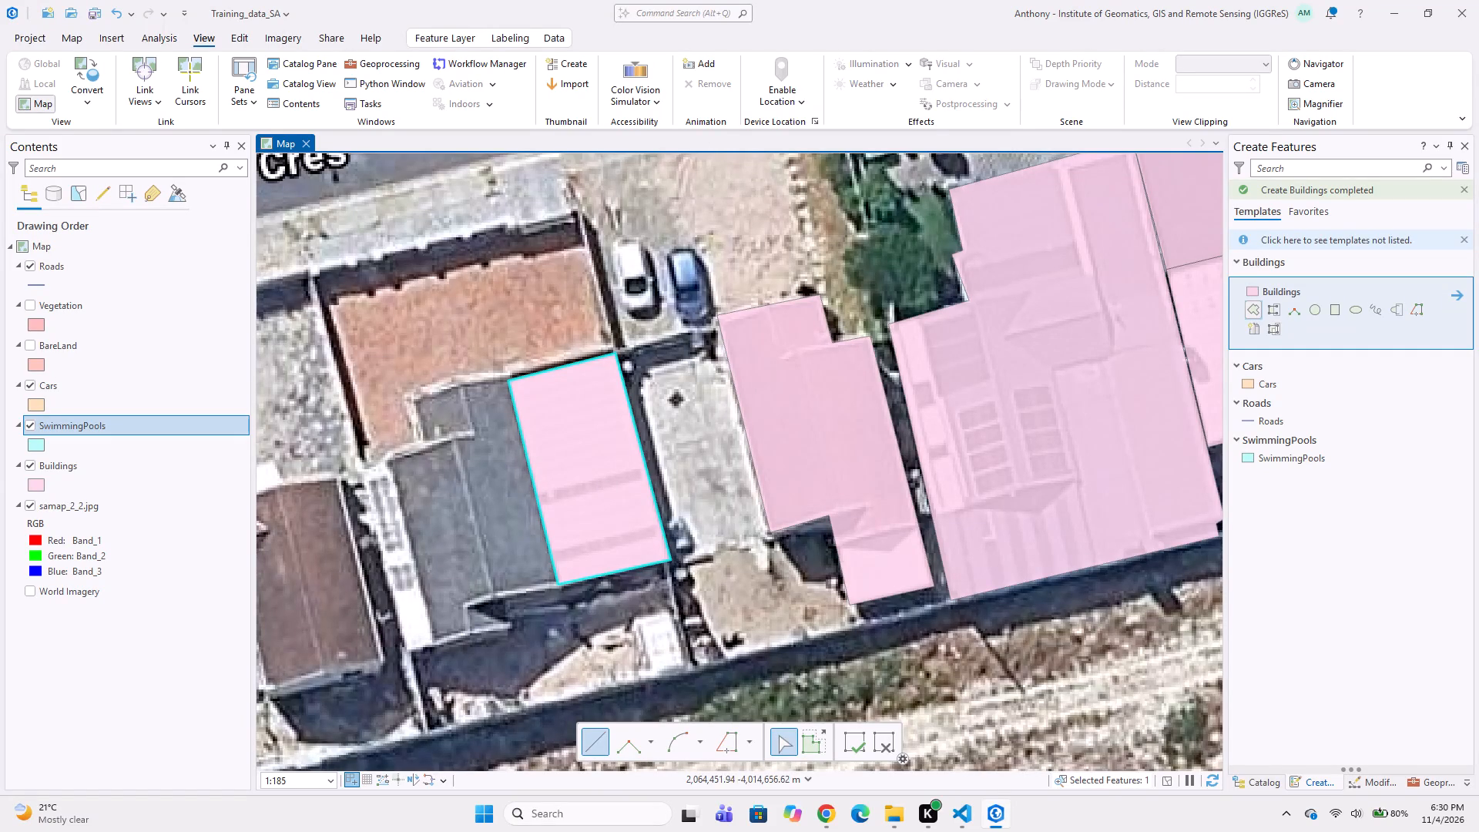
Digitize an eight-point Buildings polygon around the dark grey roof west of the white striped roof, sharing its edge and following the northwest and south notches.
click(509, 381)
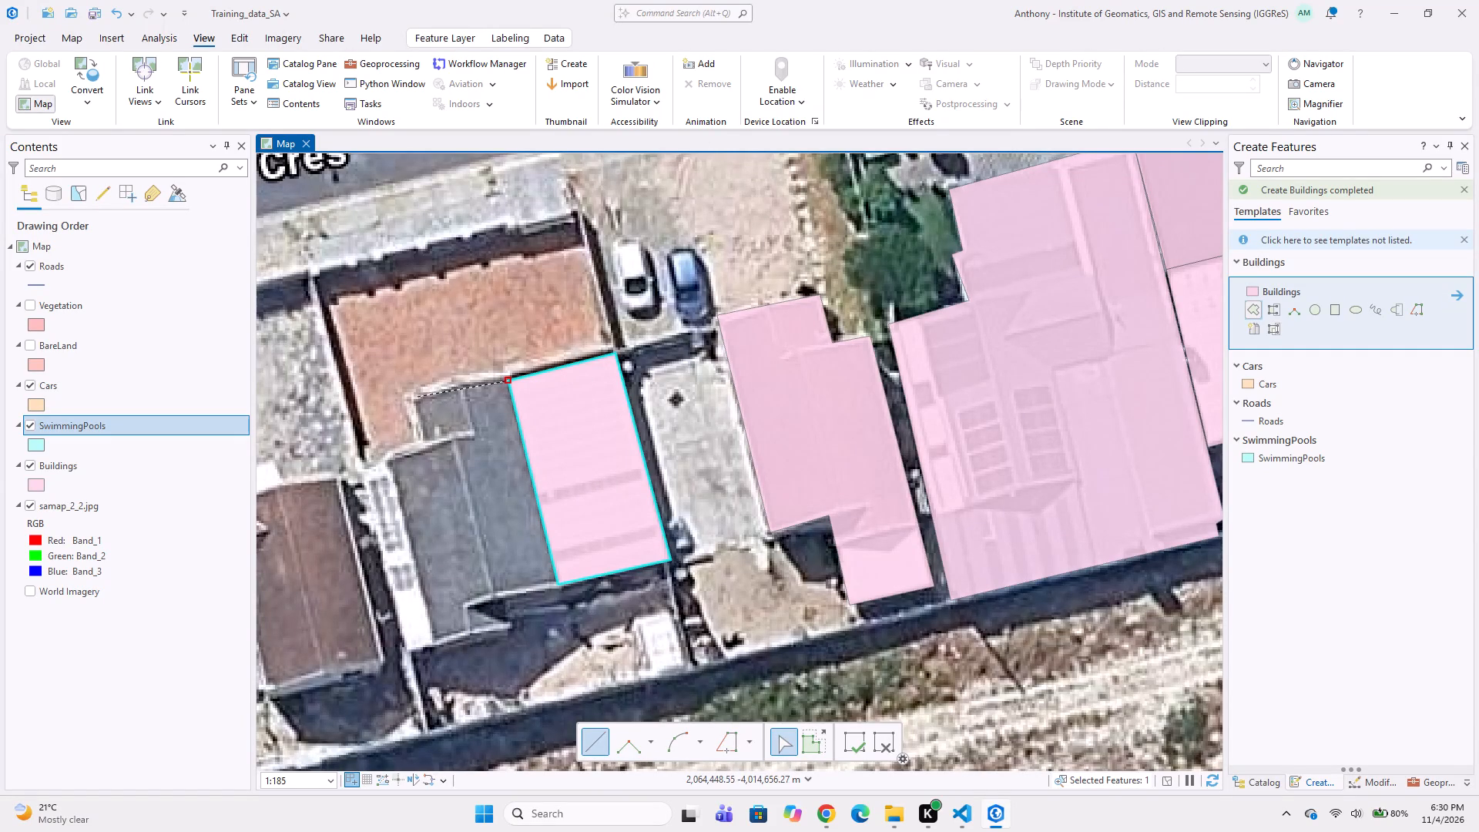
click(412, 397)
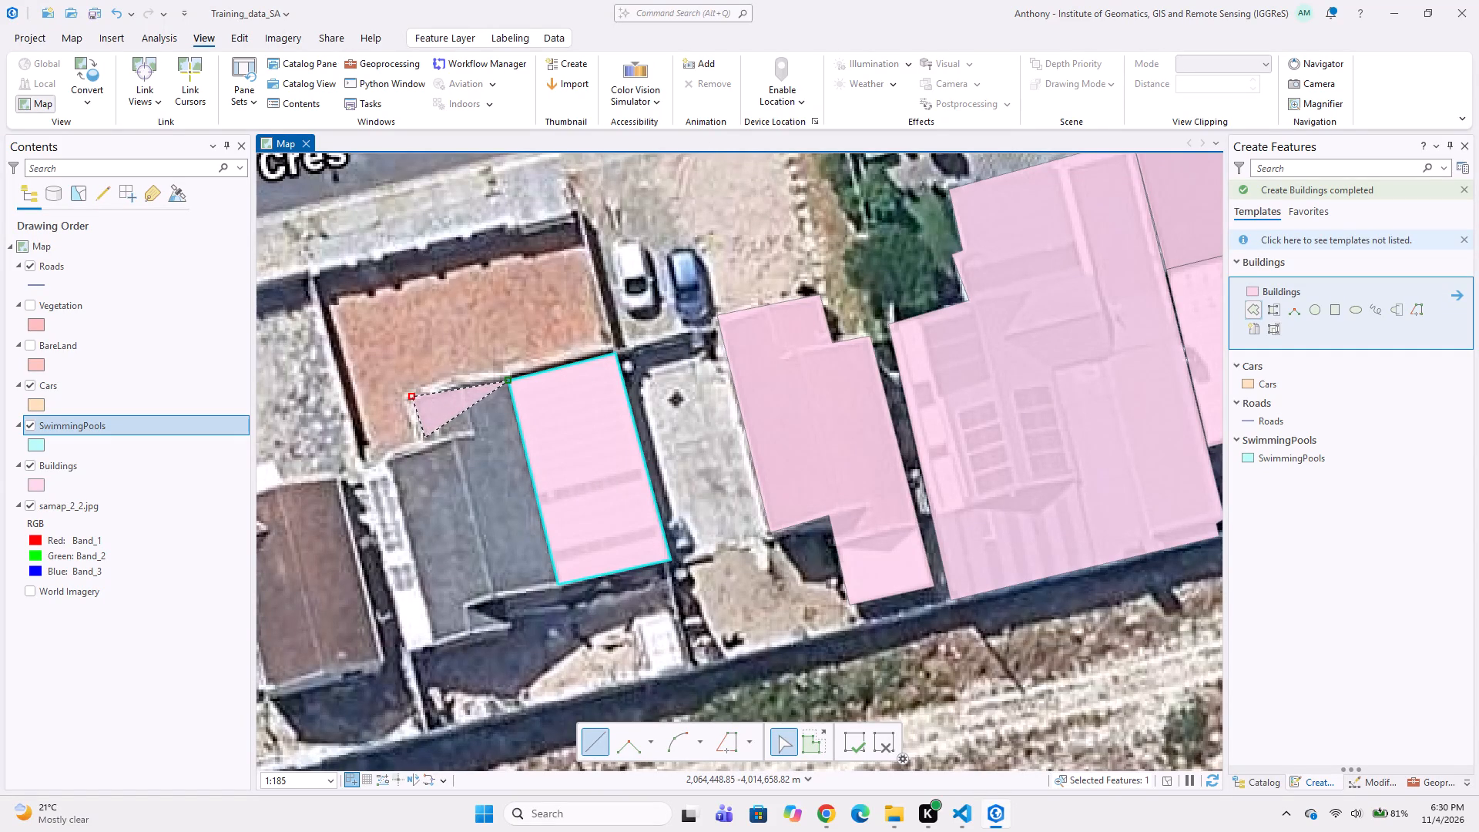
click(425, 438)
click(388, 454)
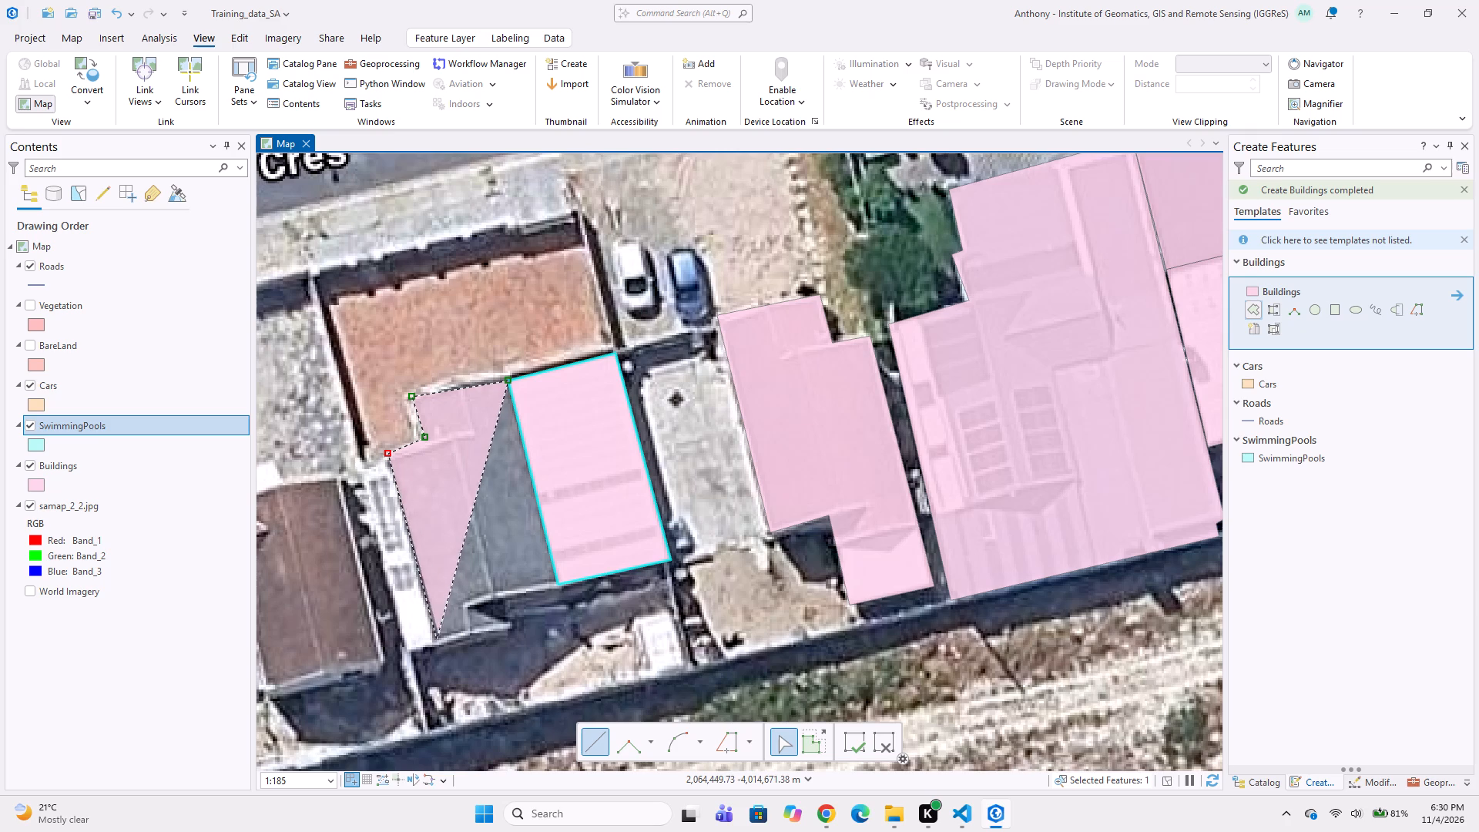
click(434, 646)
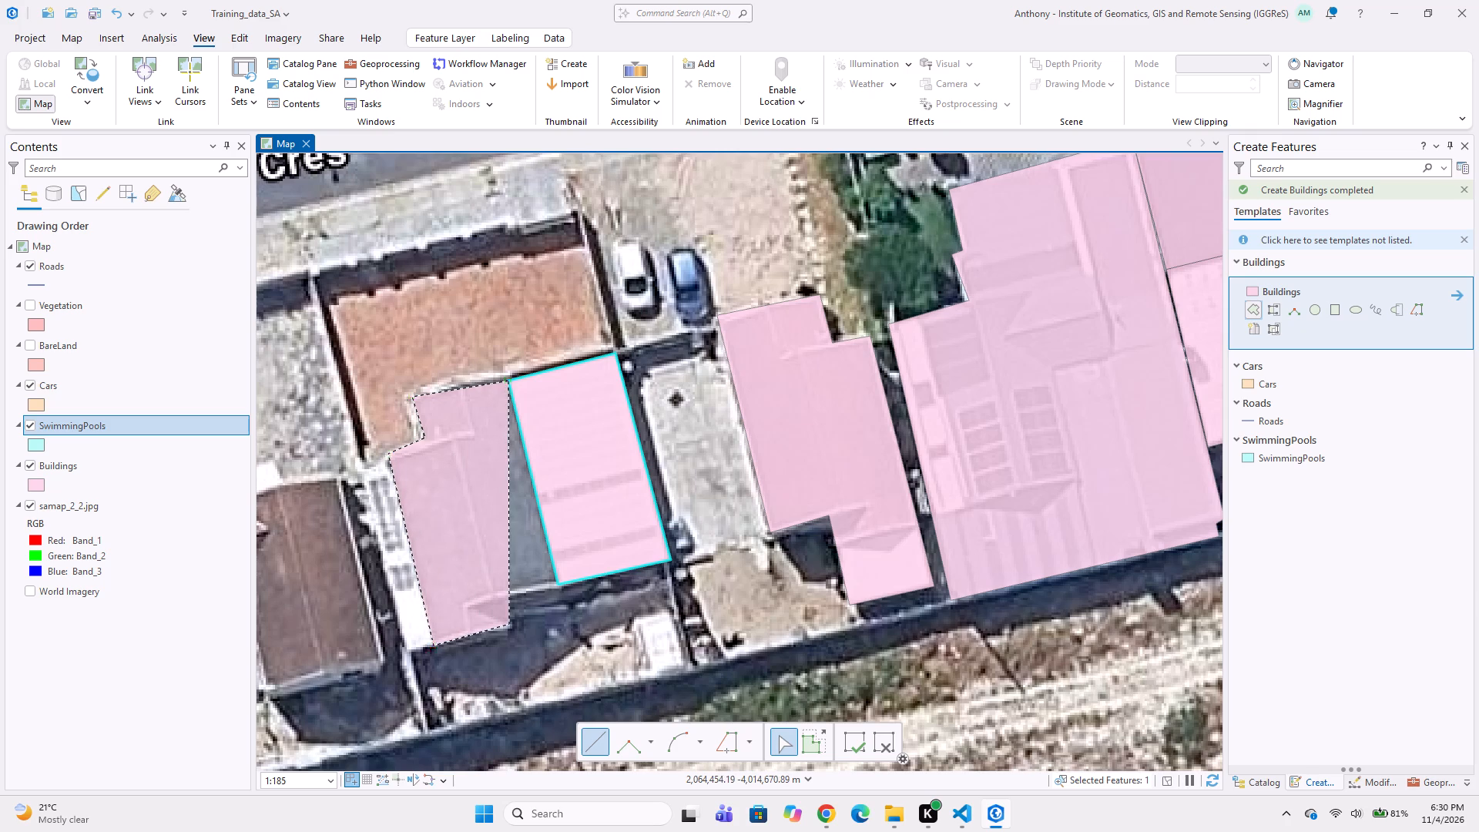
click(509, 624)
click(501, 599)
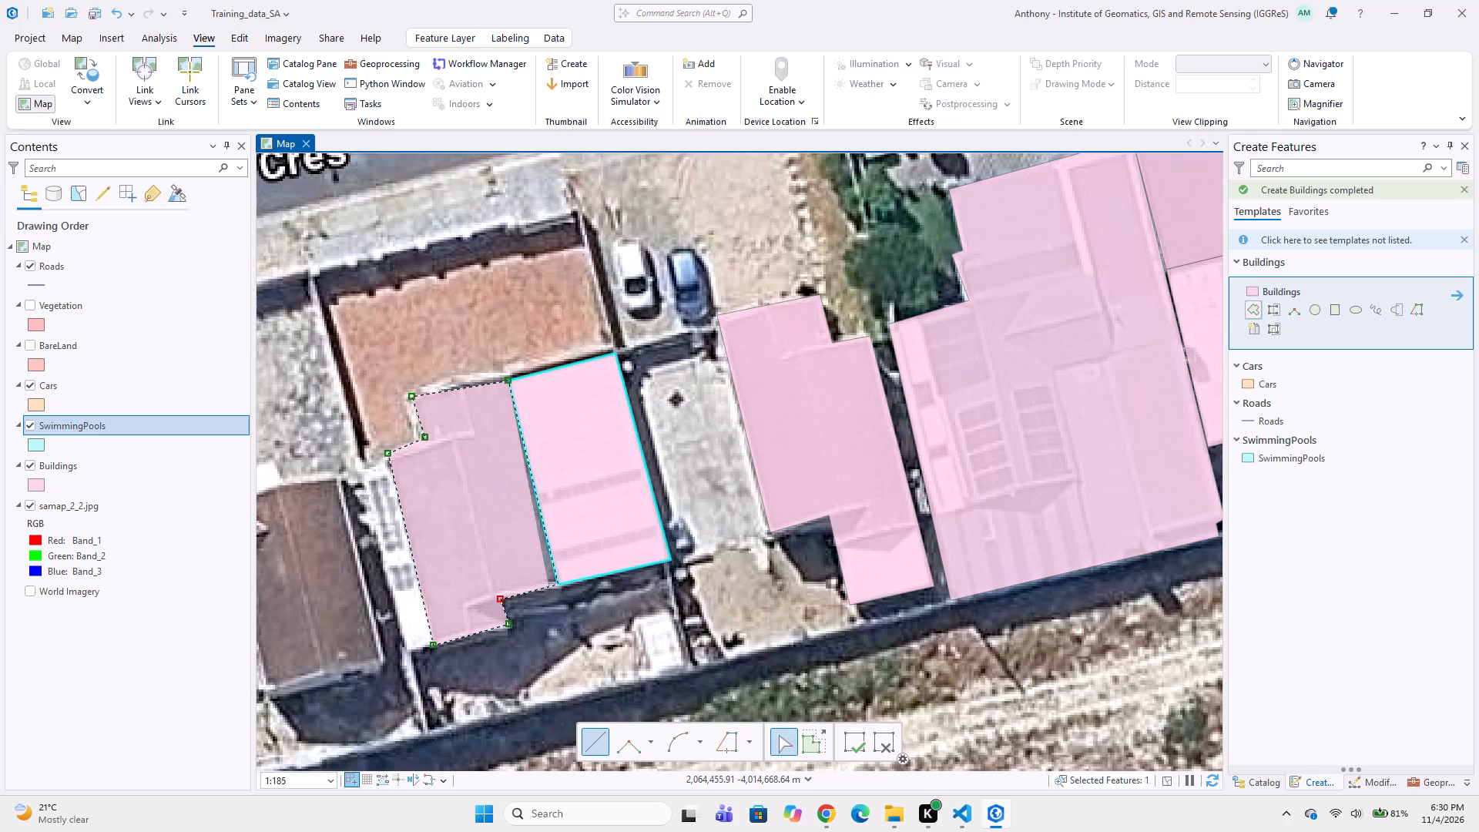
double_click(560, 583)
Digitize a six-point Buildings polygon around the L-shaped brown roof west of the grey-roofed house, leaving out the white car in its southwest notch.
middle_drag(504, 626, 666, 583)
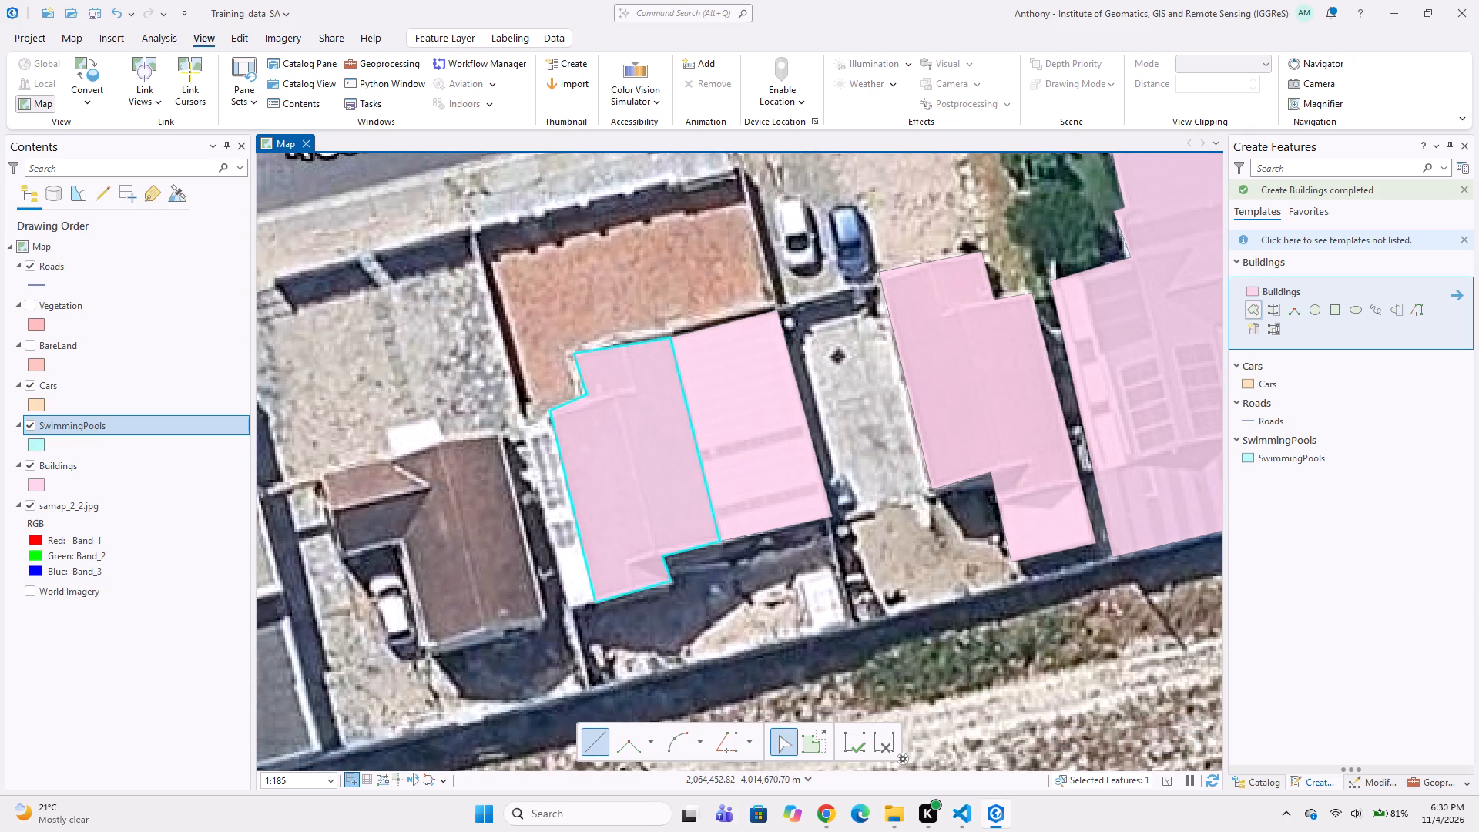
middle_drag(582, 581, 598, 527)
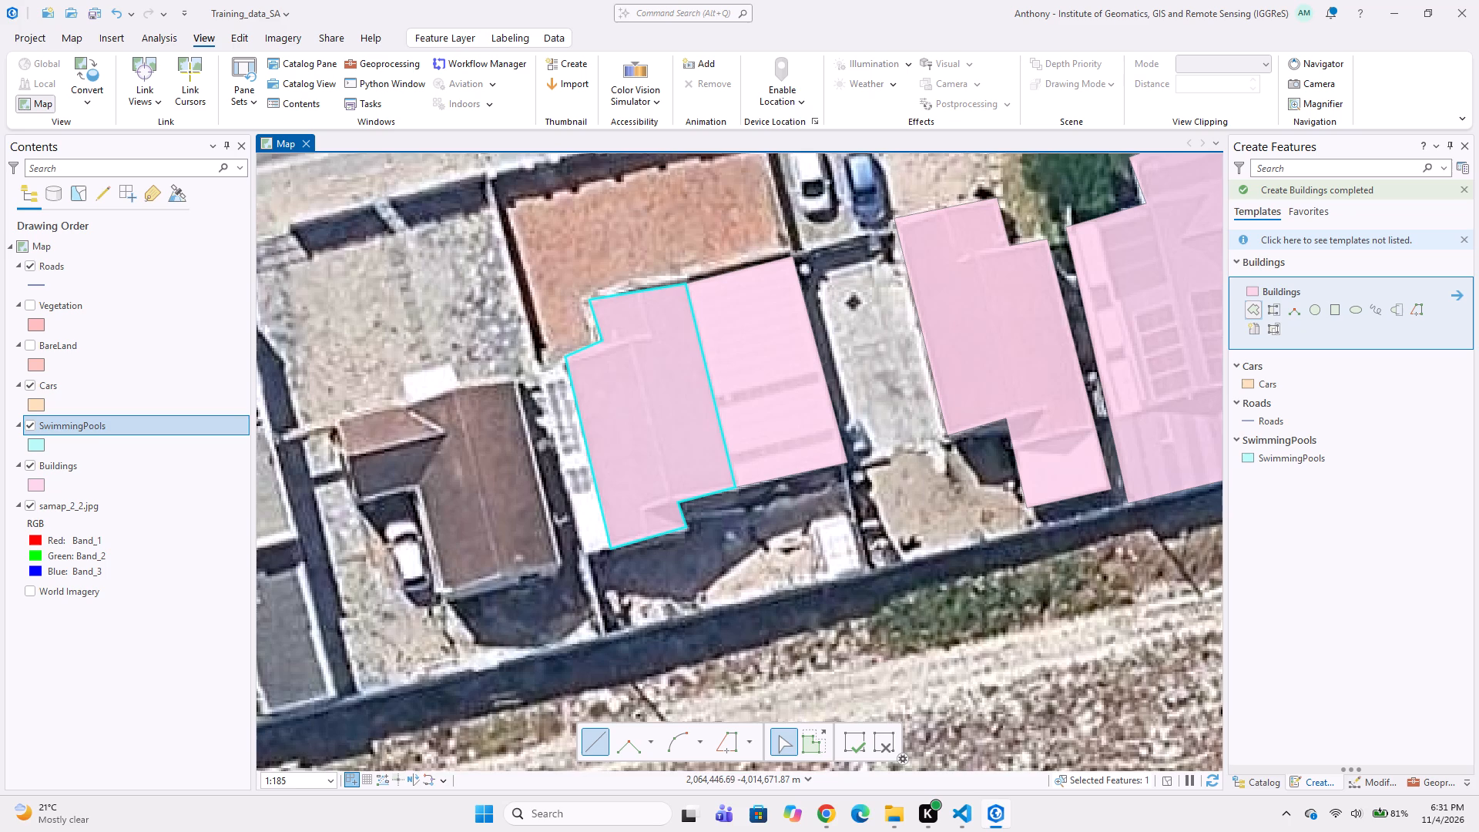
middle_drag(555, 559, 563, 529)
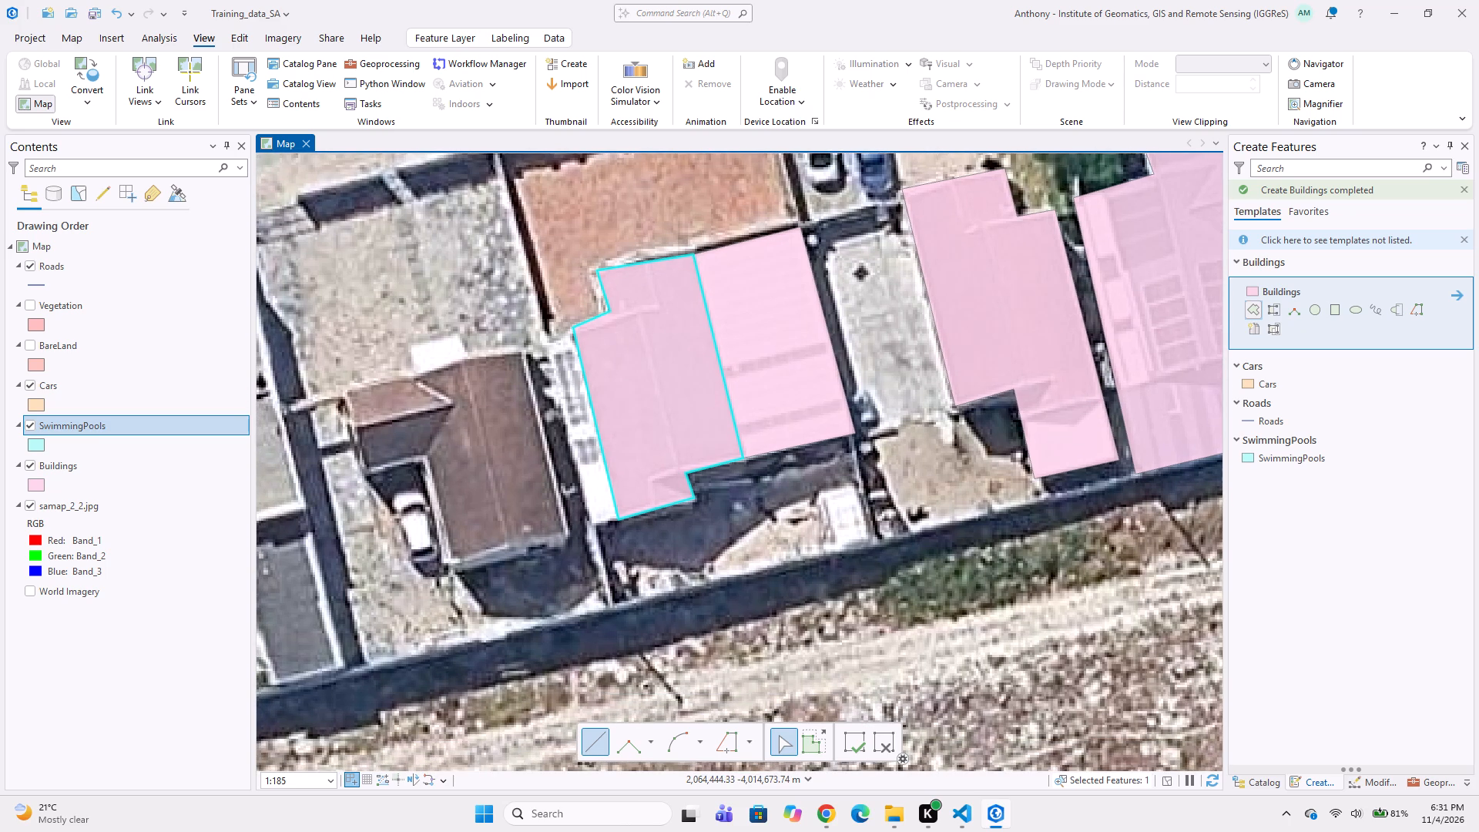
scroll(520, 360, up, 1)
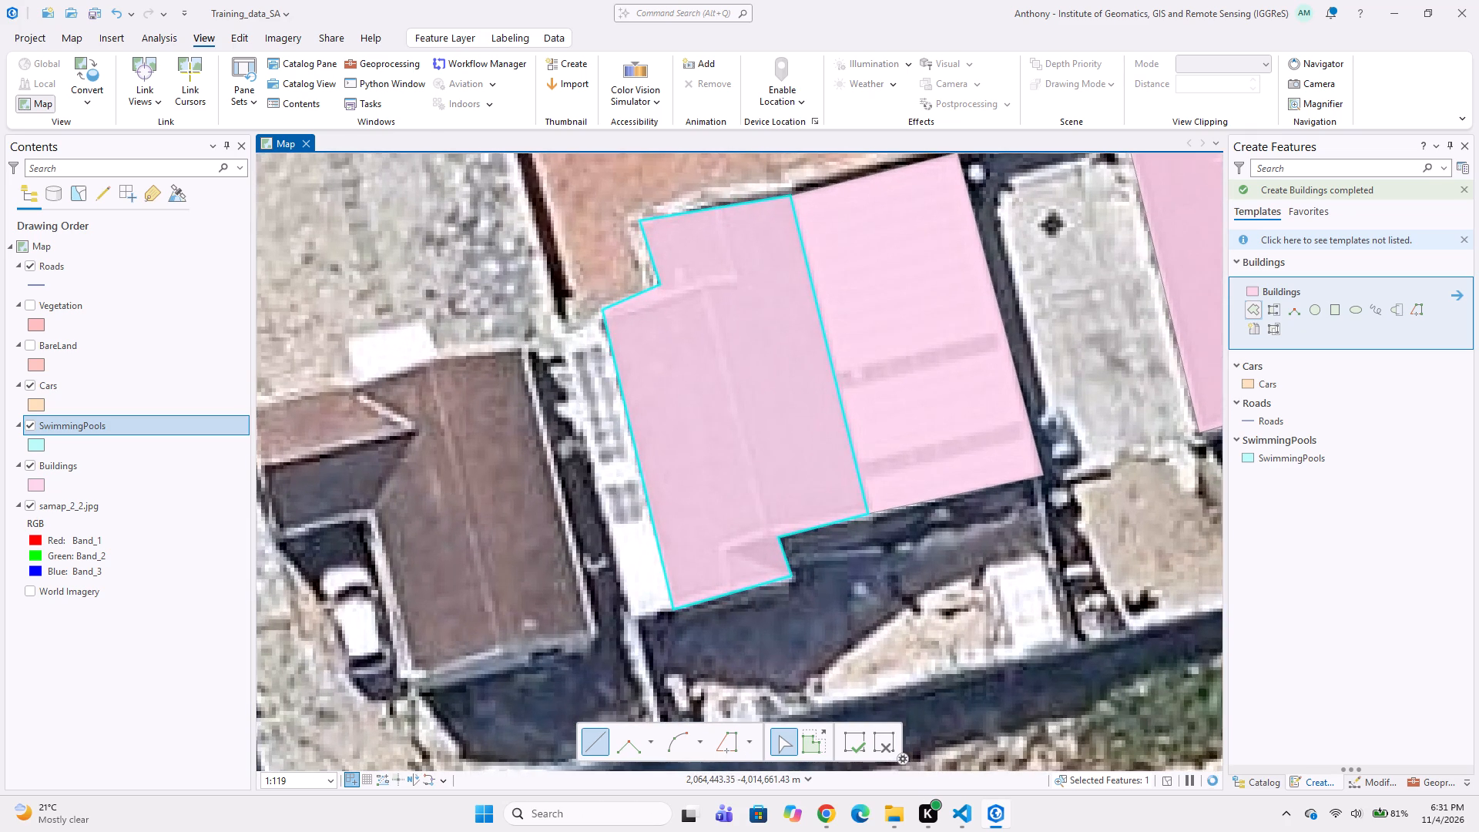
click(525, 344)
click(603, 629)
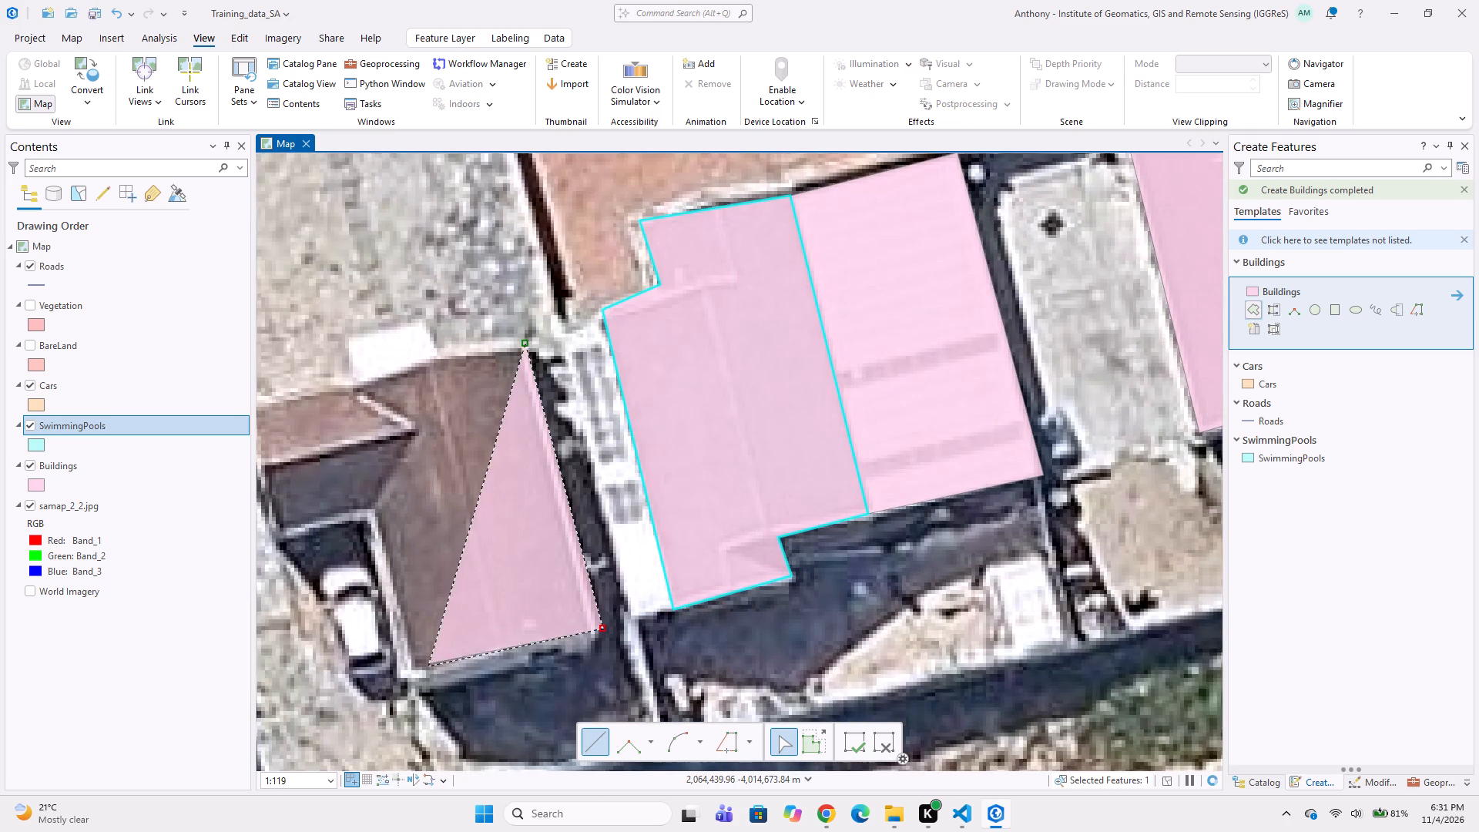
click(414, 696)
click(369, 516)
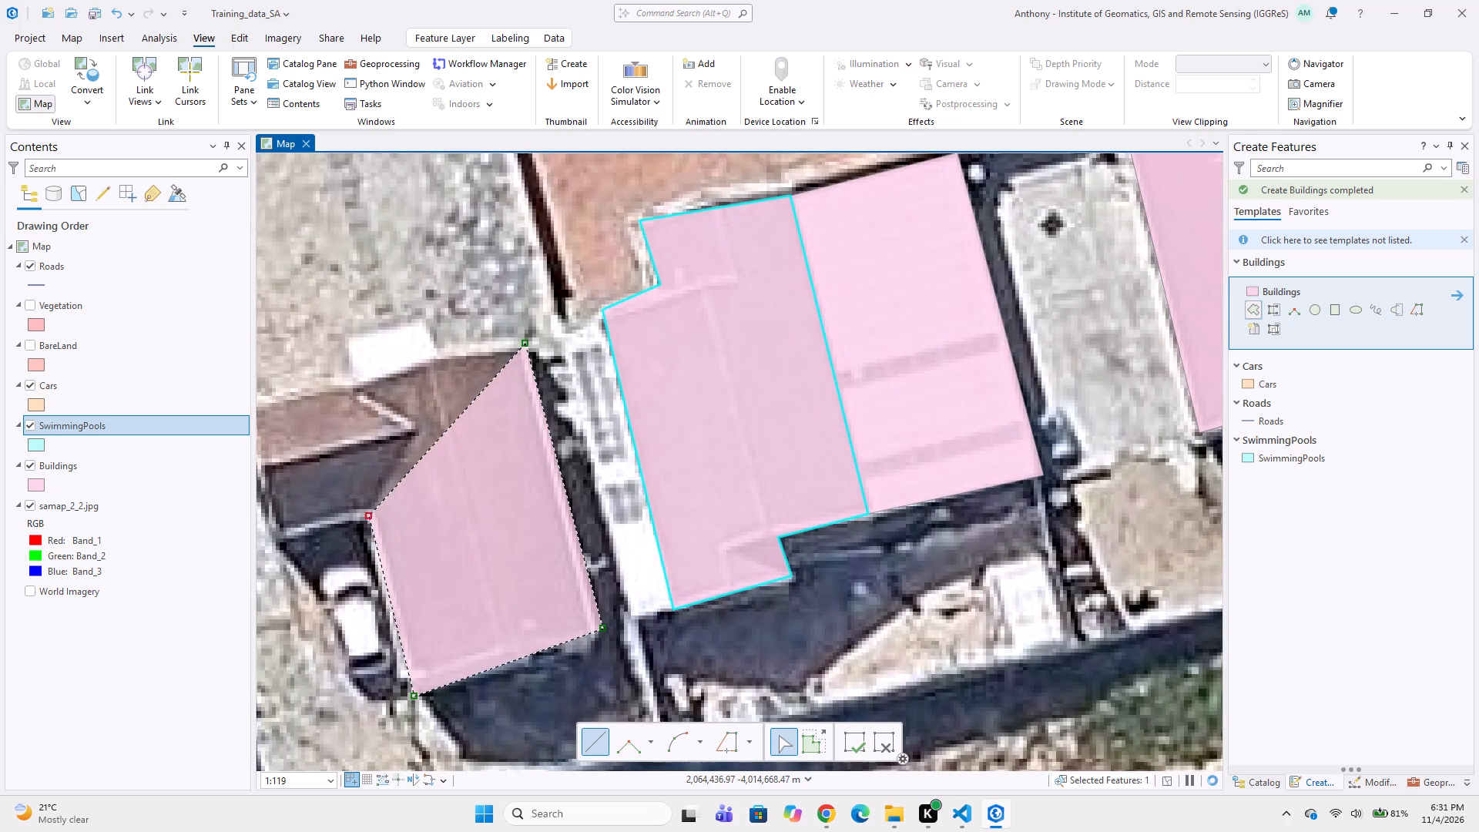
middle_drag(317, 542, 439, 522)
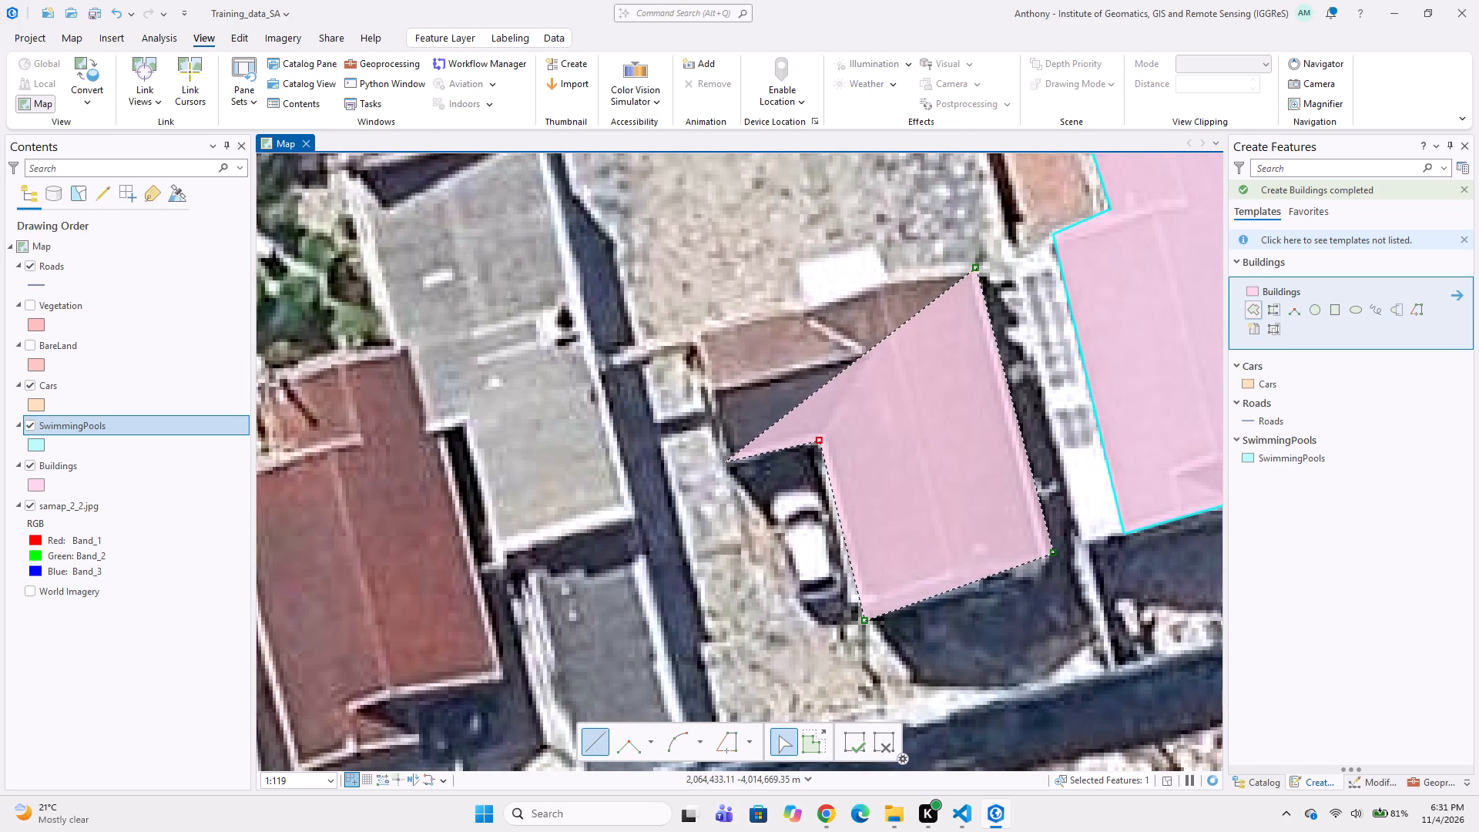
click(727, 462)
double_click(693, 327)
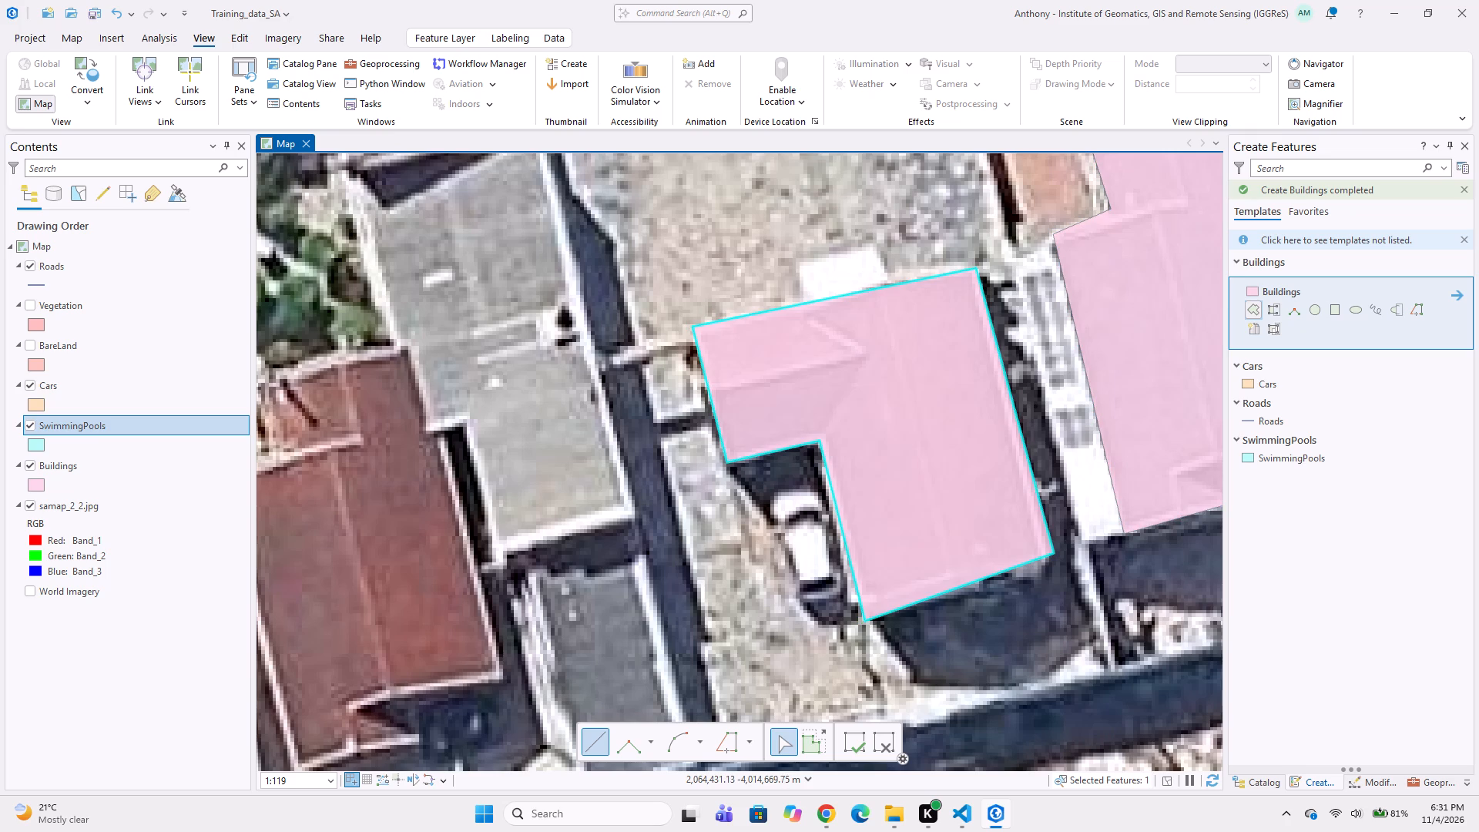
Digitize a four-point Cars polygon around the blue car parked south of Recife Cres, east of the brick-paved yard.
scroll(679, 475, down, 1)
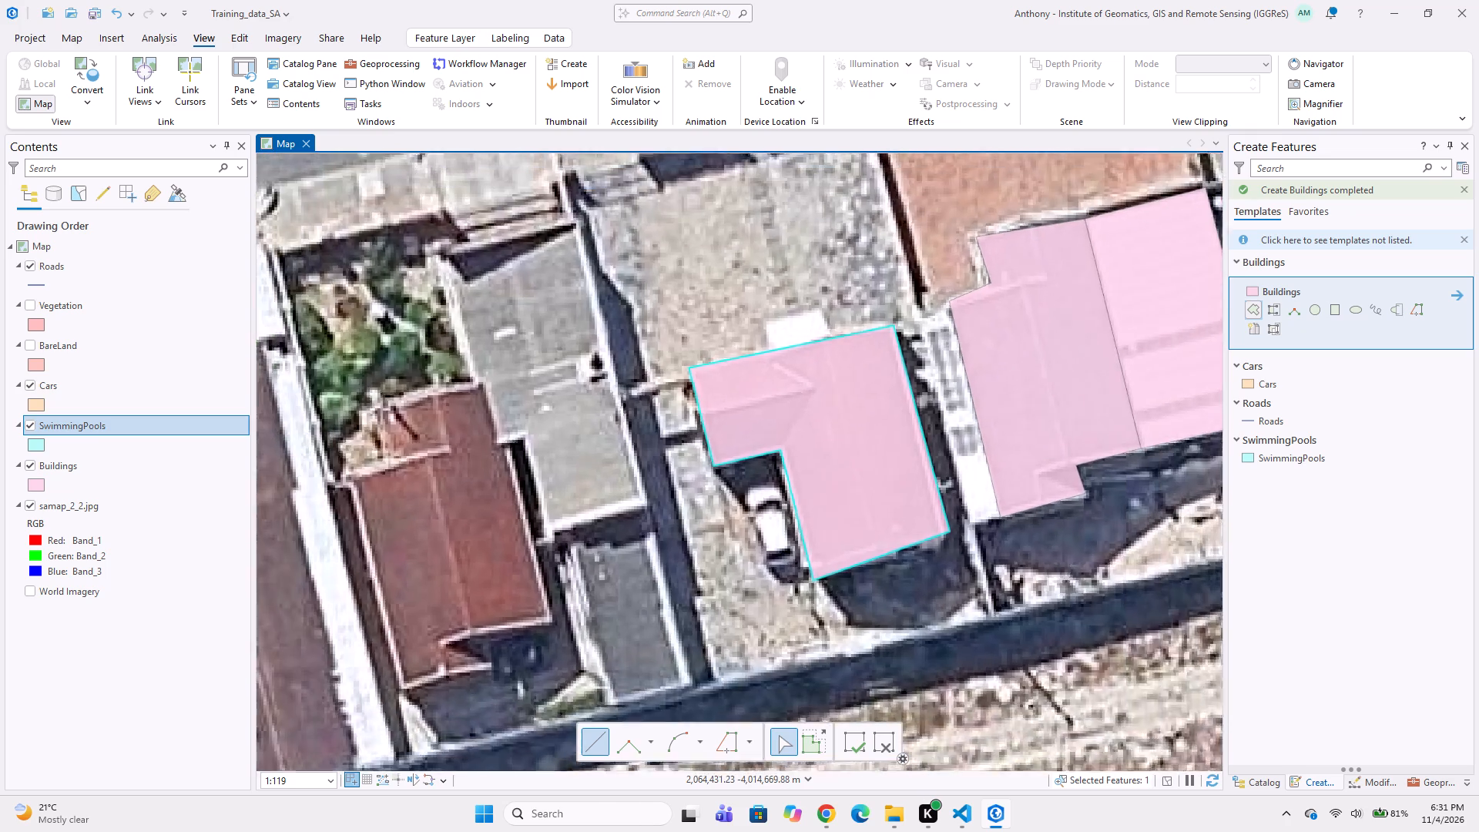
scroll(714, 475, down, 1)
middle_click(835, 495)
middle_drag(746, 473, 744, 583)
scroll(905, 556, up, 1)
middle_drag(908, 461, 897, 537)
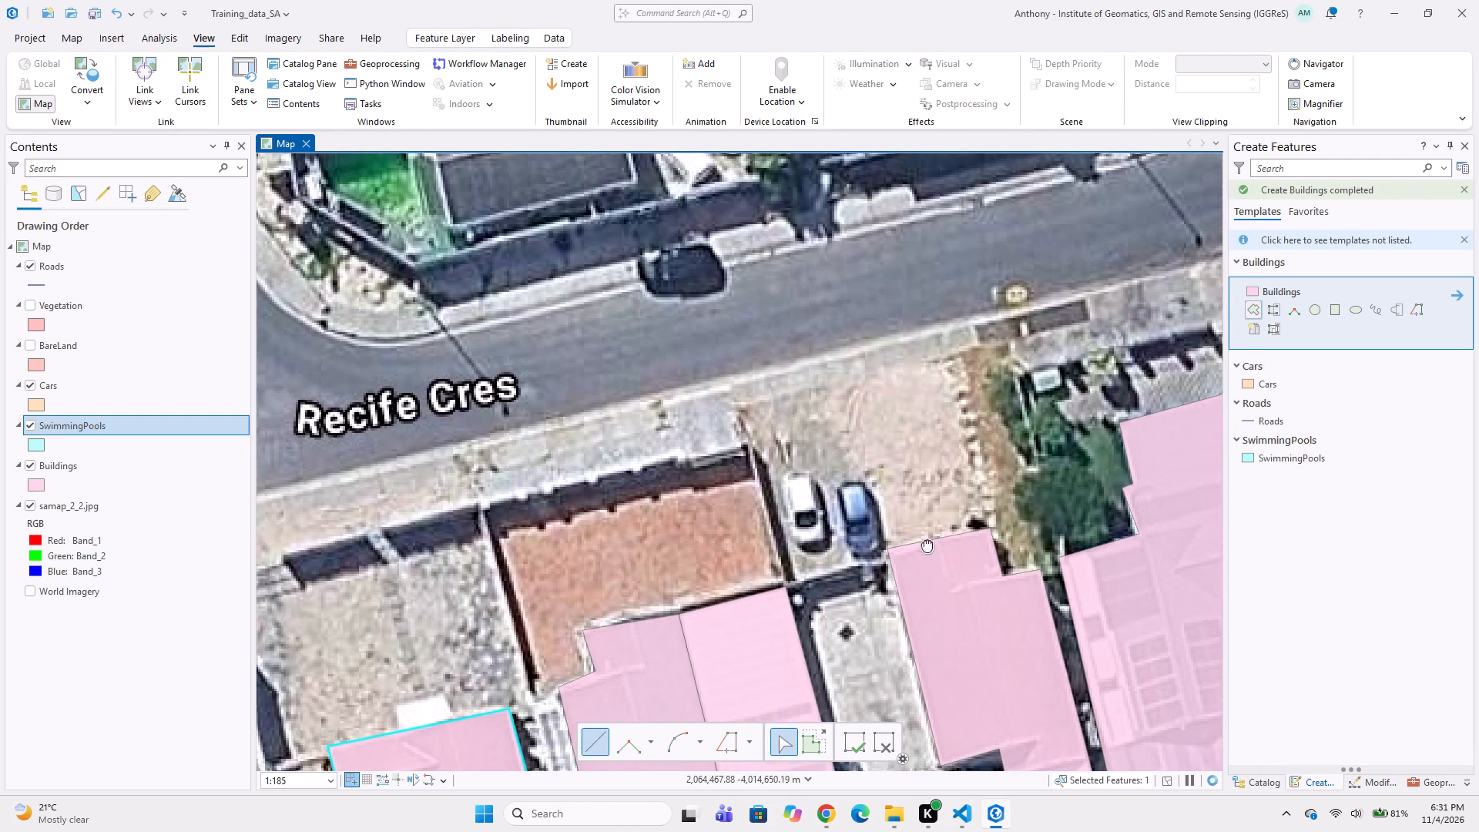
click(1280, 381)
scroll(906, 510, up, 1)
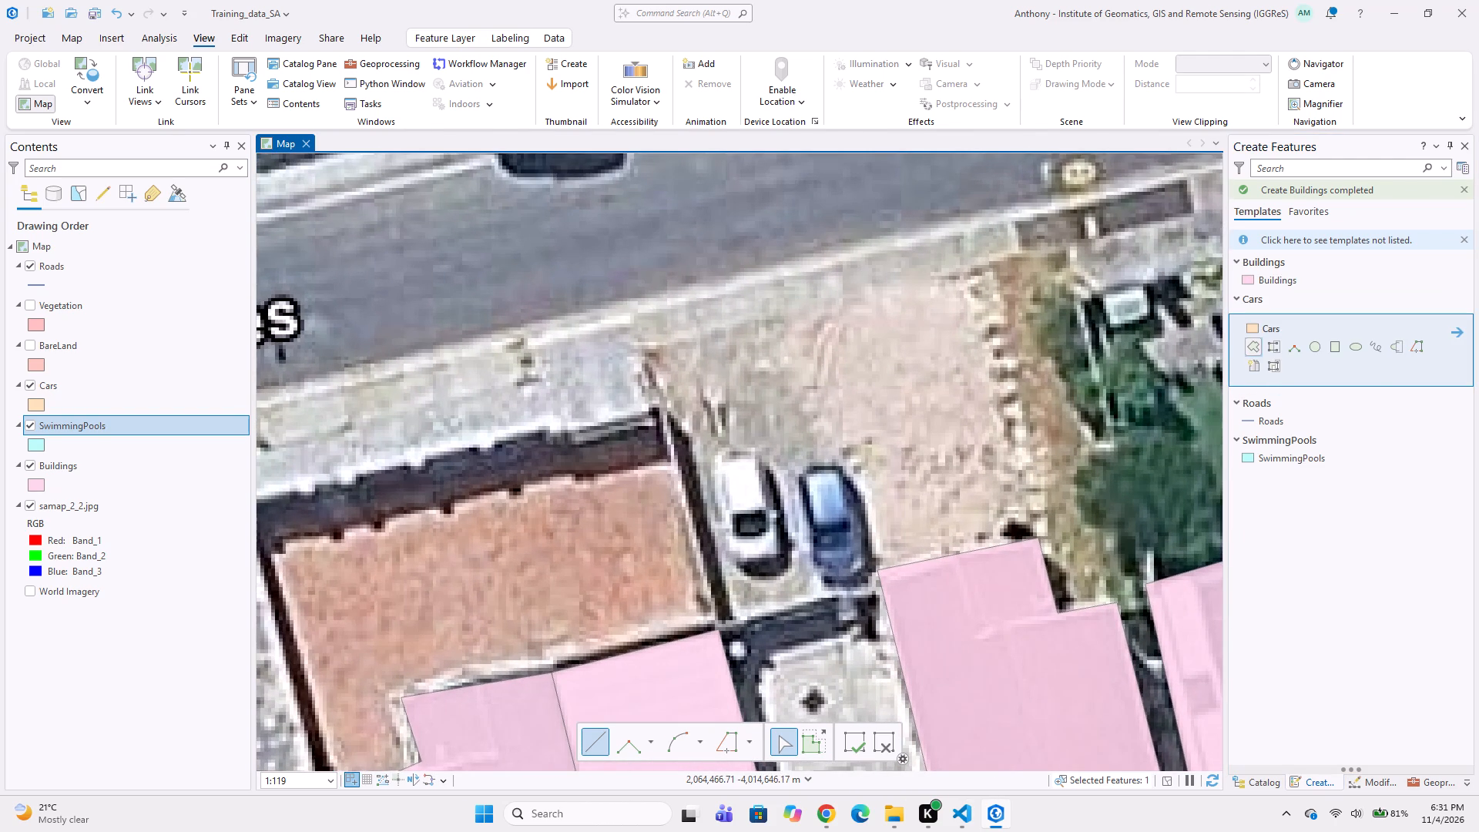
click(860, 446)
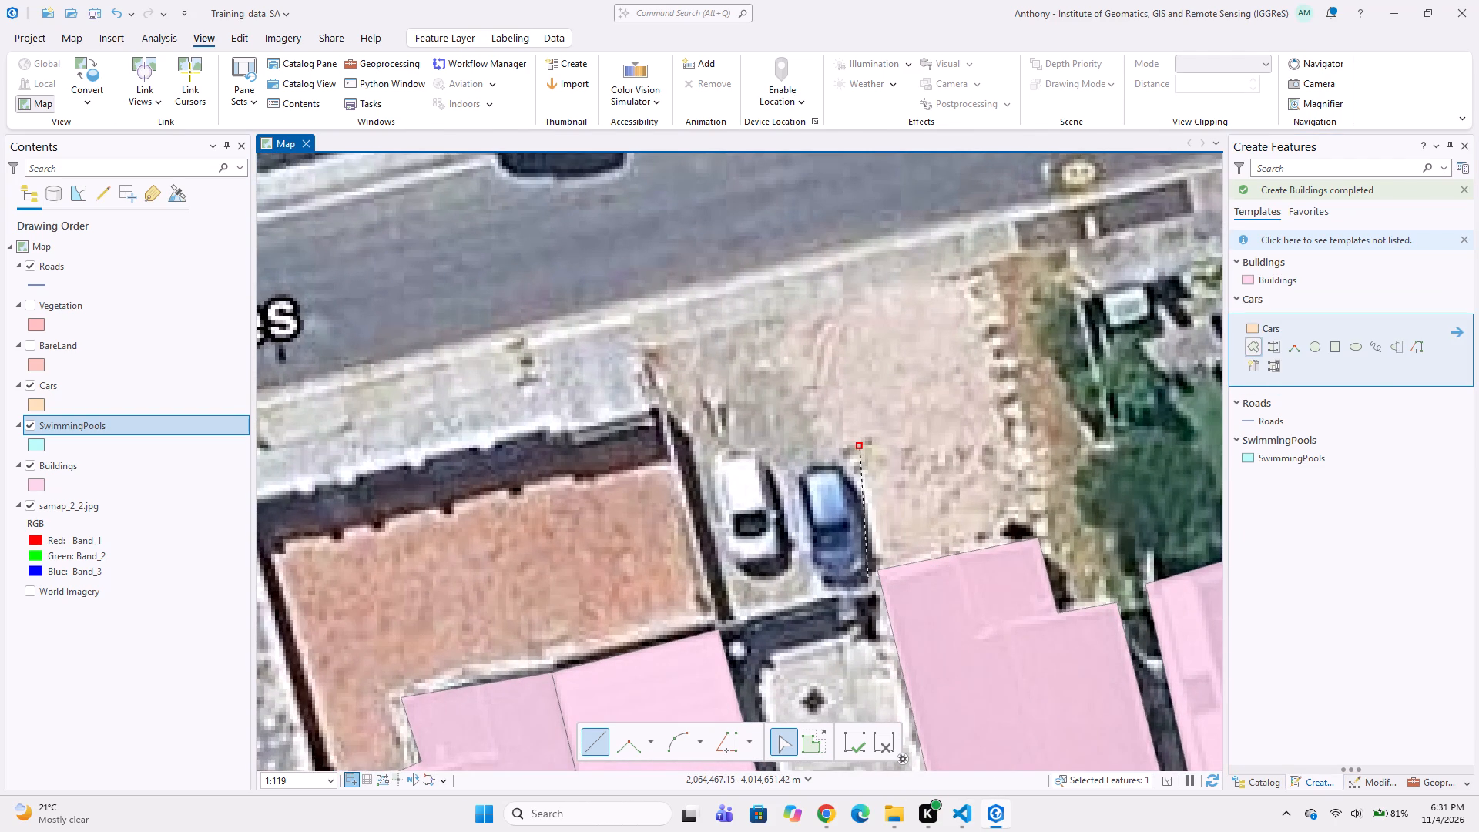
click(868, 580)
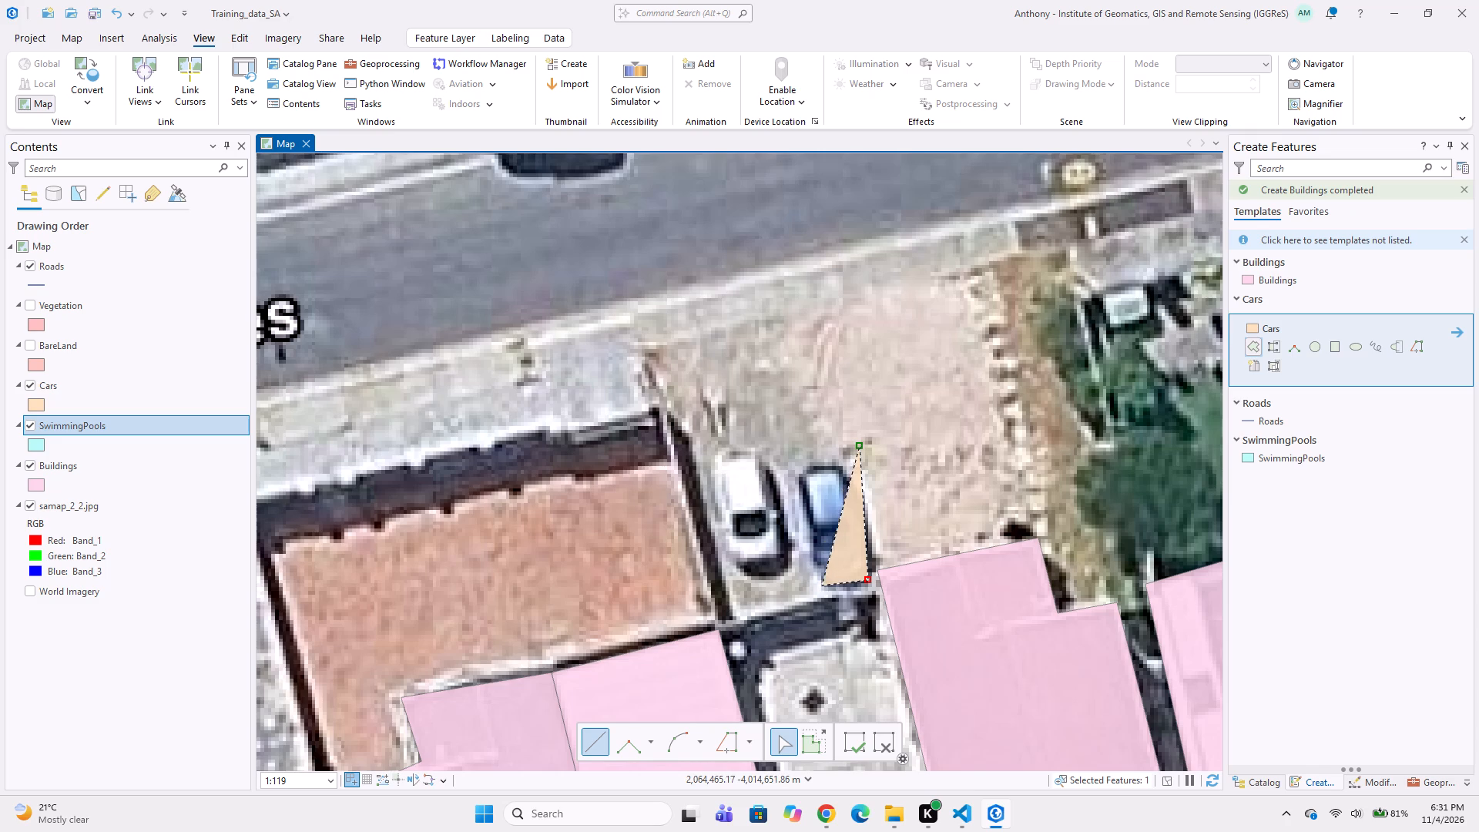
click(822, 591)
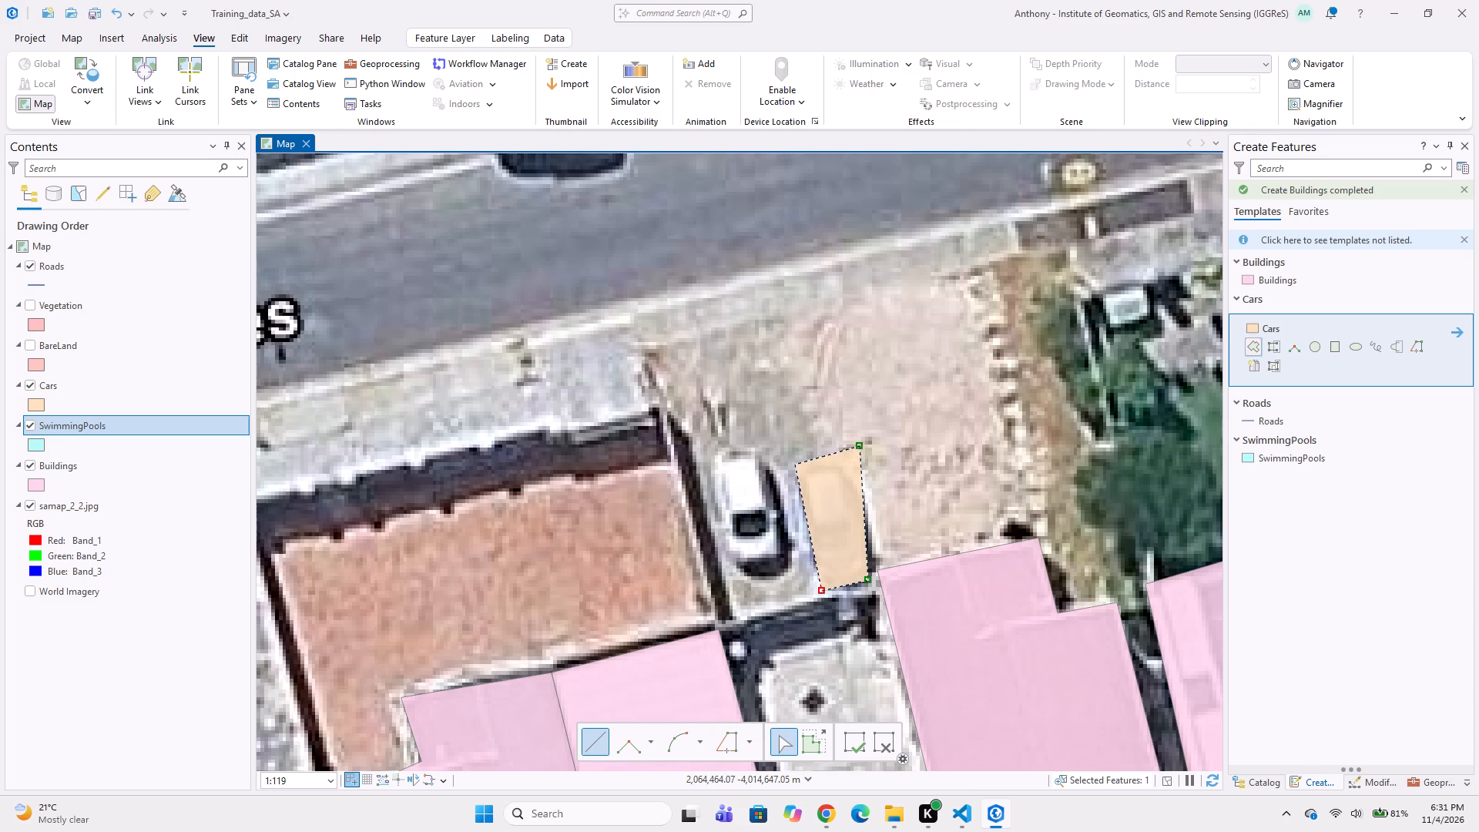
double_click(795, 465)
Digitize a four-point Cars polygon around the white car parked directly west of the blue car.
click(766, 441)
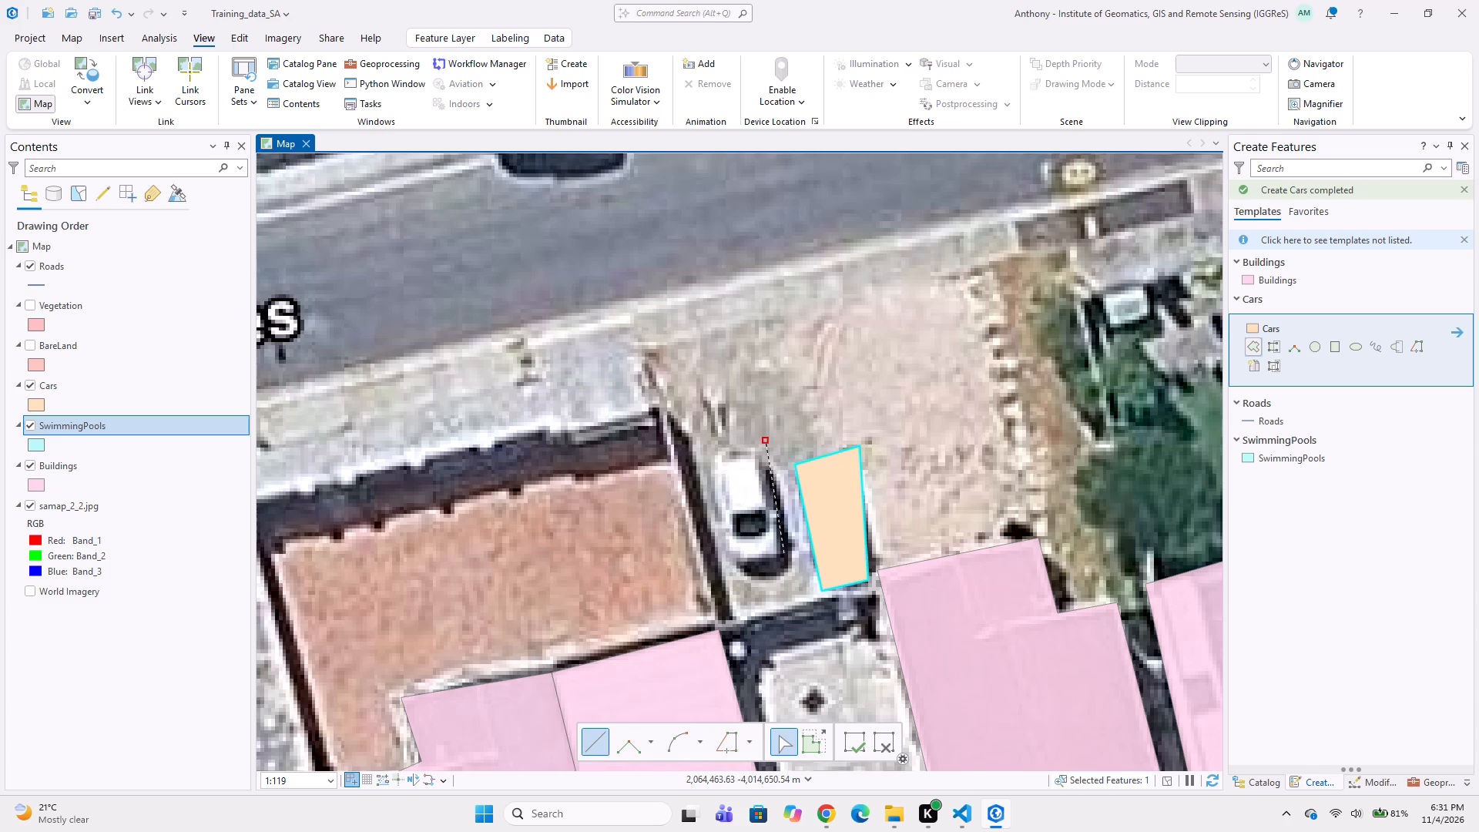
click(786, 559)
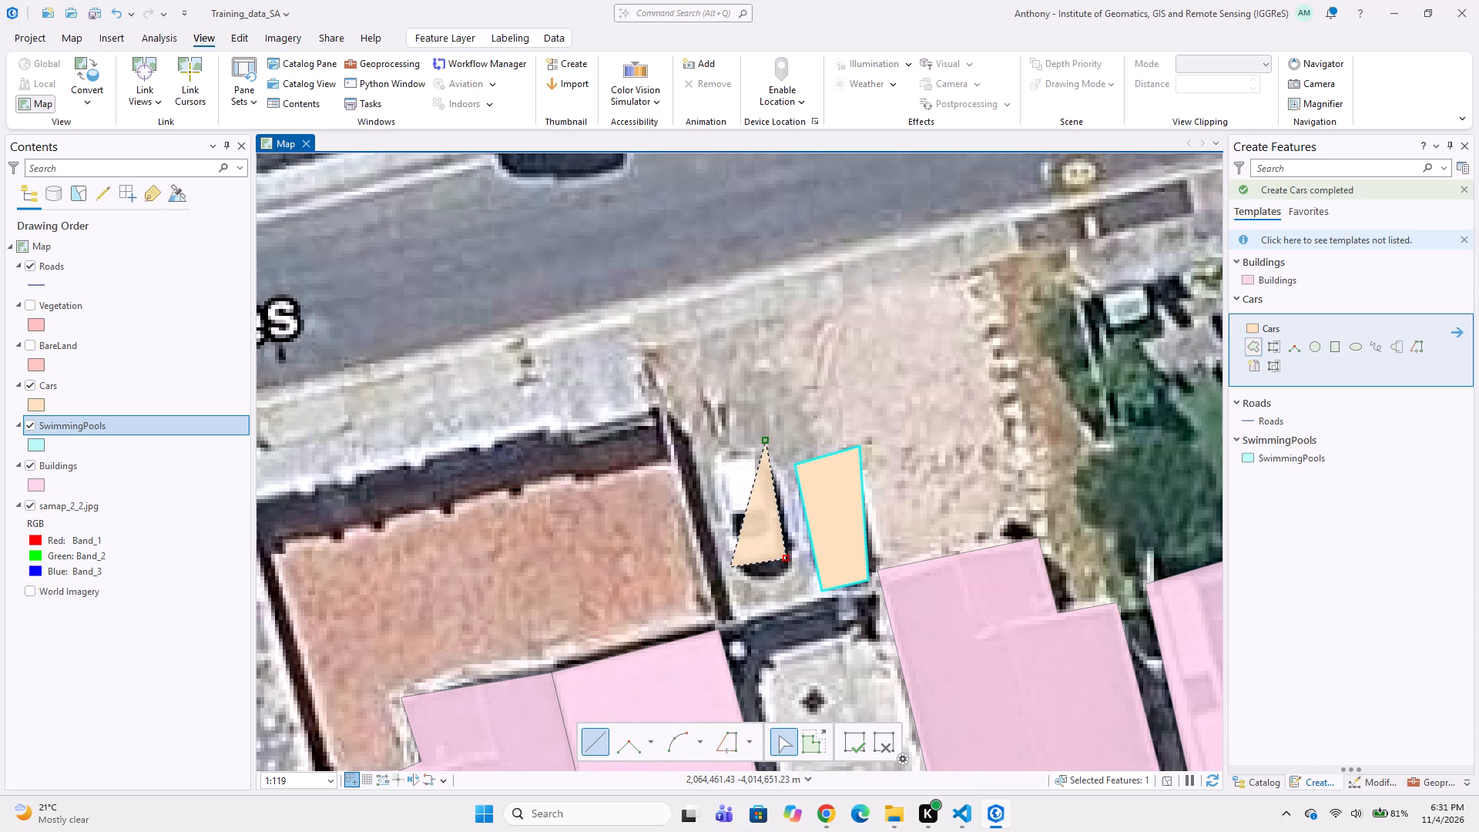
click(730, 572)
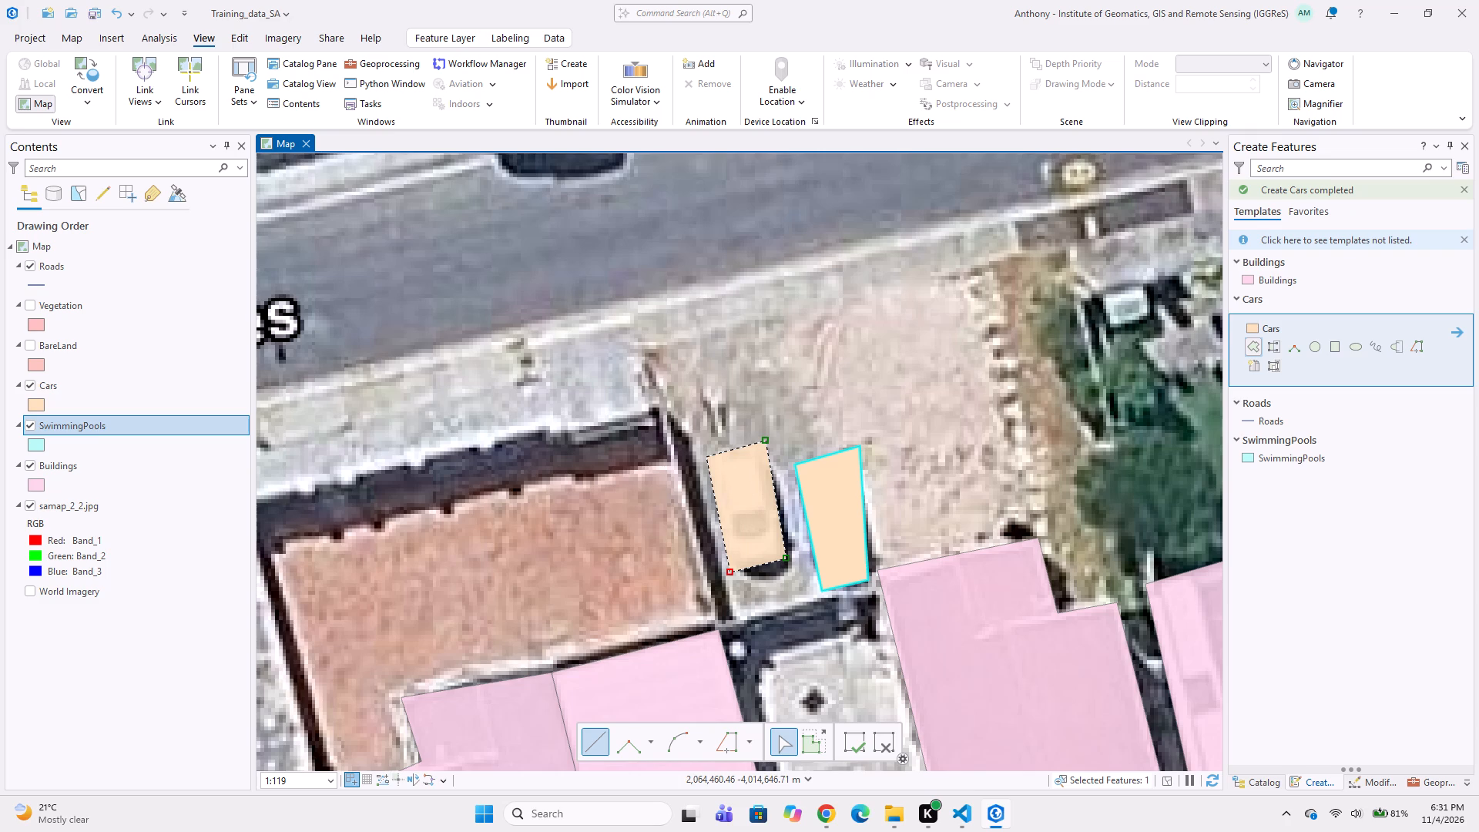
double_click(703, 451)
Digitize a four-point Cars polygon around the white car parked in the southwest notch of the L-shaped building.
scroll(690, 529, down, 3)
middle_drag(693, 564, 784, 511)
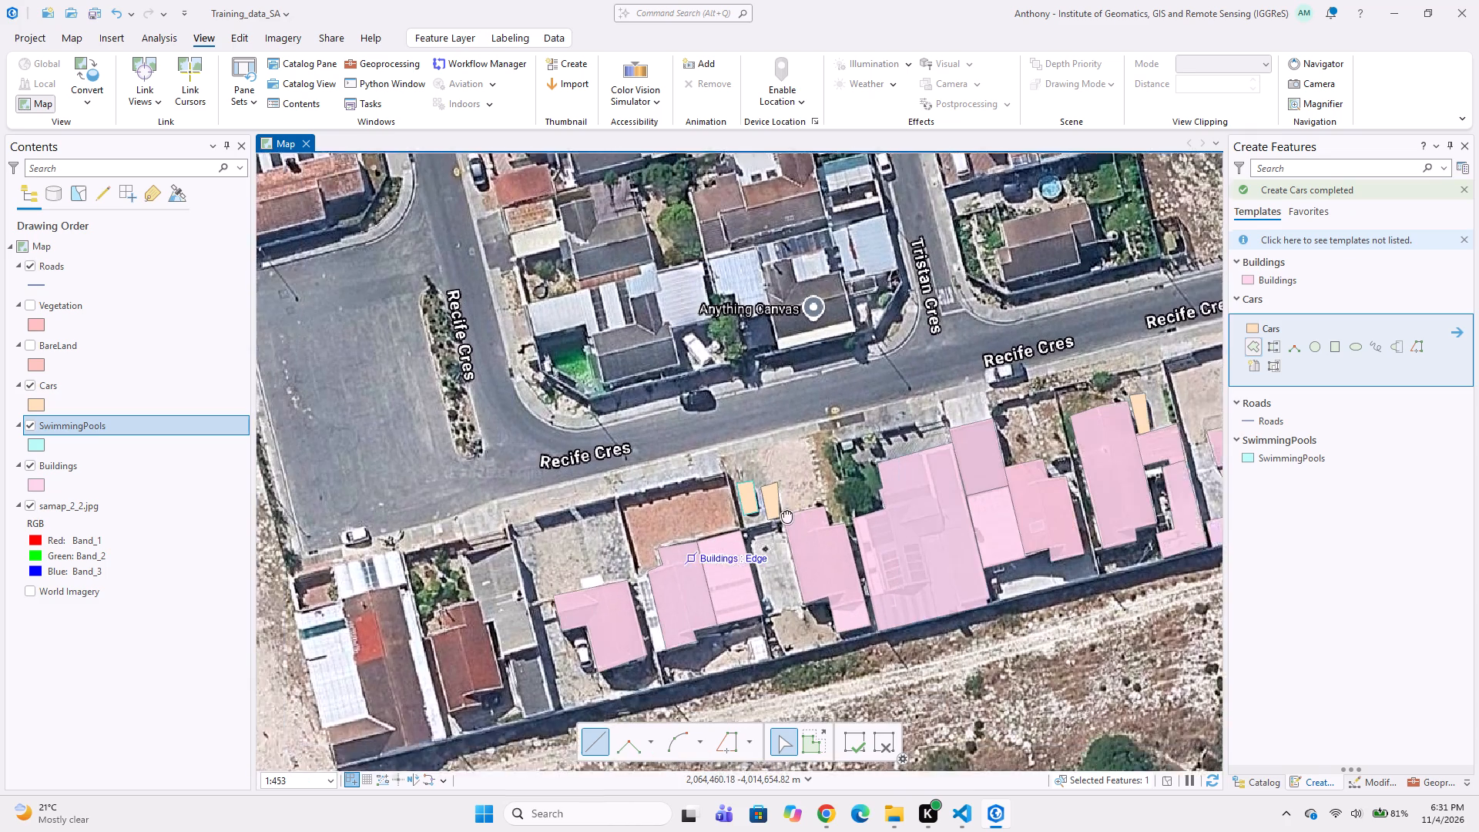
middle_drag(784, 511, 806, 502)
middle_drag(655, 553, 736, 527)
middle_drag(736, 522, 572, 540)
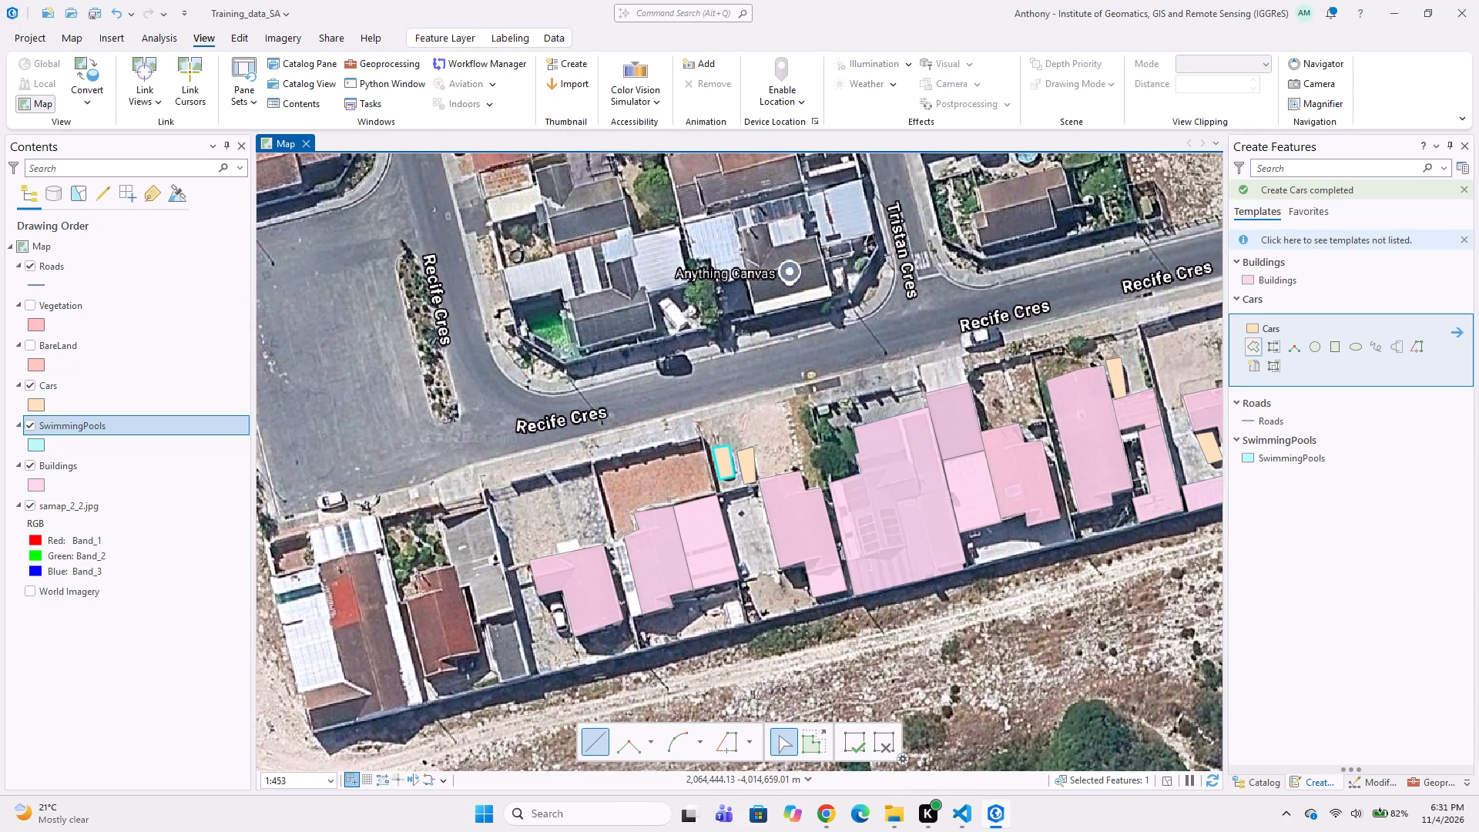
middle_drag(593, 545, 700, 518)
scroll(649, 542, up, 1)
middle_drag(636, 589, 684, 543)
scroll(695, 567, up, 2)
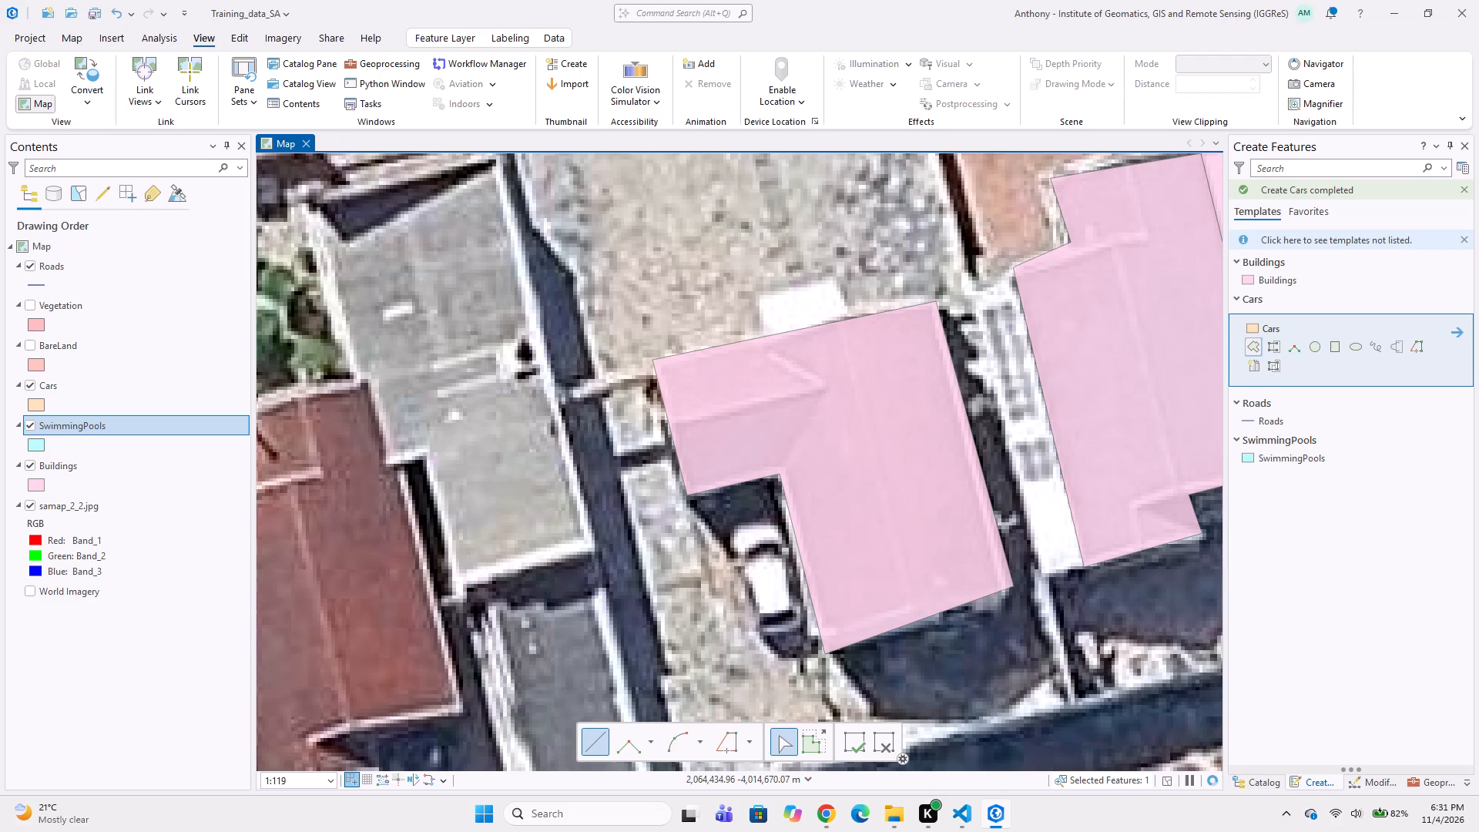
click(712, 515)
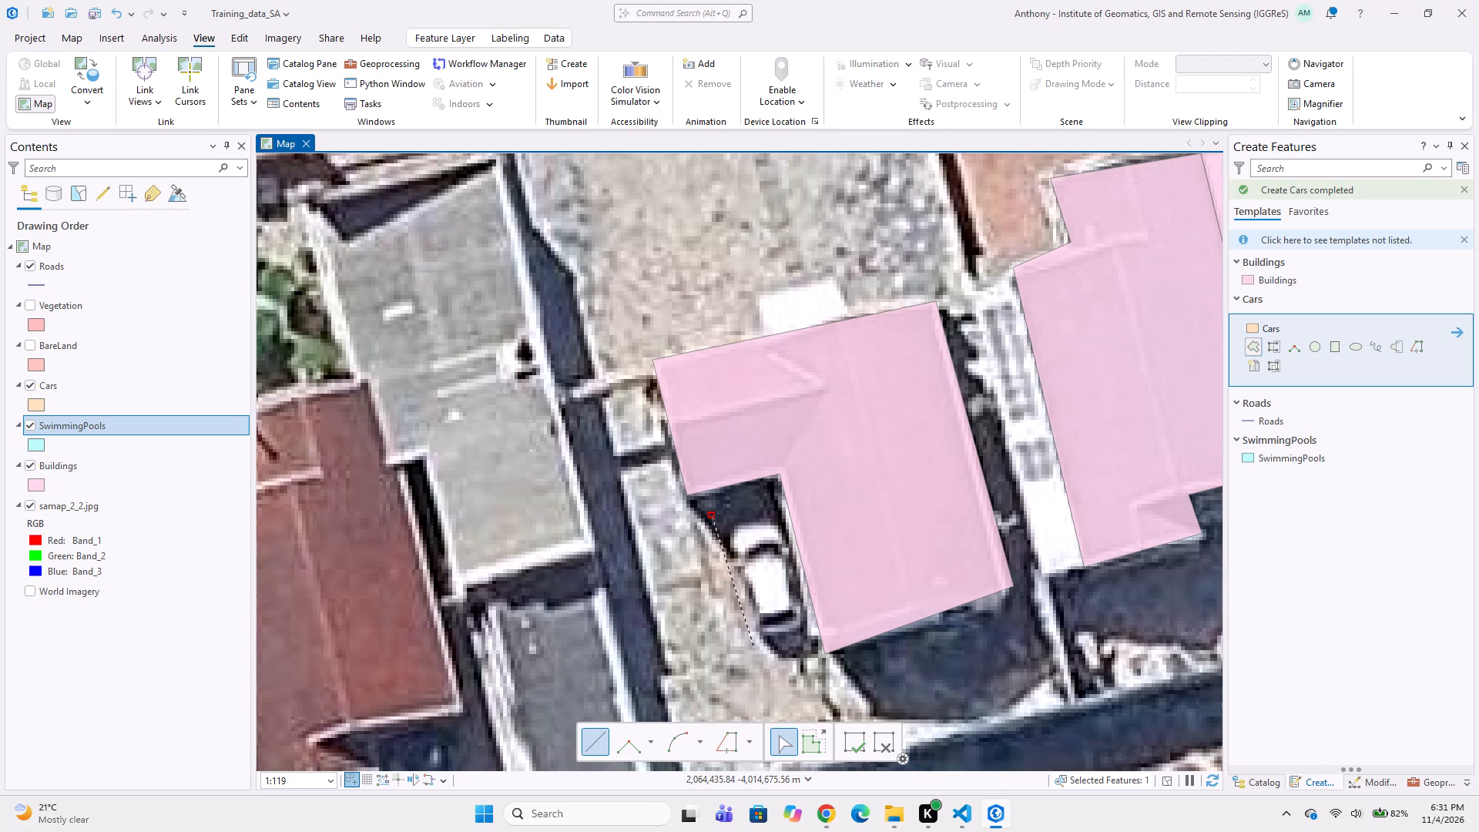
click(754, 650)
click(803, 634)
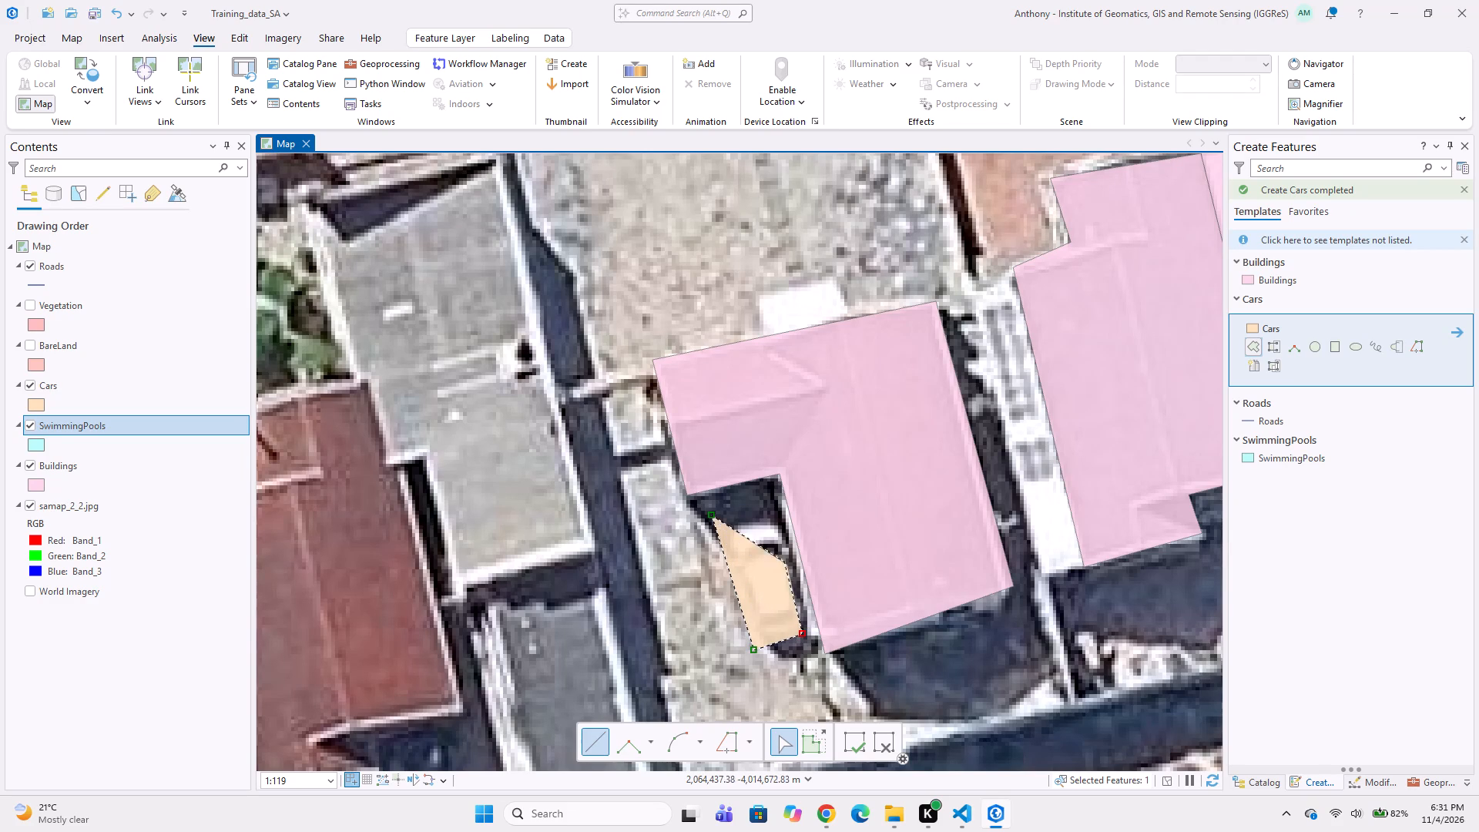
double_click(781, 524)
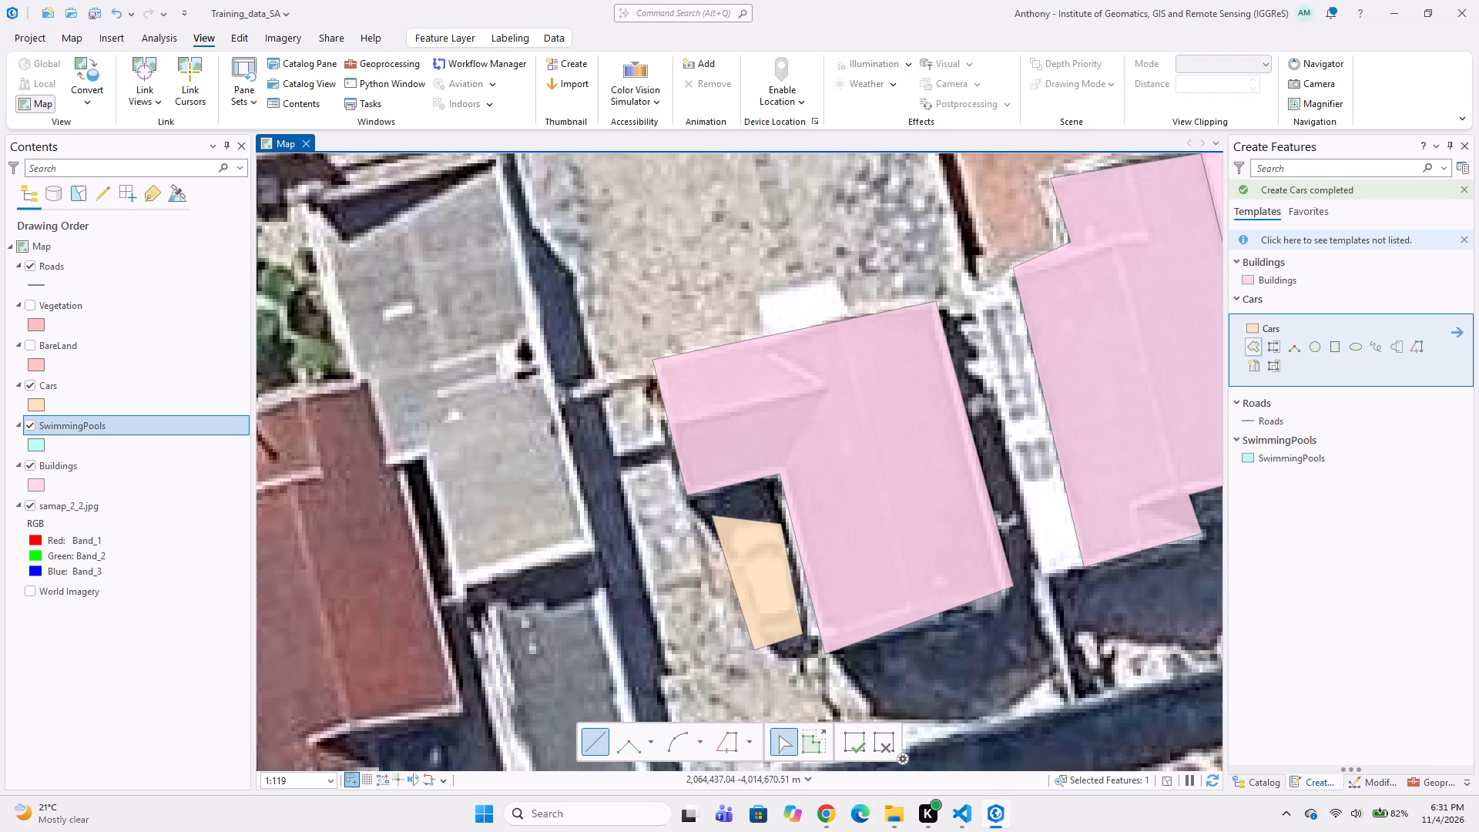
Digitize a six-point Buildings polygon around the long grey roof between the garden and the paved yard, following its step on the southwest side.
scroll(703, 575, down, 3)
middle_drag(693, 578, 768, 551)
scroll(728, 459, up, 1)
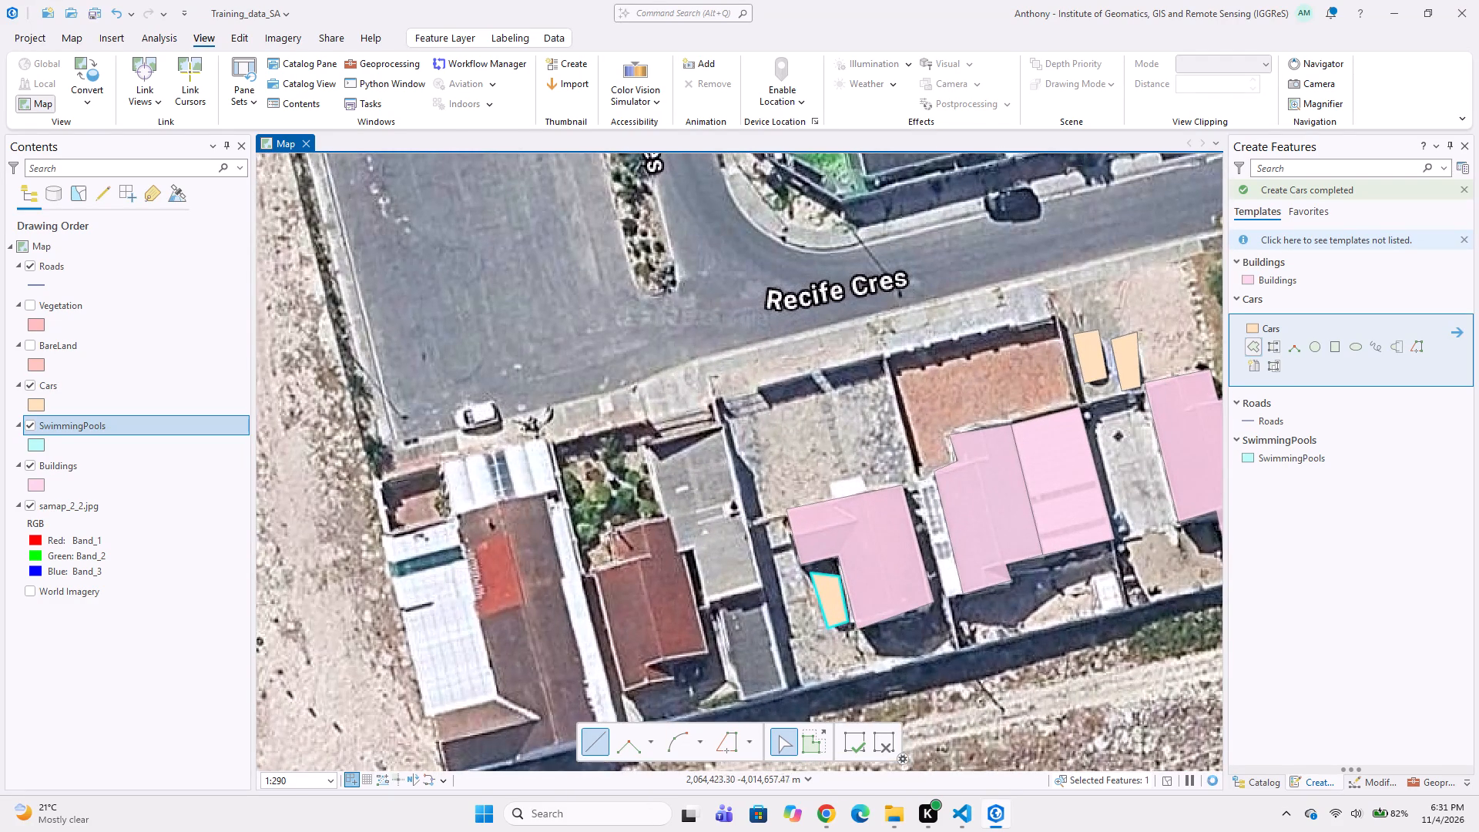
click(1300, 279)
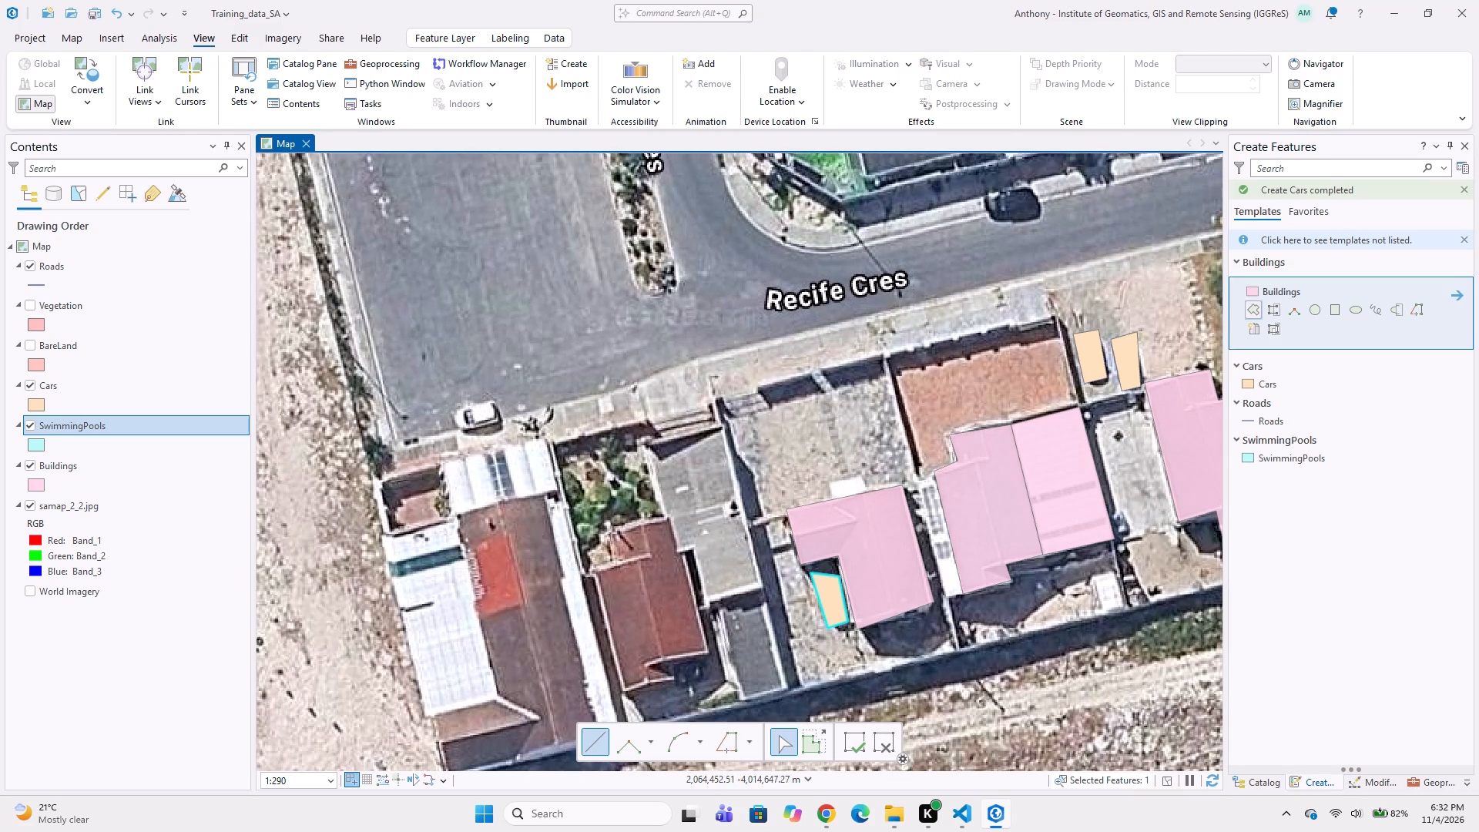
scroll(722, 414, up, 1)
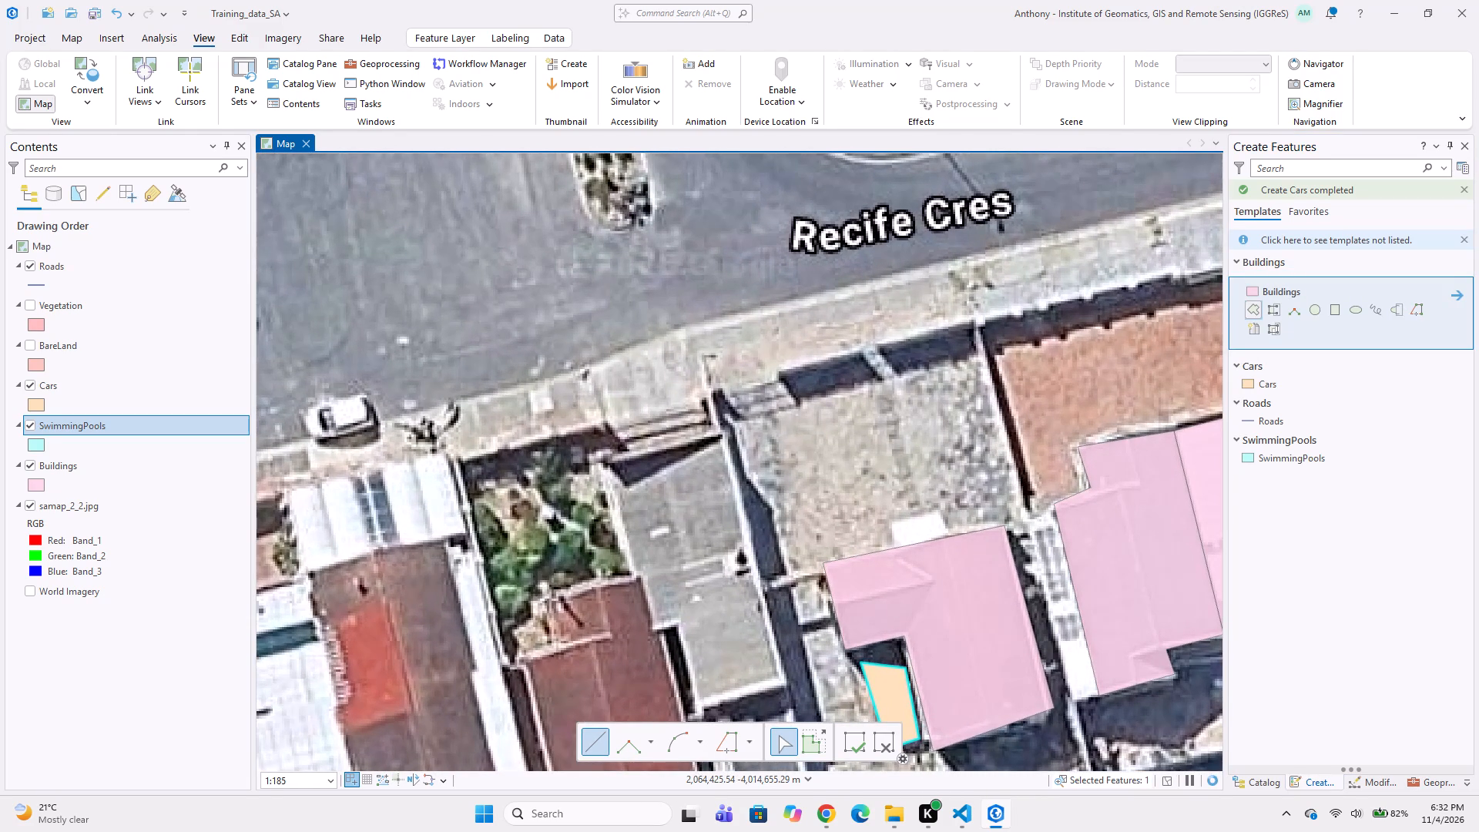
click(723, 427)
click(601, 456)
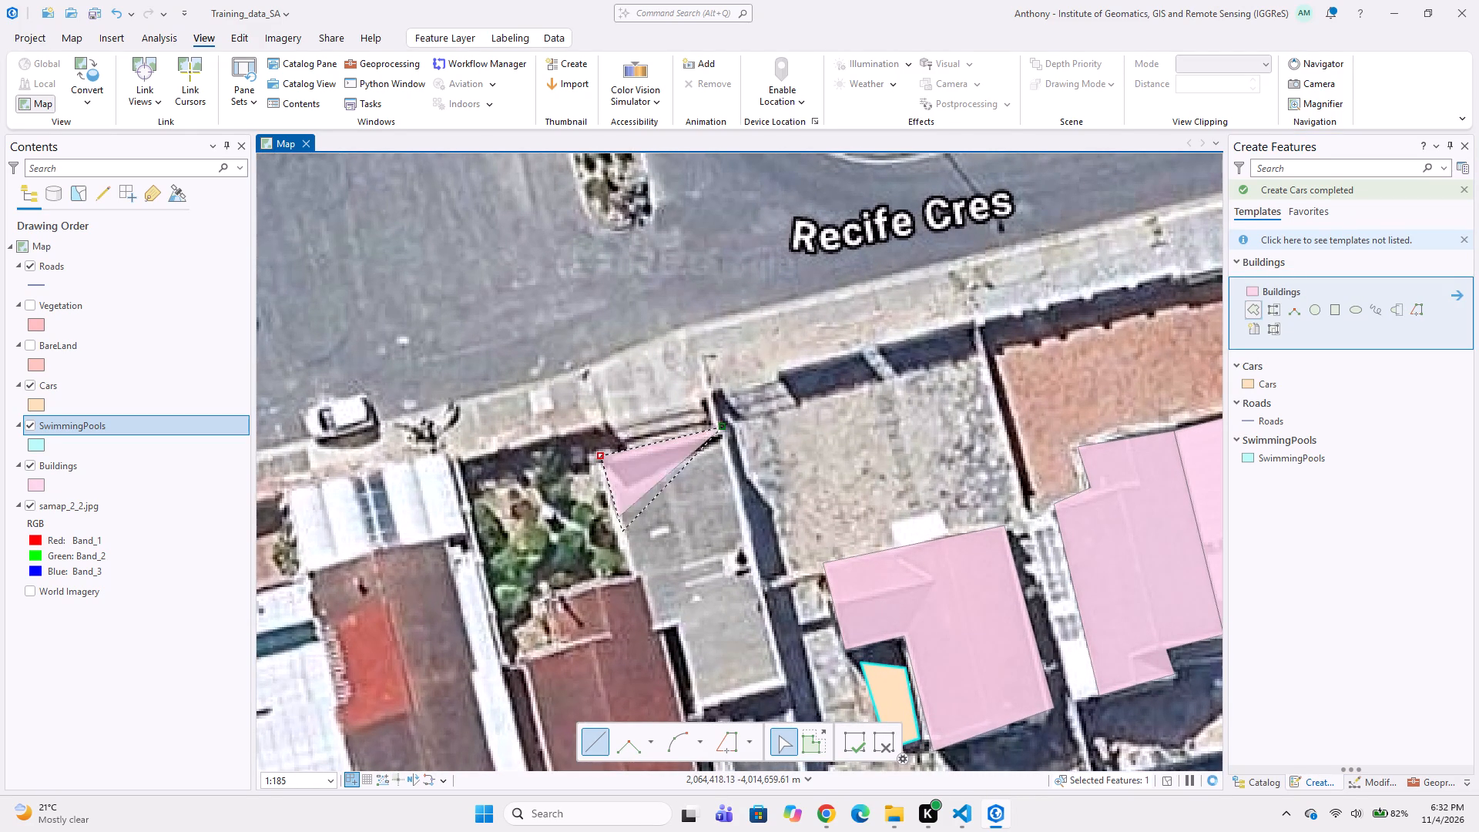
click(652, 632)
click(676, 624)
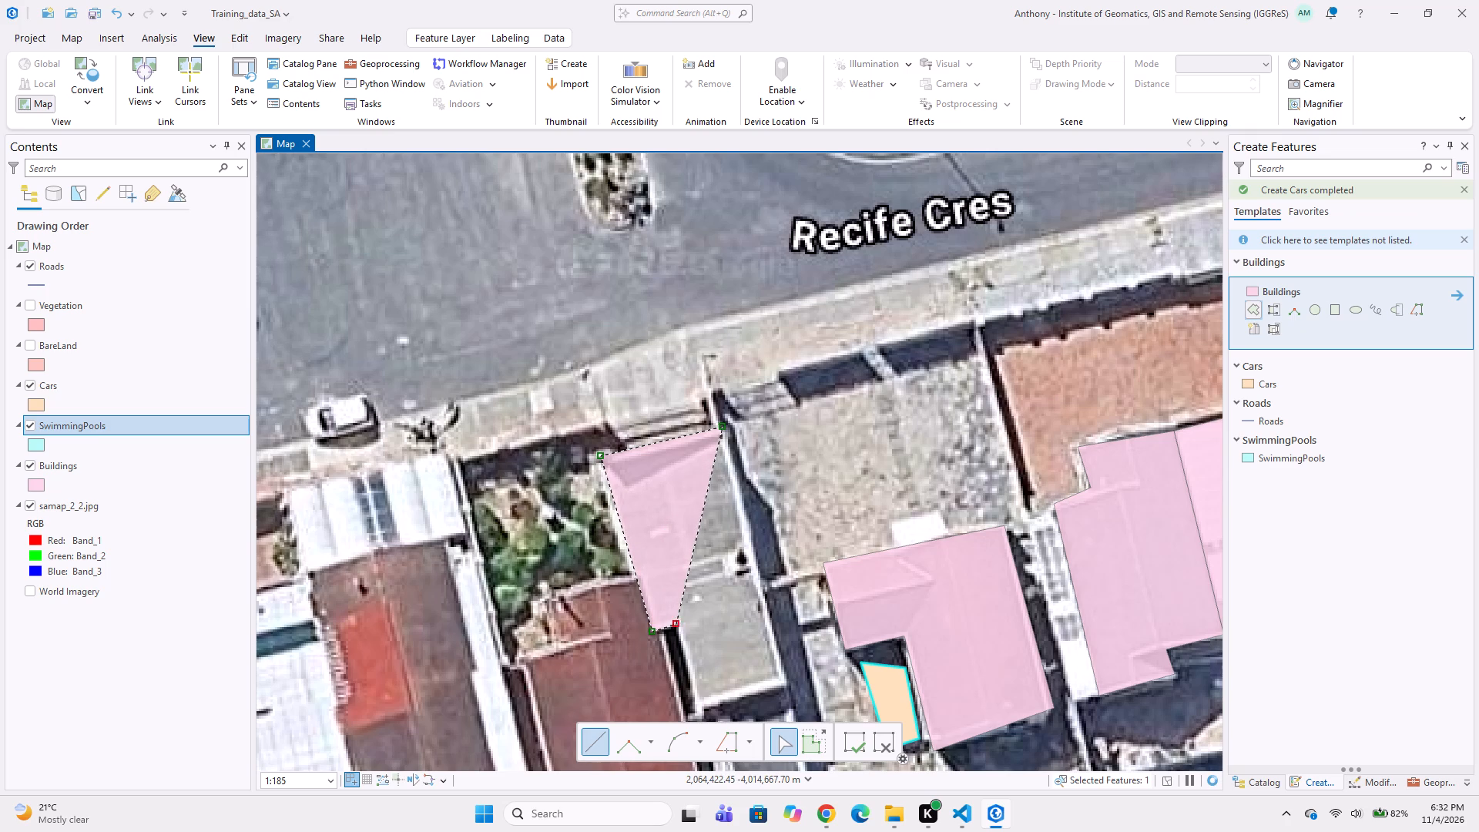
middle_drag(676, 632, 666, 549)
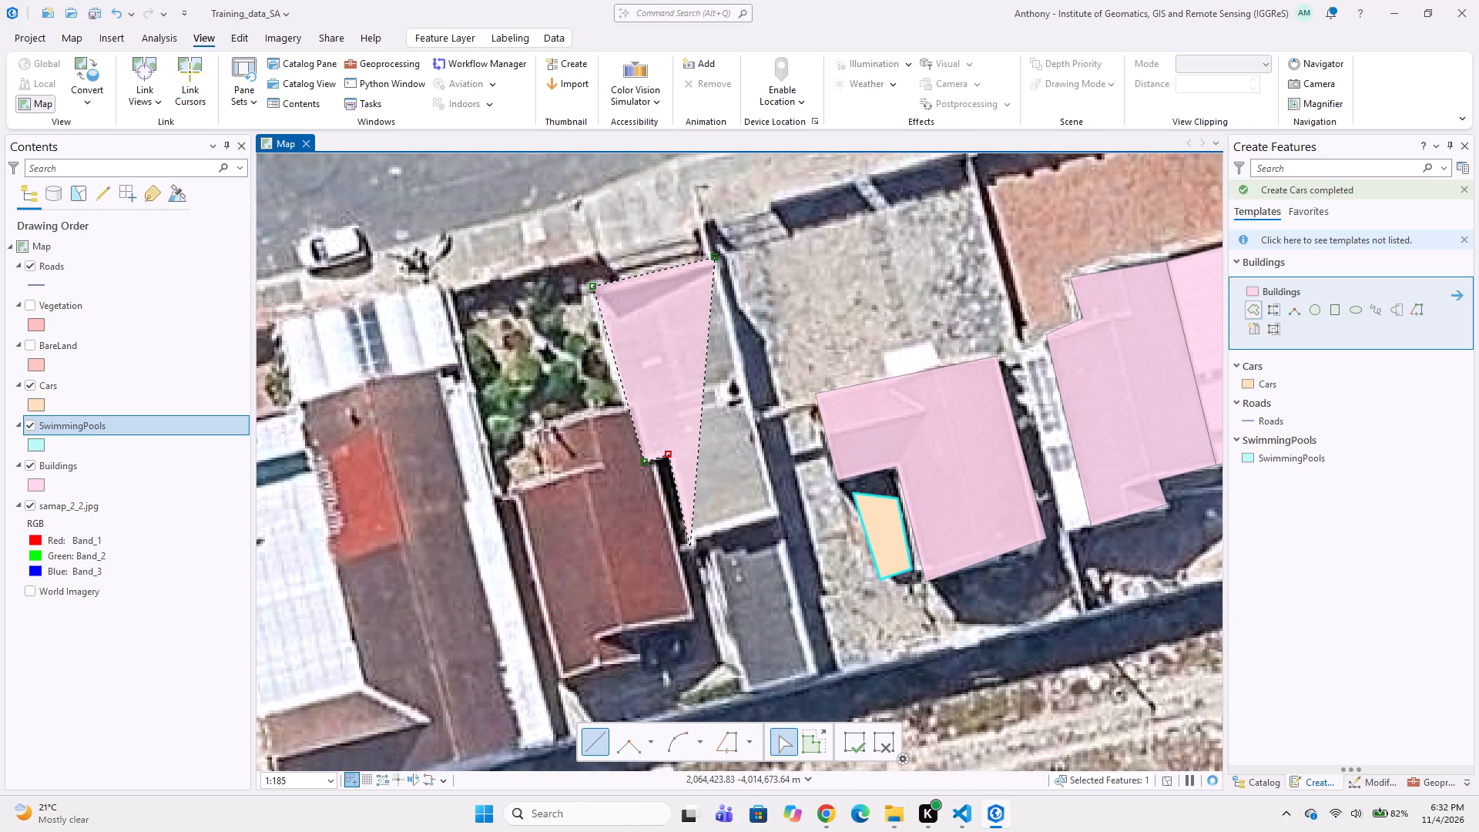
click(687, 548)
double_click(781, 518)
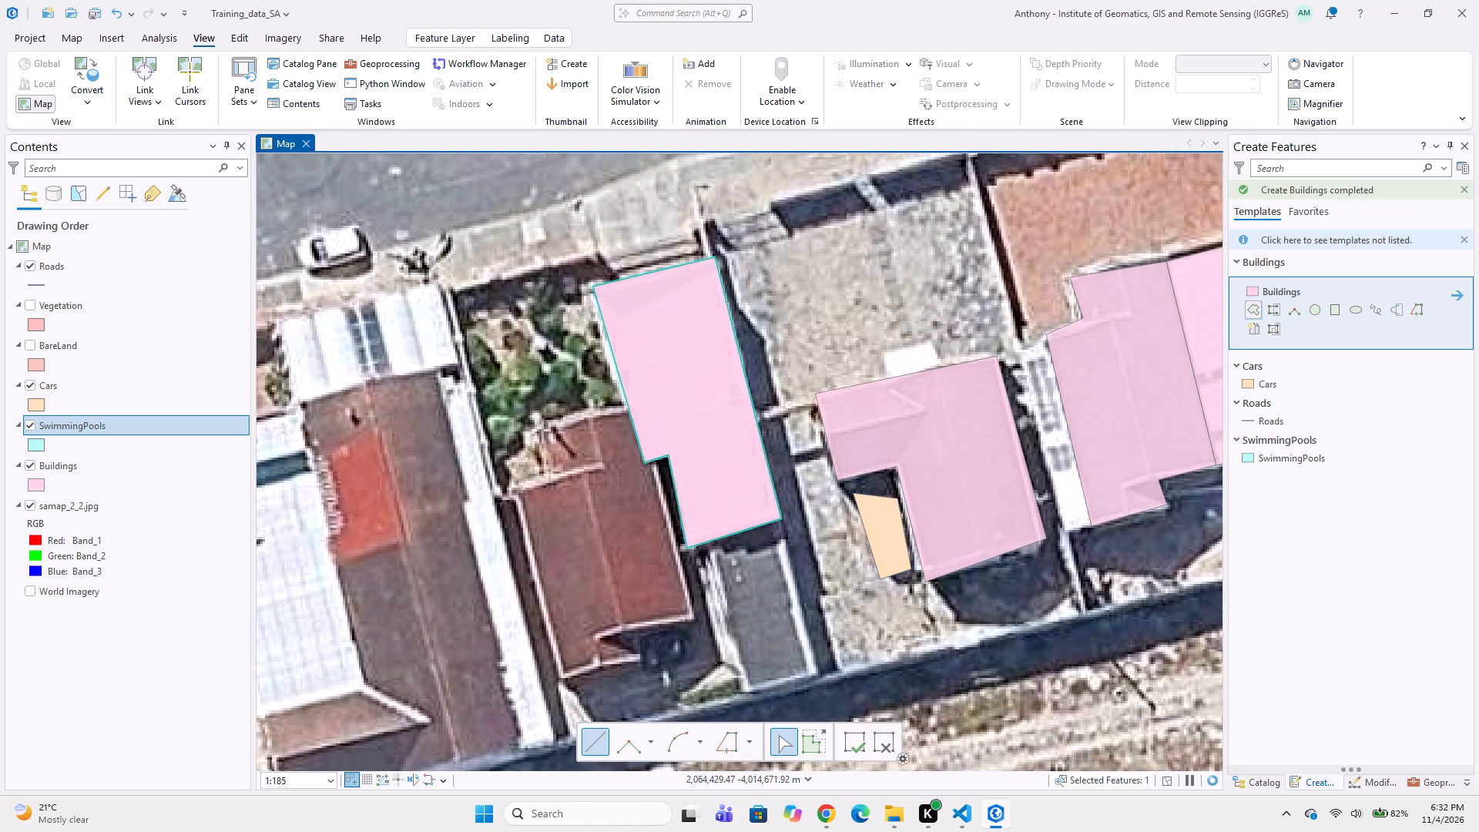
Digitize a four-point Buildings polygon around the small grey roof adjoining the south end of the long building.
click(701, 549)
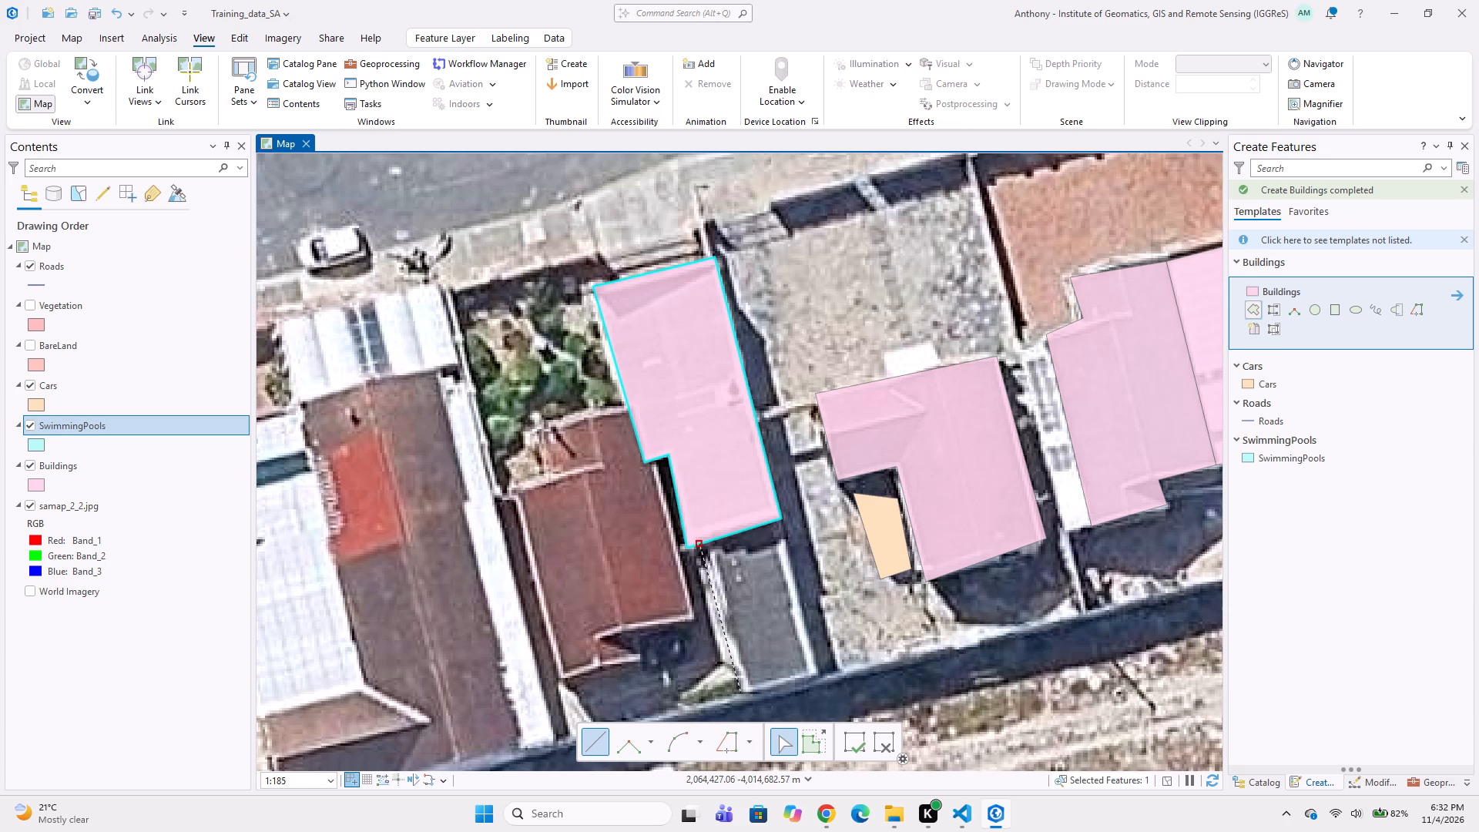
click(743, 691)
click(811, 675)
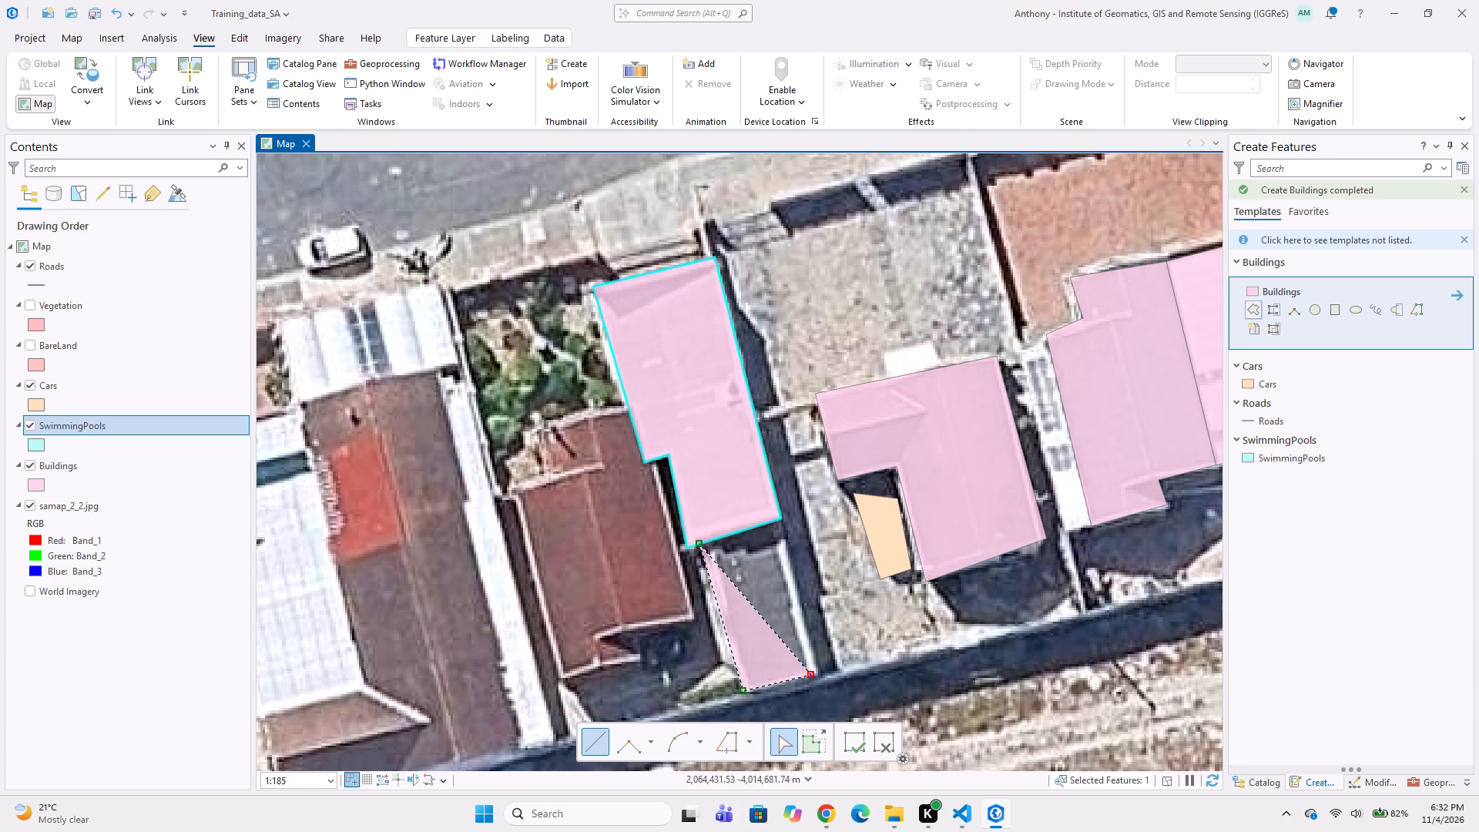
double_click(779, 518)
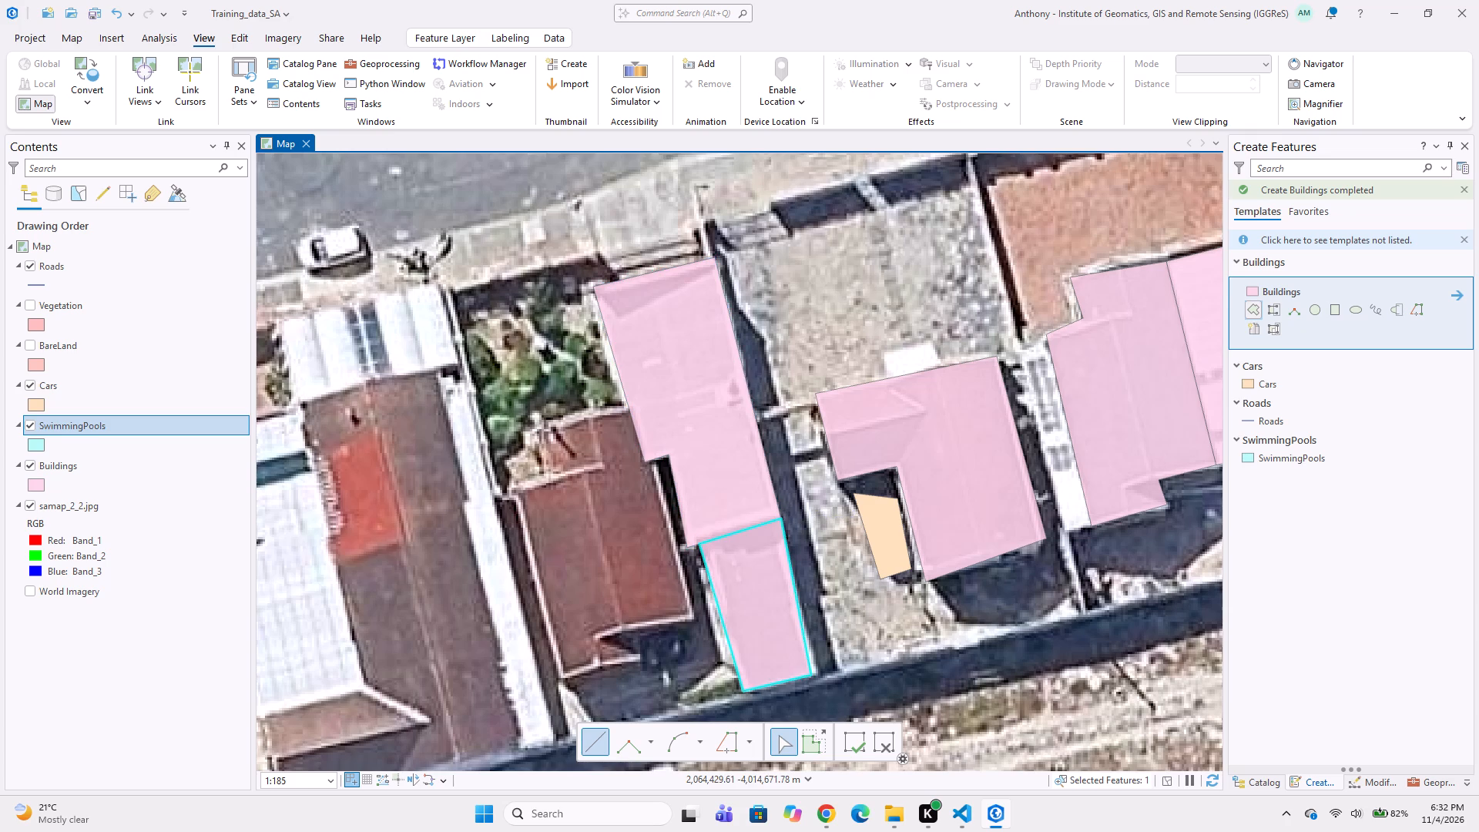
Digitize a ten-point Buildings polygon around the red-brown roof south of the garden, following its notches and snapping to the long building's west side.
middle_drag(687, 580, 757, 545)
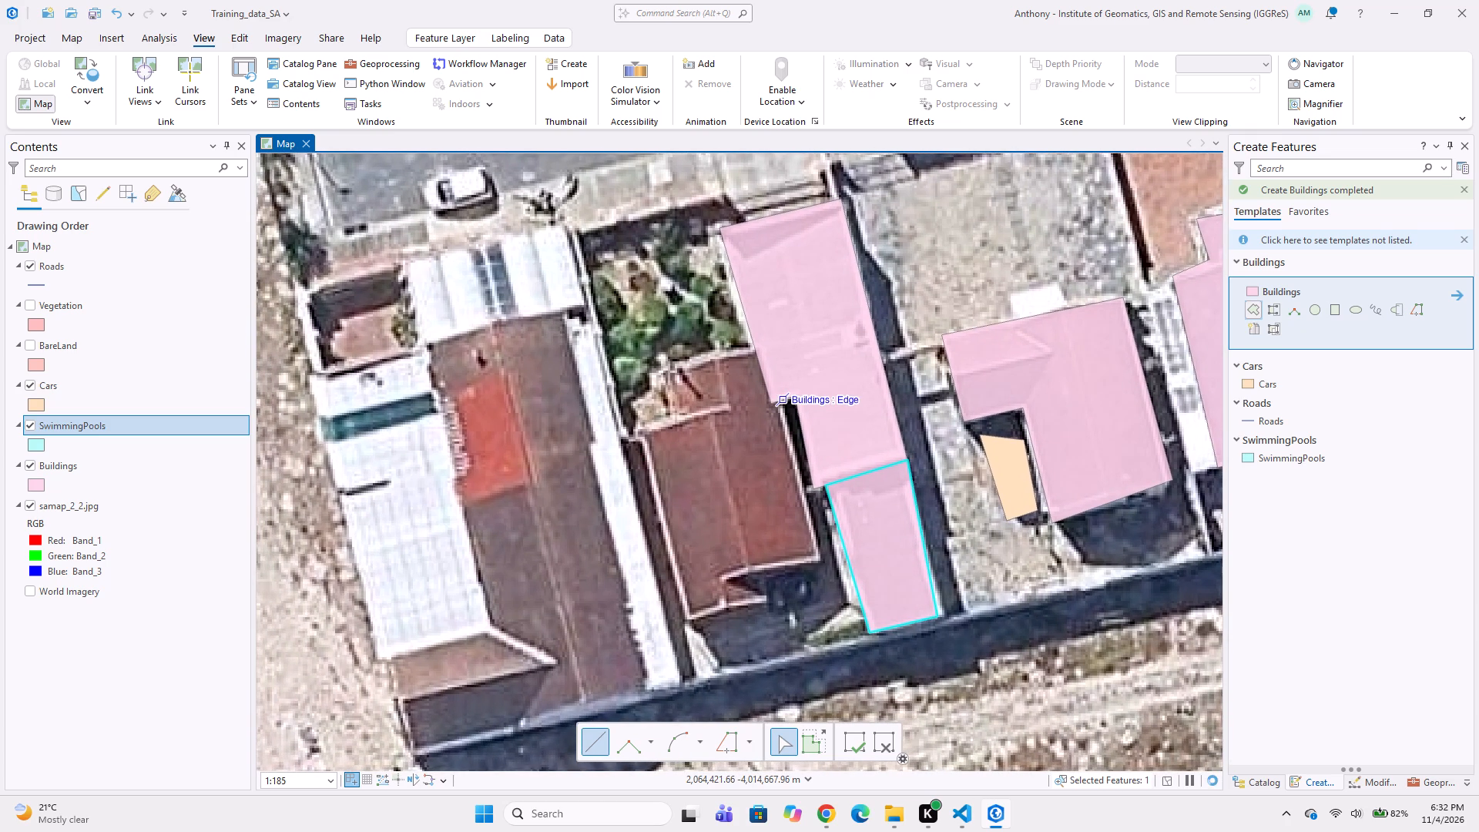
click(782, 403)
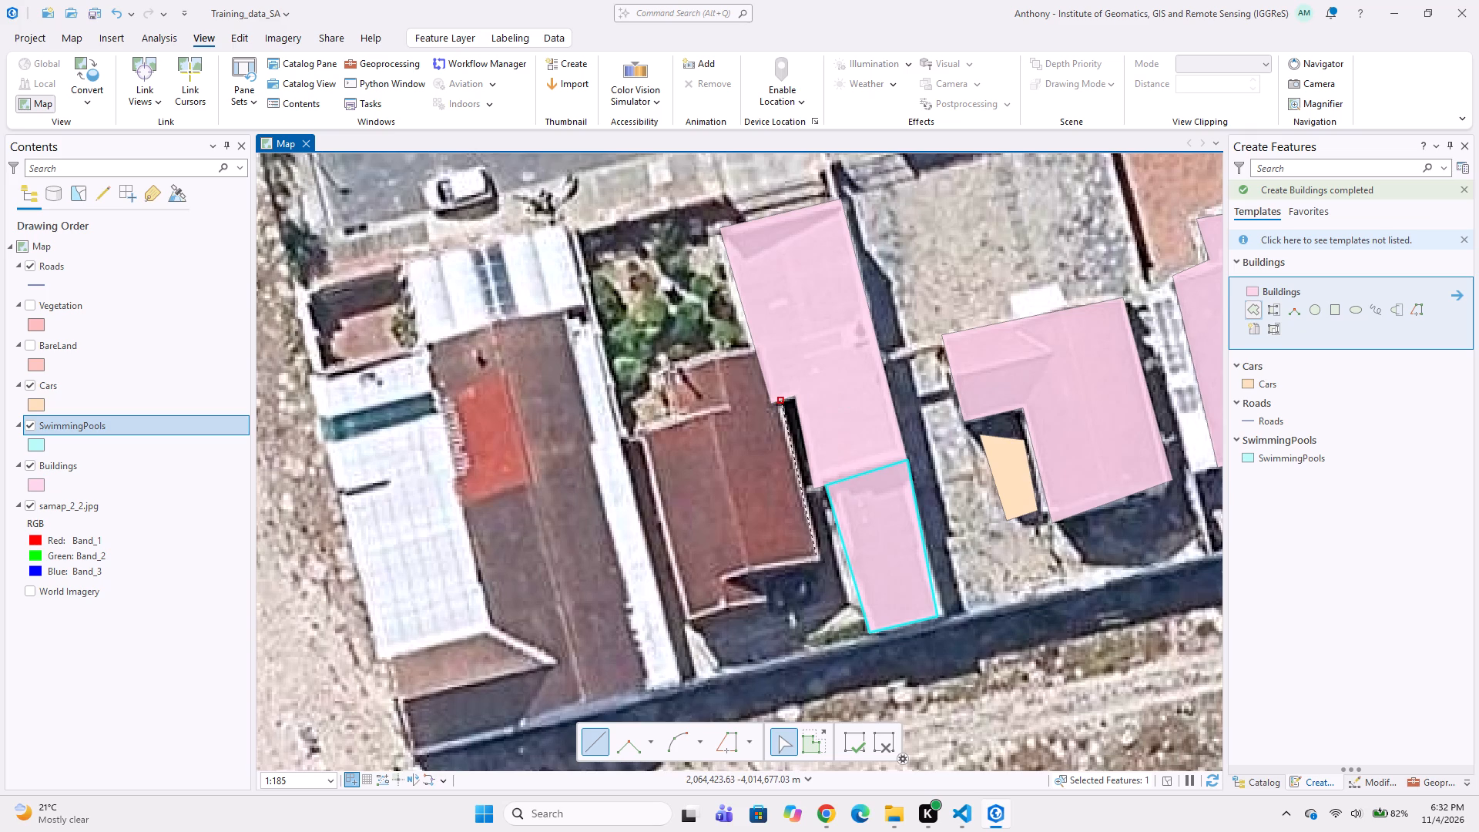
click(819, 564)
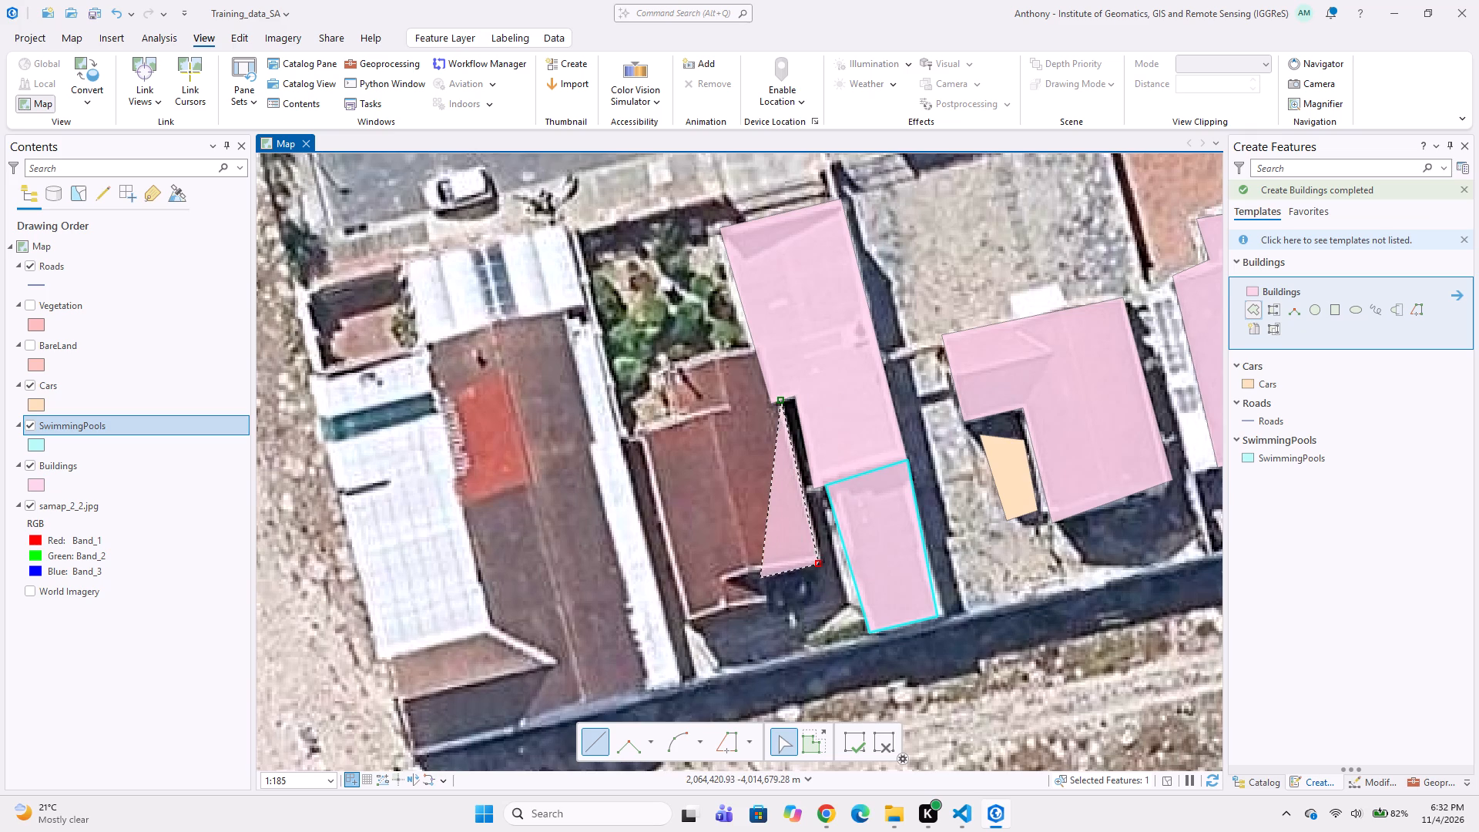
click(763, 572)
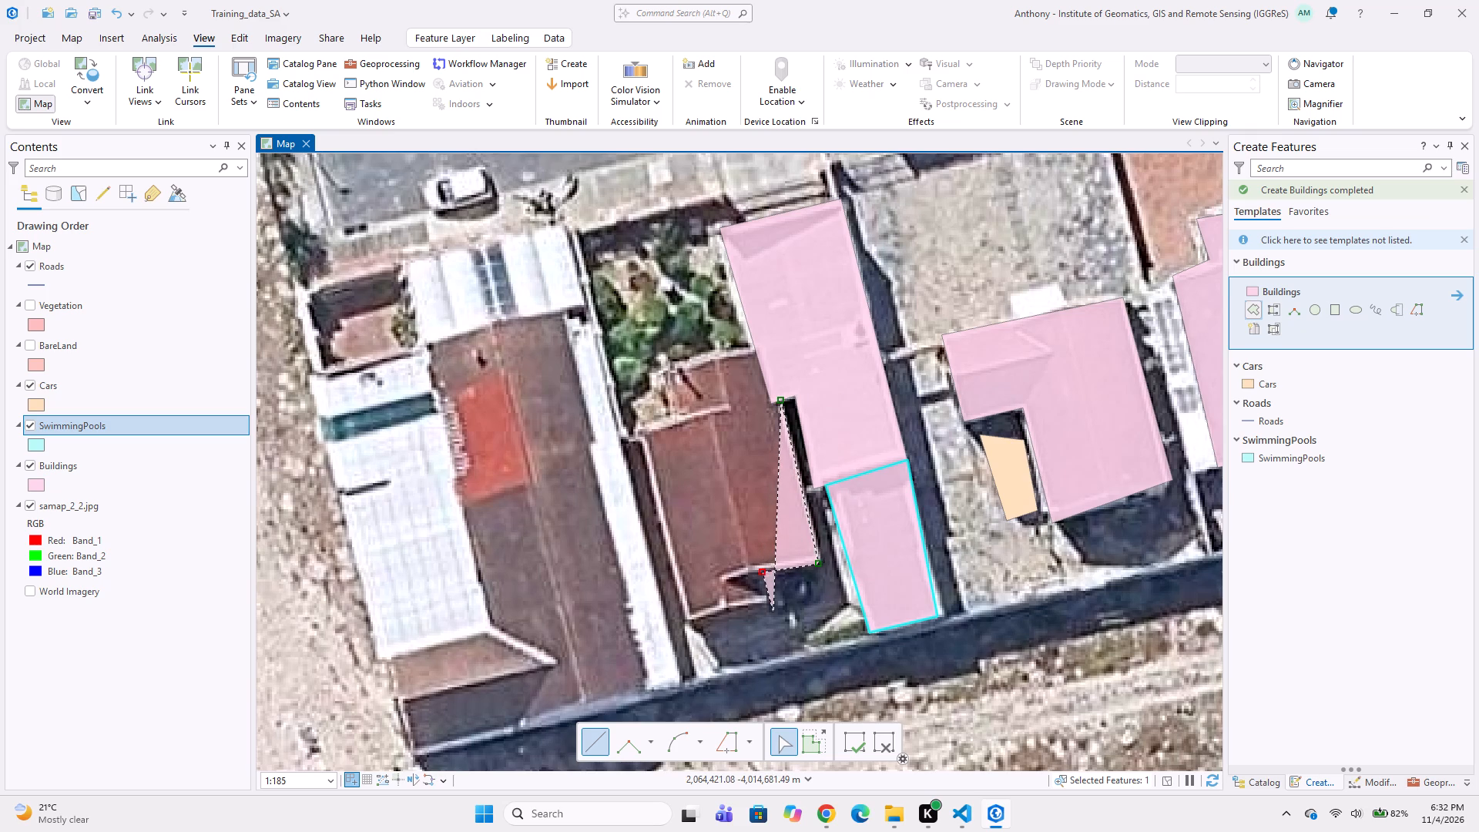
click(768, 608)
click(687, 623)
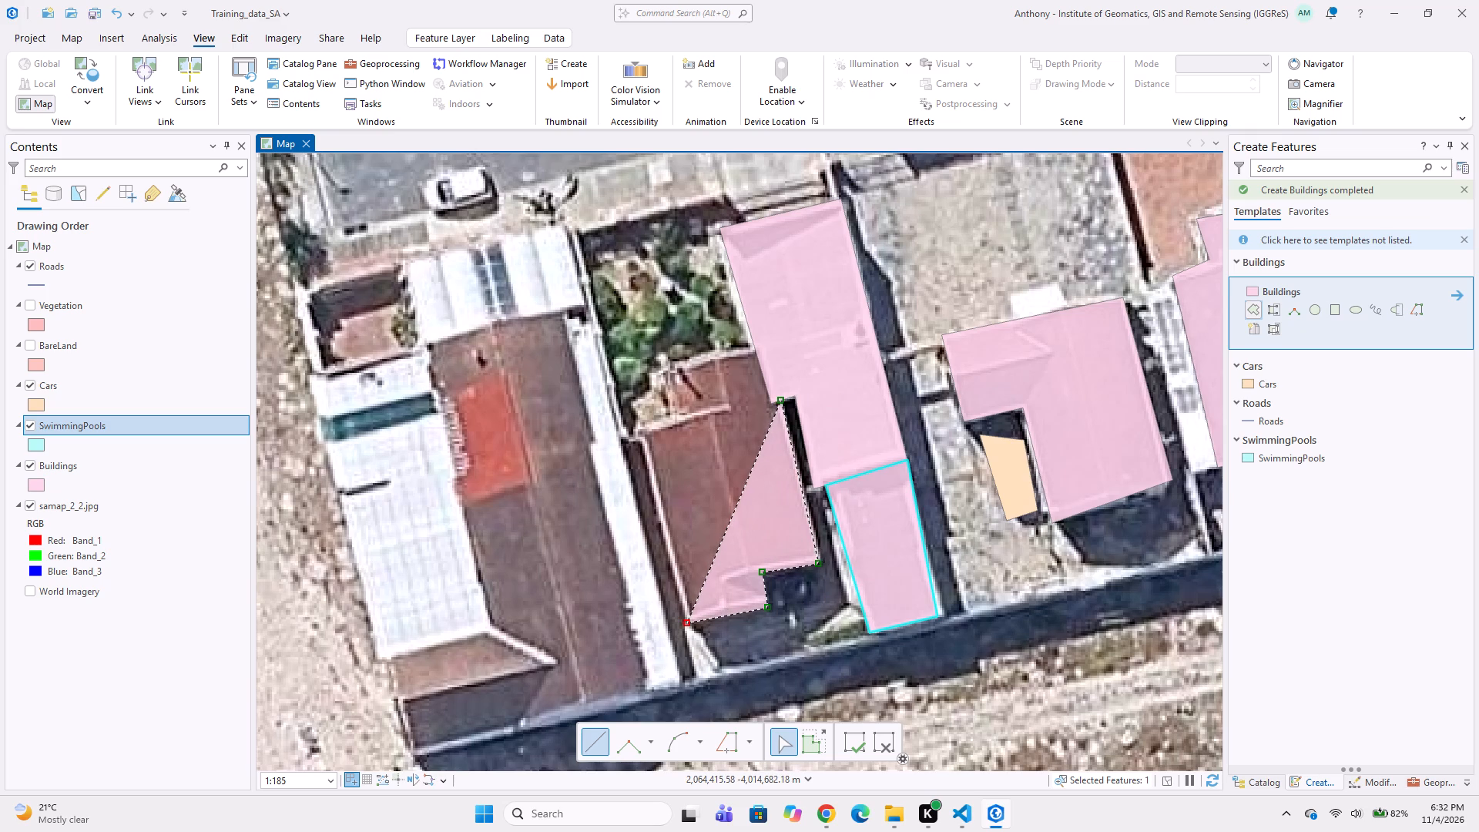
click(644, 430)
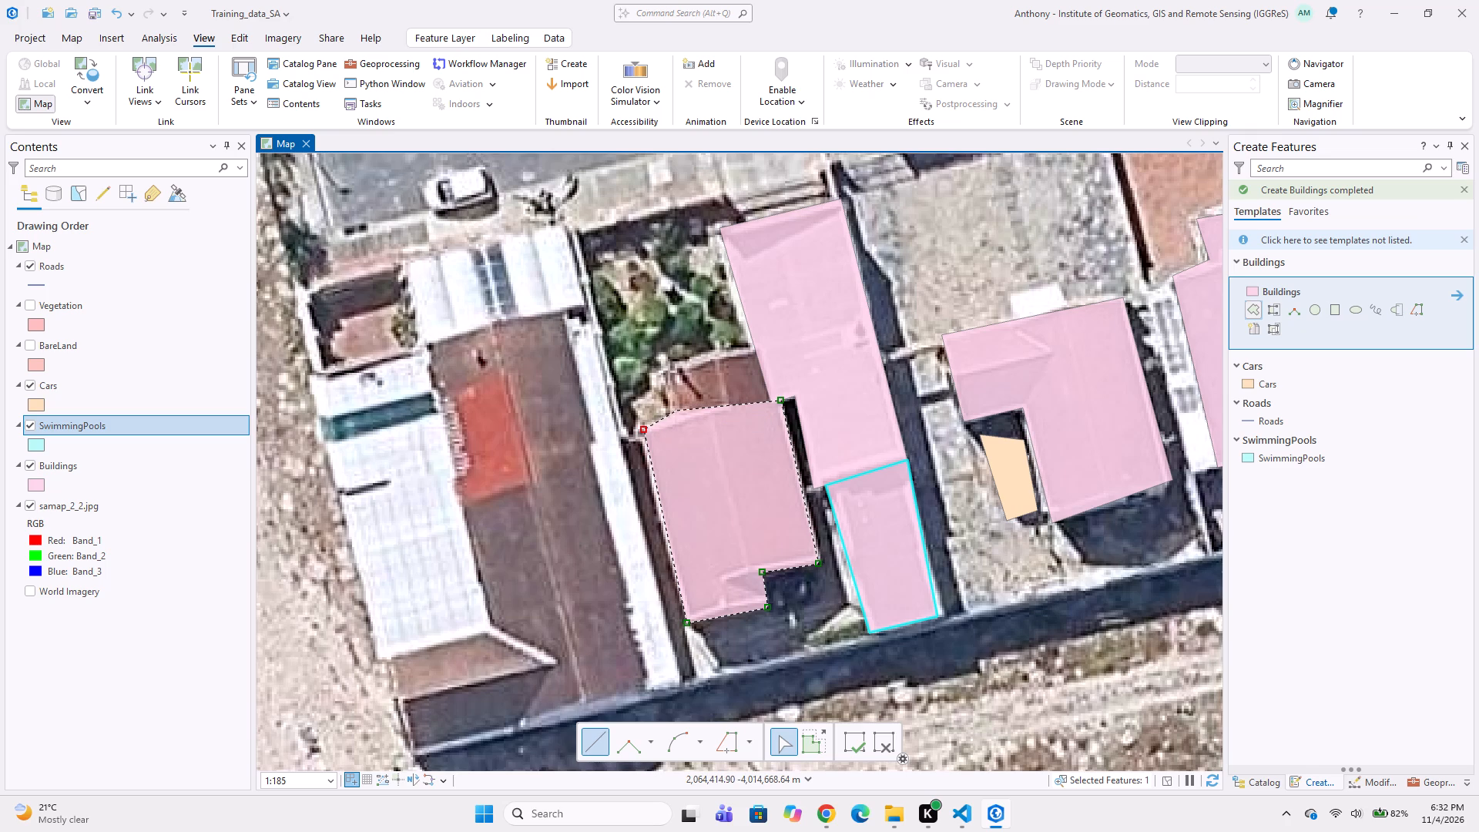
click(676, 405)
click(660, 373)
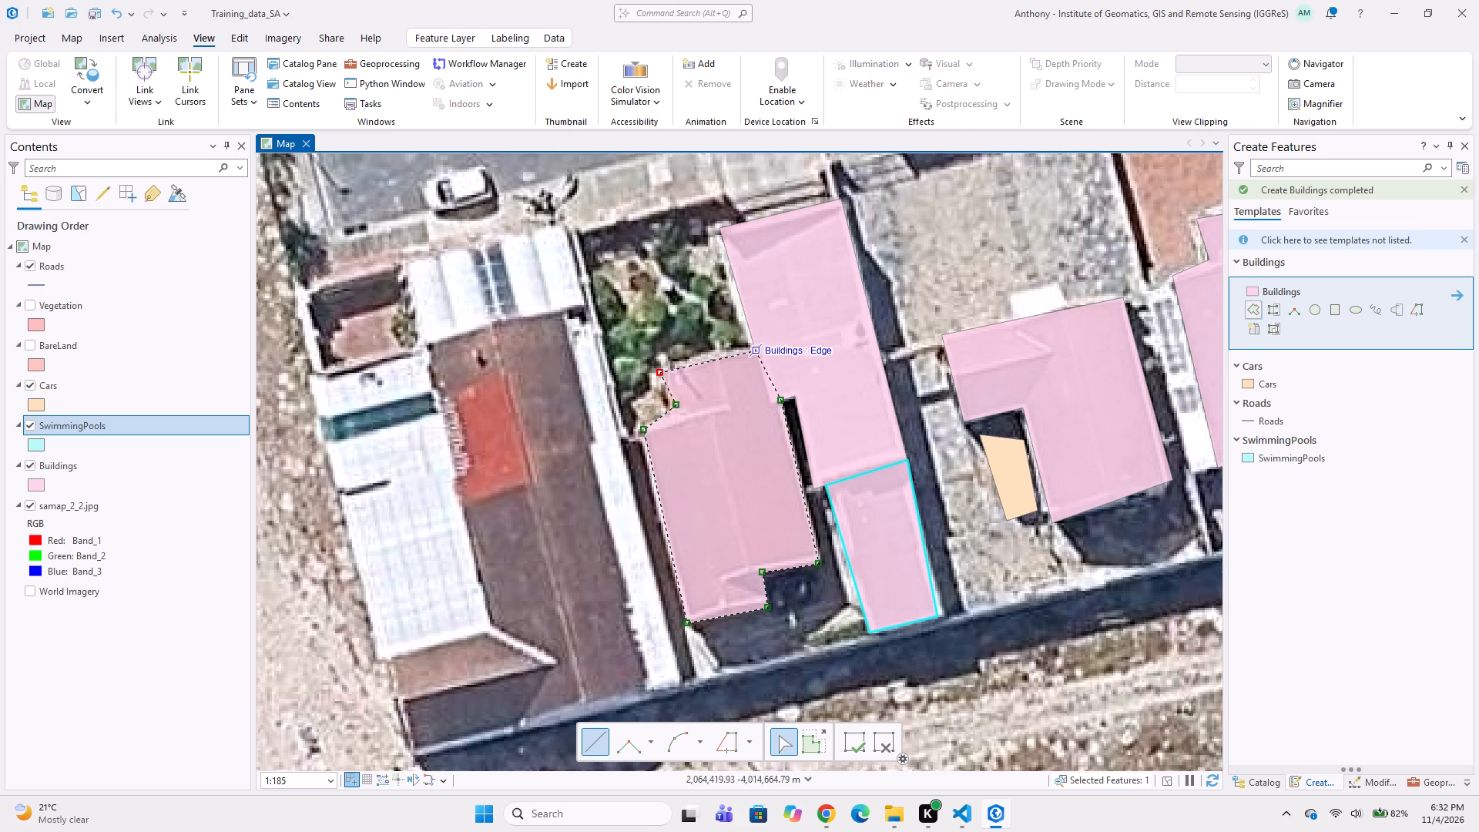
click(754, 349)
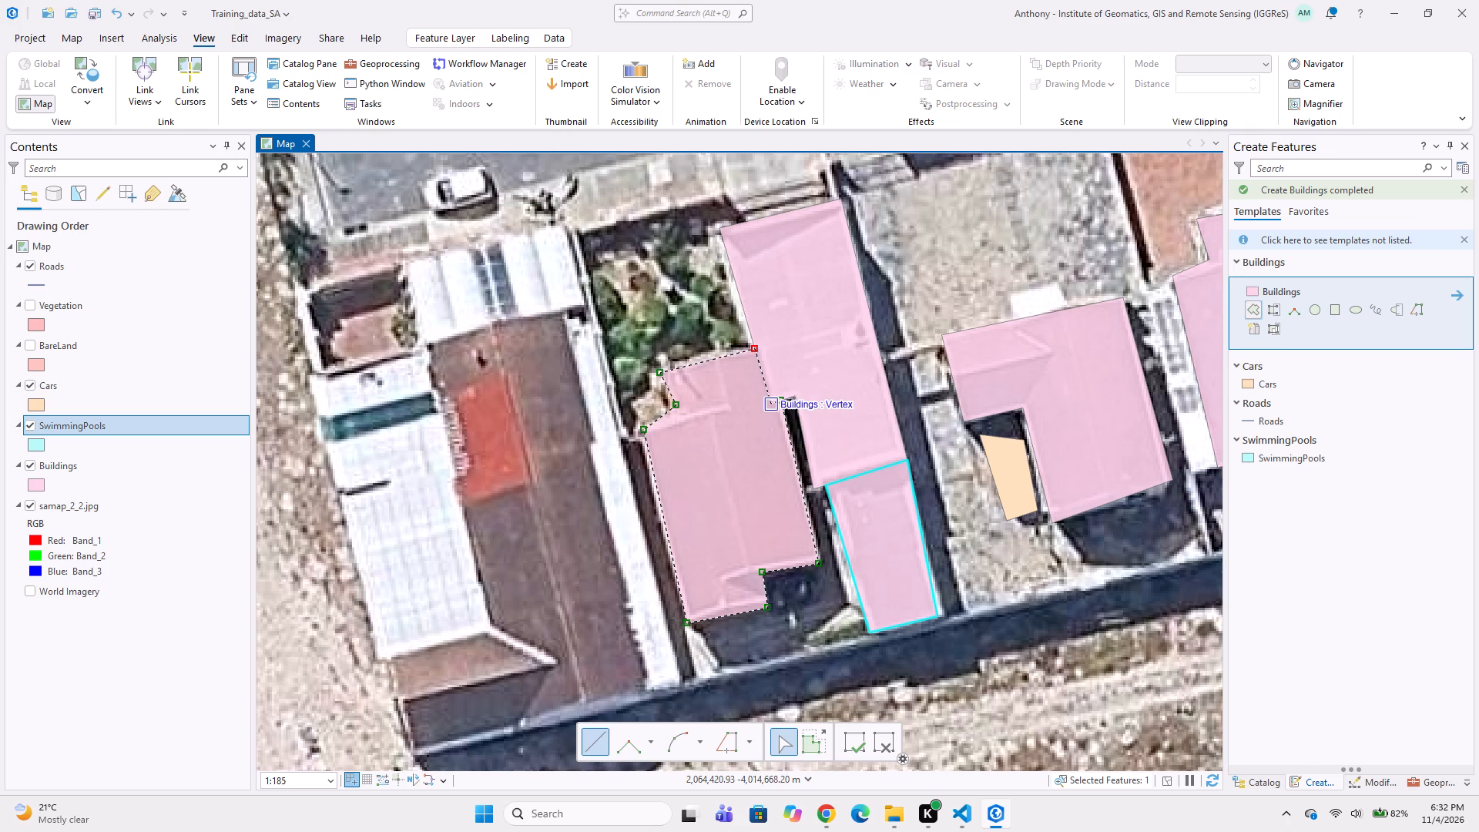
double_click(773, 411)
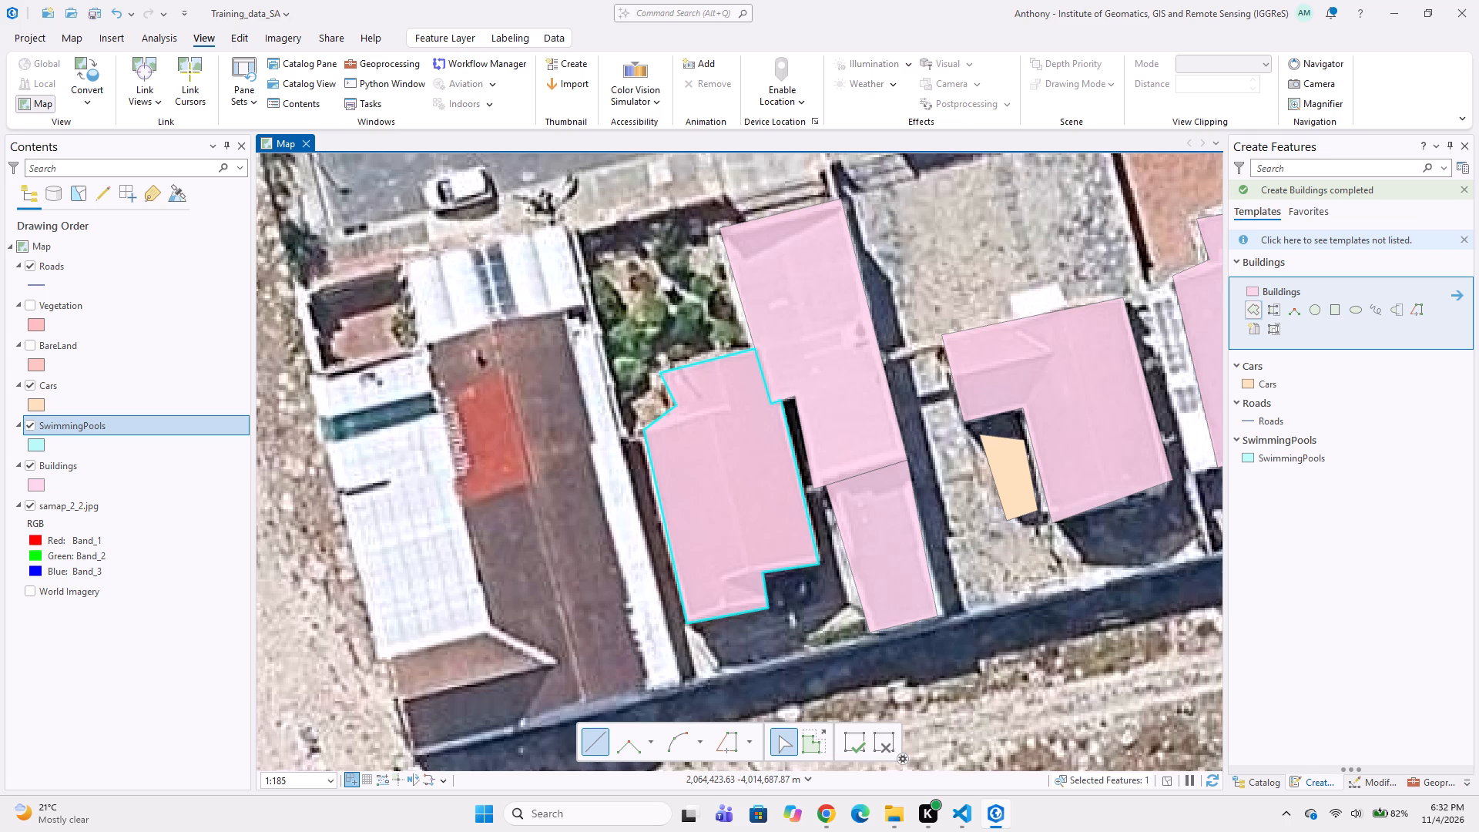
Digitize a nine-point Buildings polygon around the large brown roof west of the garden, including its white northern section and southwest wing.
middle_drag(518, 408, 606, 357)
scroll(407, 354, up, 1)
scroll(568, 306, down, 1)
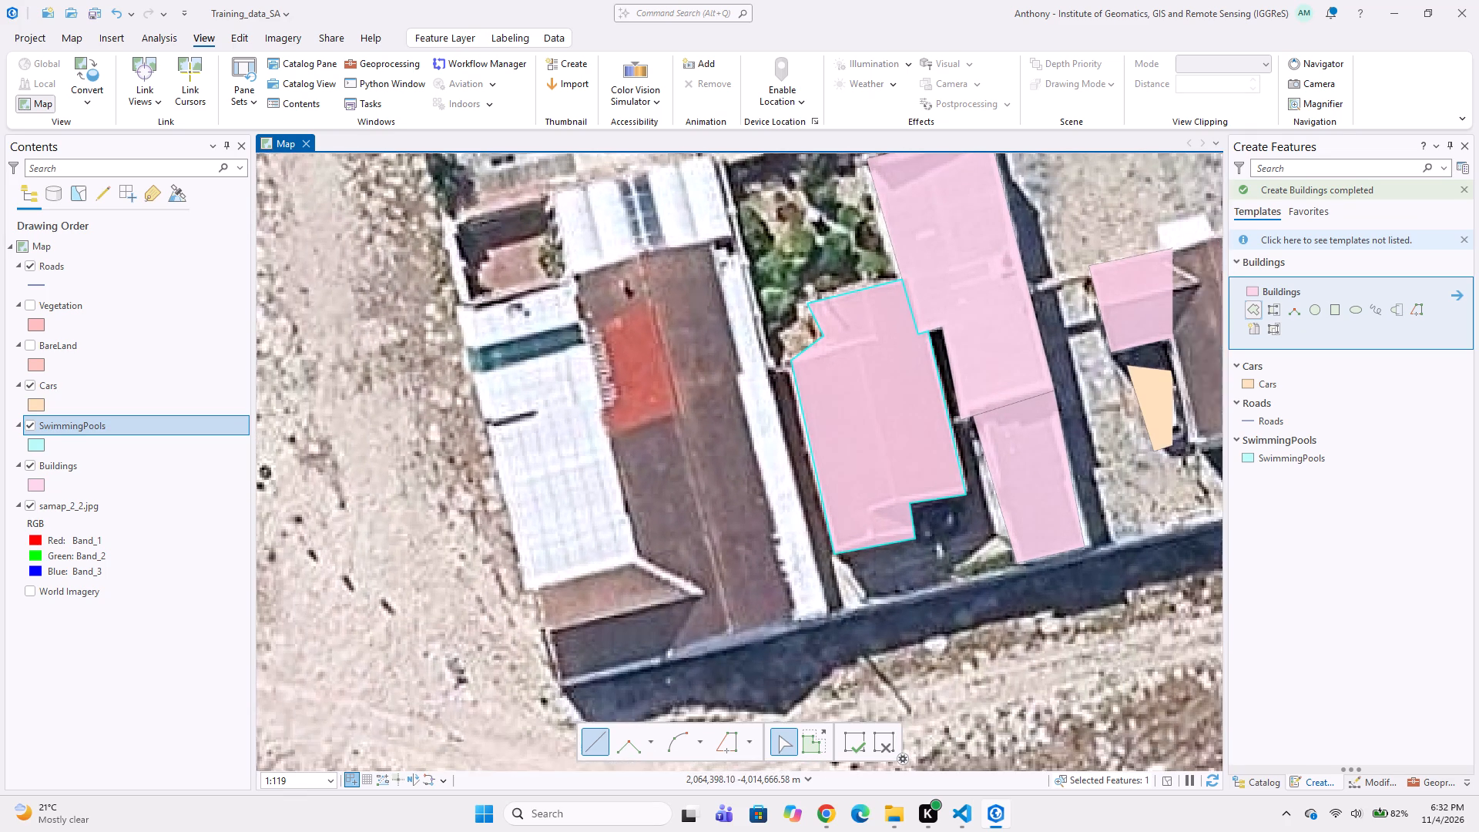
middle_drag(685, 235, 666, 292)
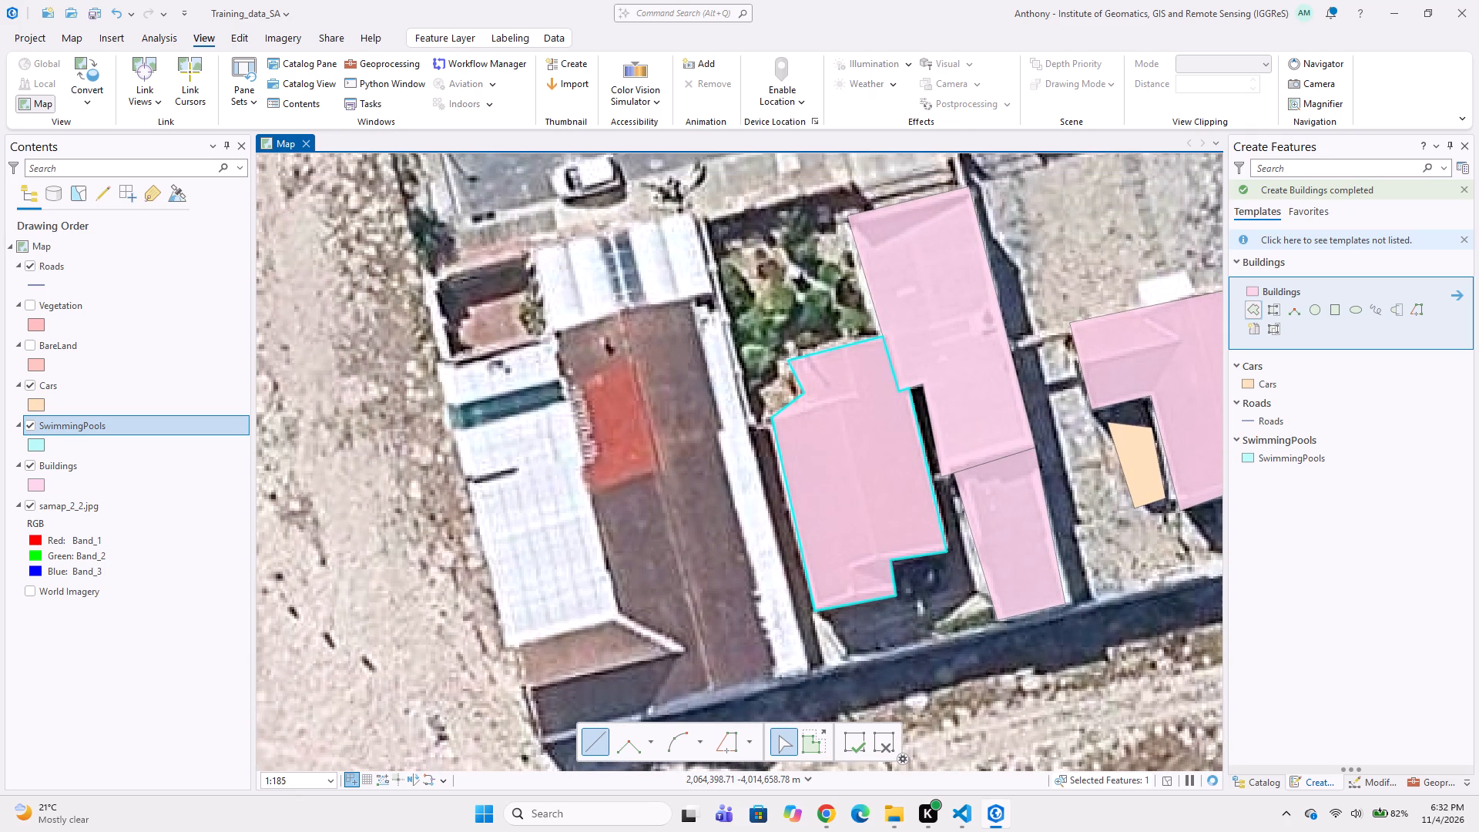
click(528, 246)
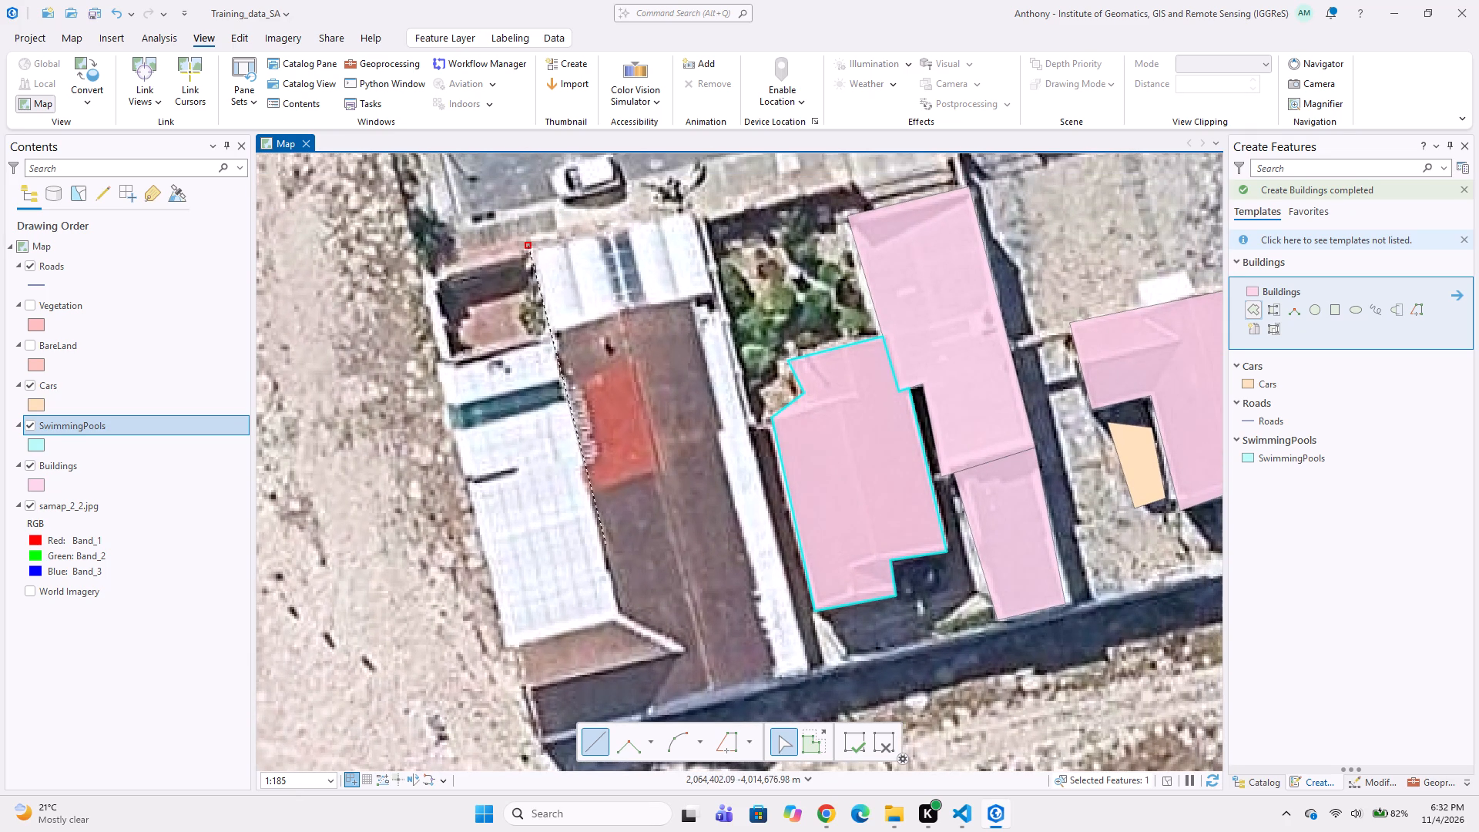
drag(620, 612, 606, 612)
click(511, 648)
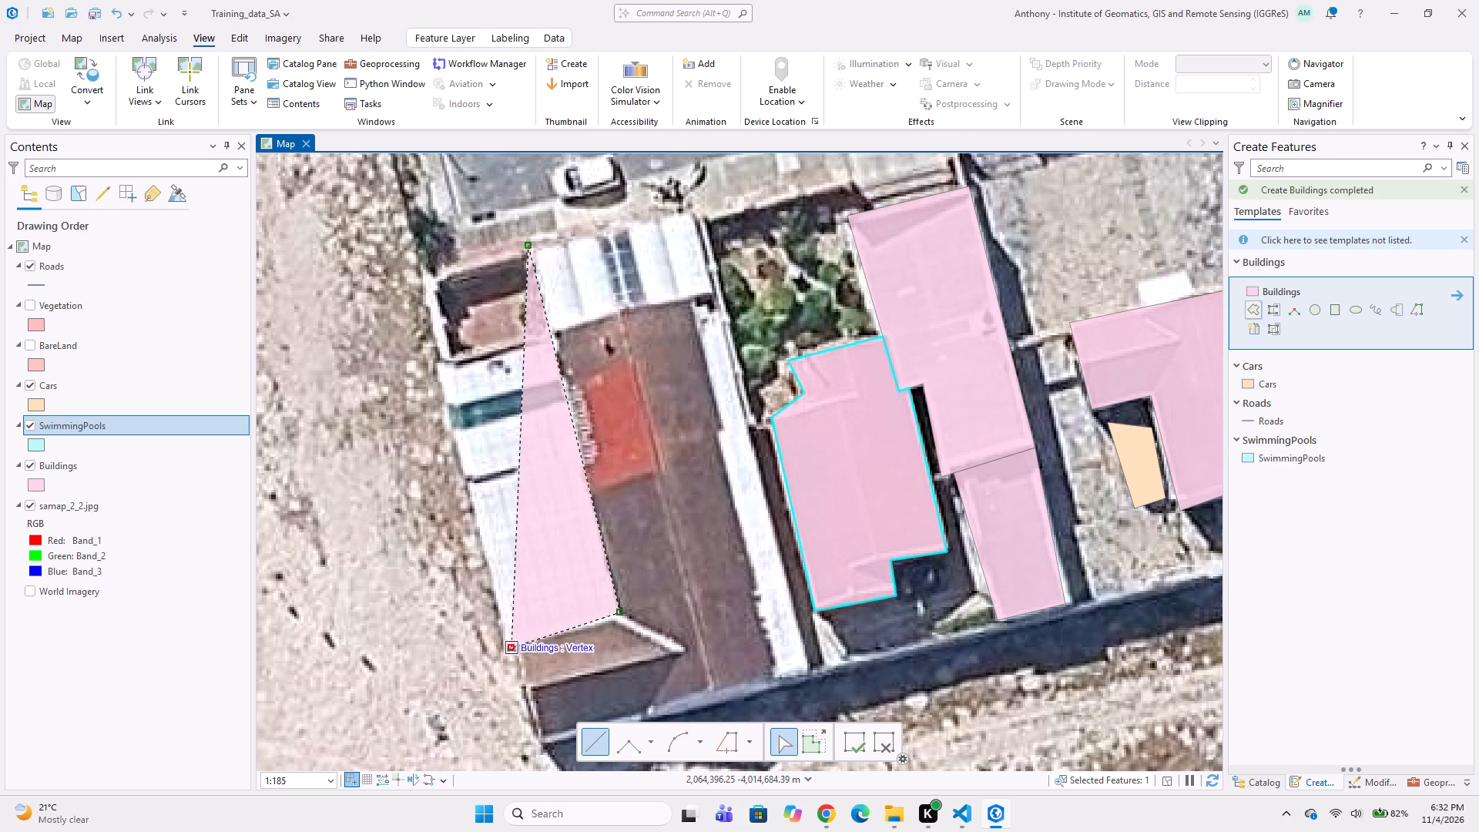
middle_drag(512, 610, 469, 468)
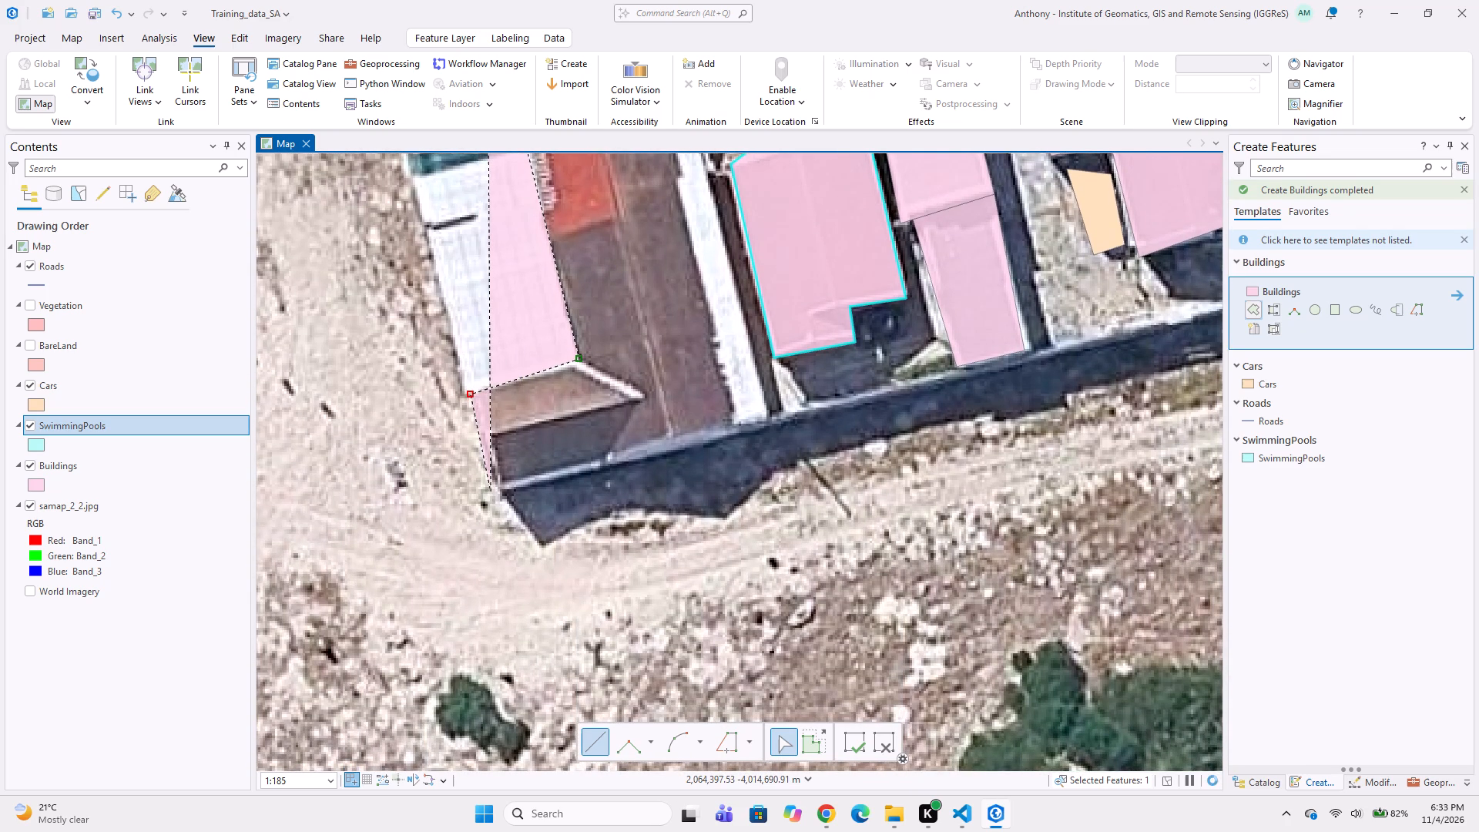
click(491, 484)
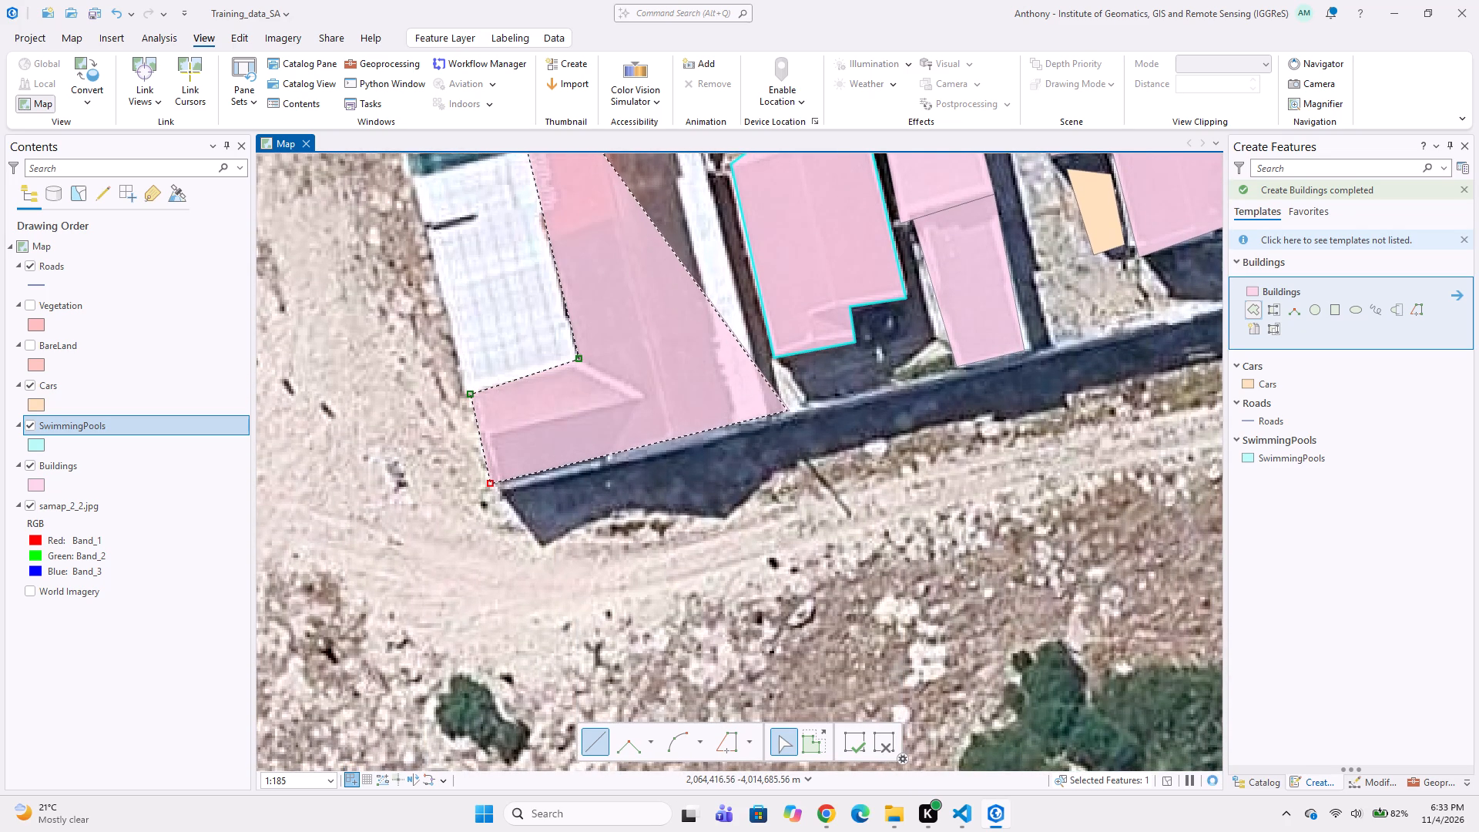
click(787, 411)
click(776, 354)
middle_drag(733, 270, 723, 373)
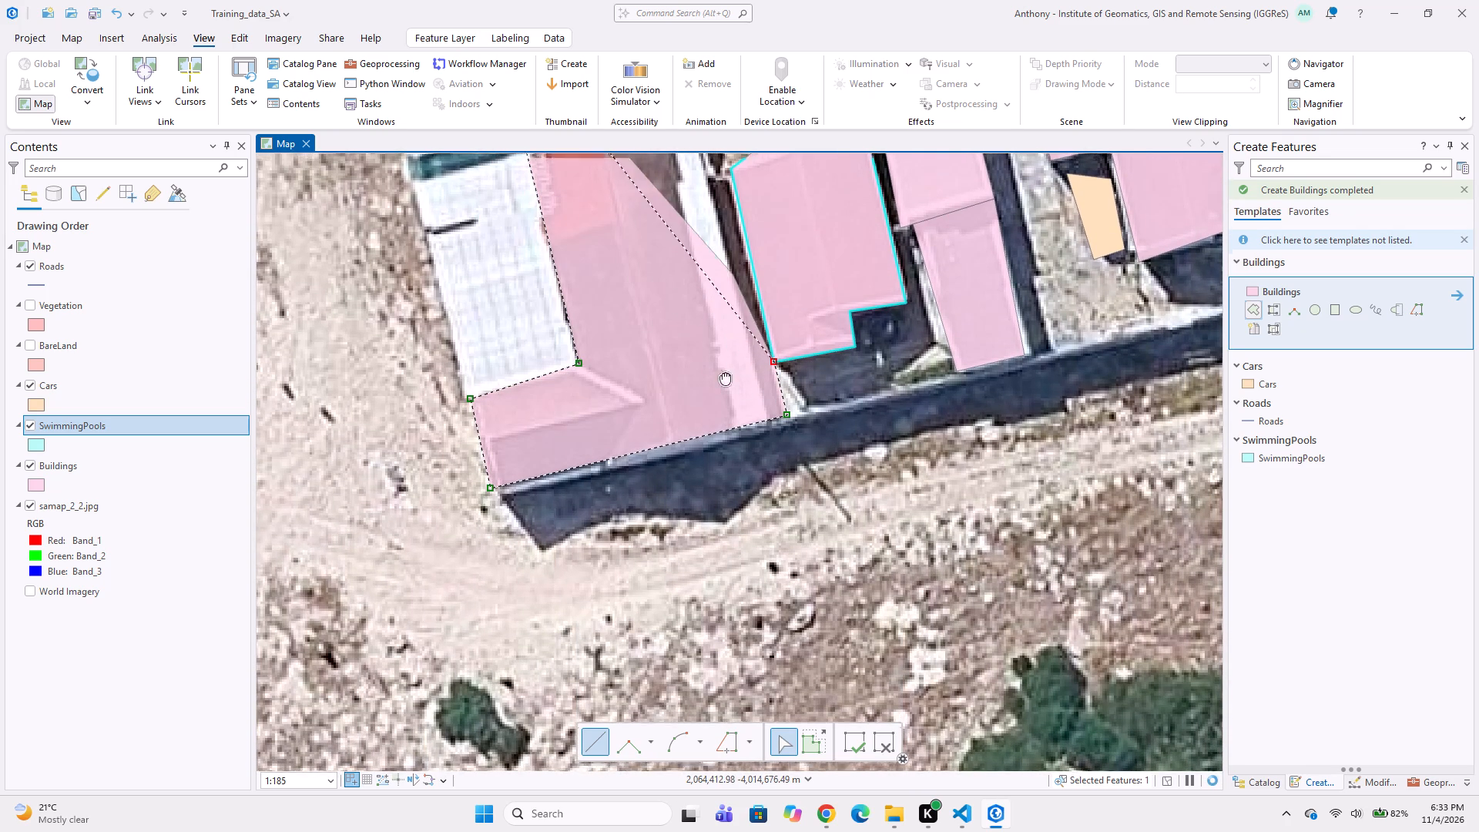
middle_drag(723, 373, 717, 416)
click(716, 317)
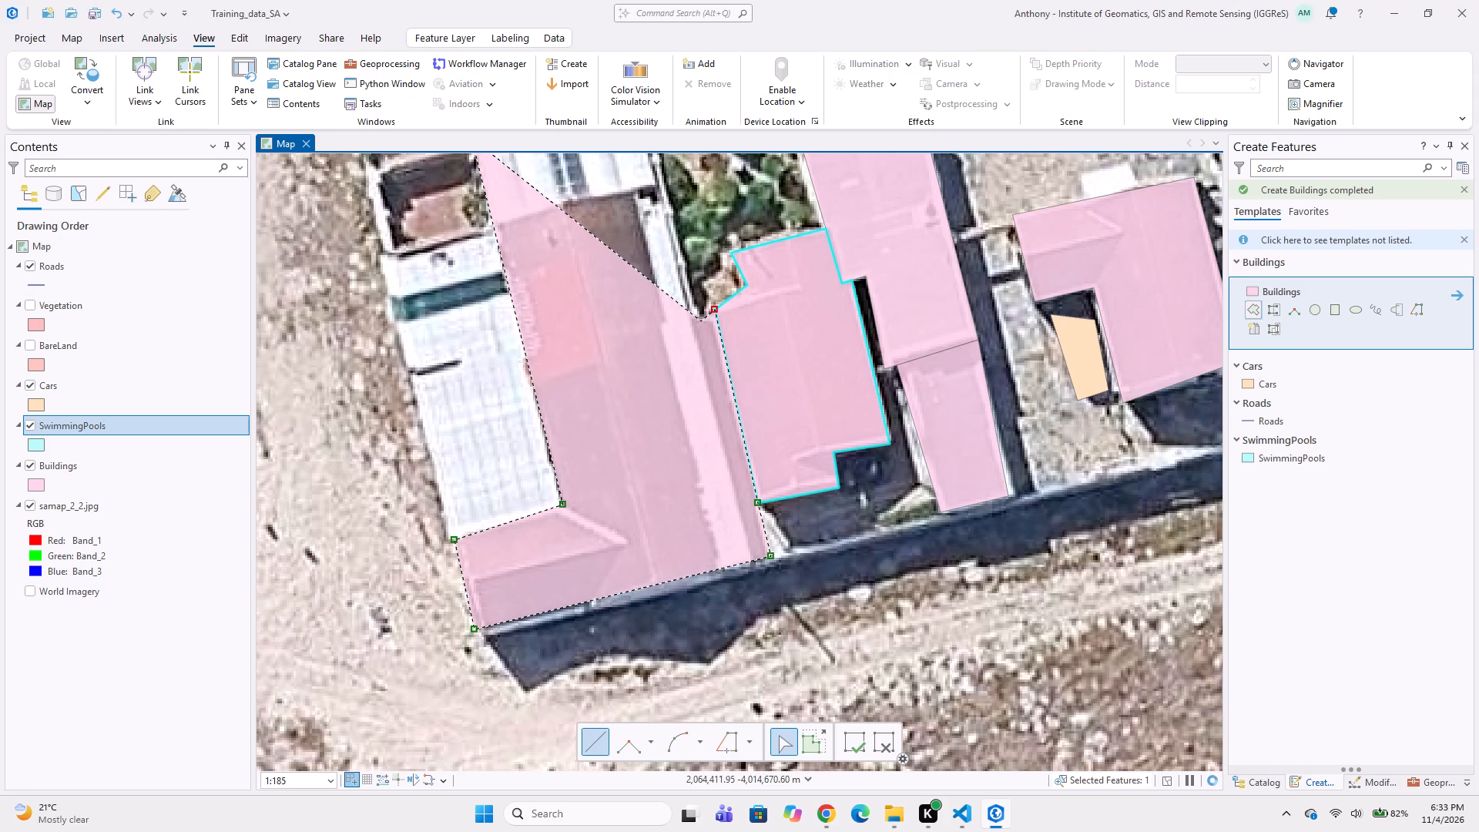
click(698, 319)
middle_drag(696, 332, 725, 443)
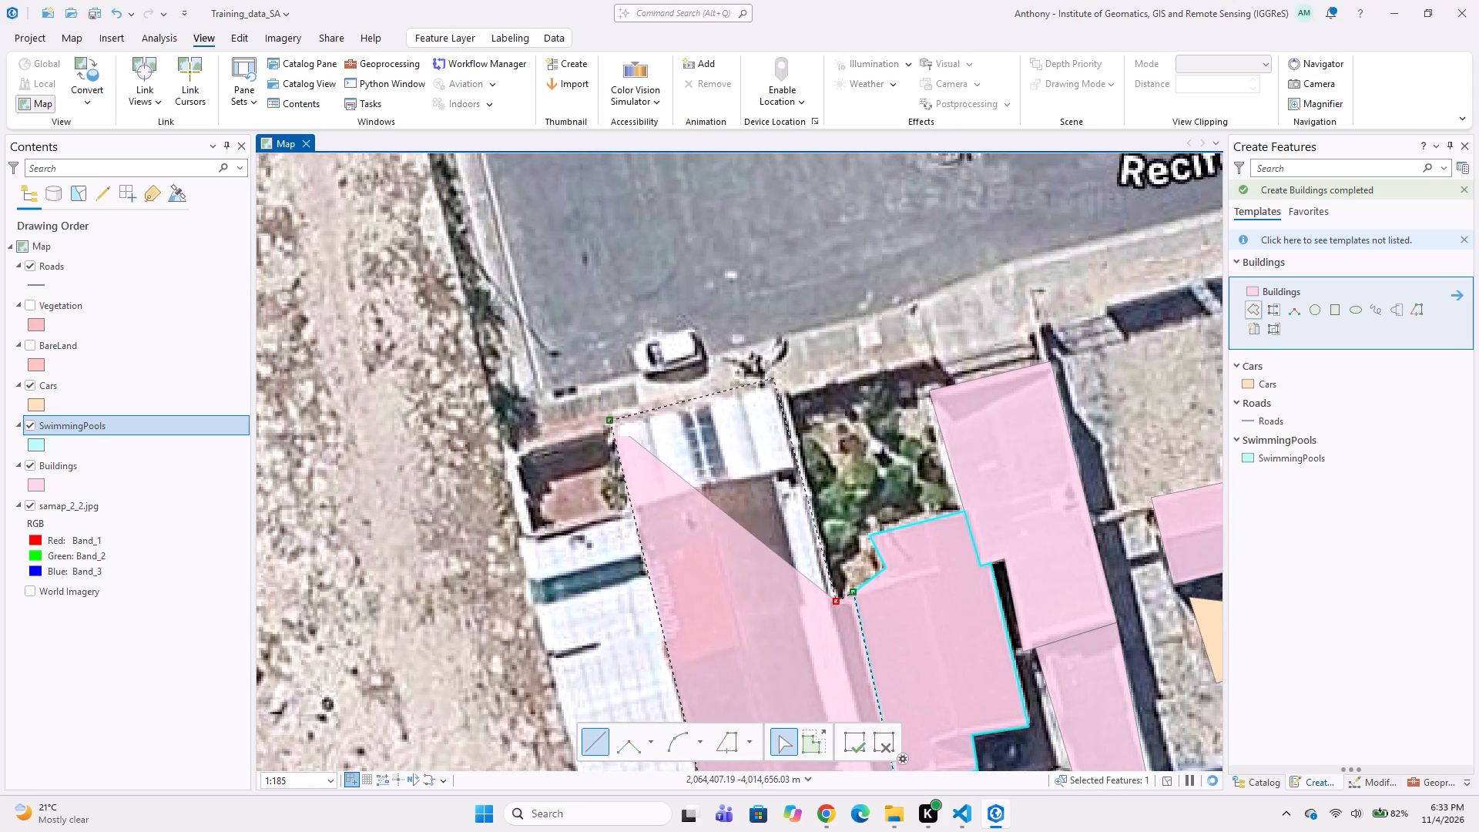
double_click(784, 384)
Digitize a four-point Buildings polygon around the white roof on the large building's west side, sharing its edge down to the southwest wing.
scroll(676, 411, down, 2)
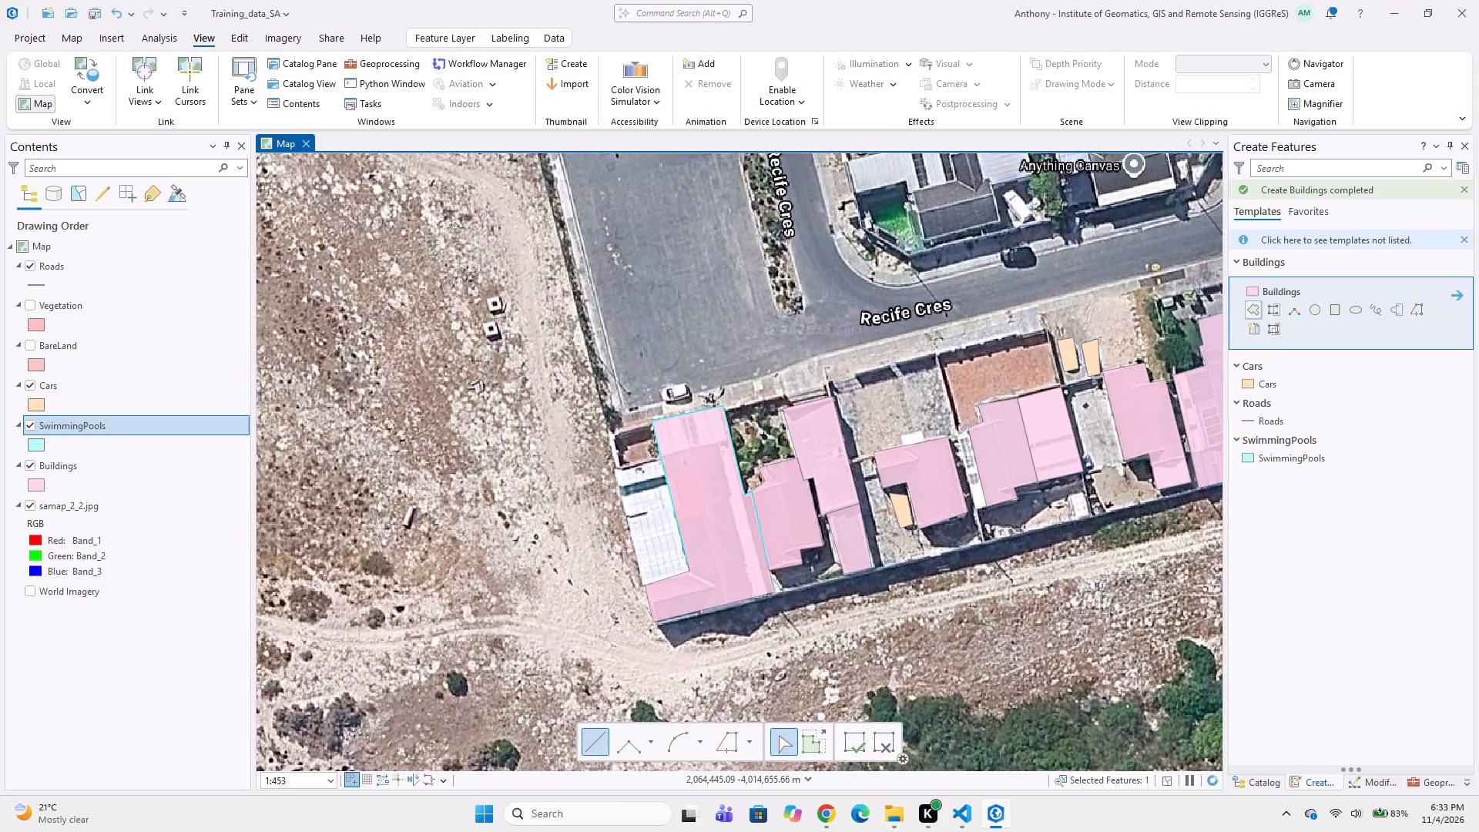
scroll(755, 384, up, 2)
middle_drag(588, 532, 666, 424)
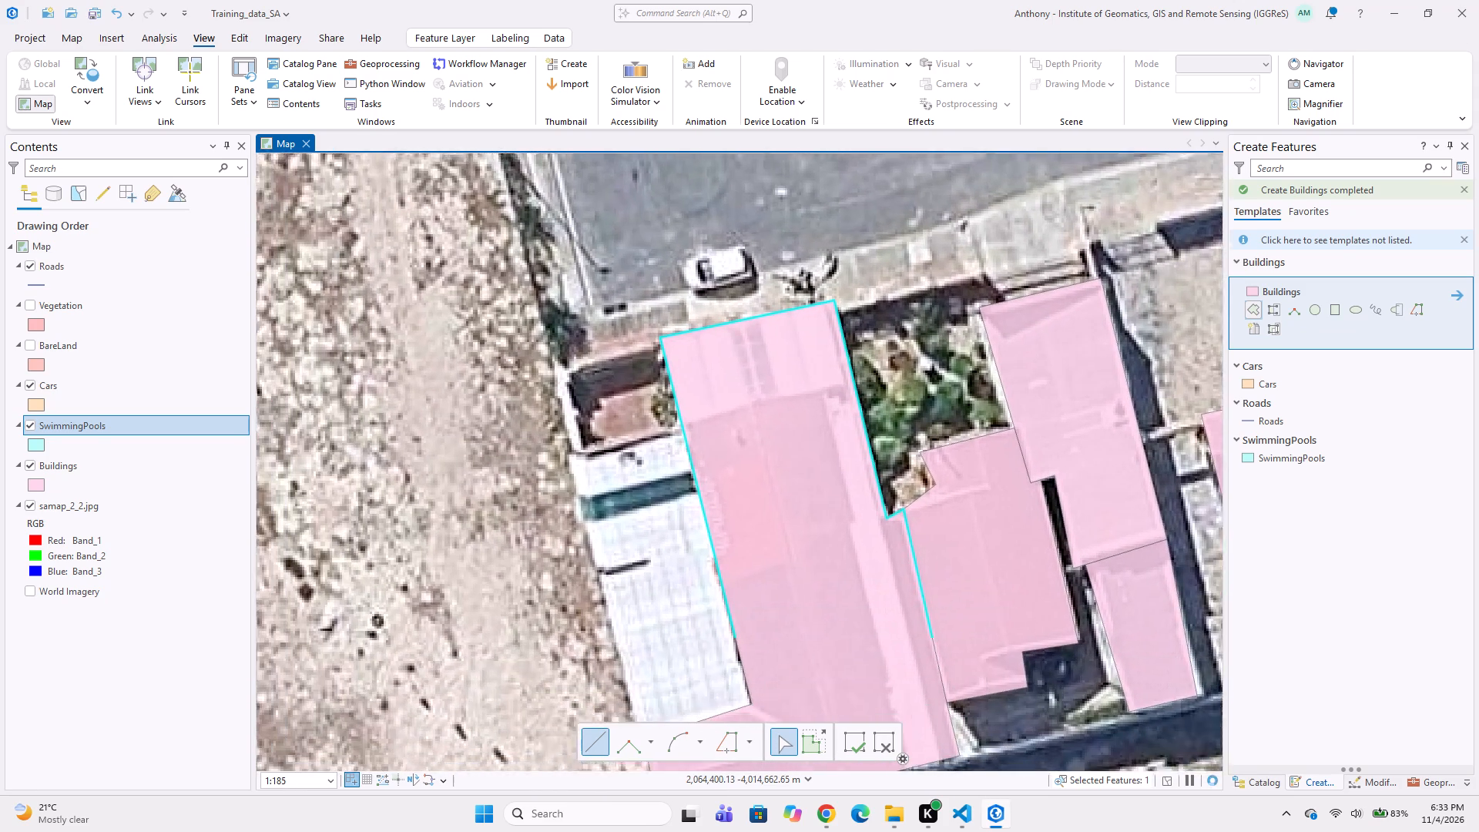
click(752, 376)
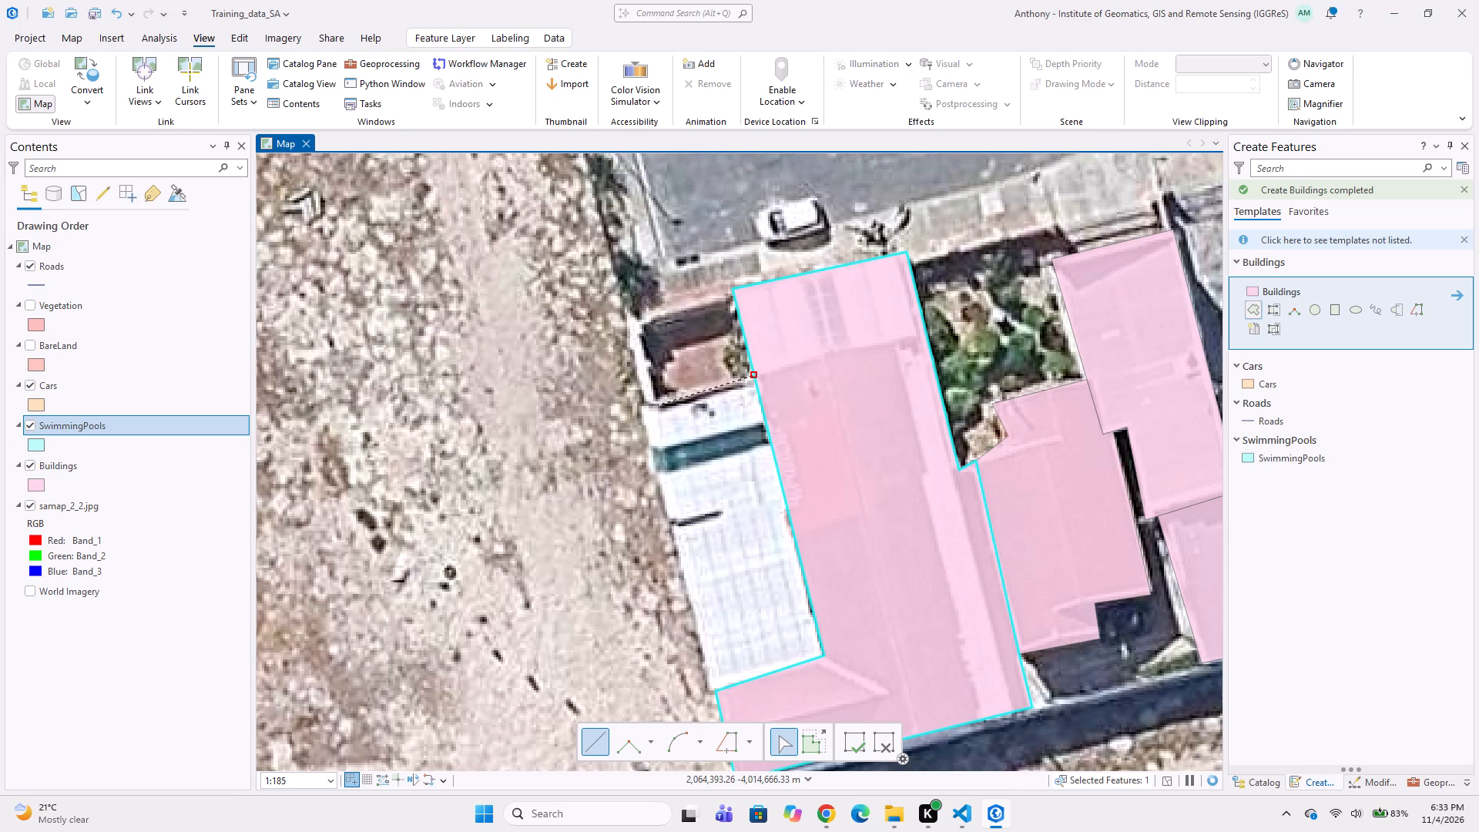
click(639, 405)
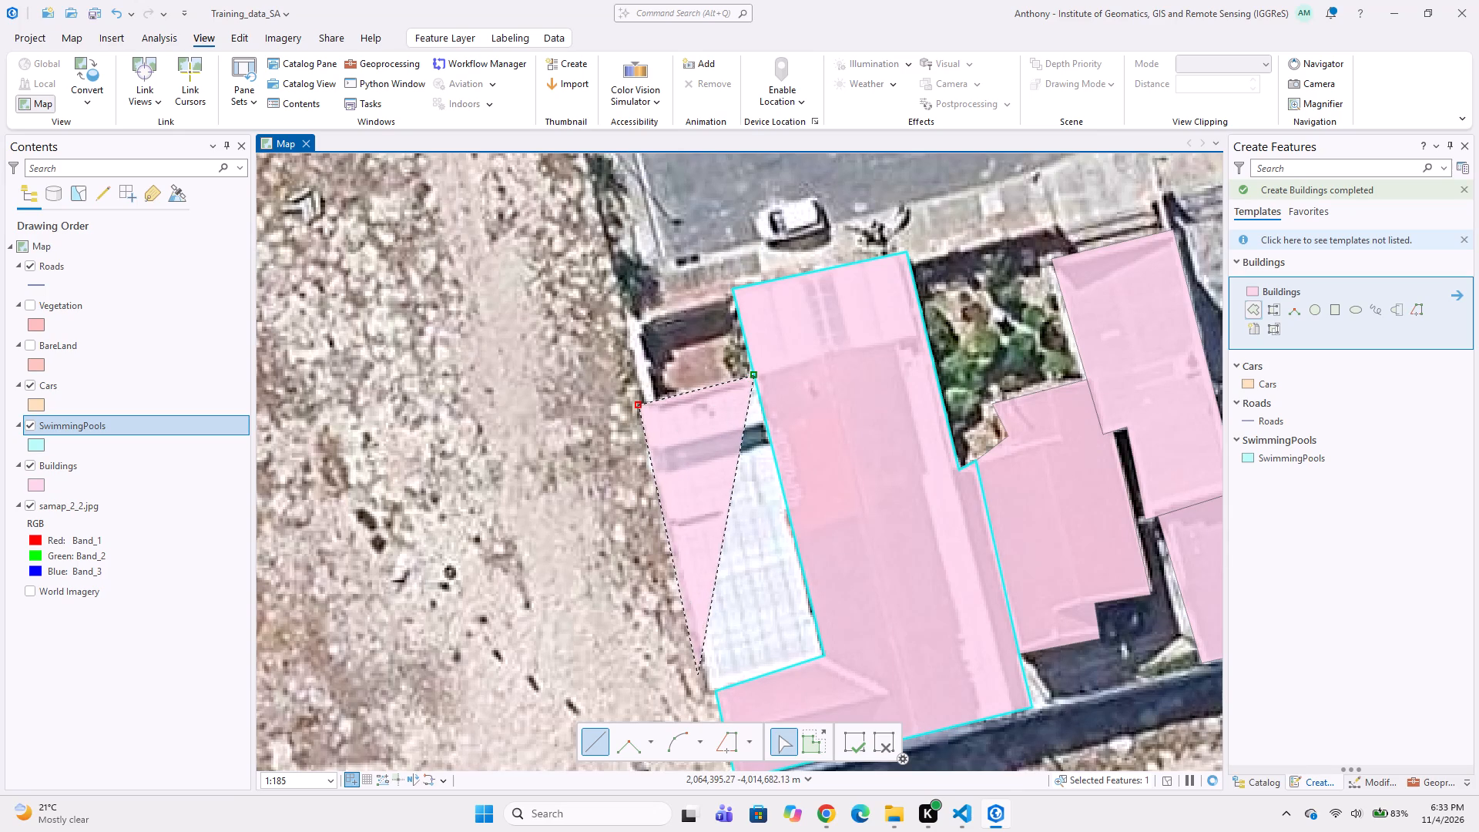
drag(711, 694, 730, 683)
click(824, 648)
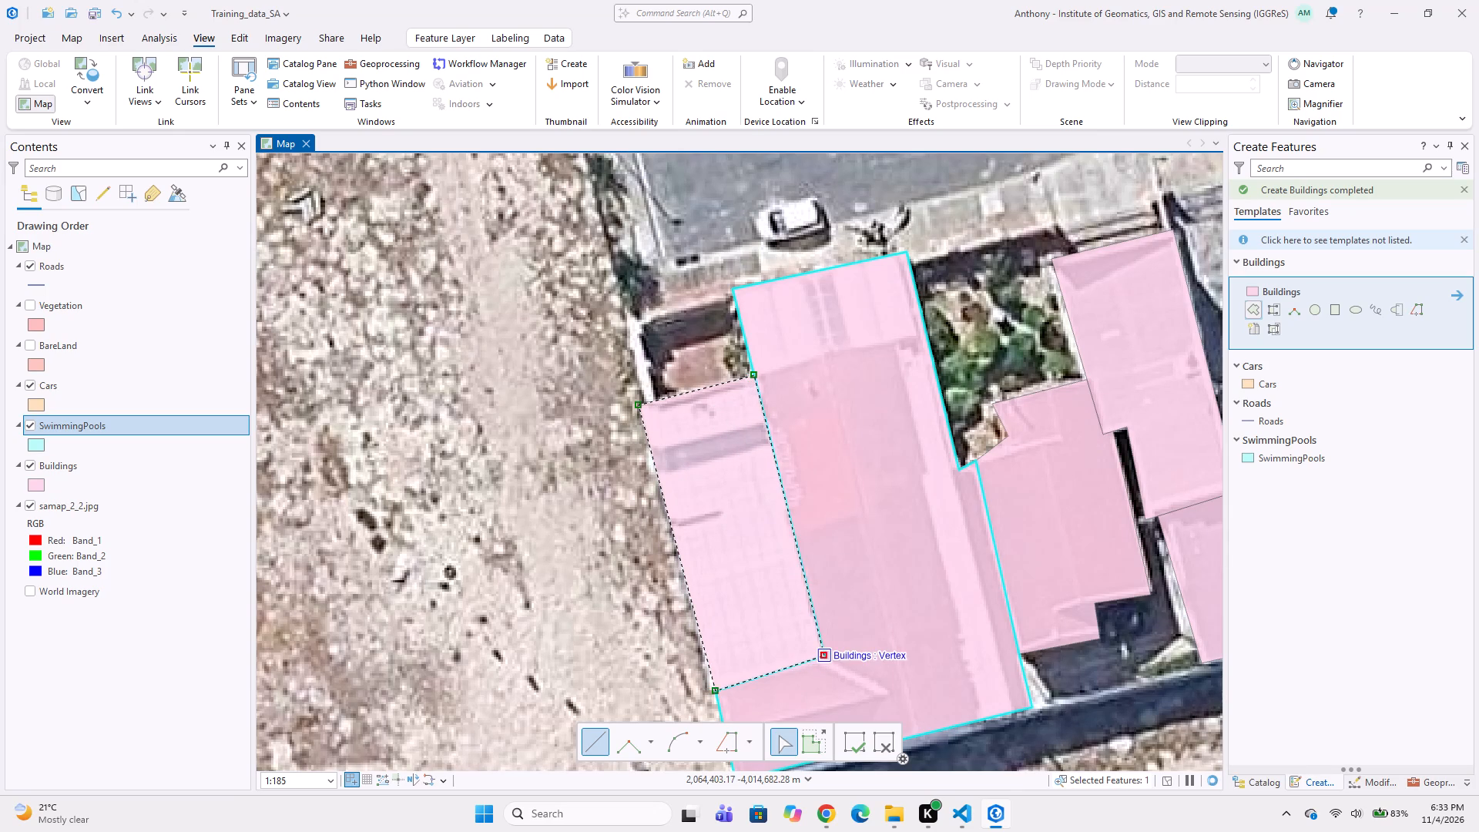
click(824, 648)
Digitize a five-point Cars polygon around the white car parked on the paved area just north of the large building.
middle_drag(841, 537, 822, 635)
middle_drag(790, 470, 803, 578)
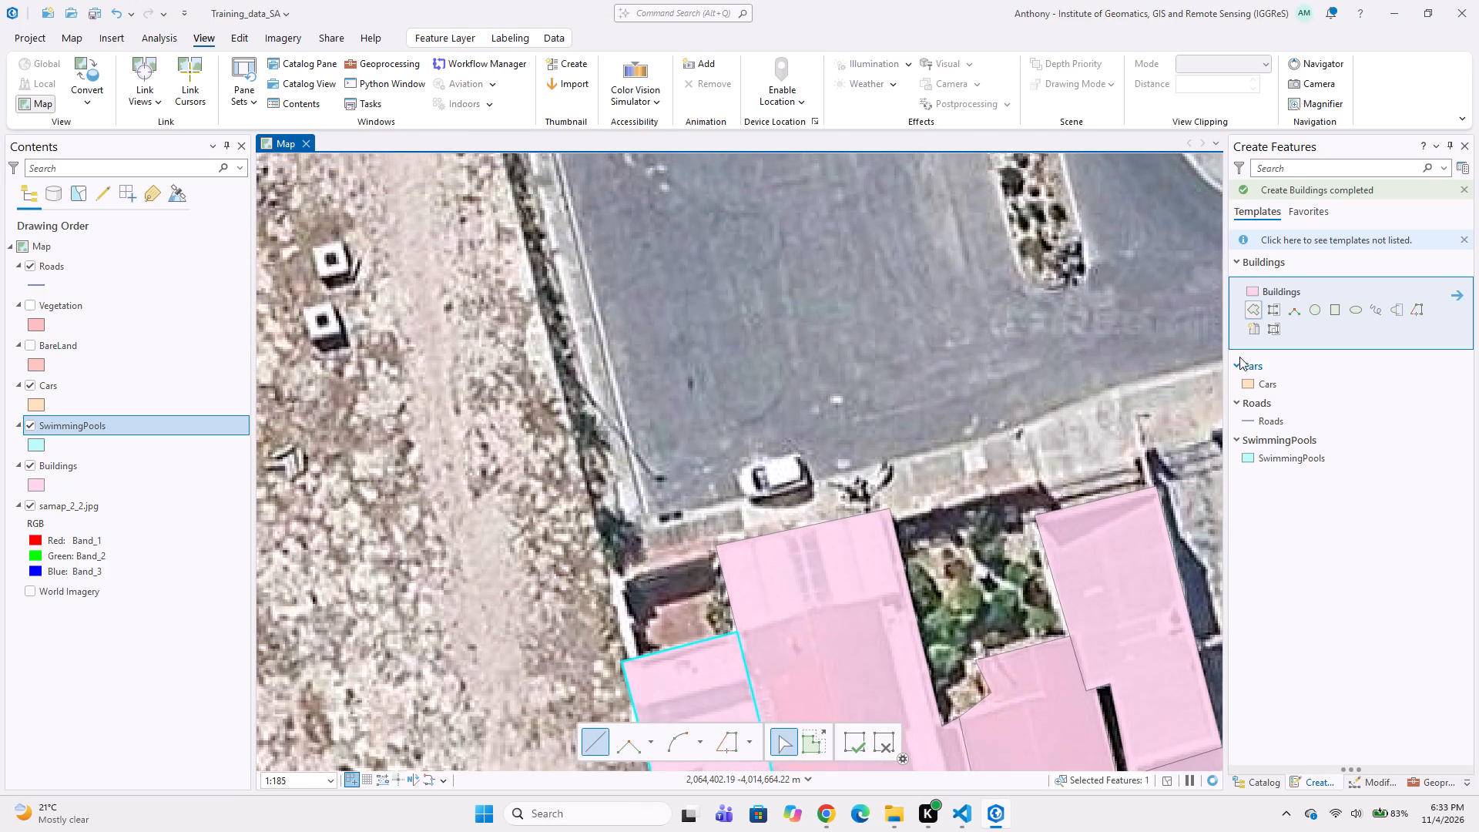
click(1259, 381)
scroll(690, 494, up, 1)
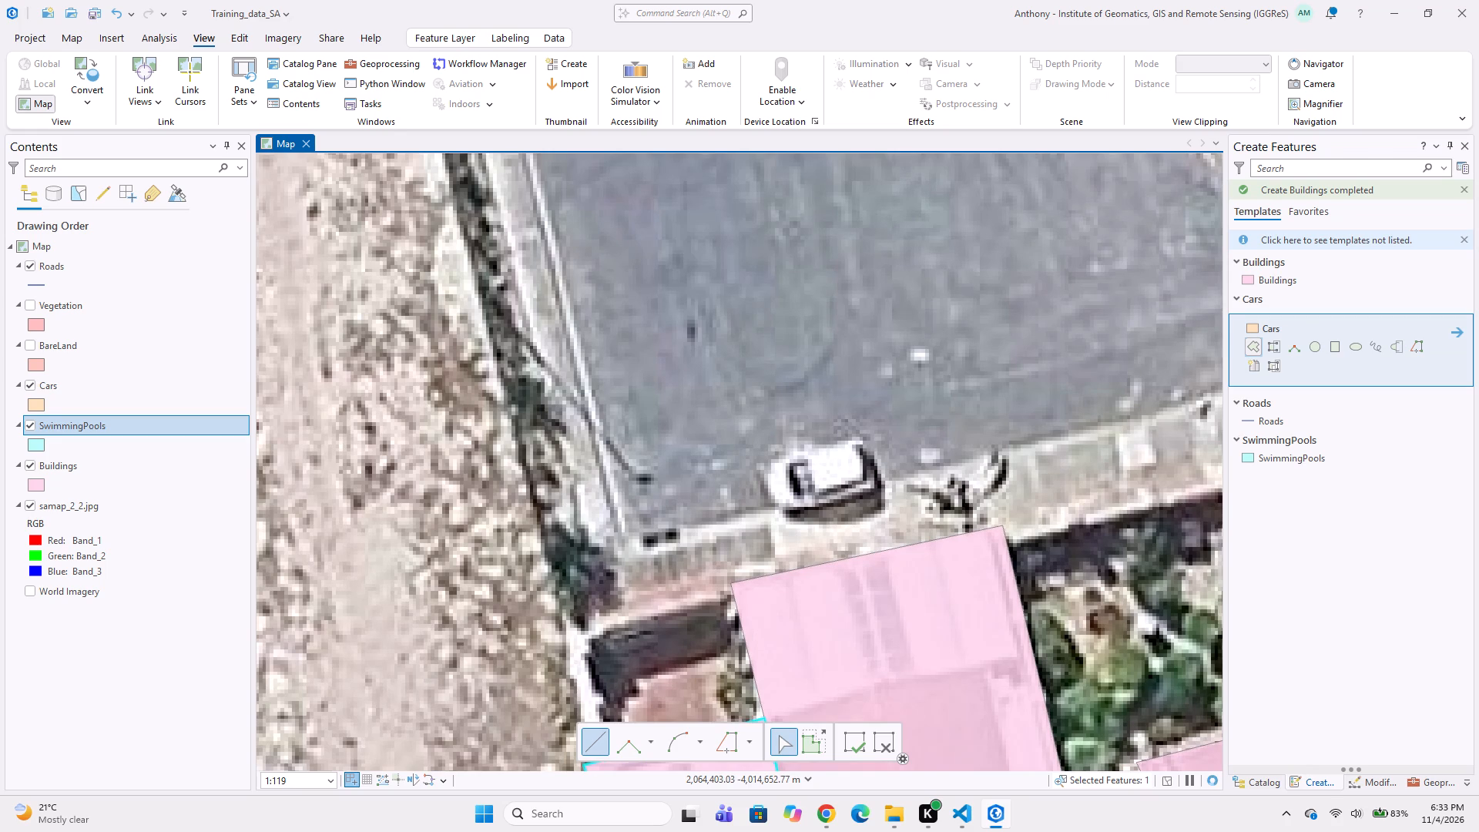
click(870, 427)
click(757, 448)
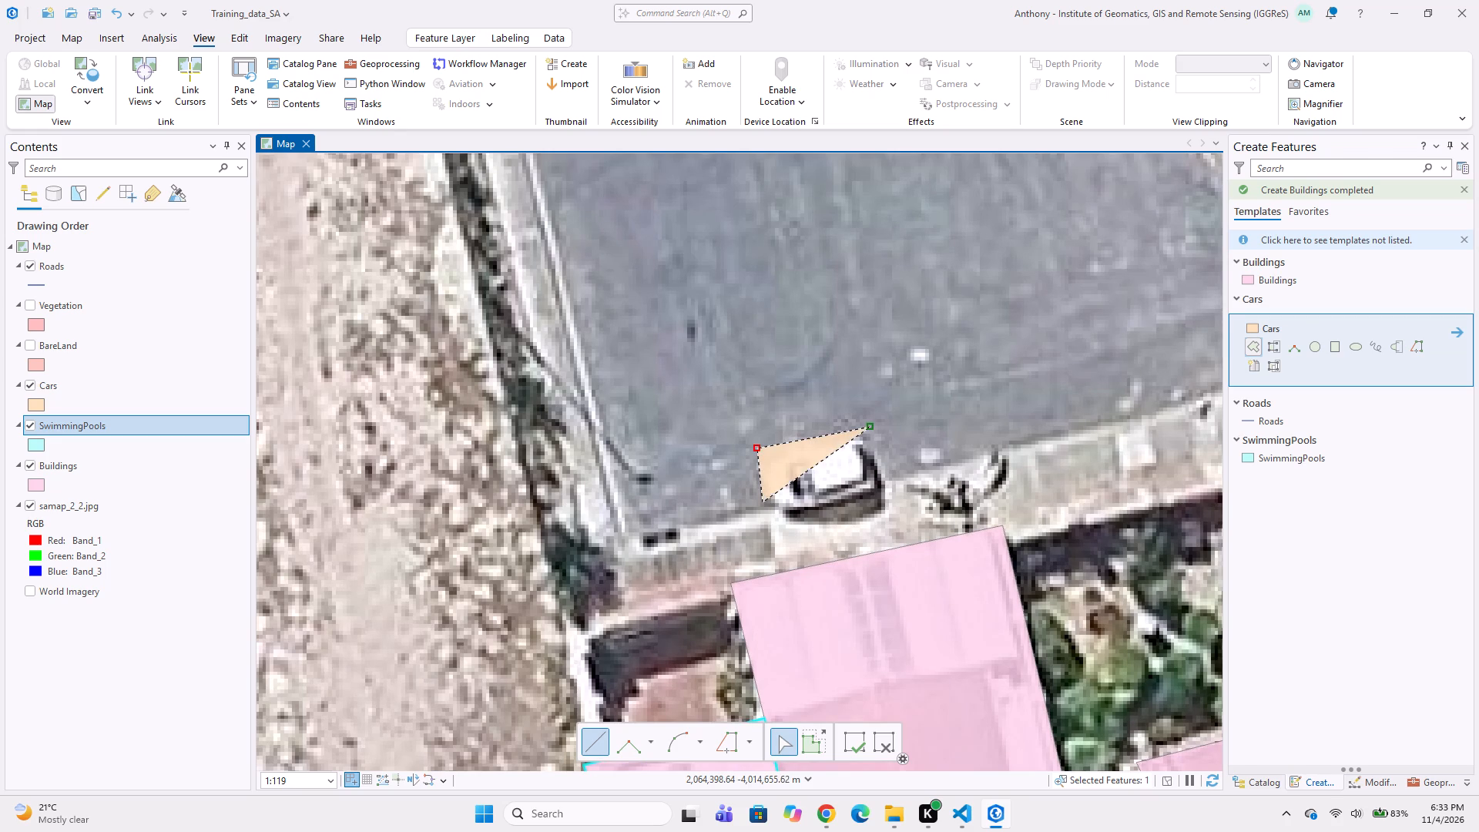
click(765, 508)
click(784, 521)
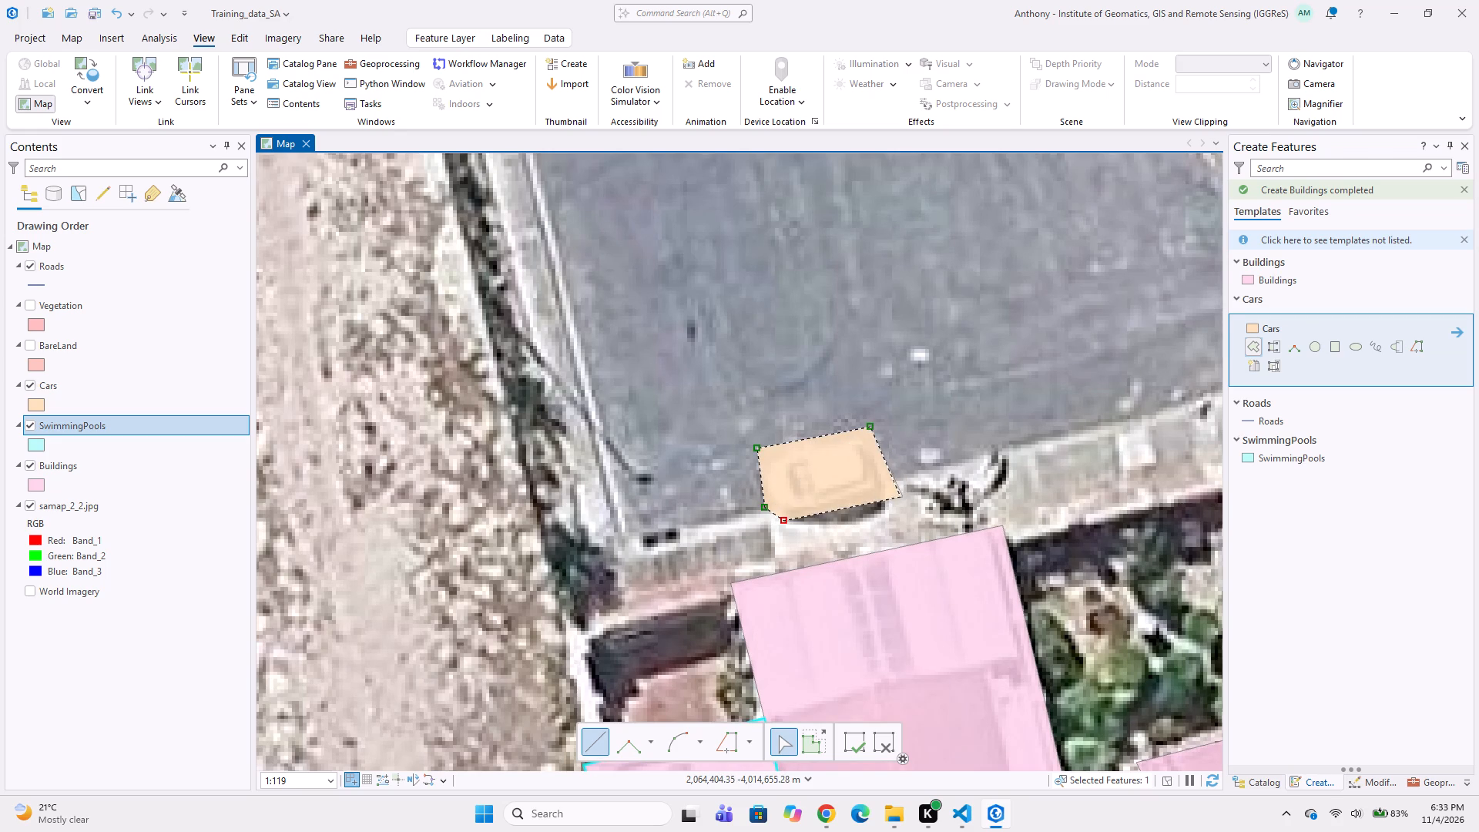
double_click(892, 499)
Save the project.
scroll(746, 481, down, 4)
middle_drag(743, 451, 776, 510)
middle_drag(876, 438, 841, 445)
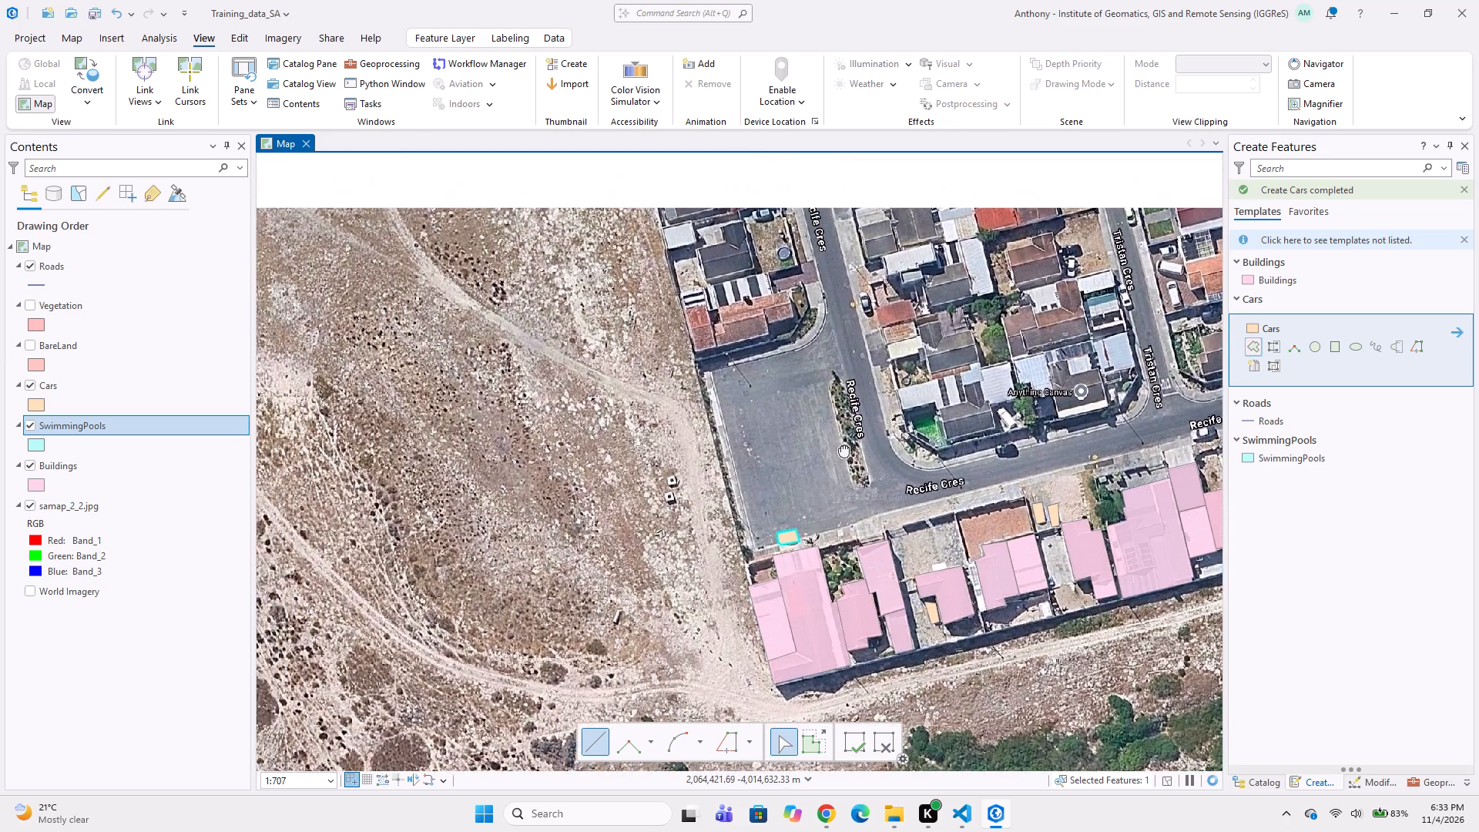
middle_drag(841, 445, 728, 475)
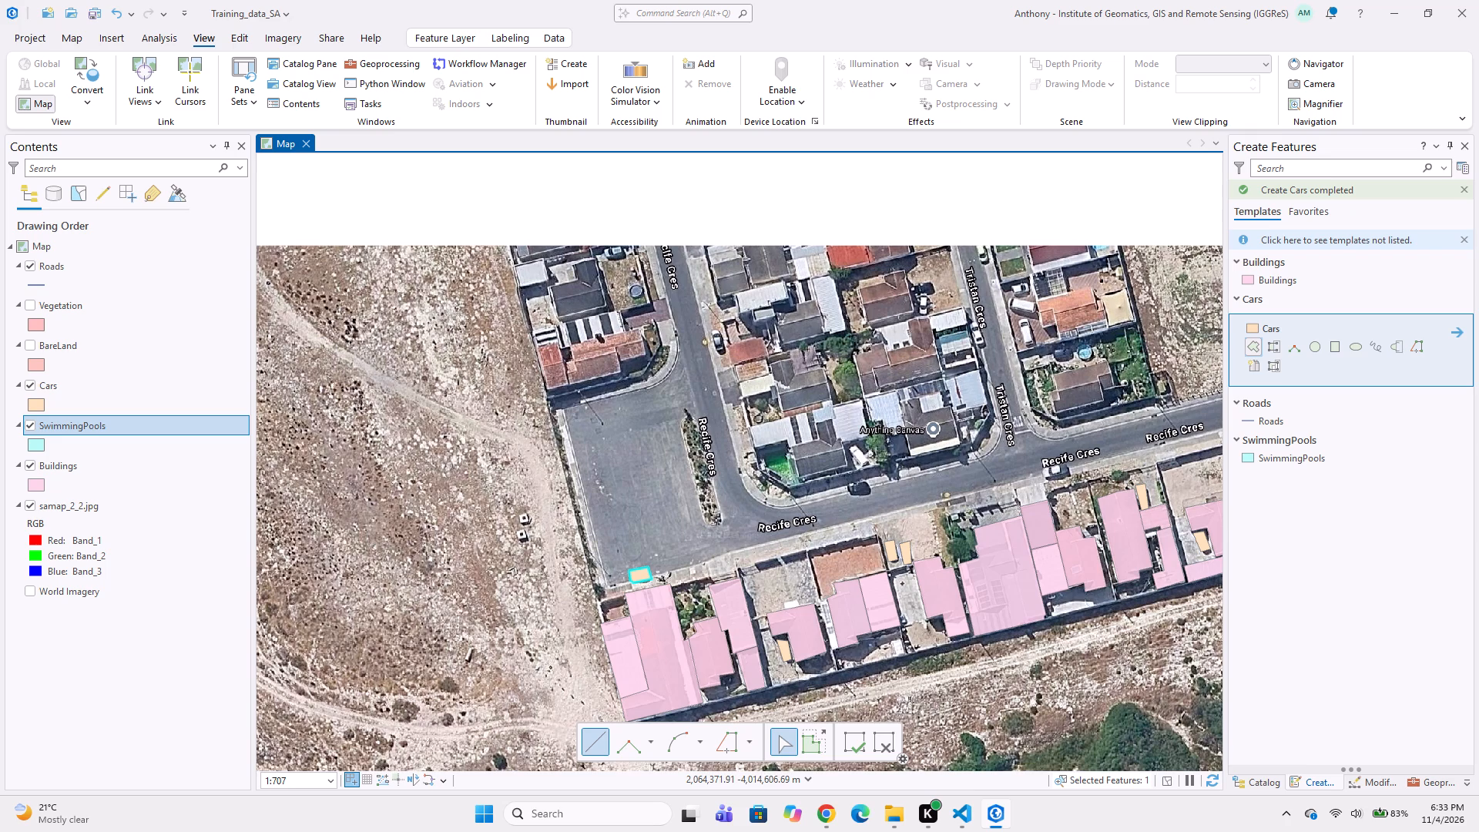
scroll(738, 413, up, 1)
middle_drag(800, 434, 671, 403)
middle_drag(684, 416, 666, 488)
key(ctrl+s)
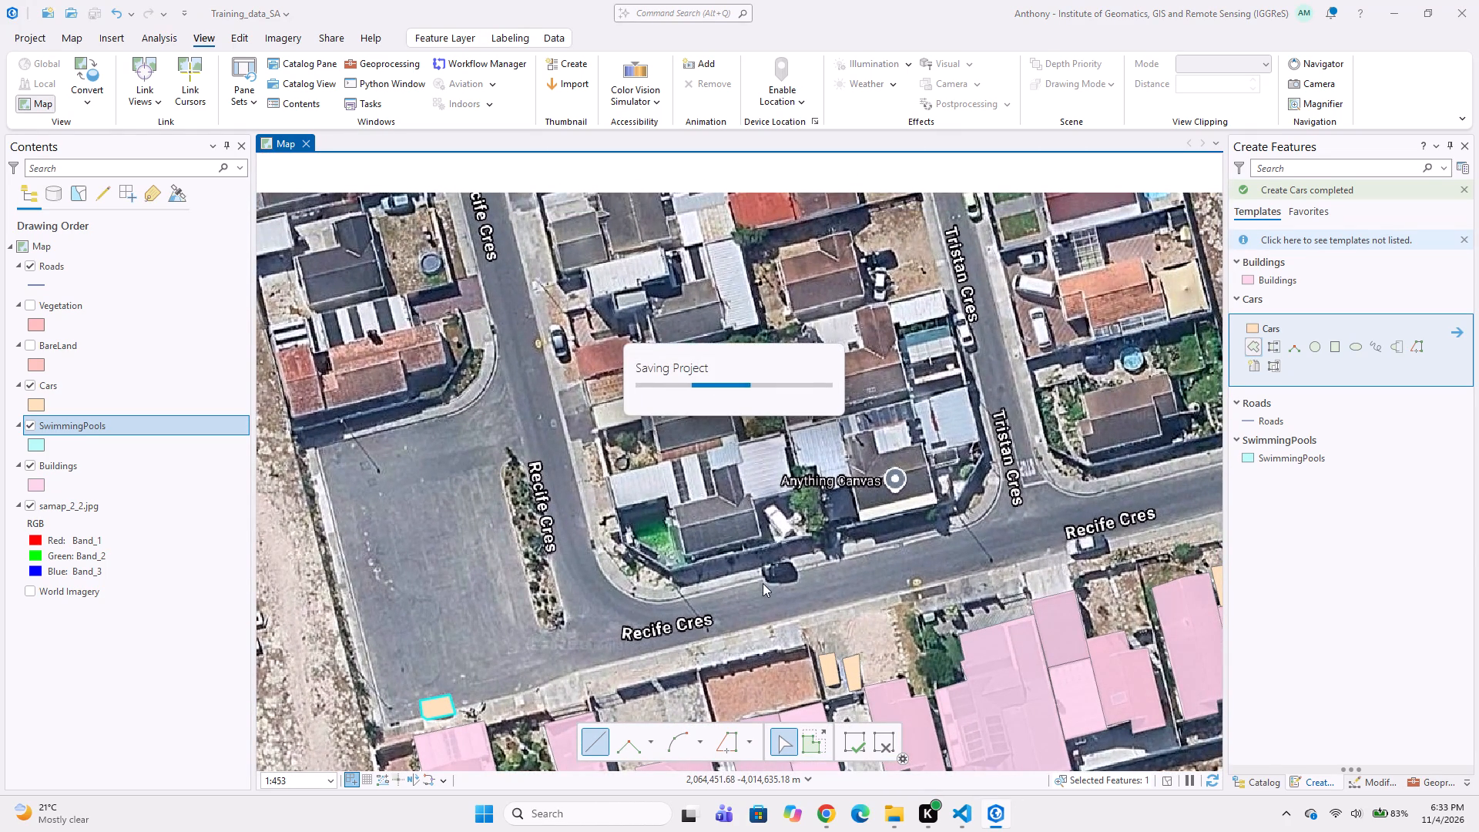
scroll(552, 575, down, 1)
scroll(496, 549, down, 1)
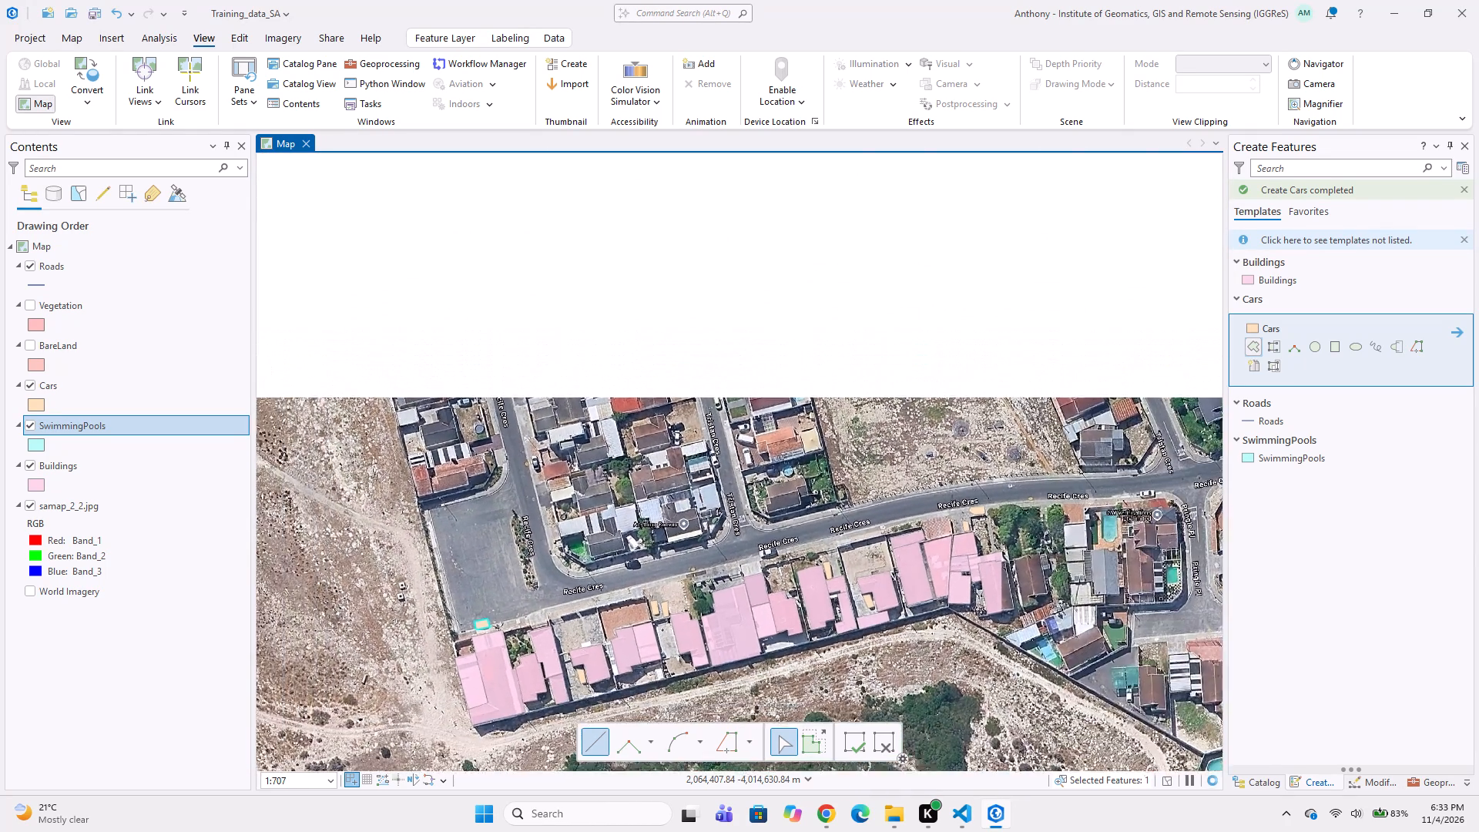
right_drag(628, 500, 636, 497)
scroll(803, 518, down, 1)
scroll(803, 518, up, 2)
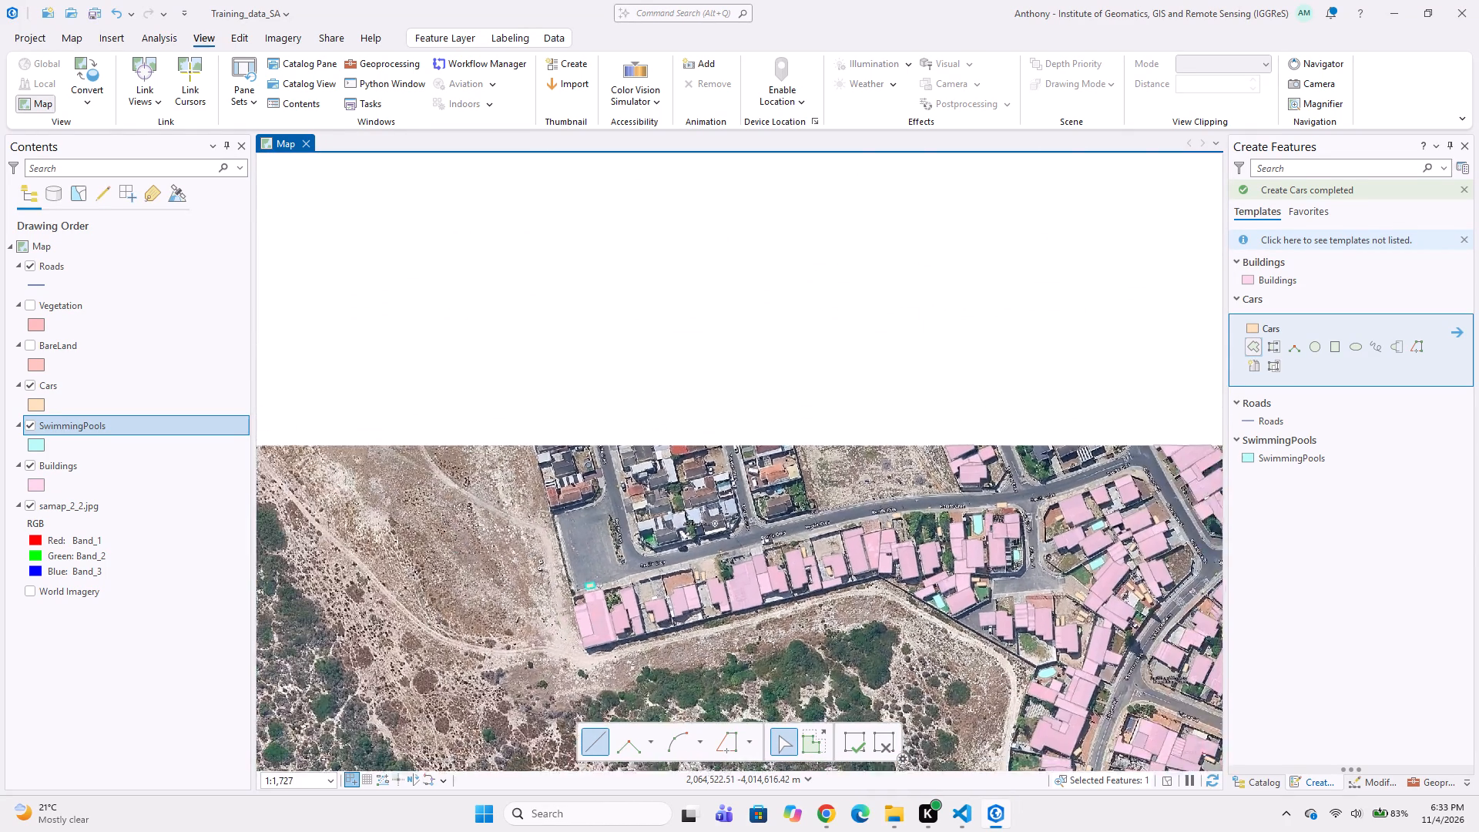
Examine the western end of Recife Cres around the paved lot and the houses north of it for undigitized features.
middle_drag(784, 553, 884, 438)
middle_drag(793, 535, 919, 489)
middle_drag(787, 529, 795, 542)
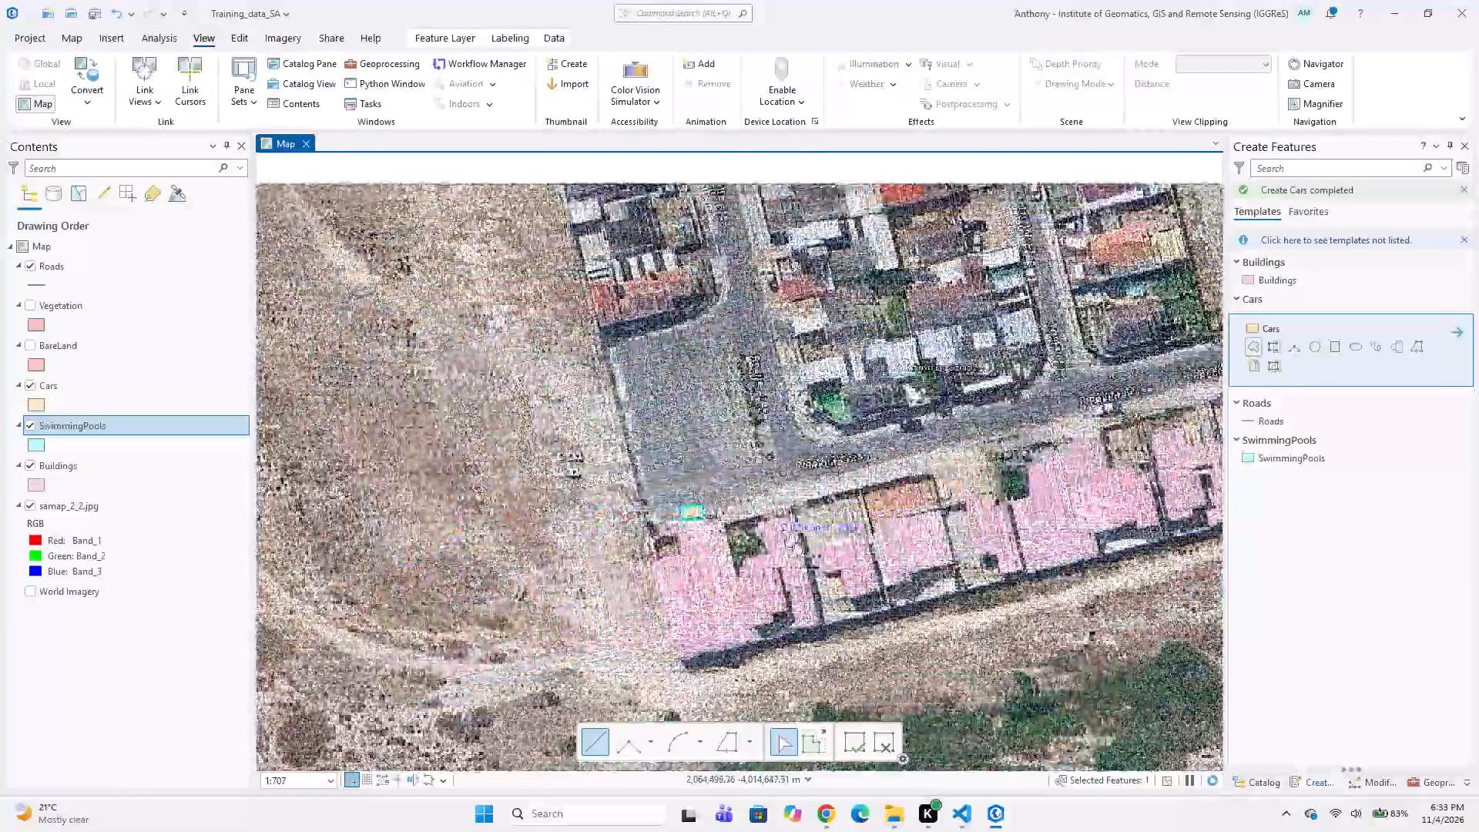
middle_drag(795, 542, 881, 580)
middle_drag(849, 535, 773, 556)
scroll(798, 432, up, 1)
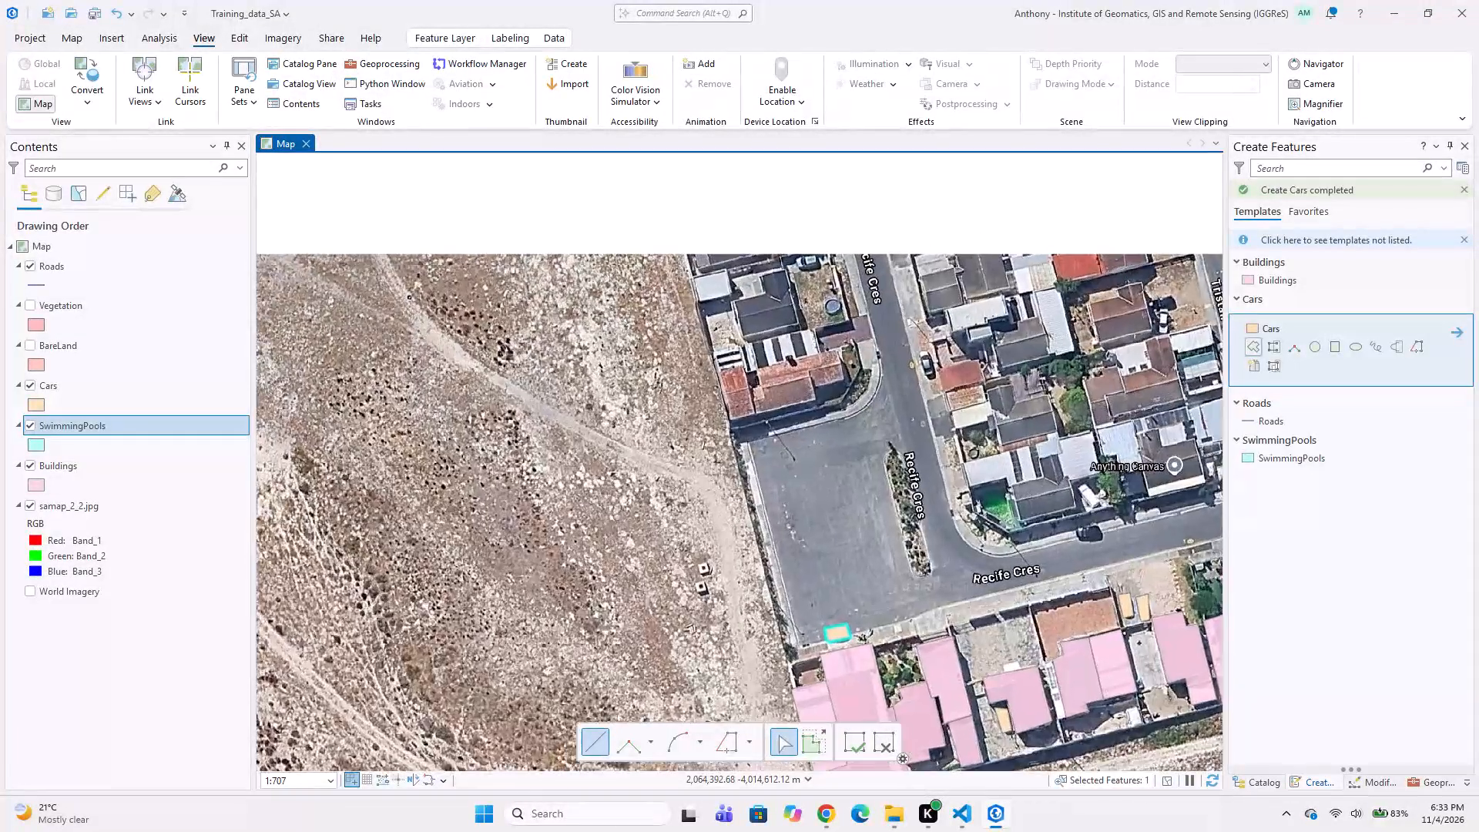
middle_drag(787, 445, 773, 553)
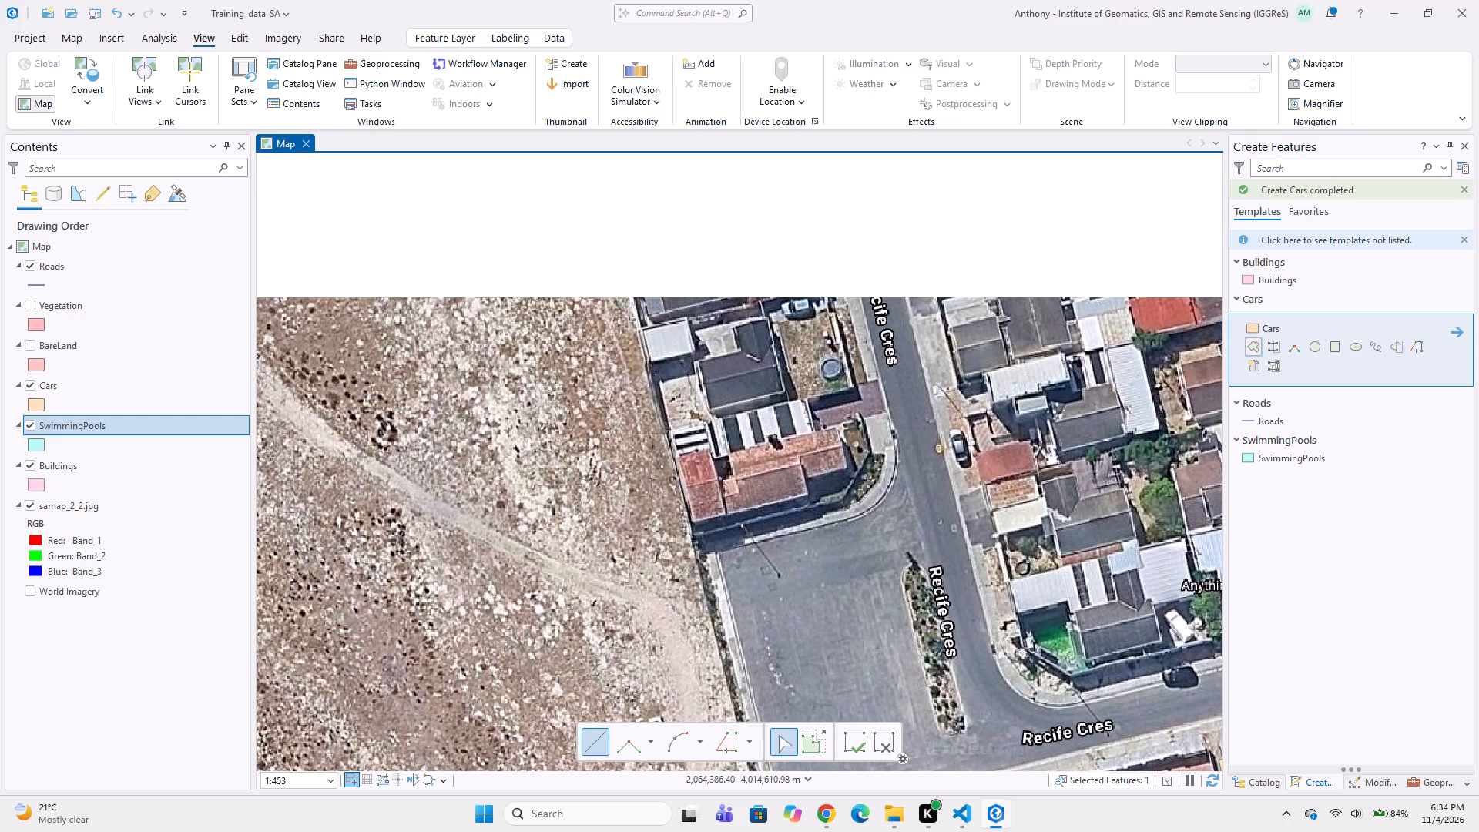
Digitize a rectangular Cars polygon over the white car parked along Recife Cres, just southeast of the Tristan Cres junction.
scroll(820, 564, down, 1)
middle_drag(827, 567, 676, 470)
middle_drag(765, 510, 770, 518)
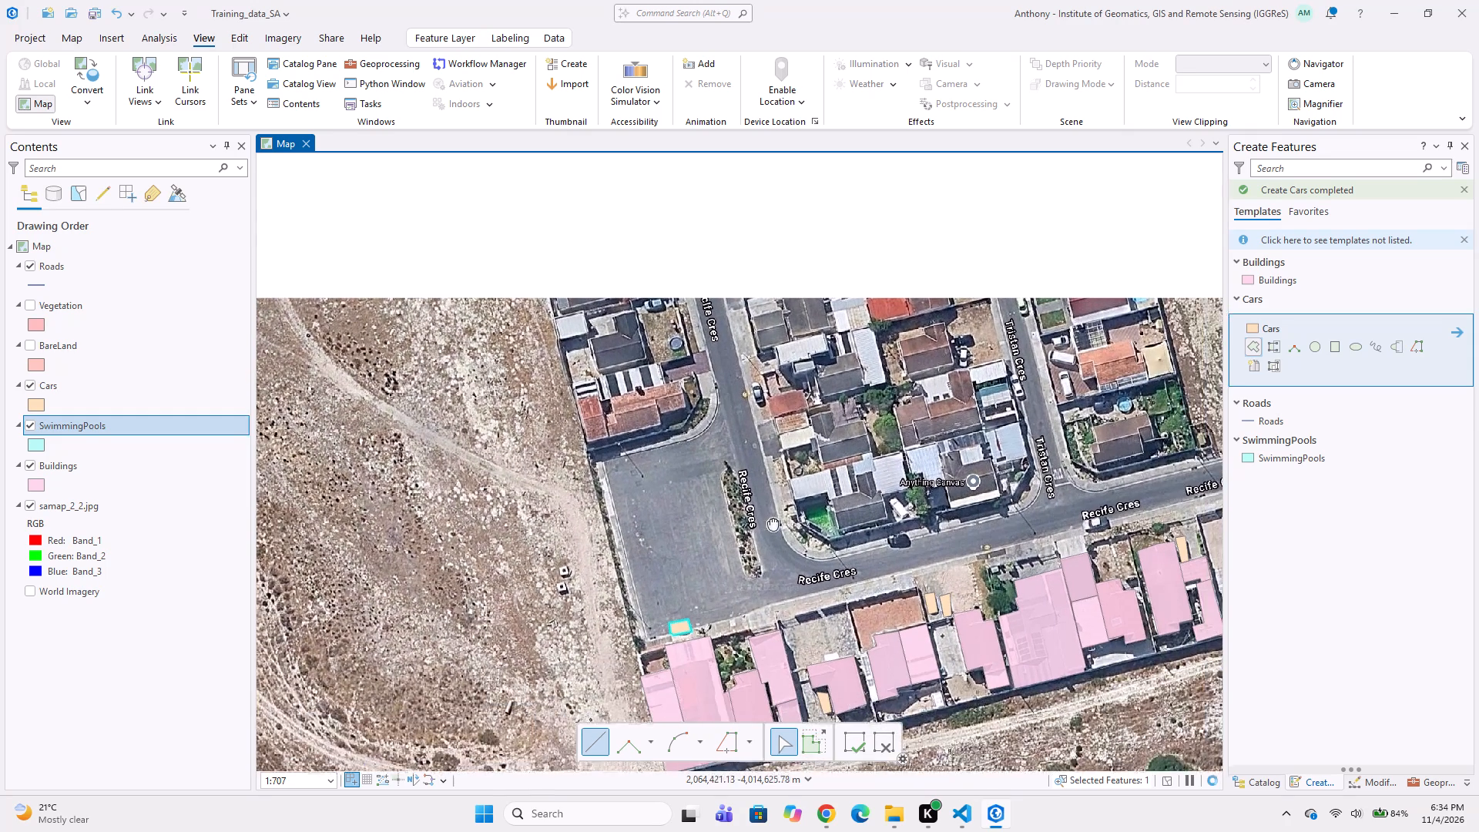
middle_drag(770, 518, 725, 495)
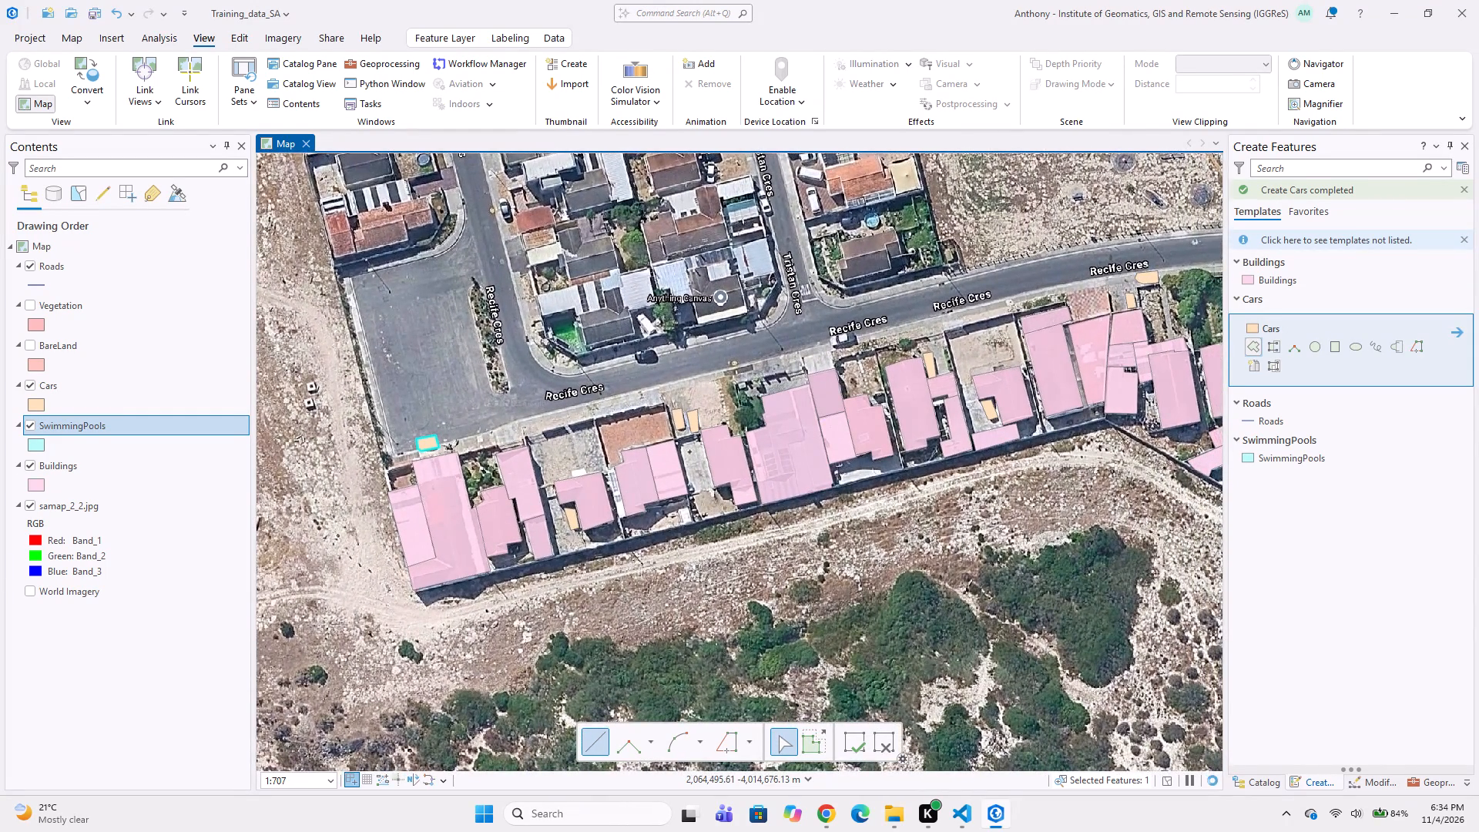
scroll(750, 419, up, 1)
middle_drag(770, 427, 746, 484)
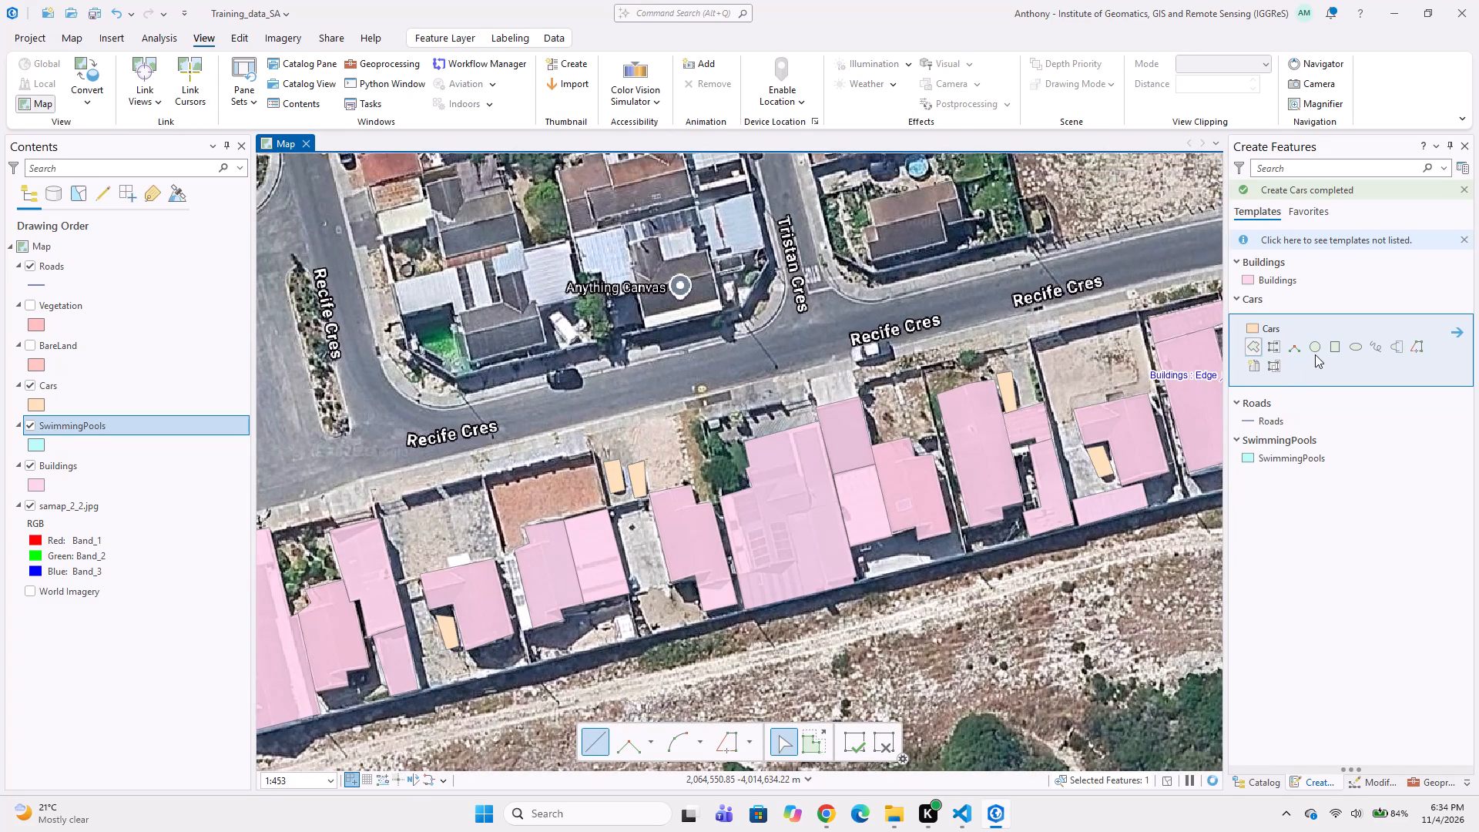
click(1336, 349)
scroll(922, 387, up, 1)
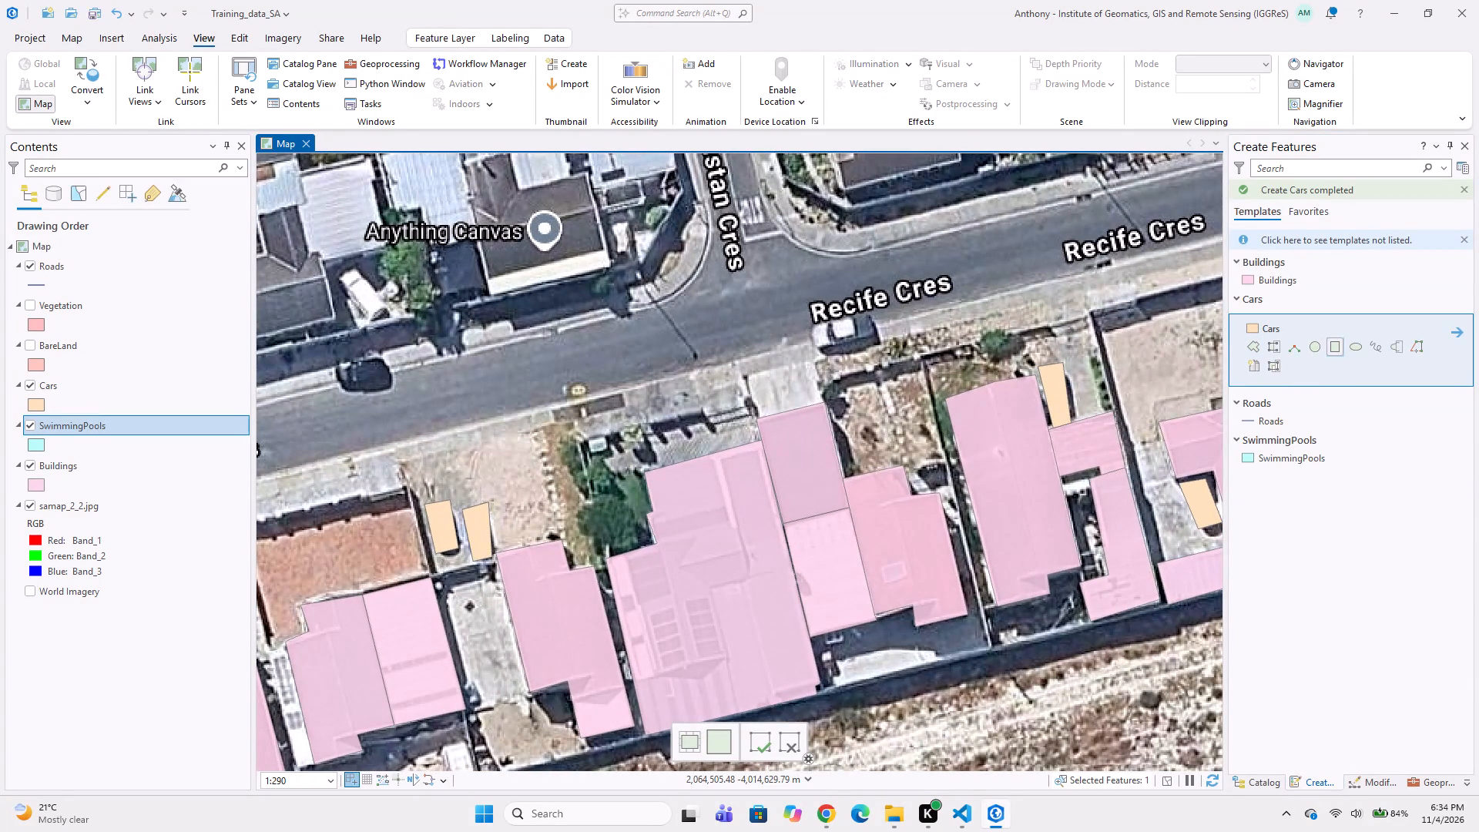
scroll(873, 317, up, 1)
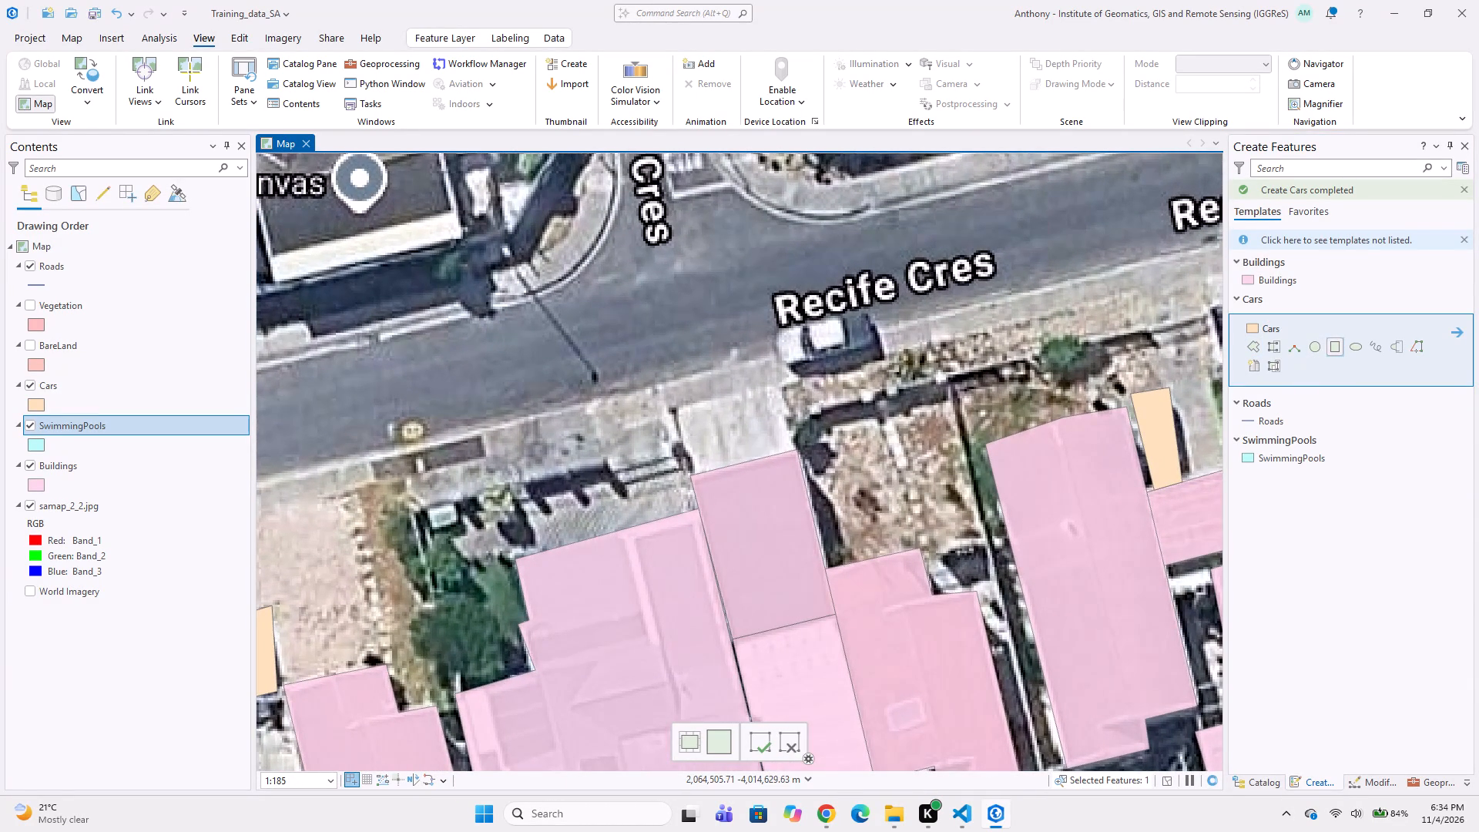
click(884, 348)
click(782, 373)
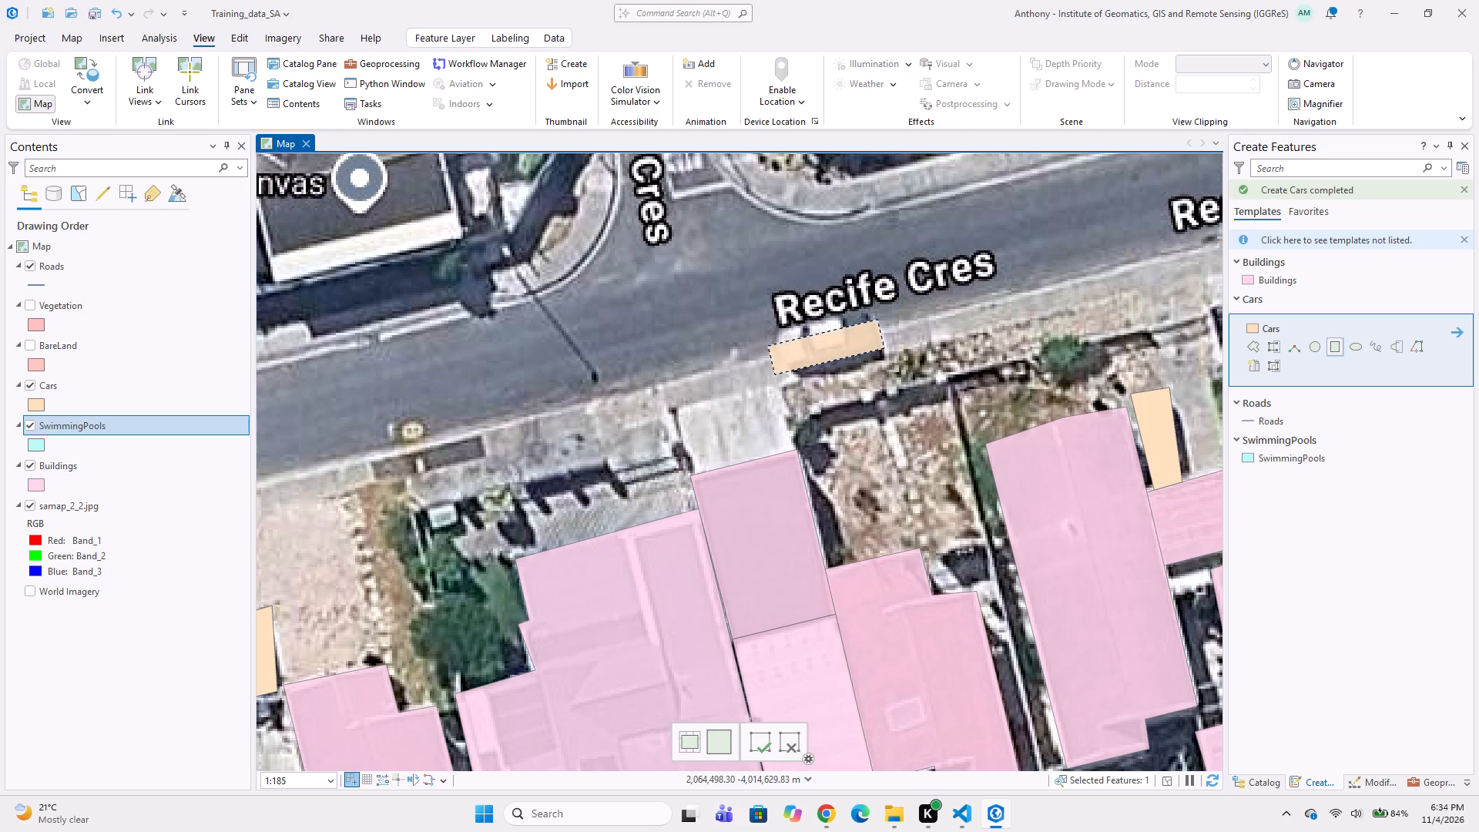
click(763, 333)
Digitize an eight-point Buildings polygon around the brown-roofed house at the northeast corner of Tristan Cres and Recife Cres.
scroll(671, 389, down, 3)
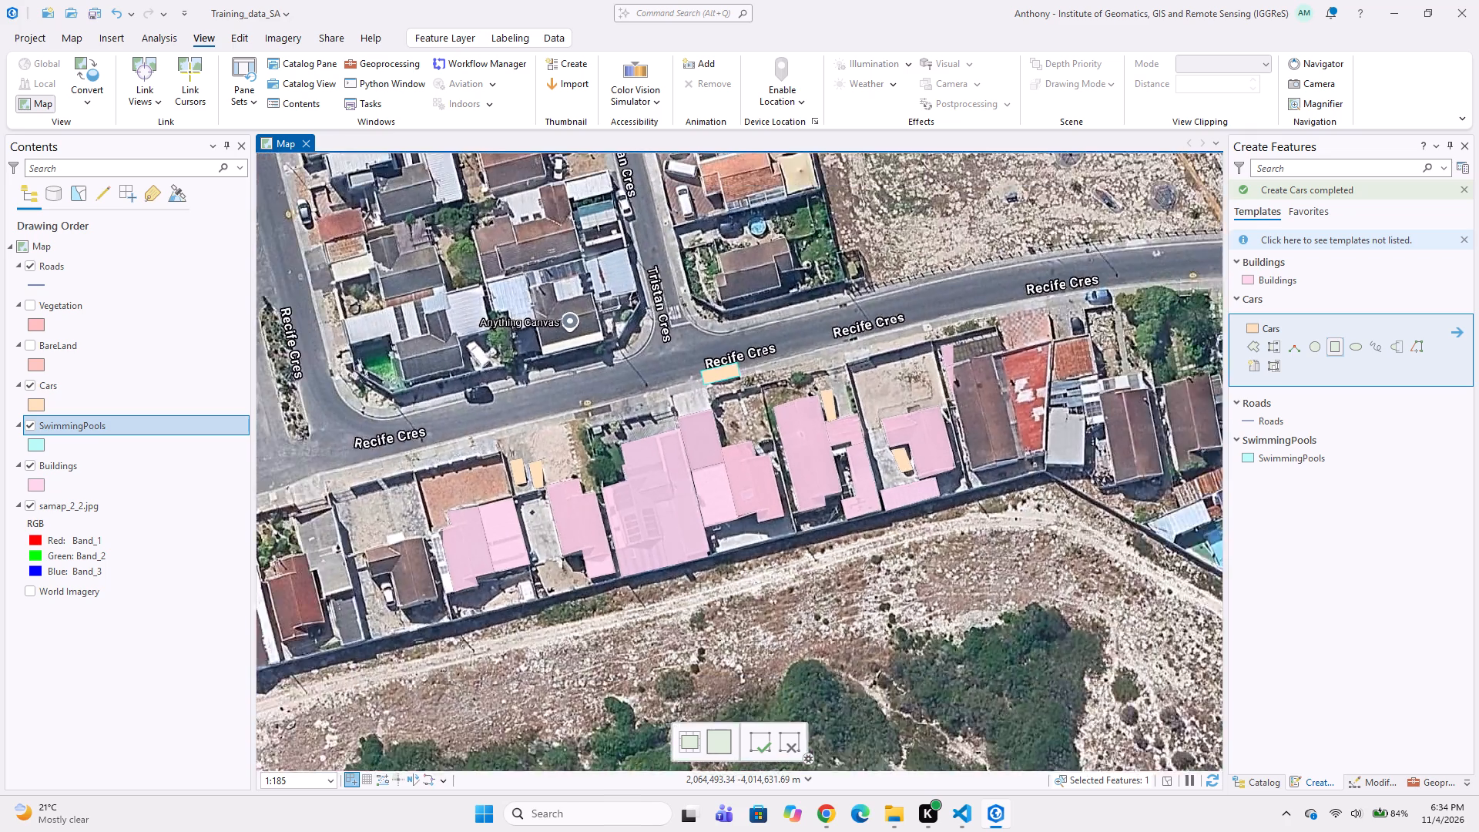
middle_drag(676, 391, 846, 378)
middle_drag(900, 324, 847, 405)
click(1261, 284)
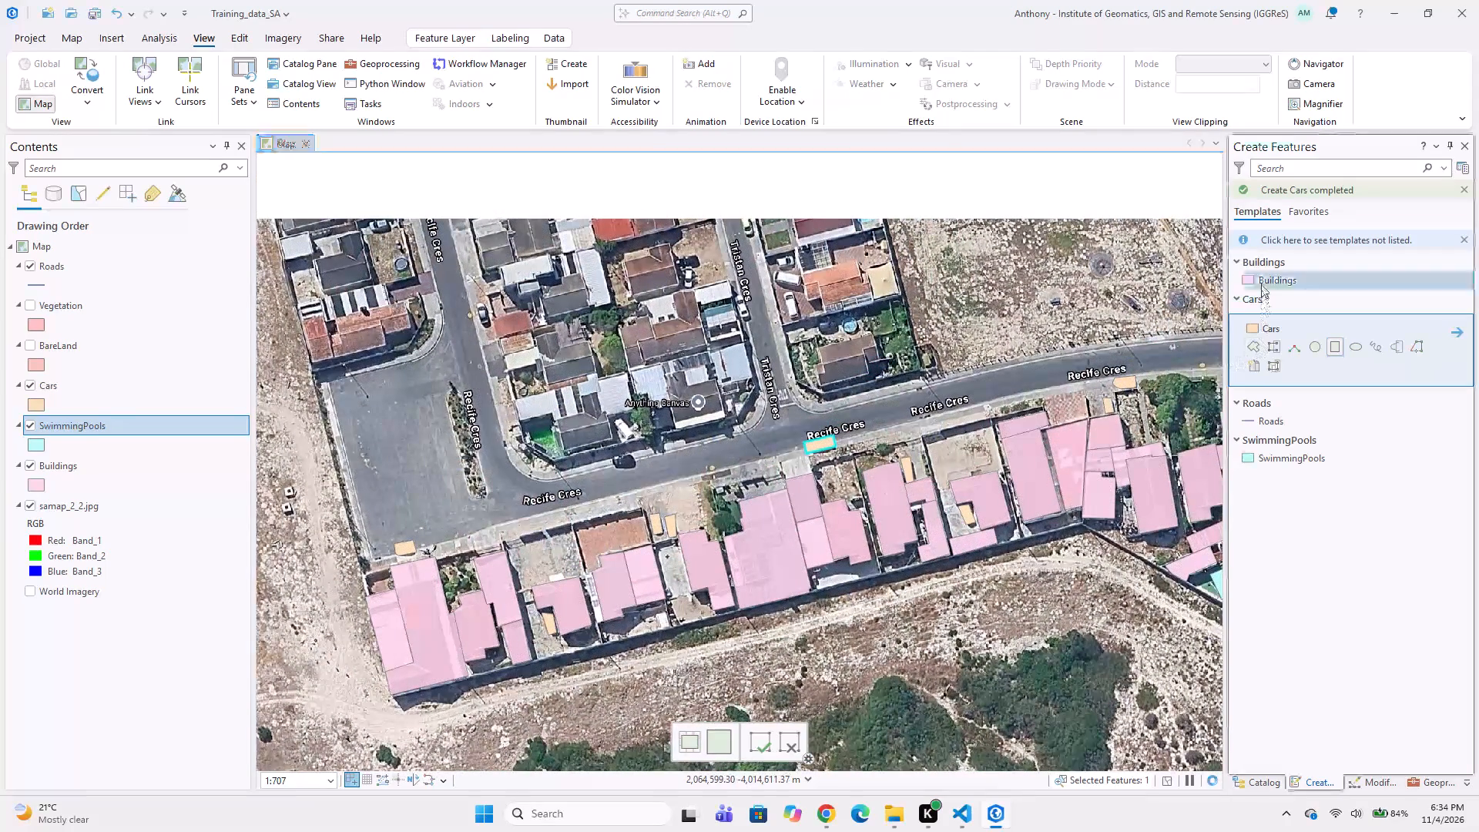
click(1256, 311)
scroll(887, 341, up, 1)
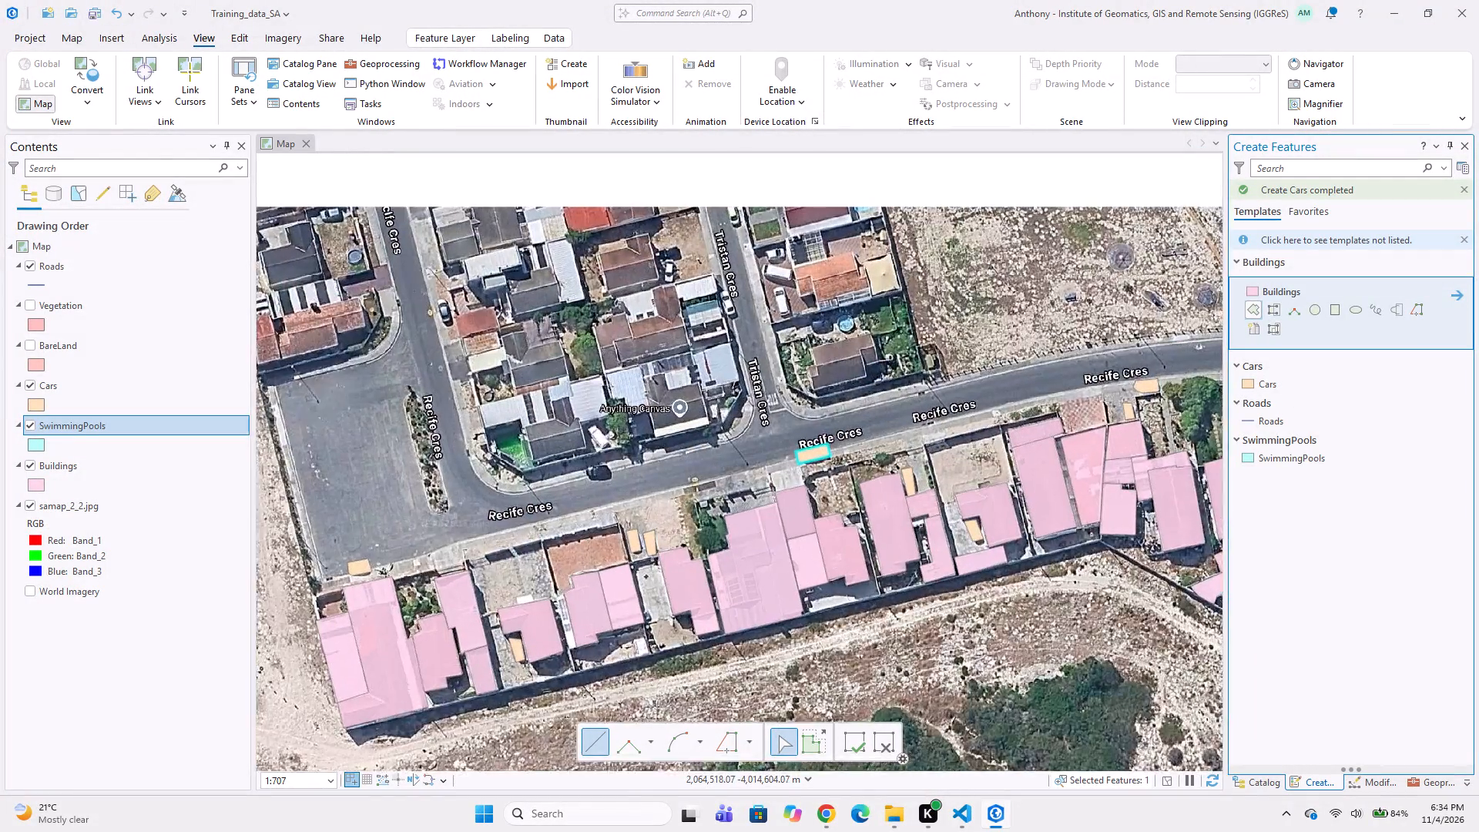
scroll(838, 338, up, 1)
click(878, 322)
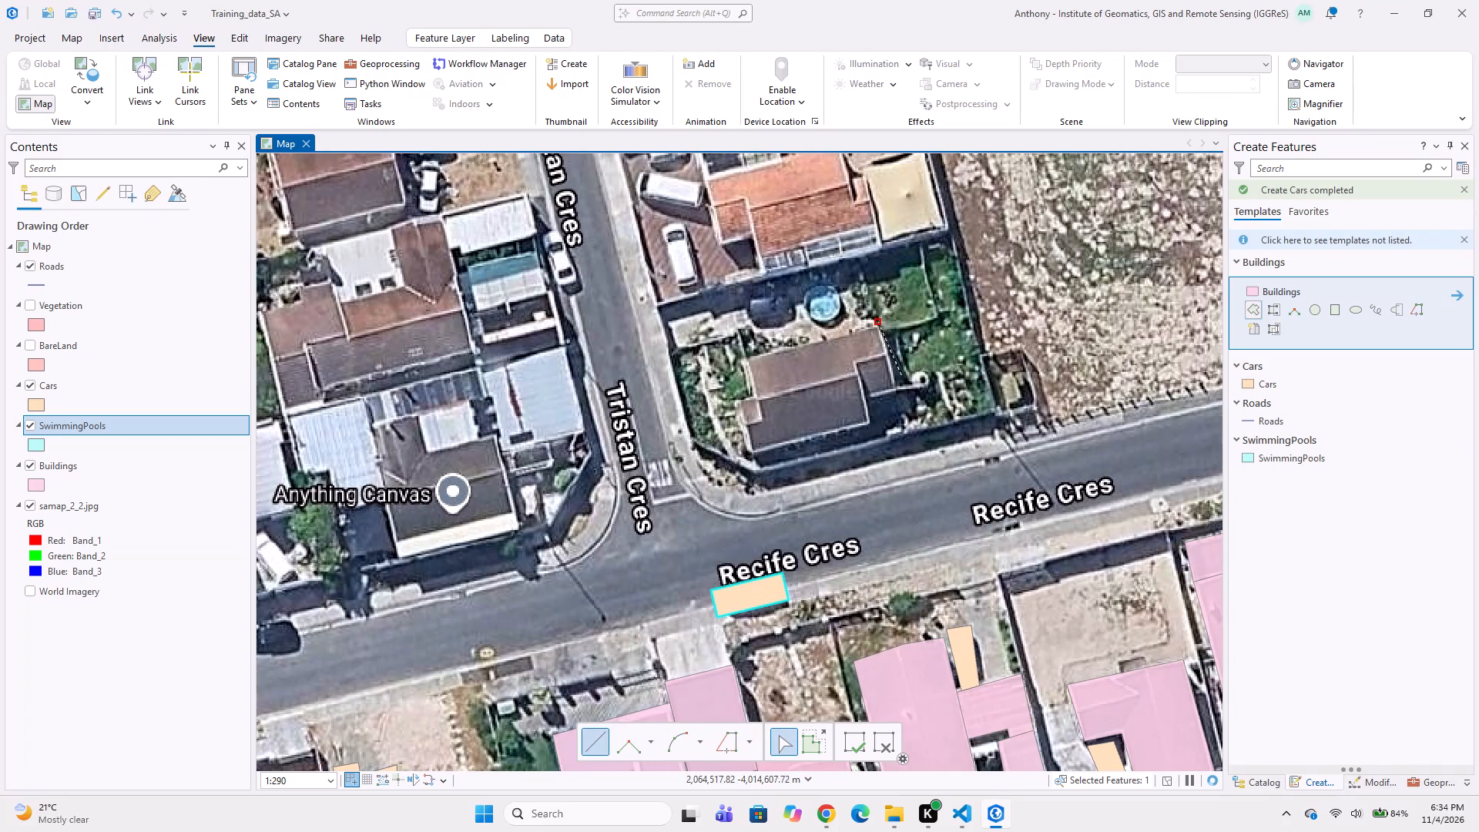
click(897, 389)
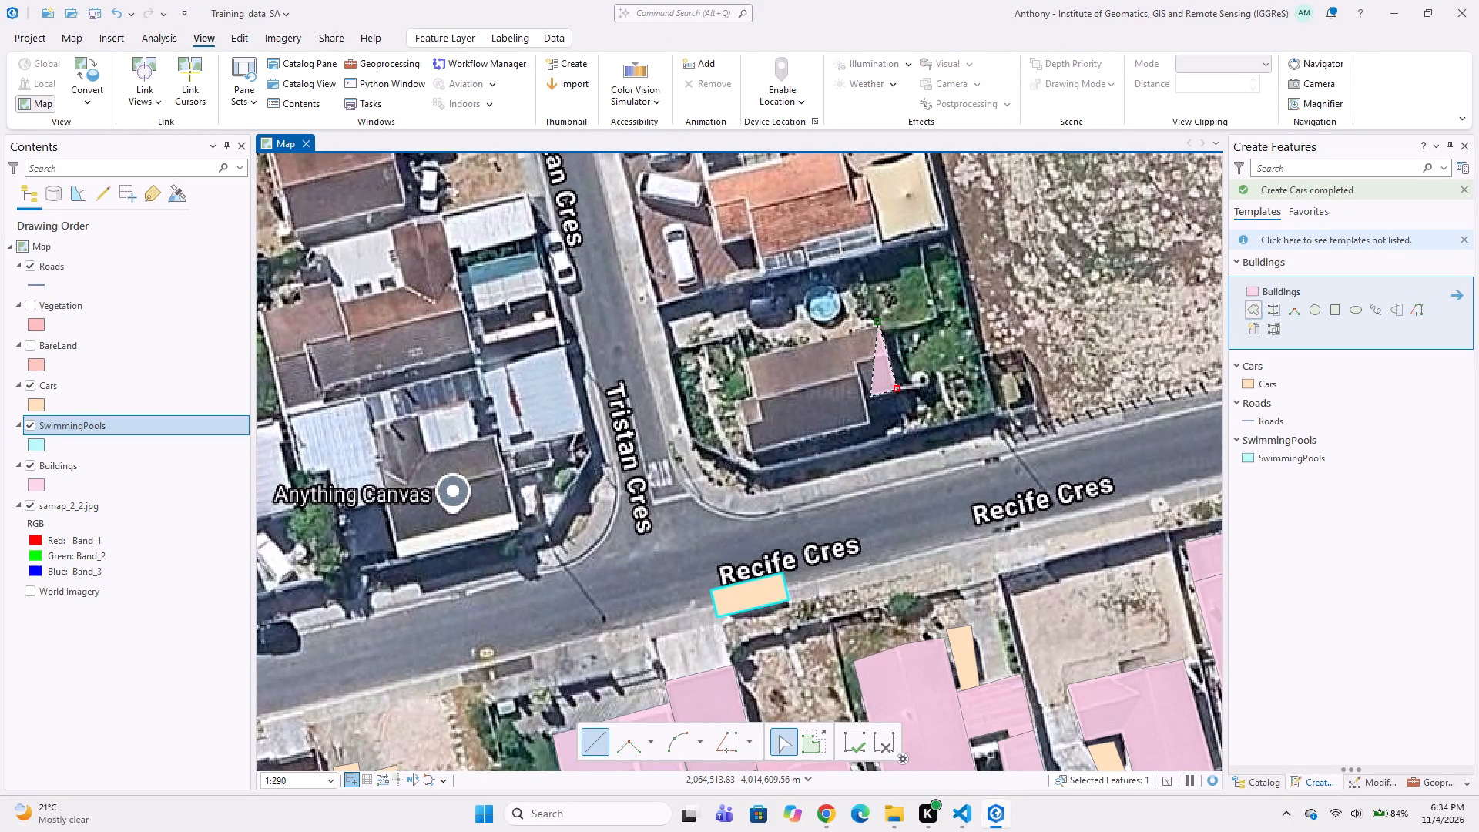
click(870, 397)
click(870, 424)
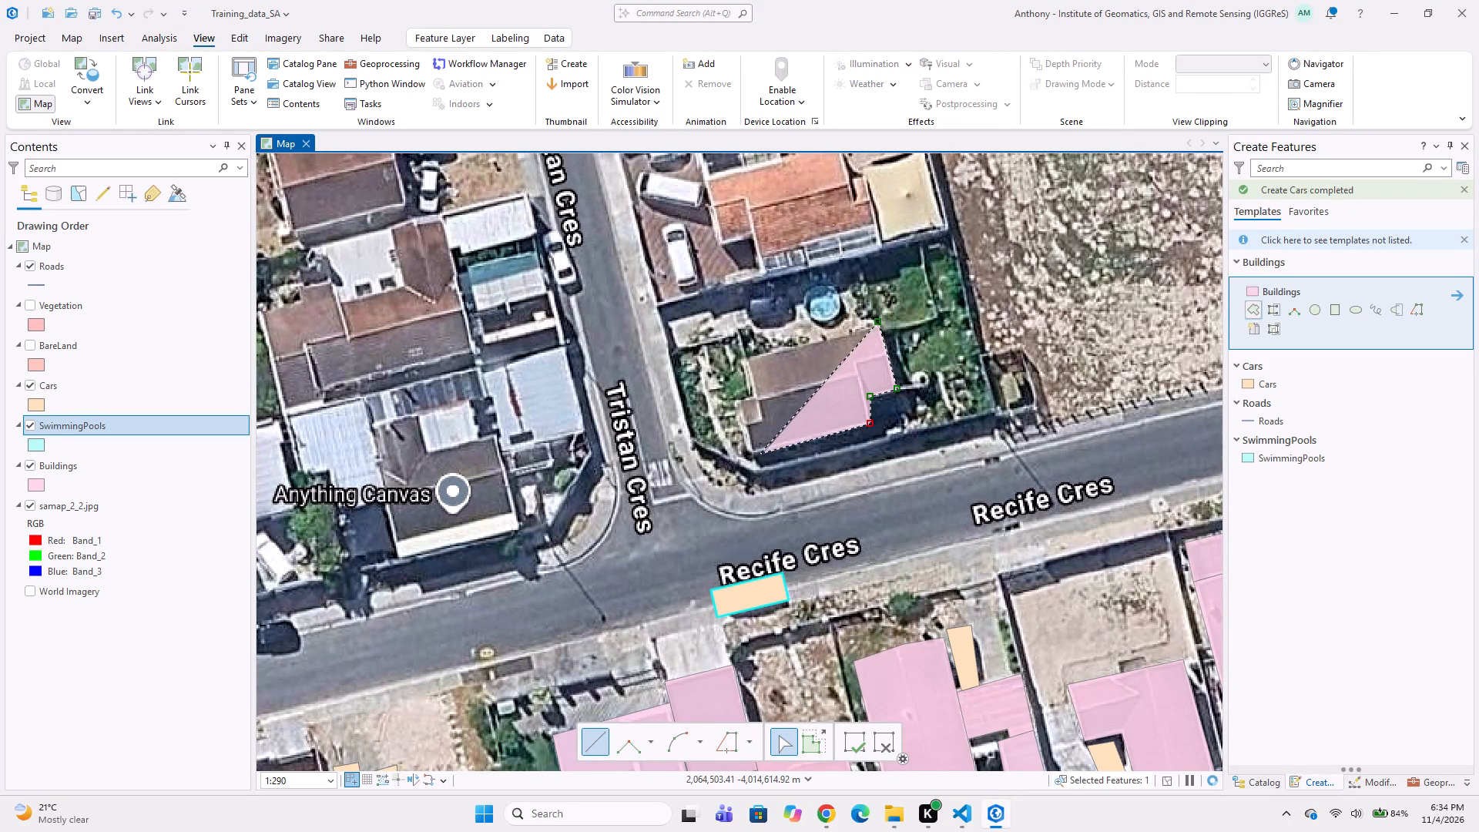
click(752, 456)
click(733, 405)
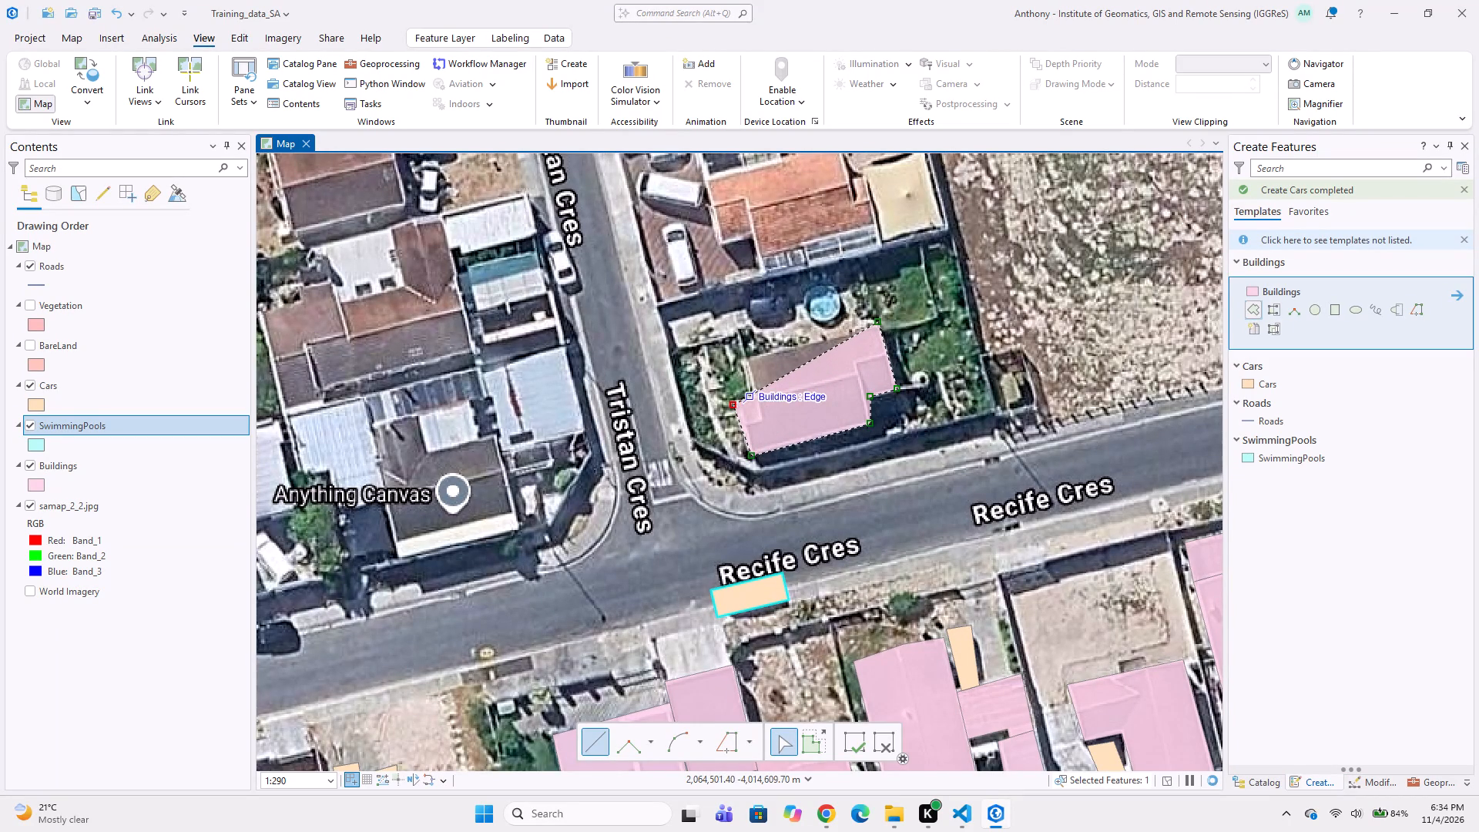
click(754, 400)
double_click(739, 357)
Digitize an eight-point Buildings polygon around the orange-roofed house north of the round pool, including its brown western section and southern lean-to.
middle_drag(763, 349, 763, 357)
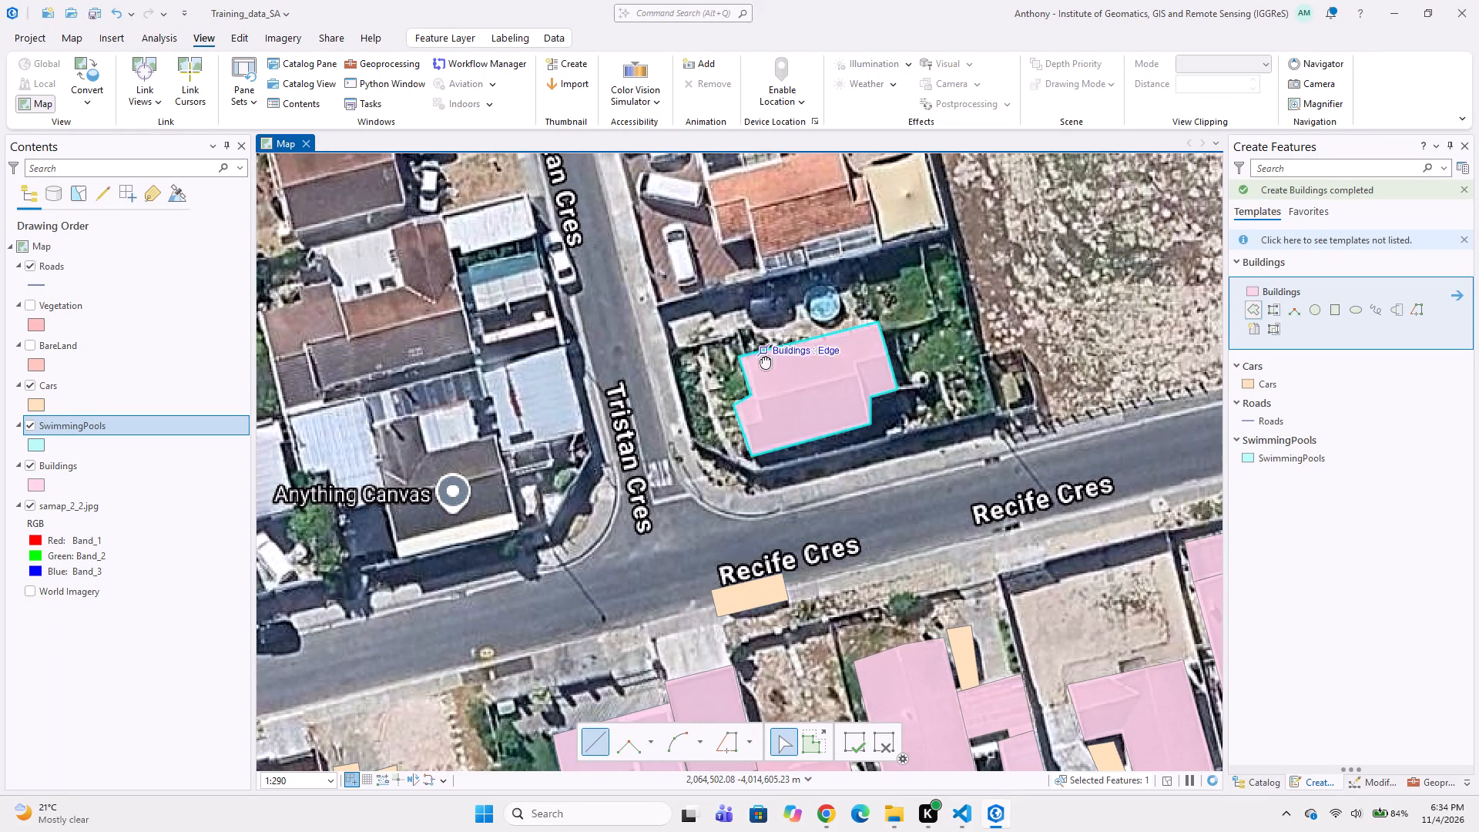
middle_drag(763, 357, 760, 424)
middle_drag(843, 400, 846, 427)
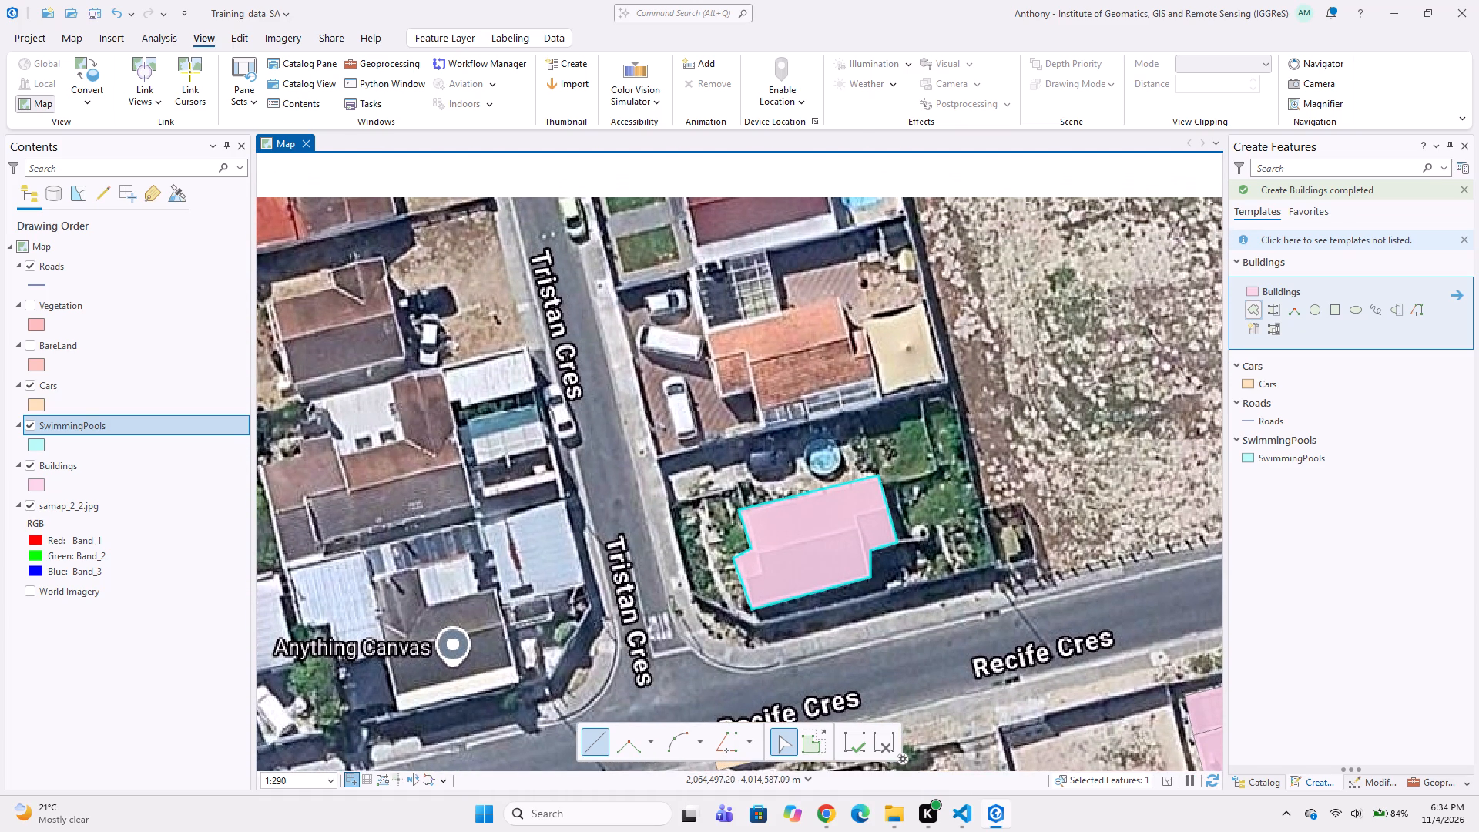
click(706, 327)
click(719, 400)
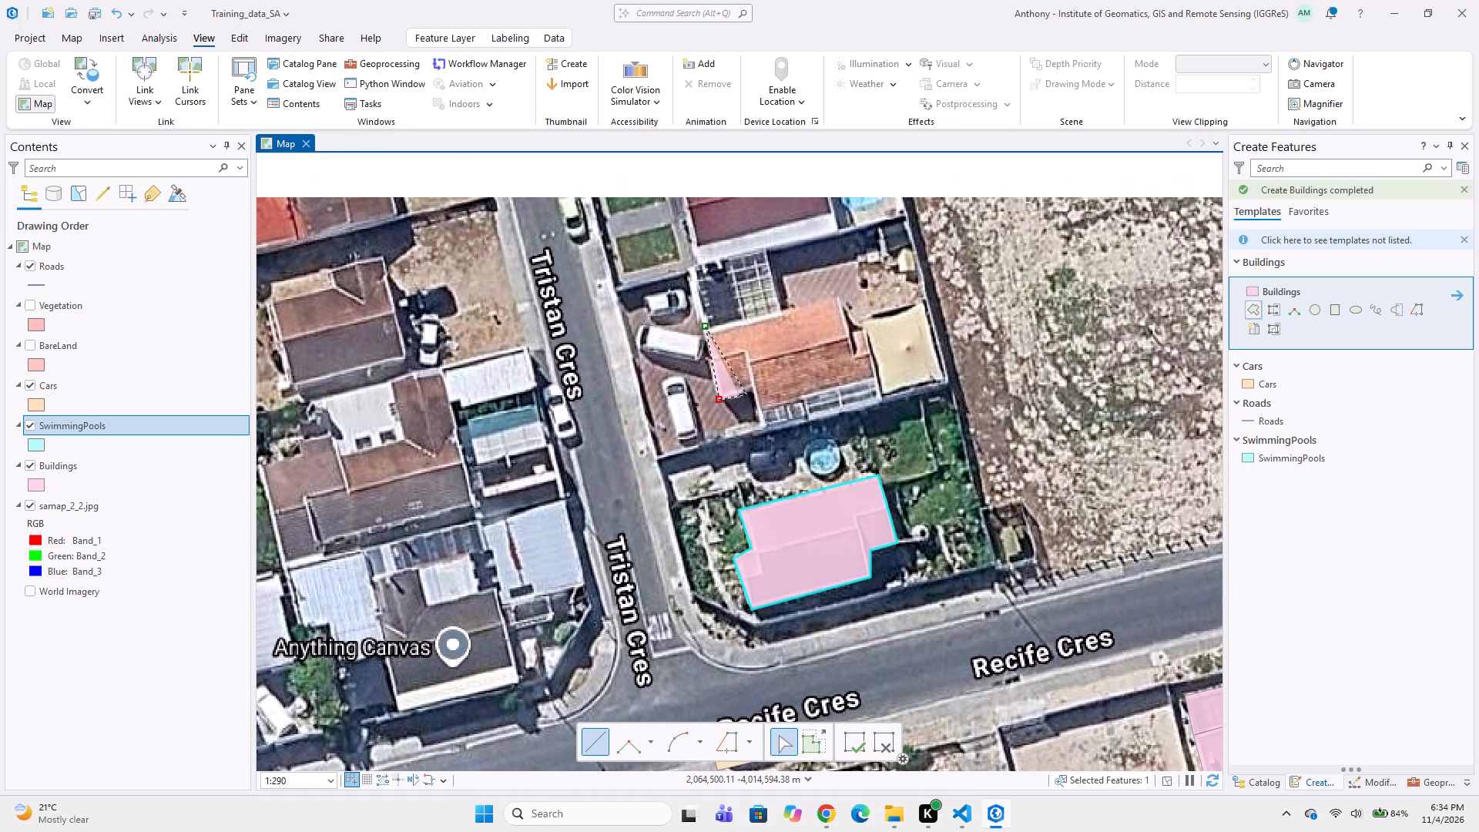
click(754, 389)
click(763, 429)
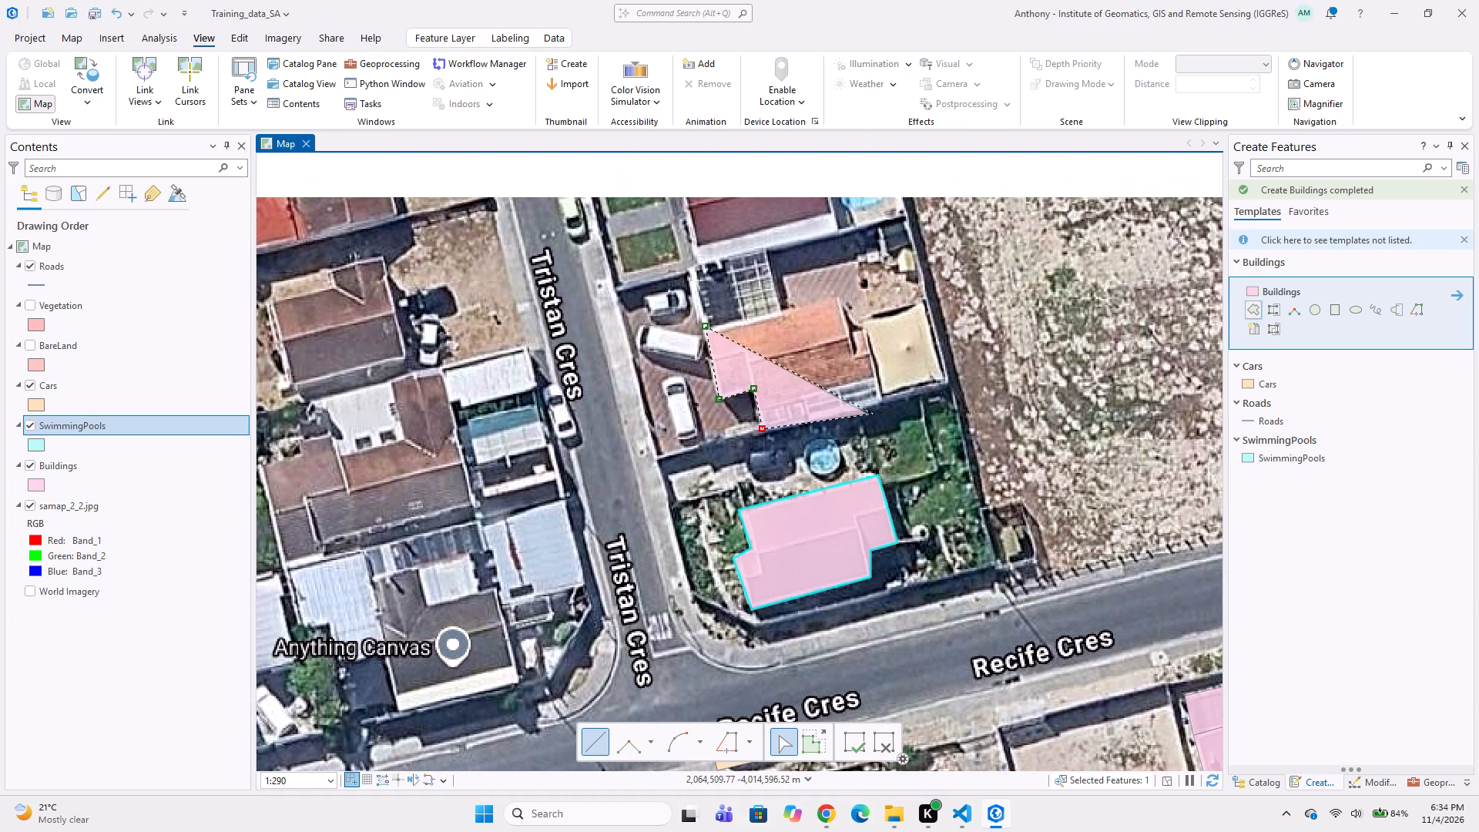
click(881, 400)
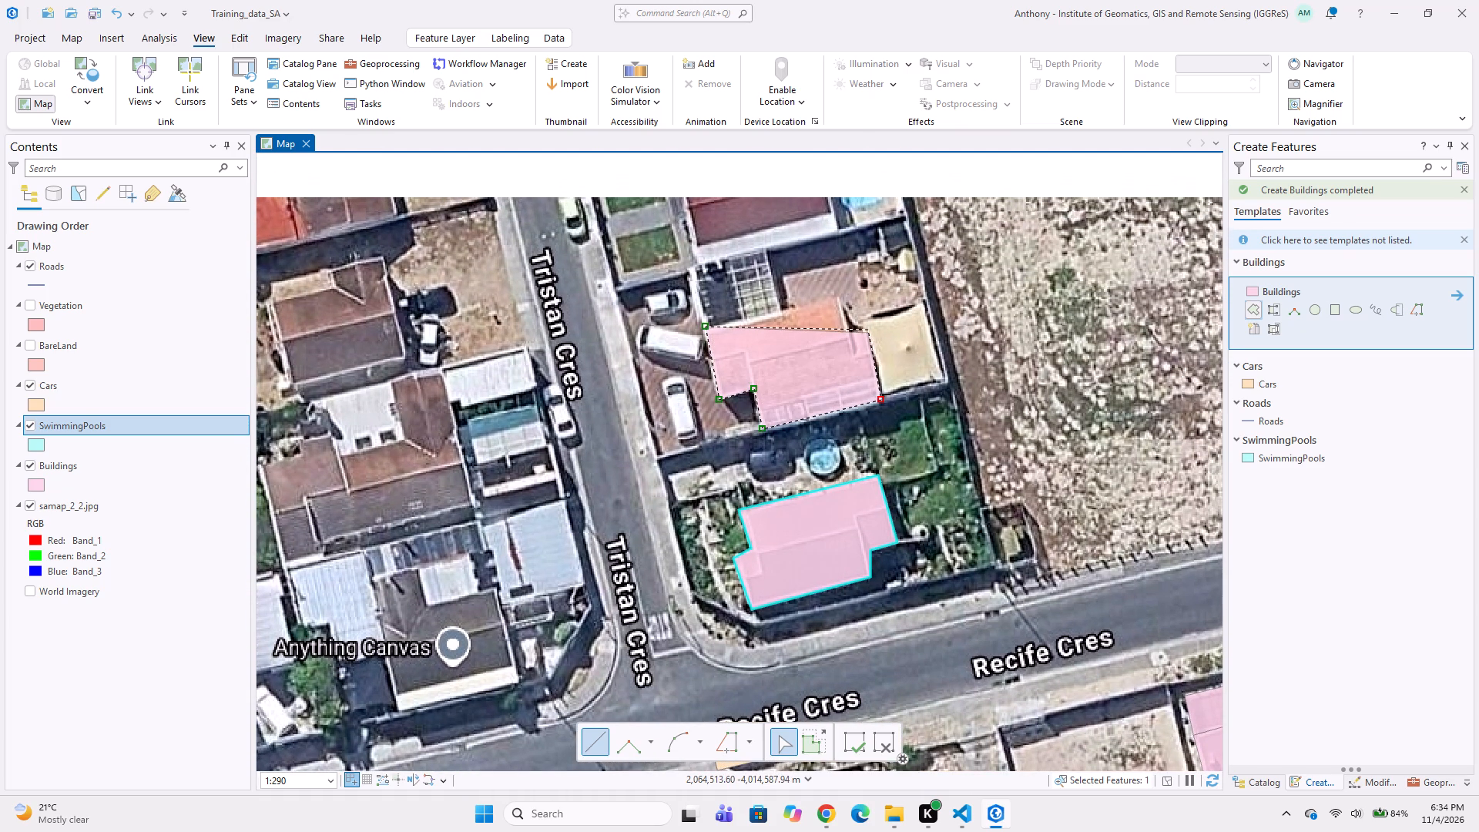
click(868, 330)
click(847, 332)
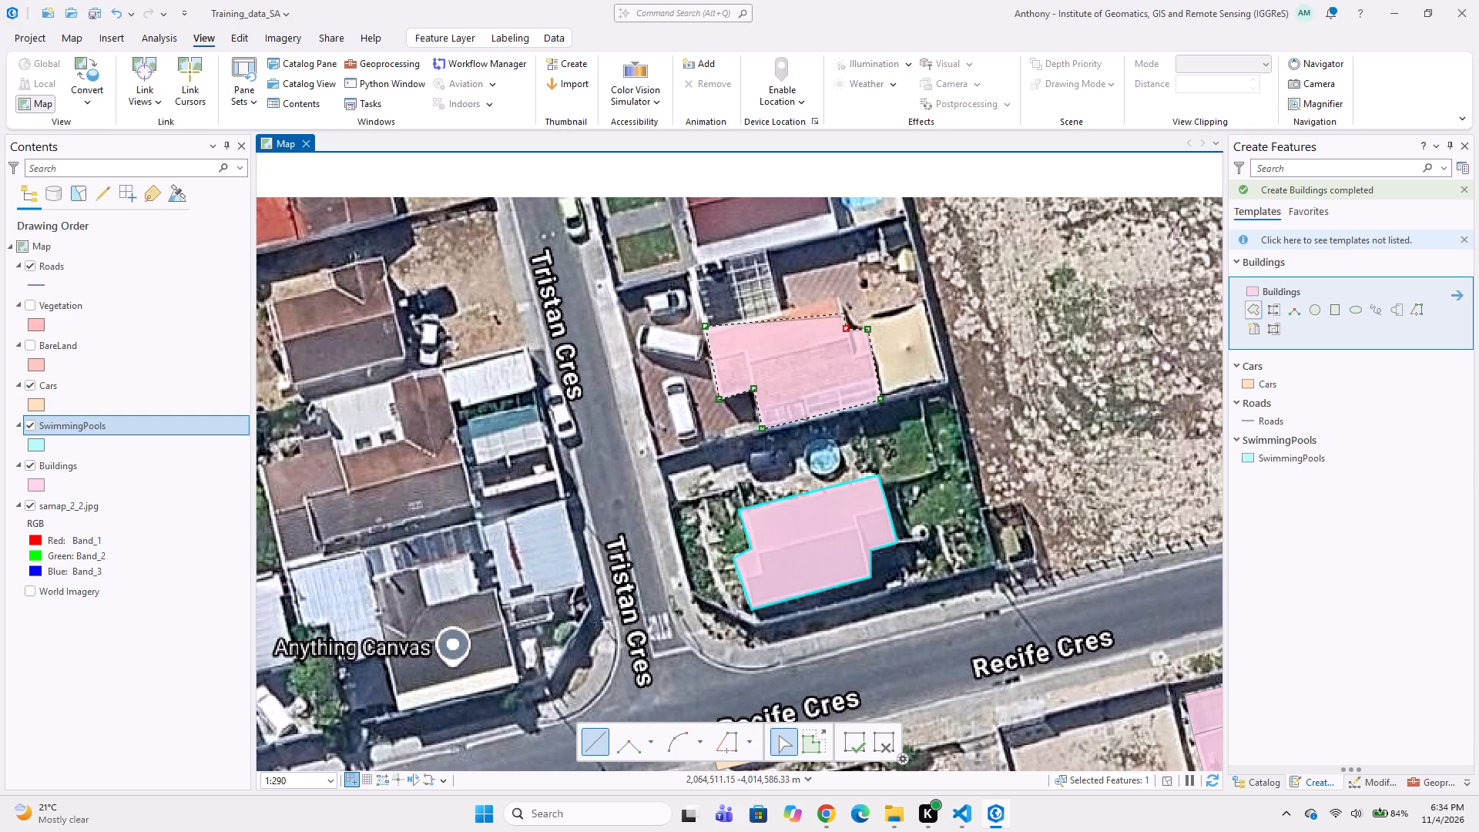
double_click(838, 300)
Digitize a four-point Cars polygon around the southernmost white vehicle on the brick driveway west of the orange-roofed house.
middle_drag(725, 386, 808, 362)
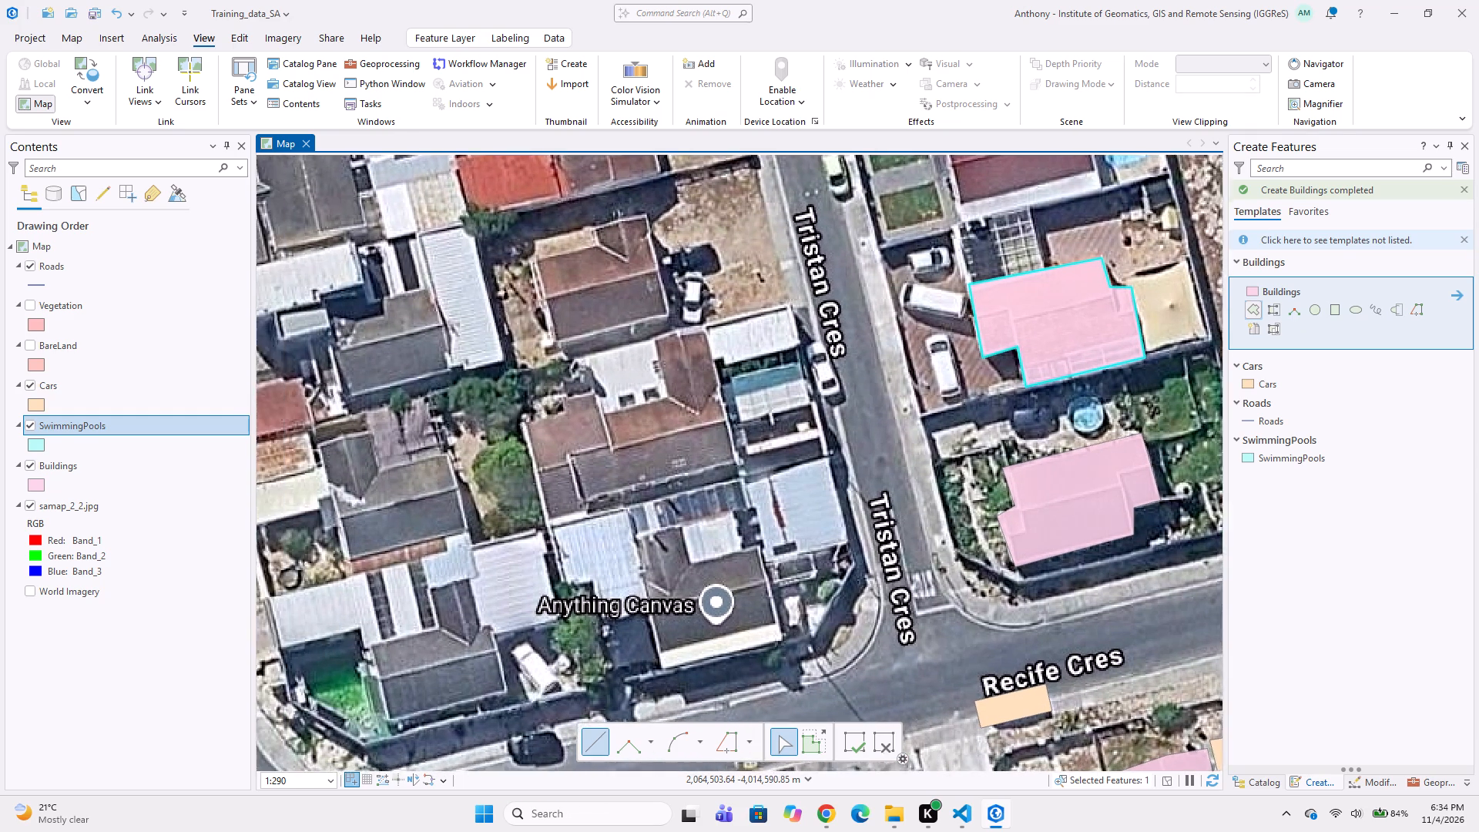
middle_click(820, 459)
middle_drag(878, 467, 755, 467)
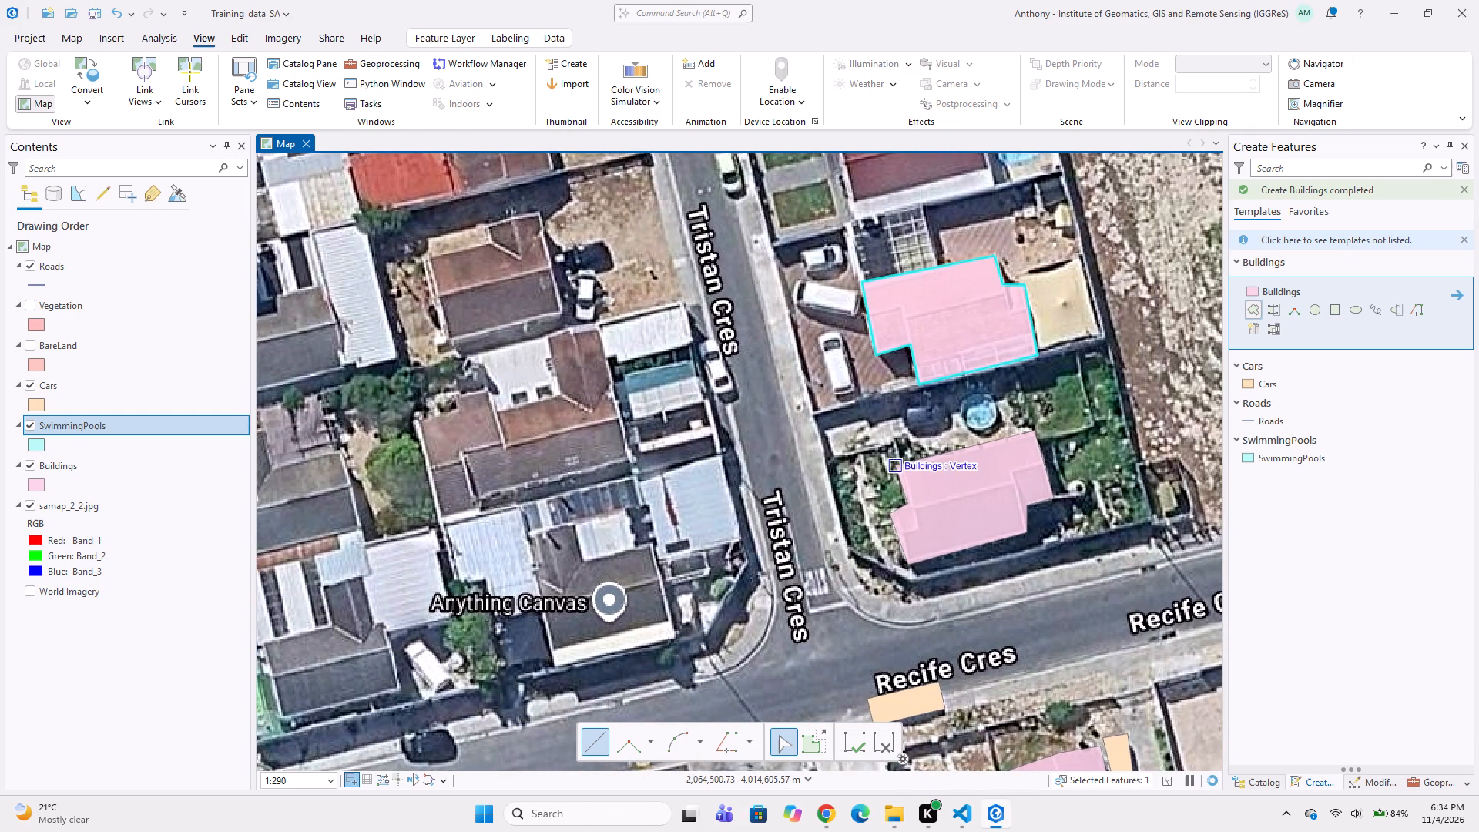
click(1280, 389)
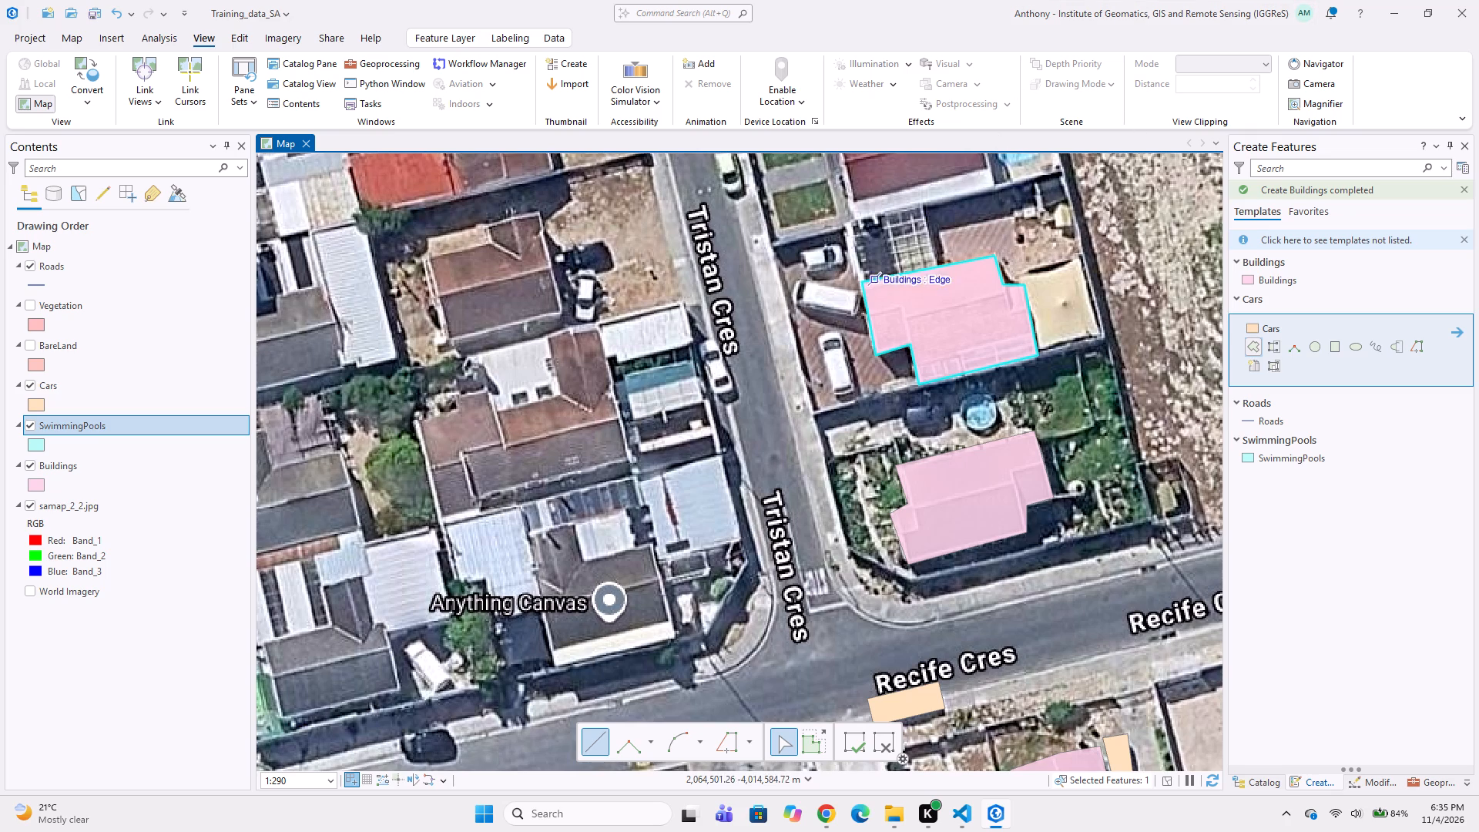
scroll(863, 294, up, 1)
scroll(795, 383, up, 1)
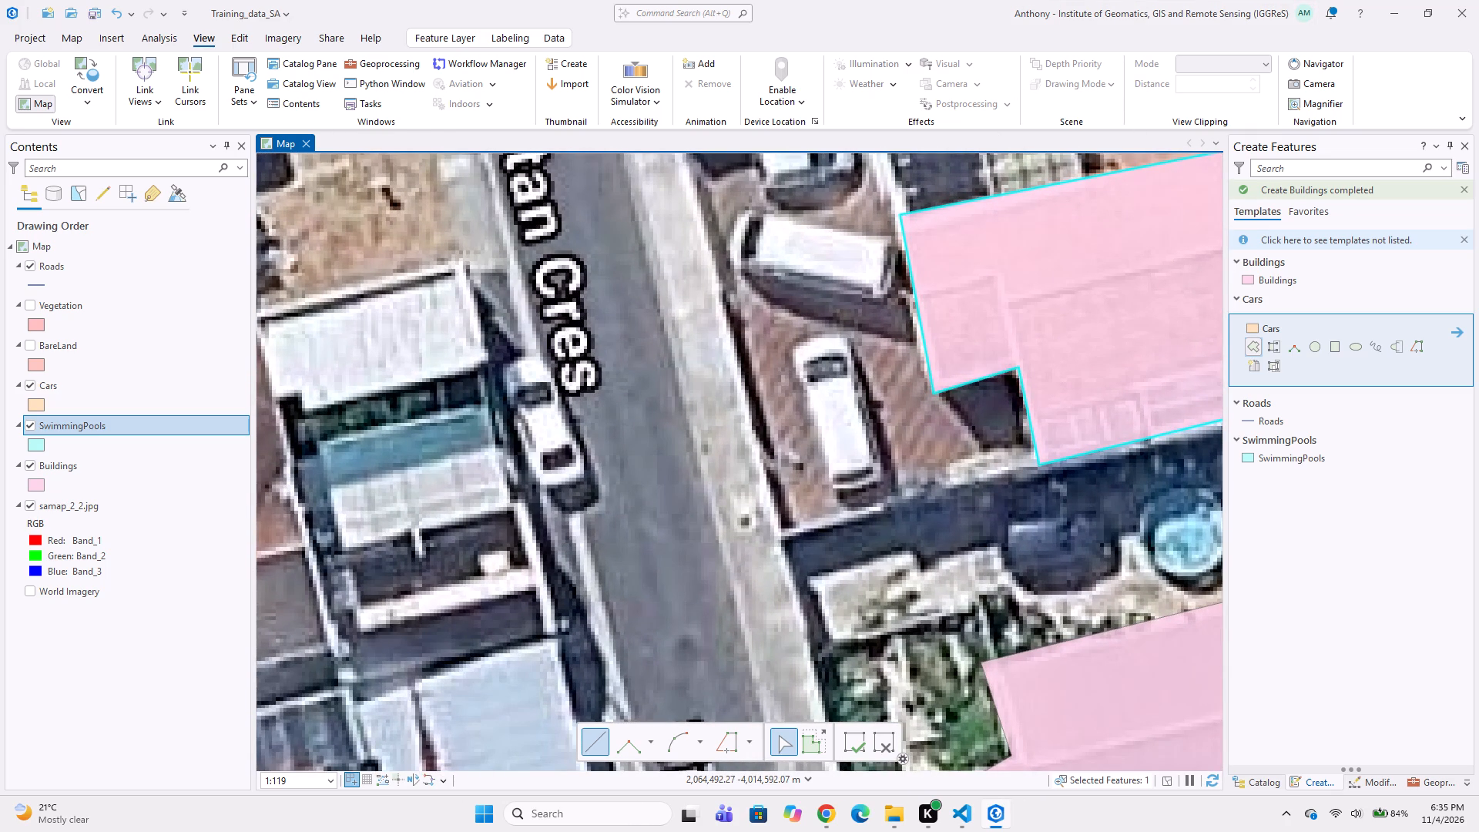
click(773, 329)
click(833, 498)
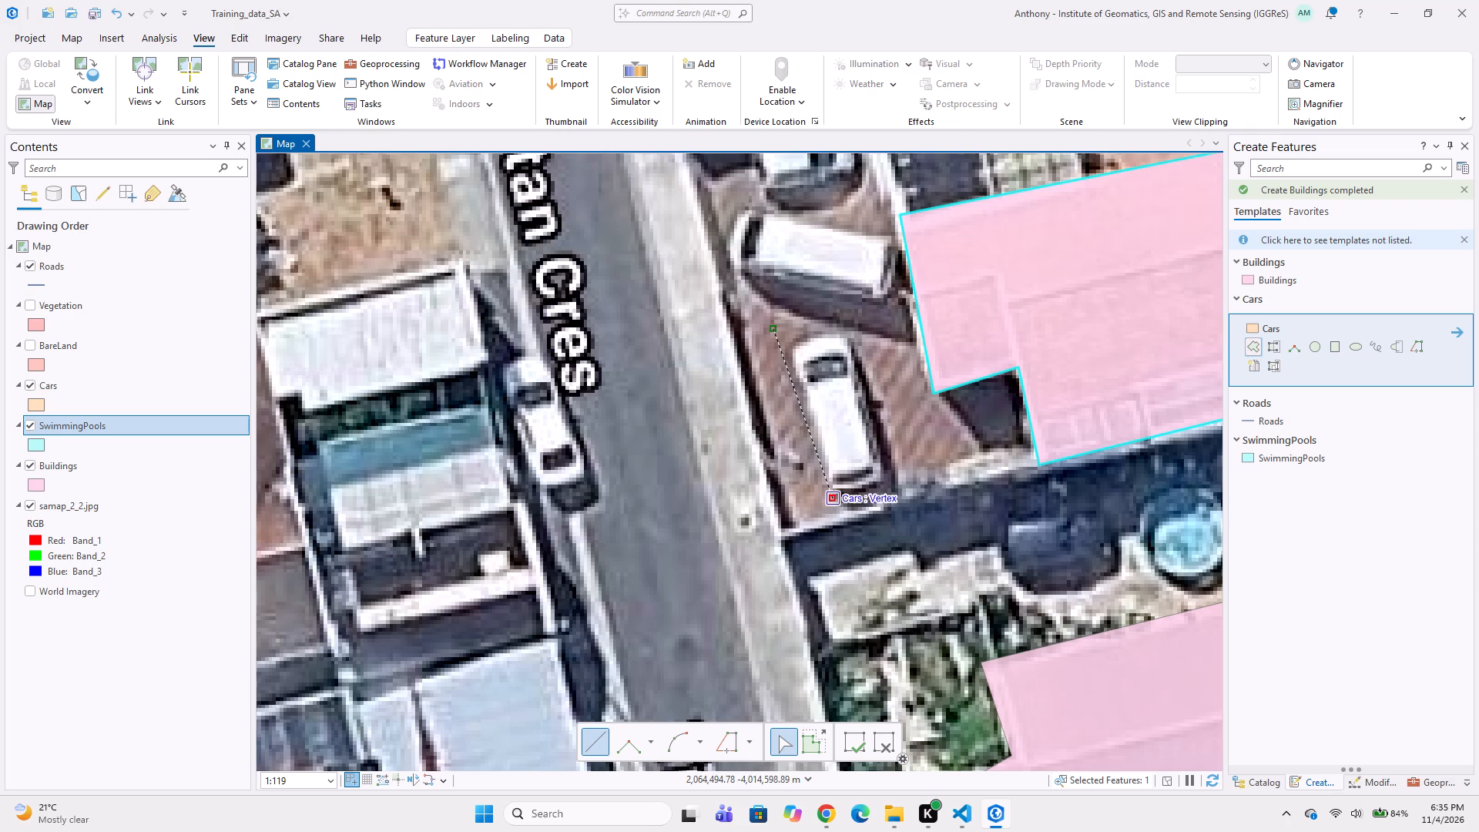
click(887, 485)
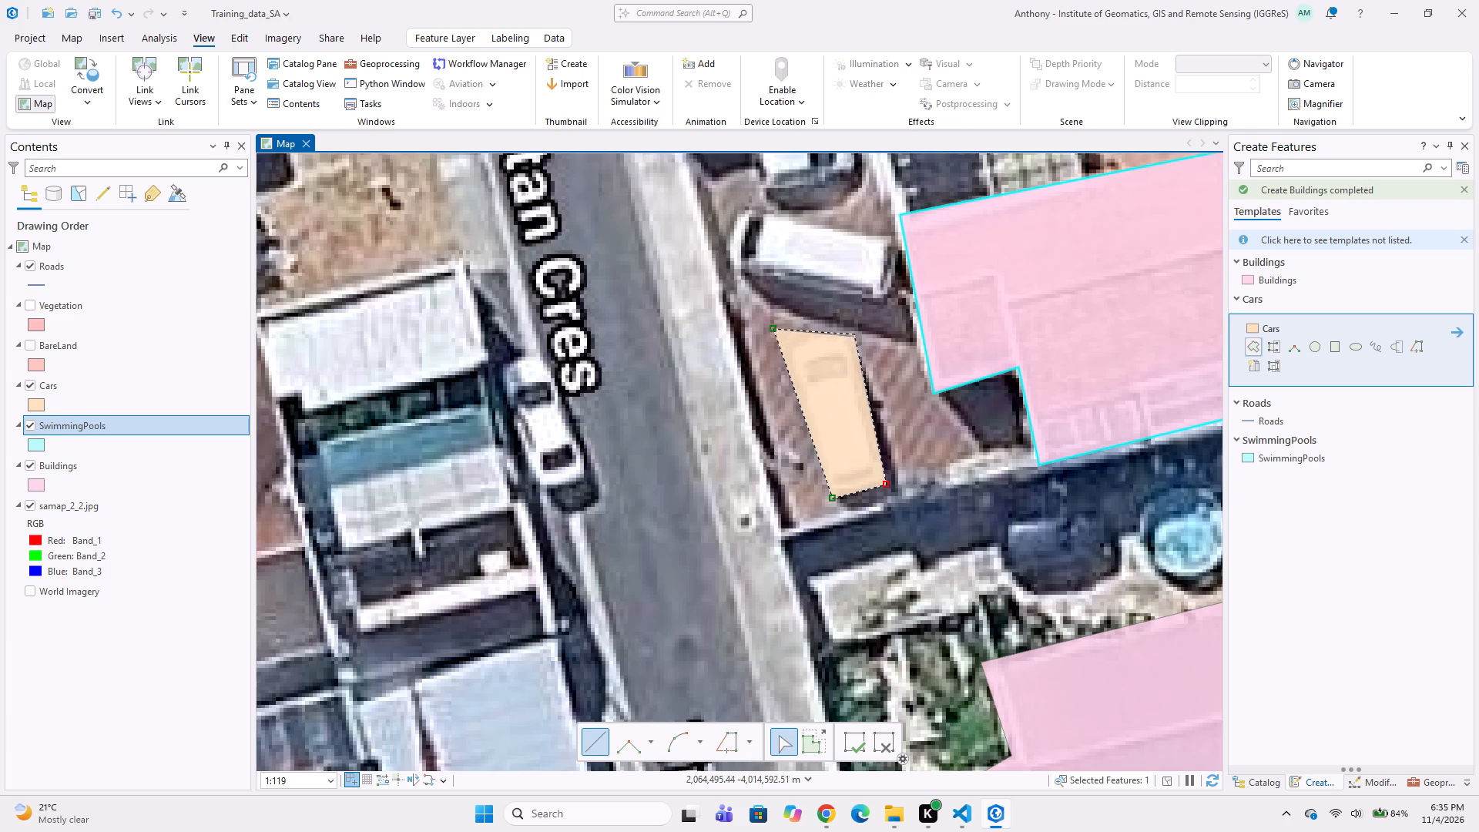
double_click(854, 326)
Digitize a five-point Cars polygon around the white van in the middle of the same driveway, beside the house's west wall.
middle_drag(838, 288, 798, 374)
click(690, 286)
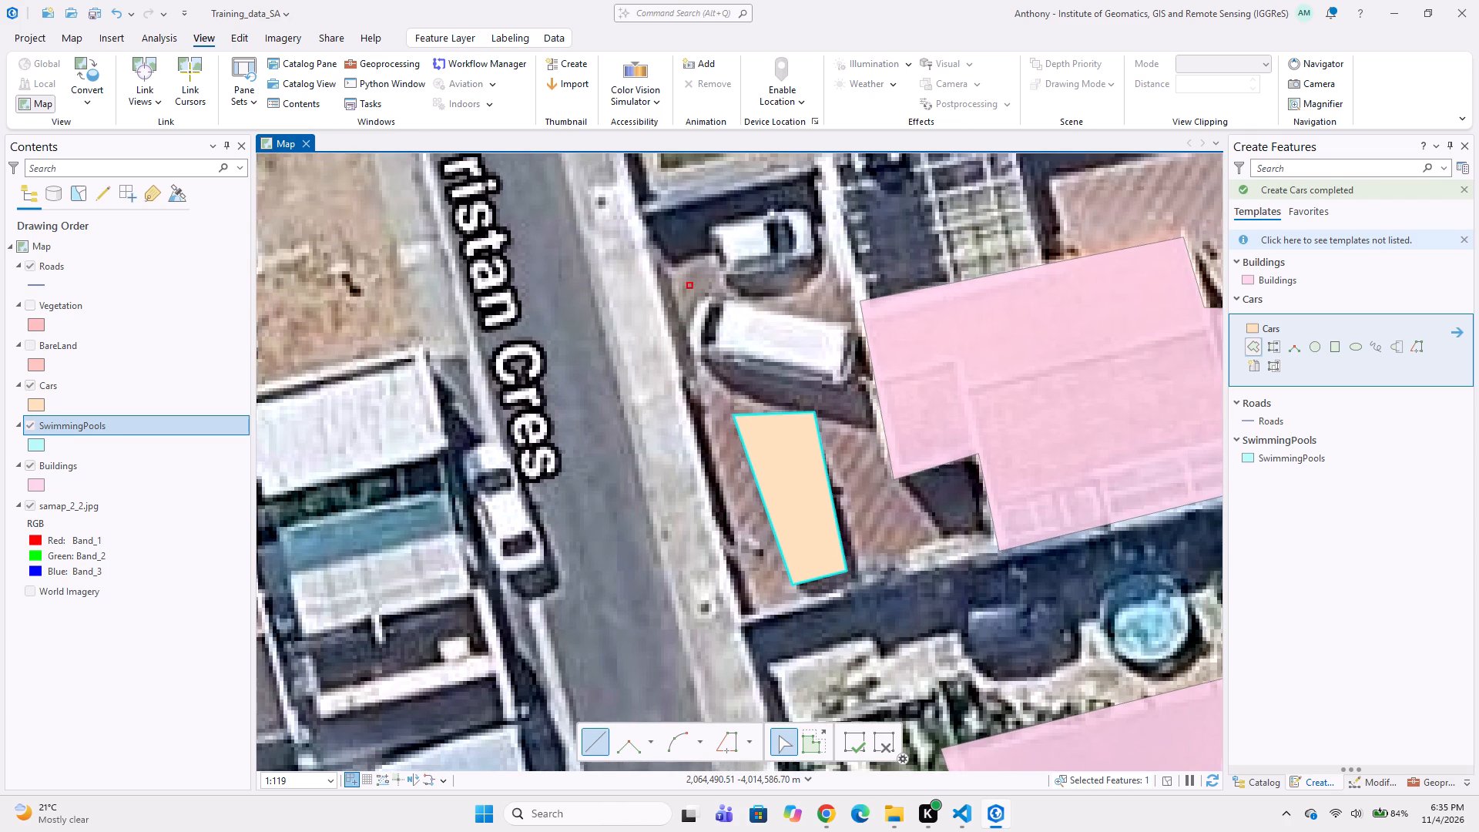
click(854, 324)
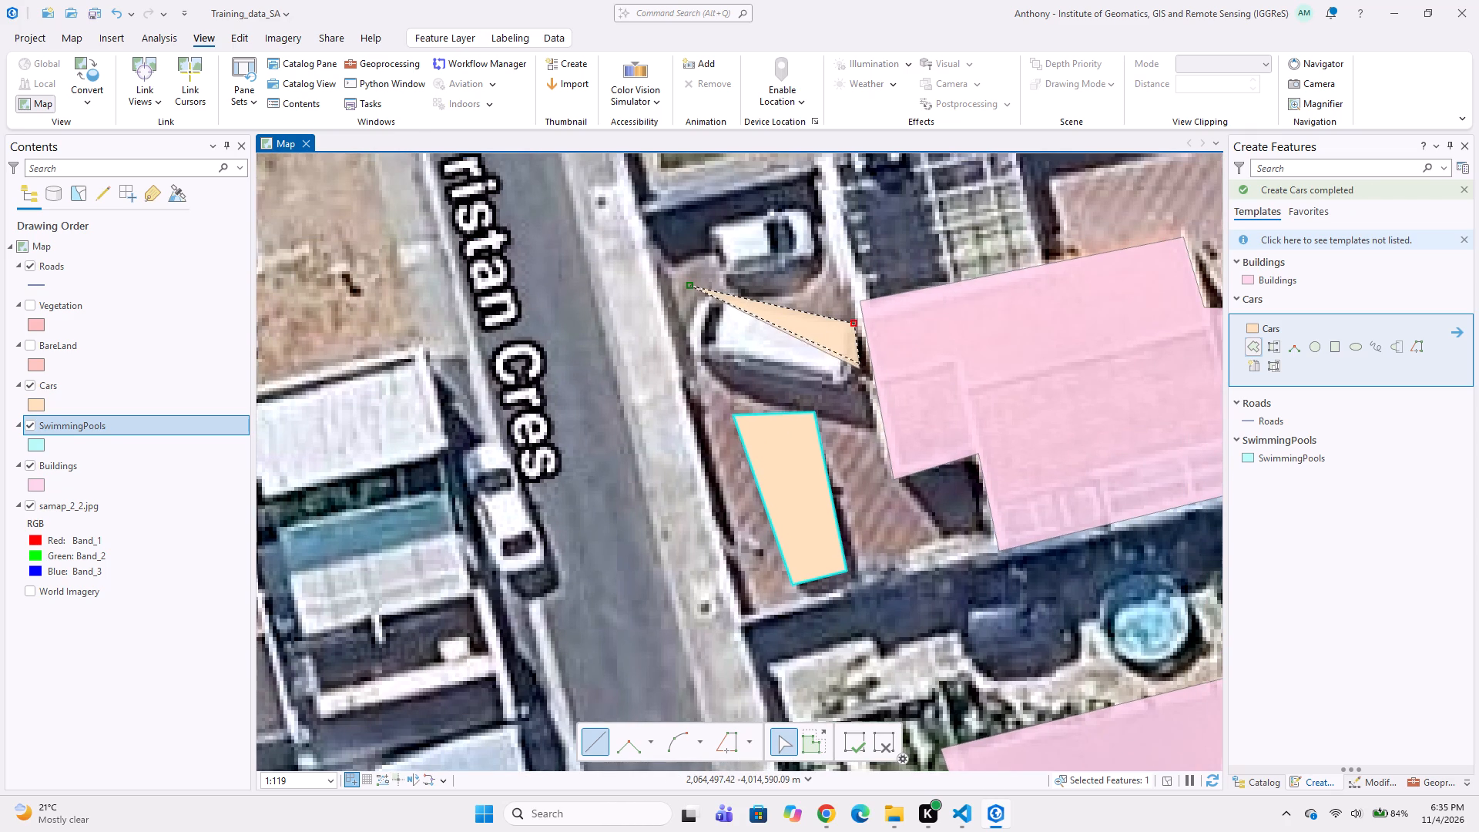
click(860, 358)
click(849, 391)
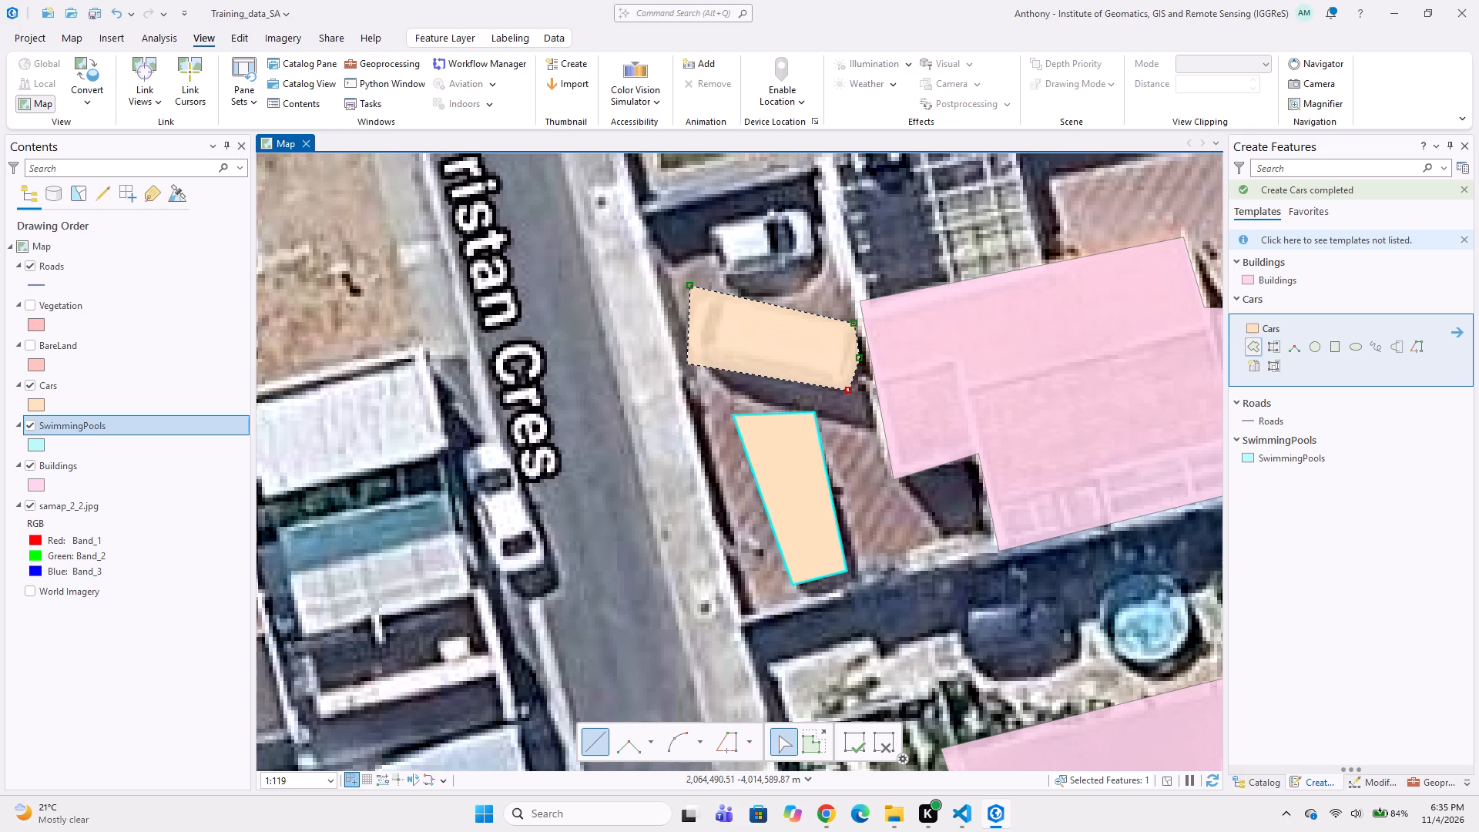
double_click(687, 361)
Digitize a five-point Cars polygon around the northernmost white vehicle on the same driveway, just north of the van.
middle_drag(685, 313, 652, 377)
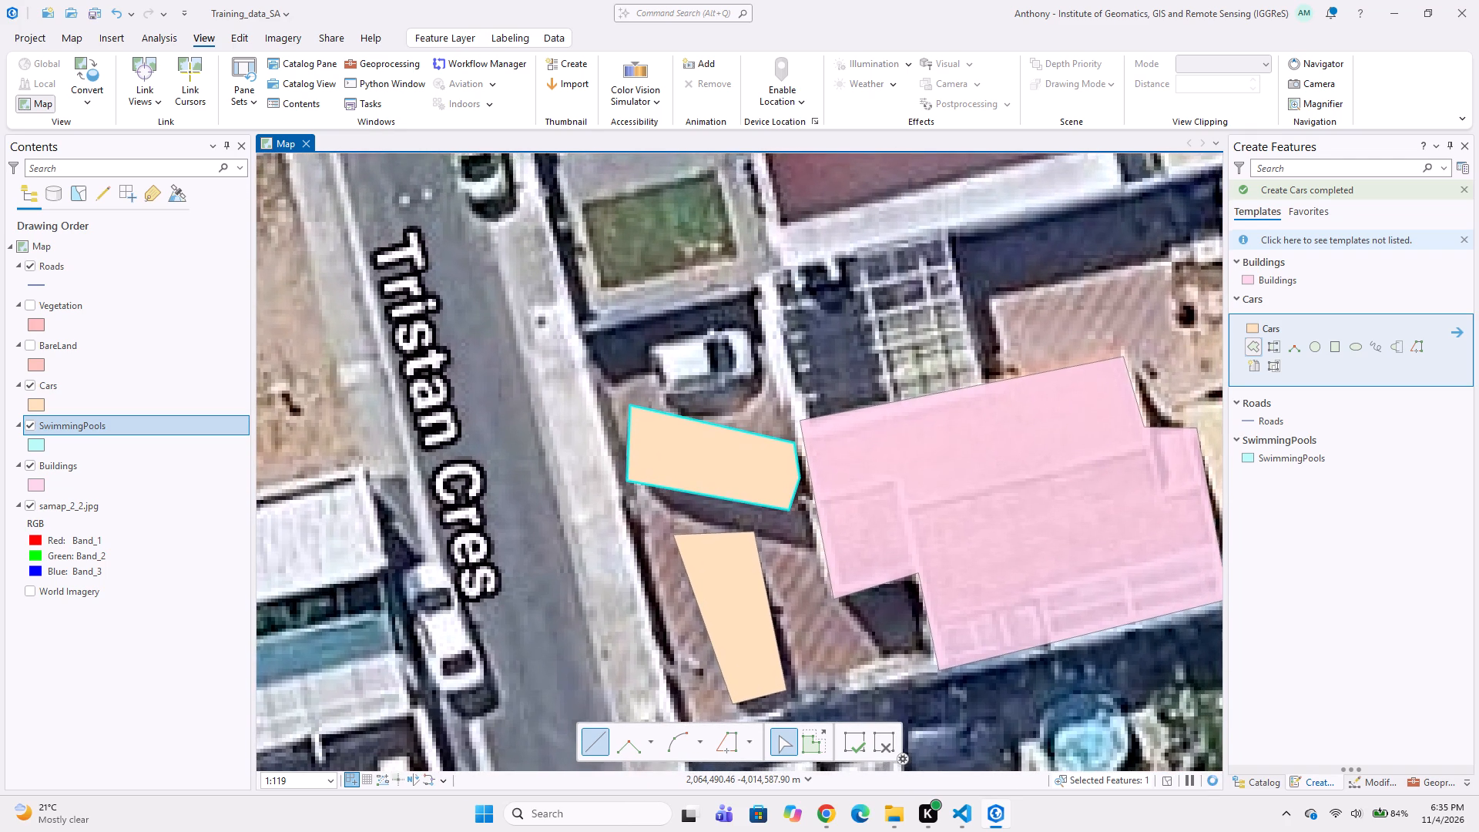
click(642, 342)
click(741, 320)
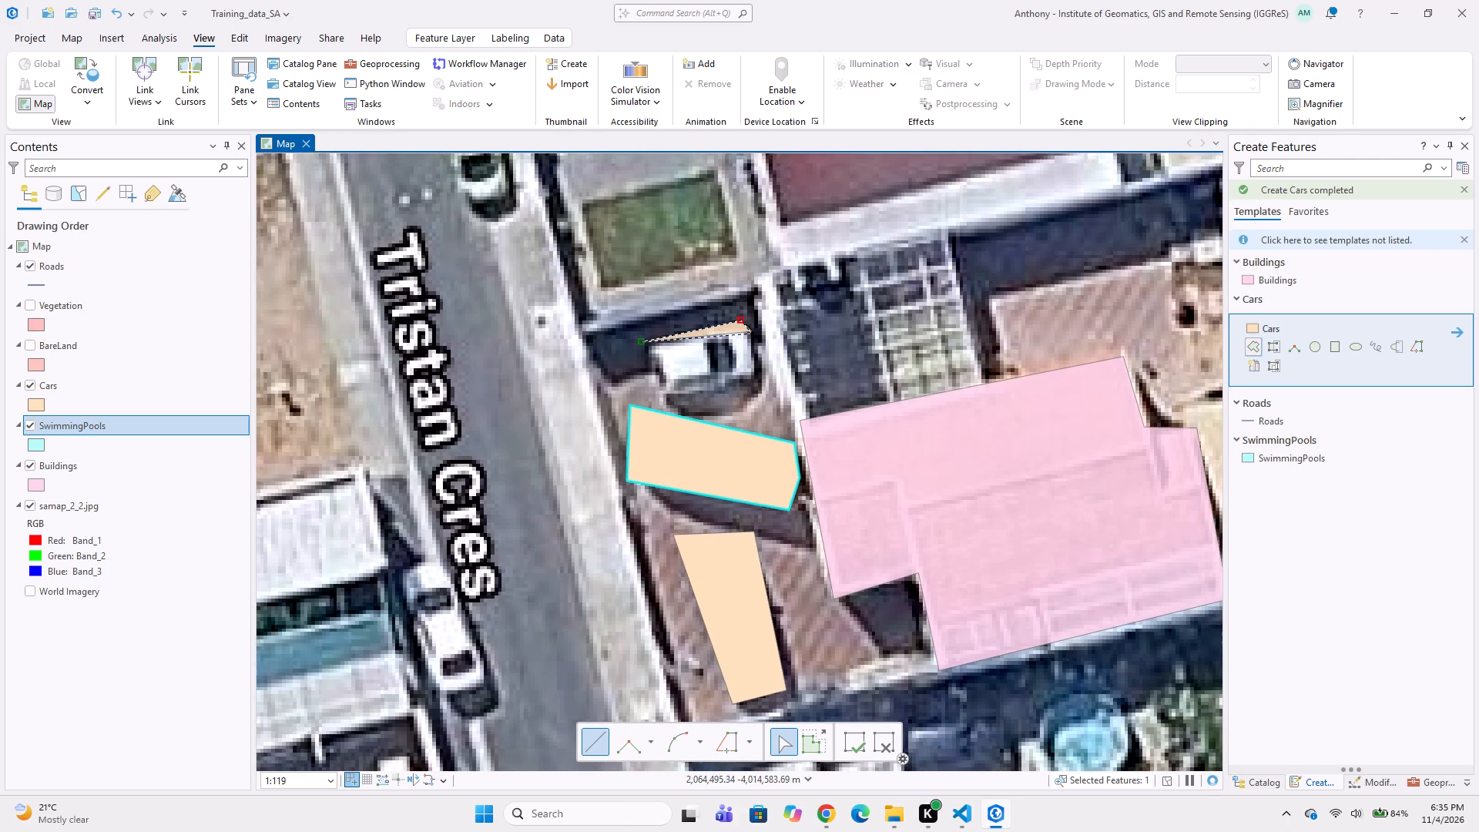
click(752, 334)
click(754, 377)
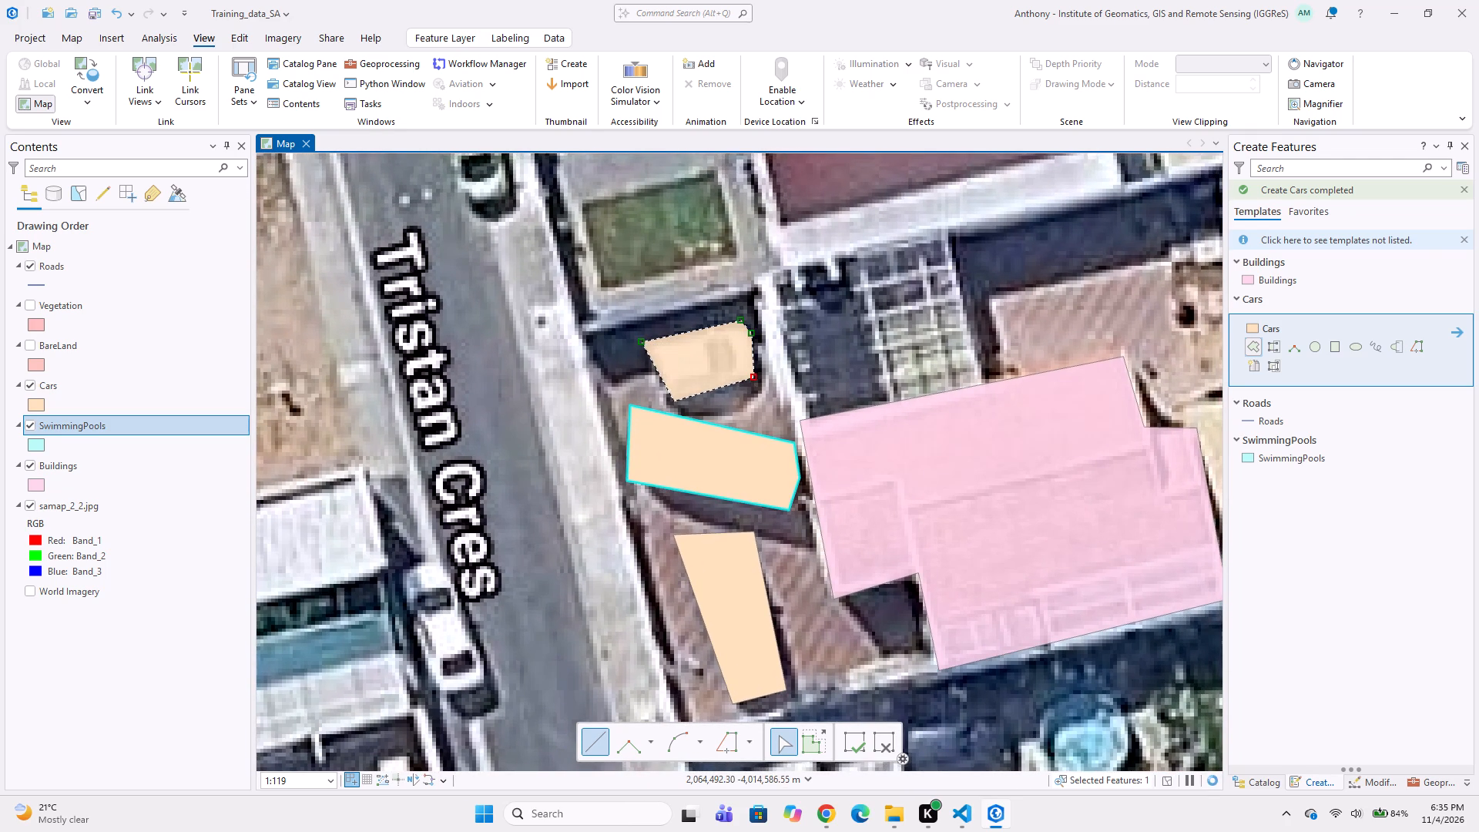
double_click(663, 401)
scroll(684, 374, down, 3)
middle_drag(711, 412, 703, 452)
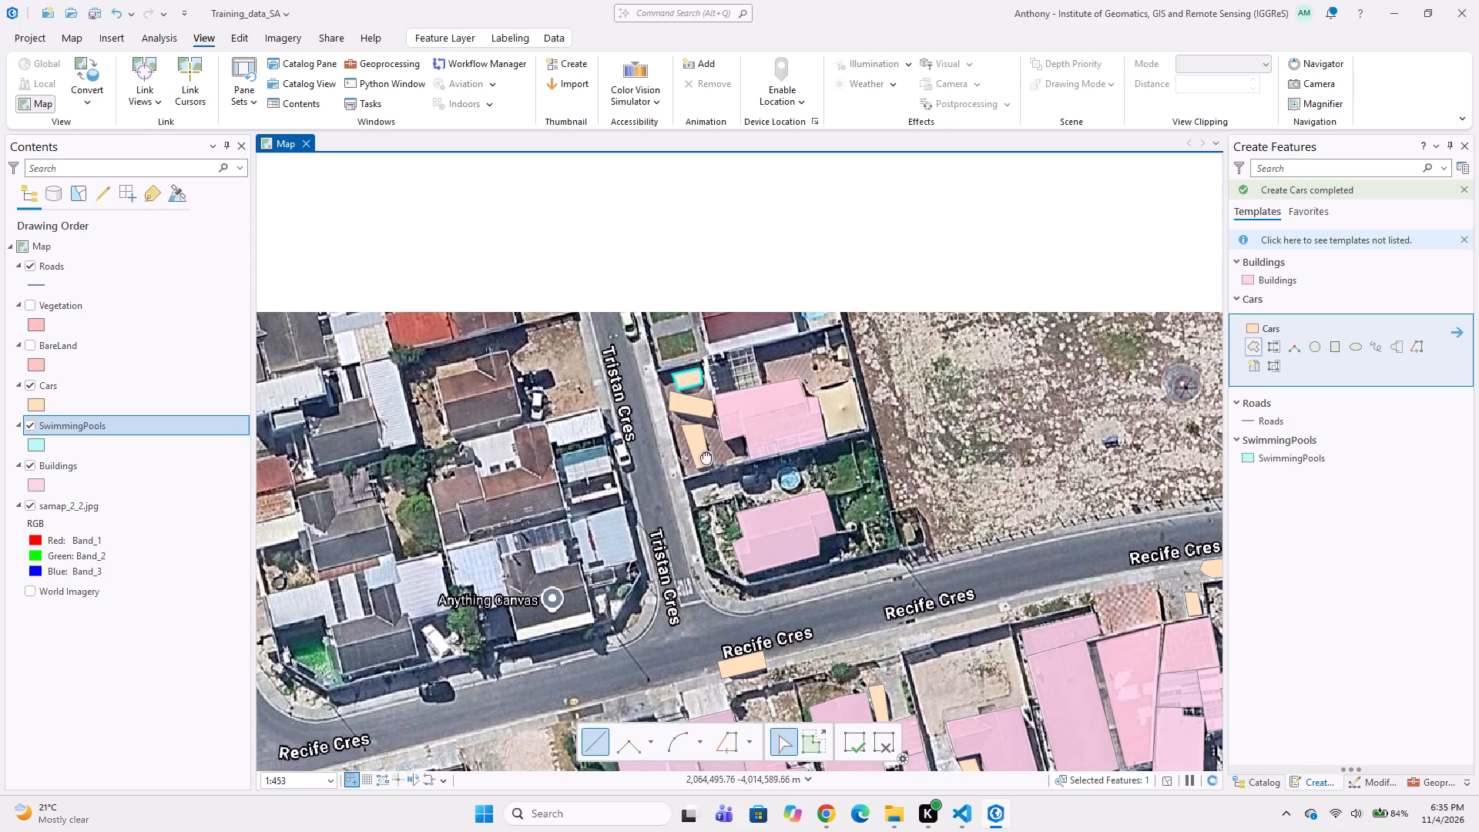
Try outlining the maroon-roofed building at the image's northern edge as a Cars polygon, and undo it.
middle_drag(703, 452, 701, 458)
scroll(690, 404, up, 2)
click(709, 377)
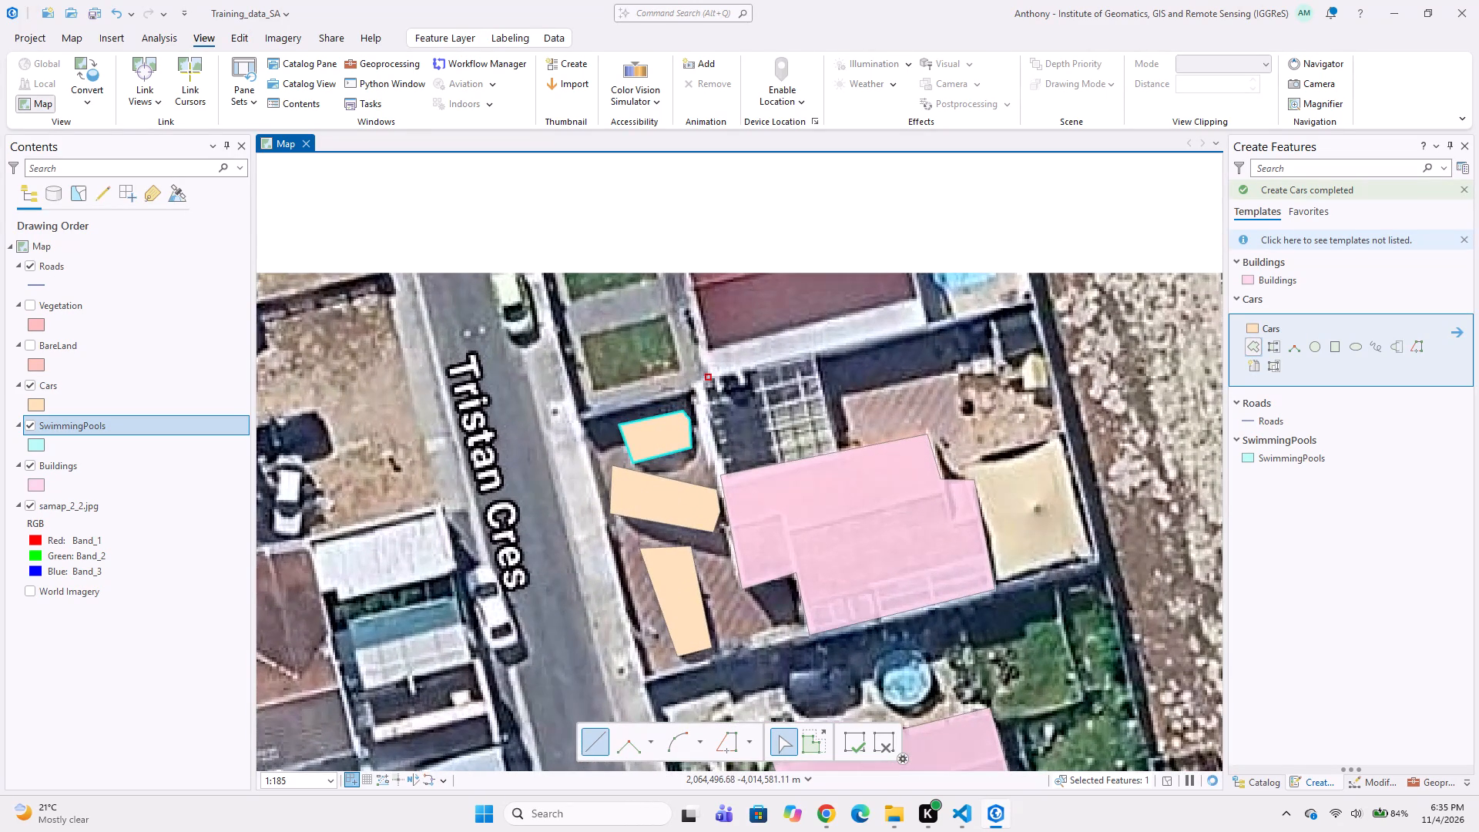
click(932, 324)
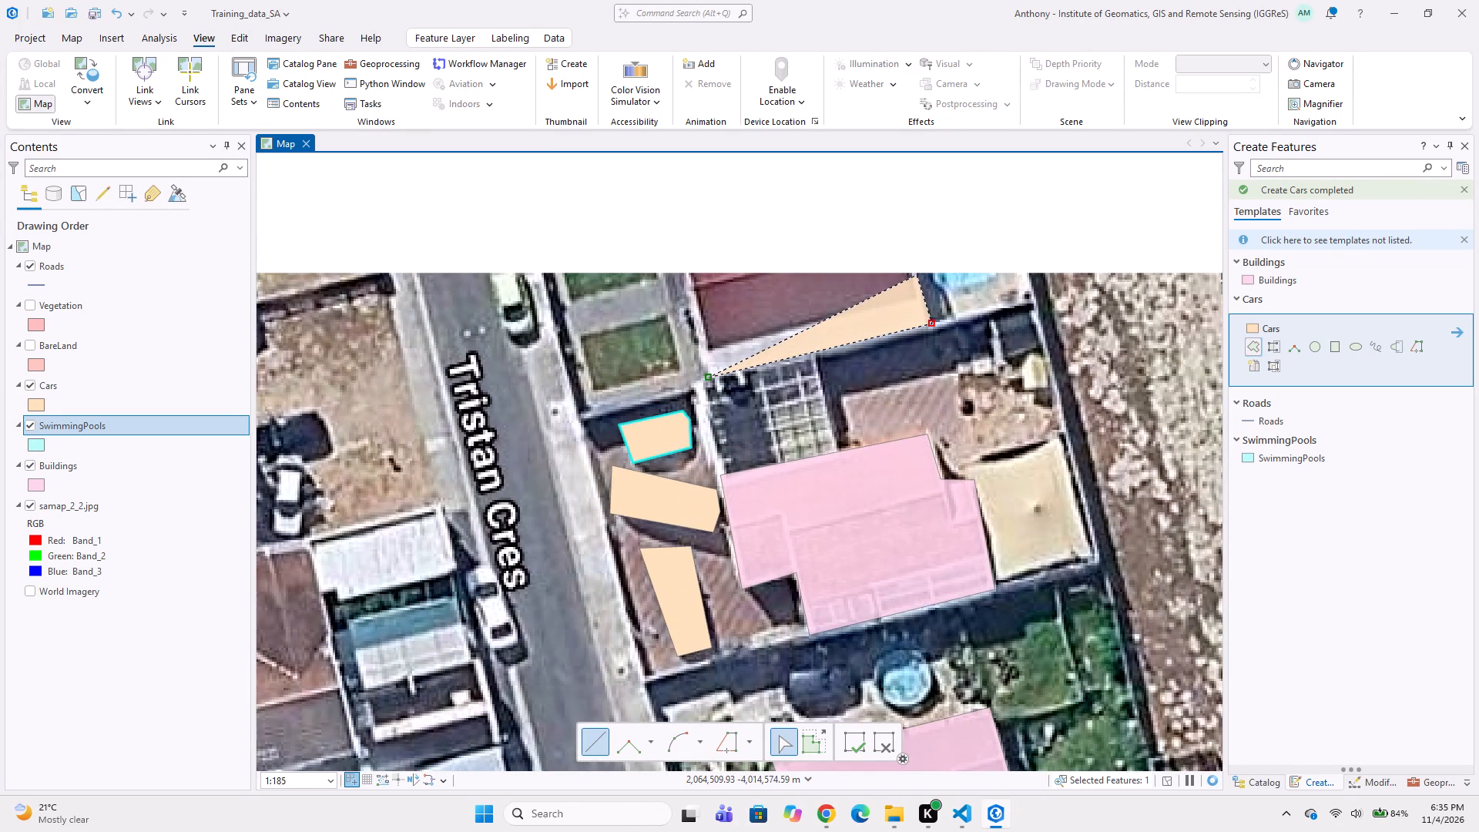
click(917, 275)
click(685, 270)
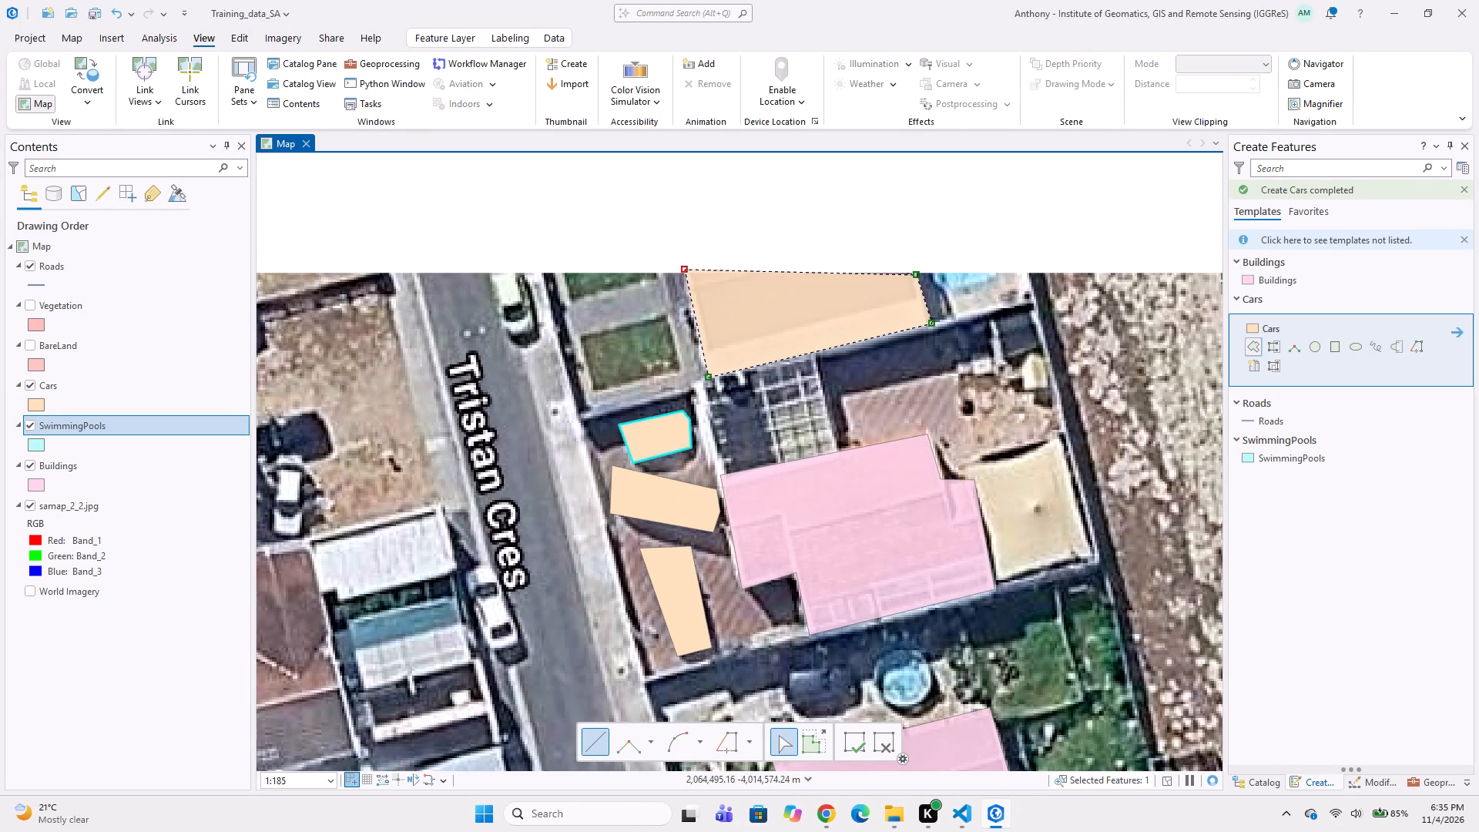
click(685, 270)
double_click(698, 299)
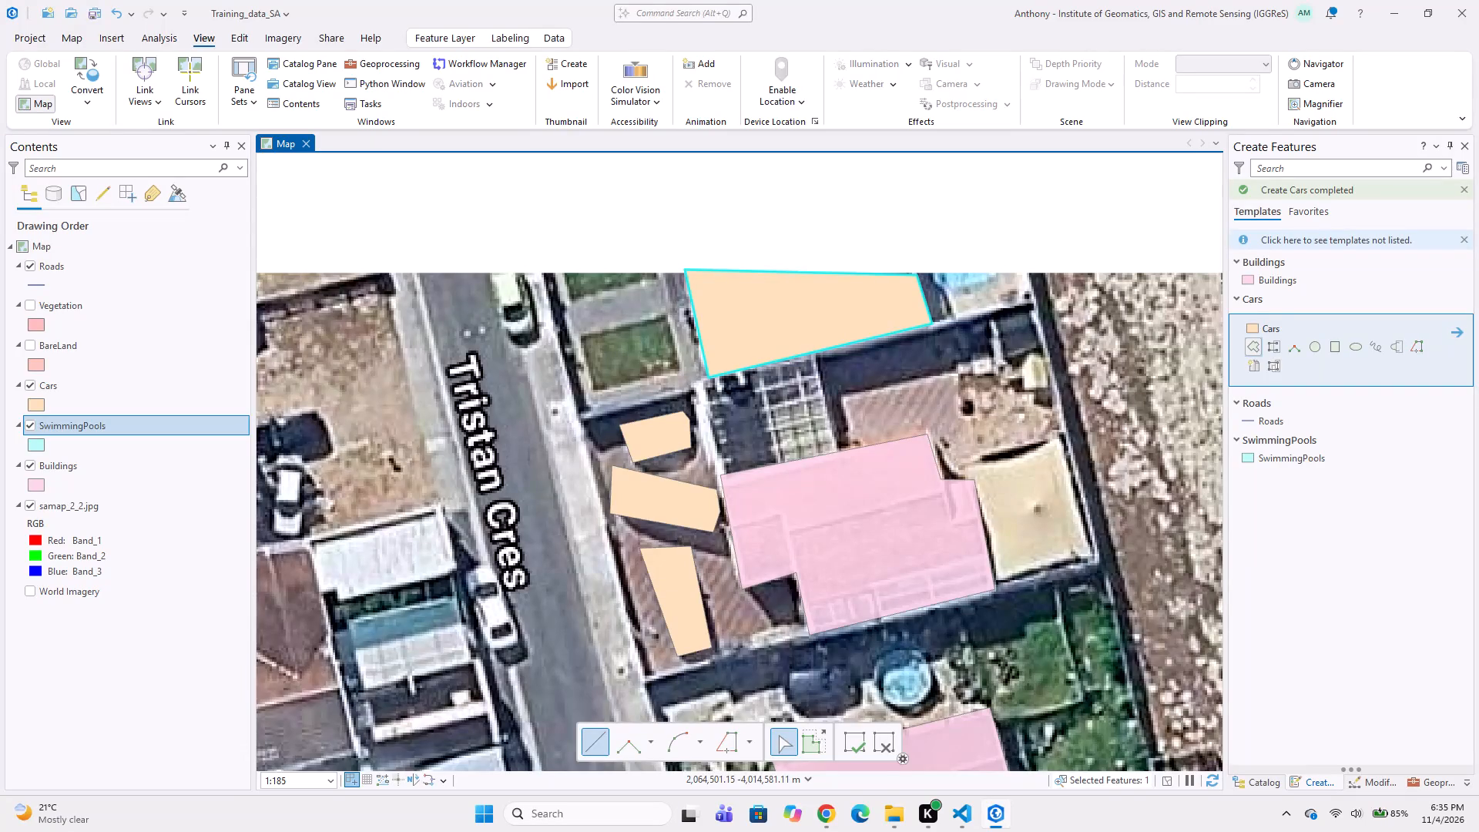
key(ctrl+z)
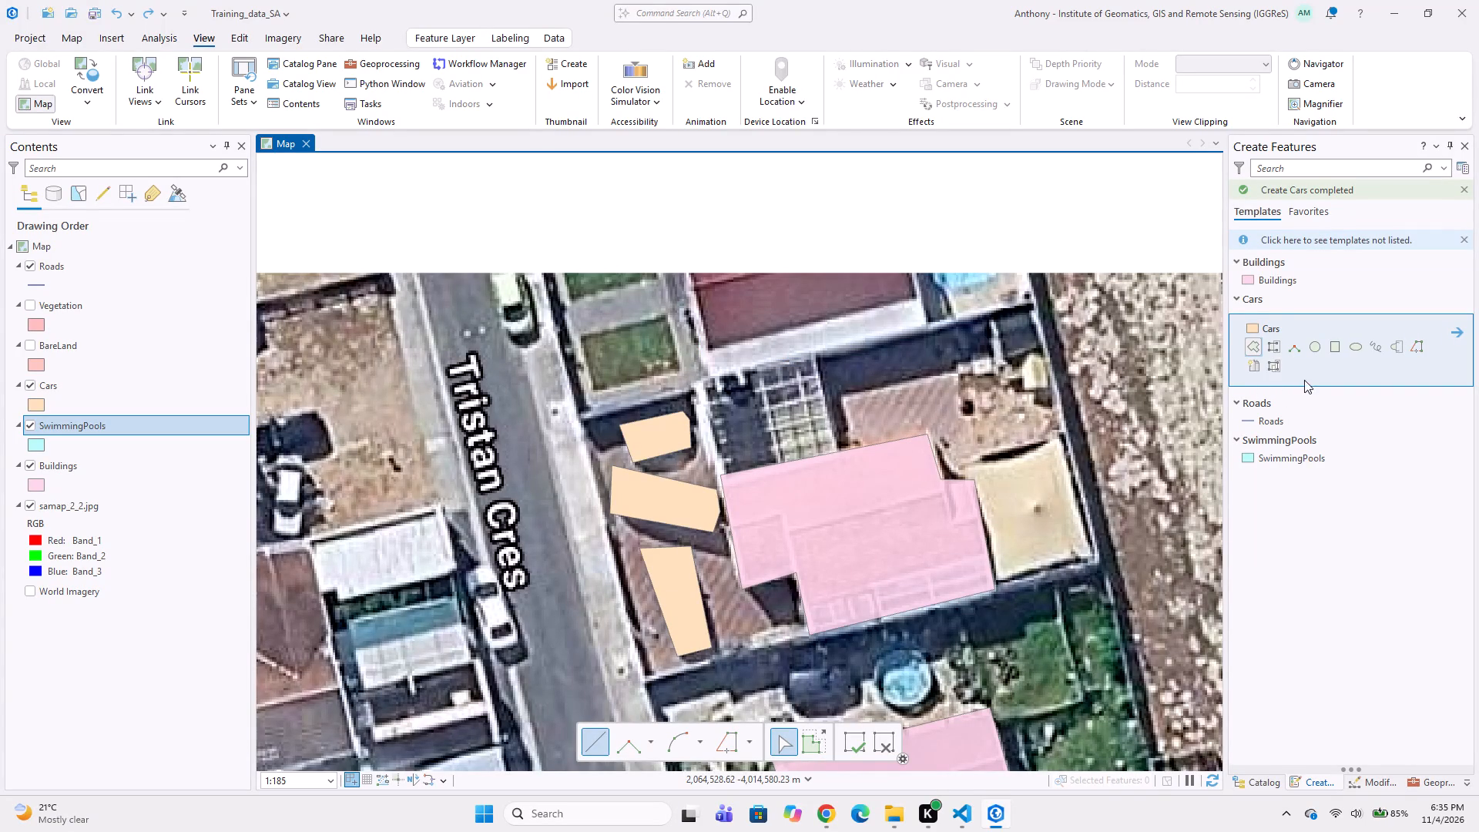
Digitize a four-point Buildings polygon around the maroon-roofed building at the image's northern edge, including its white southern strip.
click(1256, 286)
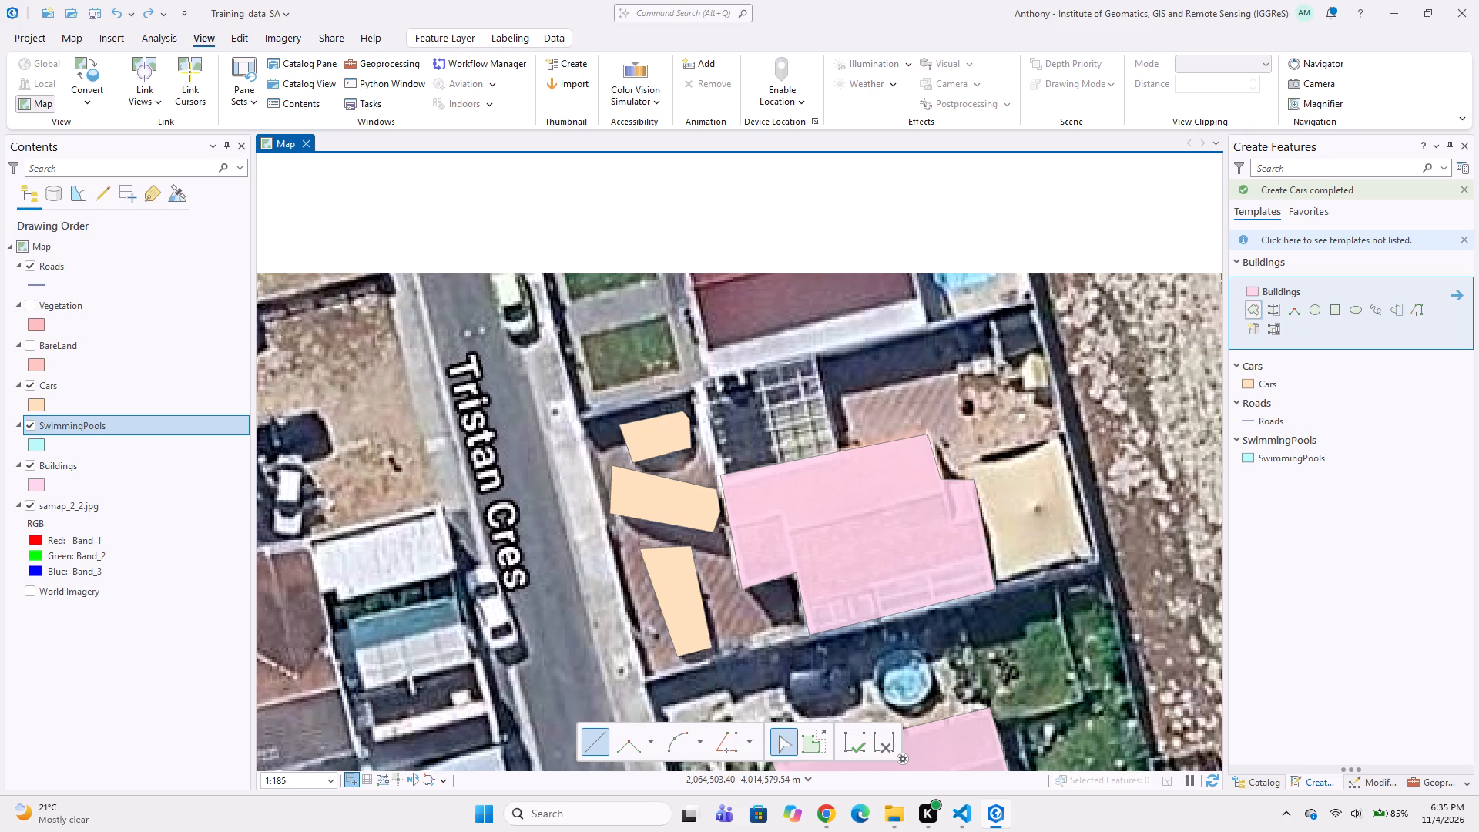
middle_drag(768, 407, 766, 436)
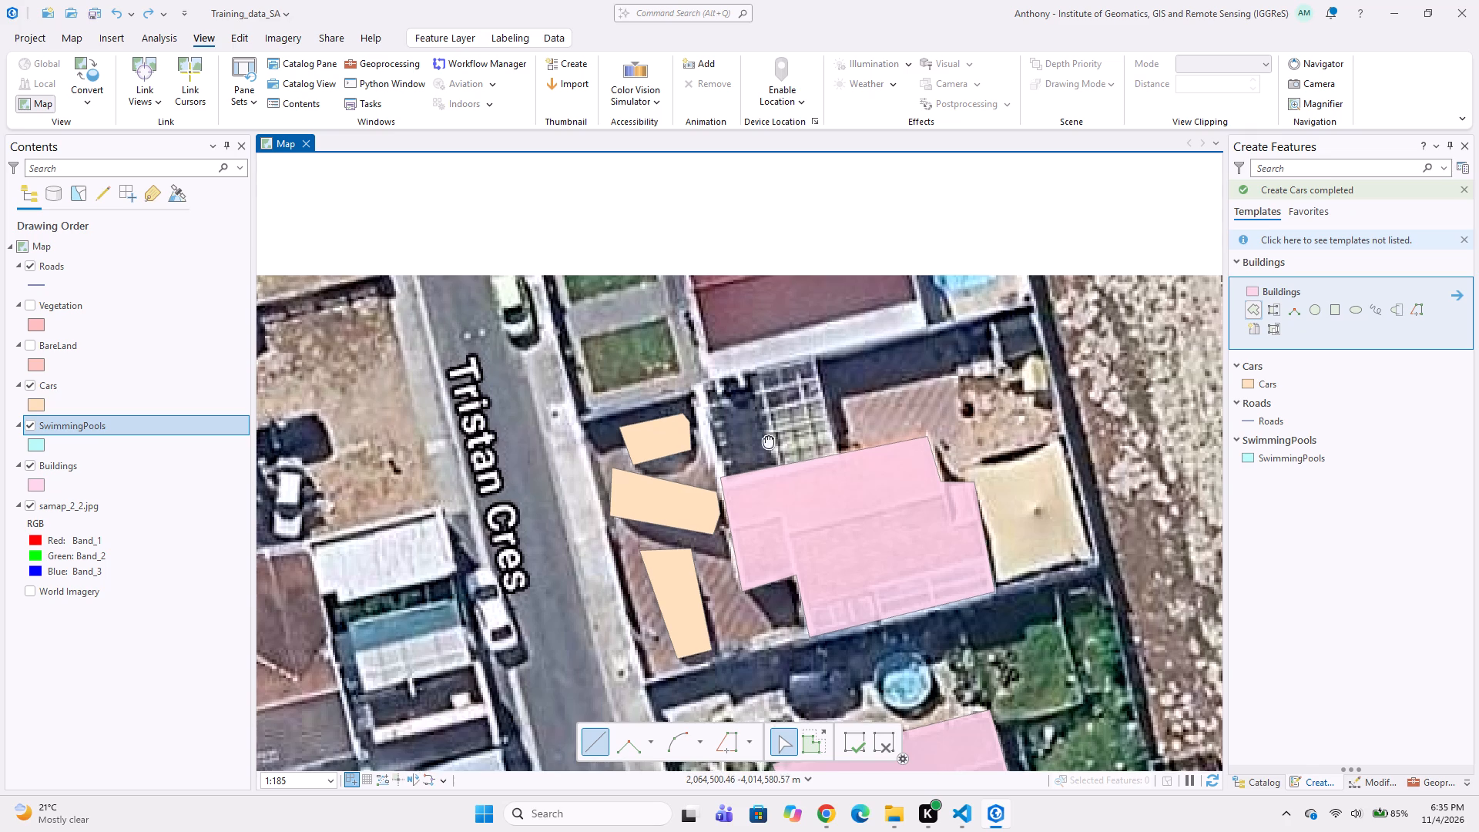
middle_drag(766, 436, 766, 447)
middle_drag(744, 412, 730, 439)
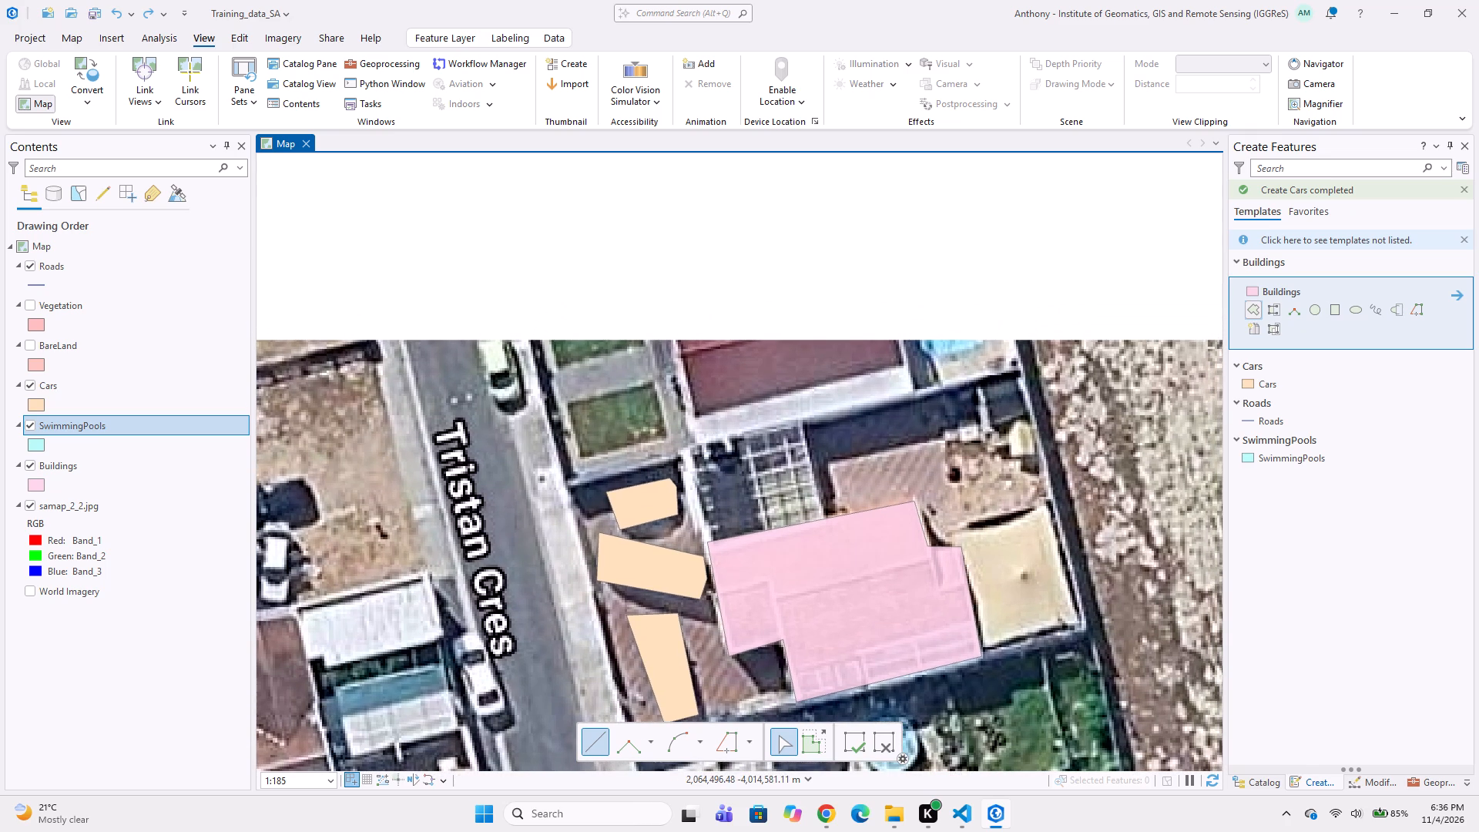
click(693, 447)
click(917, 394)
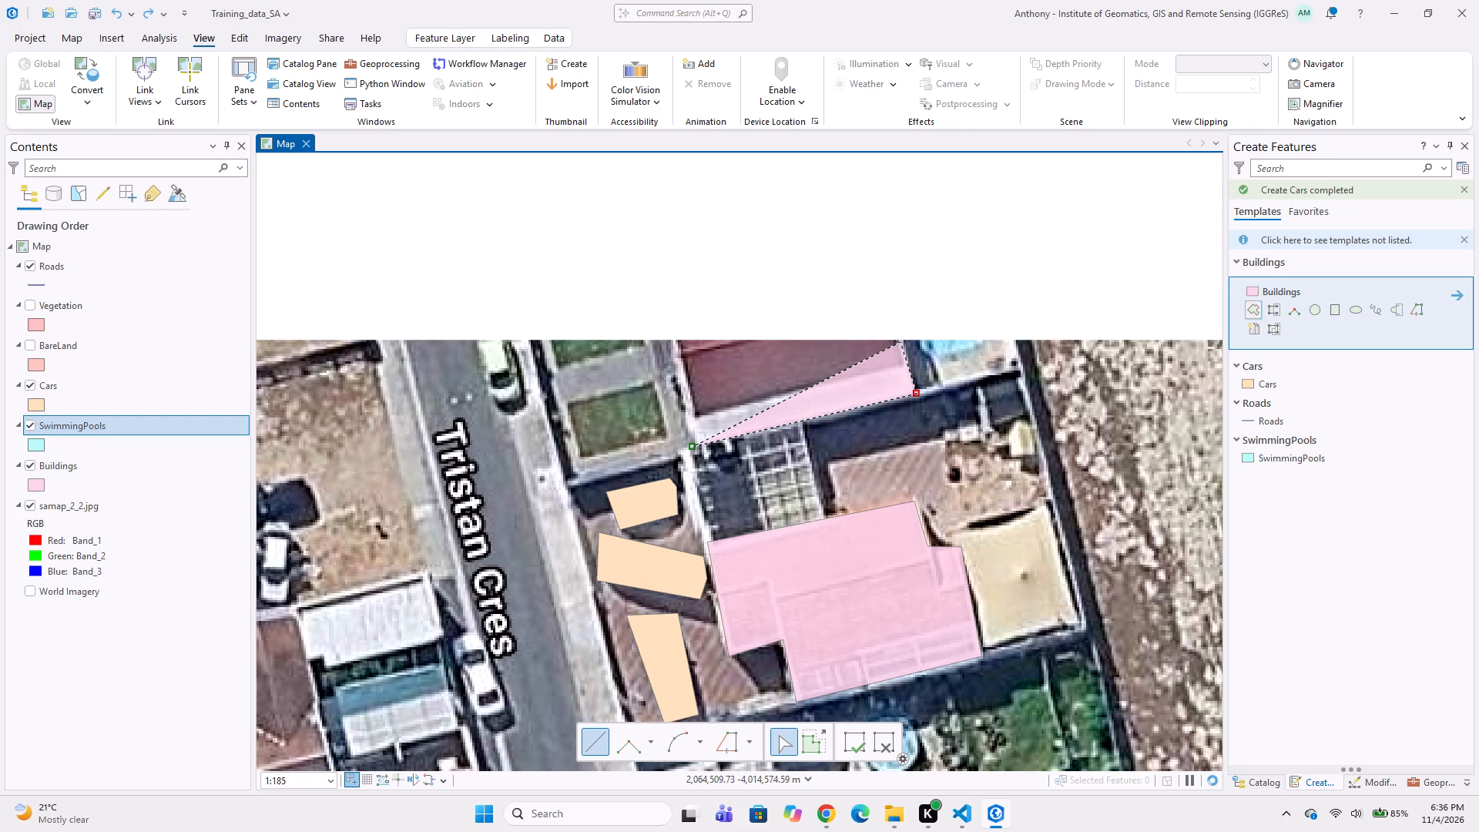
click(900, 342)
double_click(671, 342)
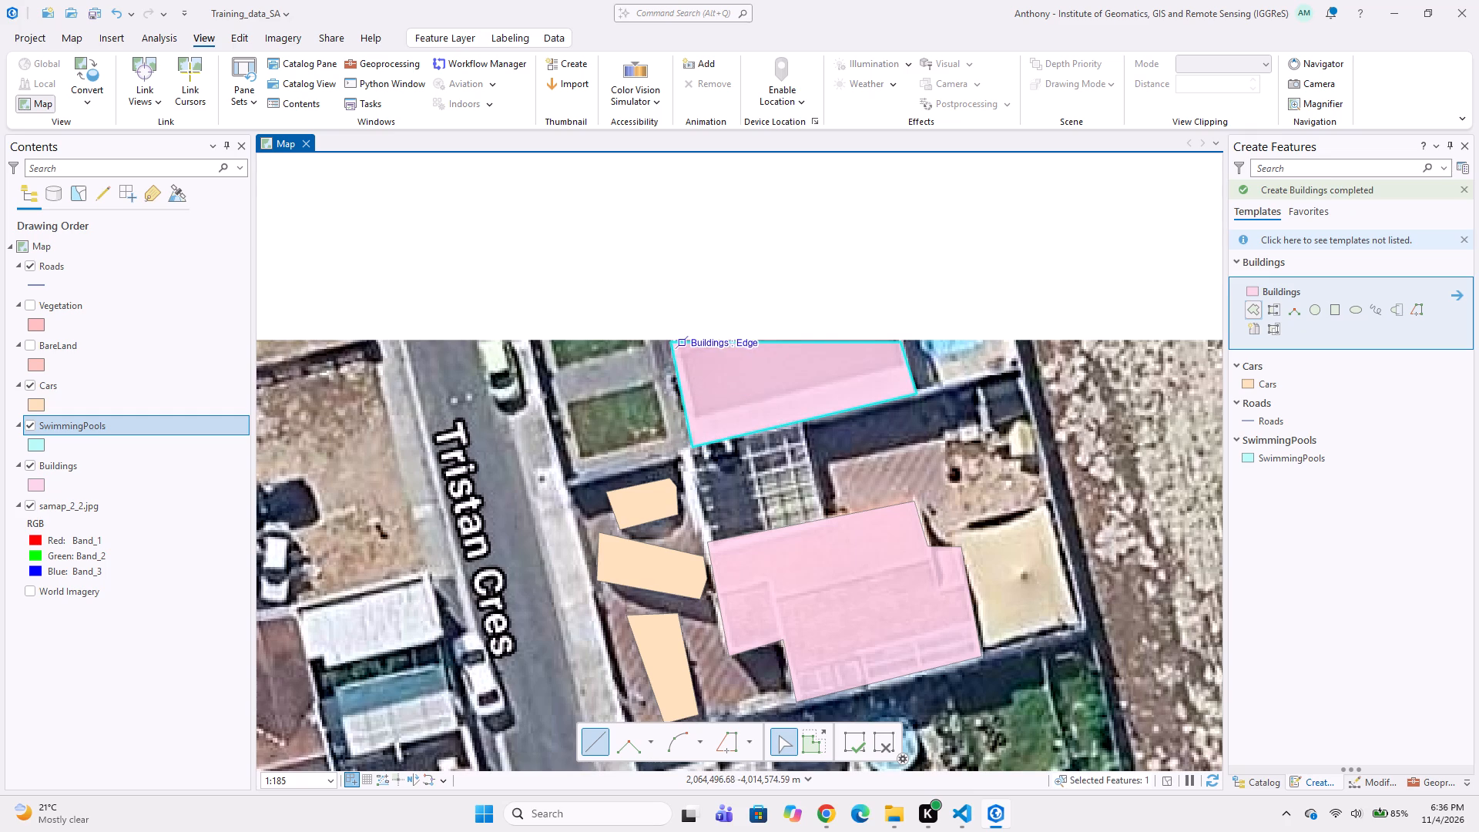
Digitize a five-point Buildings polygon around the beige square canopy adjoining the east side of the house north of the round pool.
scroll(714, 452, down, 2)
middle_drag(800, 491, 779, 461)
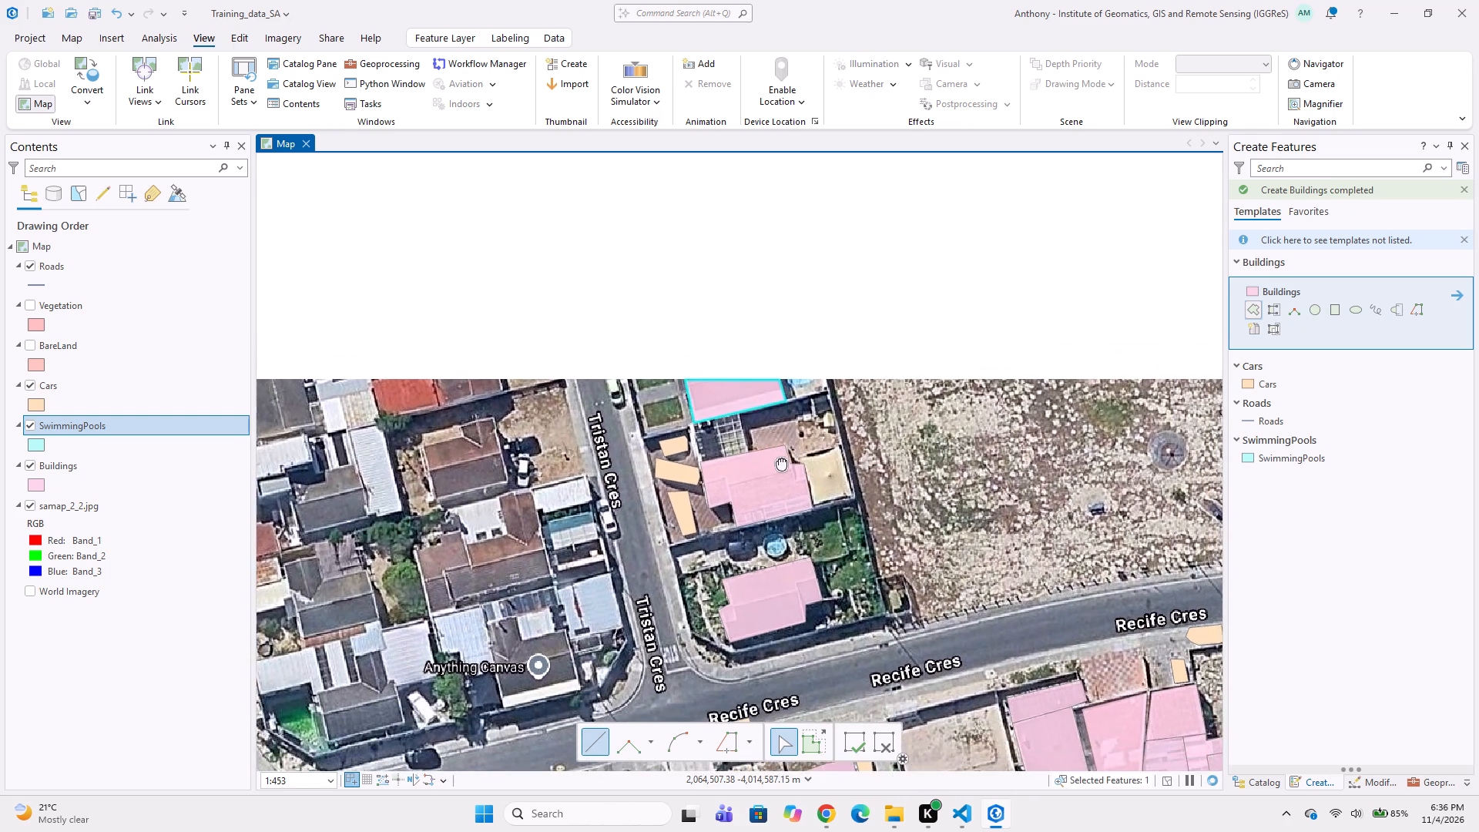
scroll(793, 458, up, 1)
click(733, 466)
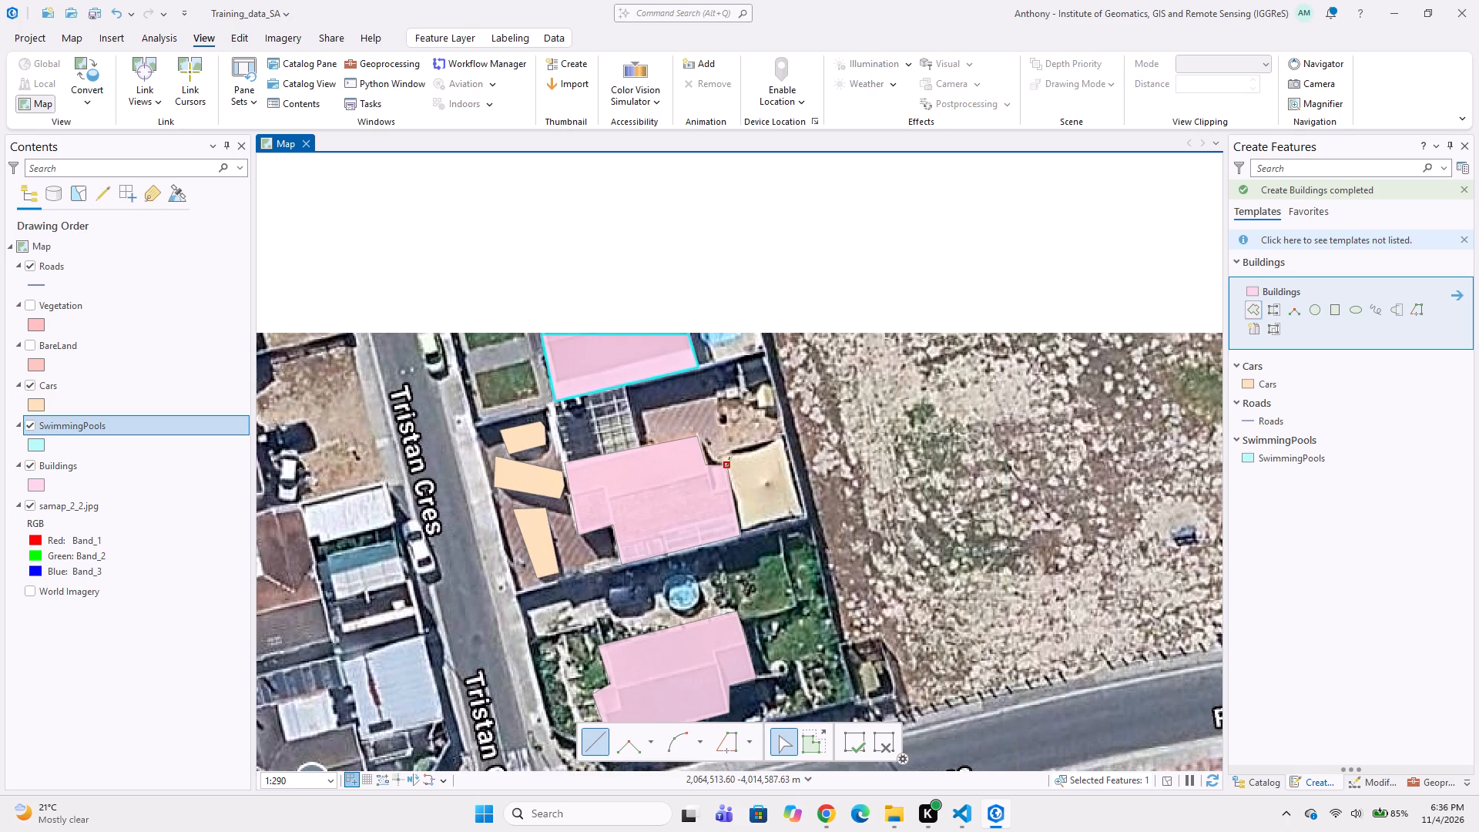
scroll(714, 458, up, 2)
click(743, 458)
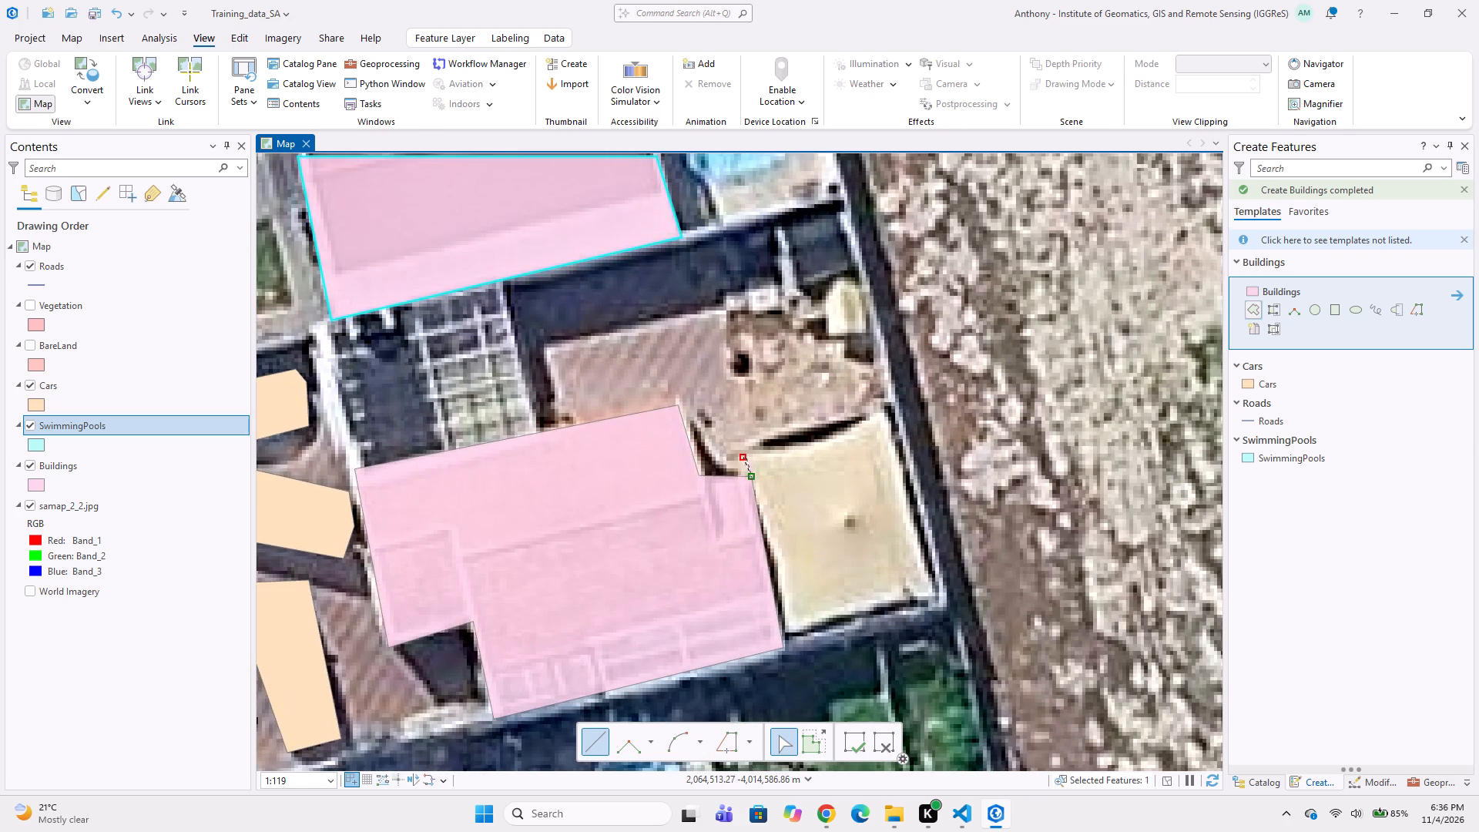
click(884, 412)
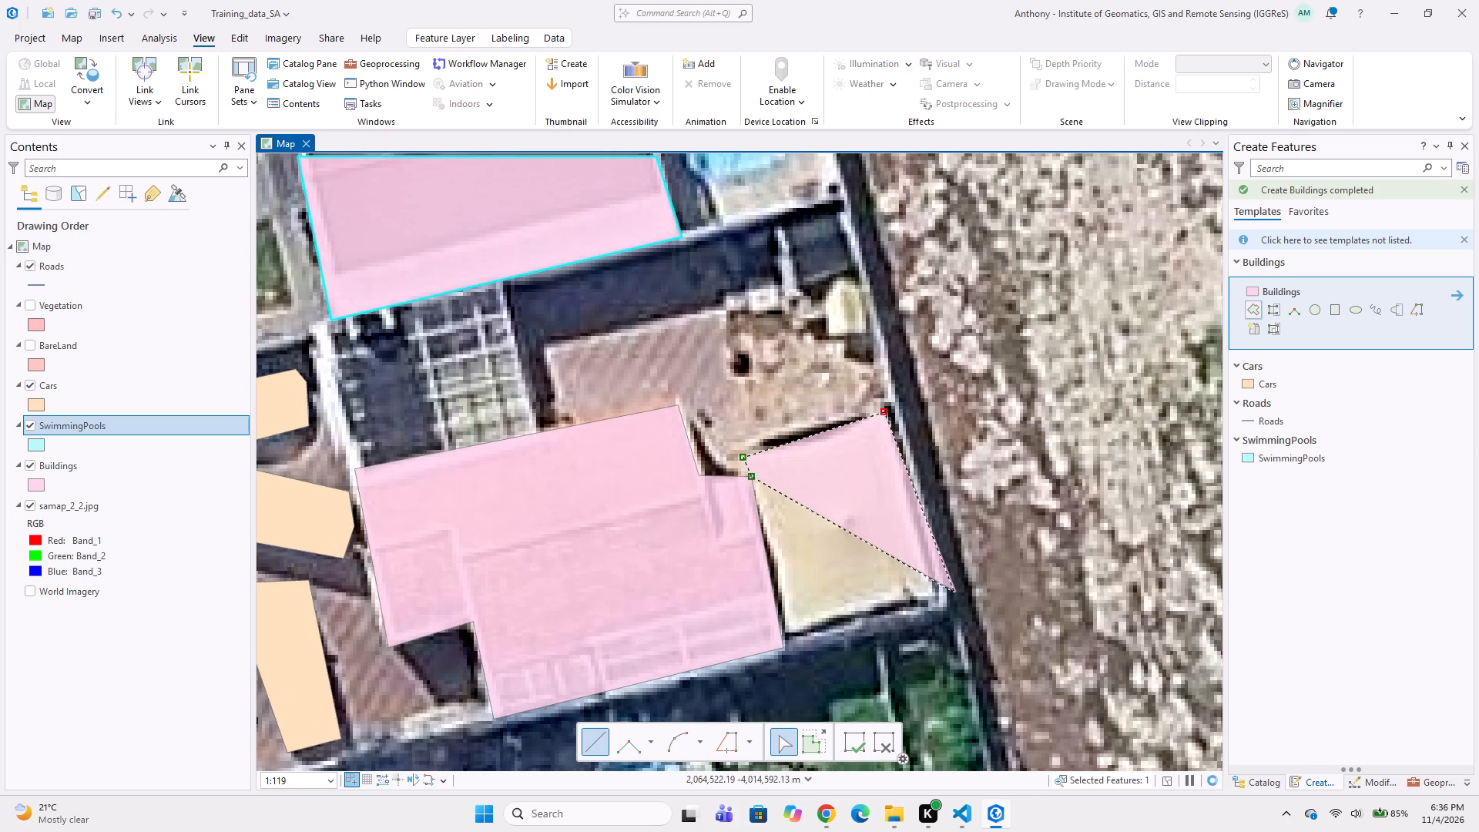
click(941, 598)
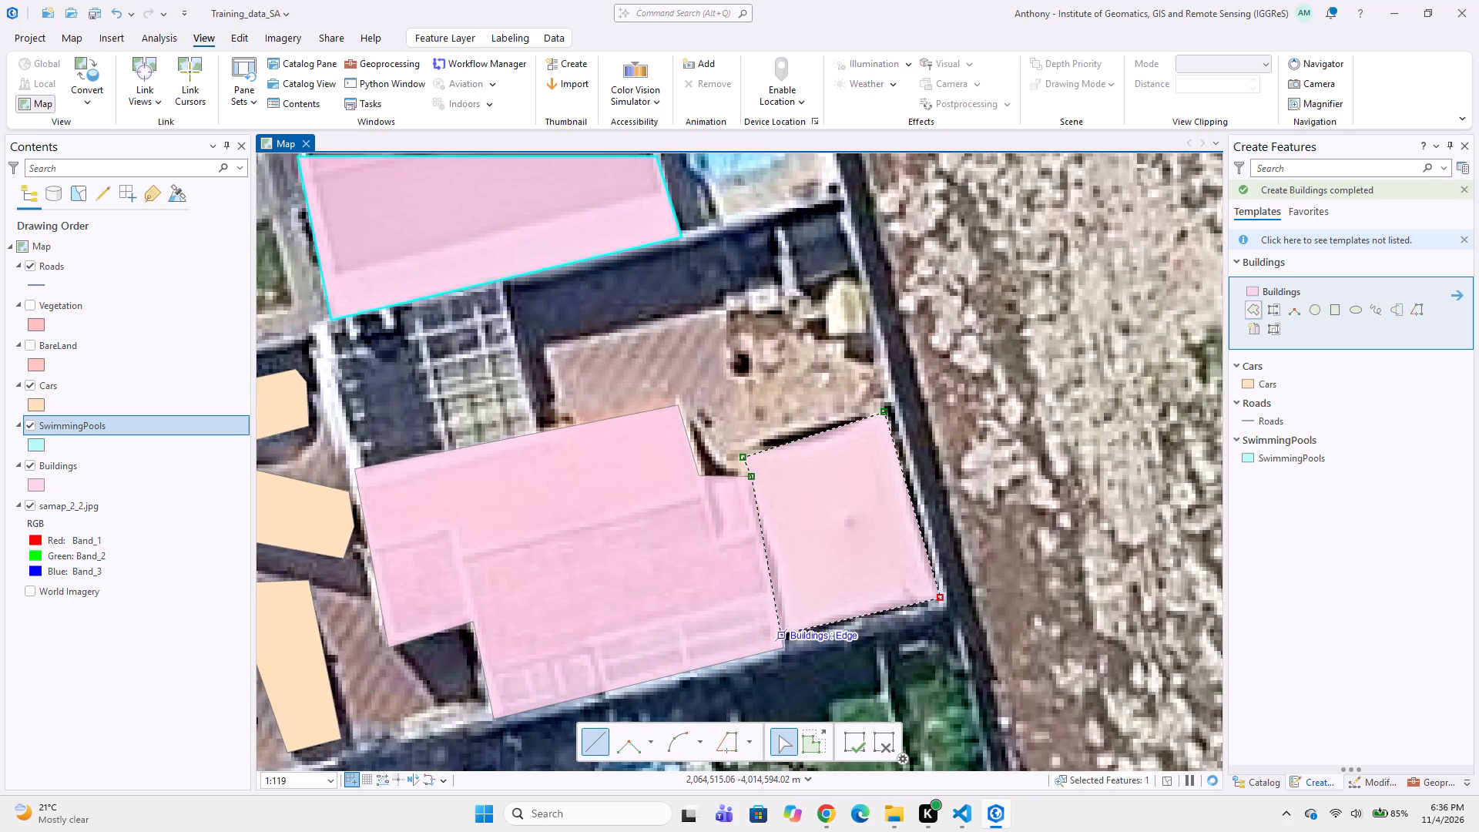
double_click(787, 631)
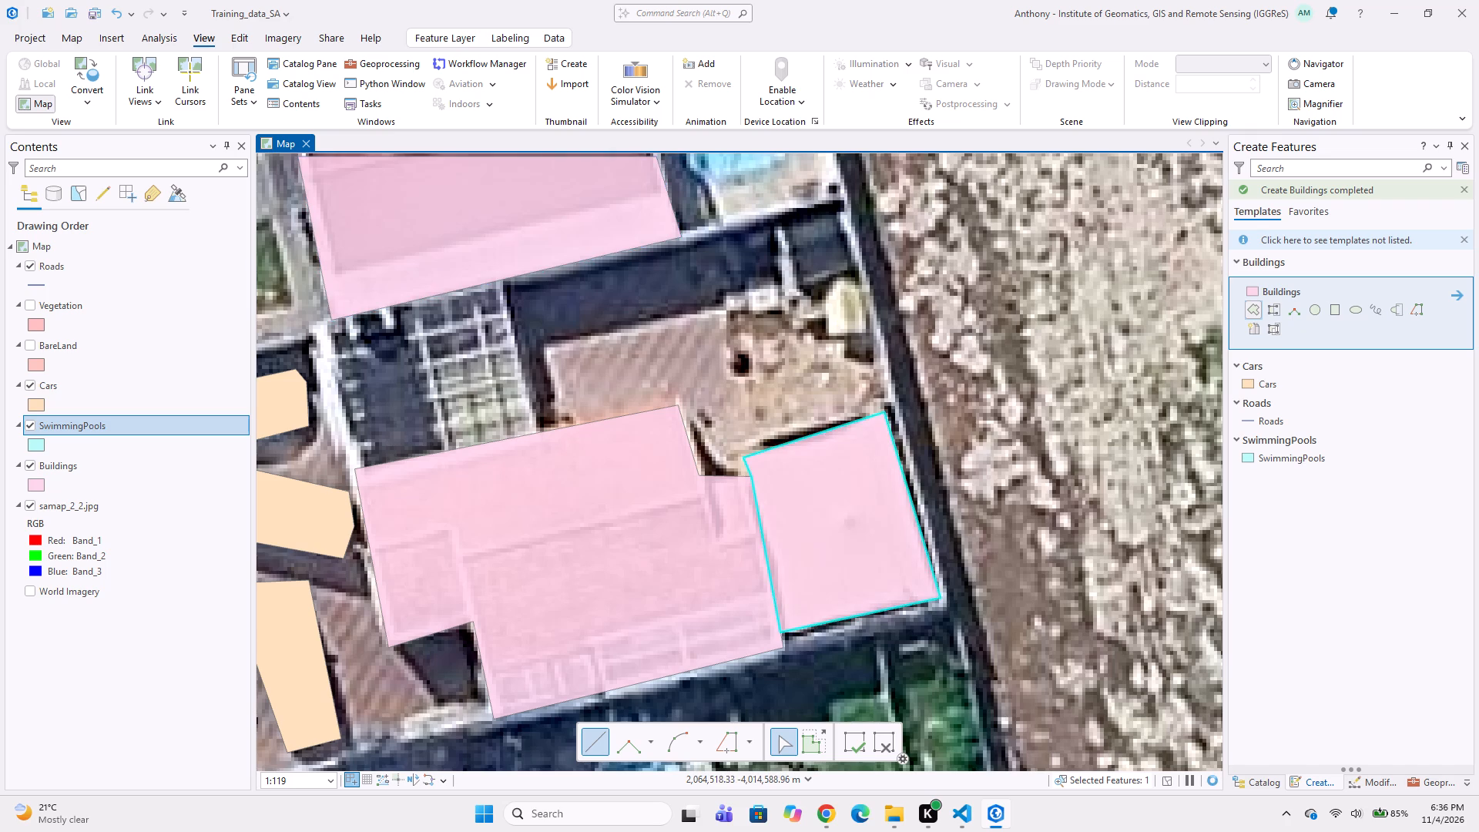
Digitize a circular SwimmingPools feature over the round blue pool between the two houses east of Tristan Cres.
scroll(835, 426, down, 1)
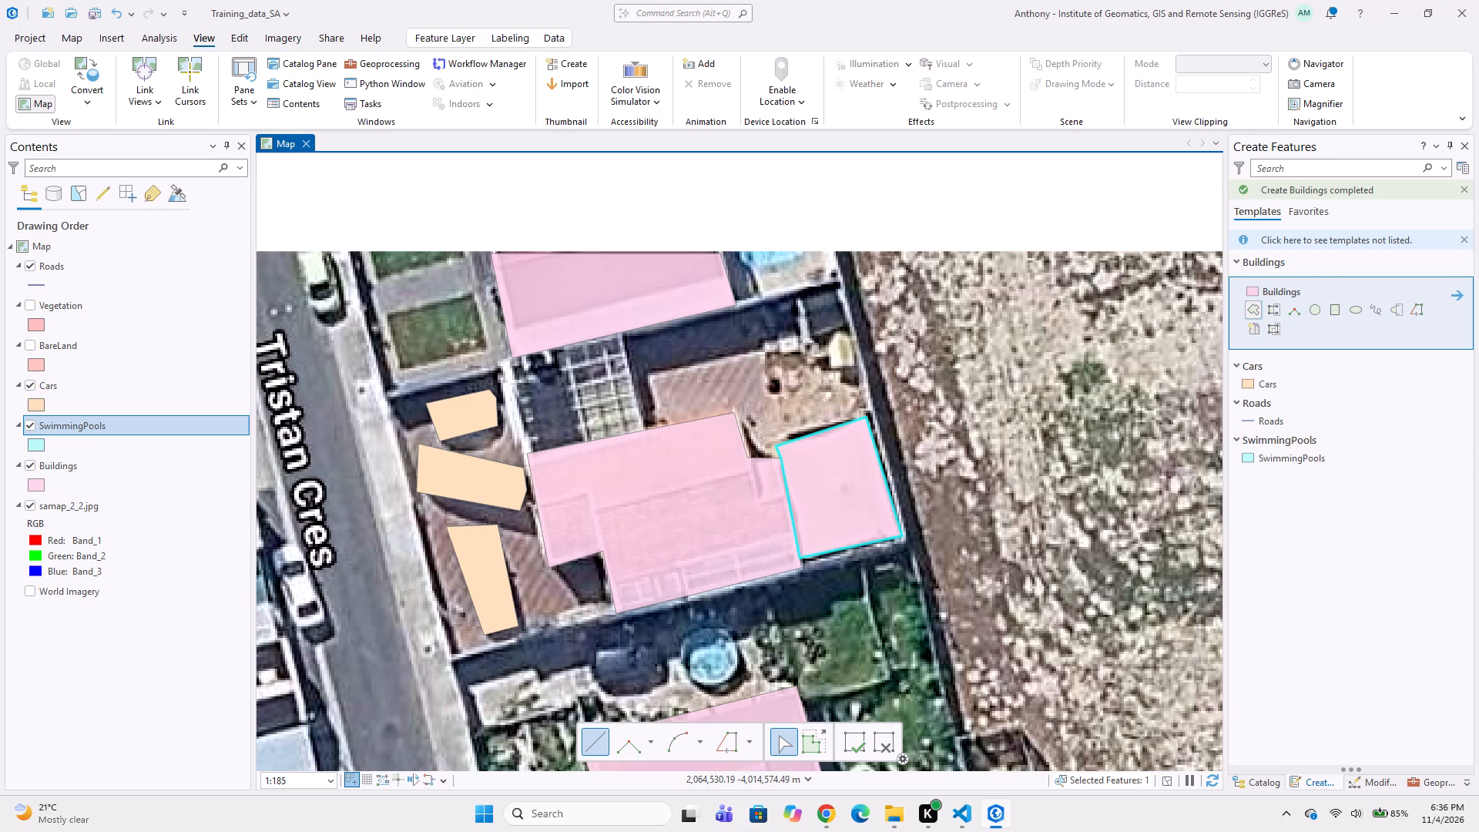
click(1279, 457)
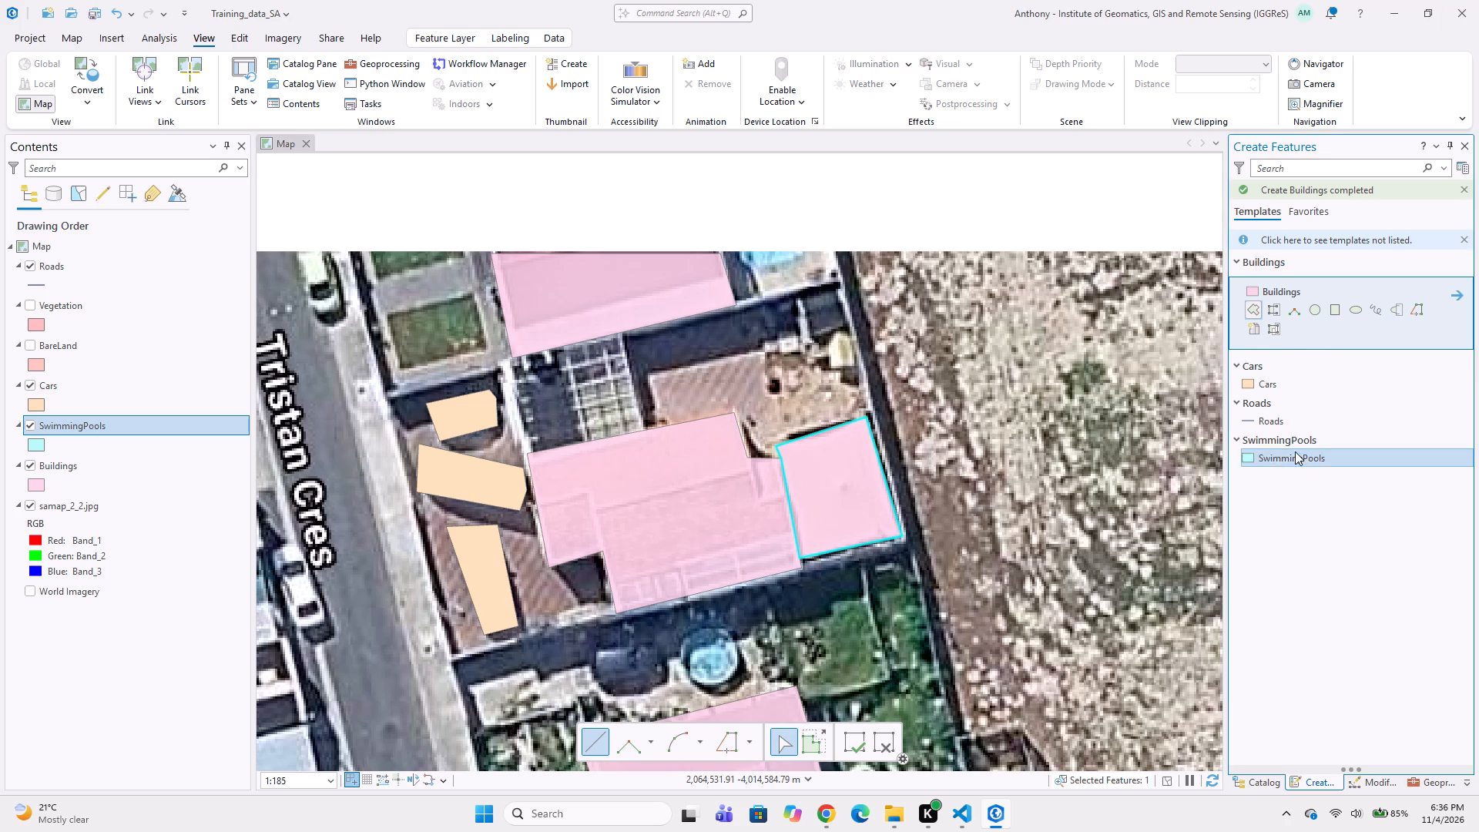
click(1313, 406)
click(1313, 416)
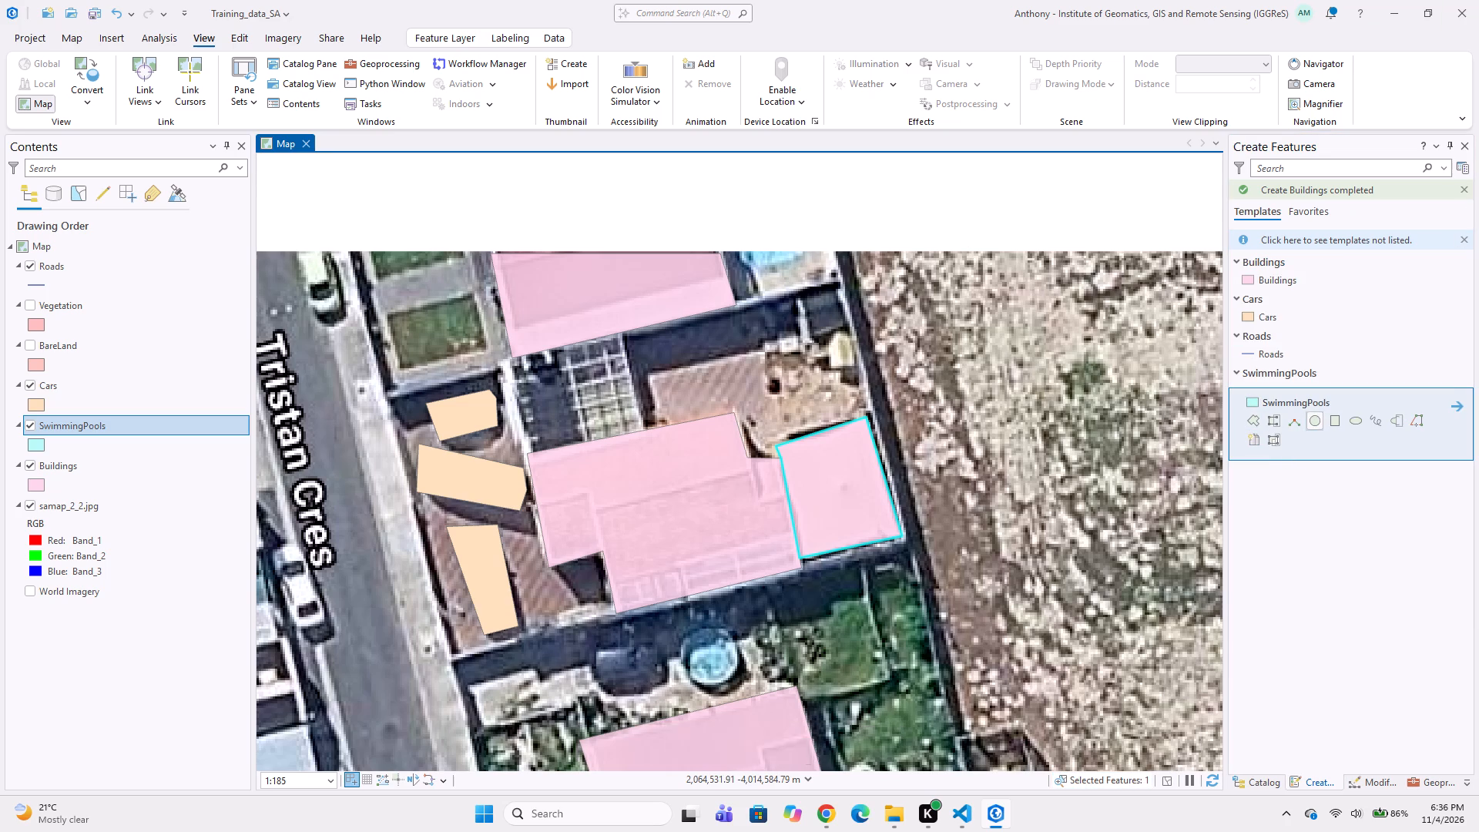
scroll(686, 673, up, 1)
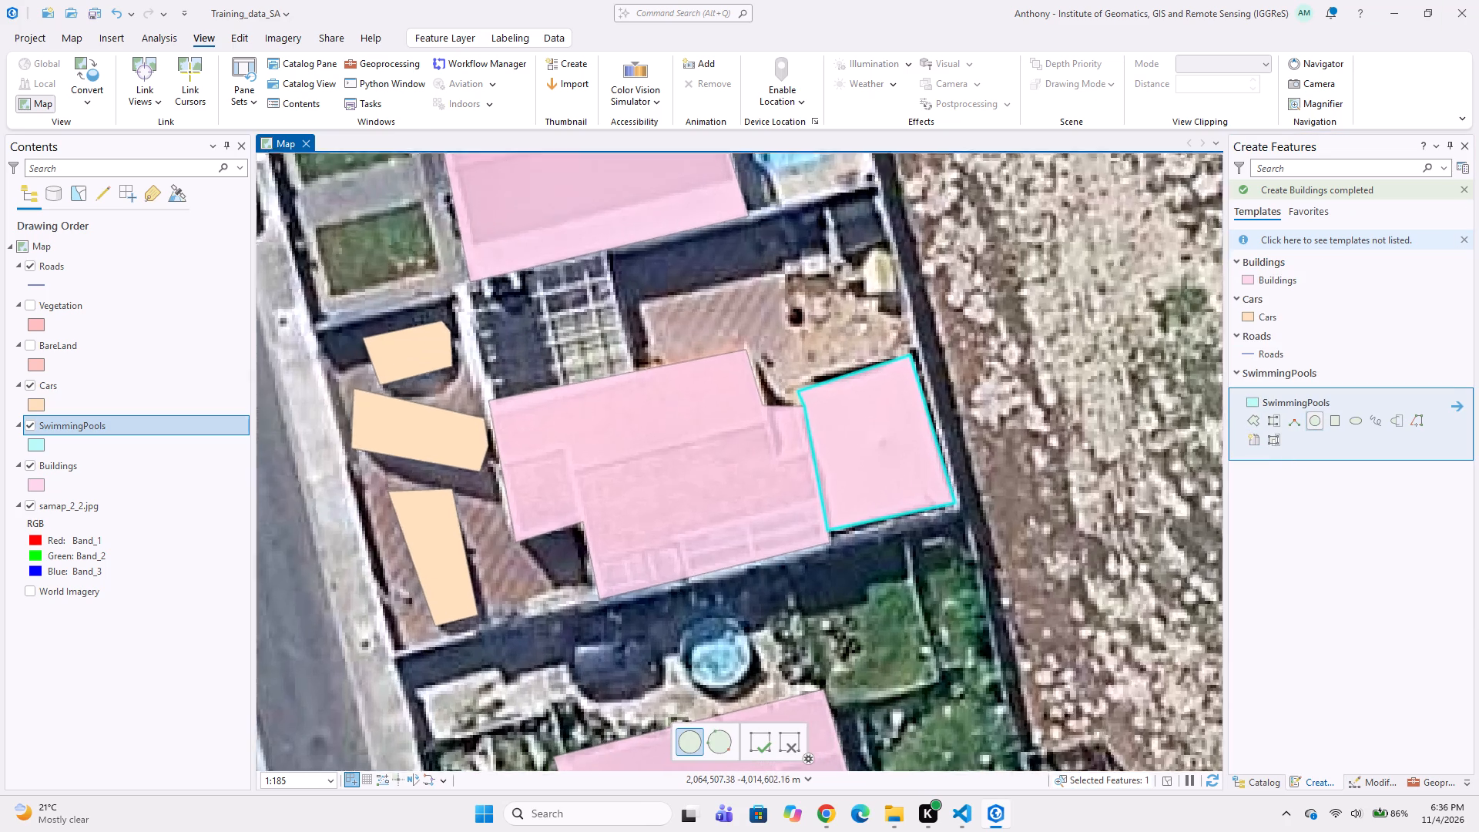
middle_drag(707, 667, 702, 568)
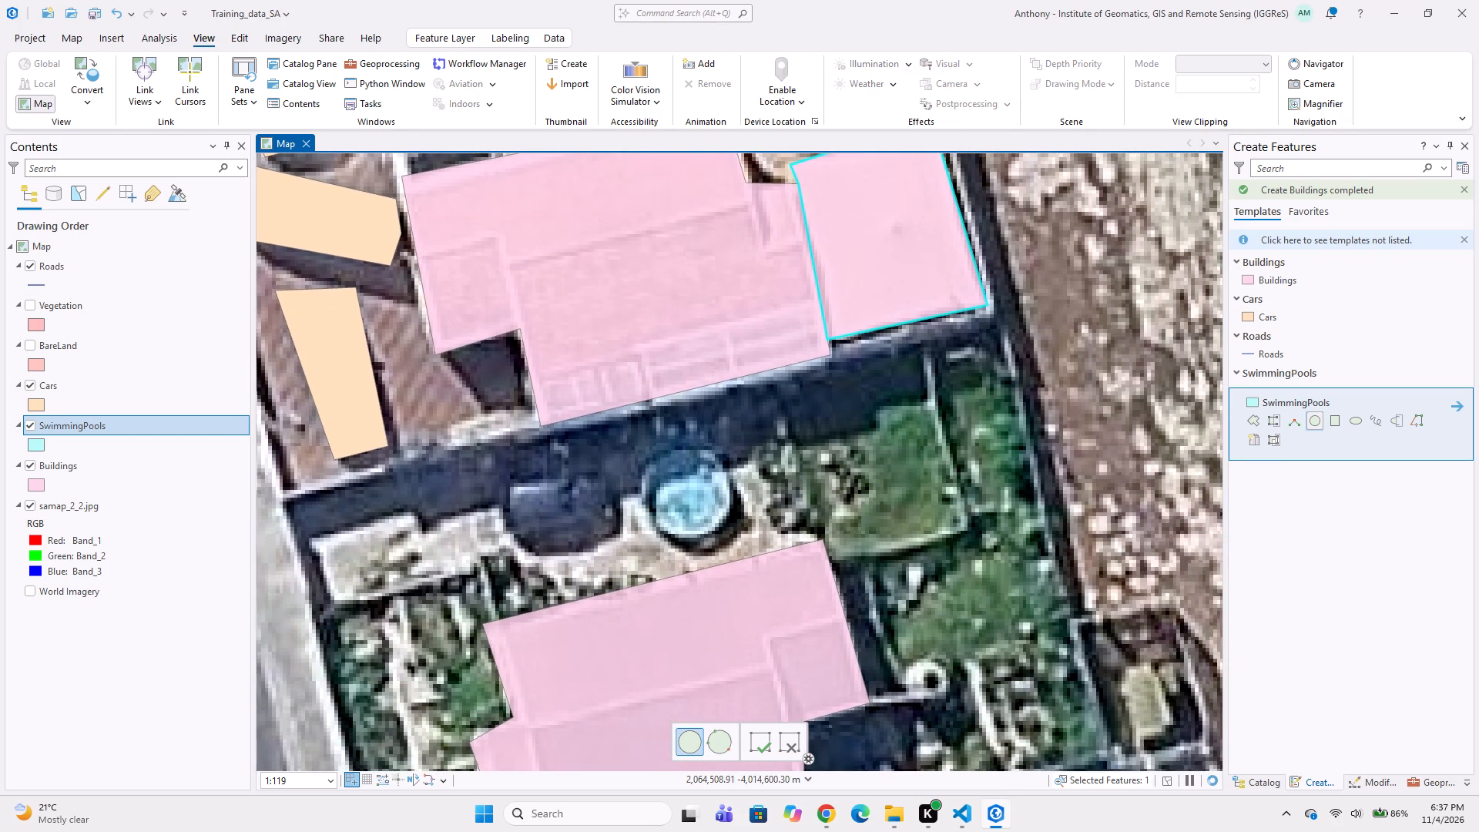
drag(688, 495, 686, 535)
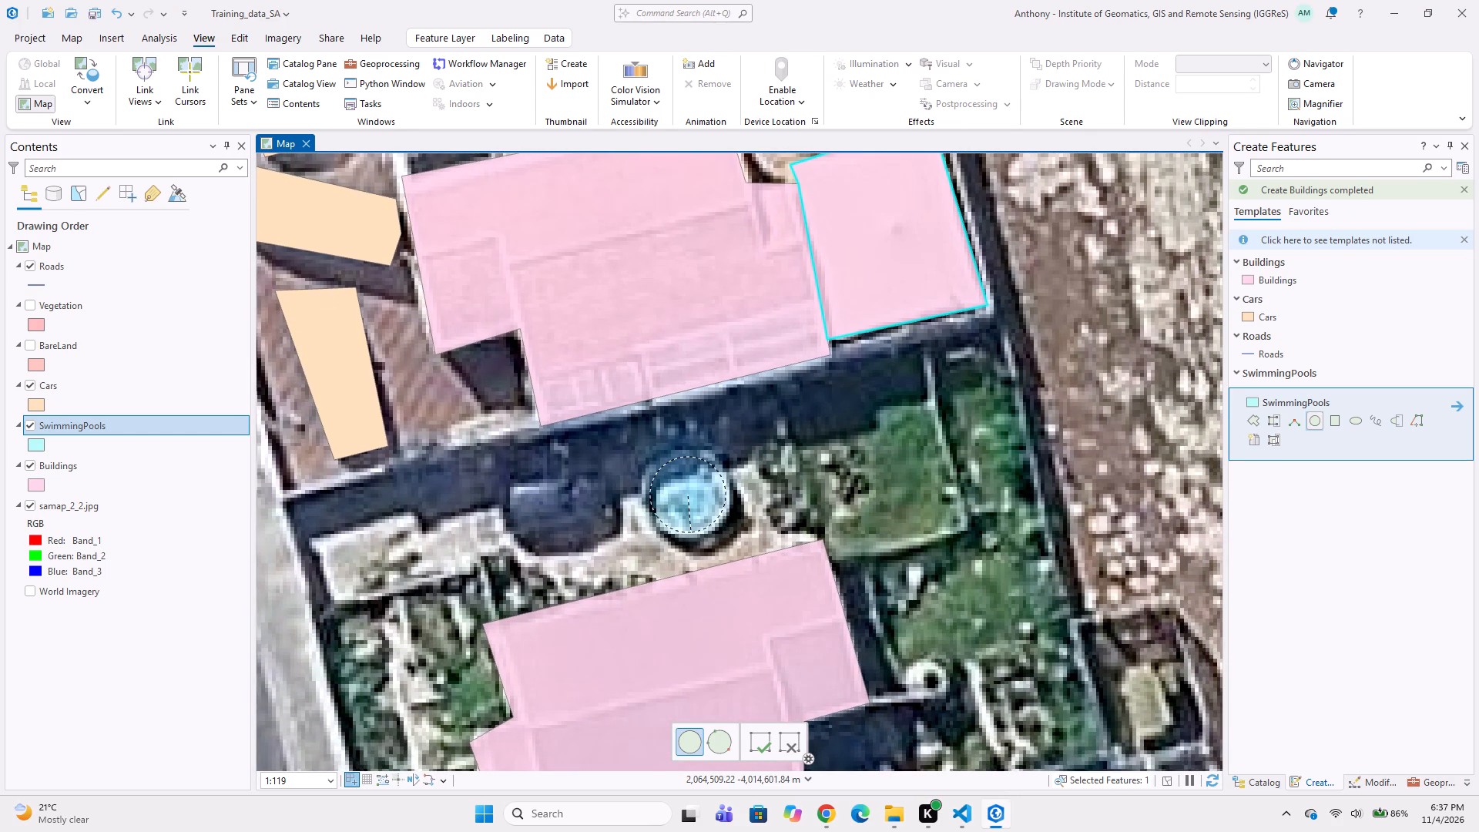
click(691, 532)
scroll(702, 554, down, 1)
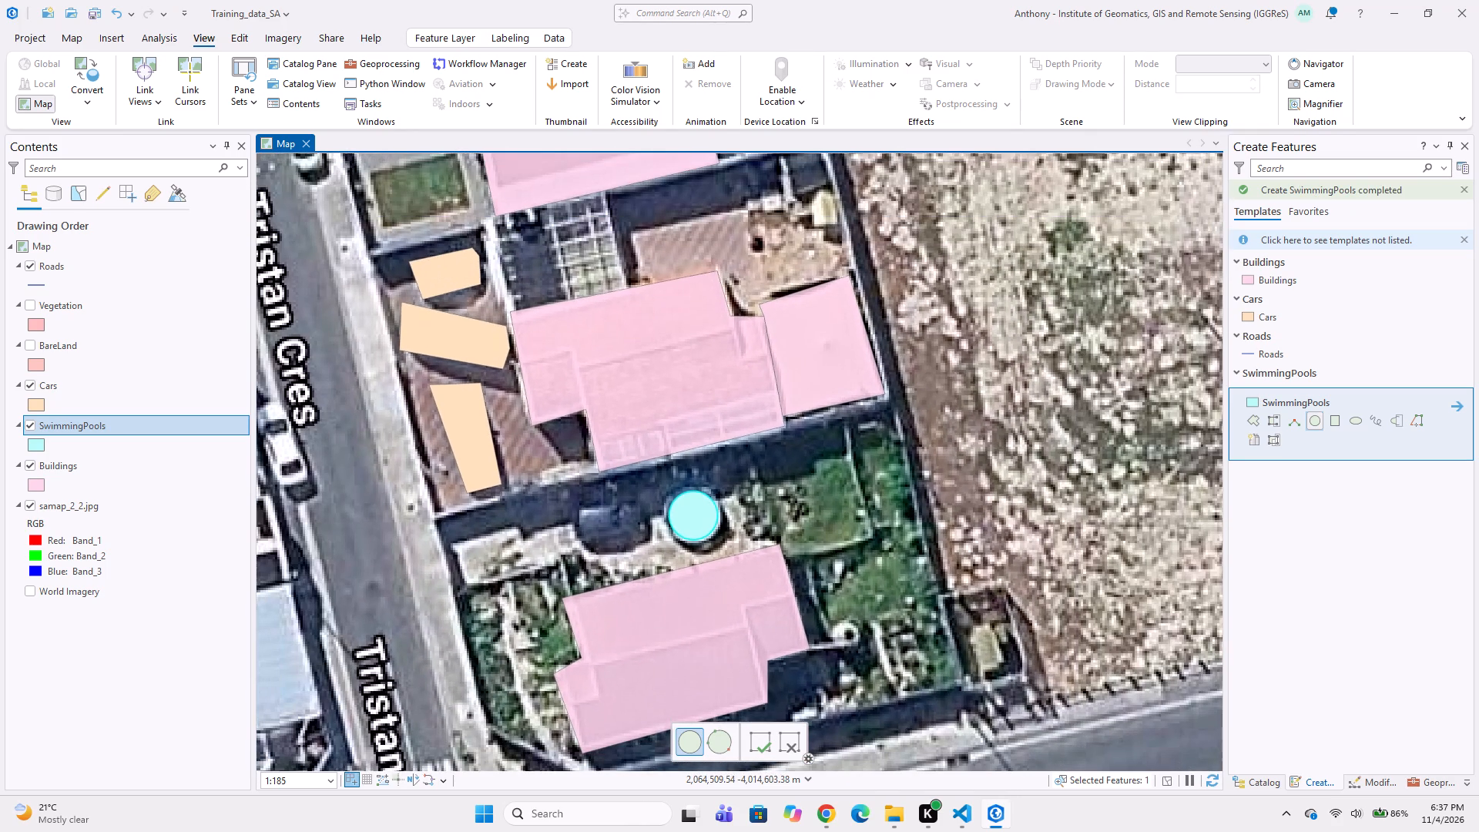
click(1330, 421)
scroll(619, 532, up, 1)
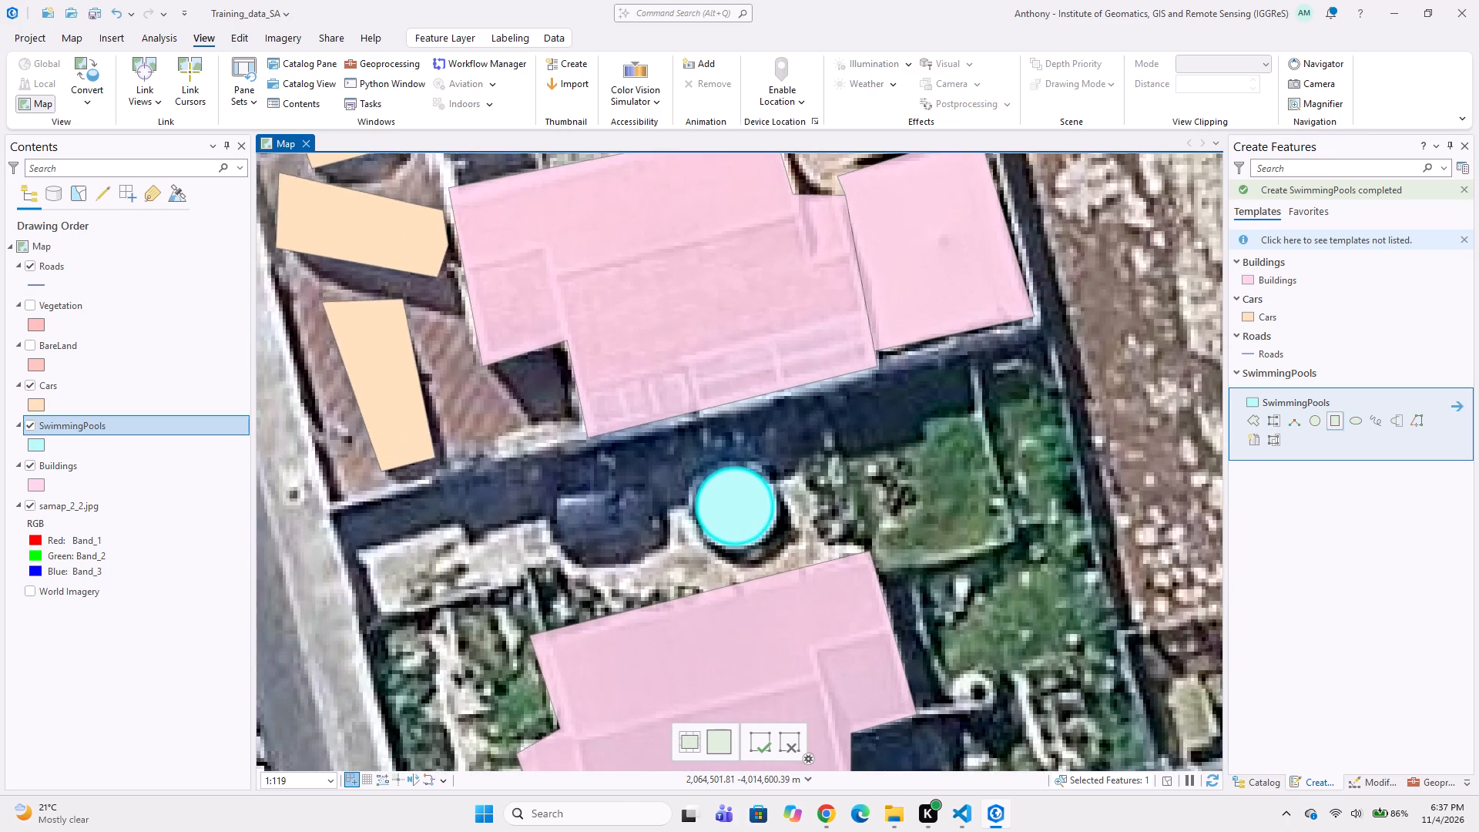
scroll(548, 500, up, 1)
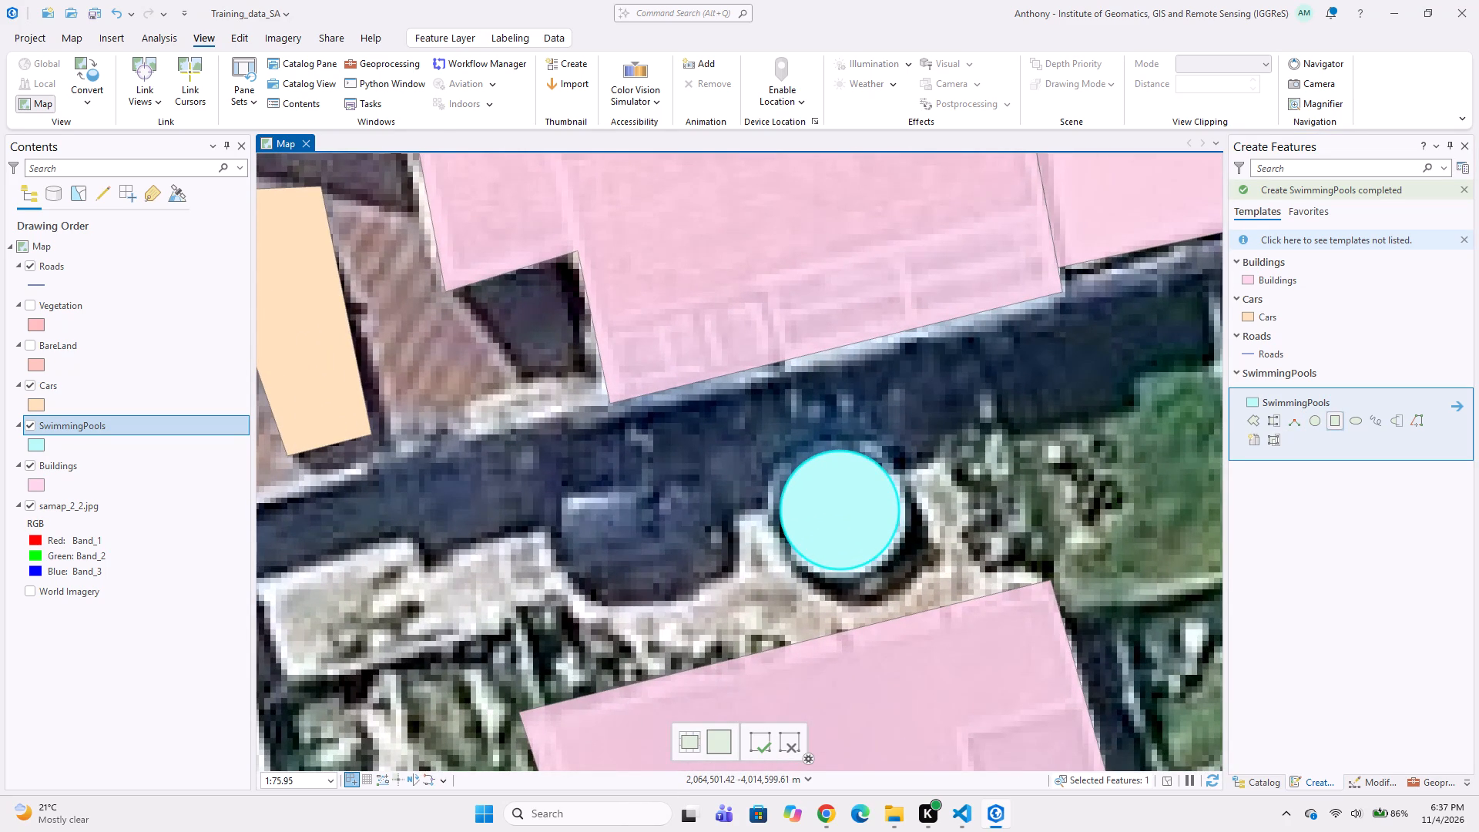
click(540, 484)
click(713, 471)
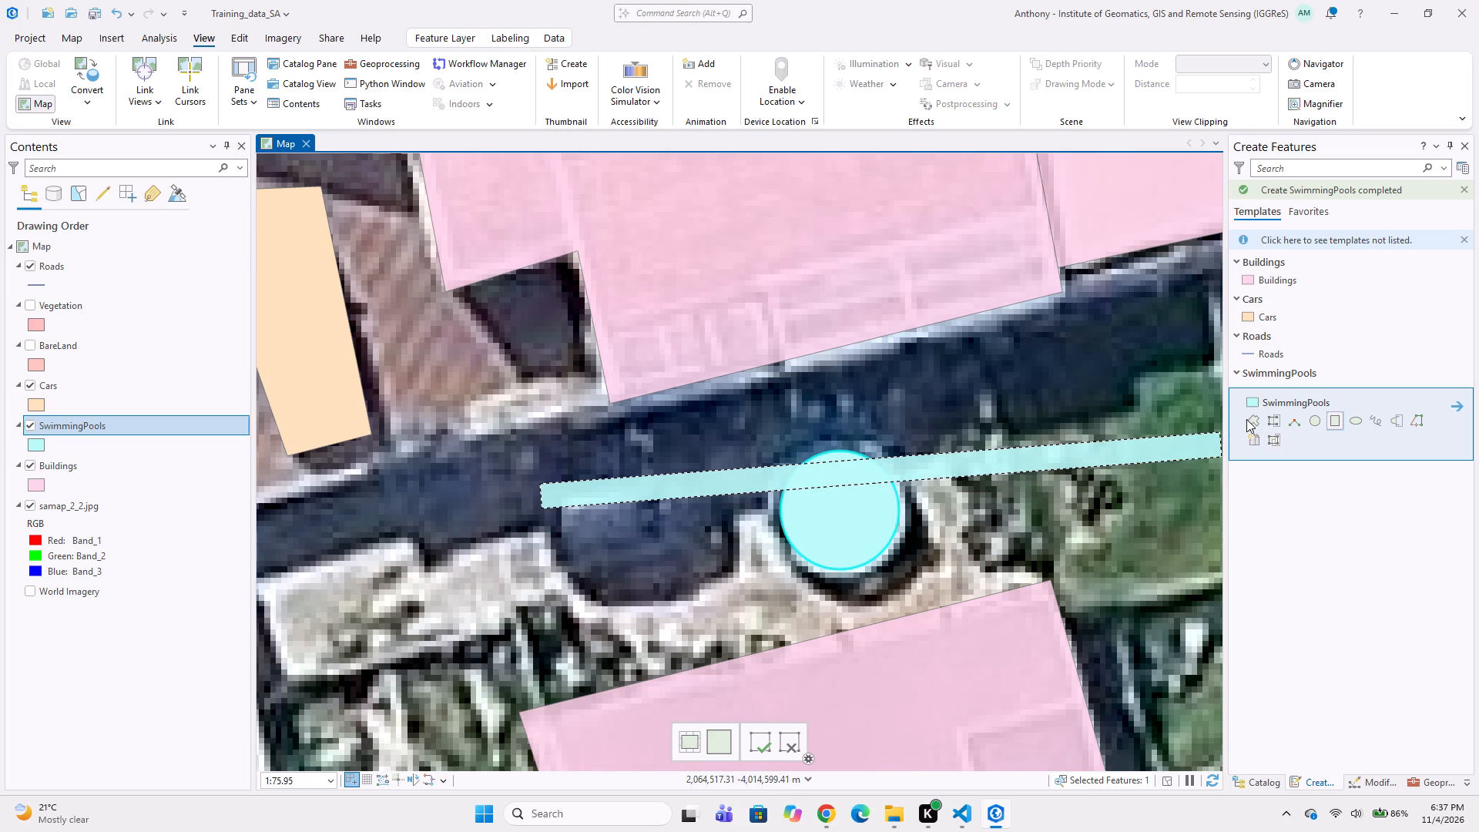
Digitize a rectangular Cars feature over the dark vehicle-like shape just west of the round pool.
click(1268, 317)
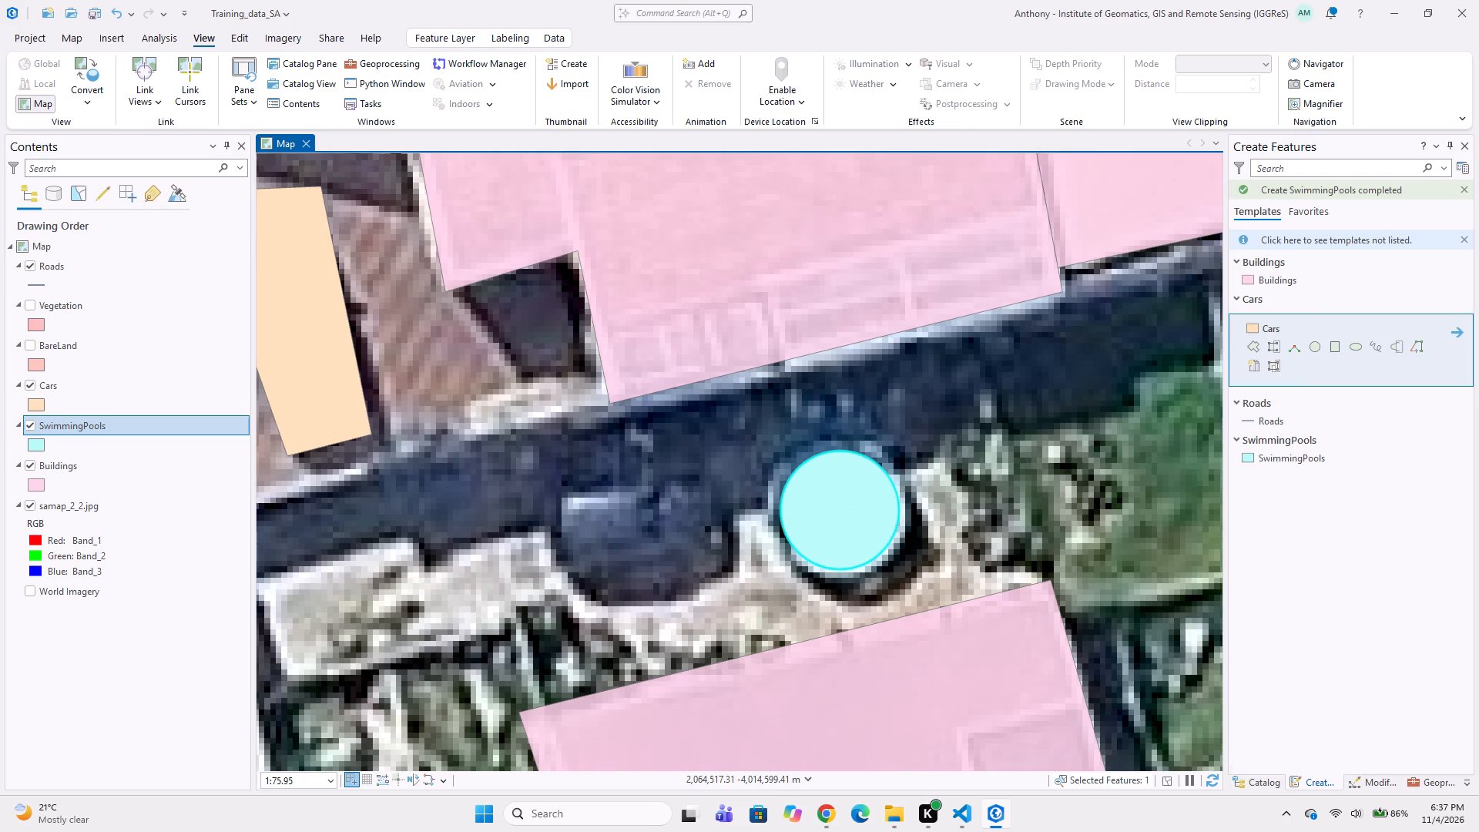
click(1333, 352)
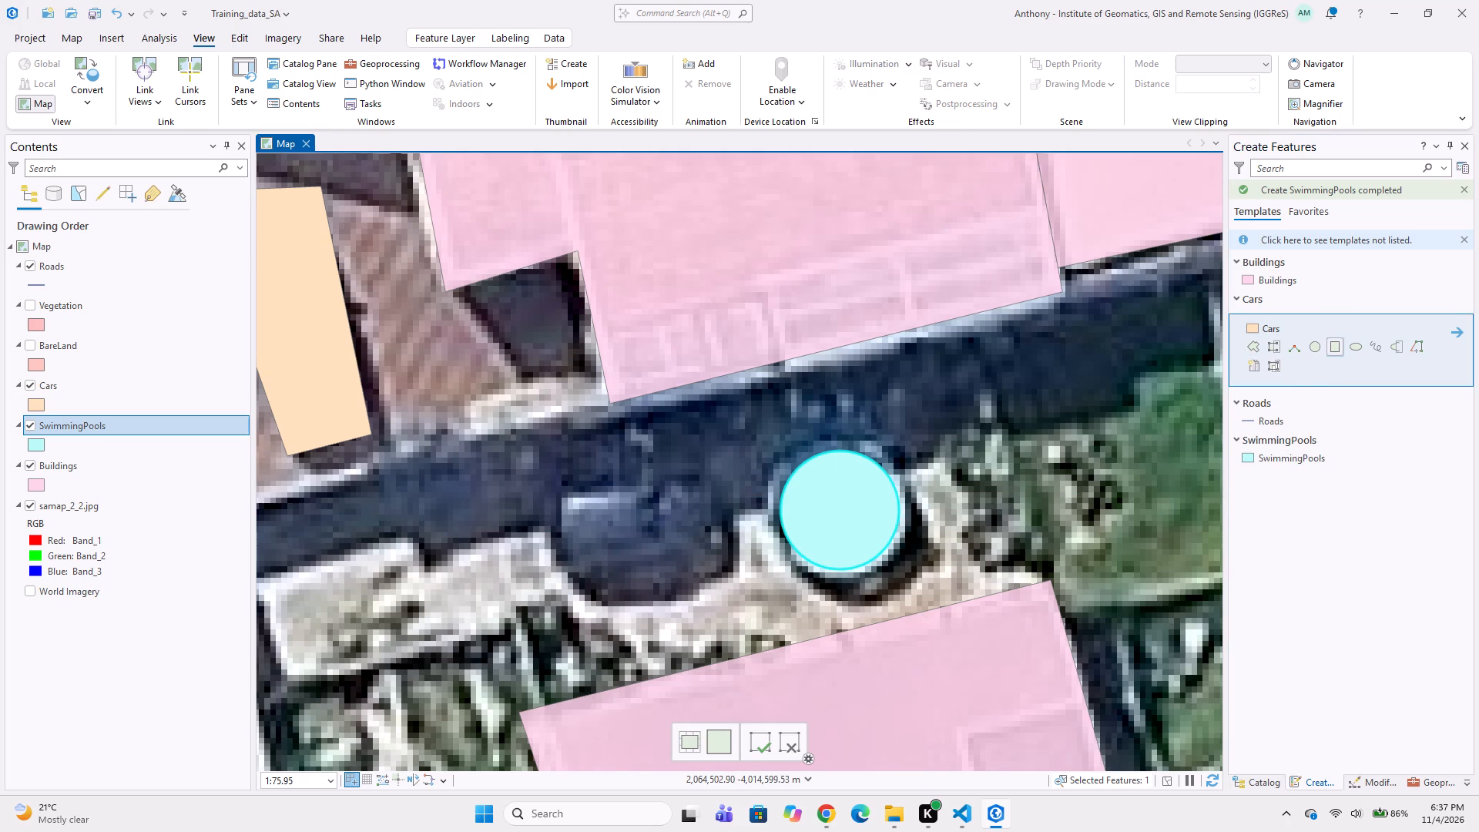
click(551, 484)
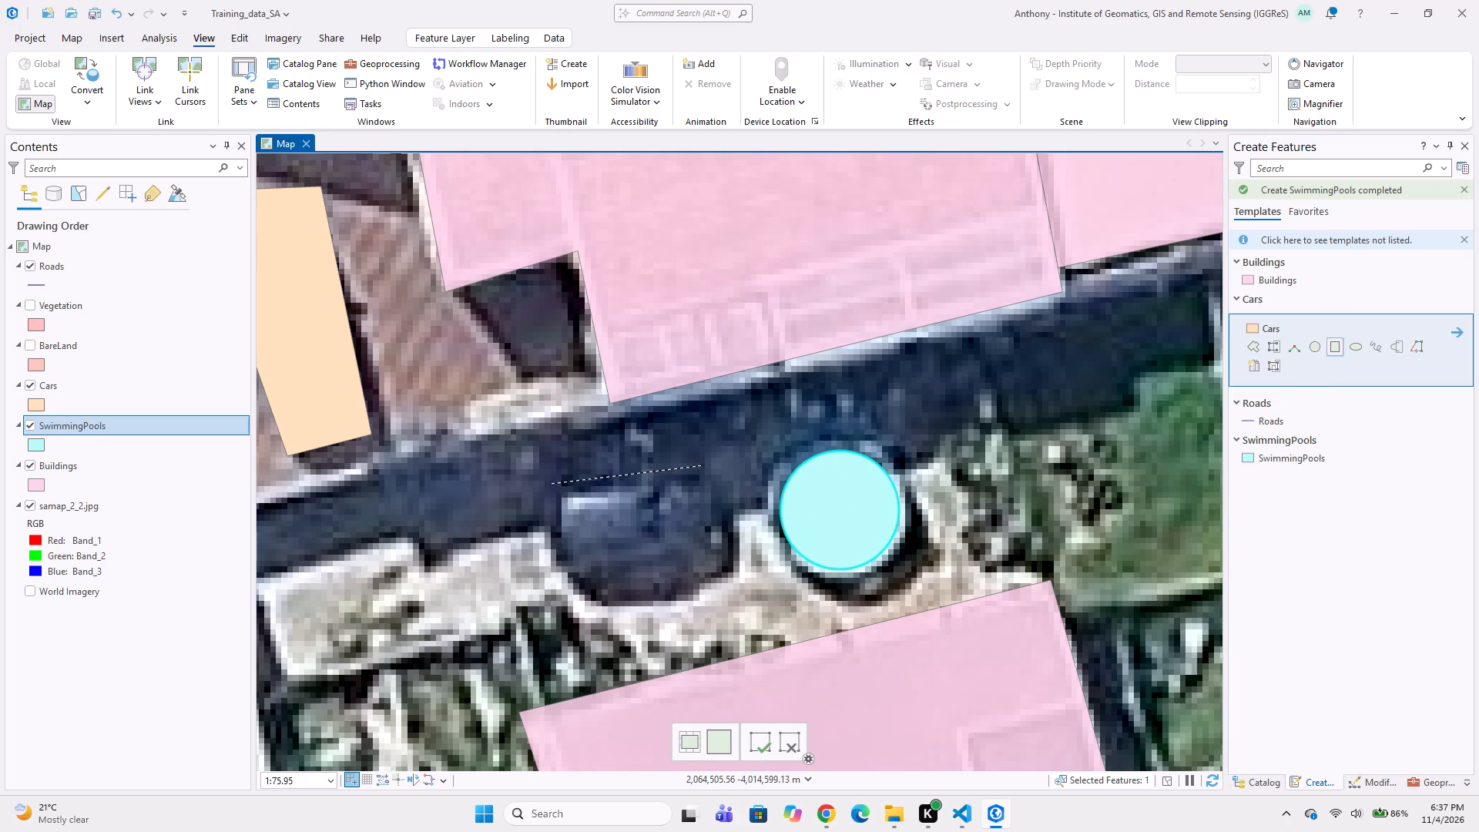
click(704, 465)
click(734, 554)
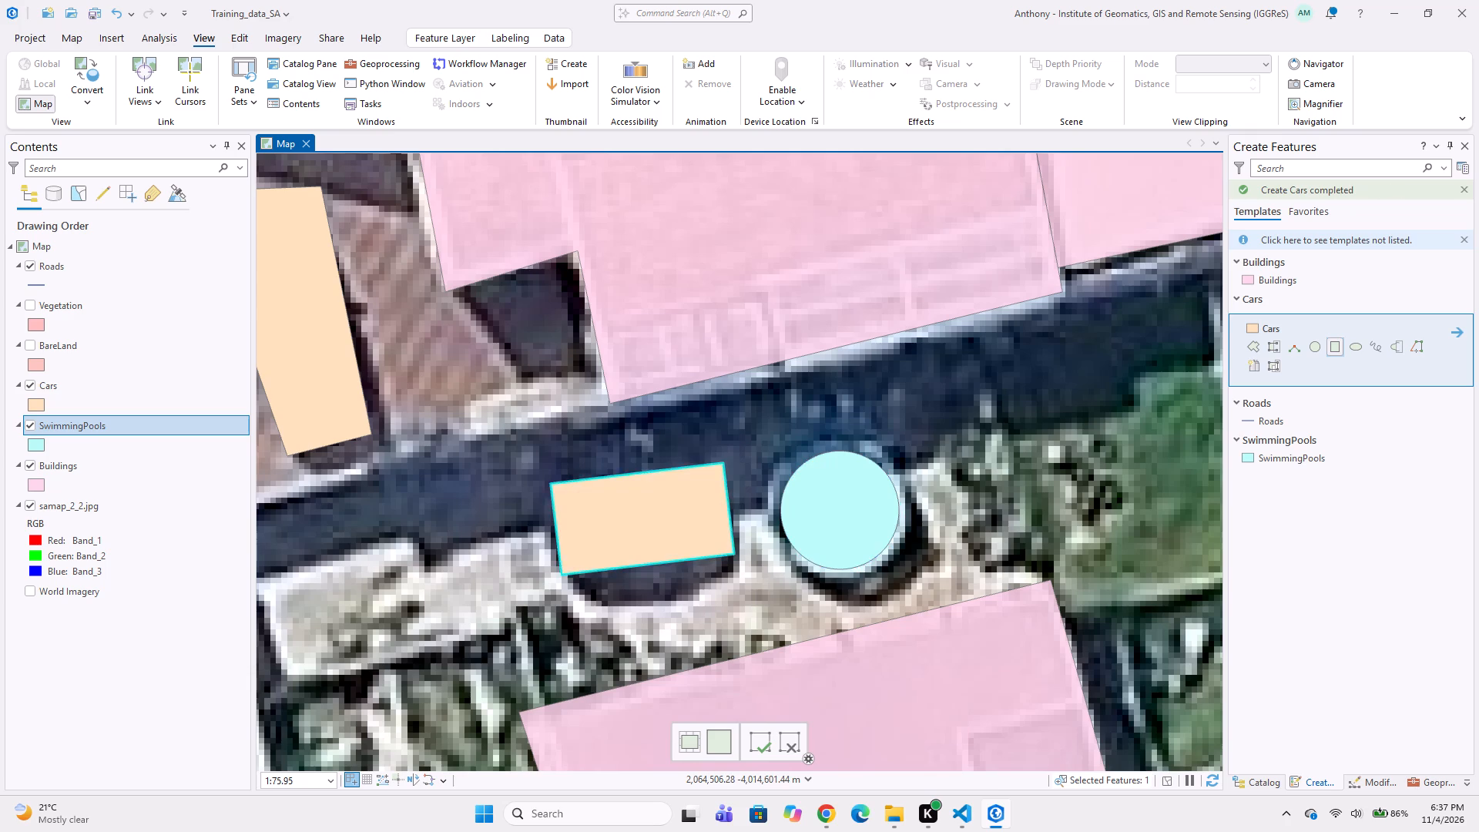
Digitize a rectangular Cars feature around the white car parked on Tristan Cres at the image's northern edge.
scroll(495, 532, down, 2)
middle_drag(468, 511, 656, 551)
middle_drag(659, 471, 554, 527)
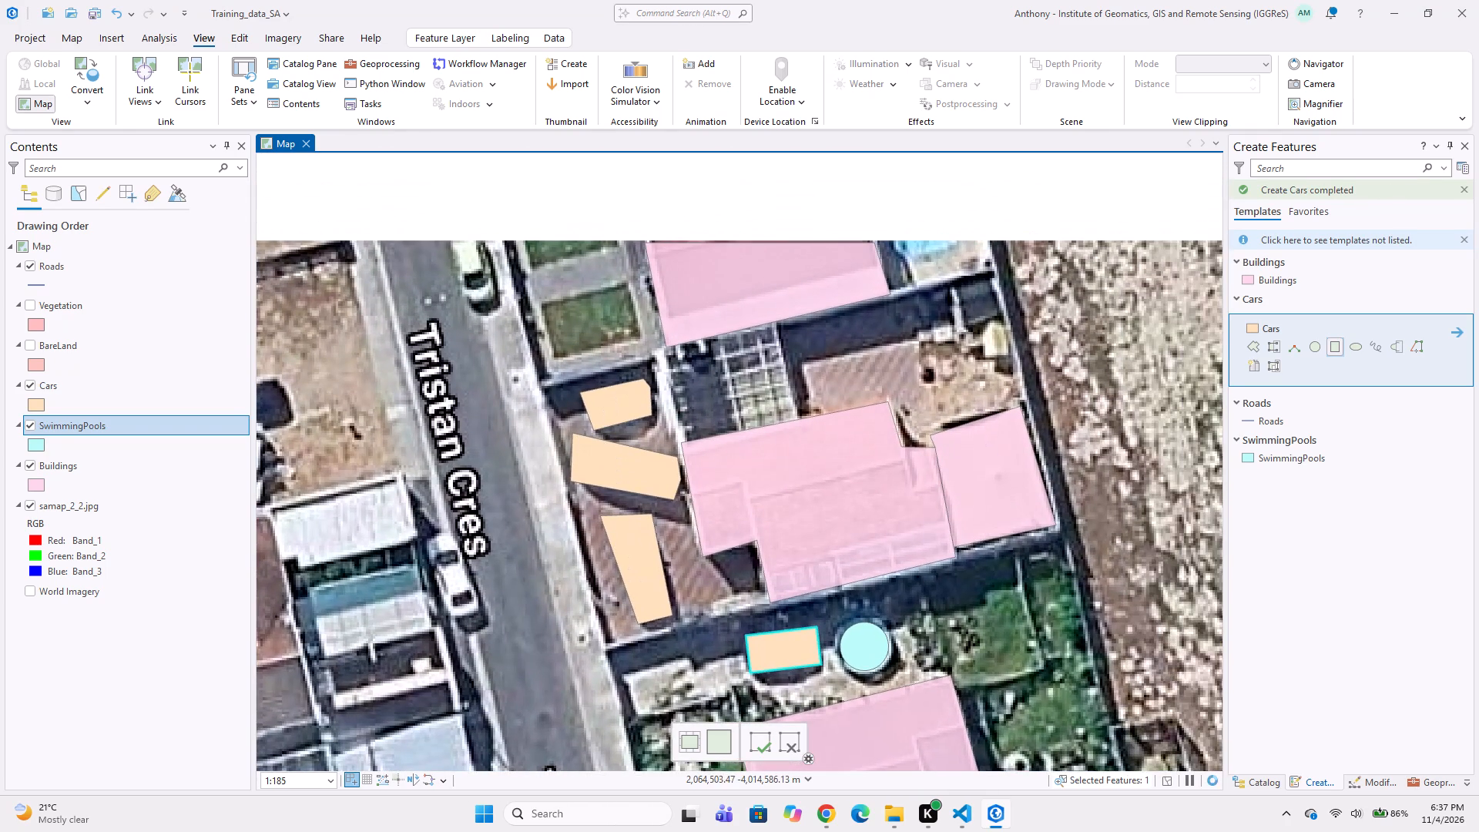
scroll(564, 405, down, 1)
middle_drag(597, 401, 607, 484)
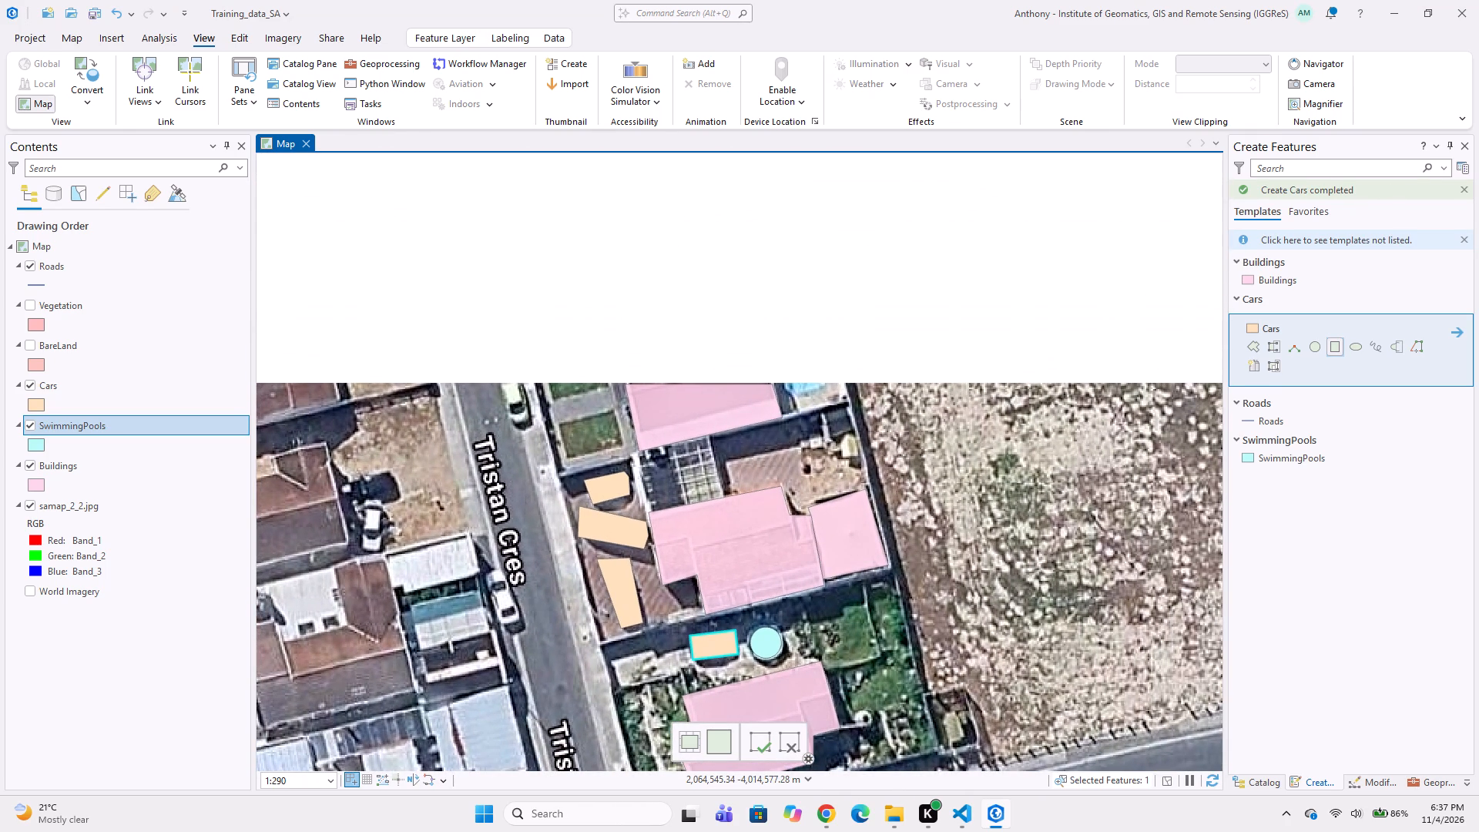
click(1333, 346)
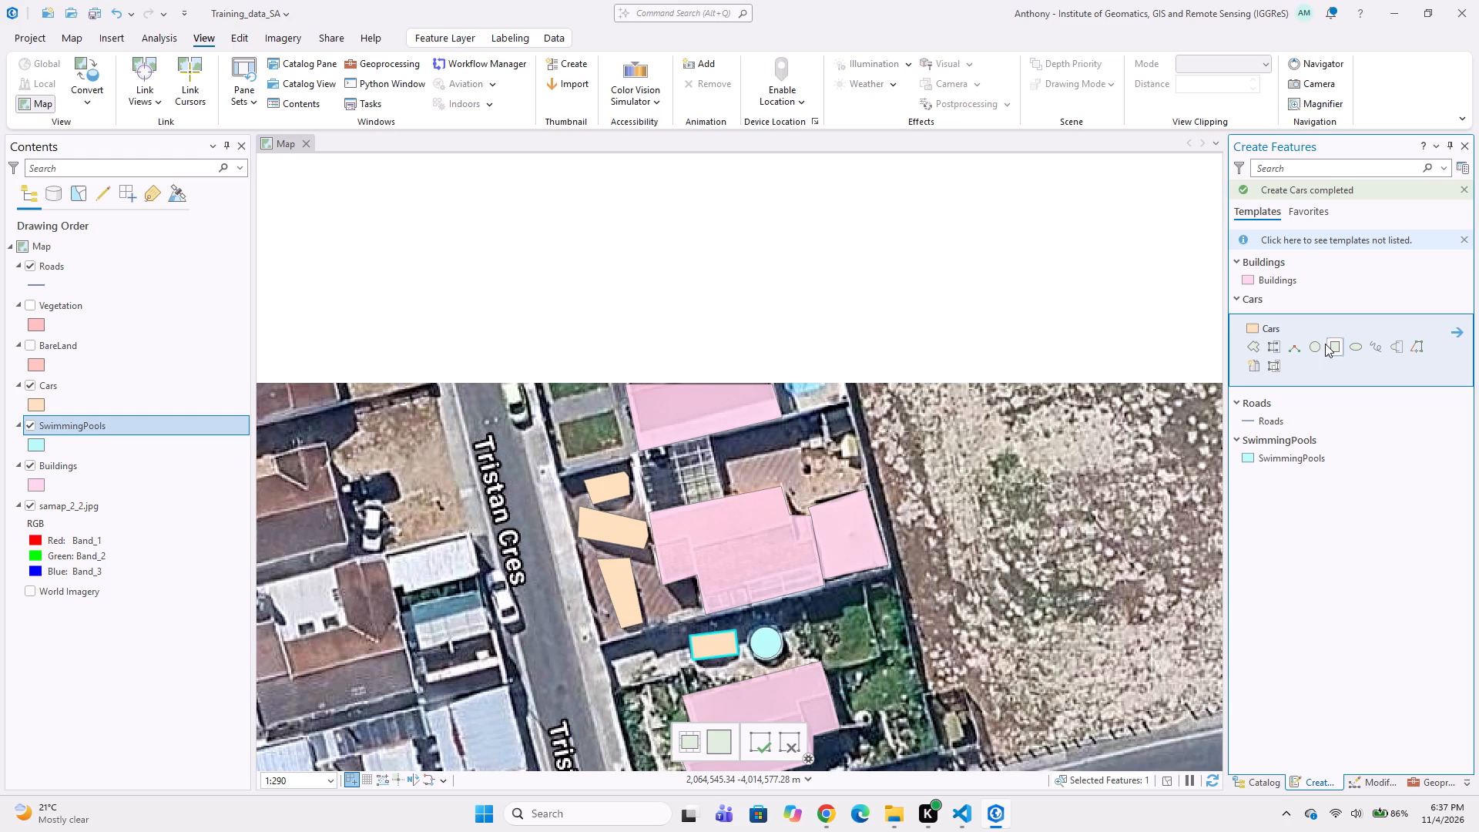
click(1333, 349)
scroll(529, 448, up, 2)
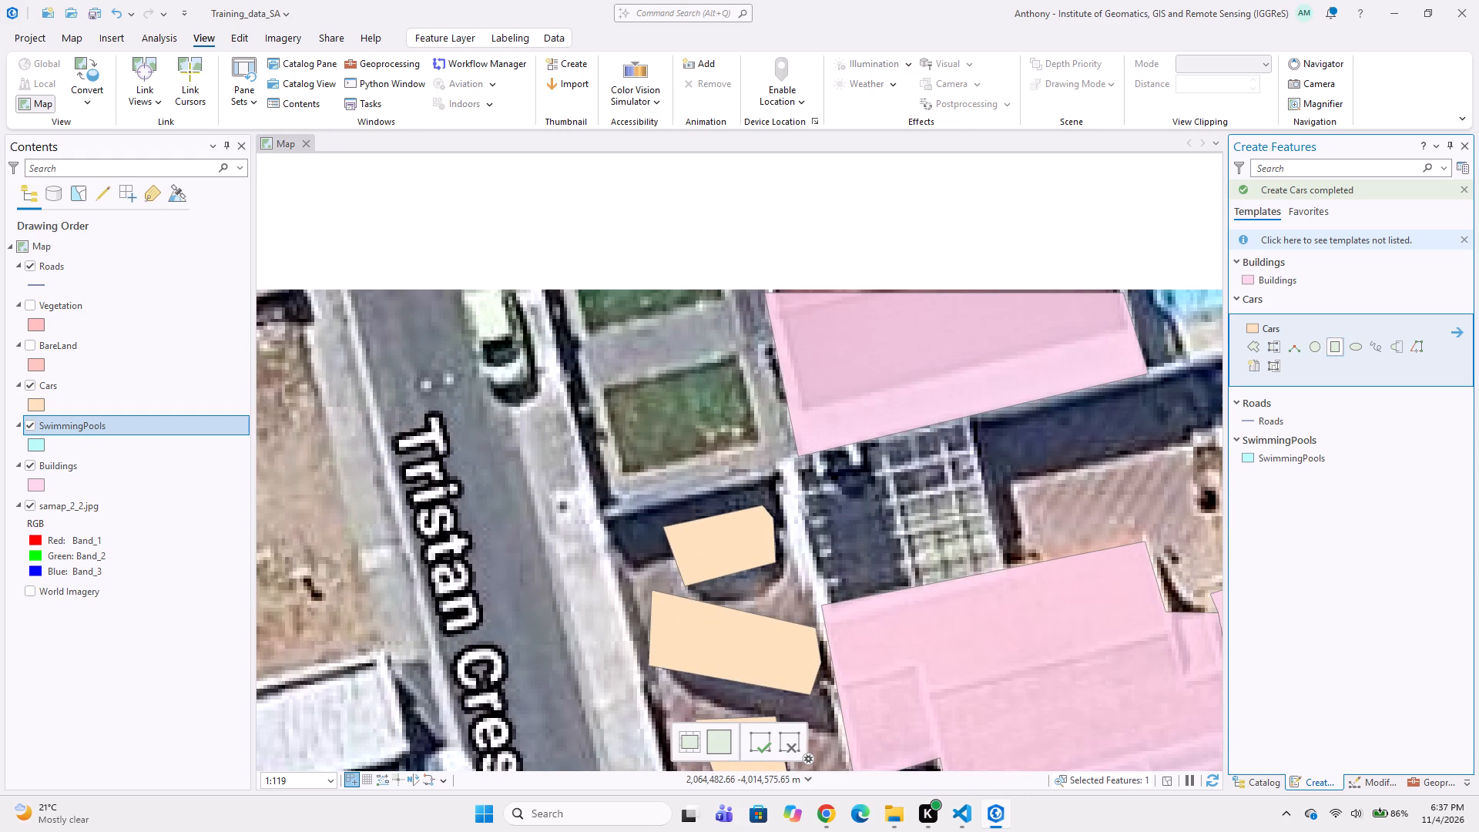
click(540, 384)
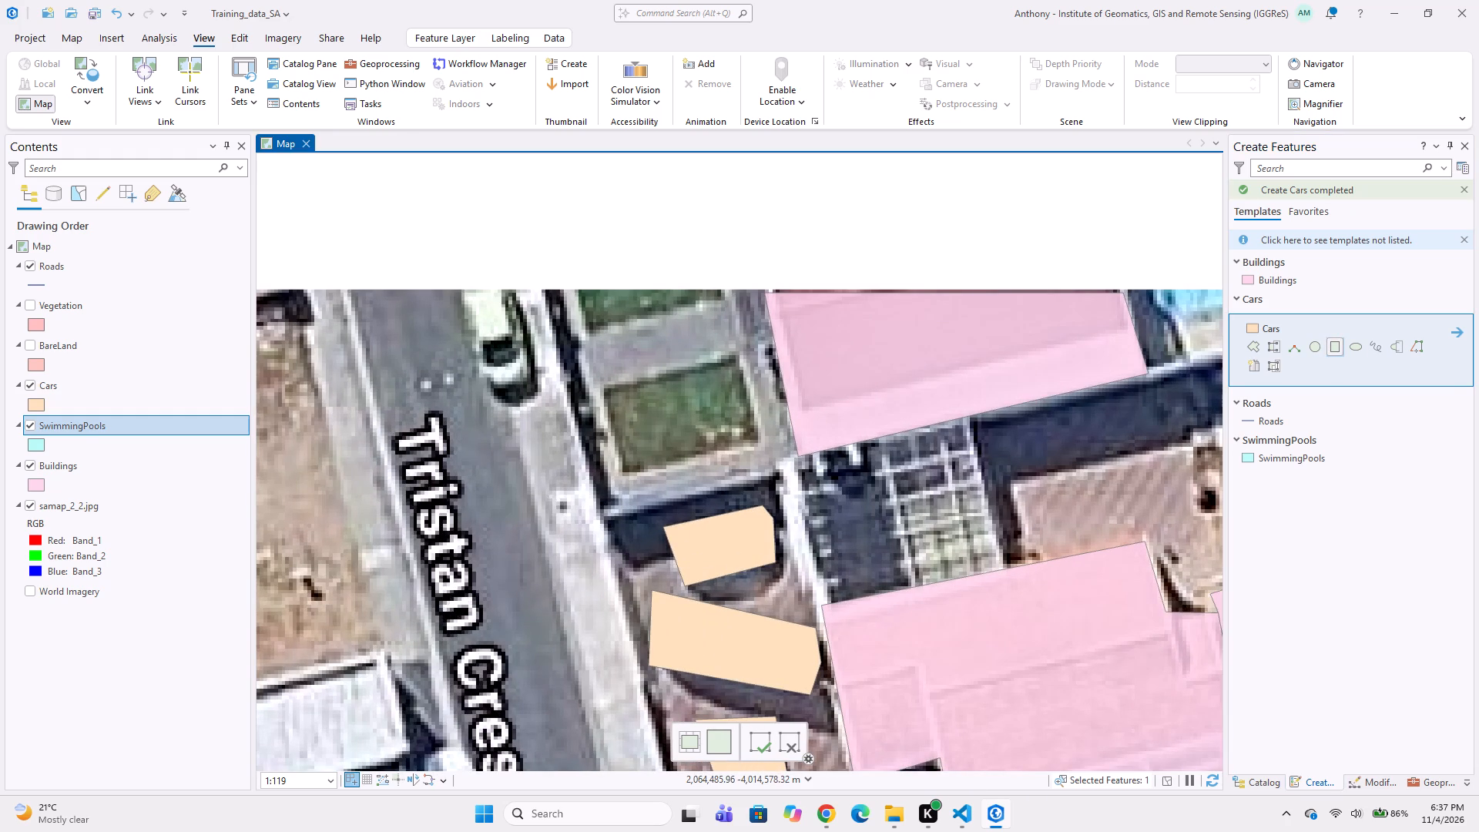
click(494, 403)
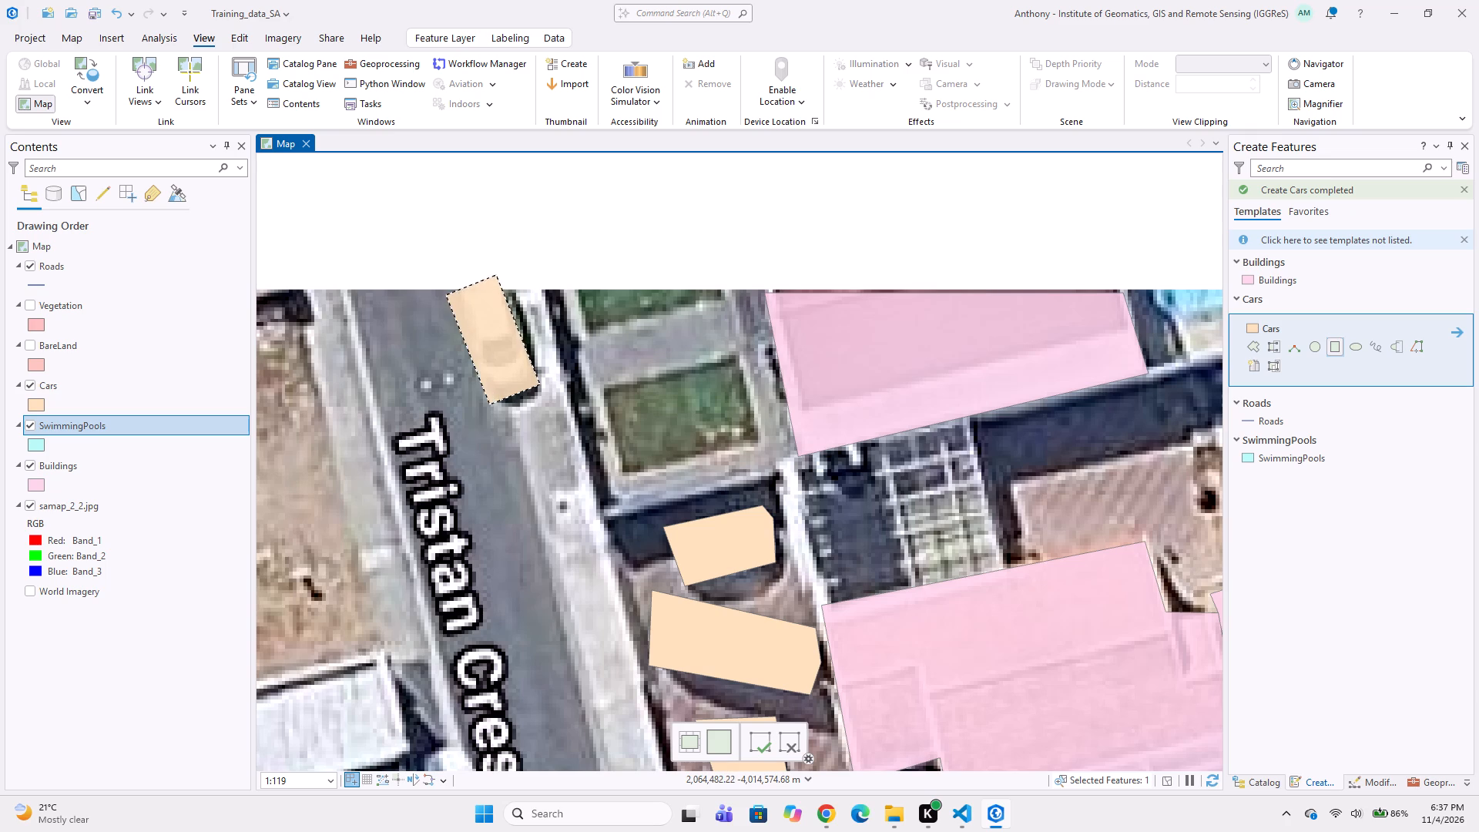
click(446, 295)
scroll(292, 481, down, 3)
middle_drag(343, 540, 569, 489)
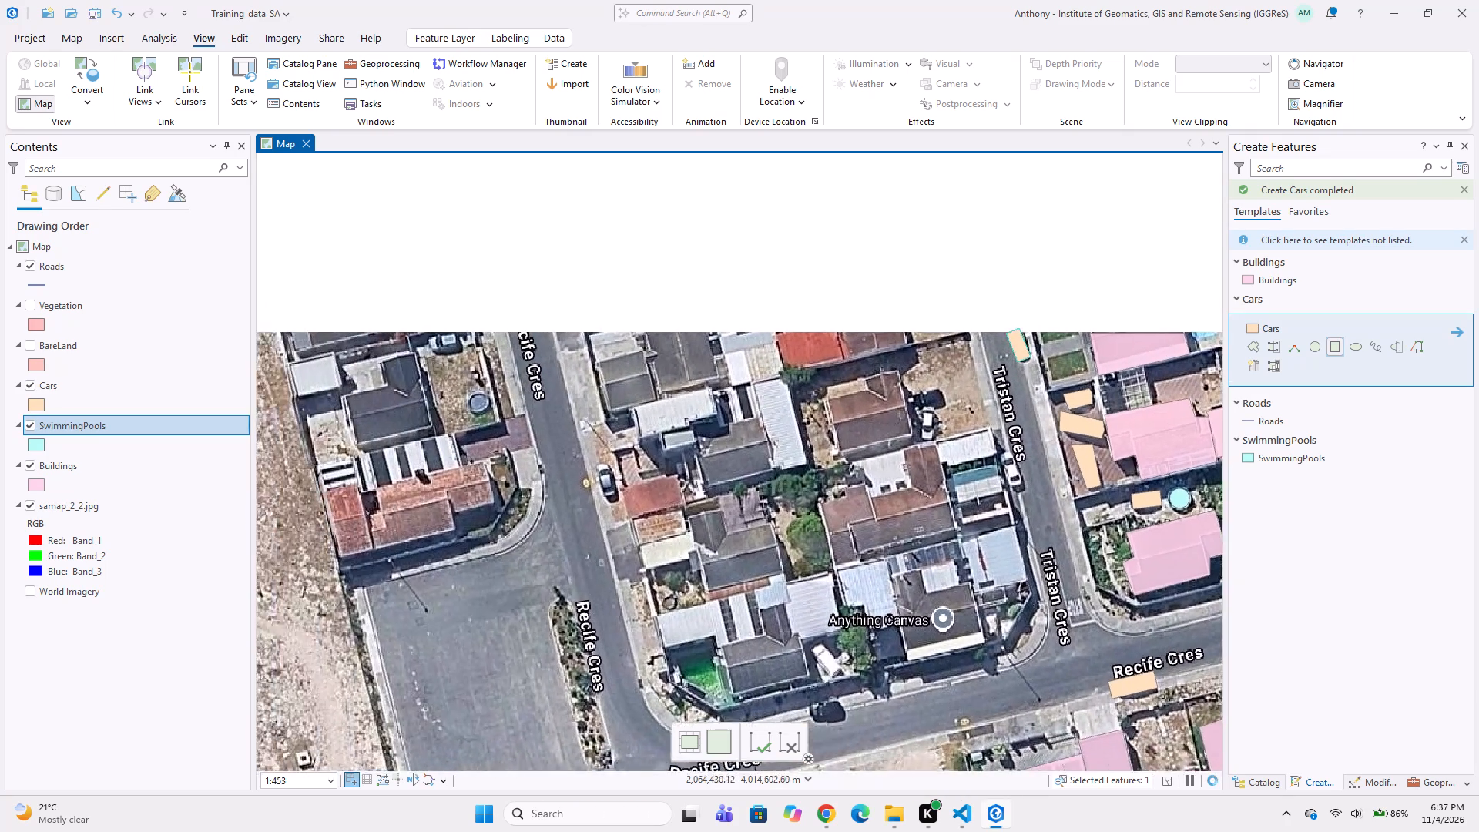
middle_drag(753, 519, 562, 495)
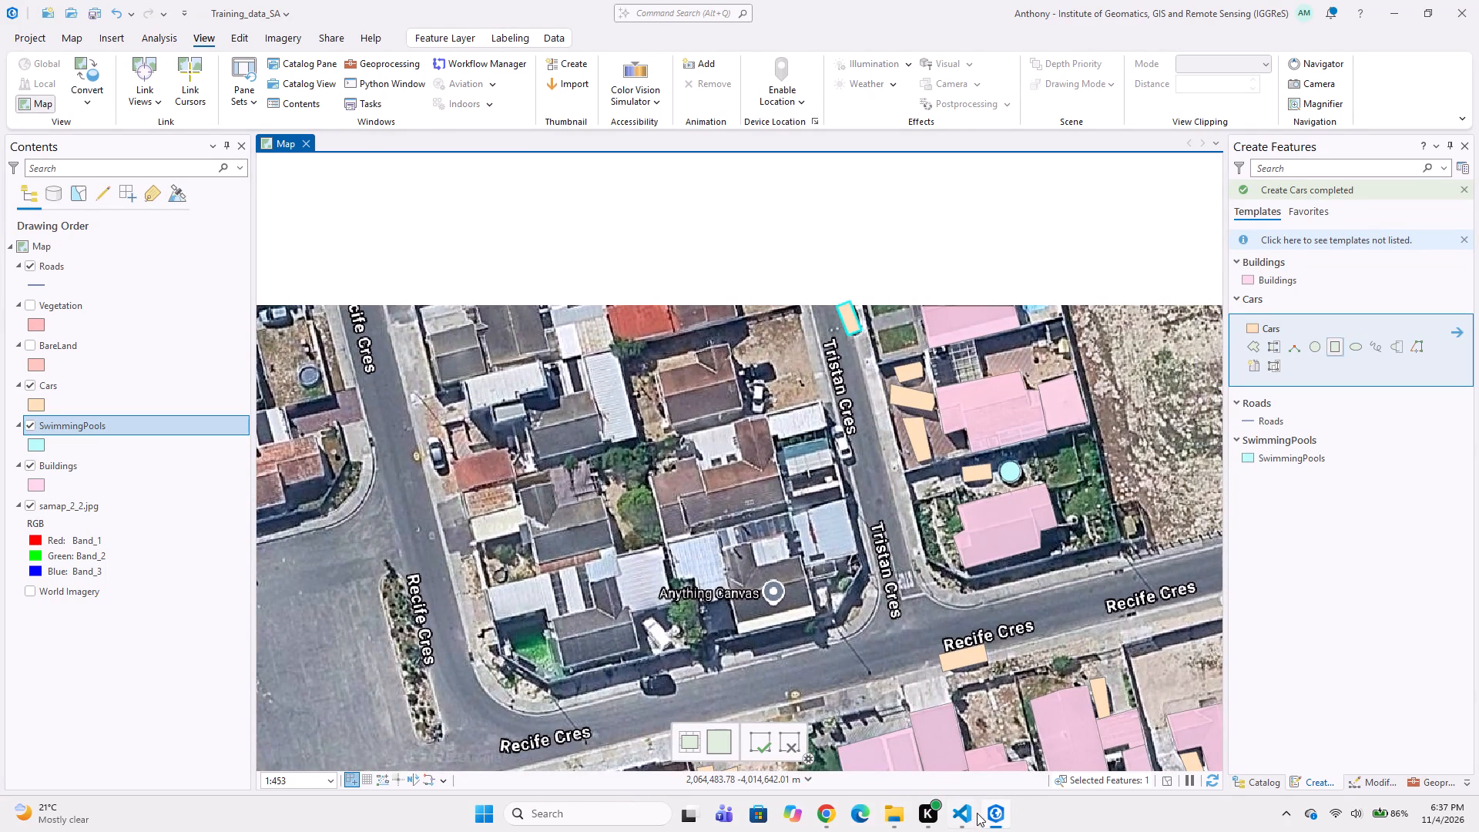